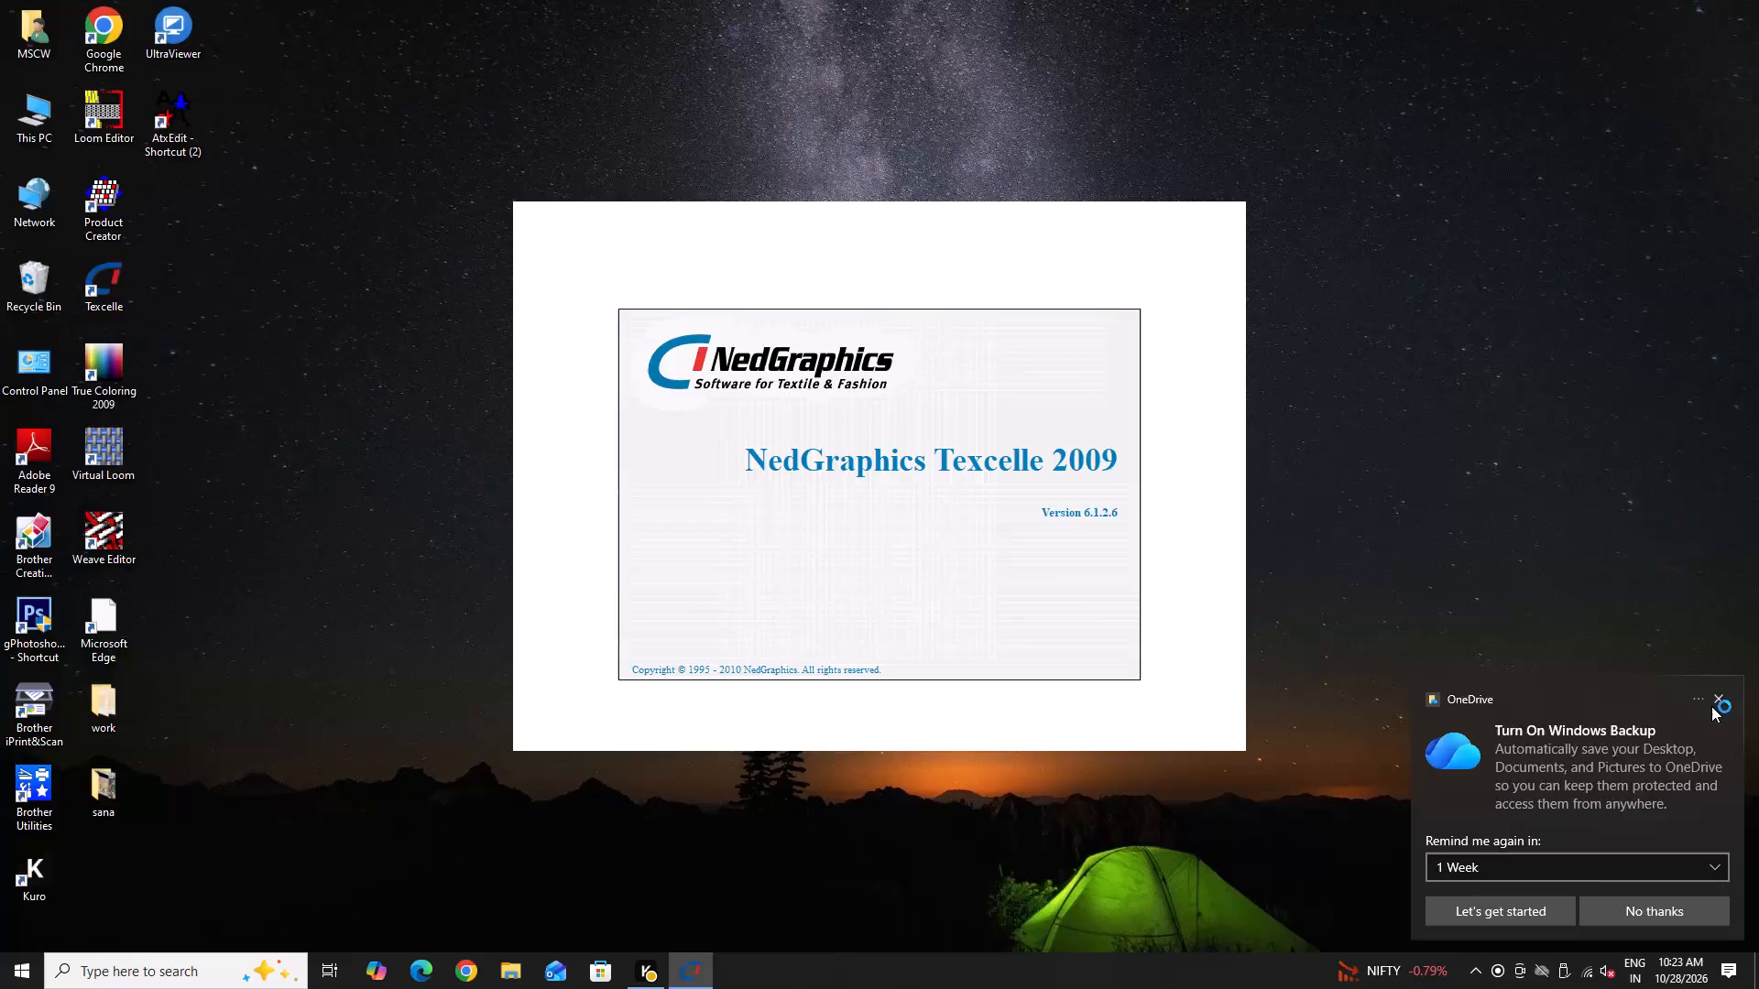
# Dismiss the OneDrive backup notification.
pyautogui.doubleClick(1711, 706)
# Open the 0126 bitmap from the Downloads folder.
pyautogui.click(11, 28)
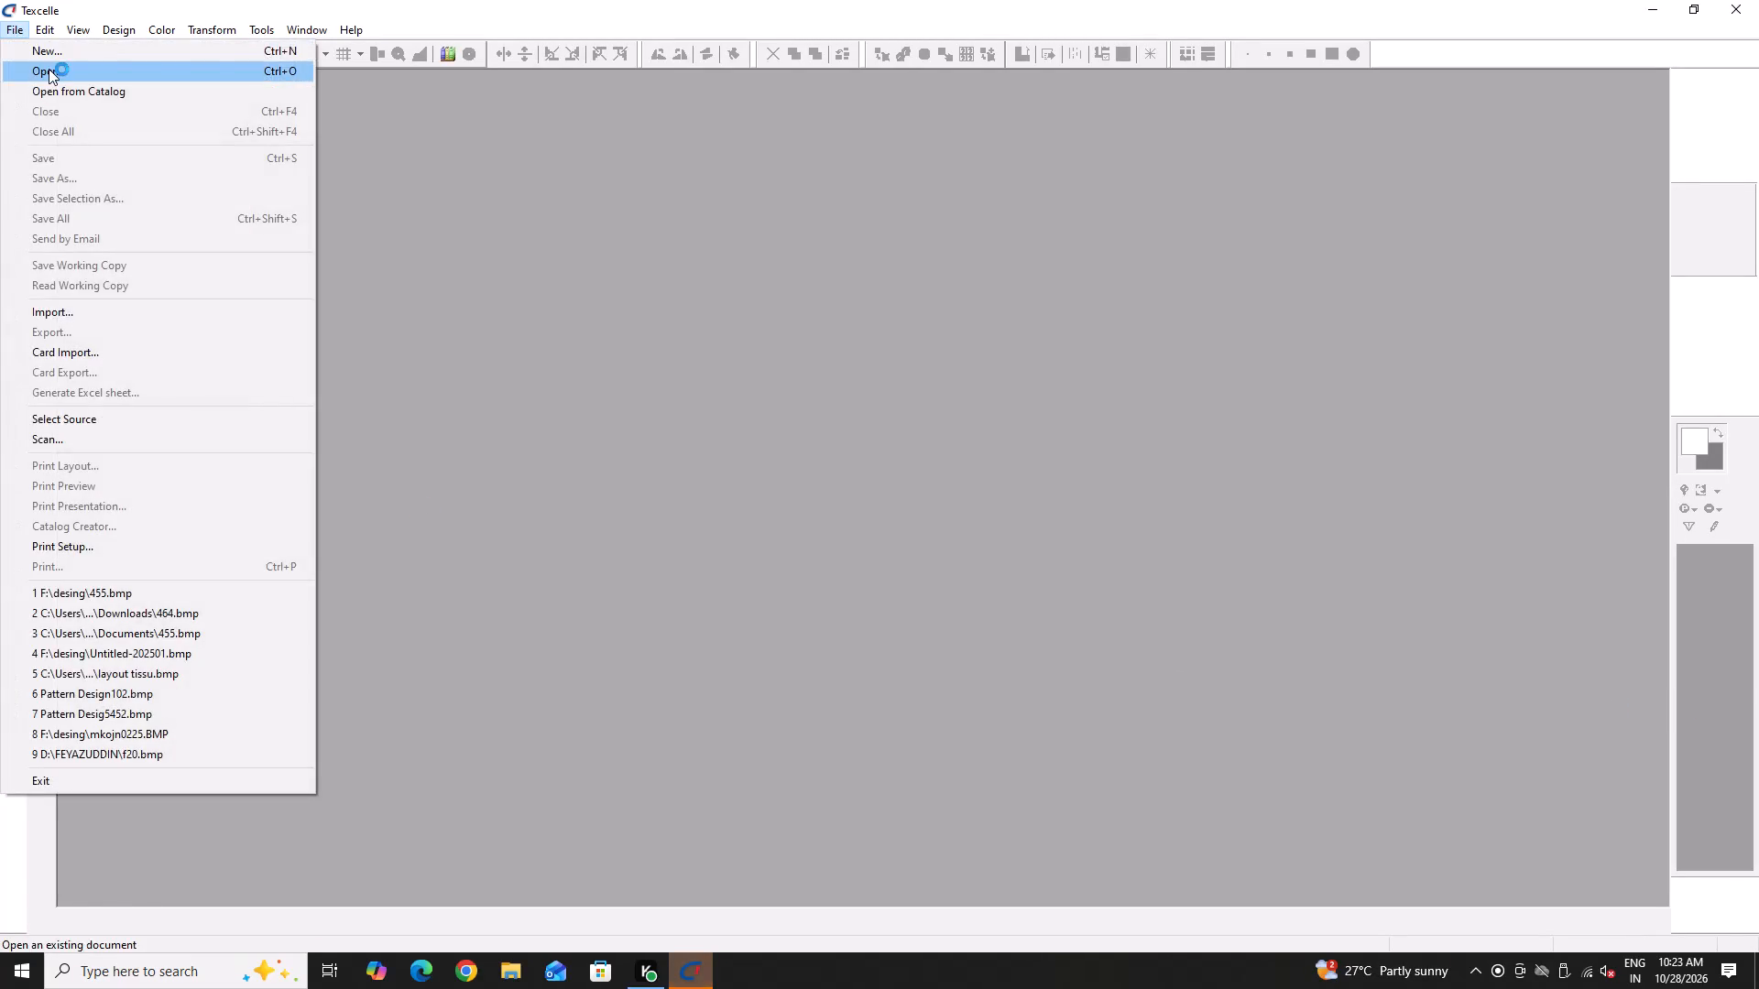
pyautogui.click(49, 69)
pyautogui.click(88, 261)
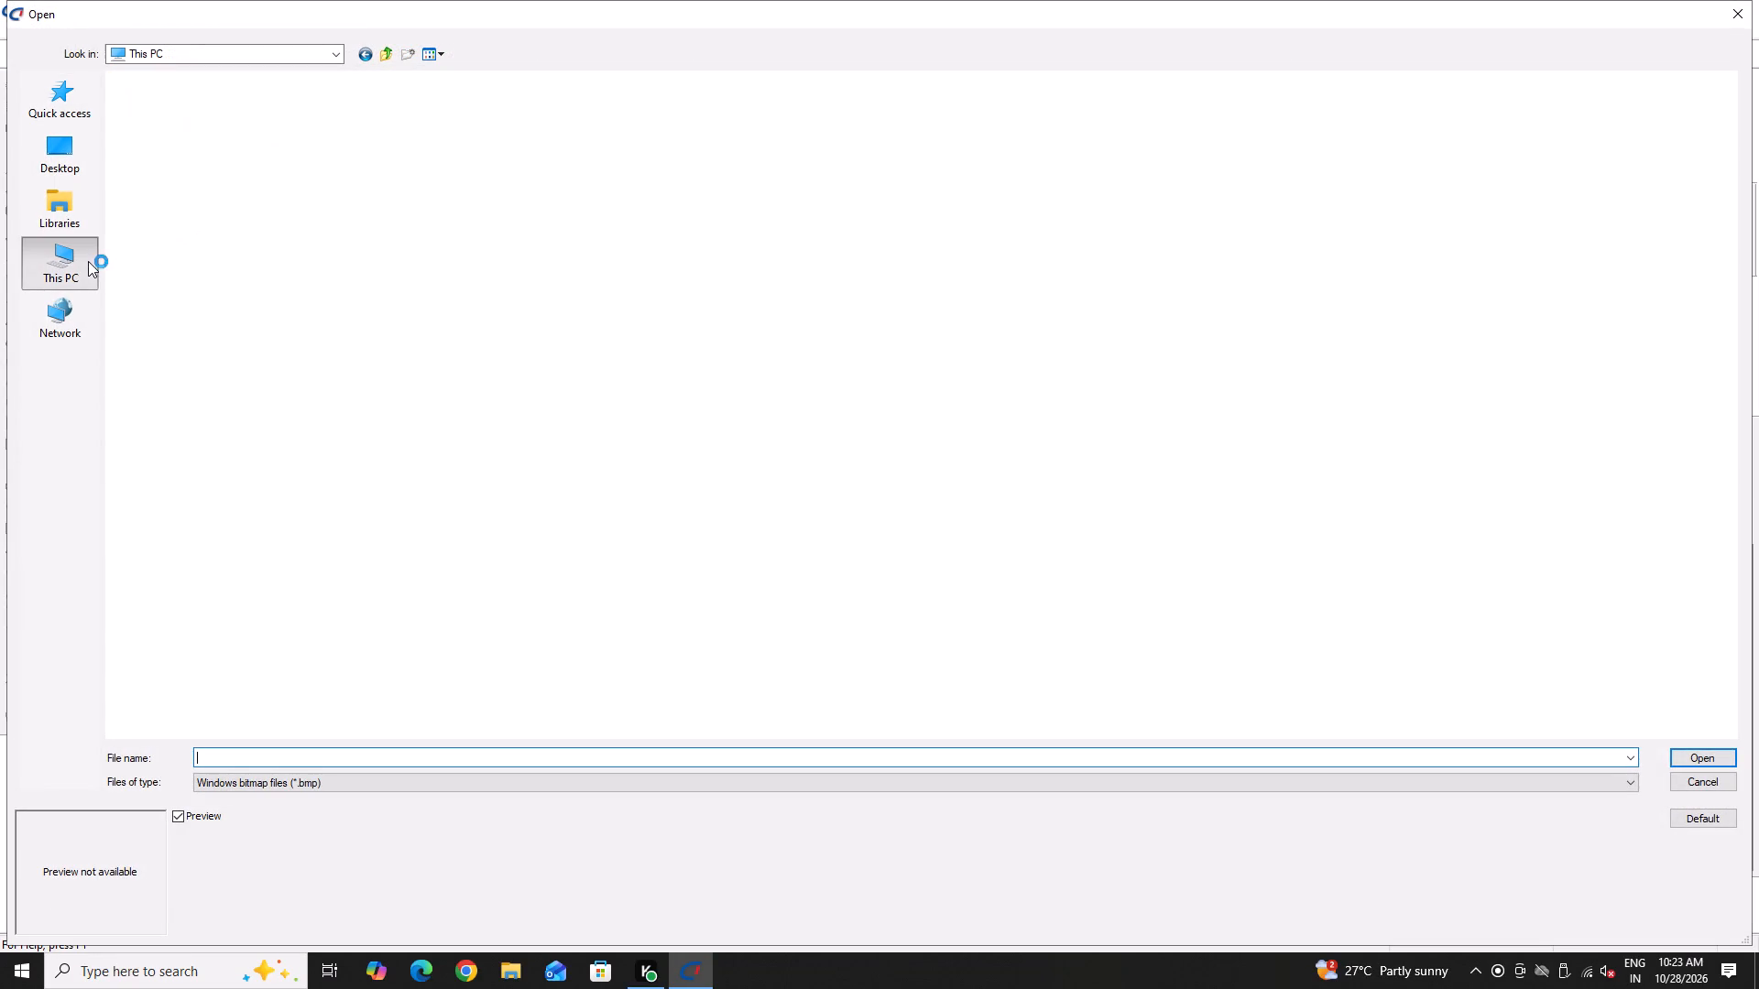
pyautogui.doubleClick(357, 136)
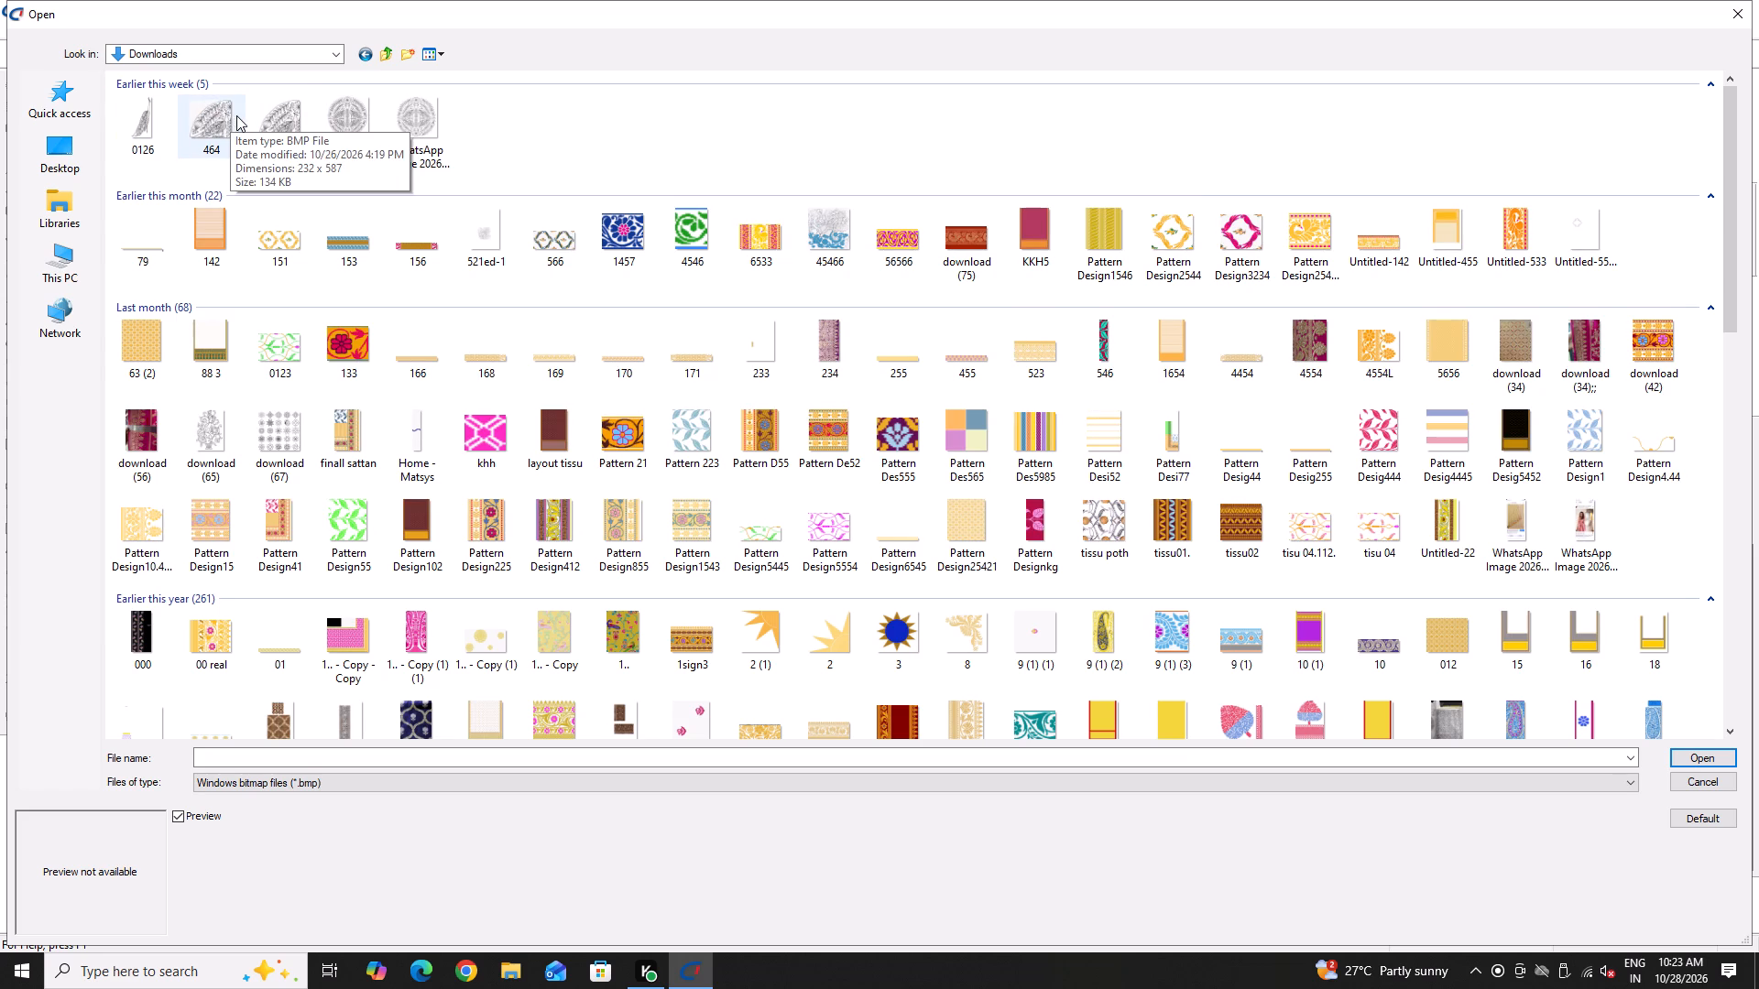
pyautogui.tripleClick(160, 121)
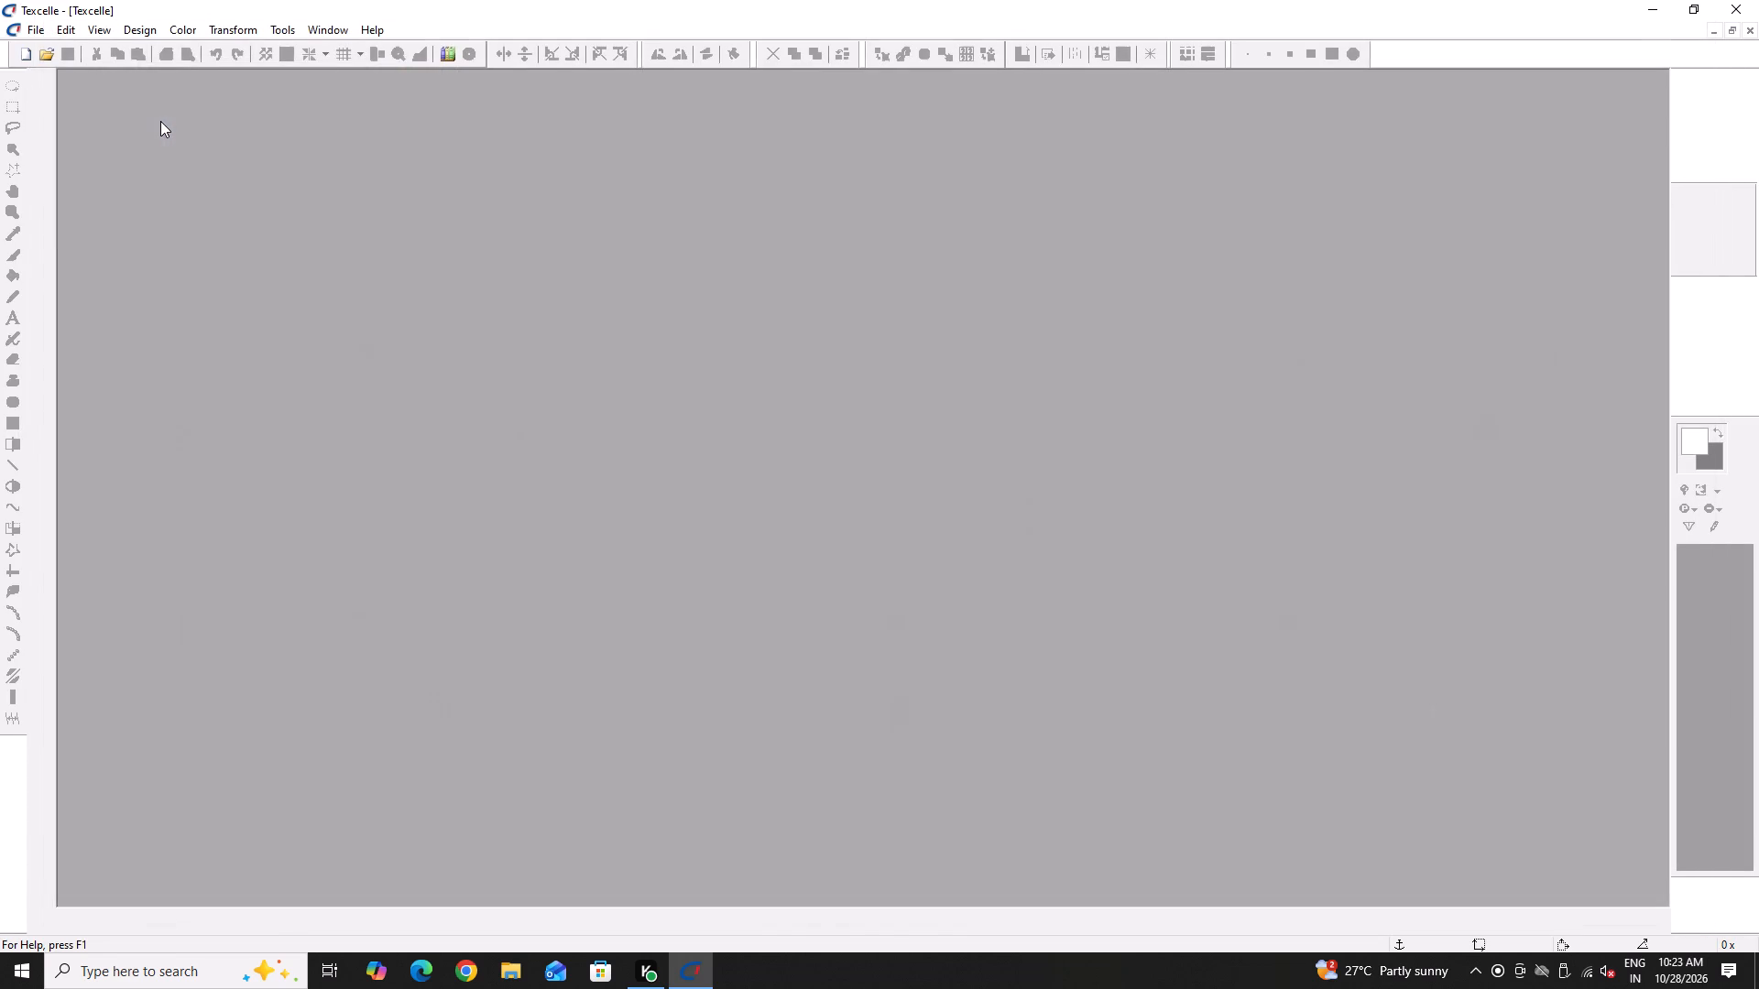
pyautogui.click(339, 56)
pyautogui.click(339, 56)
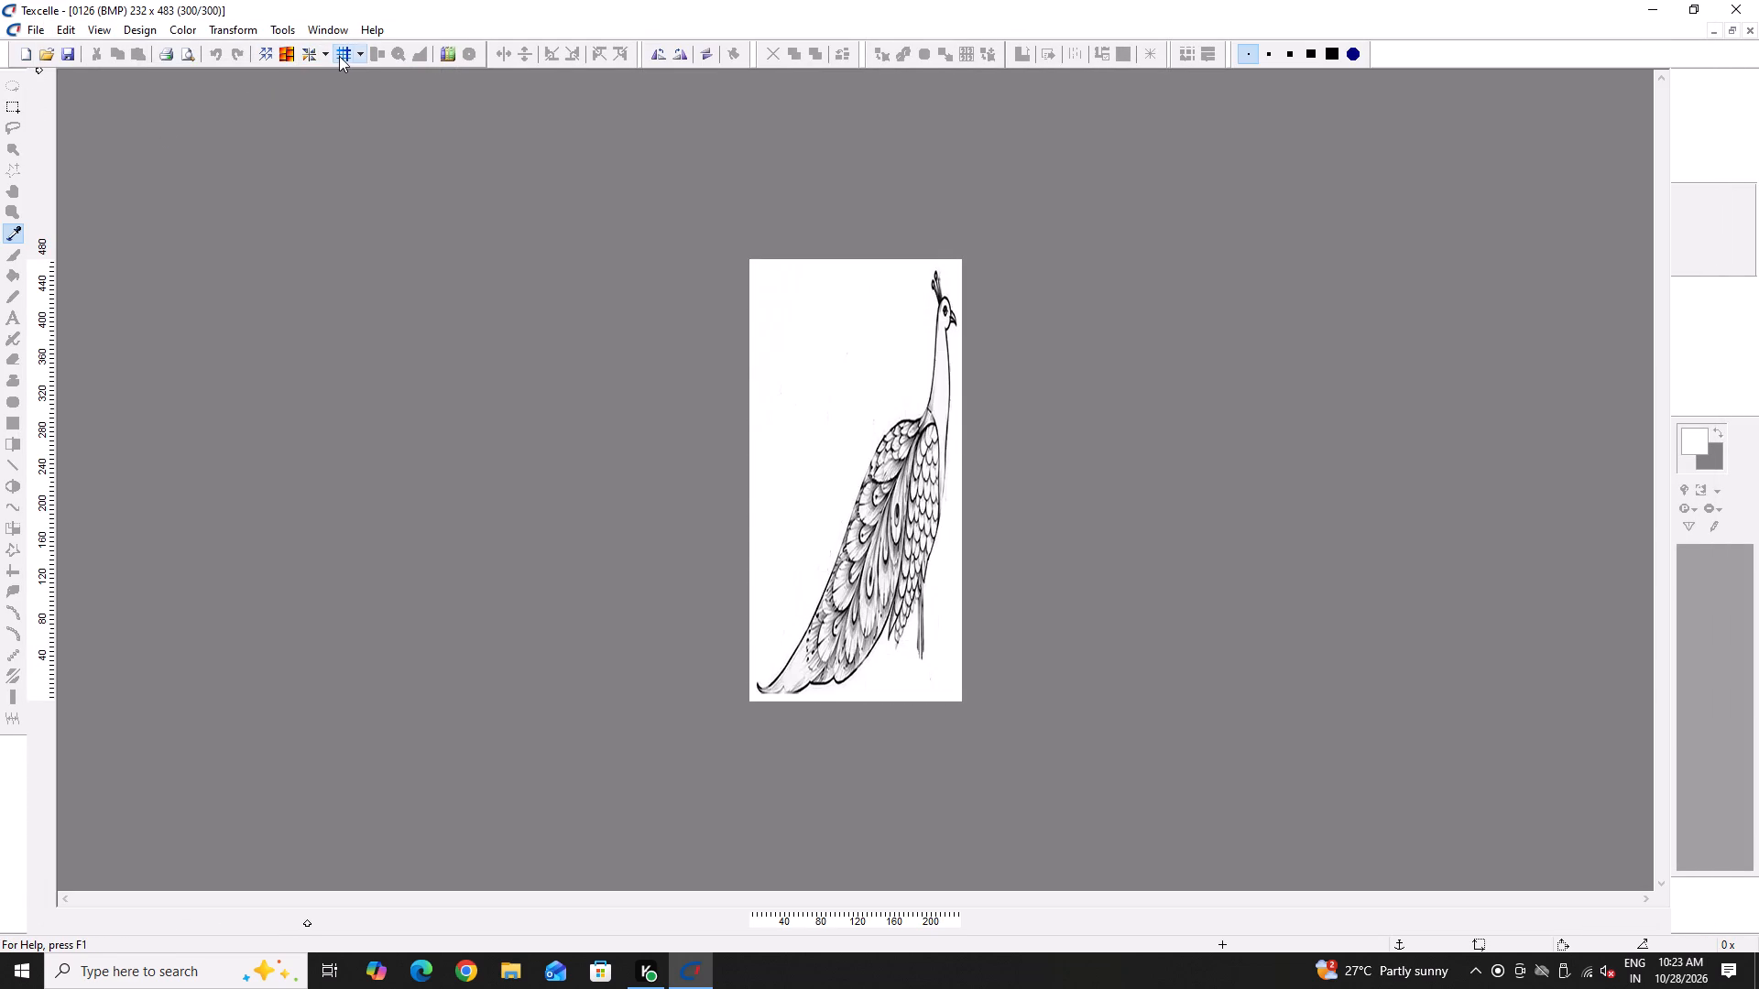
# Reduce the peacock image's colors to 161 using the Convert to design file (PHOTO) method.
pyautogui.click(179, 38)
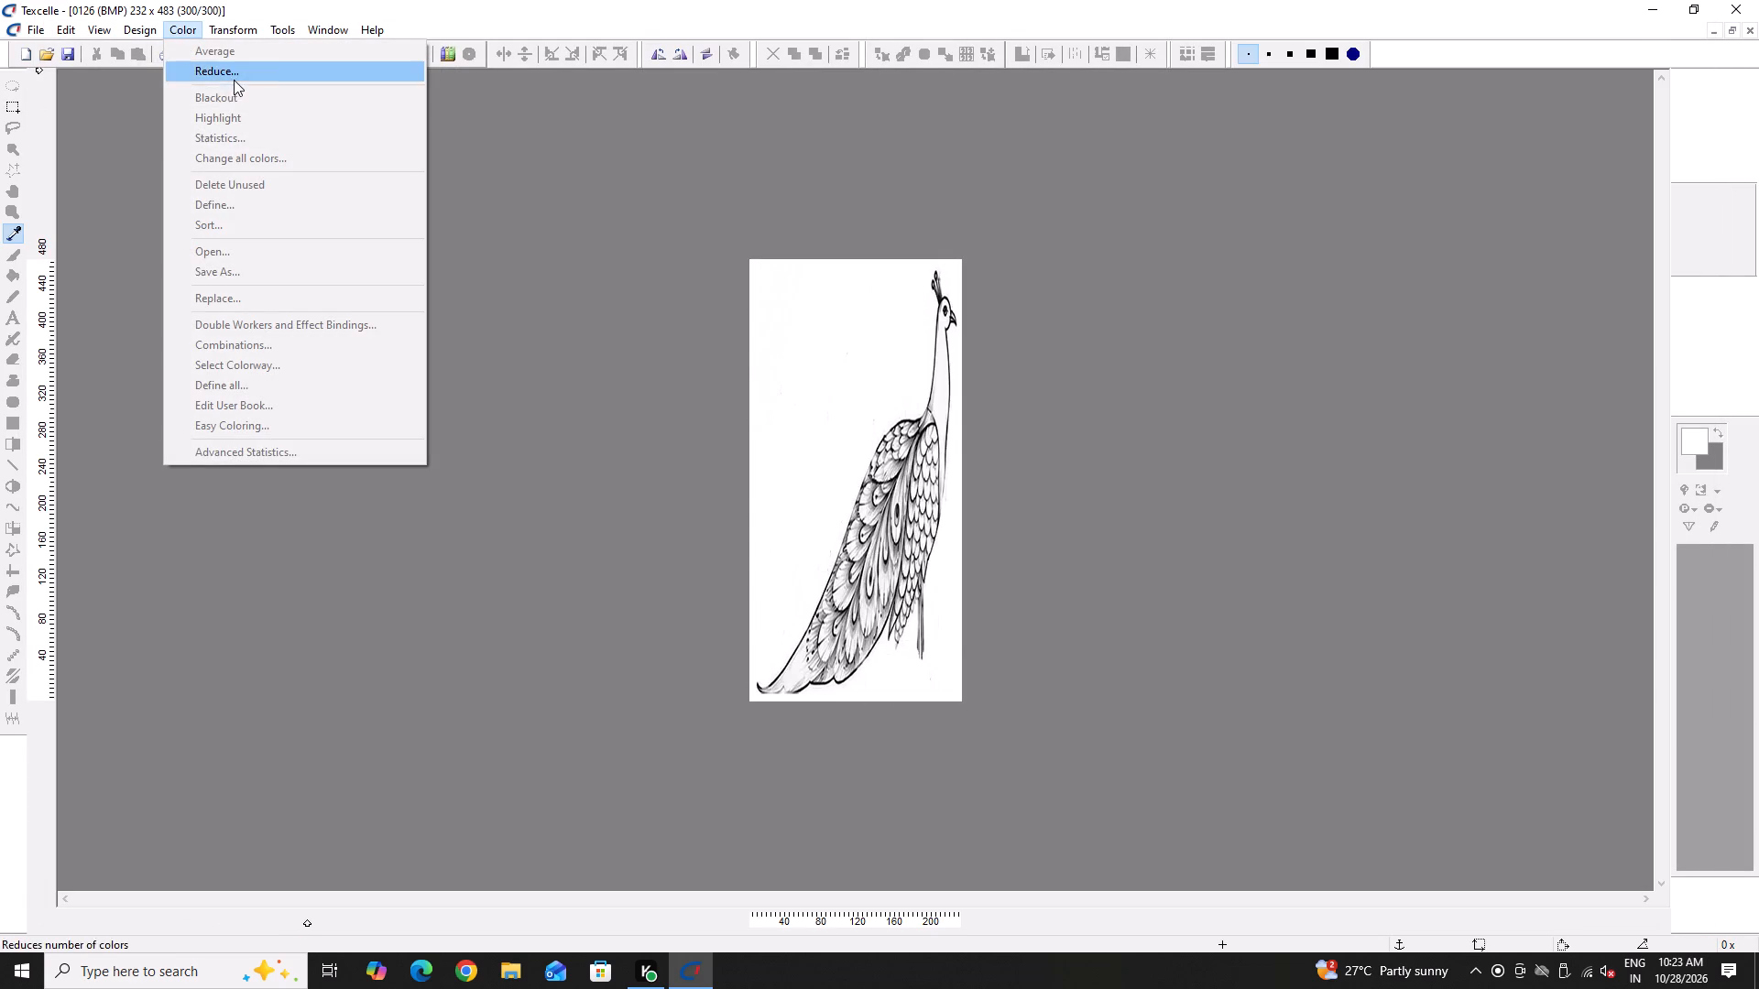
pyautogui.click(234, 79)
pyautogui.click(904, 472)
pyautogui.click(899, 477)
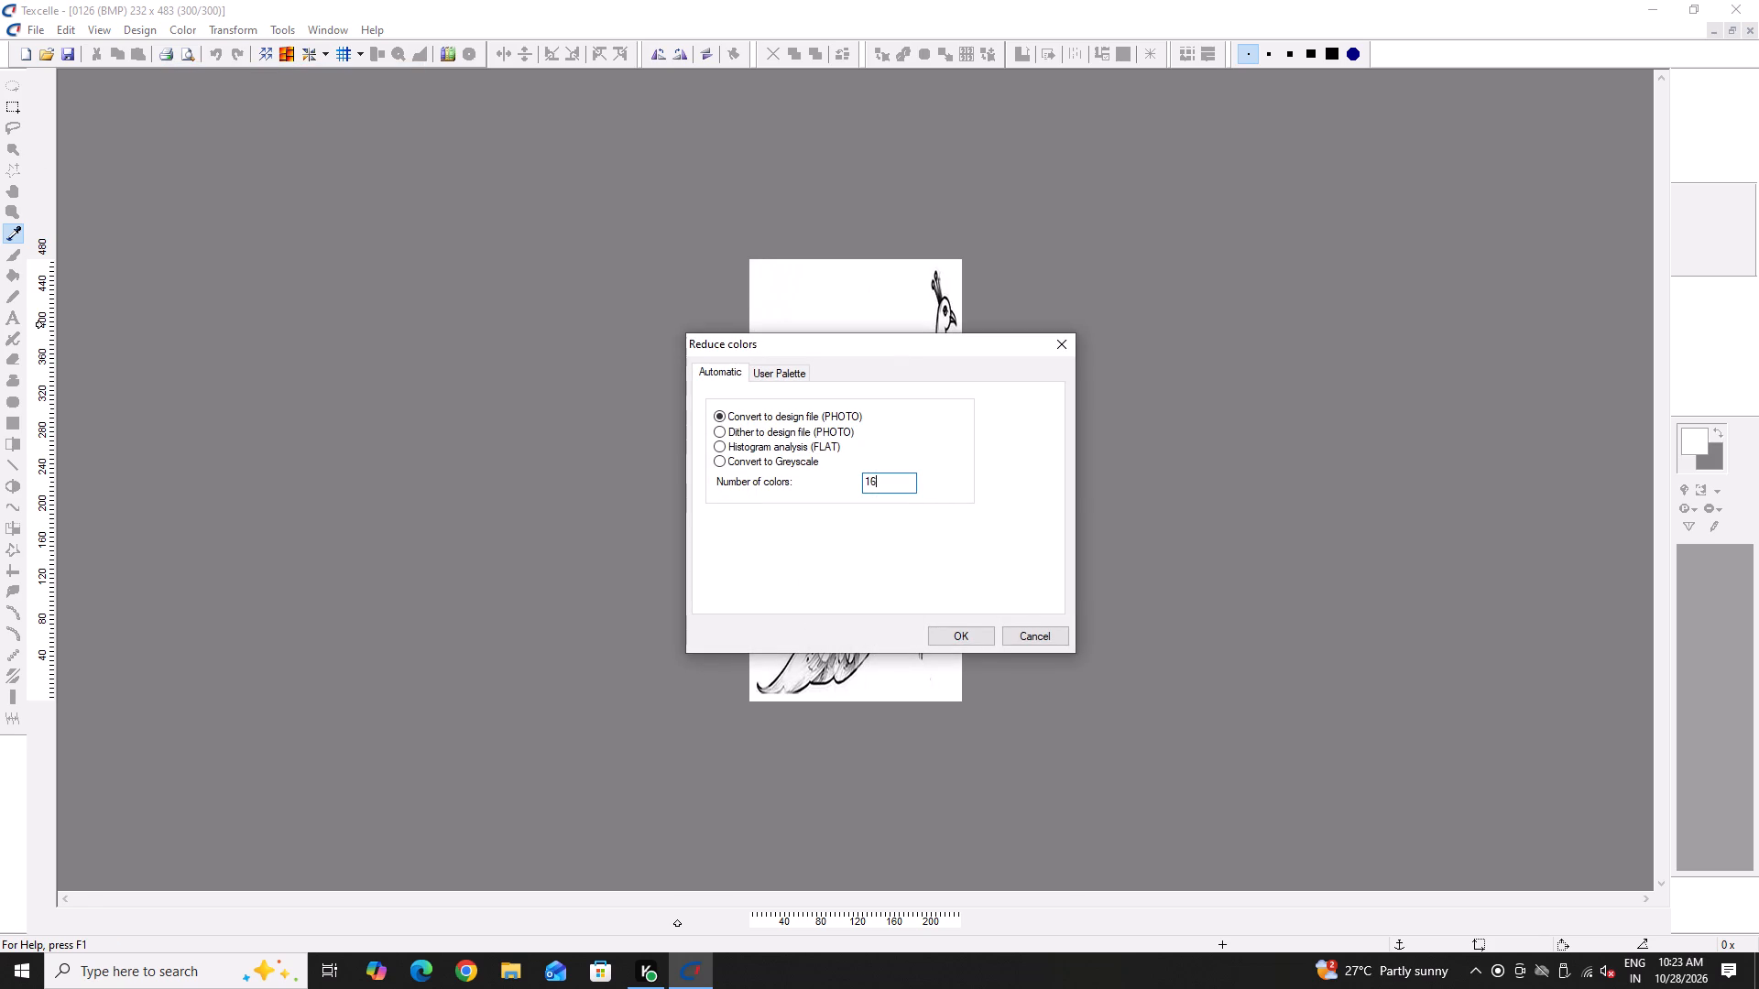
pyautogui.press('1')
pyautogui.click(955, 631)
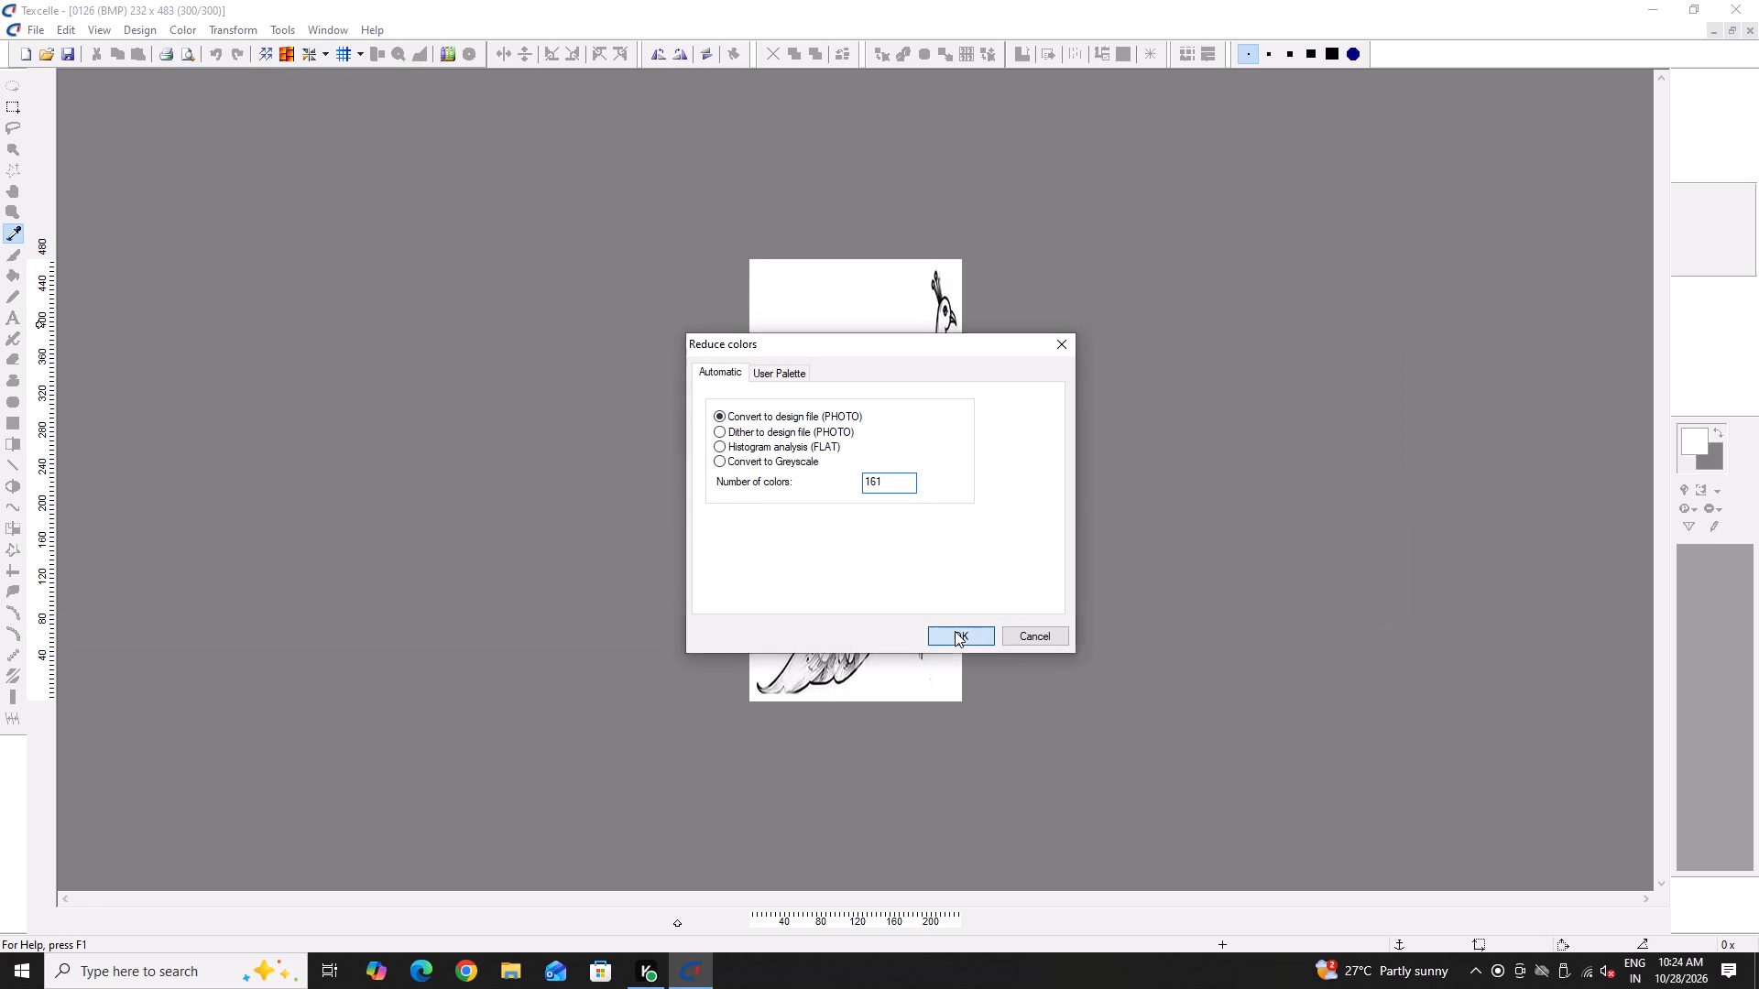
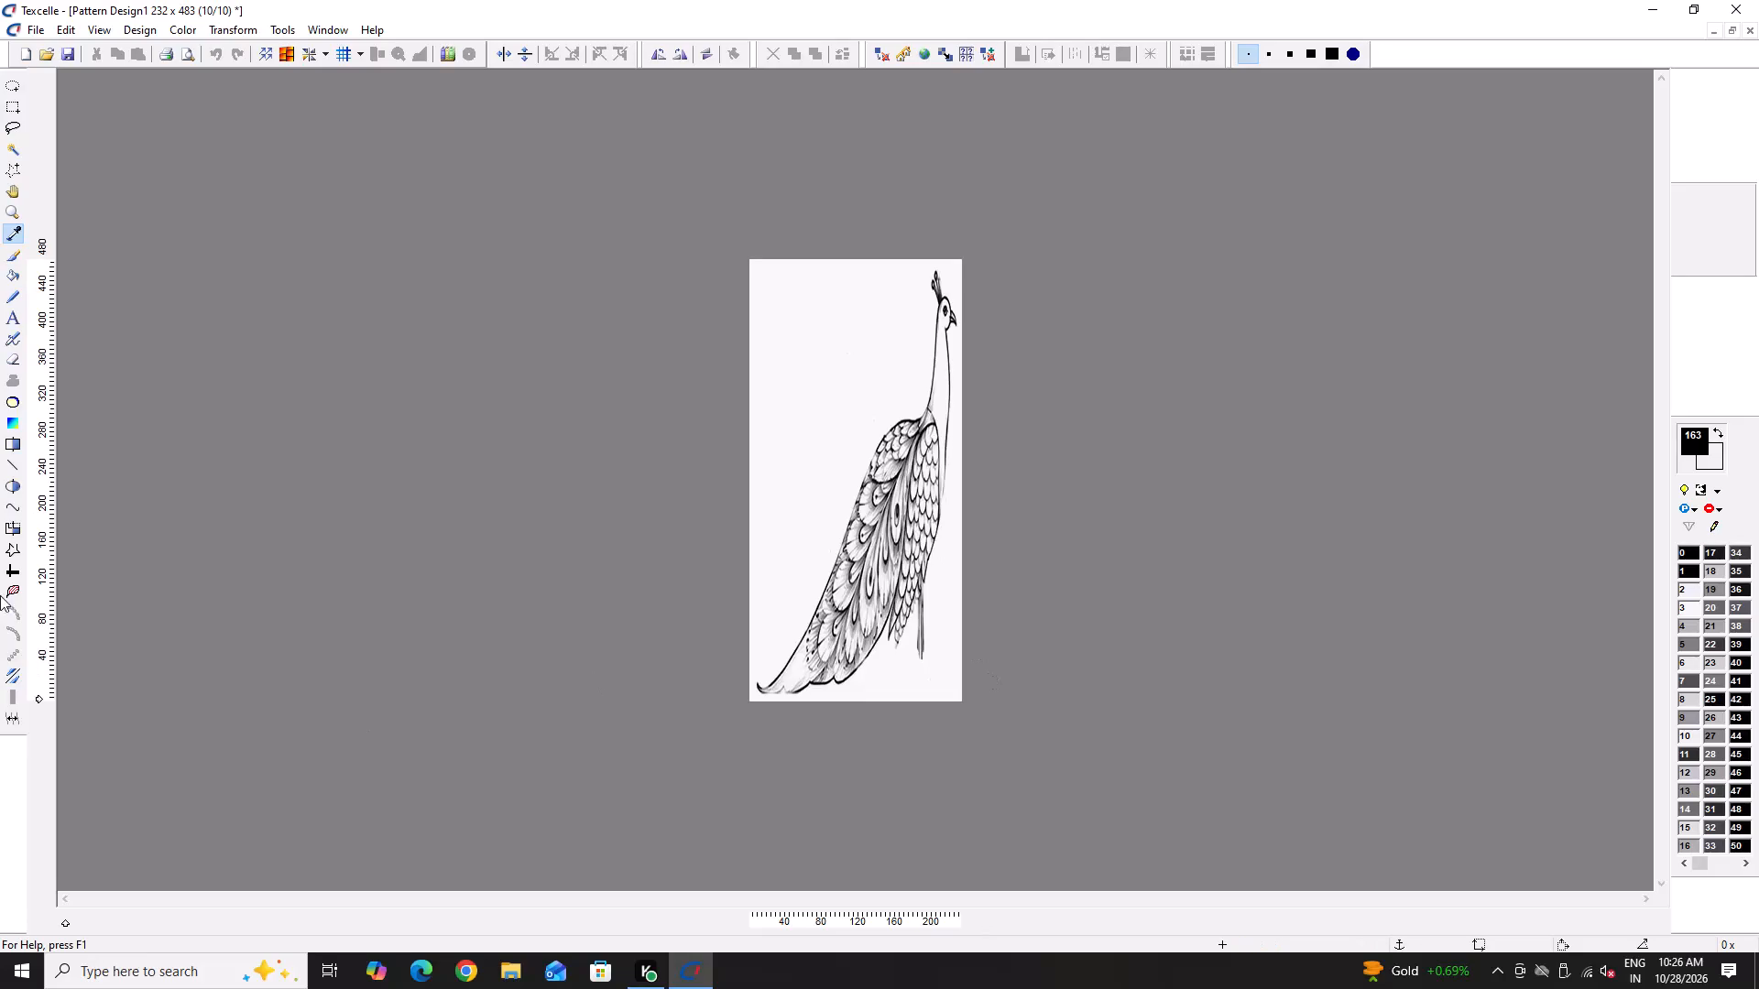
# Reduce the peacock design's colors again using the Convert to design file (PHOTO) method.
pyautogui.click(185, 27)
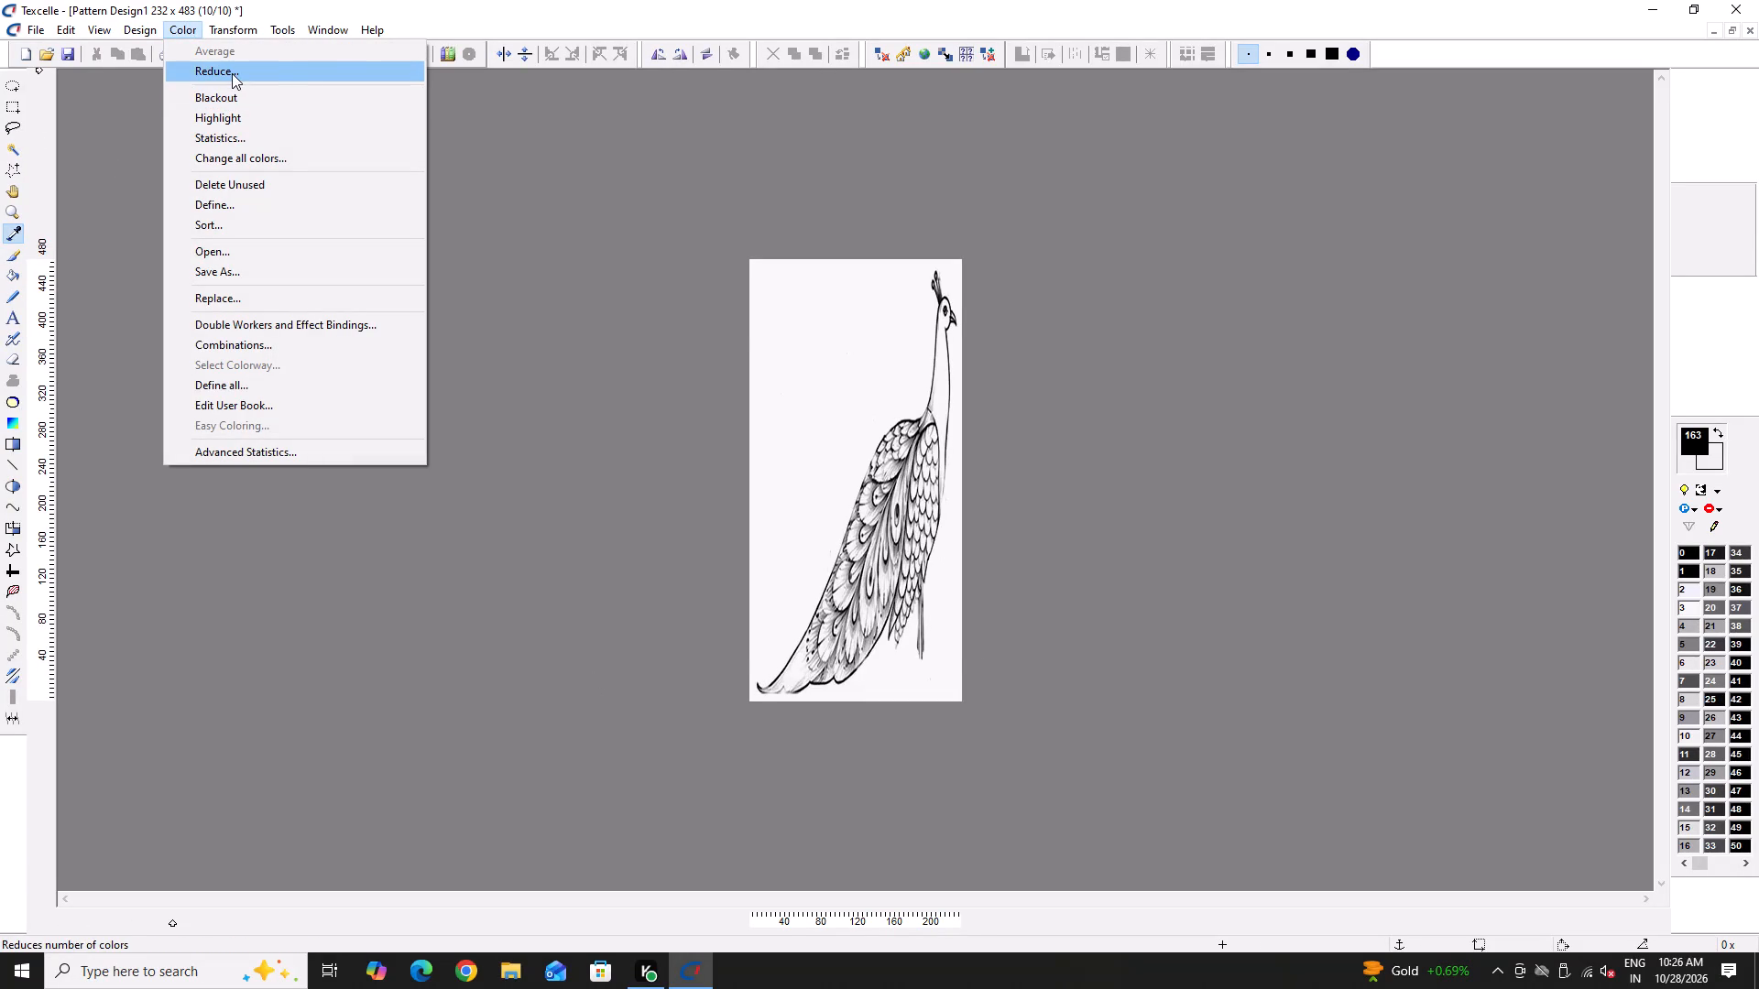
pyautogui.click(232, 73)
pyautogui.click(967, 642)
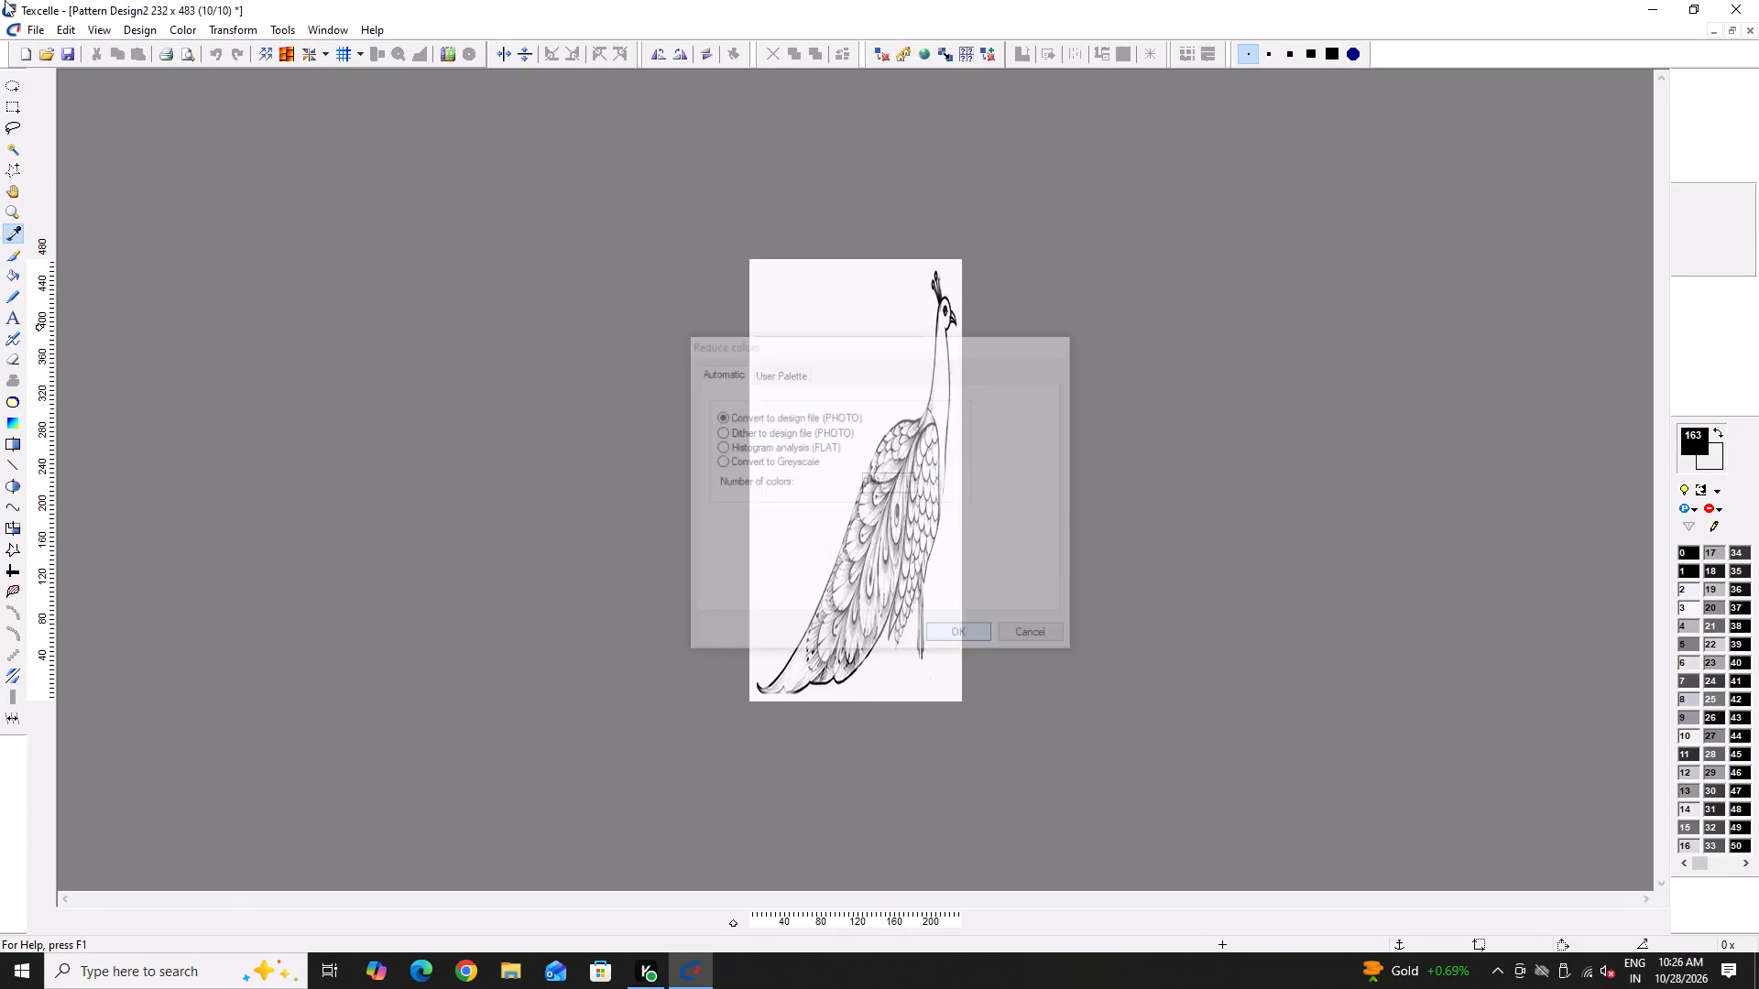
# Resize the design with a paper format of 26 by 72, entered with the aspect ratio unlocked, and re-enable Keep Aspect Ratio.
pyautogui.click(146, 38)
pyautogui.click(185, 141)
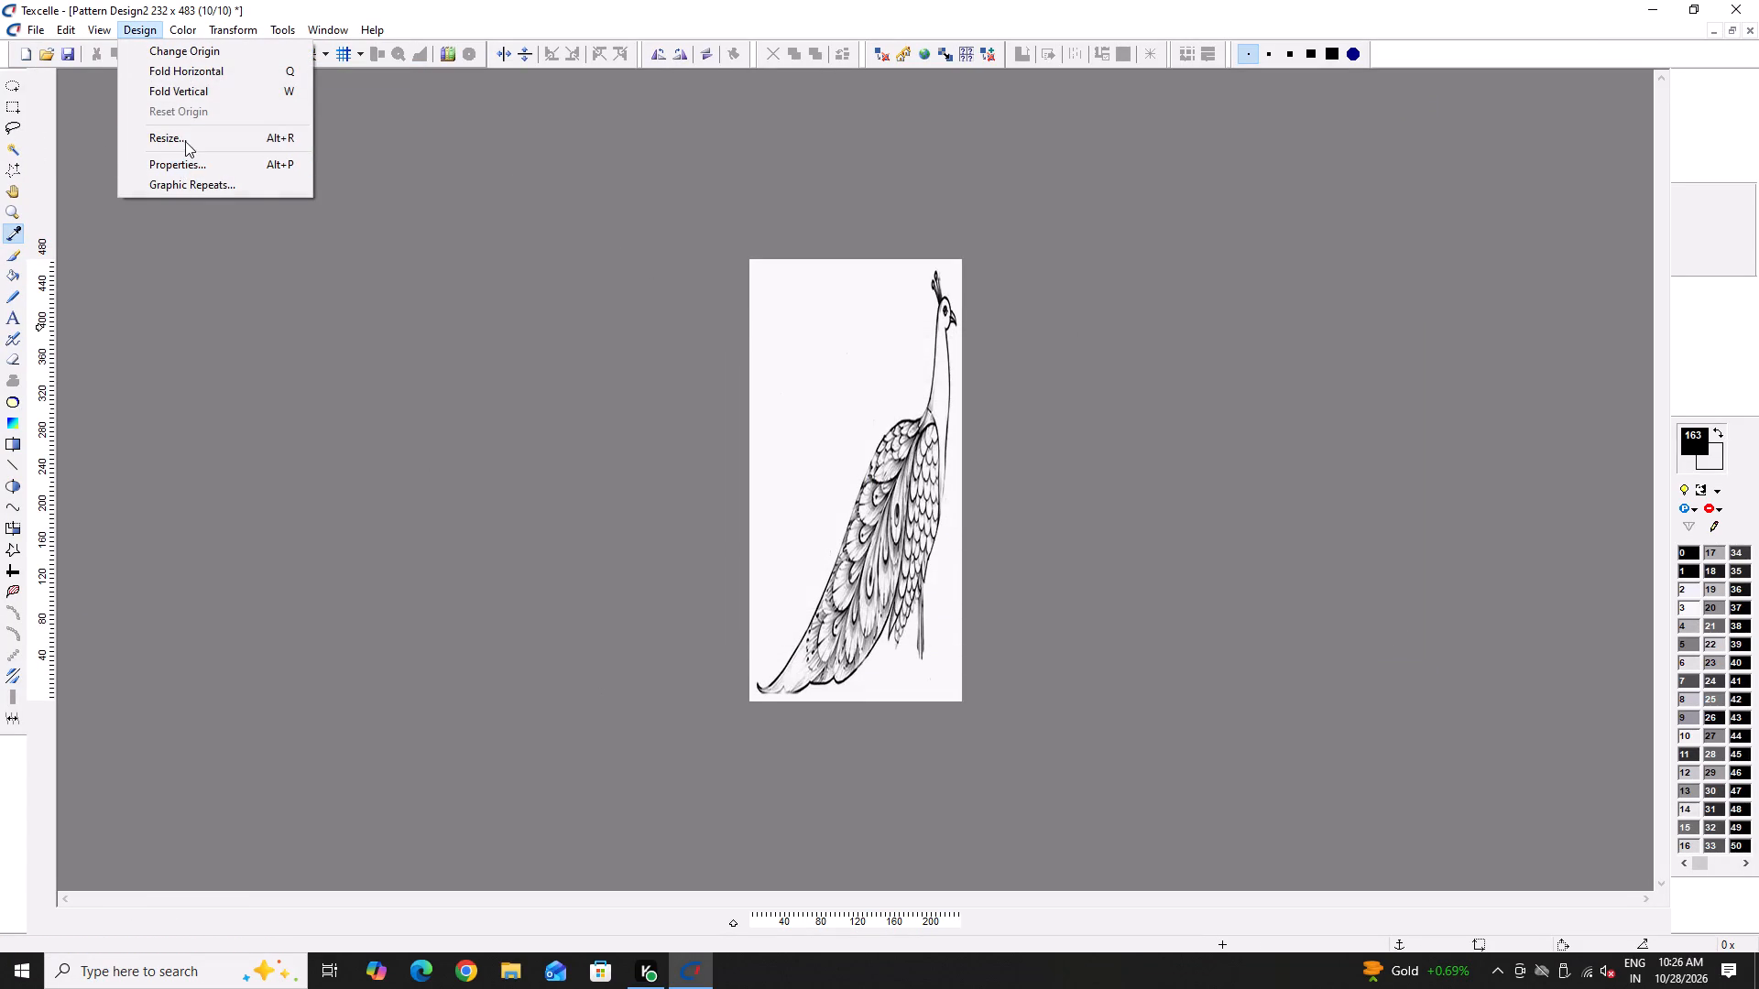
pyautogui.click(639, 592)
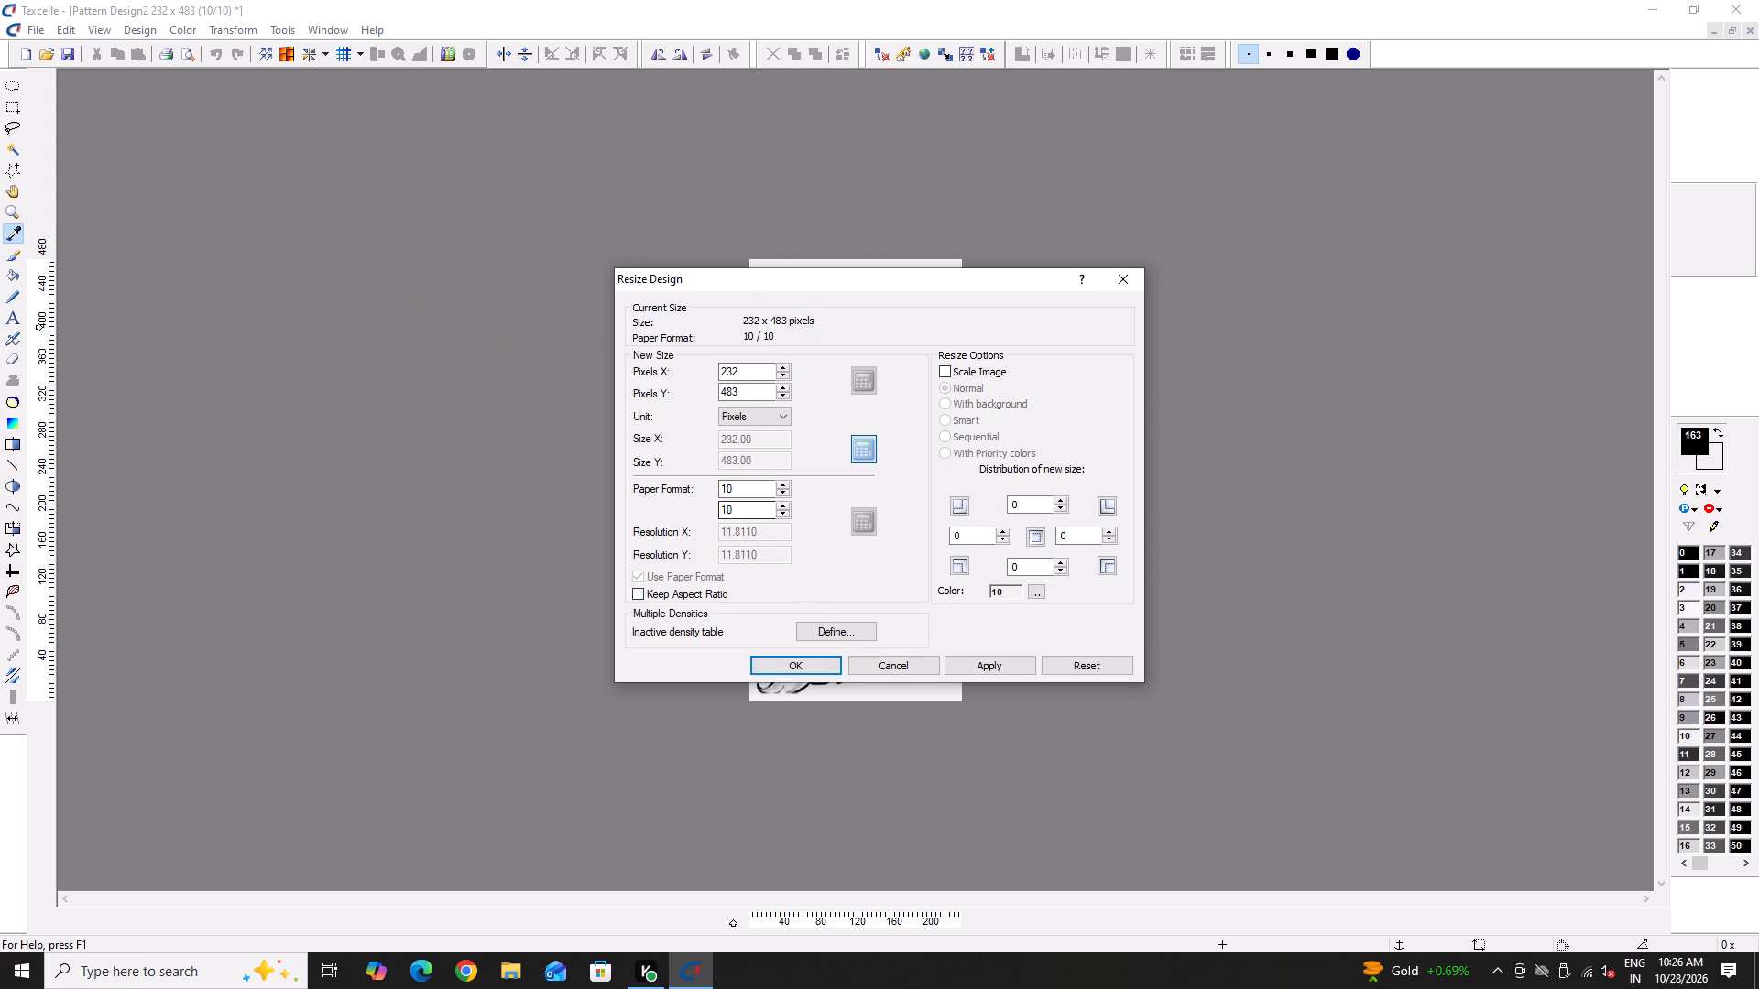
pyautogui.moveTo(735, 492); pyautogui.dragTo(689, 488)
pyautogui.click(688, 489)
pyautogui.press('5')
pyautogui.press('6')
pyautogui.moveTo(743, 484); pyautogui.dragTo(710, 496)
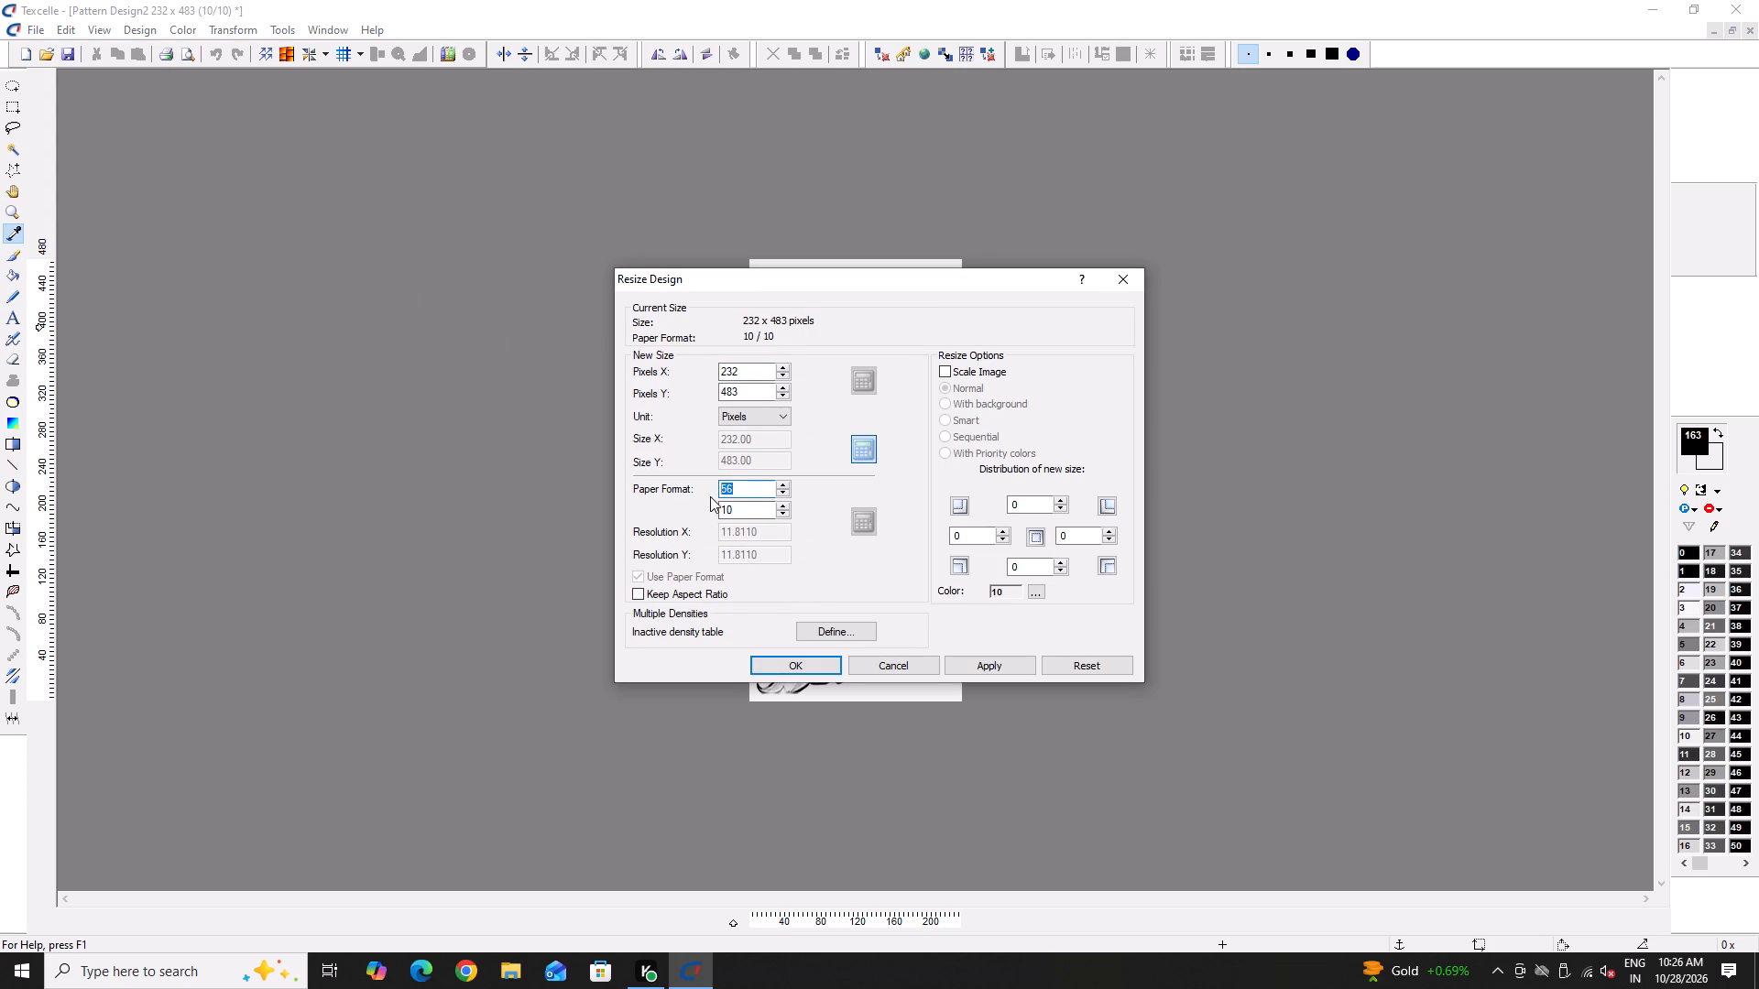
pyautogui.doubleClick(710, 496)
pyautogui.moveTo(710, 496); pyautogui.dragTo(712, 496)
pyautogui.tripleClick(705, 496)
pyautogui.click(702, 493)
pyautogui.press('2')
pyautogui.press('6')
pyautogui.moveTo(742, 511); pyautogui.dragTo(704, 512)
pyautogui.write('72')
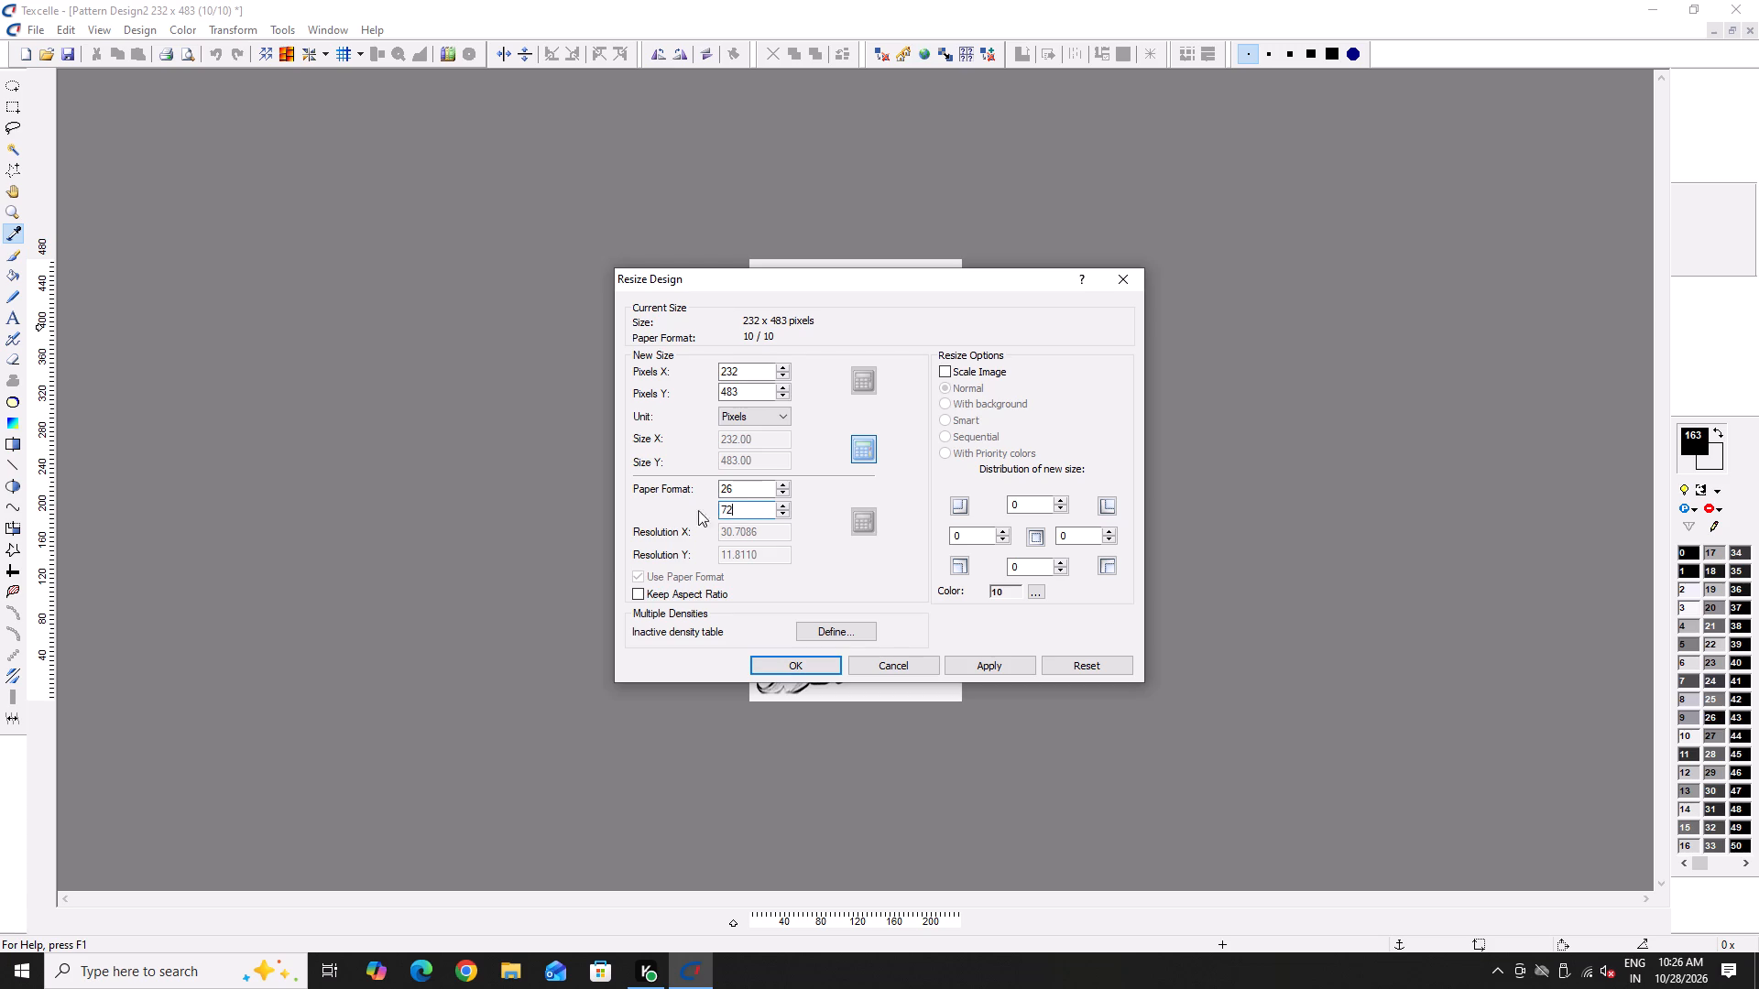
pyautogui.click(639, 596)
pyautogui.click(808, 667)
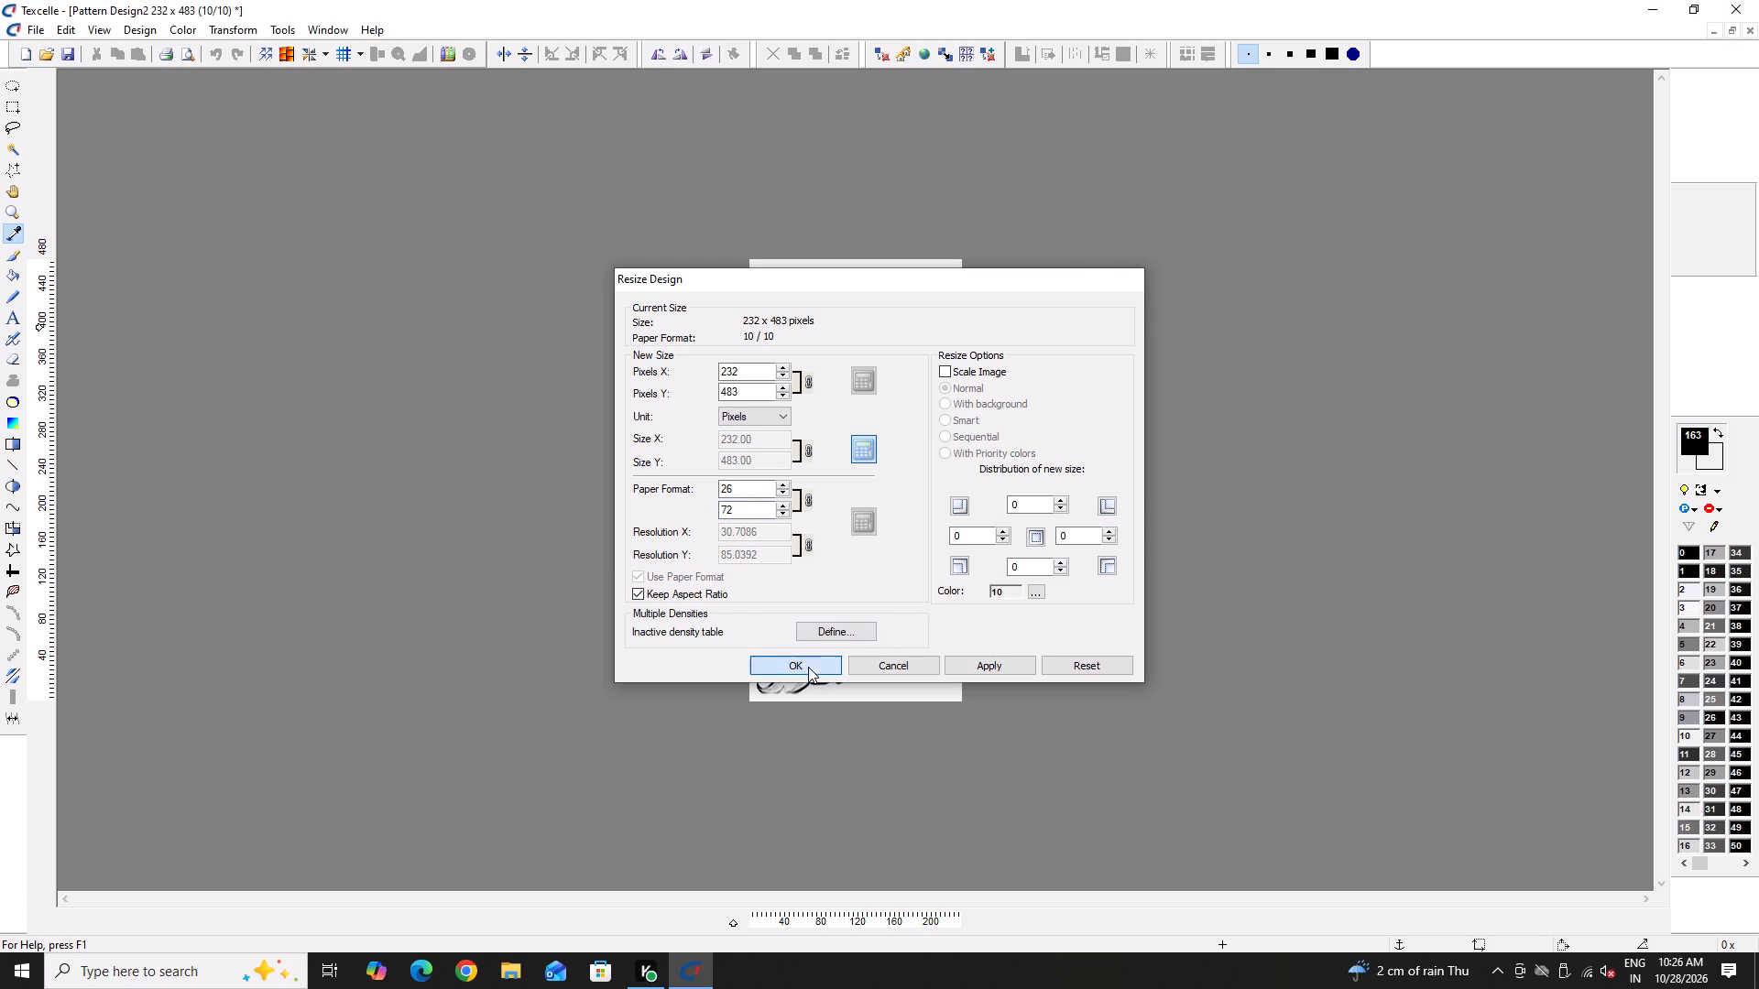
# Display the peacock design in its paper format proportions and turn on the grid.
pyautogui.click(377, 60)
pyautogui.doubleClick(349, 49)
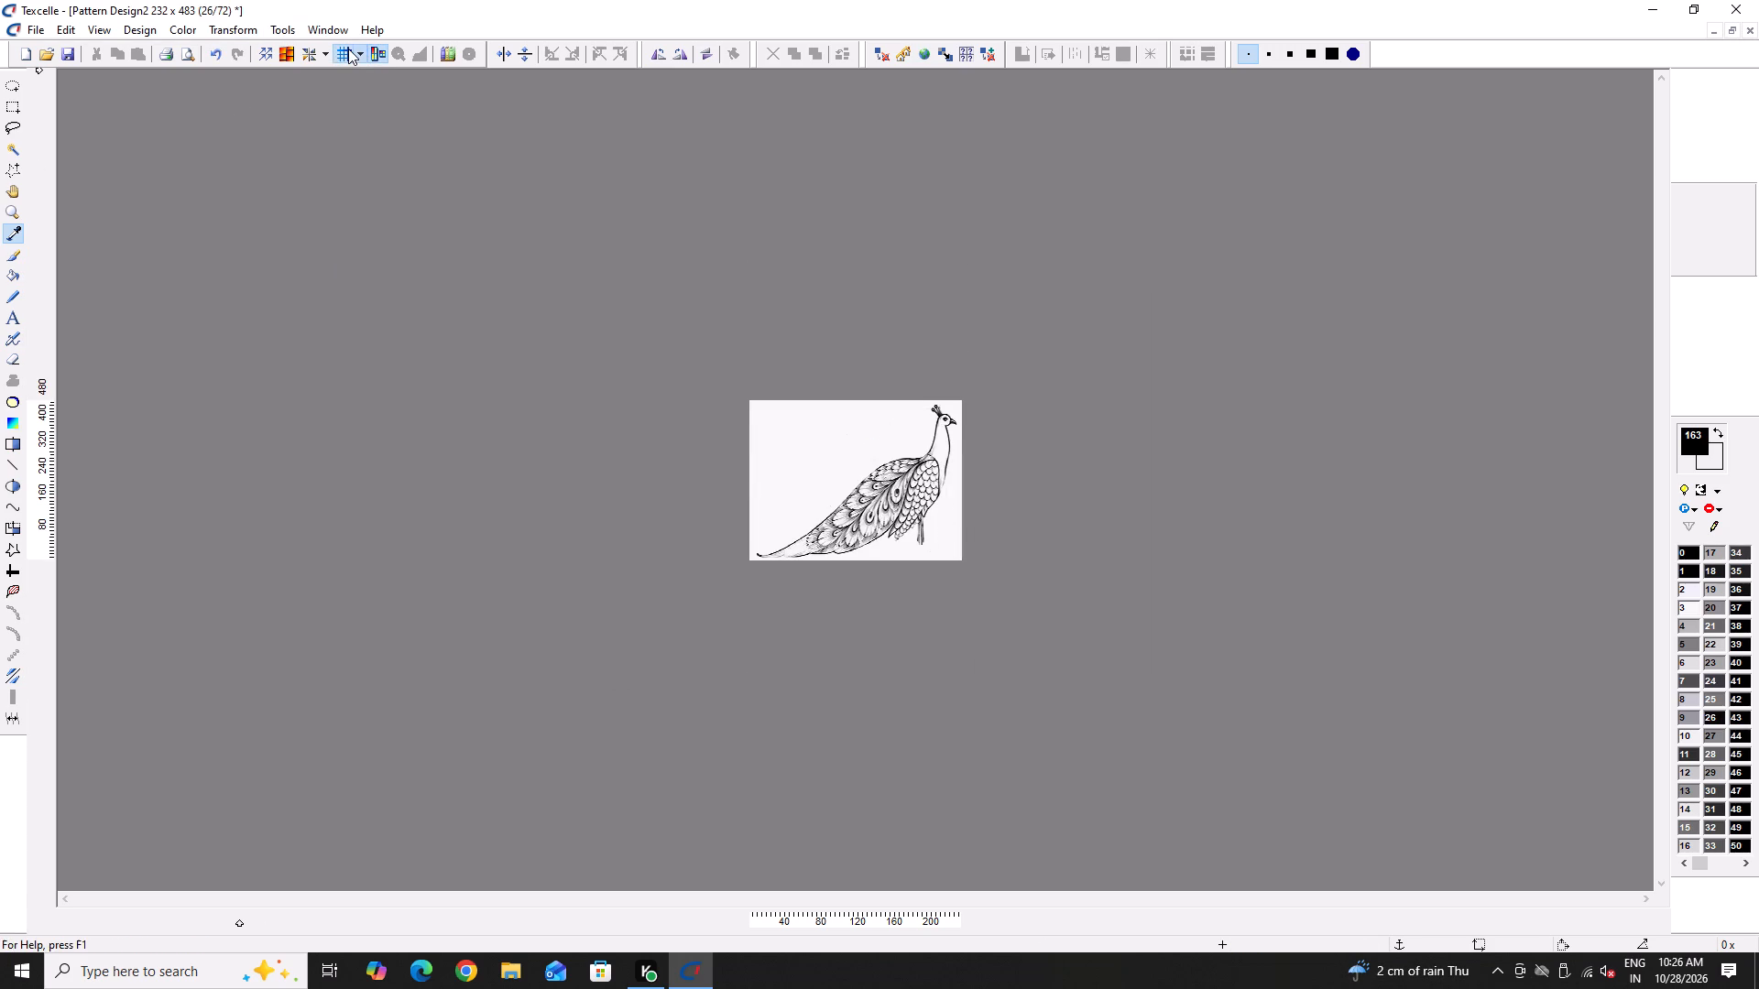
pyautogui.click(348, 52)
# Examine the peacock drawing's outline and feather details against the grid, both close up and as a whole.
pyautogui.keyDown('ctrl'); pyautogui.scroll(3, 871, 440); pyautogui.keyUp('ctrl')
pyautogui.scroll(-5, 885, 462)
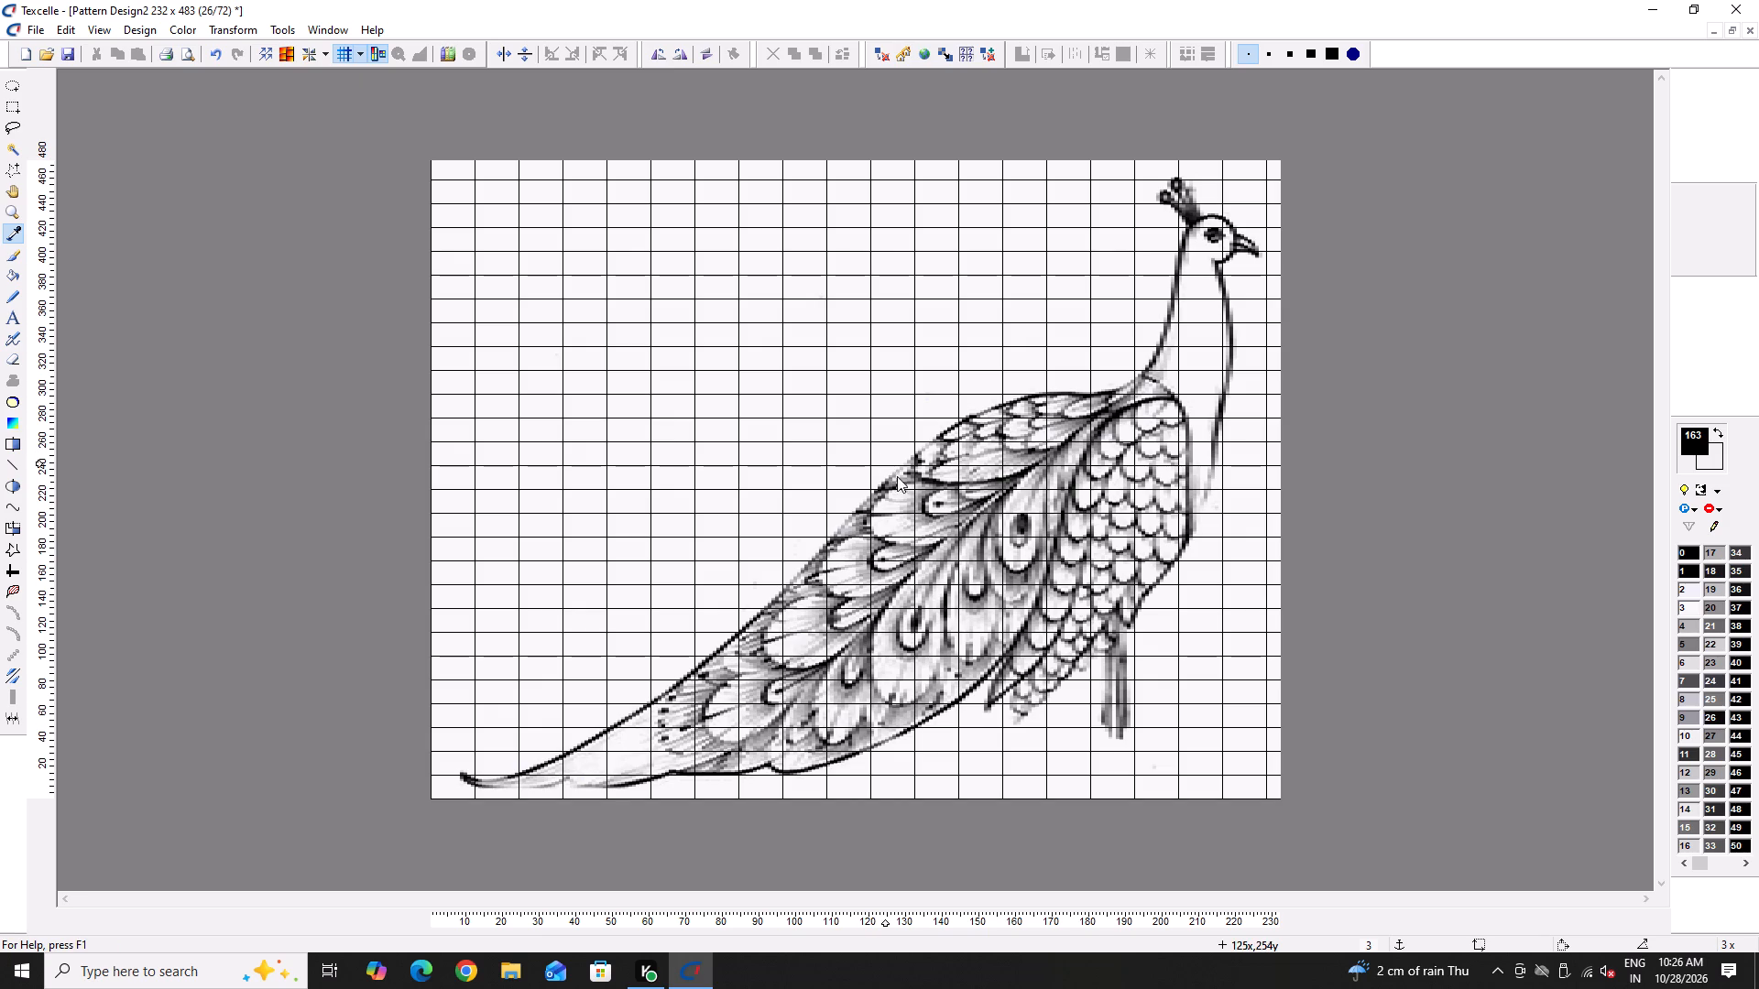
pyautogui.scroll(-1, 897, 476)
pyautogui.keyDown('ctrl'); pyautogui.scroll(3, 1120, 627); pyautogui.keyUp('ctrl')
pyautogui.scroll(-7, 993, 591)
pyautogui.scroll(7, 975, 586)
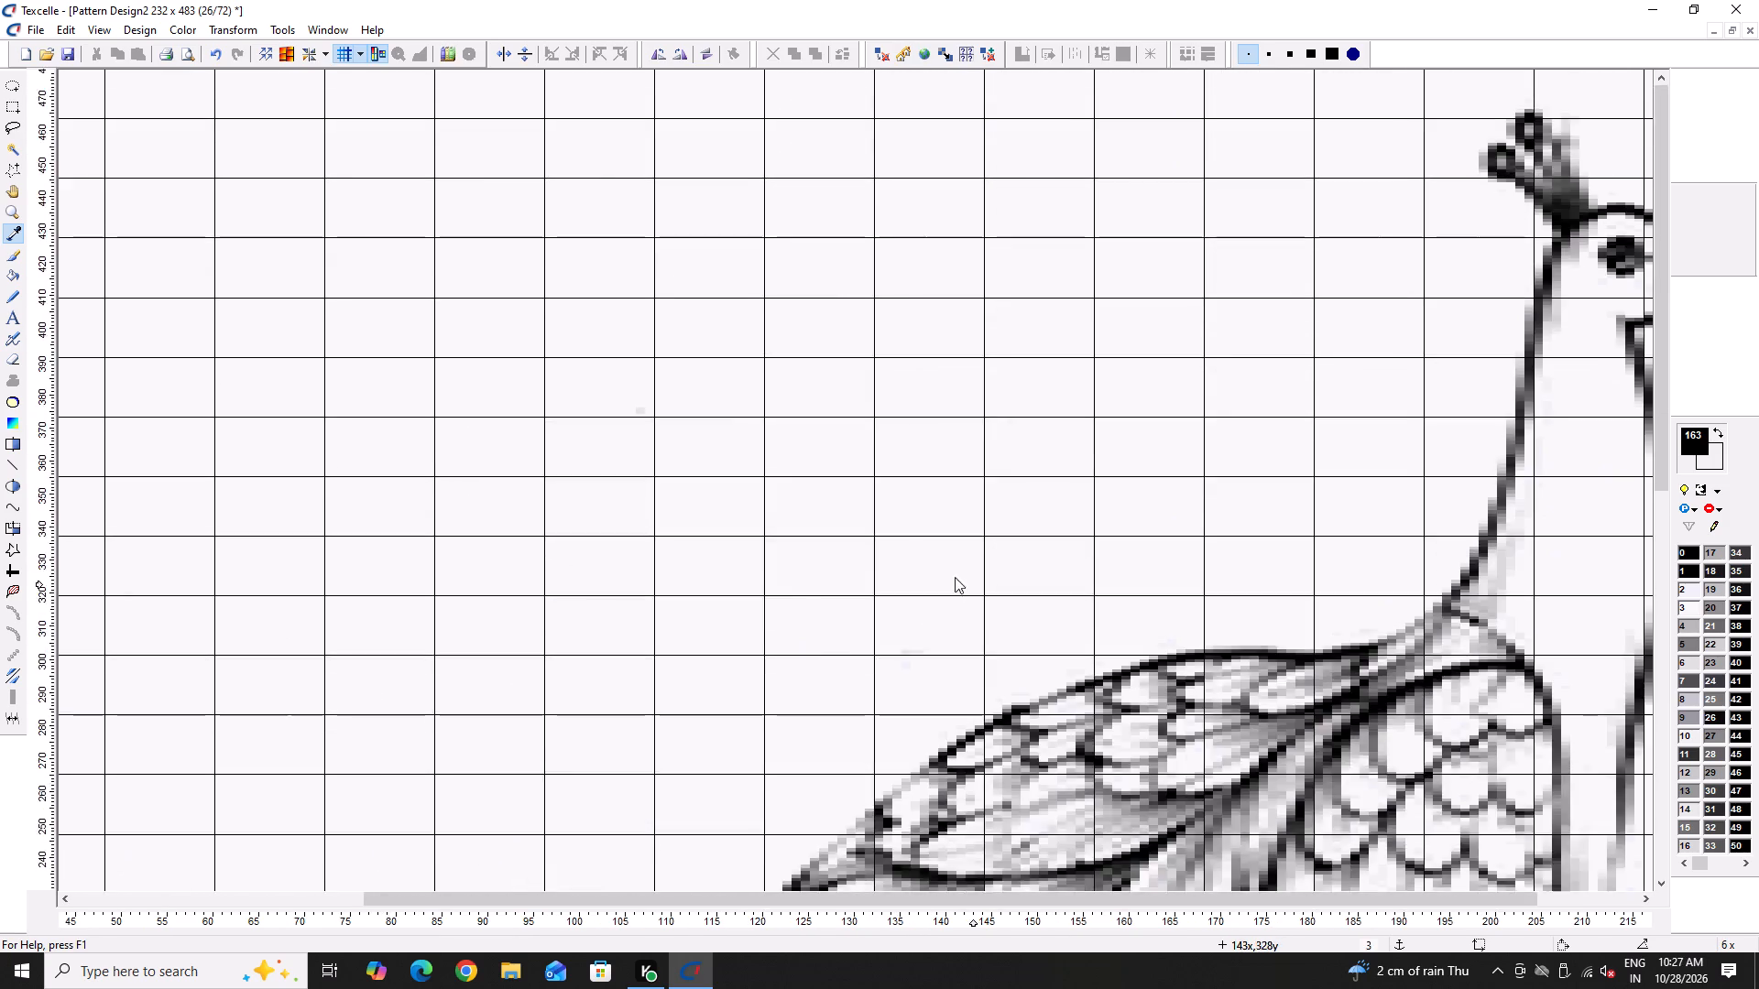
pyautogui.keyDown('ctrl'); pyautogui.scroll(-4, 938, 572); pyautogui.keyUp('ctrl')
pyautogui.keyDown('ctrl'); pyautogui.scroll(1, 1159, 584); pyautogui.keyUp('ctrl')
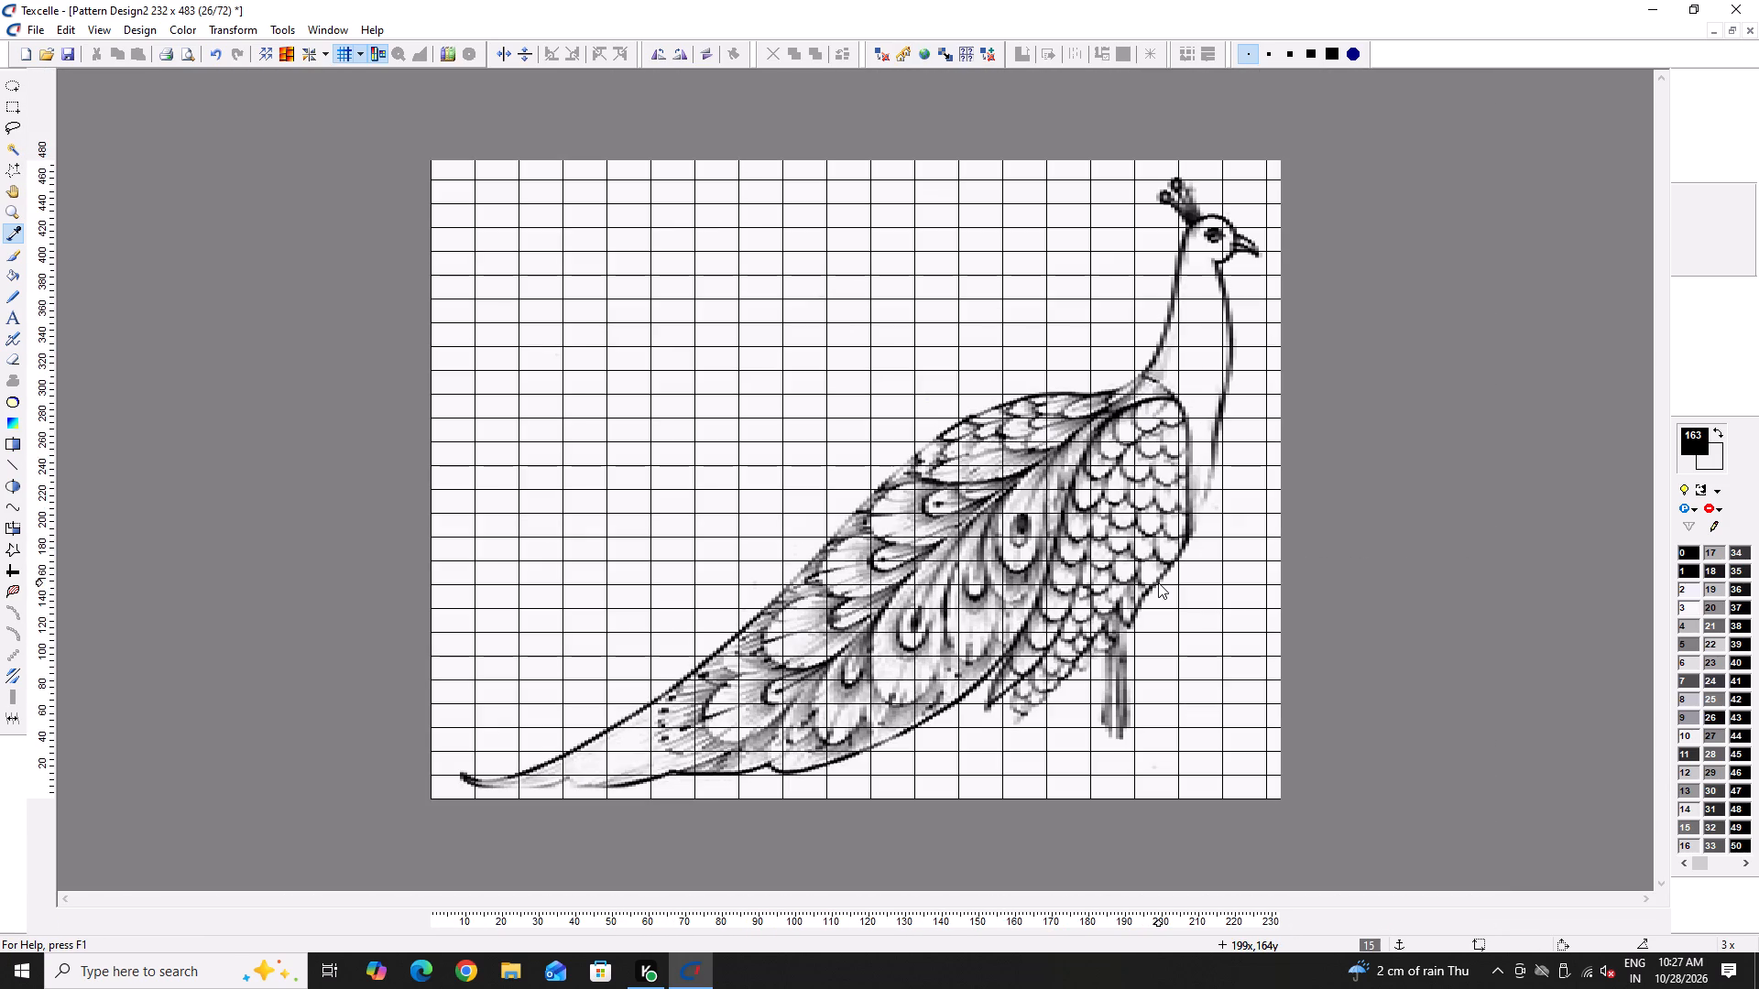
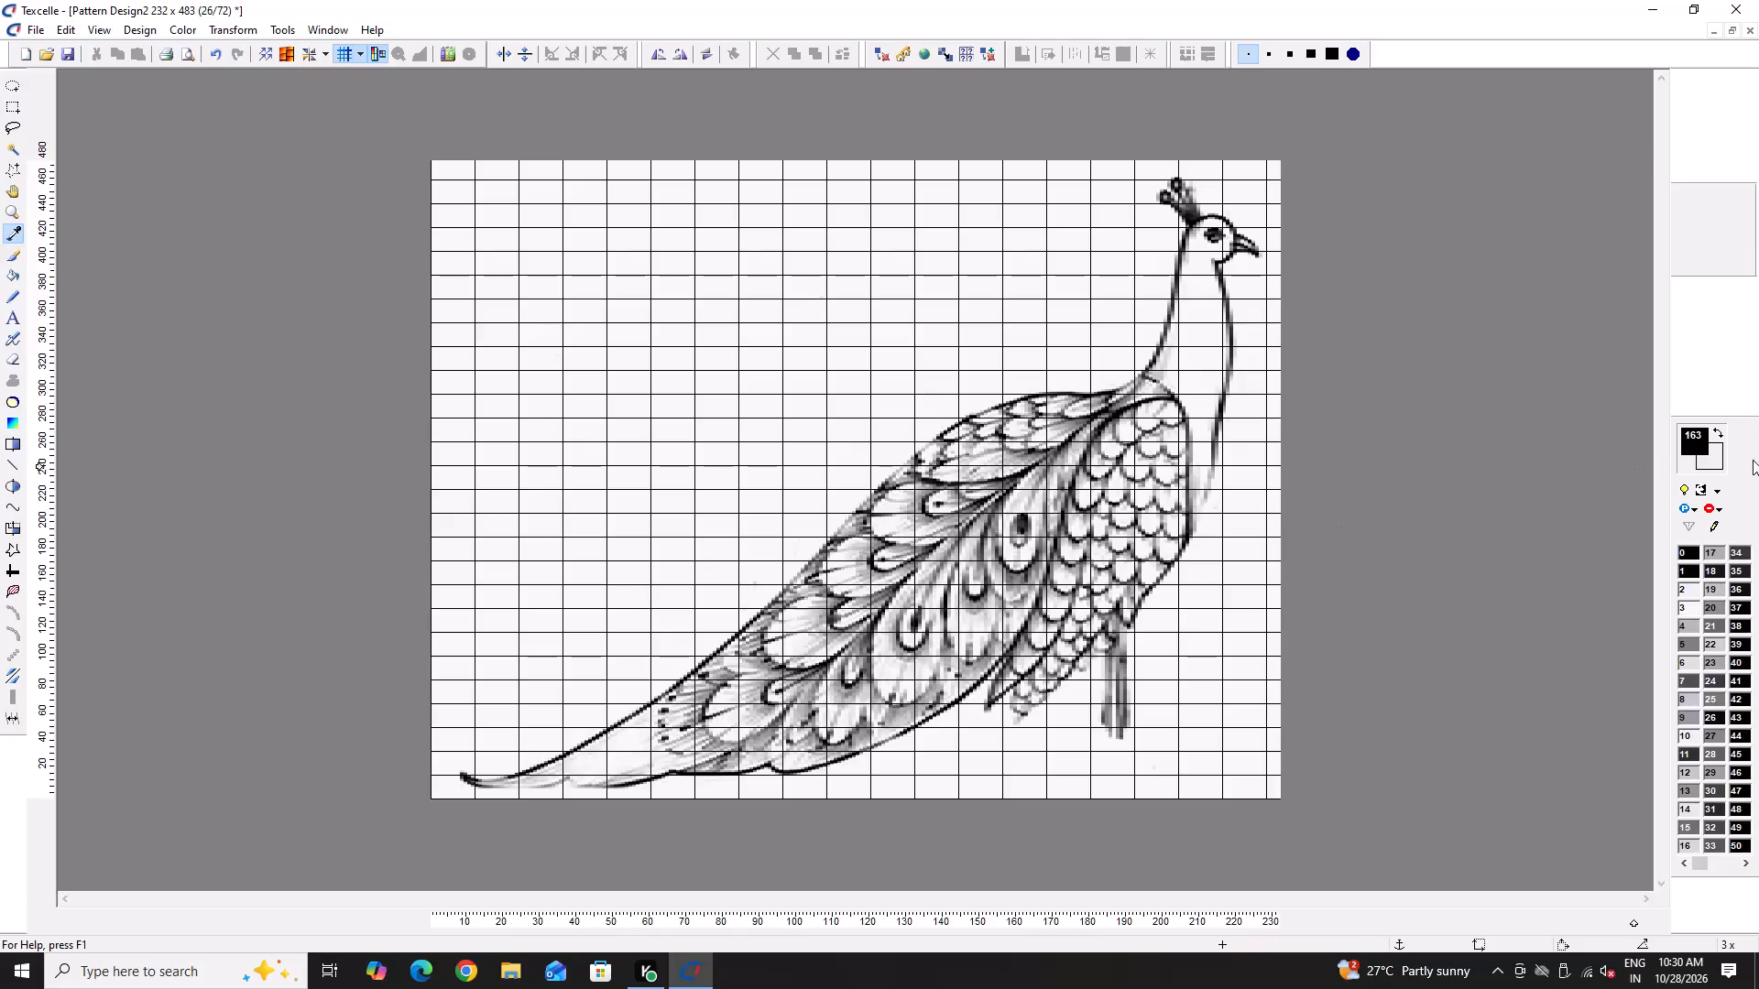
# Change palette color 125 to a medium blue from page 39 of PCR Printer Book 15 and make it the drawing color.
pyautogui.scroll(-4, 1744, 478)
pyautogui.scroll(-1, 1721, 668)
pyautogui.rightClick(1712, 665)
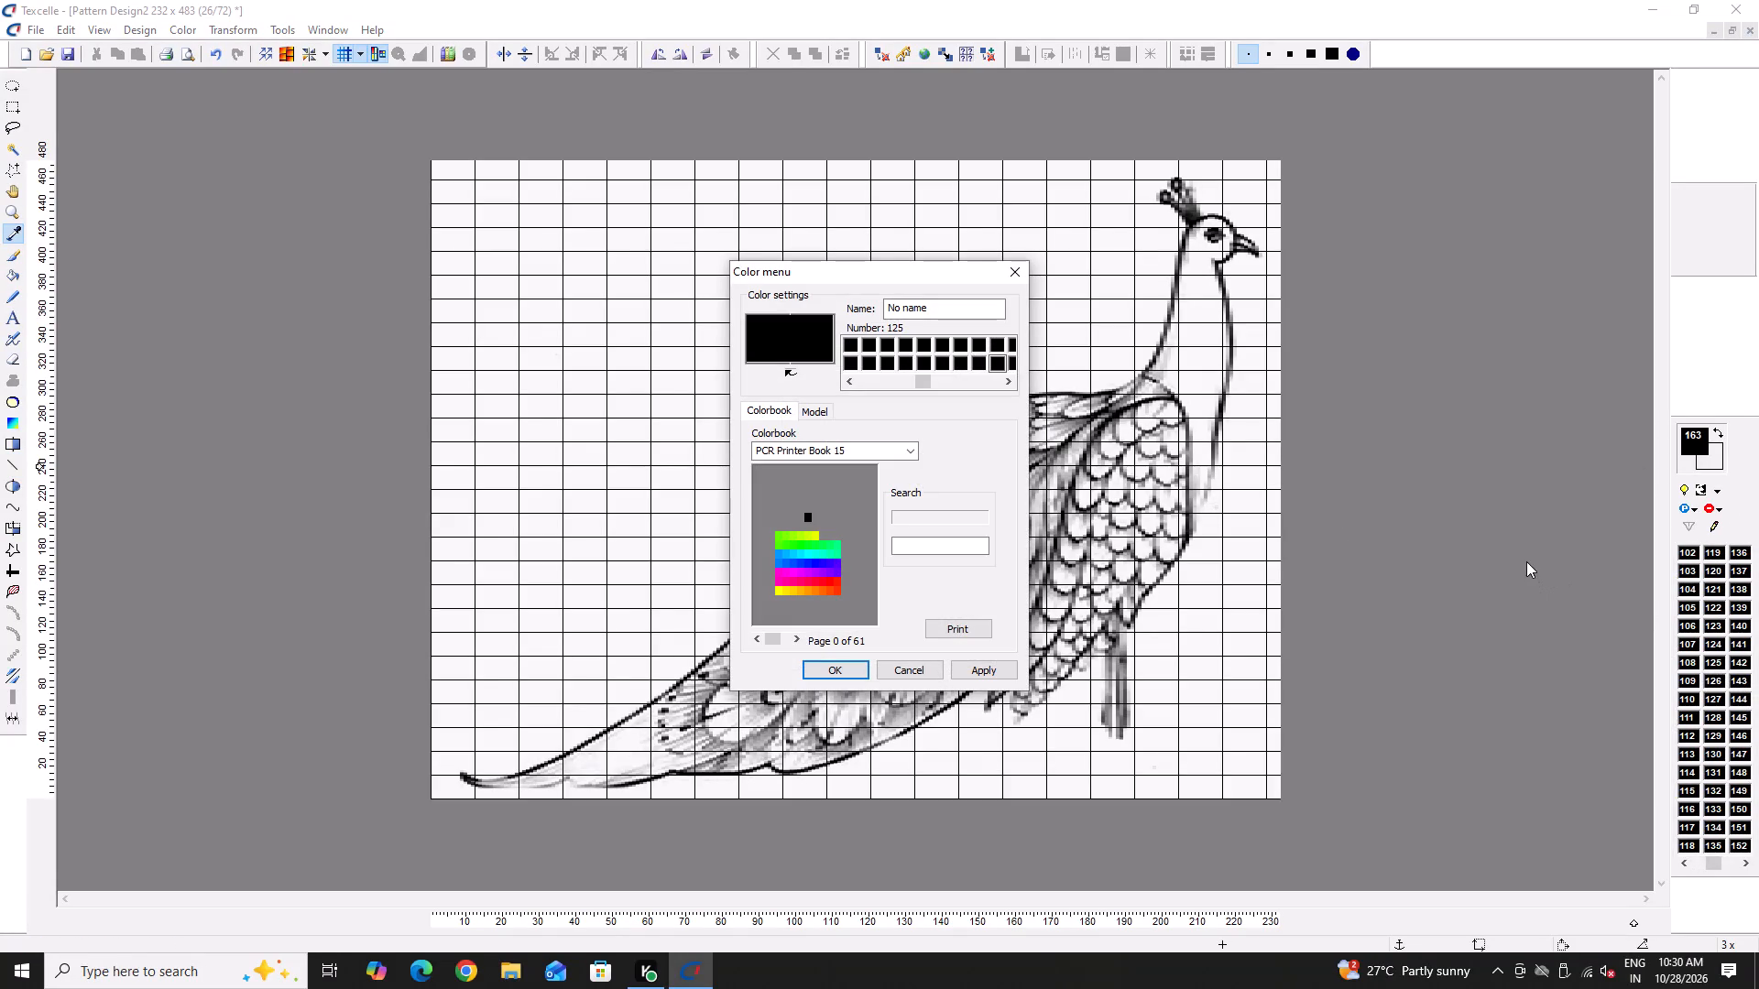
pyautogui.click(793, 553)
pyautogui.click(846, 578)
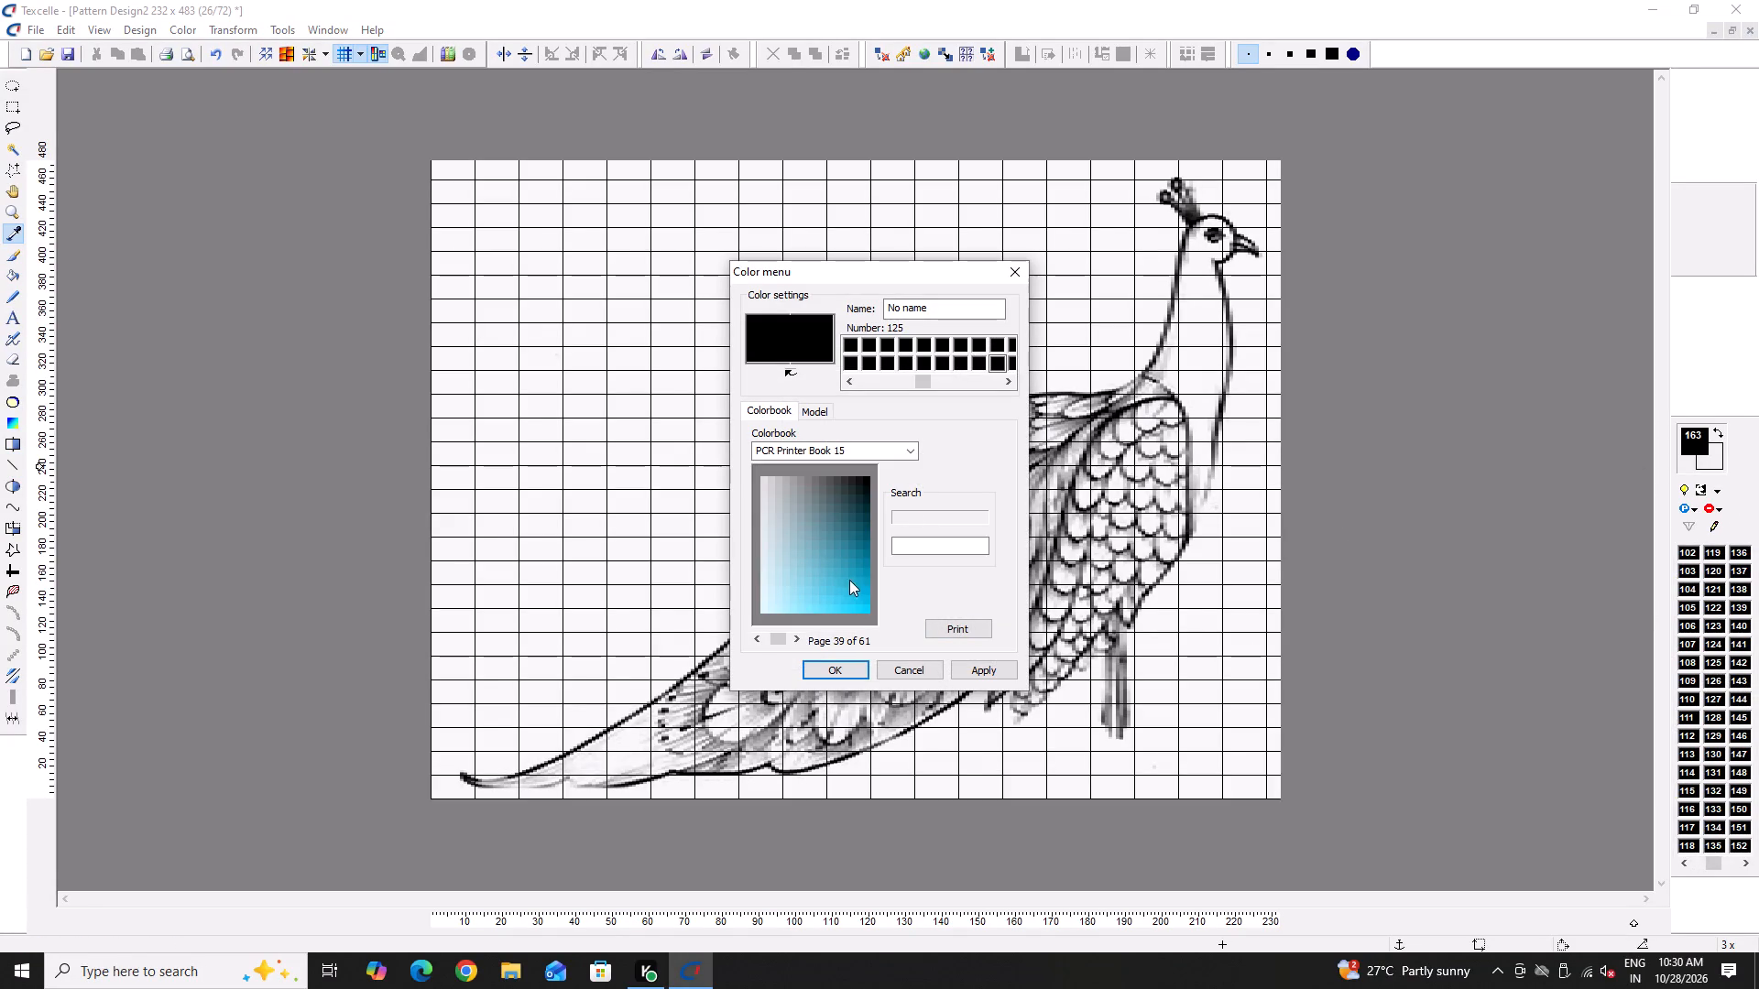
pyautogui.click(858, 568)
pyautogui.click(854, 678)
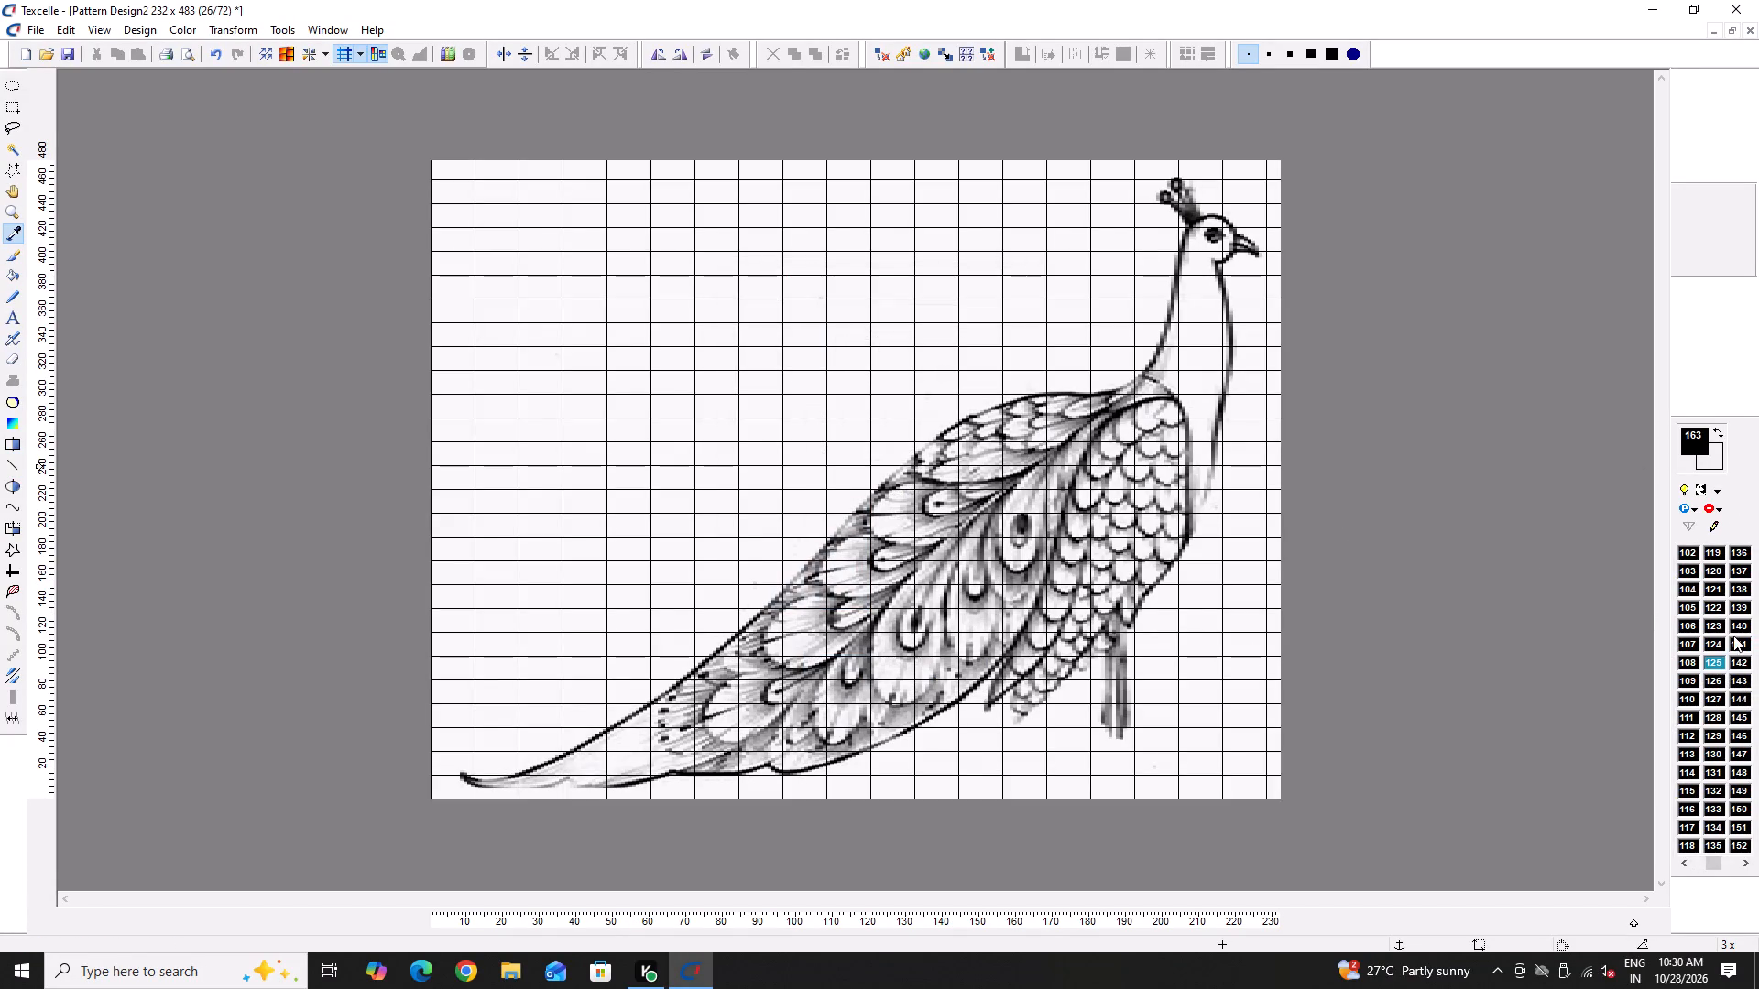
pyautogui.click(1722, 661)
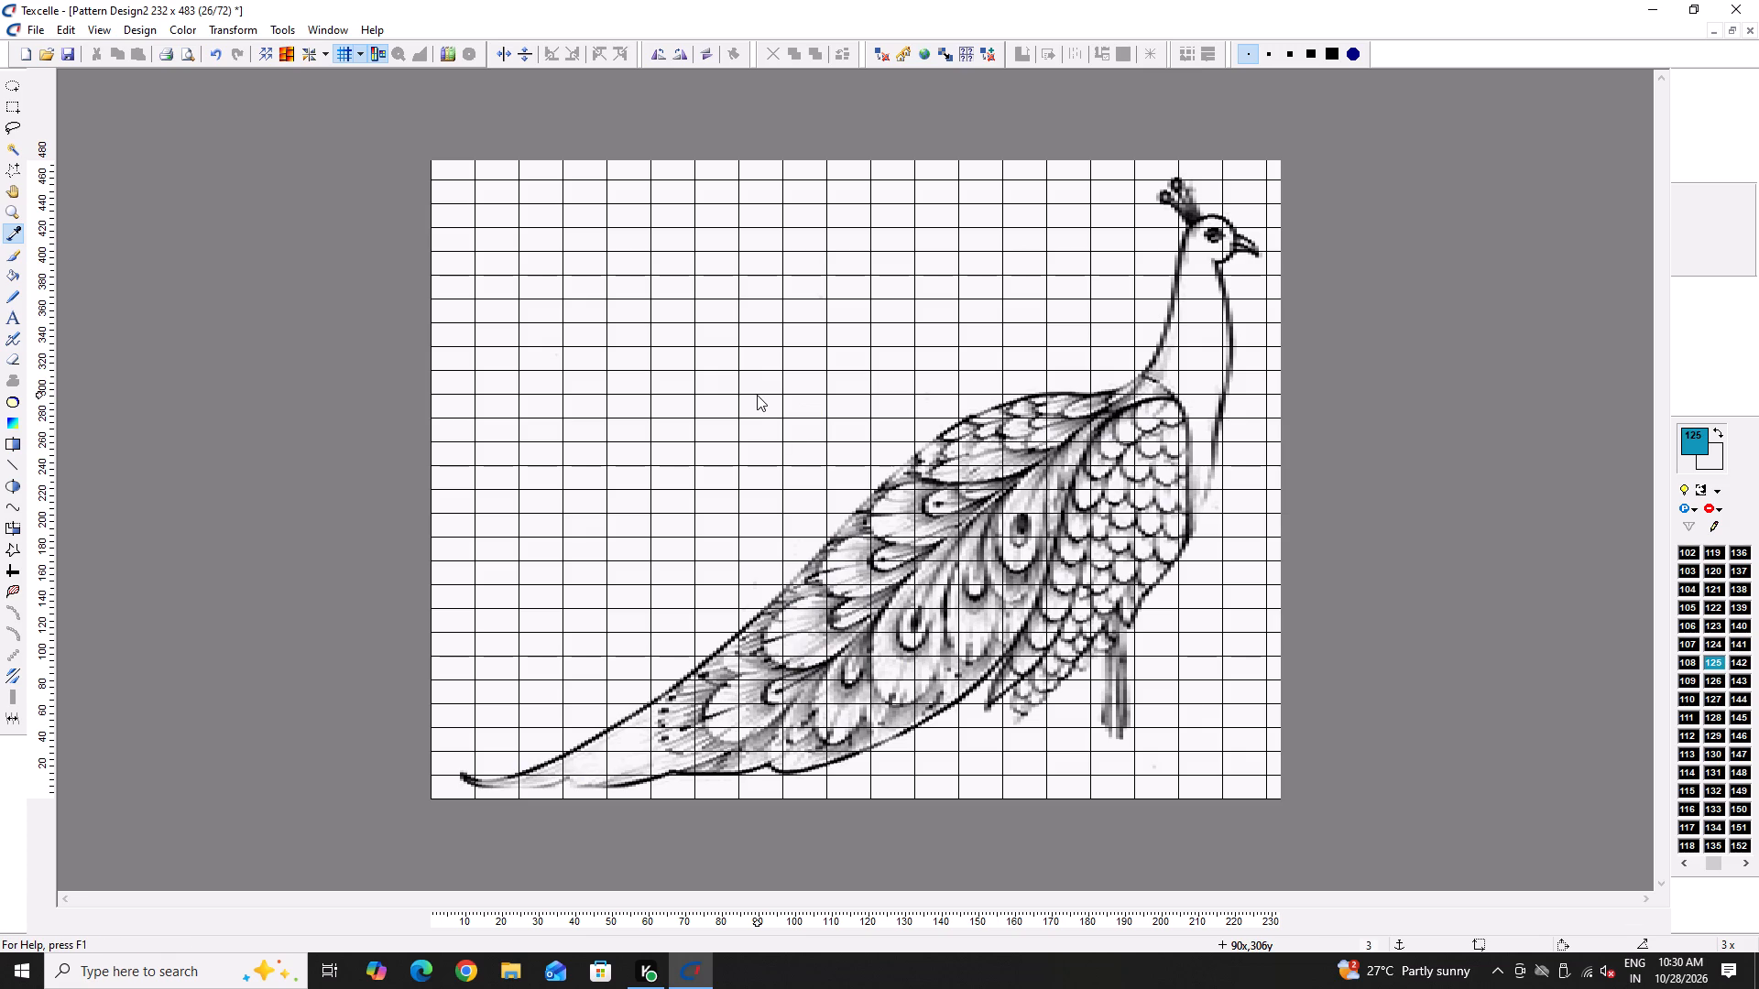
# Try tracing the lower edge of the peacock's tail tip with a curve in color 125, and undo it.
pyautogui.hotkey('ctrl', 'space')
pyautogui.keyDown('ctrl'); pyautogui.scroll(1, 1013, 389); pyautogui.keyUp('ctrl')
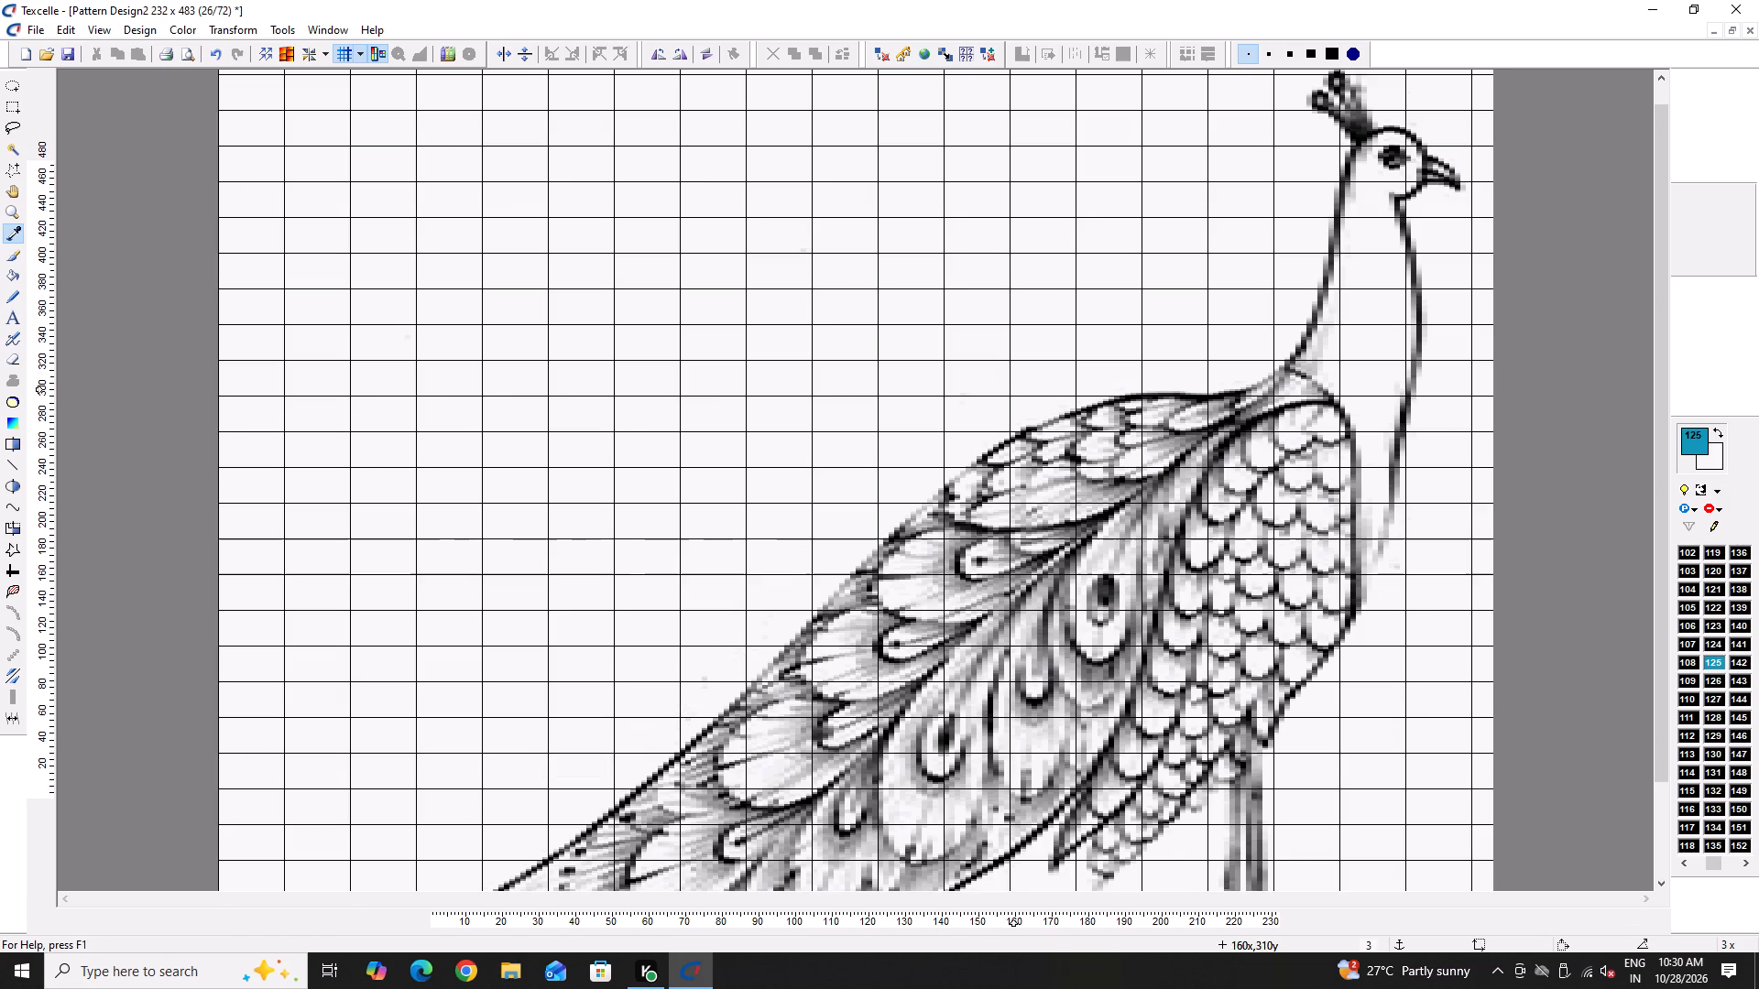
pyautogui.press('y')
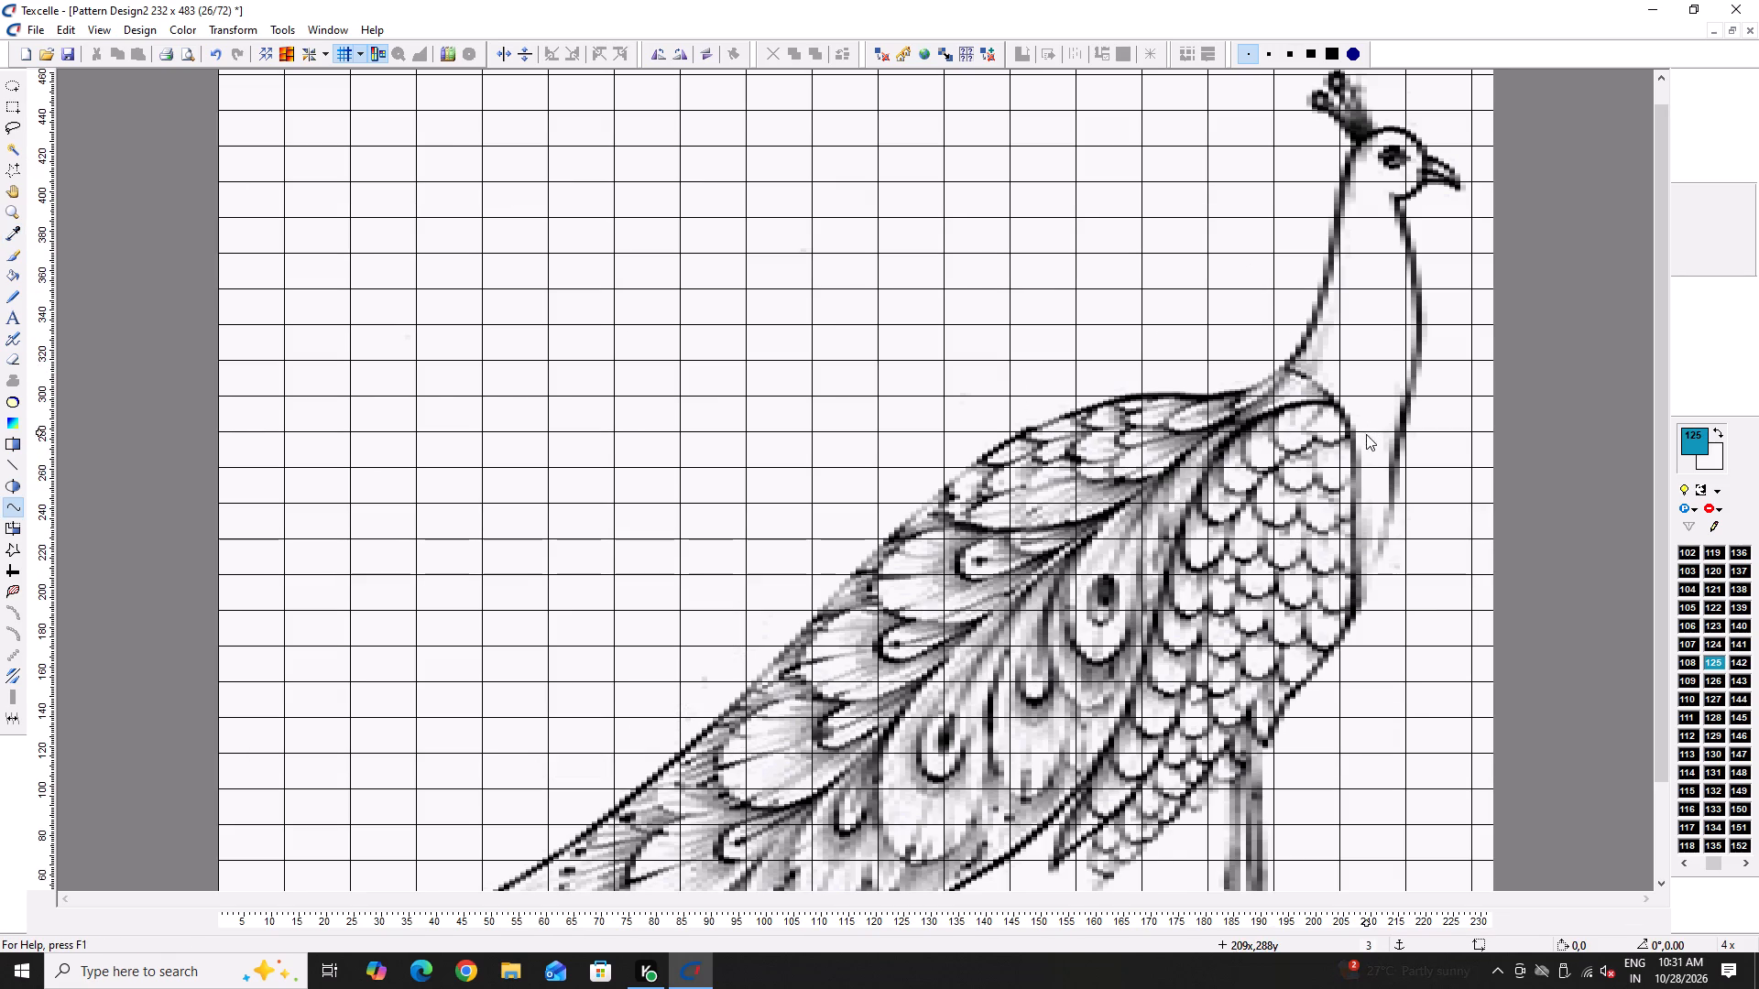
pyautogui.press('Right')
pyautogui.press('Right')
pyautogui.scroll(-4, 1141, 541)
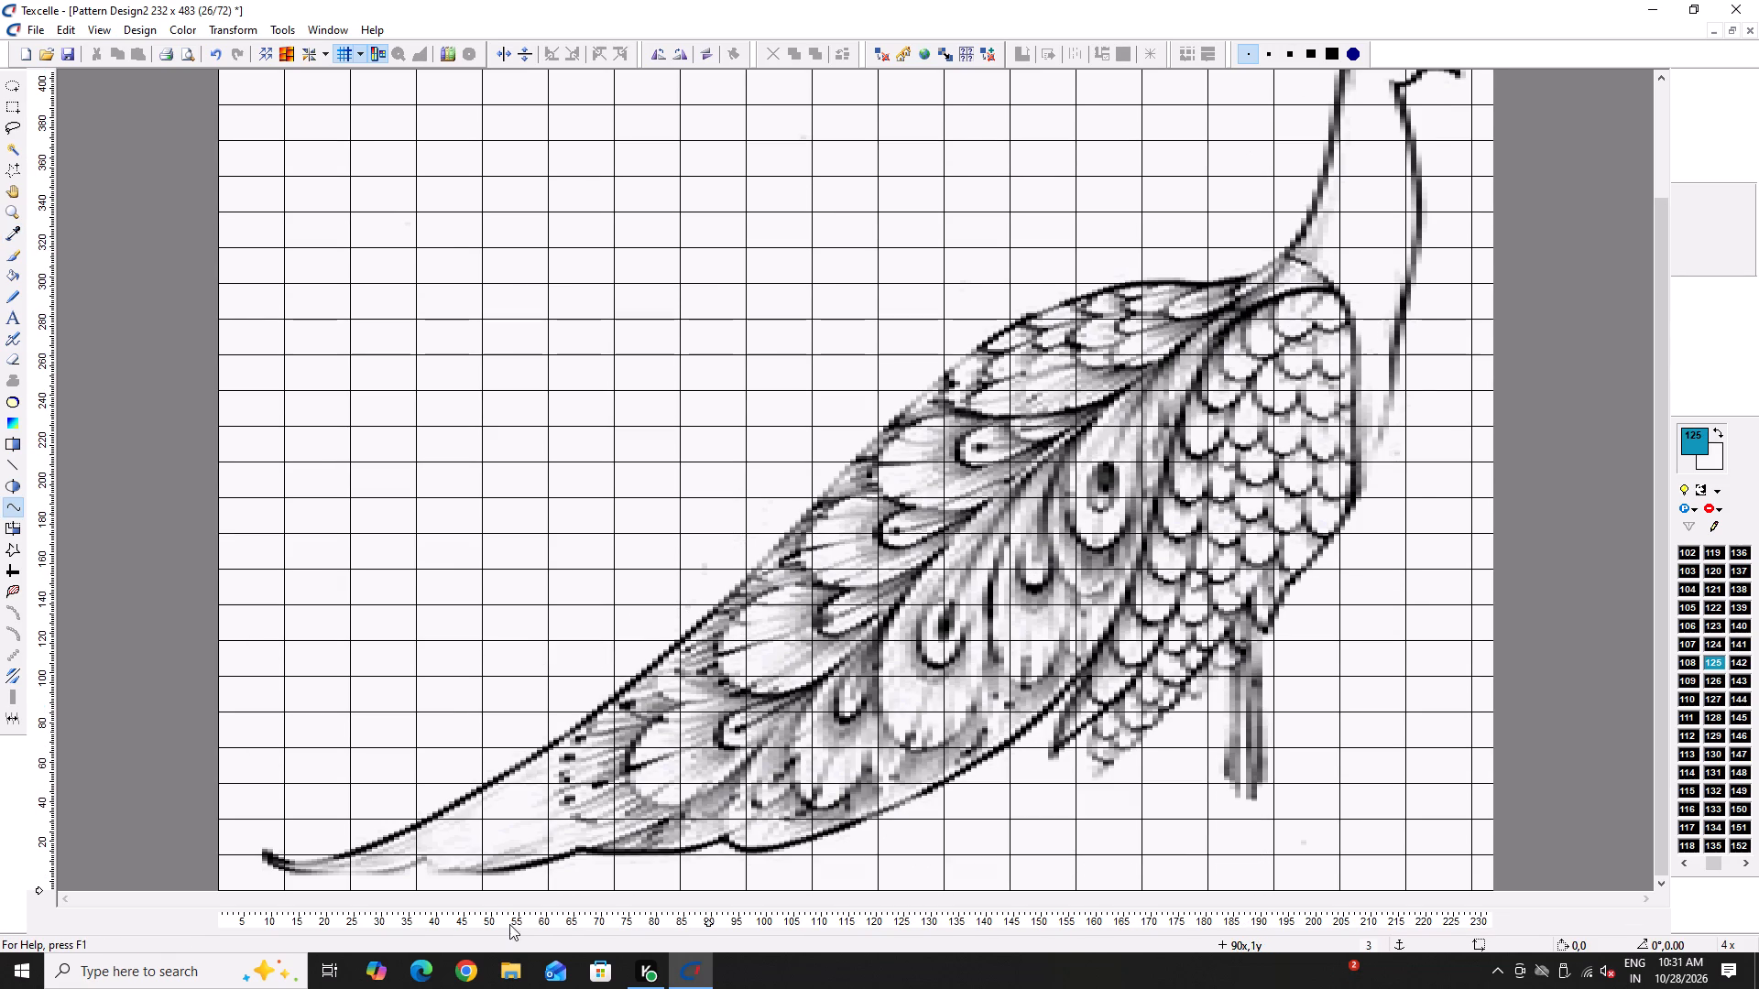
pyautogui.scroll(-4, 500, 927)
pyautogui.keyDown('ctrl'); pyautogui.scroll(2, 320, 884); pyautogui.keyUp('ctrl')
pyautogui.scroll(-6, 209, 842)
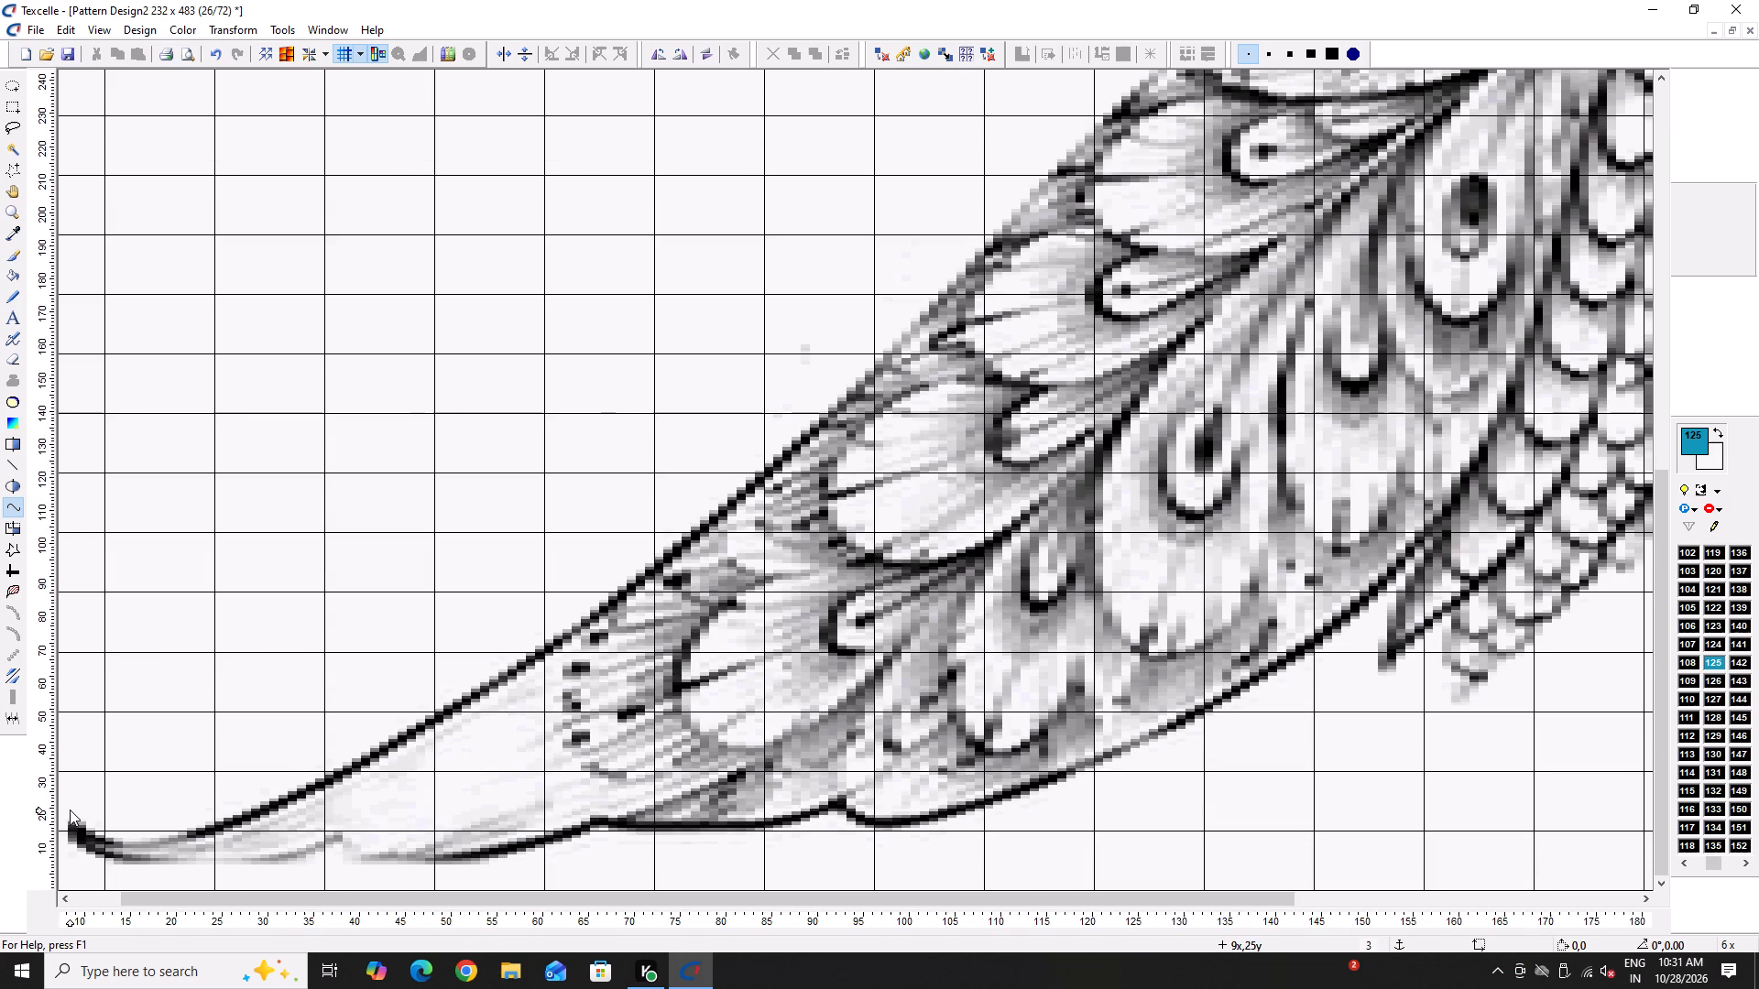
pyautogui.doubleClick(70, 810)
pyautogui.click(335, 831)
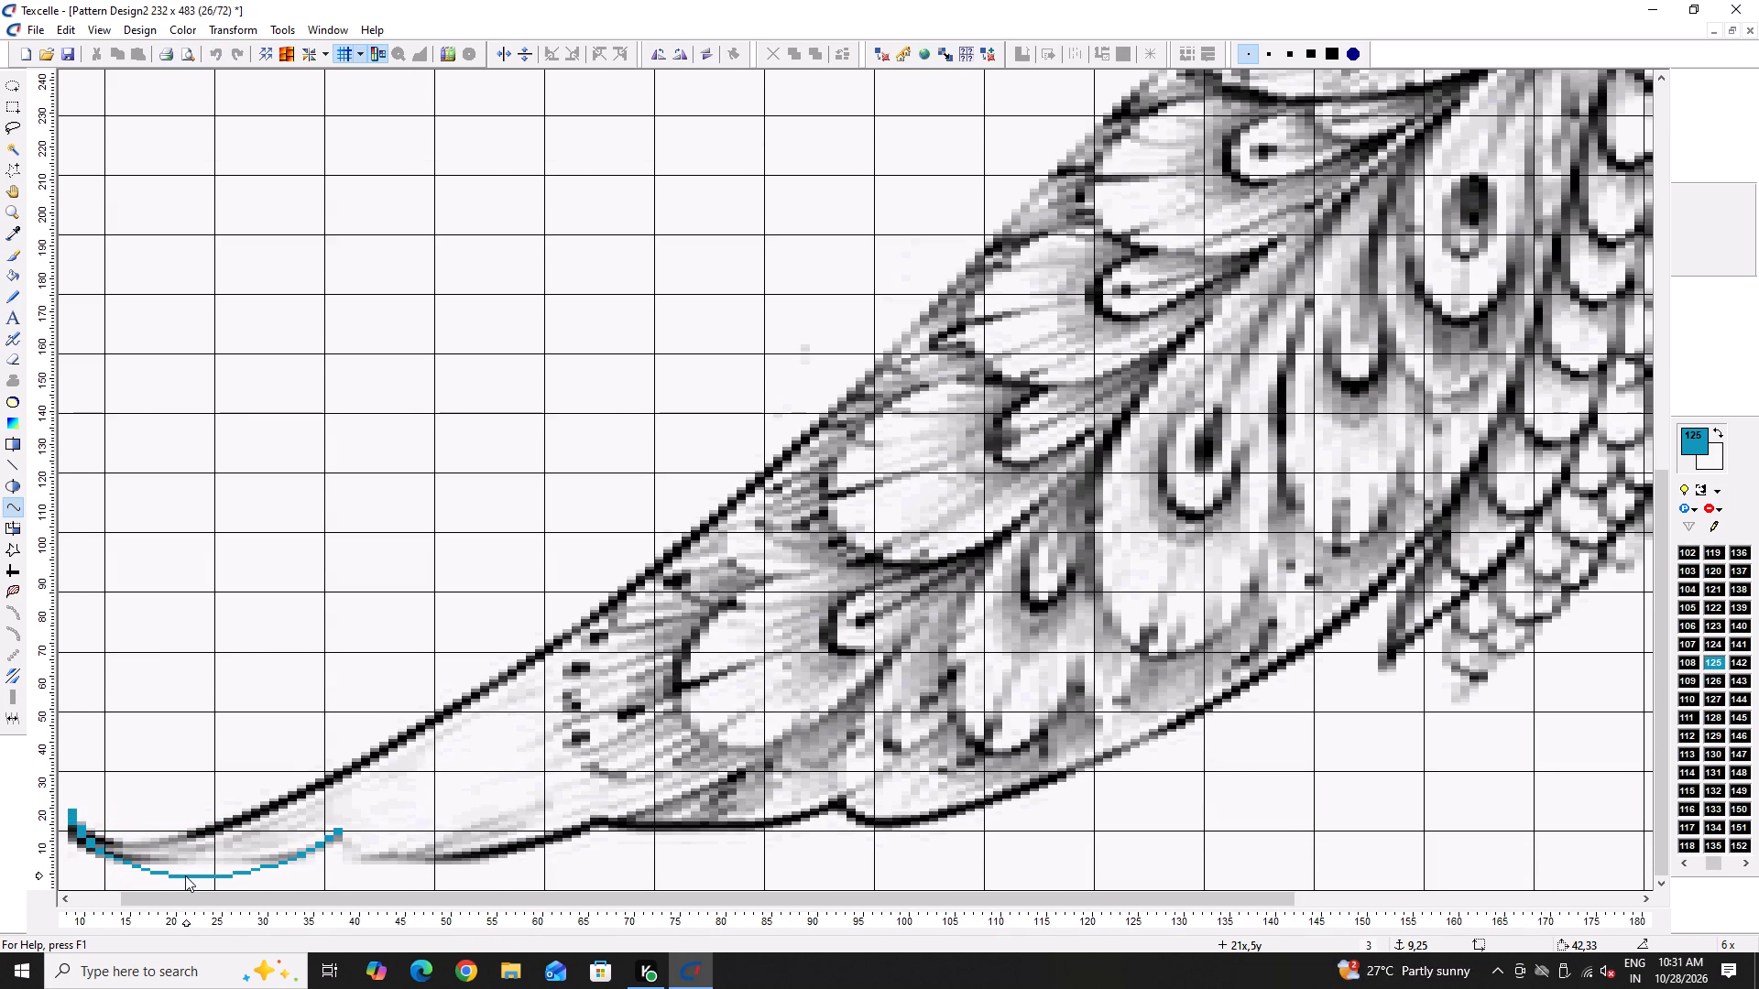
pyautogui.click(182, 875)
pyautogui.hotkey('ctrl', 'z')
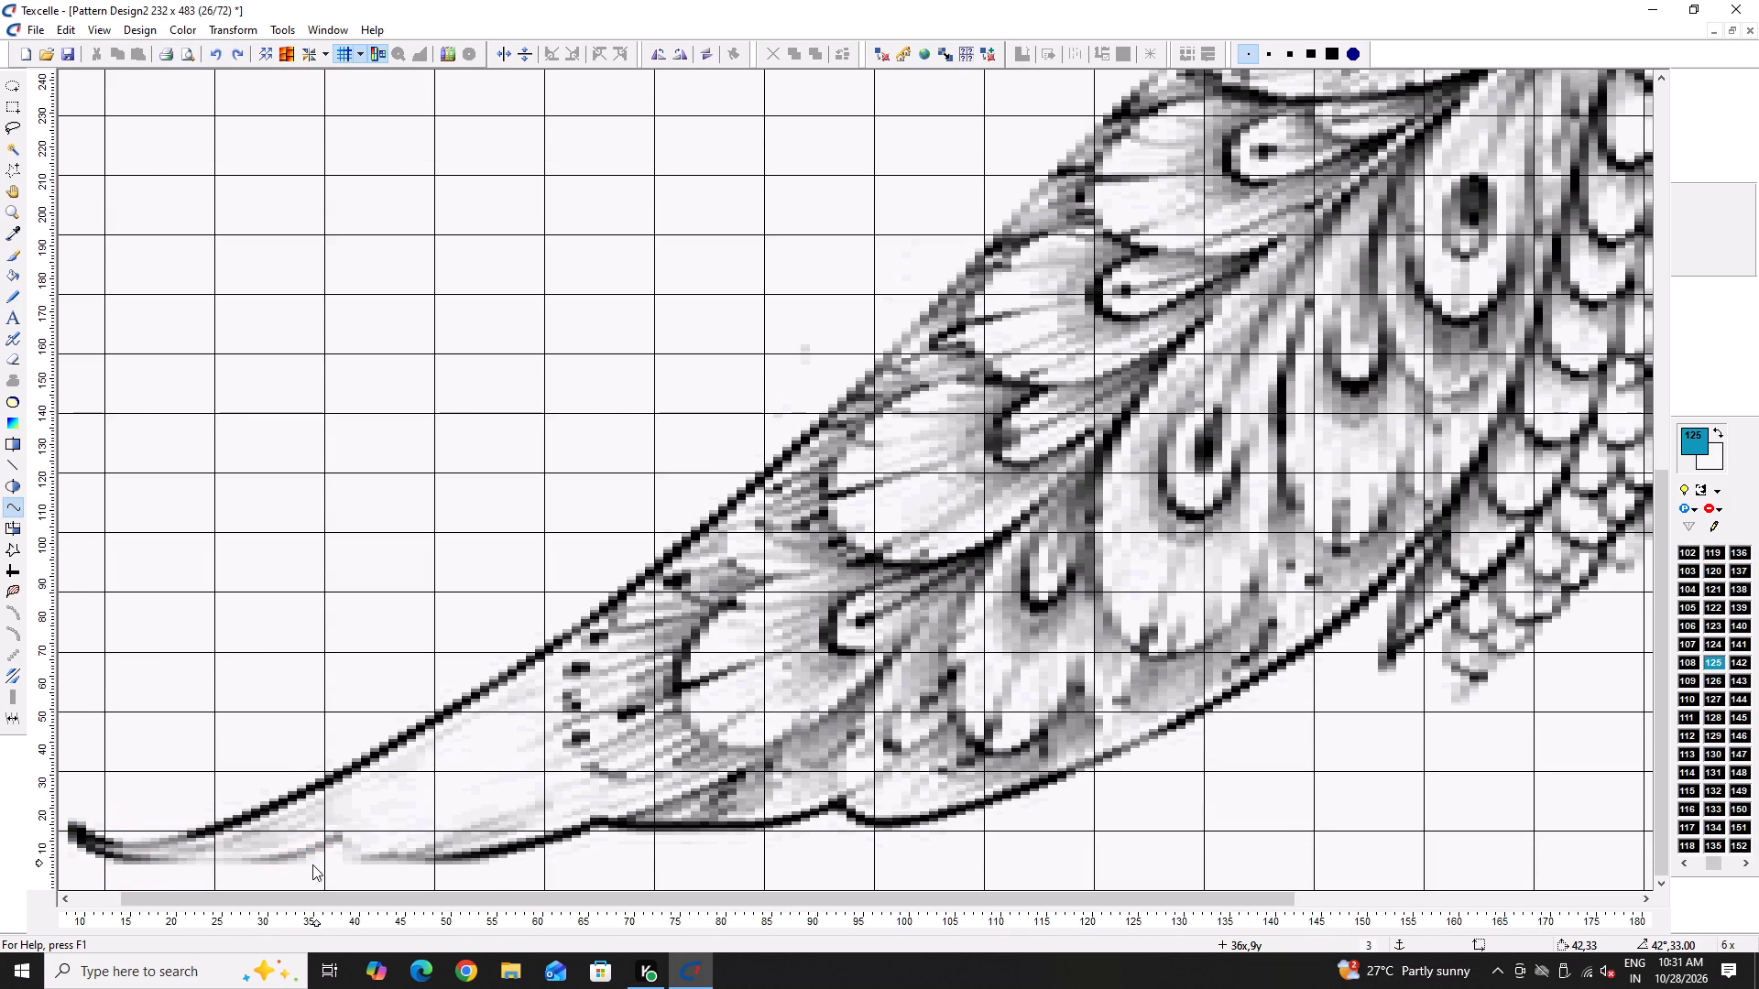
# Retrace the lower edge of the peacock's tail tip with a curve in color 125.
pyautogui.keyDown('ctrl'); pyautogui.scroll(1, 140, 874); pyautogui.keyUp('ctrl')
pyautogui.press('Left')
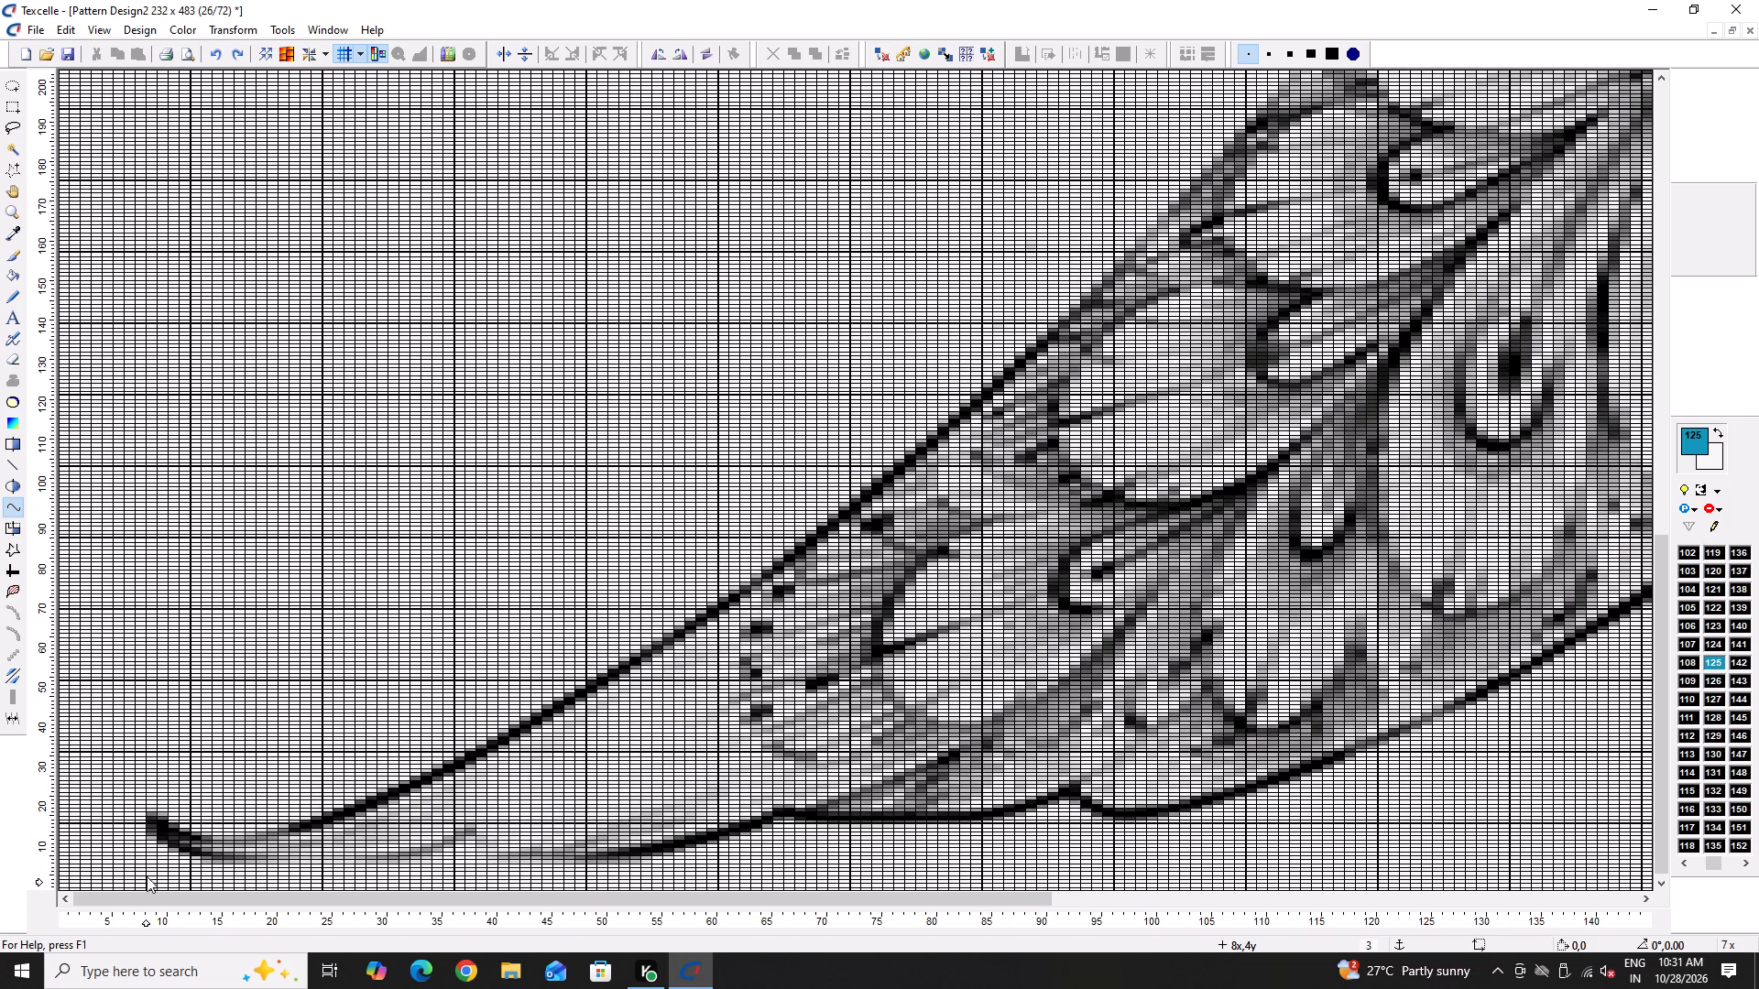
pyautogui.press('Left')
pyautogui.scroll(-4, 147, 873)
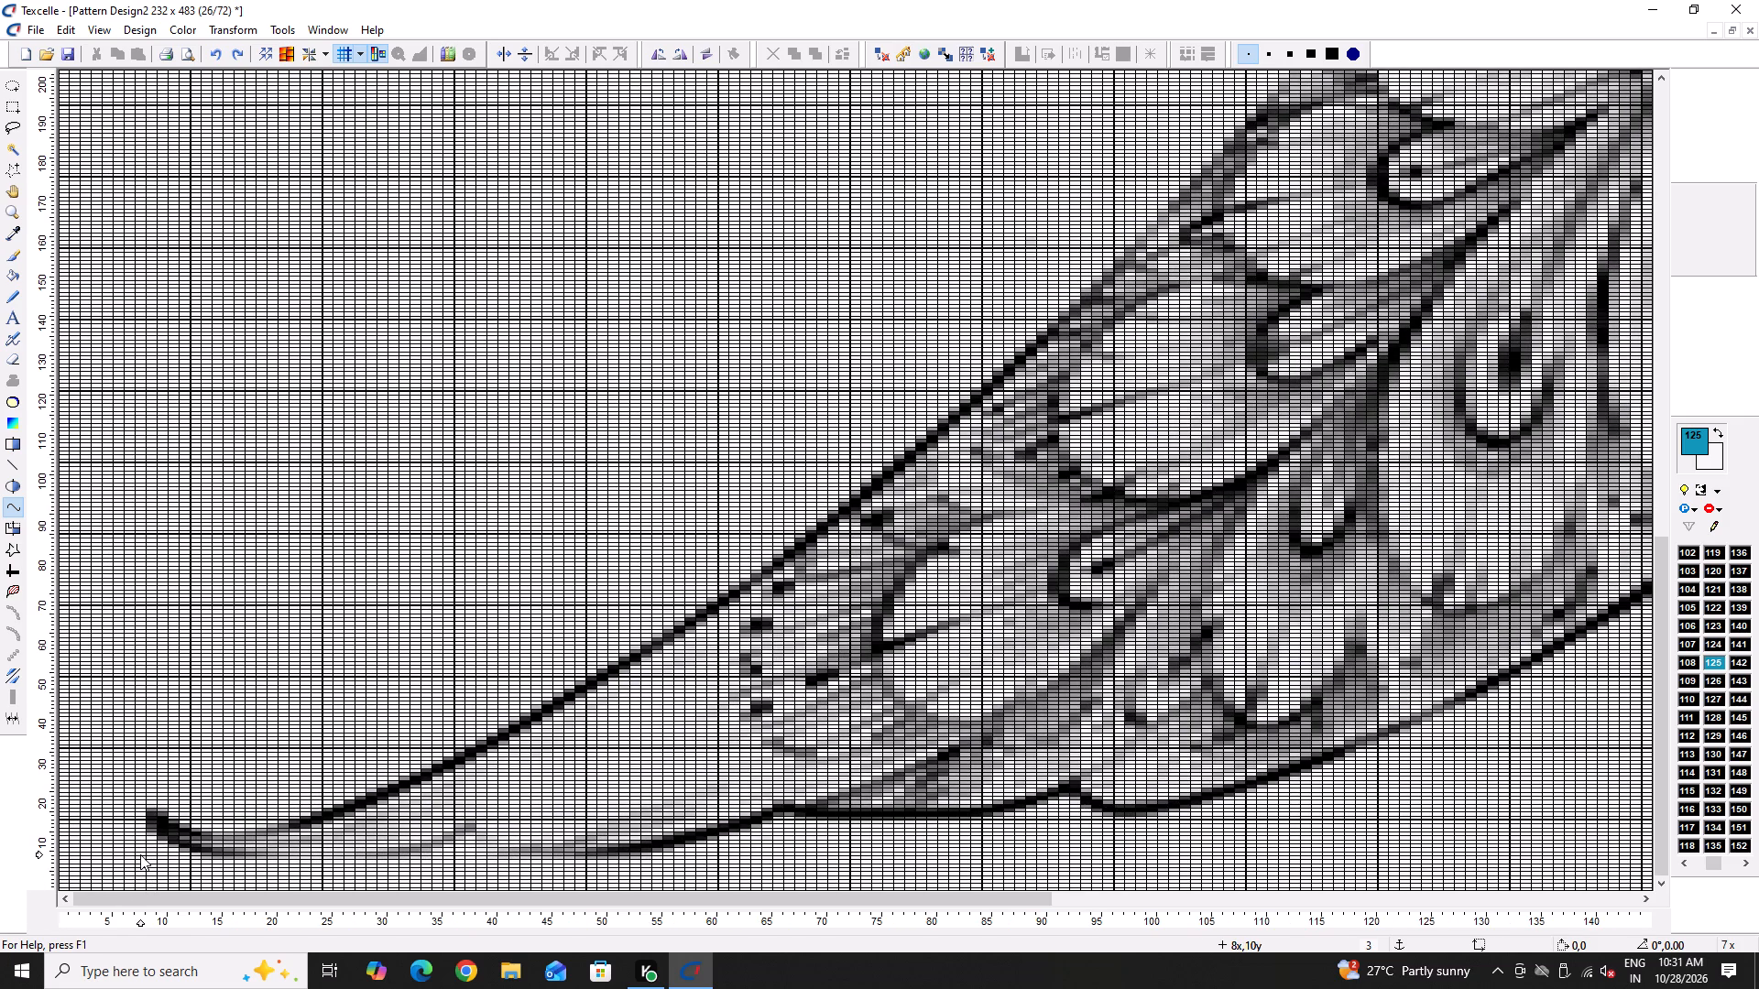
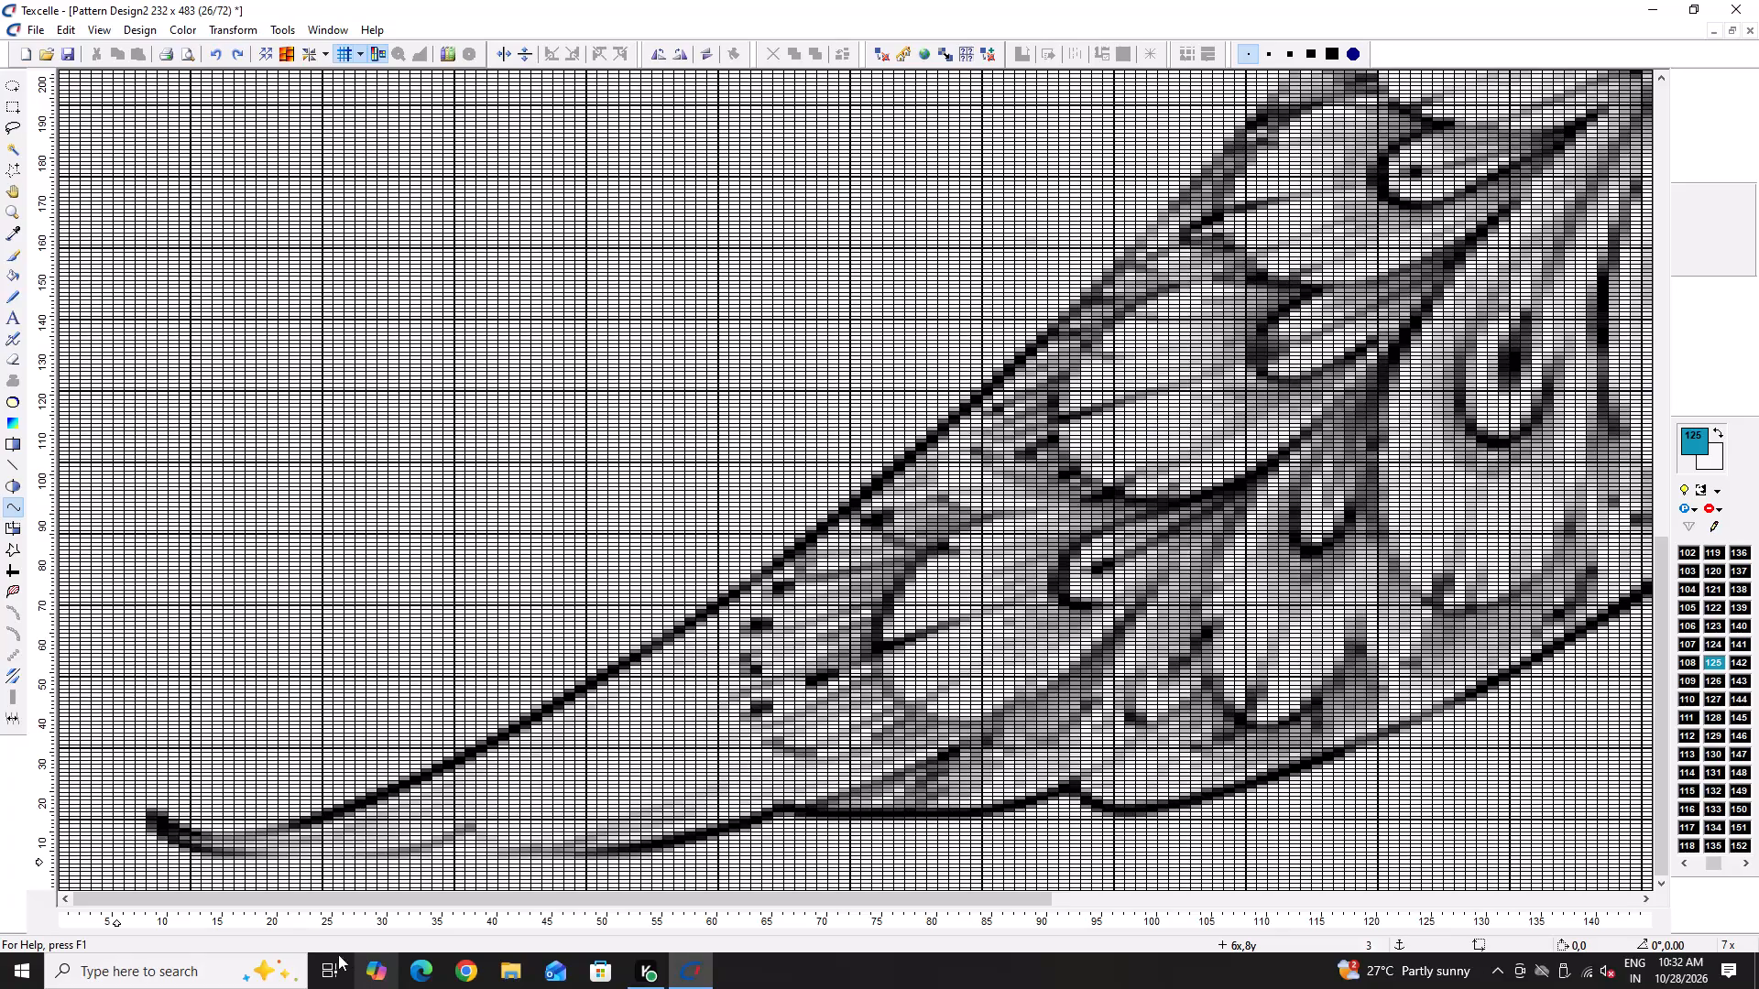
# Trace a downward-bowed scallop curve in color 125 beneath the peacock's tail tip, from about 8,21 to about 37,18 on the grid.
pyautogui.press('y')
pyautogui.scroll(-4, 60, 959)
pyautogui.scroll(-3, 247, 816)
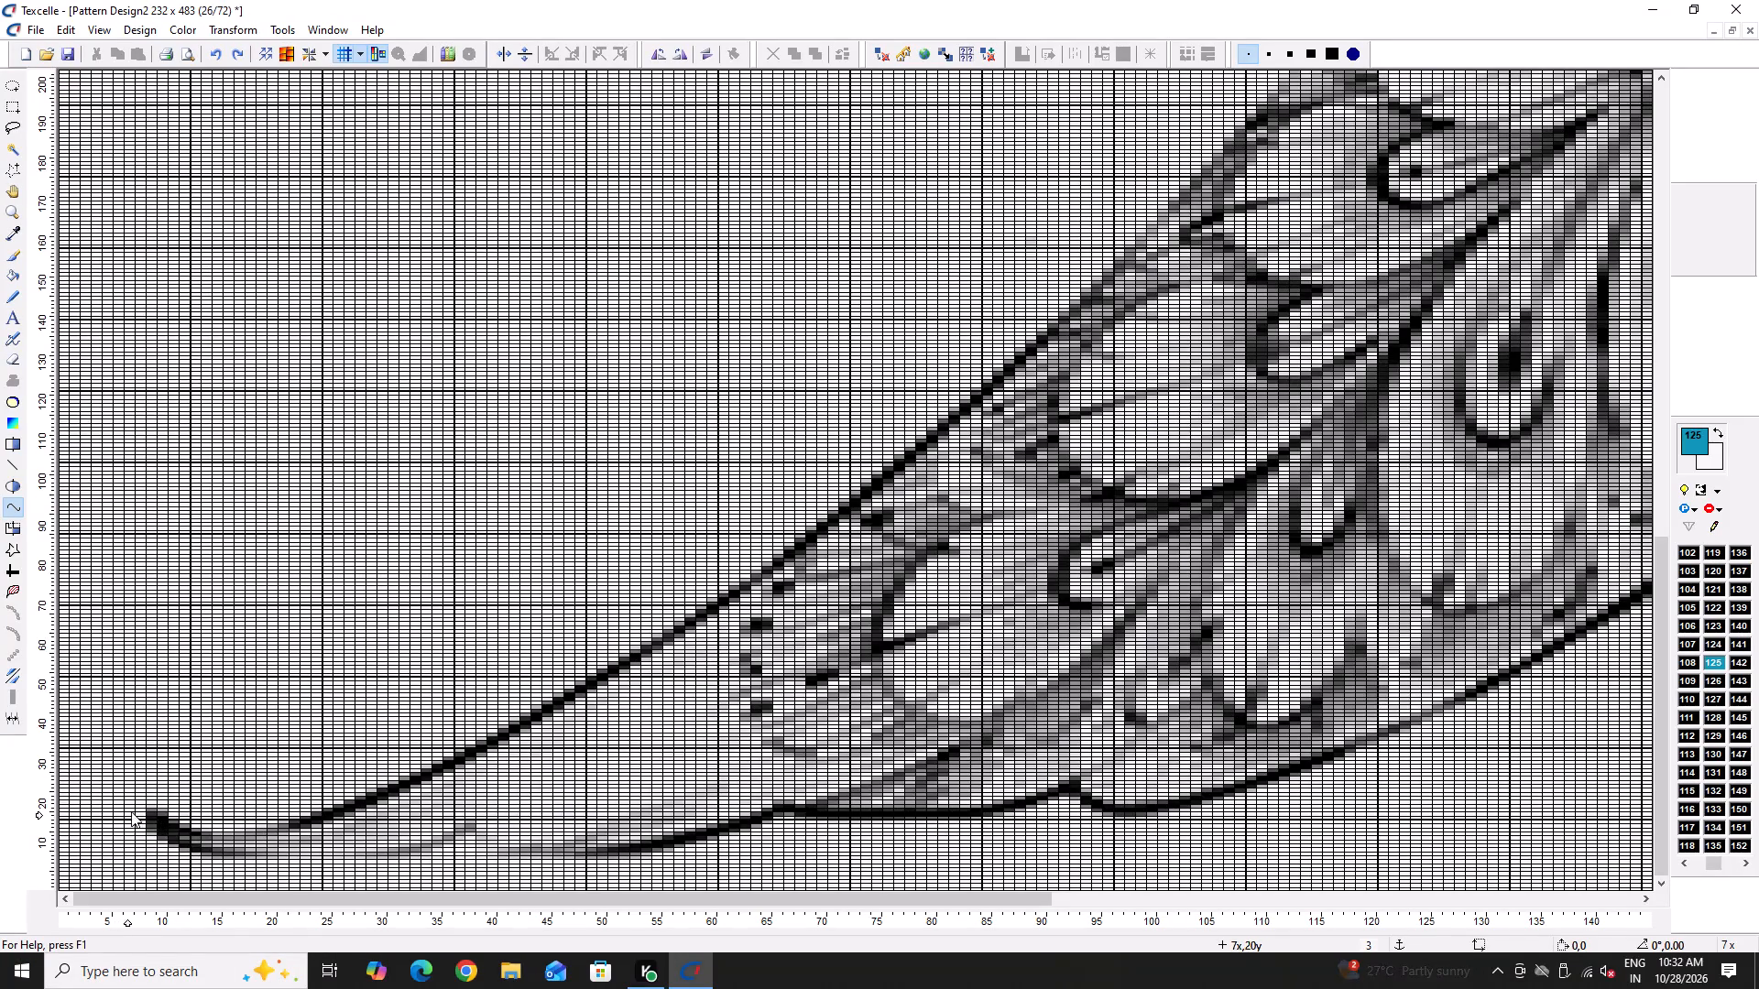
pyautogui.click(145, 810)
pyautogui.click(461, 820)
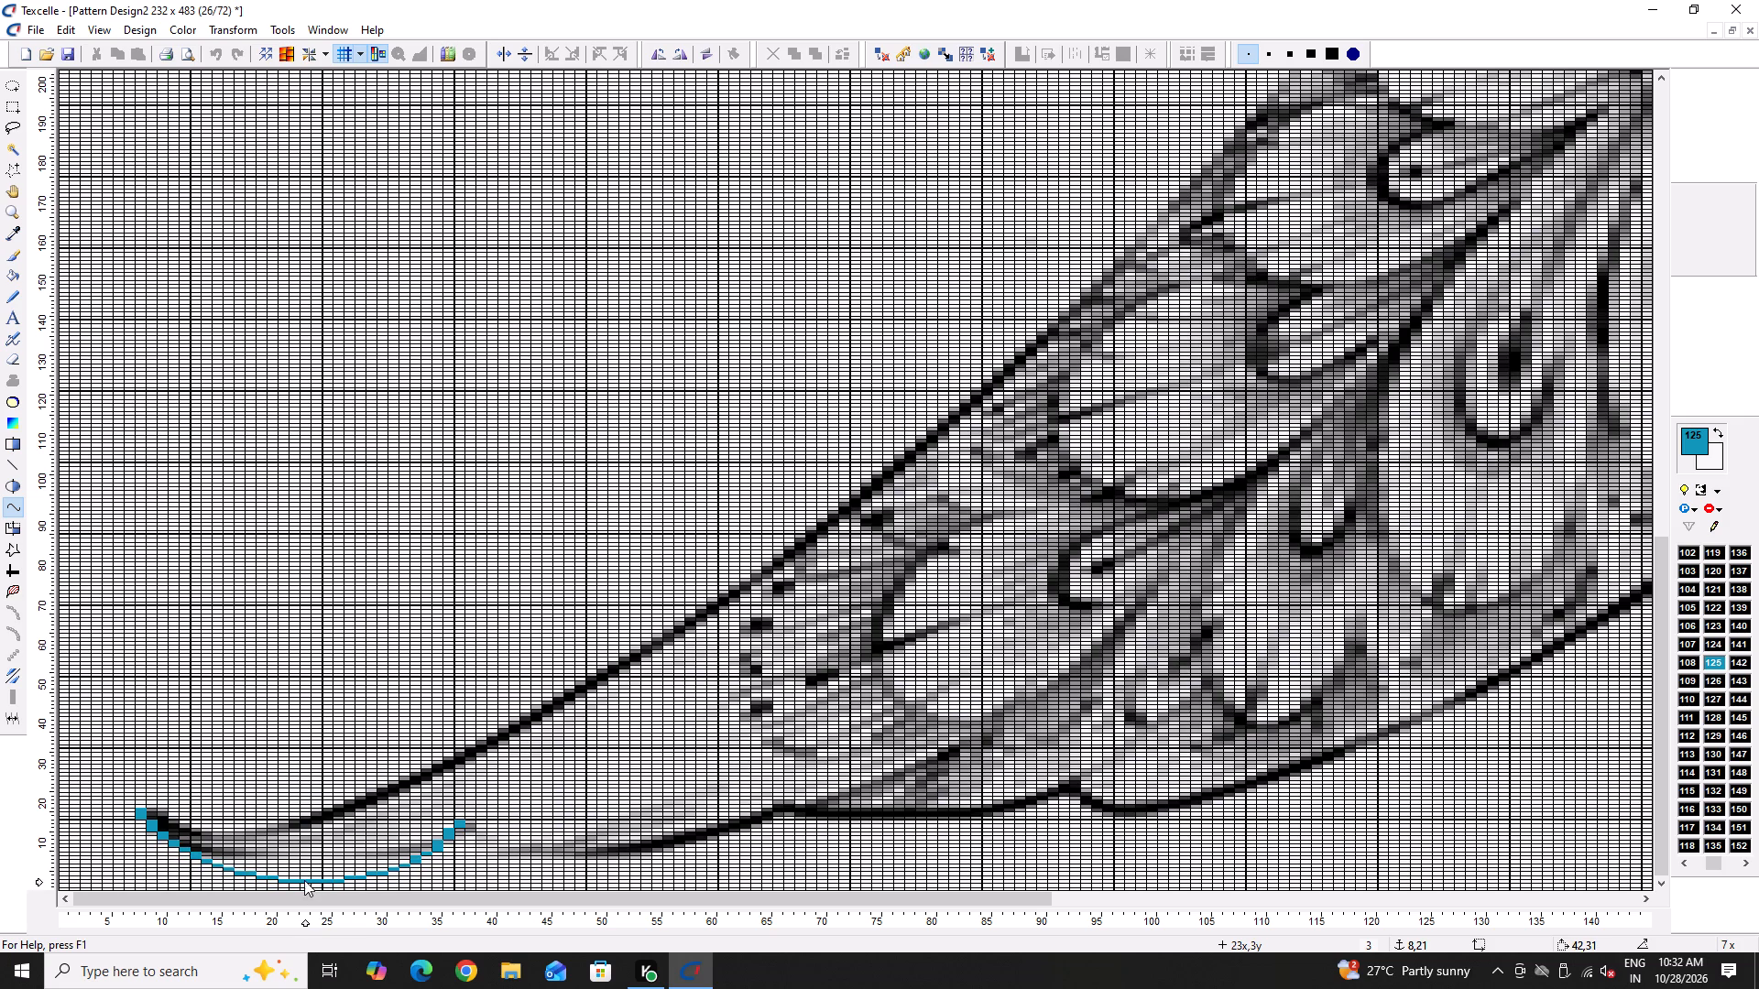
pyautogui.click(299, 883)
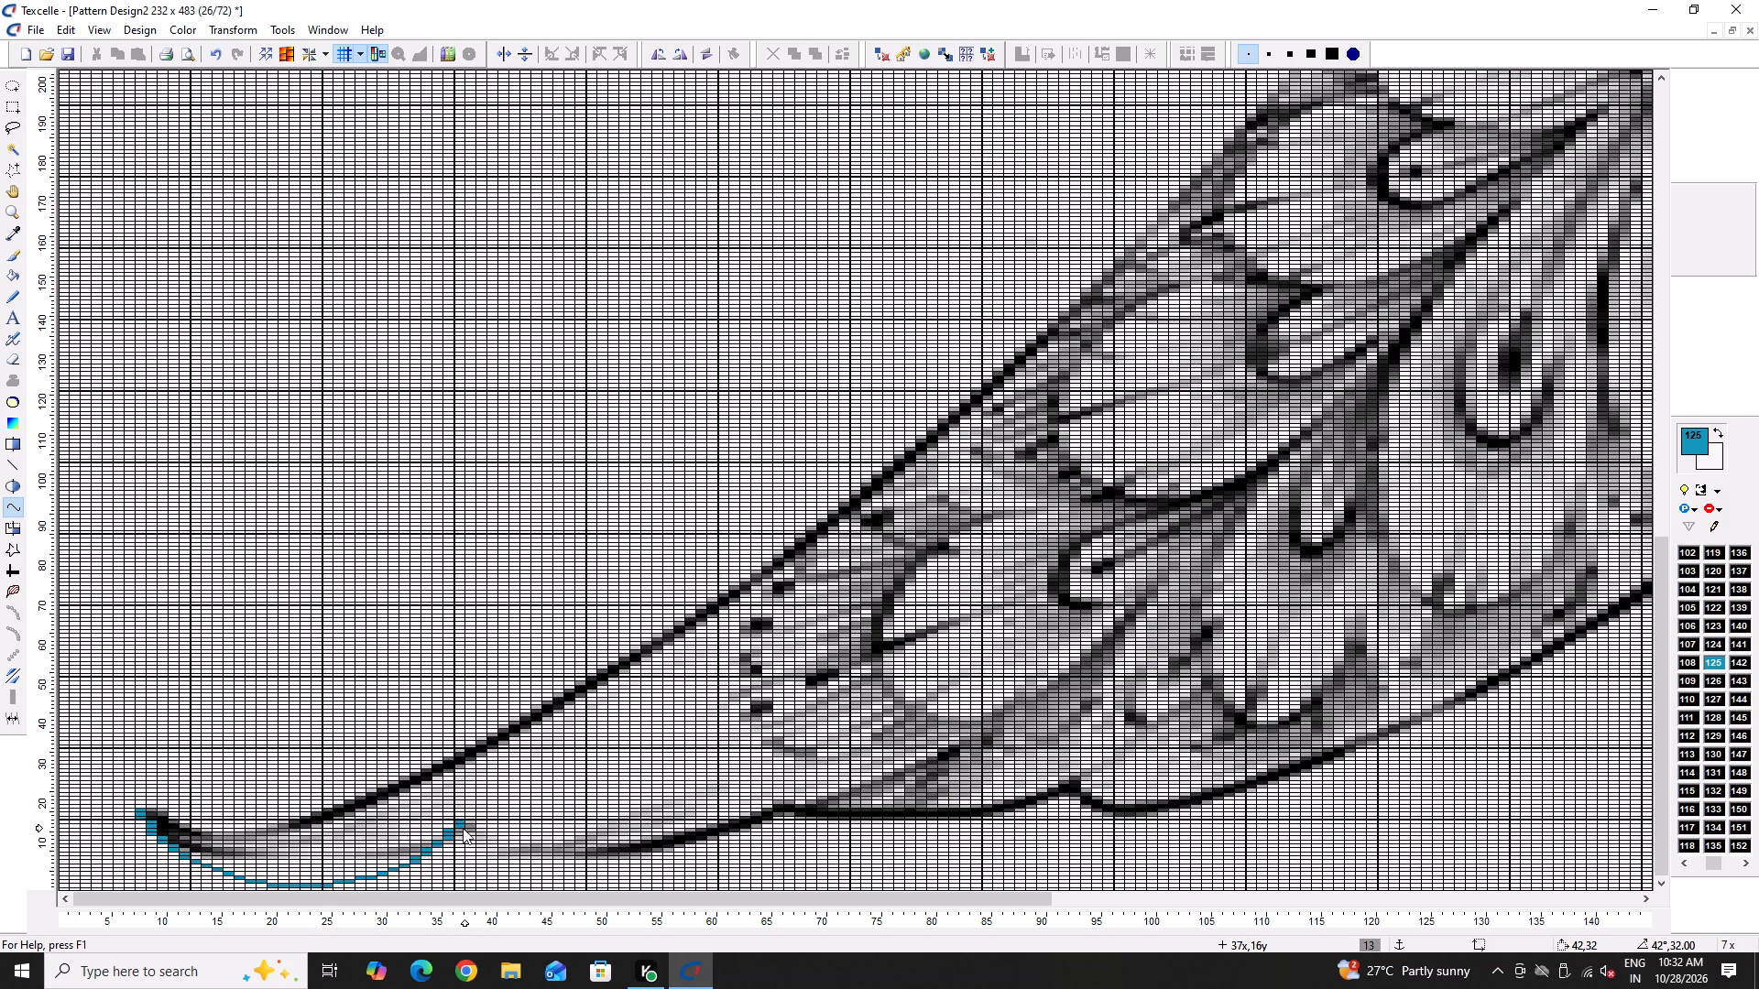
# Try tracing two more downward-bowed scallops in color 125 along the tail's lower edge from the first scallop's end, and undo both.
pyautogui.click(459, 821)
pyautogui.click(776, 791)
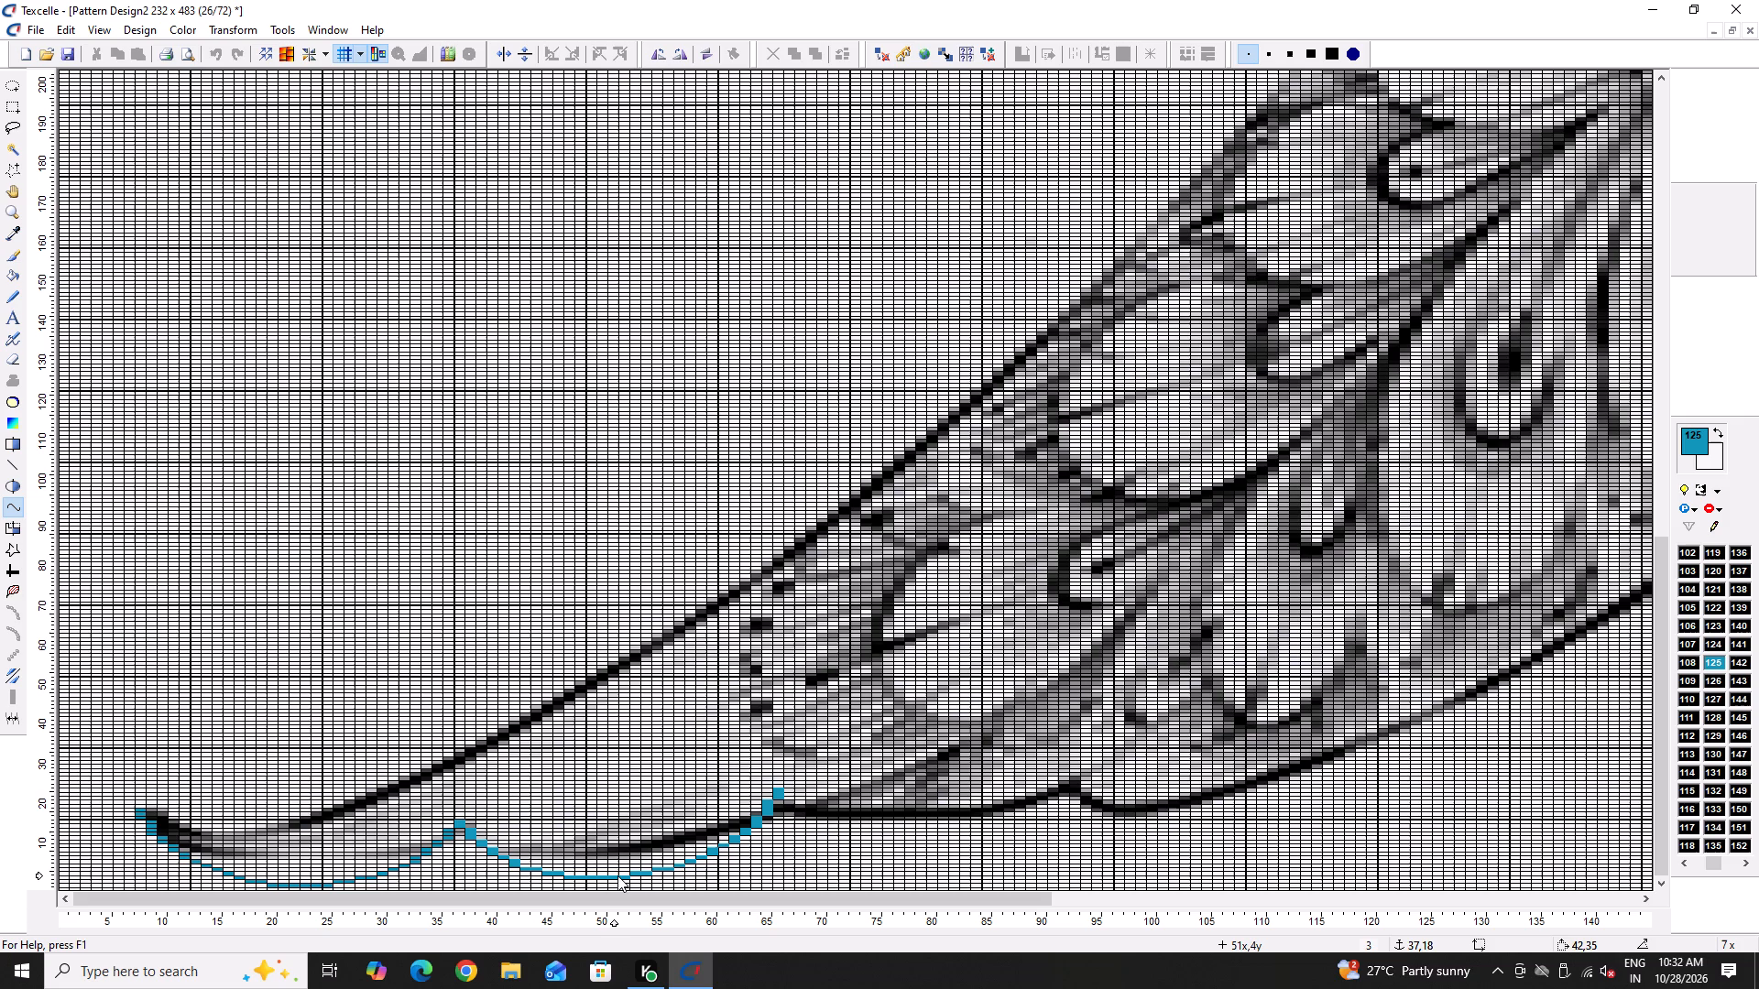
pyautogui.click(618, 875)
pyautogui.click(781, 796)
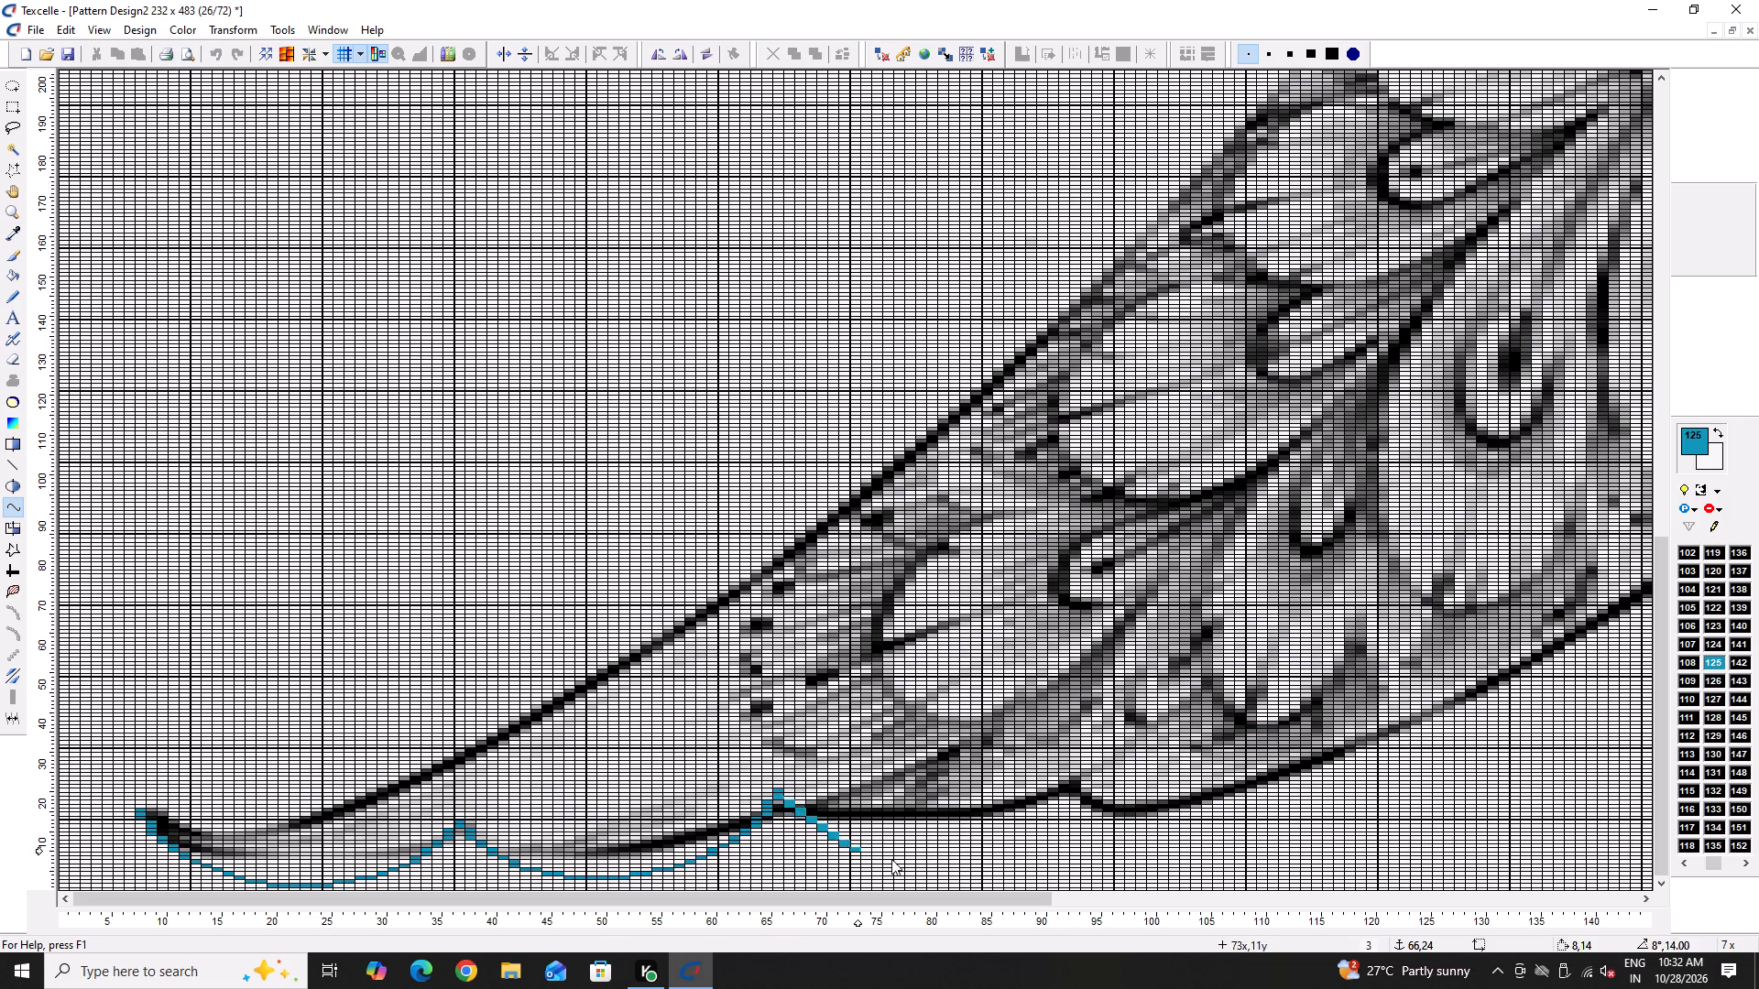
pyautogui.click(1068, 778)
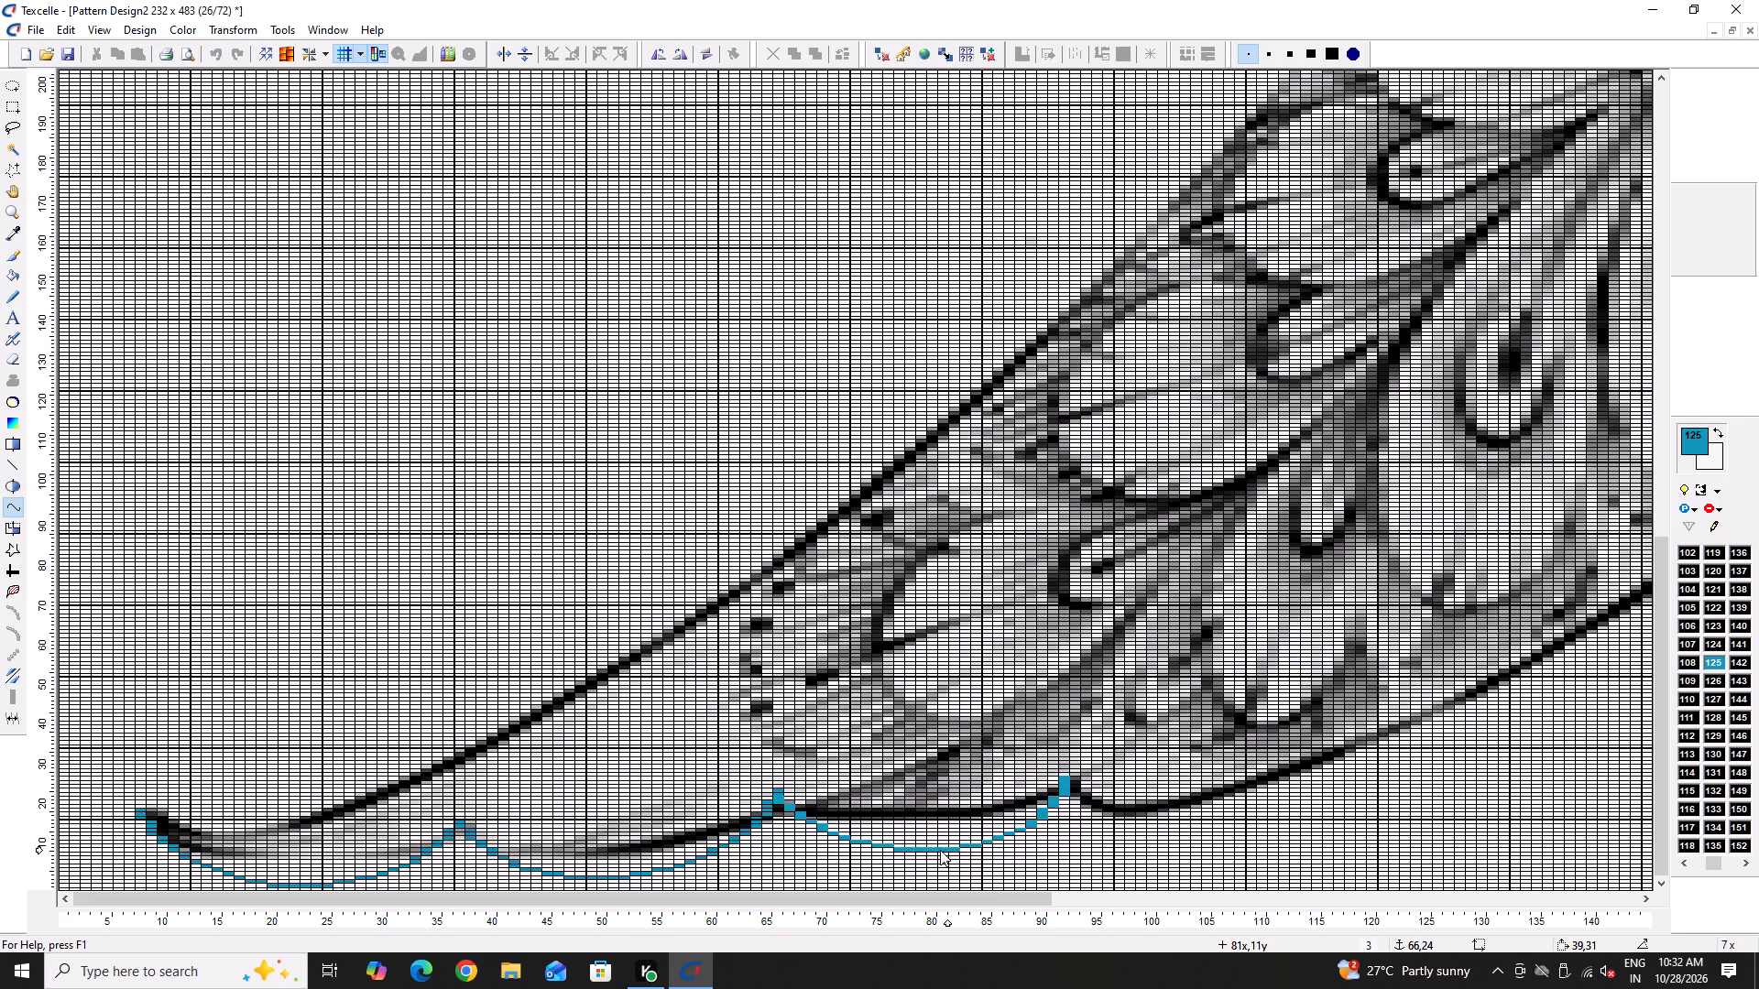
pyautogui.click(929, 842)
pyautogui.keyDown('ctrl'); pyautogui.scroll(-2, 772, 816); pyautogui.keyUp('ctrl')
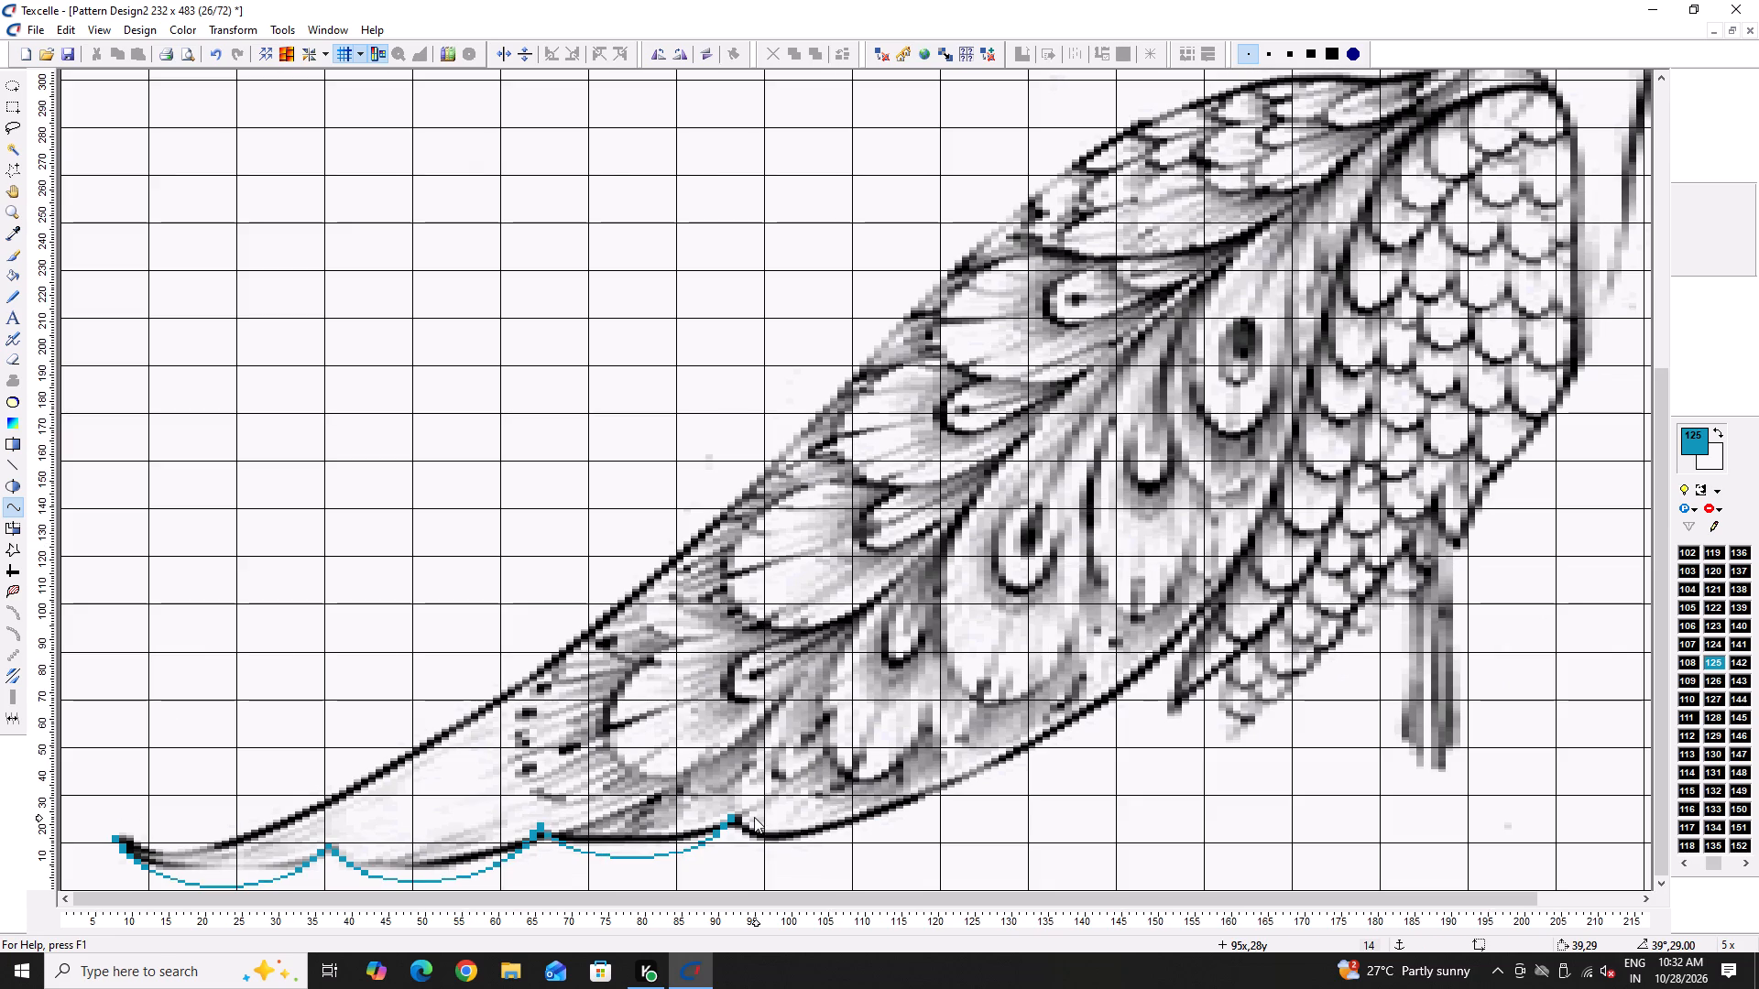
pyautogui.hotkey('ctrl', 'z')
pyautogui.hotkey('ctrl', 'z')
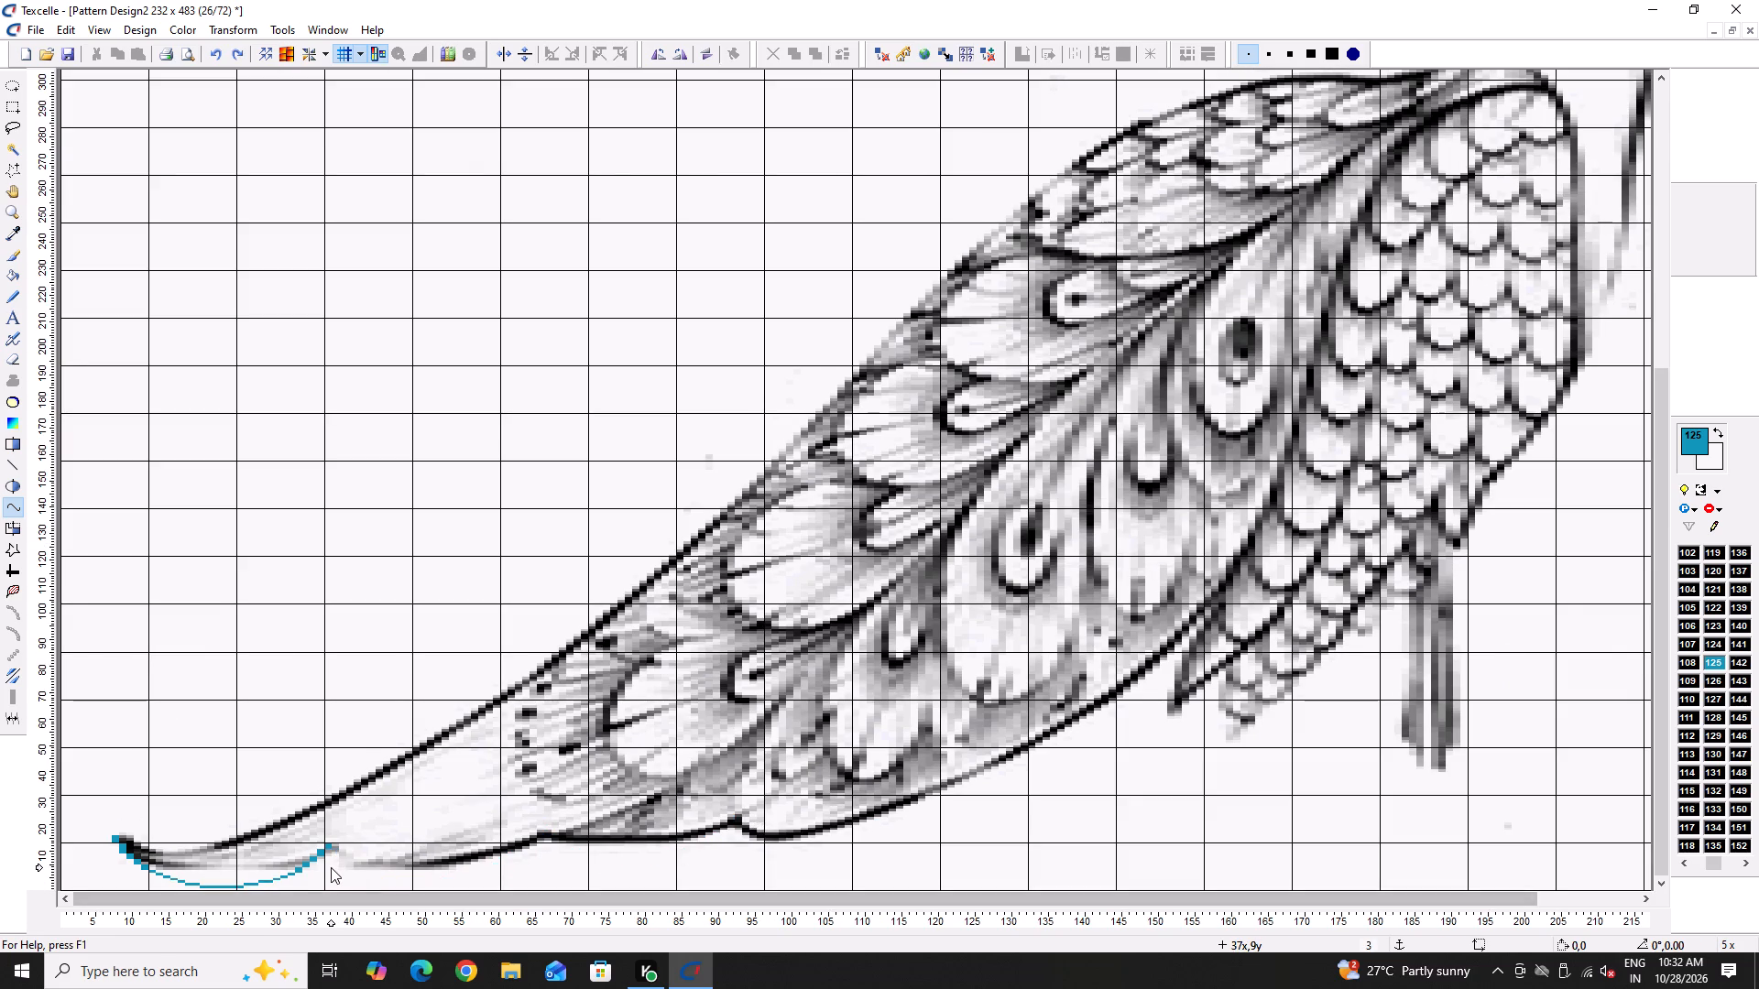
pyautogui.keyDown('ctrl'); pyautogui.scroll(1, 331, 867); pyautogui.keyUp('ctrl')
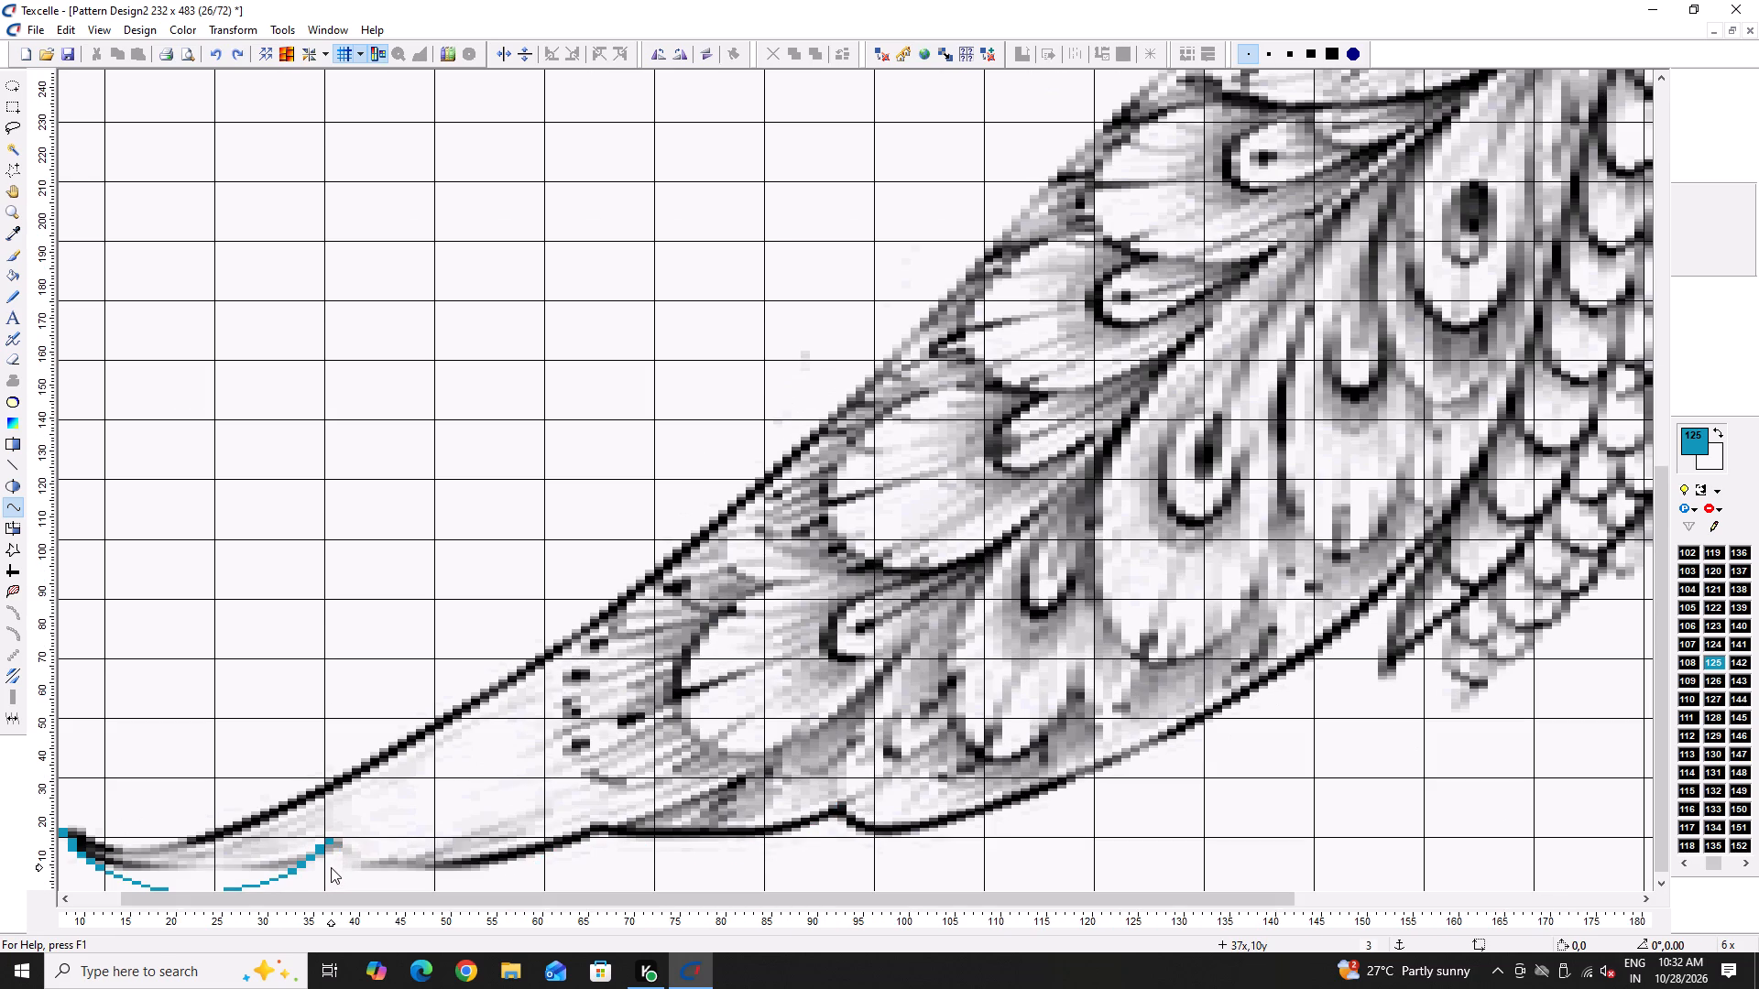
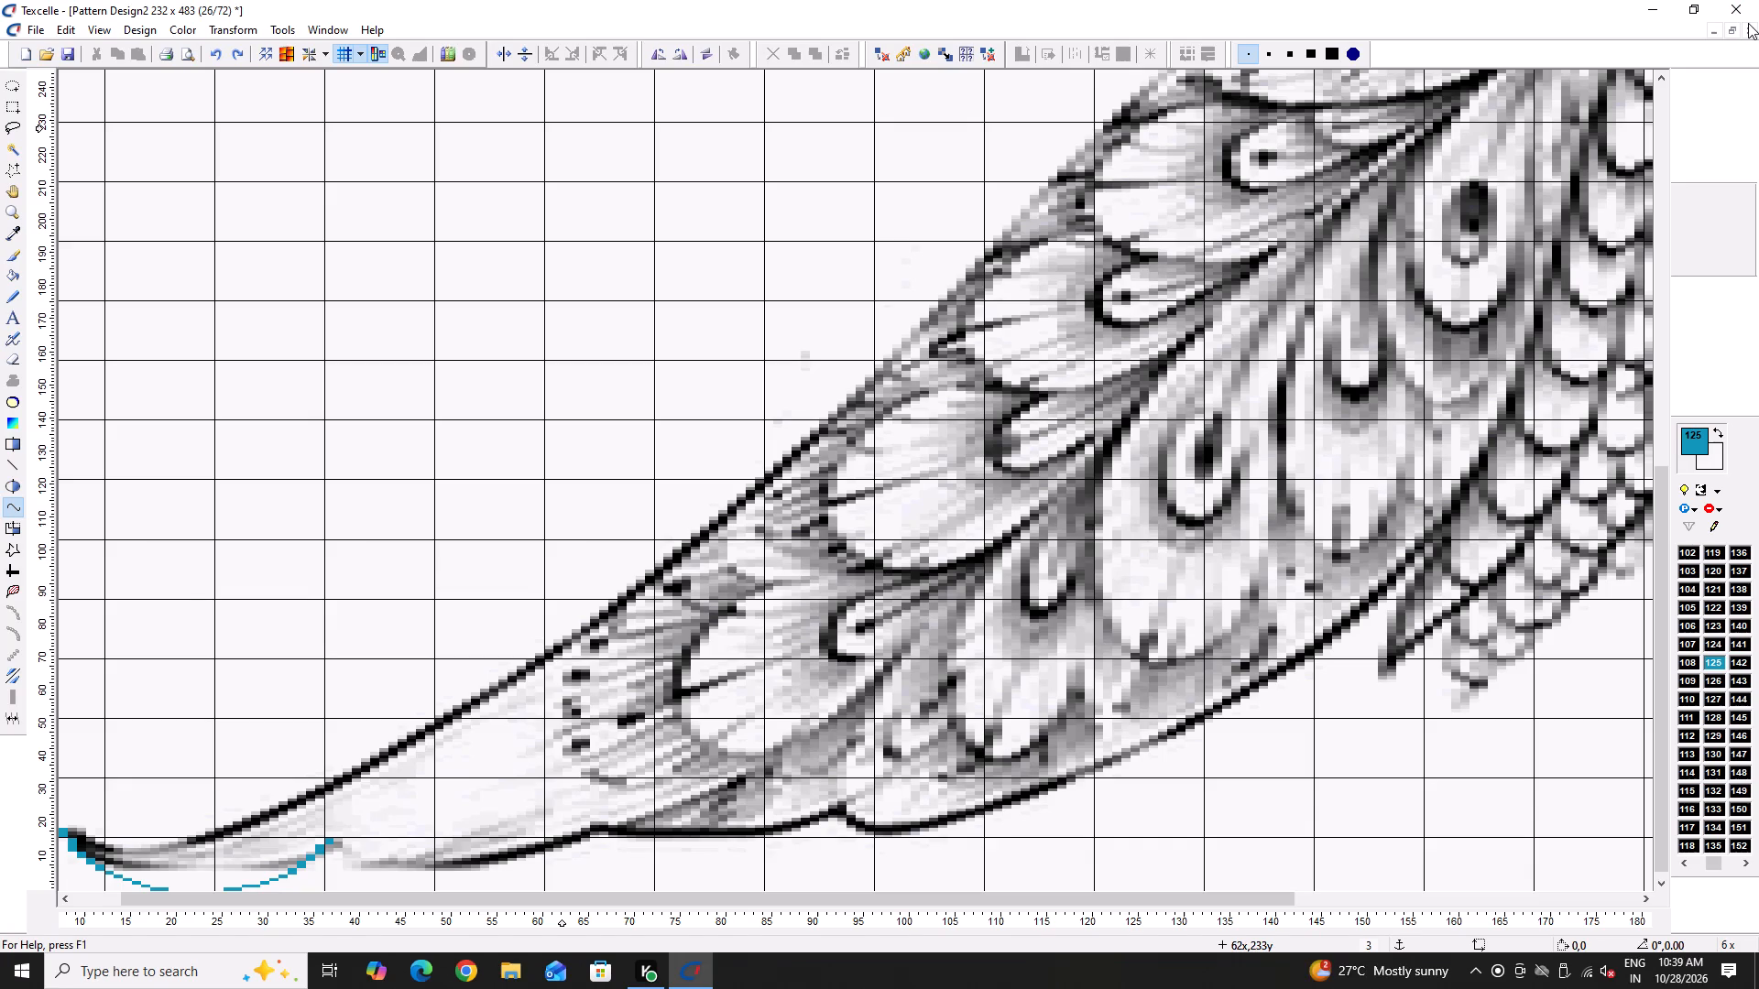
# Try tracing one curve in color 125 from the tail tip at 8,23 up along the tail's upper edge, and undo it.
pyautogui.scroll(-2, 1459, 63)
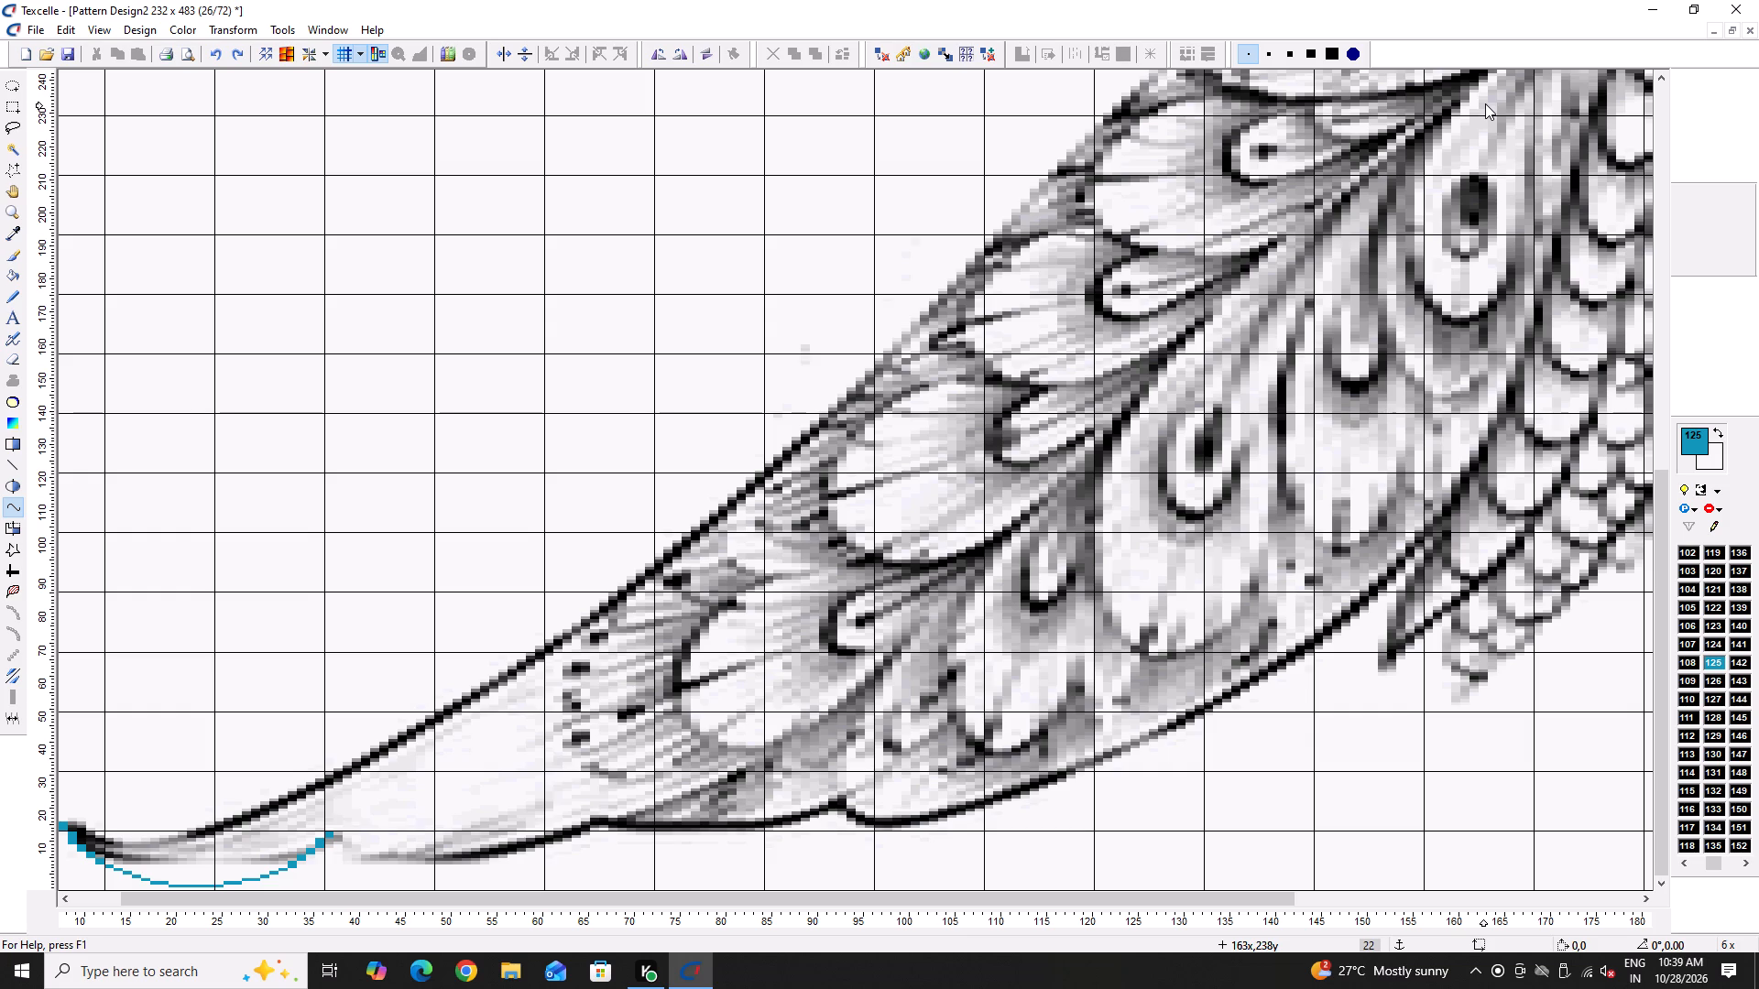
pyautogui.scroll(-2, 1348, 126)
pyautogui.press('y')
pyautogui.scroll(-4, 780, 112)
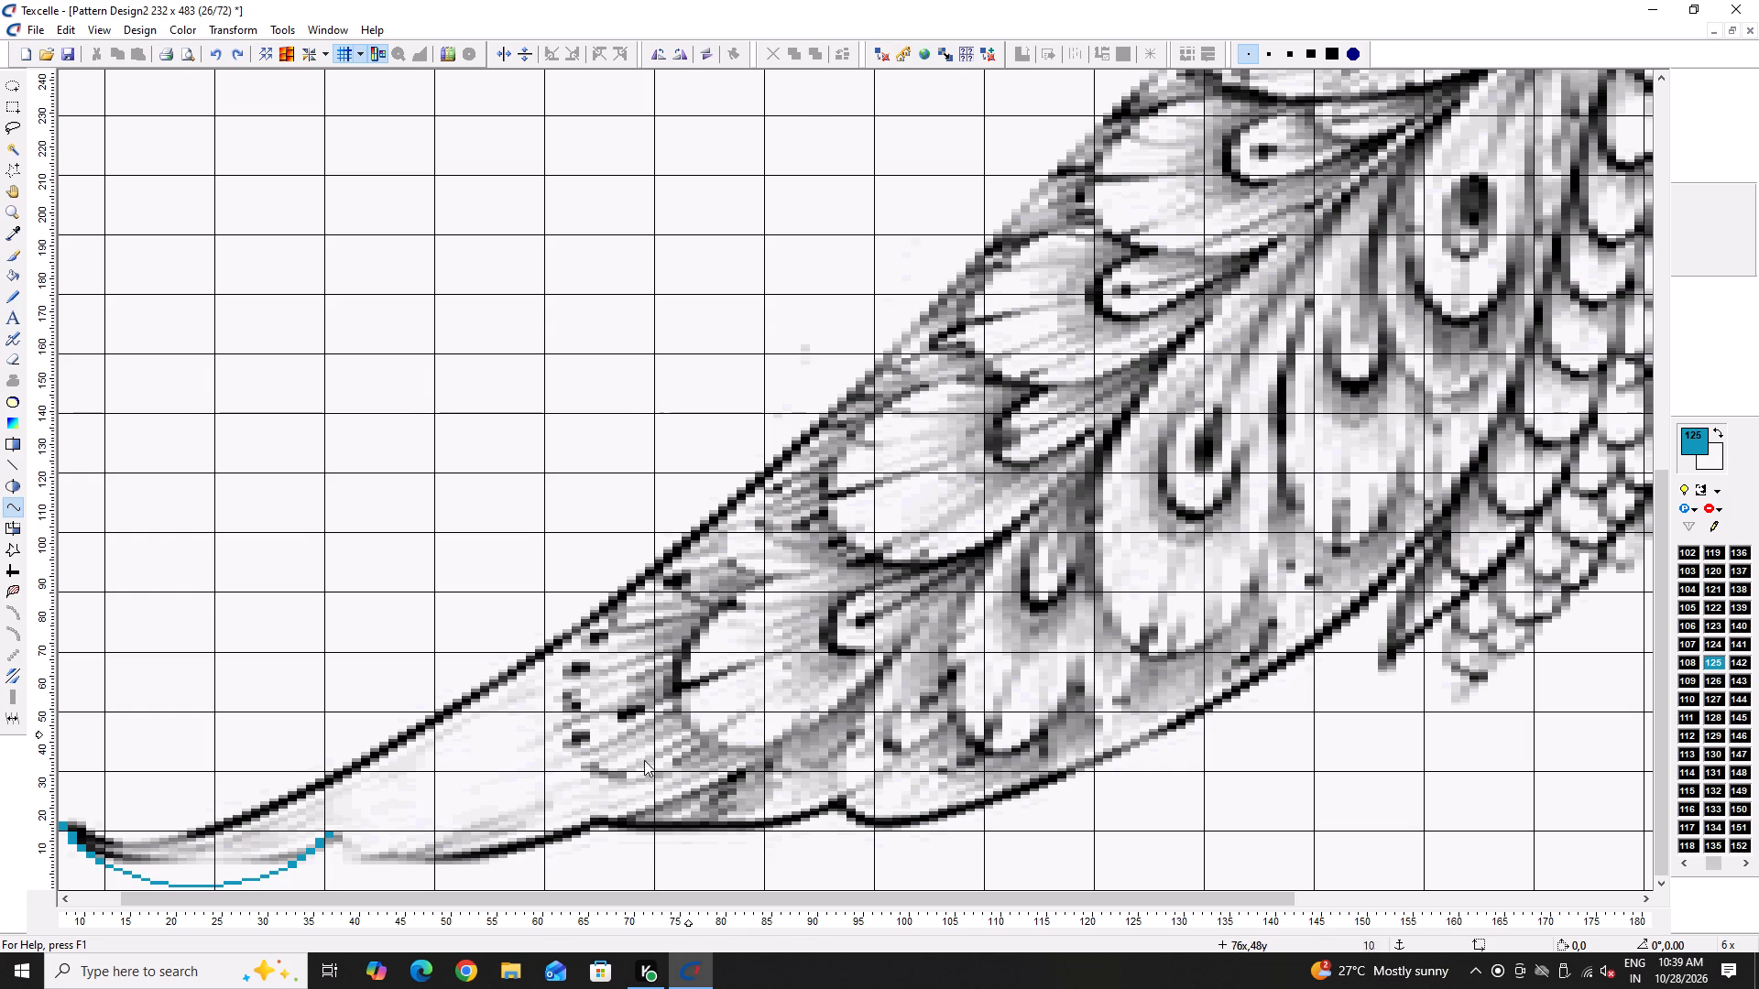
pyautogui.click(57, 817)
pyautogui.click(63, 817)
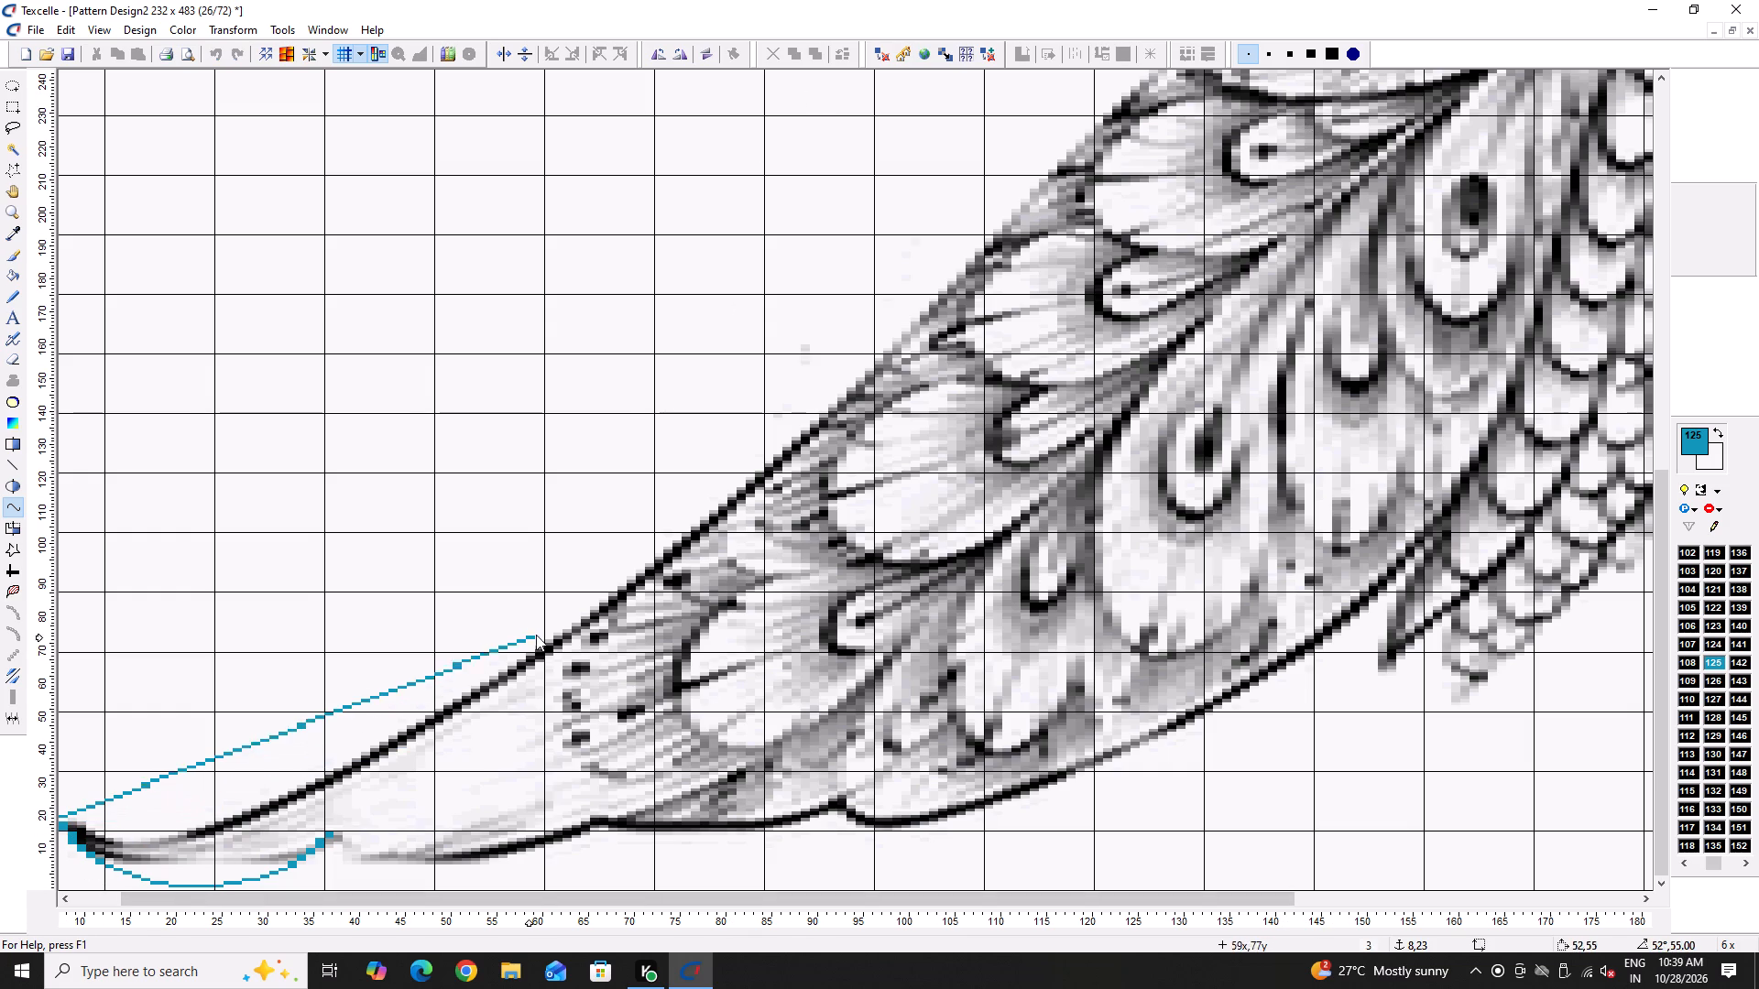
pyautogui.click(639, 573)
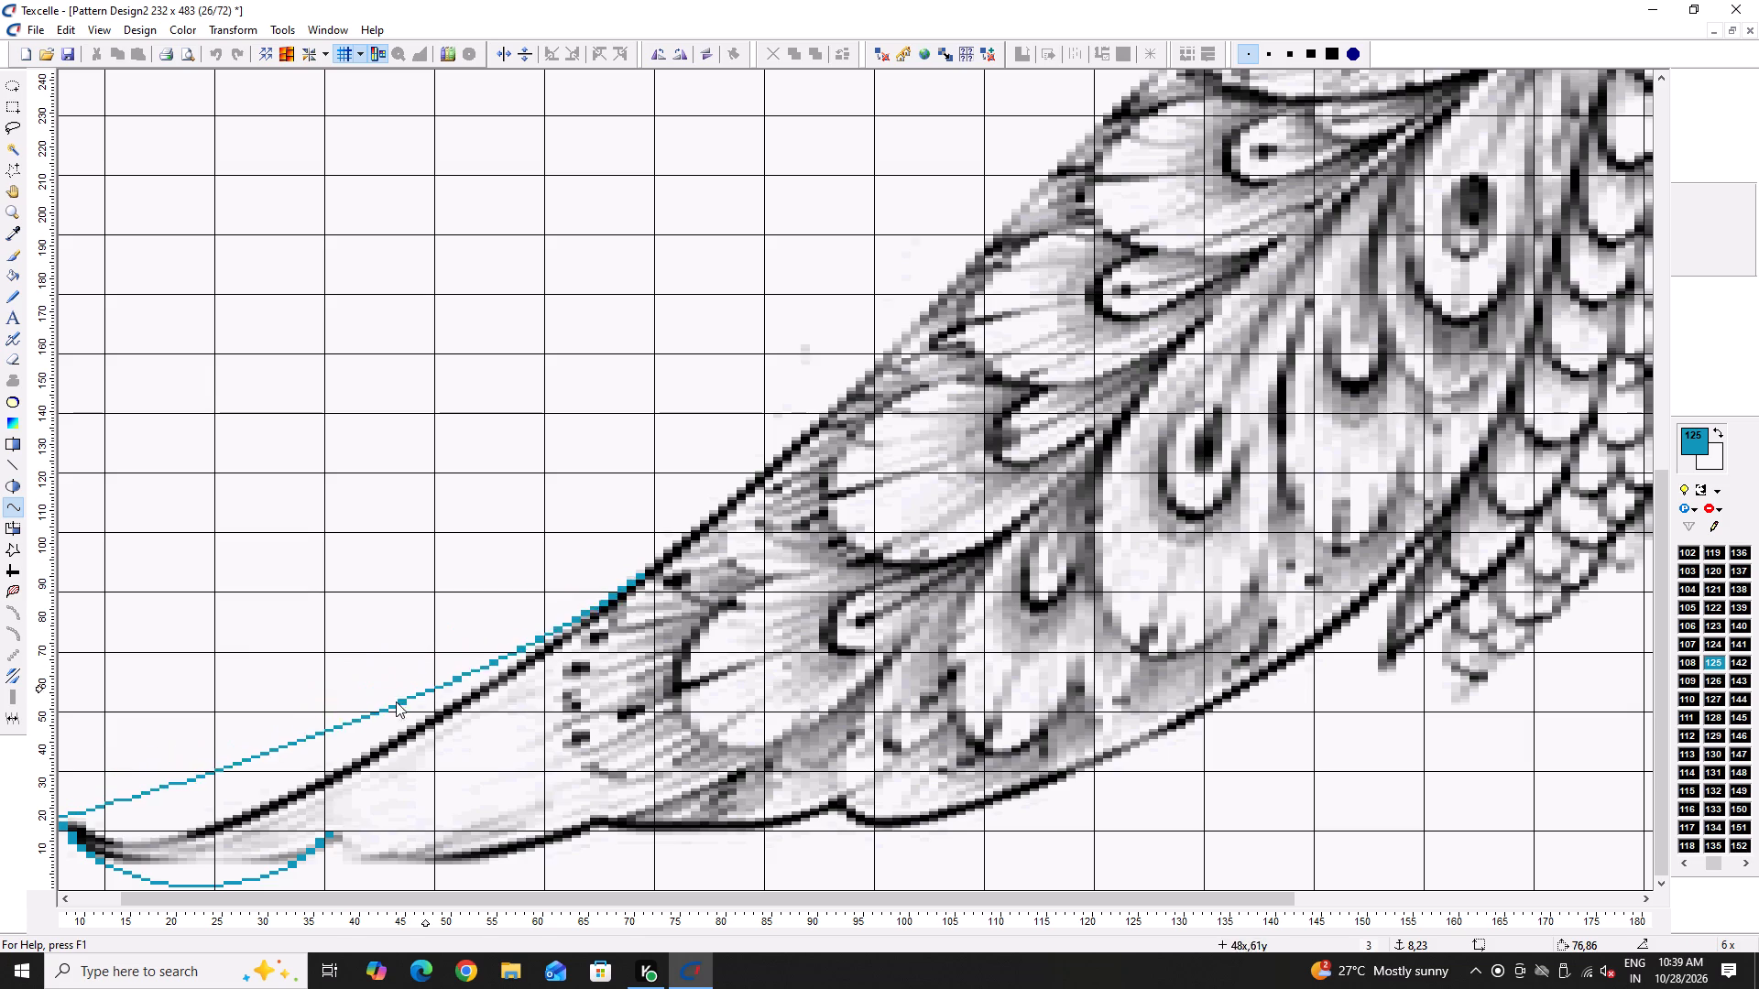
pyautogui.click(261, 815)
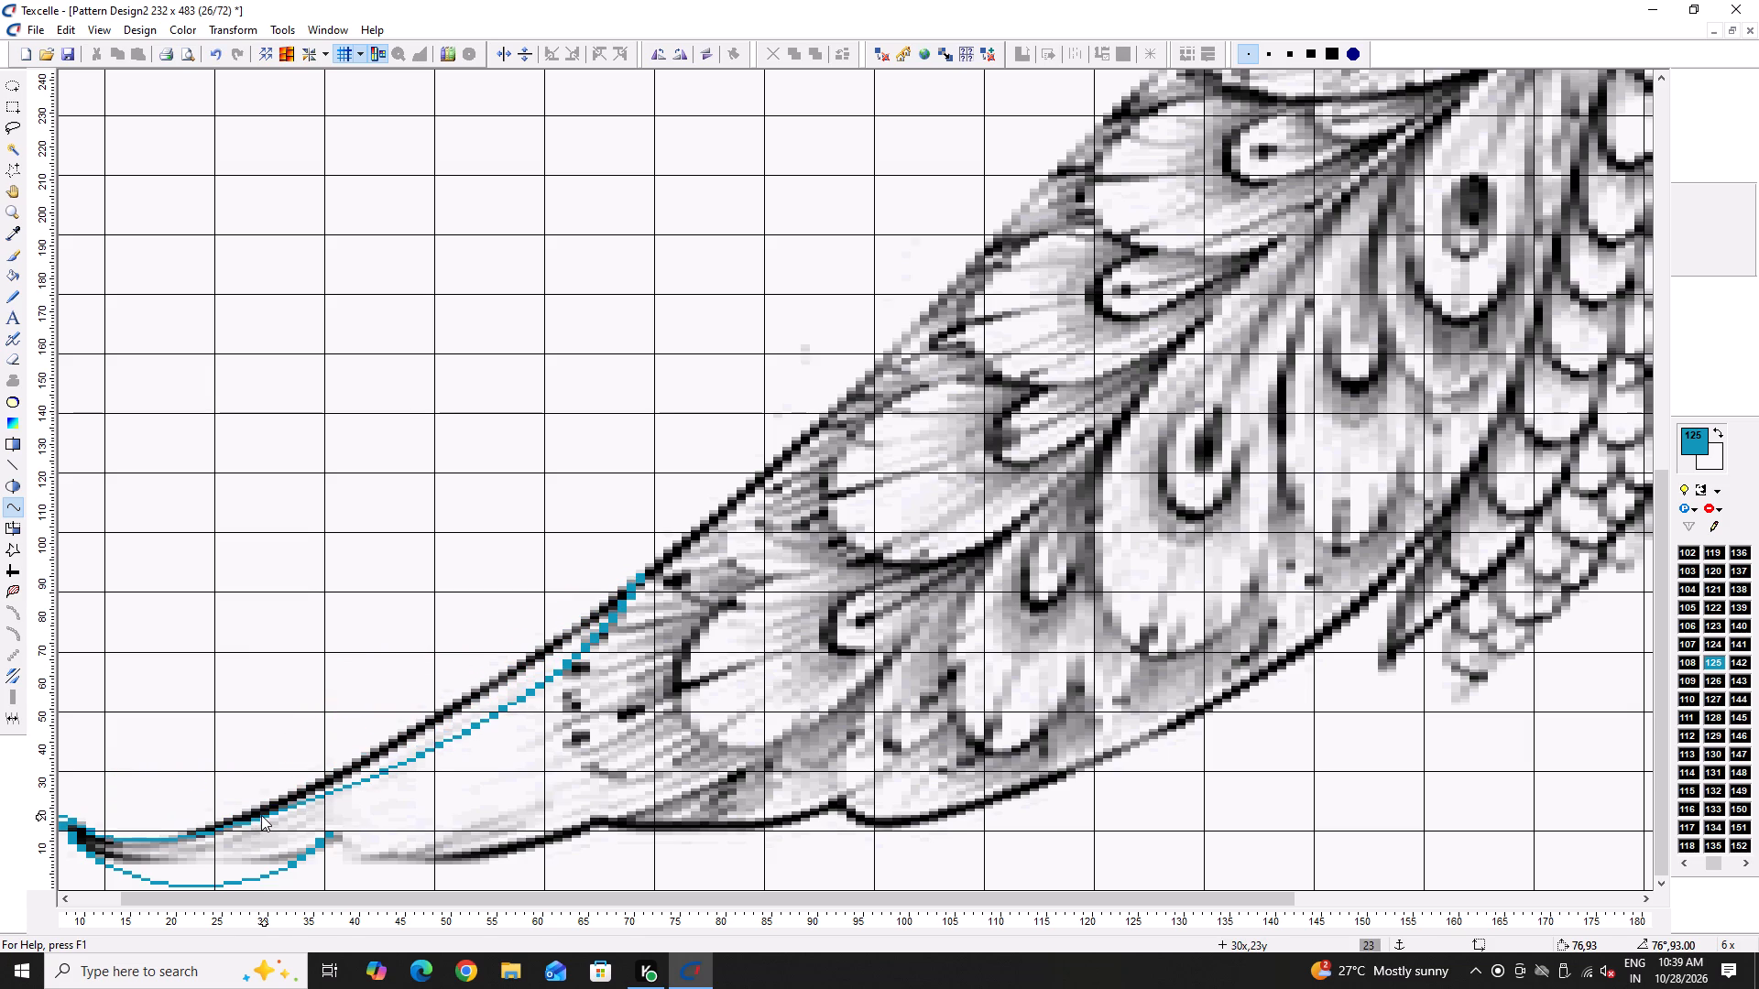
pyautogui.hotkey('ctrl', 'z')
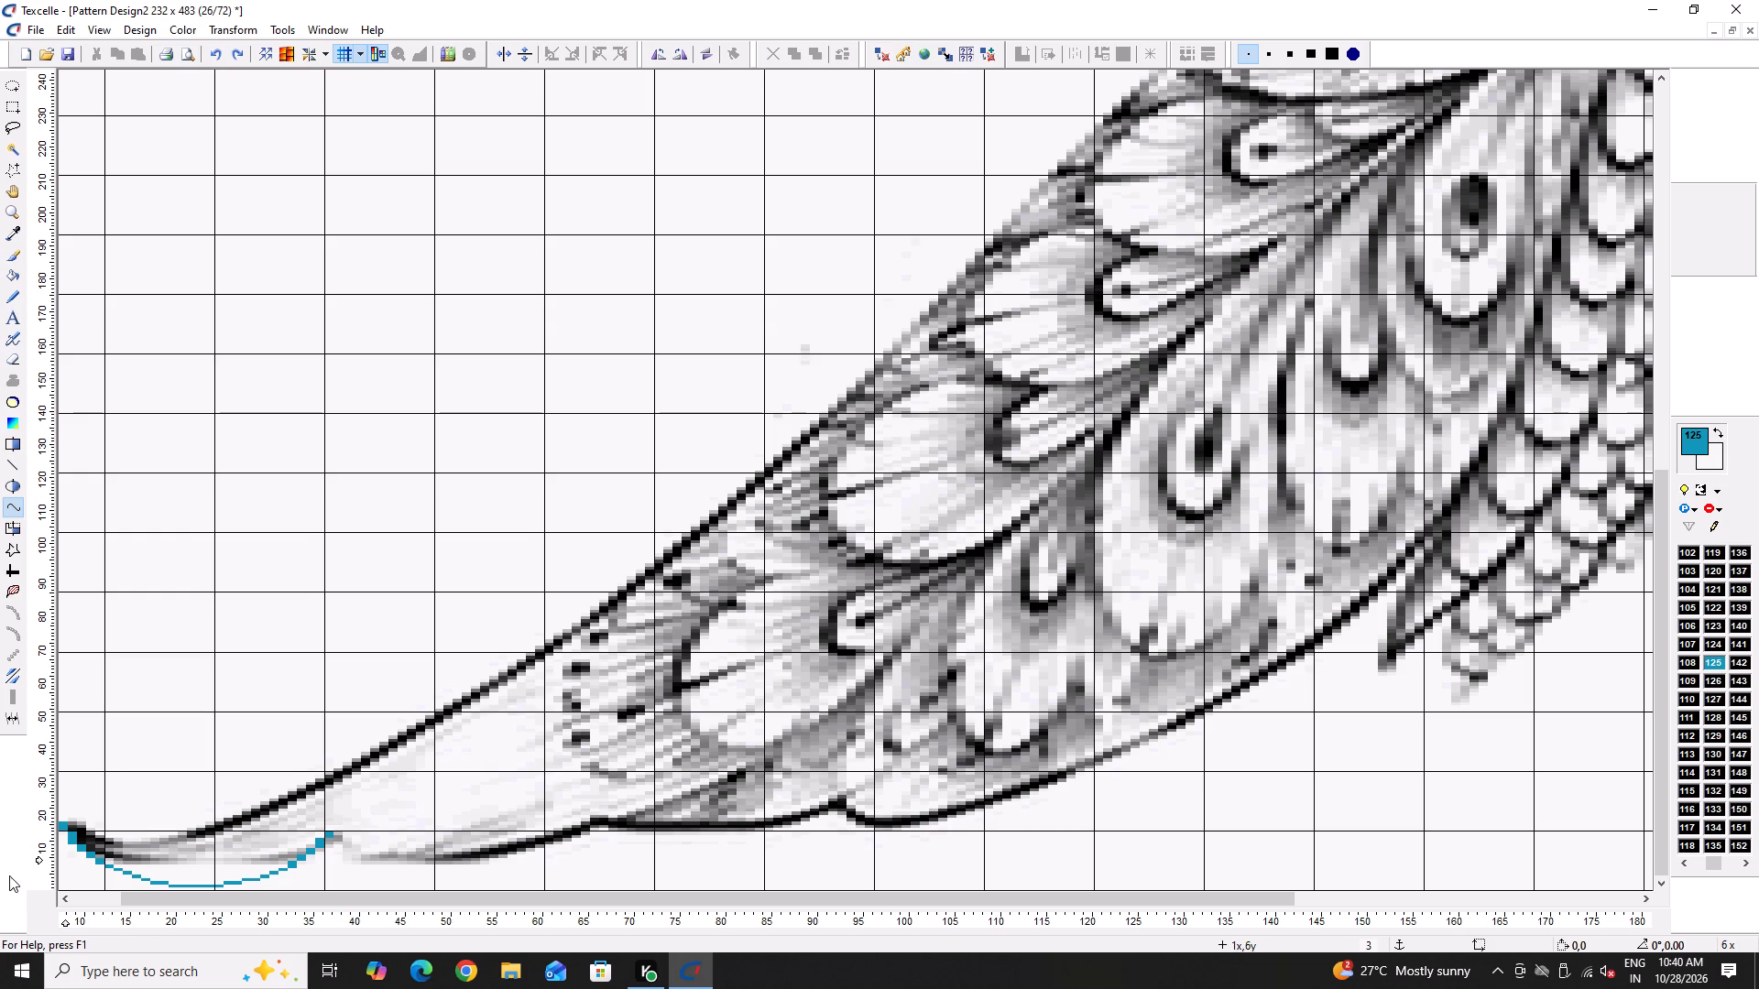
# Trace the tail's upper edge in color 125 with two joined curves, from the tip at 8,24 through 38,37 to about 84,126.
pyautogui.click(62, 812)
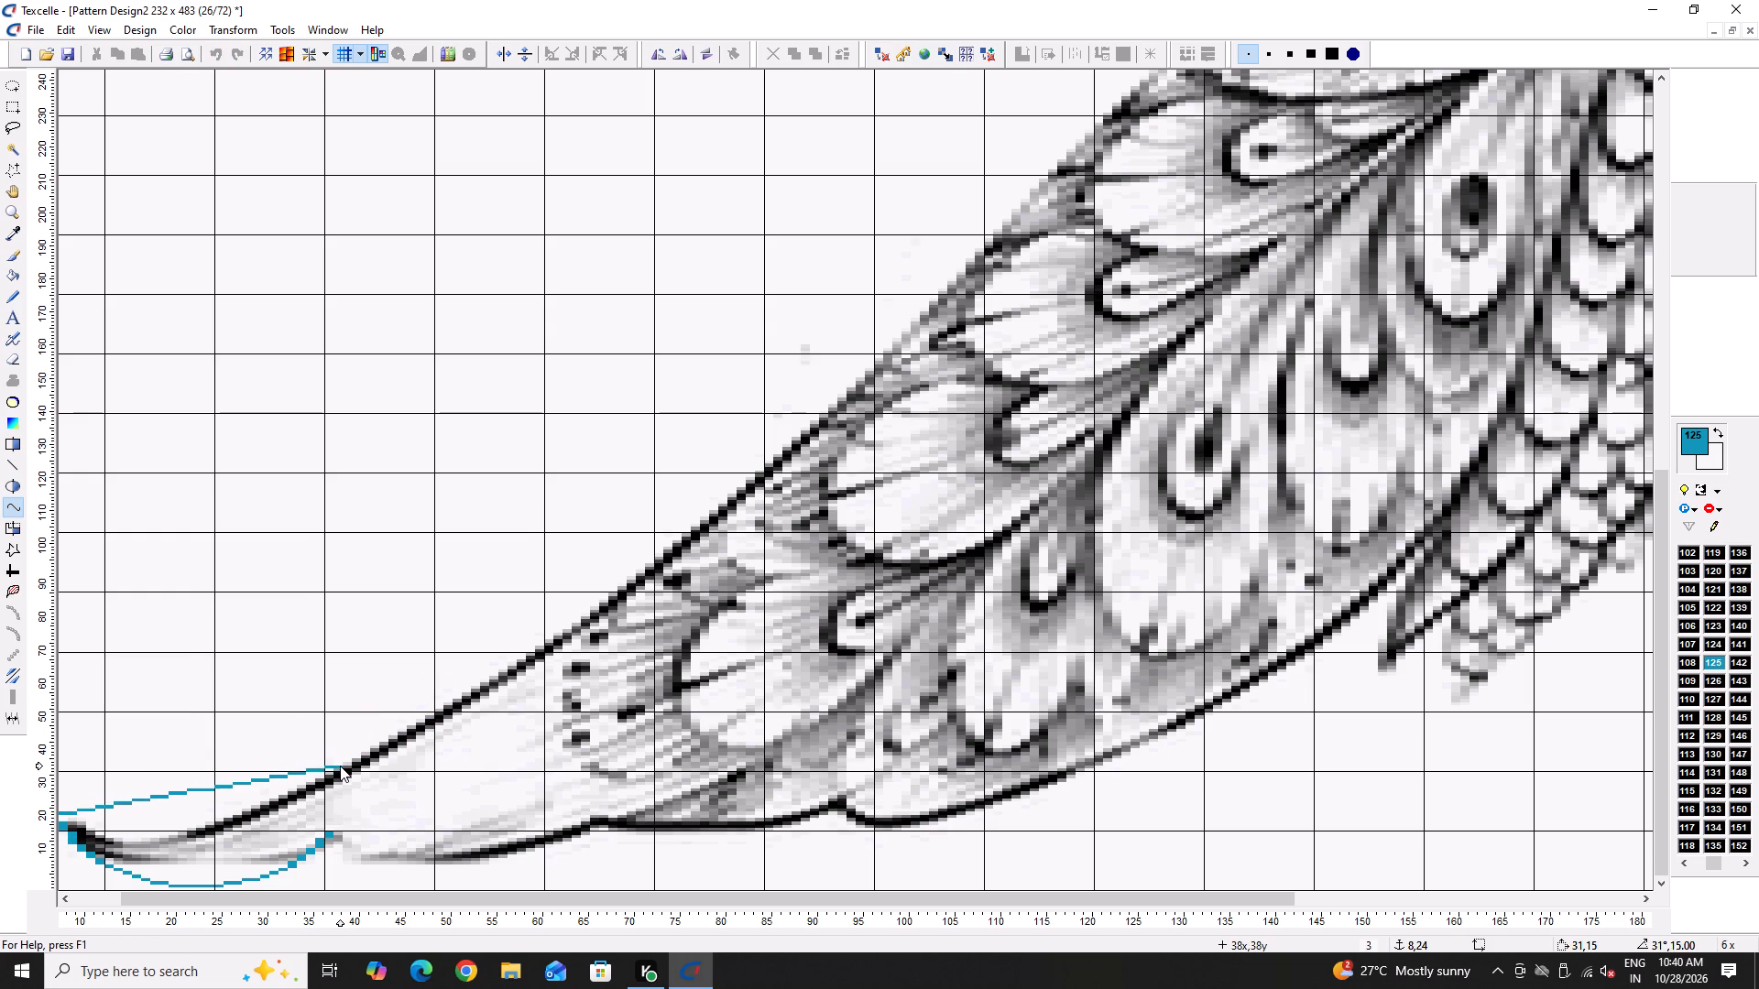
pyautogui.click(340, 766)
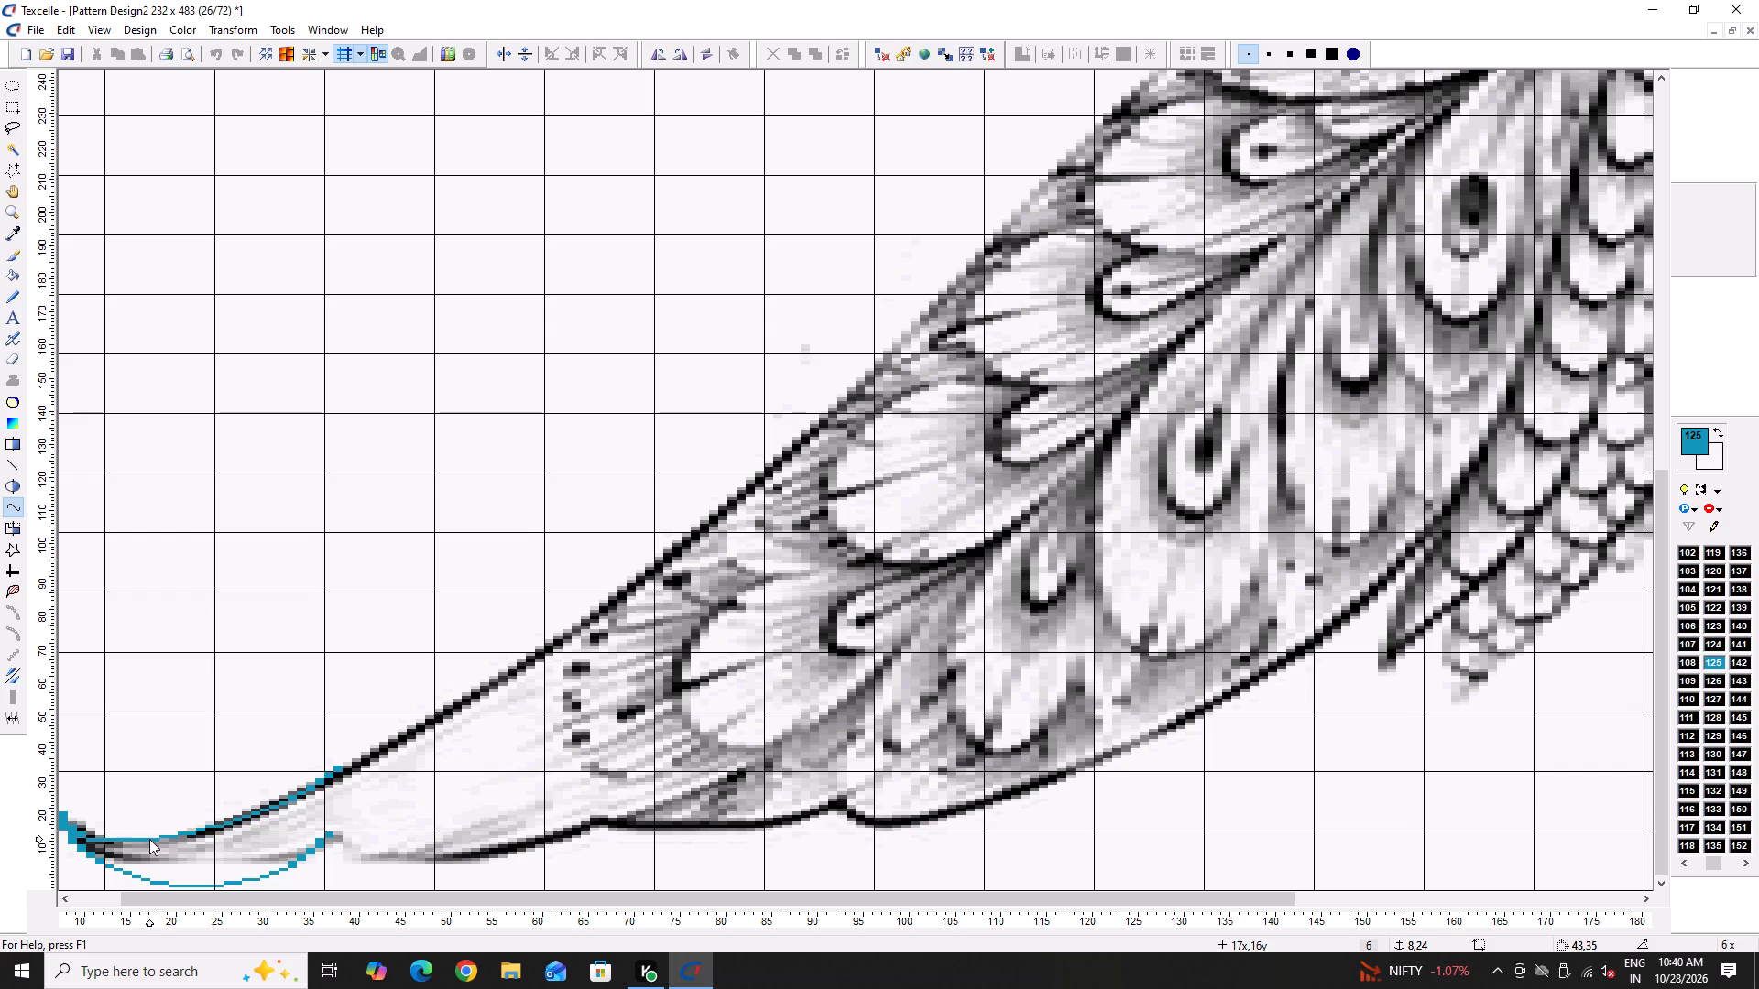
pyautogui.click(149, 839)
pyautogui.click(341, 768)
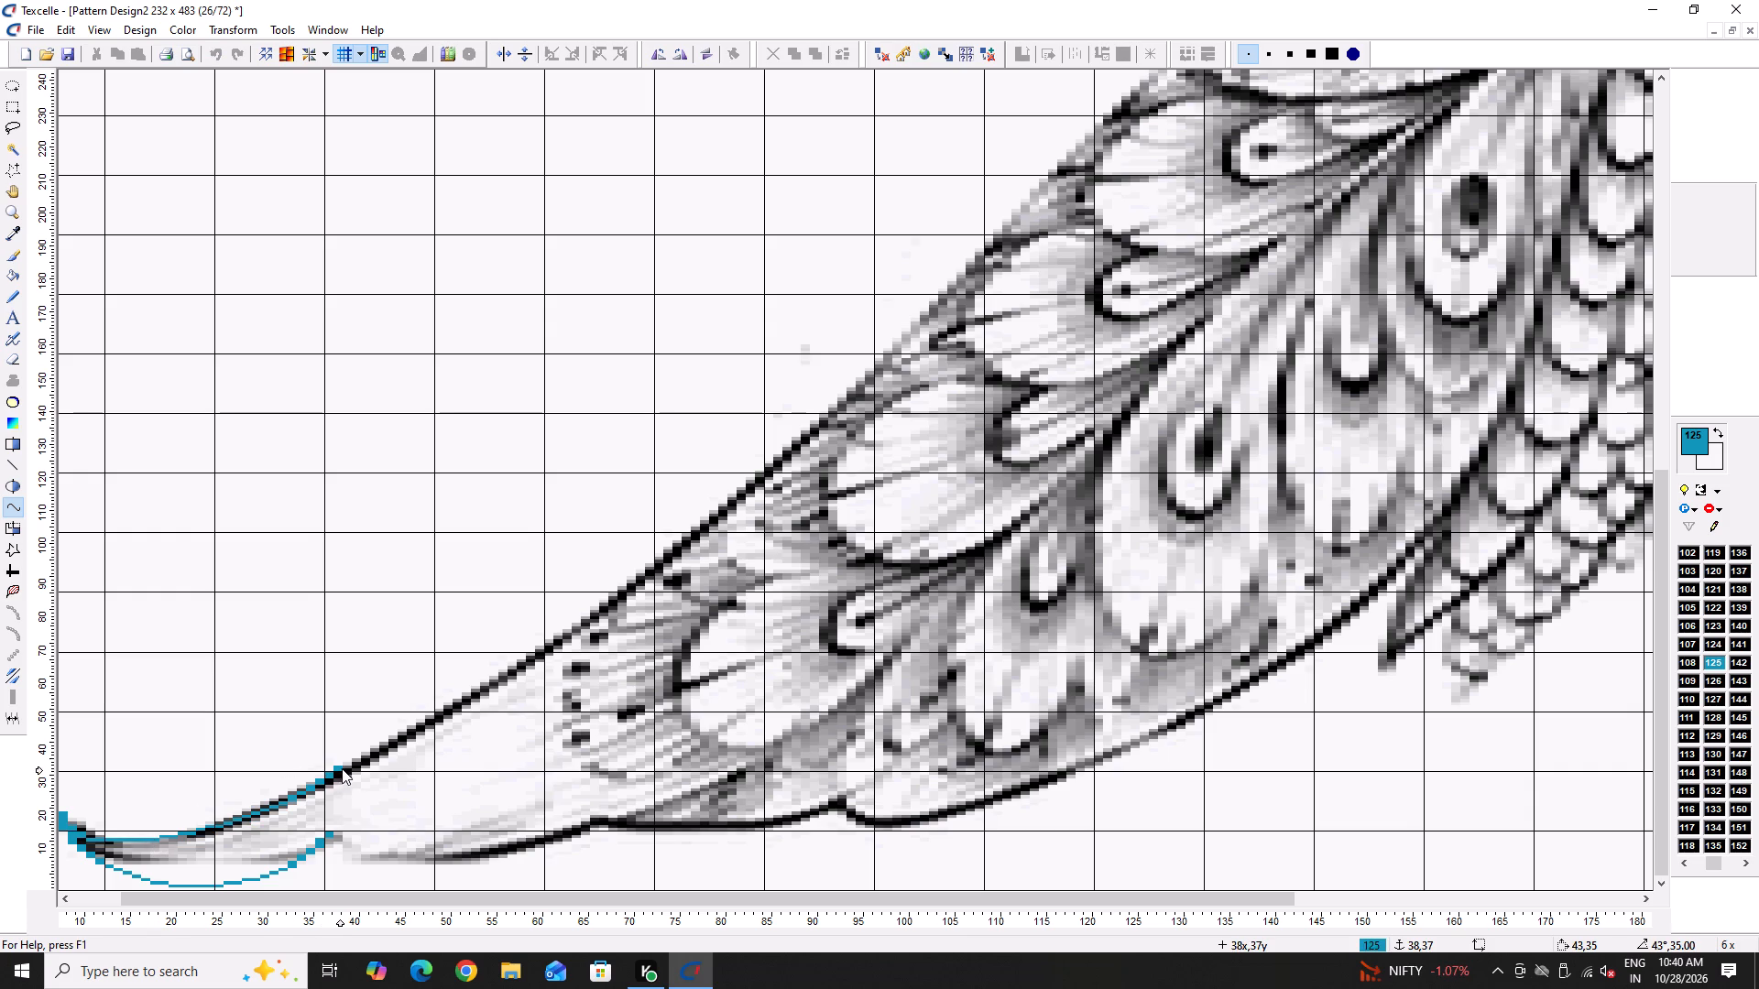
pyautogui.click(759, 476)
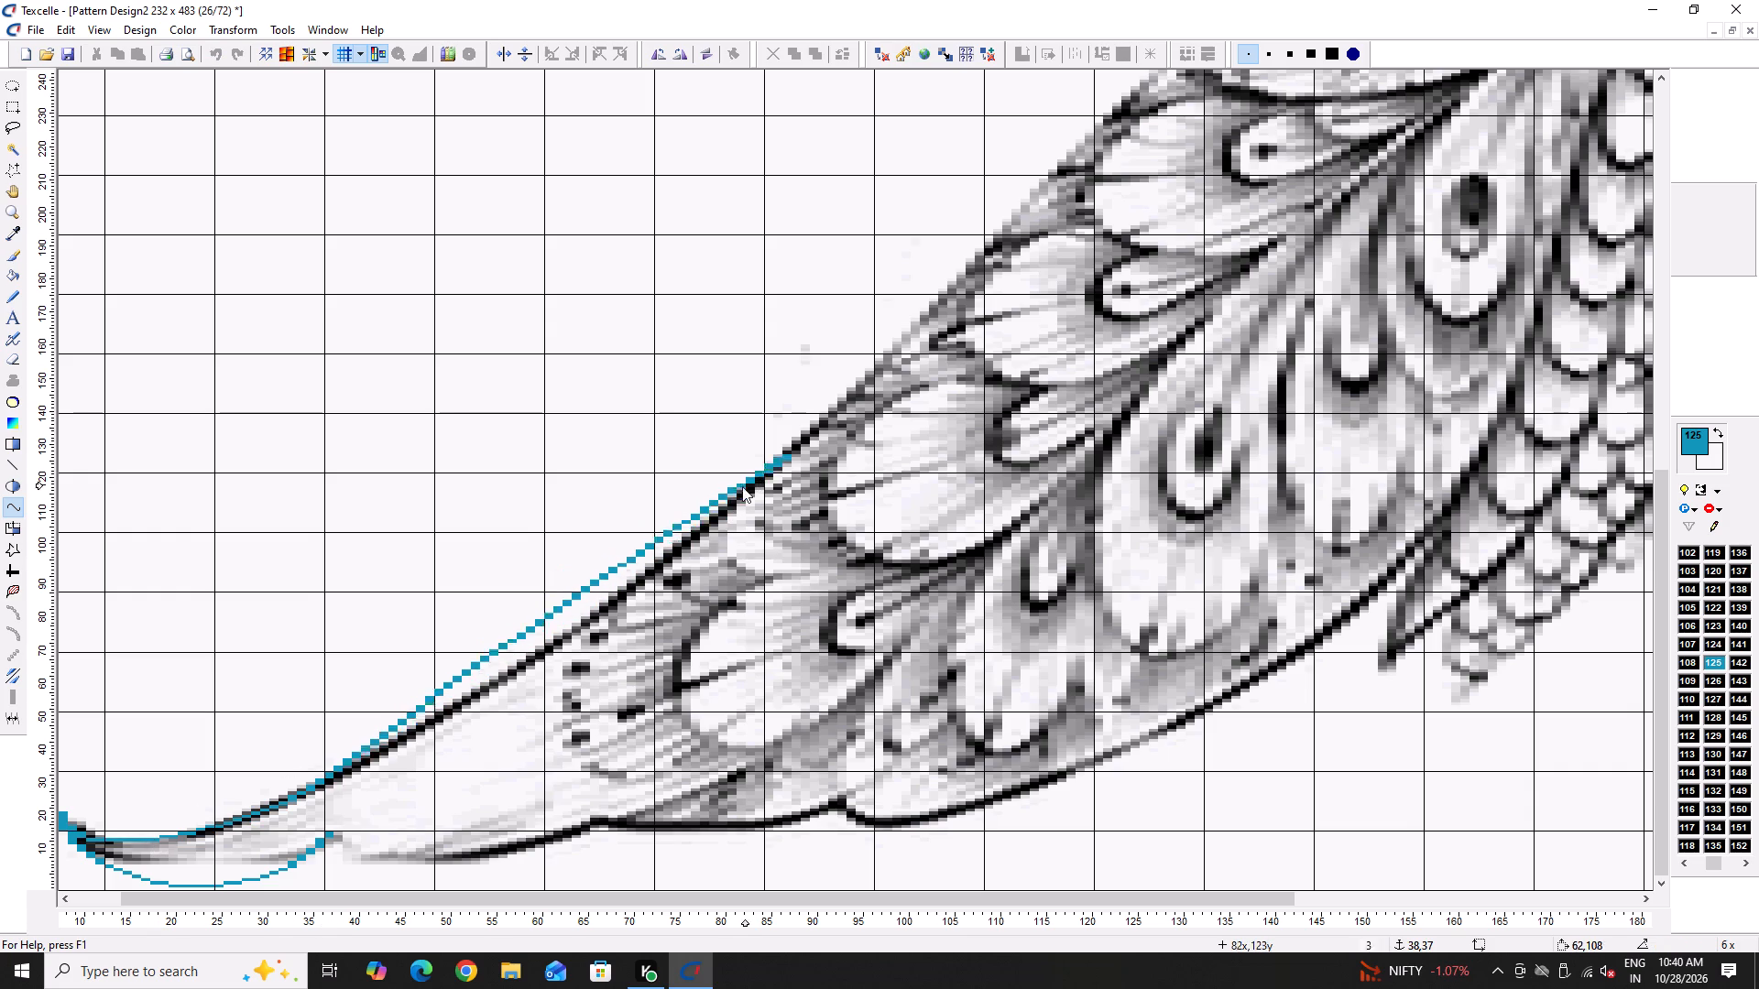
pyautogui.click(579, 629)
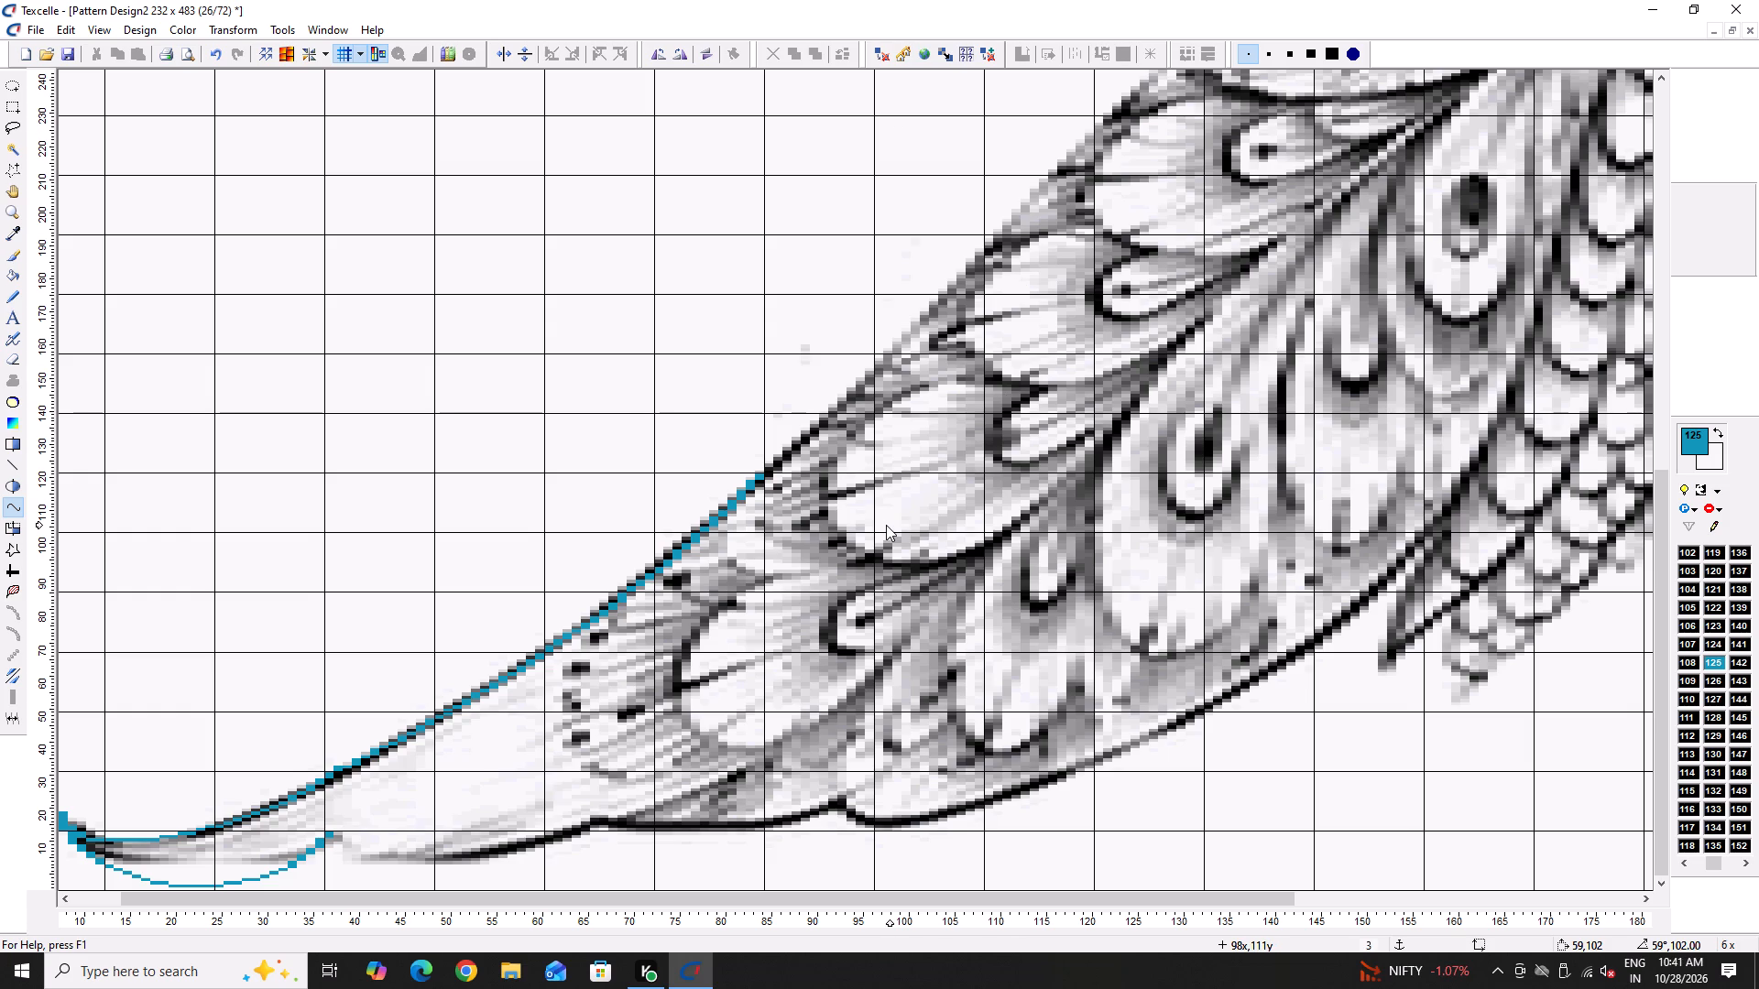
# Extend the upper-edge outline in color 125 with a gently bent curve from 84,126 to about 116,218.
pyautogui.scroll(3, 830, 563)
pyautogui.scroll(-2, 824, 563)
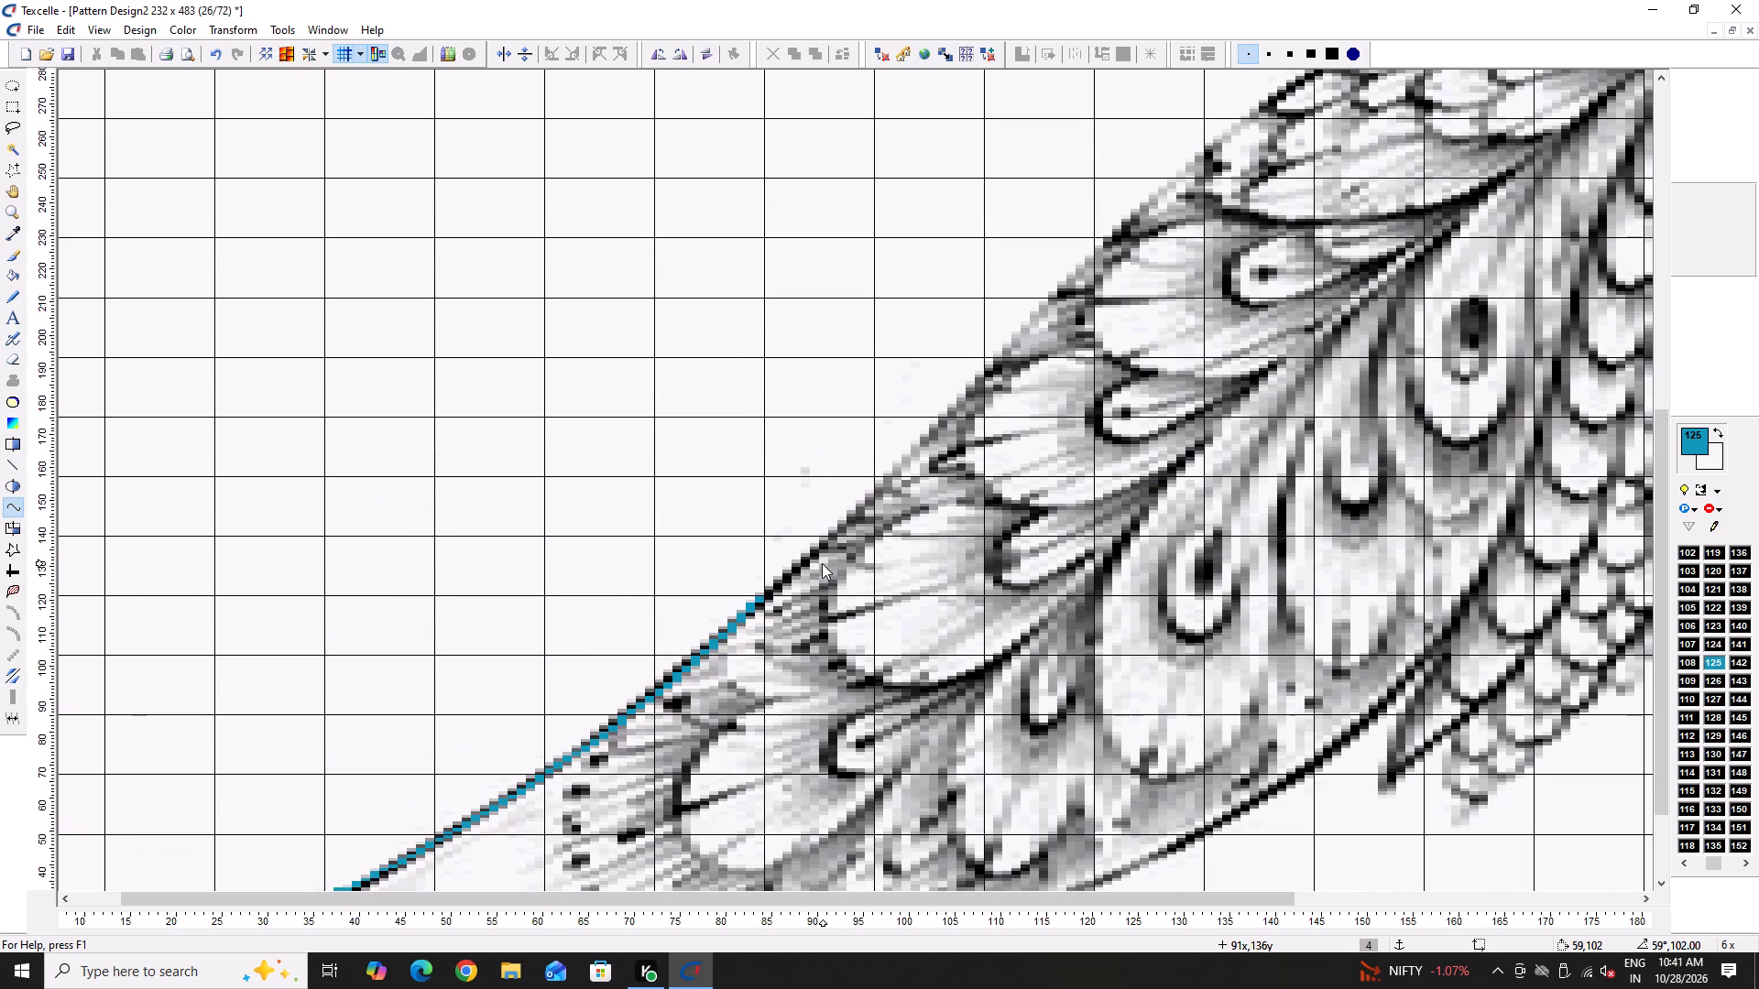
pyautogui.press('-')
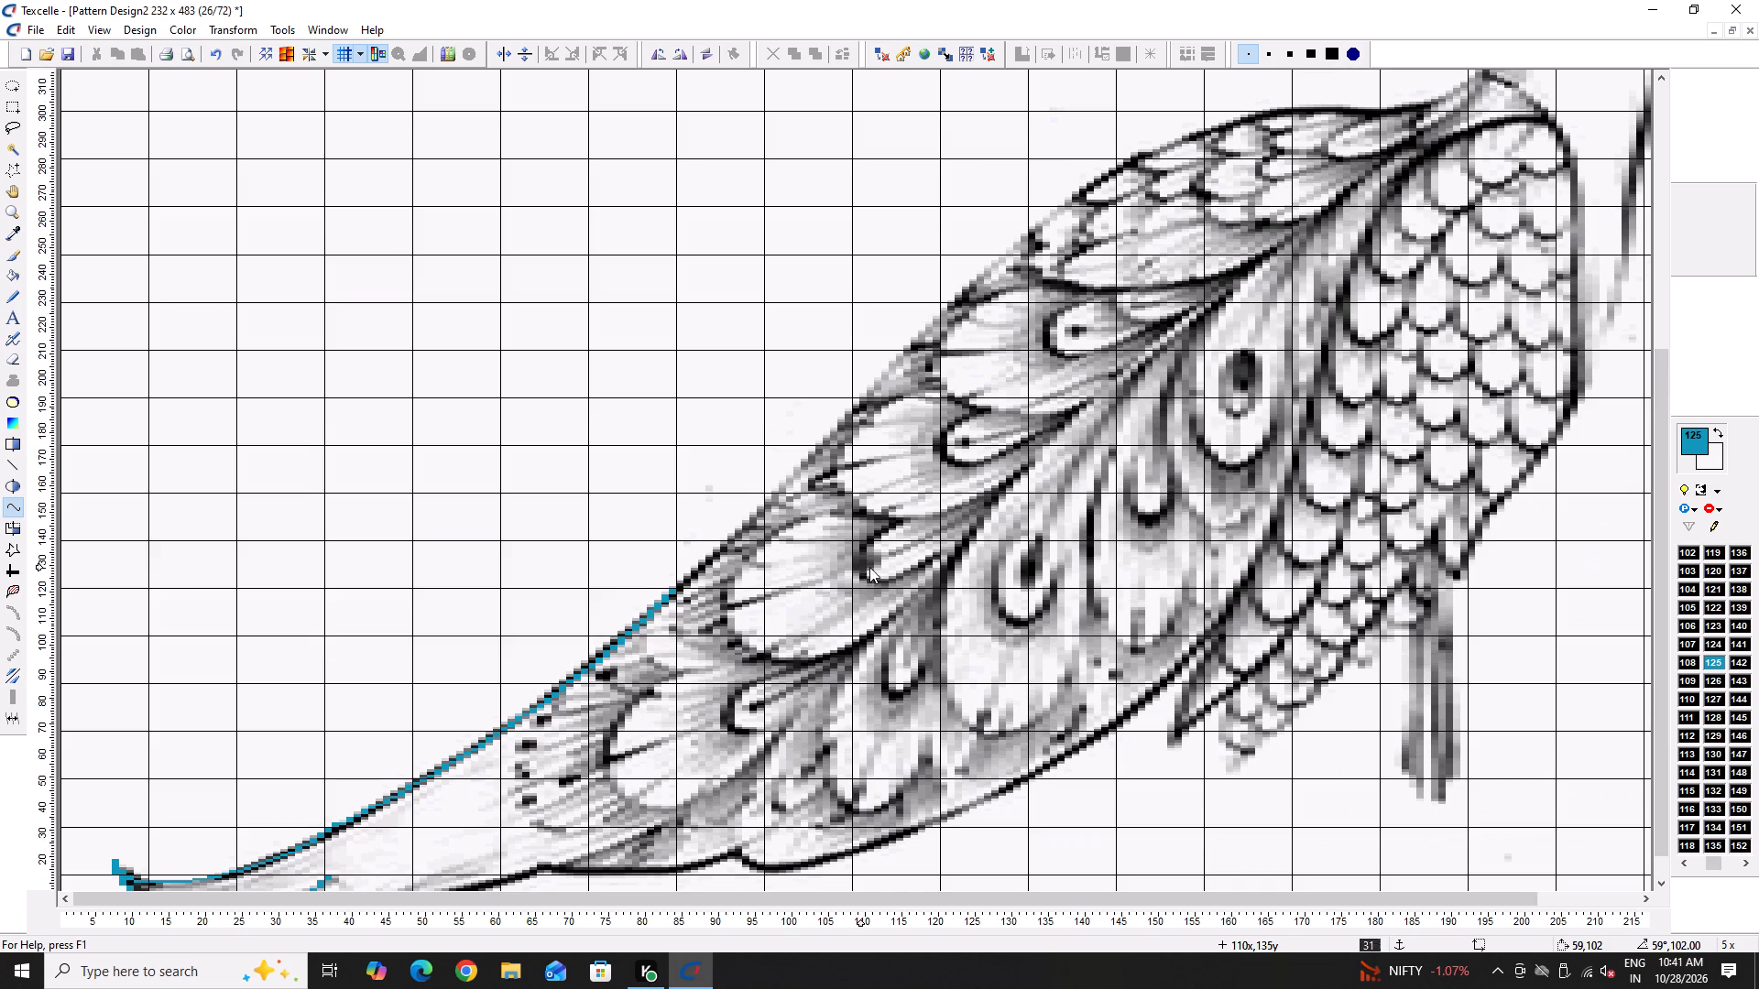
pyautogui.scroll(1, 1120, 466)
pyautogui.scroll(-1, 1109, 473)
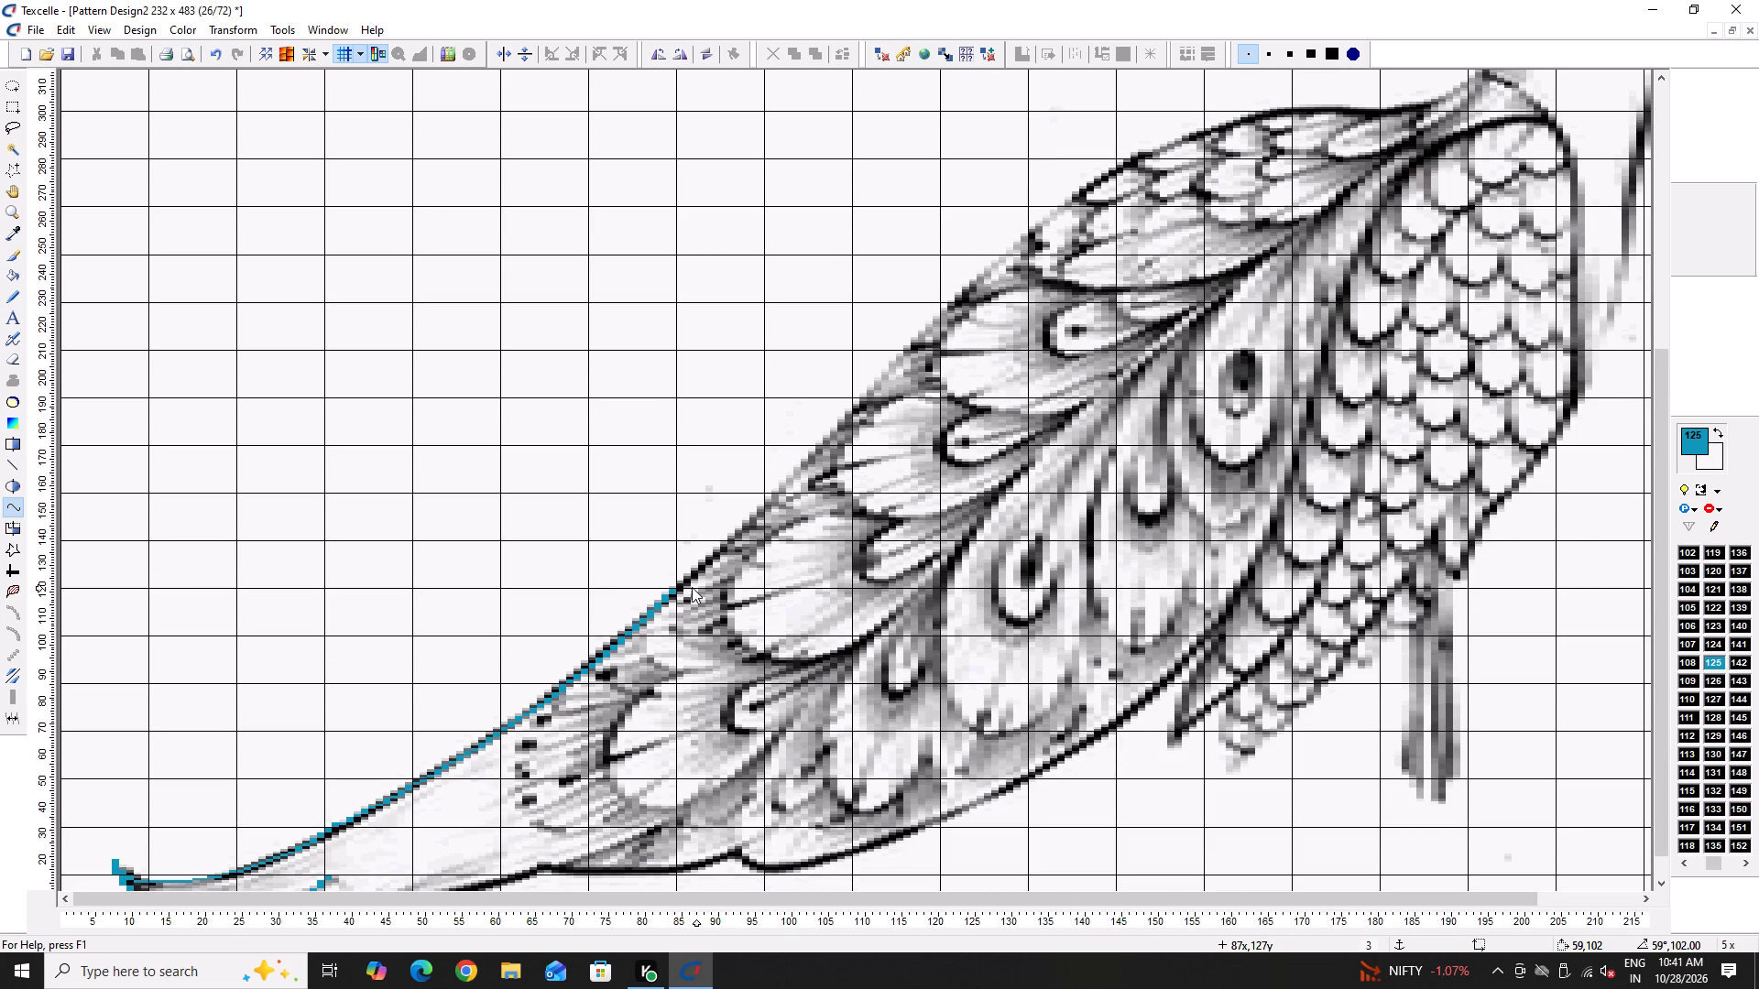
pyautogui.click(674, 591)
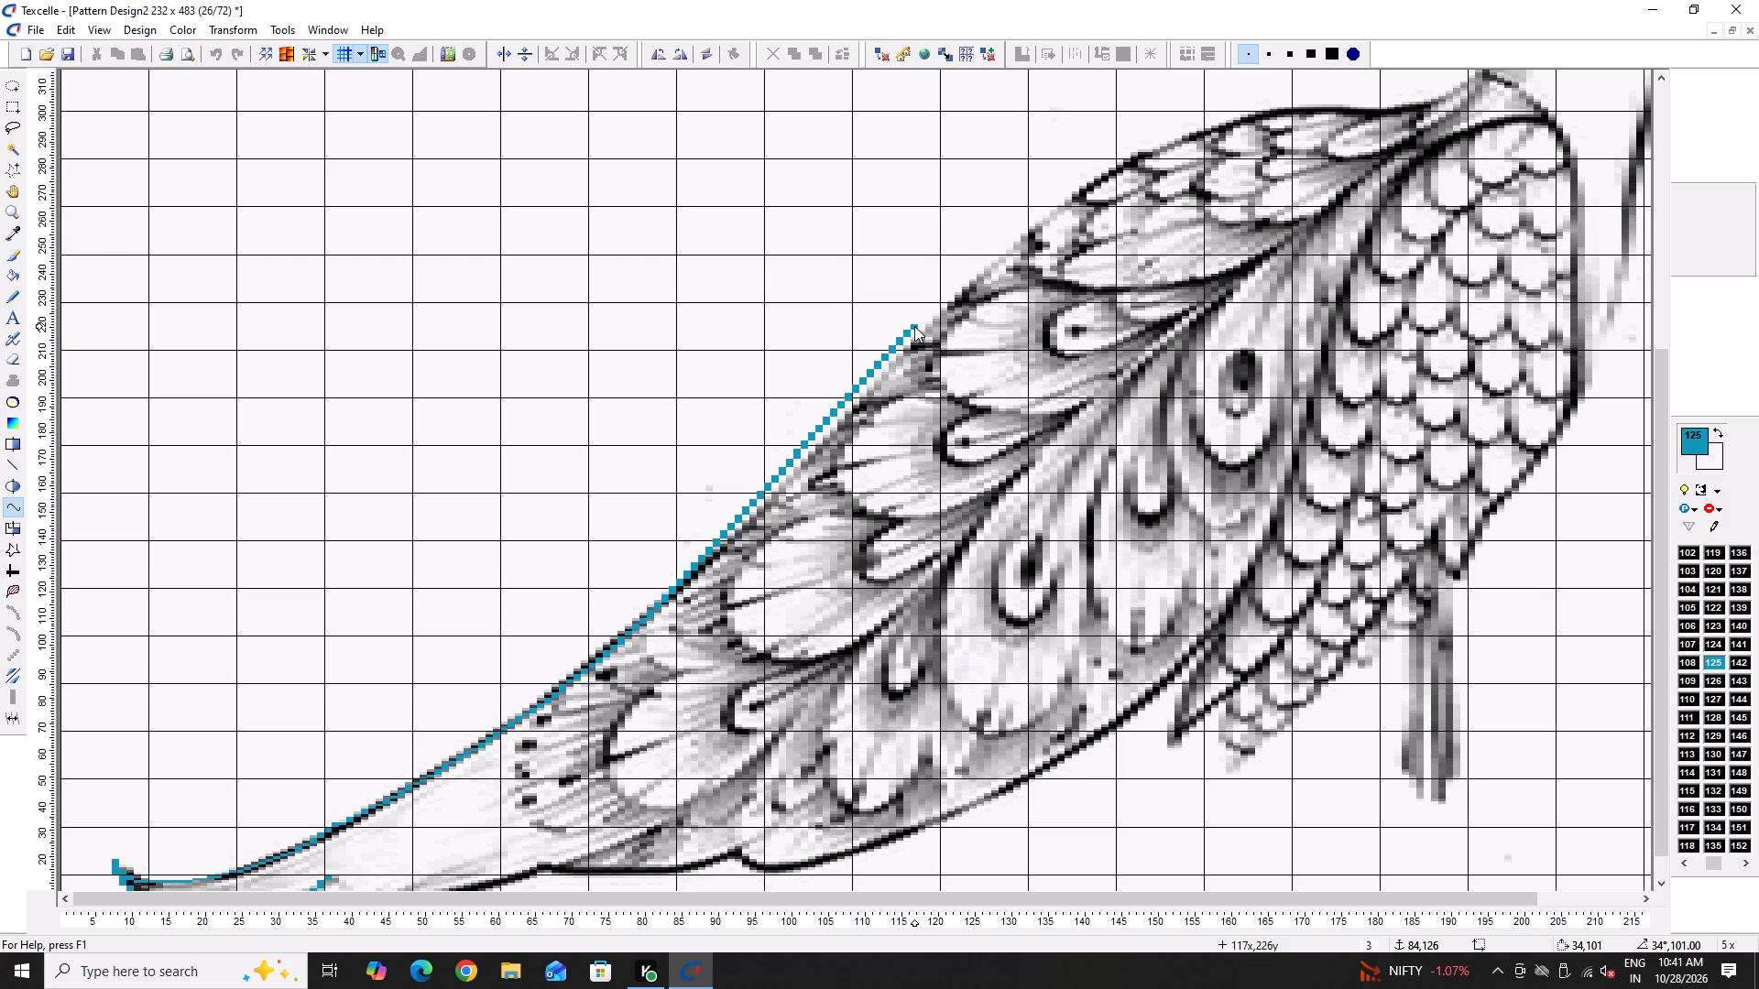
pyautogui.click(910, 346)
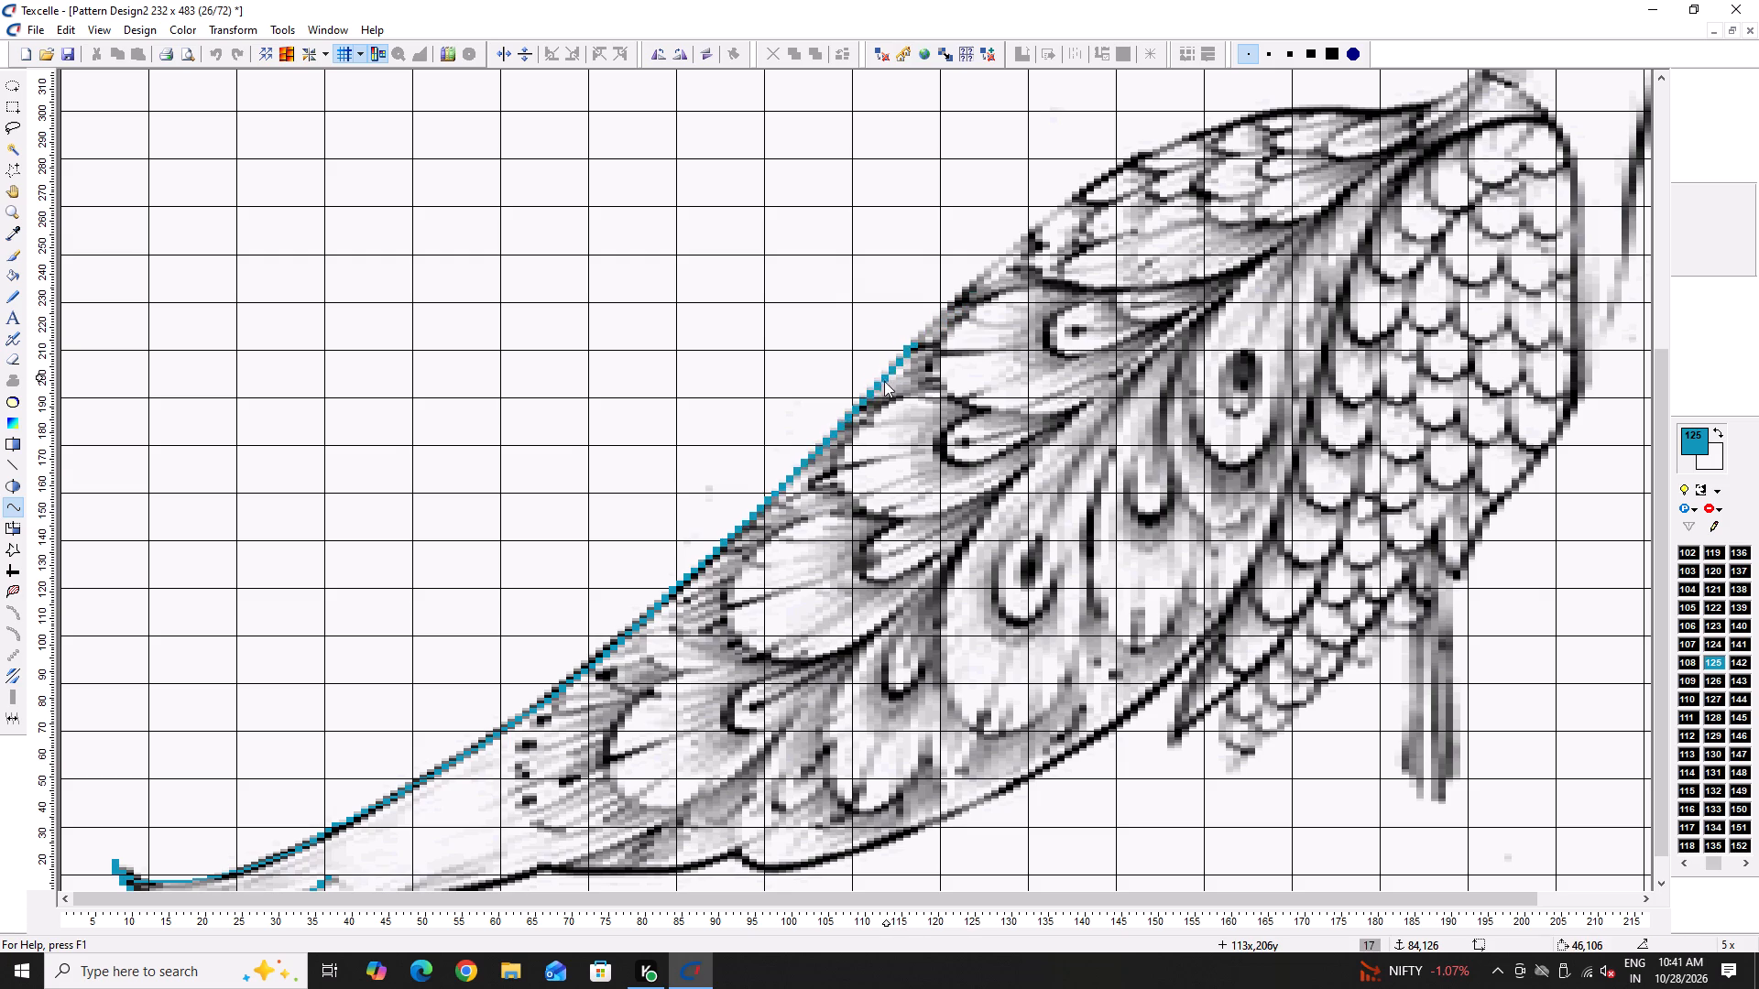
pyautogui.click(869, 395)
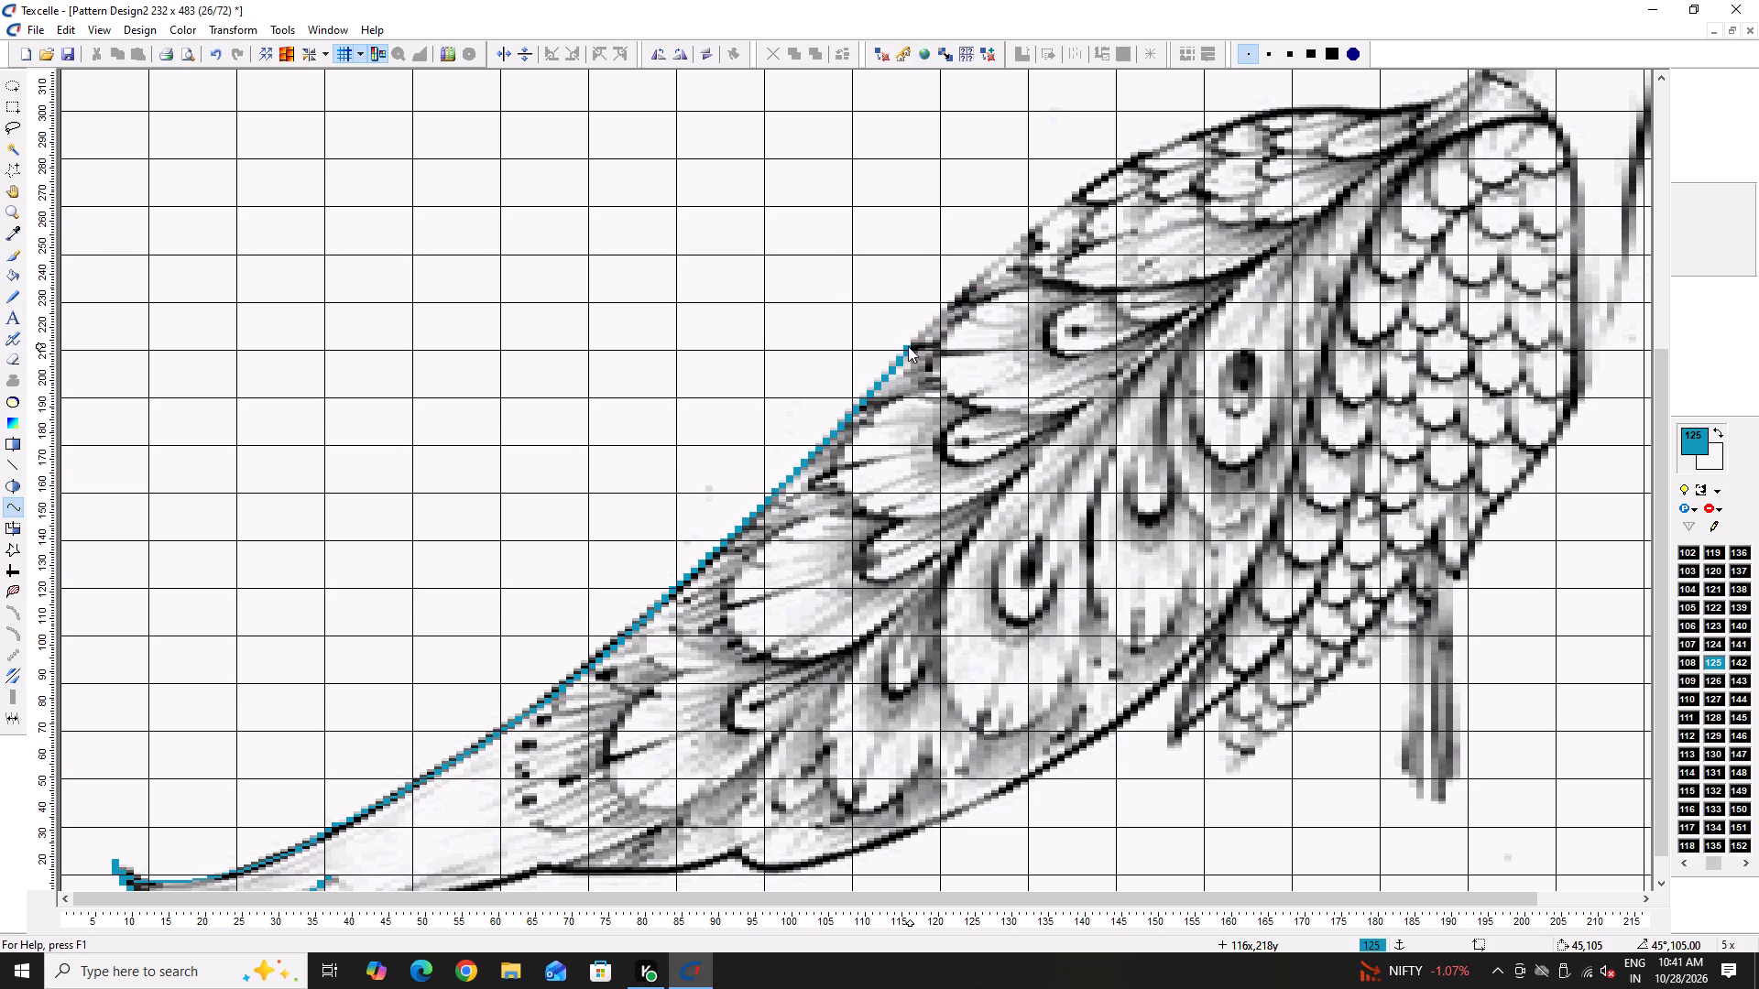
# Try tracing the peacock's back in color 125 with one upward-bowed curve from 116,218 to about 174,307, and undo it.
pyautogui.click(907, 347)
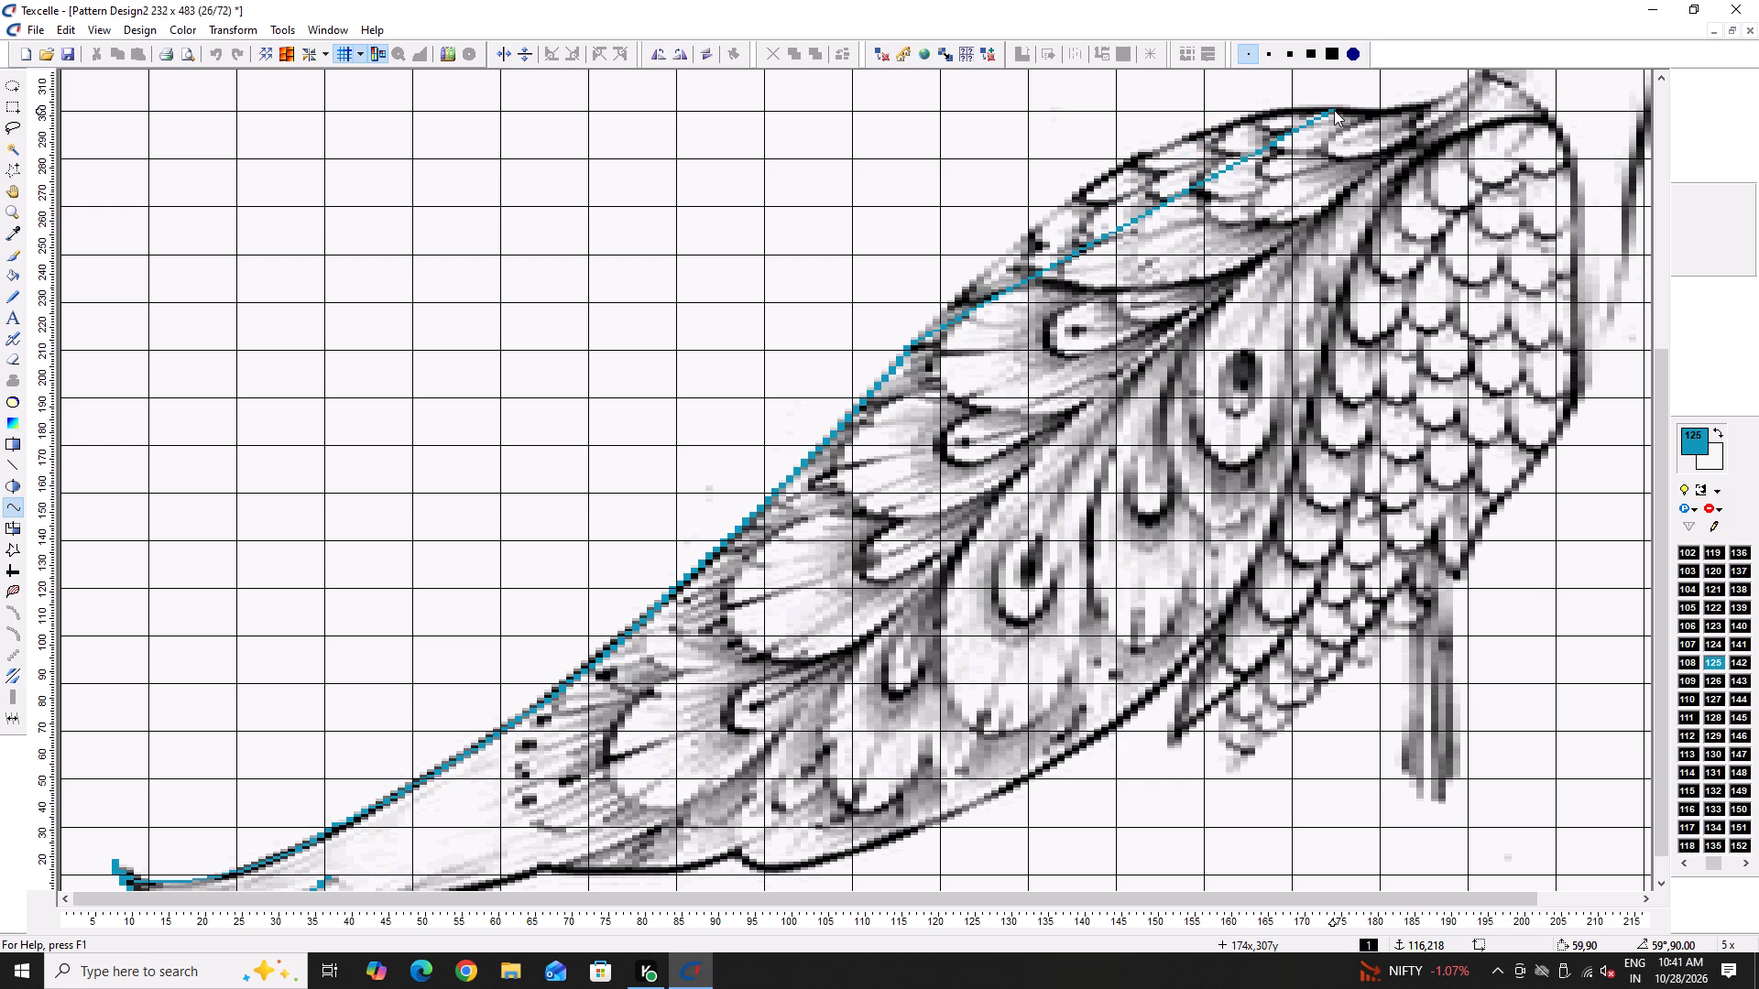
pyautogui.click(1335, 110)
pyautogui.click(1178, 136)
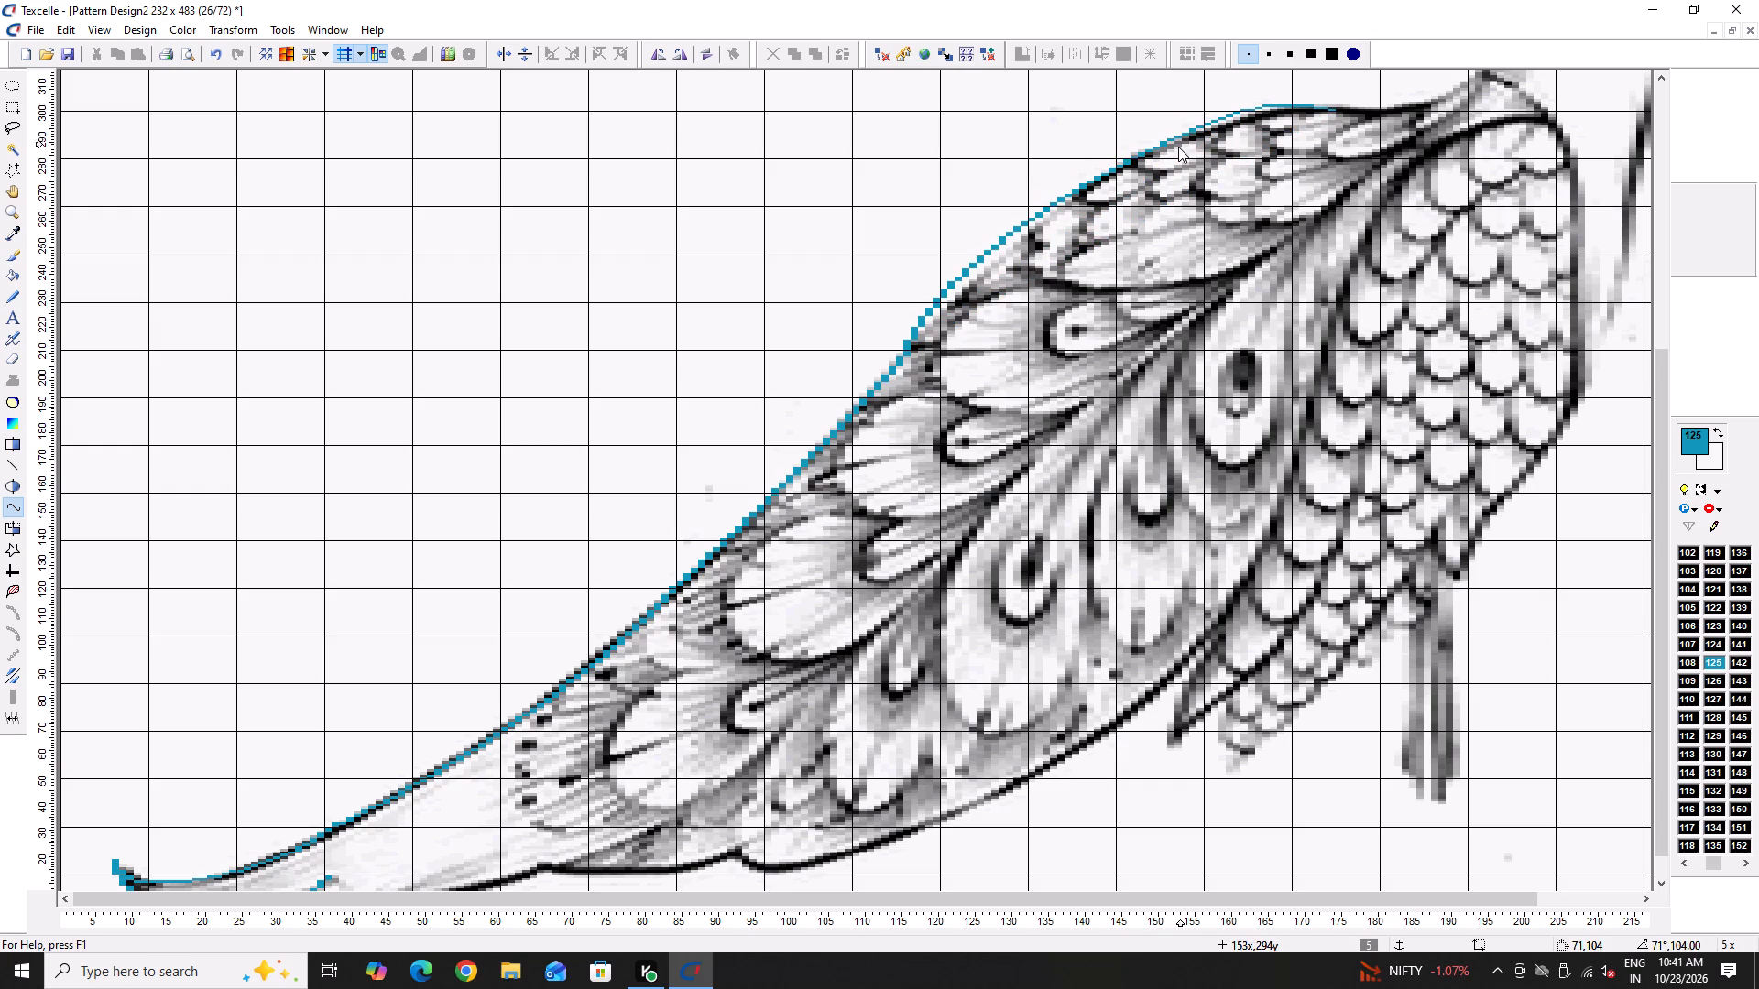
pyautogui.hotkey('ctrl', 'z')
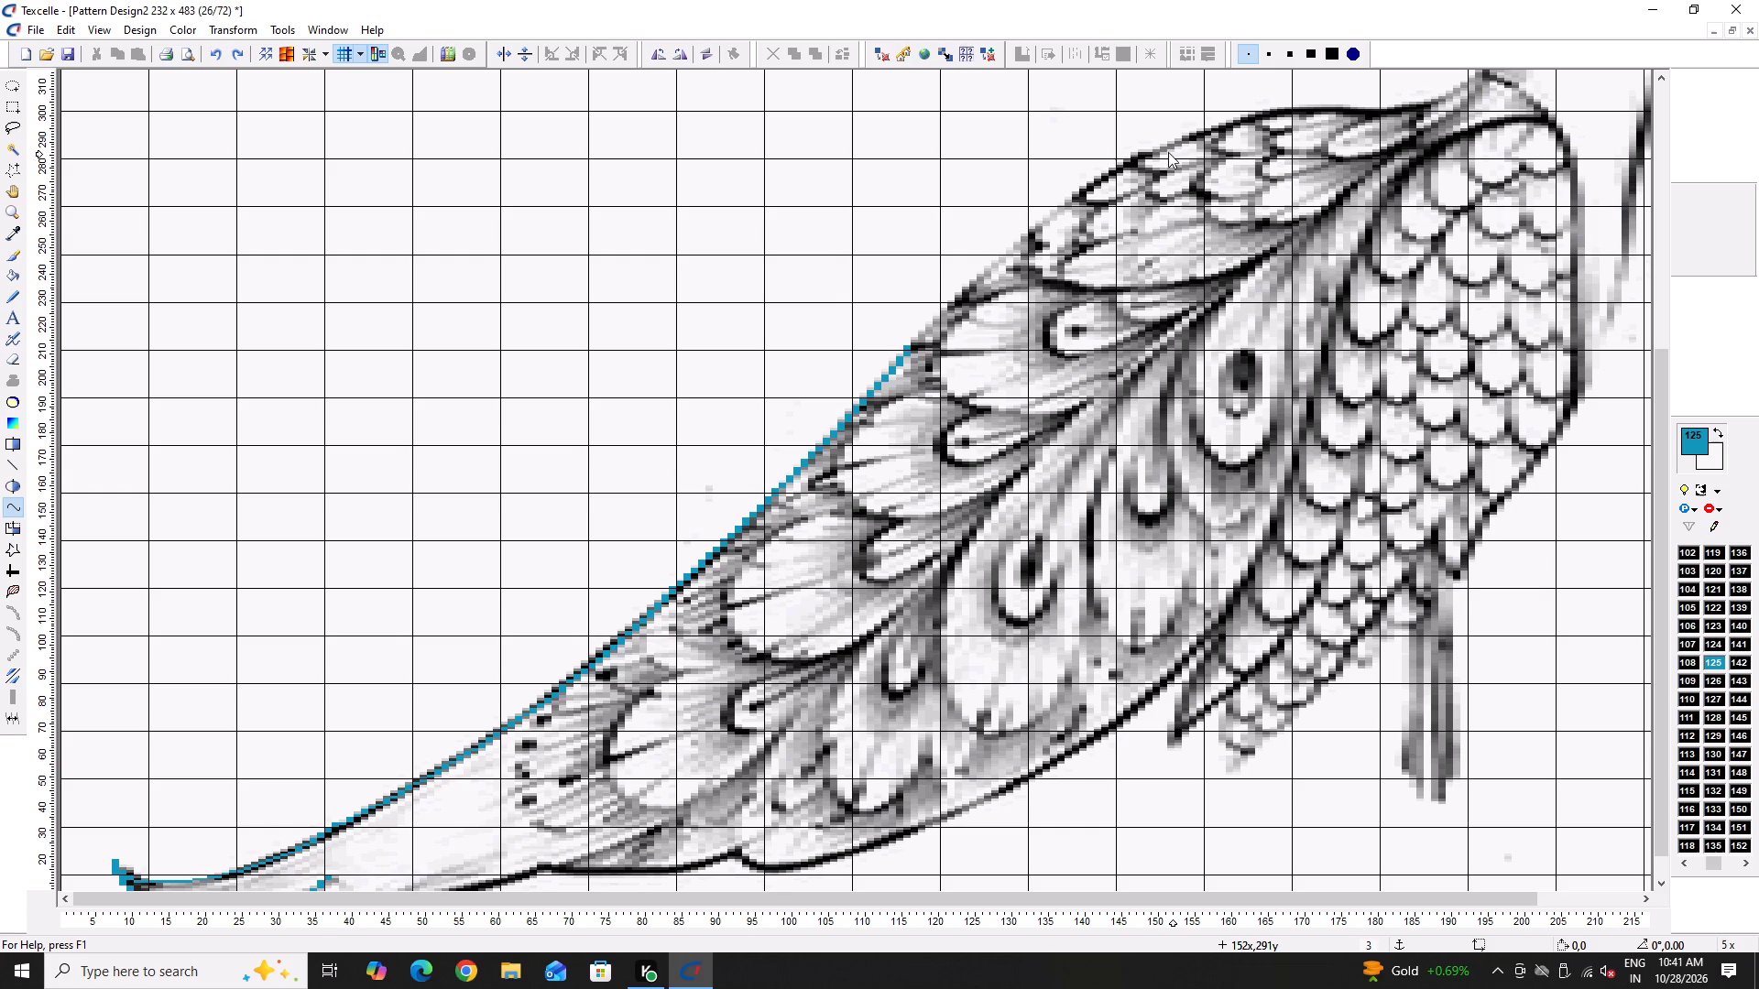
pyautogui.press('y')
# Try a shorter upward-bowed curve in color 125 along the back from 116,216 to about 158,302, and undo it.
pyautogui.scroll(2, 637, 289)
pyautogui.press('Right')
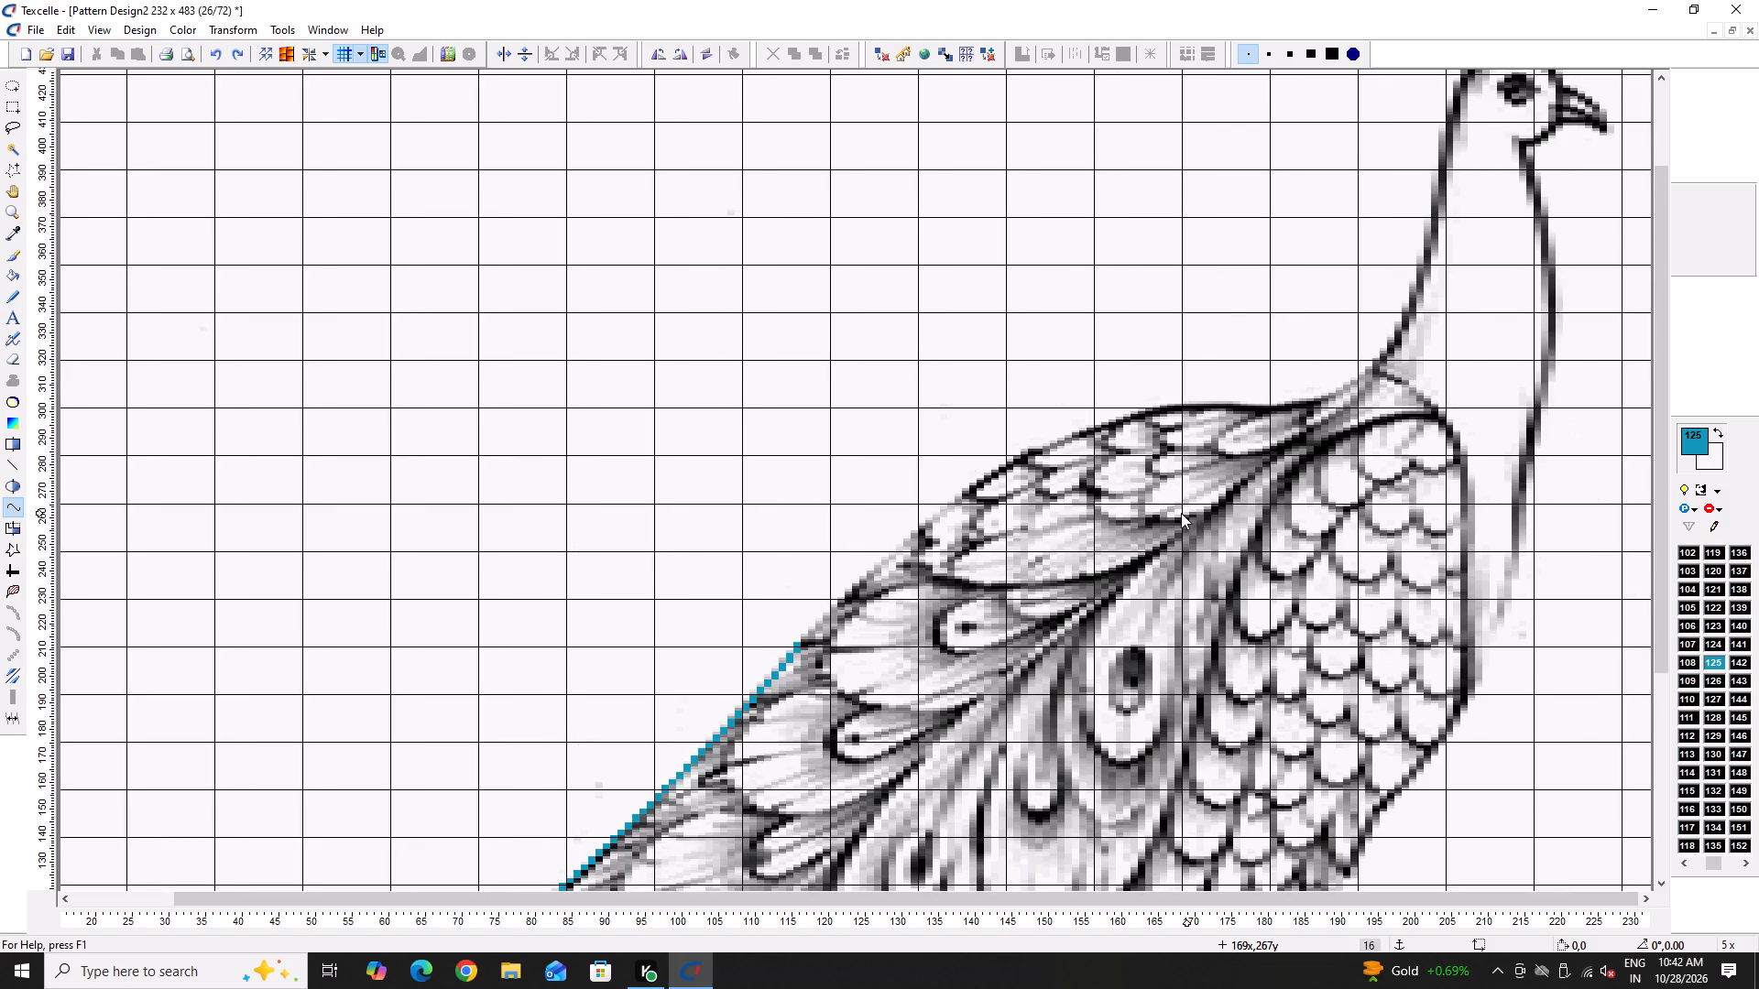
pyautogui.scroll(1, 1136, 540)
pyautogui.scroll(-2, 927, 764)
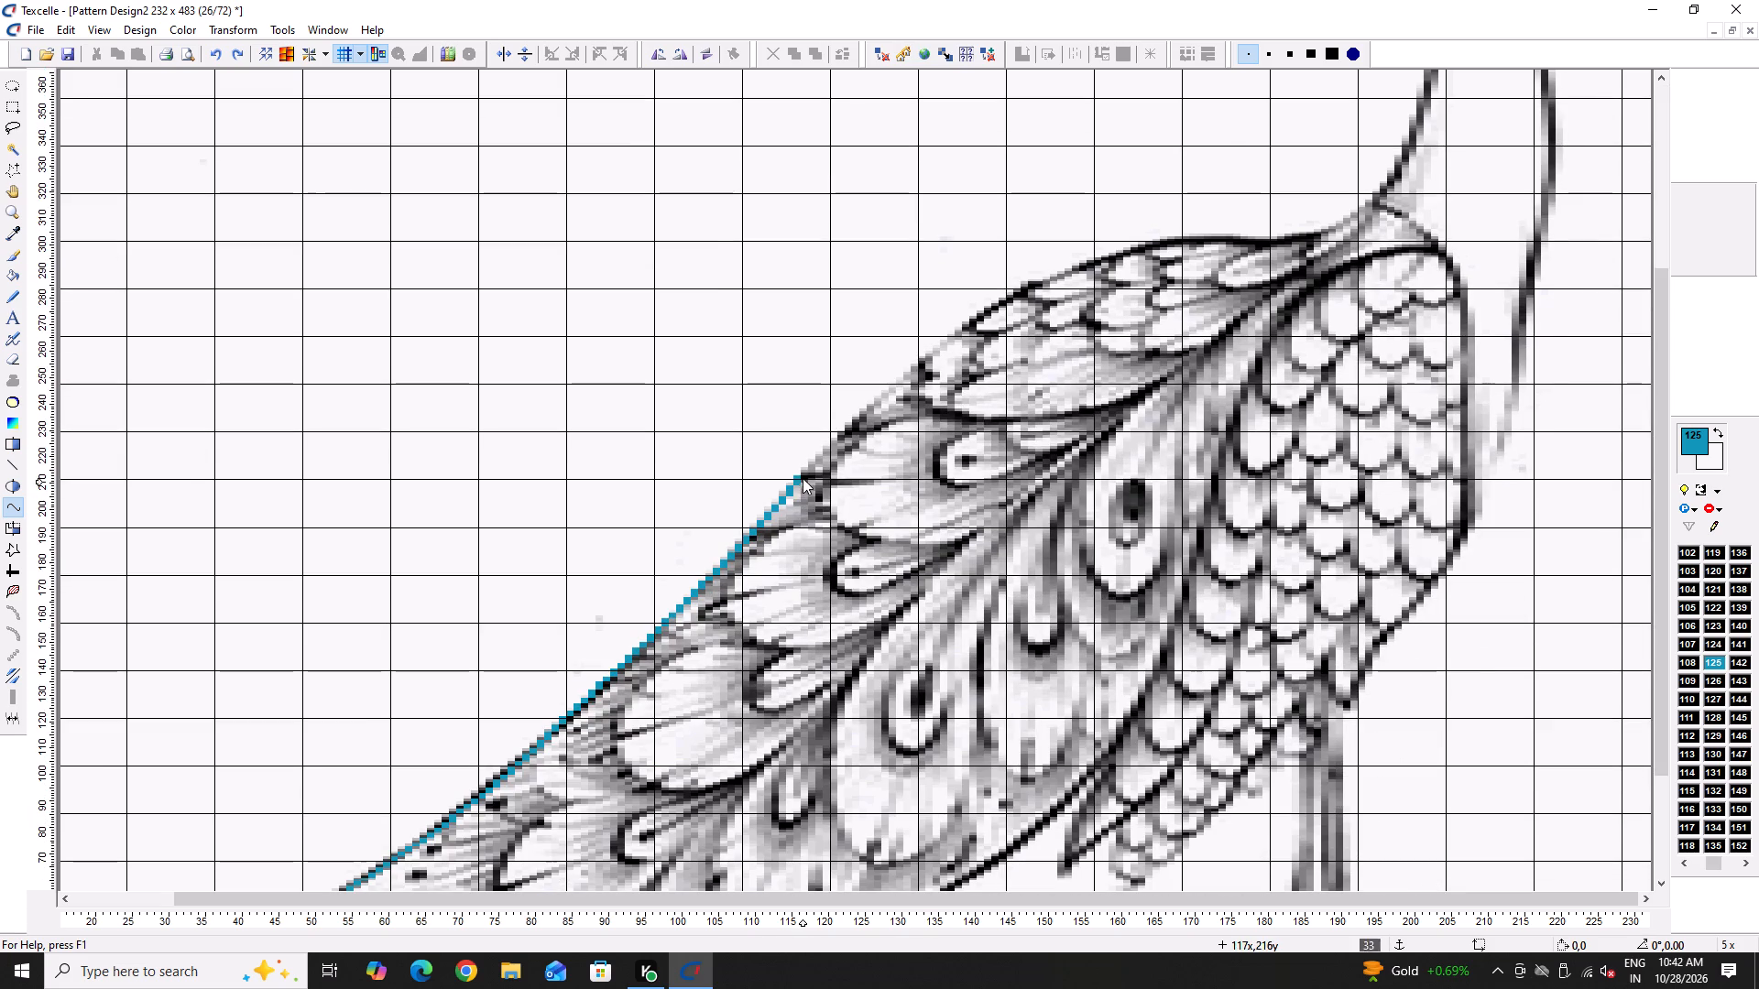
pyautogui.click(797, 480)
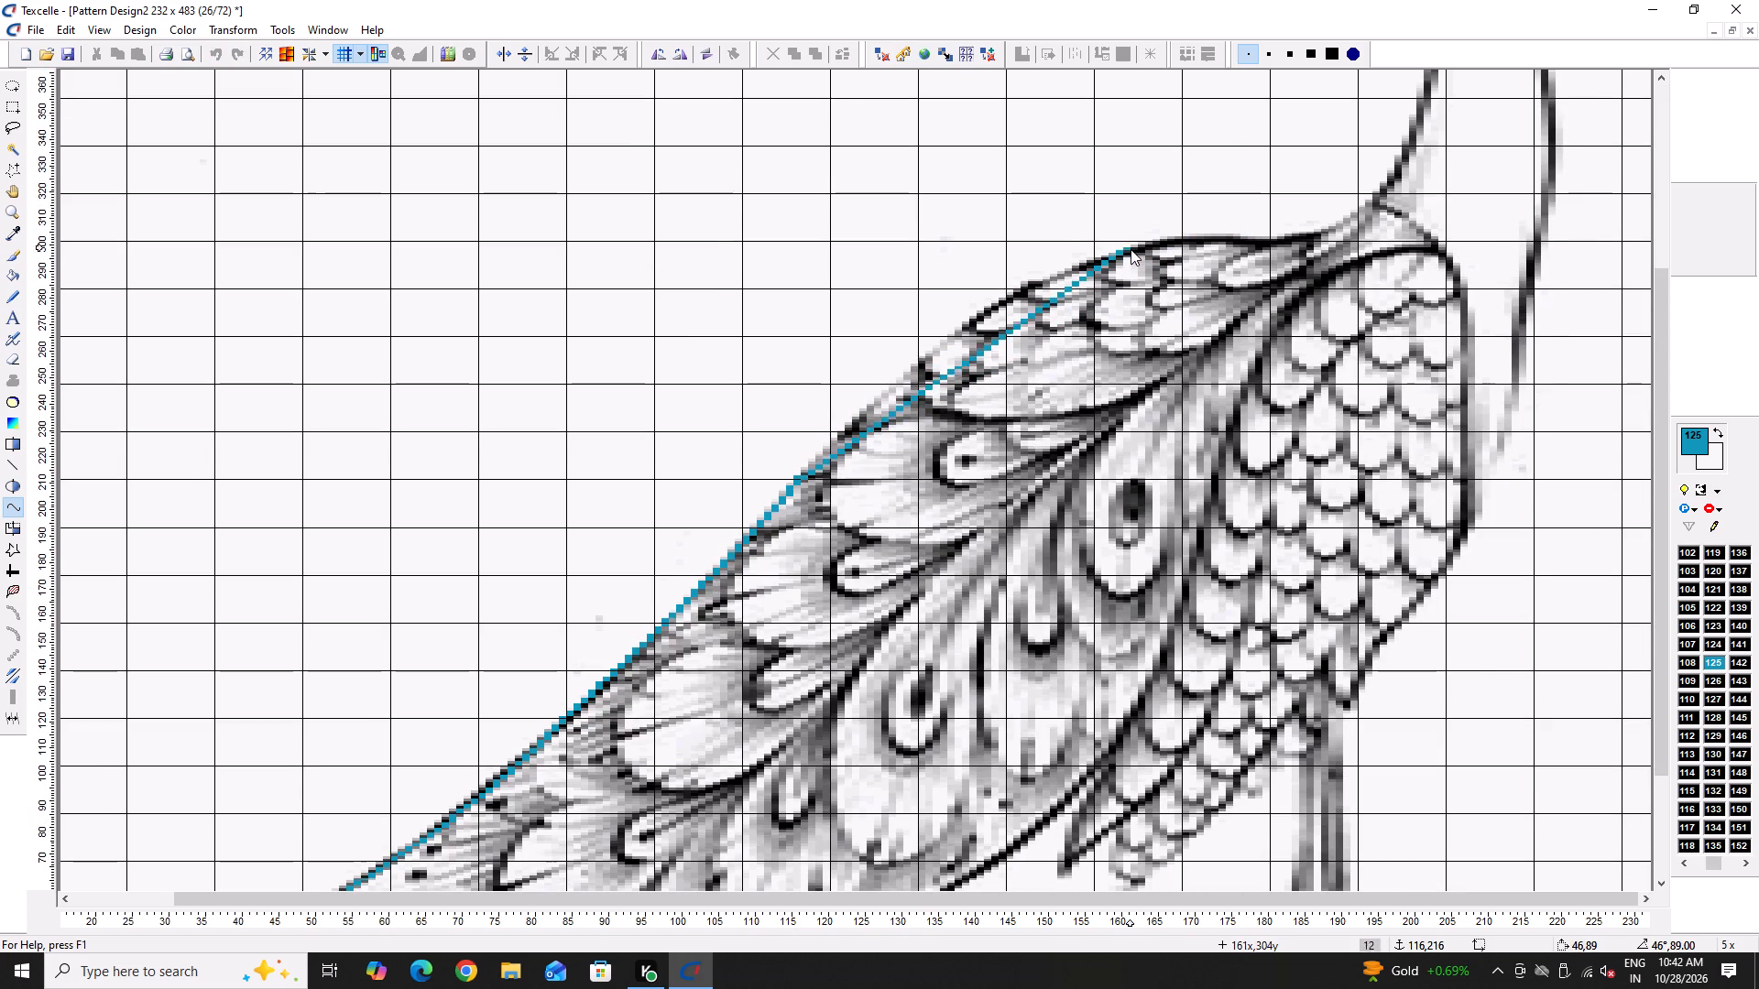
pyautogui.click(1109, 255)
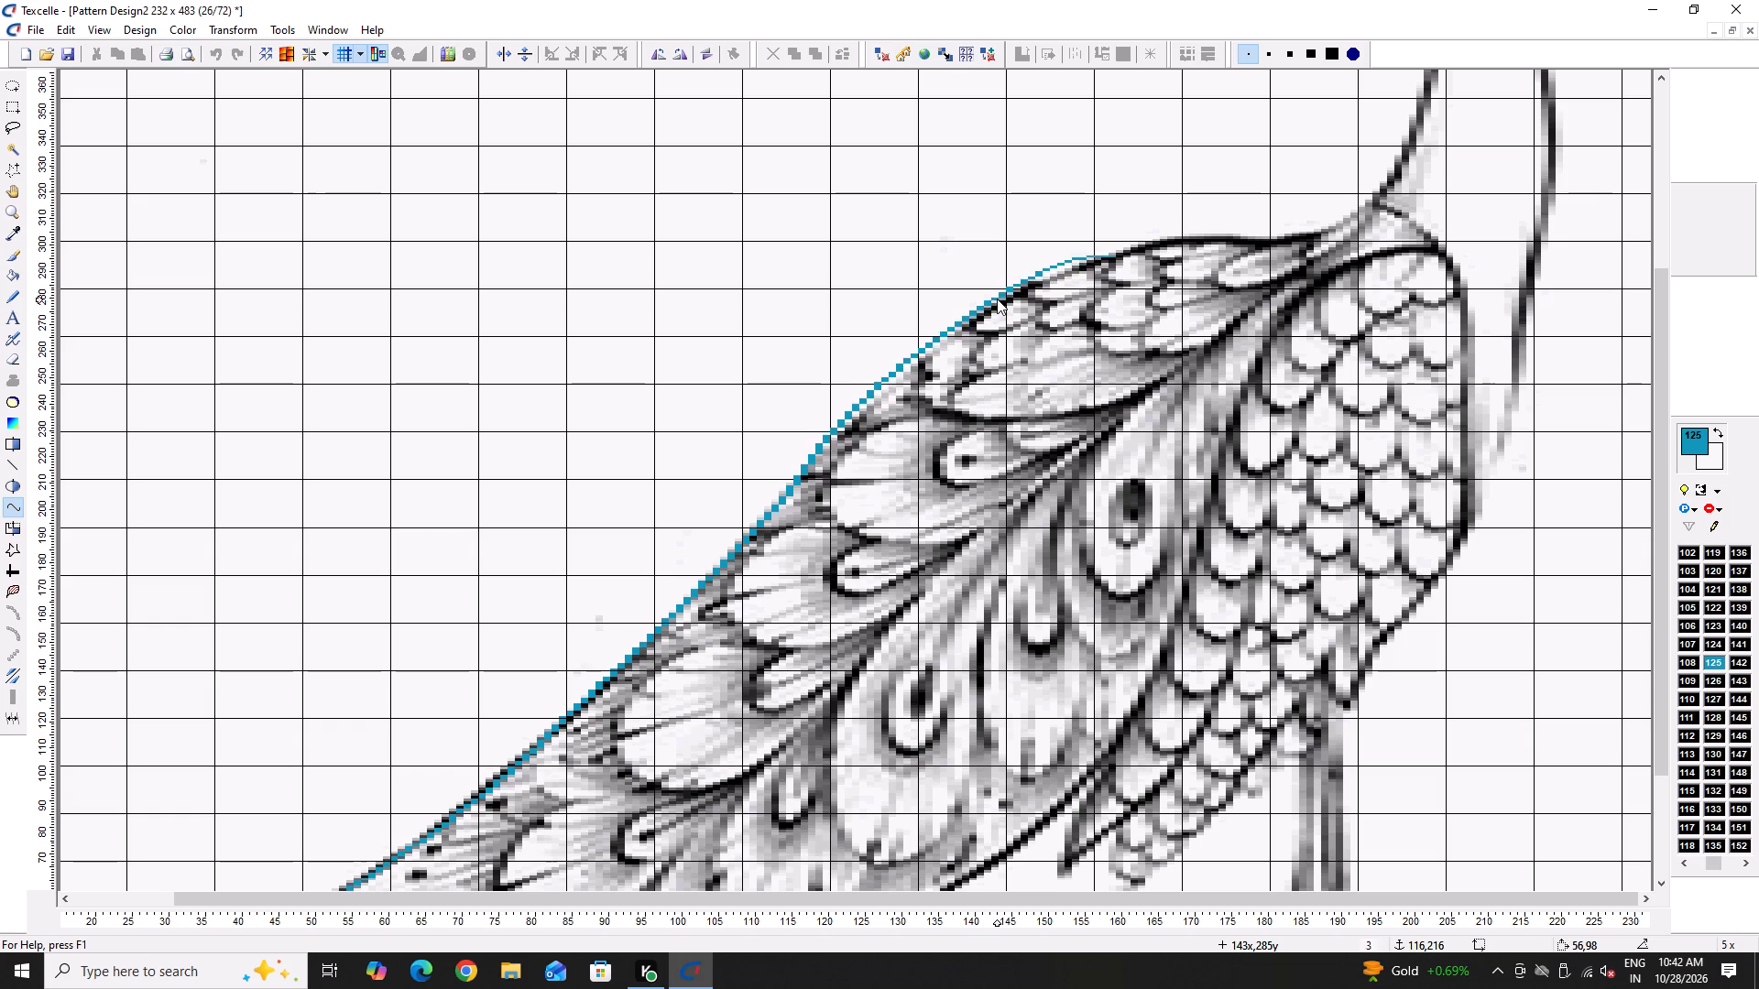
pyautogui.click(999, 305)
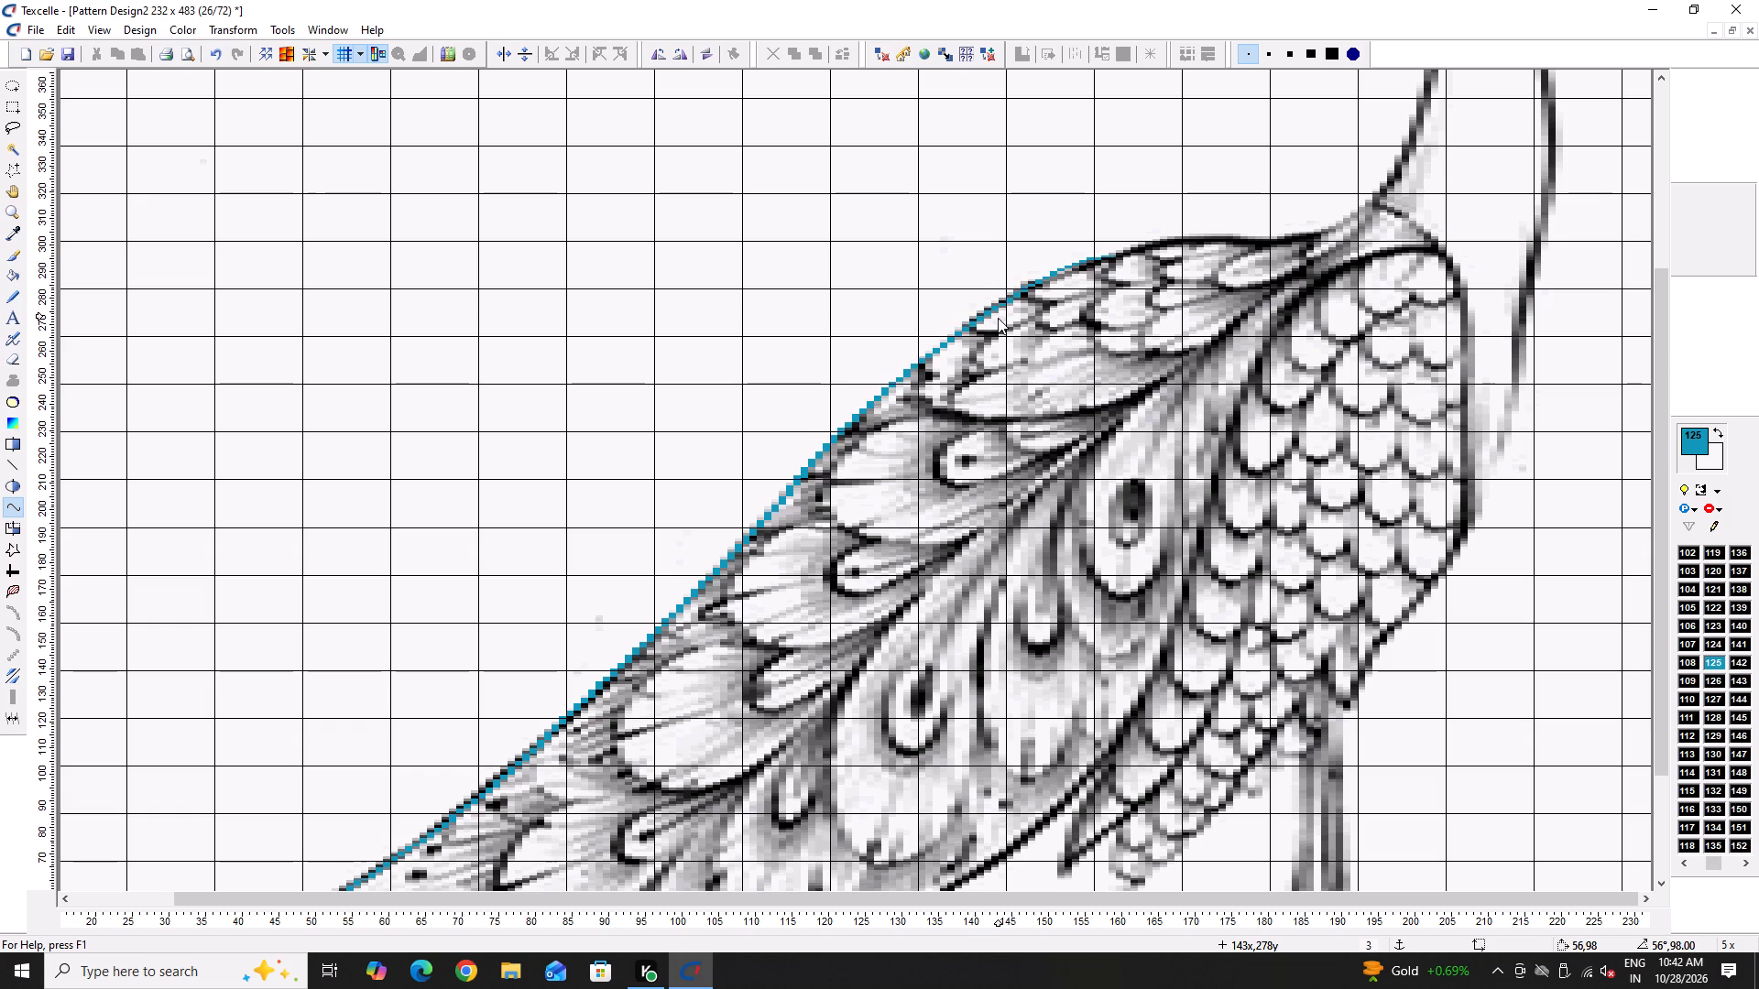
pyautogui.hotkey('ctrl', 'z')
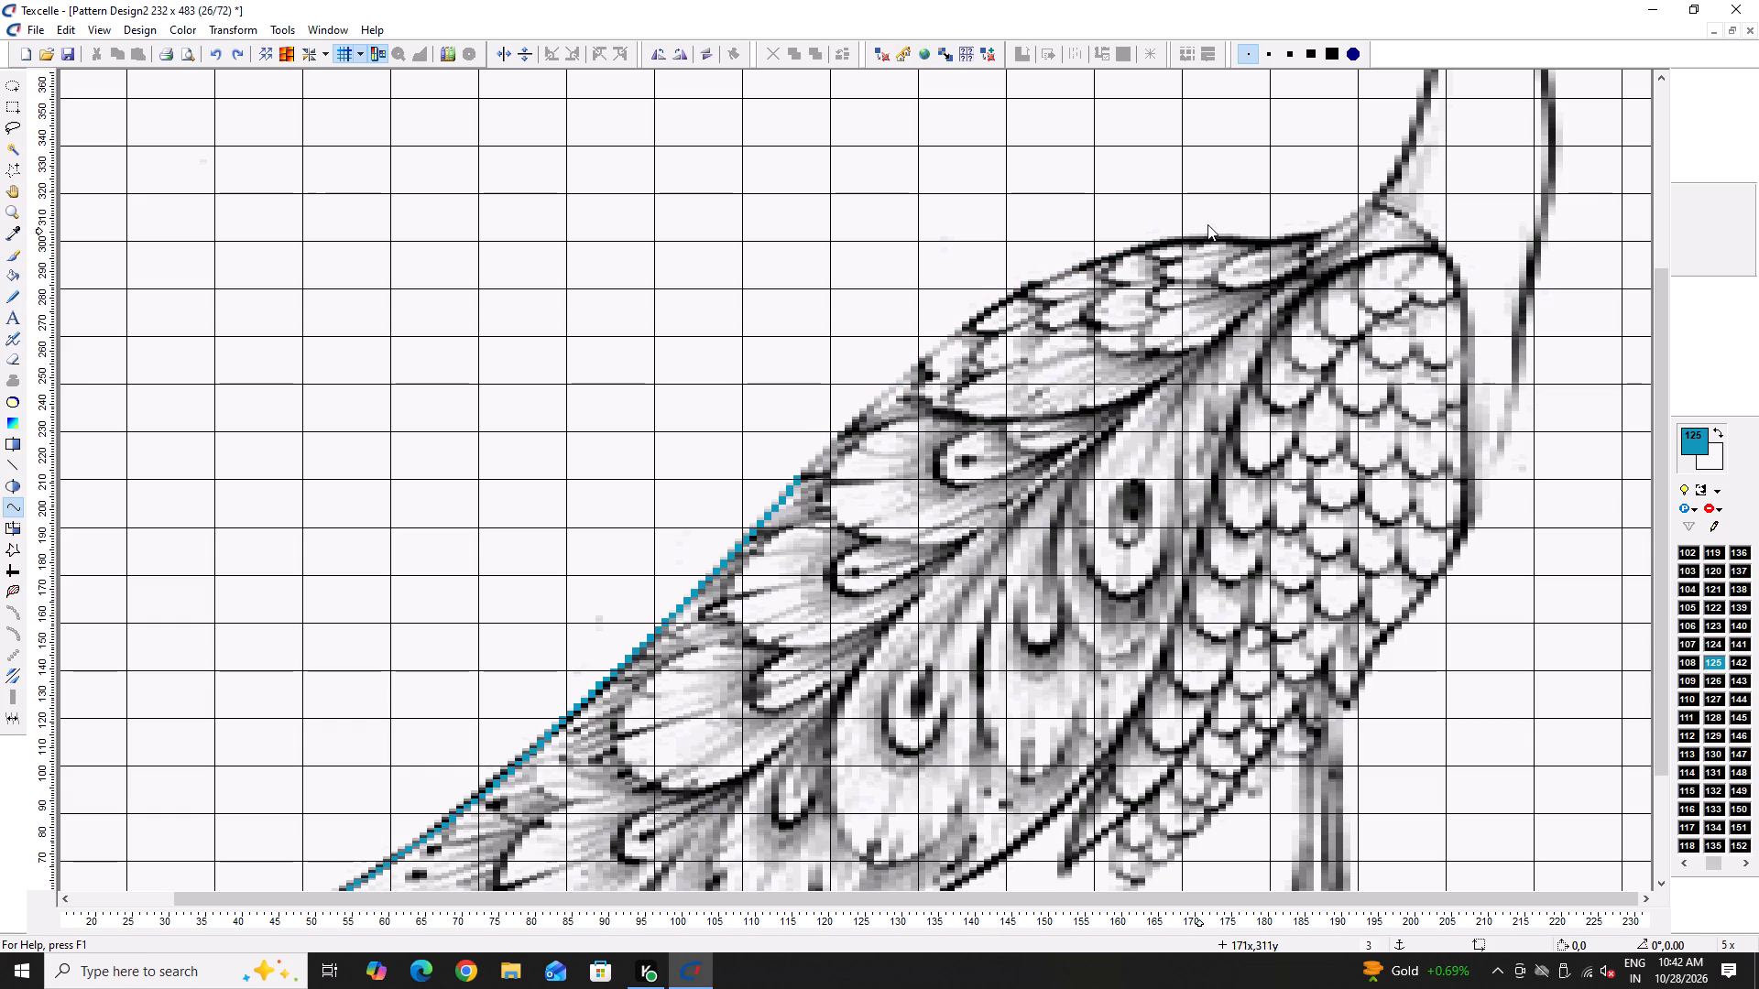
# Trace the back's edge in color 125 from the neck base at 194,321 with a downward-bowed curve to about 169,308.
pyautogui.scroll(2, 1348, 277)
pyautogui.scroll(-1, 1400, 451)
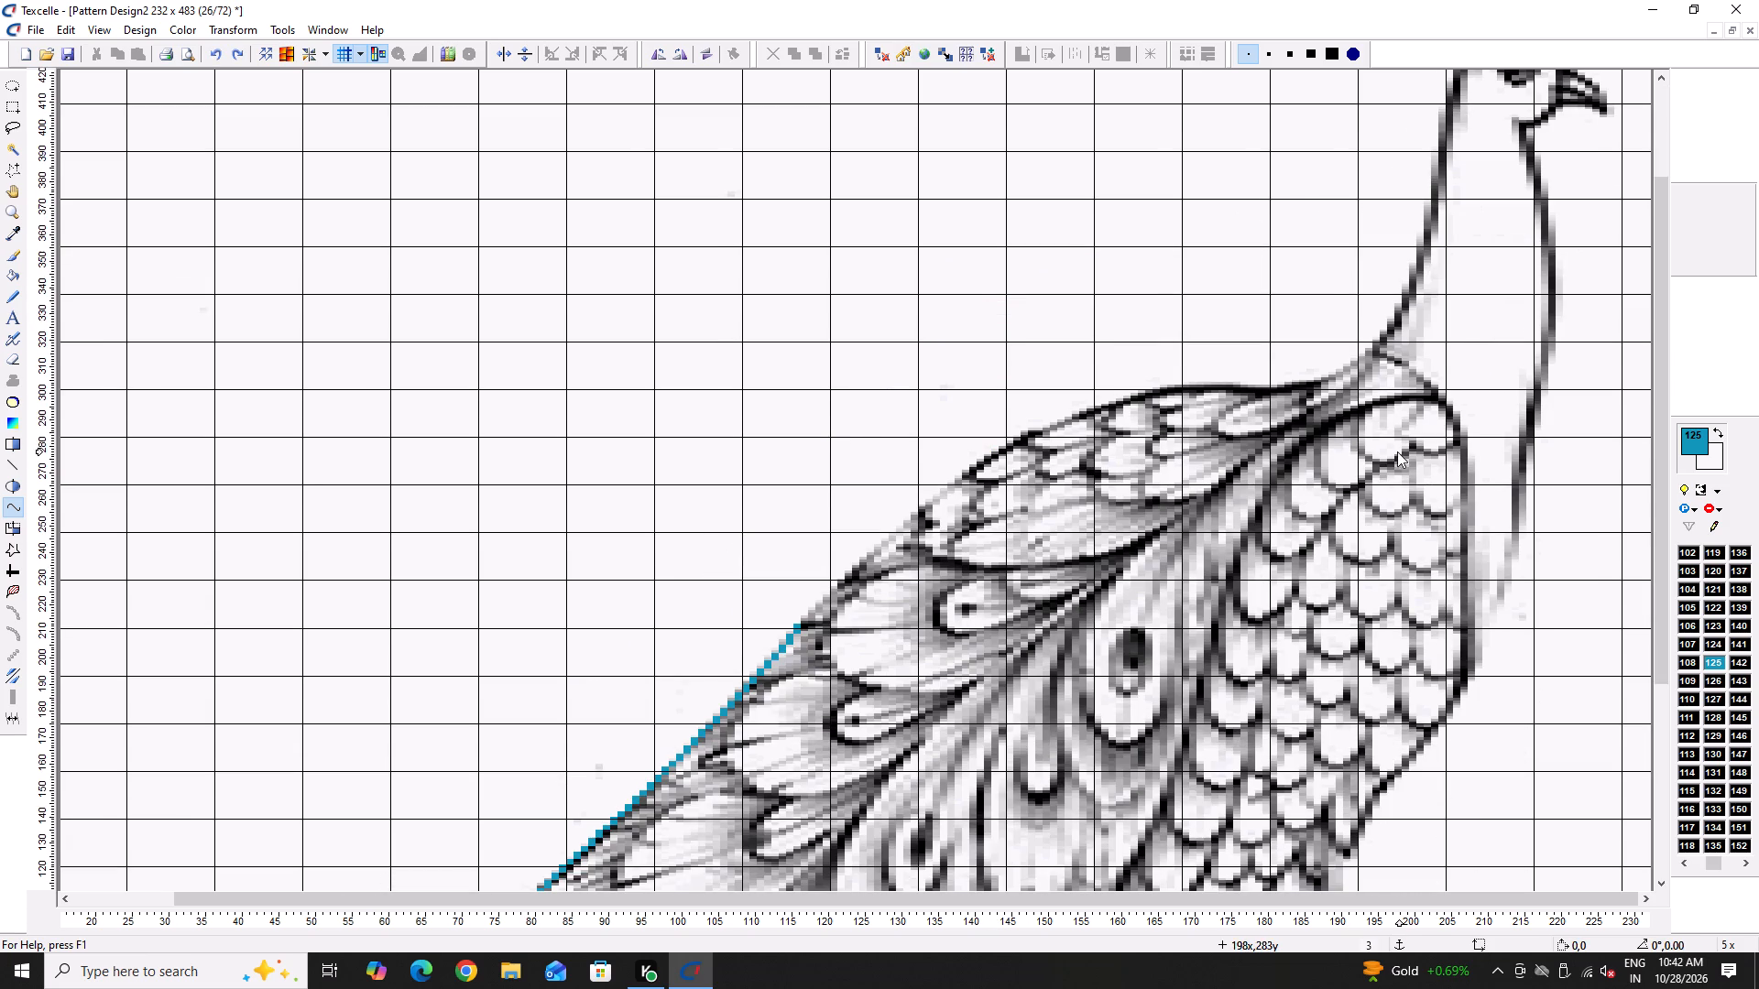
pyautogui.doubleClick(1368, 353)
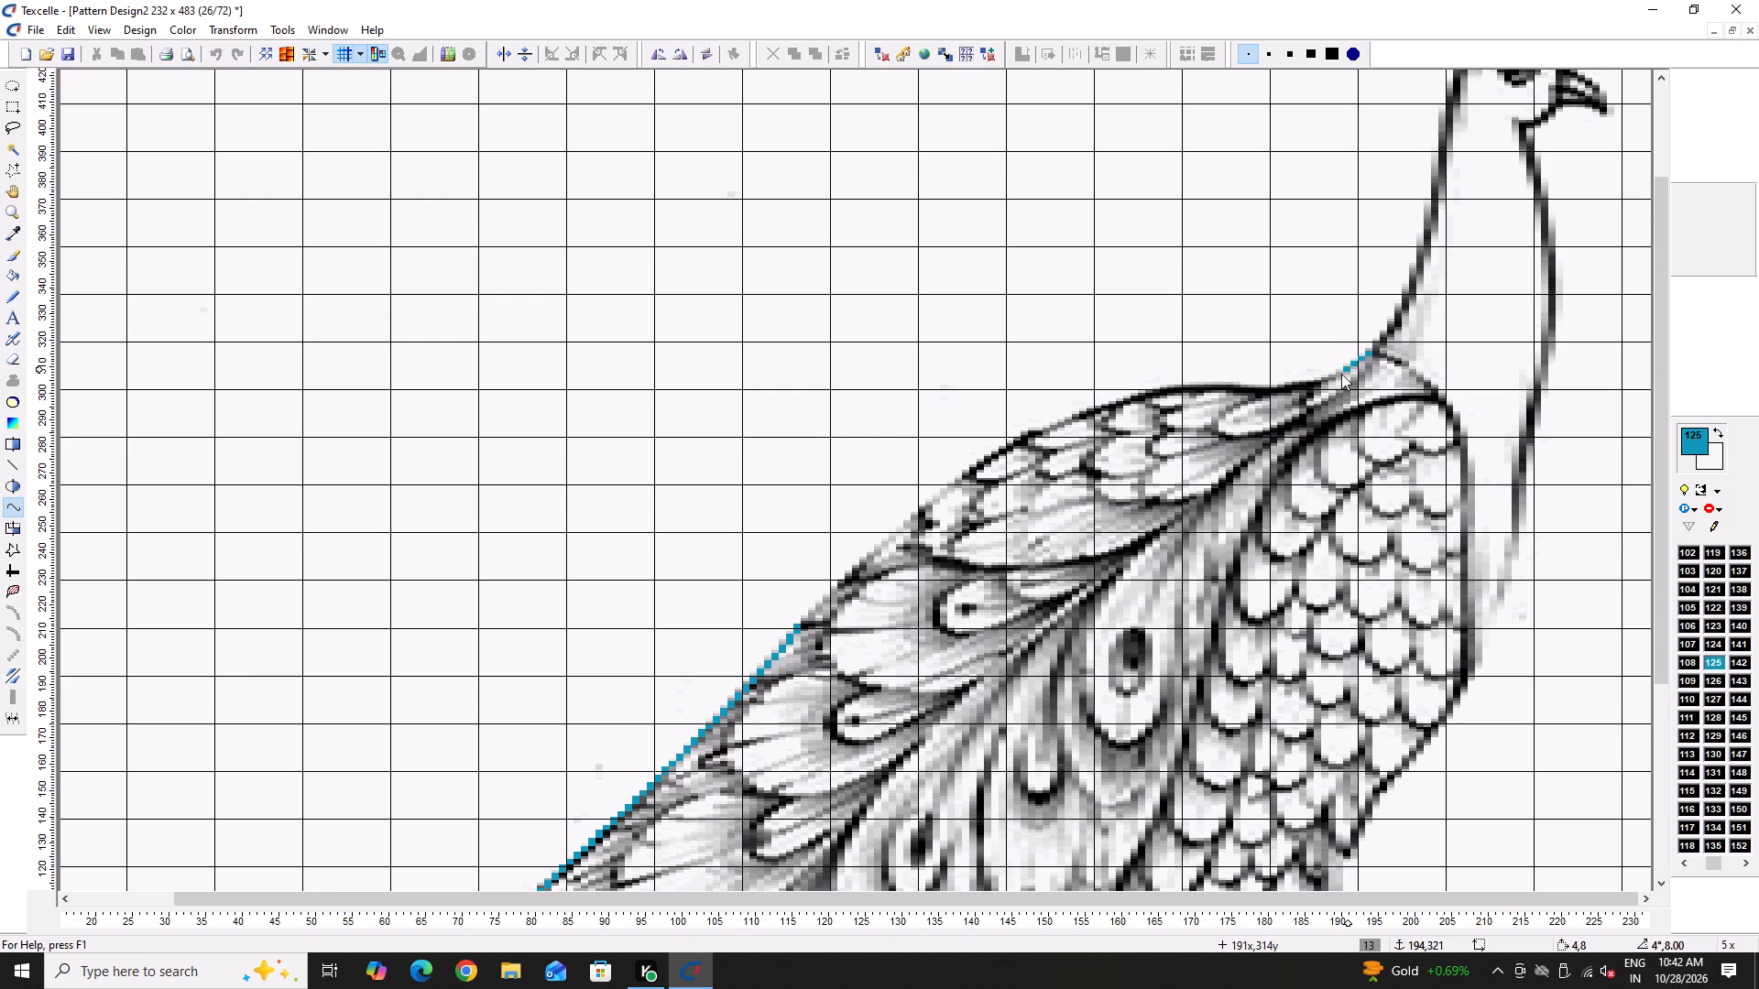
pyautogui.click(1183, 386)
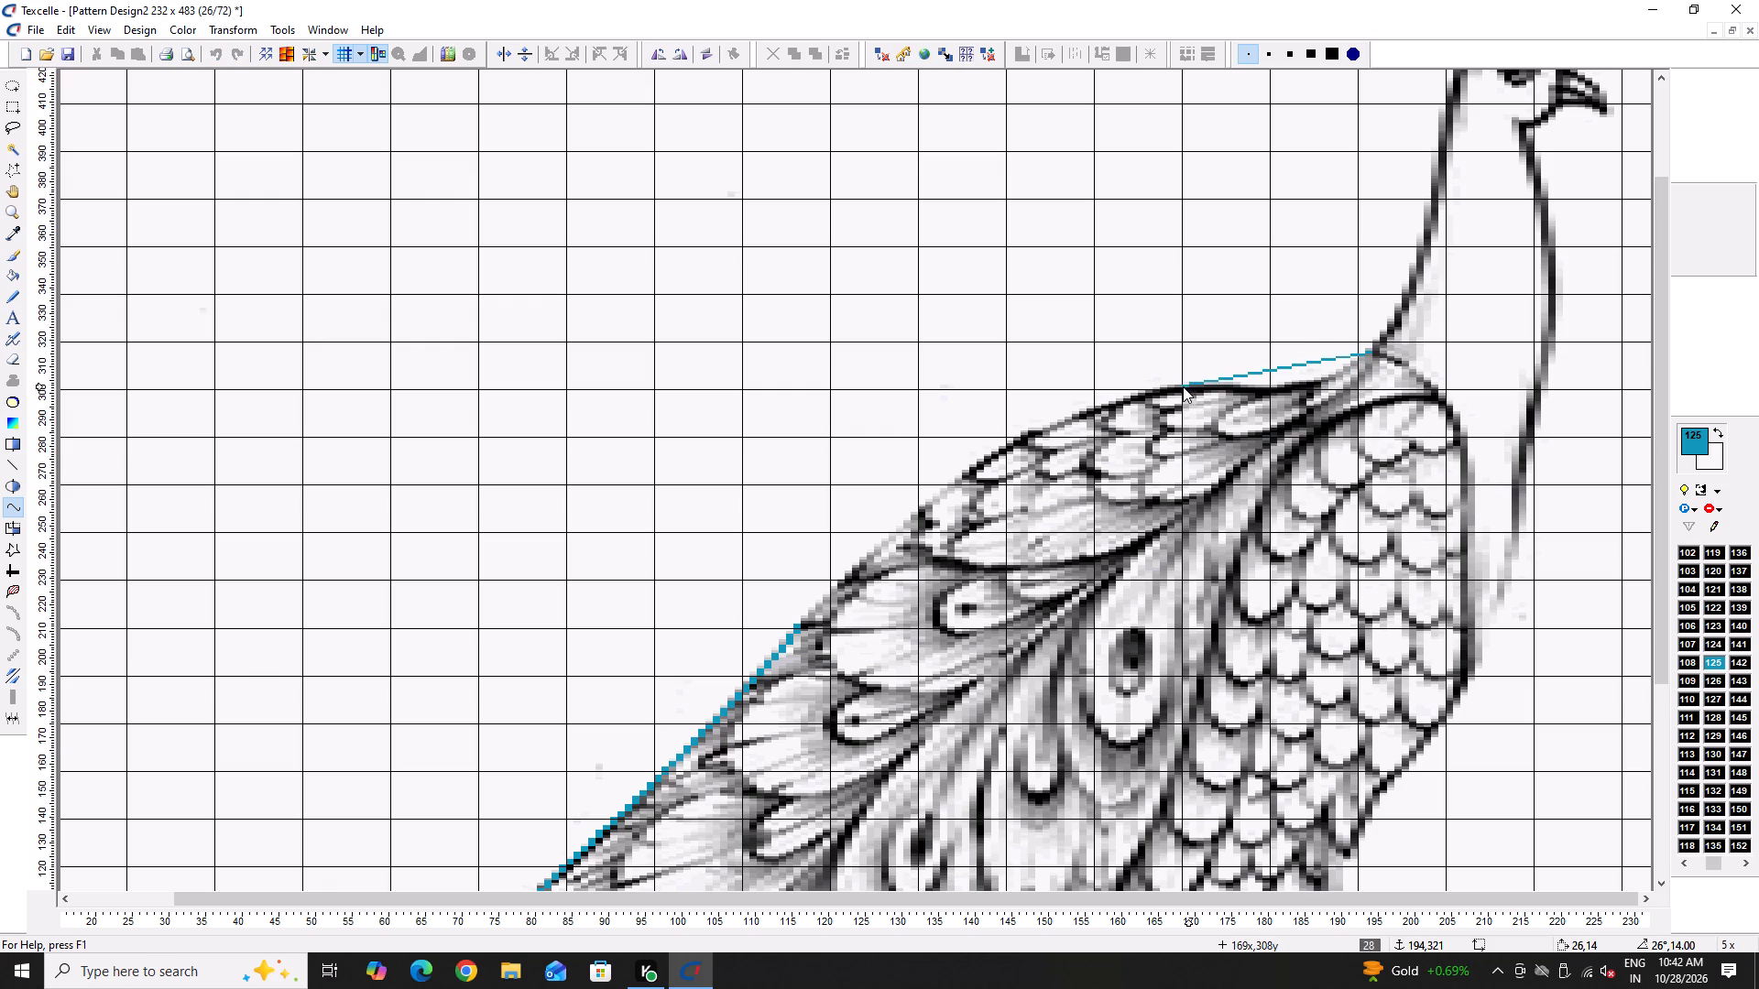
pyautogui.click(1300, 382)
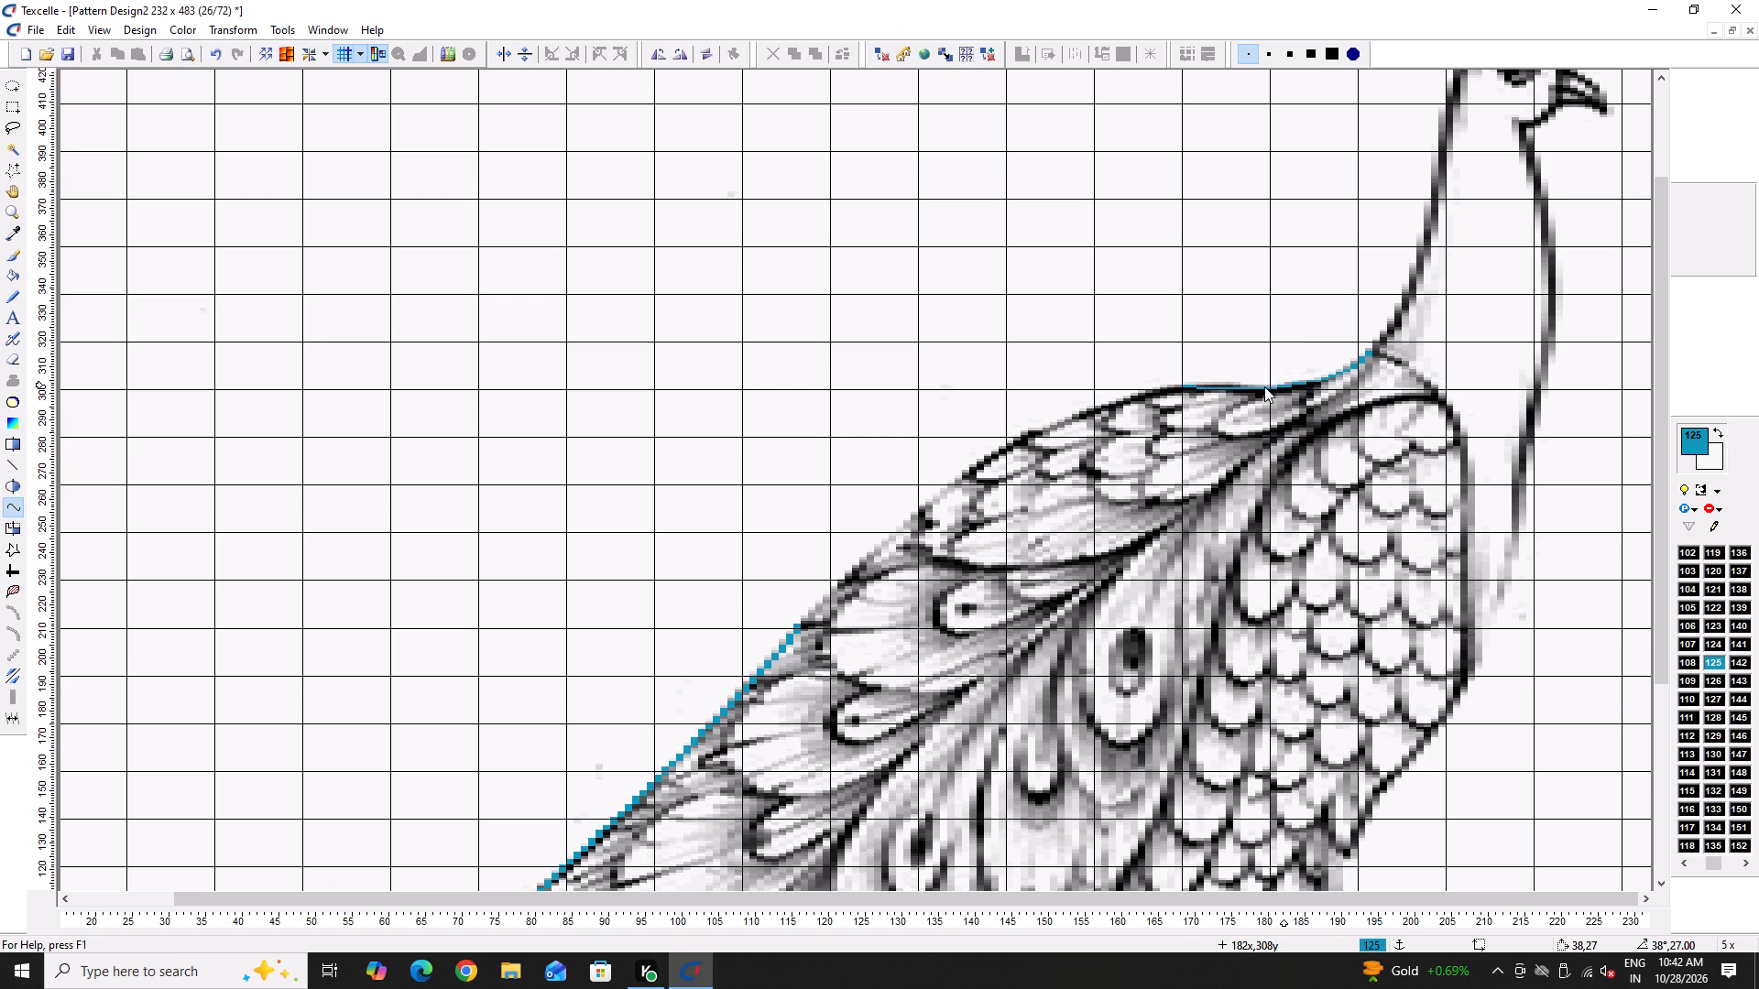
# Complete the back outline in color 125 with two upward-bowed curves from 170,308 through 141,279 to about 116,218.
pyautogui.click(1195, 386)
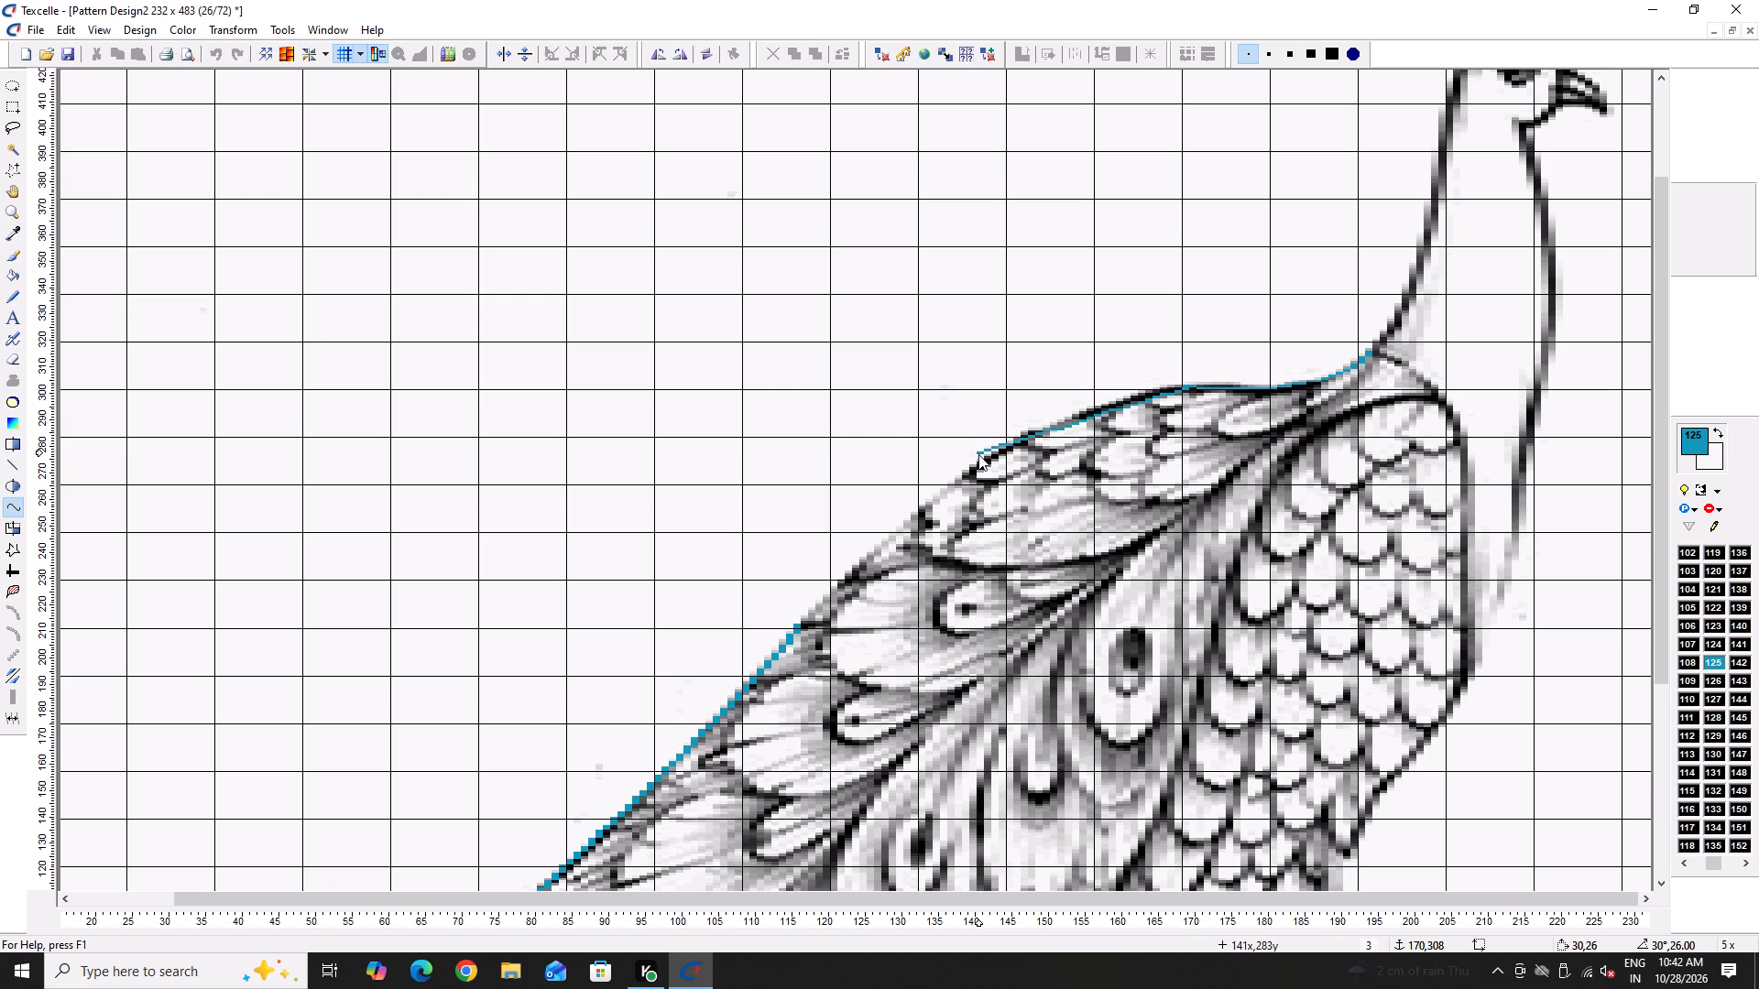
pyautogui.click(978, 462)
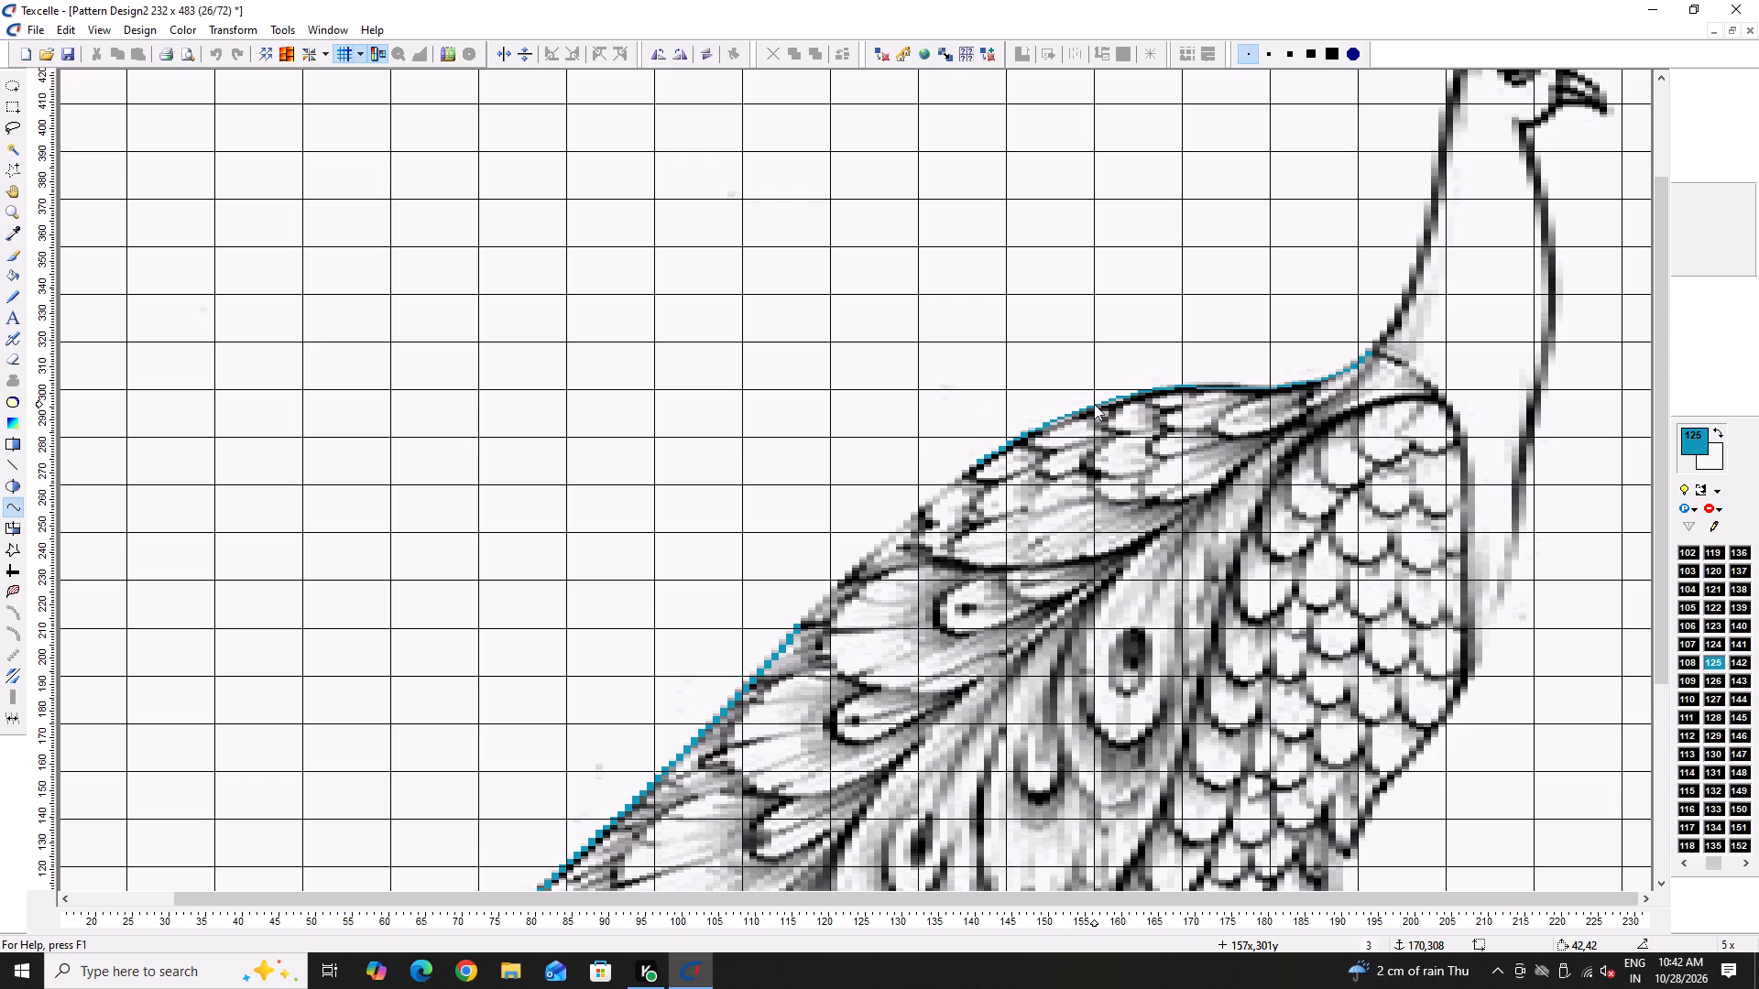
pyautogui.click(1101, 403)
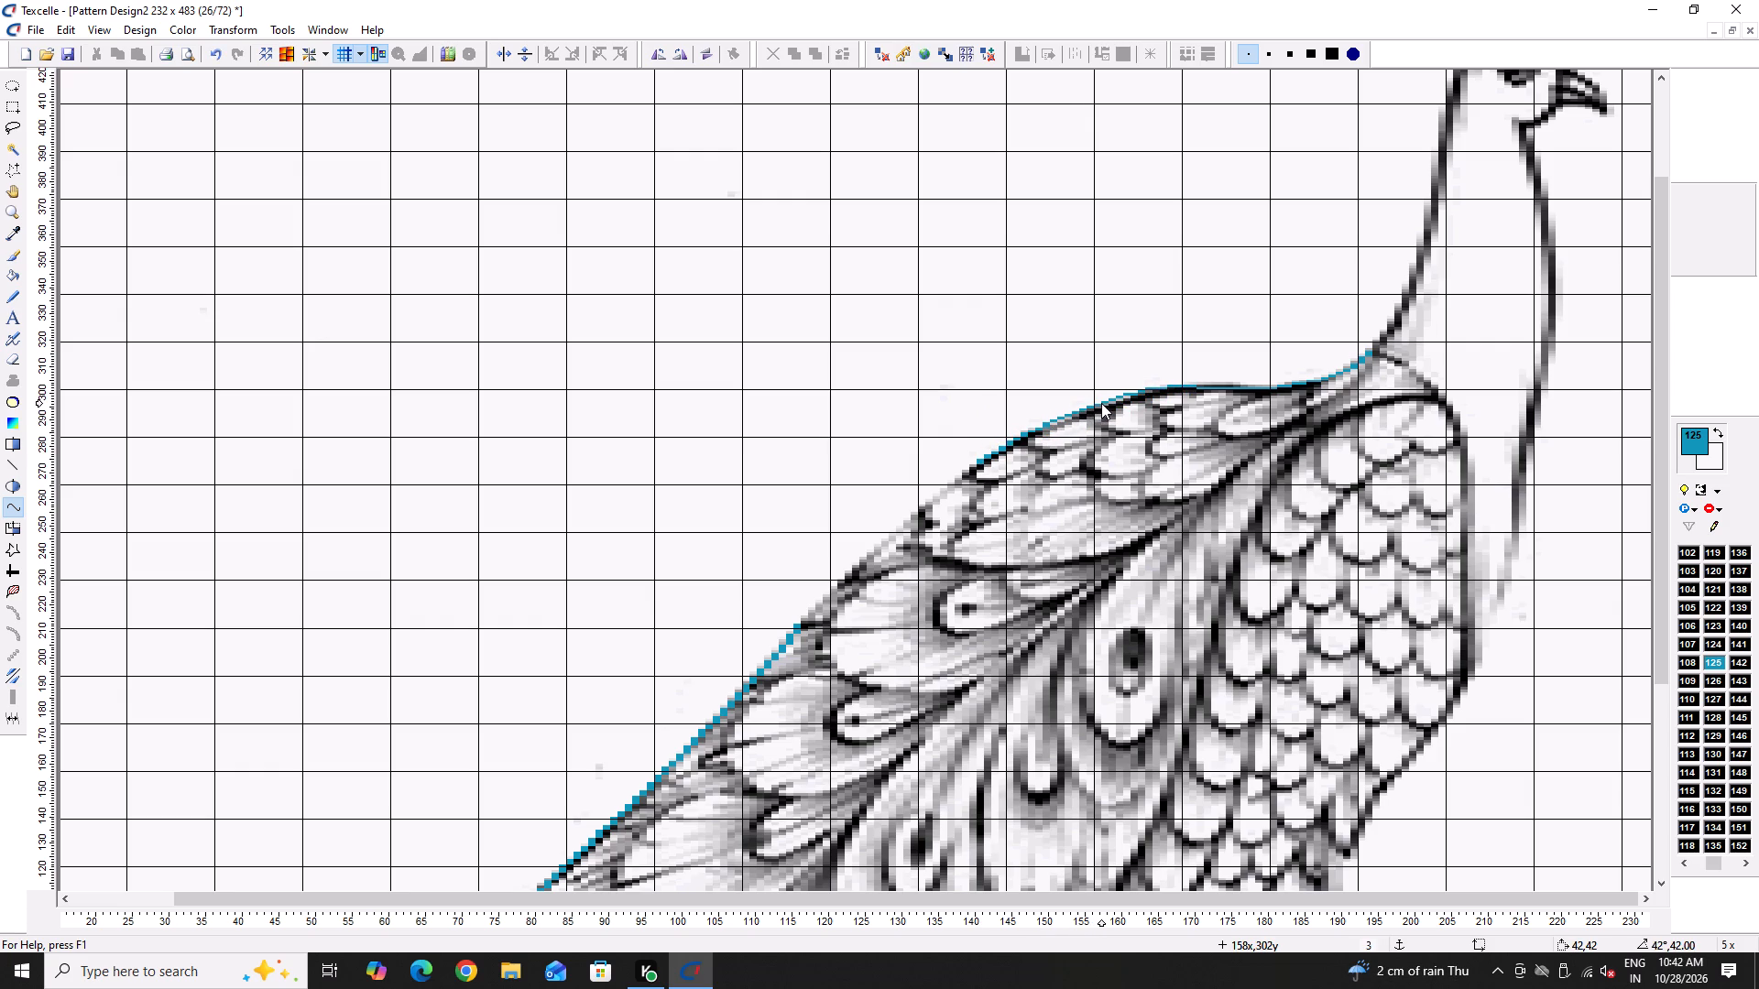
pyautogui.click(981, 462)
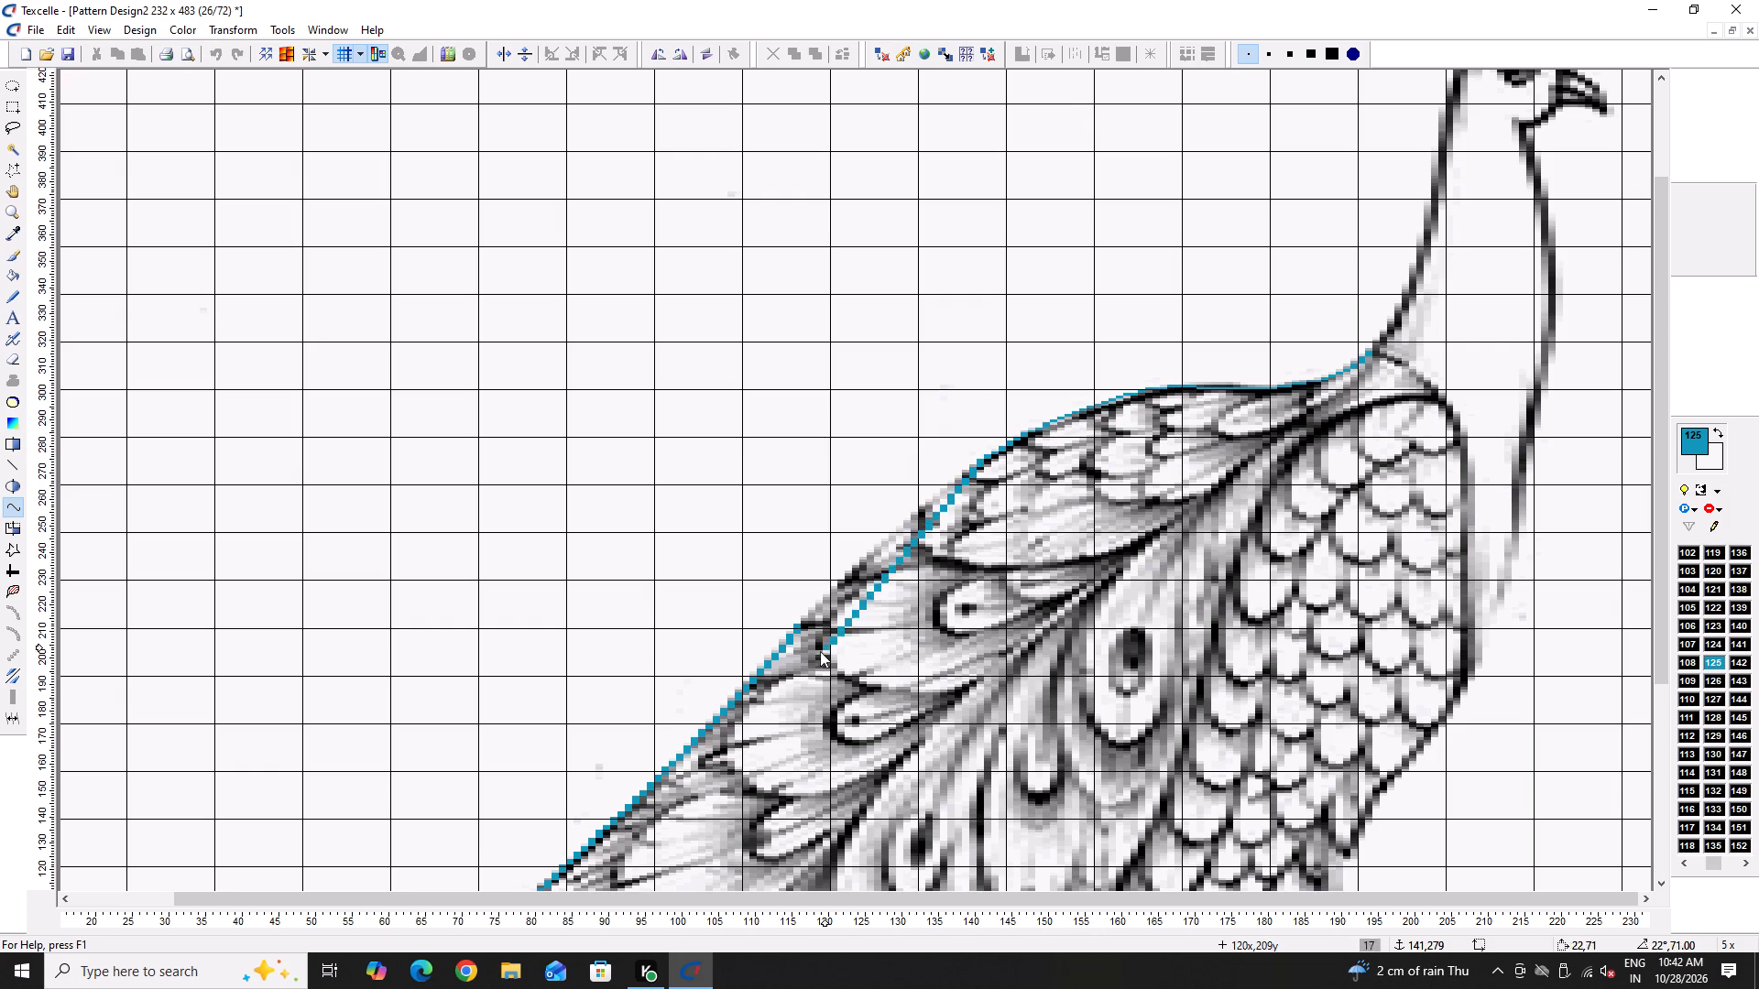
pyautogui.doubleClick(798, 624)
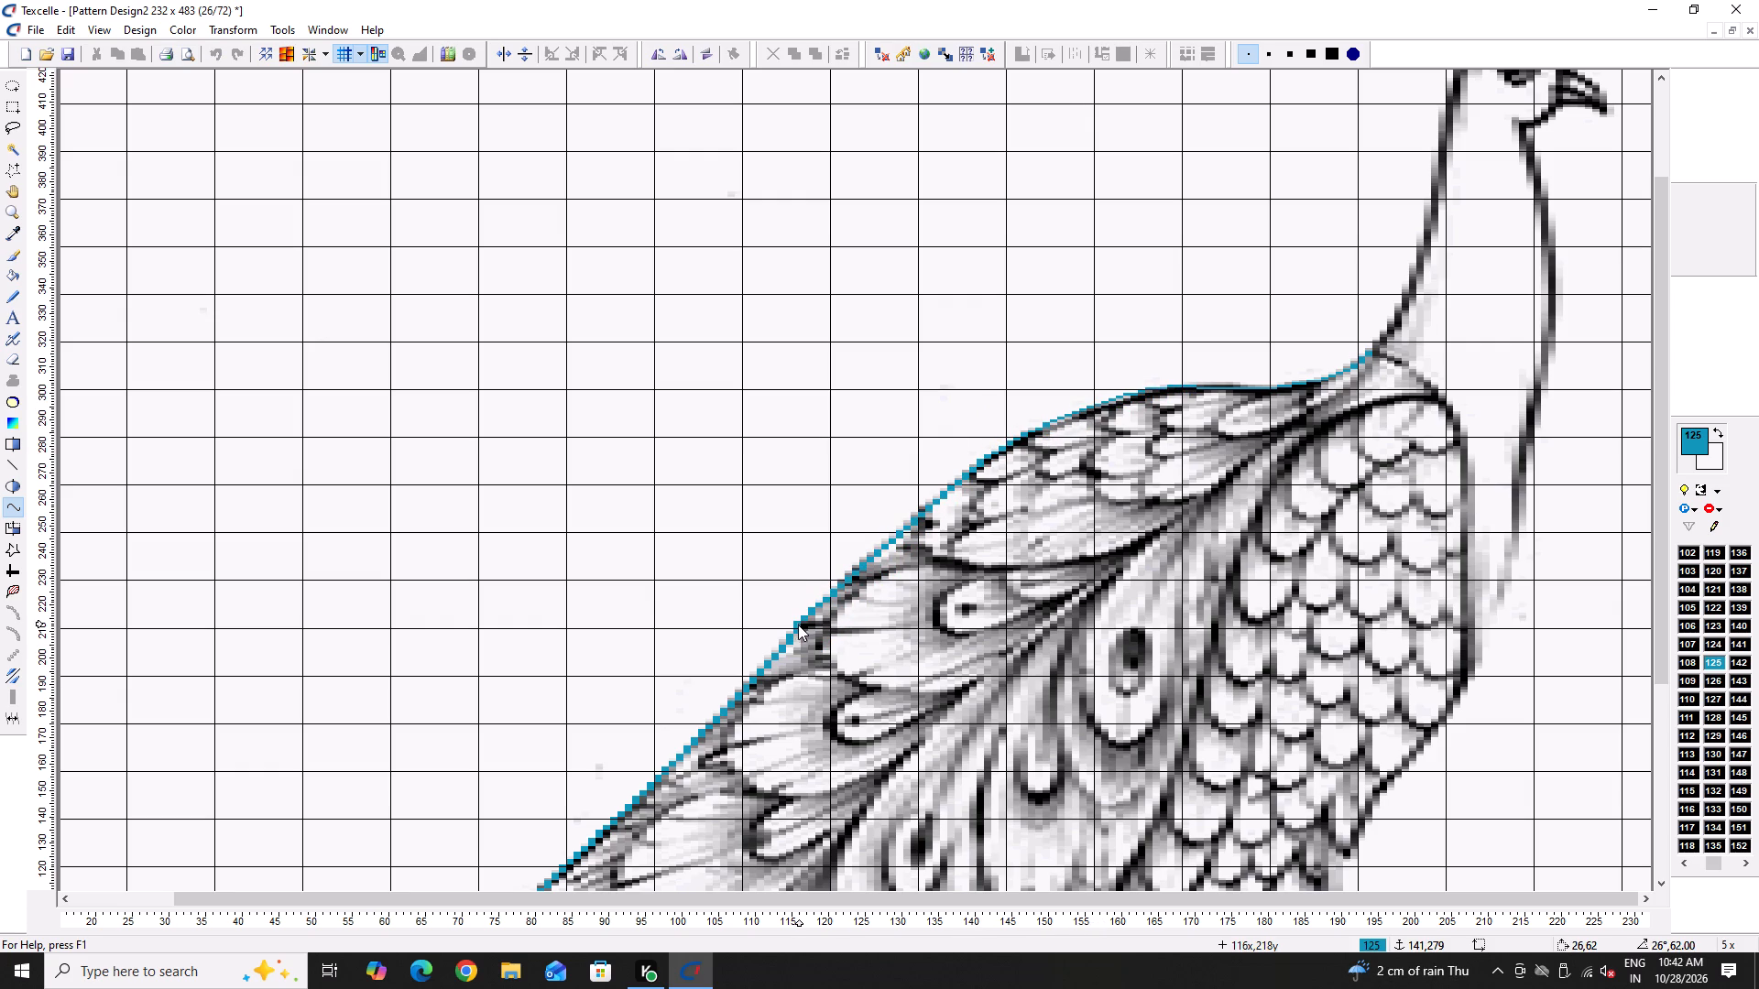
pyautogui.click(874, 549)
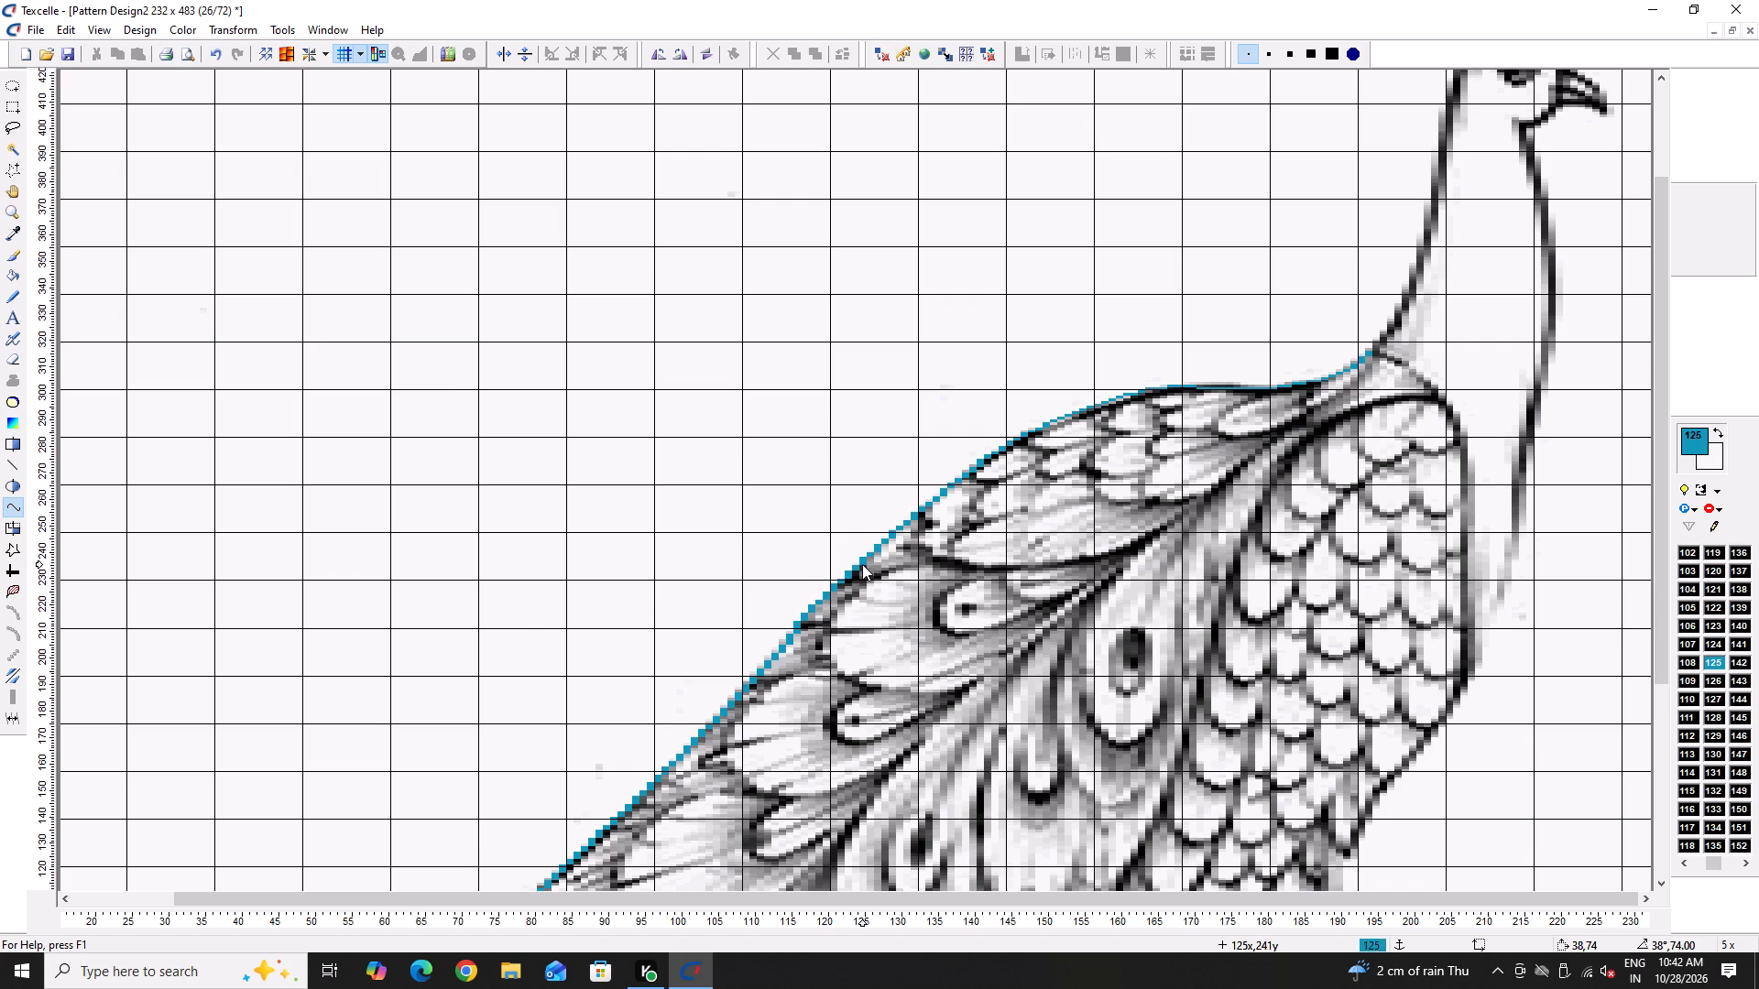
# Trace the tail's lower edge in color 125 with two downward-bowed curves from 37,17 through 68,23 to about 93,28.
pyautogui.keyDown('ctrl'); pyautogui.scroll(-1, 976, 517); pyautogui.keyUp('ctrl')
pyautogui.scroll(-2, 1033, 546)
pyautogui.scroll(-3, 813, 735)
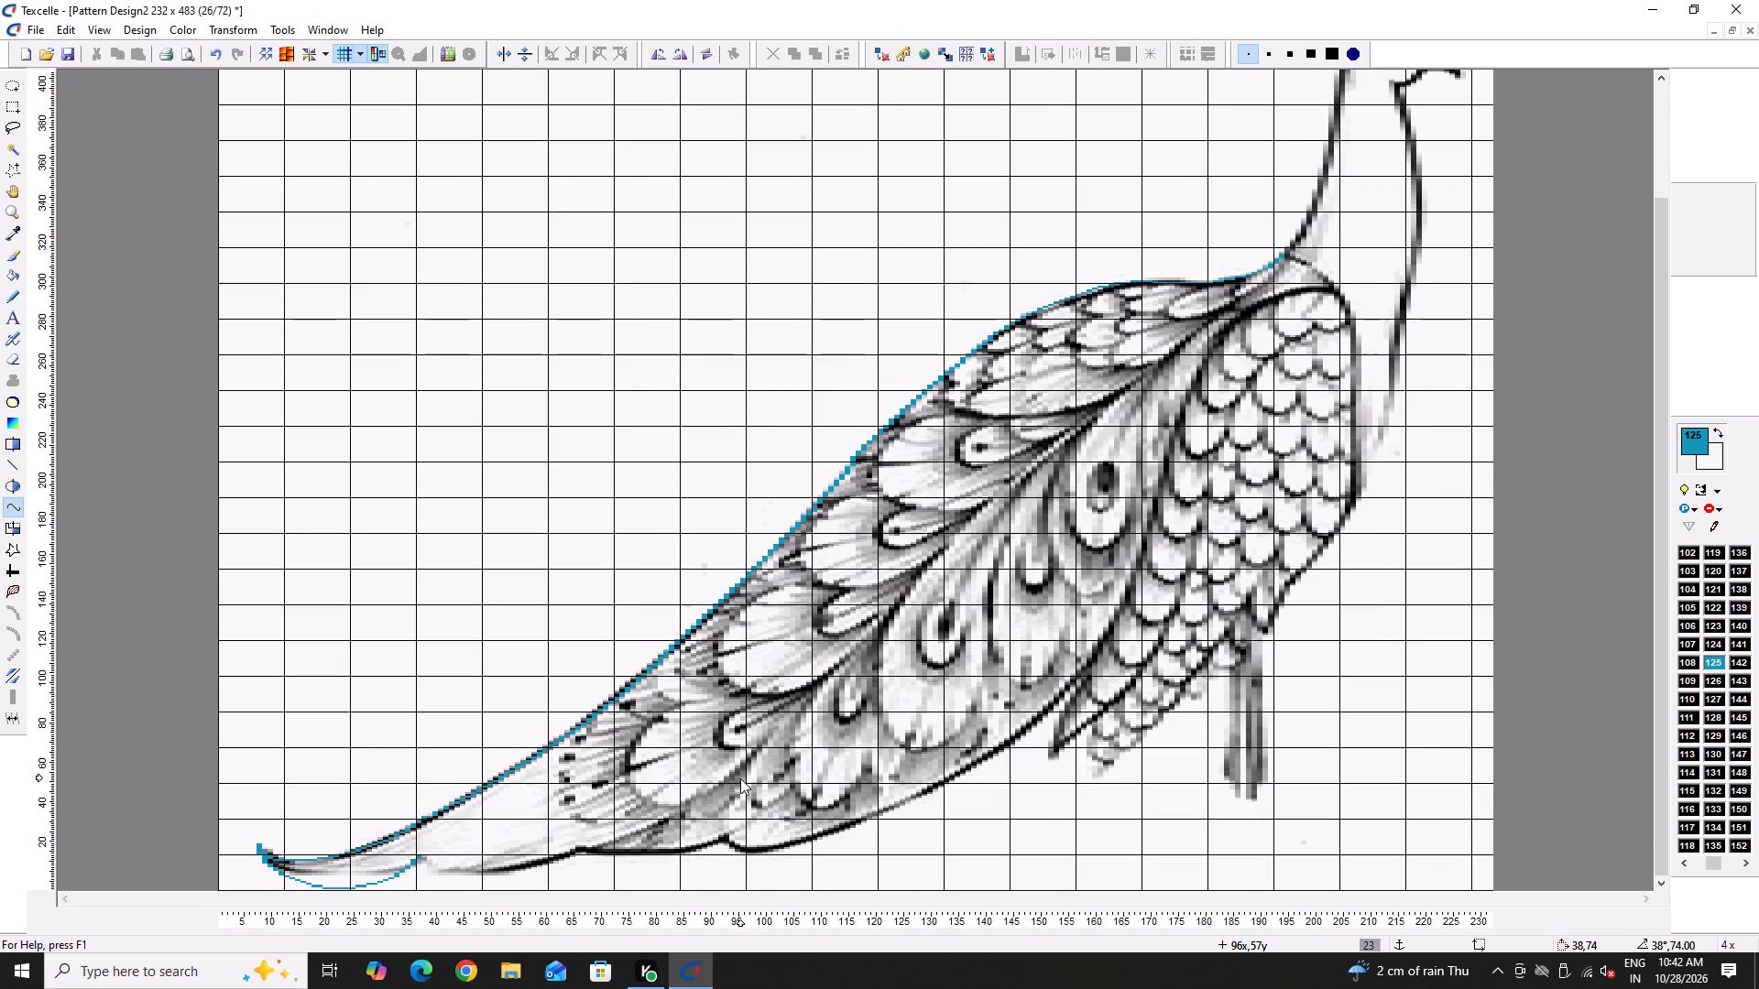
pyautogui.keyDown('ctrl'); pyautogui.scroll(2, 490, 897); pyautogui.keyUp('ctrl')
pyautogui.scroll(-3, 455, 911)
pyautogui.press('Left')
pyautogui.scroll(-5, 489, 900)
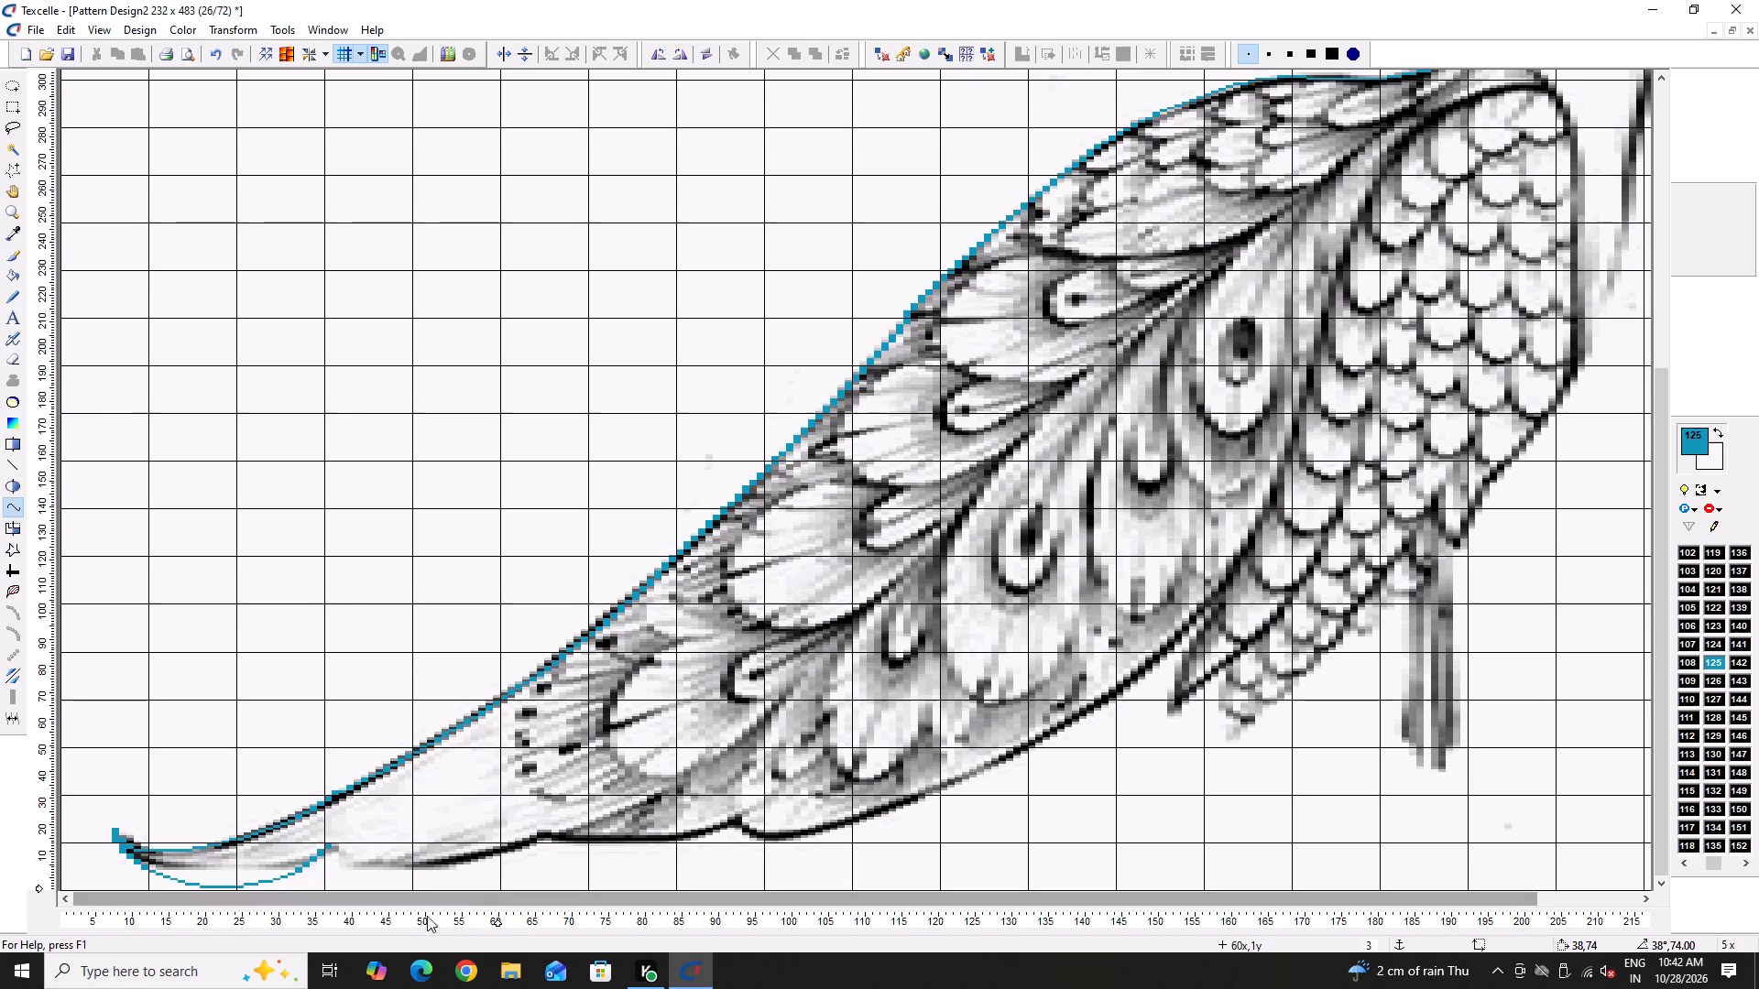
pyautogui.click(326, 848)
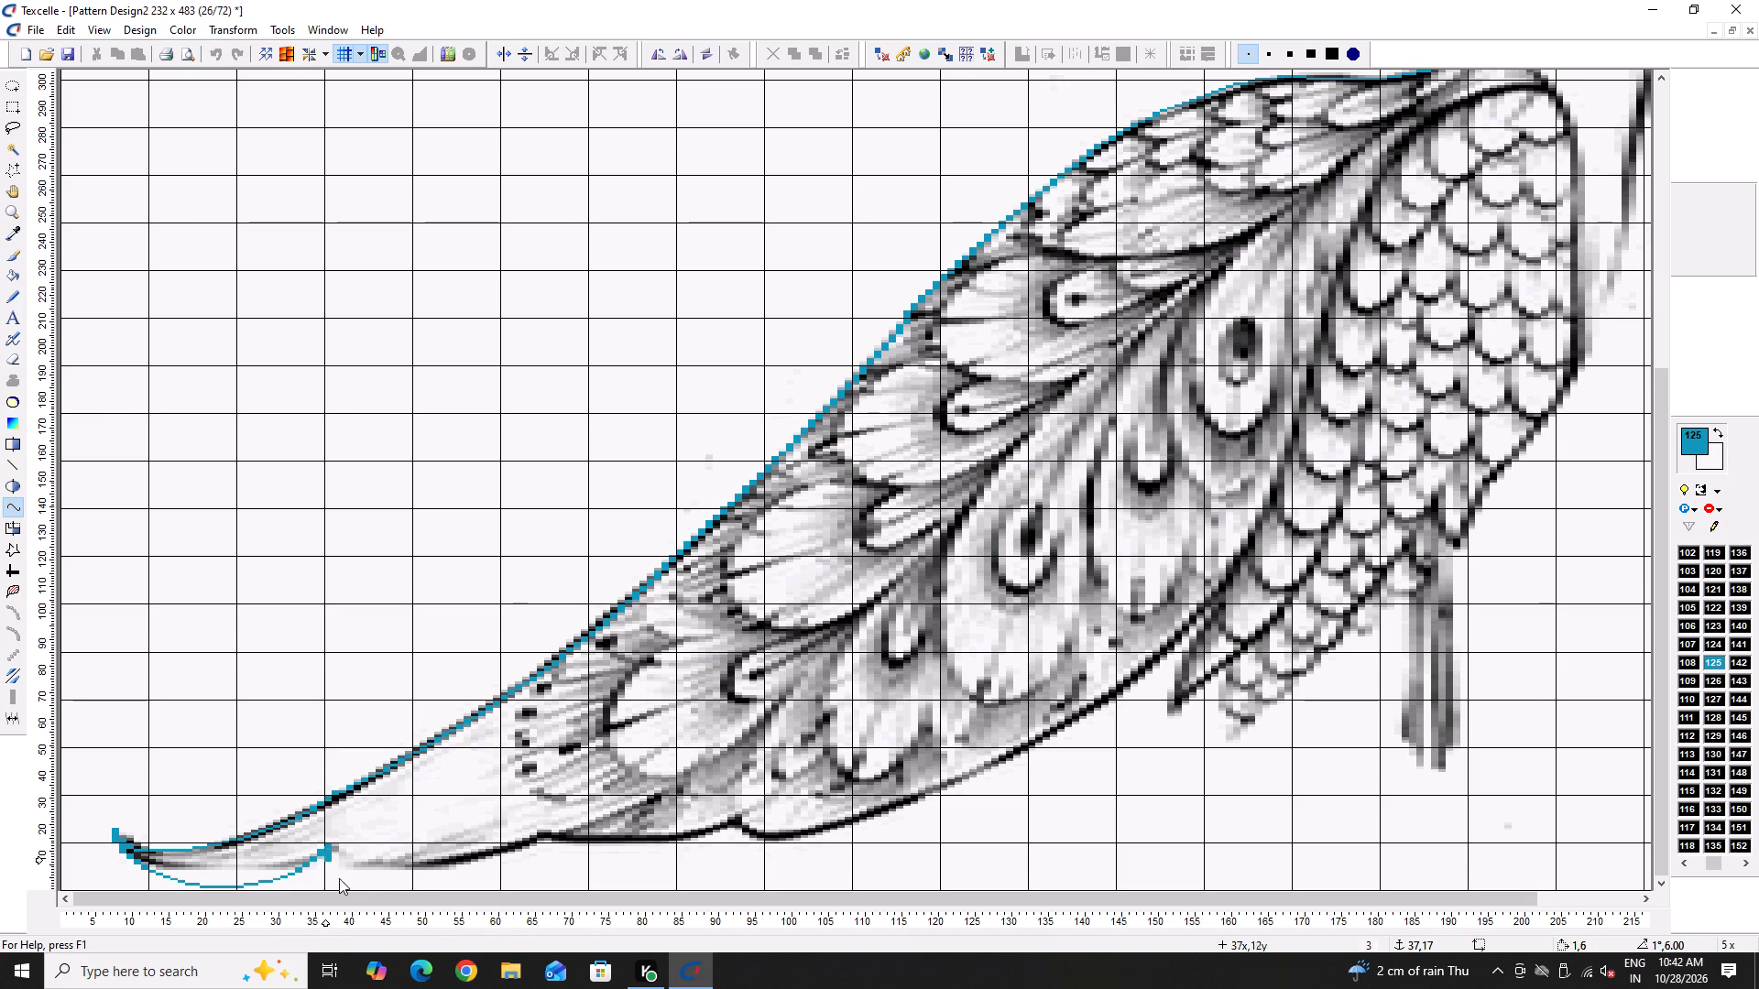
pyautogui.click(553, 828)
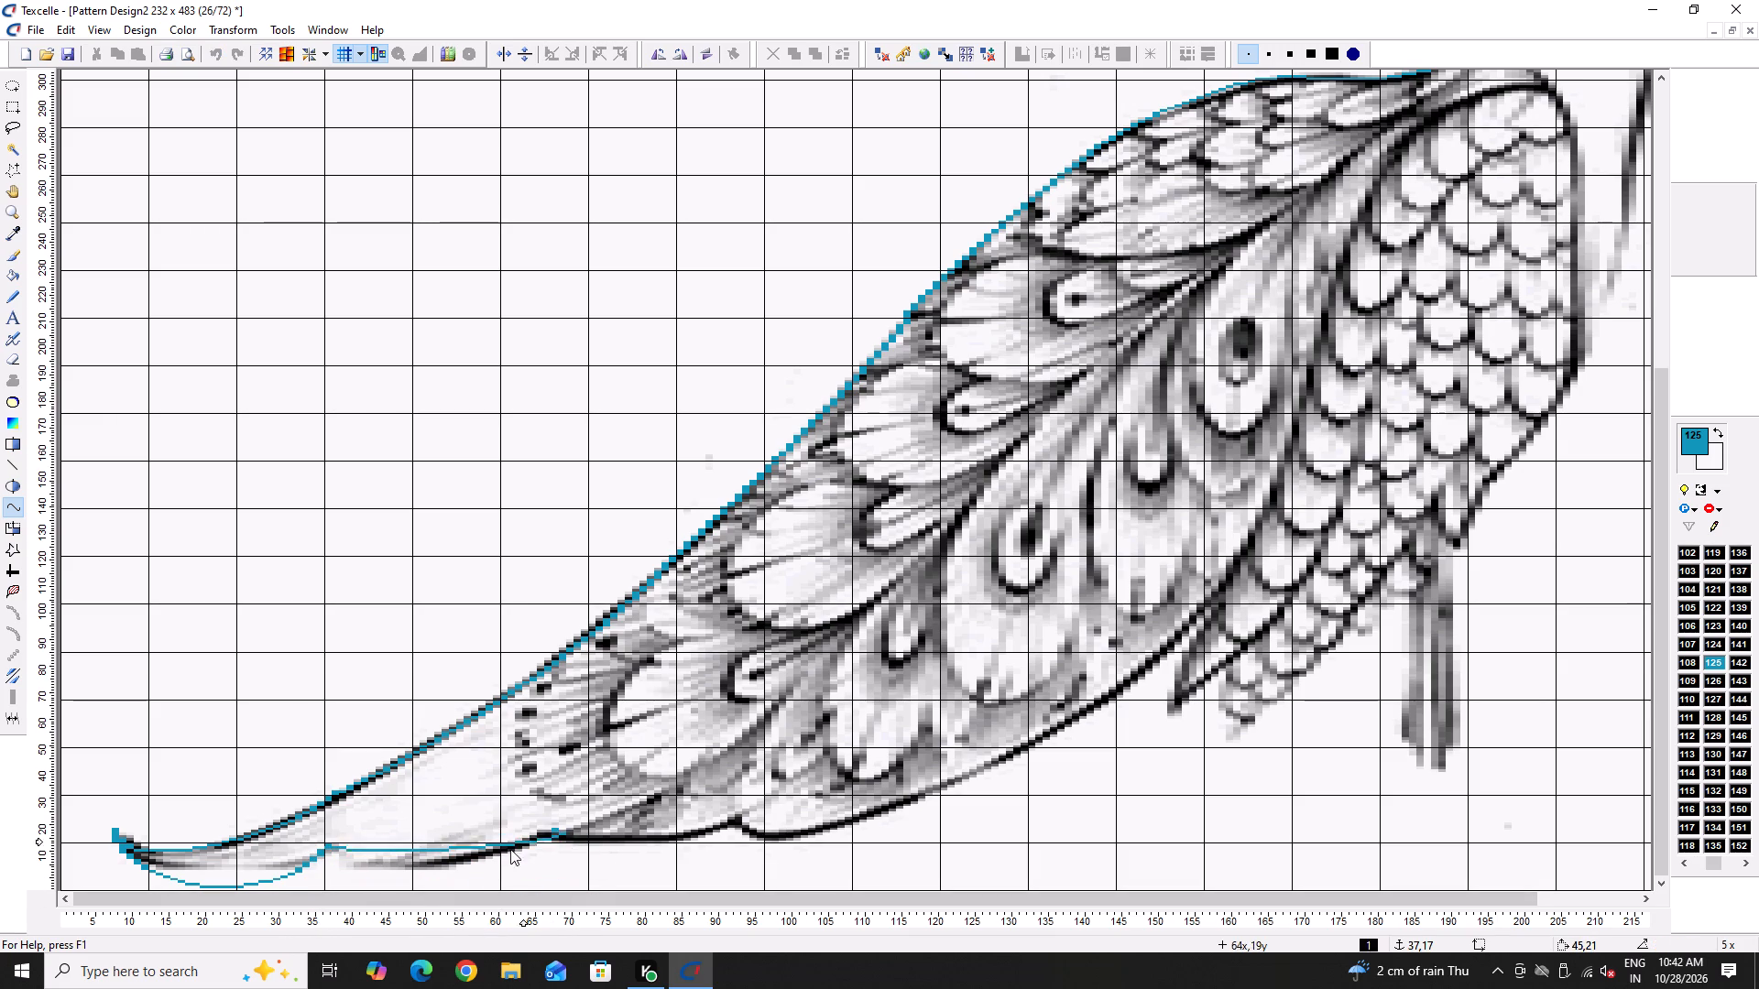
pyautogui.click(429, 866)
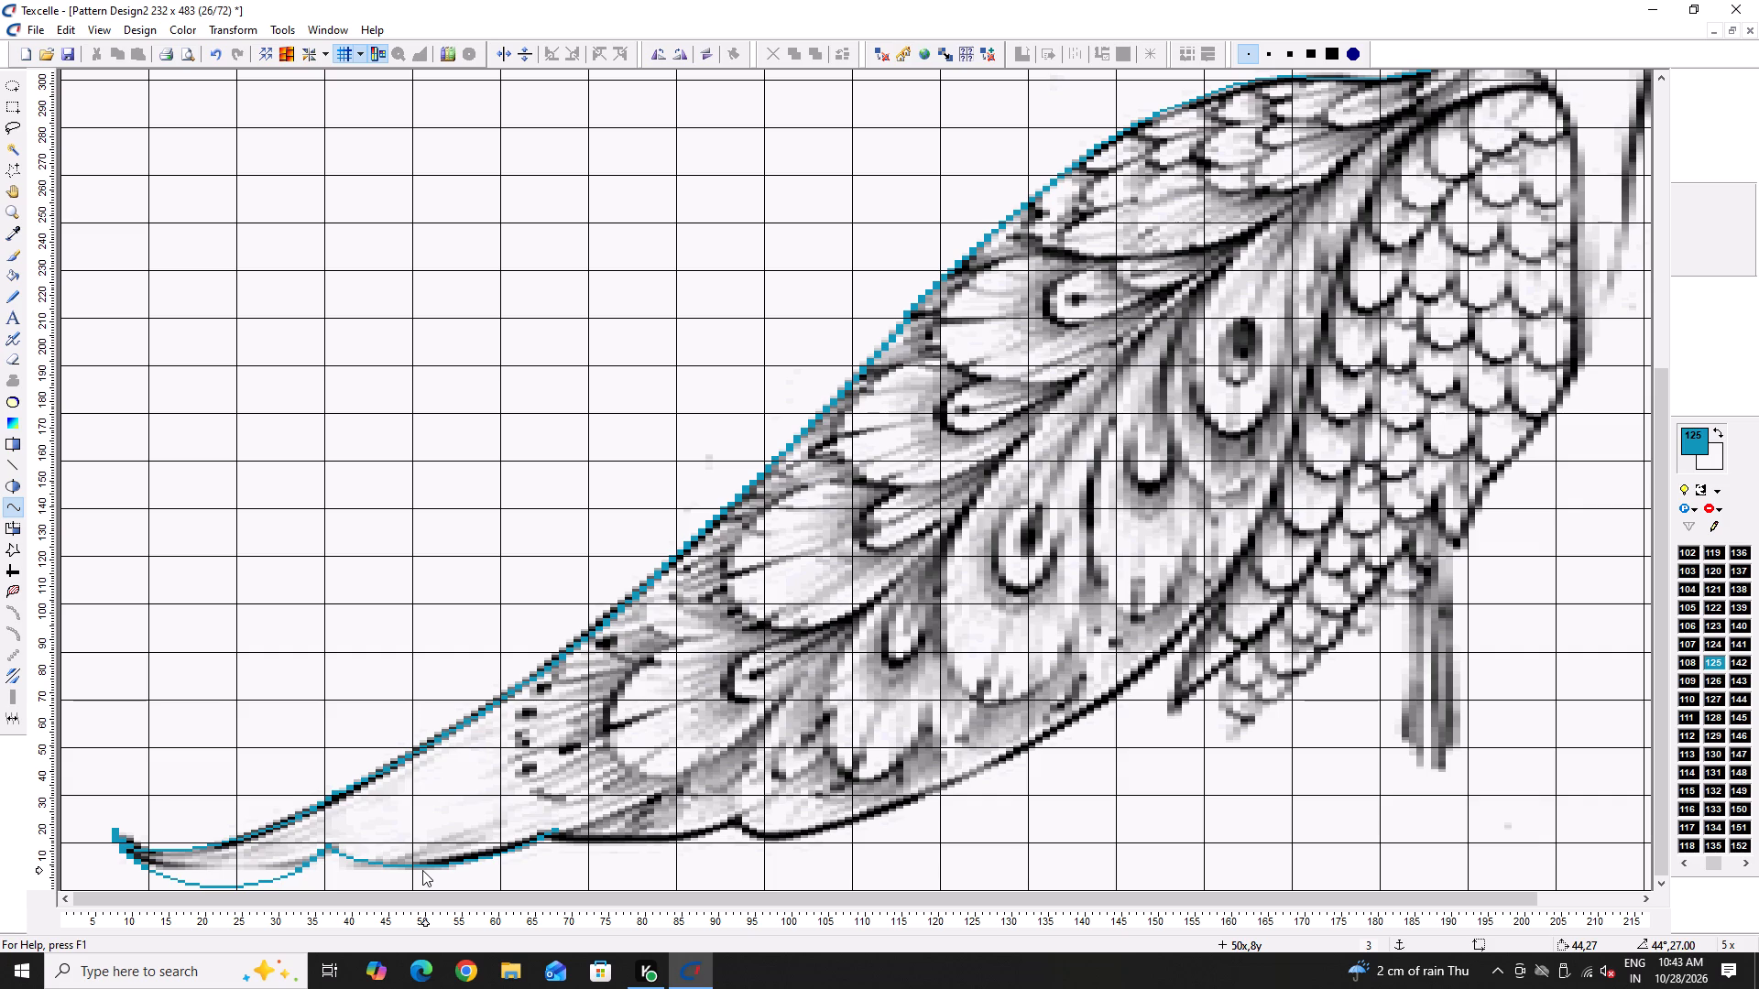
pyautogui.click(553, 831)
pyautogui.click(738, 814)
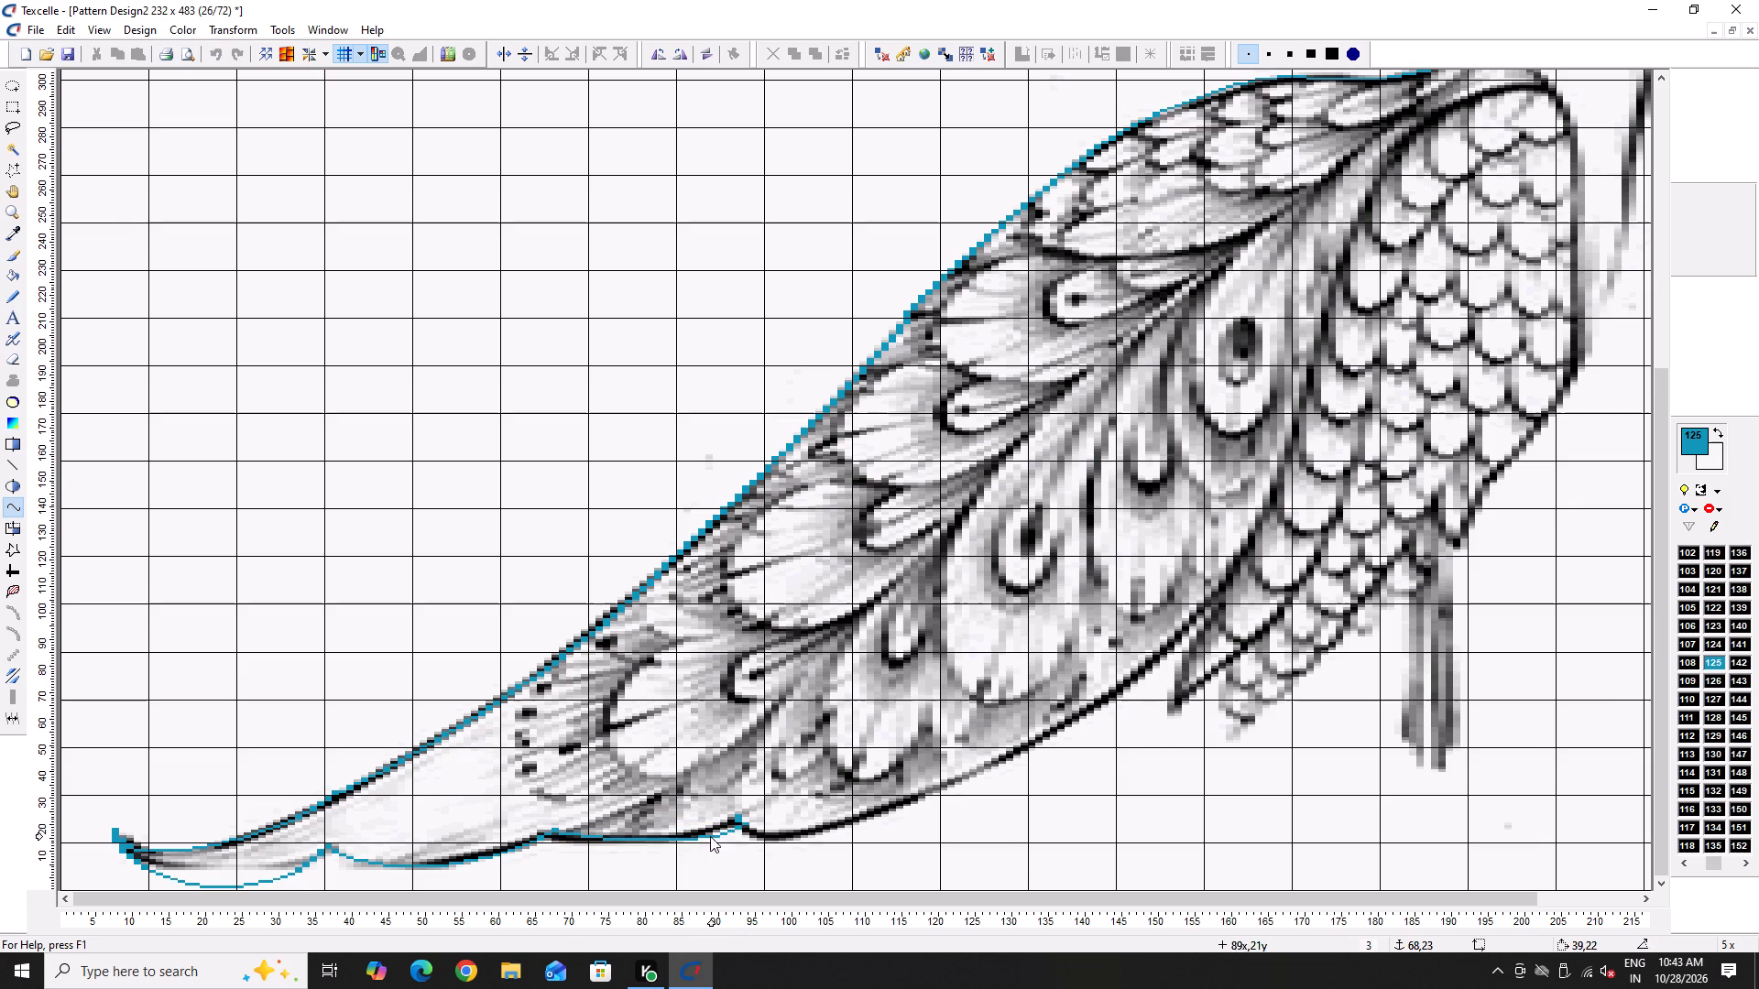
pyautogui.click(647, 847)
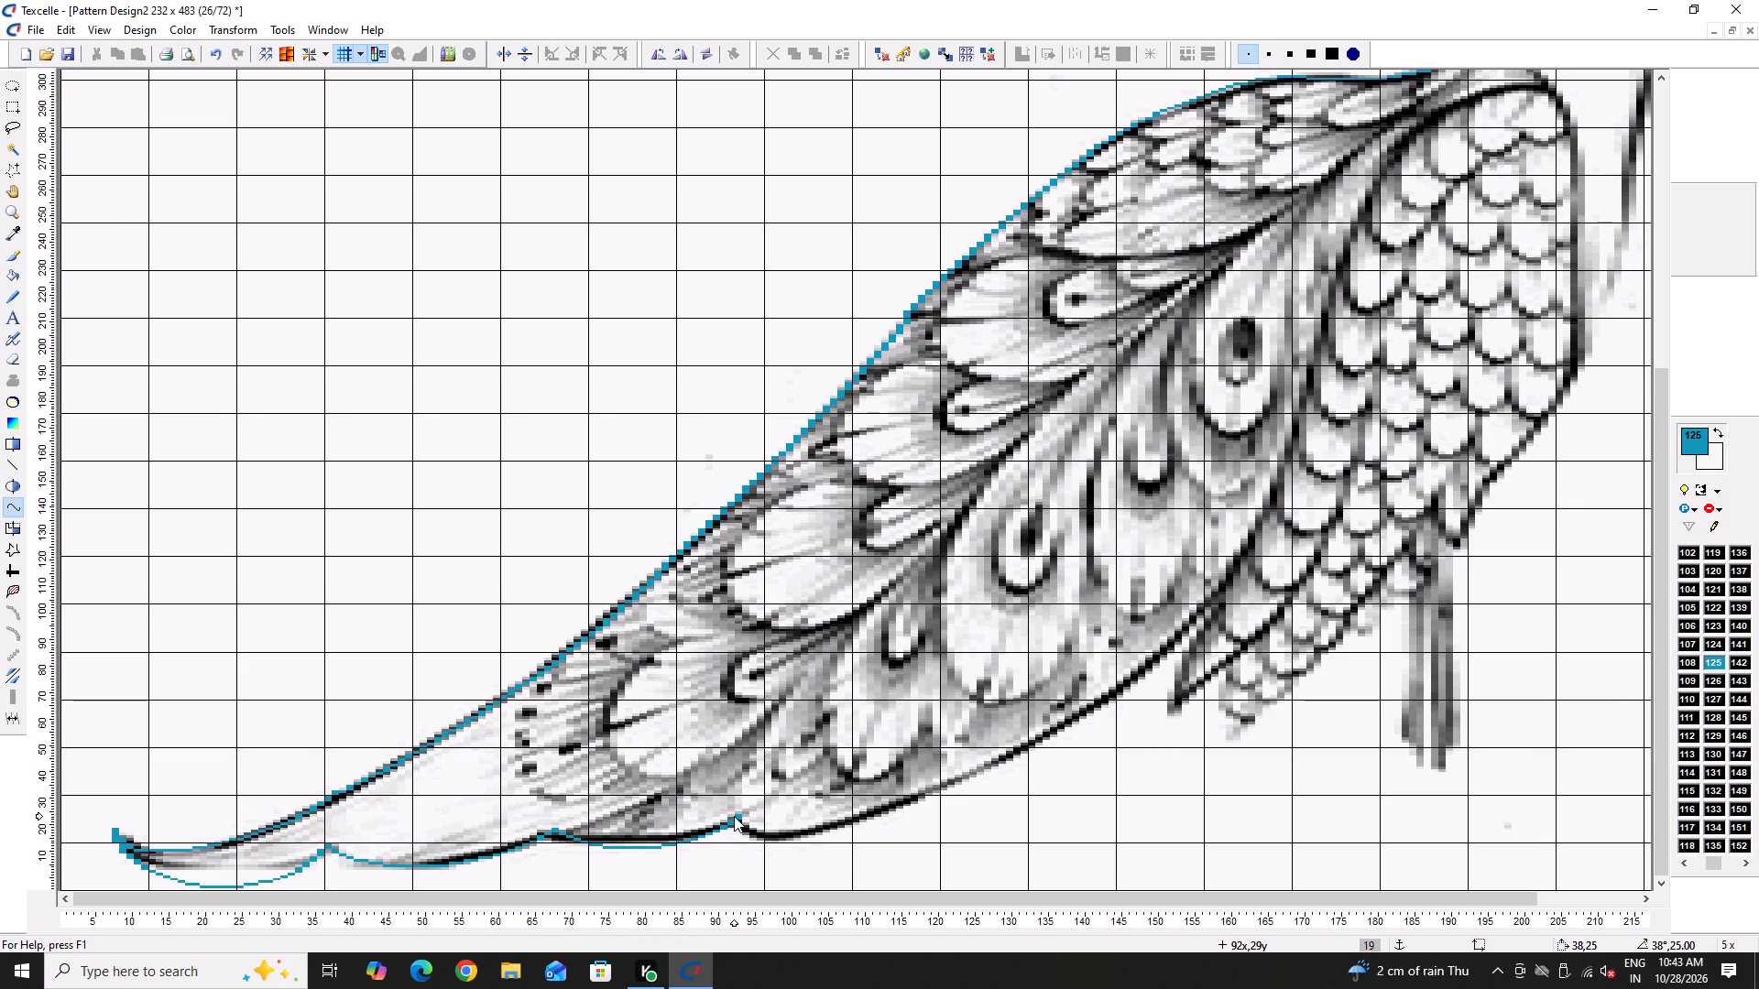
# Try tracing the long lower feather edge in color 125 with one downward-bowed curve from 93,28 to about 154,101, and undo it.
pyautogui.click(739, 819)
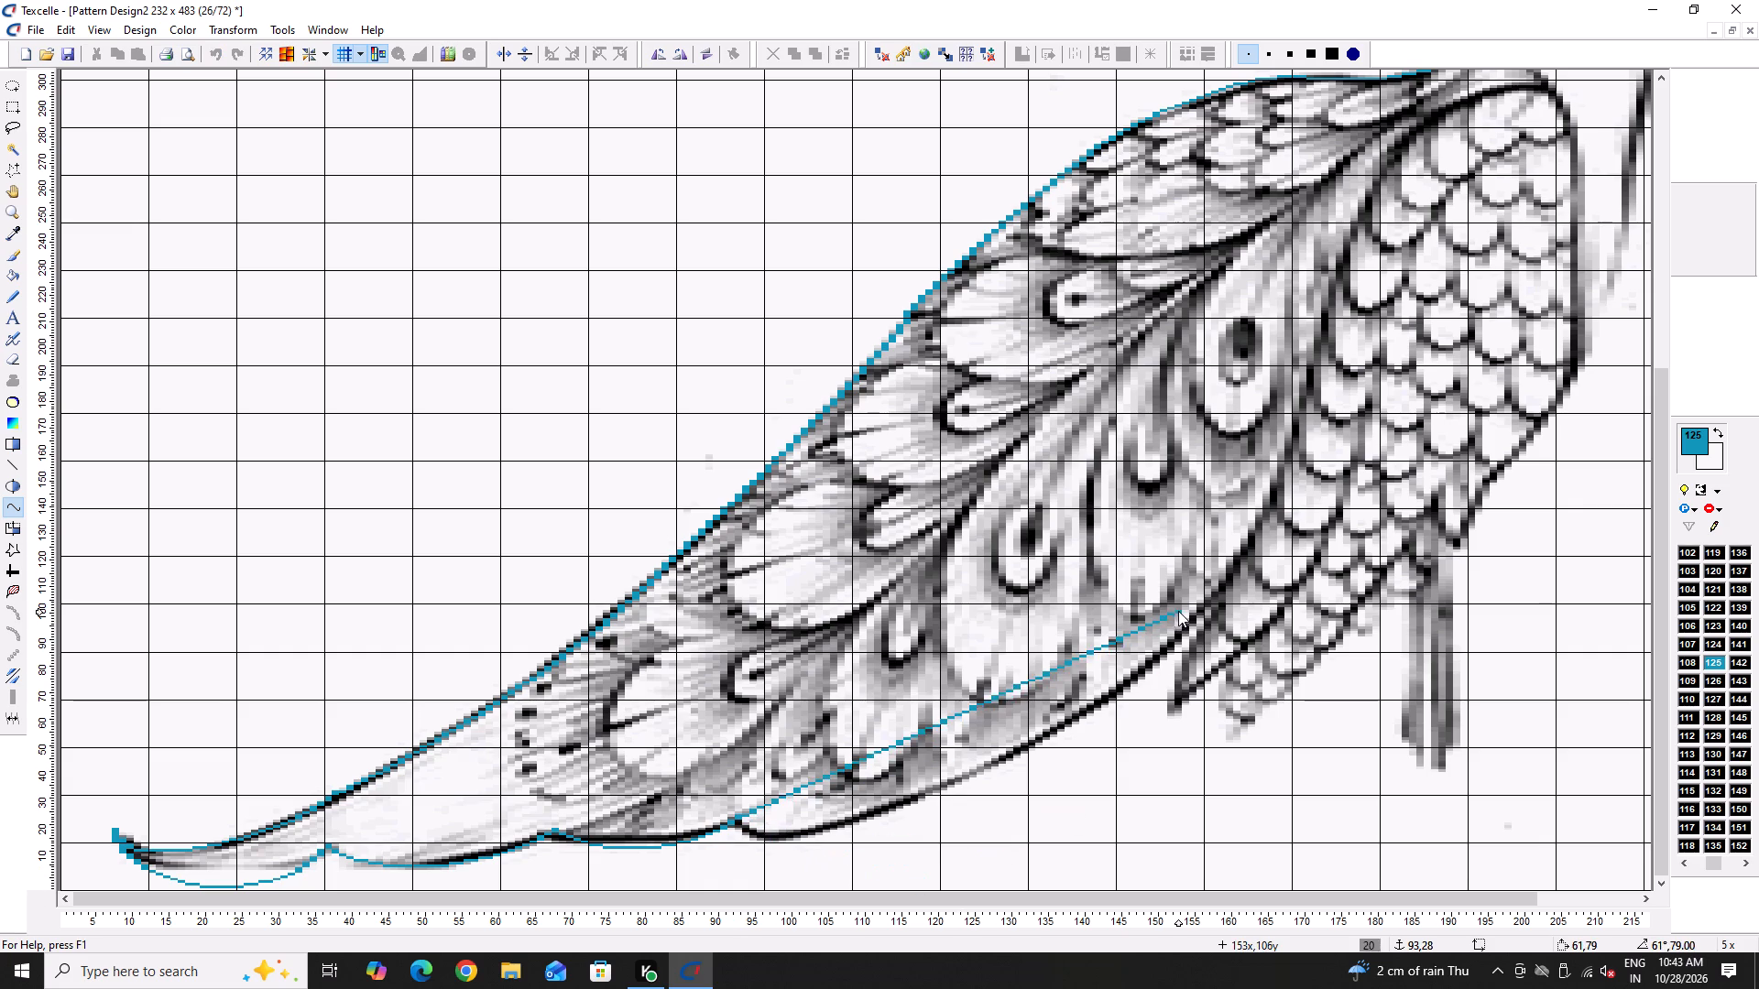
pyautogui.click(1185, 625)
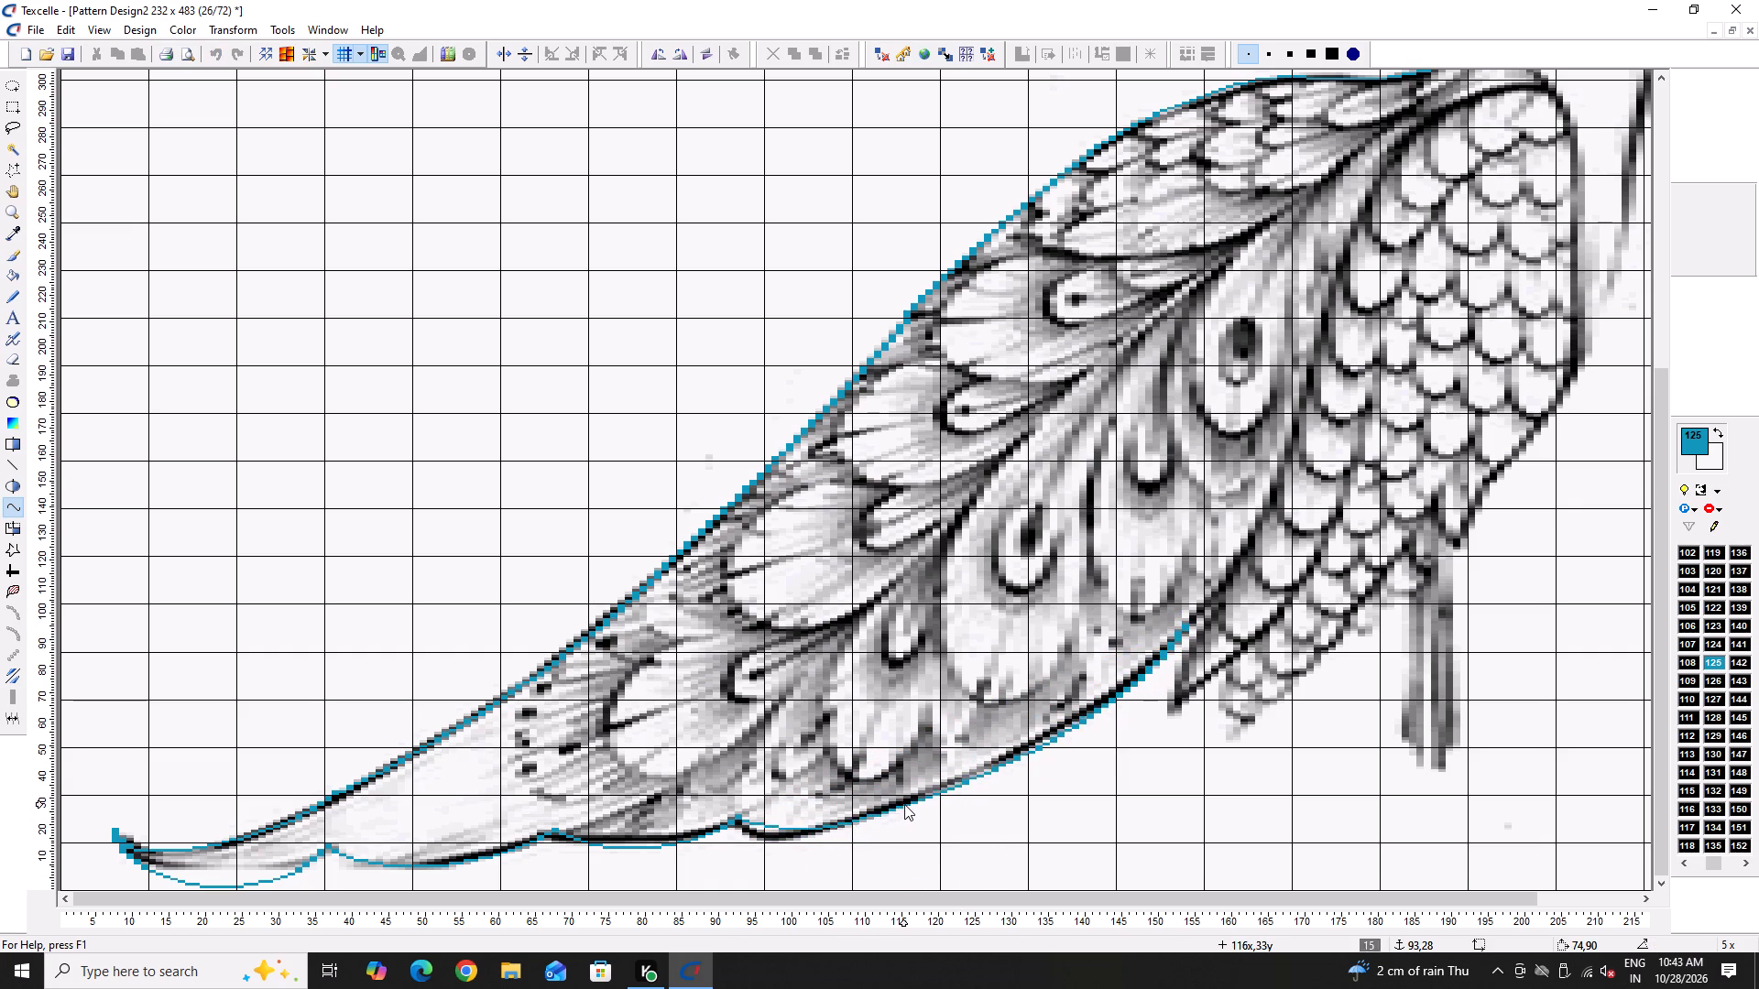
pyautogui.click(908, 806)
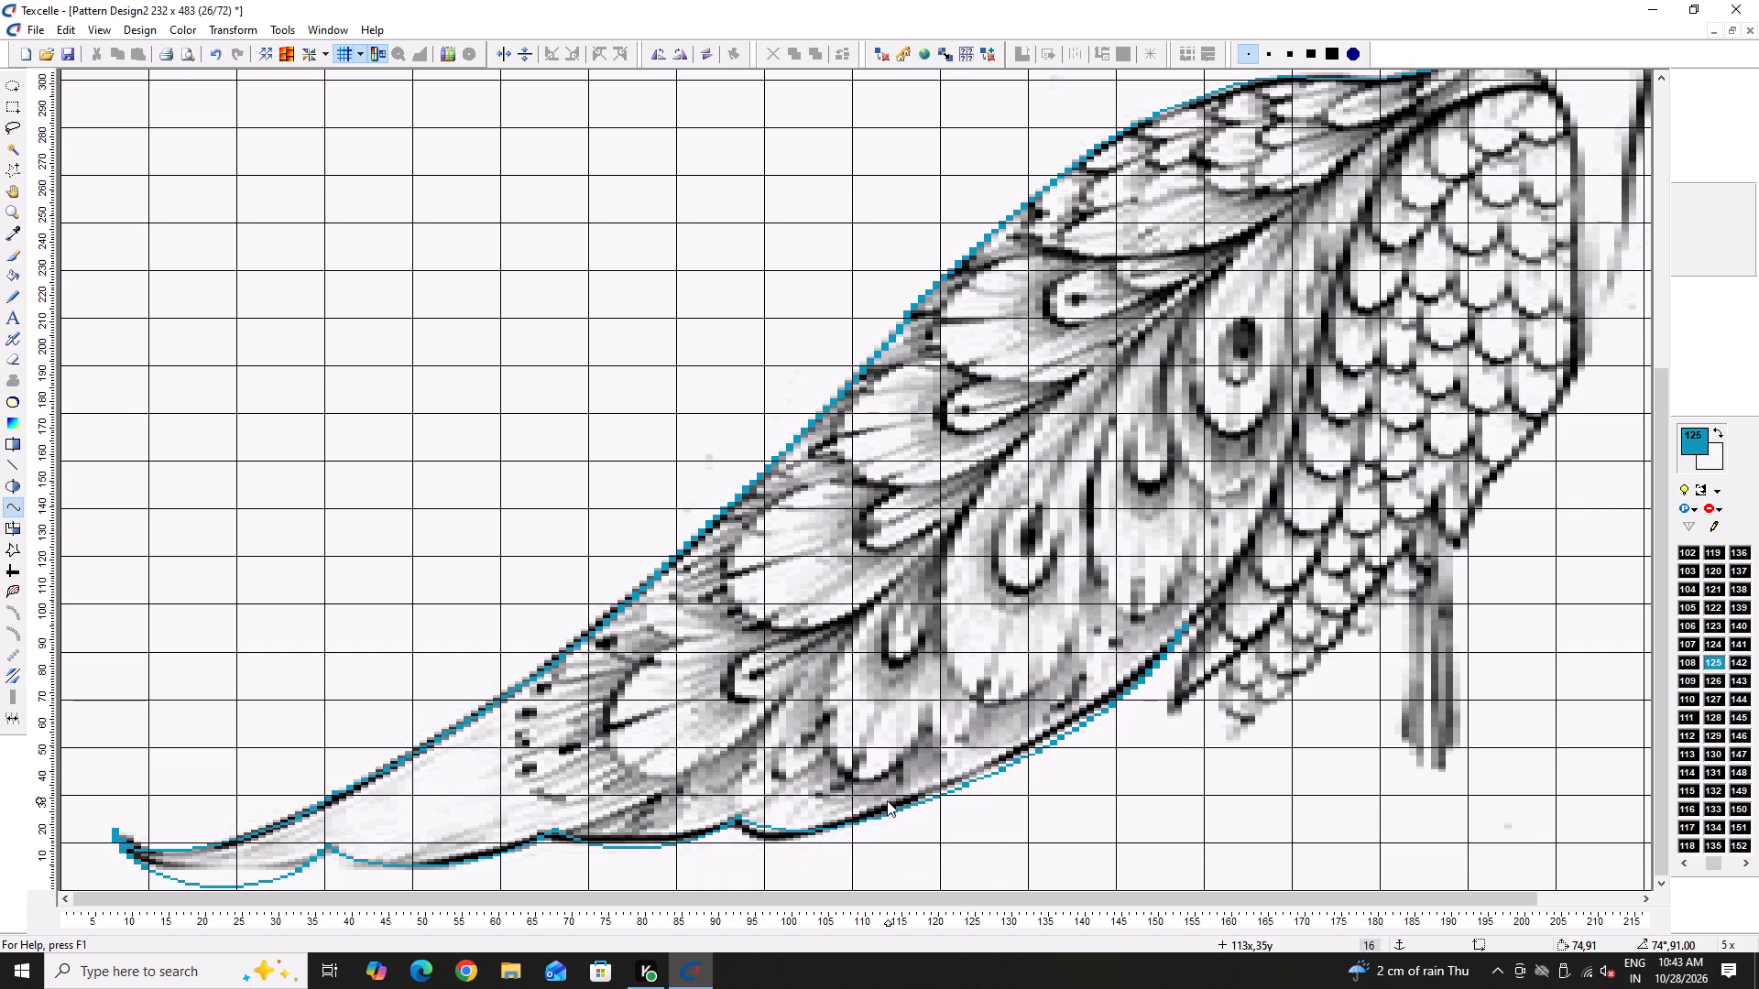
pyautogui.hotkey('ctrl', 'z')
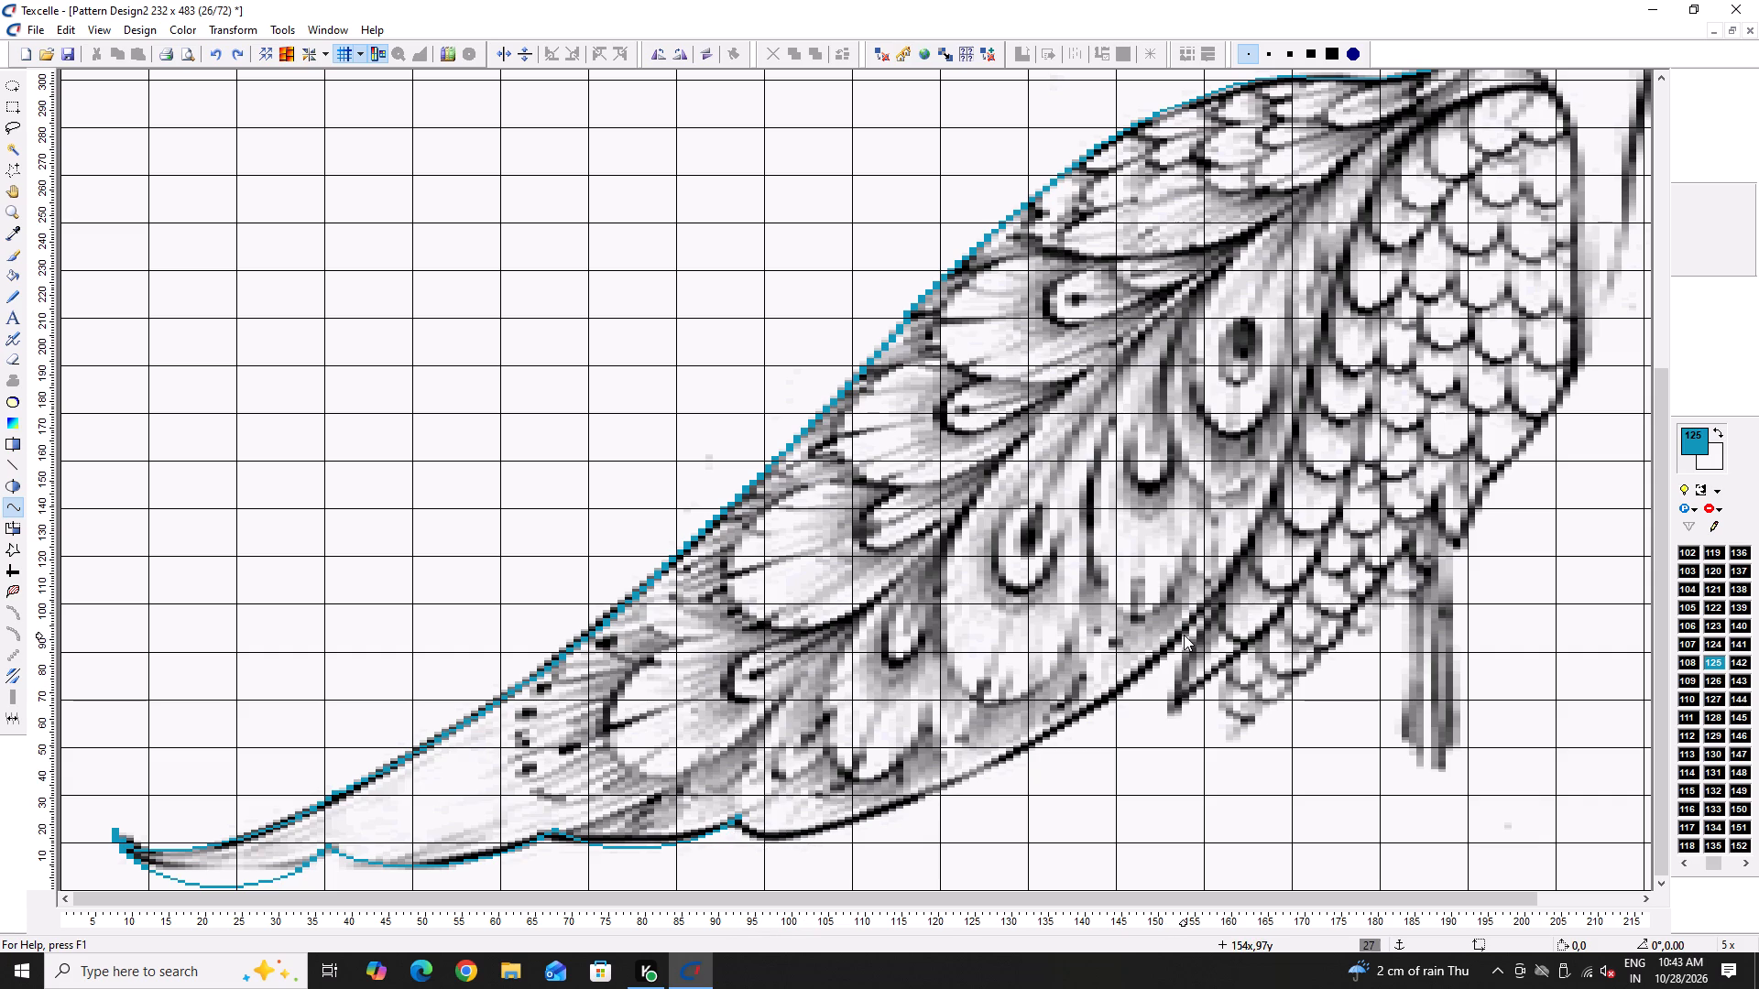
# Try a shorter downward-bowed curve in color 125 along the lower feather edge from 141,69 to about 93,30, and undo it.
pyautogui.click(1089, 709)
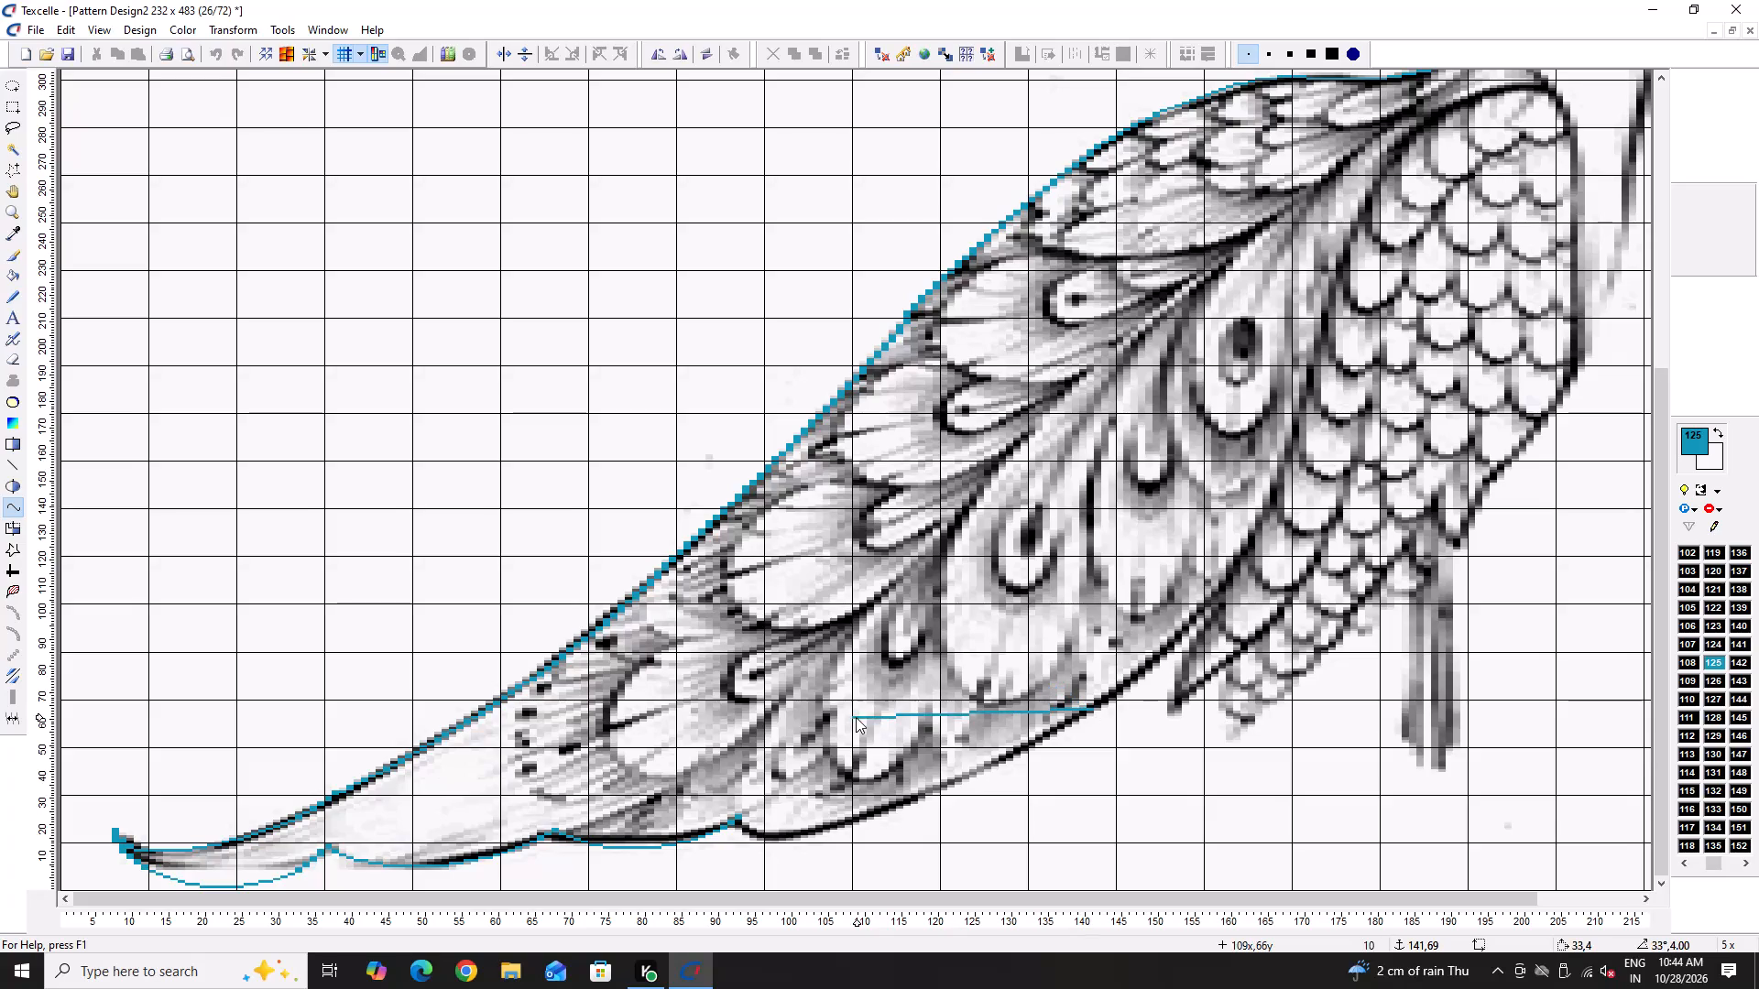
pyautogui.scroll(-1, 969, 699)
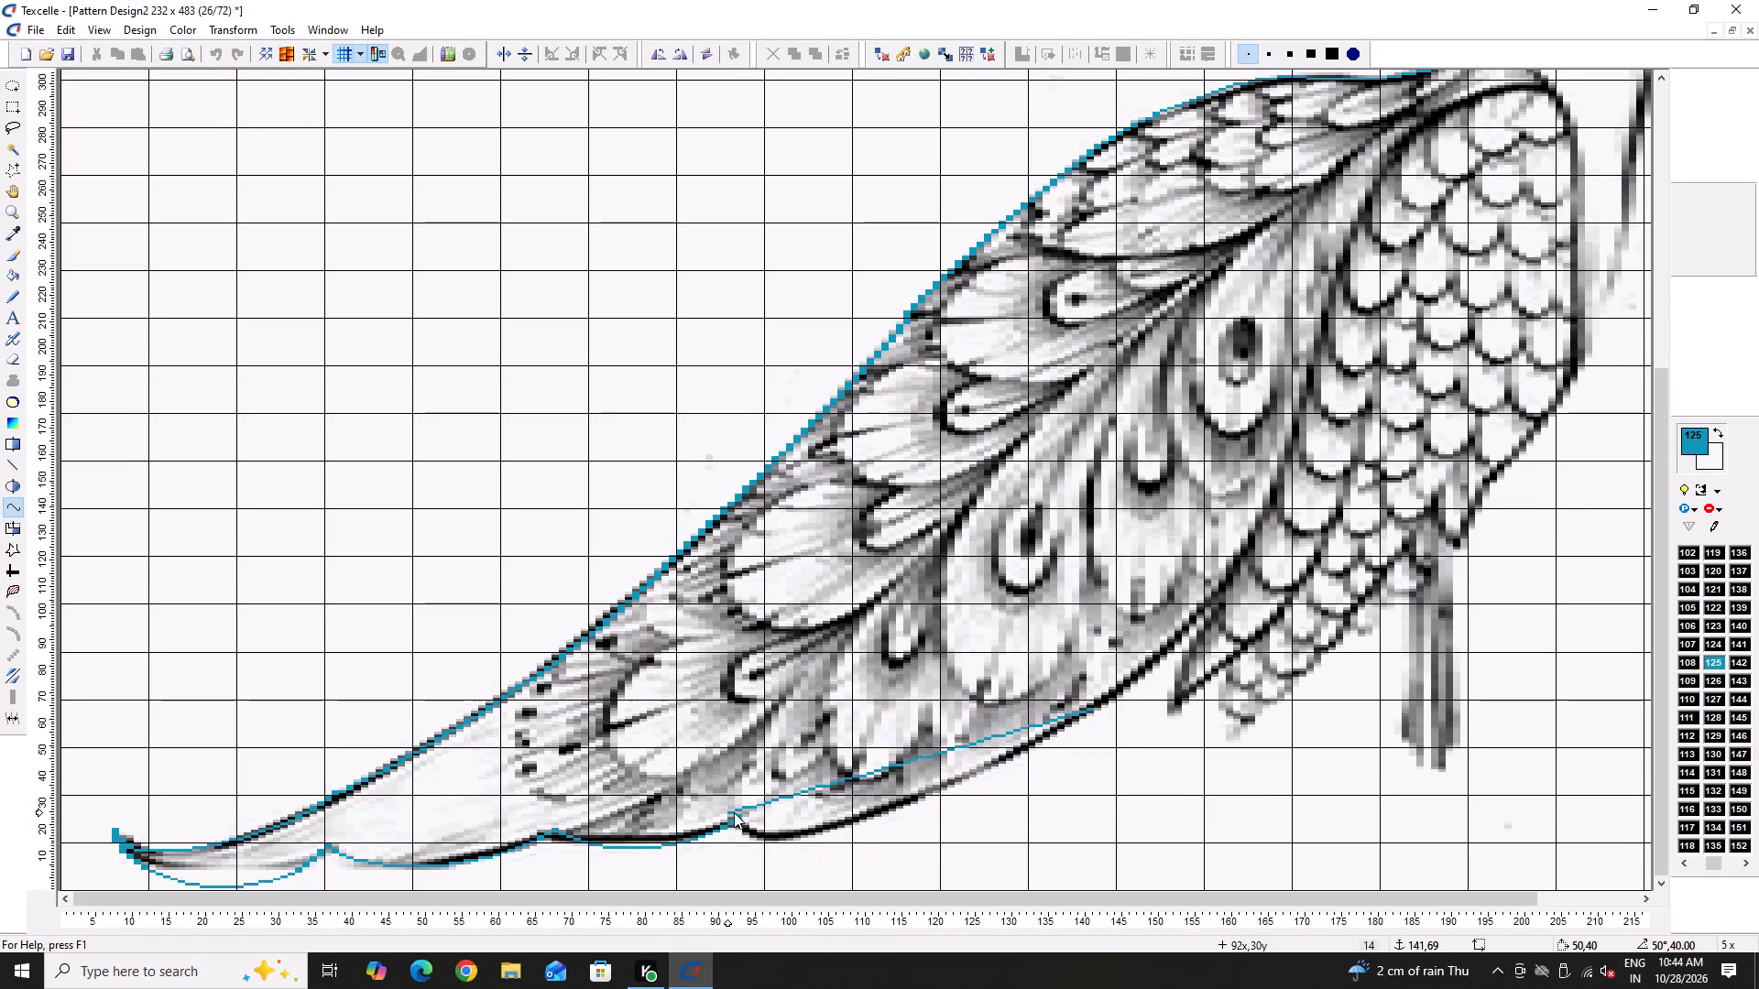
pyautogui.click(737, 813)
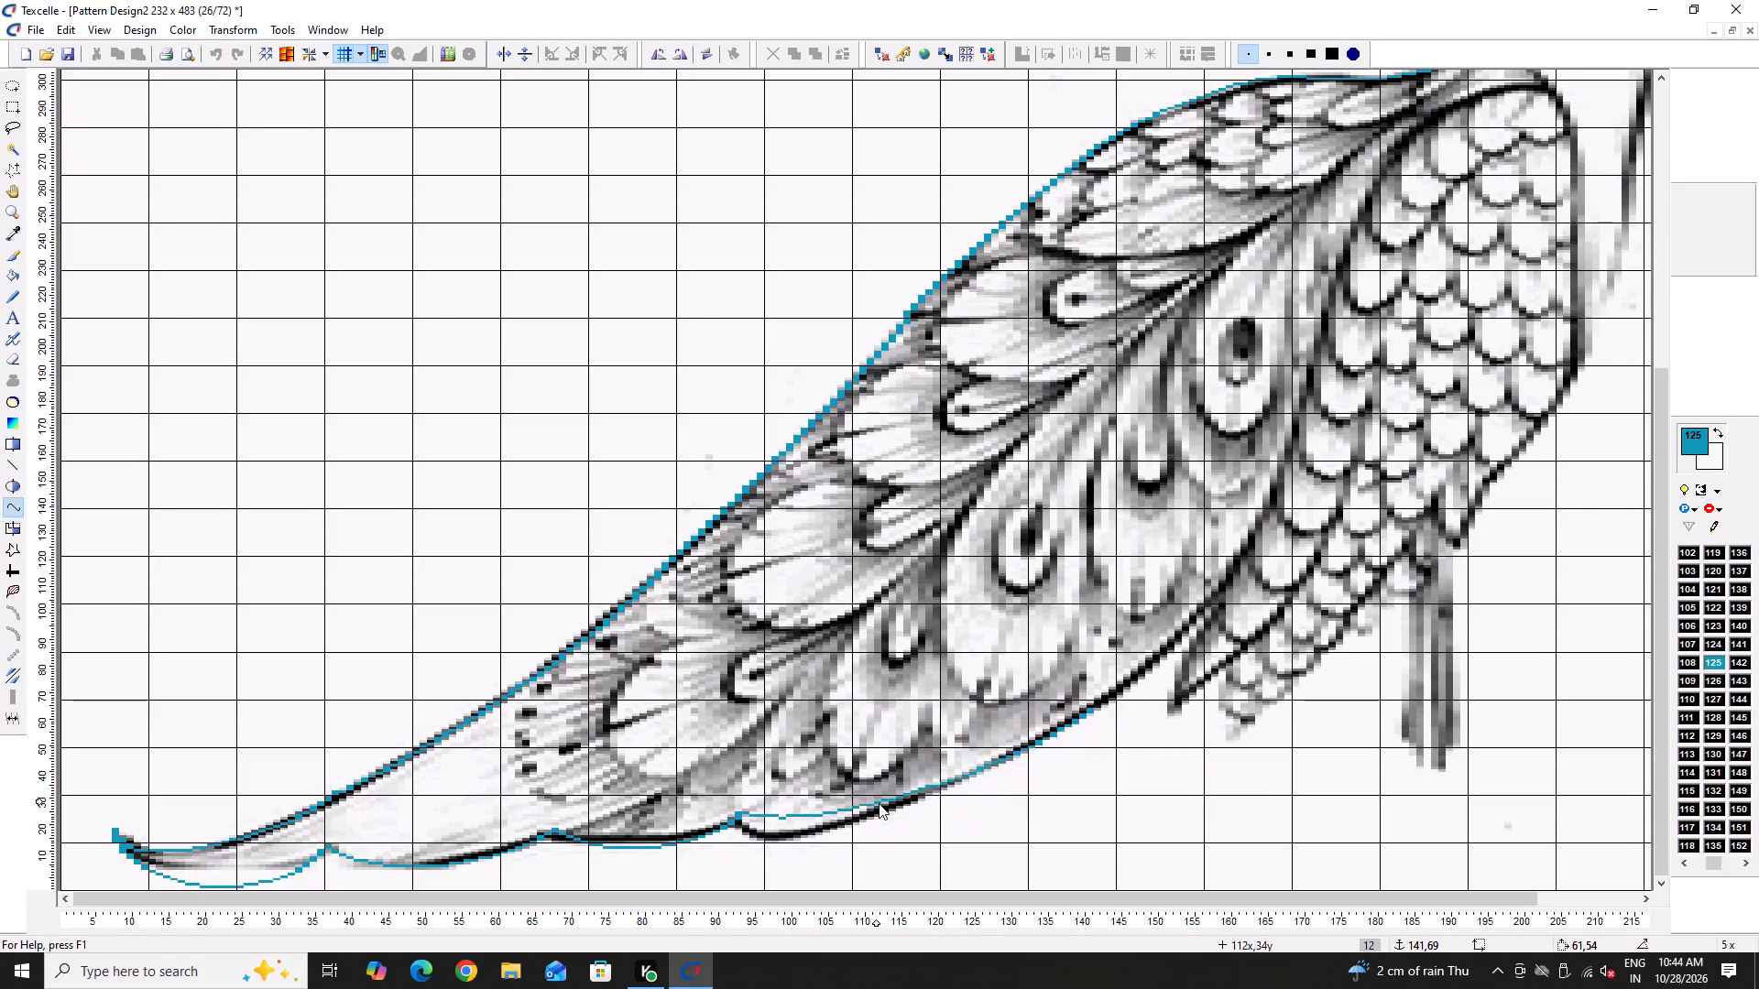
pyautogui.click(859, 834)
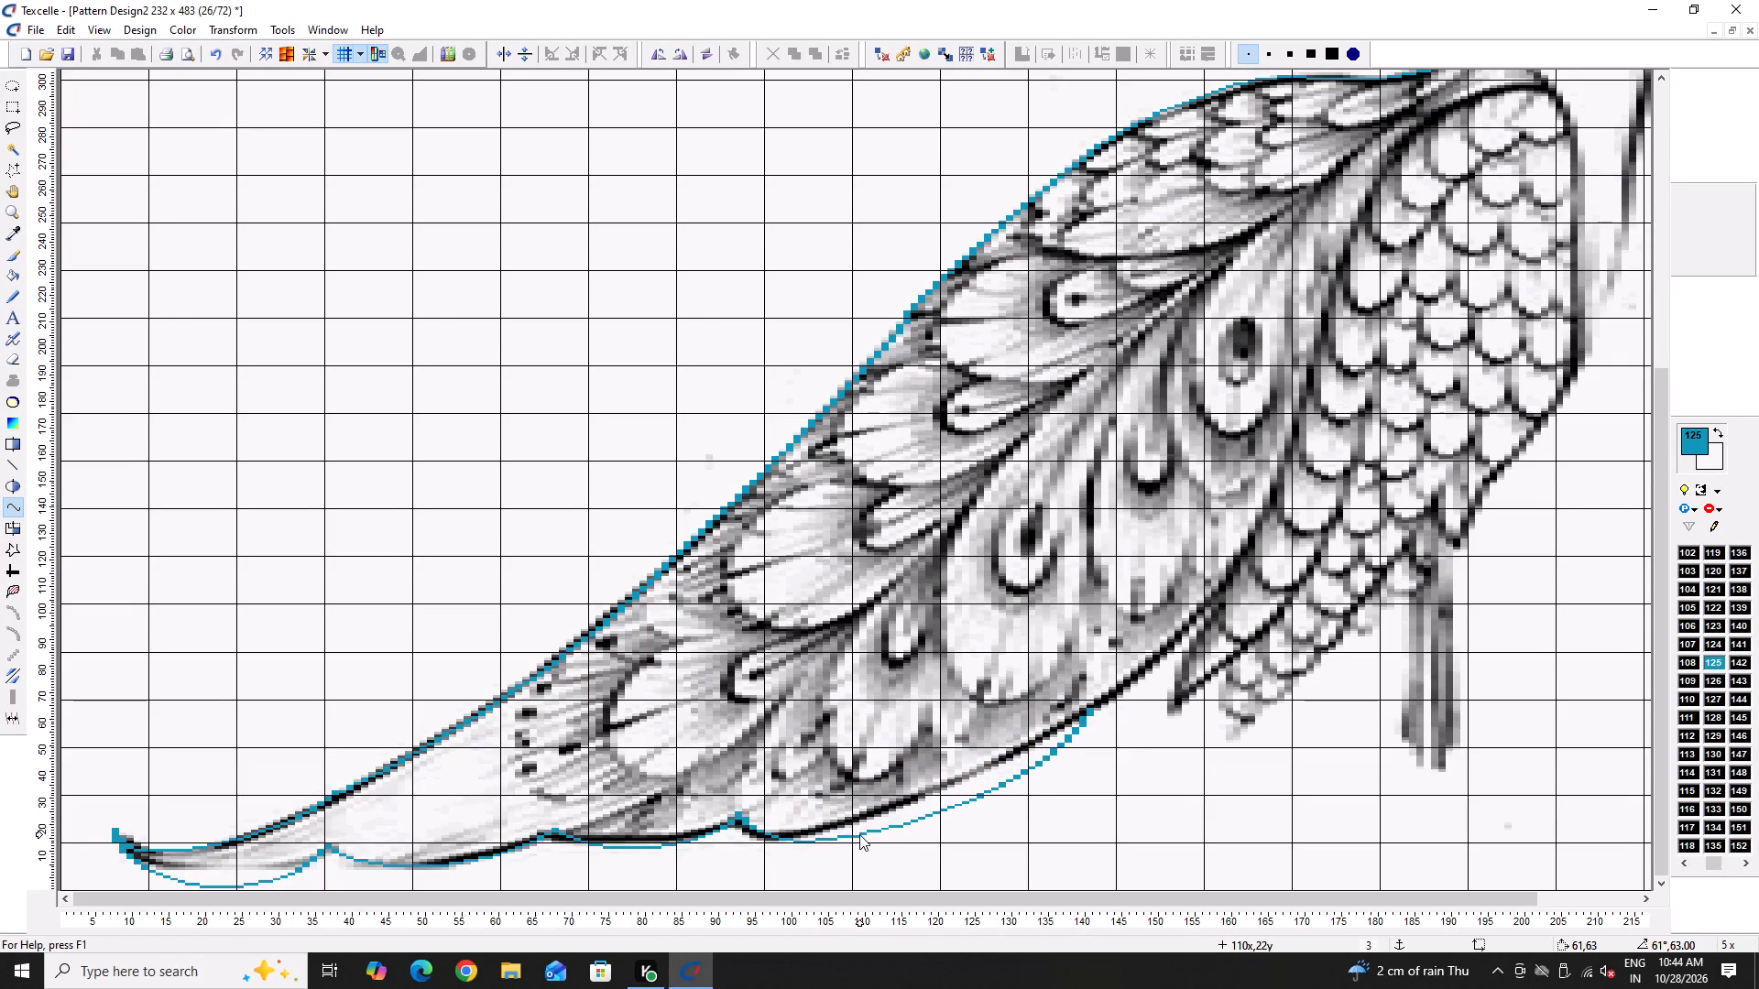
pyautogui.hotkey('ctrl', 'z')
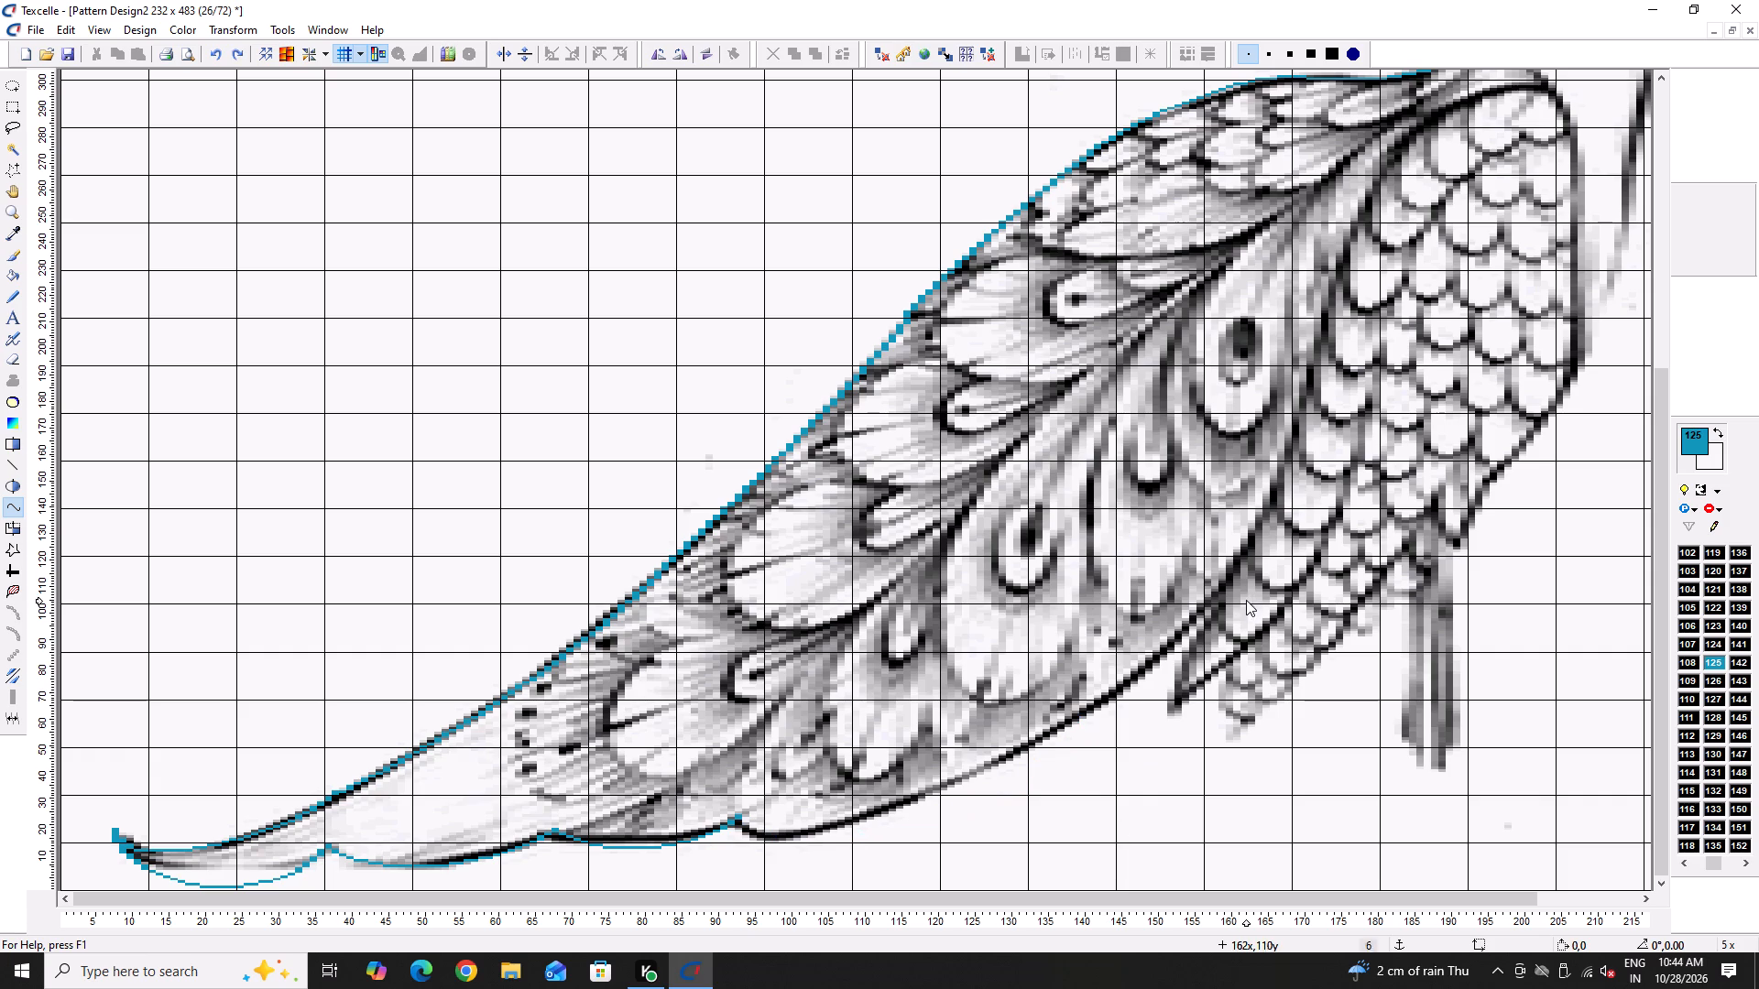
# Draw freehand color 125 pixels down the feather notch from 93,27 to about 95,23, and erase the excess peak pixels in white.
pyautogui.keyDown('ctrl'); pyautogui.scroll(8, 855, 810); pyautogui.keyUp('ctrl')
pyautogui.scroll(-6, 857, 798)
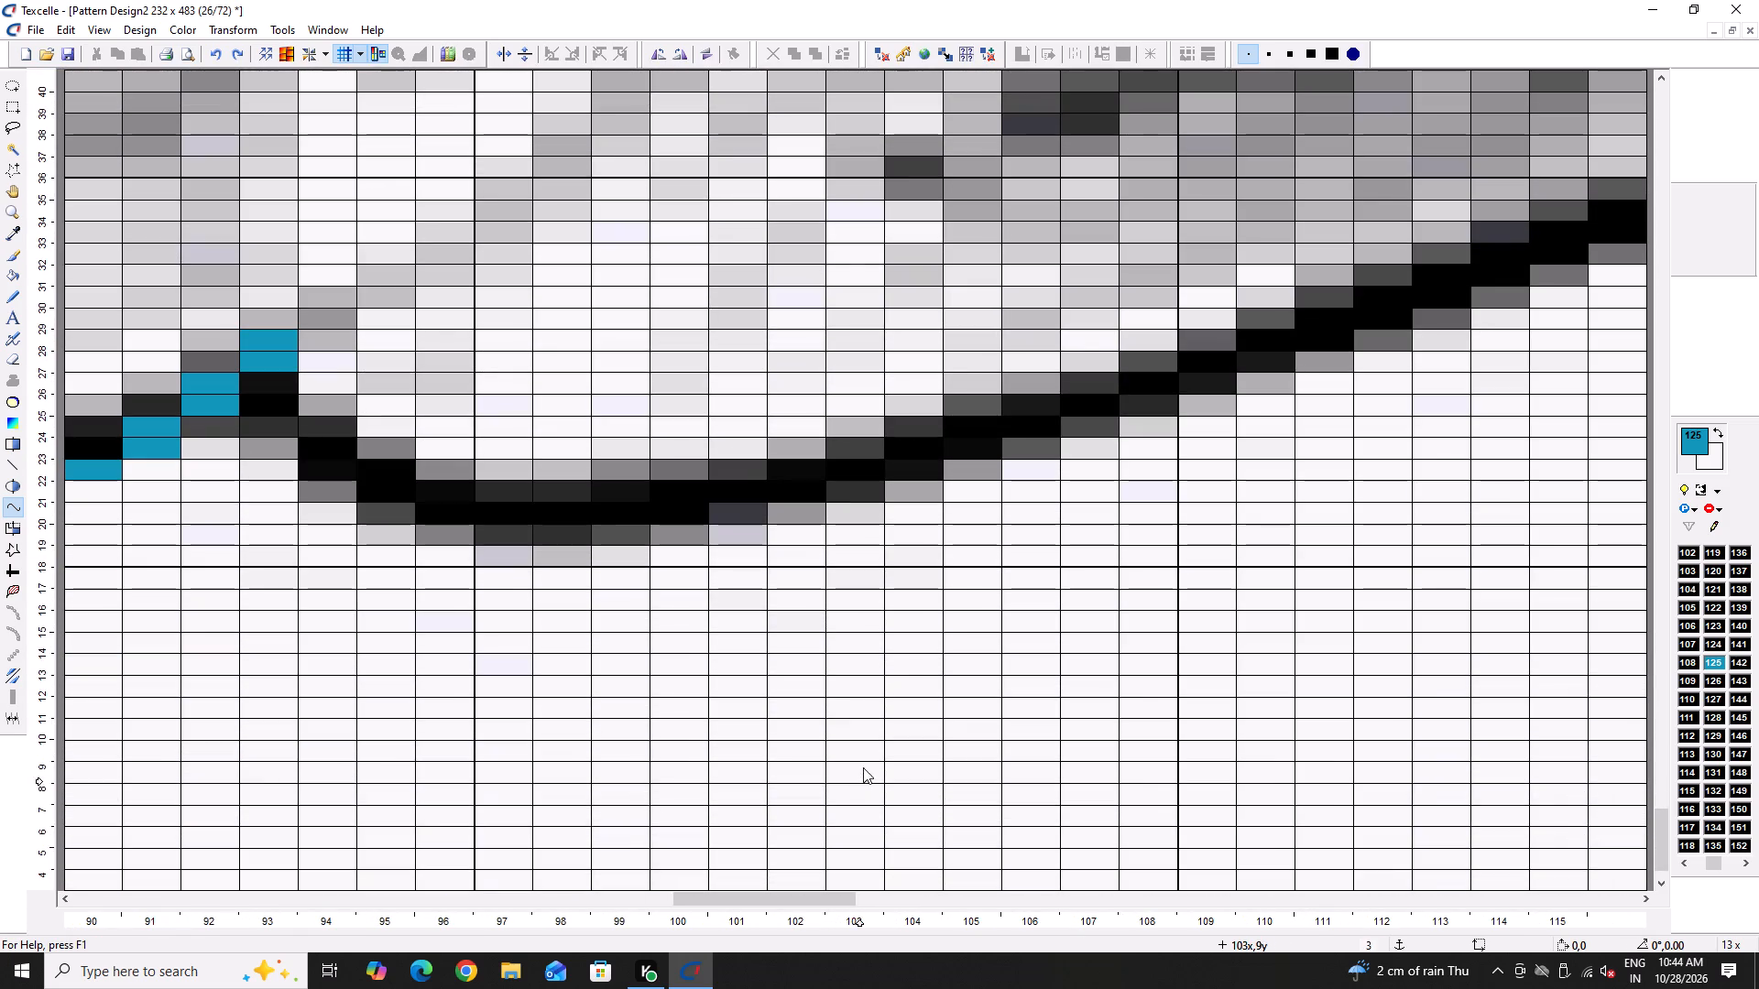
pyautogui.keyDown('ctrl'); pyautogui.scroll(-3, 650, 659); pyautogui.keyUp('ctrl')
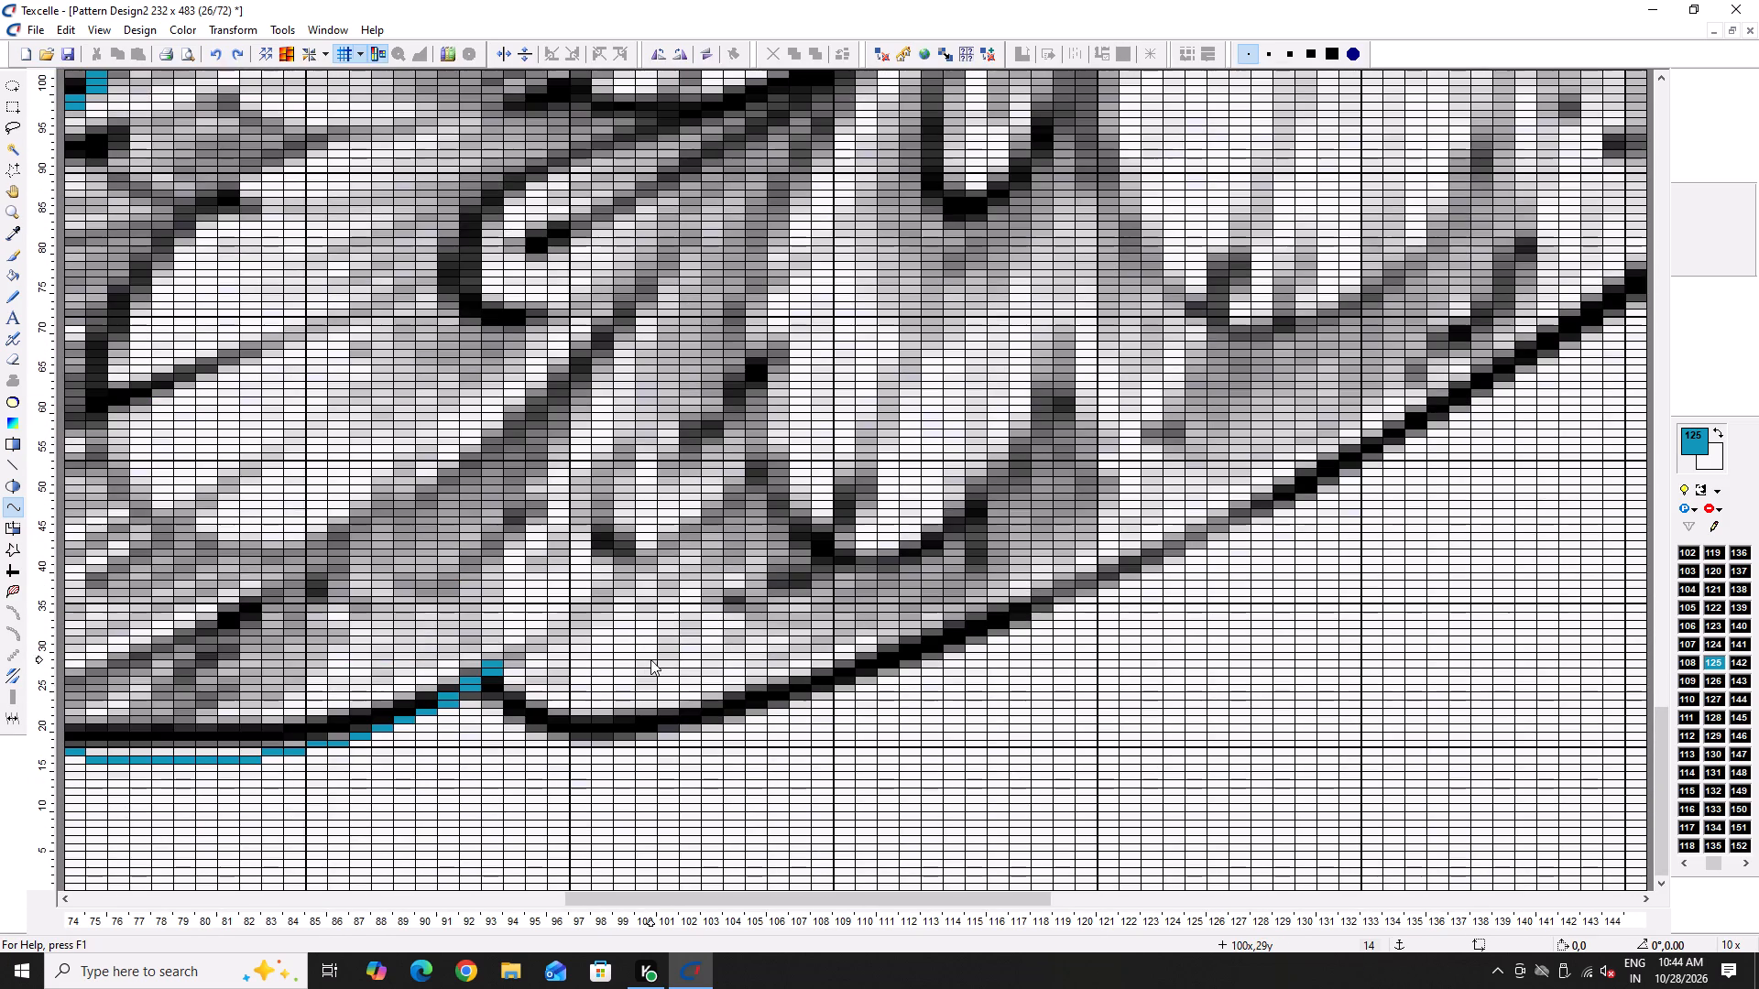
pyautogui.press('x')
pyautogui.keyDown('ctrl'); pyautogui.scroll(2, 546, 696); pyautogui.keyUp('ctrl')
pyautogui.moveTo(517, 654); pyautogui.dragTo(520, 674)
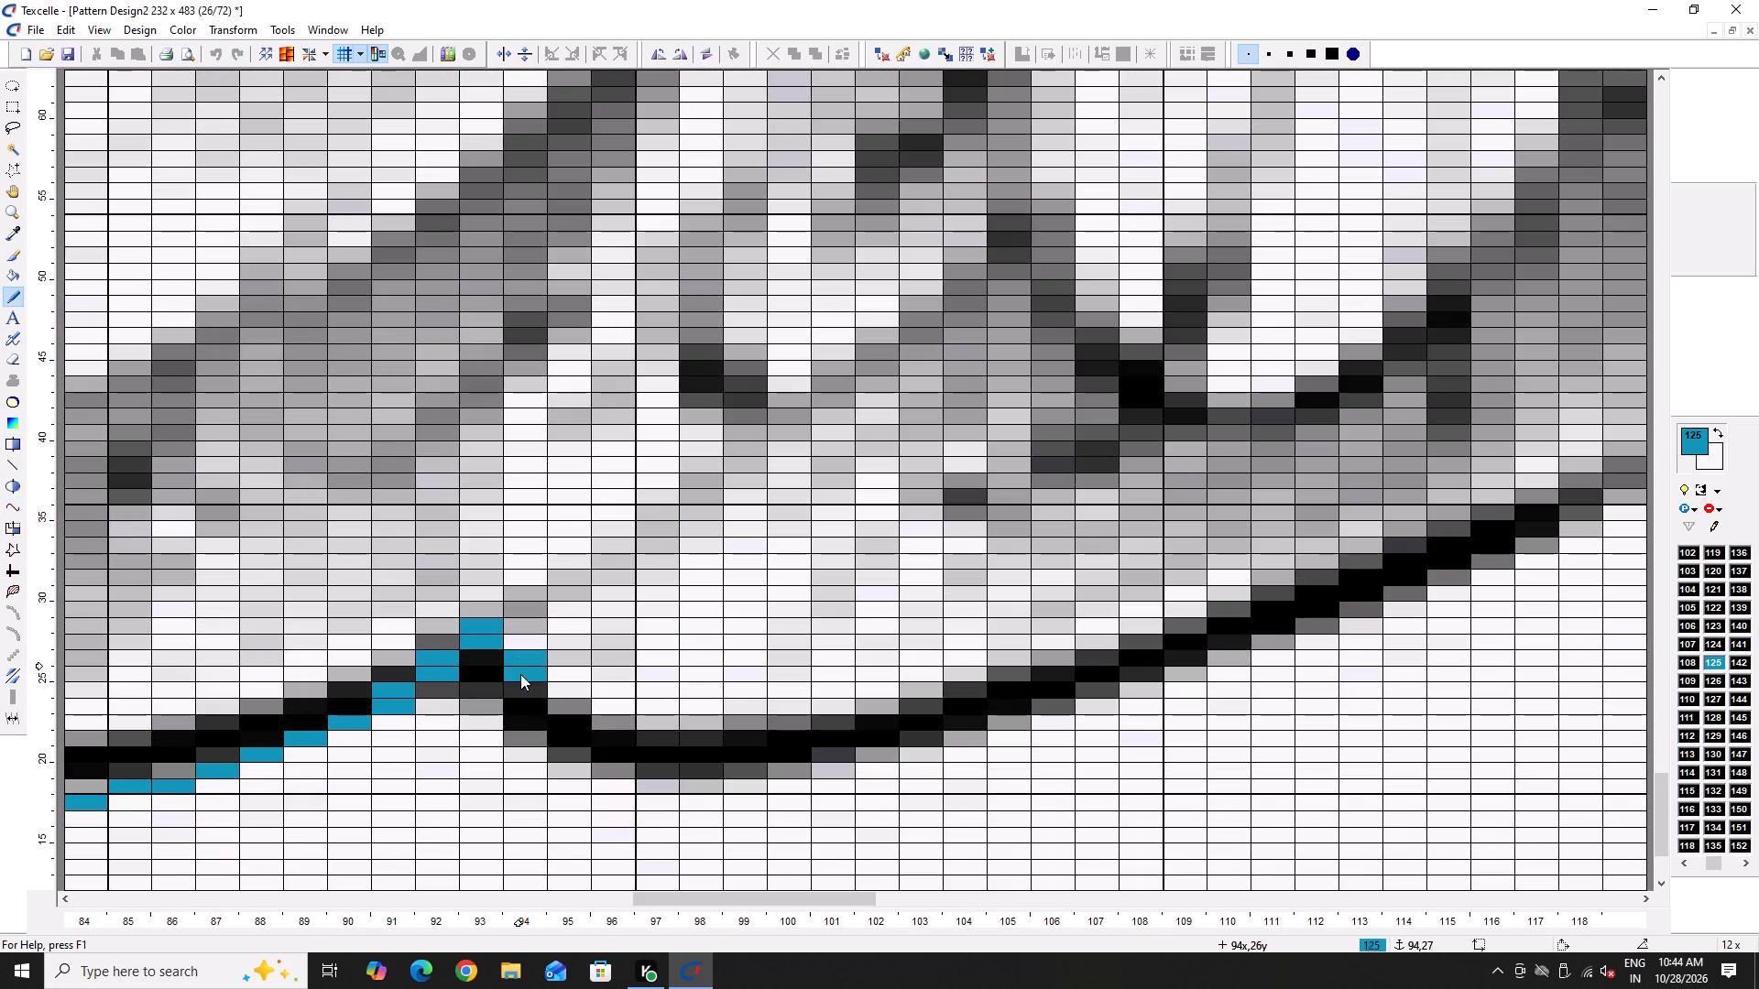
pyautogui.moveTo(520, 674); pyautogui.dragTo(520, 678)
pyautogui.click(537, 692)
pyautogui.moveTo(558, 712); pyautogui.dragTo(563, 727)
pyautogui.click(490, 653)
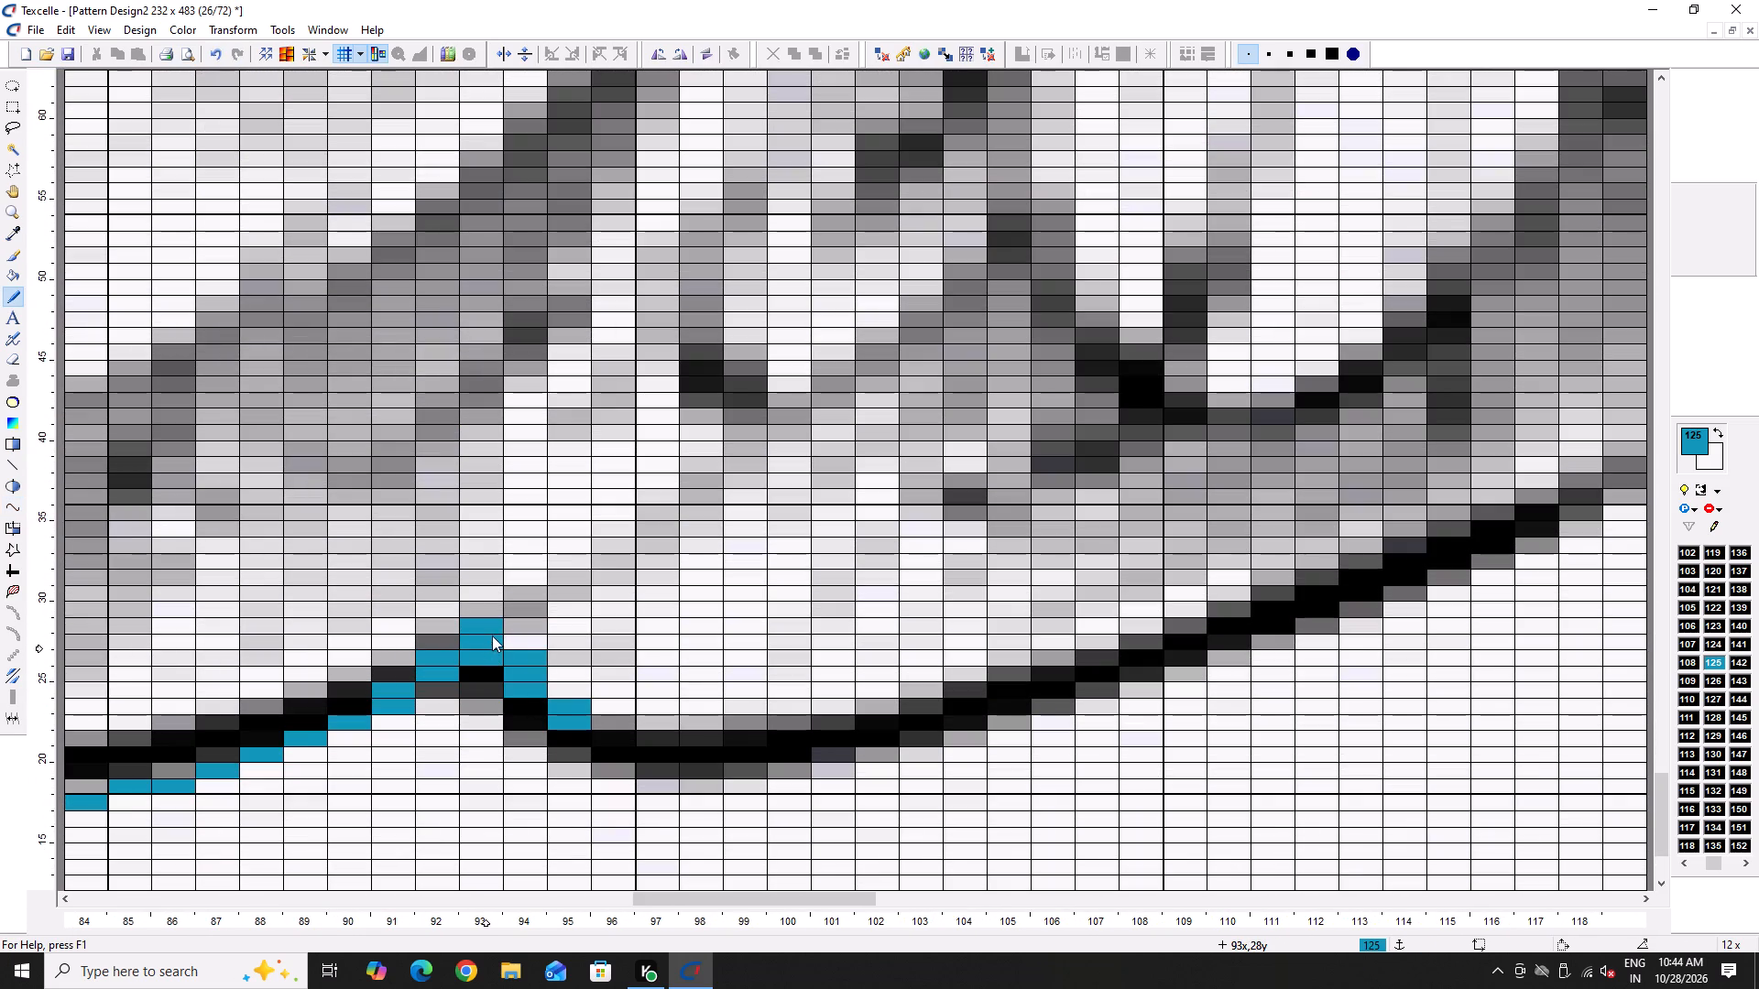
pyautogui.moveTo(492, 636); pyautogui.dragTo(480, 638, button='right')
pyautogui.rightClick(480, 638)
pyautogui.rightClick(489, 631)
pyautogui.rightClick(527, 658)
# Continue the lower feather outline freehand in color 125 pixels from 96,22 to about 106,25, erasing the stray pixel at 105,25.
pyautogui.moveTo(607, 736); pyautogui.dragTo(629, 733)
pyautogui.click(629, 733)
pyautogui.click(638, 735)
pyautogui.moveTo(694, 749); pyautogui.dragTo(785, 751)
pyautogui.click(788, 751)
pyautogui.moveTo(825, 742); pyautogui.dragTo(858, 740)
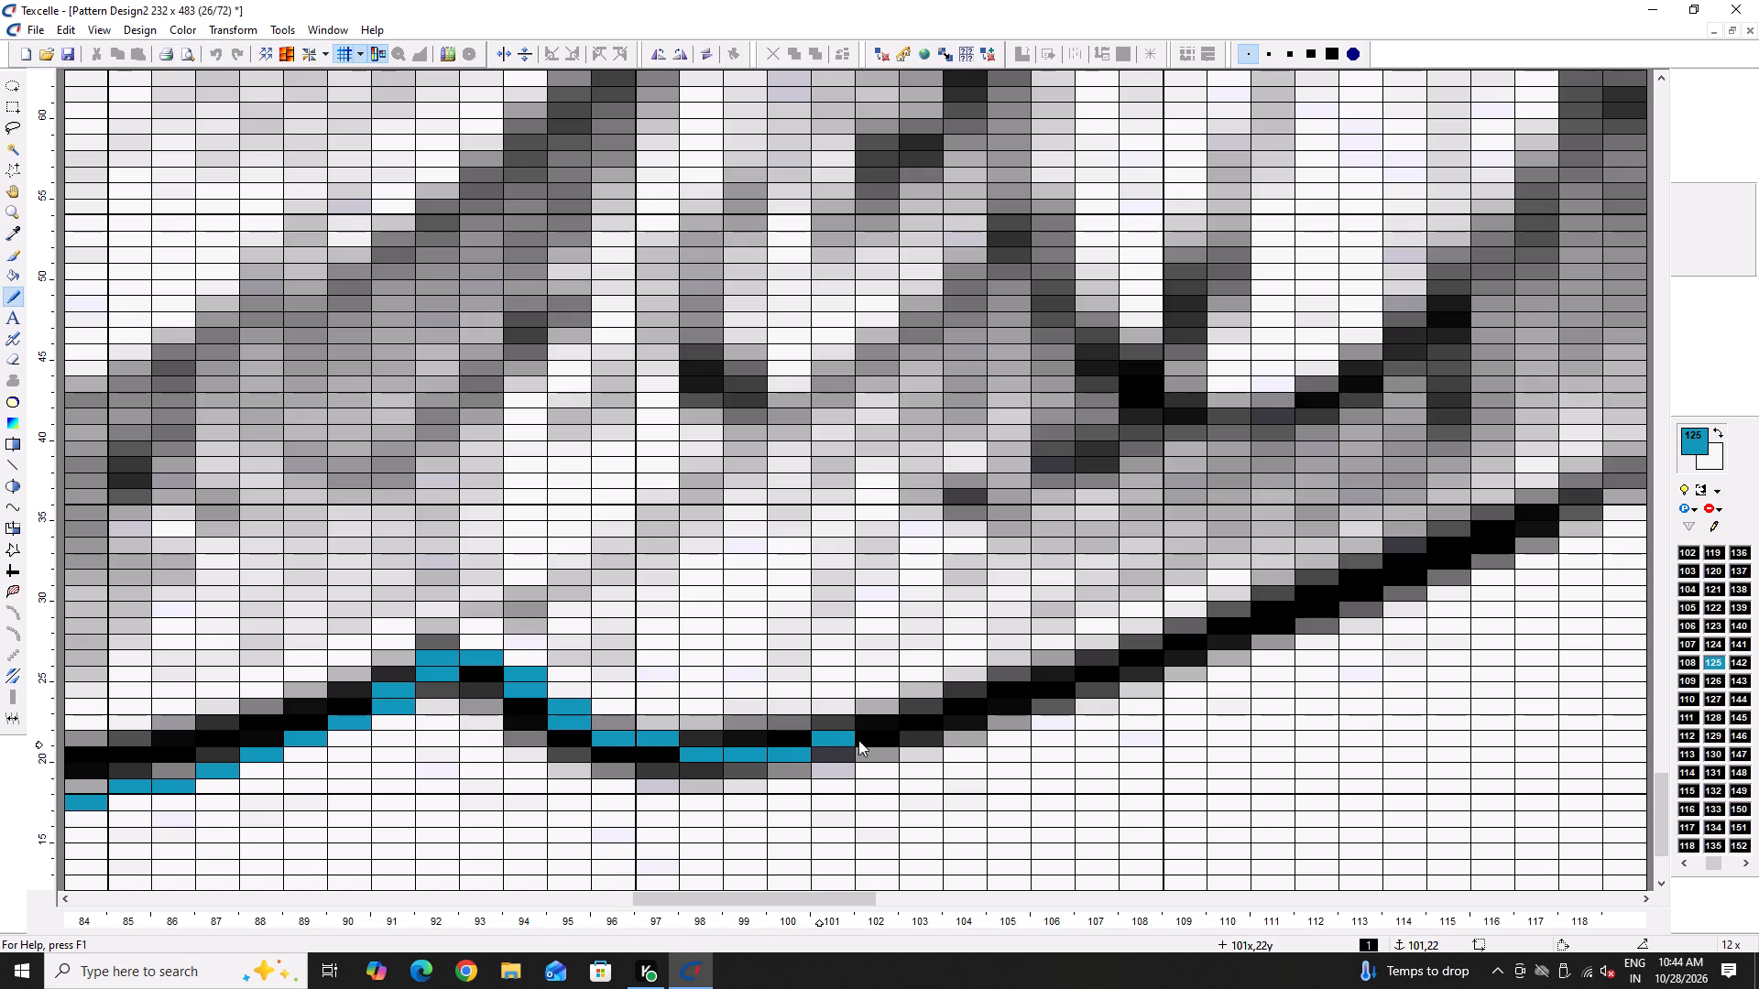
pyautogui.moveTo(858, 740); pyautogui.dragTo(869, 739)
pyautogui.click(871, 739)
pyautogui.moveTo(908, 723); pyautogui.dragTo(922, 721)
pyautogui.doubleClick(936, 720)
pyautogui.click(956, 719)
pyautogui.doubleClick(1006, 712)
pyautogui.doubleClick(1030, 696)
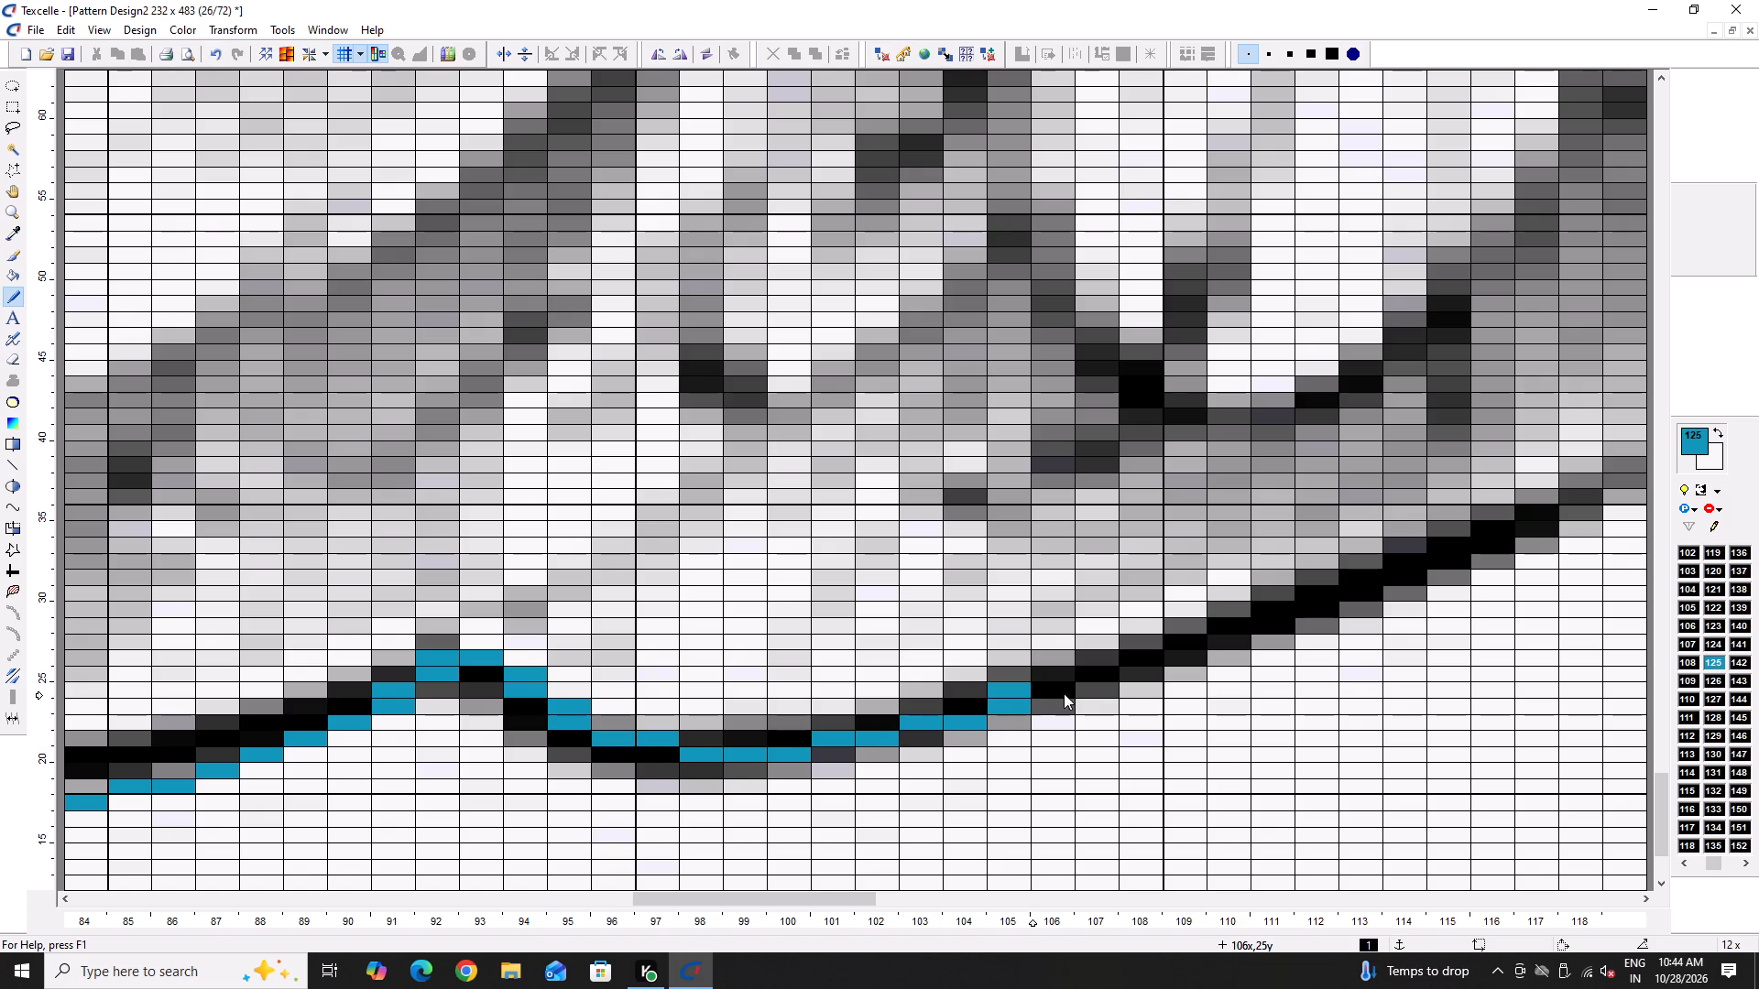
pyautogui.tripleClick(1053, 695)
pyautogui.rightClick(1005, 684)
pyautogui.rightClick(1005, 684)
pyautogui.press('Right')
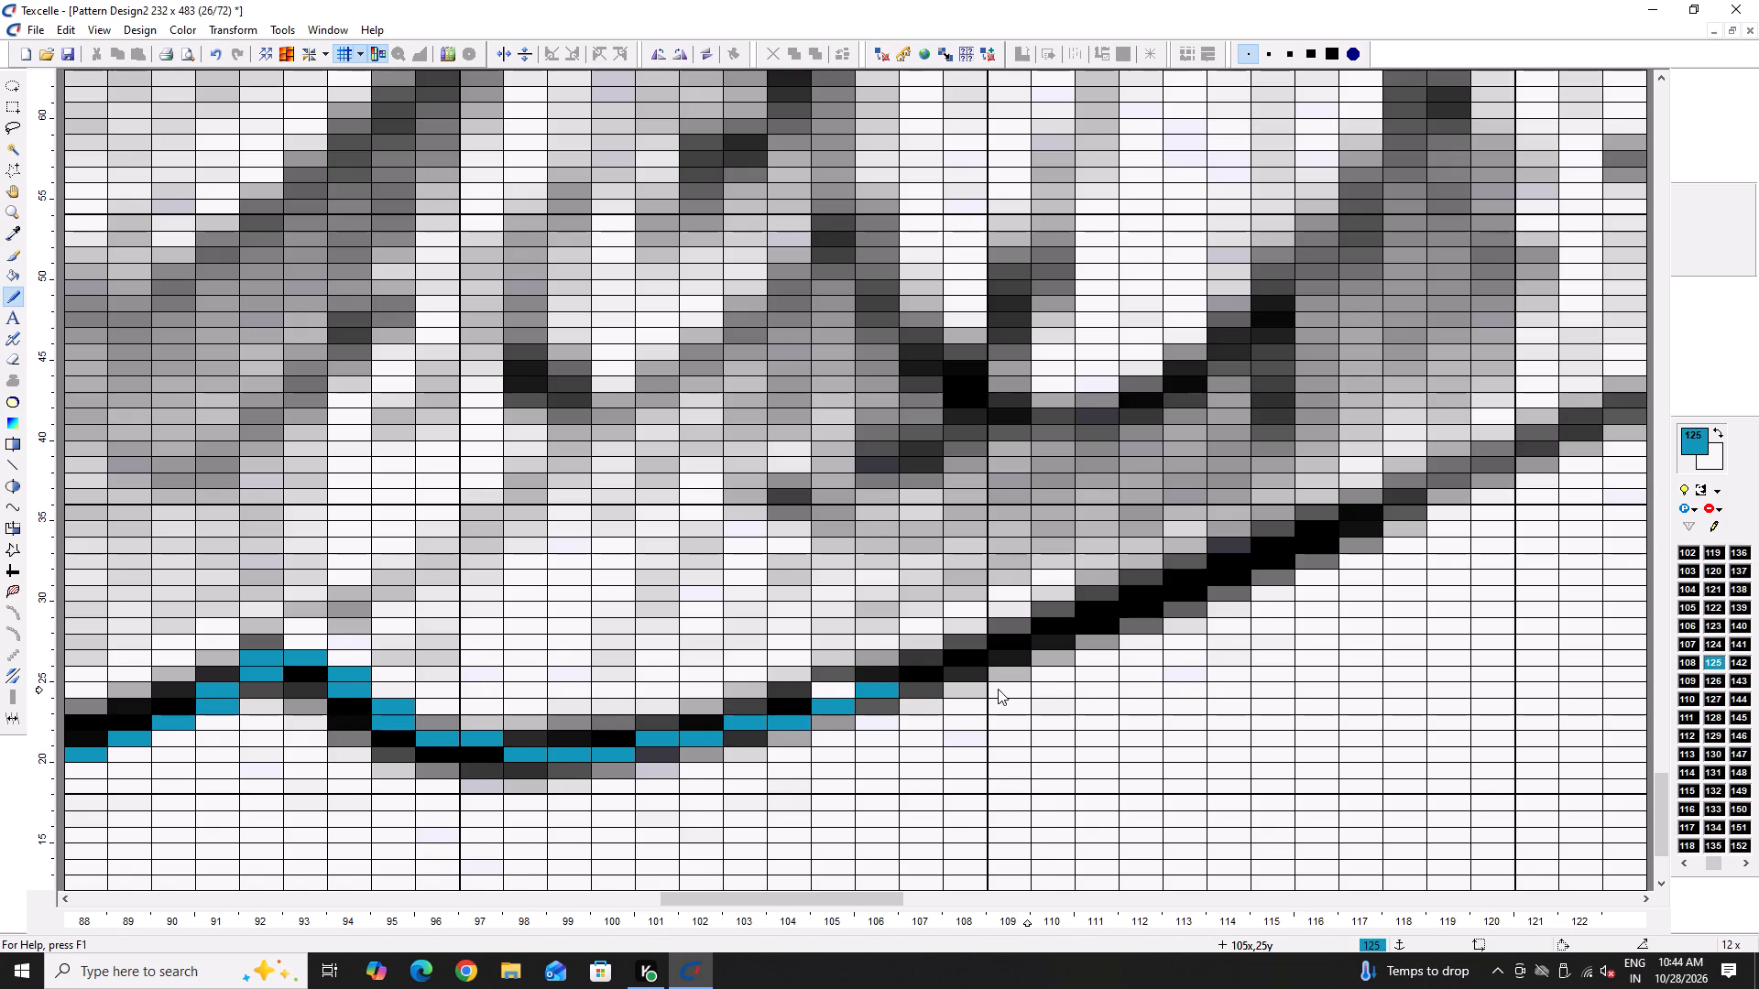
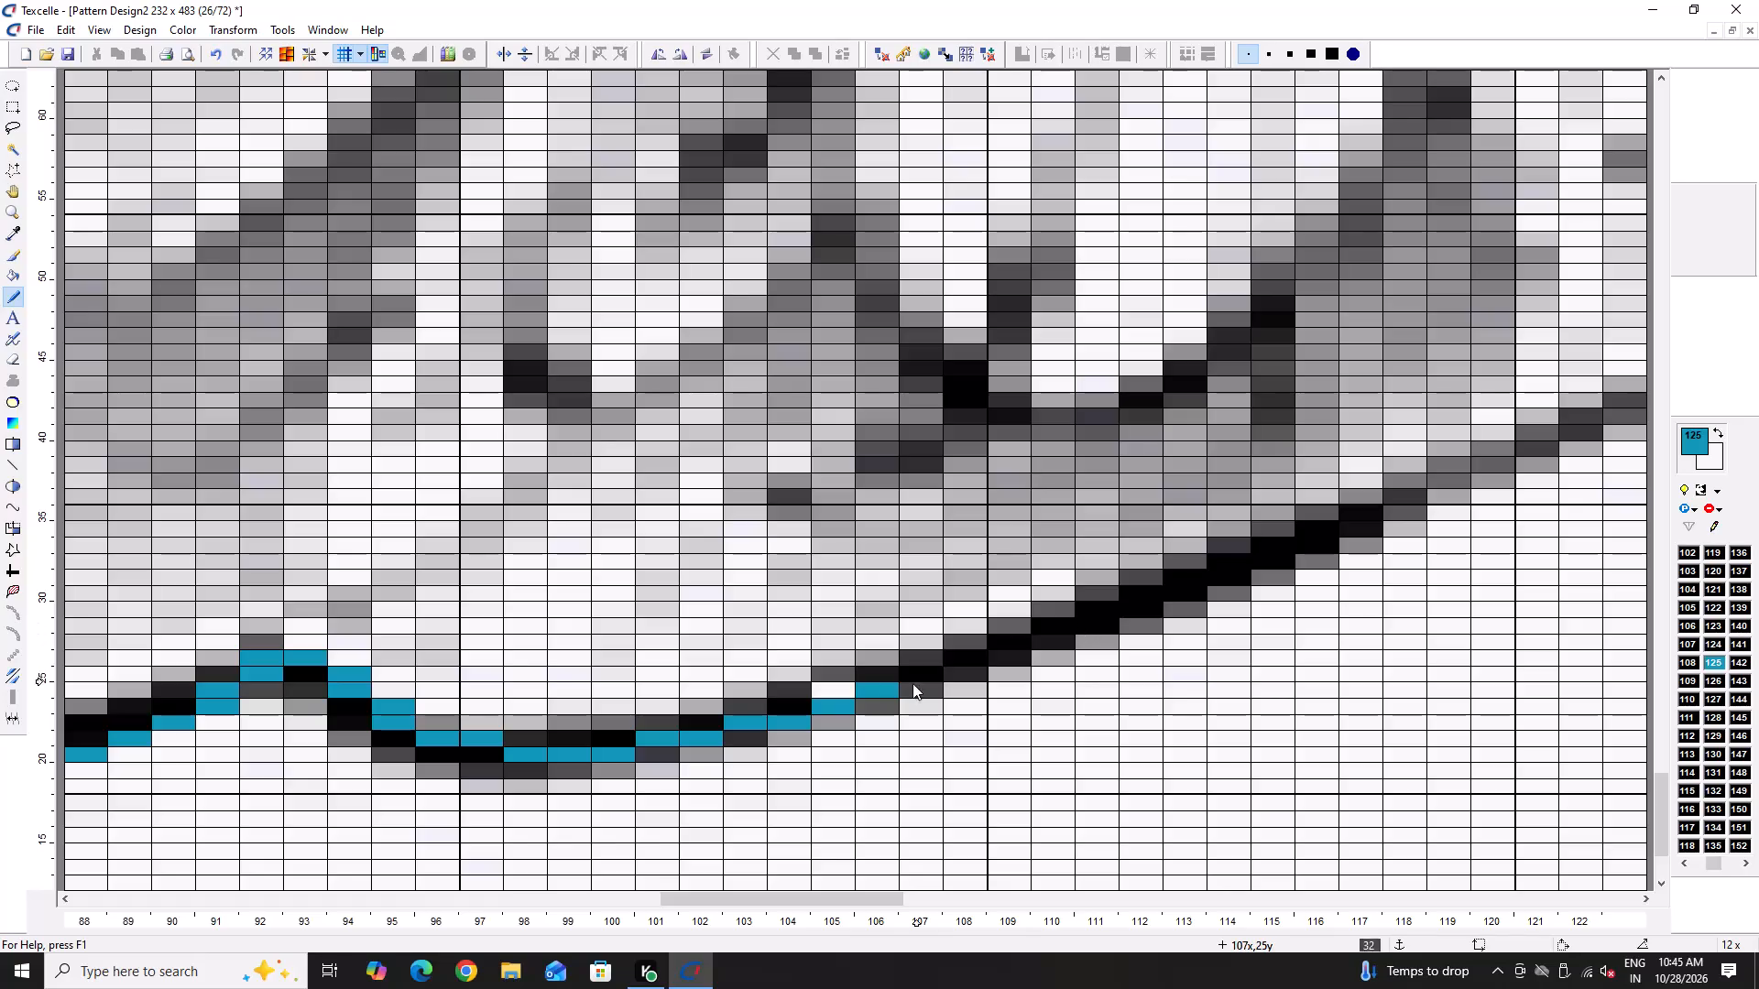
# Continue the lower feather outline freehand in color 125 pixels from 107,26 to about 113,31, erasing the stray pixel at 111,28.
pyautogui.click(925, 675)
pyautogui.click(955, 672)
pyautogui.click(1011, 659)
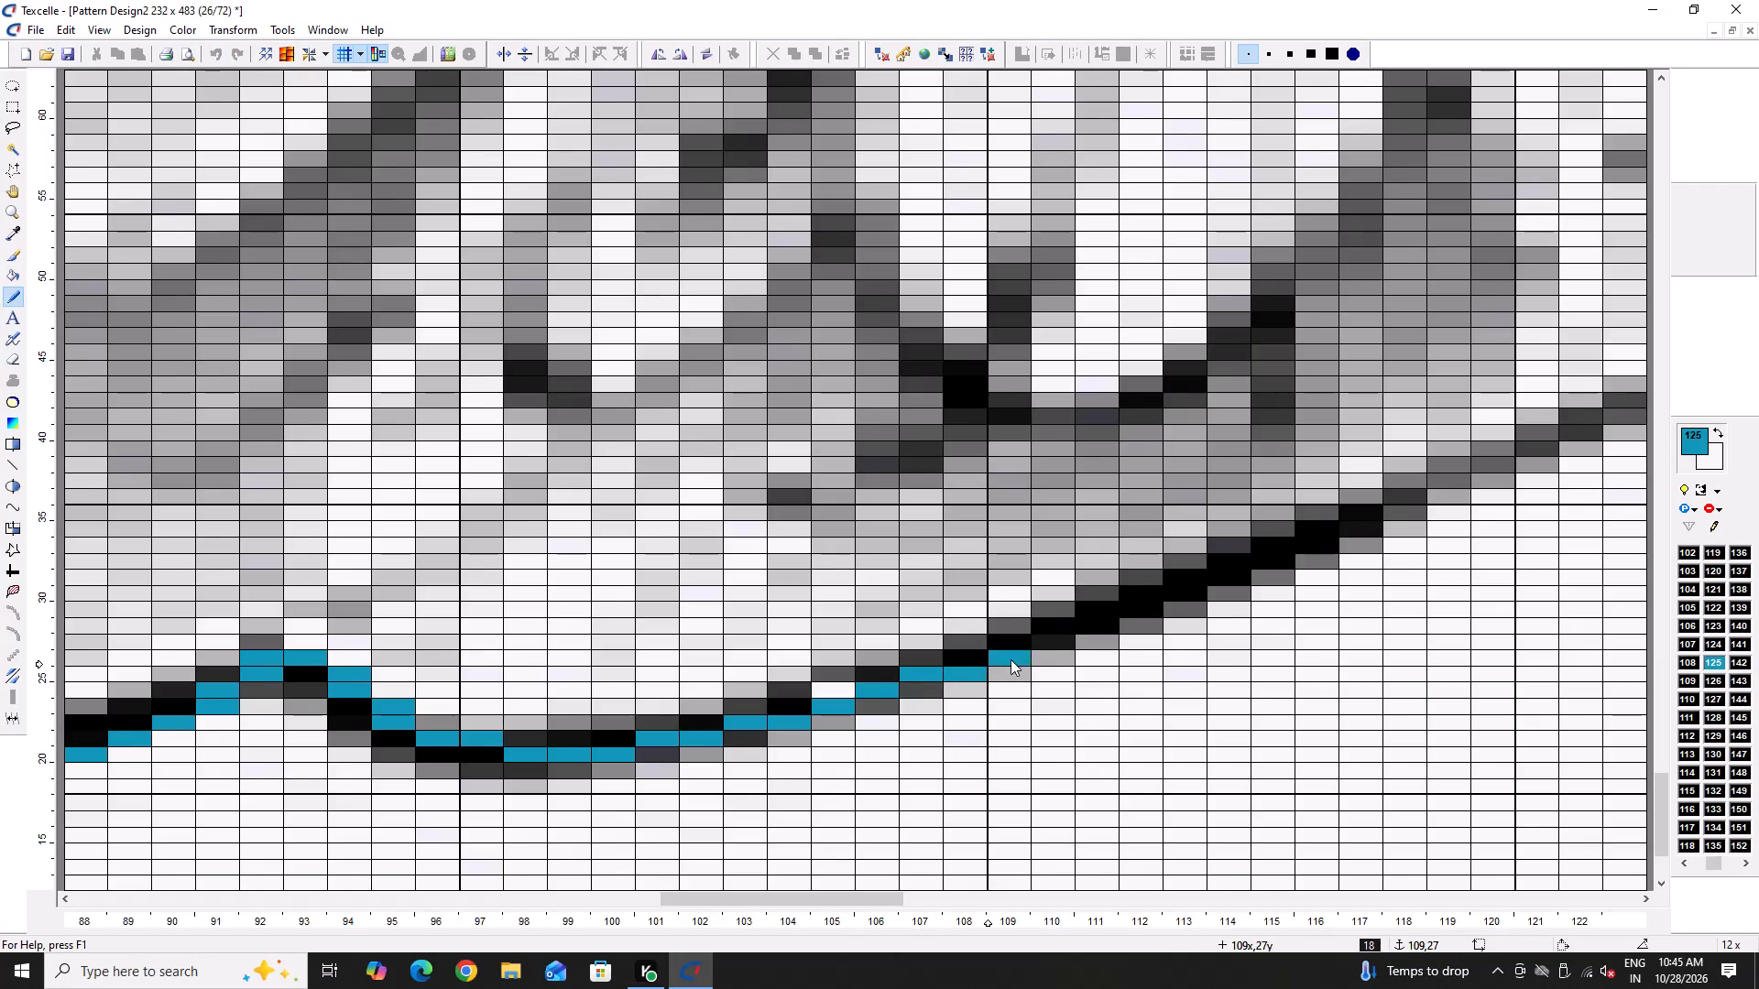
pyautogui.click(1049, 645)
pyautogui.click(1088, 635)
pyautogui.rightClick(1108, 644)
pyautogui.click(1136, 609)
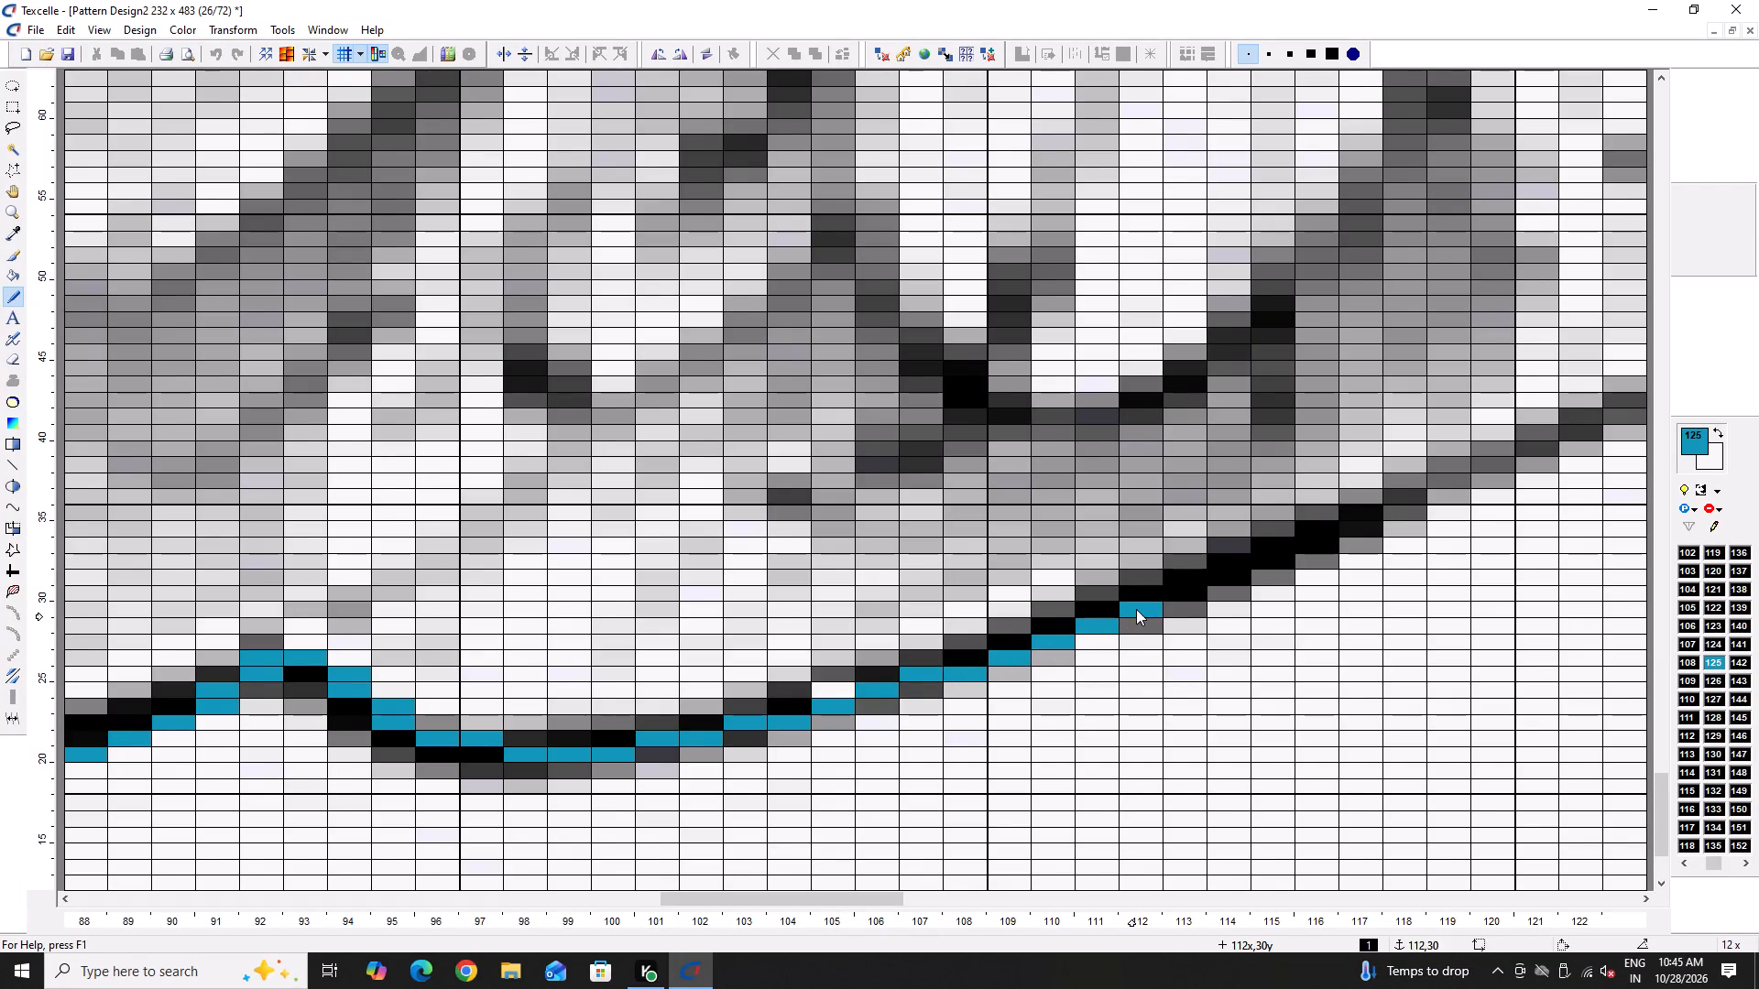
pyautogui.click(1180, 588)
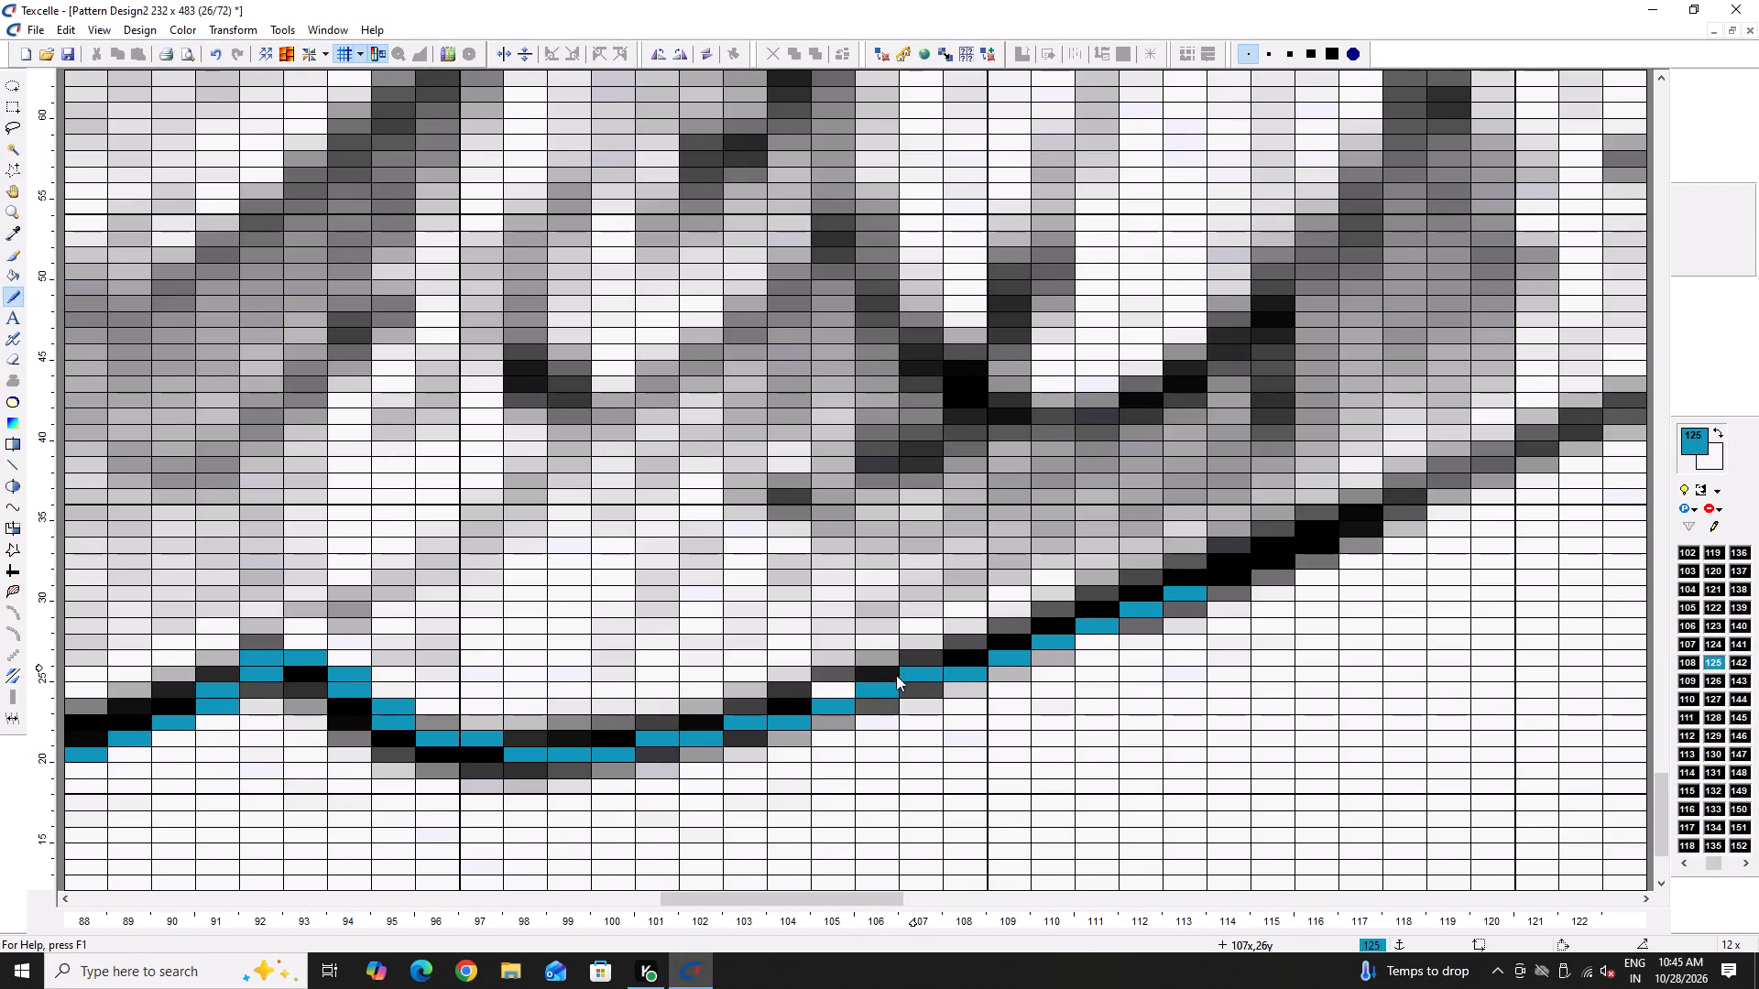
# Trace the lower feather edge with a slightly downward-bowed curve in color 125 from 113,31 to about 150,89.
pyautogui.keyDown('ctrl'); pyautogui.scroll(-1, 886, 679); pyautogui.keyUp('ctrl')
pyautogui.press('Right')
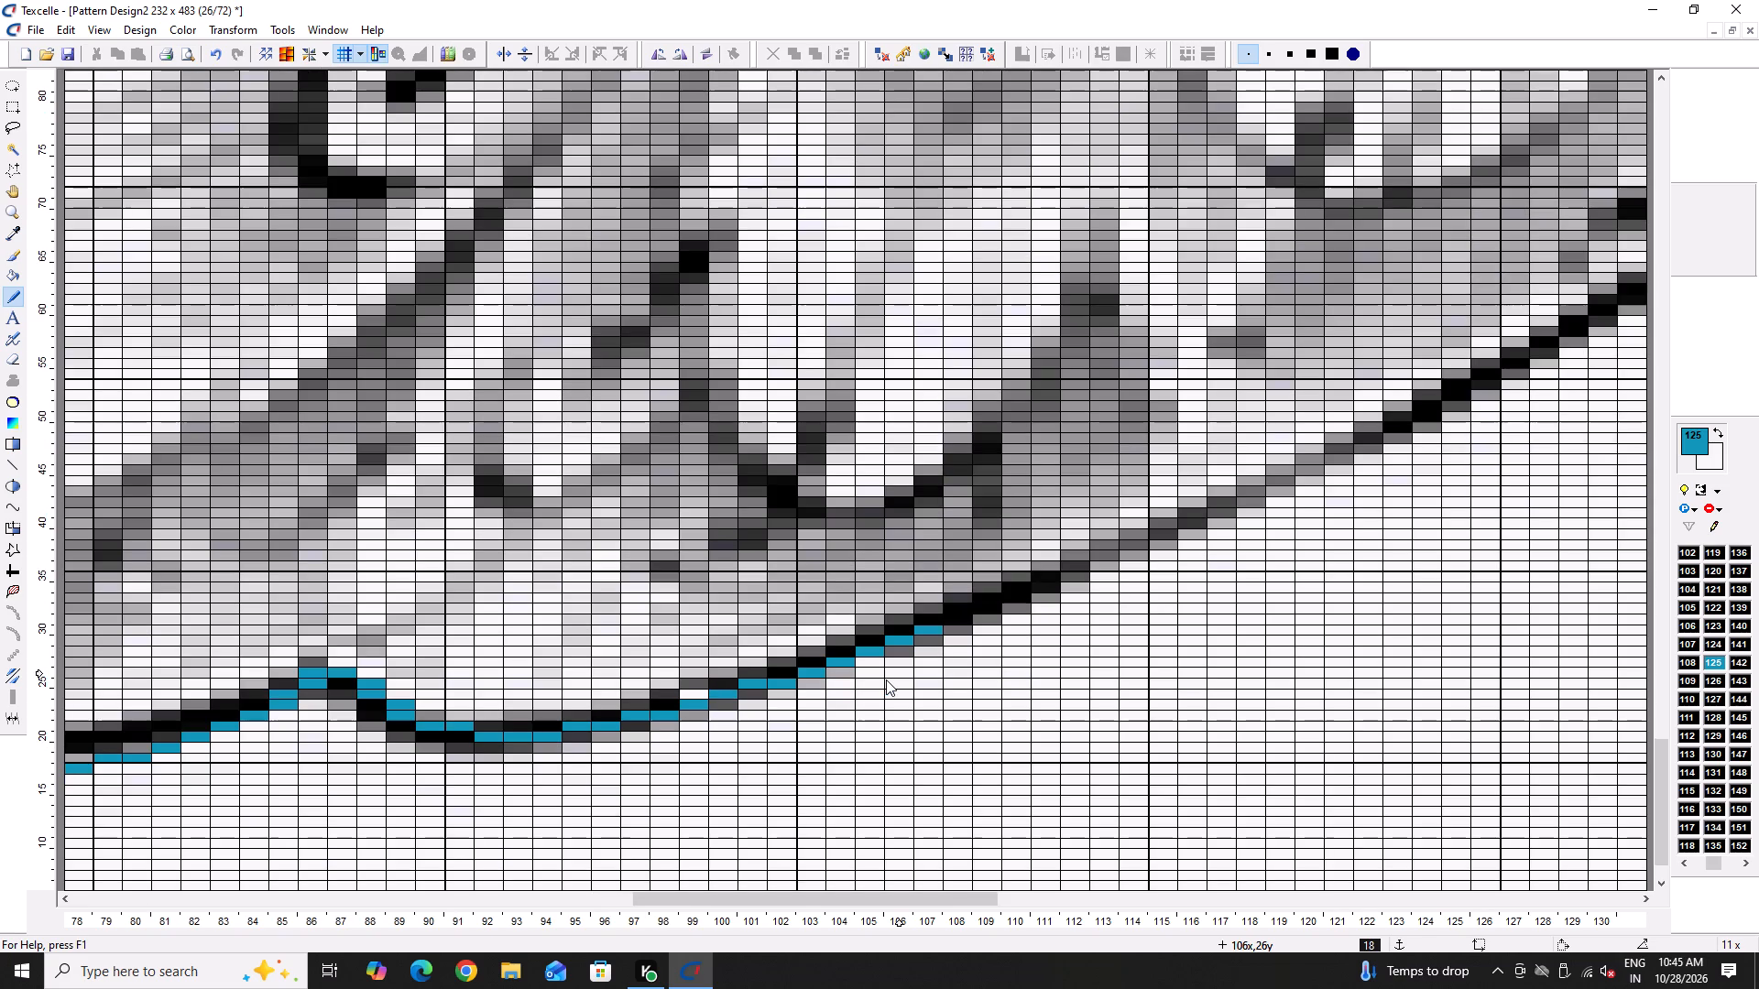
pyautogui.press('Right')
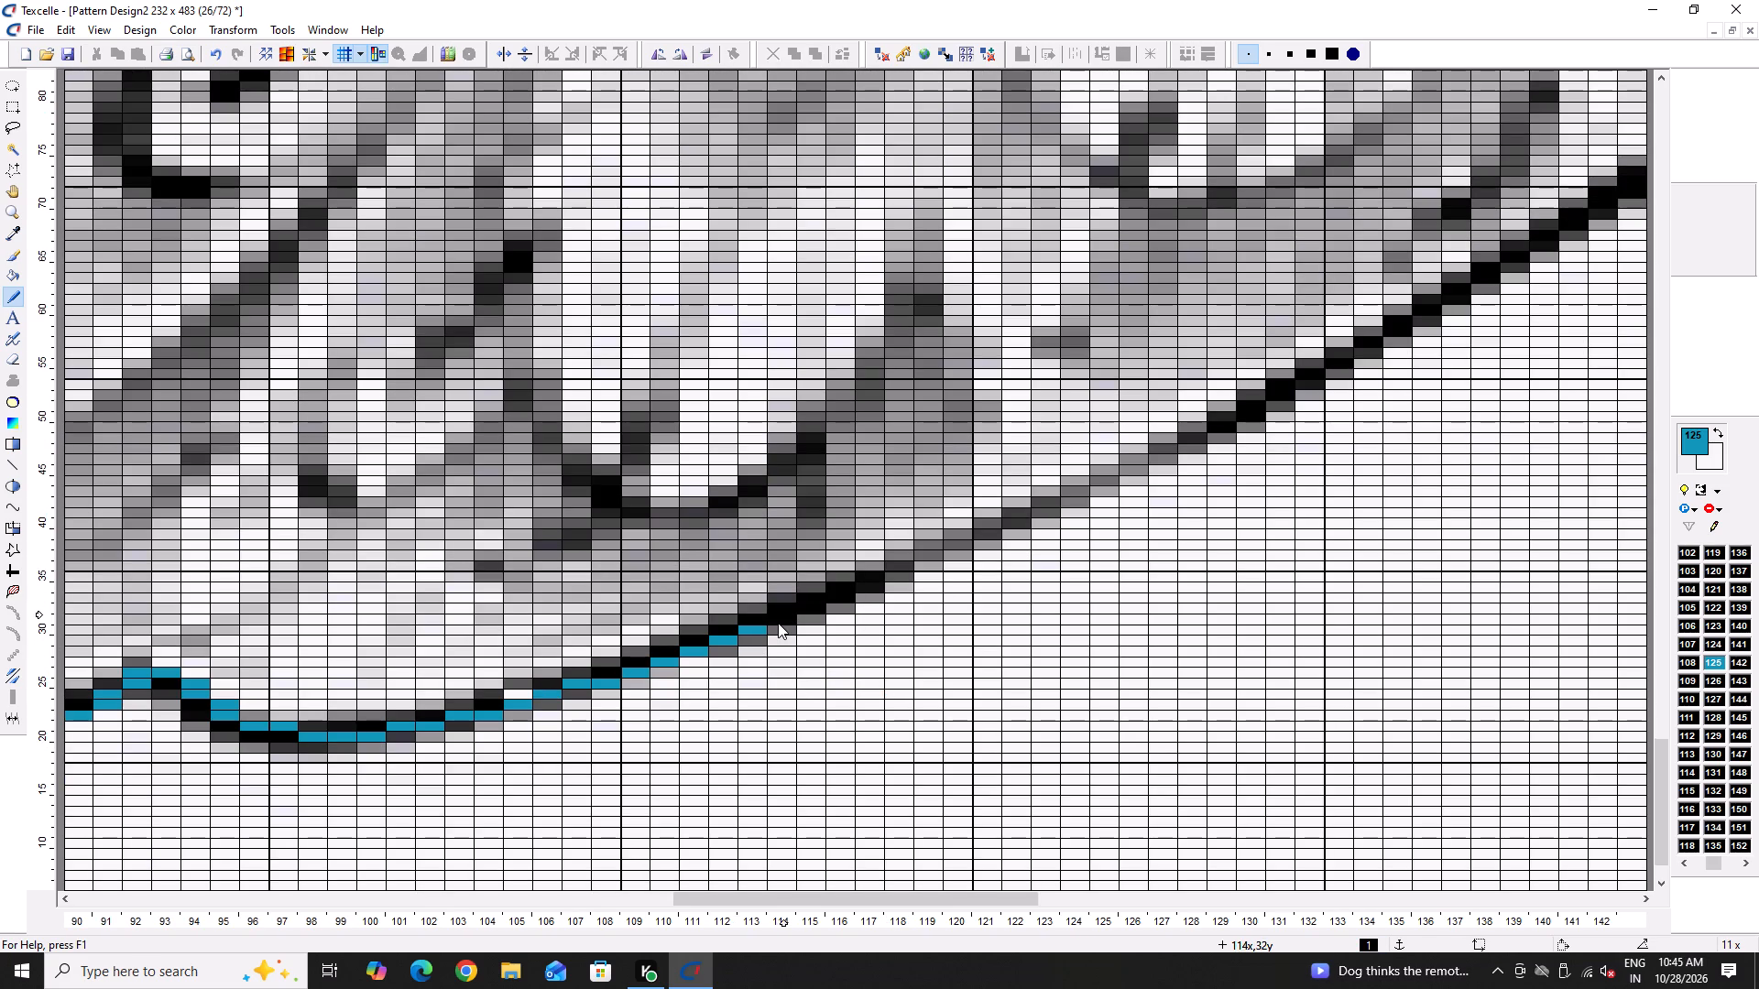
pyautogui.press('y')
pyautogui.keyDown('ctrl'); pyautogui.scroll(-2, 650, 683); pyautogui.keyUp('ctrl')
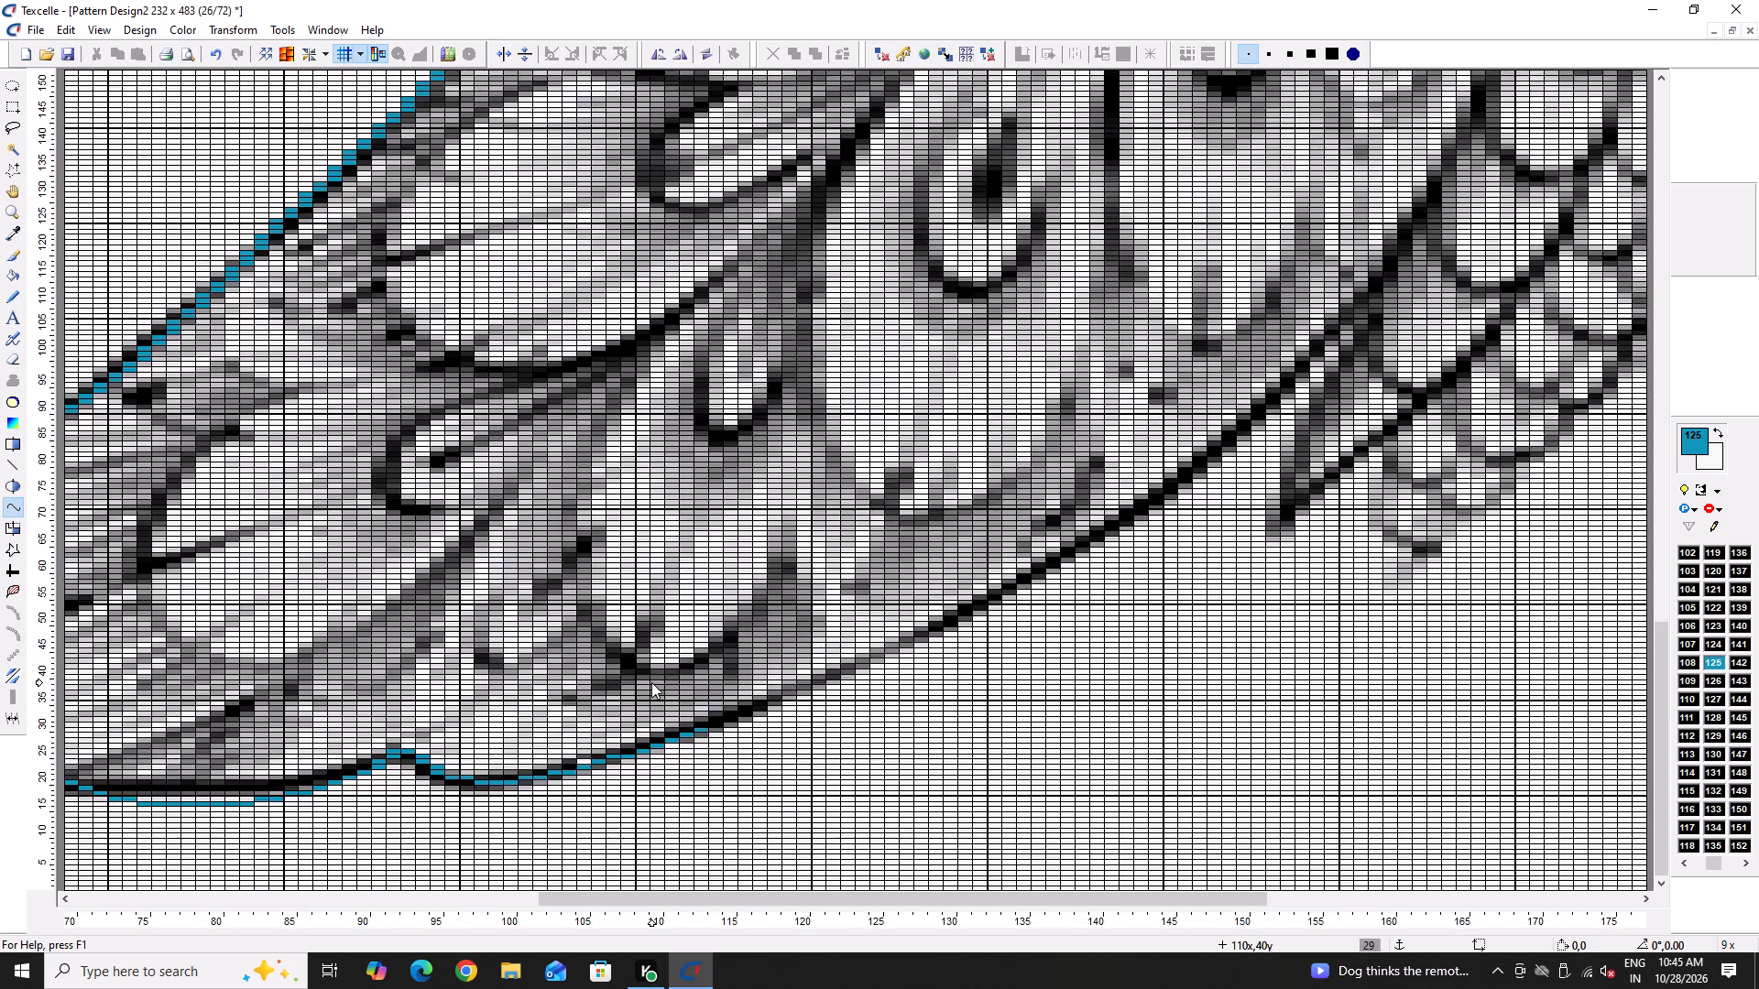
pyautogui.keyDown('ctrl'); pyautogui.scroll(-1, 651, 682); pyautogui.keyUp('ctrl')
pyautogui.keyDown('ctrl'); pyautogui.scroll(1, 895, 611); pyautogui.keyUp('ctrl')
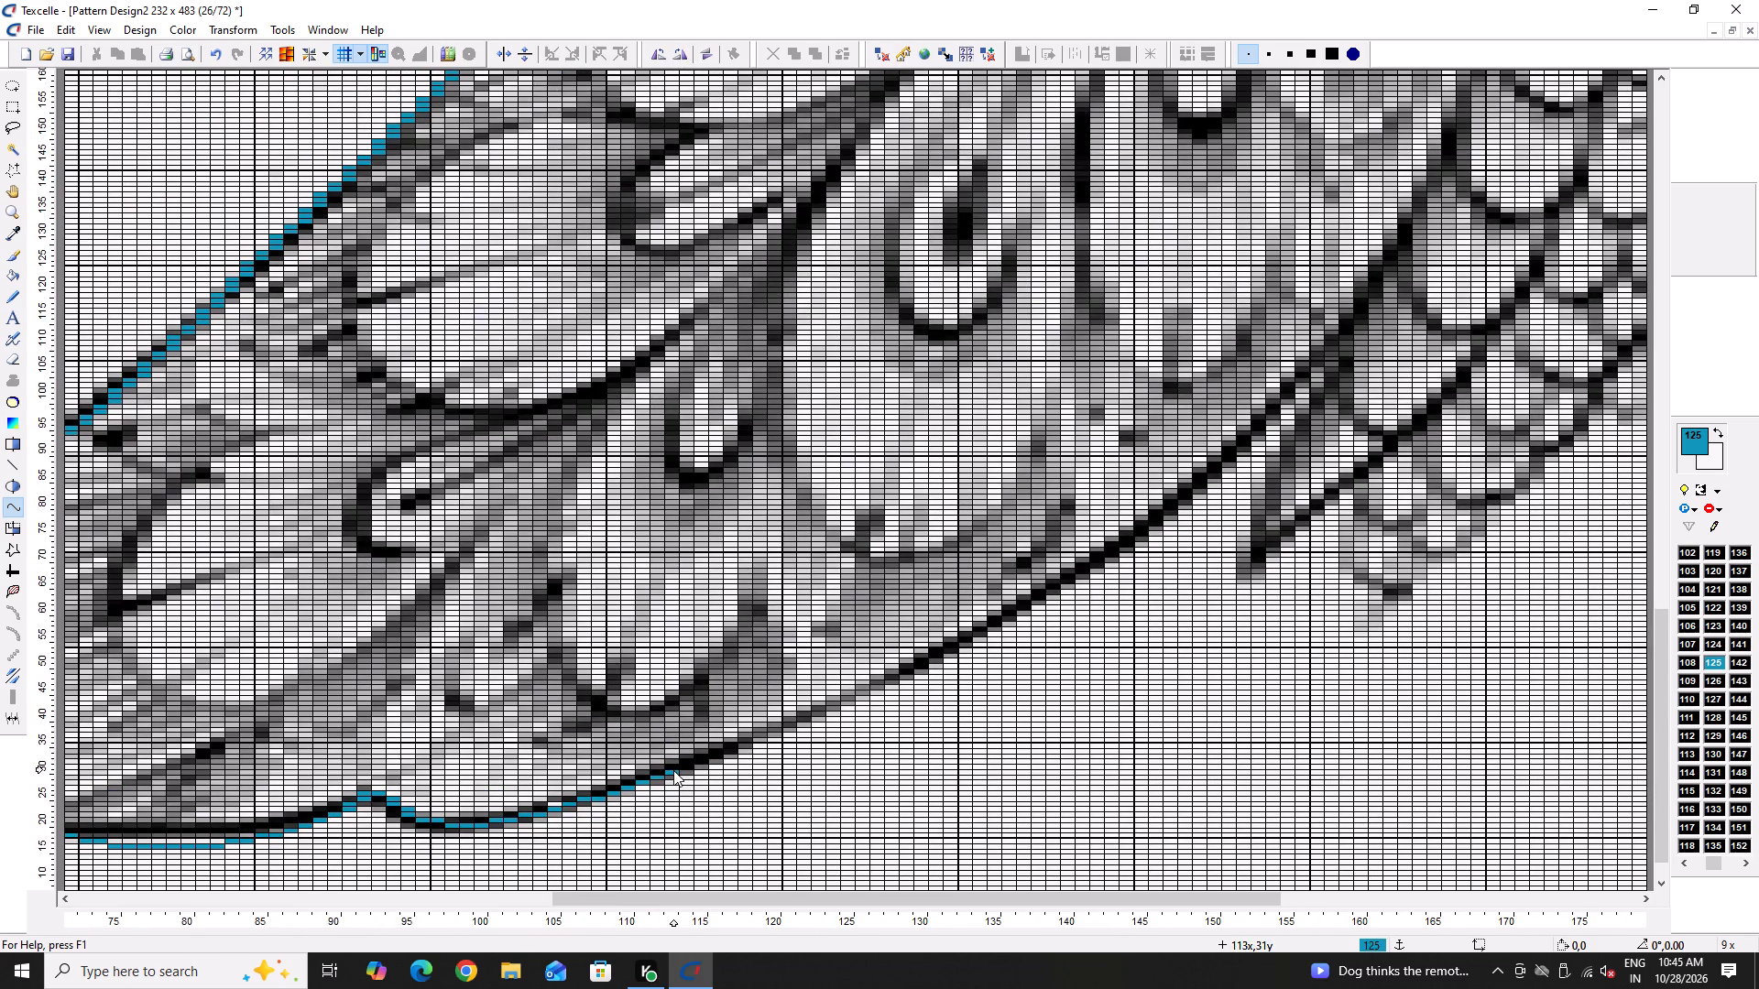
pyautogui.click(673, 772)
pyautogui.click(1213, 463)
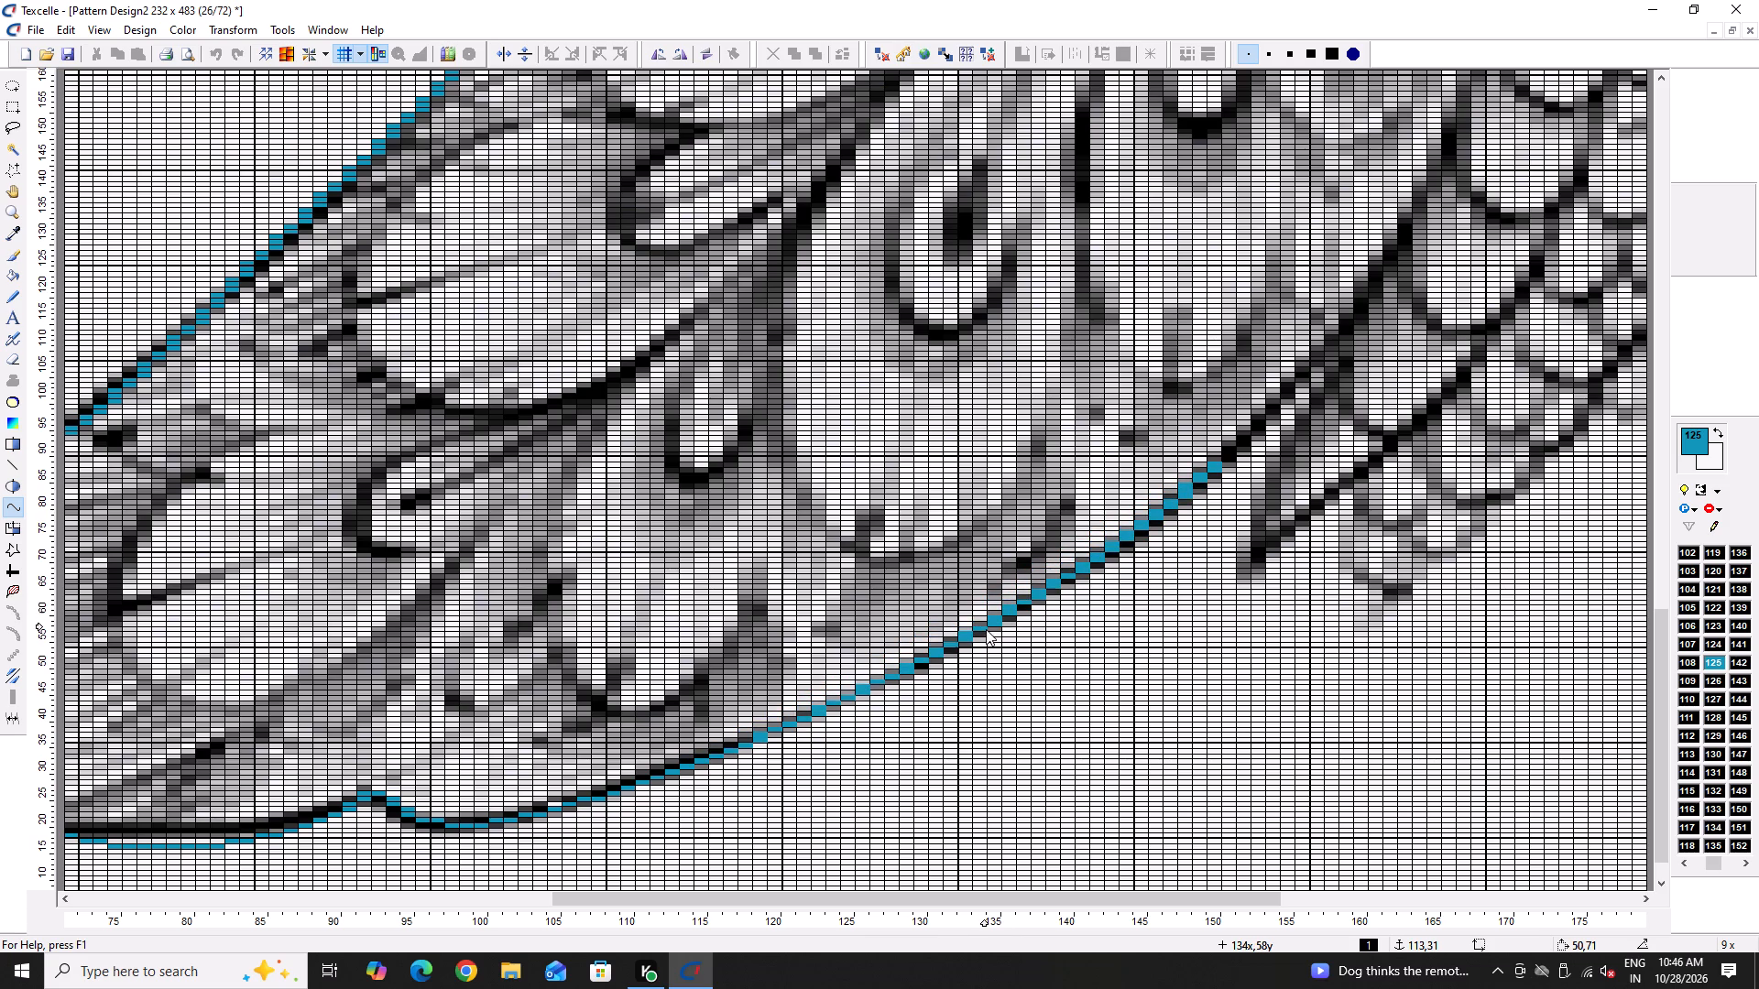
pyautogui.doubleClick(986, 629)
# Continue the tail edge along the scaled body with a color 125 curve from 150,89 to about 168,181.
pyautogui.scroll(1, 1389, 668)
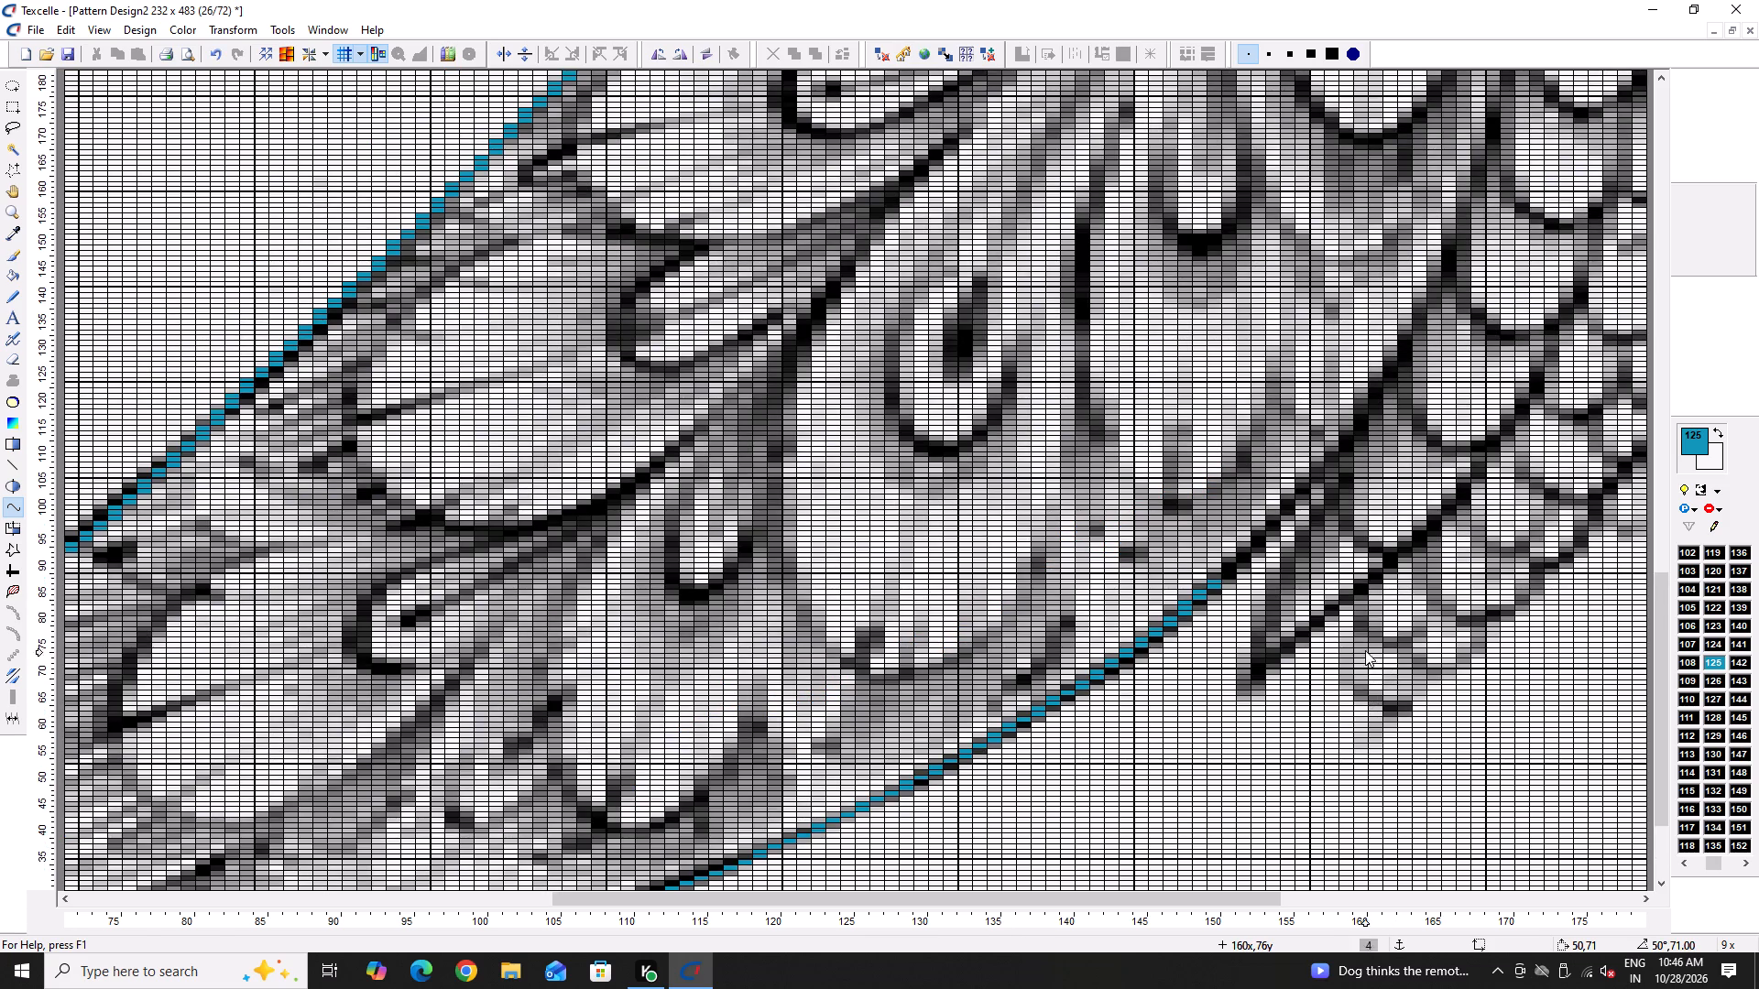
pyautogui.press('Right')
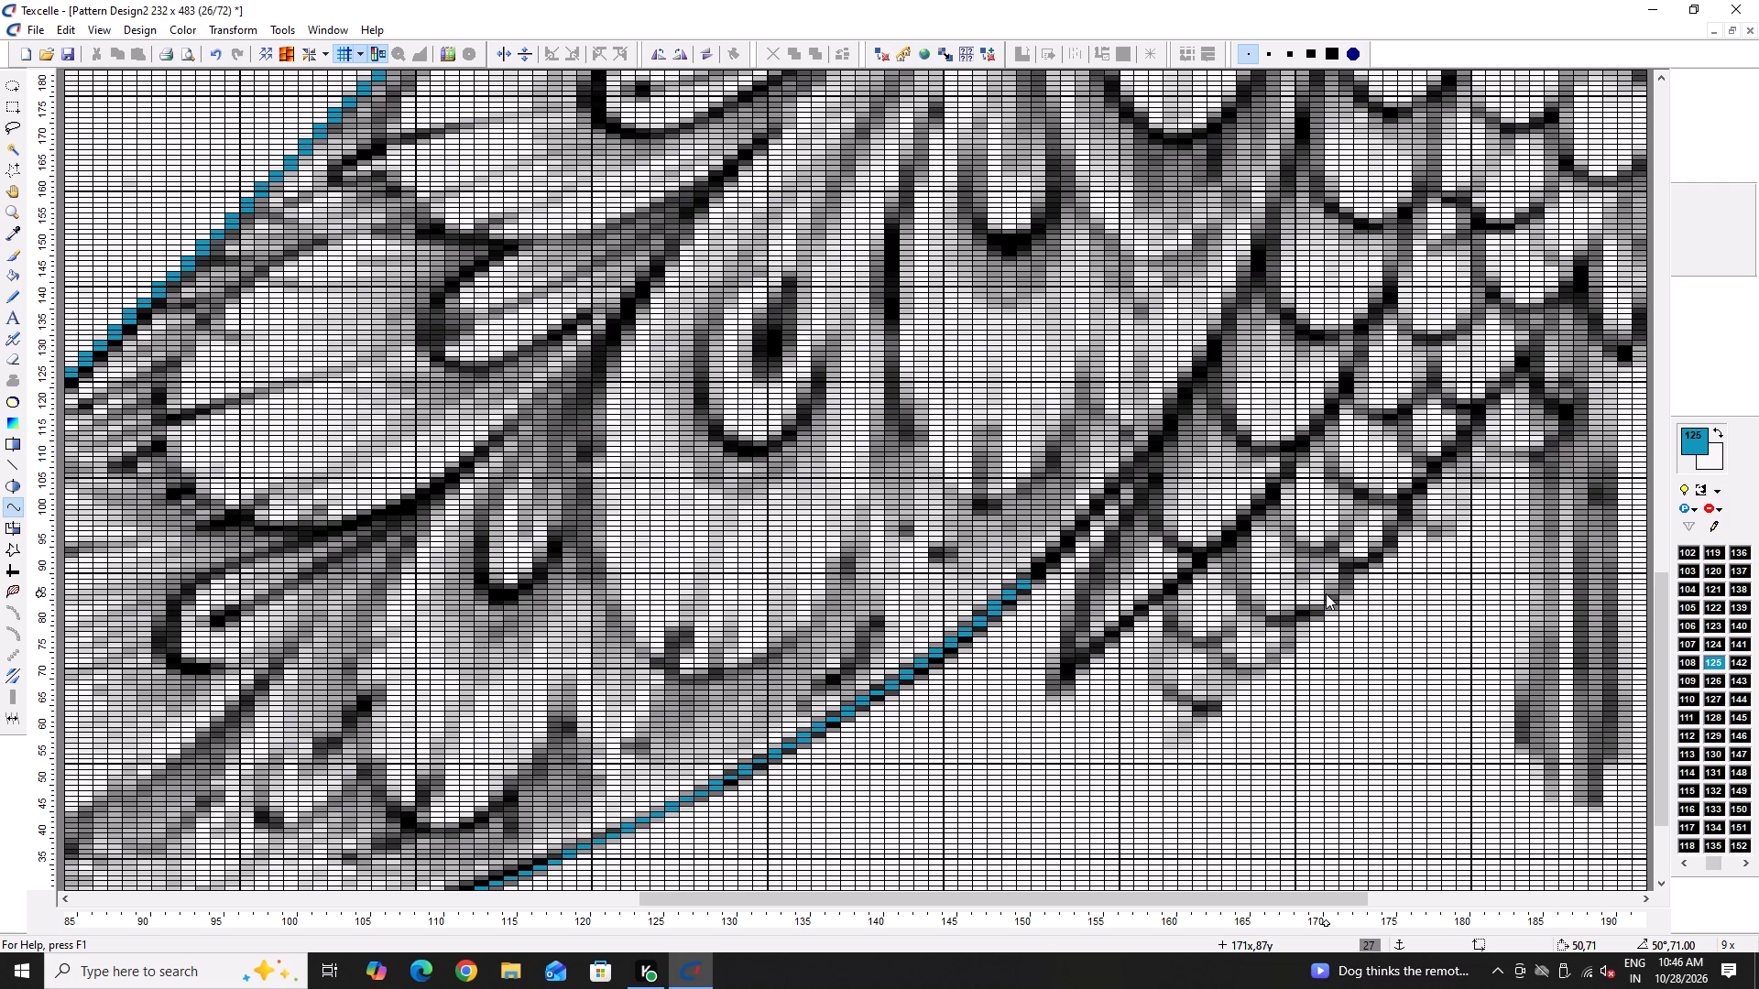
pyautogui.press('Right')
pyautogui.scroll(2, 1164, 633)
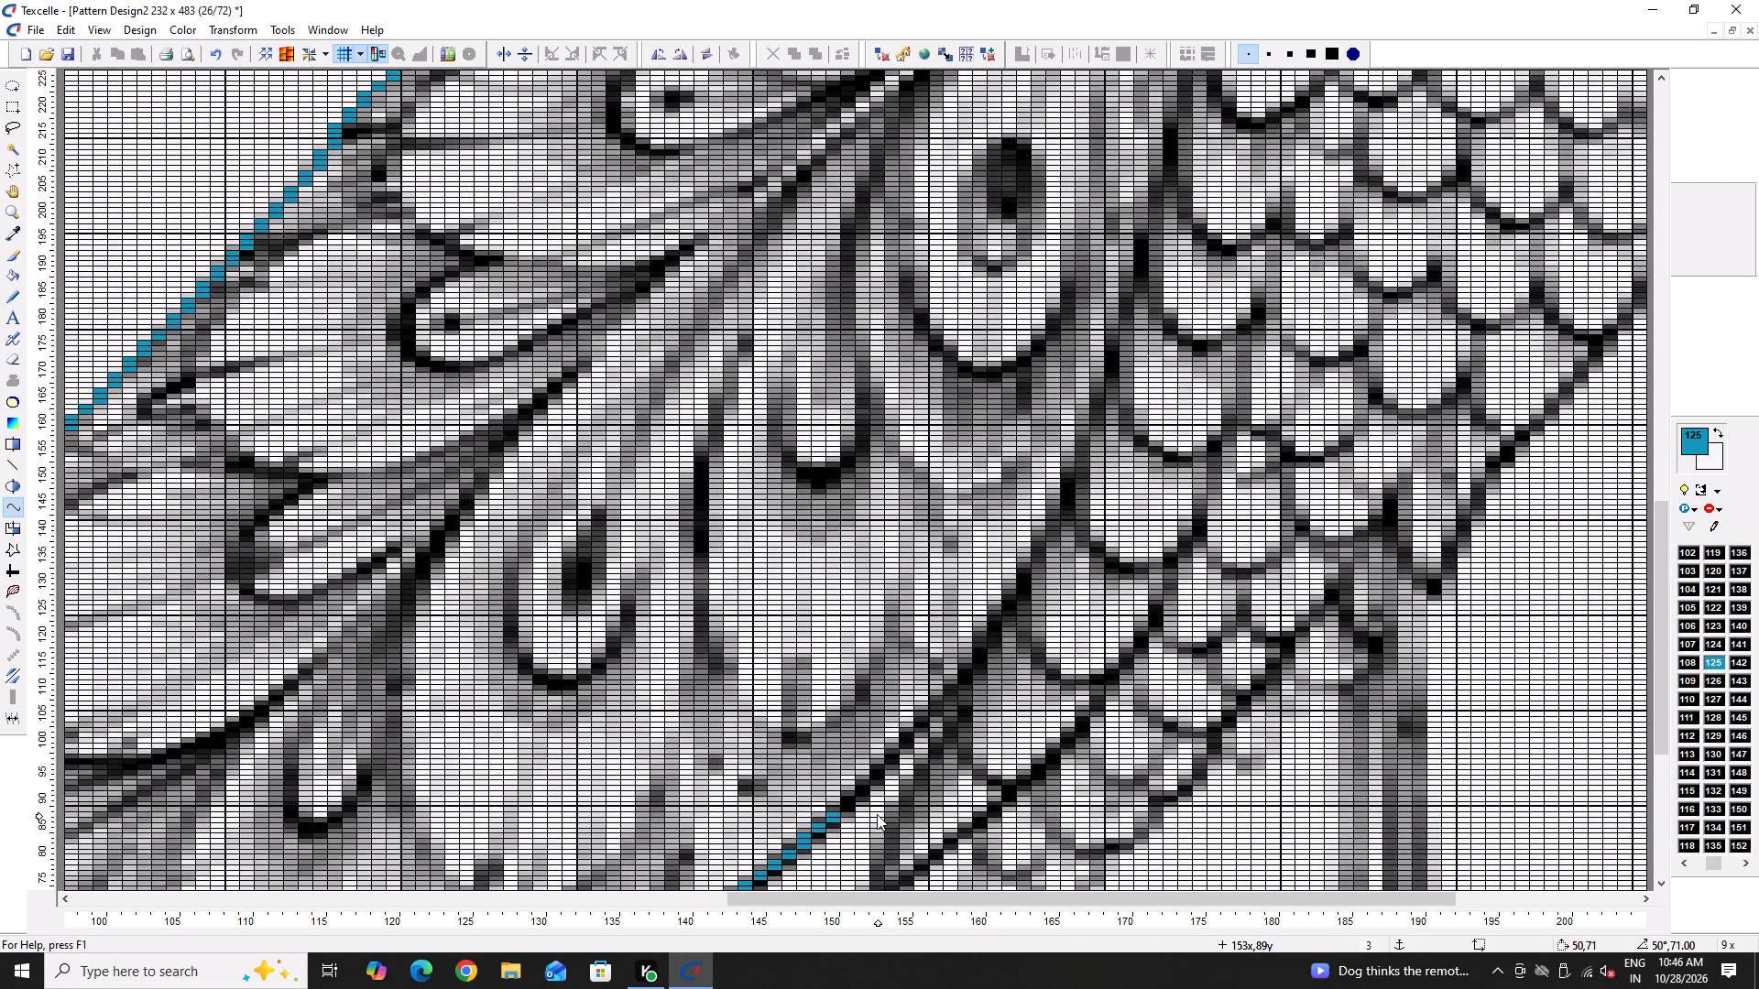
pyautogui.click(832, 815)
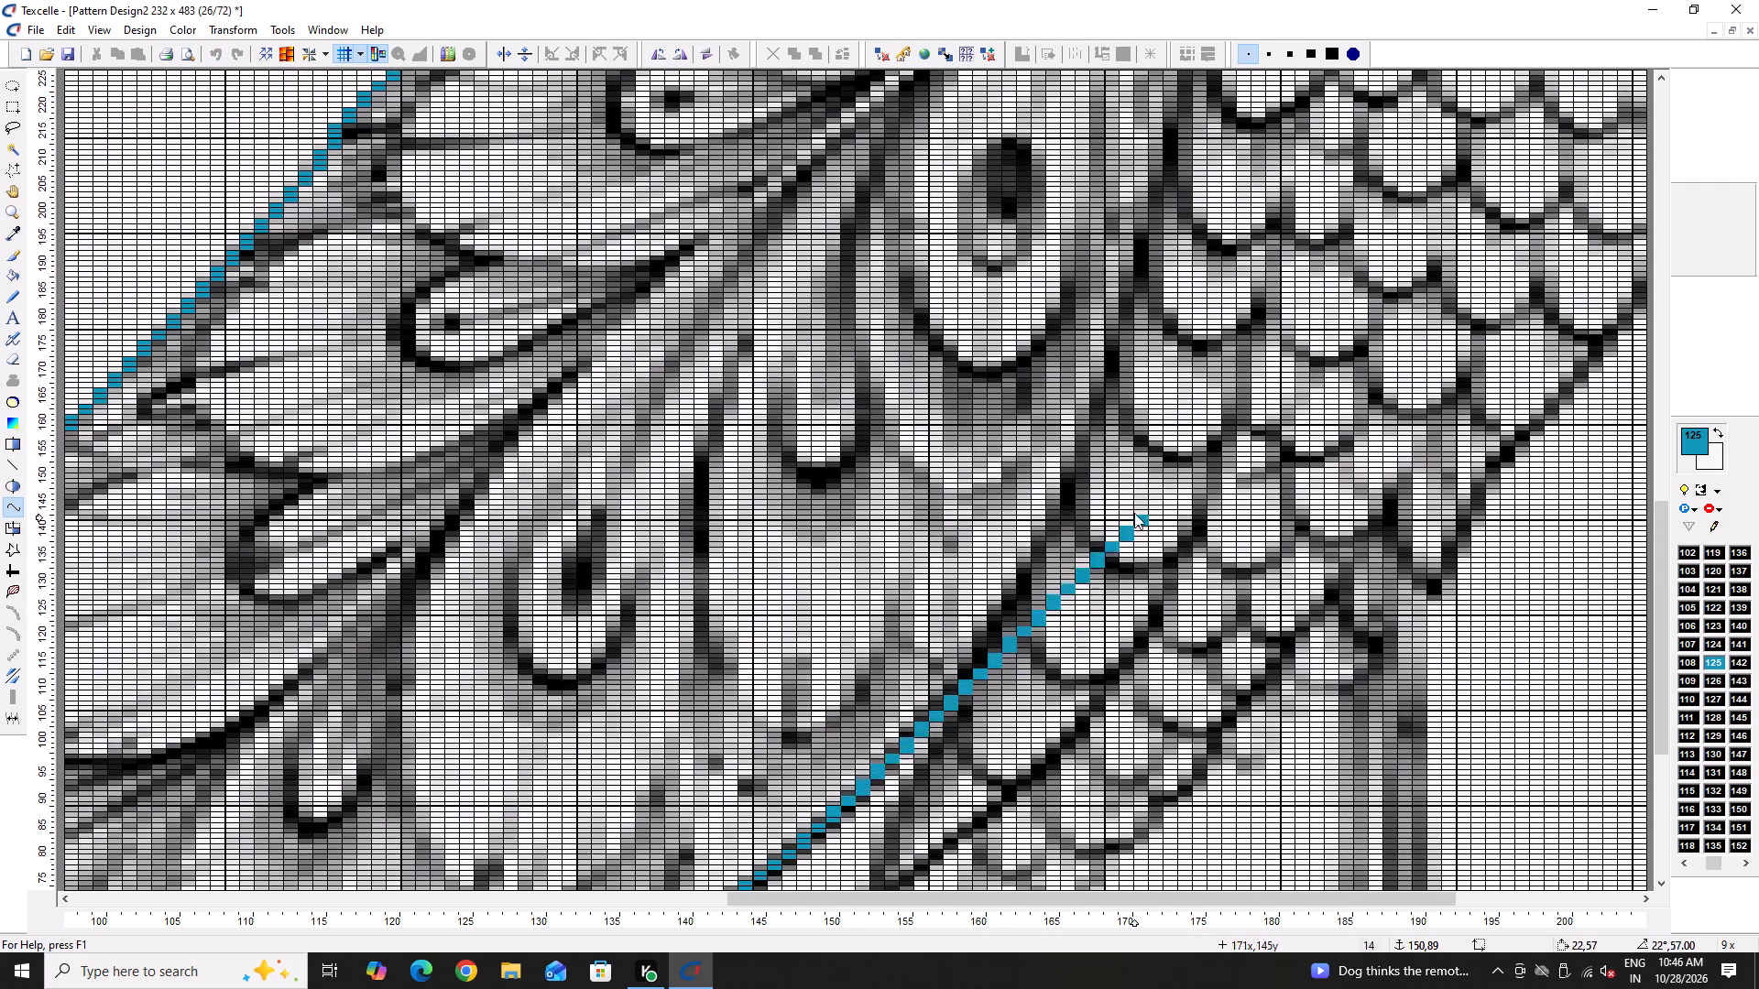
pyautogui.click(1100, 322)
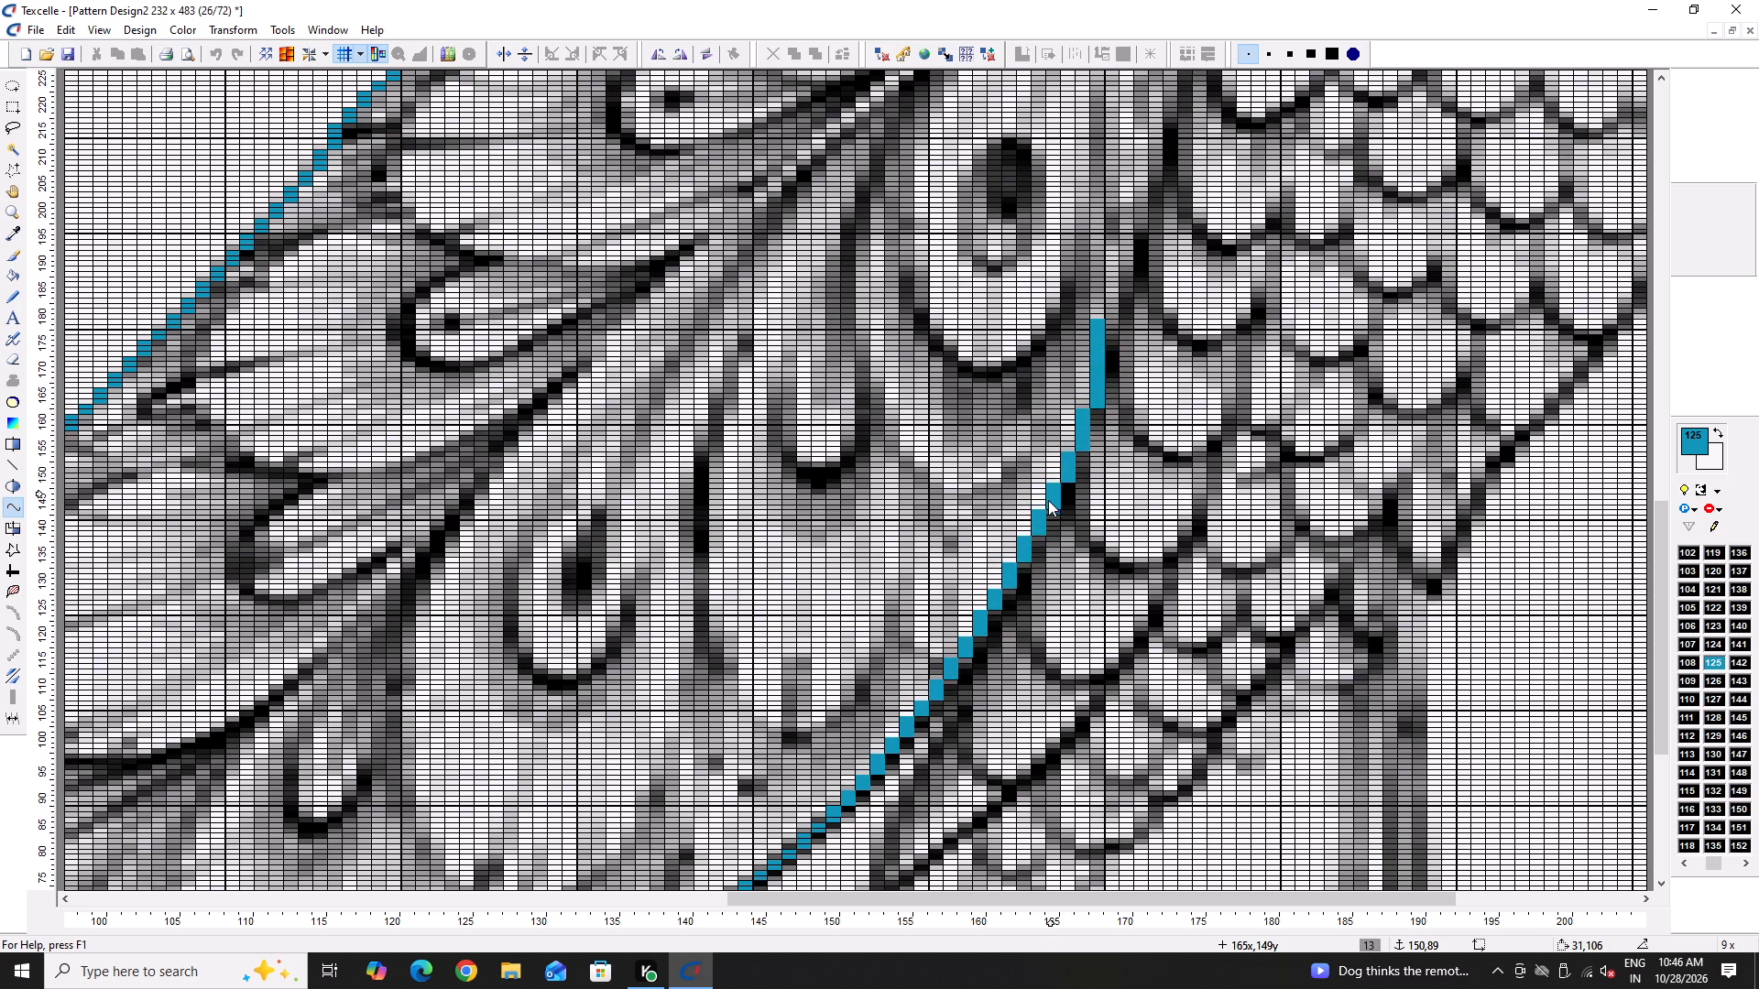
pyautogui.doubleClick(1016, 592)
# Turn on the repeat display of the peacock design.
pyautogui.keyDown('ctrl'); pyautogui.scroll(-3, 991, 584); pyautogui.keyUp('ctrl')
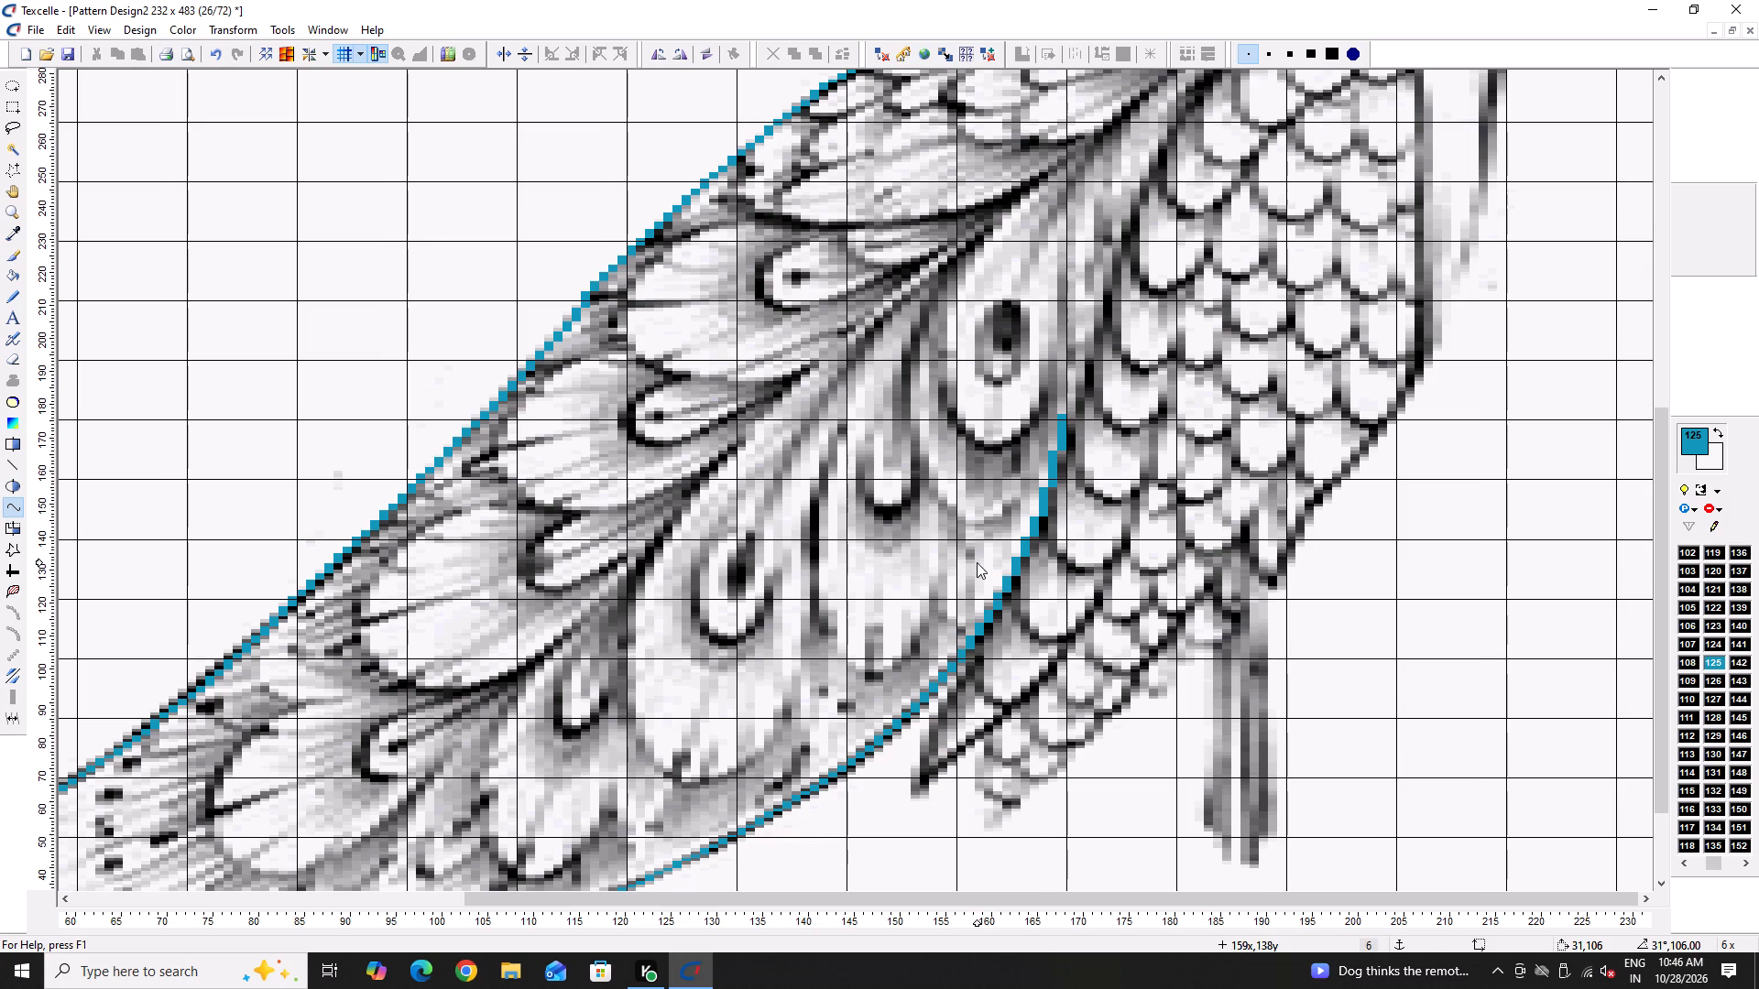
pyautogui.scroll(1, 1202, 414)
pyautogui.press('Right')
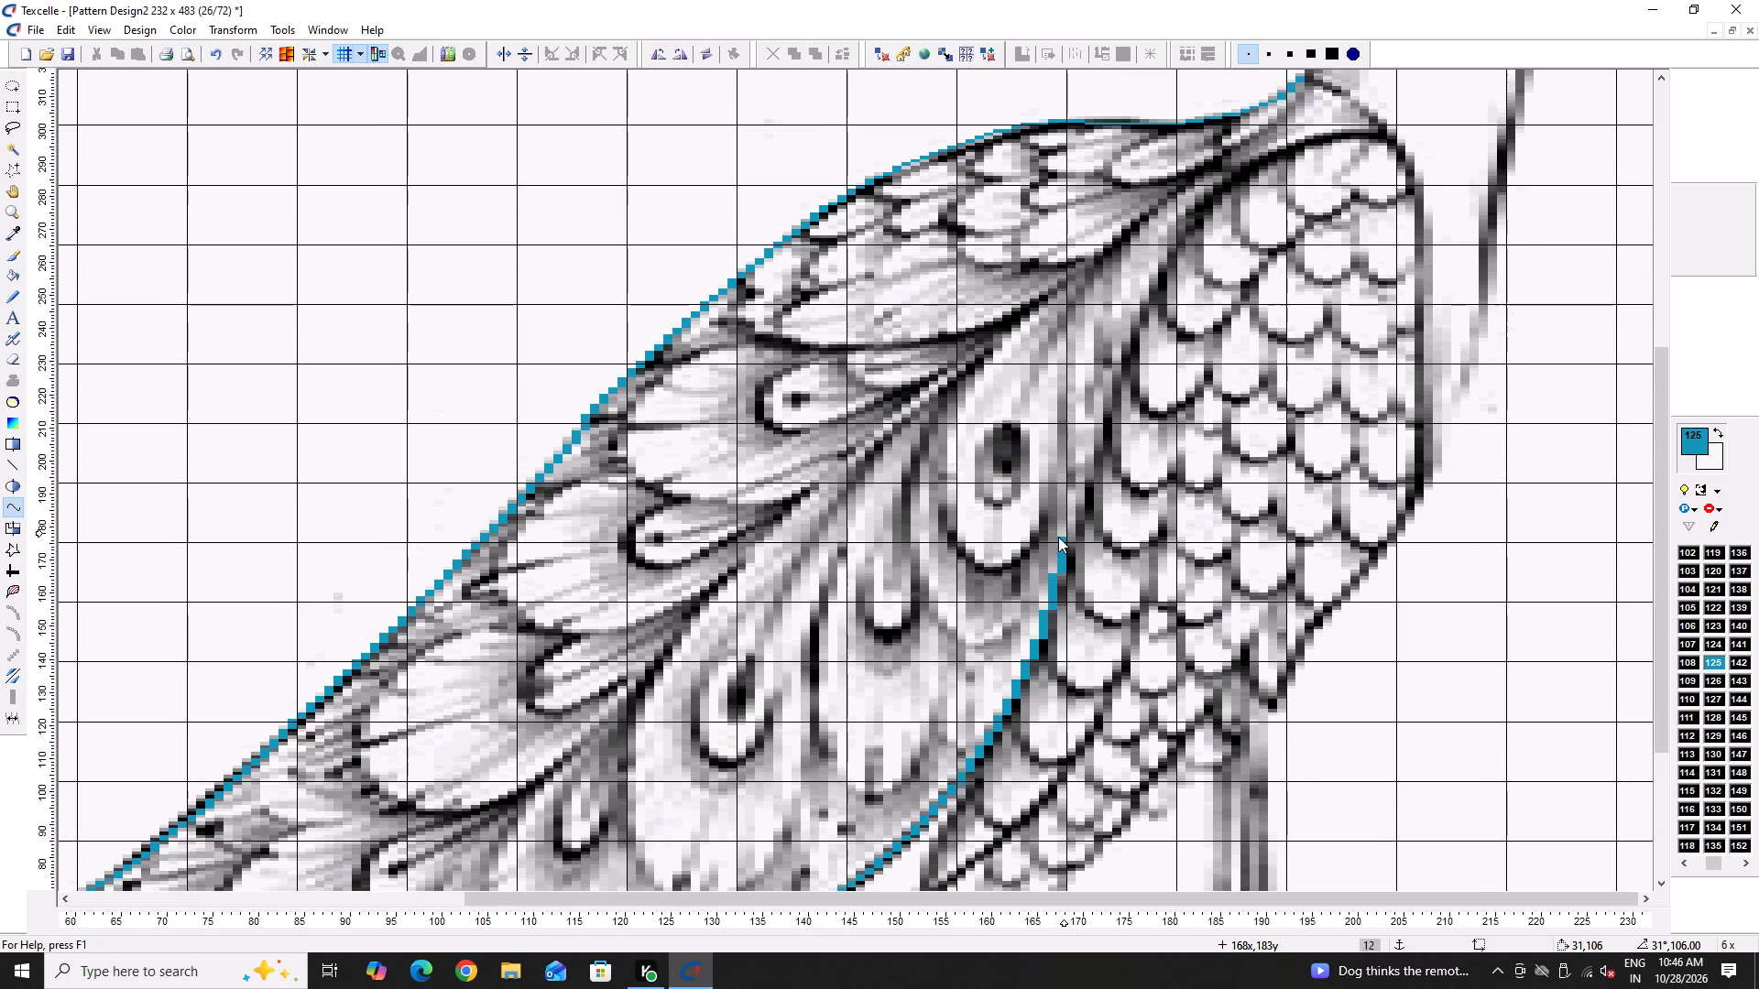
pyautogui.scroll(1, 1055, 584)
pyautogui.press('Right')
pyautogui.press('Right')
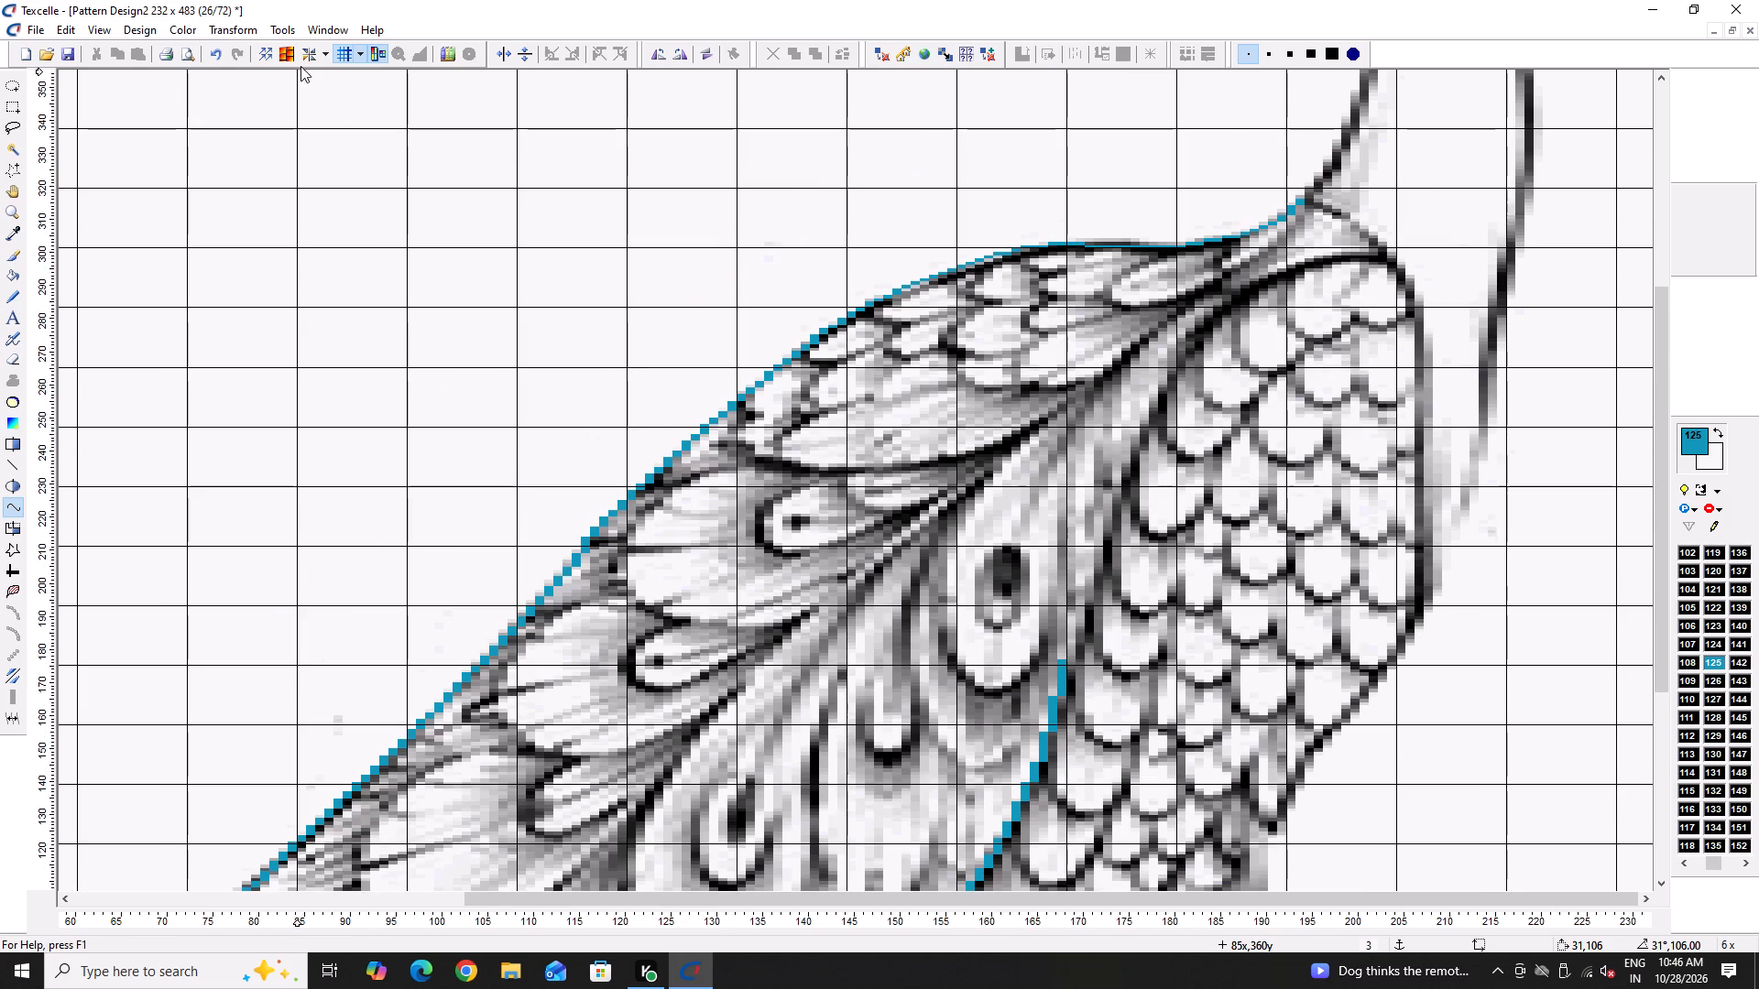
pyautogui.click(268, 60)
pyautogui.click(900, 538)
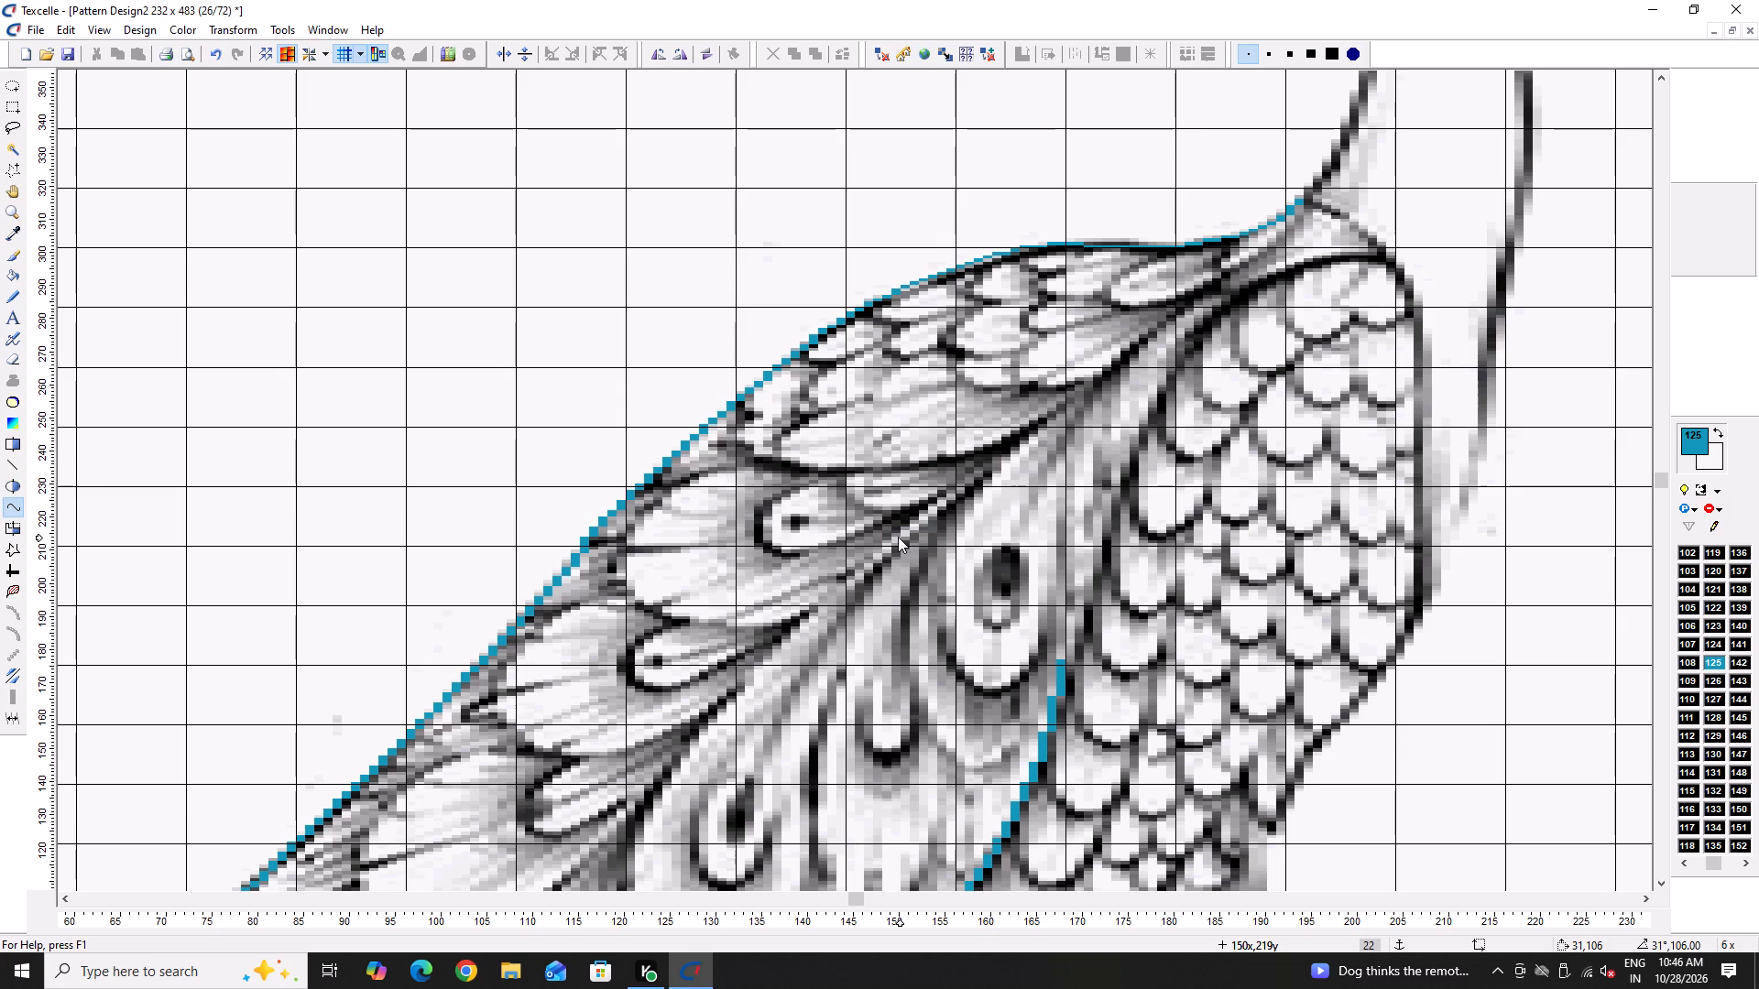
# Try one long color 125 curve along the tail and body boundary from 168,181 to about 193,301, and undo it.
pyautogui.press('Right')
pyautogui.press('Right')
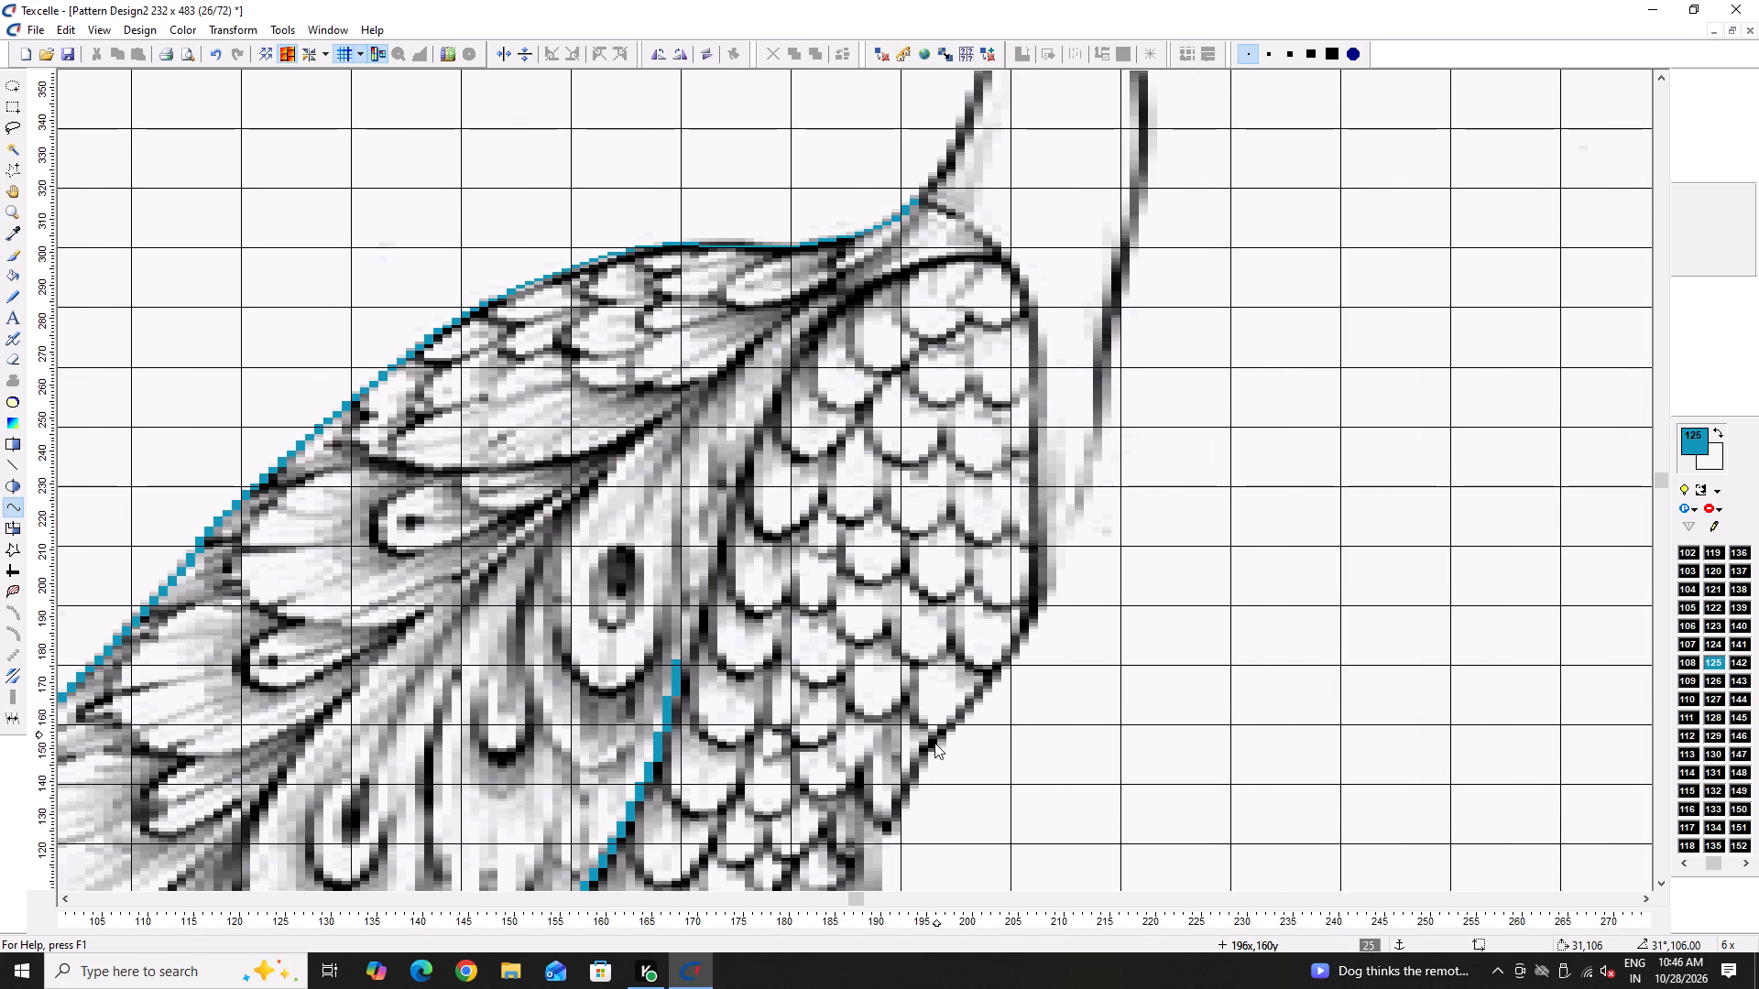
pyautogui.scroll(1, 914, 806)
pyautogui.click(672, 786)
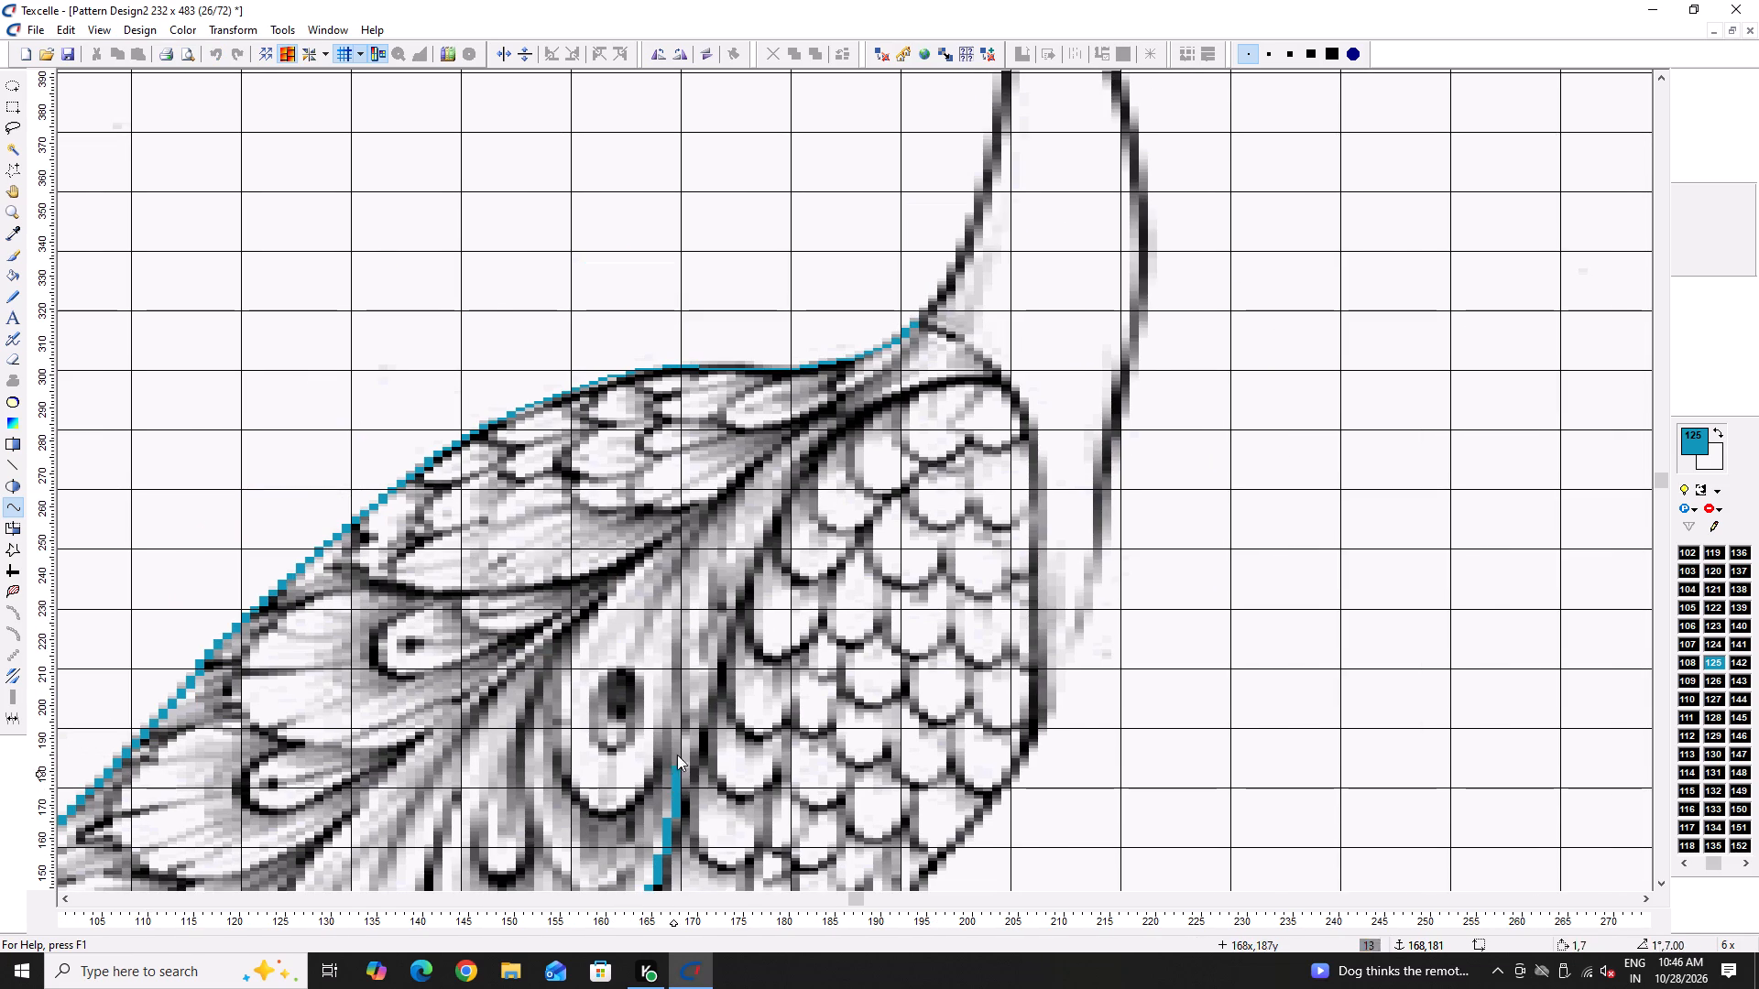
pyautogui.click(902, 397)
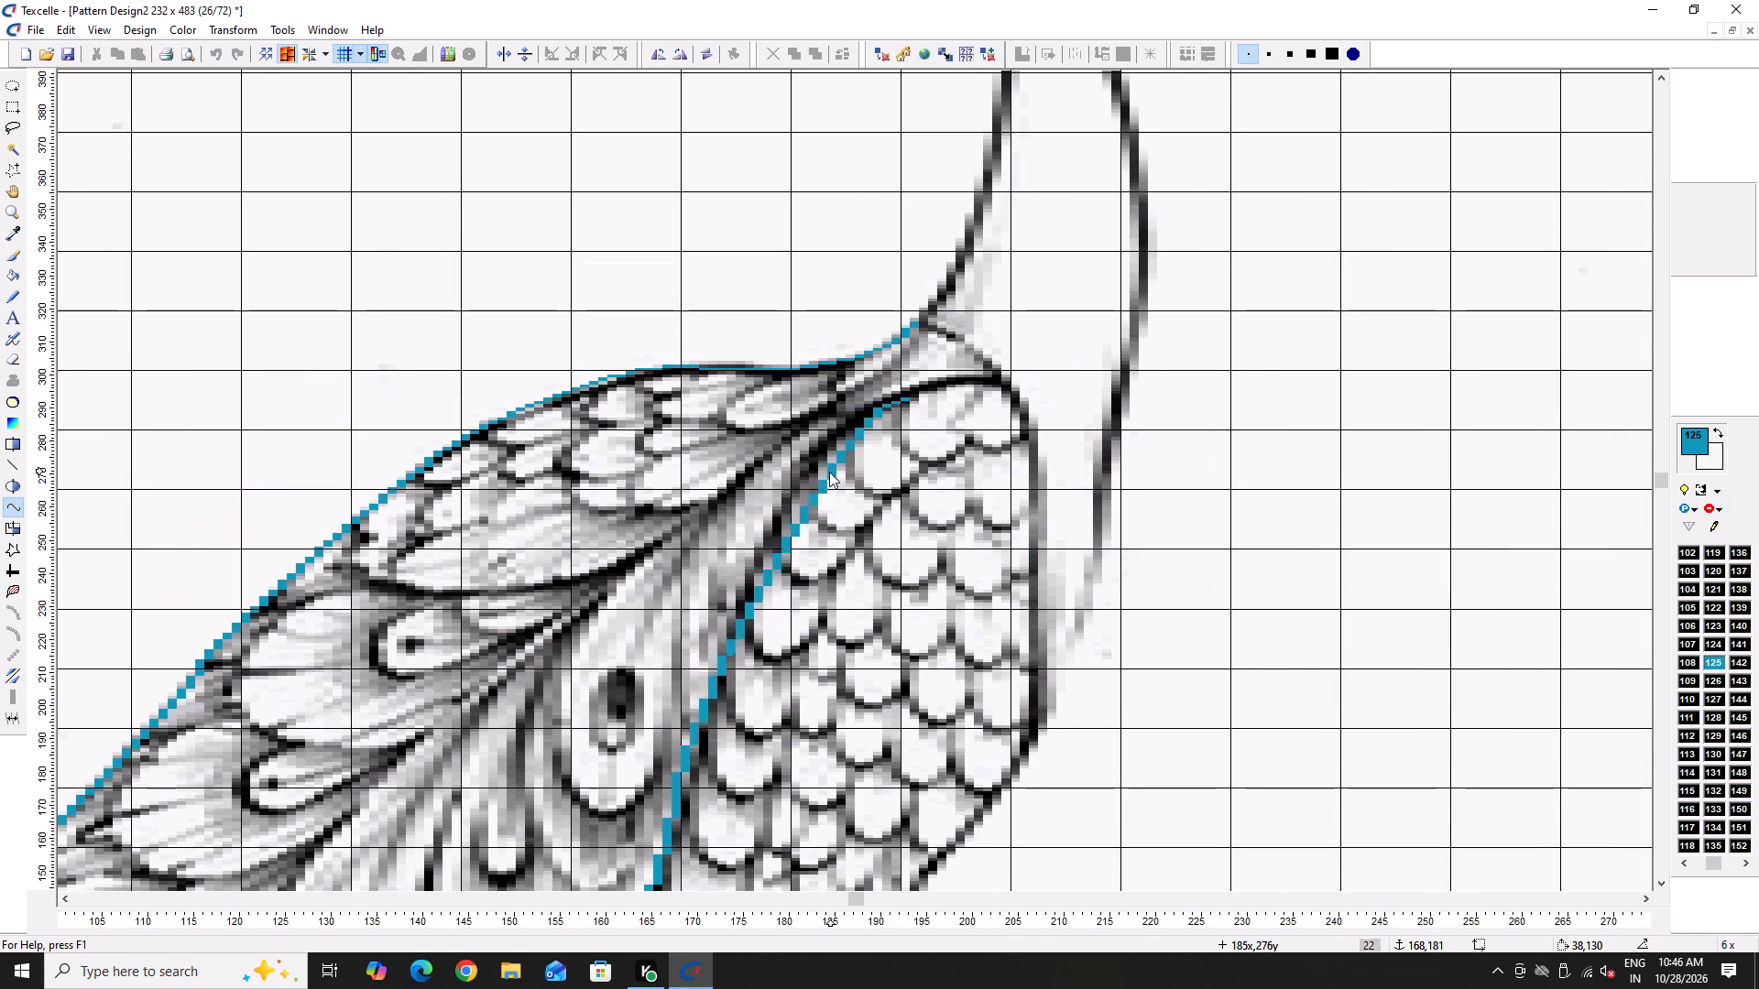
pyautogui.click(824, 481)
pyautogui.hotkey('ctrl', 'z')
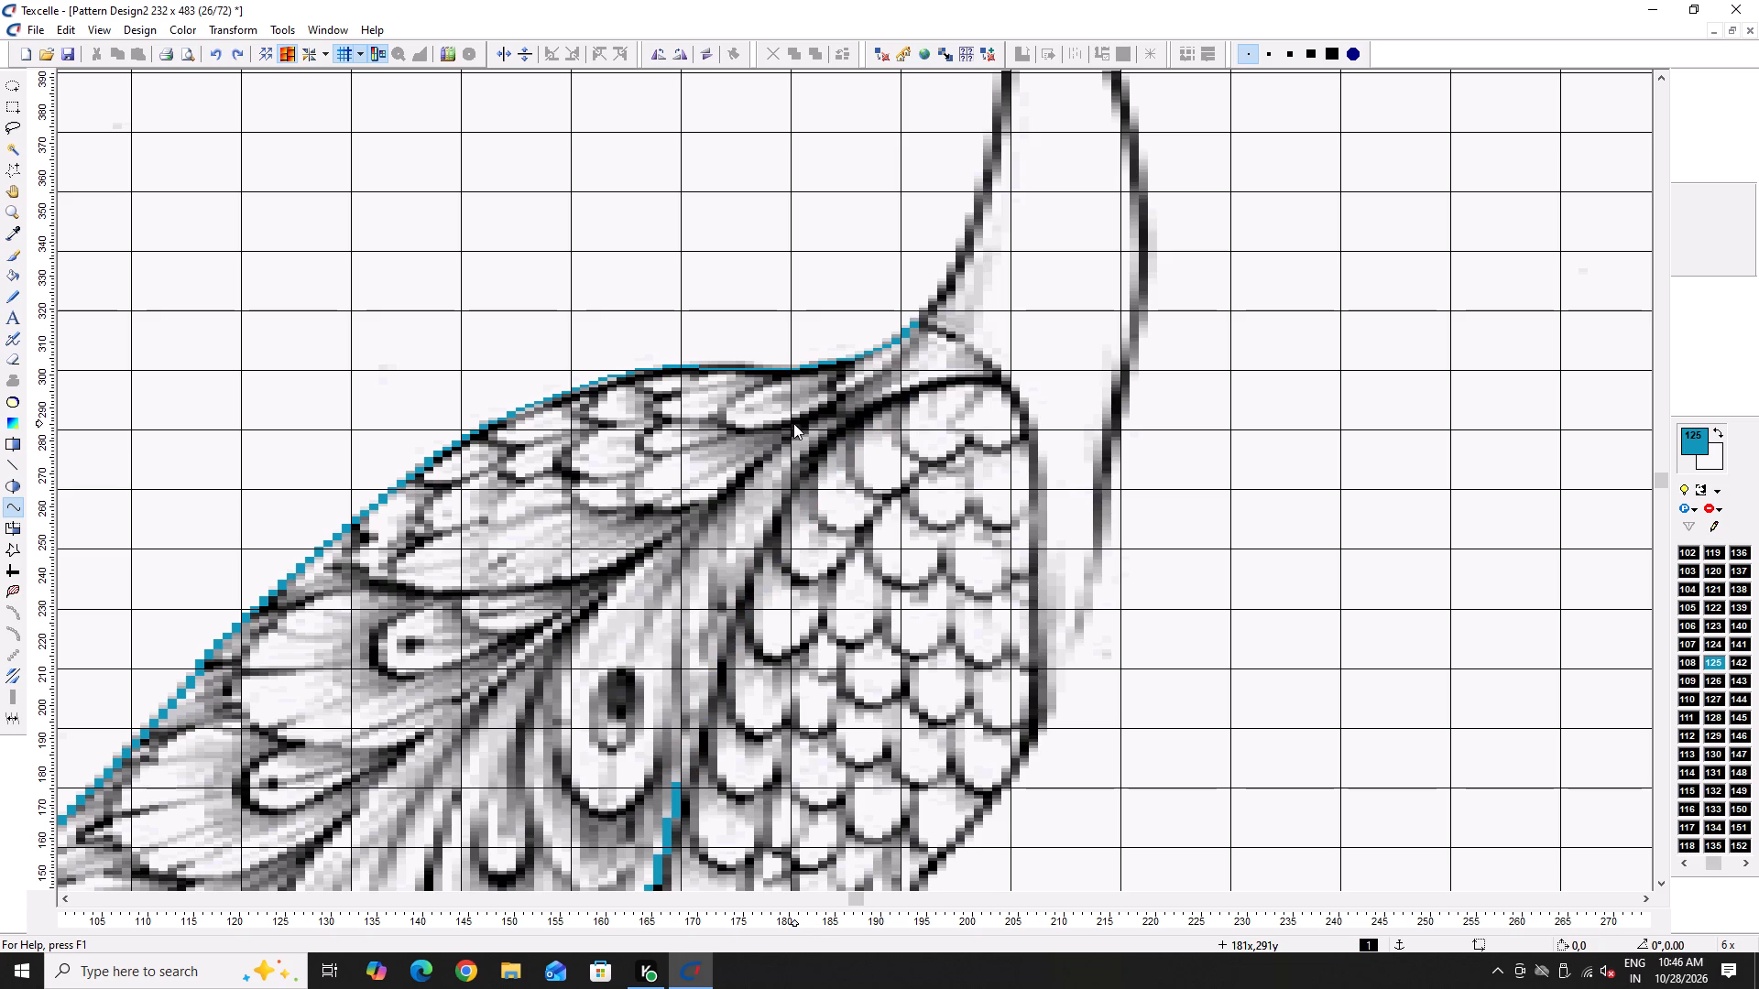
# Trace the boundary between tail and scaled body with a shorter color 125 curve from 168,181 to about 179,266.
pyautogui.scroll(-1, 777, 593)
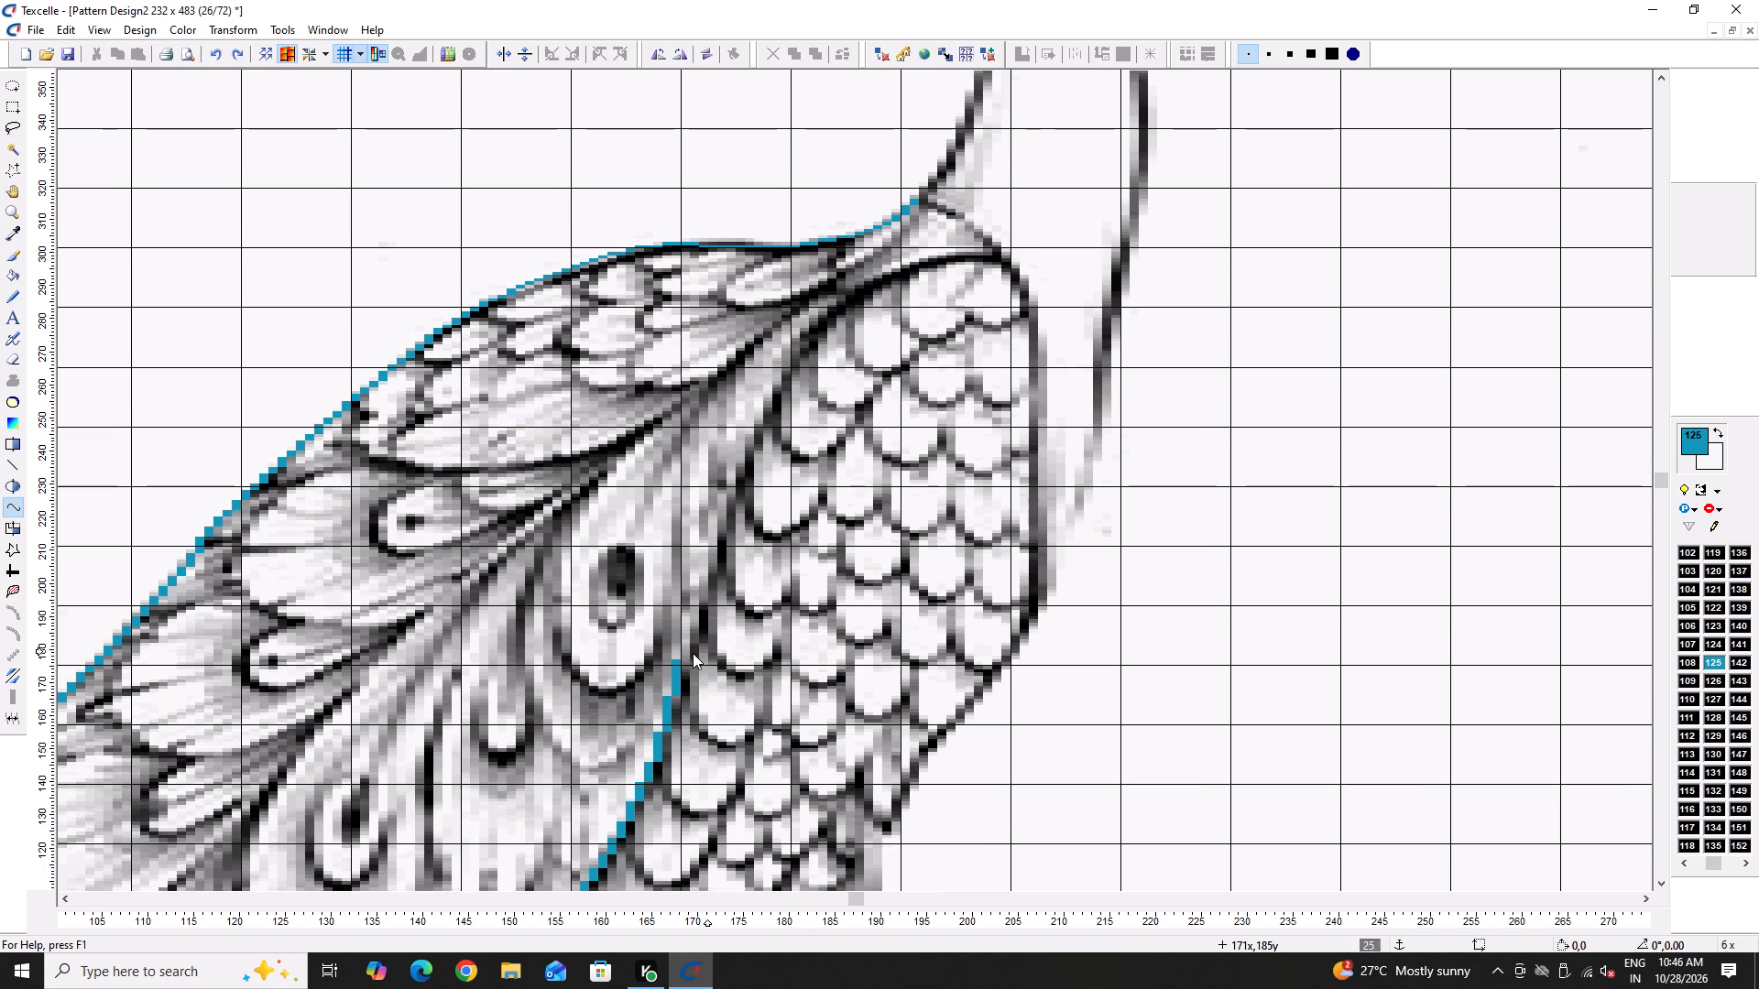
pyautogui.click(676, 665)
pyautogui.click(778, 381)
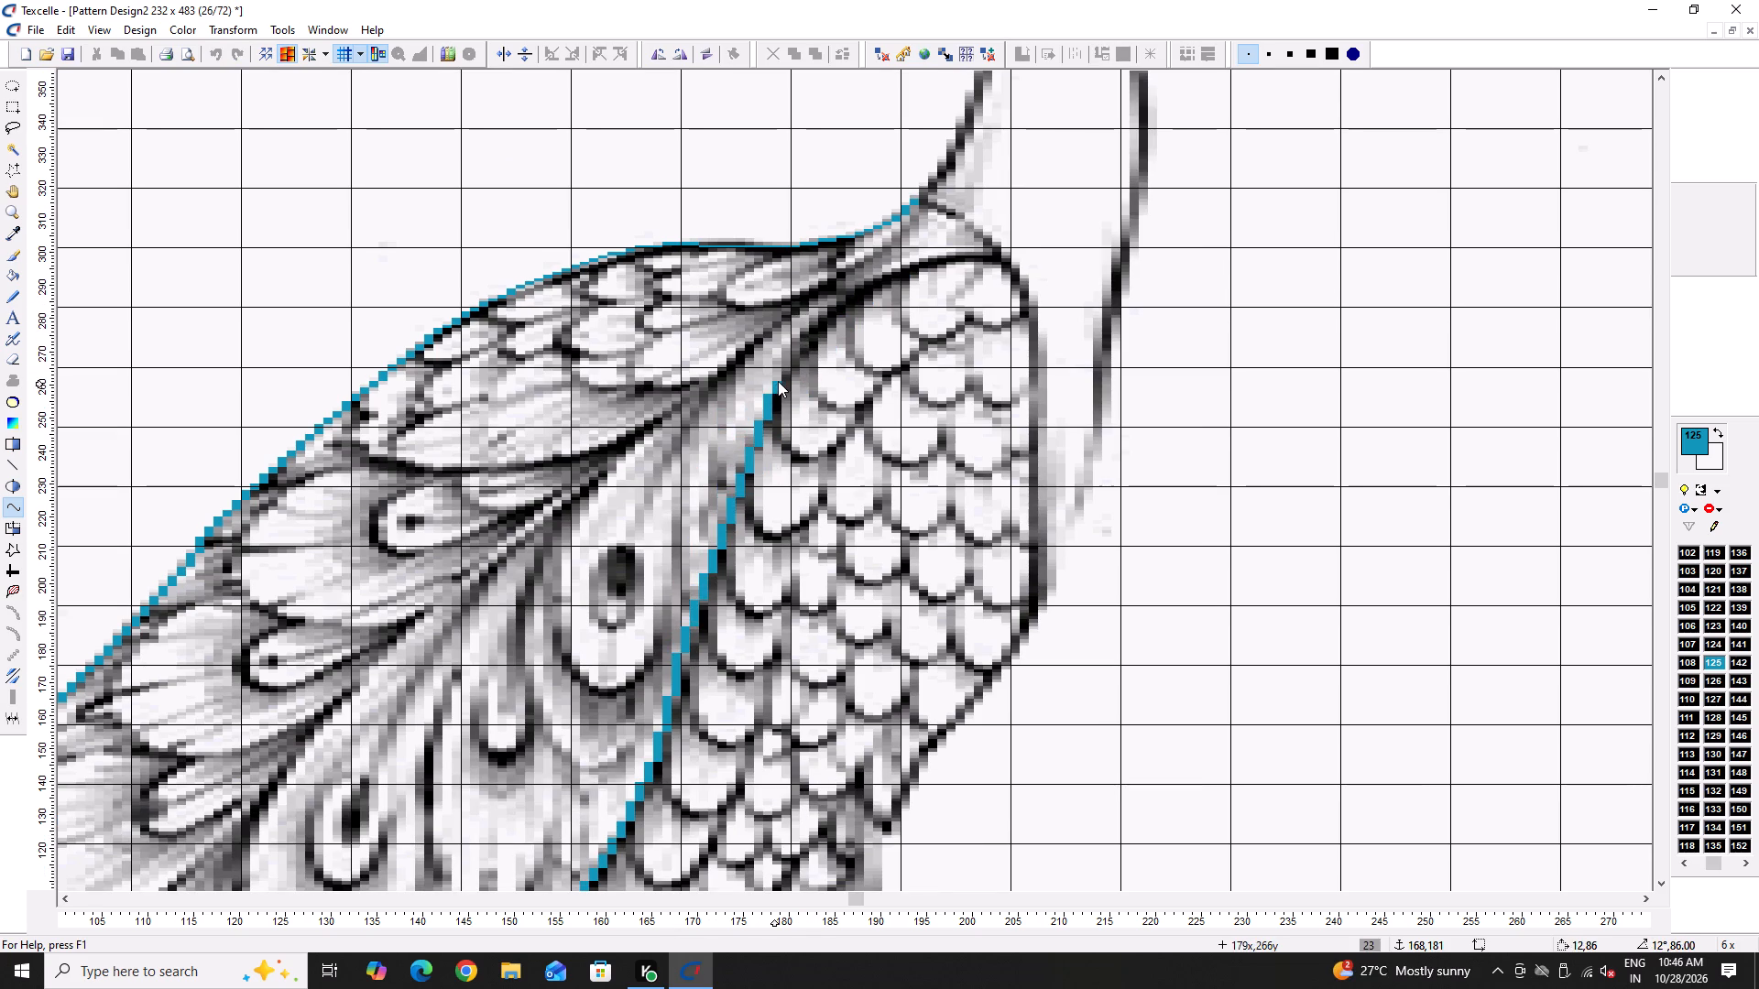
pyautogui.click(751, 449)
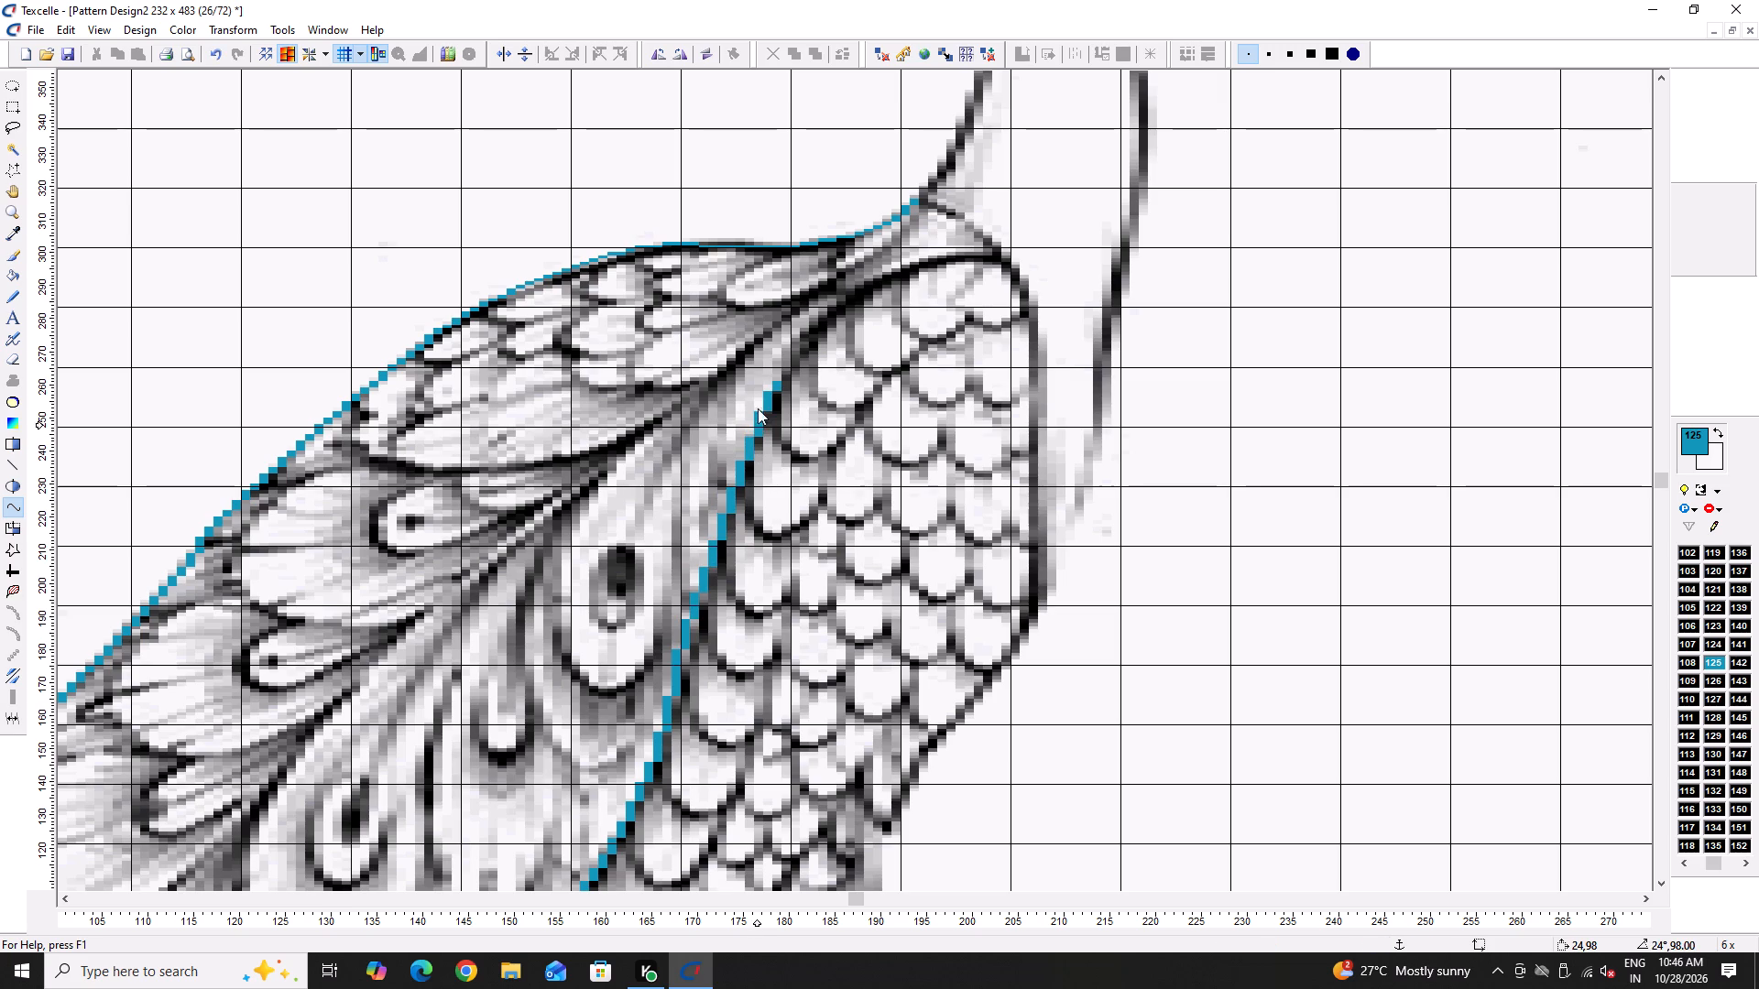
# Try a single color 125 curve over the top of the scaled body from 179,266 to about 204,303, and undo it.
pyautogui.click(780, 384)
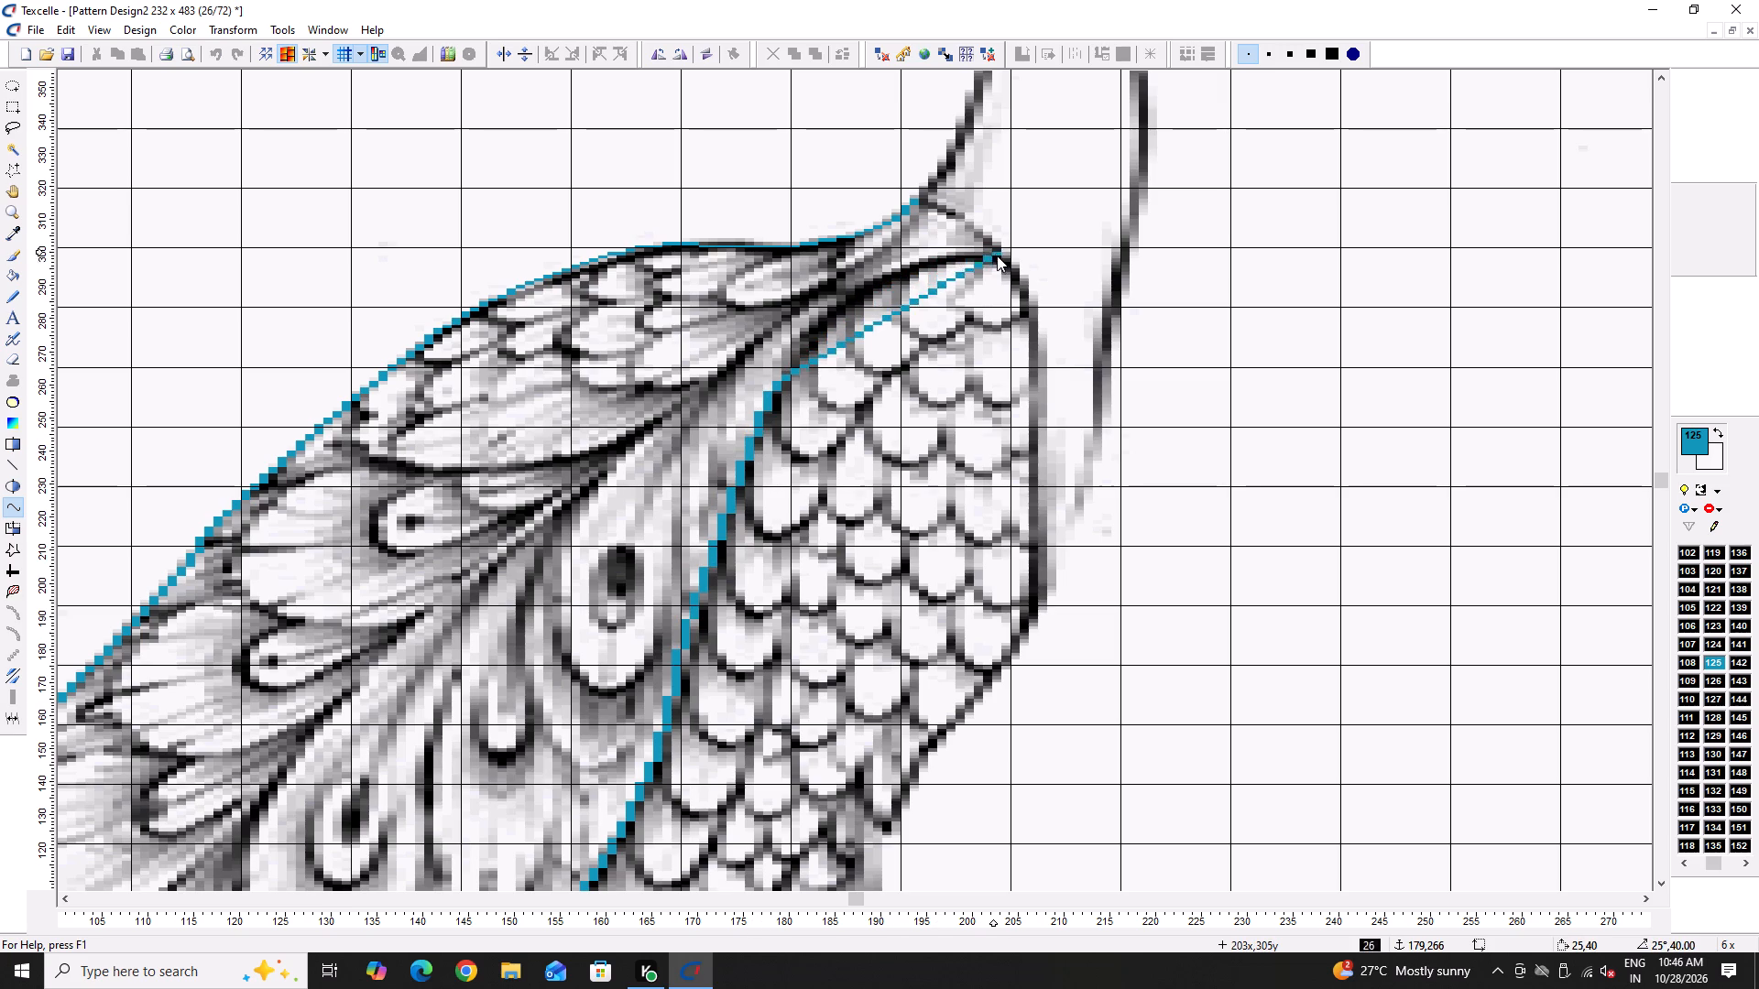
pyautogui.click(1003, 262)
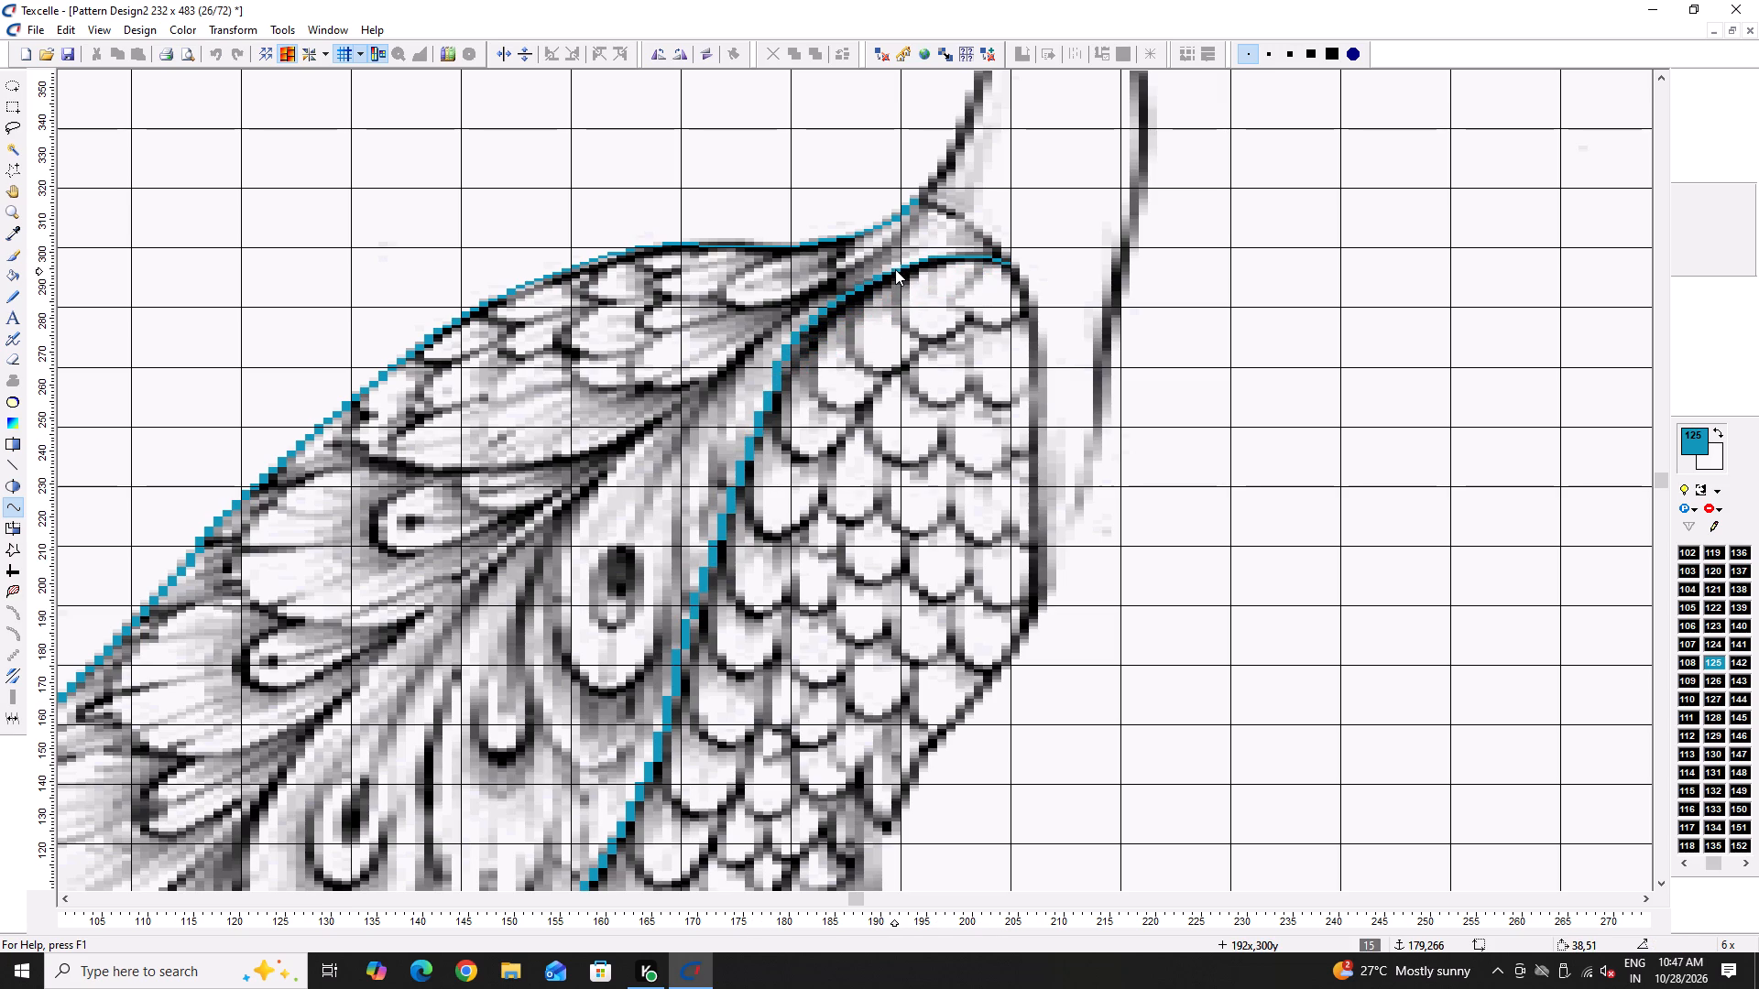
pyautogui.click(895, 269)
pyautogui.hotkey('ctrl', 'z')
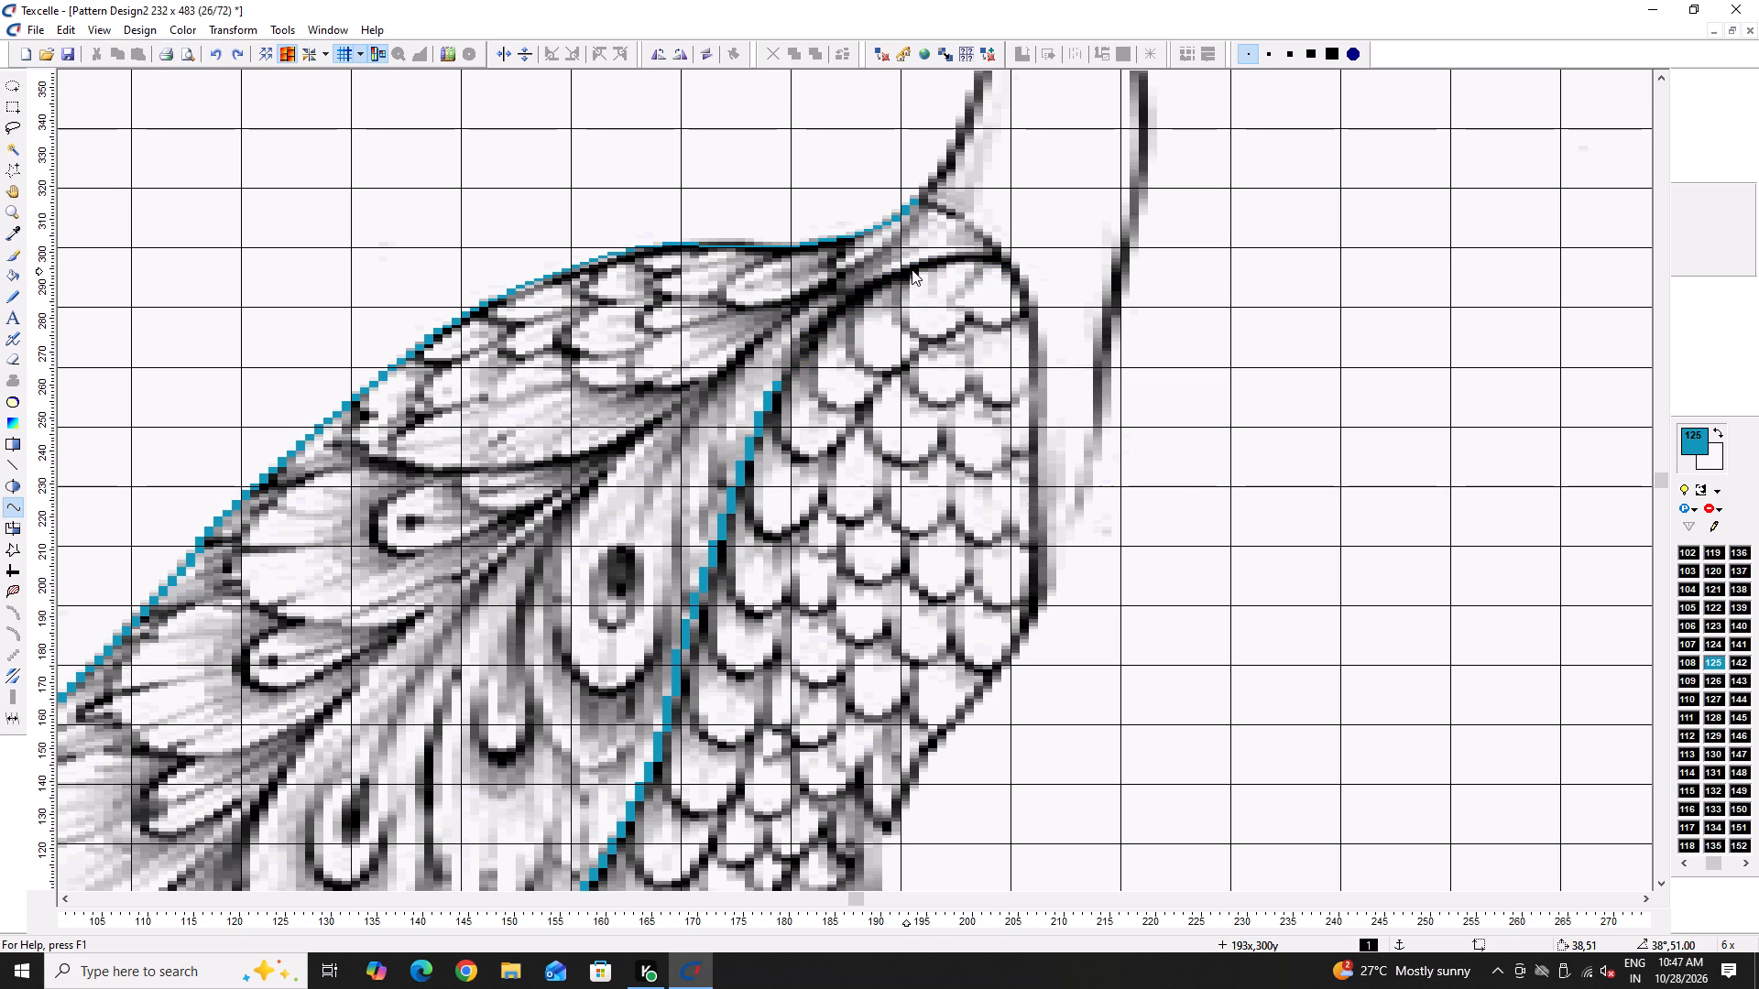
# Trace the upper edge of the scaled body with an upward-bowed curve in color 125 from 179,266 to about 196,303.
pyautogui.keyDown('ctrl'); pyautogui.scroll(2, 1013, 299); pyautogui.keyUp('ctrl')
pyautogui.scroll(2, 847, 522)
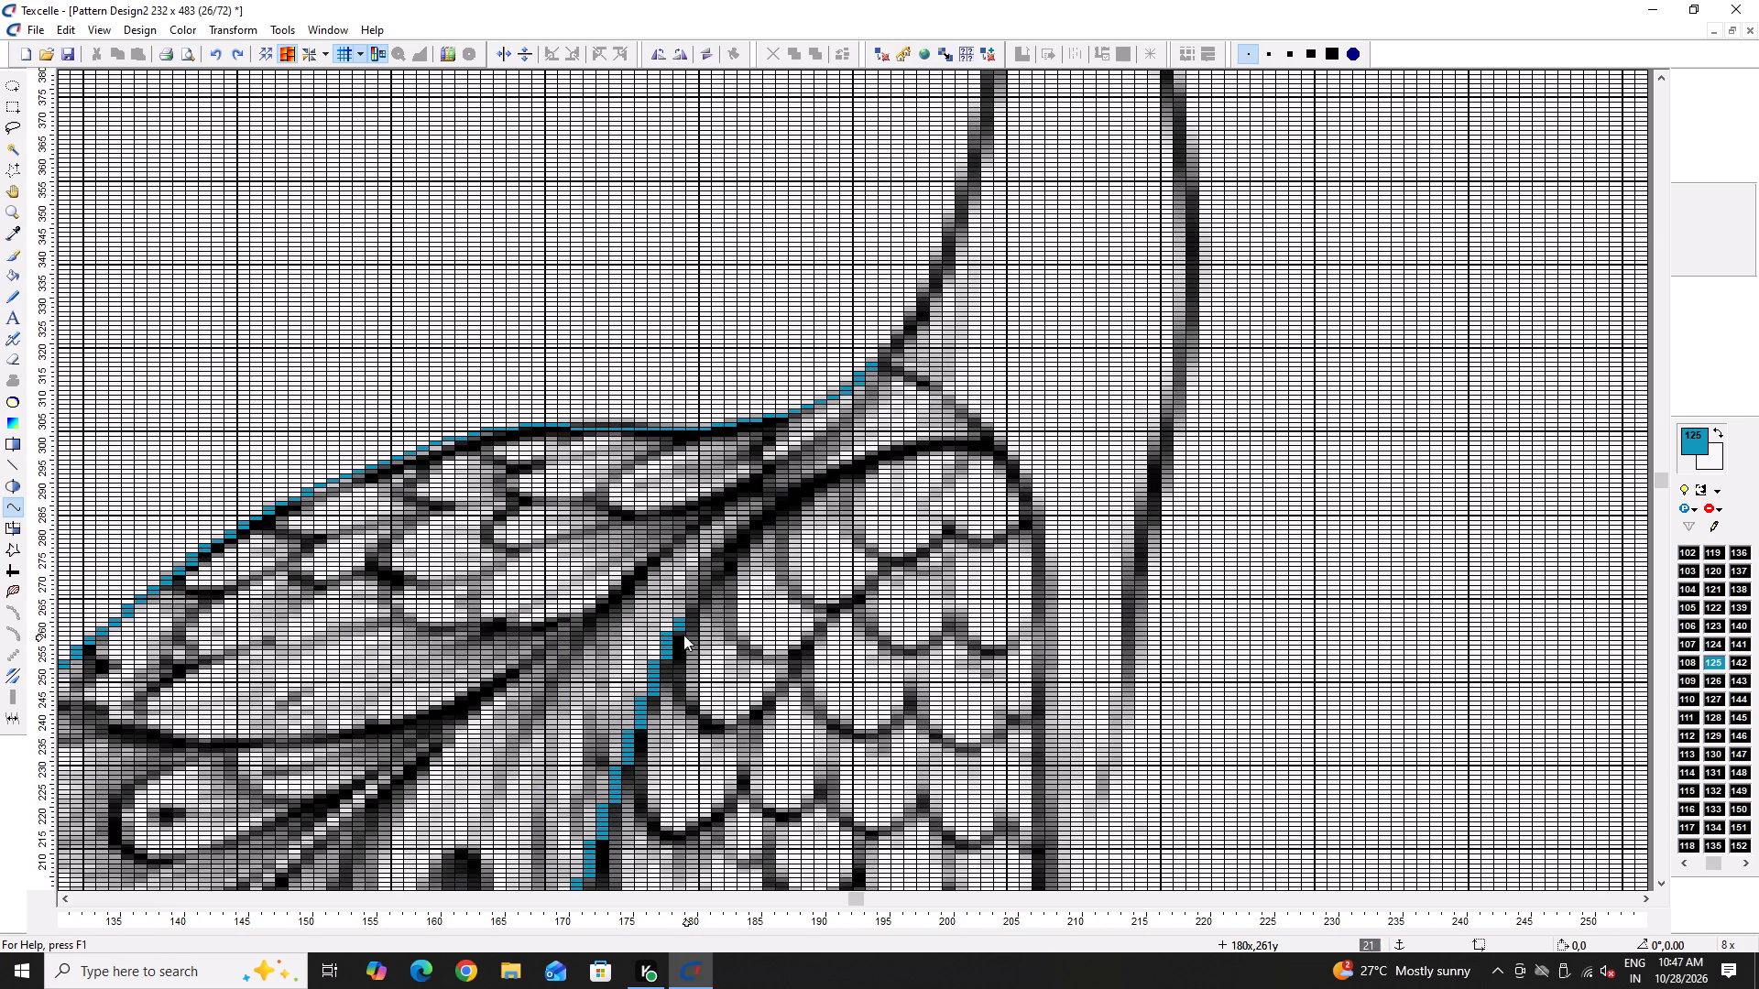
pyautogui.click(676, 620)
pyautogui.click(903, 450)
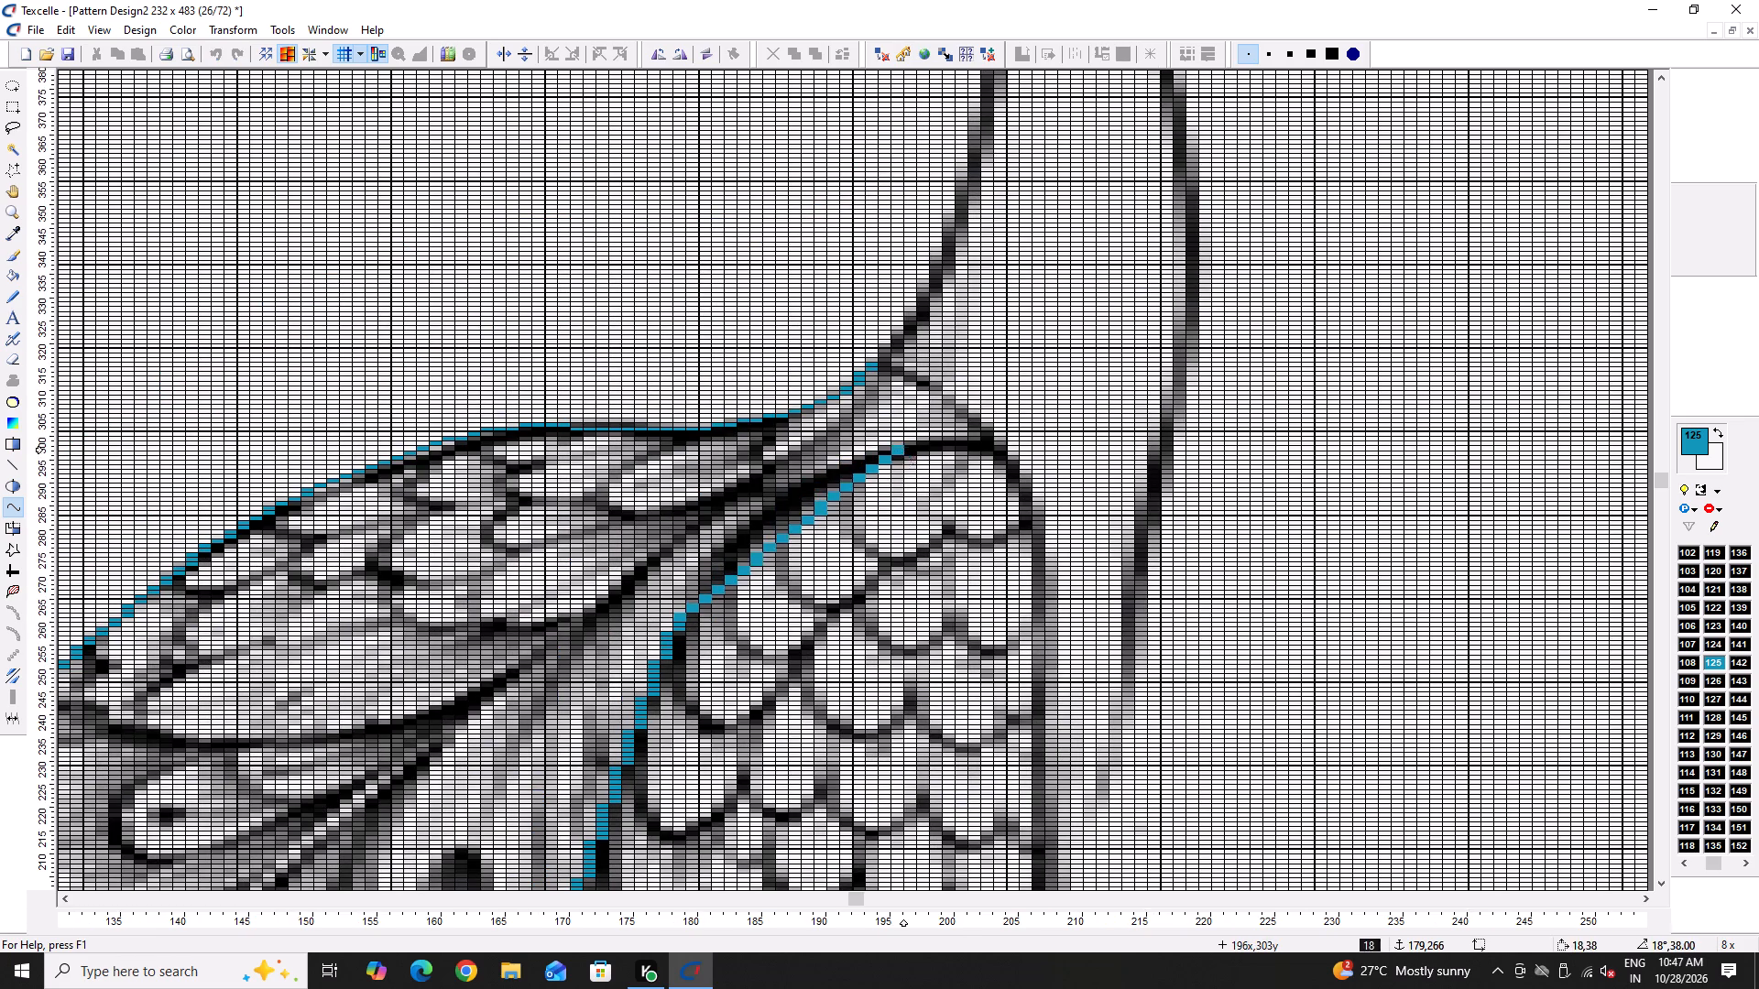
pyautogui.click(792, 489)
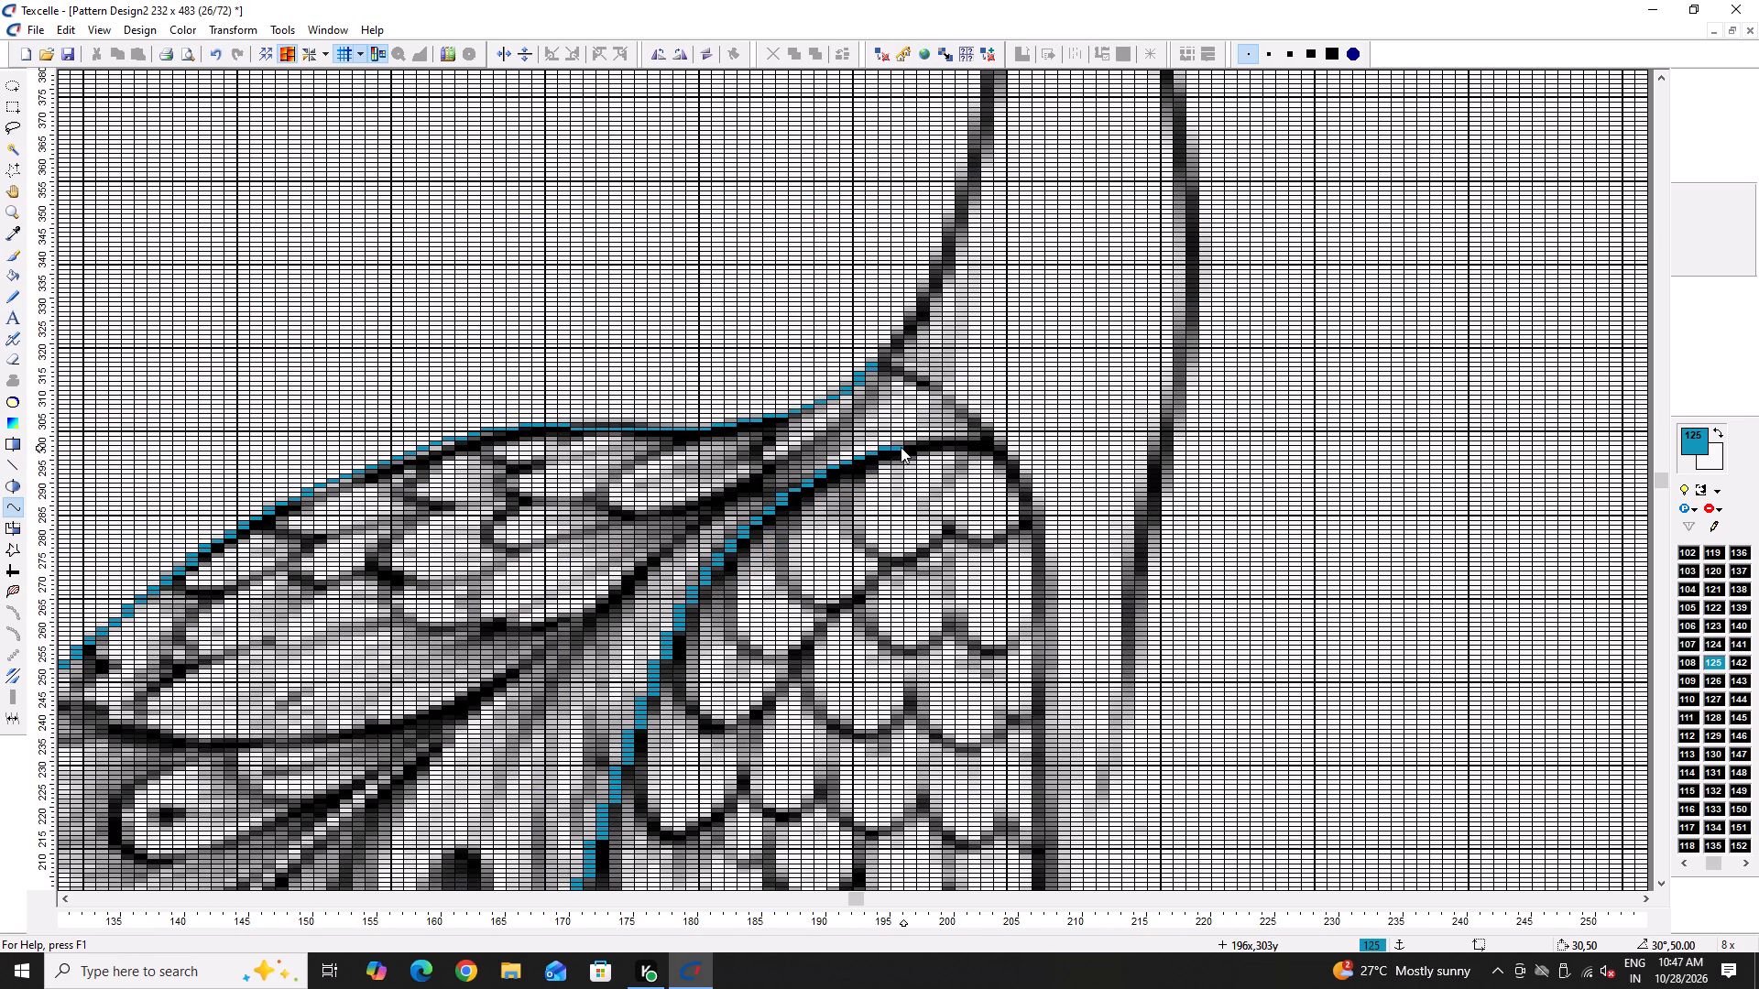
# Round the top corner of the scaled body with a color 125 curve from 196,303 to about 206,293.
pyautogui.click(900, 447)
pyautogui.doubleClick(1022, 491)
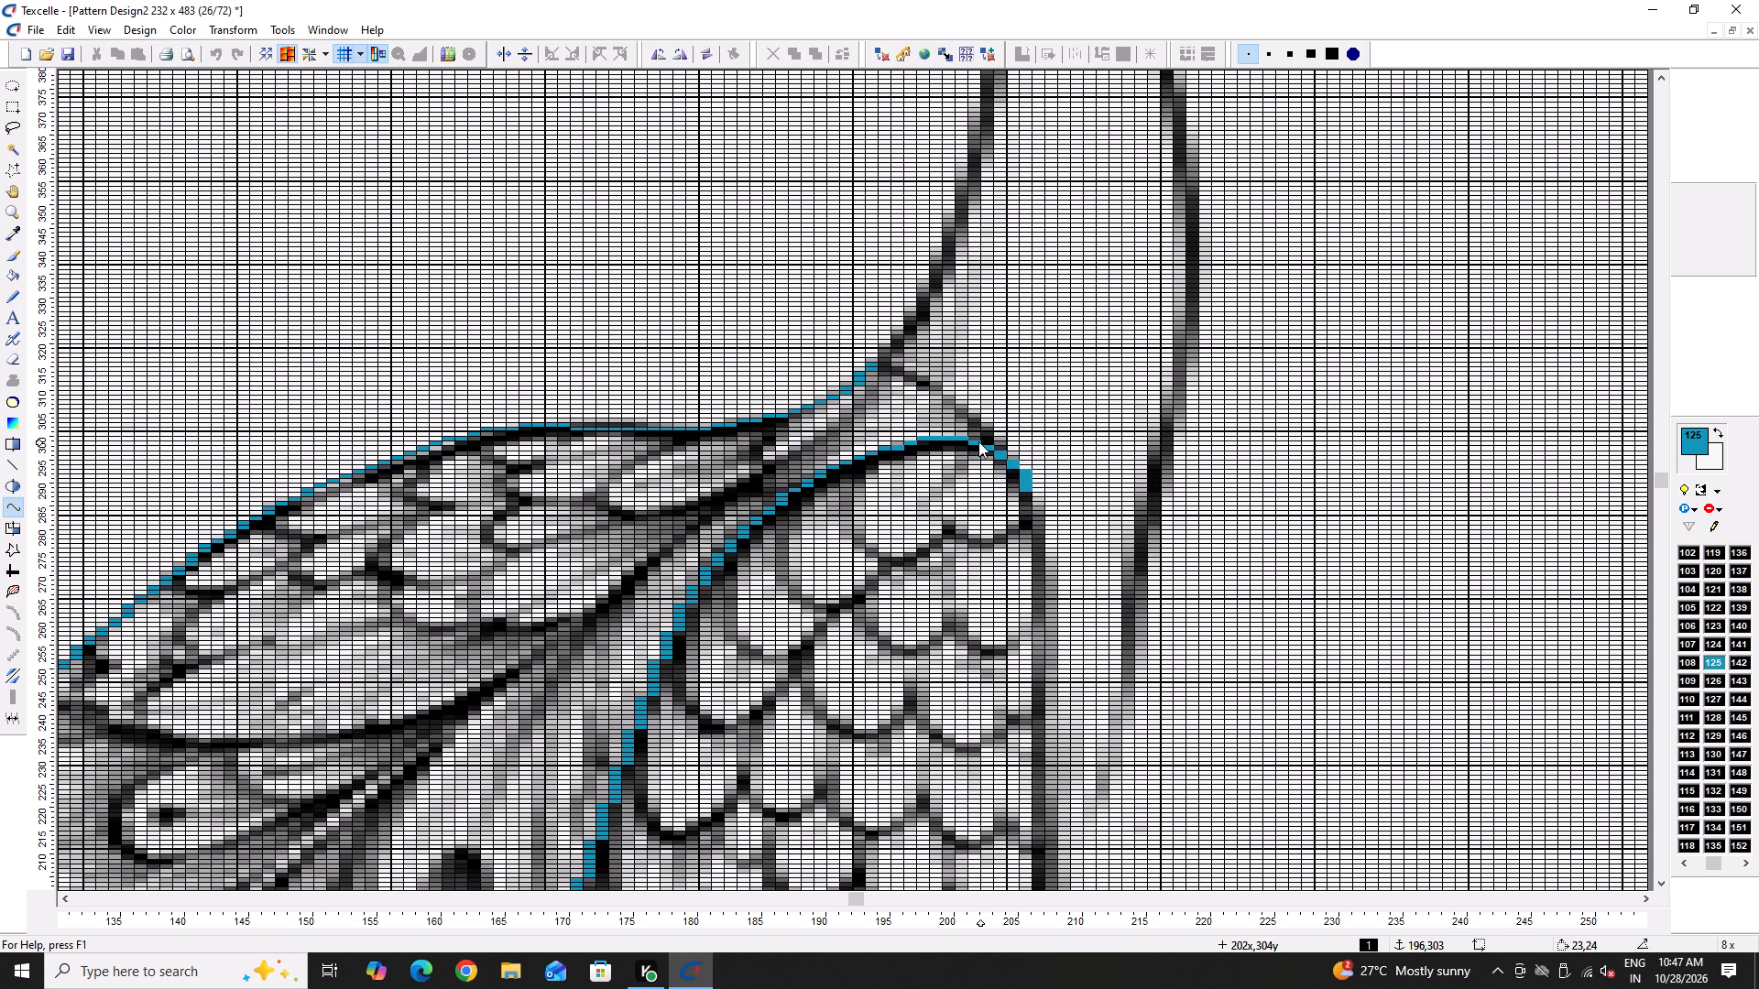
pyautogui.click(978, 440)
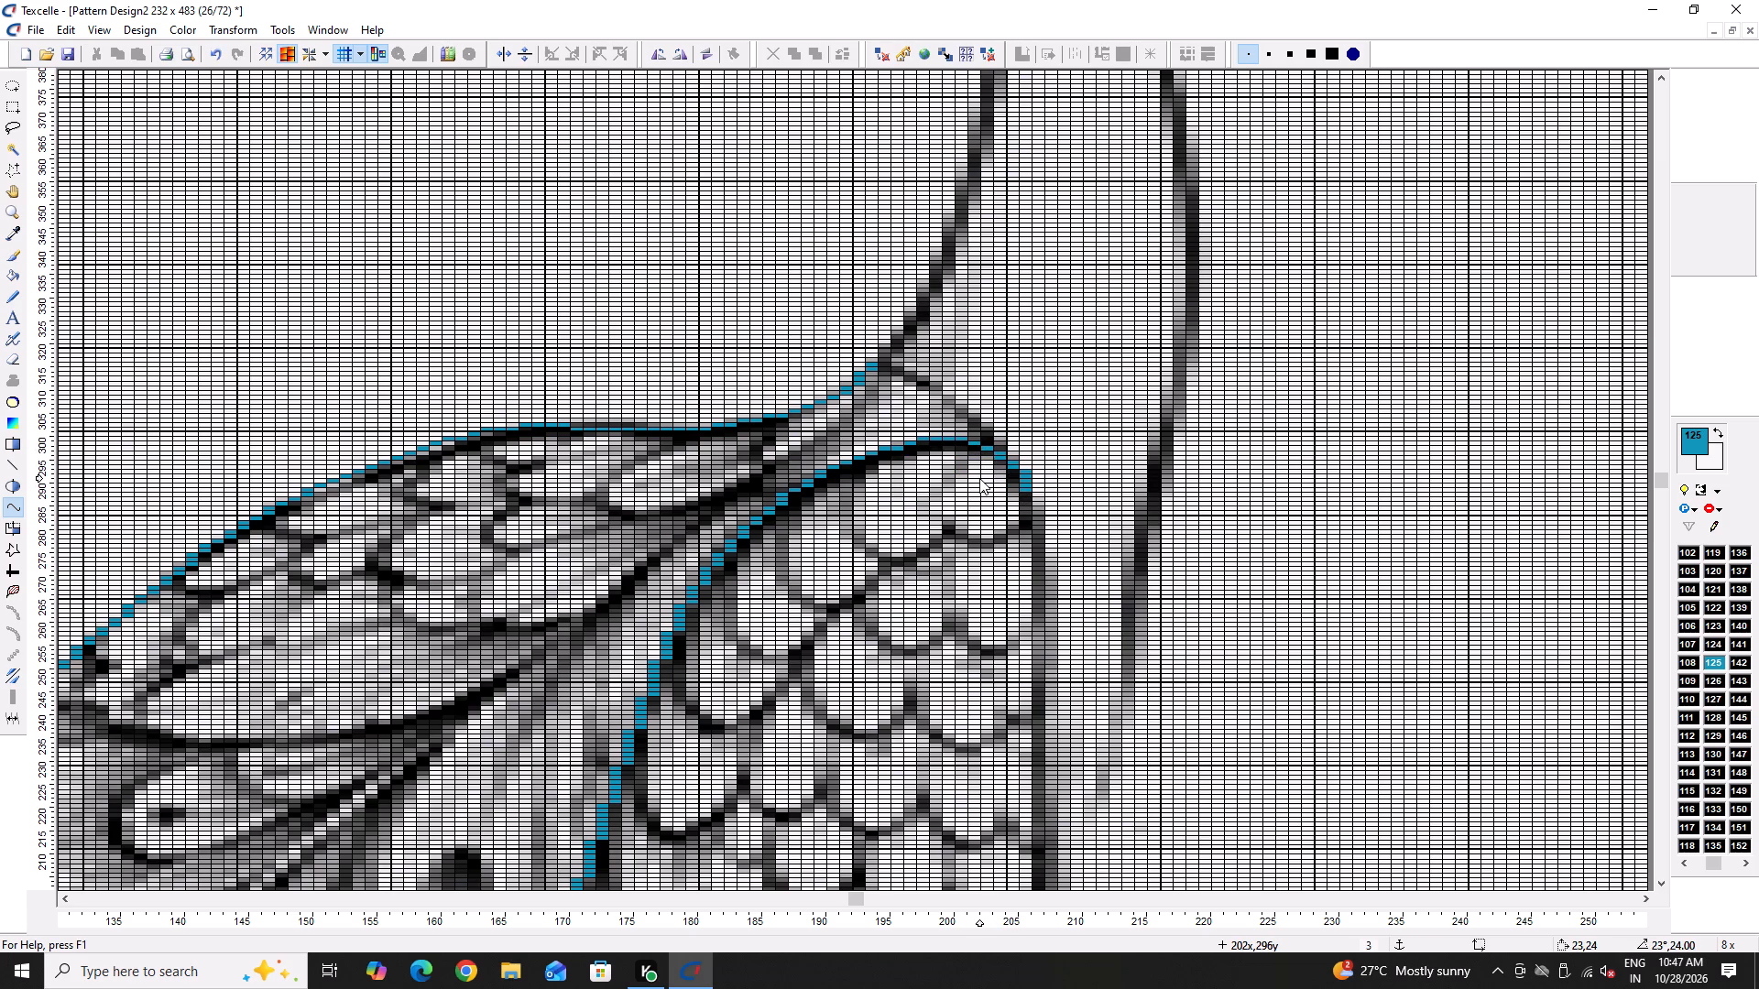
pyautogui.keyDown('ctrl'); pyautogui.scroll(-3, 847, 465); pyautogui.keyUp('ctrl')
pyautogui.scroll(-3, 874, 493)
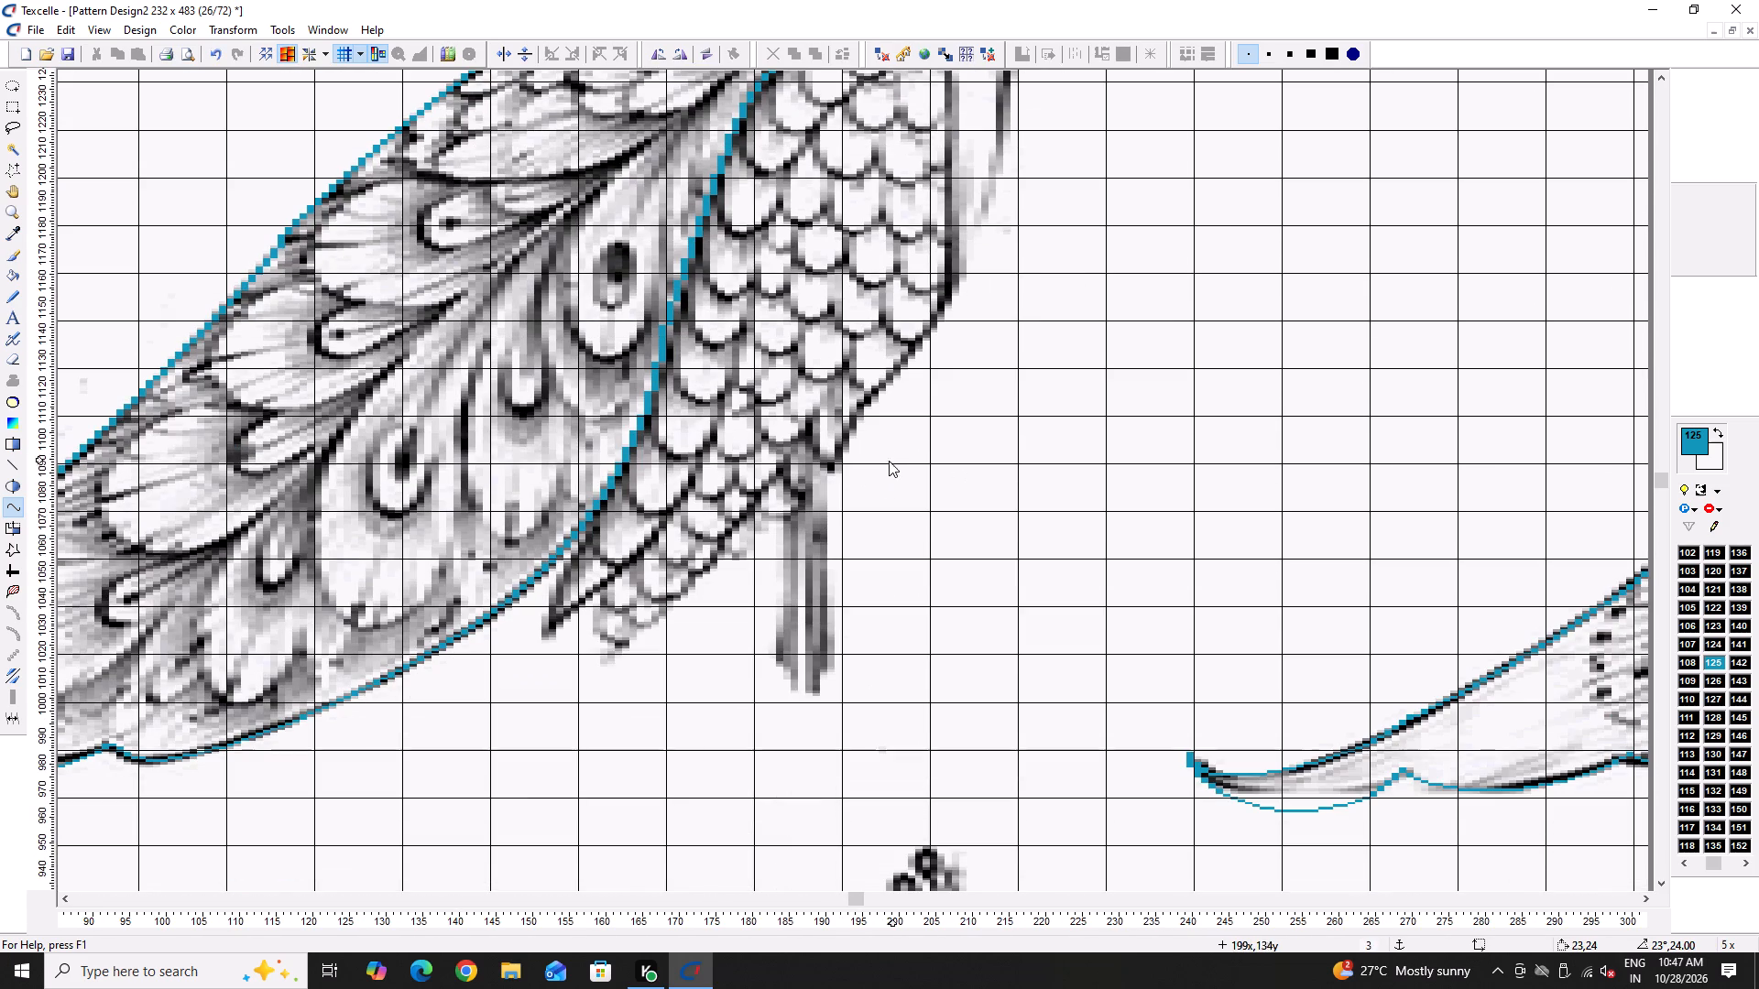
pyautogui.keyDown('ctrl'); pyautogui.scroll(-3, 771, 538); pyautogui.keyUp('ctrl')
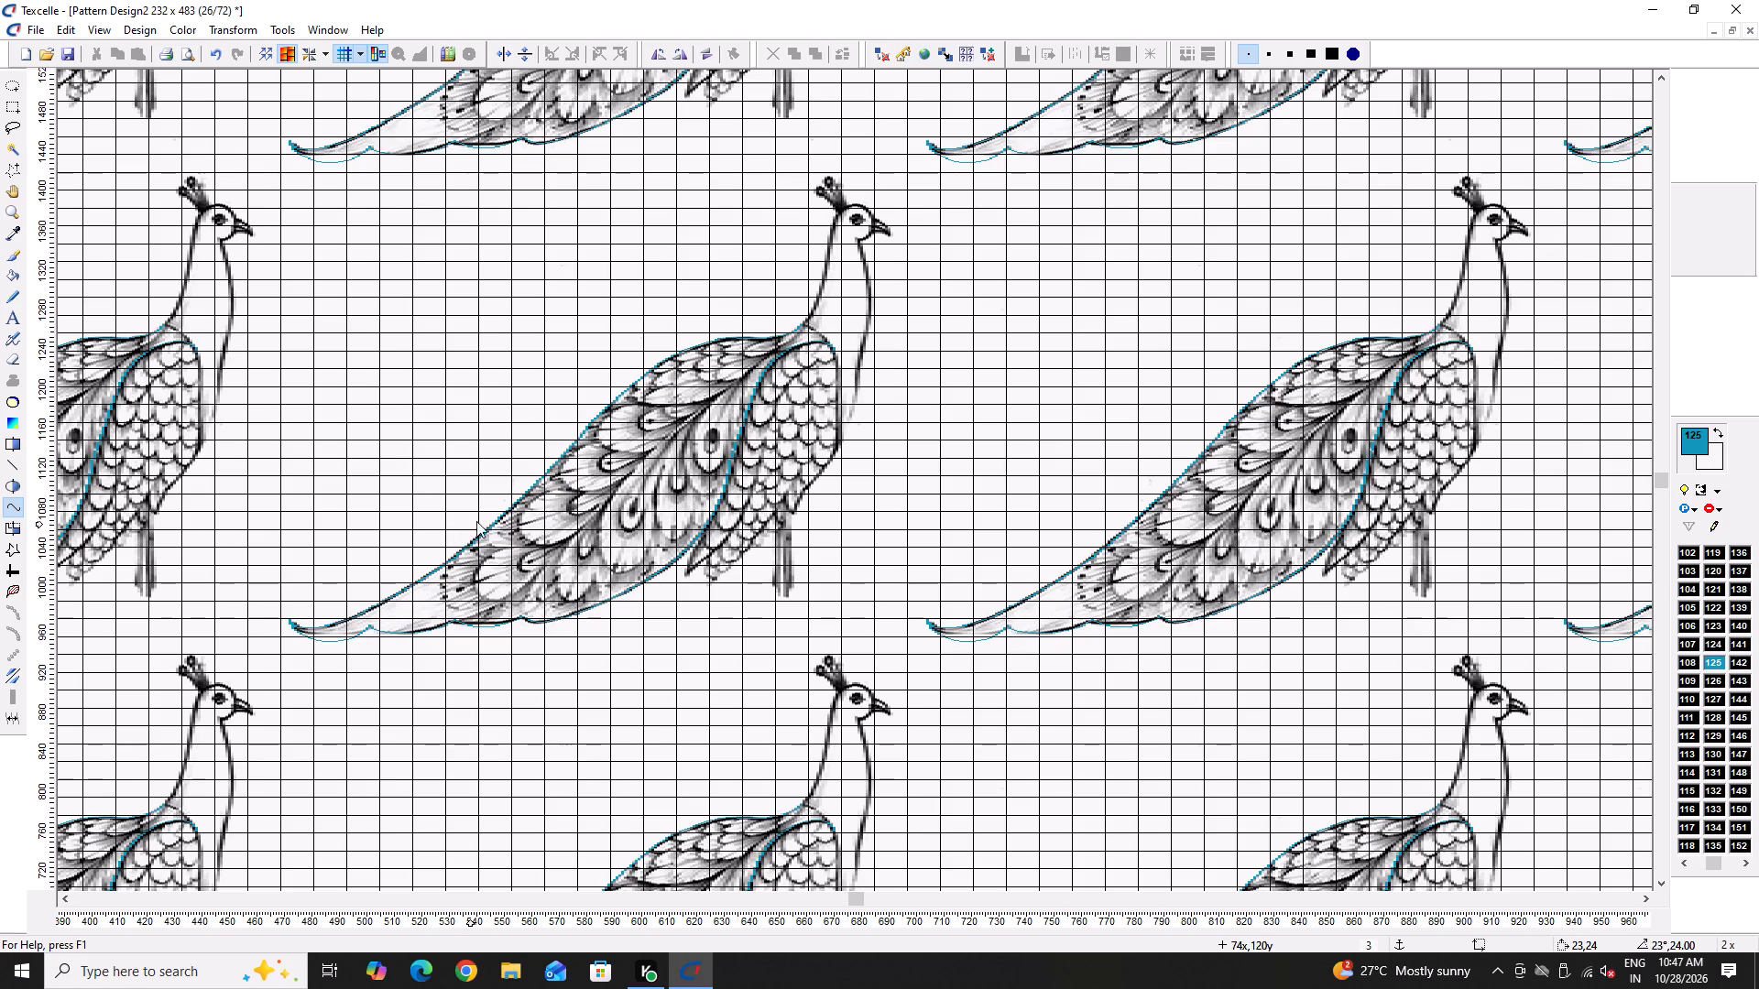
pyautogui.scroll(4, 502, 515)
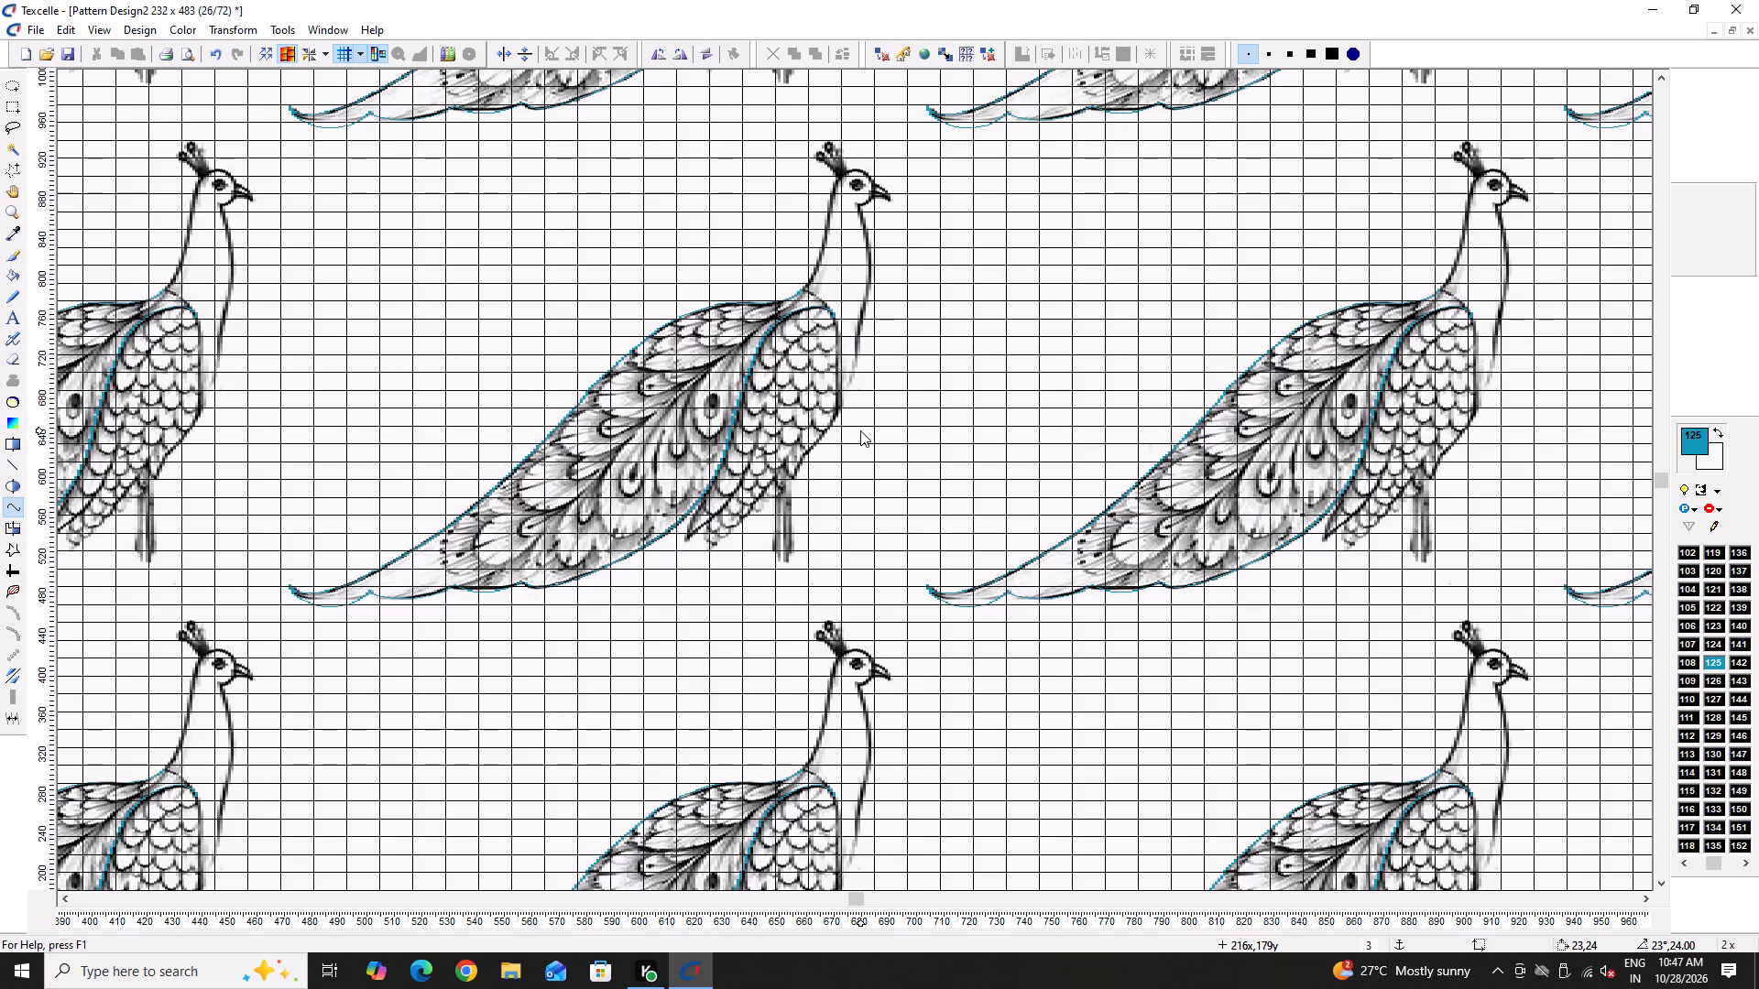
# Save the traced peacock design as 0126 in the Downloads folder, replacing the existing bitmap.
pyautogui.keyDown('ctrl'); pyautogui.scroll(4, 860, 429); pyautogui.keyUp('ctrl')
pyautogui.keyDown('ctrl'); pyautogui.scroll(-4, 715, 459); pyautogui.keyUp('ctrl')
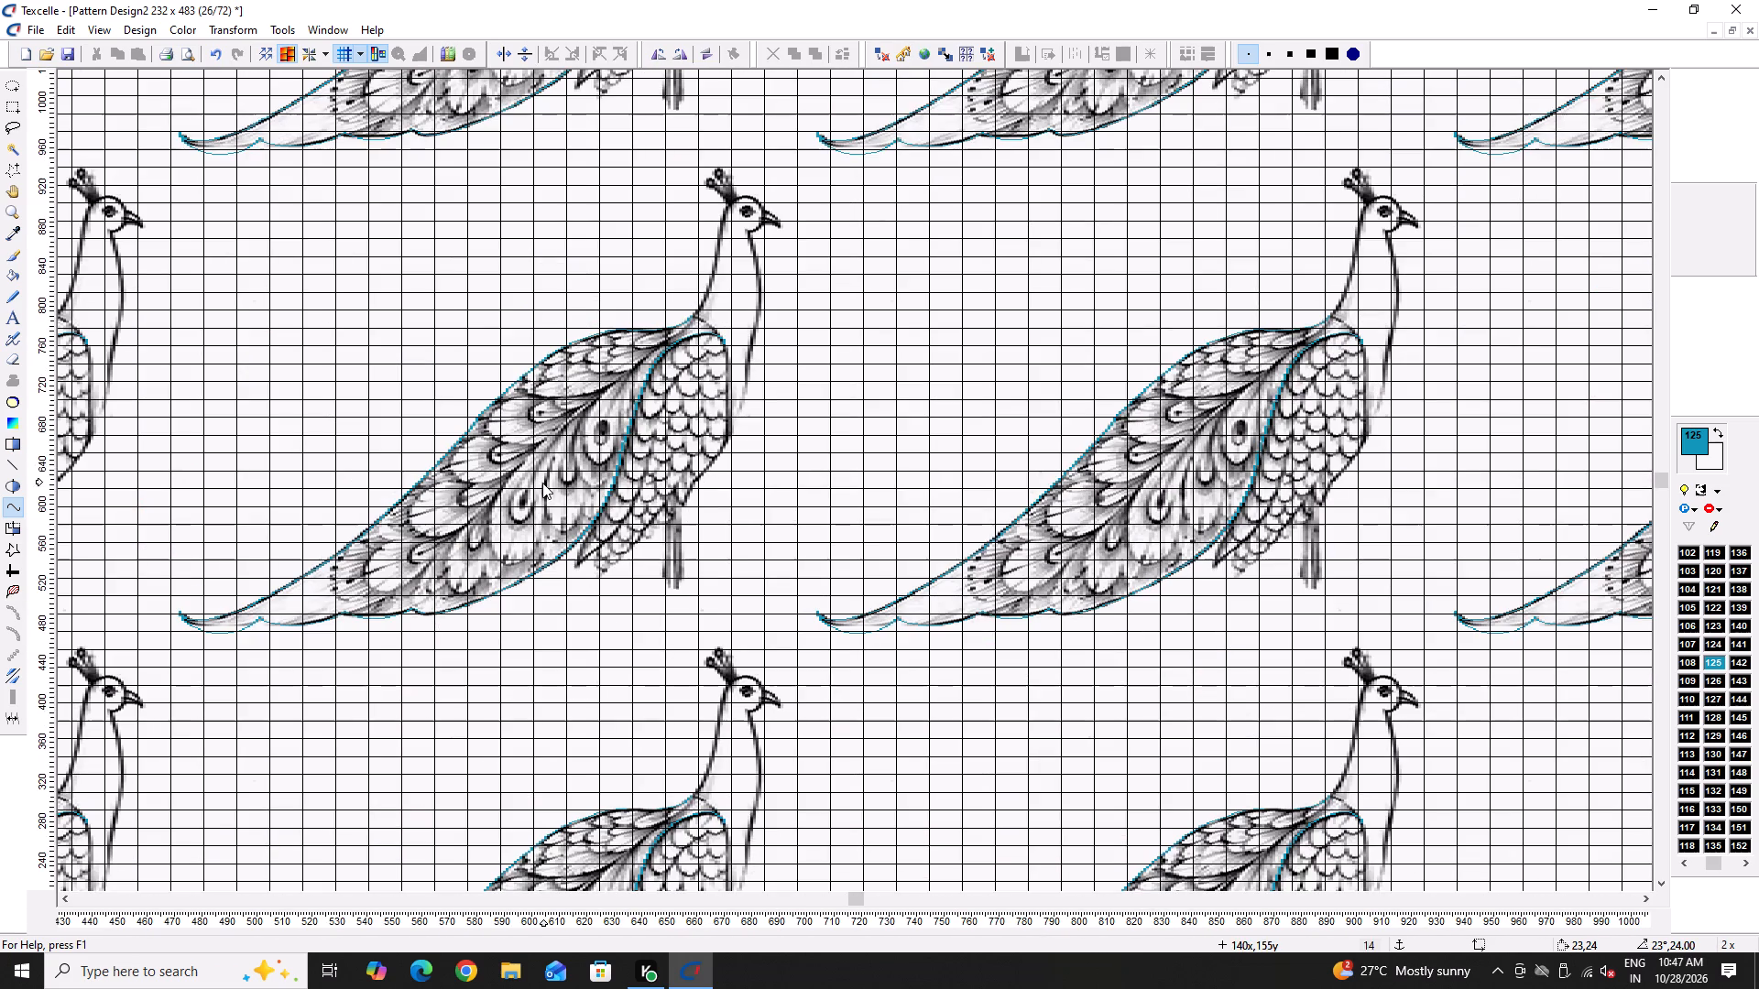
pyautogui.keyDown('ctrl'); pyautogui.scroll(2, 541, 487); pyautogui.keyUp('ctrl')
pyautogui.keyDown('ctrl'); pyautogui.scroll(-2, 541, 487); pyautogui.keyUp('ctrl')
pyautogui.hotkey('ctrl', 's')
pyautogui.hotkey('ctrl', 's')
pyautogui.hotkey('ctrl', 'a')
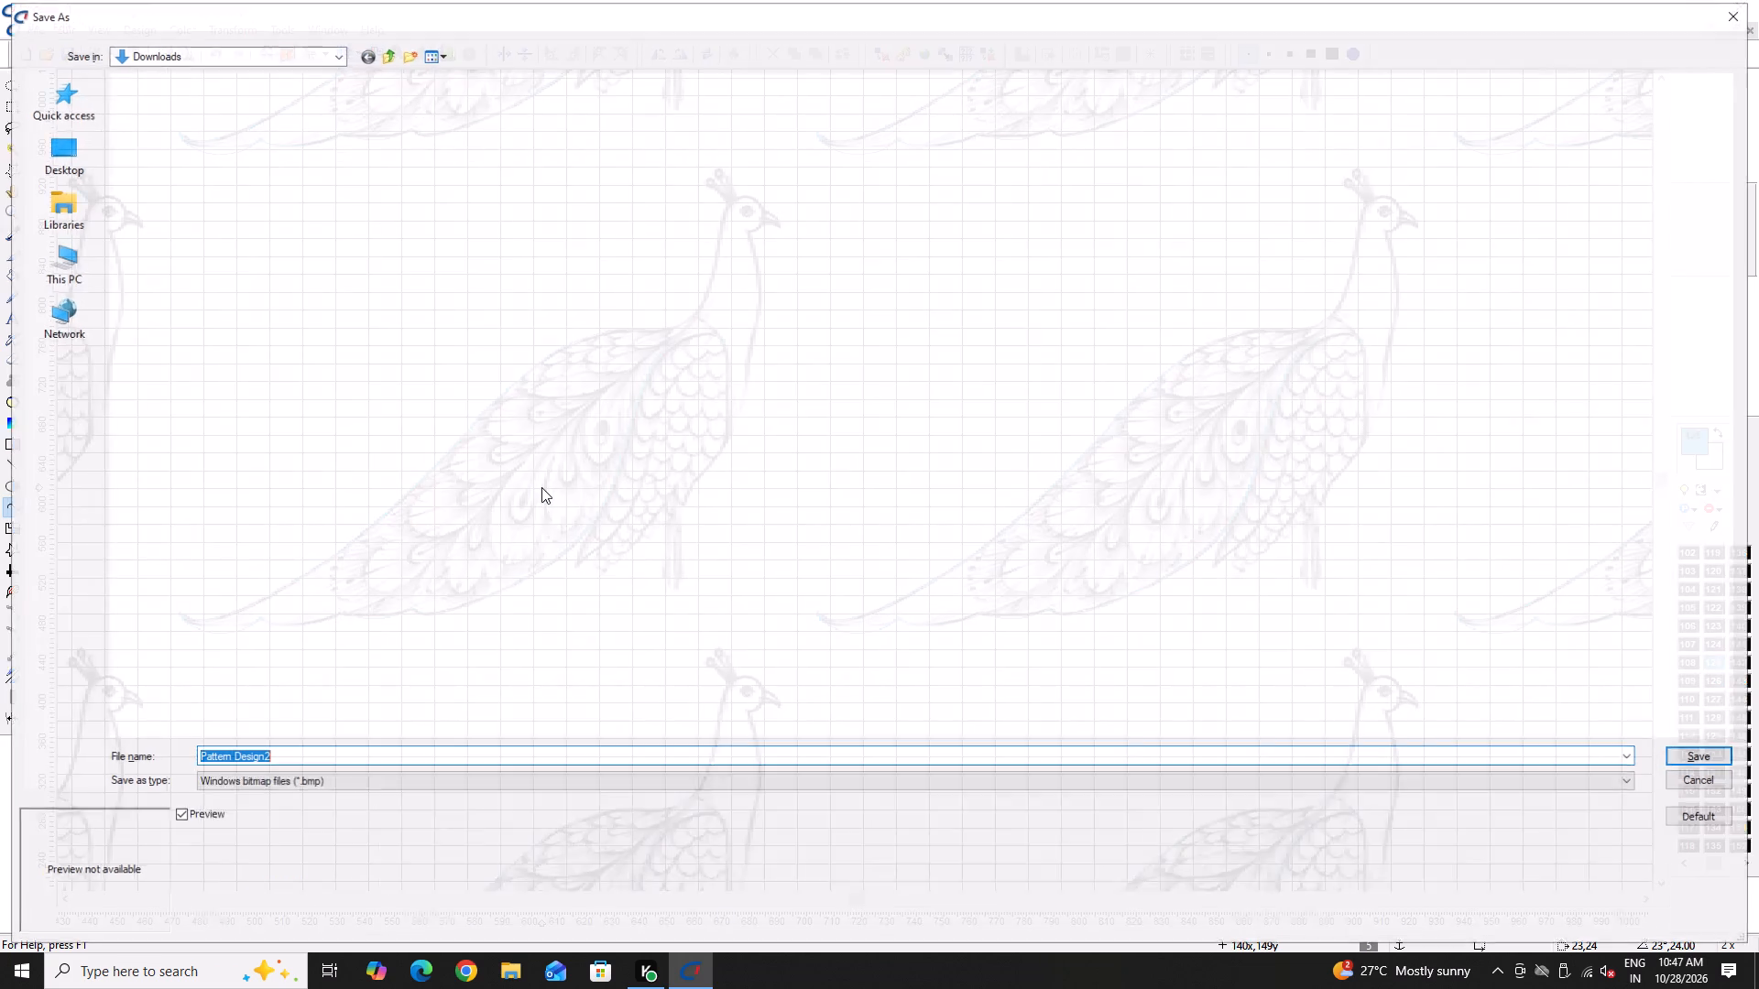
pyautogui.hotkey('ctrl', 's')
pyautogui.keyDown('ctrl'); pyautogui.scroll(20, 279, 429); pyautogui.keyUp('ctrl')
pyautogui.keyDown('ctrl'); pyautogui.scroll(2, 279, 429); pyautogui.keyUp('ctrl')
pyautogui.doubleClick(169, 177)
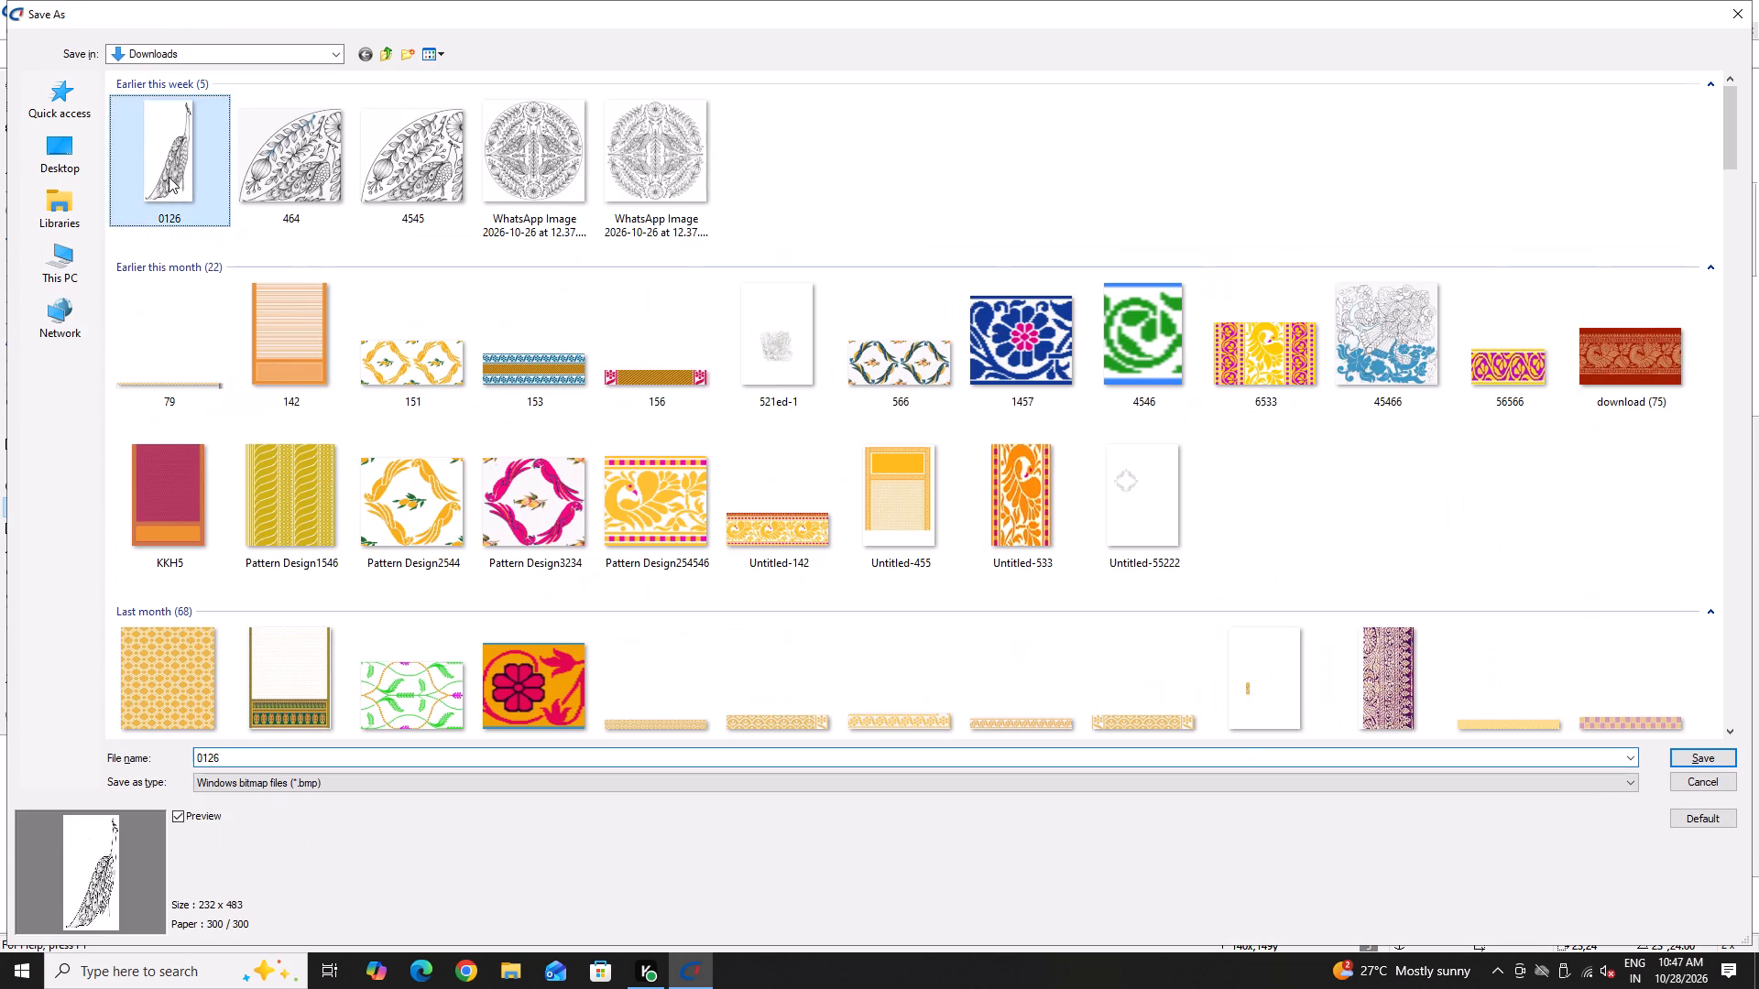
pyautogui.click(943, 491)
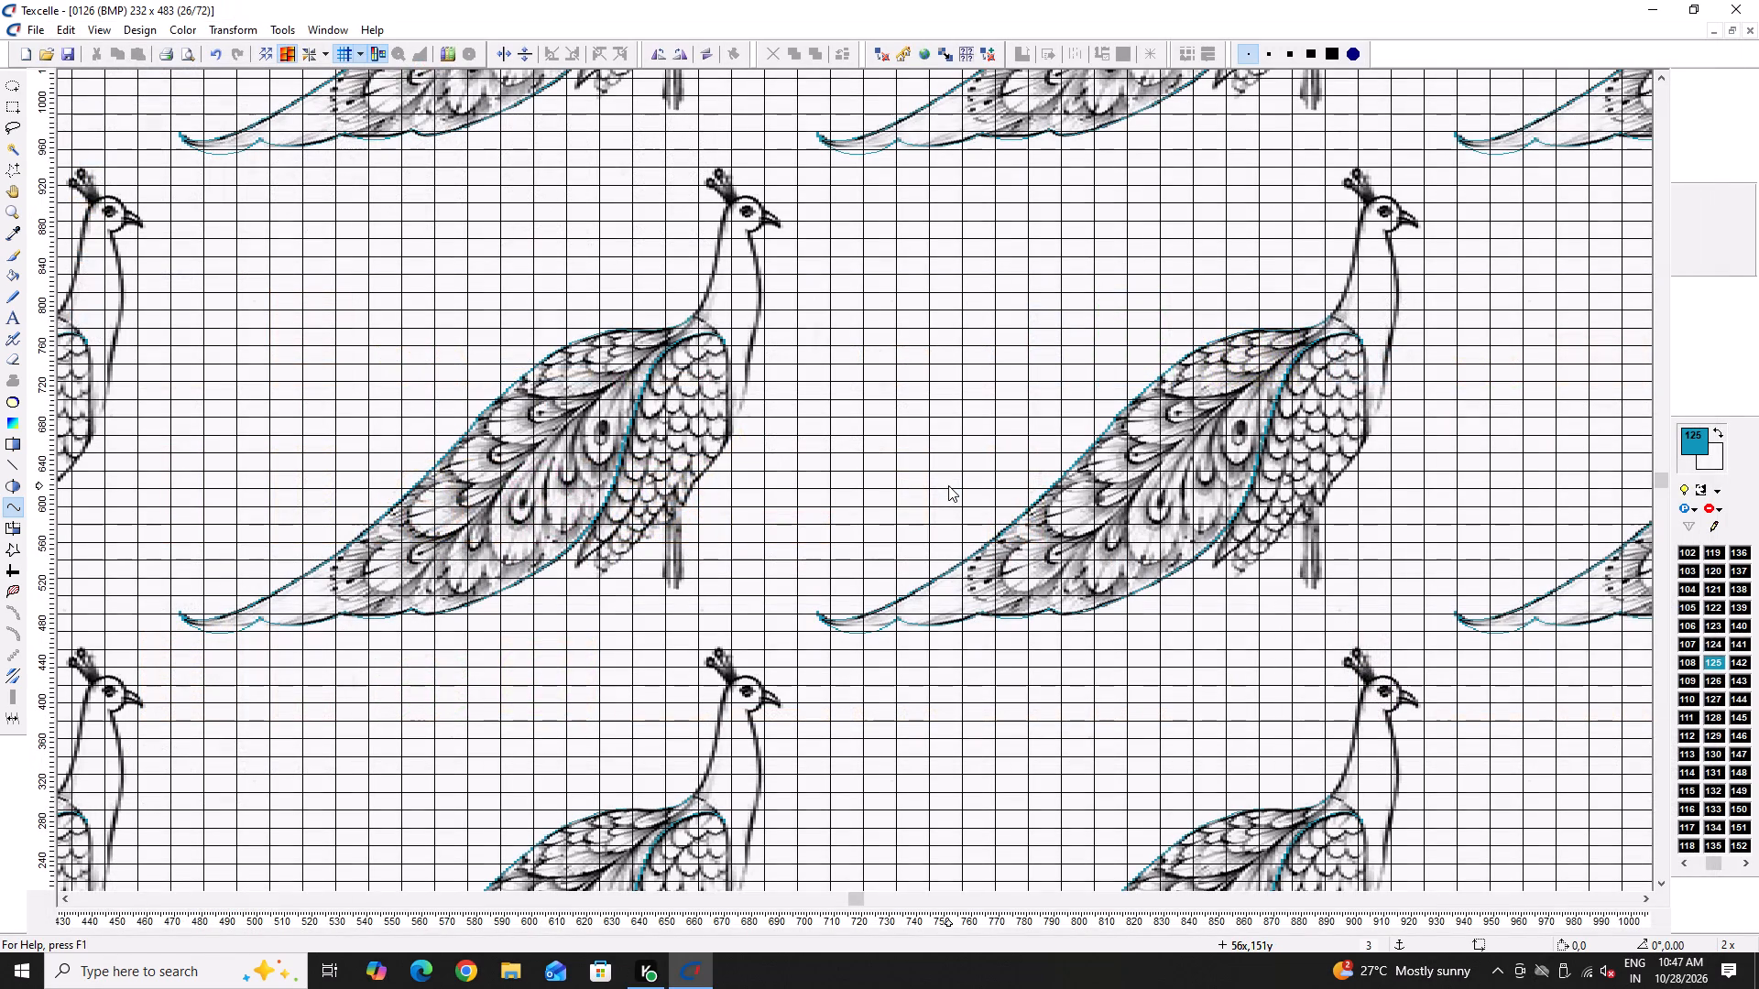
pyautogui.hotkey('ctrl', 's')
pyautogui.hotkey('ctrl', 's')
pyautogui.hotkey('ctrl', 's')
# Examine the peacock's scaled body up close, including its traced top and the remaining untraced outer edge.
pyautogui.keyDown('ctrl'); pyautogui.scroll(7, 511, 469); pyautogui.keyUp('ctrl')
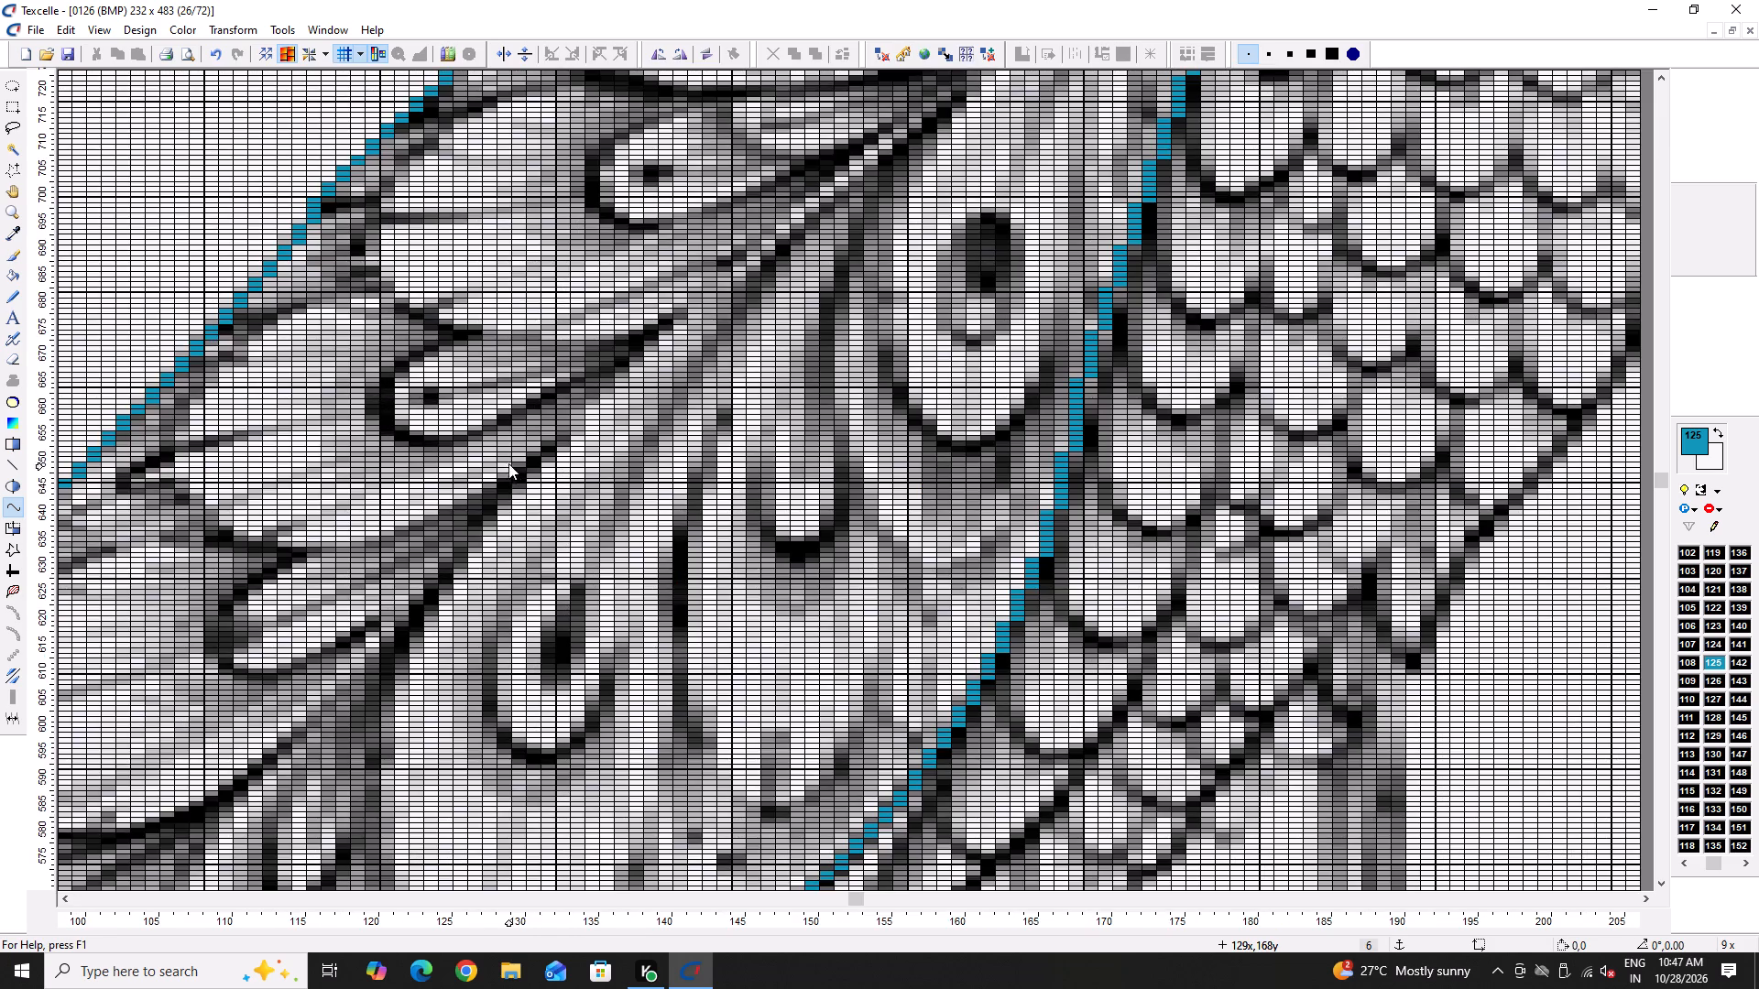
pyautogui.keyDown('shift'); pyautogui.scroll(-6, 537, 437); pyautogui.keyUp('shift')
pyautogui.keyDown('ctrl'); pyautogui.scroll(-8, 537, 437); pyautogui.keyUp('ctrl')
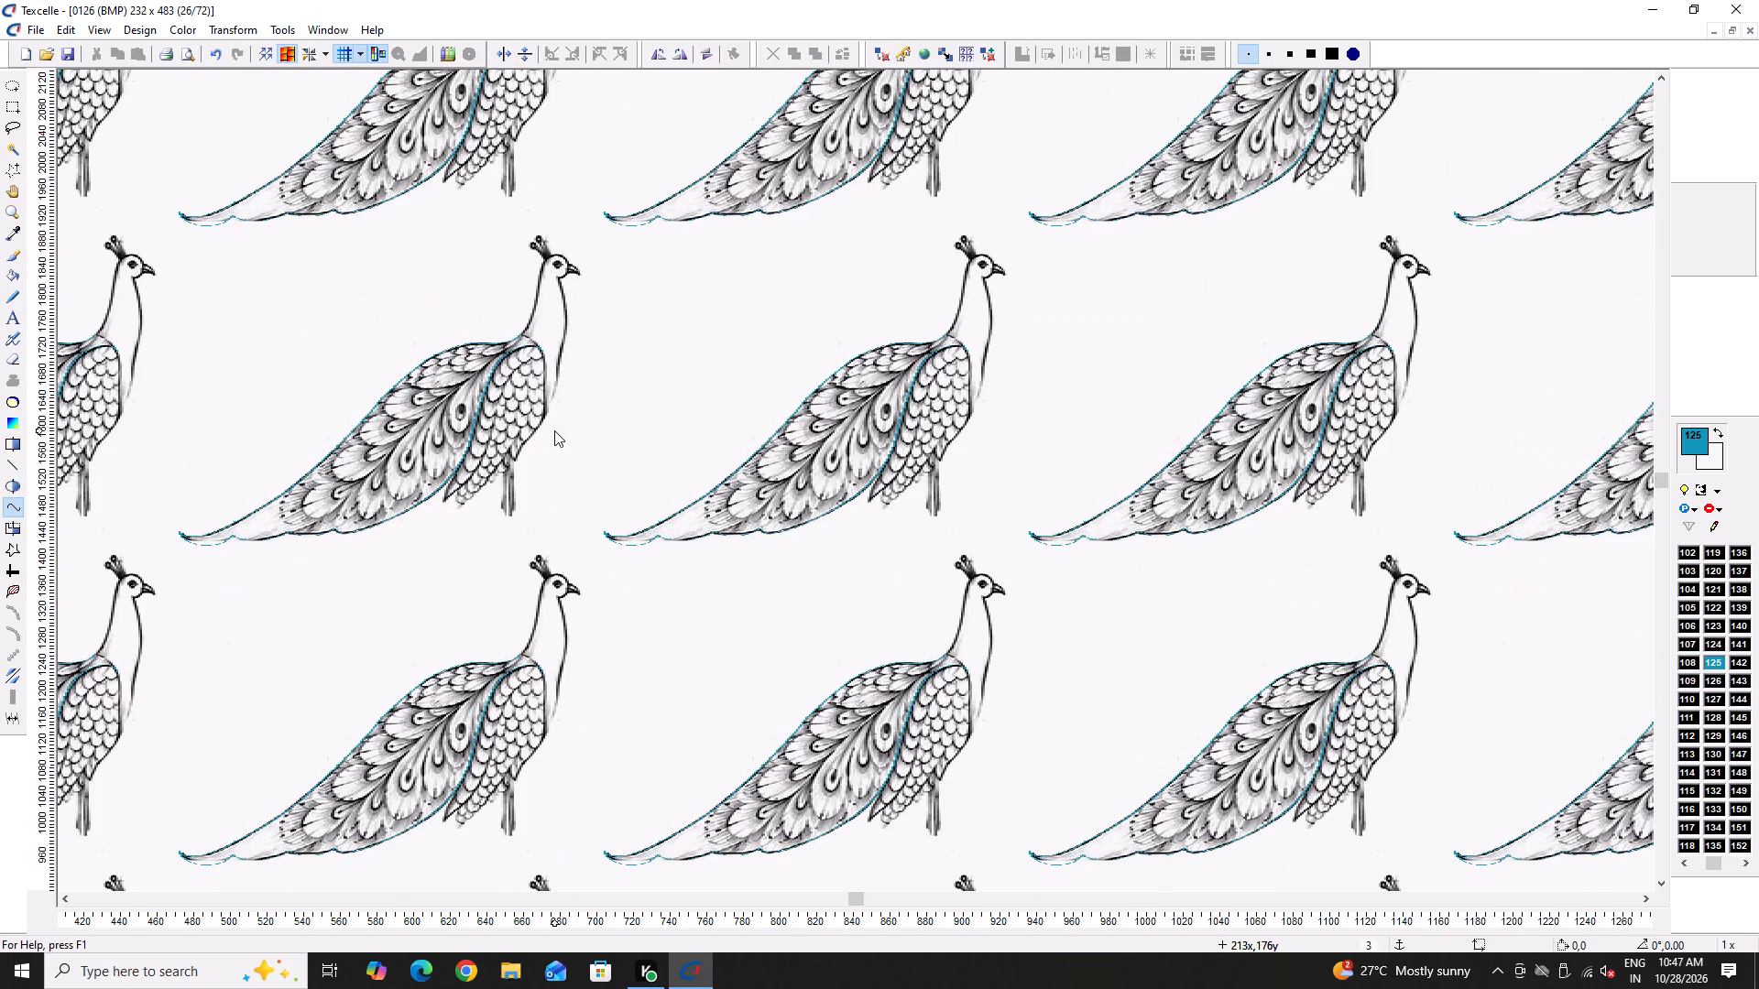
pyautogui.press('+')
pyautogui.press('+')
pyautogui.press('+')
pyautogui.press('+')
pyautogui.press('+')
pyautogui.press('+')
pyautogui.press('+')
pyautogui.press('+')
pyautogui.press('+')
pyautogui.press('+')
pyautogui.press('+')
pyautogui.press('+')
pyautogui.press('+')
pyautogui.press('+')
pyautogui.press('+')
pyautogui.press('+')
pyautogui.press('+')
pyautogui.press('+')
pyautogui.press('+')
pyautogui.press('+')
pyautogui.press('Left')
pyautogui.press('Left')
pyautogui.press('Left')
pyautogui.press('Left')
pyautogui.press('Left')
pyautogui.press('Left')
pyautogui.press('Left')
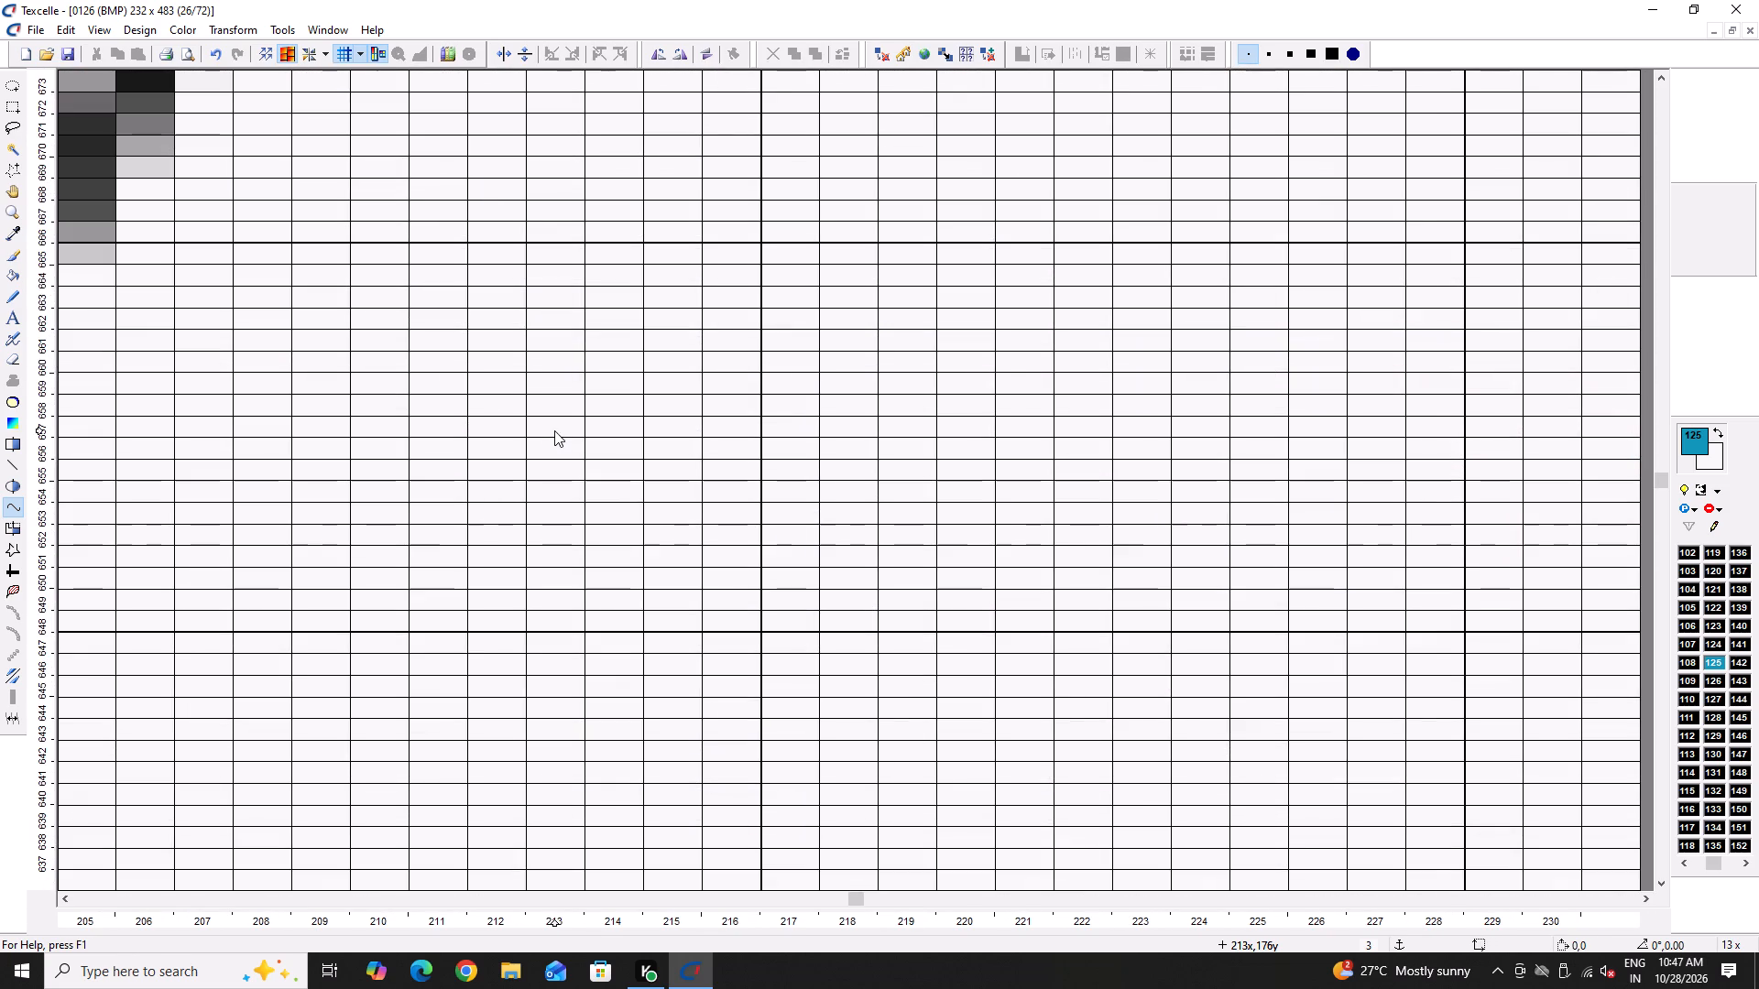
pyautogui.write('---')
pyautogui.press('Up')
pyautogui.press('Up')
pyautogui.press('Up')
pyautogui.press('Up')
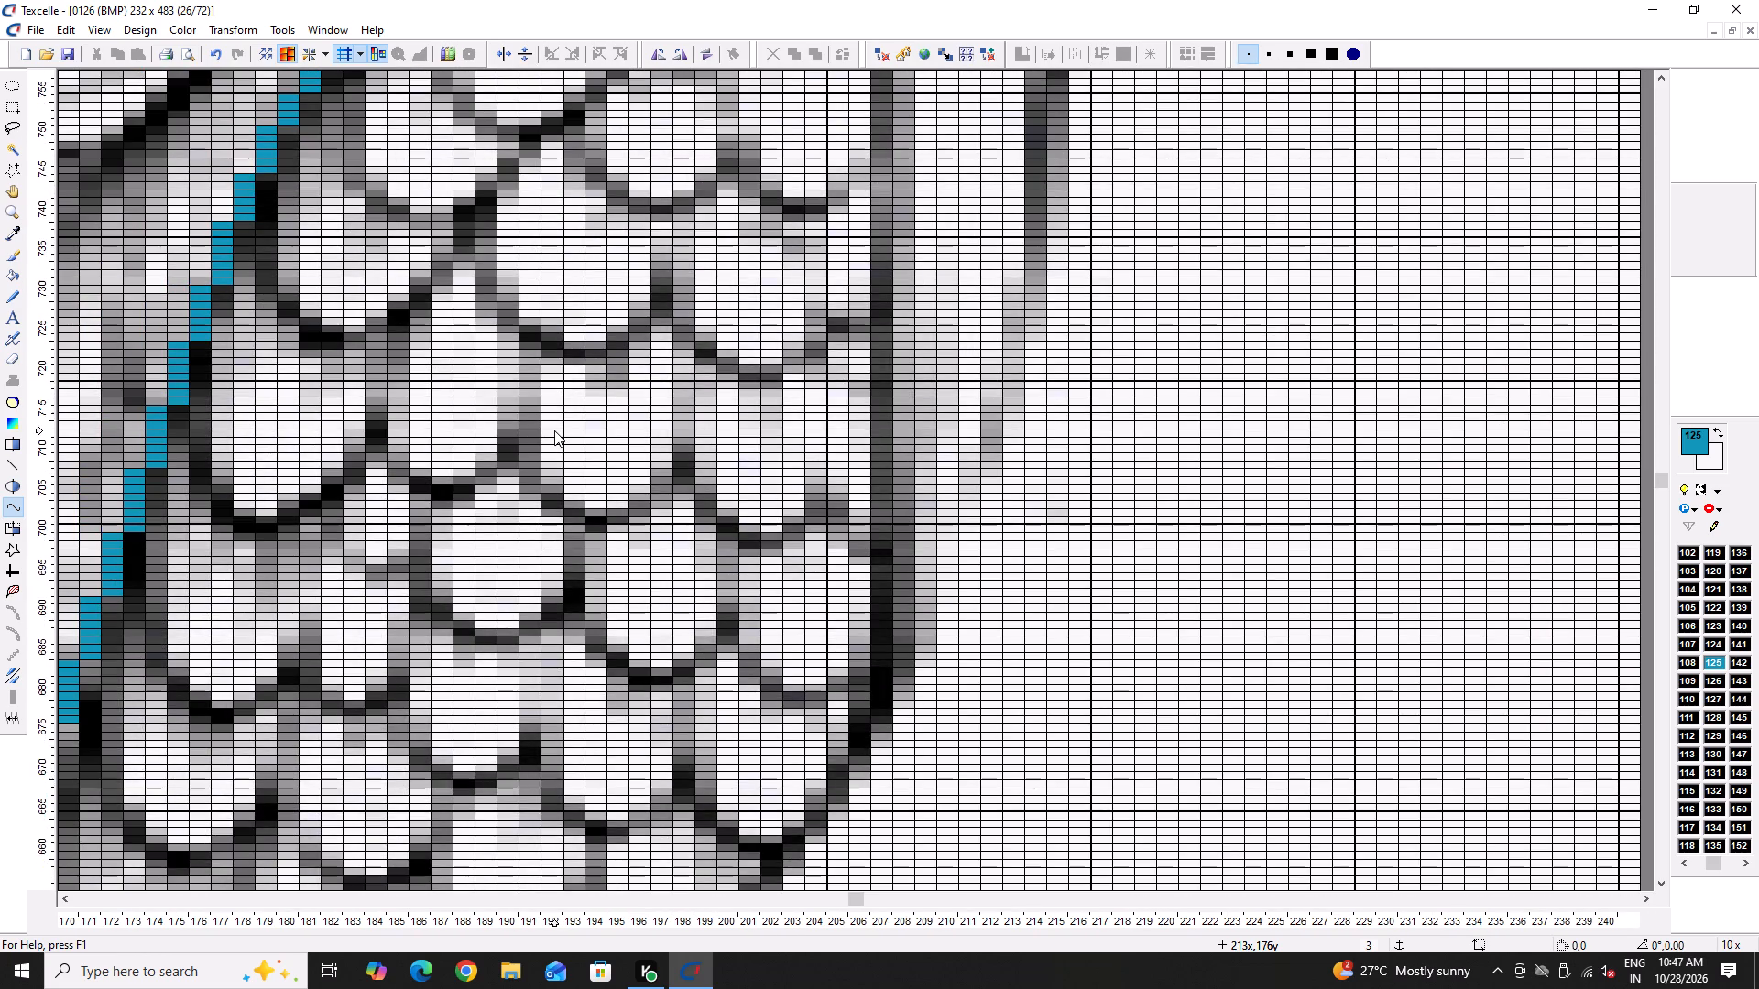
pyautogui.press('-')
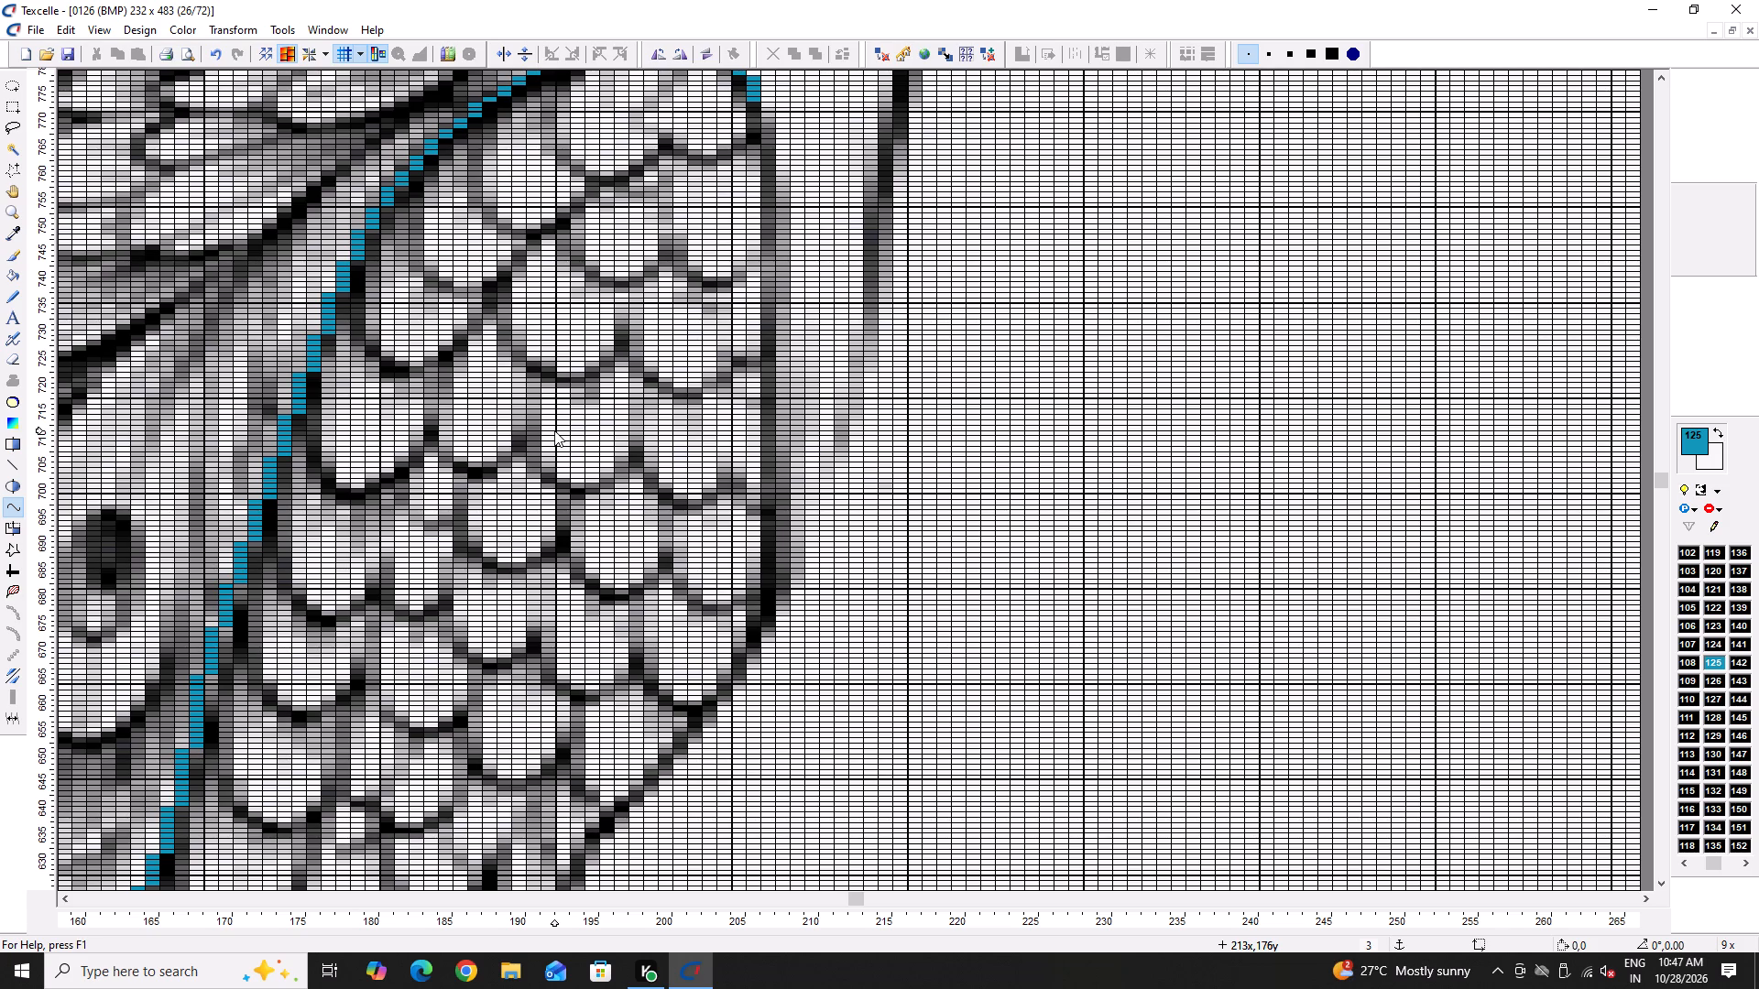
pyautogui.write('----')
# Save the 0126 design again.
pyautogui.hotkey('ctrl', 's')
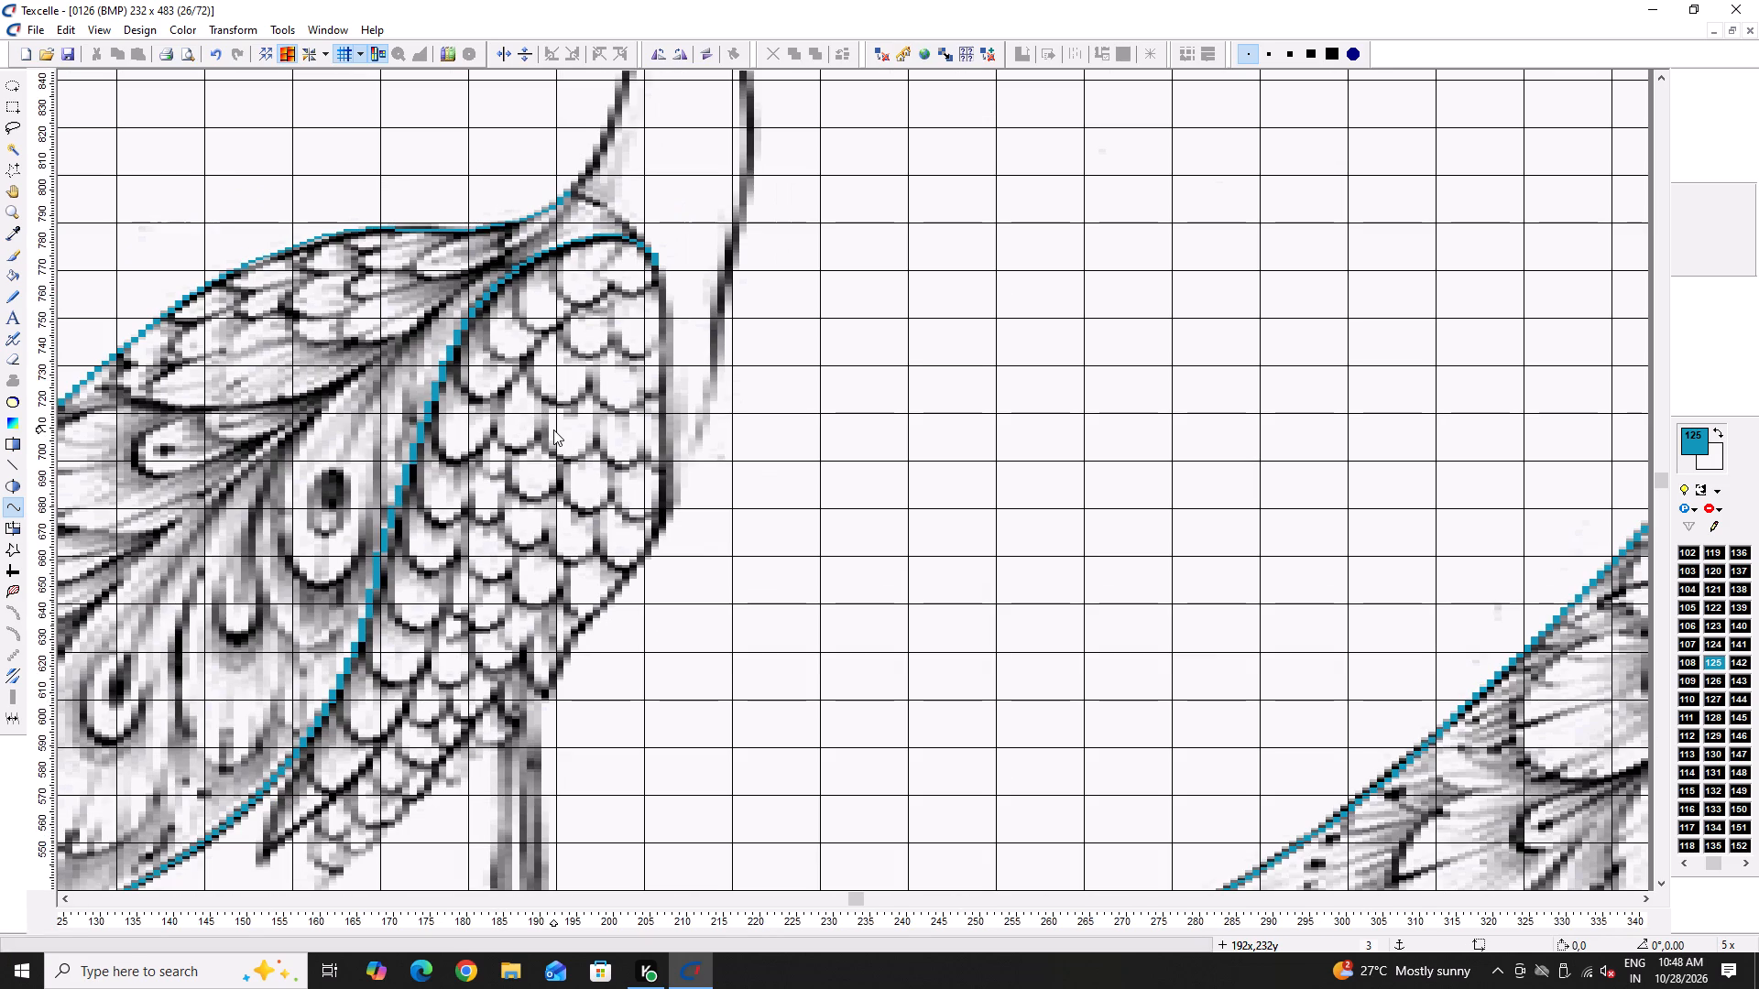
pyautogui.hotkey('ctrl', 's')
pyautogui.hotkey('ctrl', 's')
pyautogui.hotkey('ctrl', 's')
pyautogui.hotkey('ctrl', 's')
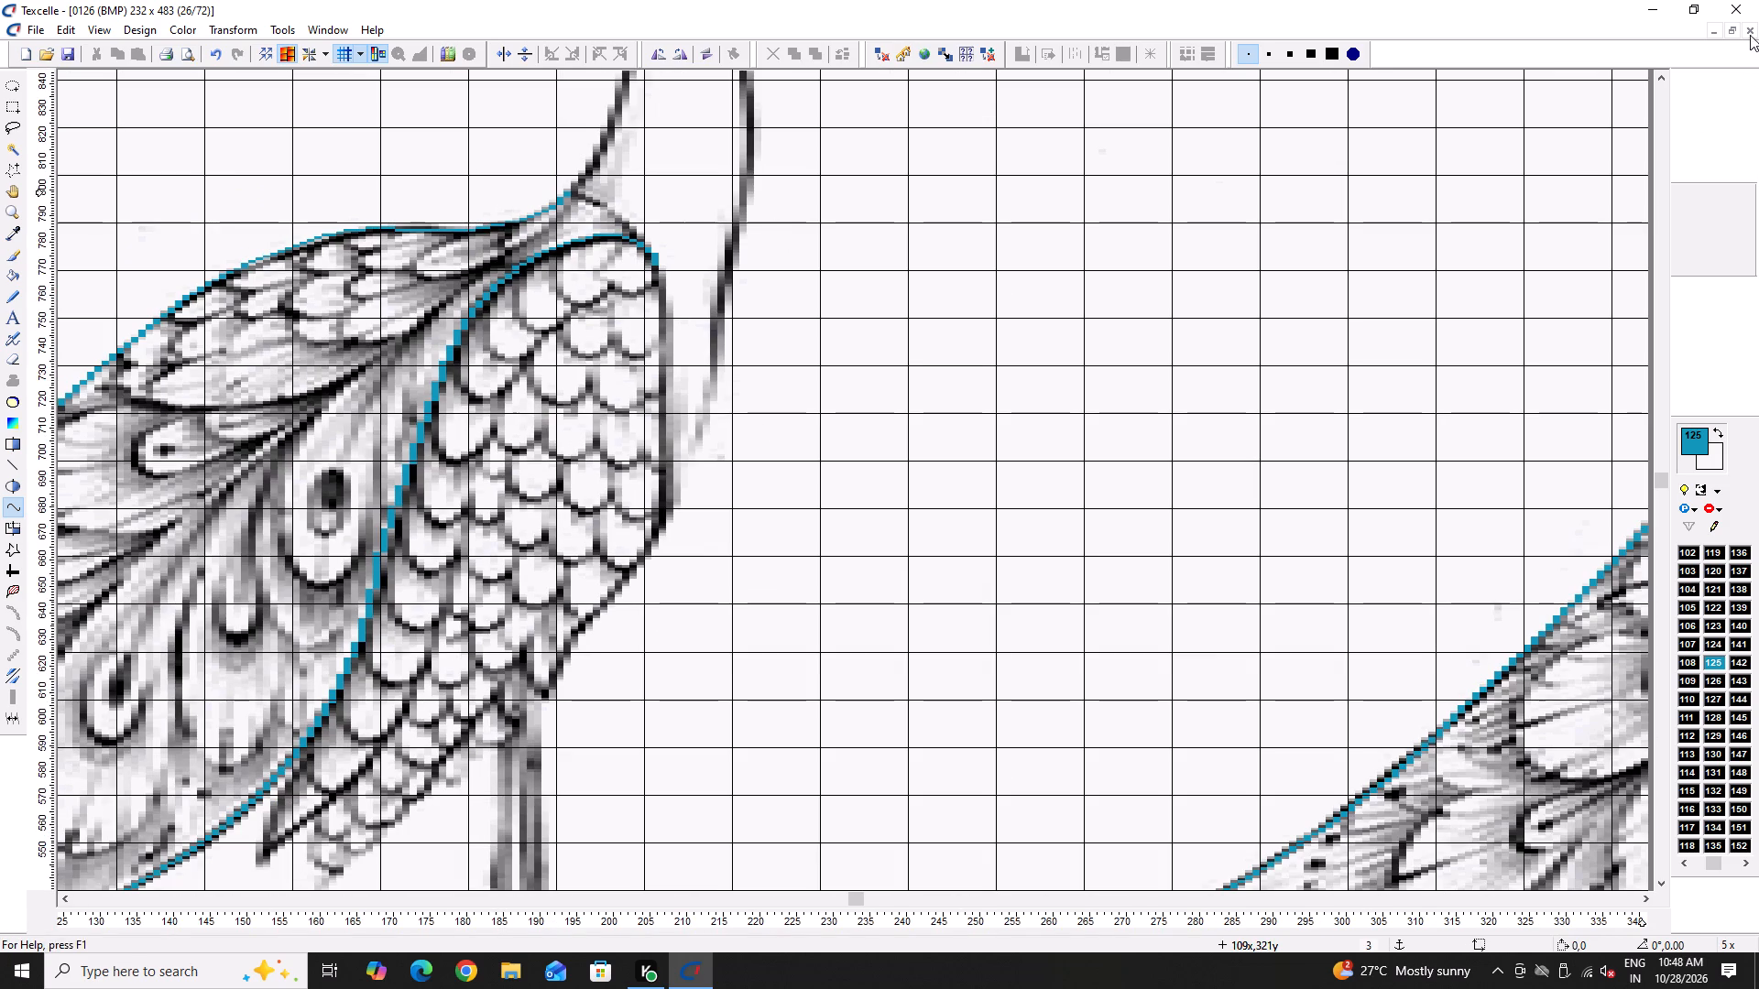
# Close all open peacock designs, discarding the unsaved Pattern Design1 copy.
pyautogui.click(1750, 35)
pyautogui.click(1754, 33)
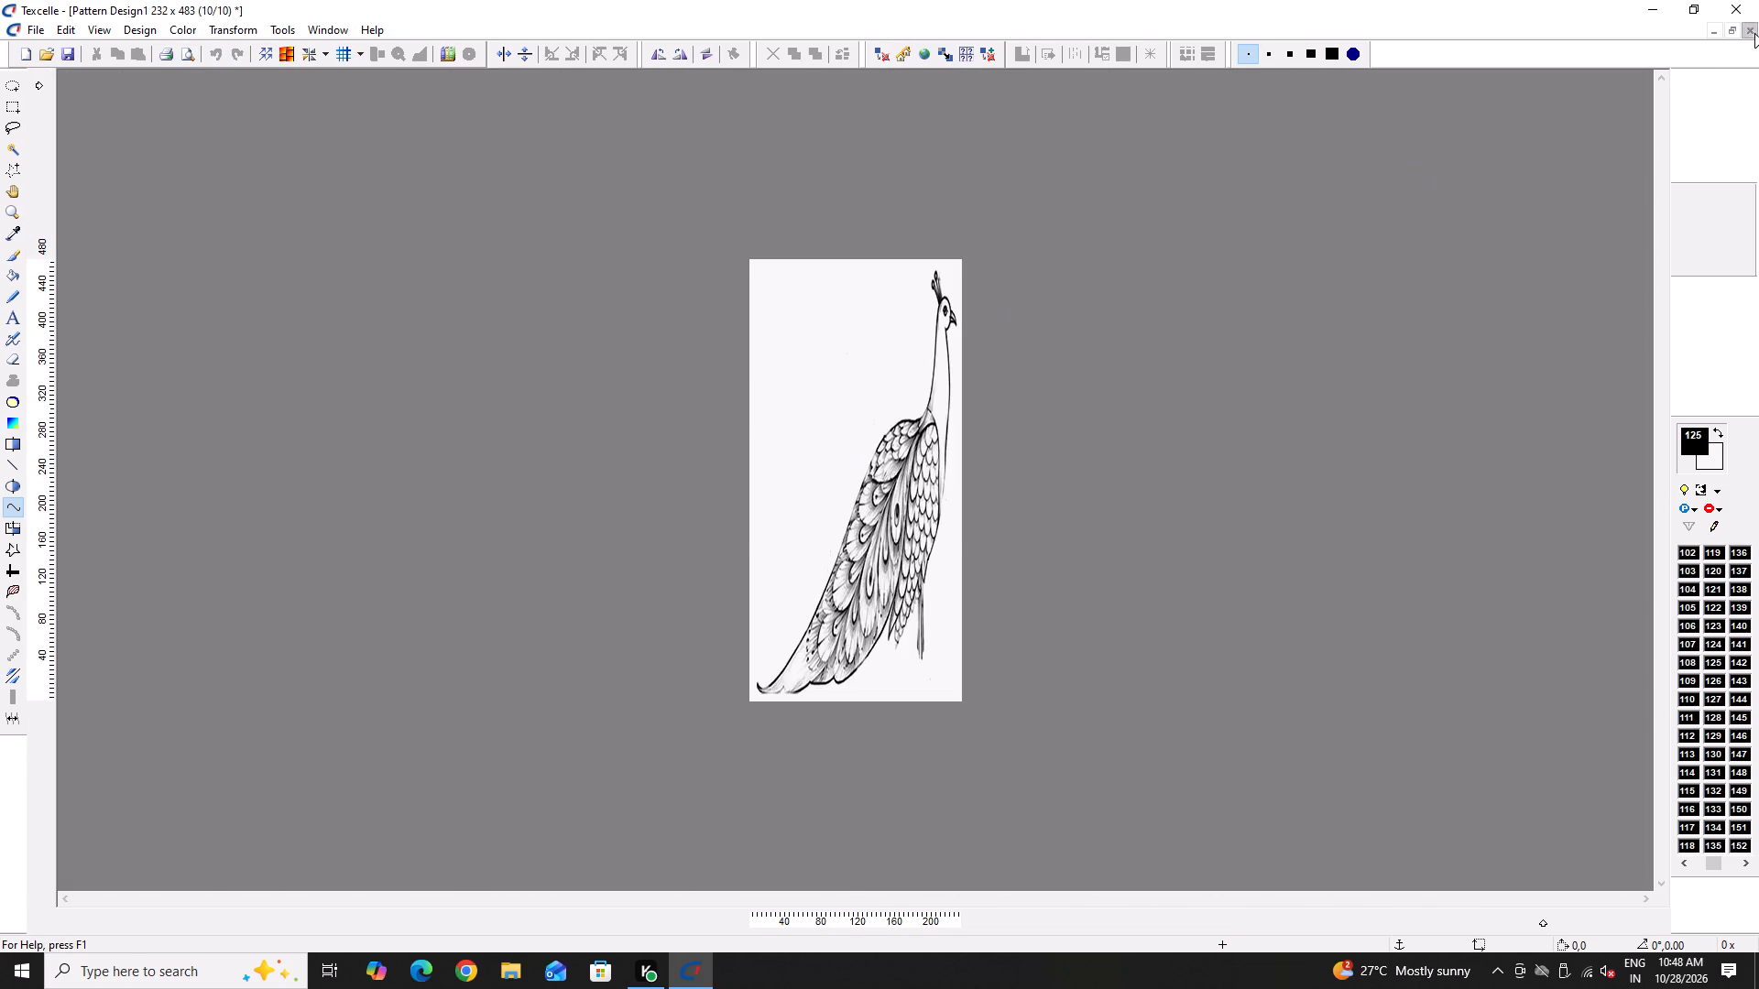
pyautogui.click(911, 513)
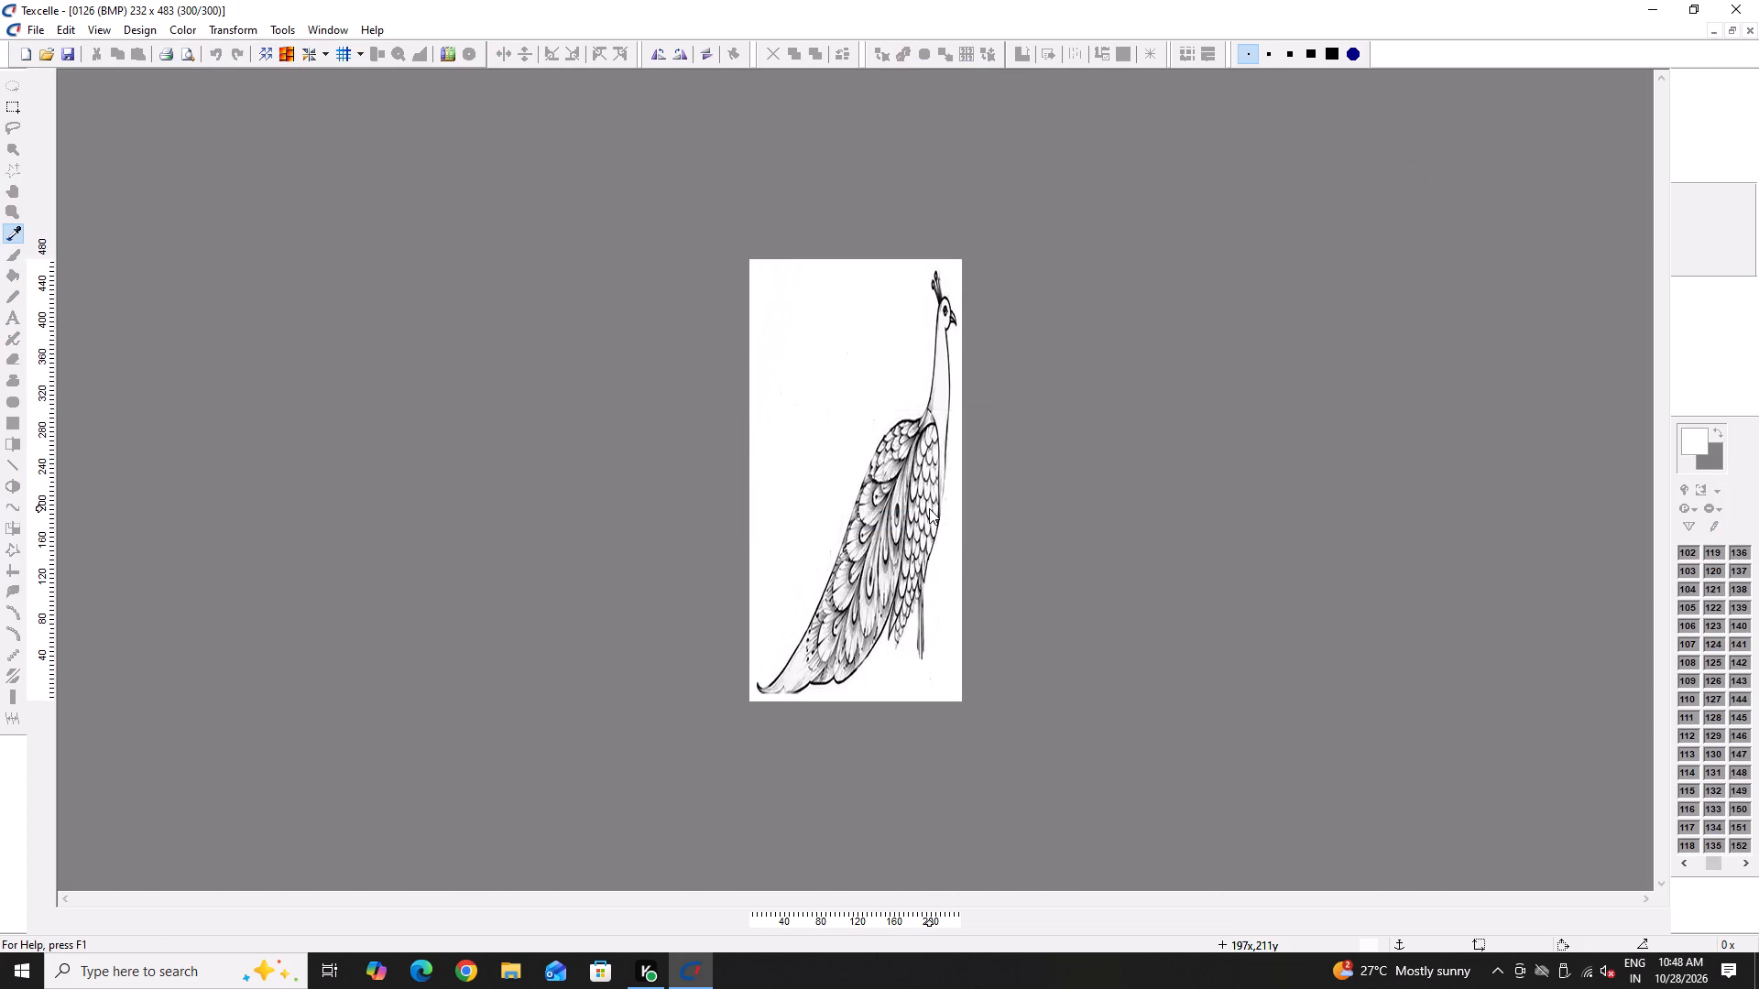
pyautogui.click(1743, 32)
# Open the 464 bitmap from the Downloads folder.
pyautogui.hotkey('ctrl', 'o')
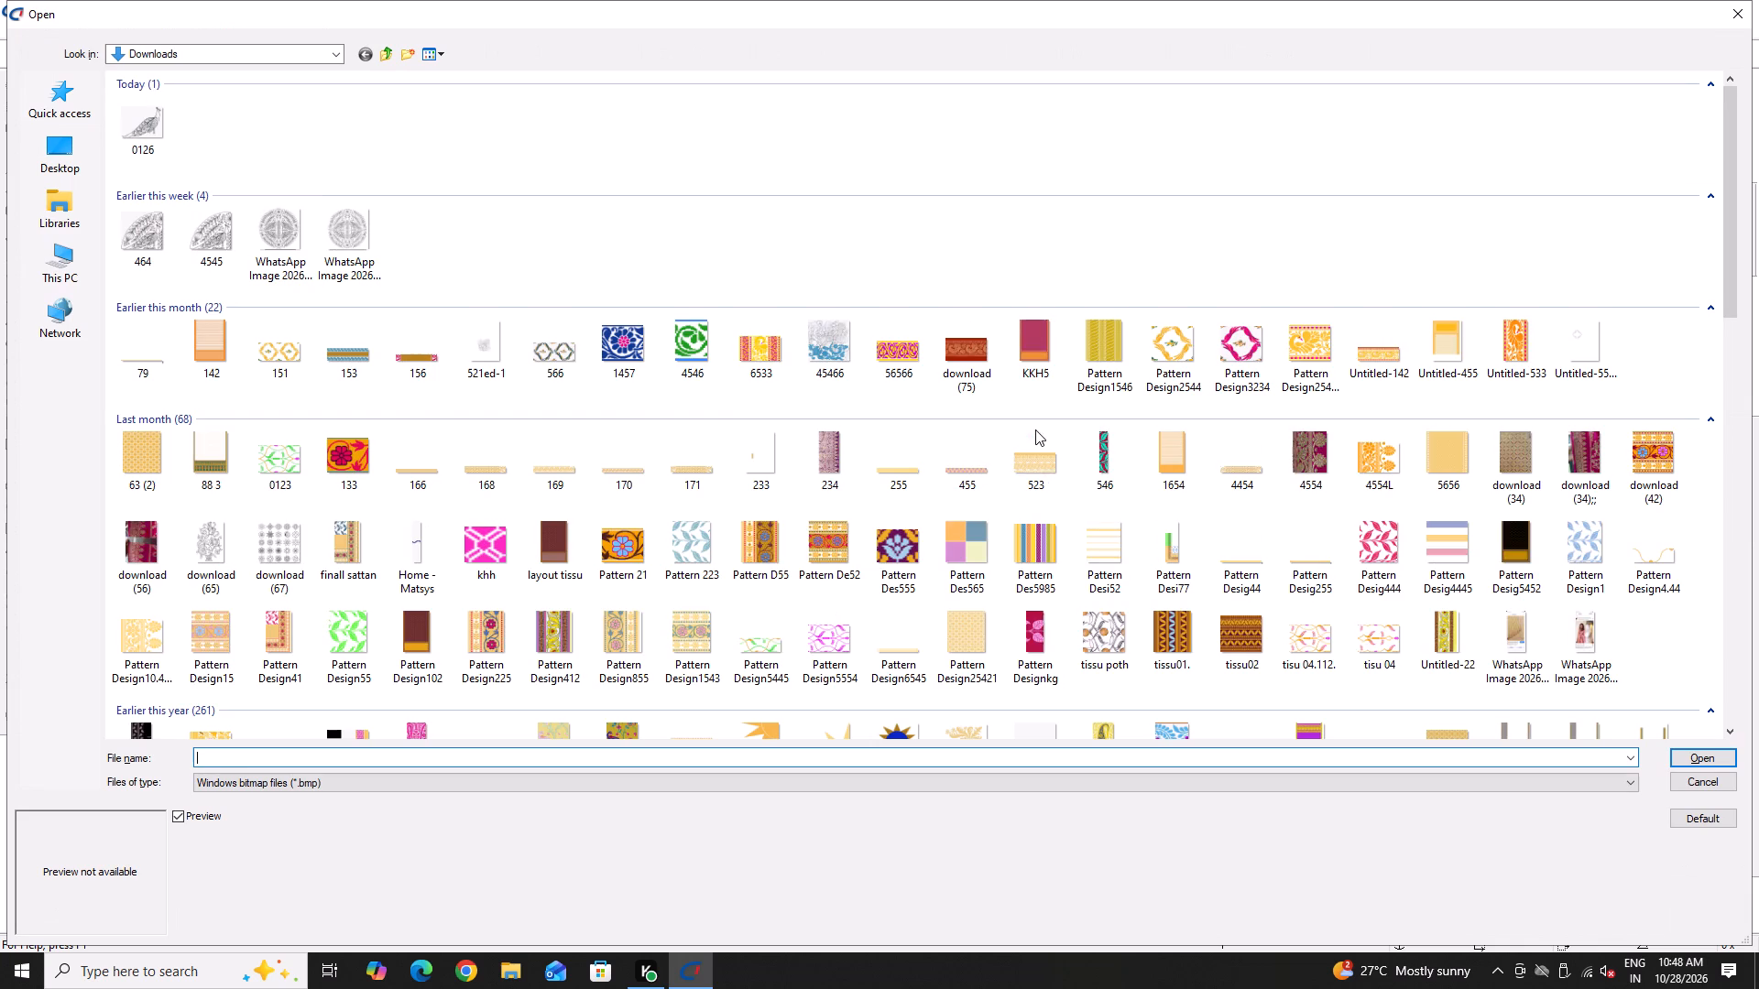
pyautogui.keyDown('ctrl'); pyautogui.scroll(20, 983, 492); pyautogui.keyUp('ctrl')
pyautogui.tripleClick(177, 450)
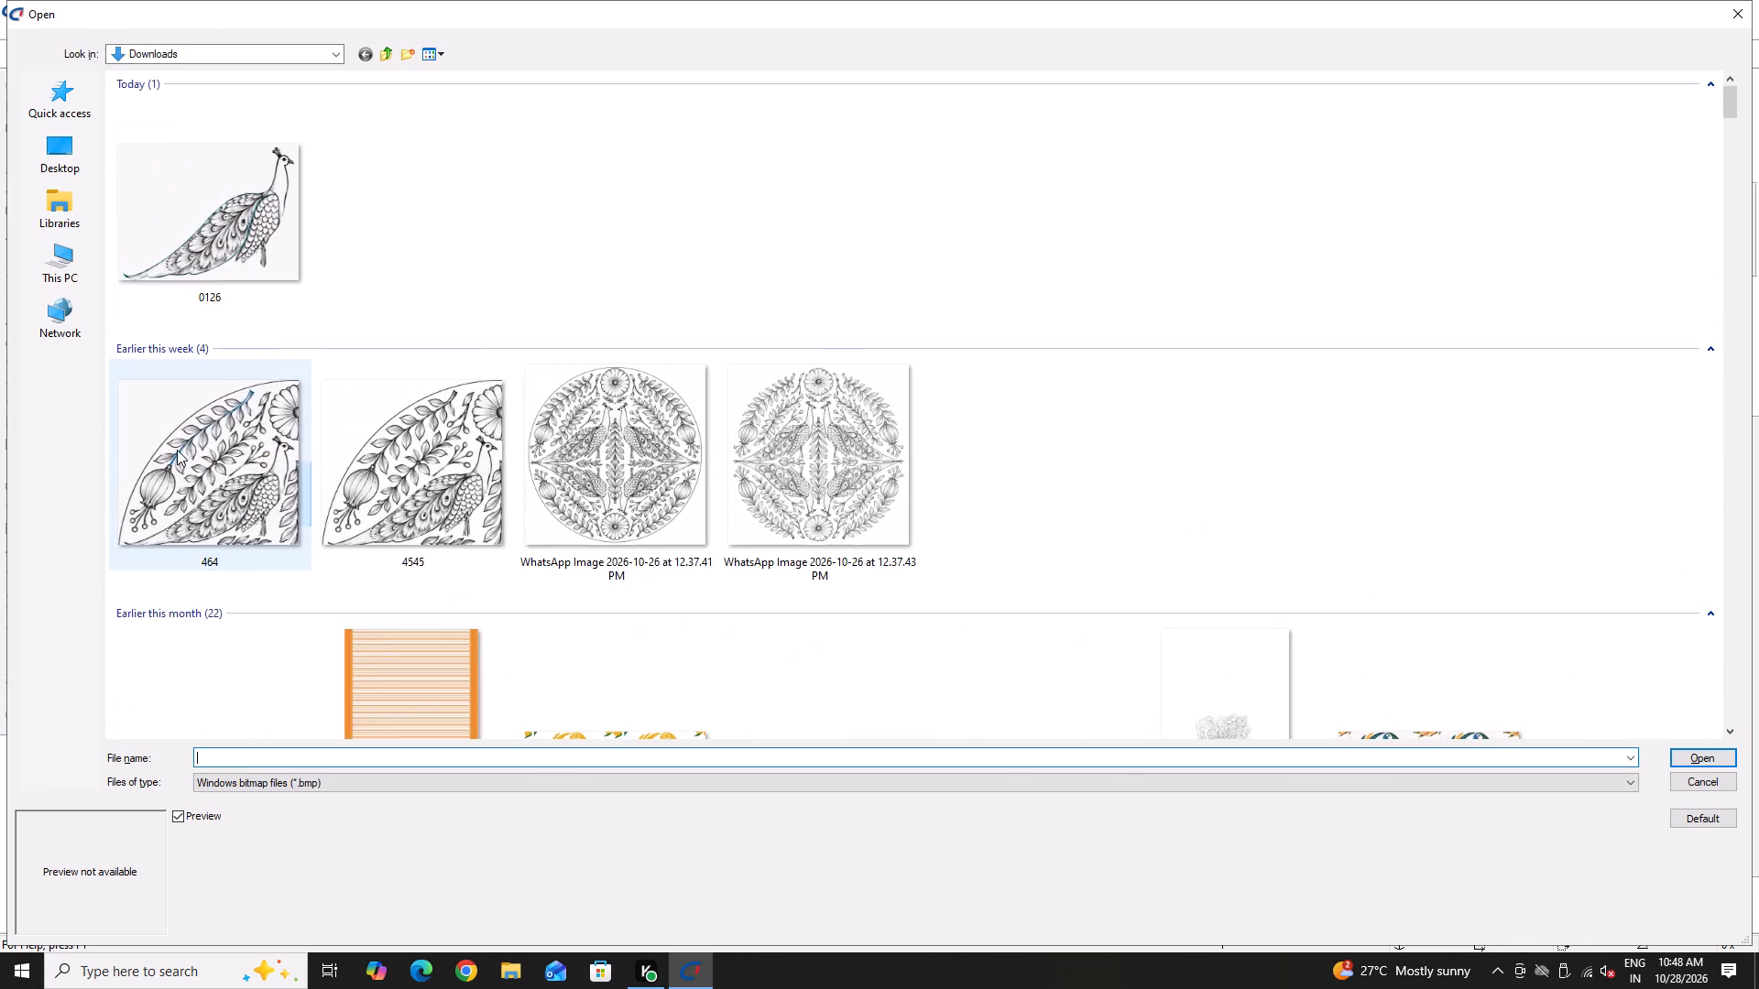
# Show the 464 design in its 26/72 proportions with the grid displayed.
pyautogui.click(377, 59)
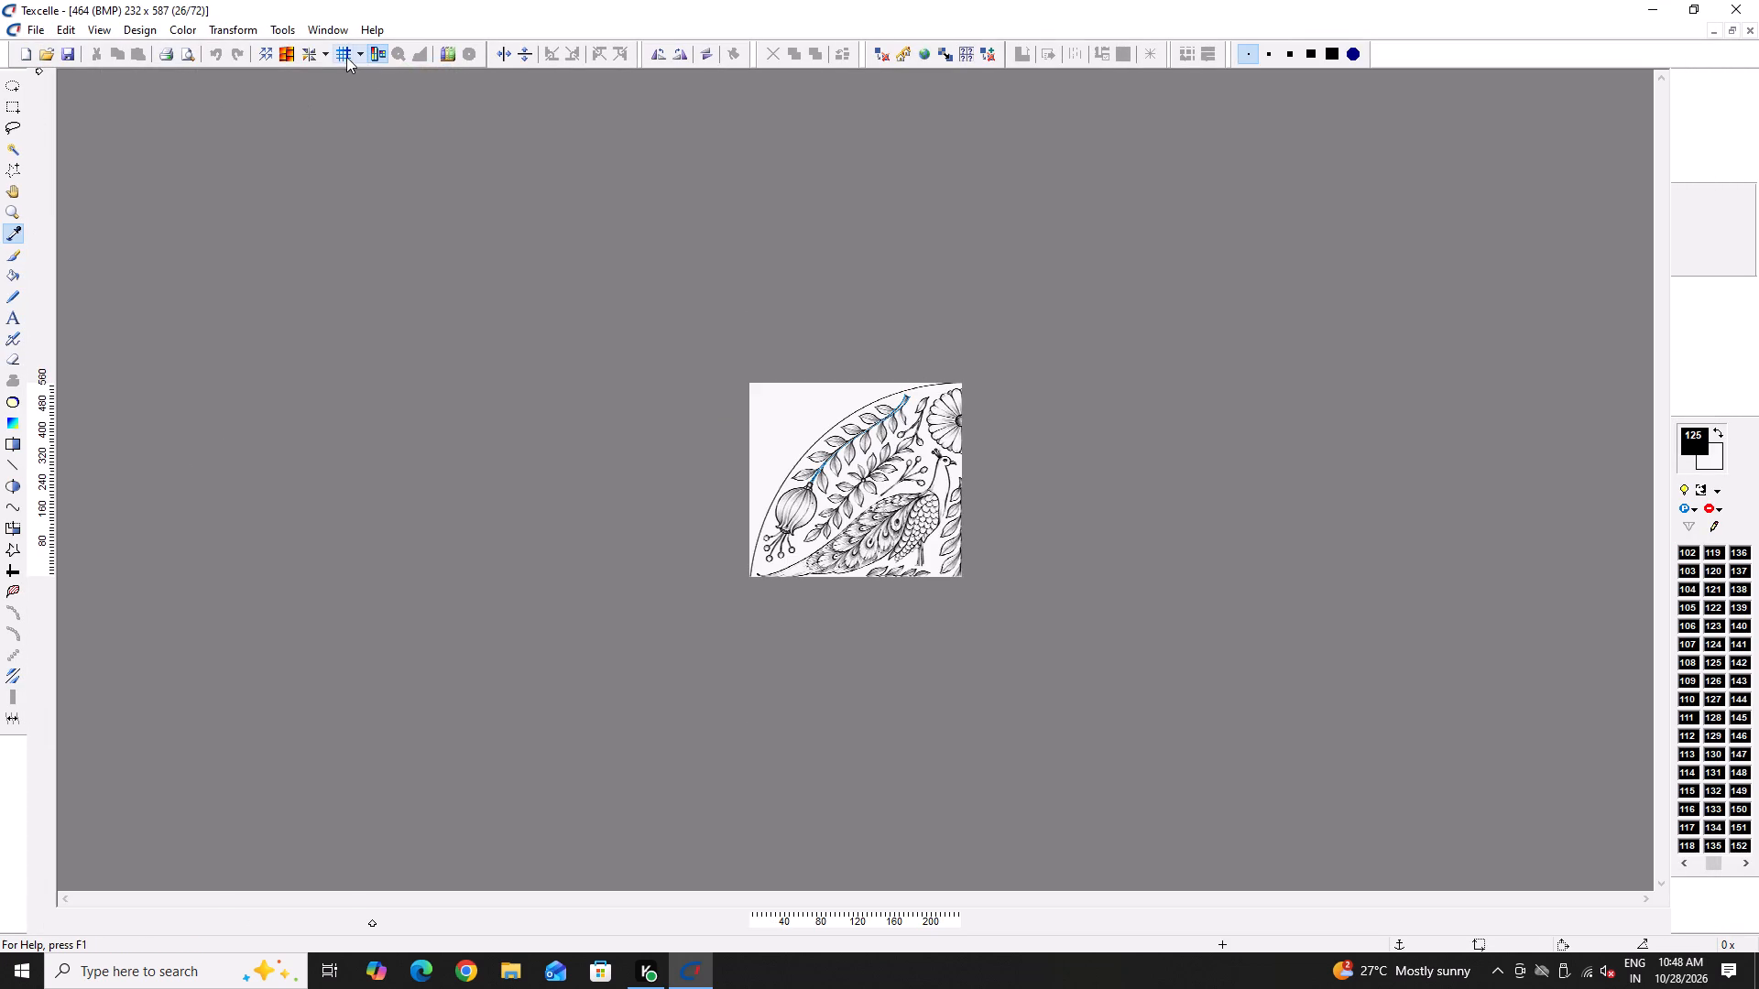
pyautogui.click(343, 56)
# Examine the blue-traced leaf stem in design 464 for the place where its upper edge line is incomplete.
pyautogui.keyDown('ctrl'); pyautogui.scroll(6, 812, 411); pyautogui.keyUp('ctrl')
pyautogui.scroll(4, 735, 434)
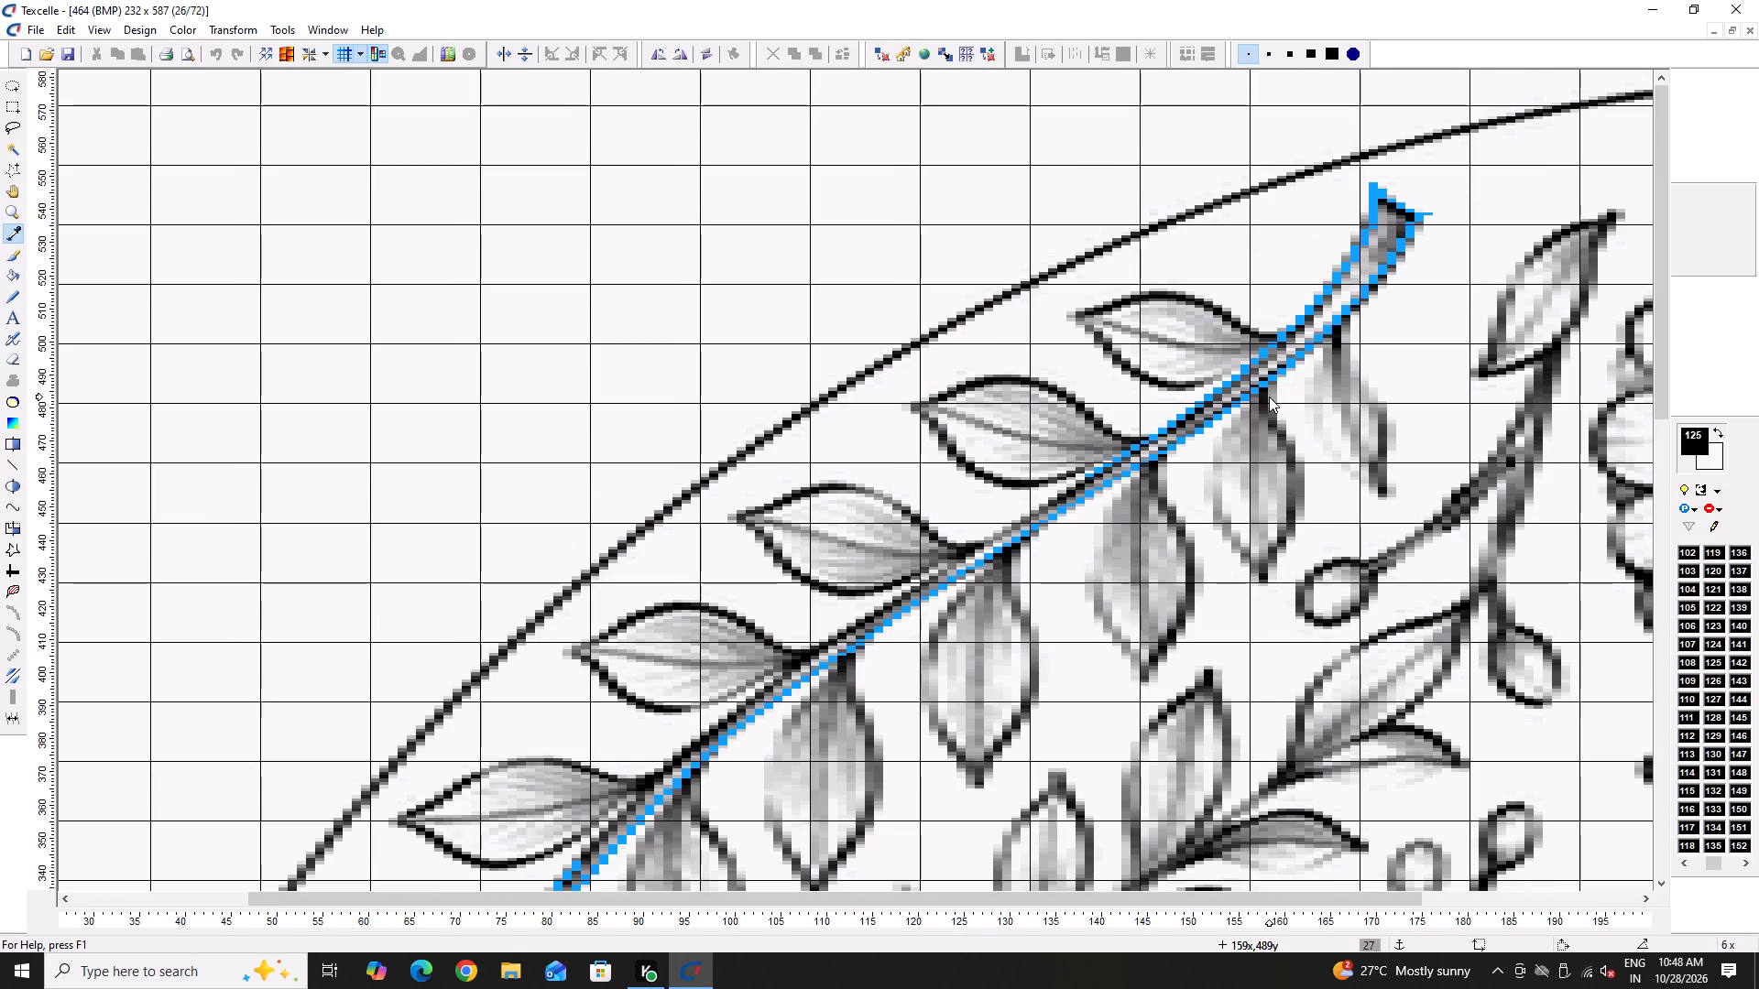
pyautogui.keyDown('ctrl'); pyautogui.scroll(6, 1187, 433); pyautogui.keyUp('ctrl')
pyautogui.keyDown('ctrl'); pyautogui.scroll(-7, 1129, 467); pyautogui.keyUp('ctrl')
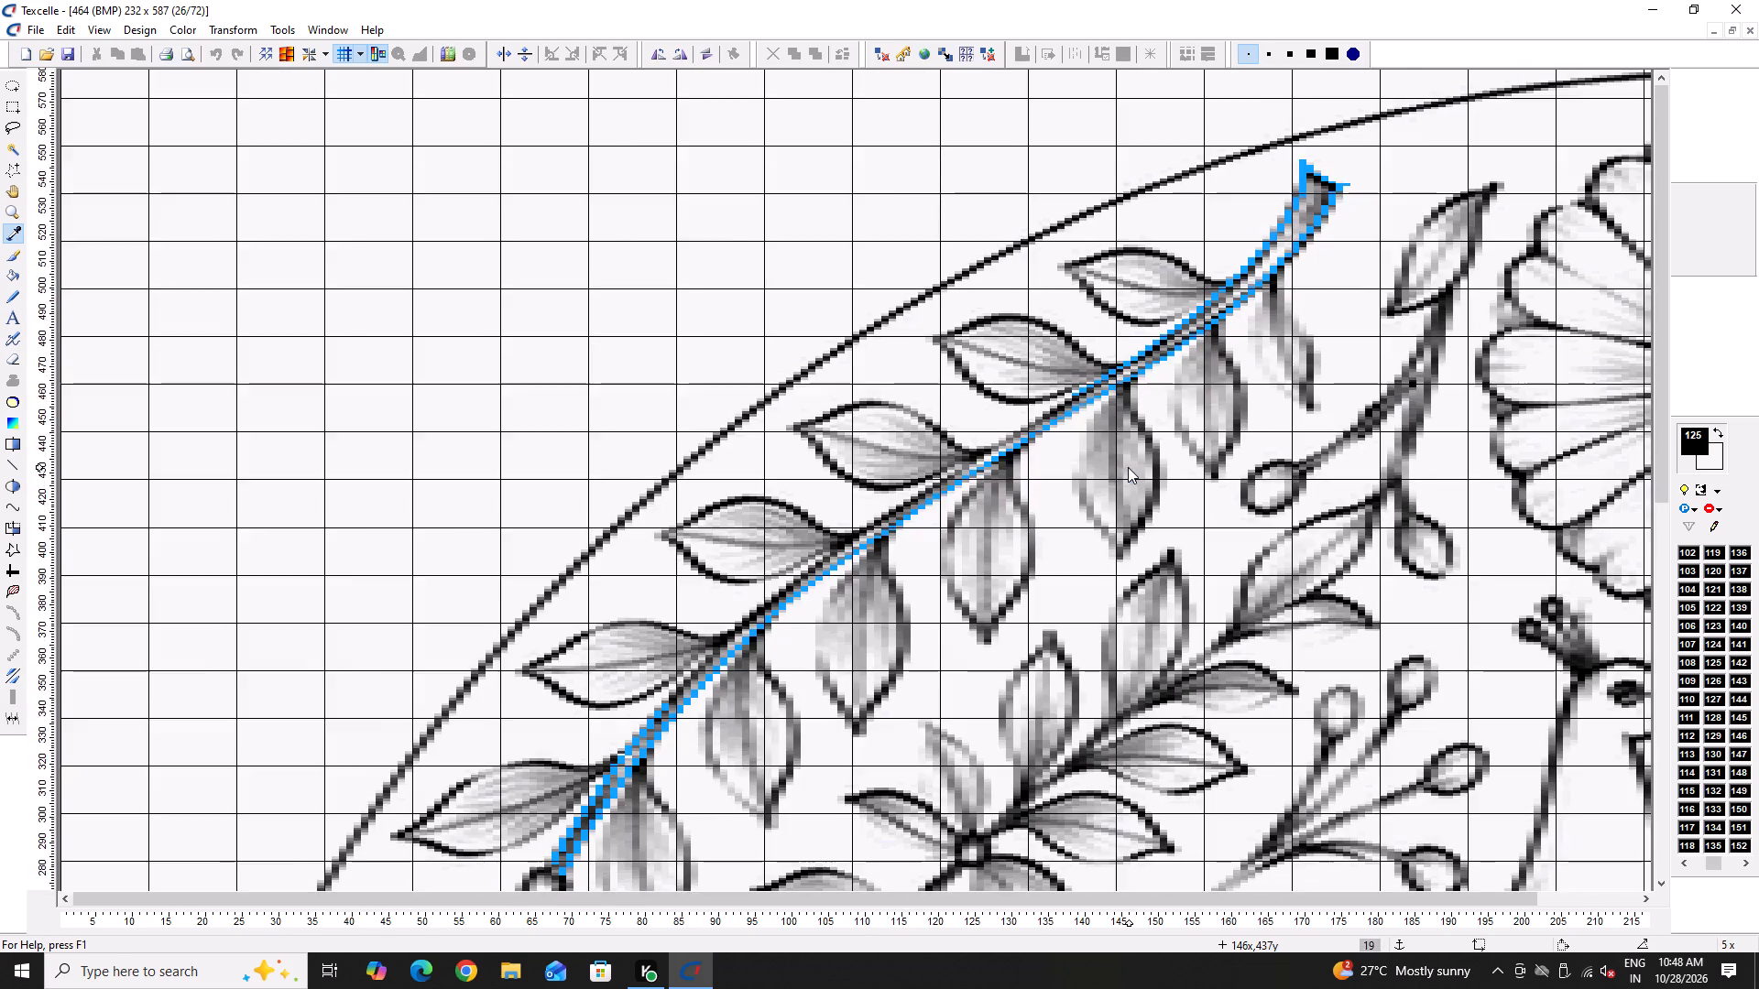
pyautogui.keyDown('ctrl'); pyautogui.scroll(-2, 1128, 467); pyautogui.keyUp('ctrl')
pyautogui.scroll(-3, 1128, 467)
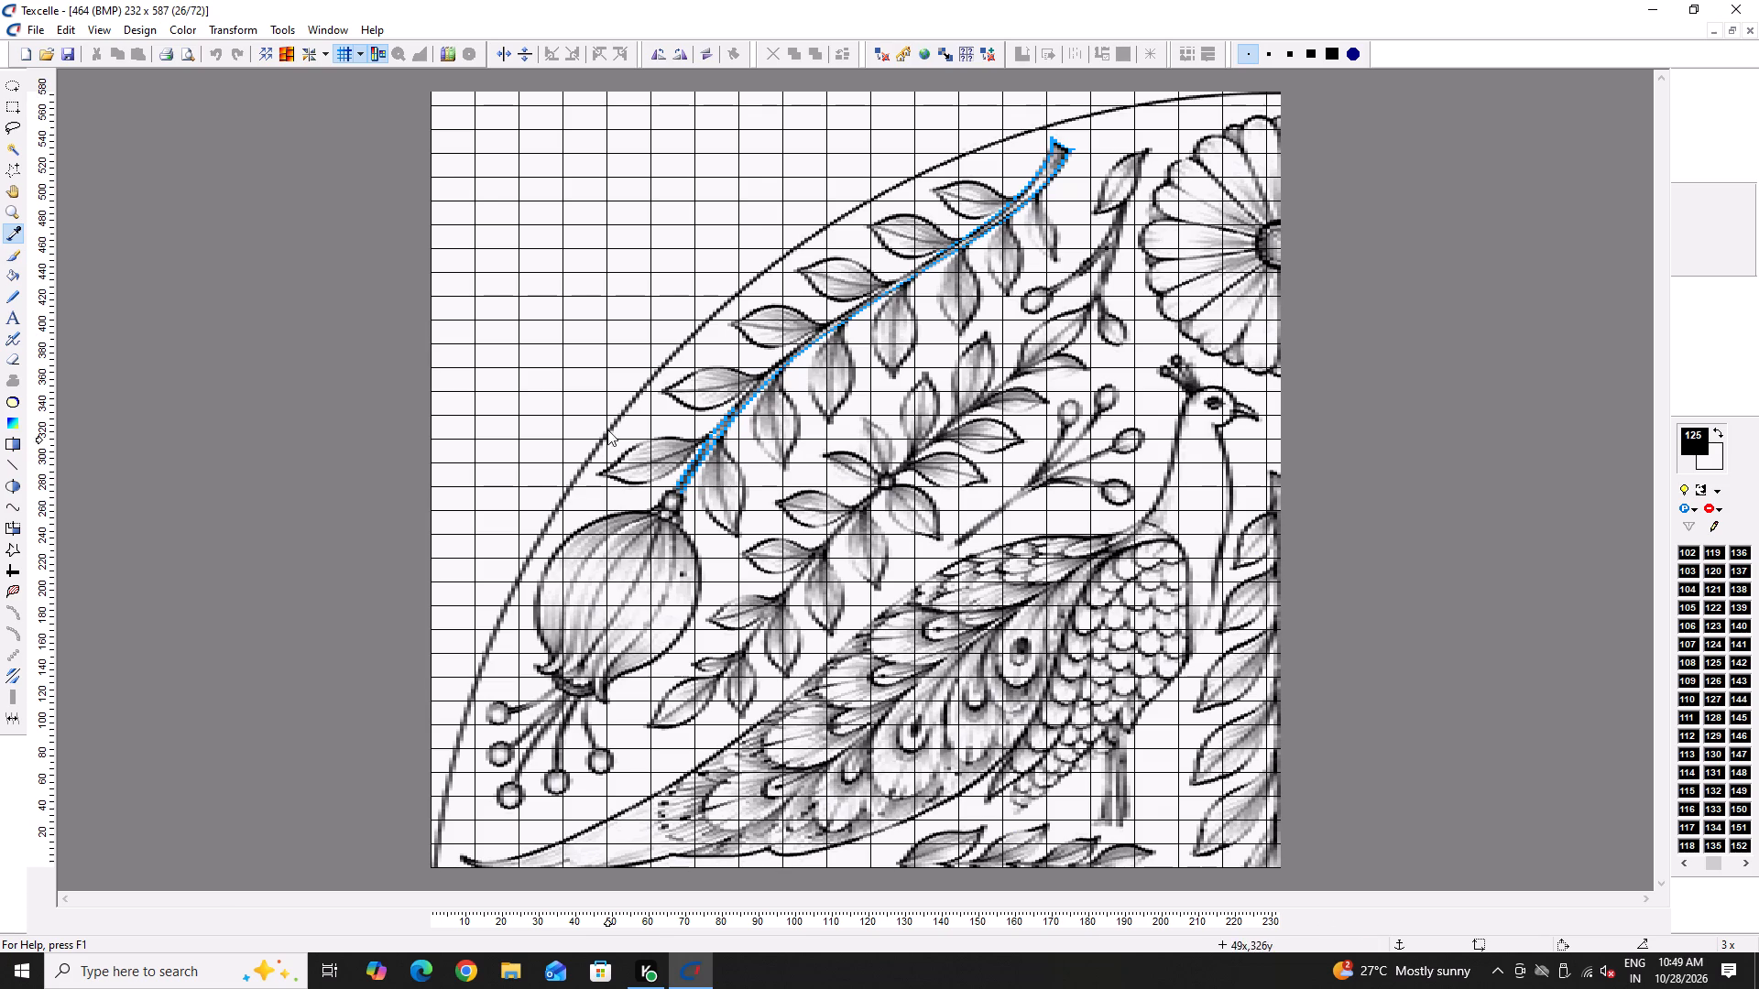
pyautogui.keyDown('ctrl'); pyautogui.scroll(3, 801, 365); pyautogui.keyUp('ctrl')
pyautogui.keyDown('ctrl'); pyautogui.scroll(3, 599, 498); pyautogui.keyUp('ctrl')
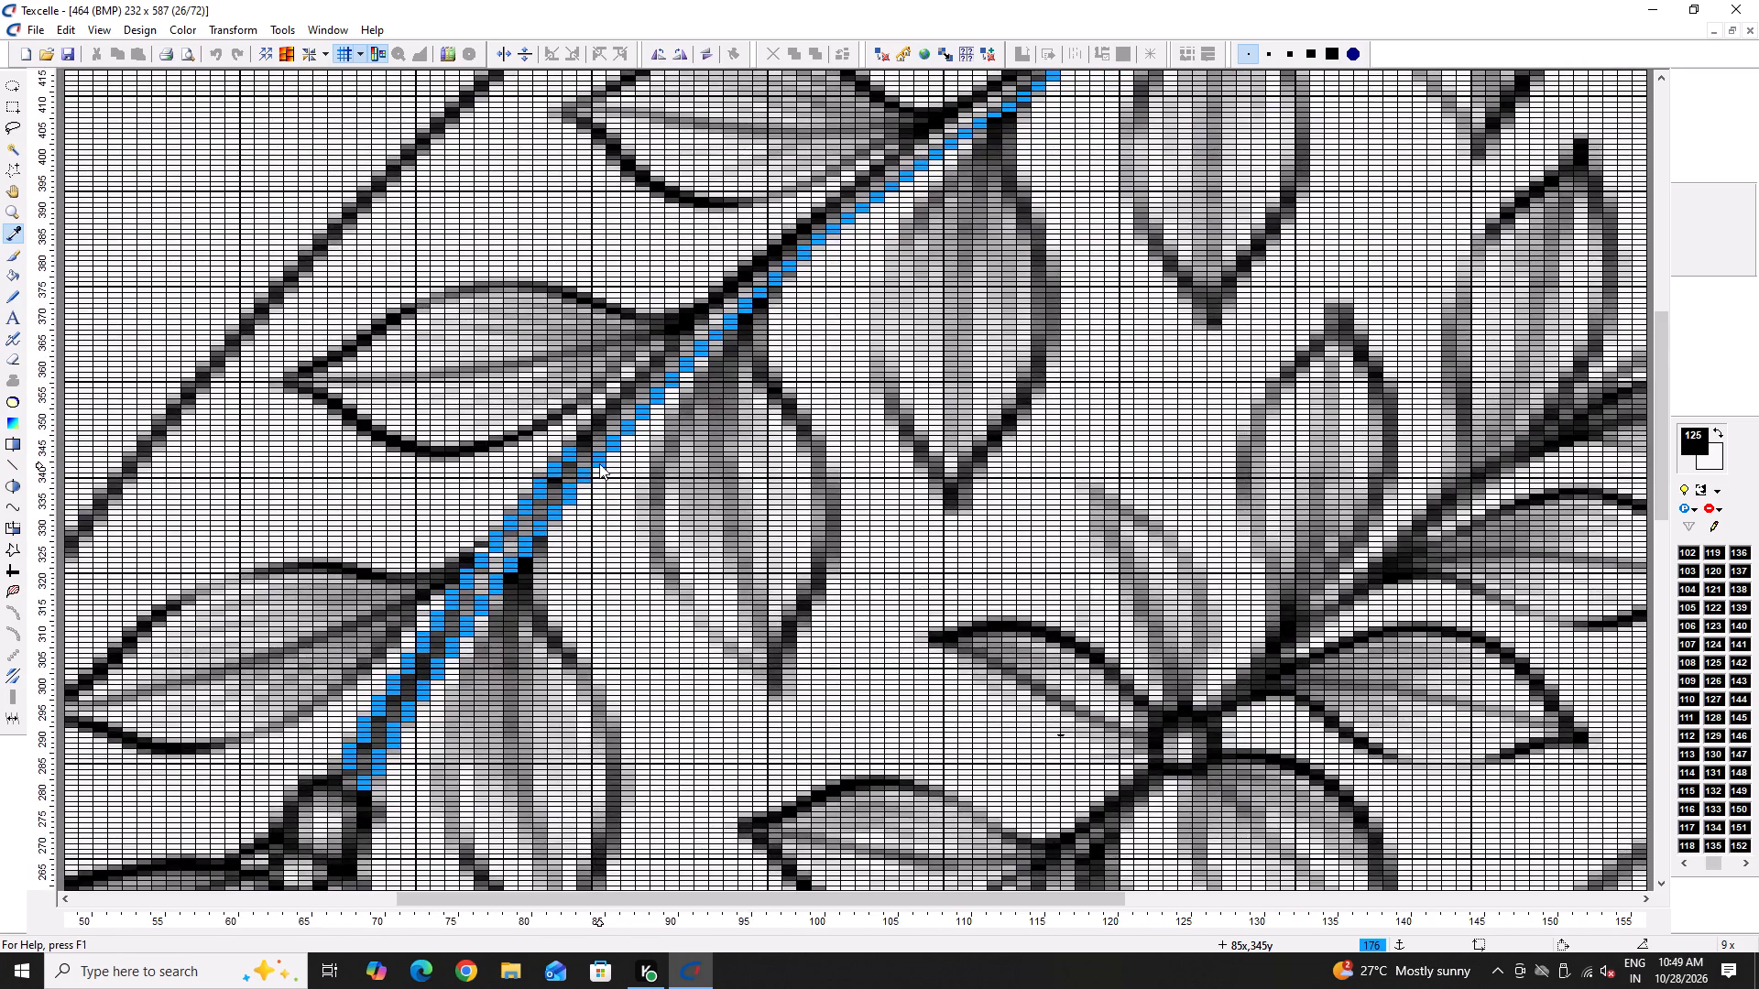
pyautogui.keyDown('ctrl'); pyautogui.scroll(2, 599, 463); pyautogui.keyUp('ctrl')
pyautogui.keyDown('ctrl'); pyautogui.scroll(-8, 599, 459); pyautogui.keyUp('ctrl')
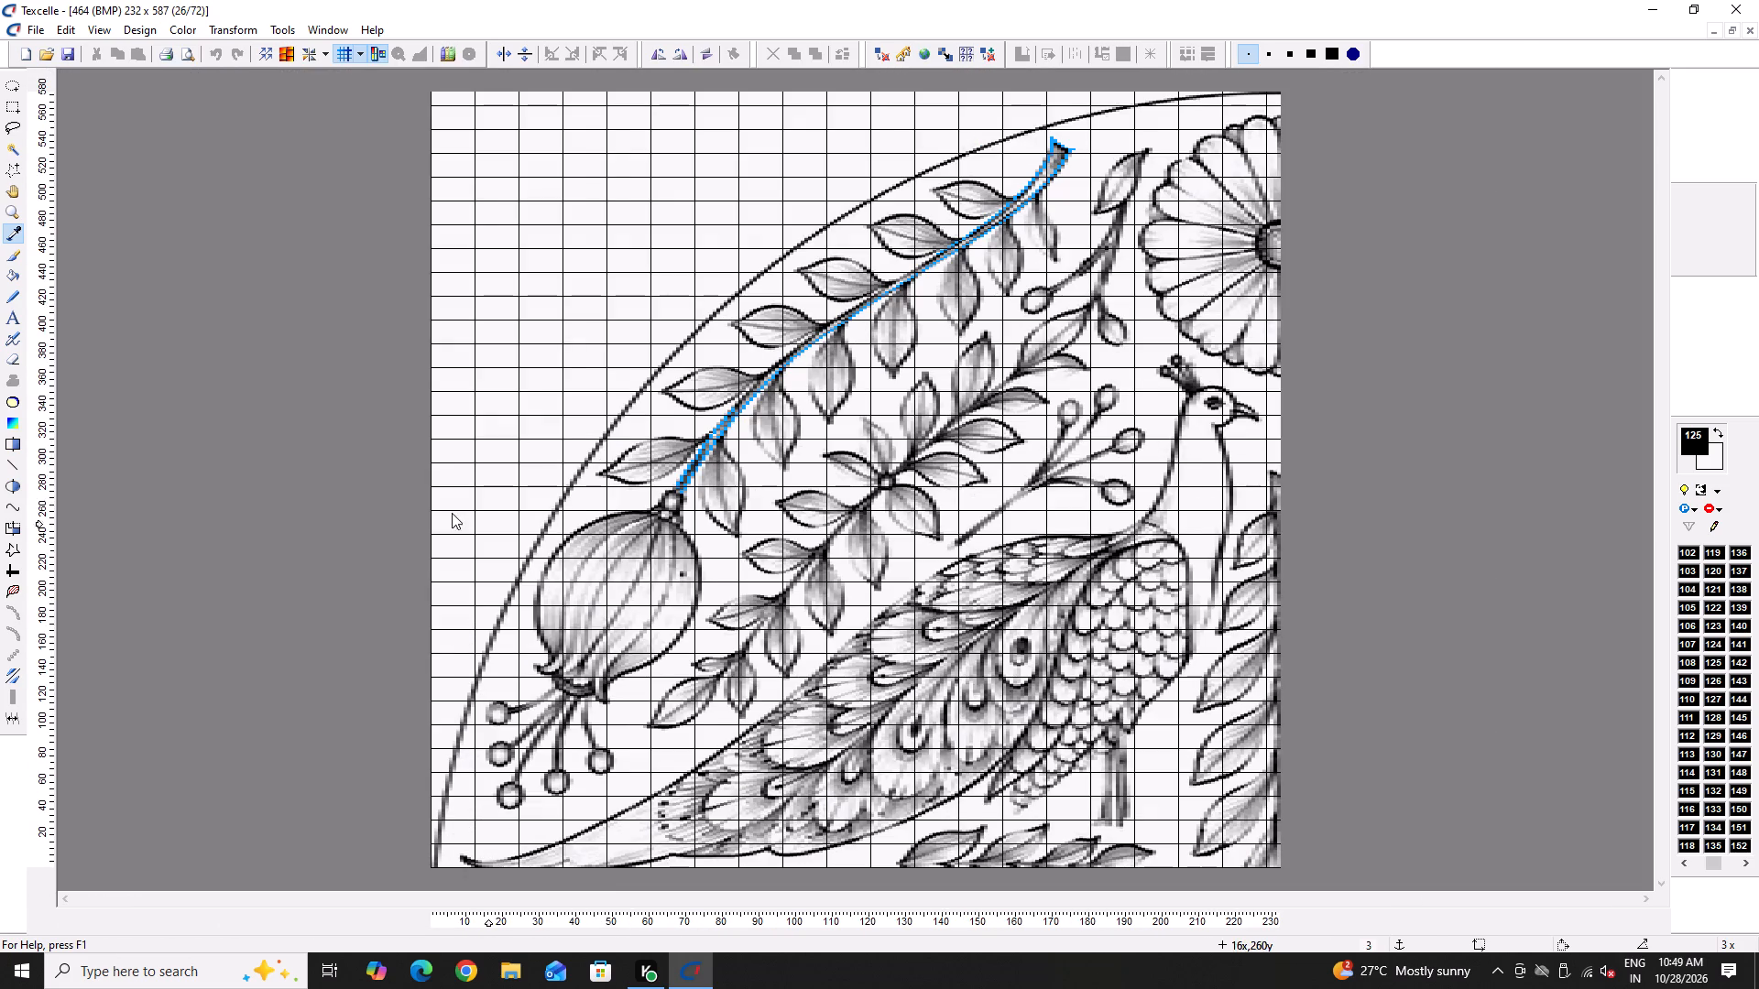
pyautogui.keyDown('ctrl'); pyautogui.scroll(3, 447, 511); pyautogui.keyUp('ctrl')
pyautogui.scroll(8, 328, 482)
pyautogui.keyDown('ctrl'); pyautogui.scroll(2, 592, 477); pyautogui.keyUp('ctrl')
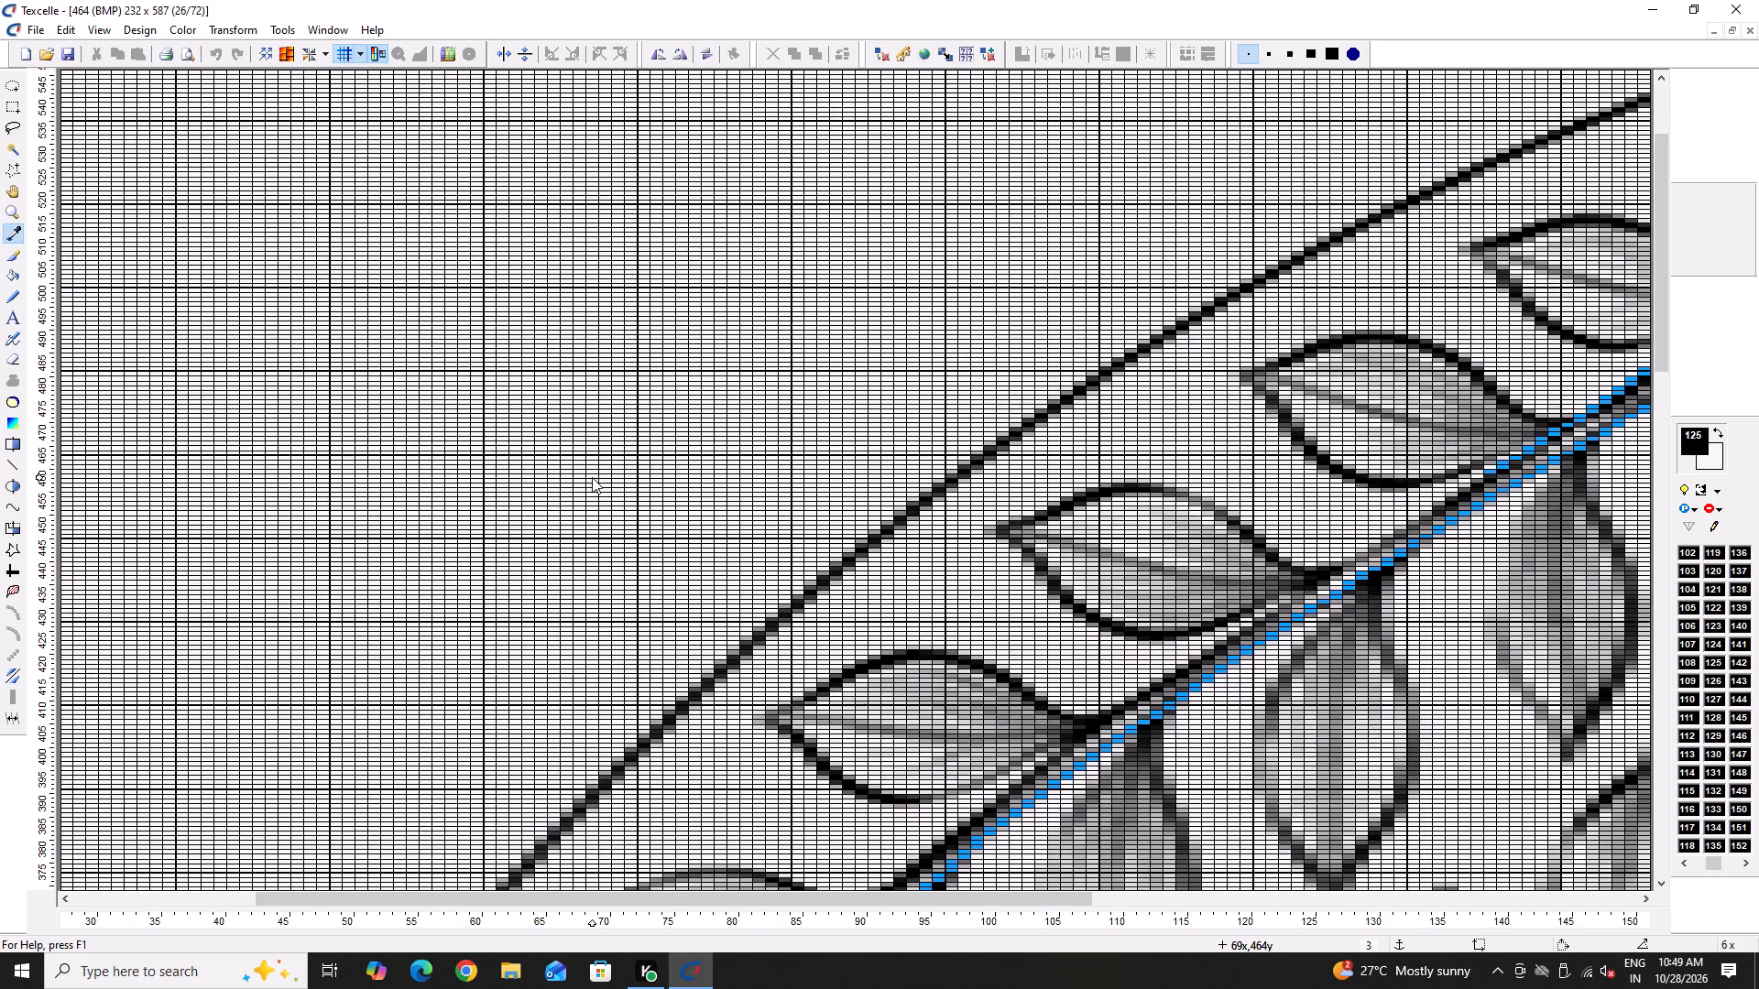
pyautogui.scroll(-6, 592, 477)
# Pick up color 176 from the traced stem and extend its upper edge line pixel by pixel from 84,349 to 85,354.
pyautogui.write('xx')
pyautogui.press('Right')
pyautogui.press('Right')
pyautogui.scroll(5, 809, 487)
pyautogui.keyDown('ctrl'); pyautogui.scroll(4, 434, 853); pyautogui.keyUp('ctrl')
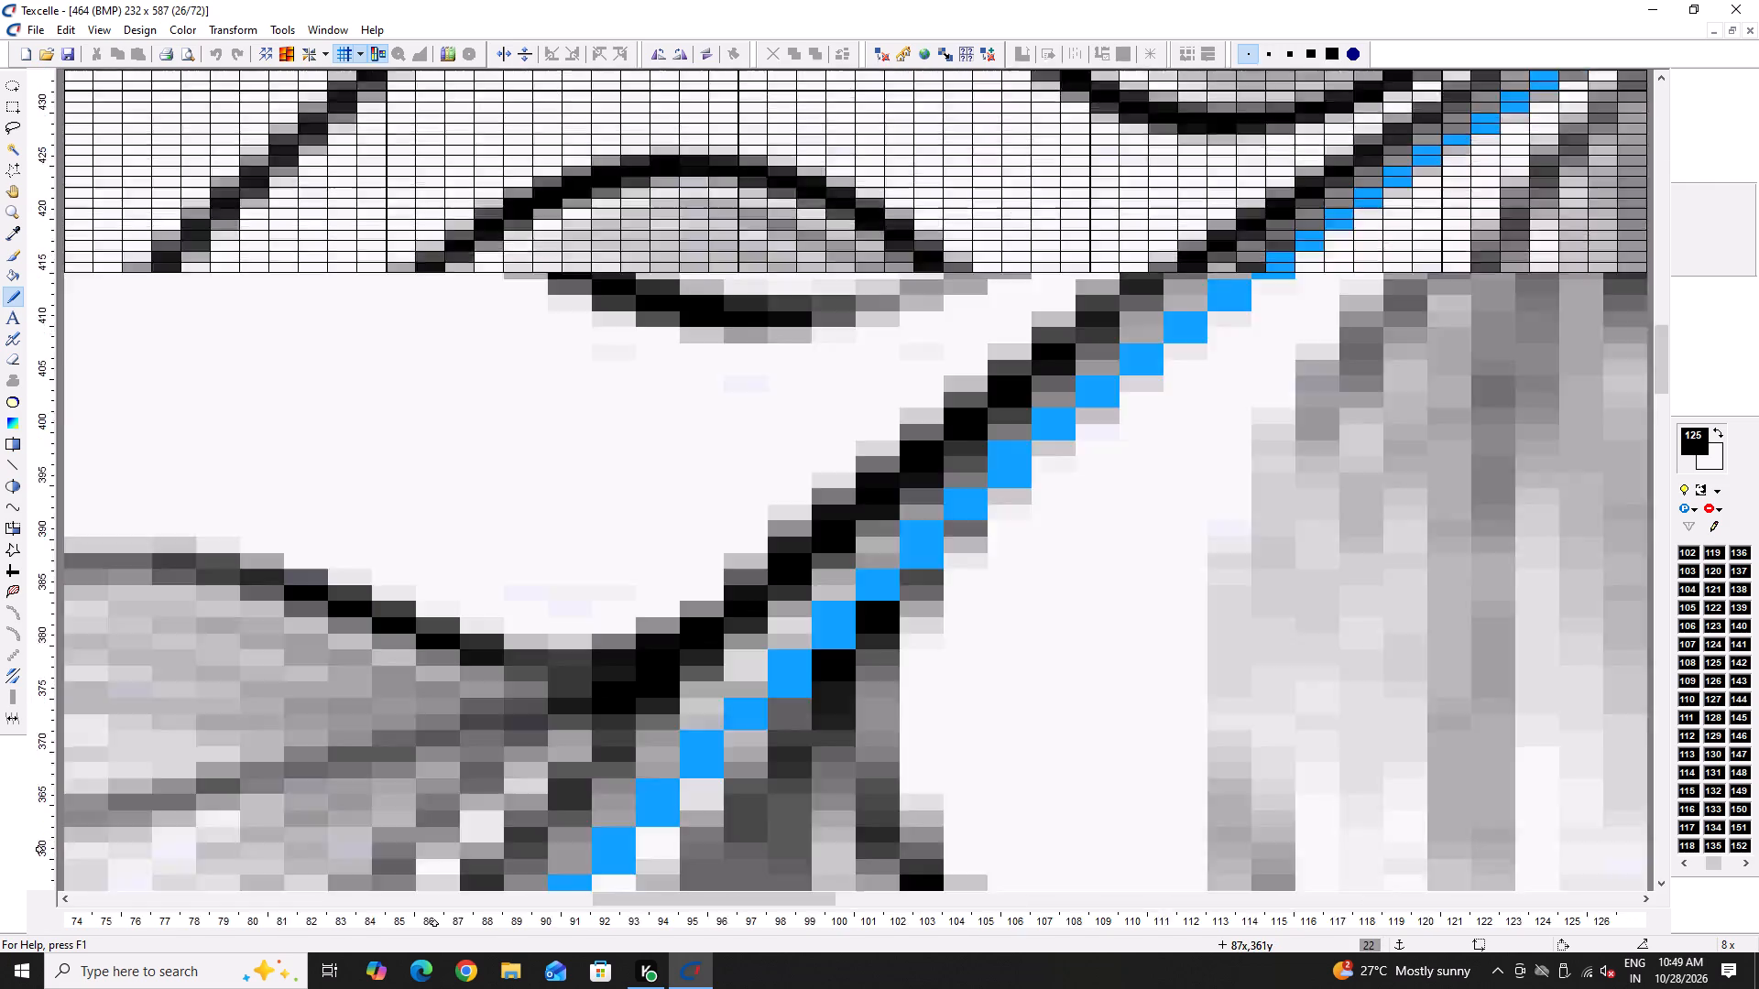
pyautogui.scroll(-5, 449, 839)
pyautogui.keyDown('ctrl'); pyautogui.scroll(2, 251, 643); pyautogui.keyUp('ctrl')
pyautogui.press('space')
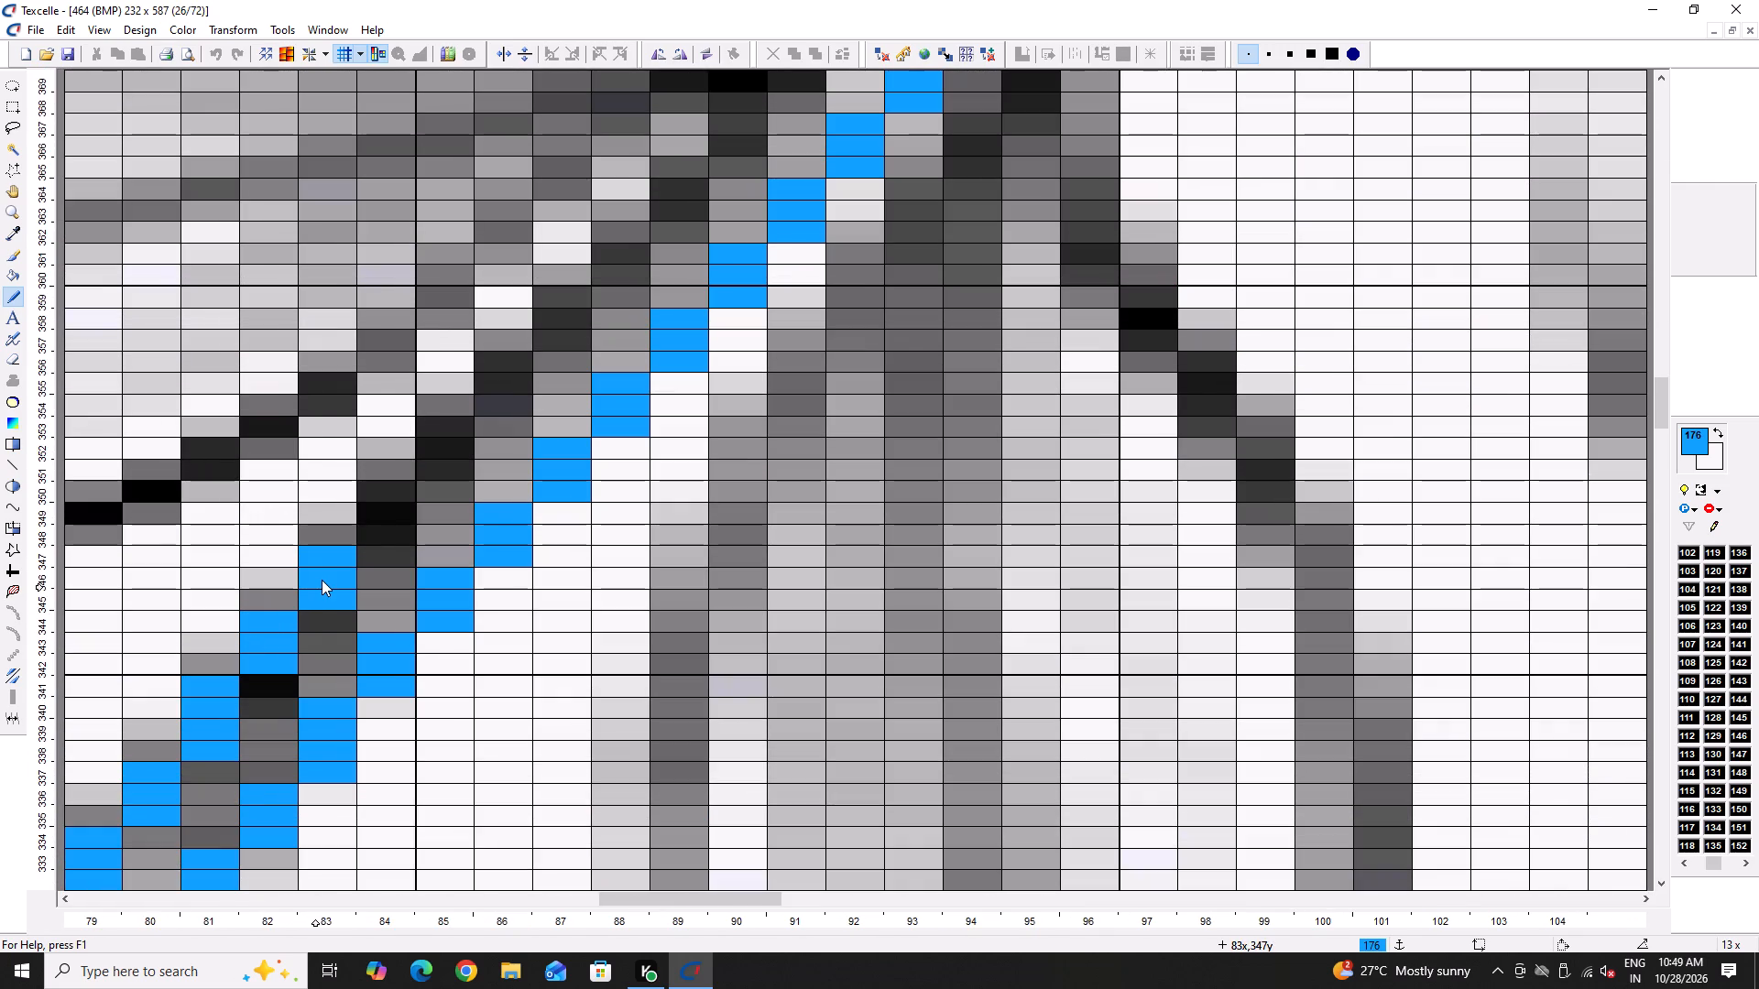
pyautogui.write('x')
pyautogui.keyDown('ctrl'); pyautogui.scroll(2, 321, 527); pyautogui.keyUp('ctrl')
pyautogui.click(388, 530)
pyautogui.moveTo(392, 505); pyautogui.dragTo(394, 493)
pyautogui.doubleClick(395, 489)
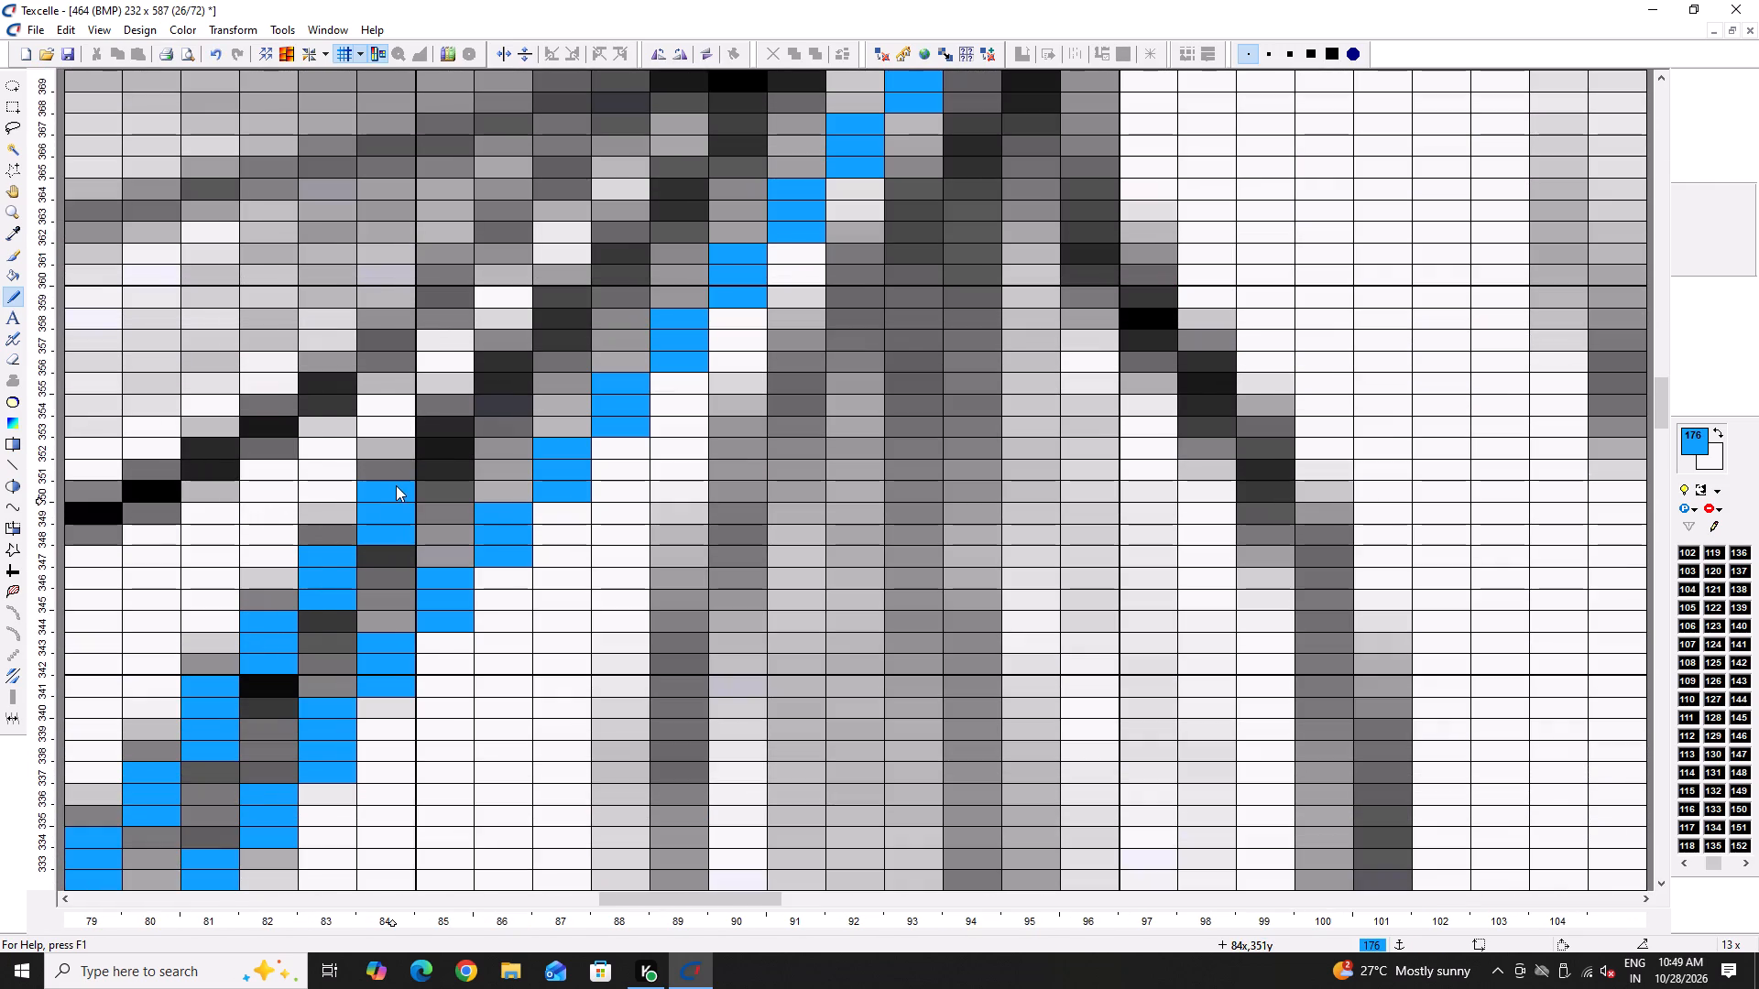
pyautogui.moveTo(431, 457); pyautogui.dragTo(433, 447)
pyautogui.click(435, 438)
pyautogui.doubleClick(437, 432)
pyautogui.doubleClick(437, 458)
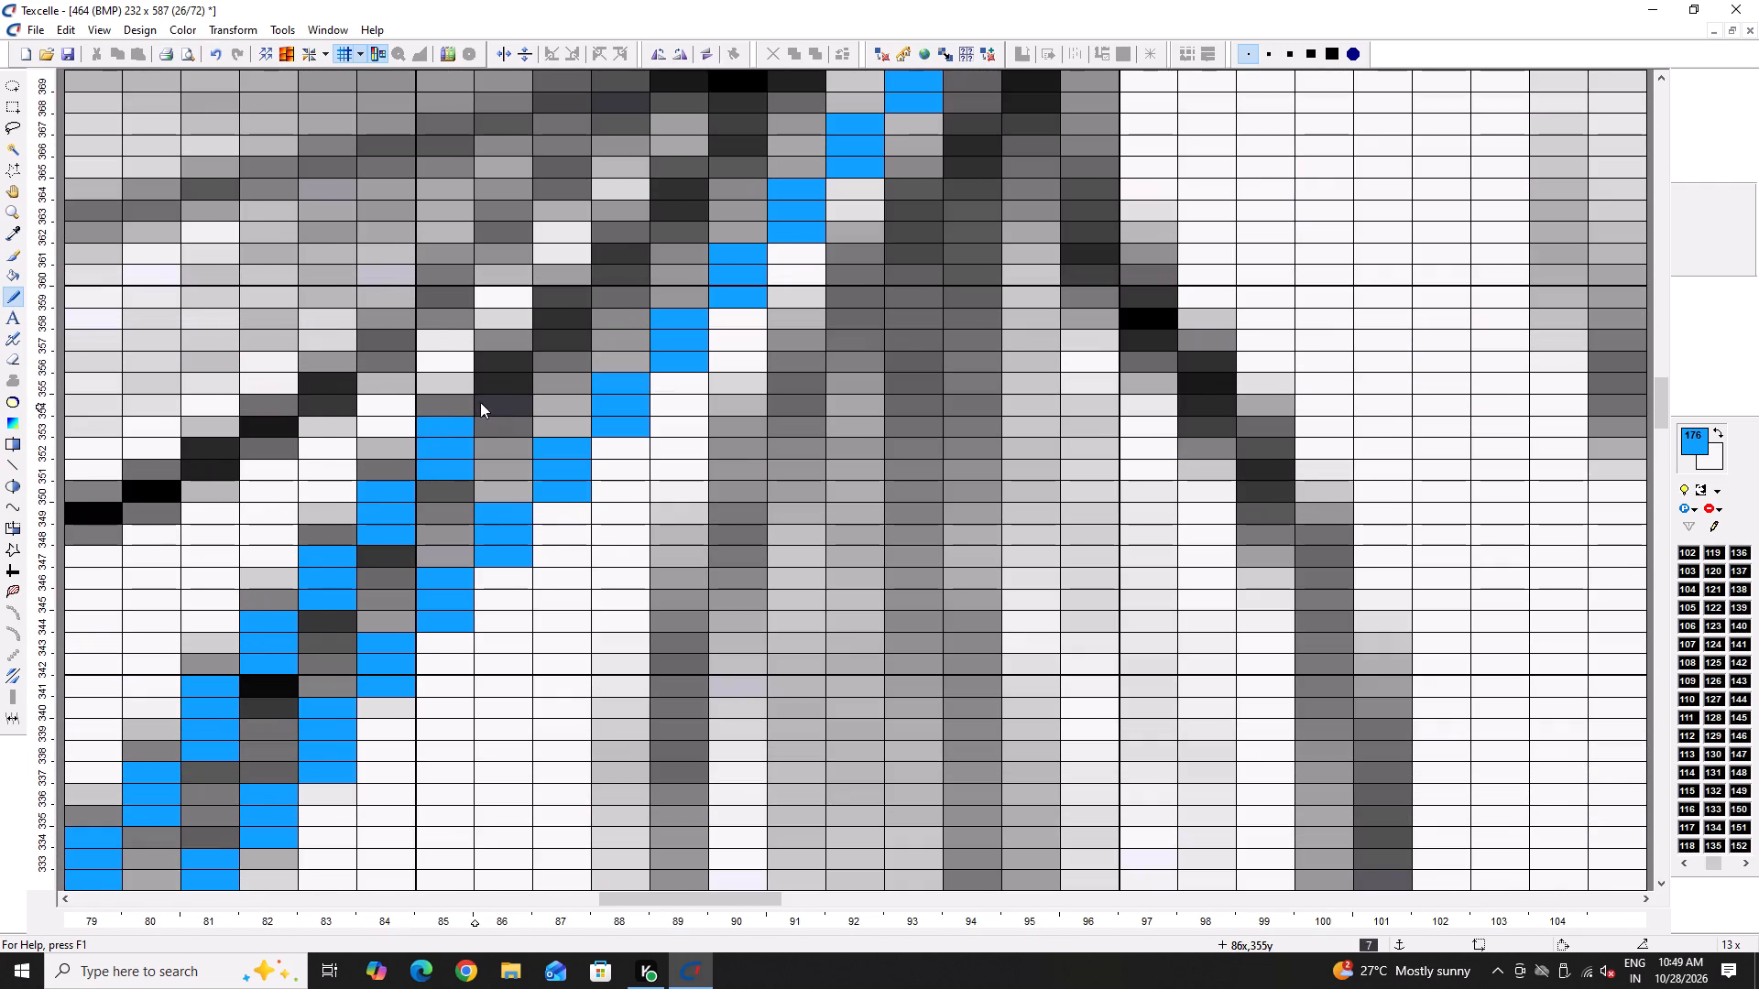
# Continue the stem's upper edge line in color 176 pixels from 86,355 to about 88,363.
pyautogui.moveTo(485, 394); pyautogui.dragTo(486, 381)
pyautogui.doubleClick(486, 379)
pyautogui.click(491, 375)
pyautogui.moveTo(492, 367); pyautogui.dragTo(495, 357)
pyautogui.moveTo(541, 330); pyautogui.dragTo(553, 294)
pyautogui.scroll(1, 604, 359)
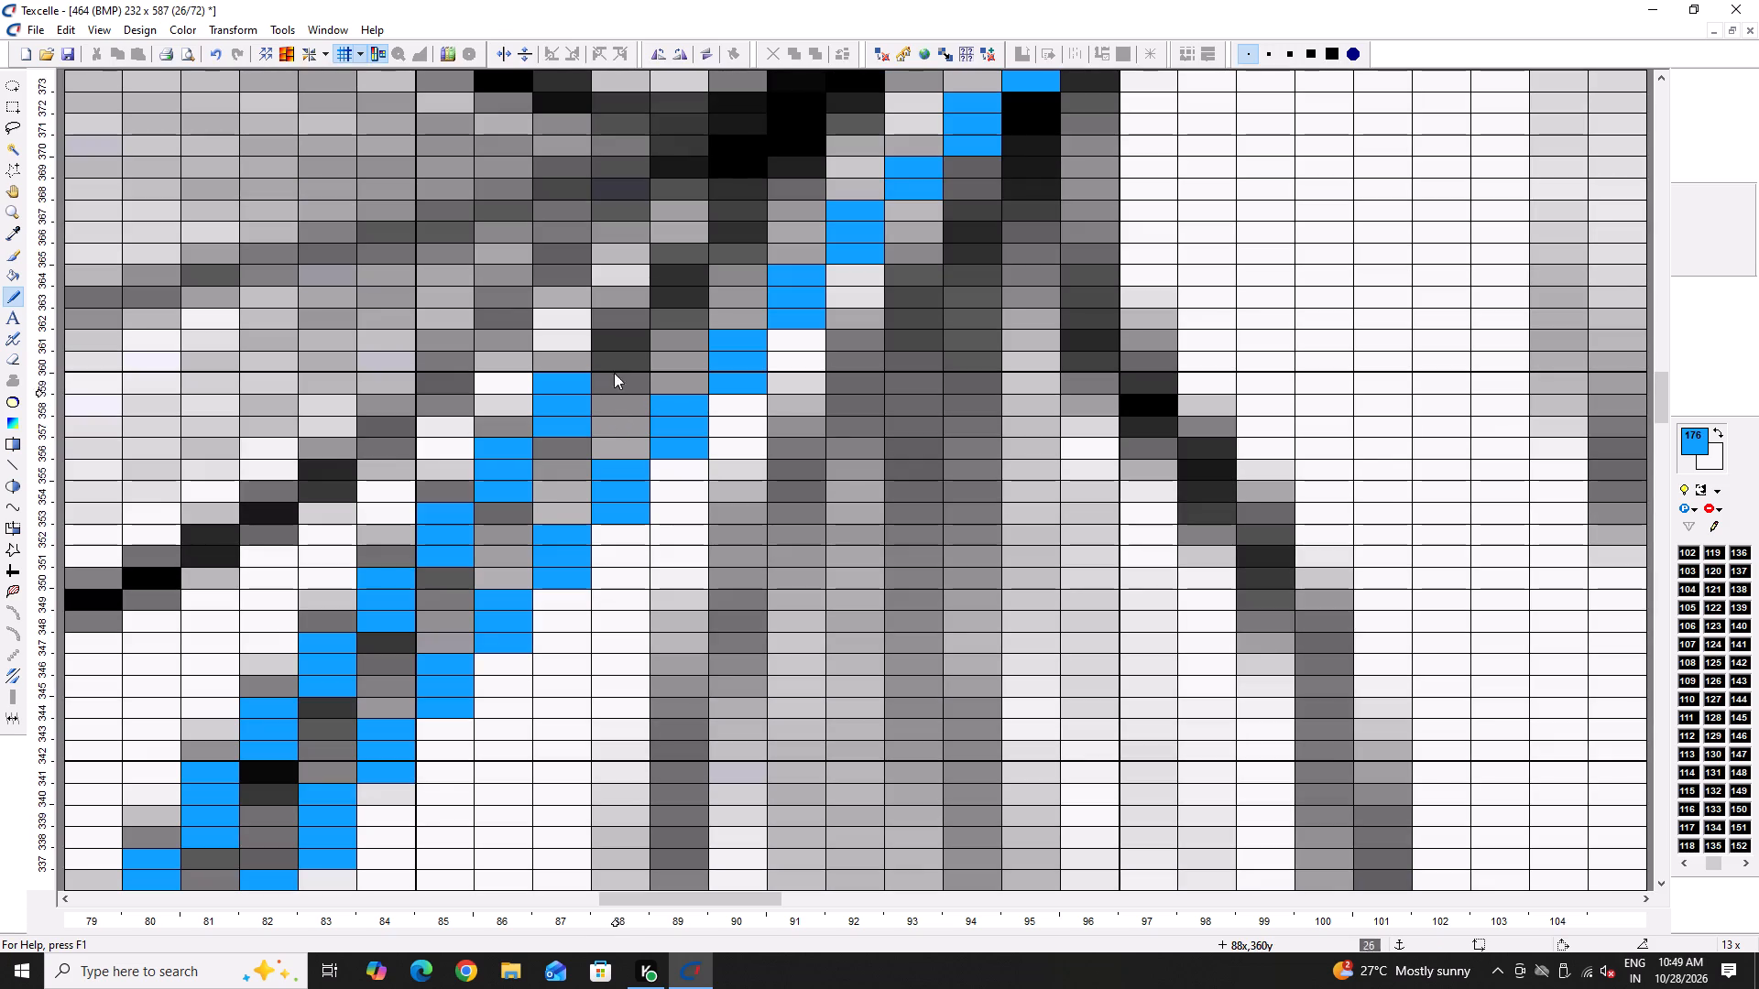
pyautogui.moveTo(614, 352); pyautogui.dragTo(614, 337)
pyautogui.moveTo(614, 333); pyautogui.dragTo(614, 324)
pyautogui.click(614, 322)
pyautogui.moveTo(614, 320); pyautogui.dragTo(617, 308)
pyautogui.doubleClick(617, 308)
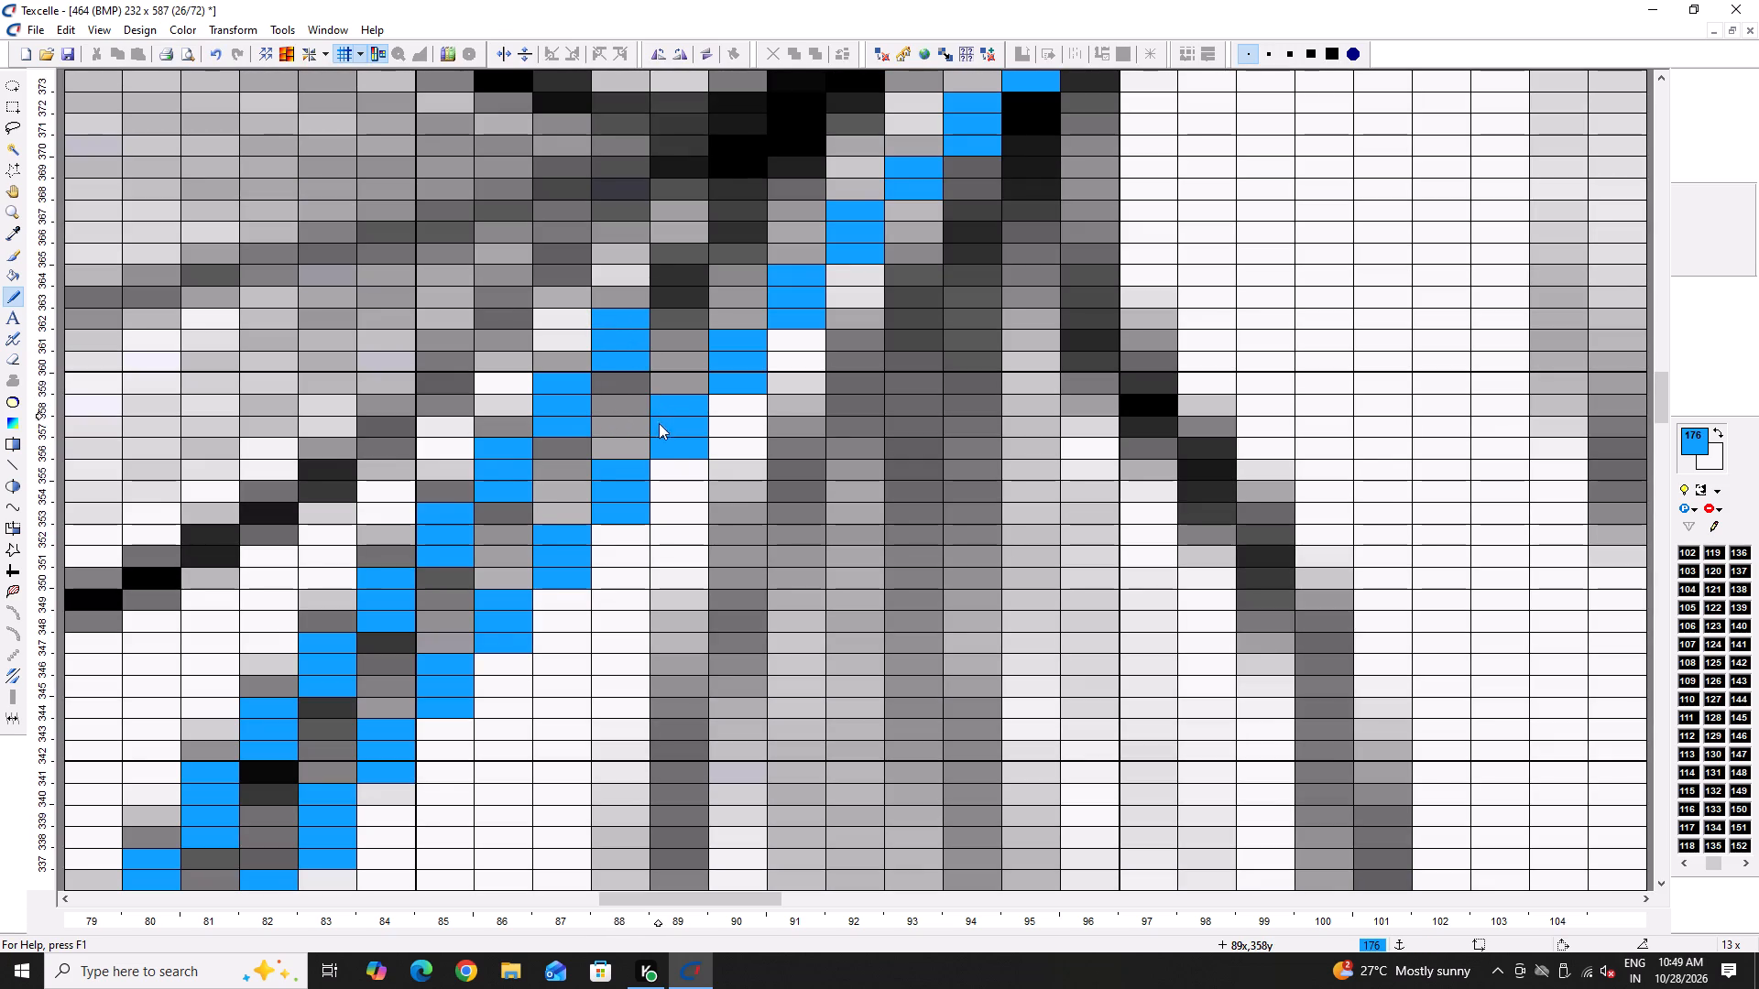
pyautogui.scroll(3, 671, 465)
# Look through the bitmaps in the Downloads folder and on drive D for a design to open.
pyautogui.hotkey('ctrl', 'o')
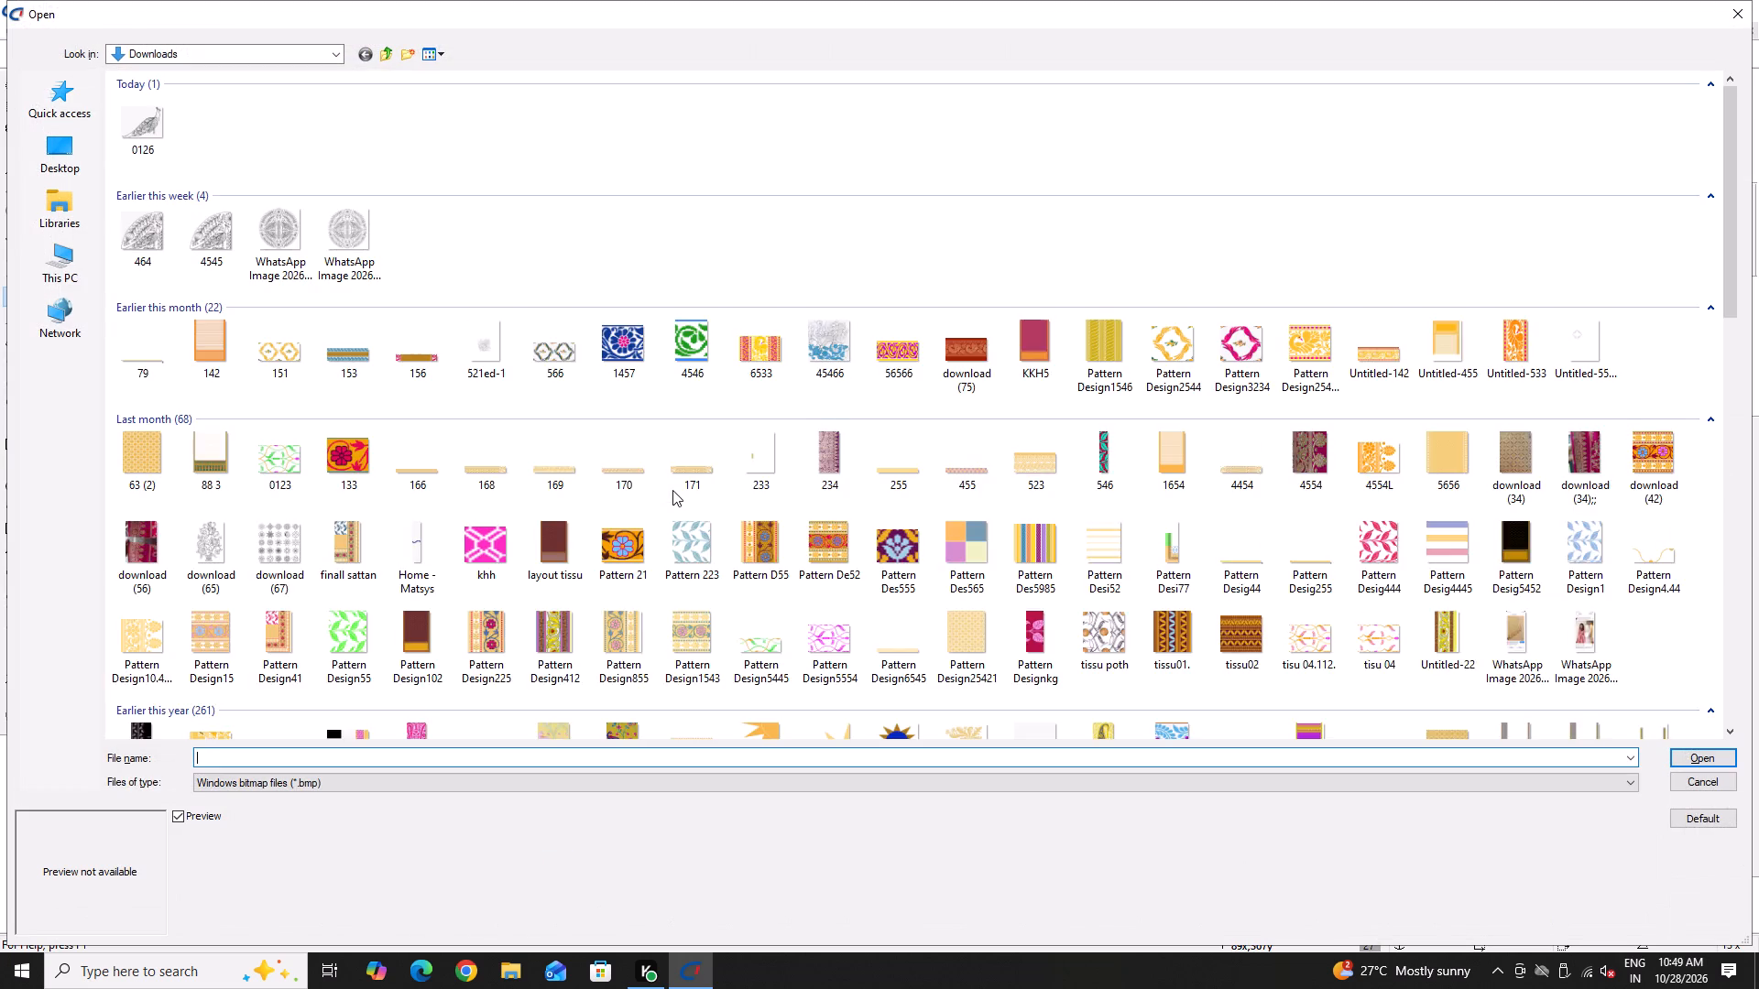
pyautogui.keyDown('ctrl'); pyautogui.scroll(13, 666, 477); pyautogui.keyUp('ctrl')
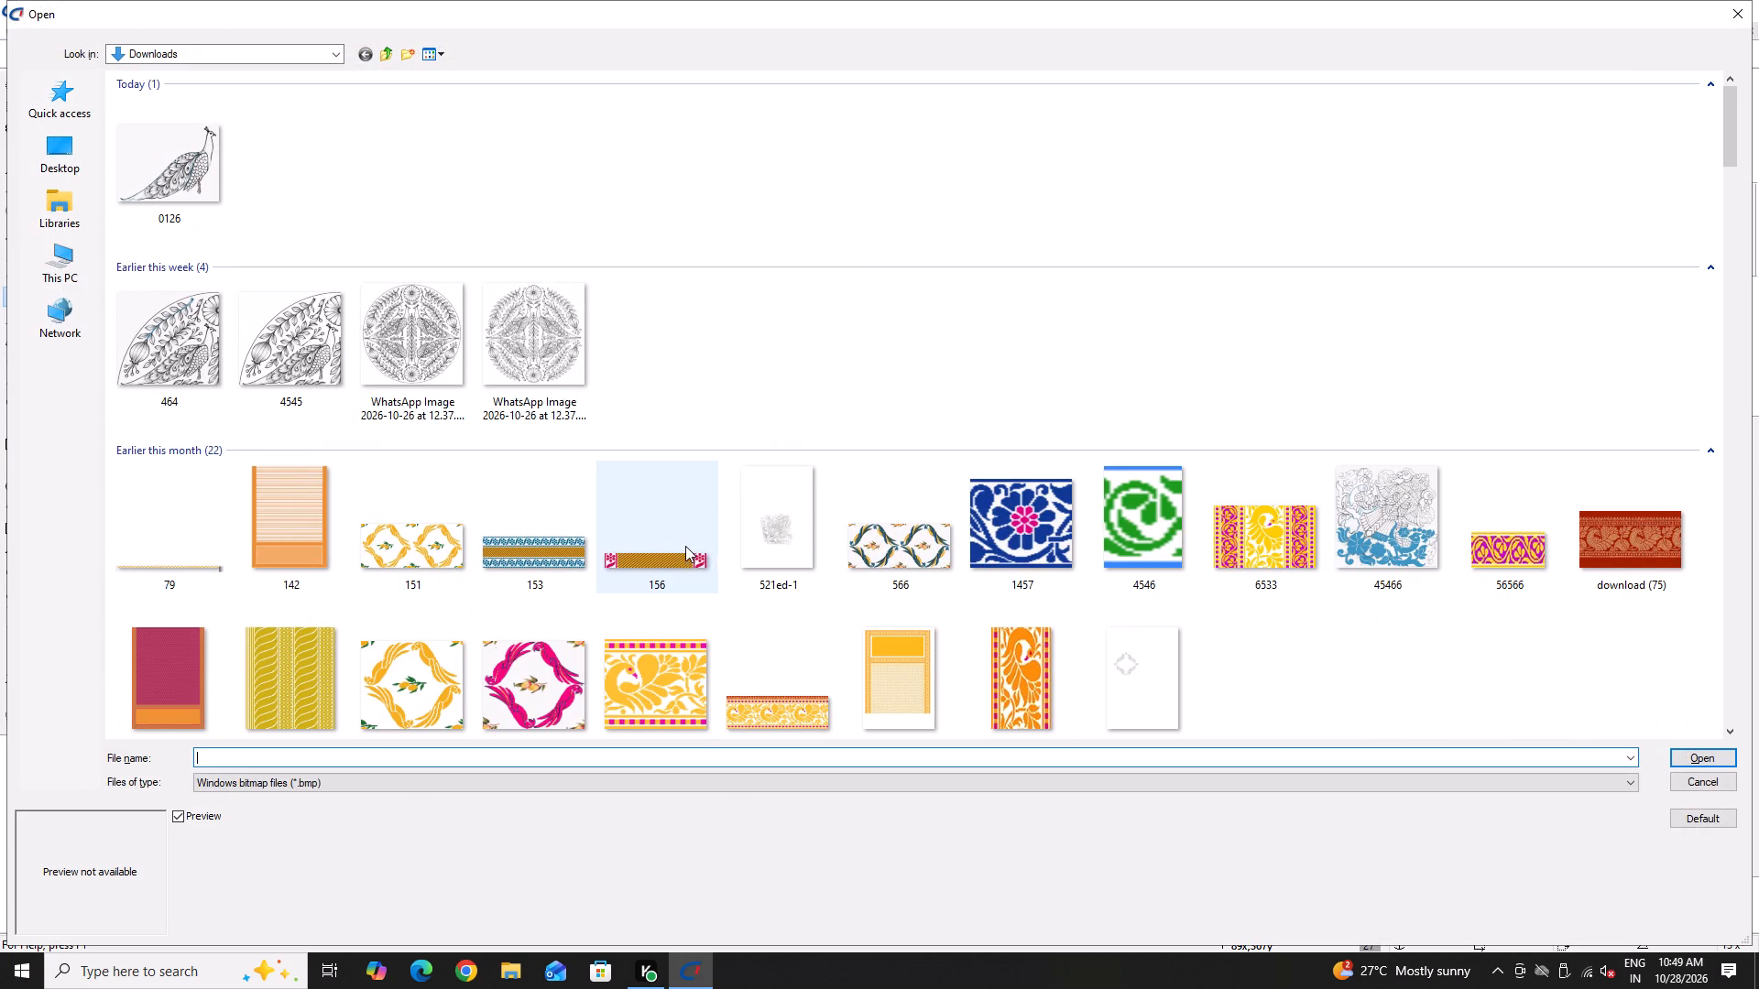
pyautogui.scroll(-1, 676, 551)
pyautogui.click(52, 263)
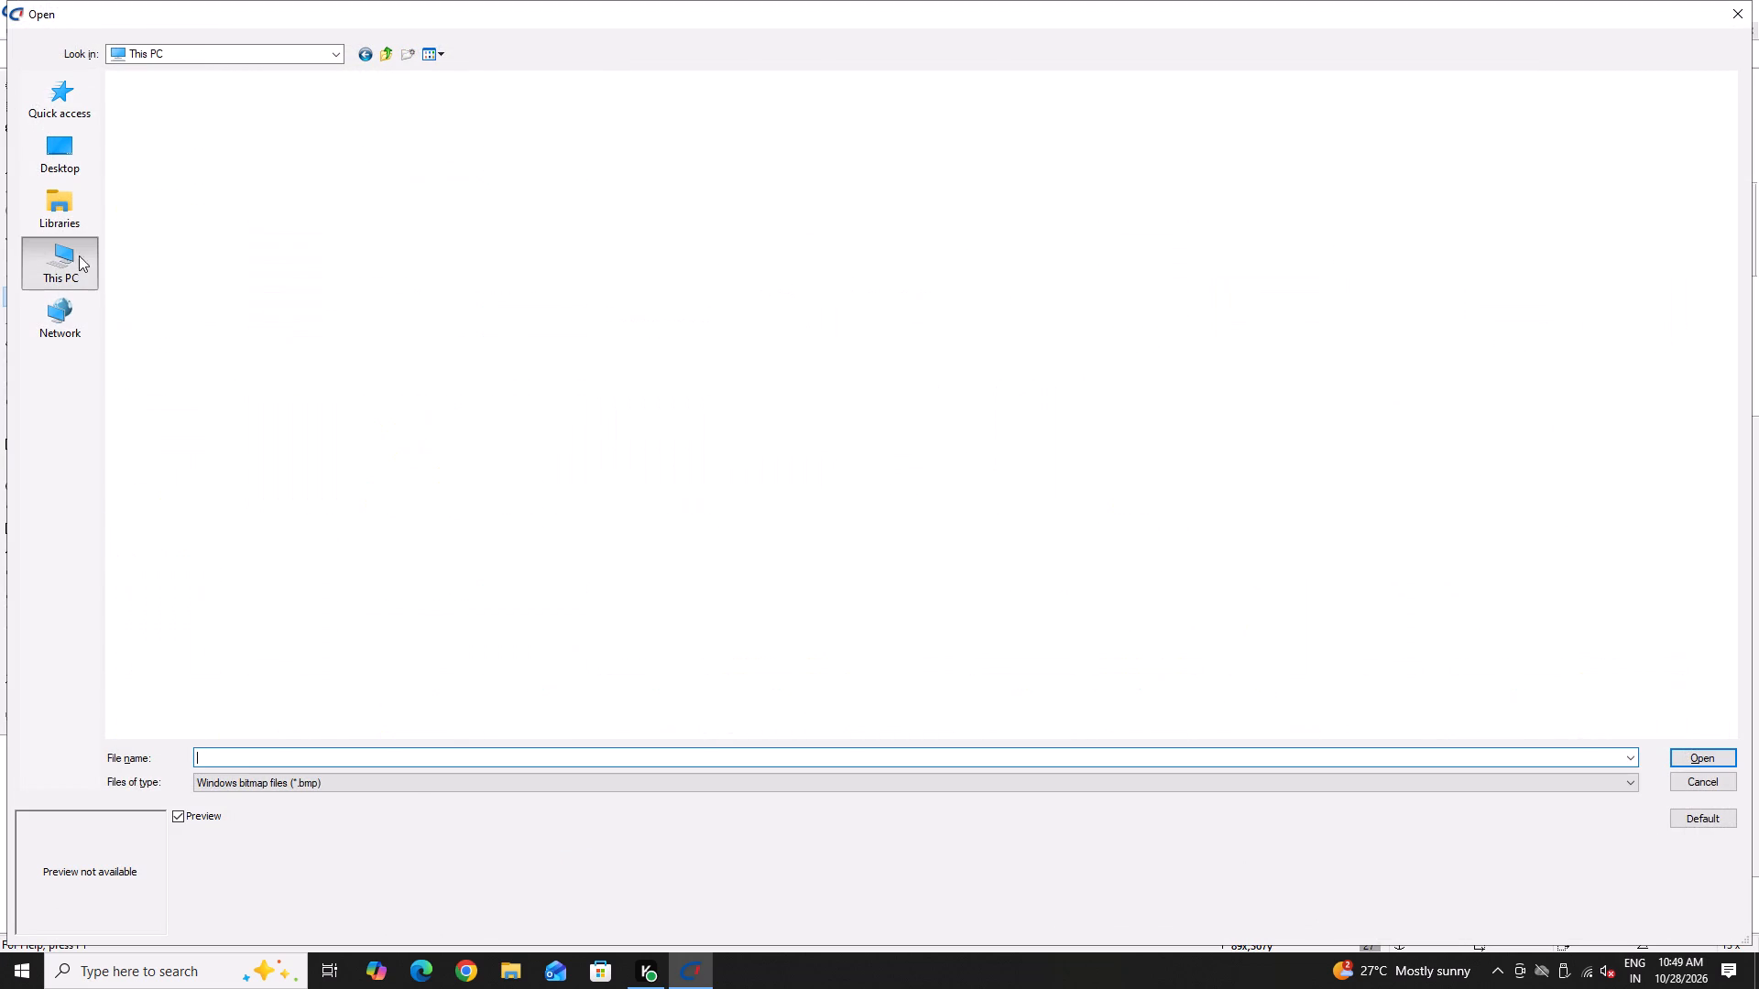
pyautogui.click(171, 228)
pyautogui.doubleClick(209, 224)
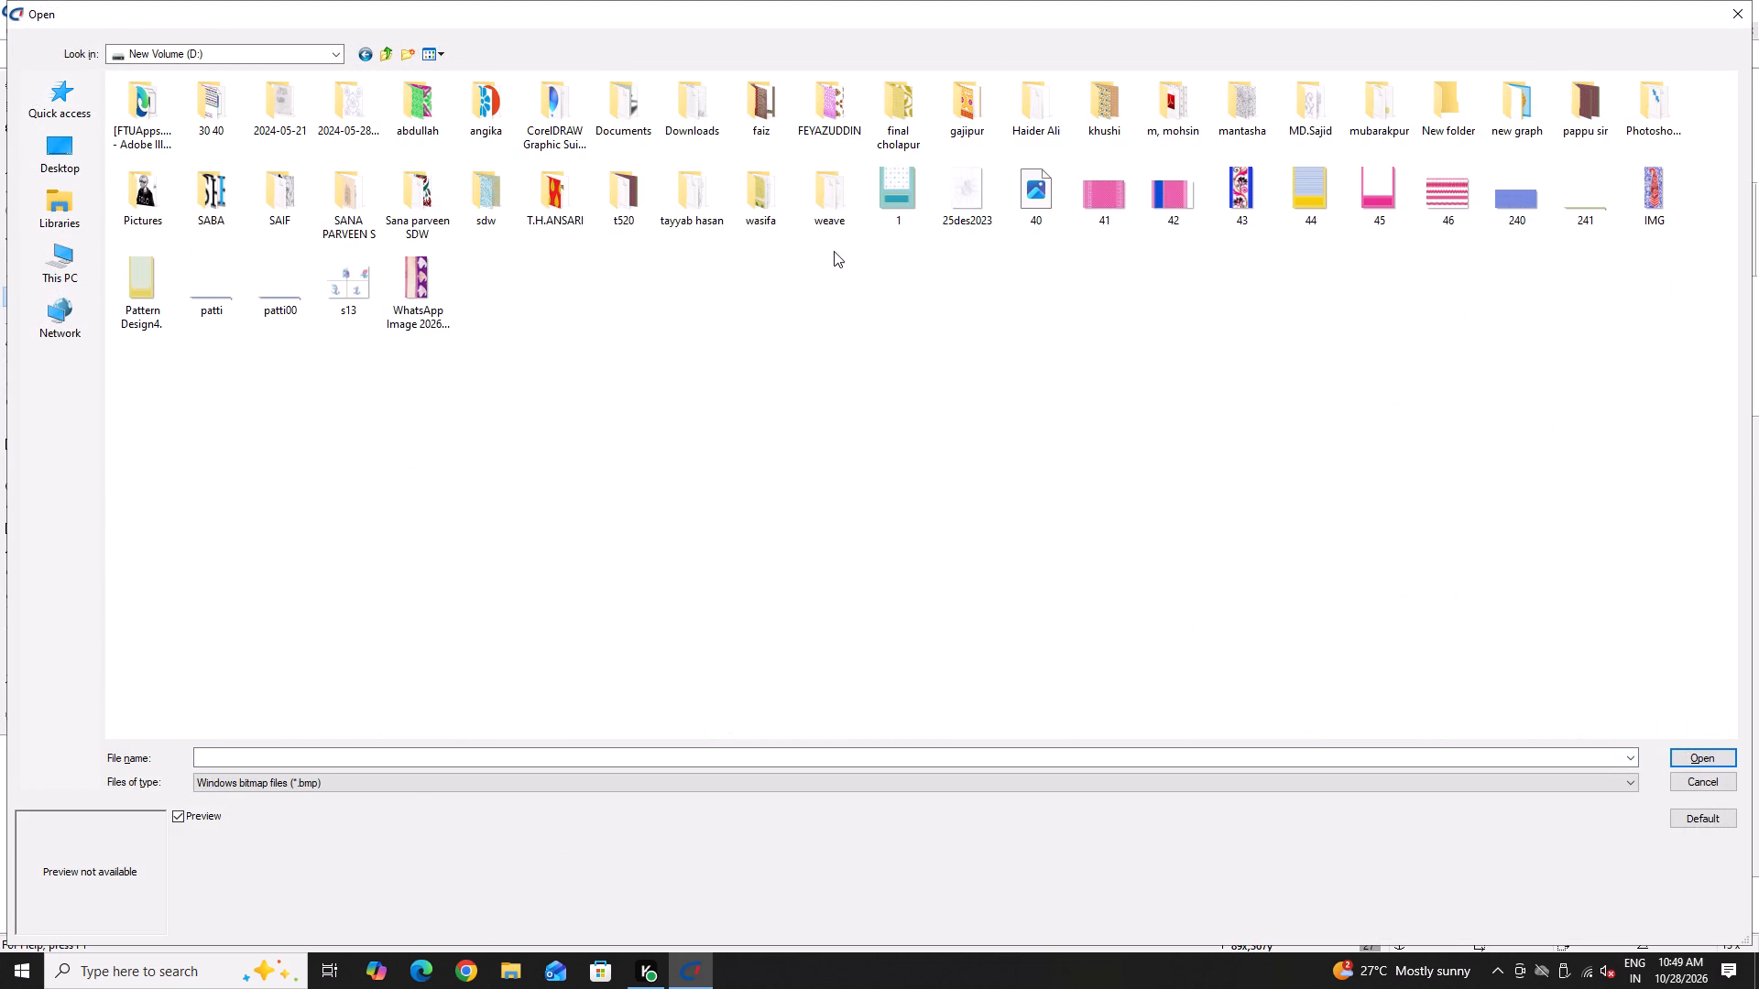
pyautogui.keyDown('ctrl'); pyautogui.scroll(6, 933, 264); pyautogui.keyUp('ctrl')
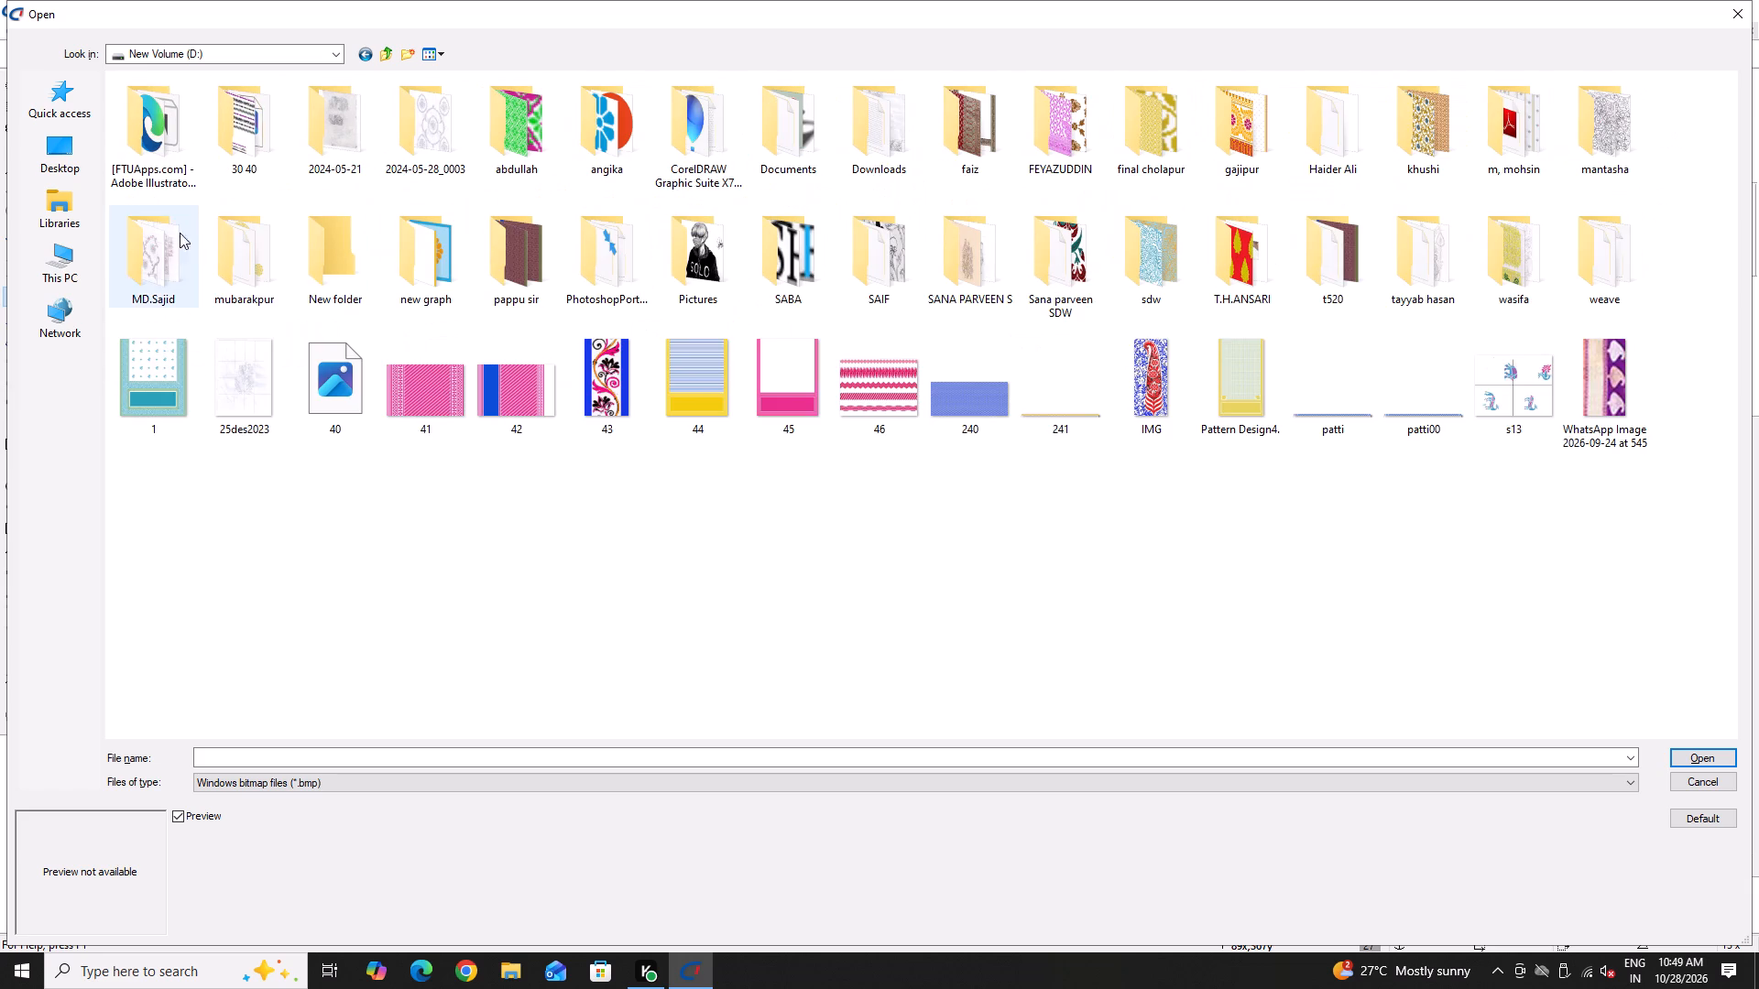
# Open the red paisley bitmap 455 from the Documents folder.
pyautogui.click(93, 267)
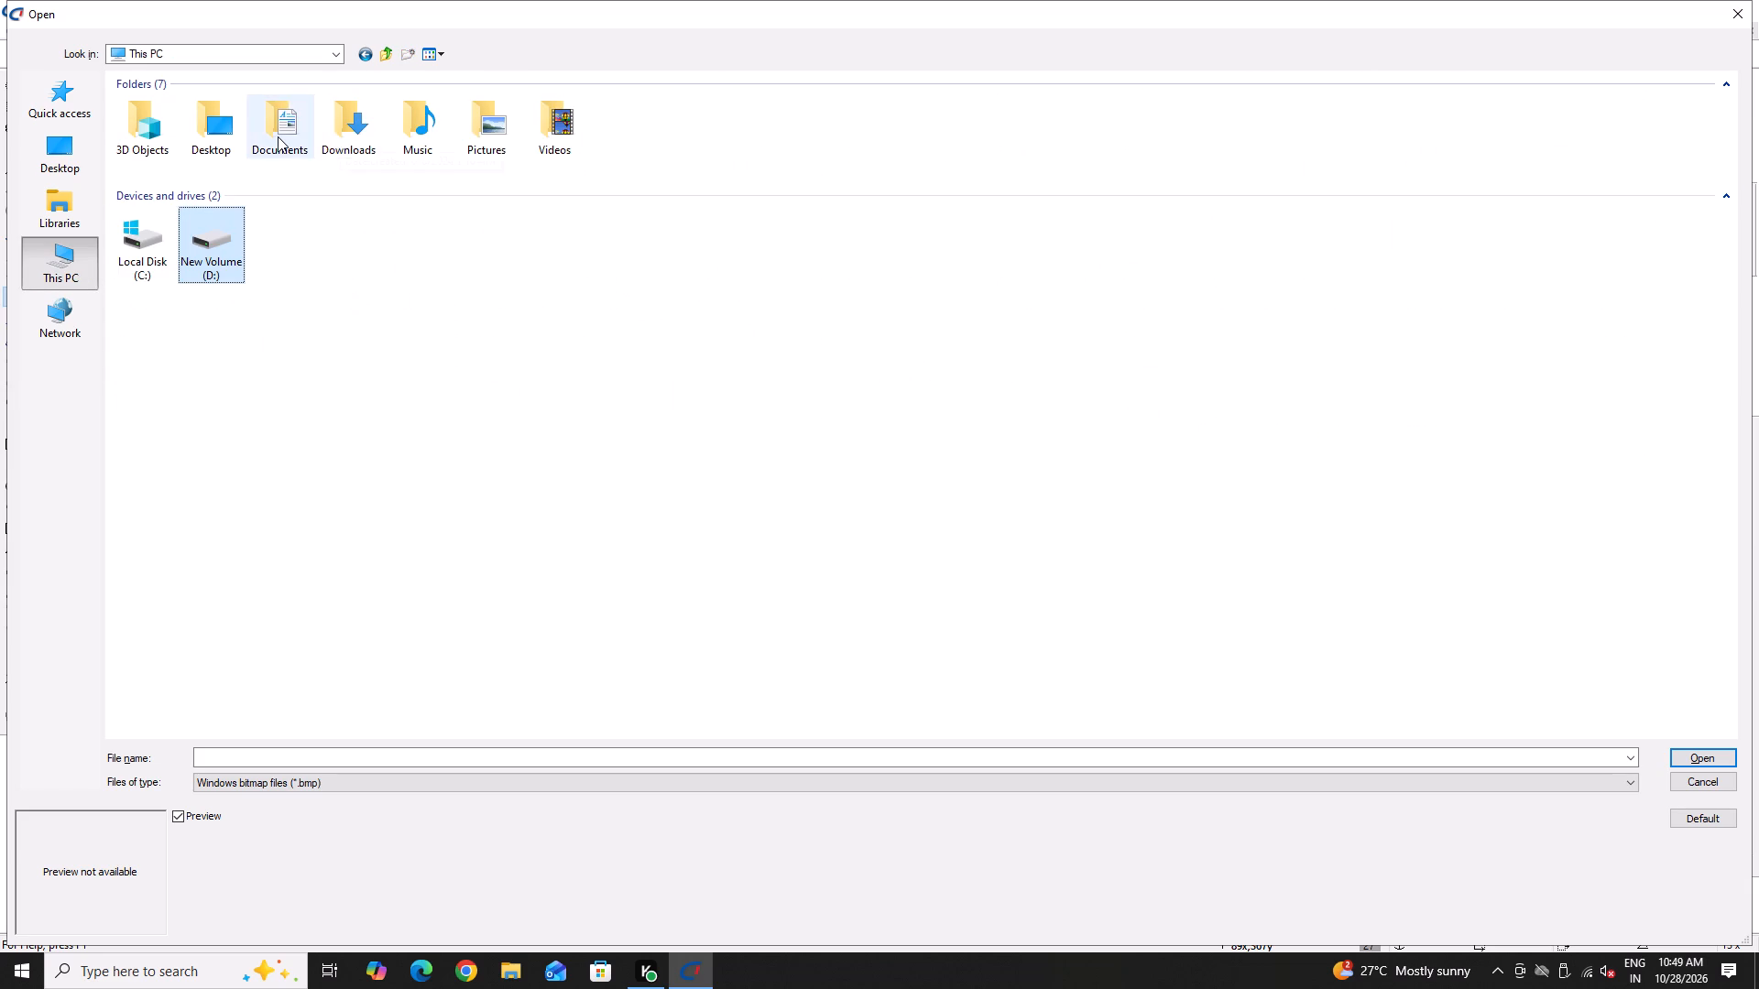
pyautogui.doubleClick(278, 136)
pyautogui.keyDown('ctrl'); pyautogui.scroll(6, 367, 202); pyautogui.keyUp('ctrl')
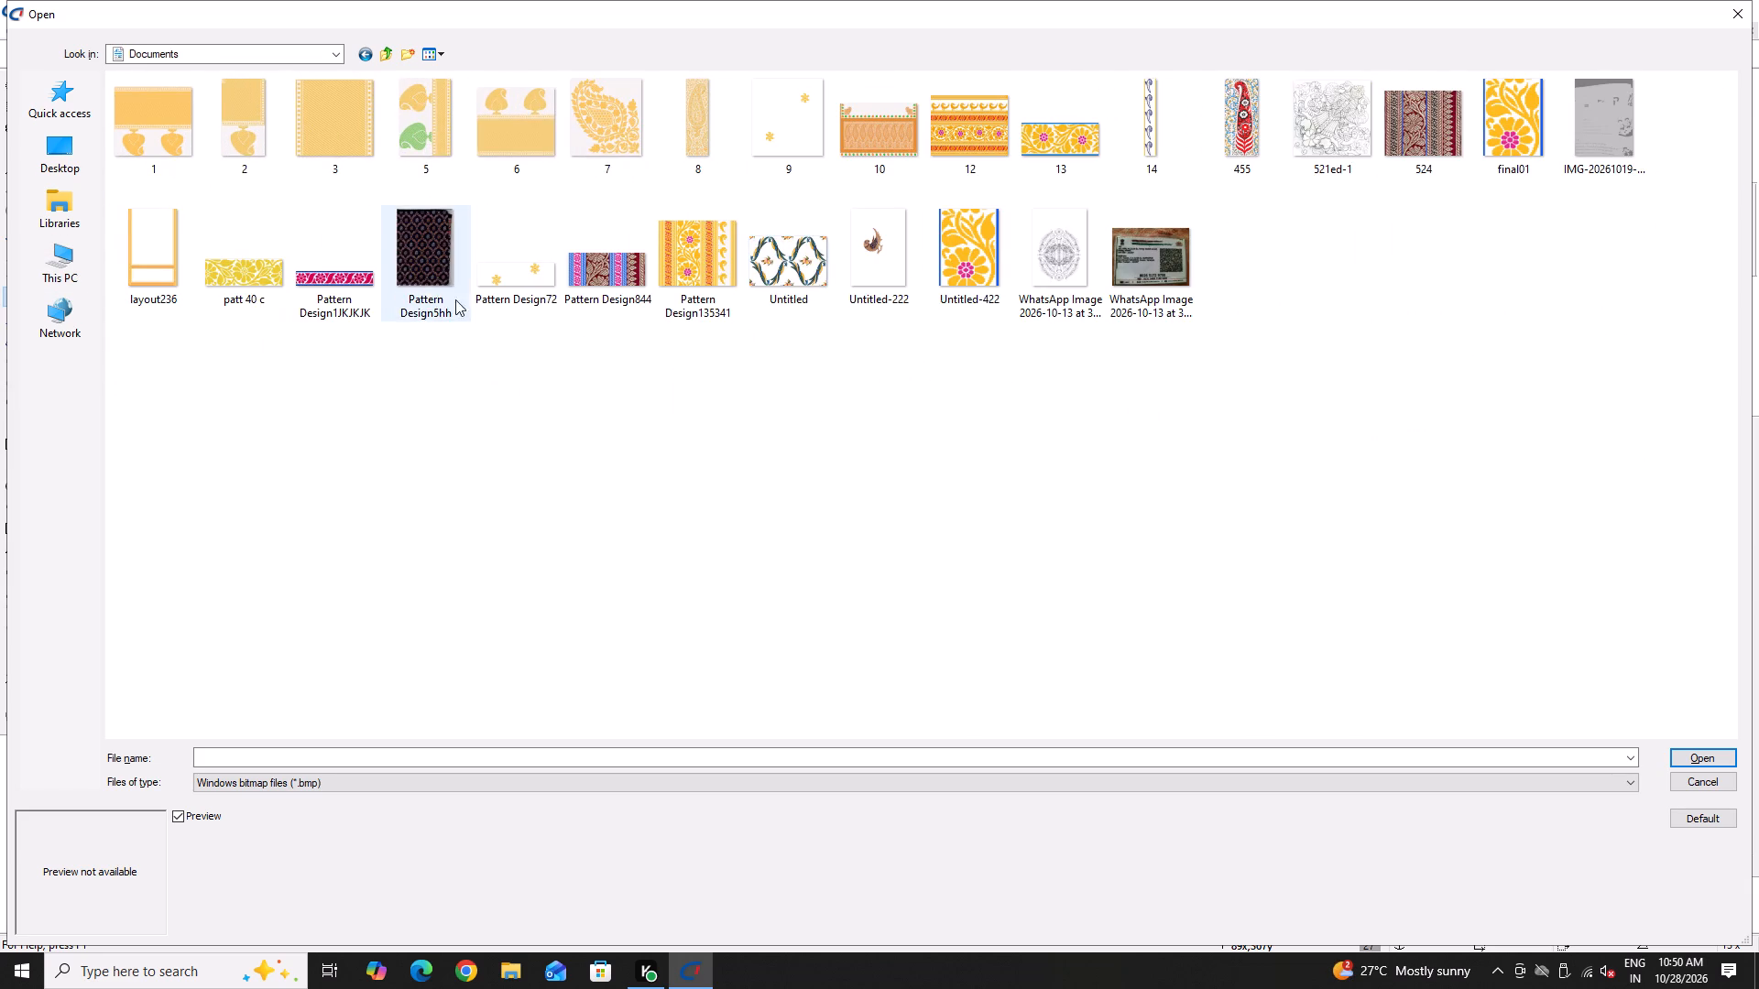
pyautogui.keyDown('ctrl'); pyautogui.scroll(4, 582, 382); pyautogui.keyUp('ctrl')
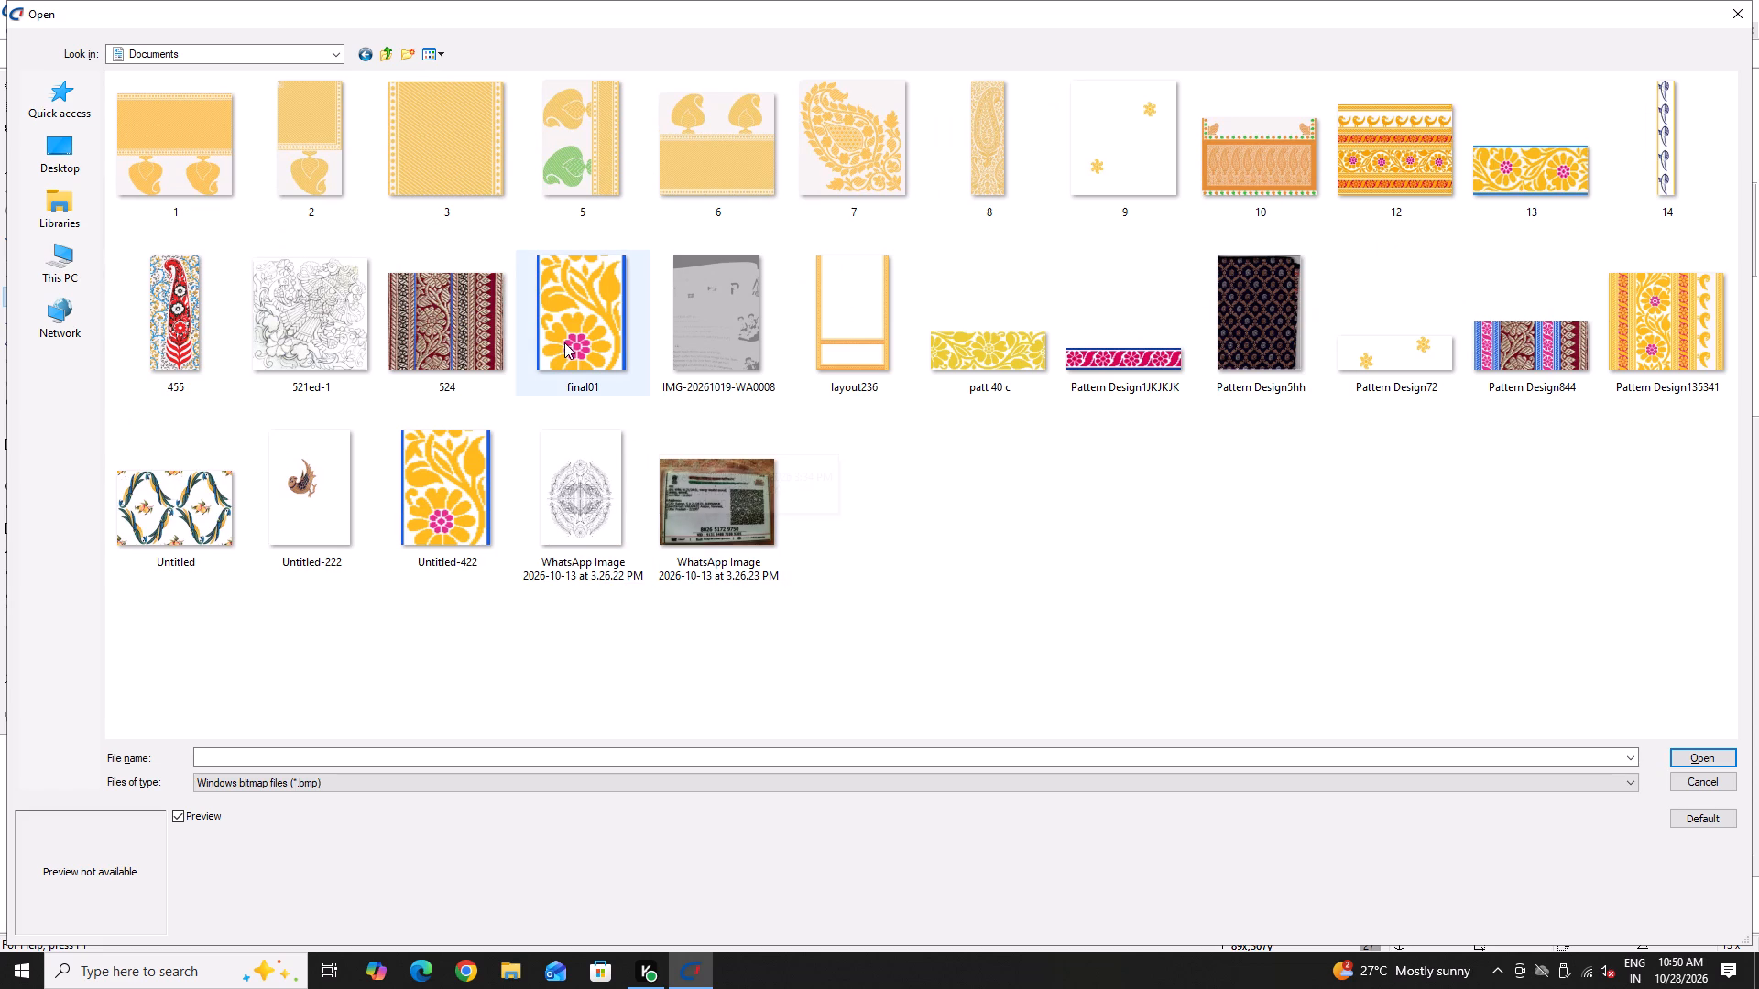
pyautogui.keyDown('ctrl'); pyautogui.scroll(3, 344, 457); pyautogui.keyUp('ctrl')
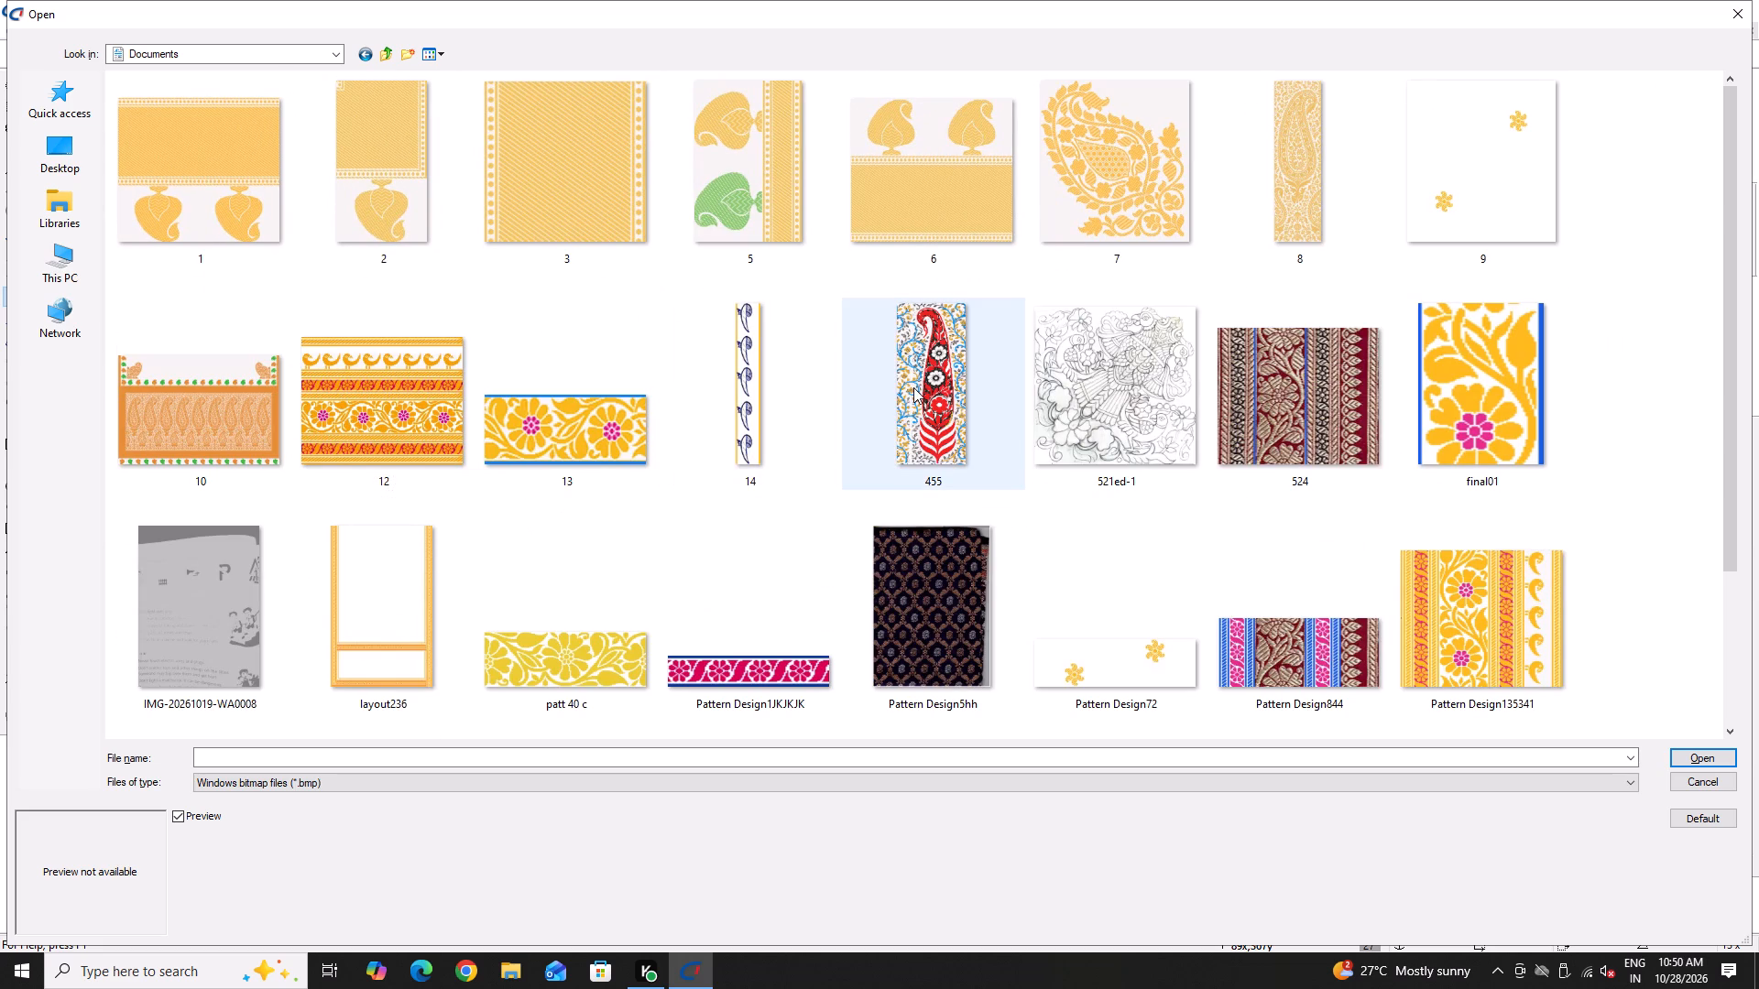
pyautogui.doubleClick(913, 387)
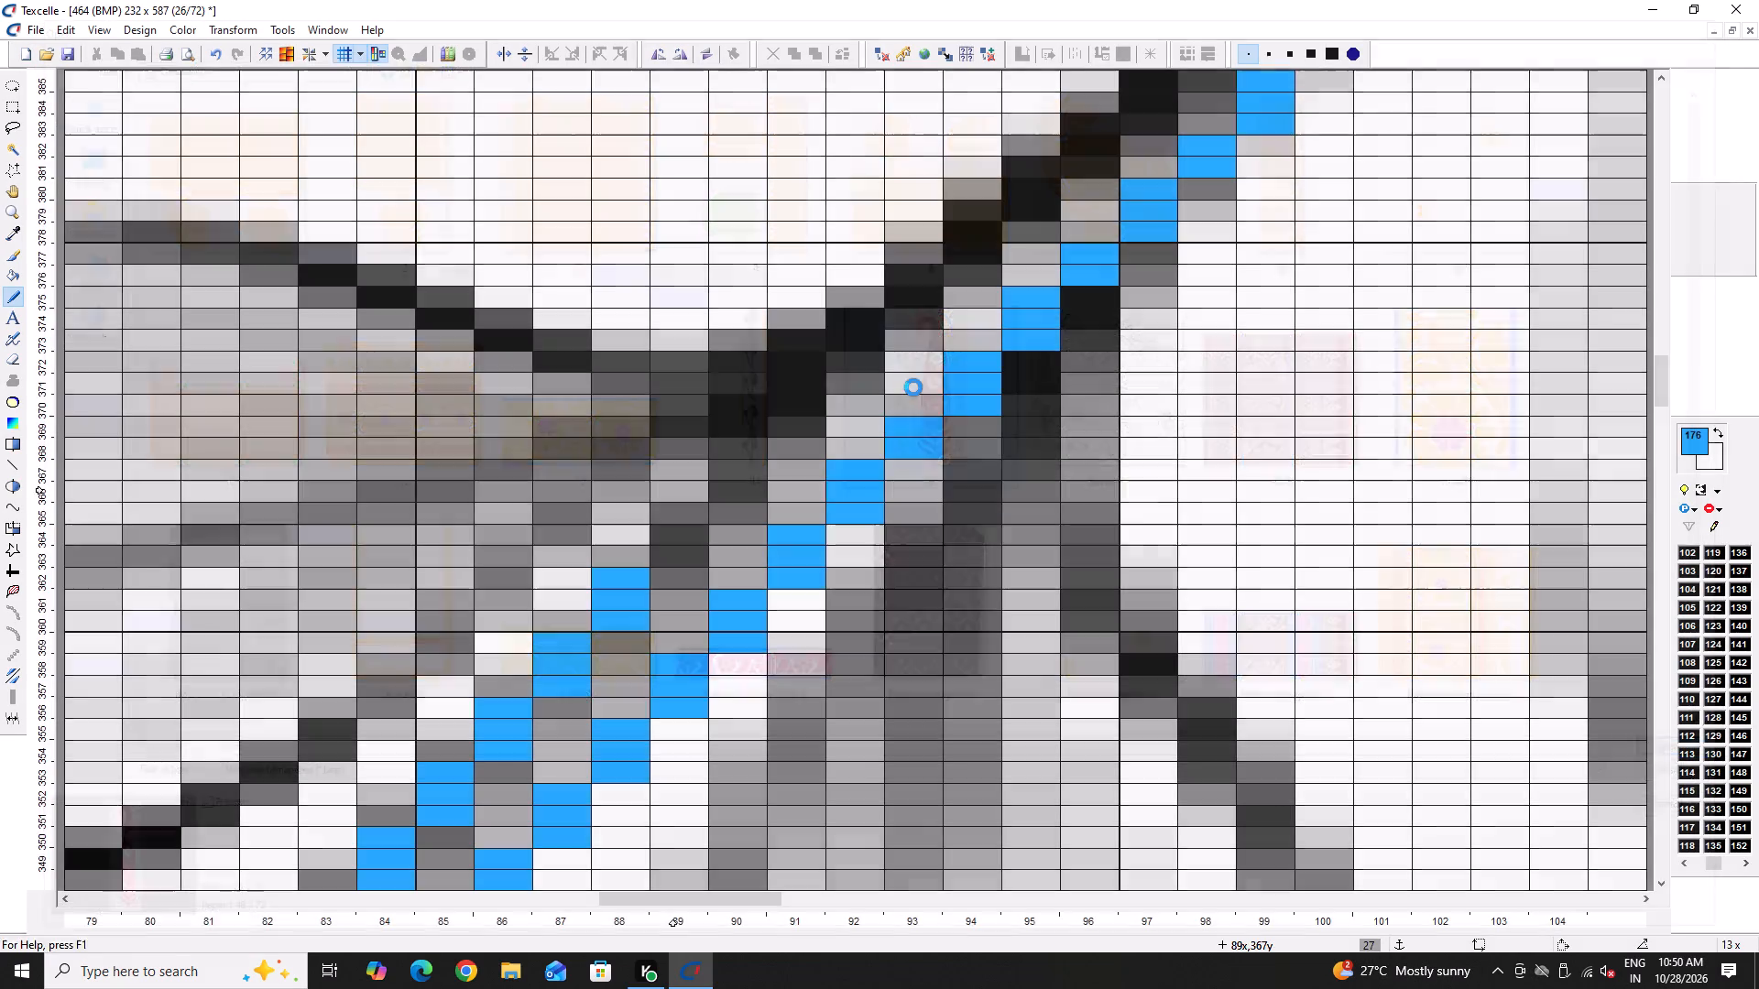
# Show the 455 design in its 48/72 proportions with the grid displayed.
pyautogui.keyDown('ctrl'); pyautogui.scroll(2, 917, 442); pyautogui.keyUp('ctrl')
pyautogui.keyDown('ctrl'); pyautogui.scroll(-3, 917, 442); pyautogui.keyUp('ctrl')
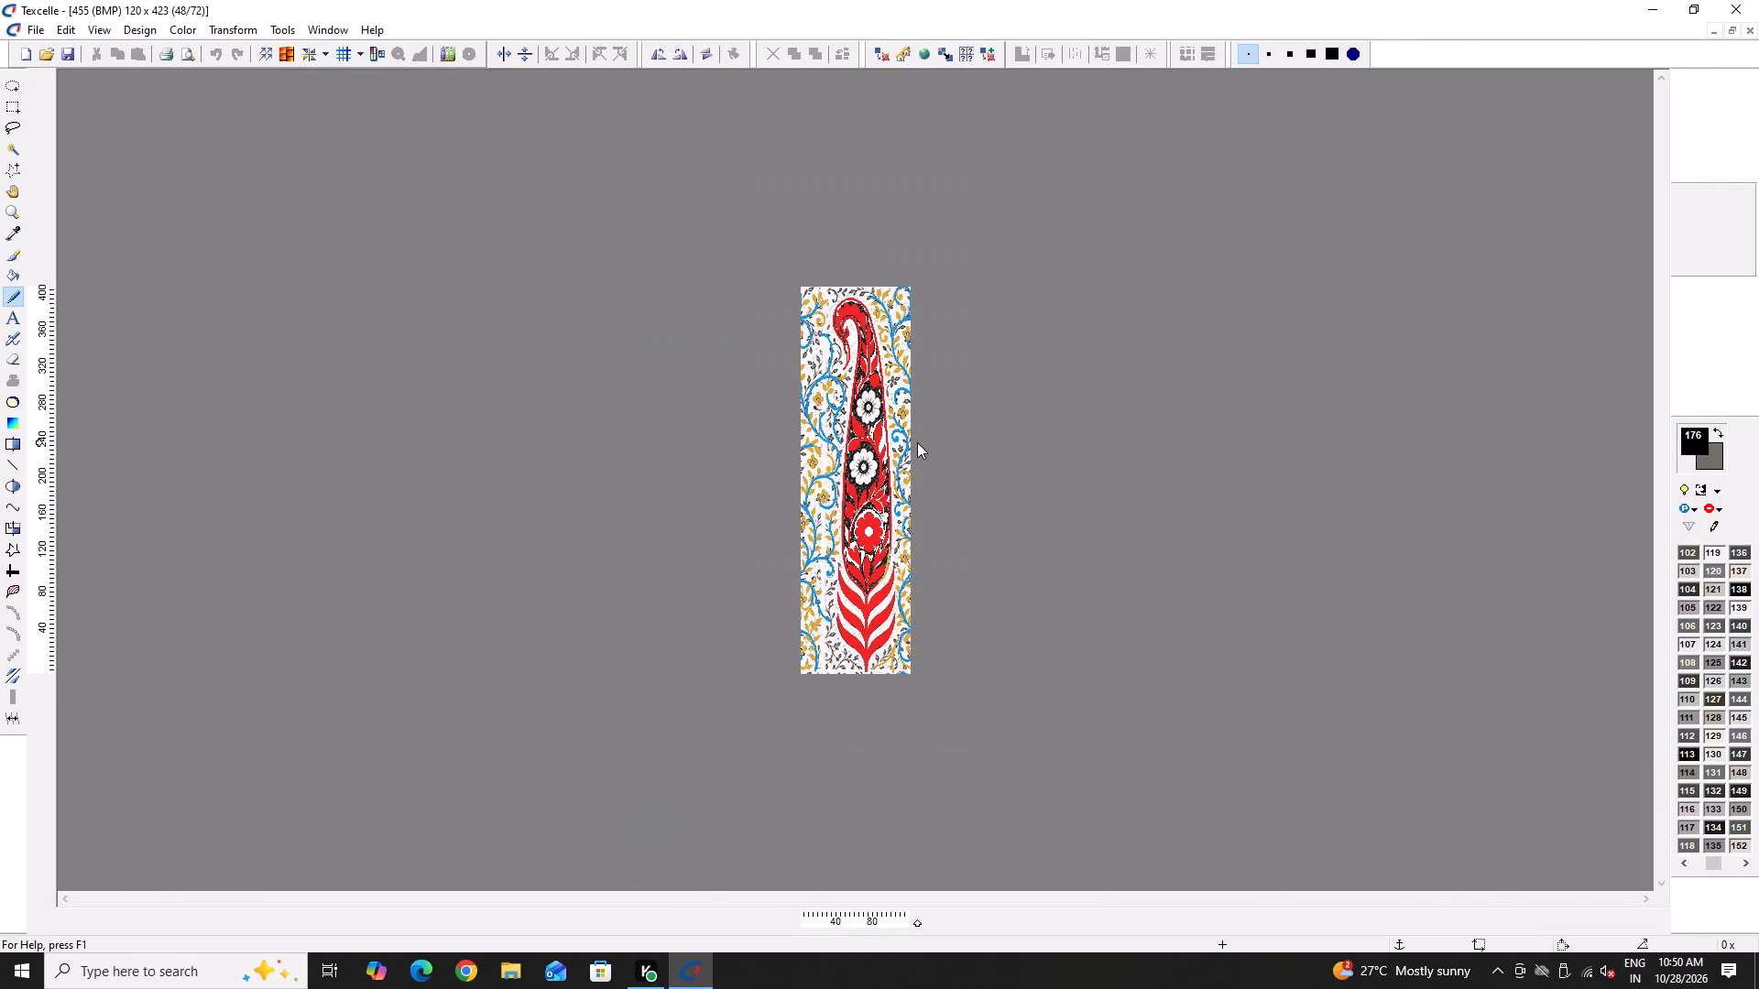
pyautogui.keyDown('ctrl'); pyautogui.scroll(1, 875, 406); pyautogui.keyUp('ctrl')
pyautogui.click(367, 63)
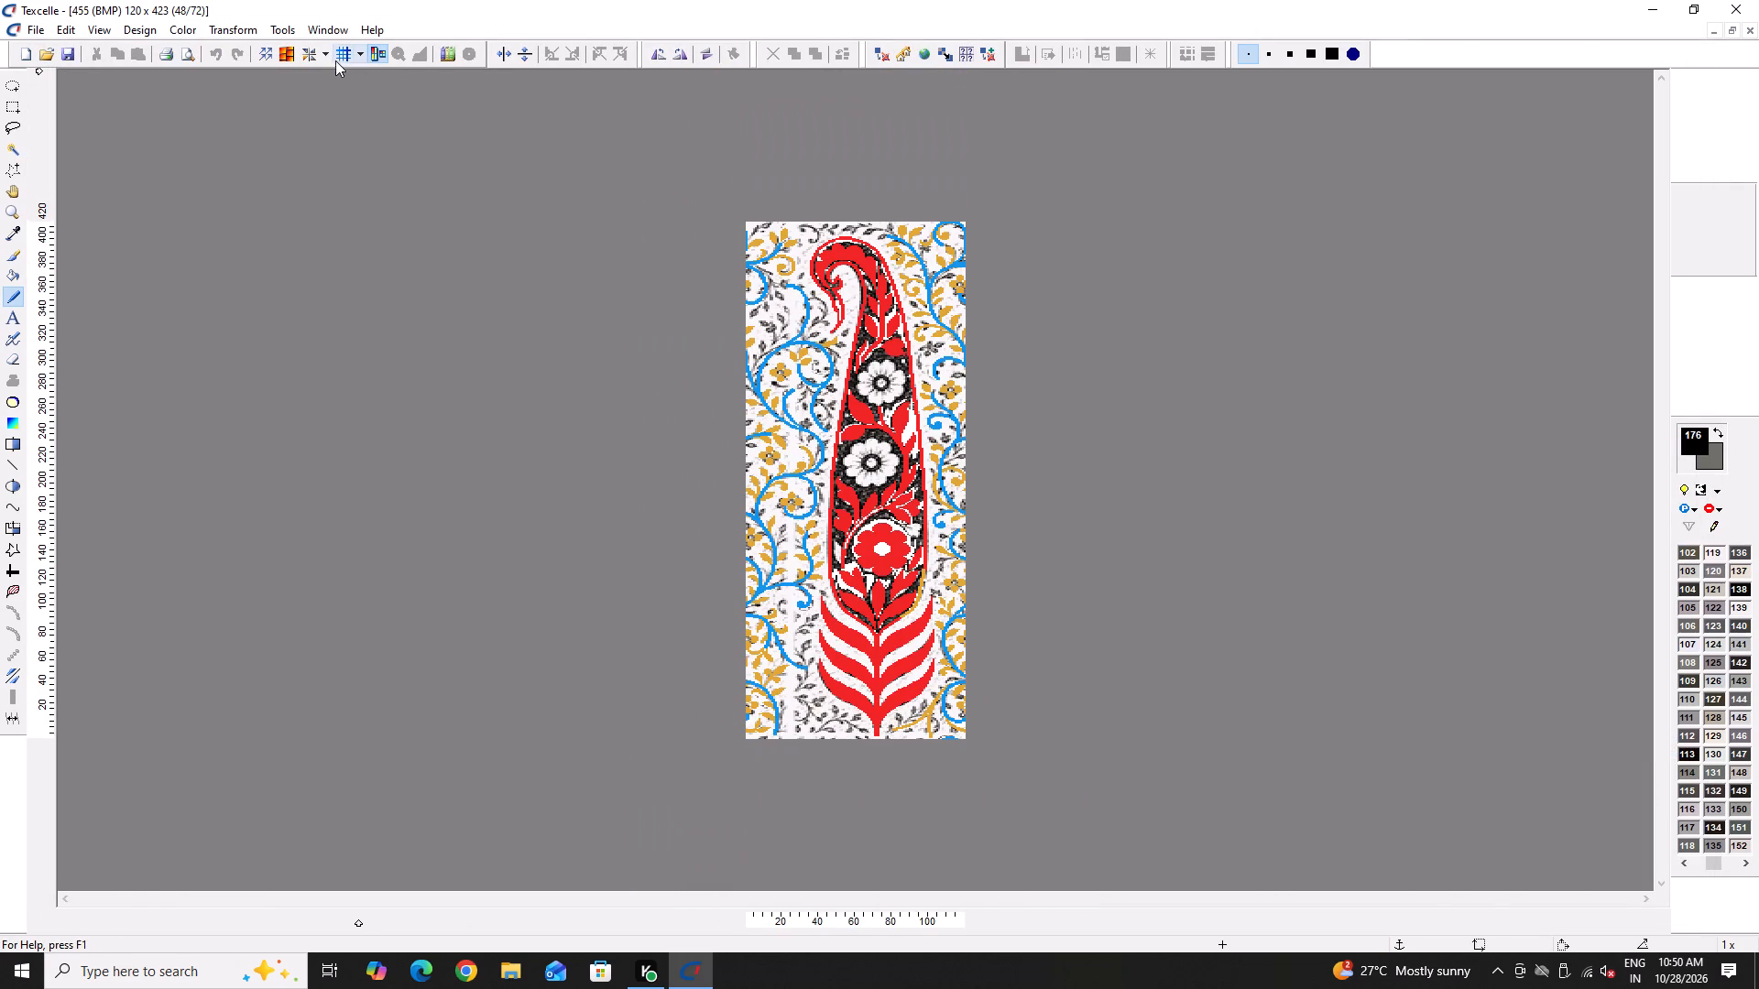
pyautogui.click(333, 60)
pyautogui.keyDown('ctrl'); pyautogui.scroll(3, 929, 550); pyautogui.keyUp('ctrl')
pyautogui.scroll(-6, 878, 516)
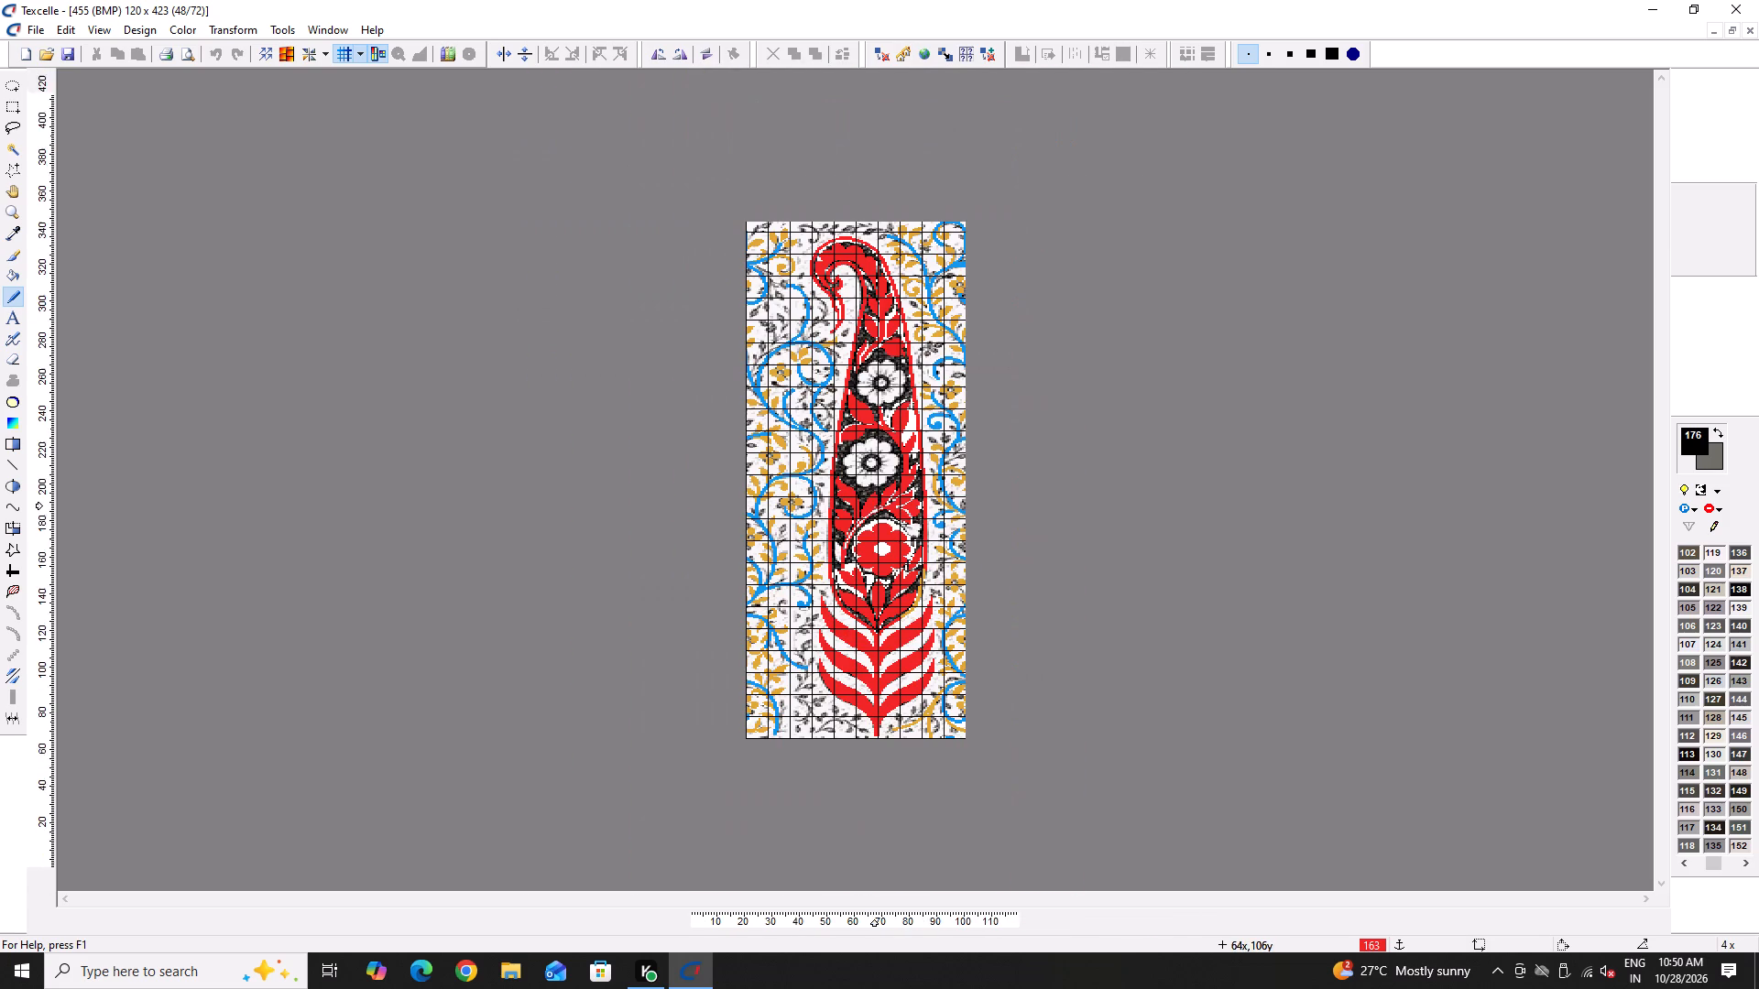
# Display the 455 paisley in graphic repeat and examine the repeated pattern as a whole and enlarged.
pyautogui.click(268, 61)
pyautogui.click(923, 536)
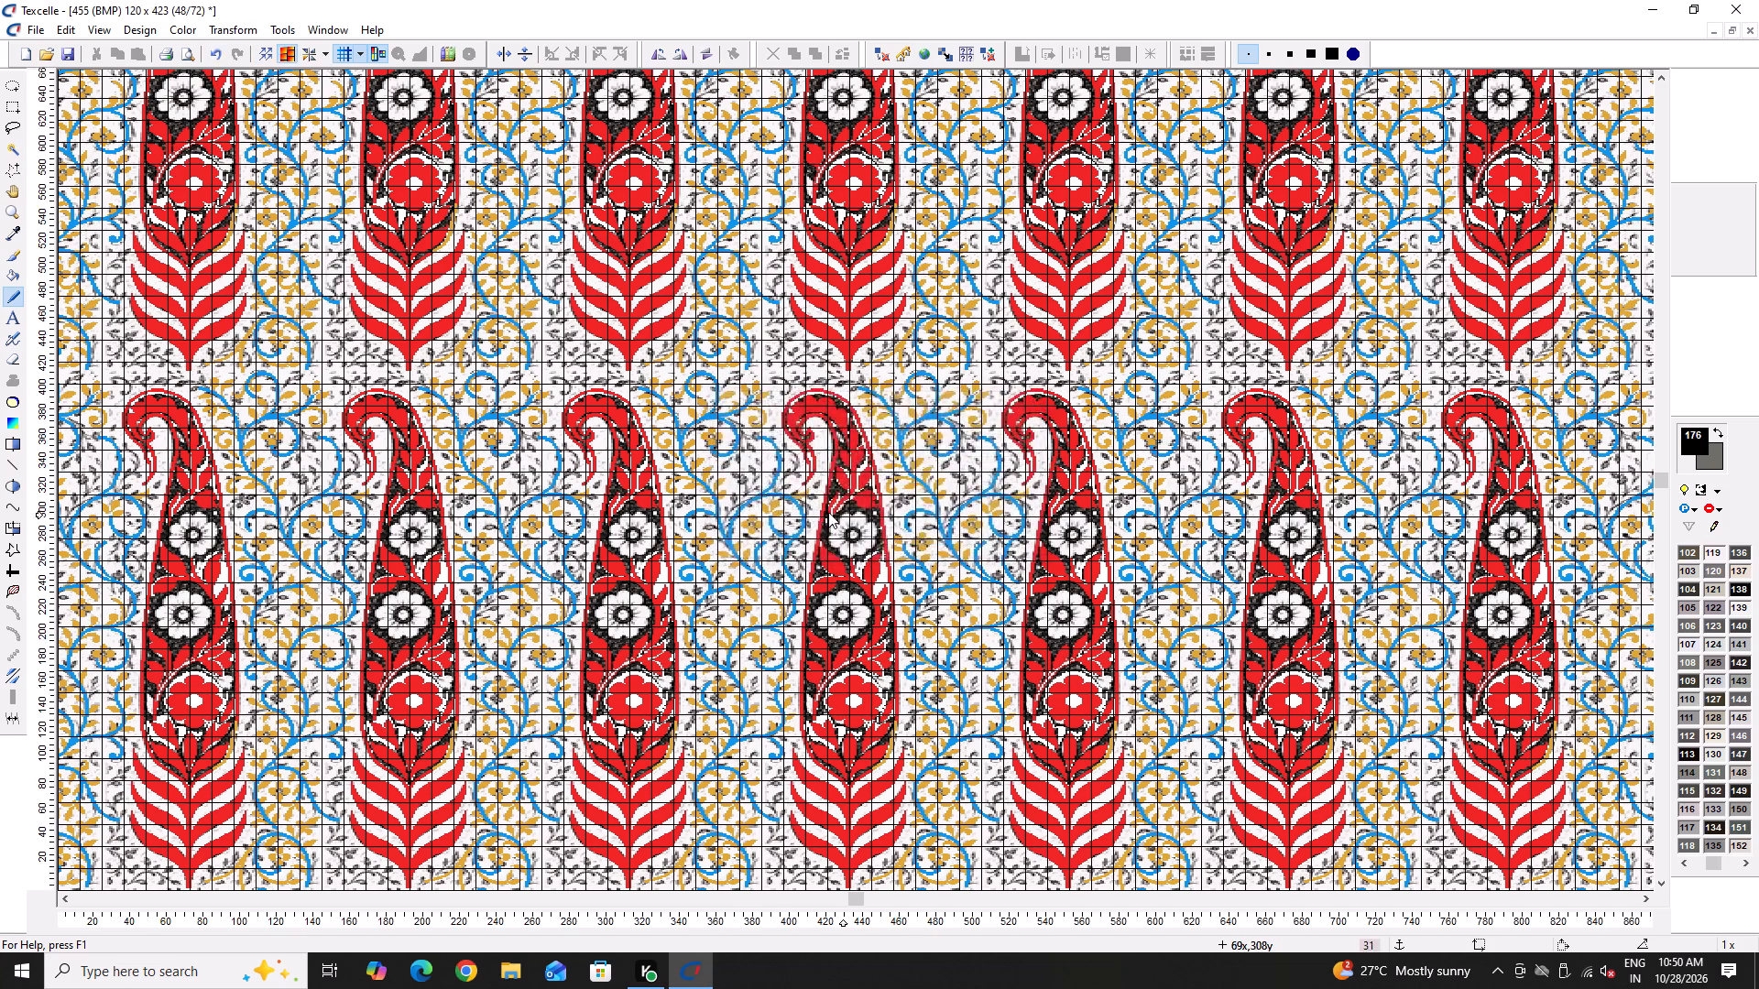
pyautogui.keyDown('ctrl'); pyautogui.scroll(-2, 819, 509); pyautogui.keyUp('ctrl')
pyautogui.keyDown('ctrl'); pyautogui.scroll(1, 818, 509); pyautogui.keyUp('ctrl')
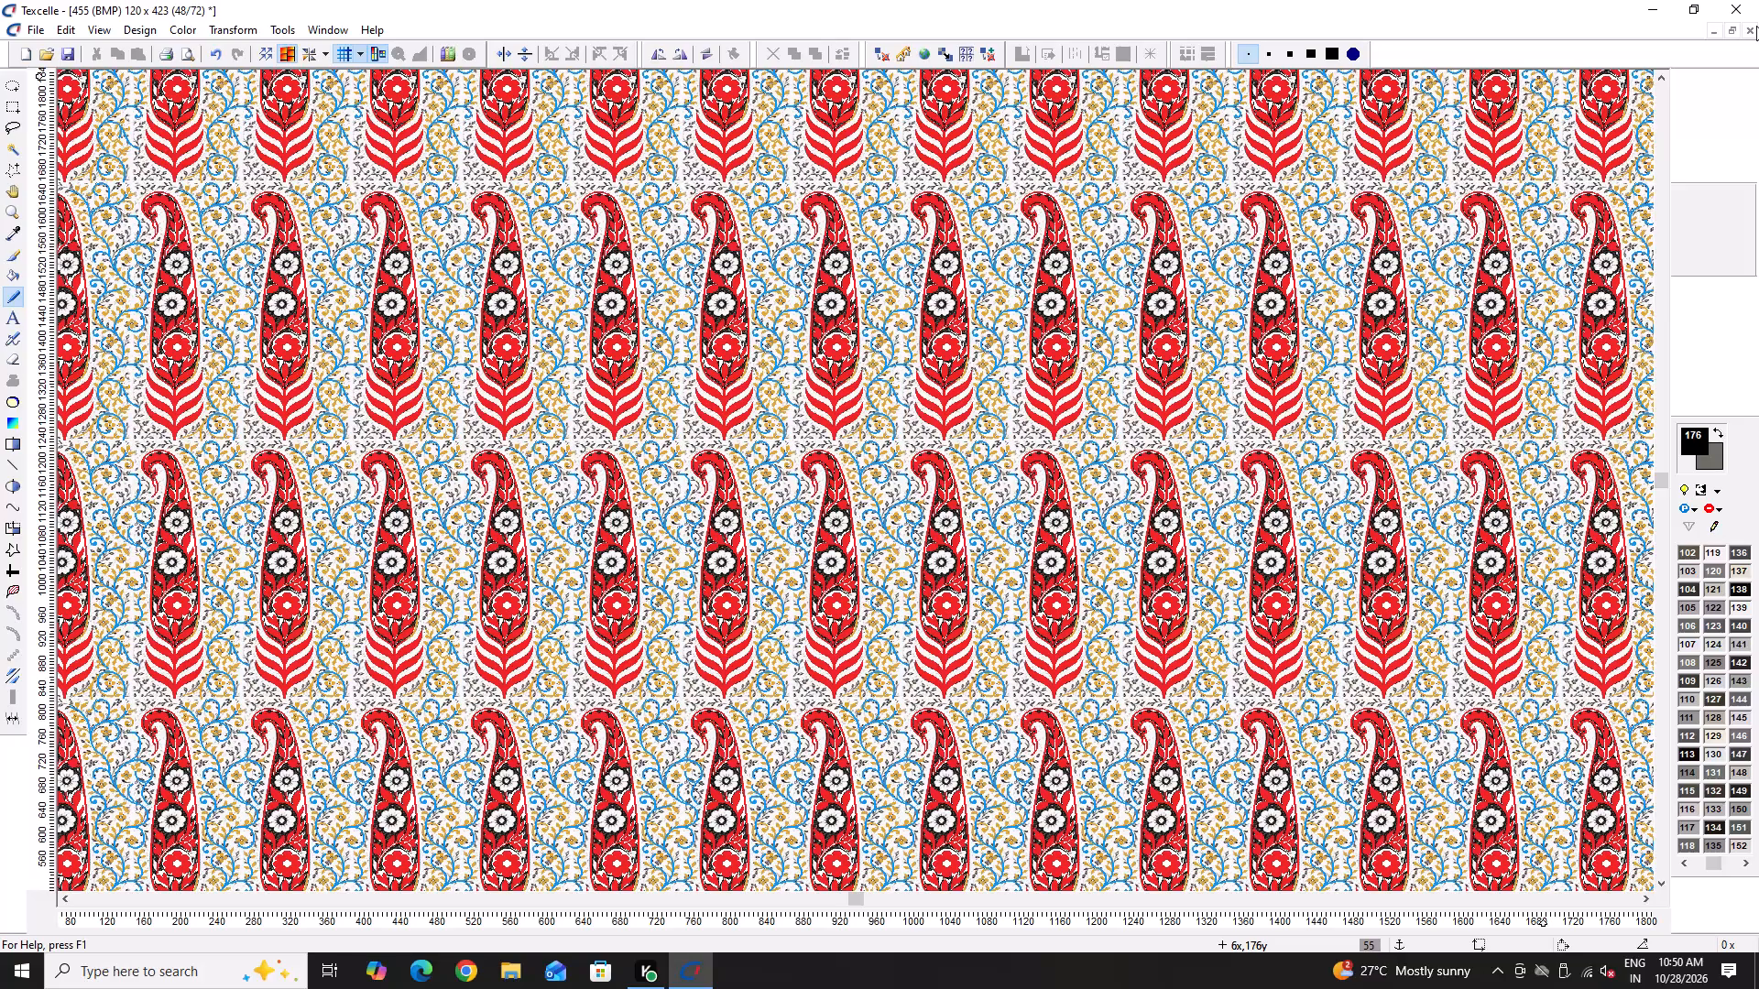
pyautogui.write('+++++++')
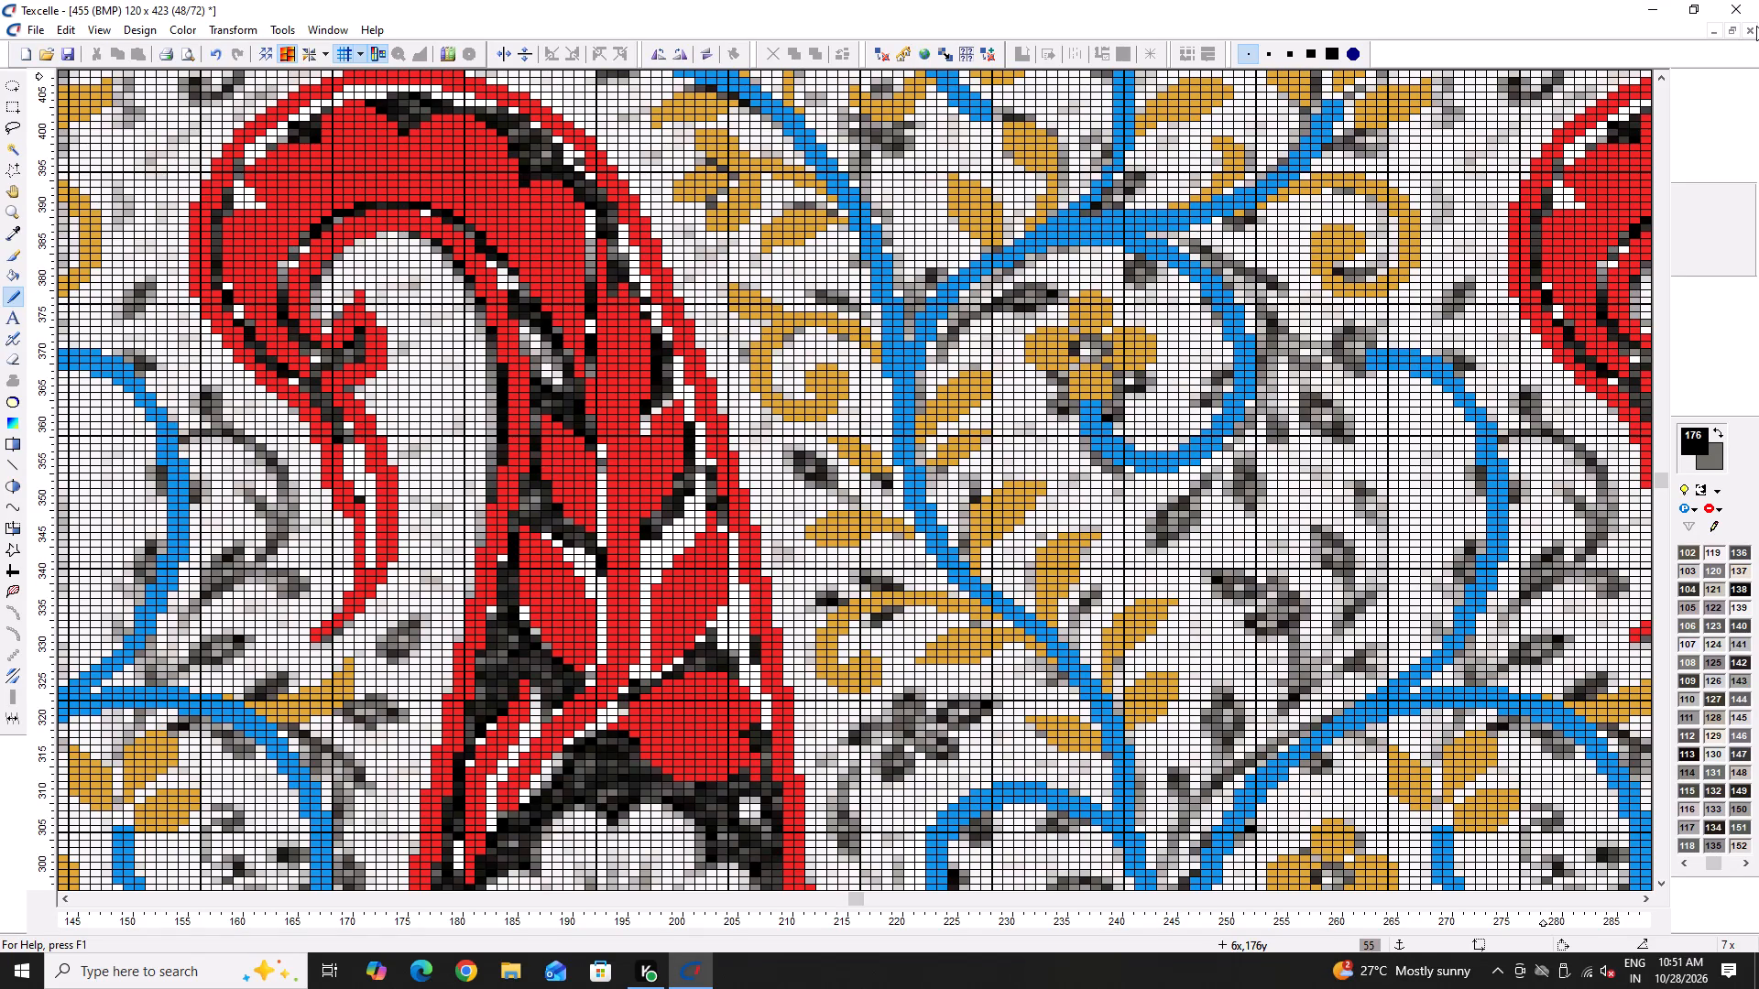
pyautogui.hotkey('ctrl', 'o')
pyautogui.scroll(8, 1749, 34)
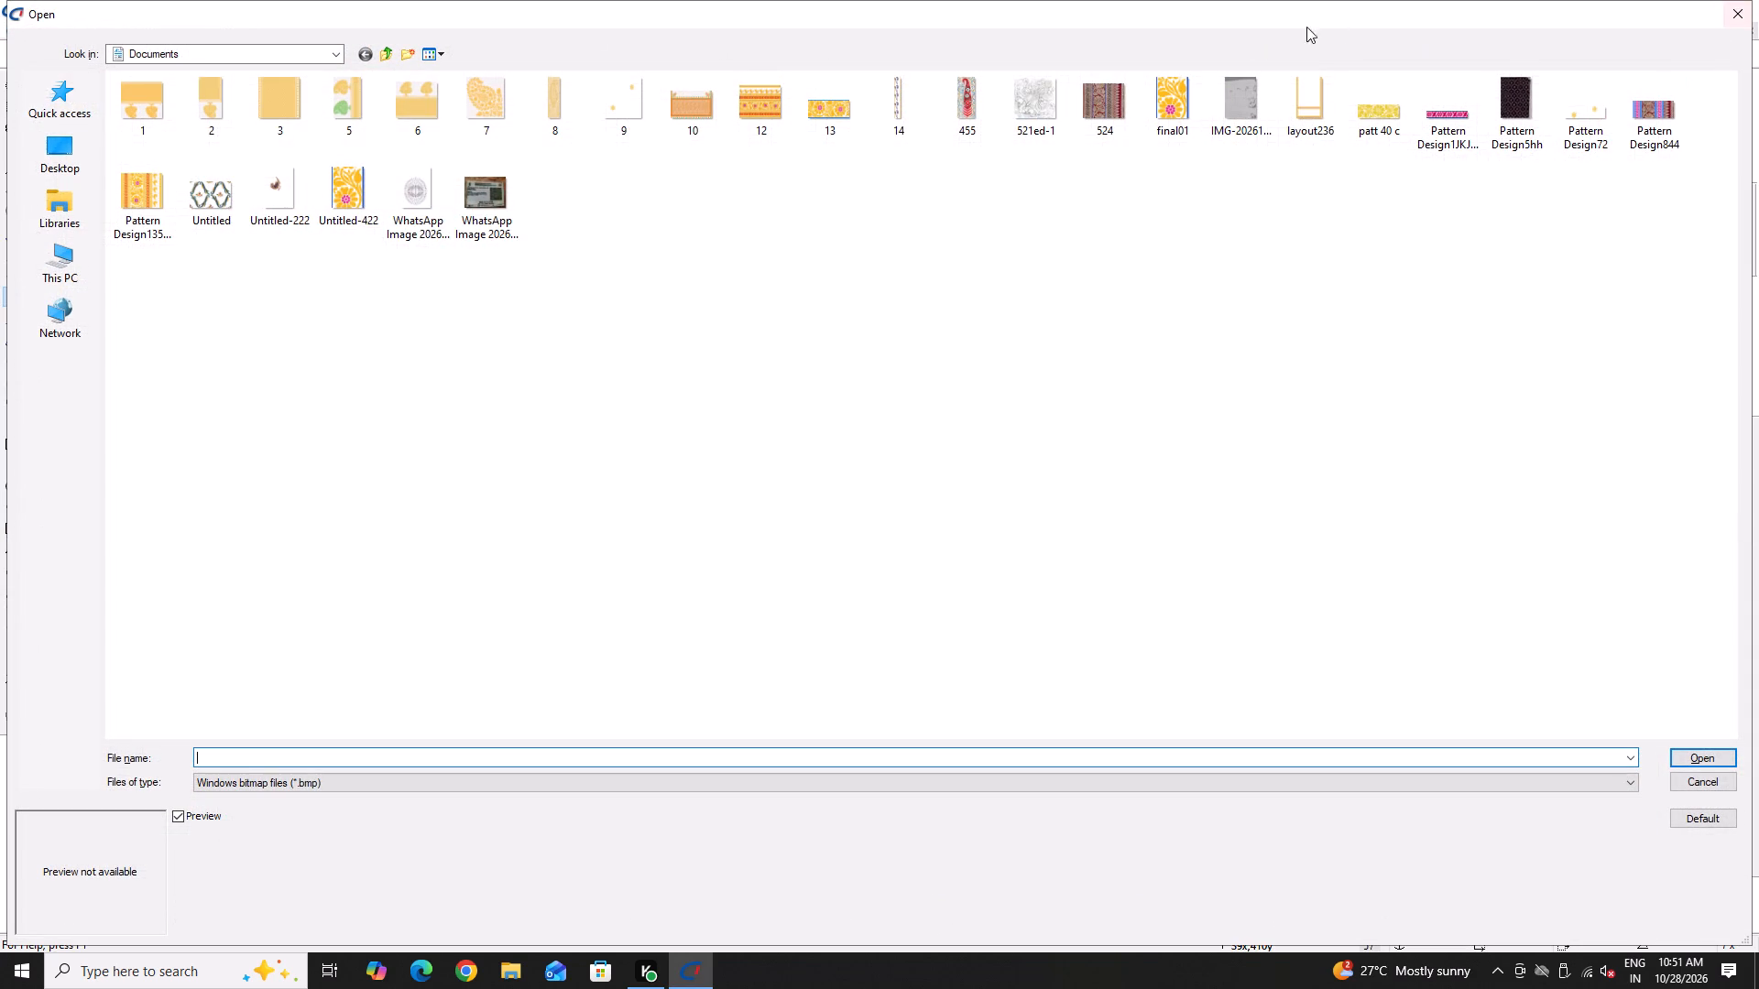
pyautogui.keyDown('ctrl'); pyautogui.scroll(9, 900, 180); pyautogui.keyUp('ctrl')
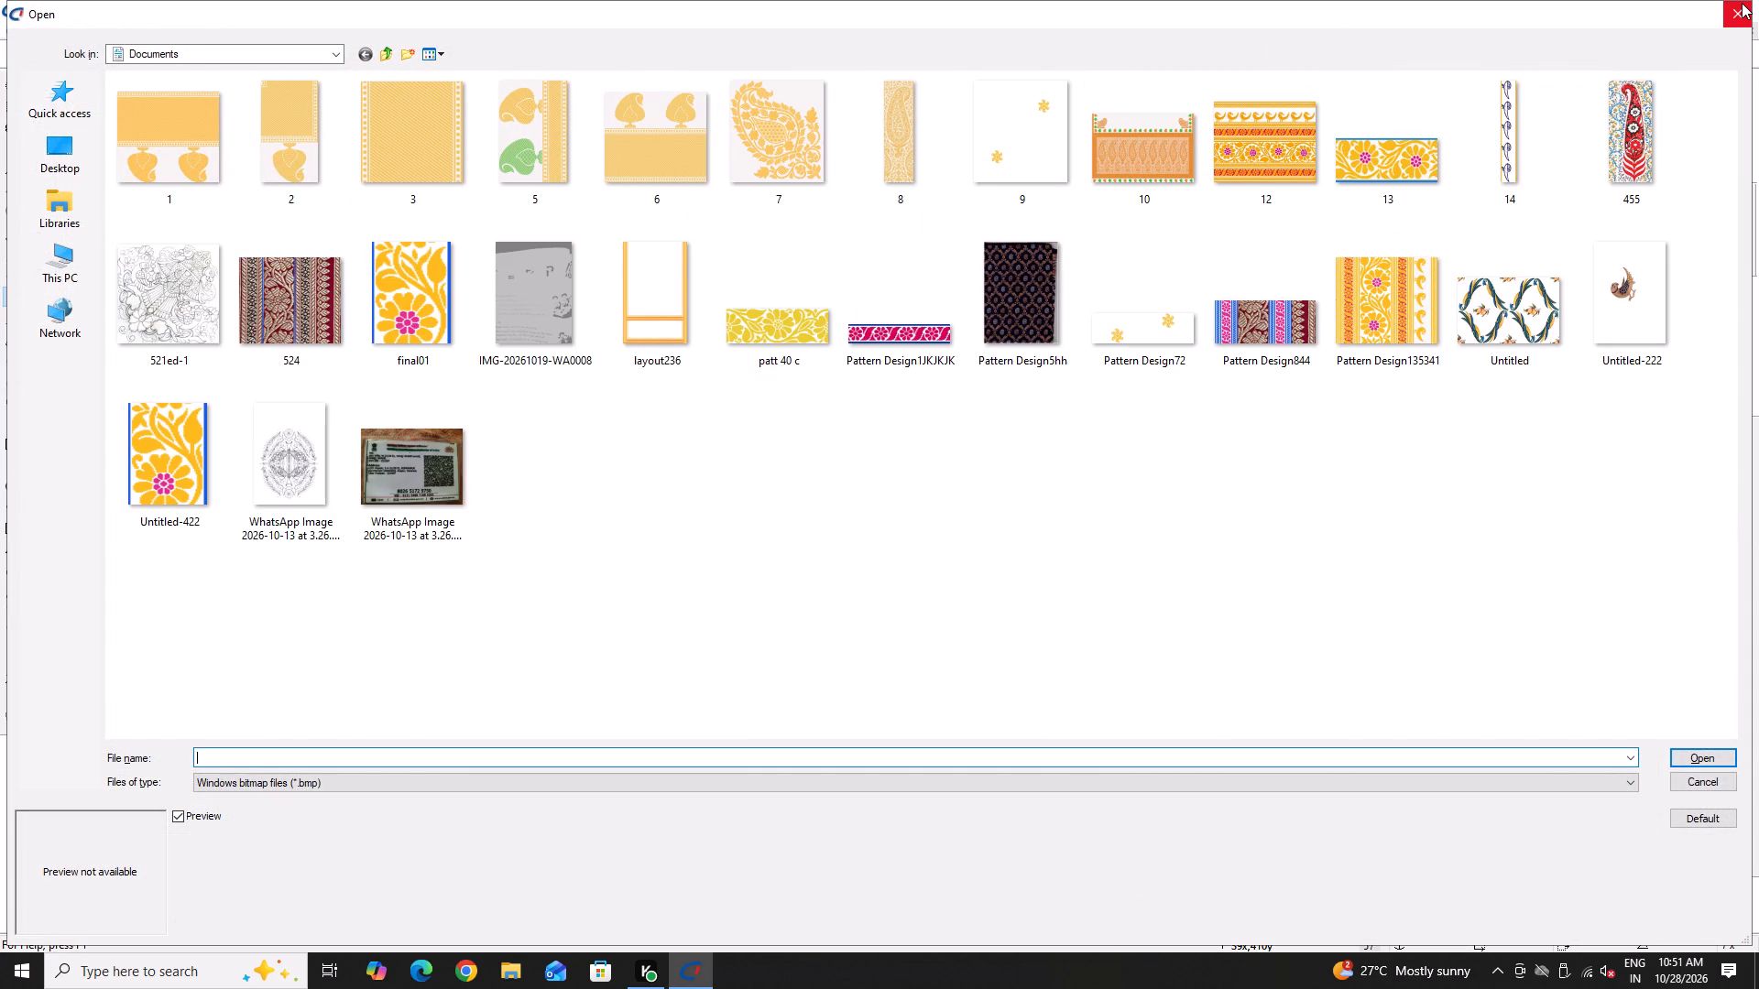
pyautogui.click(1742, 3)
# Switch to design 464 and examine the blue-traced leaf stem against the rest of the peacock sketch.
pyautogui.hotkey('ctrl', 'Tab')
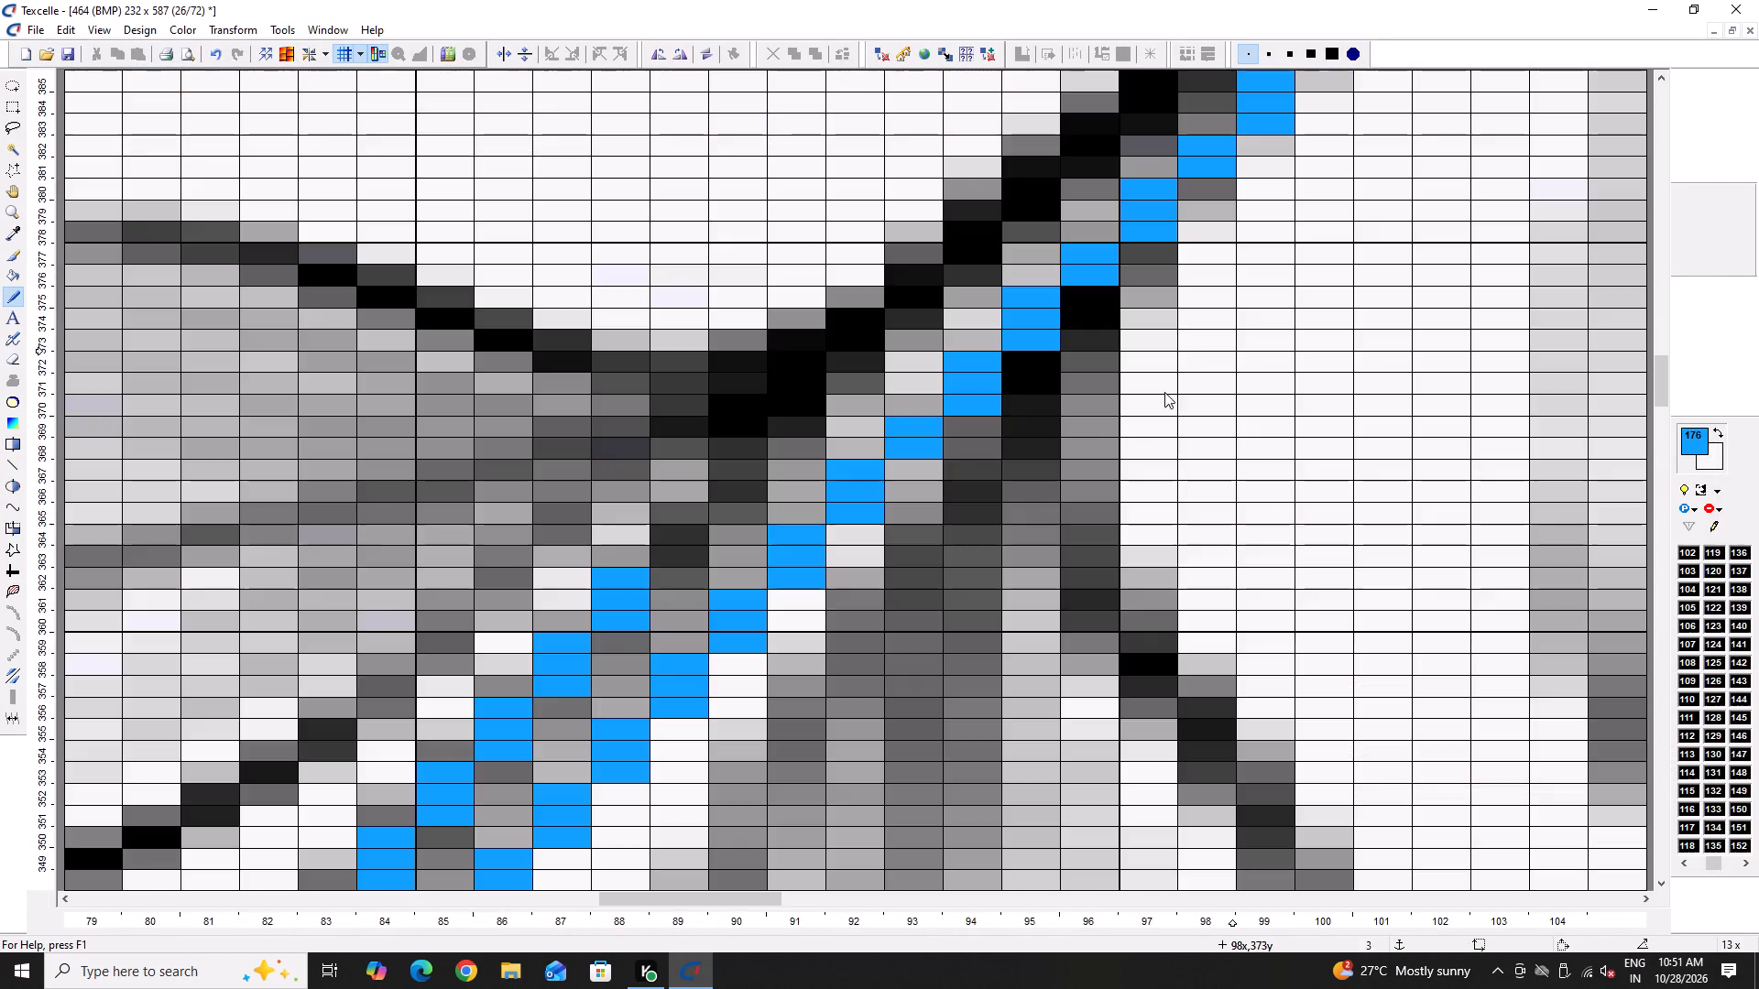
pyautogui.keyDown('ctrl'); pyautogui.scroll(-9, 847, 477); pyautogui.keyUp('ctrl')
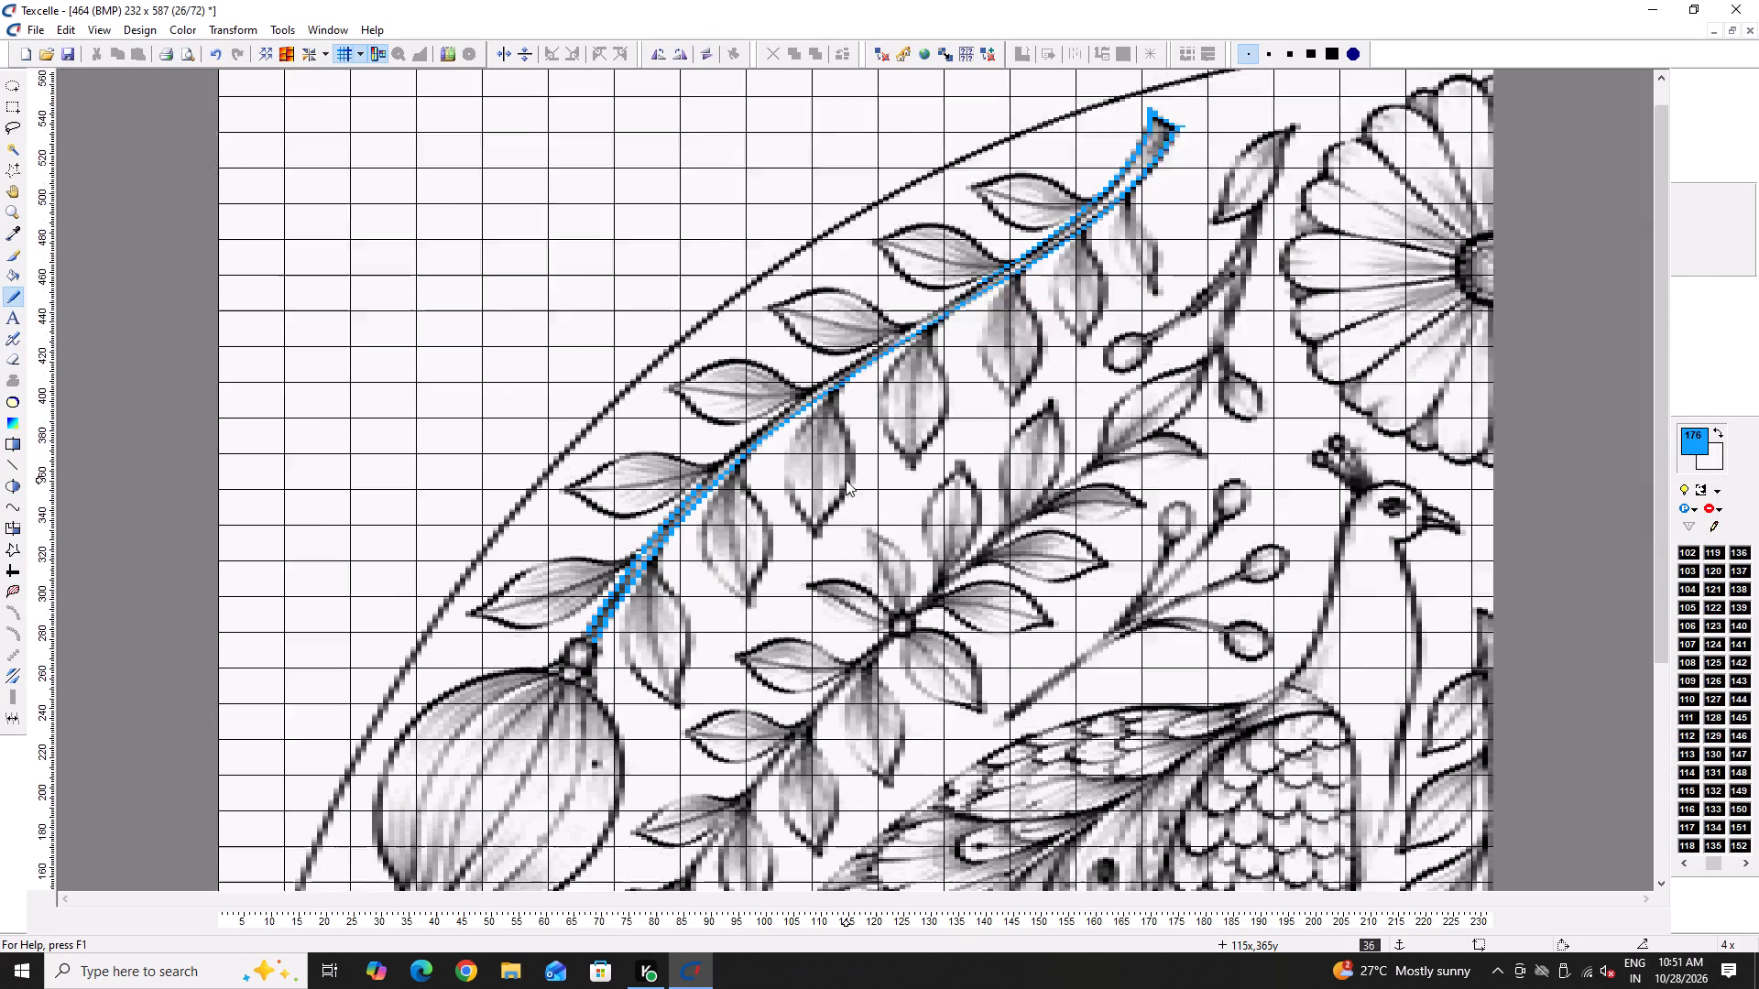
pyautogui.scroll(-5, 846, 480)
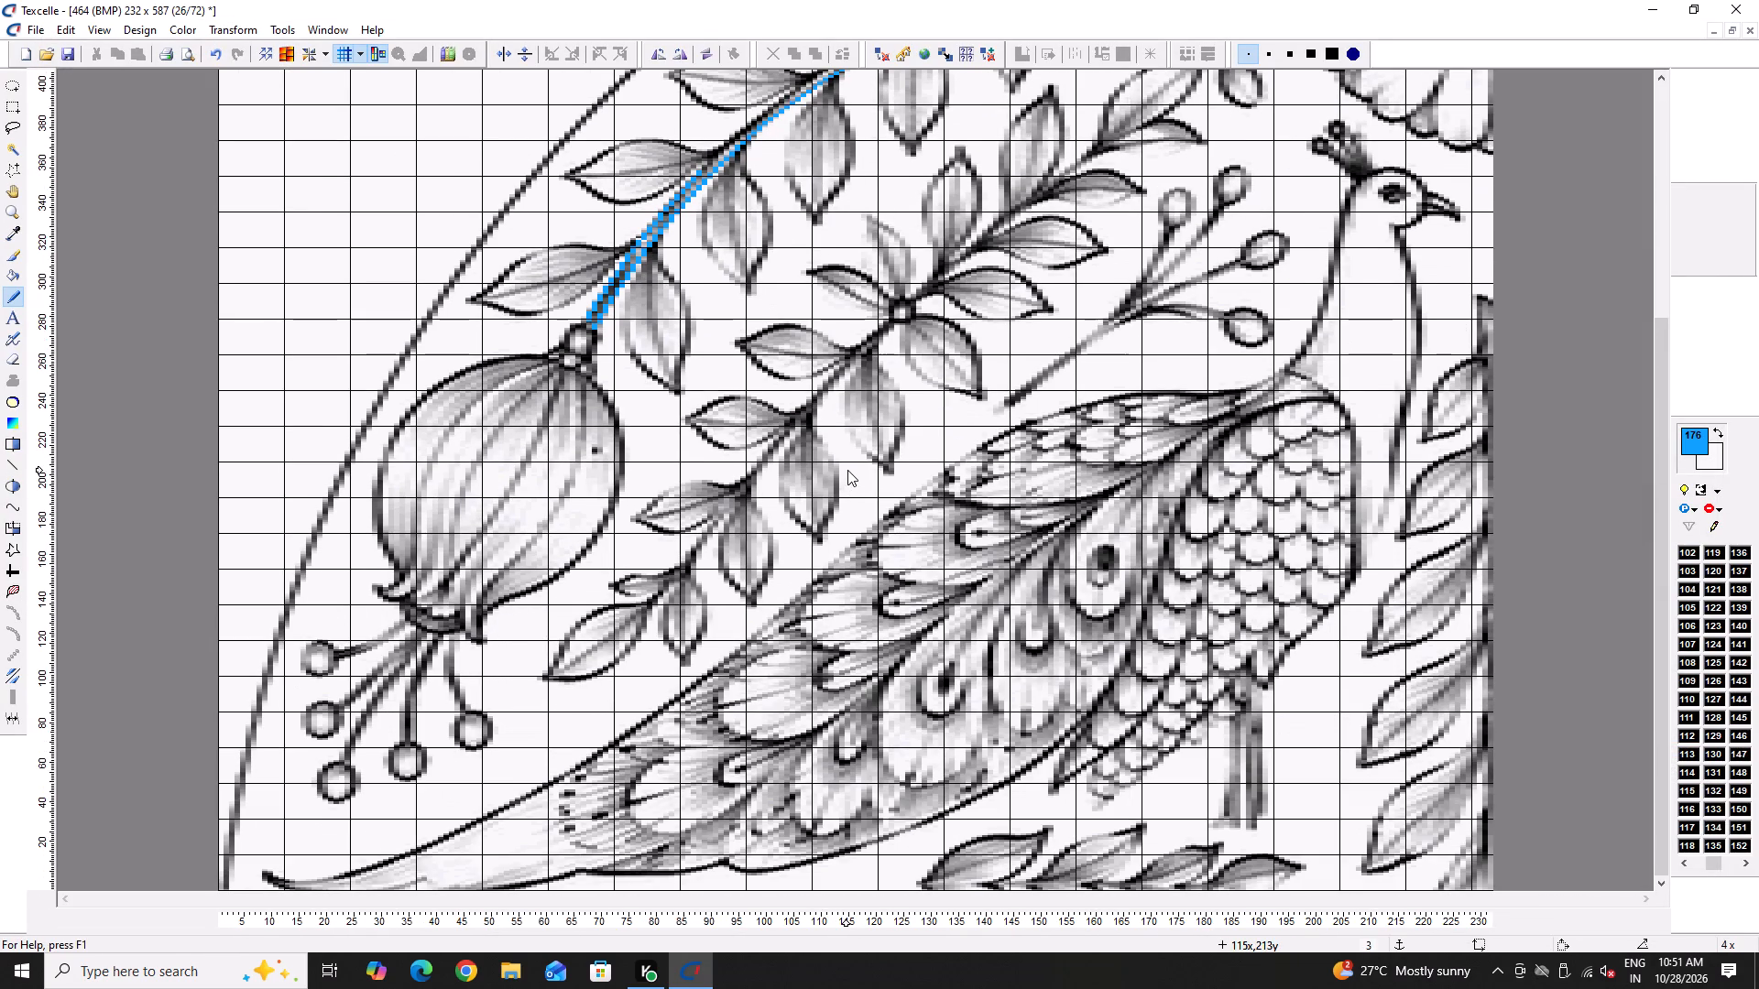
pyautogui.scroll(2, 653, 588)
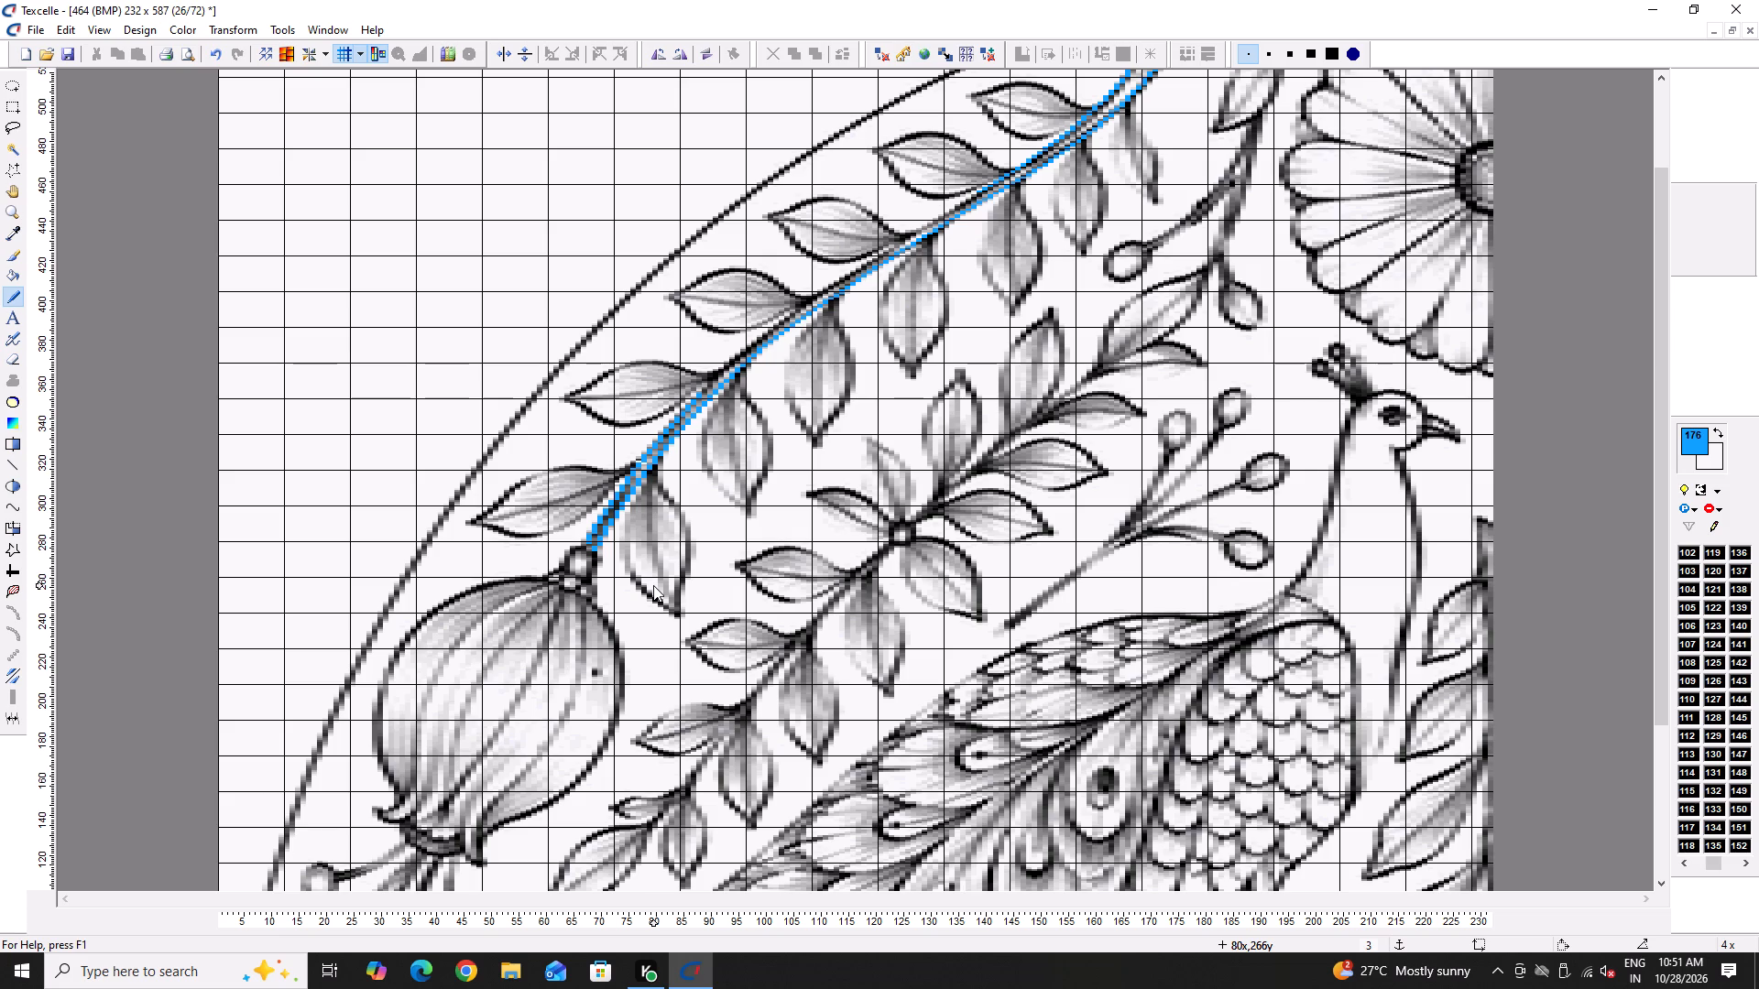
pyautogui.keyDown('ctrl'); pyautogui.scroll(-3, 659, 622); pyautogui.keyUp('ctrl')
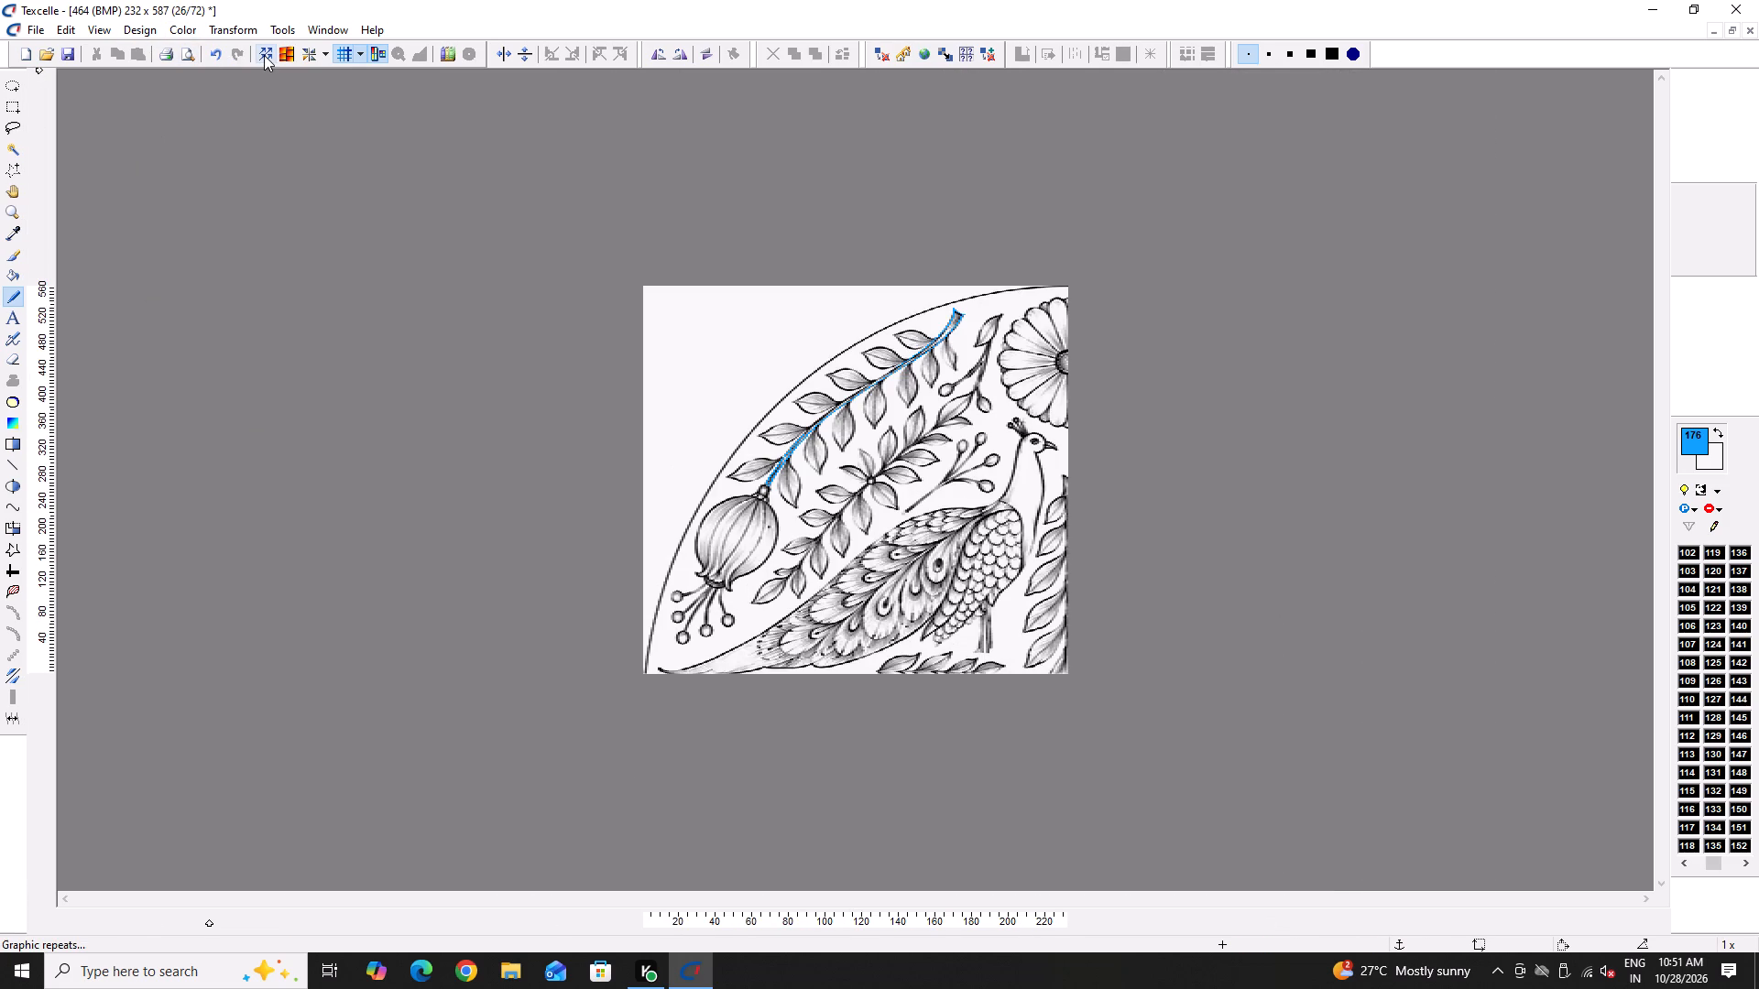
# Open the saved peacock bitmap 0126 from the Downloads folder.
pyautogui.hotkey('ctrl', 'o')
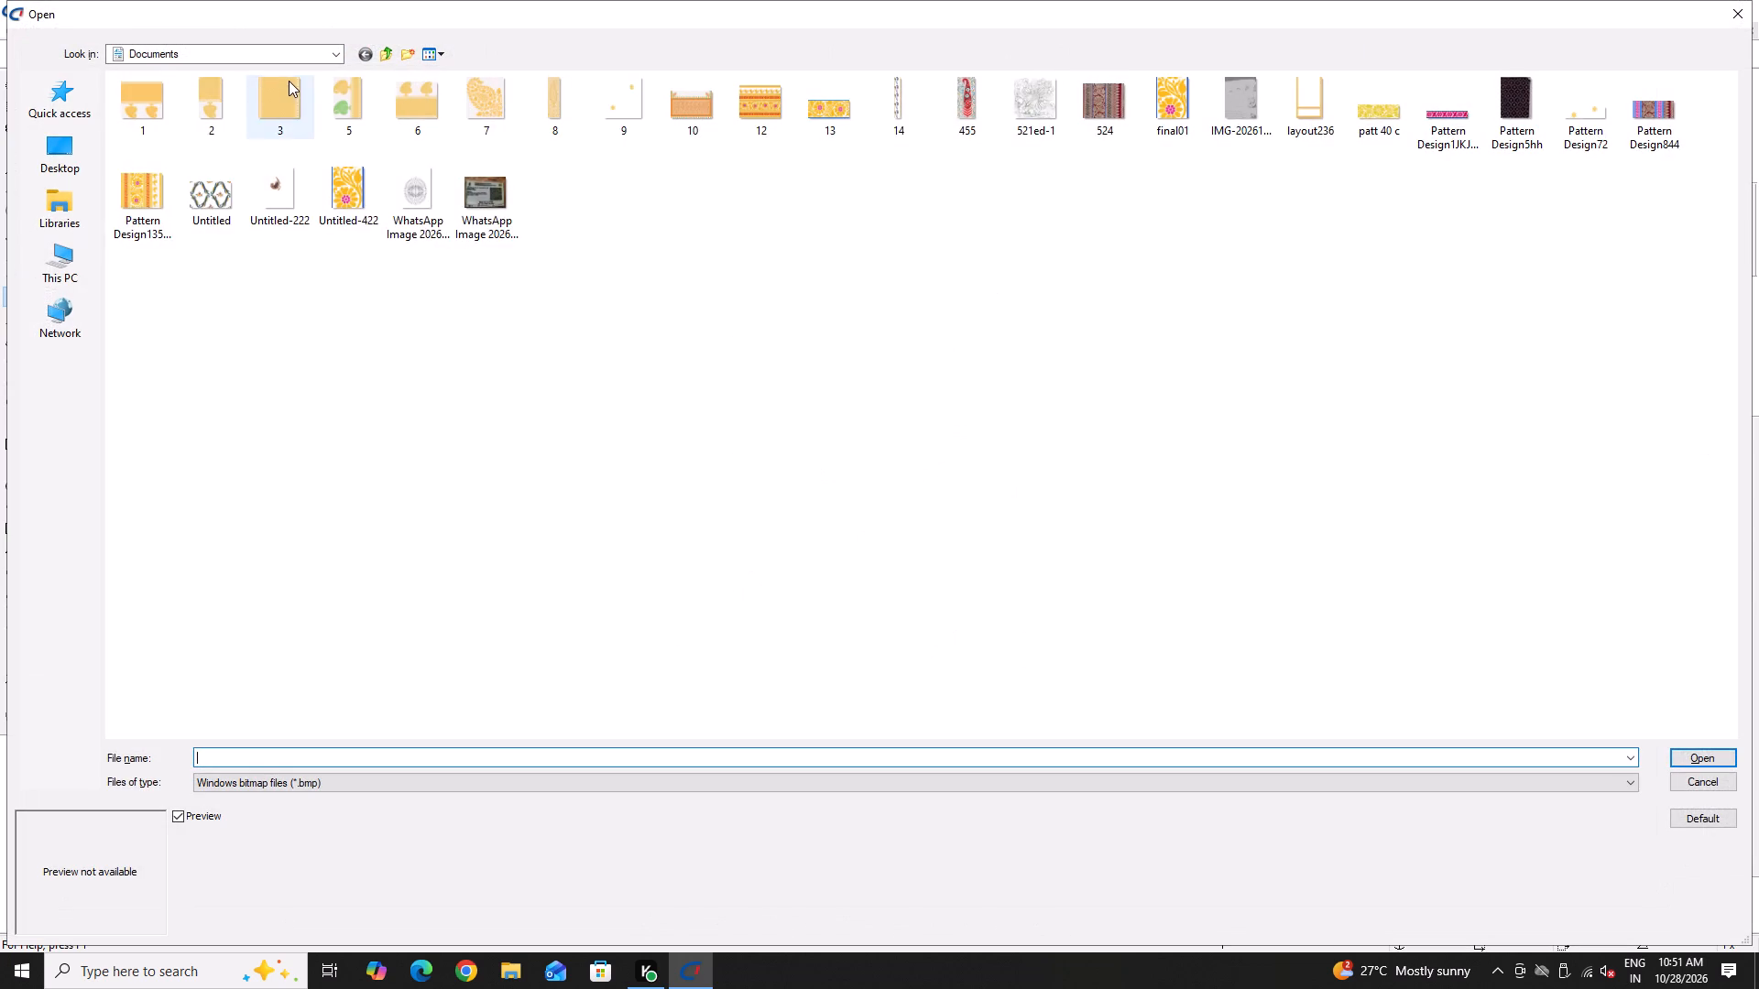
pyautogui.keyDown('ctrl'); pyautogui.scroll(1, 289, 182); pyautogui.keyUp('ctrl')
pyautogui.click(80, 271)
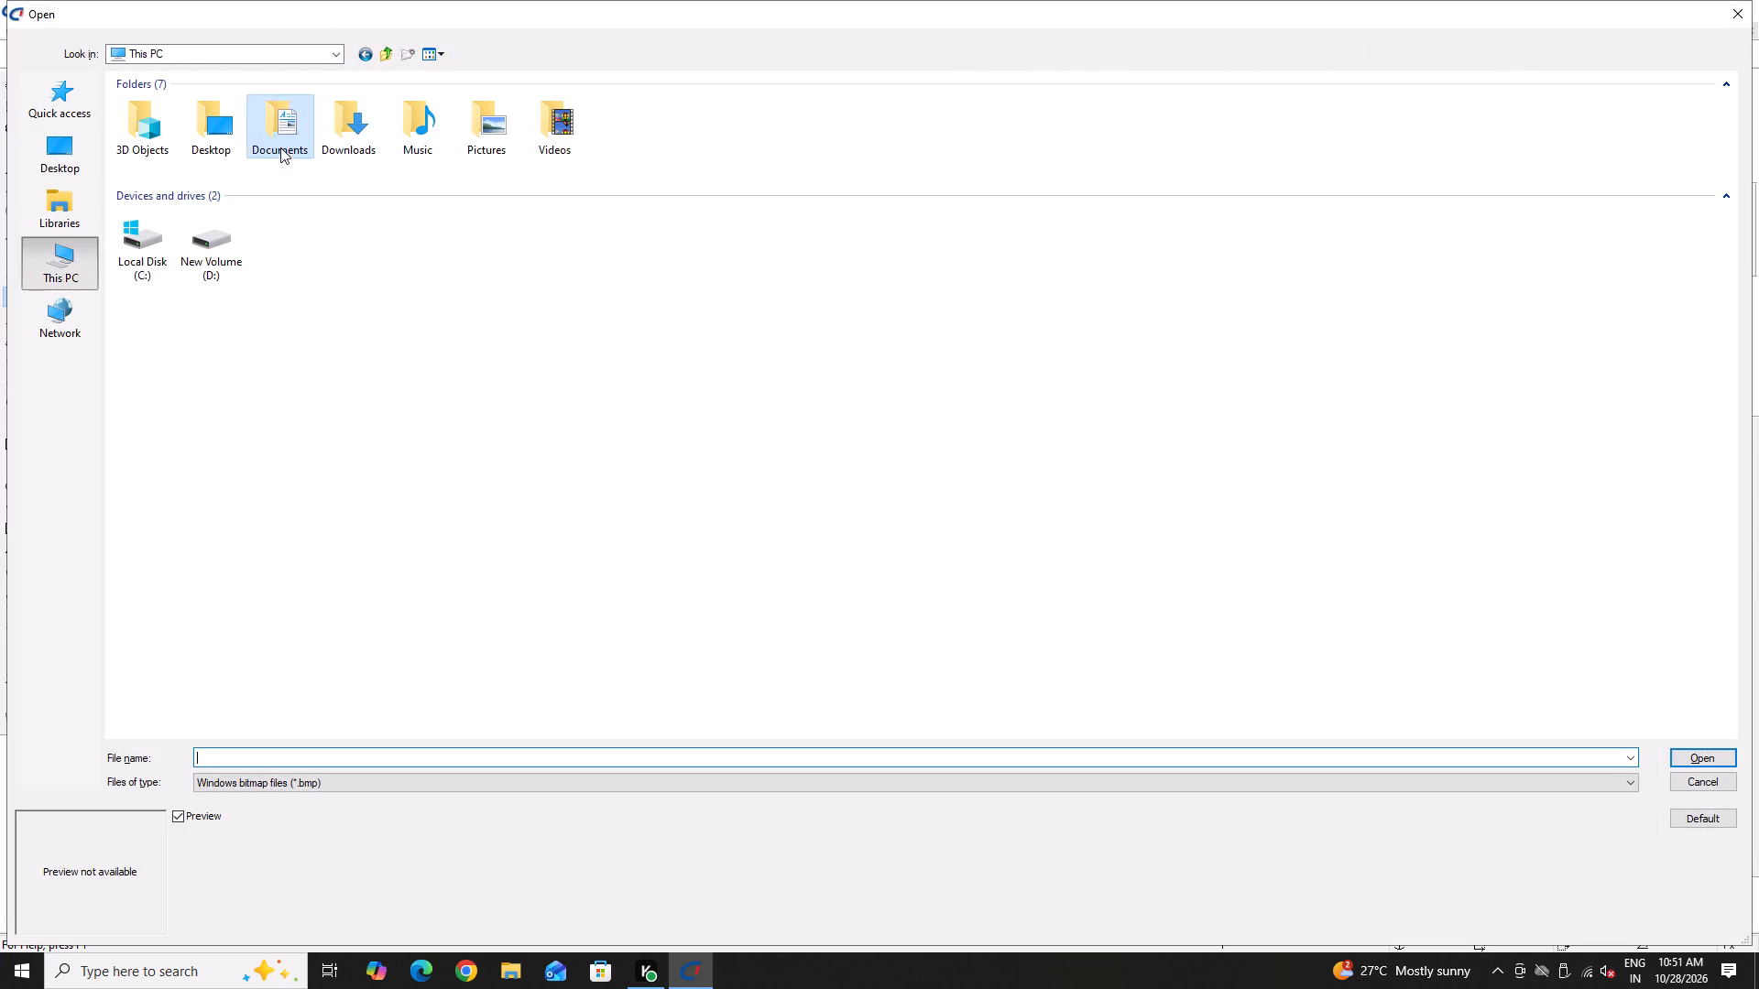
pyautogui.doubleClick(355, 118)
pyautogui.doubleClick(158, 127)
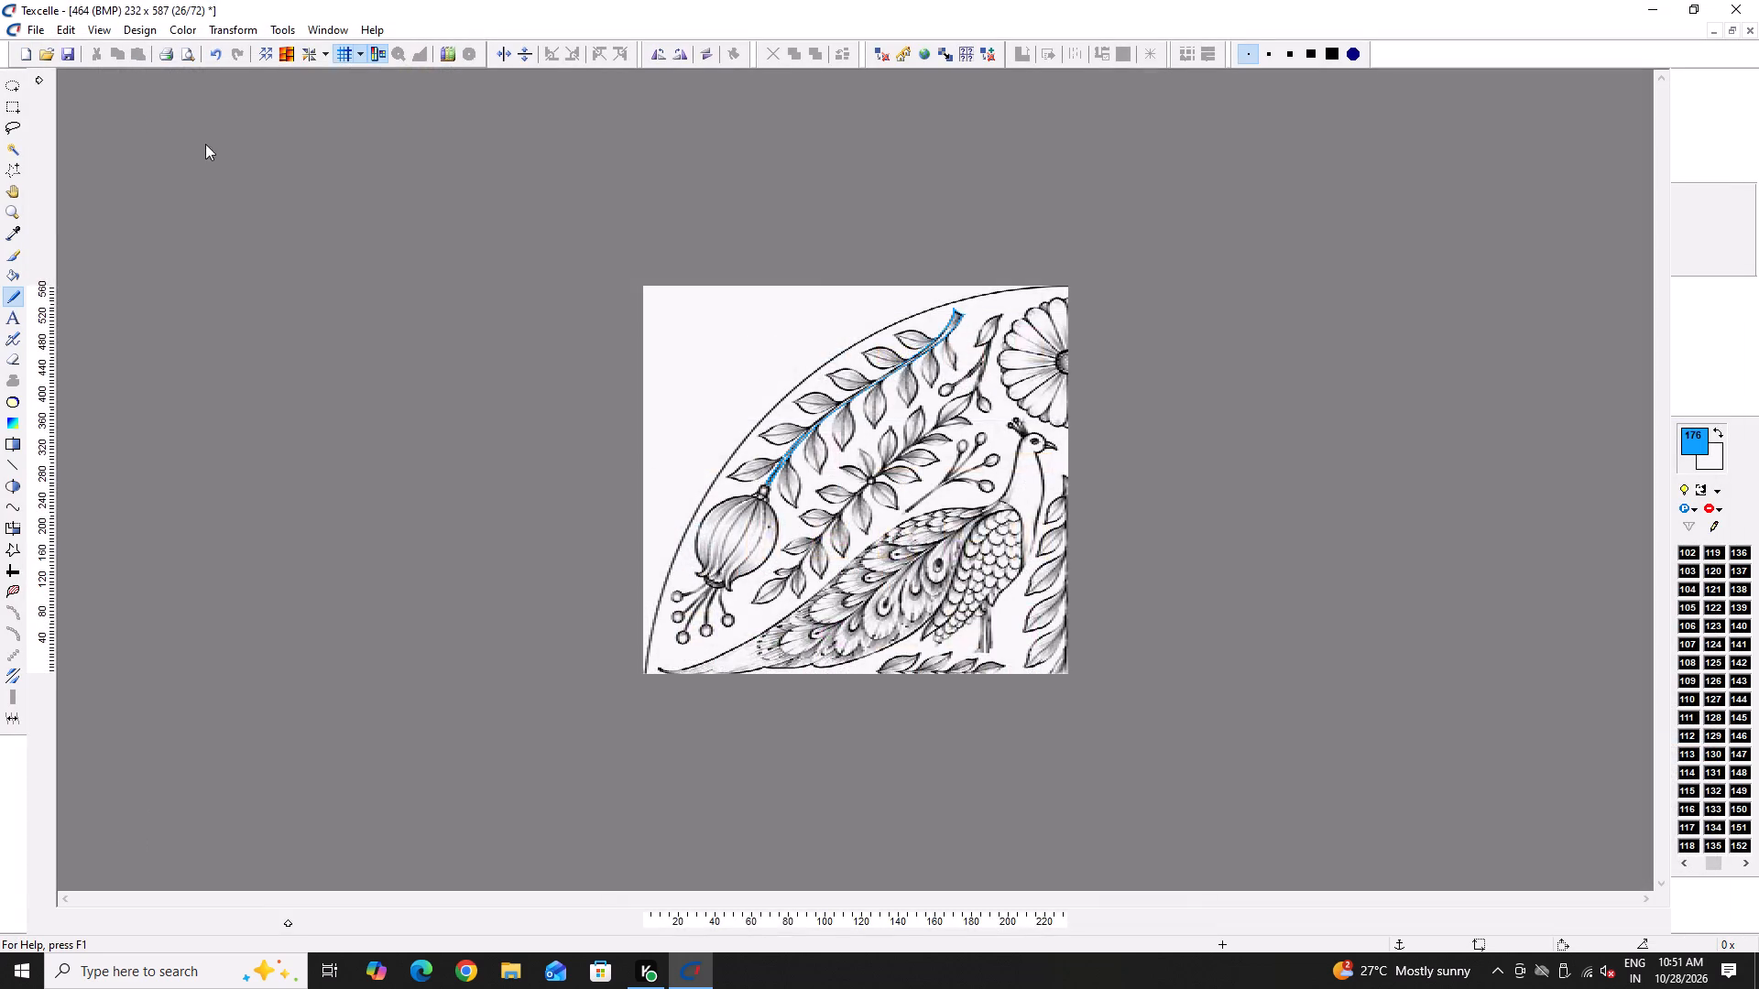
# Show the 0126 peacock in its 26/72 proportions with the grid and examine its traced body and tail outlines.
pyautogui.keyDown('ctrl'); pyautogui.scroll(1, 1164, 434); pyautogui.keyUp('ctrl')
pyautogui.click(380, 50)
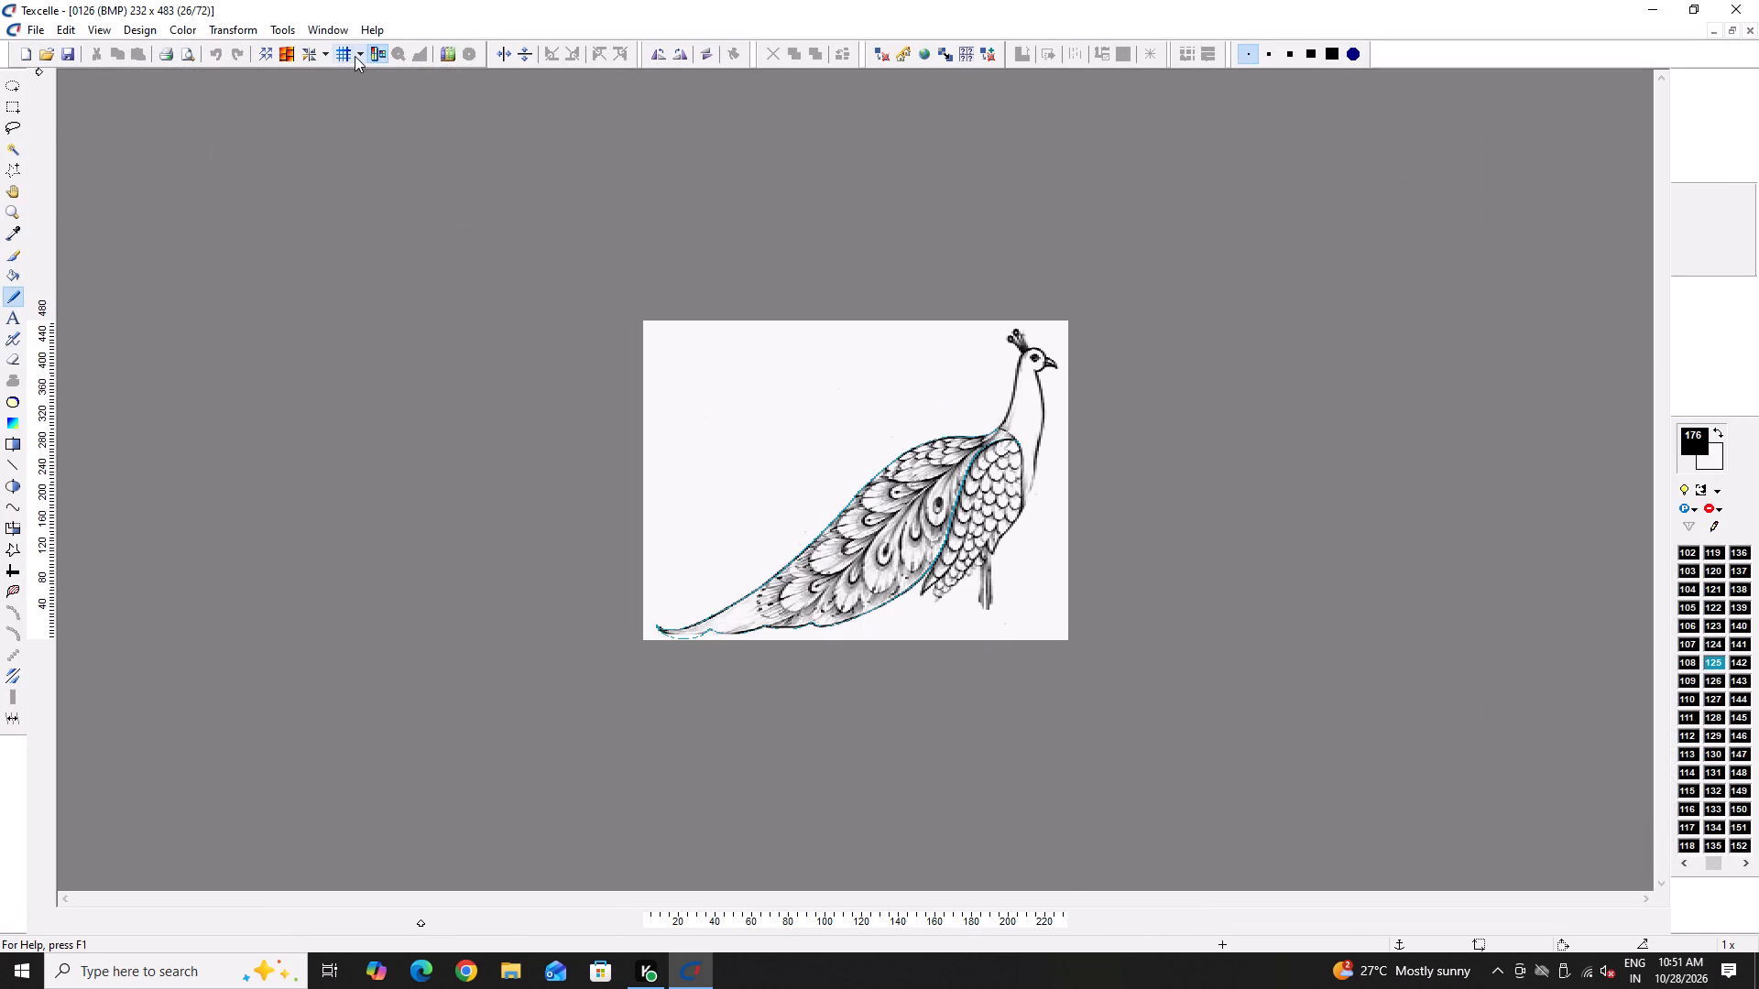
pyautogui.click(341, 54)
pyautogui.keyDown('ctrl'); pyautogui.scroll(1, 882, 486); pyautogui.keyUp('ctrl')
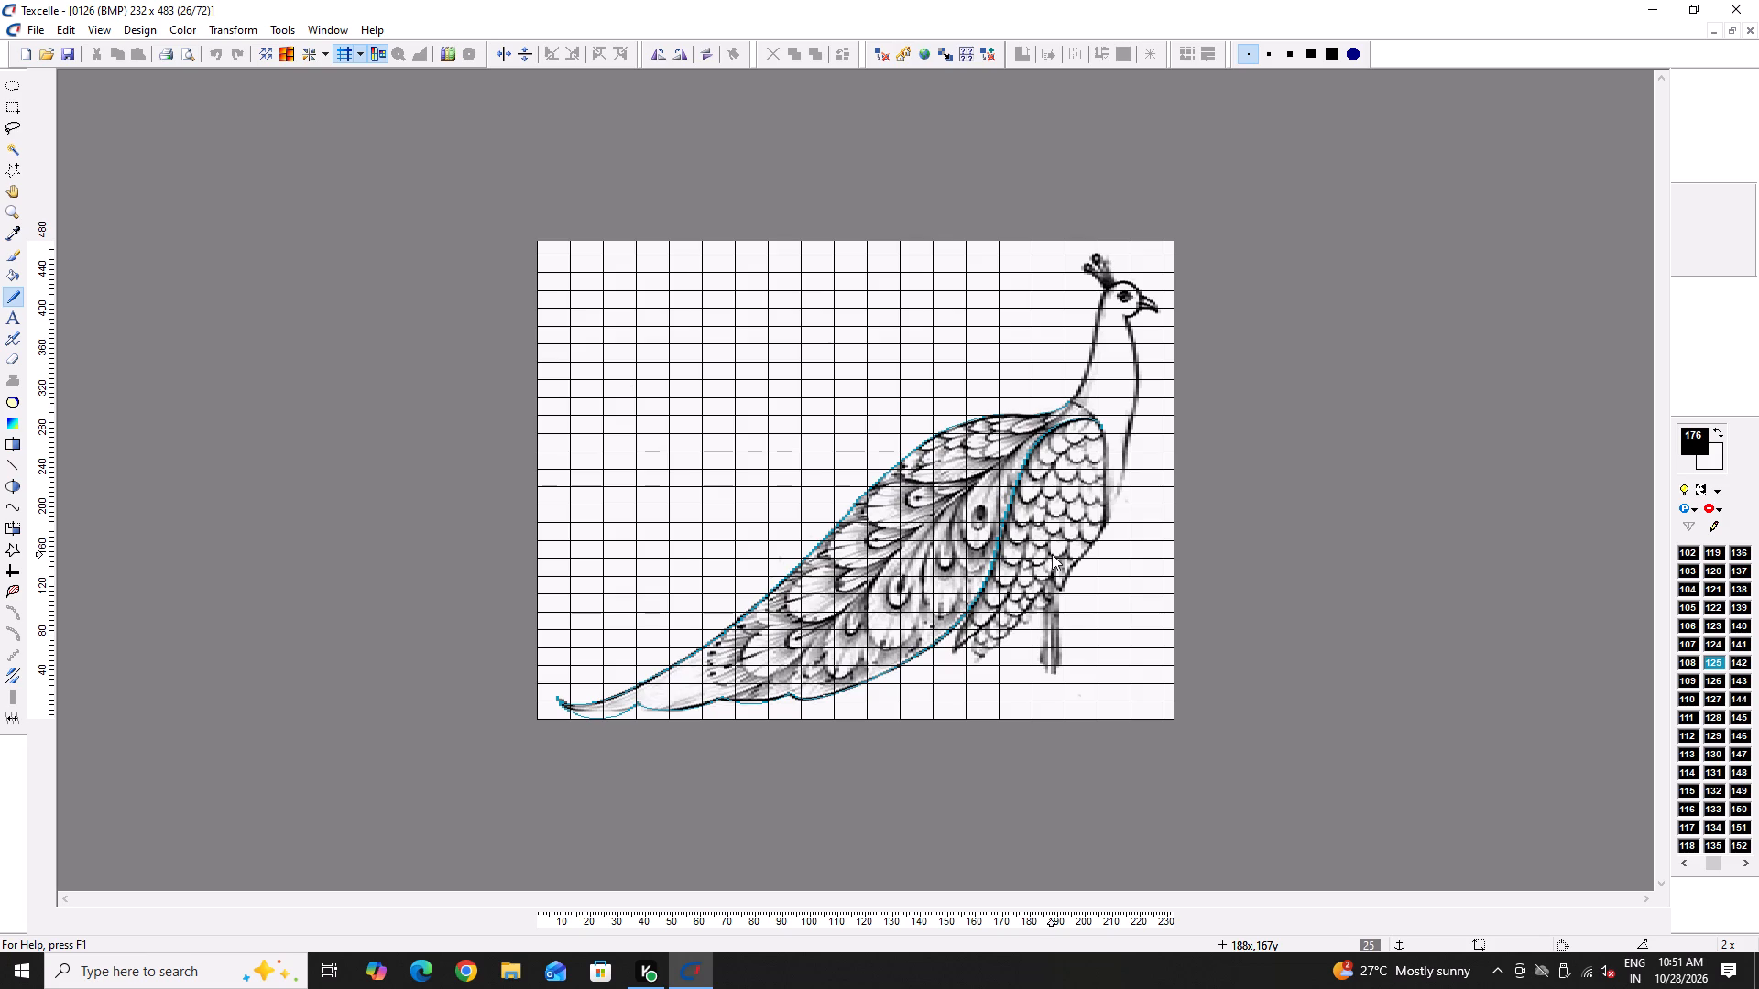
pyautogui.keyDown('ctrl'); pyautogui.scroll(6, 1305, 601); pyautogui.keyUp('ctrl')
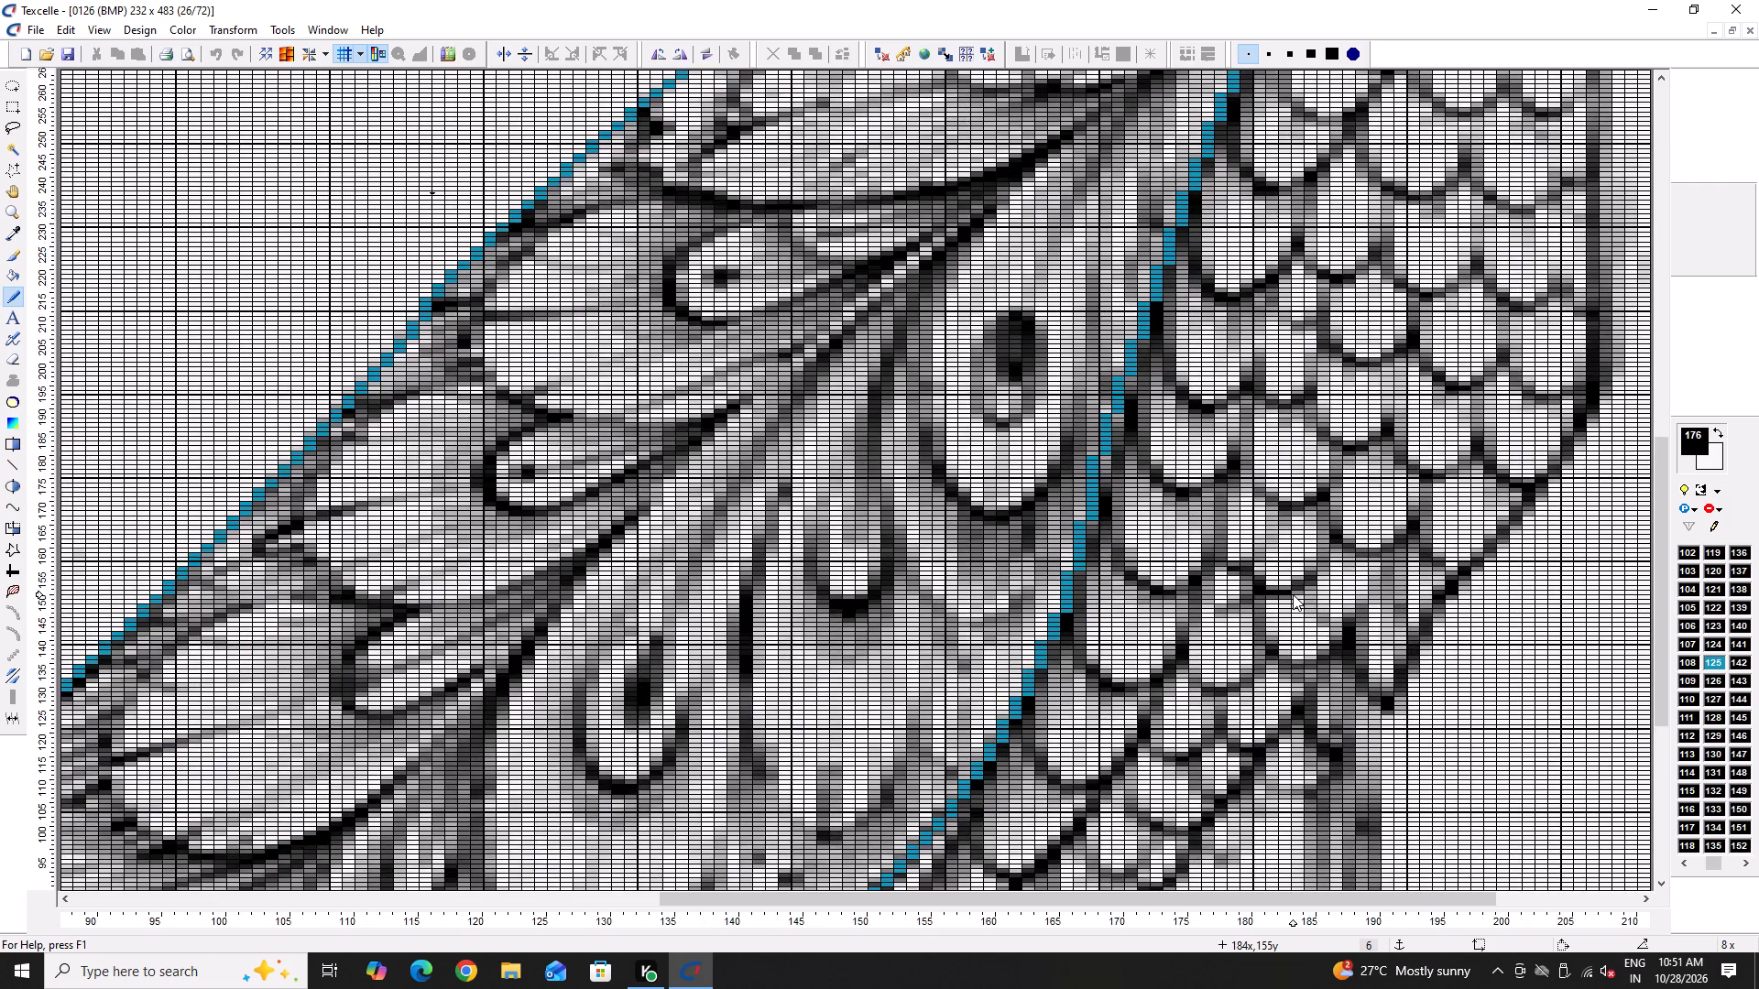
pyautogui.scroll(-5, 1293, 594)
pyautogui.keyDown('ctrl'); pyautogui.scroll(-4, 1283, 583); pyautogui.keyUp('ctrl')
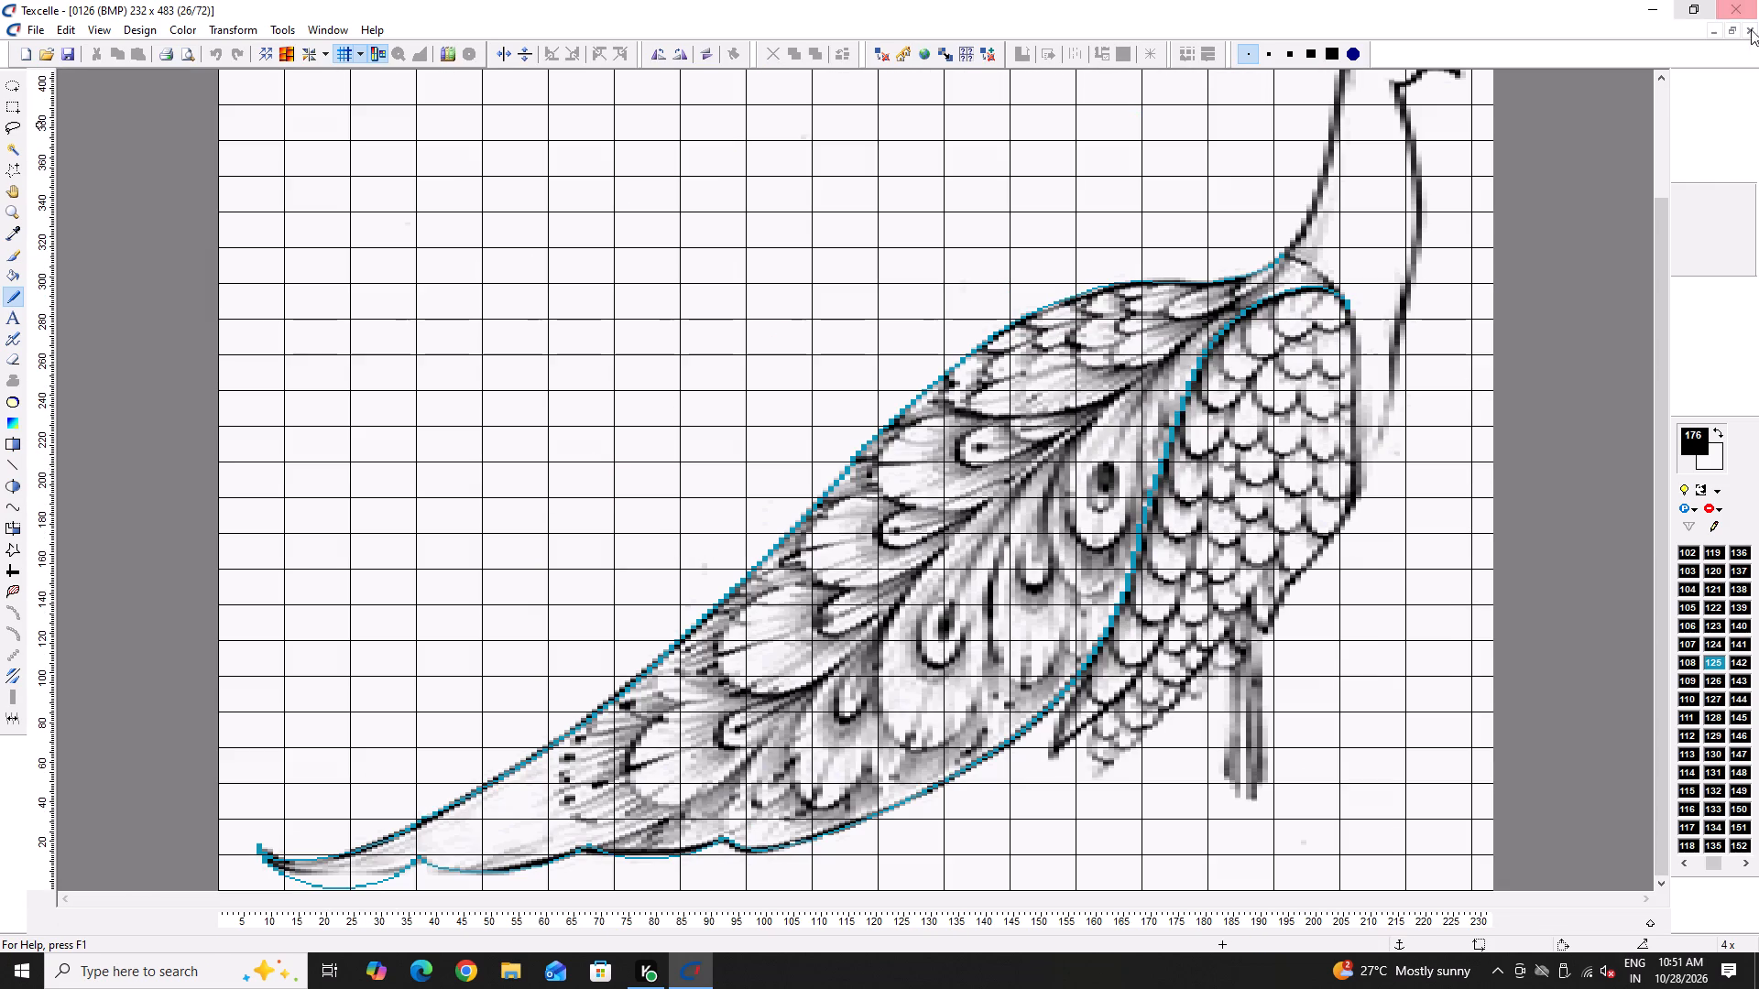
# Close the 0126 peacock design and return to the blue-traced leaf stem in design 464.
pyautogui.click(1756, 29)
pyautogui.keyDown('ctrl'); pyautogui.scroll(2, 873, 499); pyautogui.keyUp('ctrl')
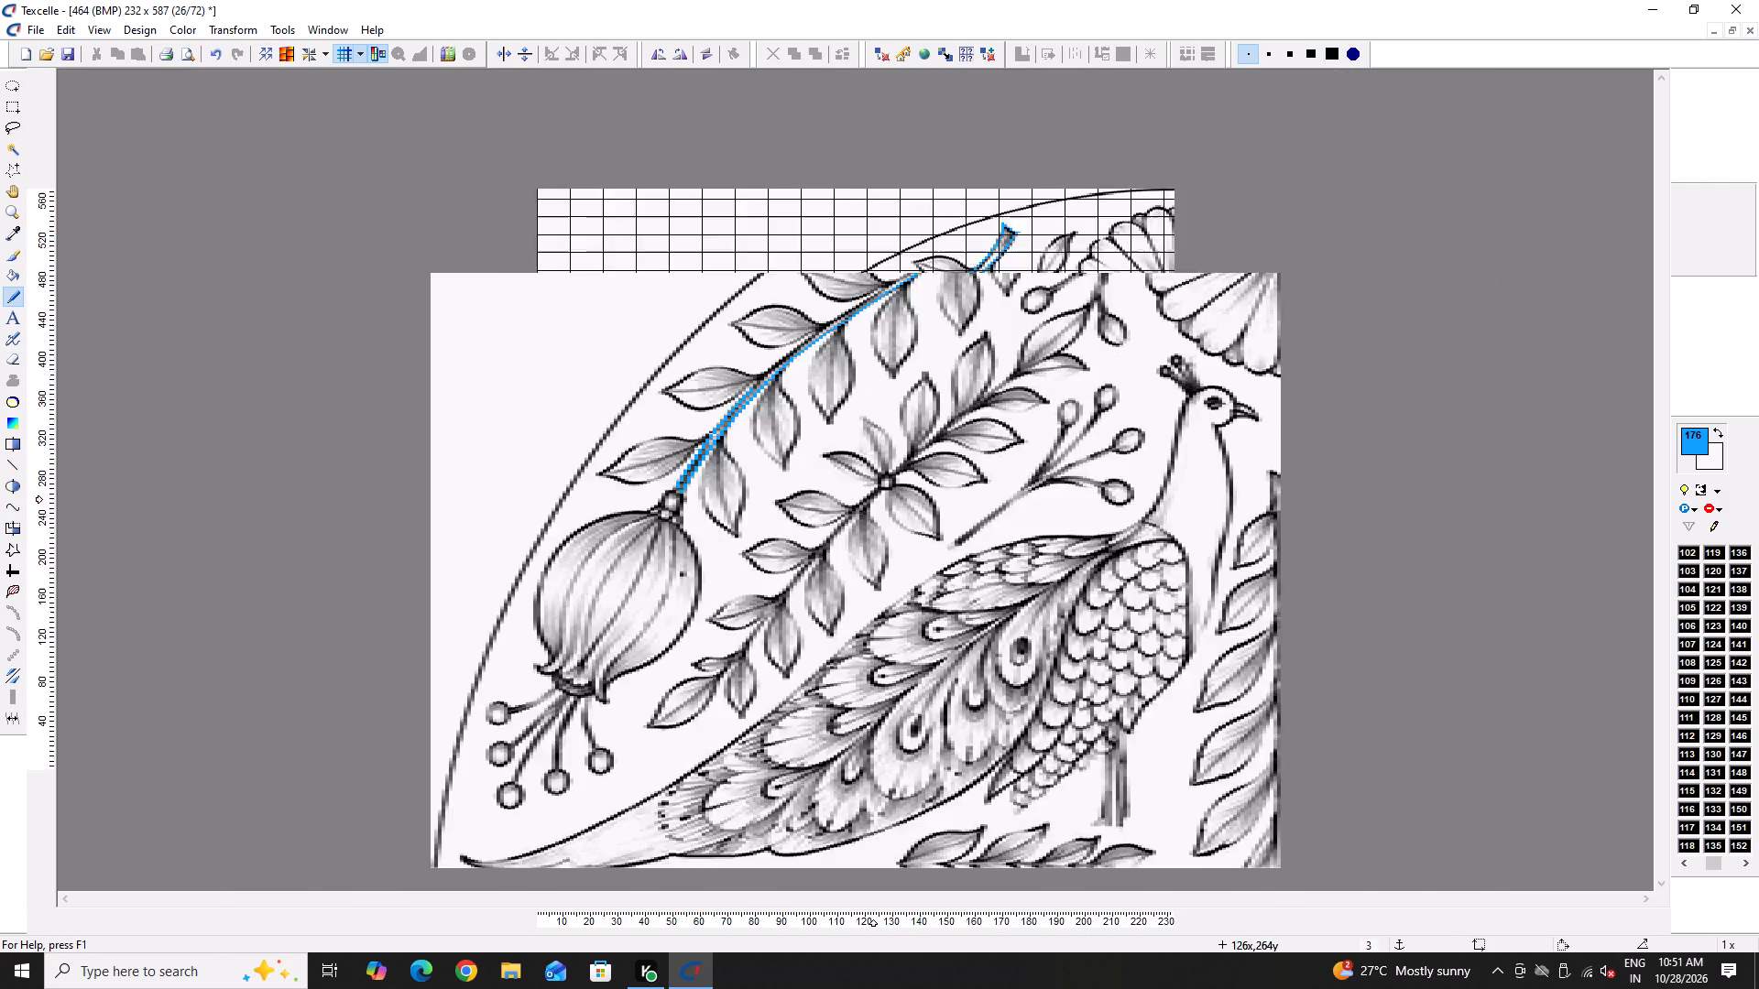
pyautogui.keyDown('ctrl'); pyautogui.scroll(2, 873, 499); pyautogui.keyUp('ctrl')
pyautogui.scroll(1, 815, 508)
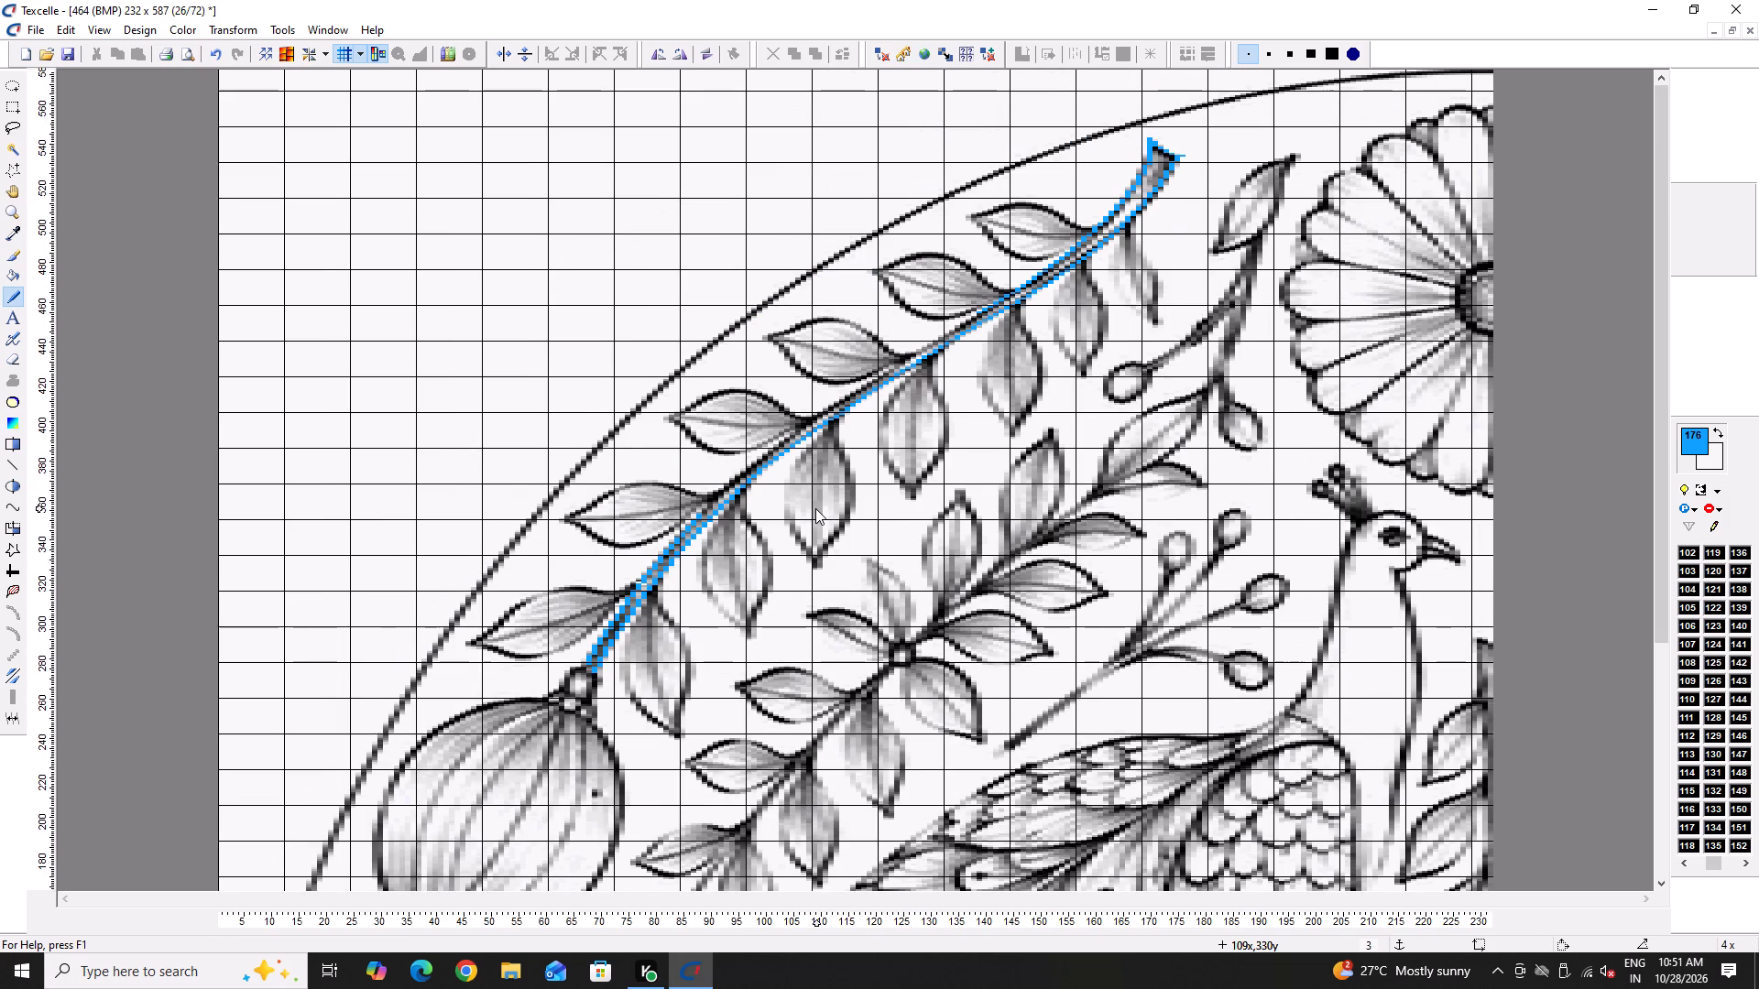
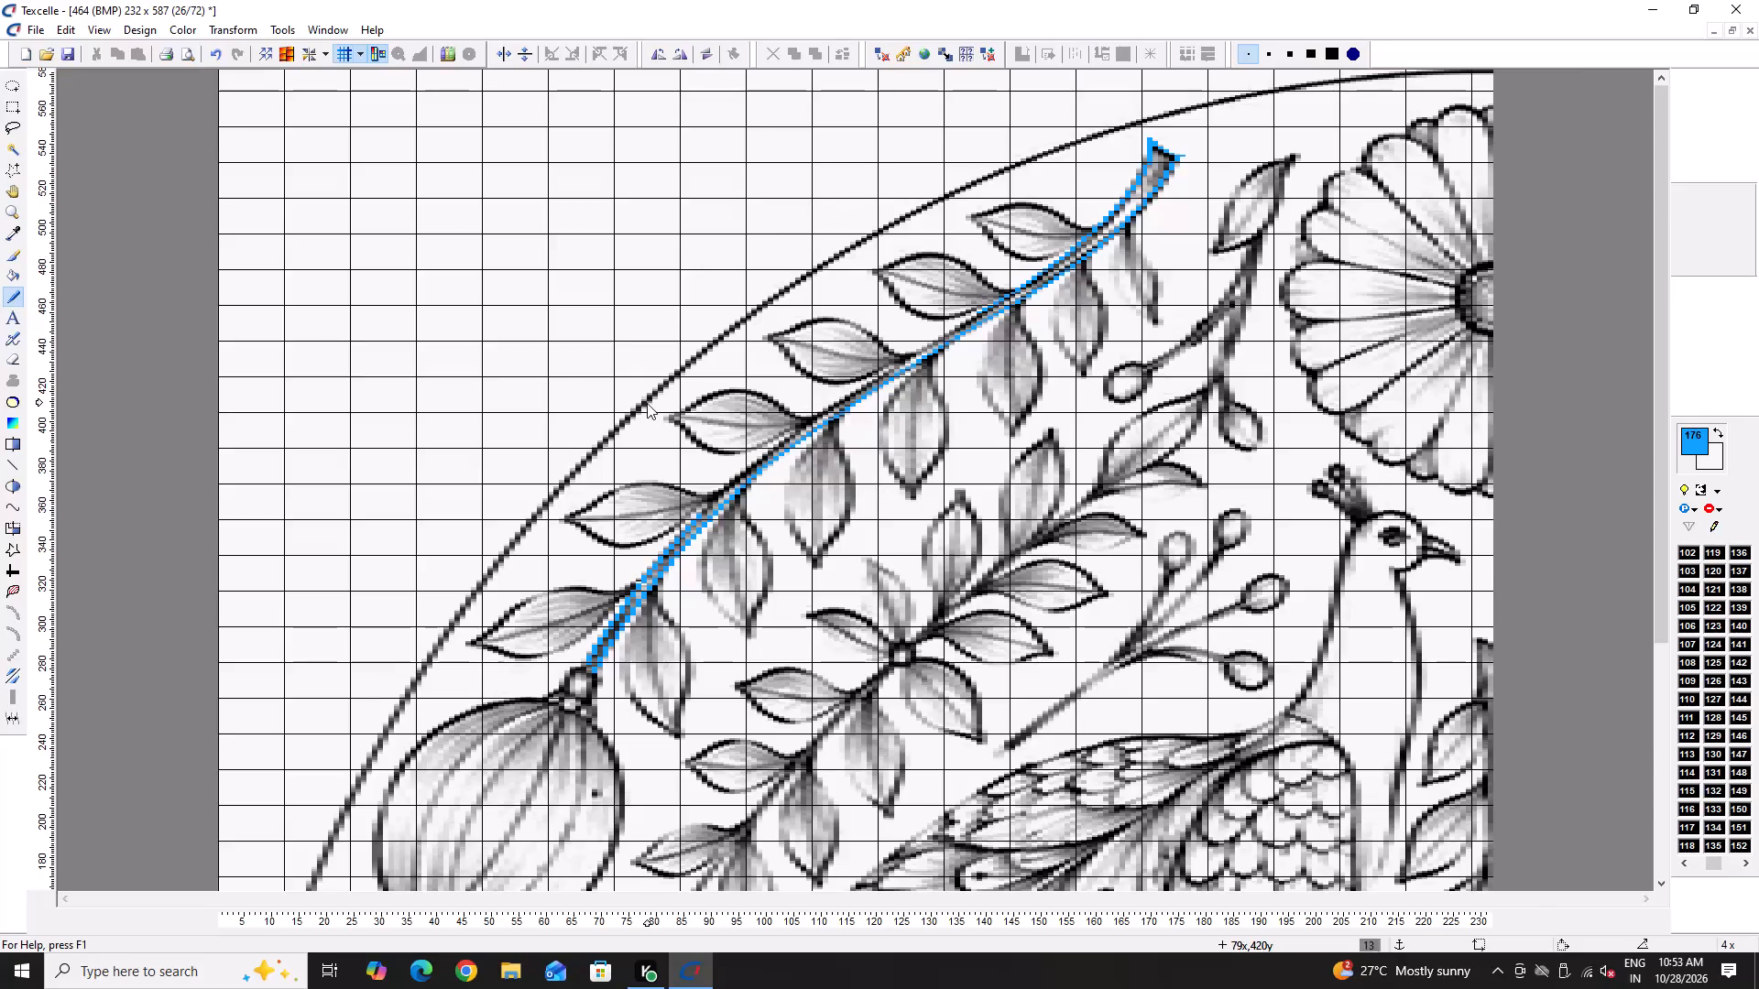
# Examine the blue-traced stem of design 464 up close where the middle leaves join it.
pyautogui.keyDown('ctrl'); pyautogui.scroll(1, 648, 404); pyautogui.keyUp('ctrl')
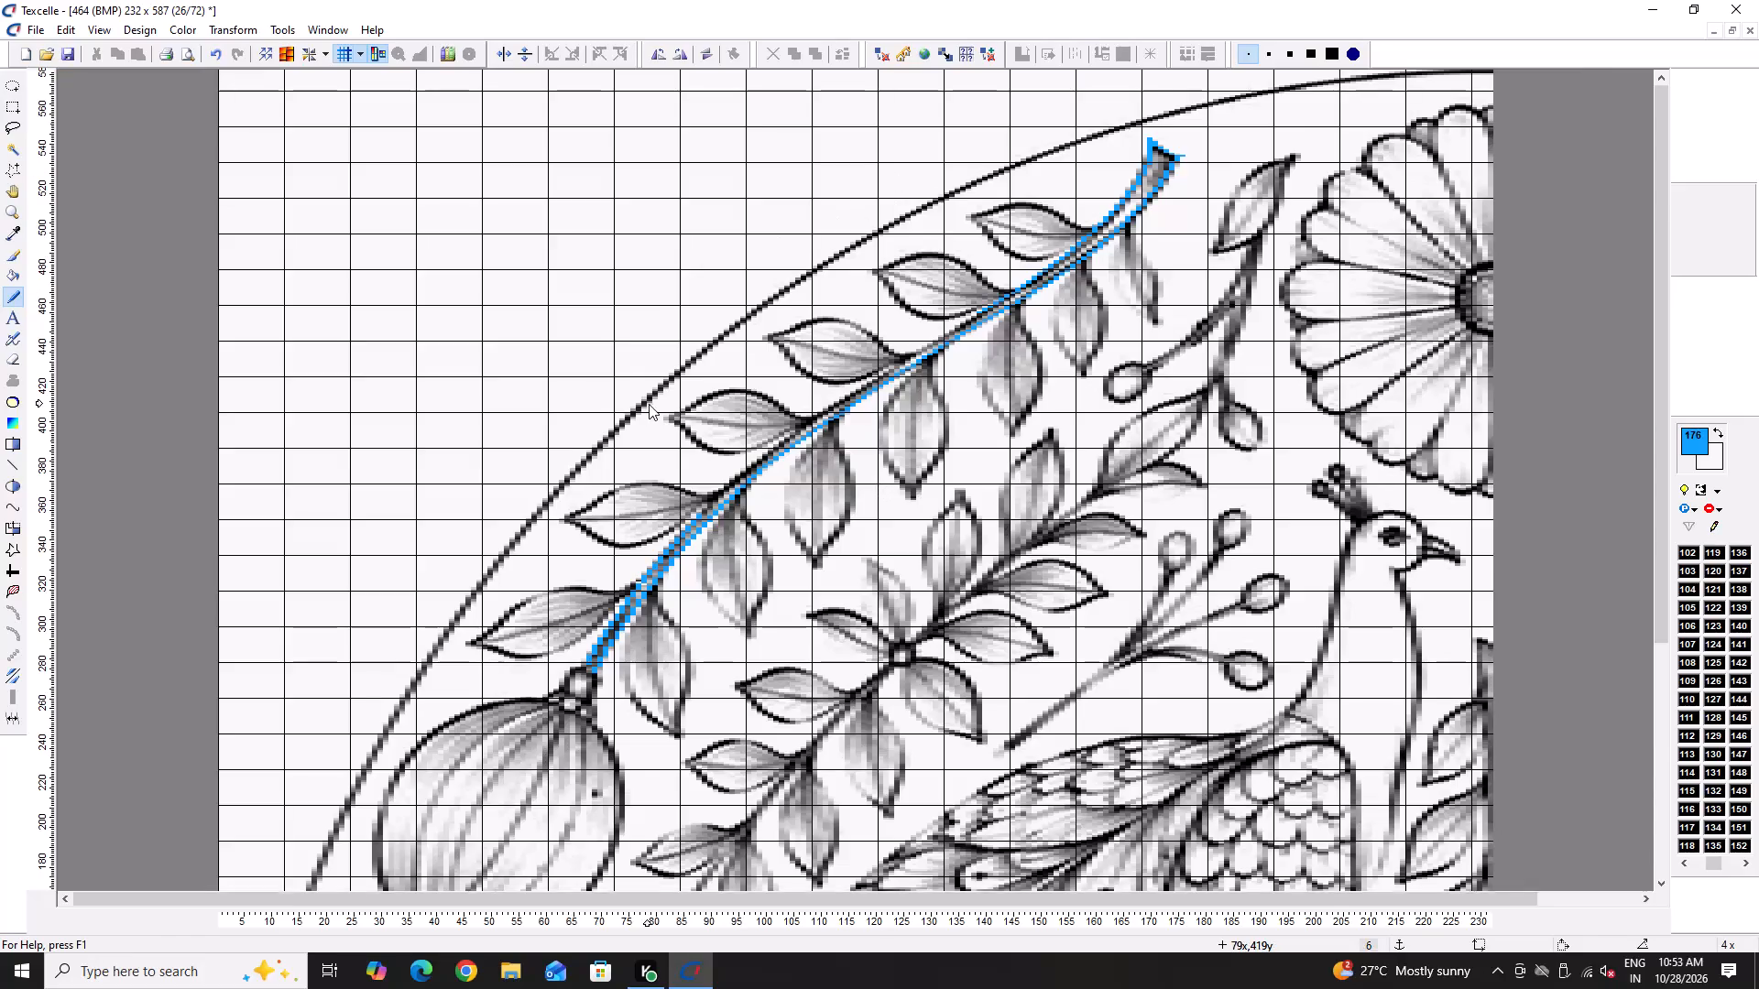
pyautogui.keyDown('ctrl'); pyautogui.scroll(2, 771, 482); pyautogui.keyUp('ctrl')
pyautogui.scroll(1, 753, 472)
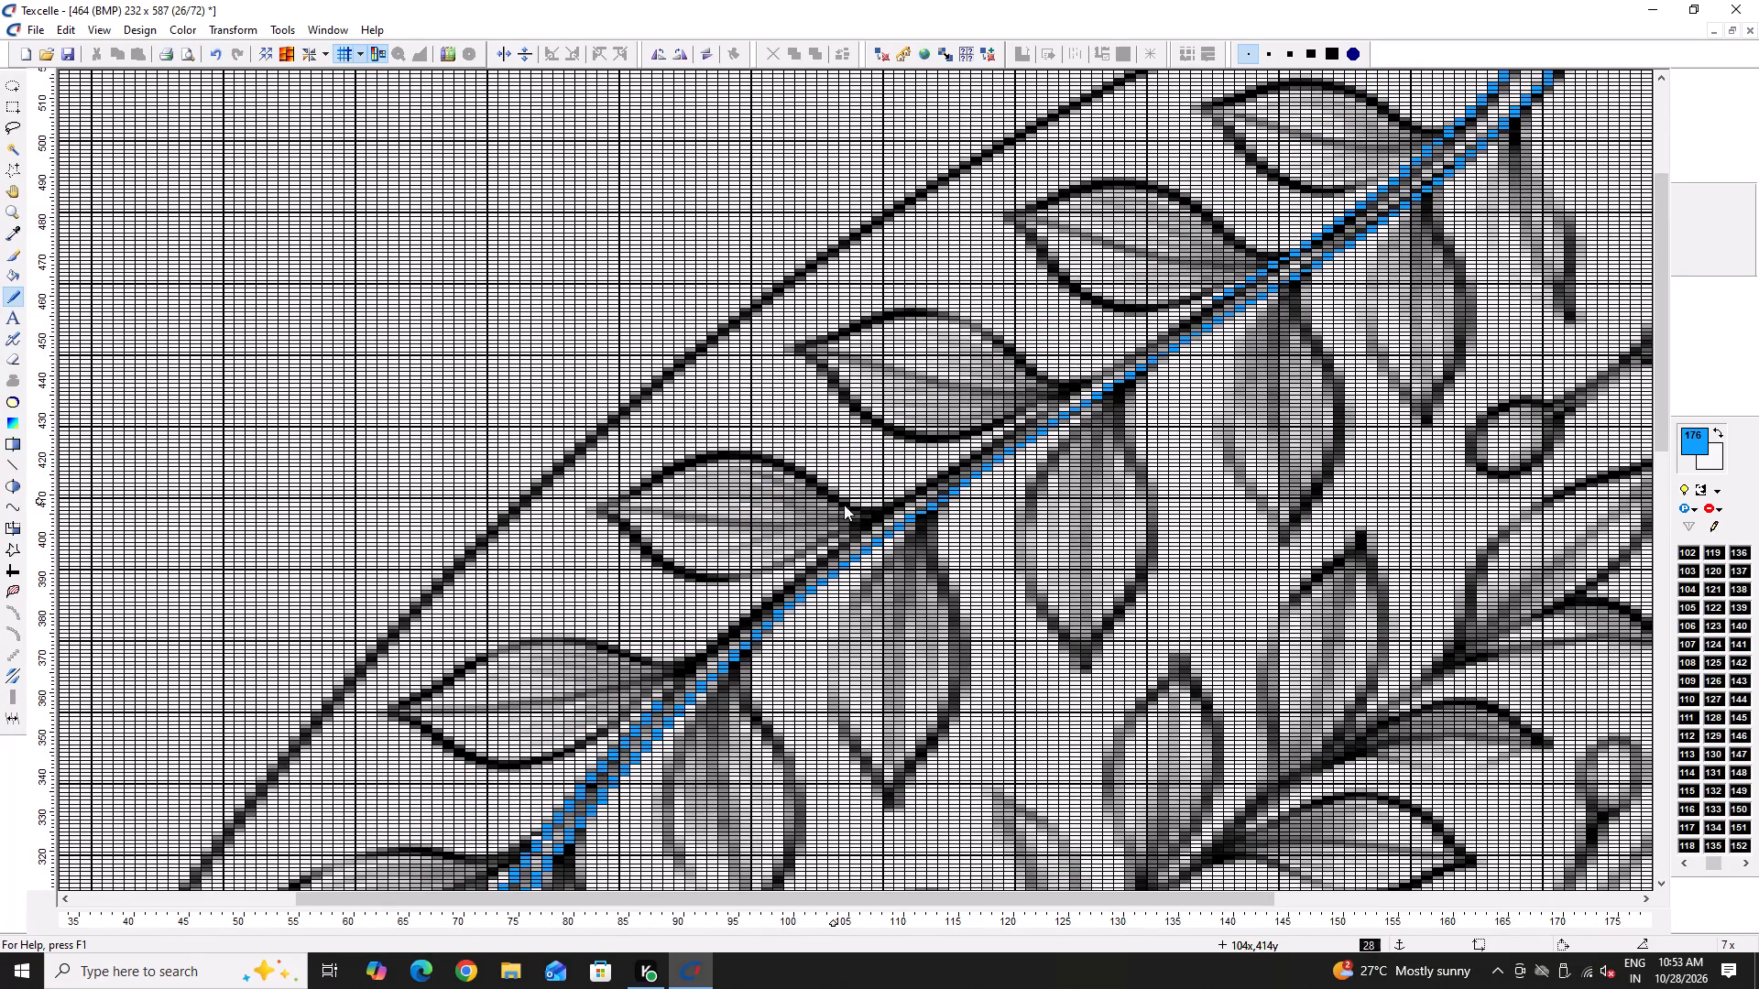
pyautogui.keyDown('ctrl'); pyautogui.scroll(1, 888, 519); pyautogui.keyUp('ctrl')
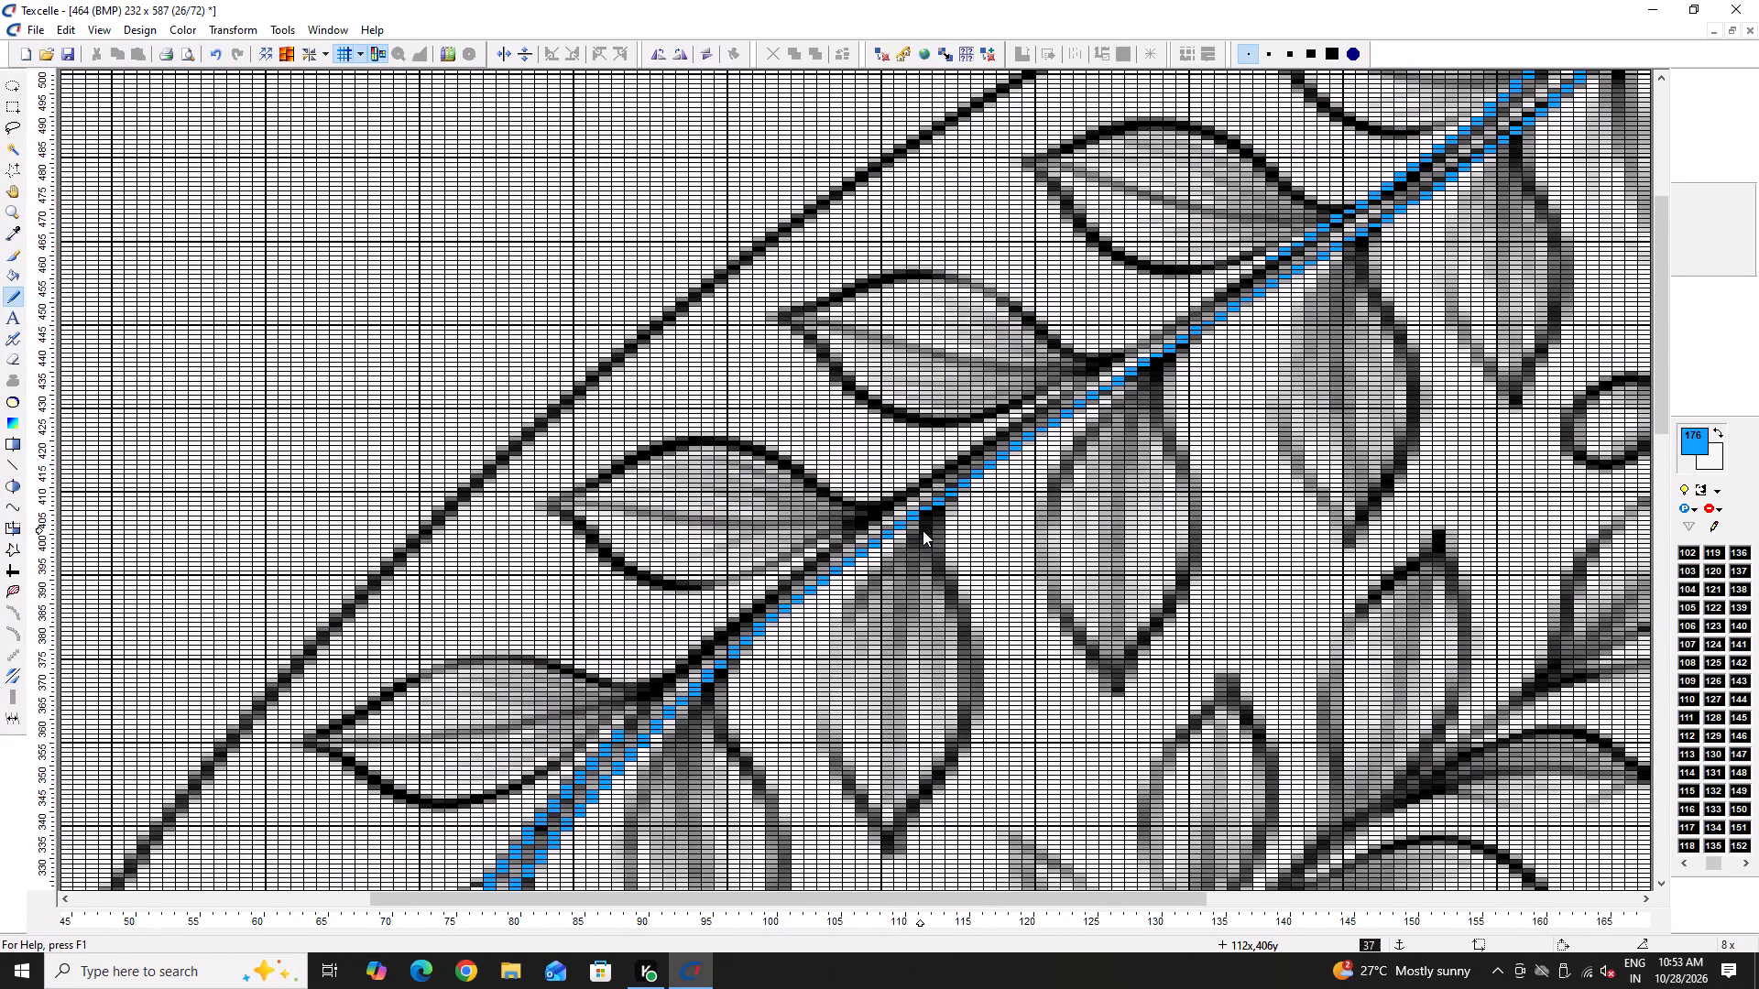
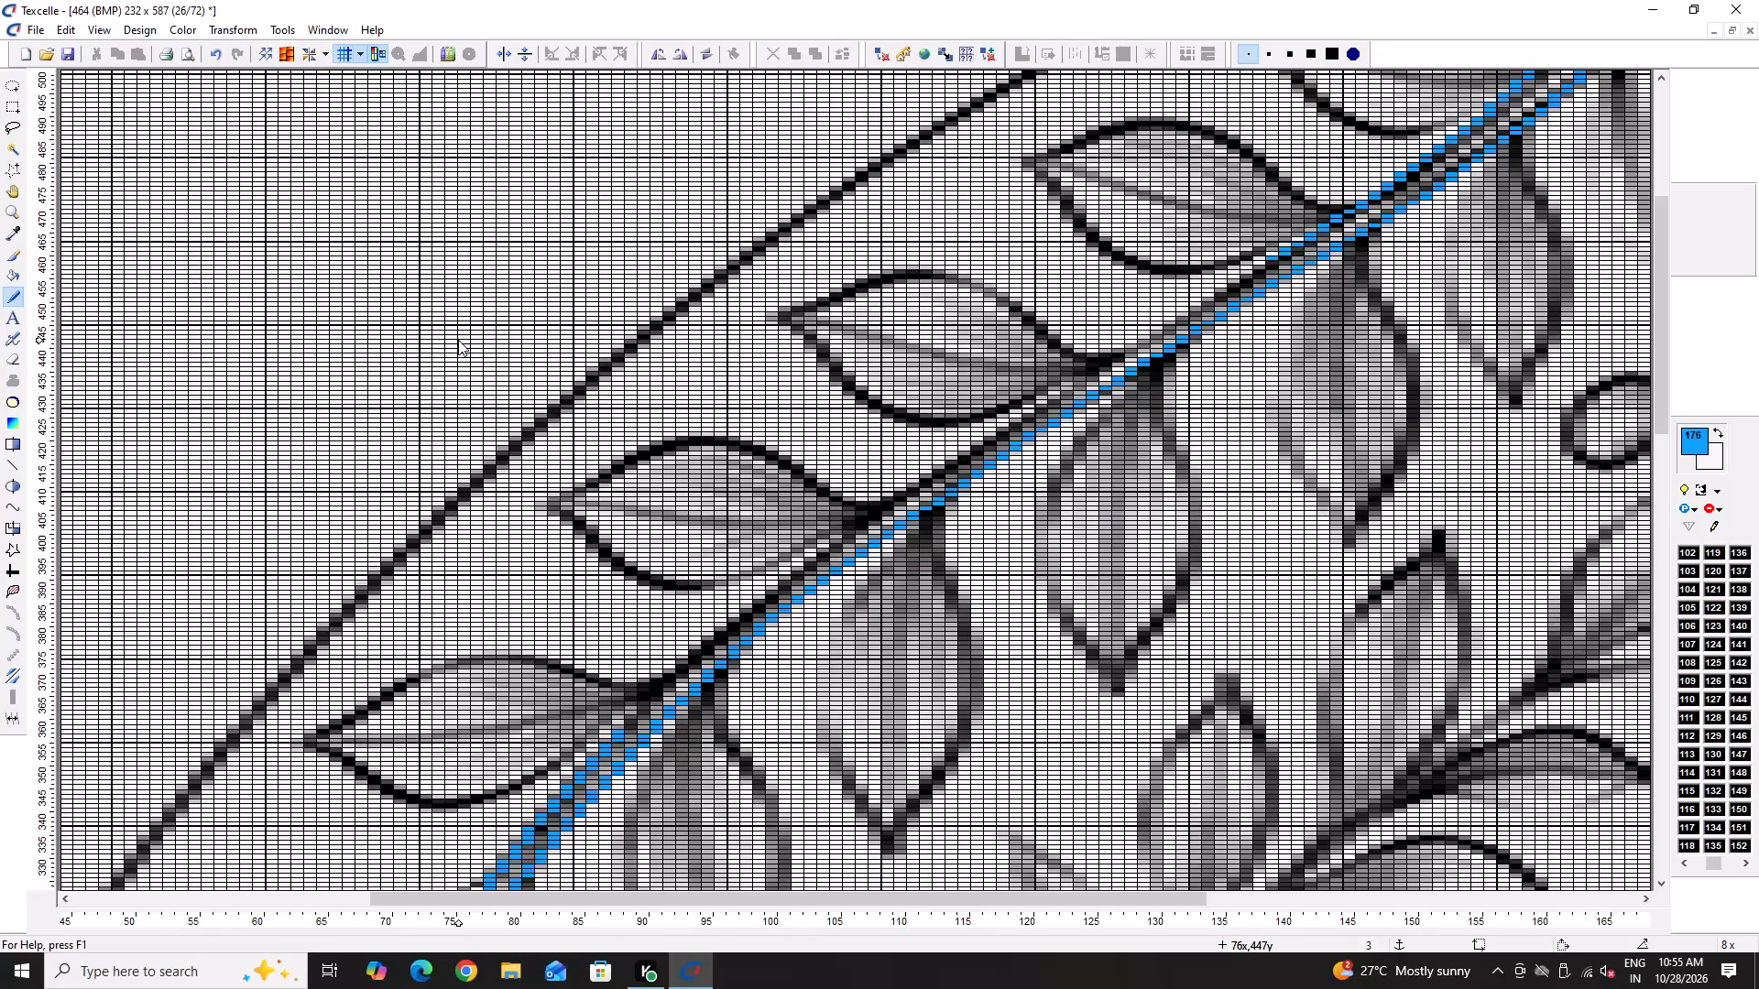
# Examine the blue-traced stem of design 464 between the flower bud and its upper tip, up close and against the whole sketch.
pyautogui.keyDown('ctrl'); pyautogui.scroll(-4, 458, 340); pyautogui.keyUp('ctrl')
pyautogui.scroll(6, 944, 494)
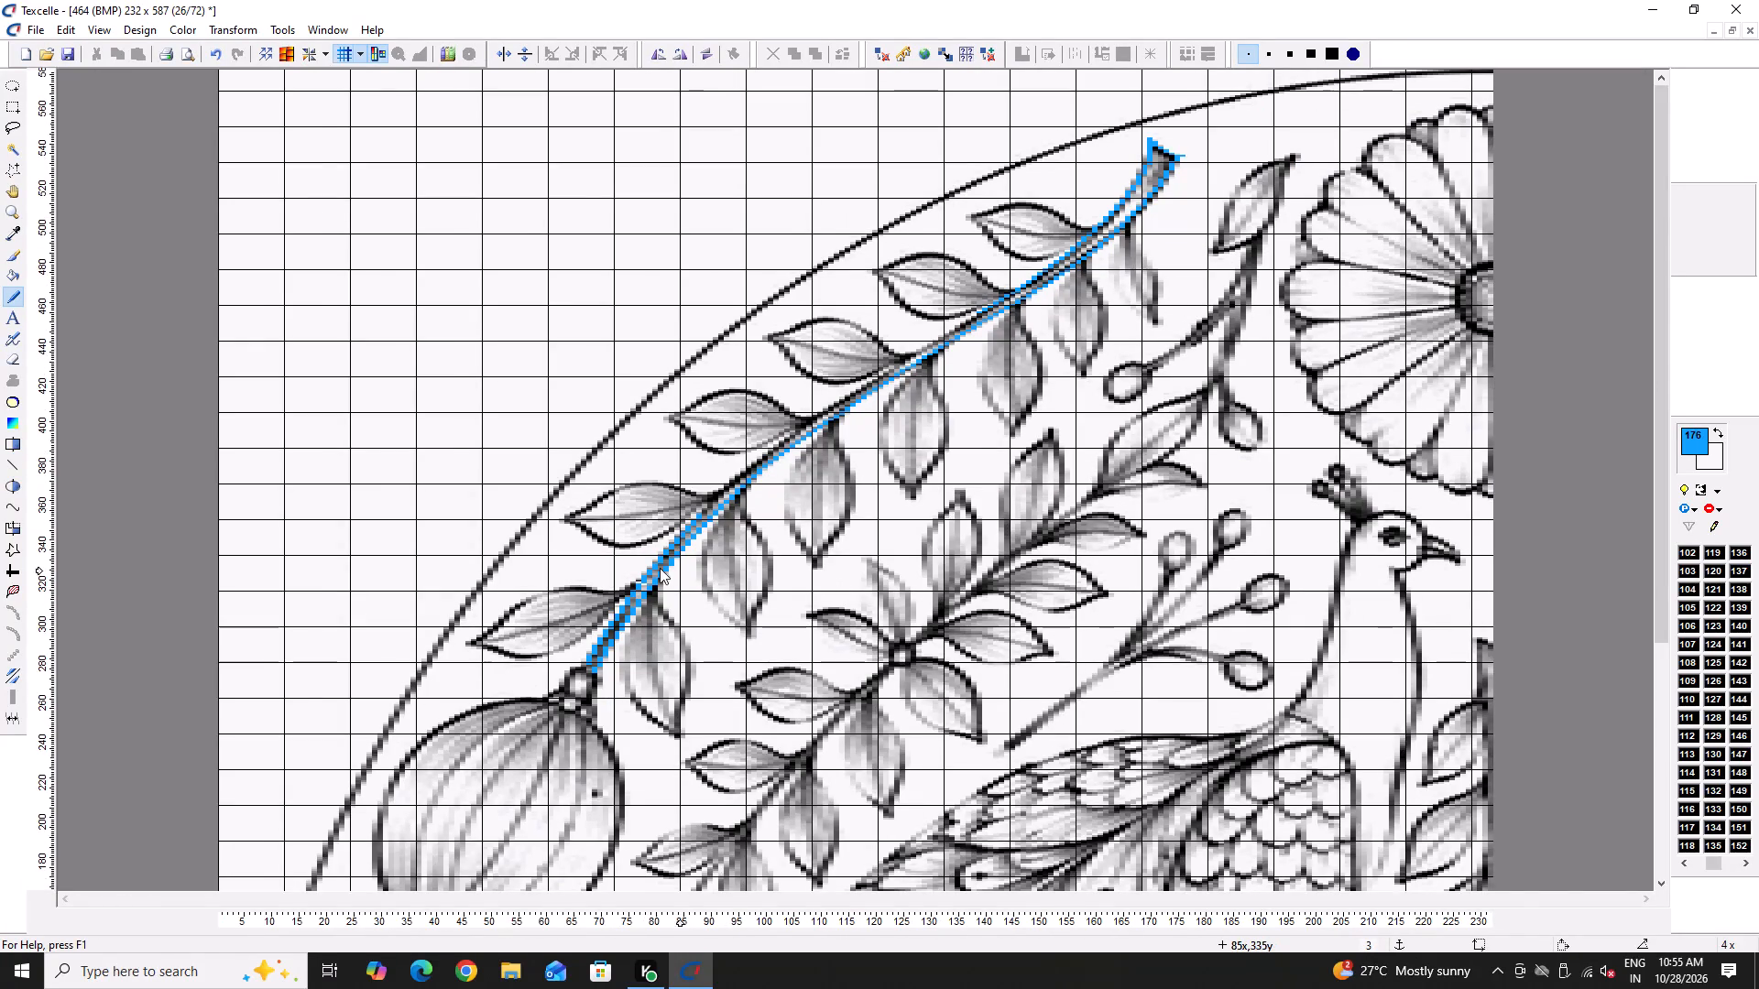
pyautogui.keyDown('ctrl'); pyautogui.scroll(12, 627, 569); pyautogui.keyUp('ctrl')
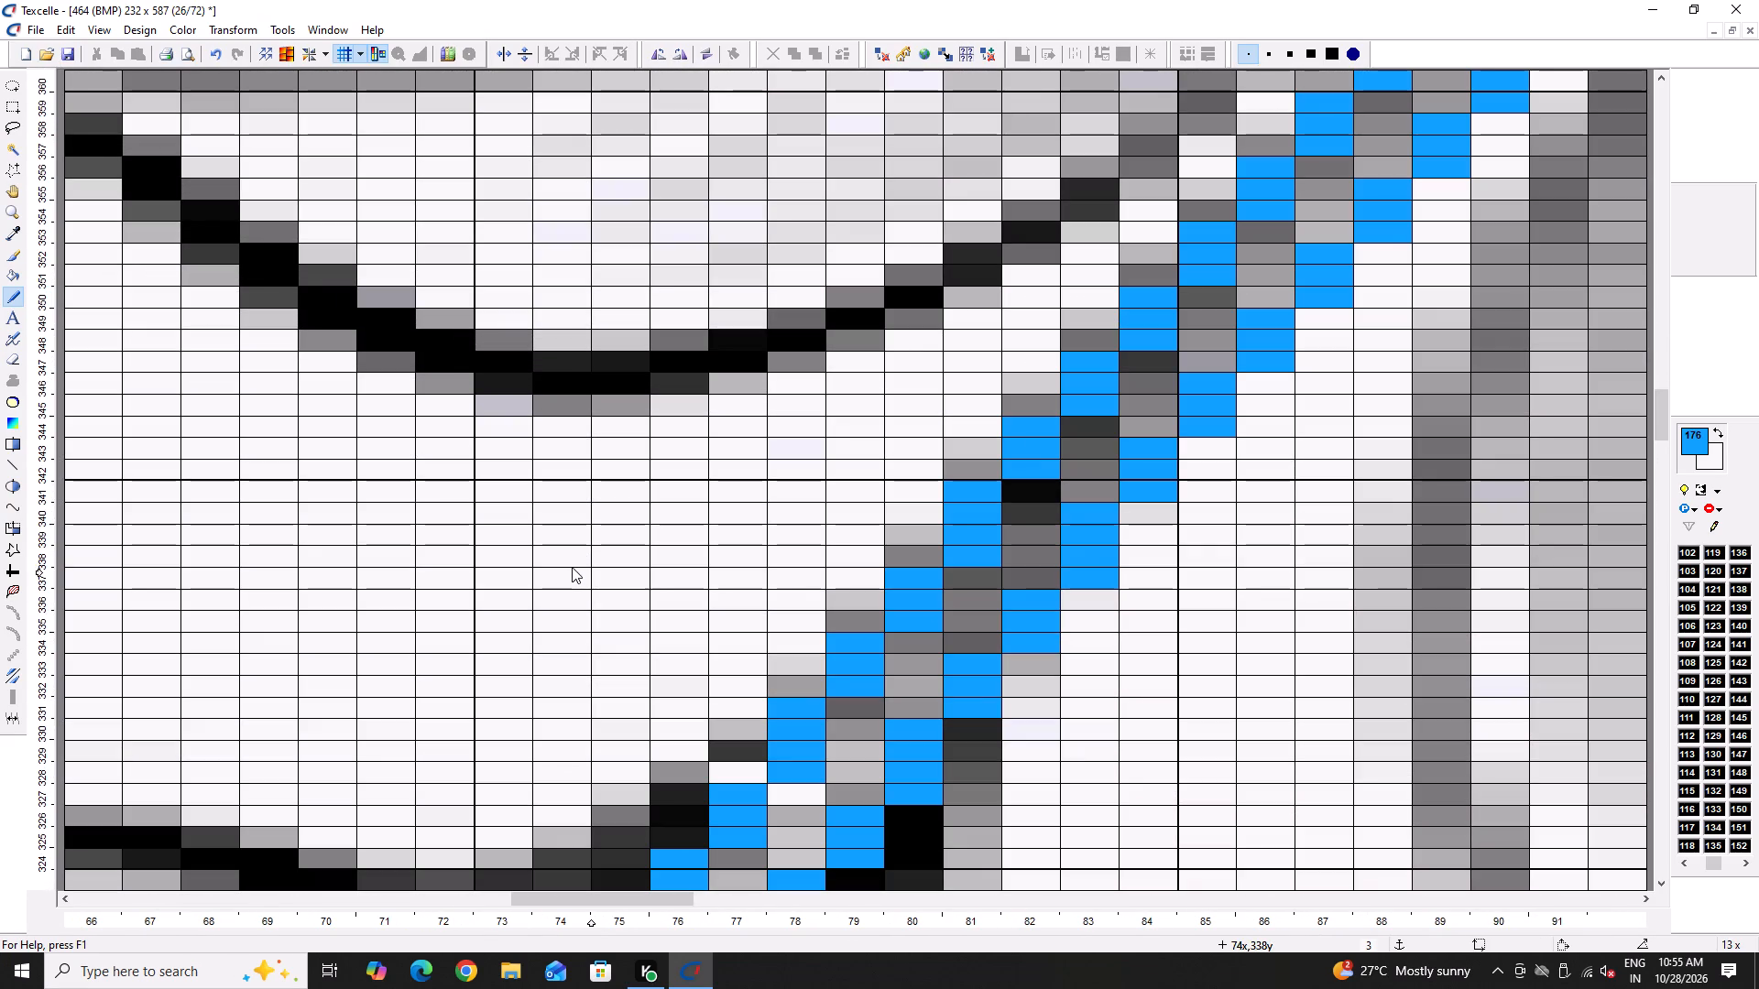
pyautogui.keyDown('ctrl'); pyautogui.scroll(-8, 572, 567); pyautogui.keyUp('ctrl')
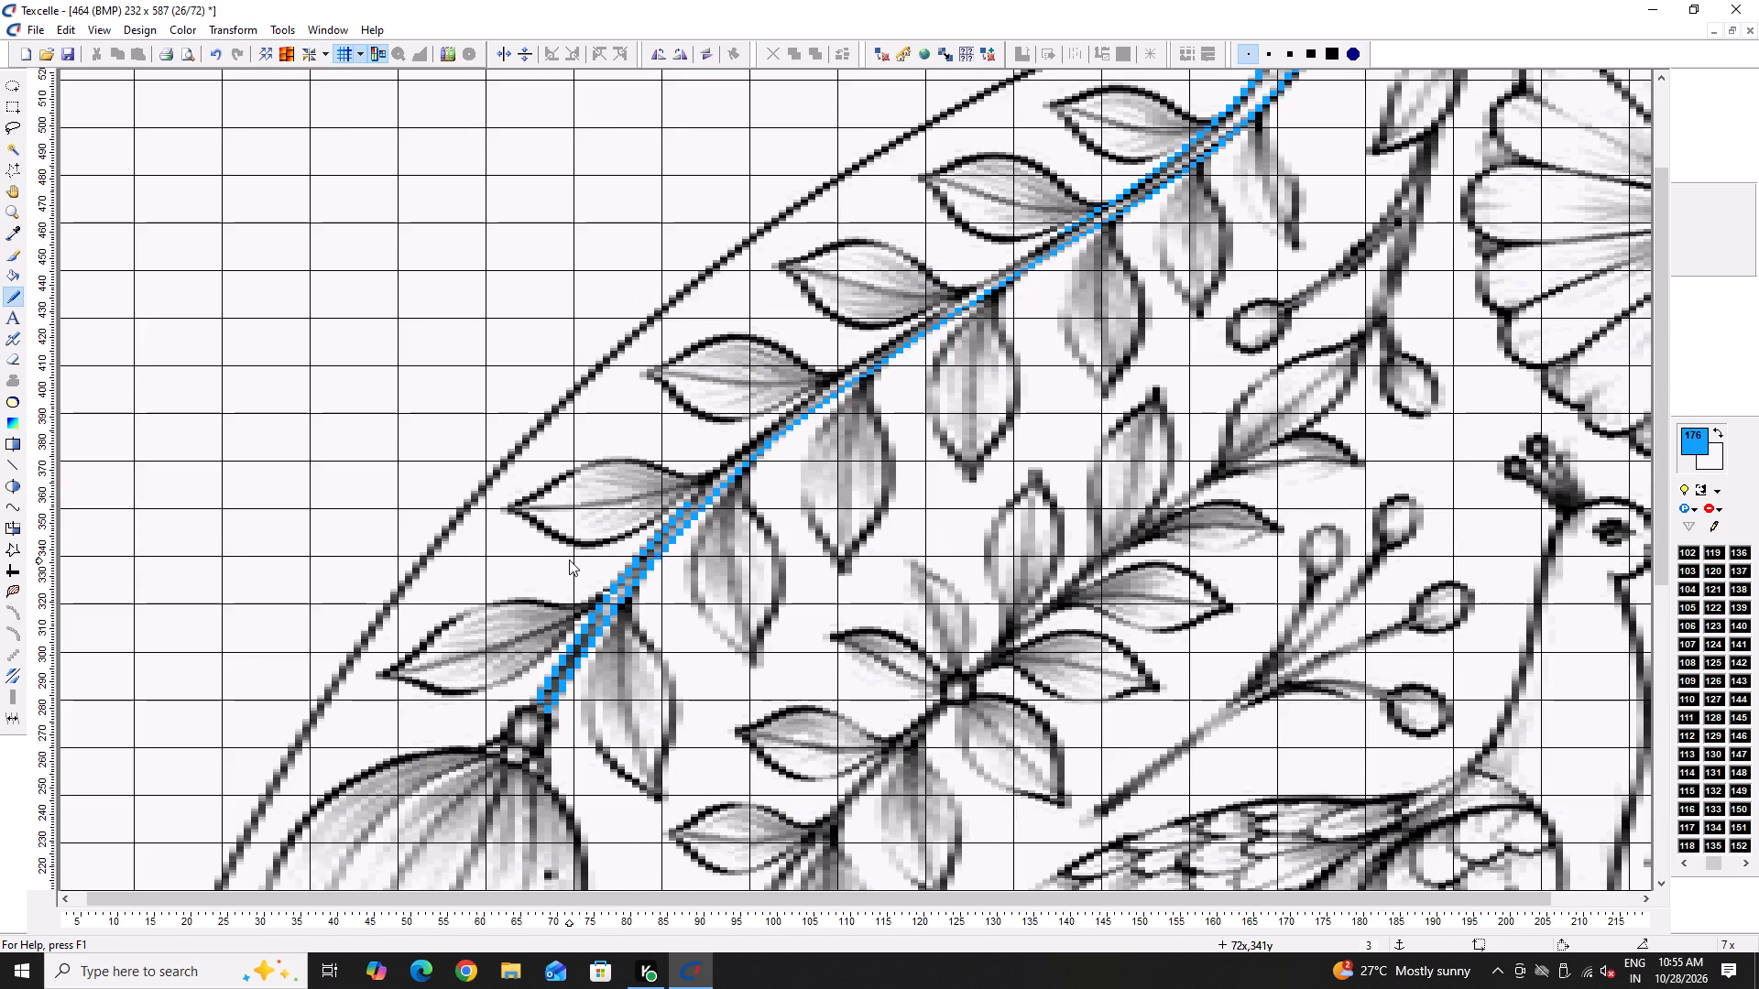
pyautogui.keyDown('ctrl'); pyautogui.scroll(-1, 570, 559); pyautogui.keyUp('ctrl')
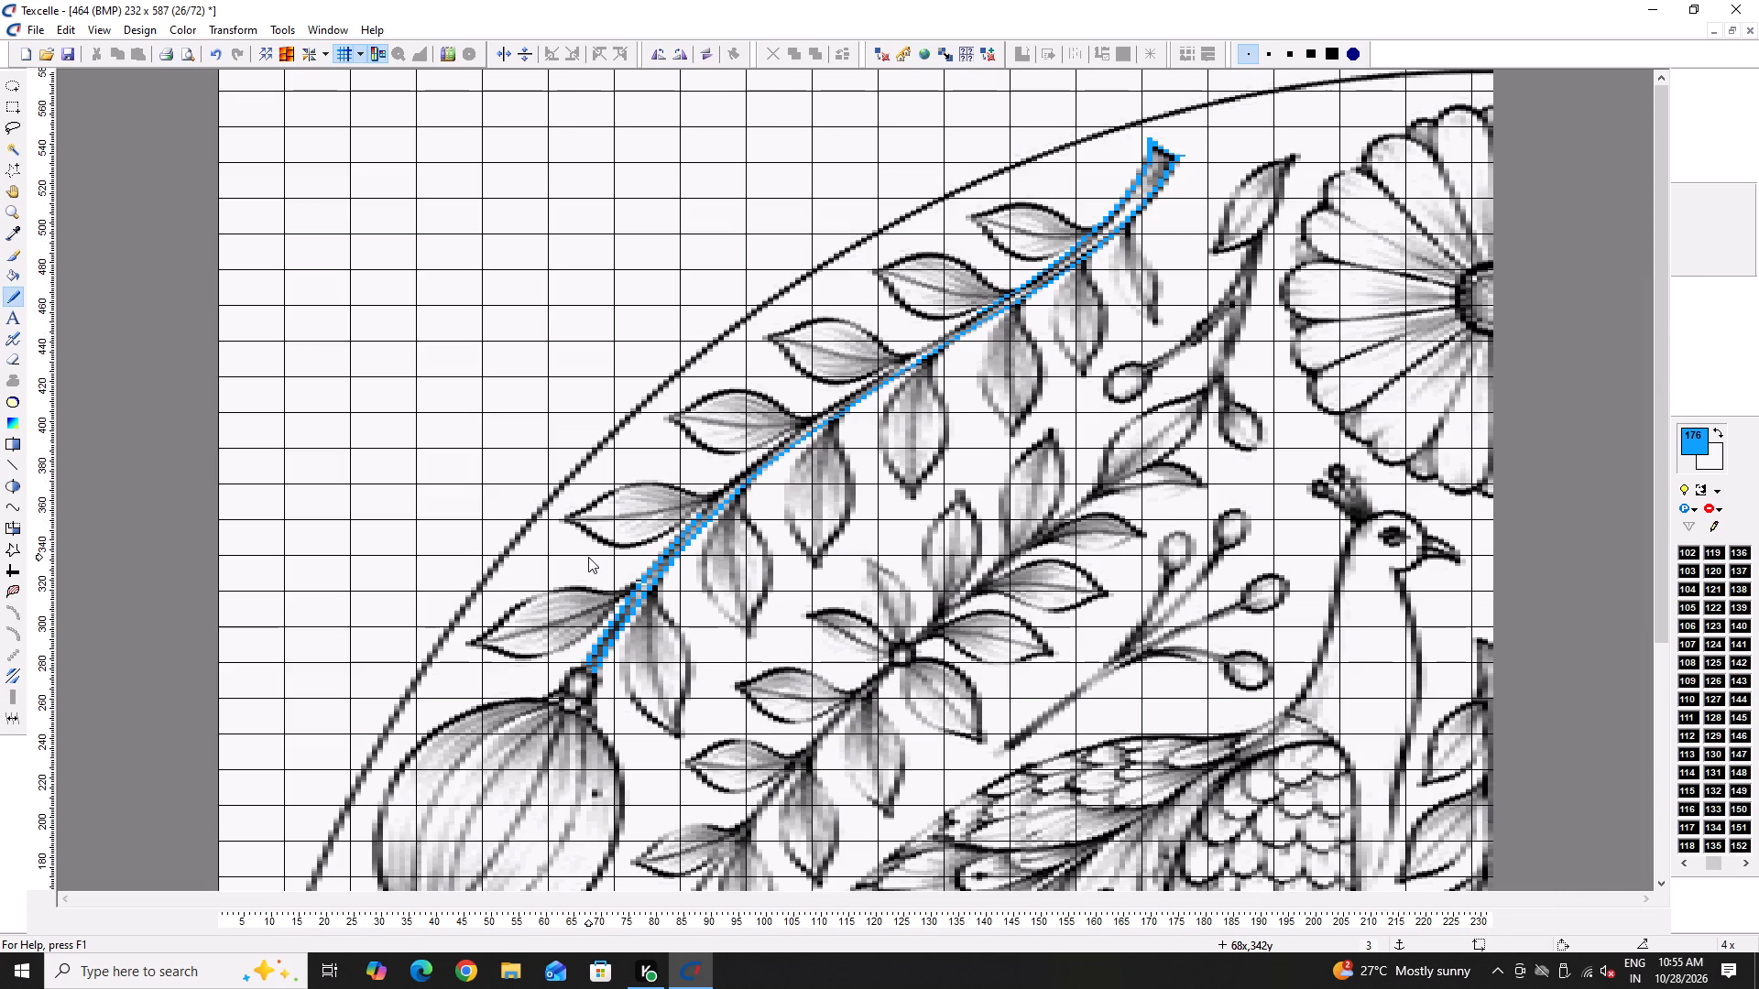
pyautogui.keyDown('ctrl'); pyautogui.scroll(5, 680, 621); pyautogui.keyUp('ctrl')
pyautogui.keyDown('ctrl'); pyautogui.scroll(-5, 491, 652); pyautogui.keyUp('ctrl')
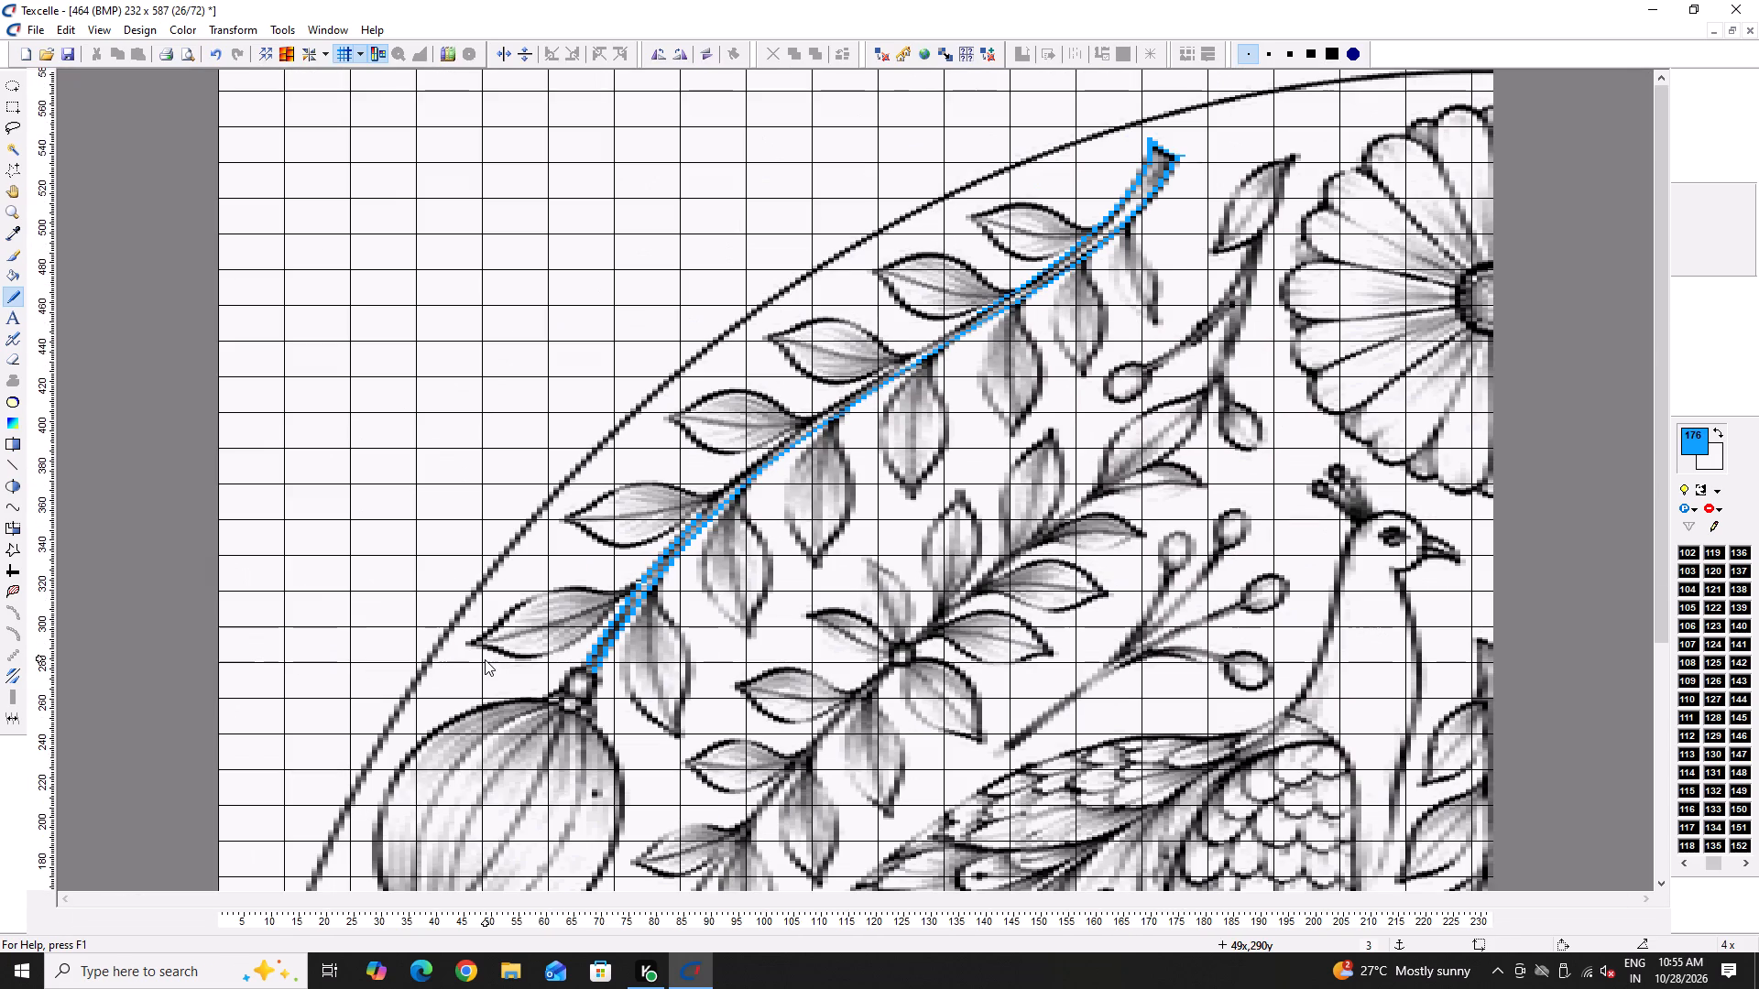
pyautogui.scroll(-6, 597, 654)
pyautogui.keyDown('ctrl'); pyautogui.scroll(-1, 390, 382); pyautogui.keyUp('ctrl')
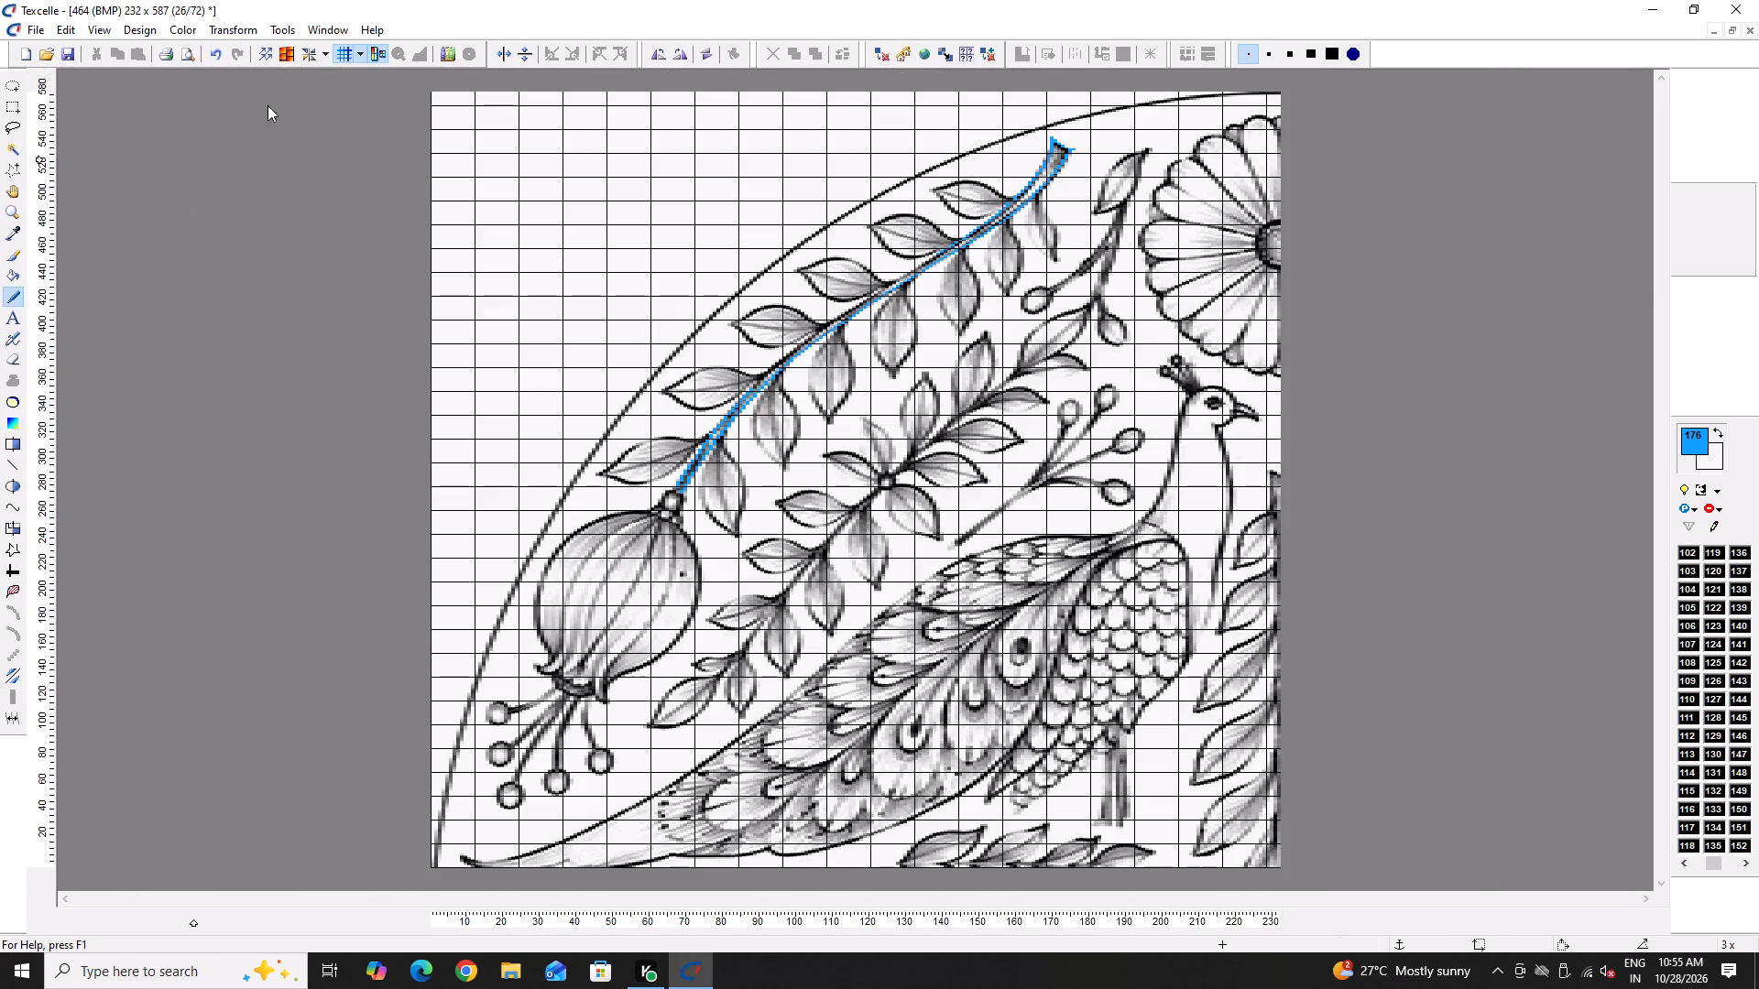
# Examine the traced stem with the 26/72 aspect ratio display switched off, and restore the proportional display.
pyautogui.click(371, 51)
pyautogui.keyDown('ctrl'); pyautogui.scroll(-2, 835, 265); pyautogui.keyUp('ctrl')
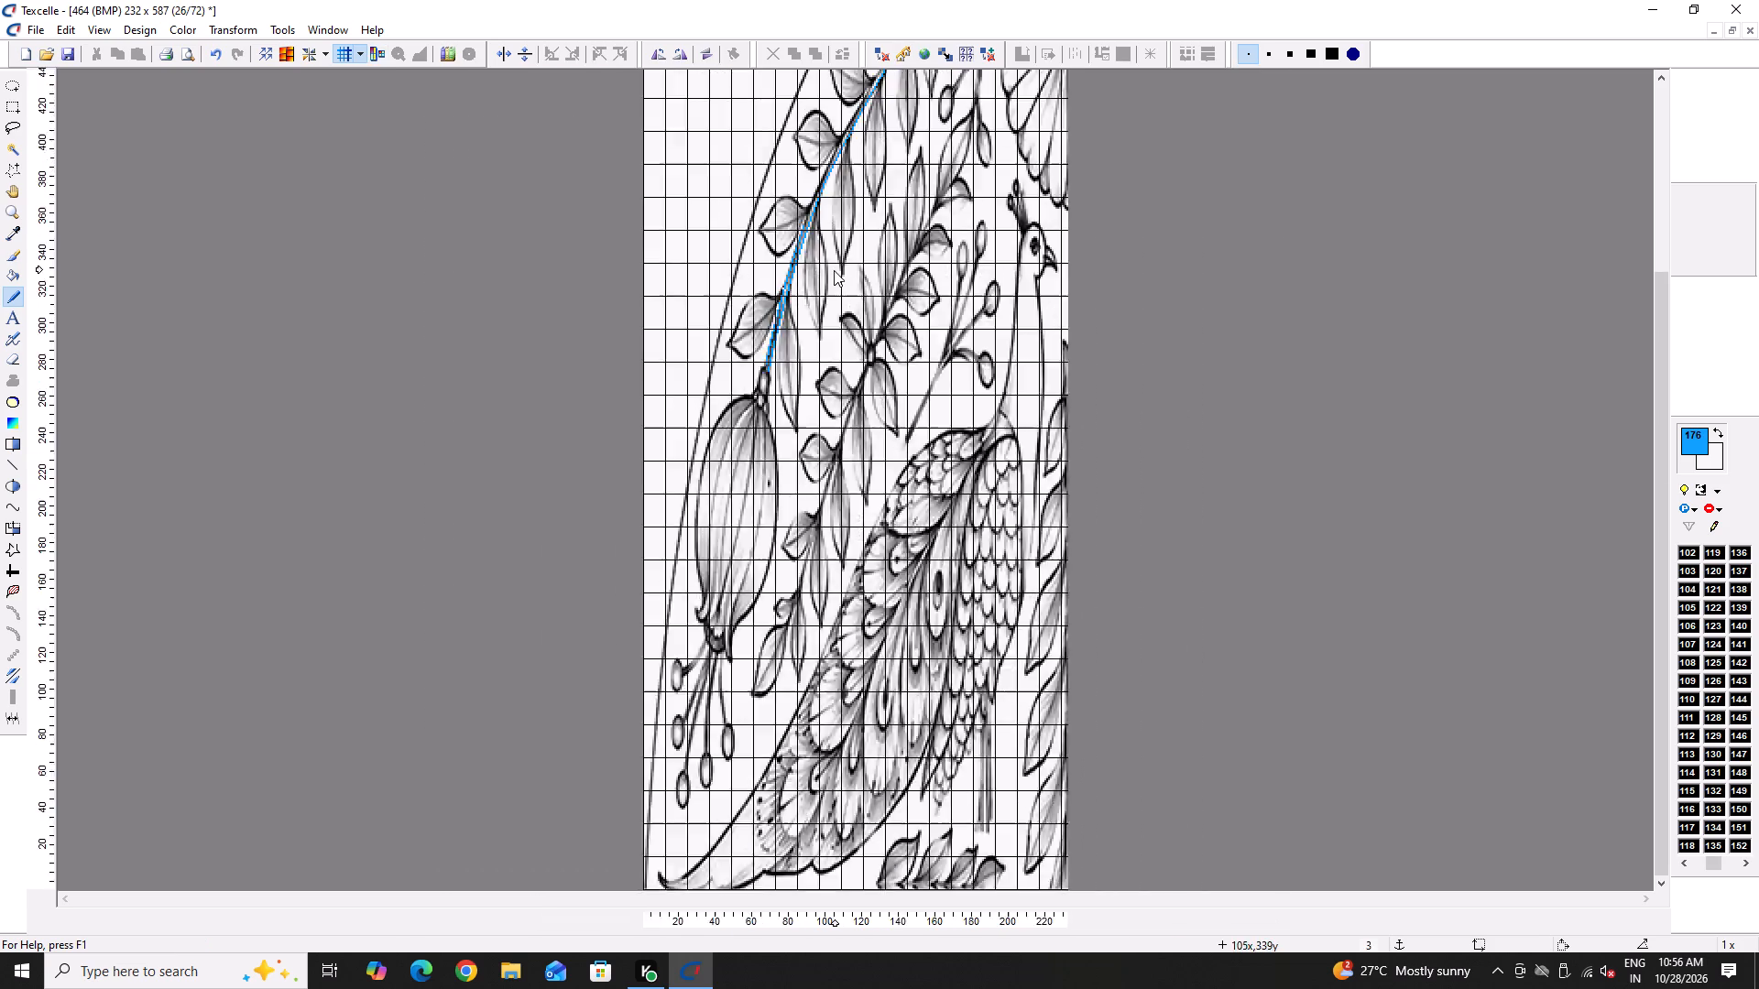
pyautogui.keyDown('ctrl'); pyautogui.scroll(-1, 834, 270); pyautogui.keyUp('ctrl')
pyautogui.keyDown('ctrl'); pyautogui.scroll(1, 956, 450); pyautogui.keyUp('ctrl')
pyautogui.keyDown('ctrl'); pyautogui.scroll(3, 864, 530); pyautogui.keyUp('ctrl')
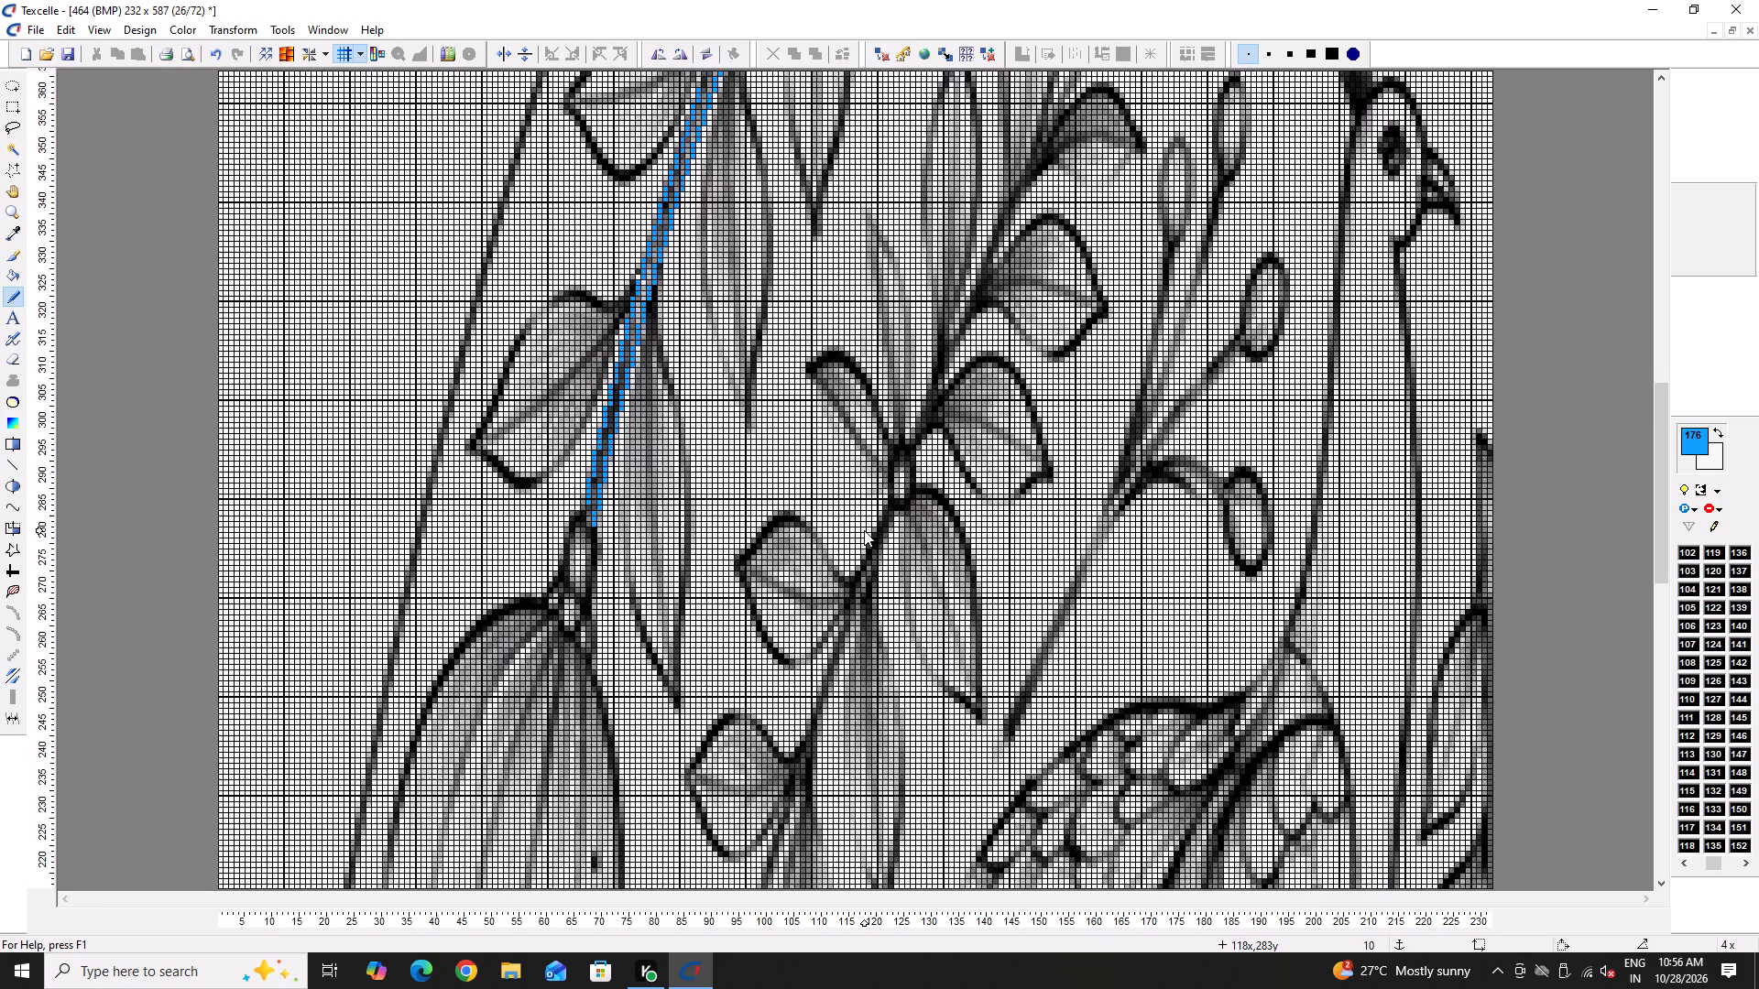
pyautogui.scroll(6, 864, 530)
pyautogui.keyDown('ctrl'); pyautogui.scroll(3, 808, 527); pyautogui.keyUp('ctrl')
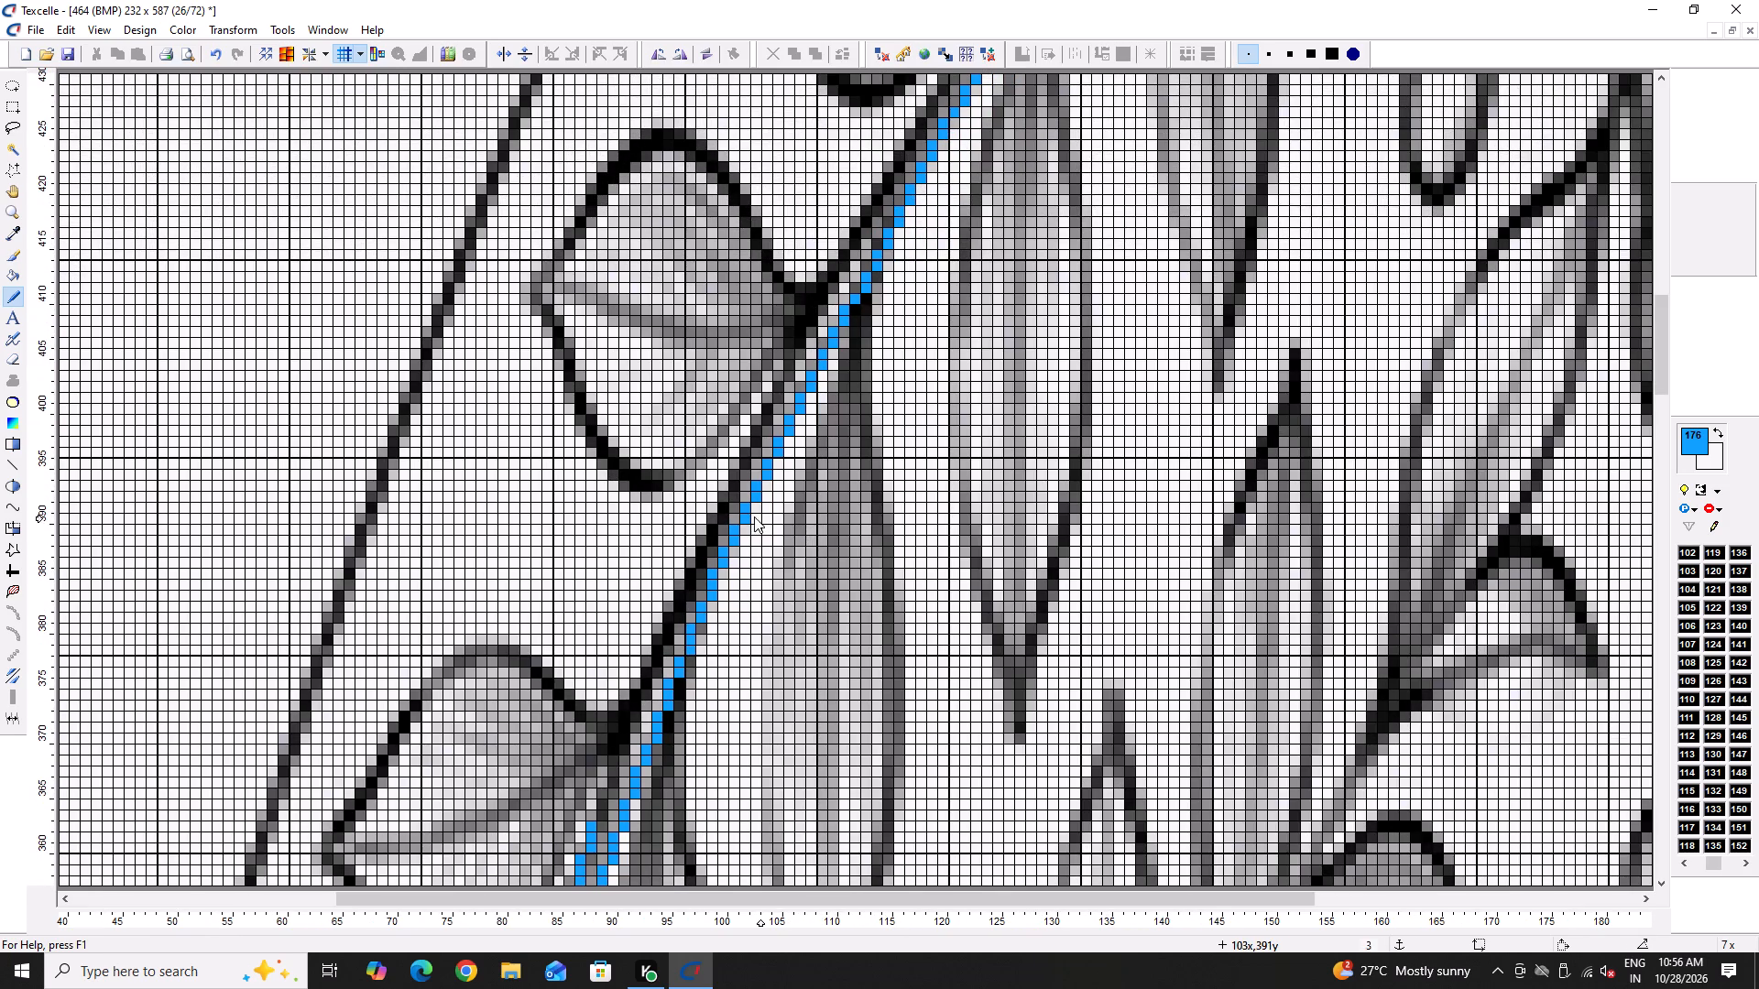
pyautogui.keyDown('ctrl'); pyautogui.scroll(3, 634, 516); pyautogui.keyUp('ctrl')
pyautogui.keyDown('ctrl'); pyautogui.scroll(-6, 623, 520); pyautogui.keyUp('ctrl')
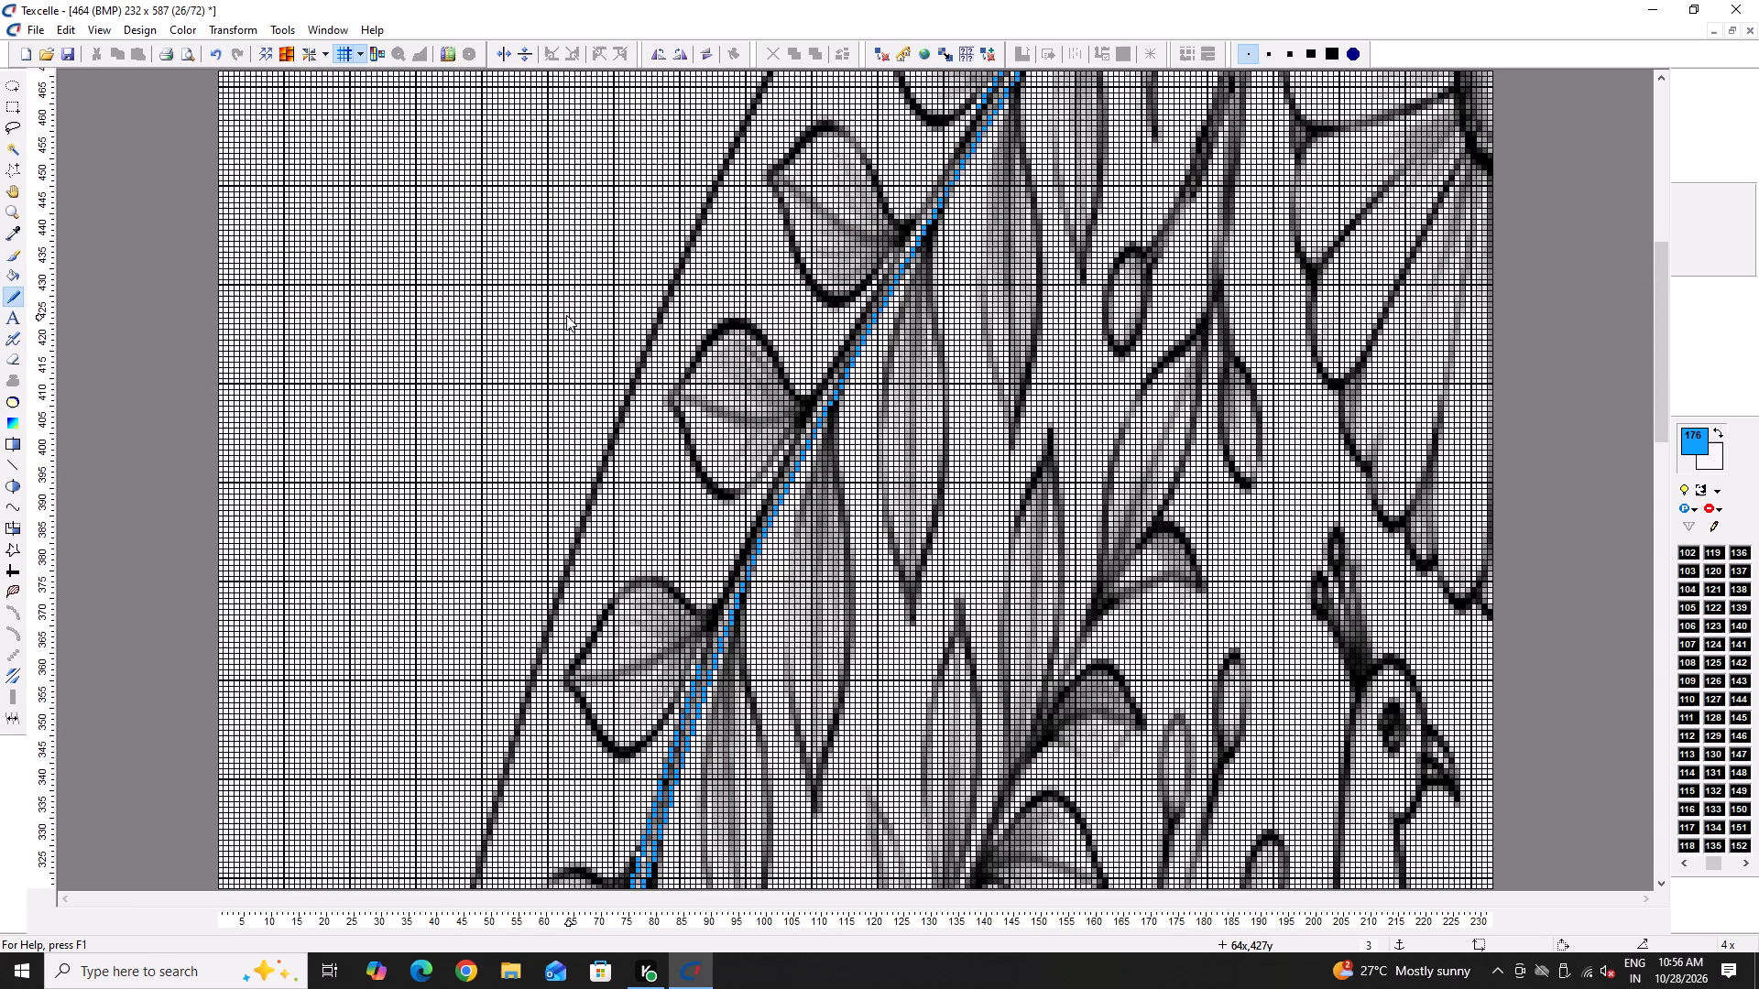
pyautogui.click(378, 52)
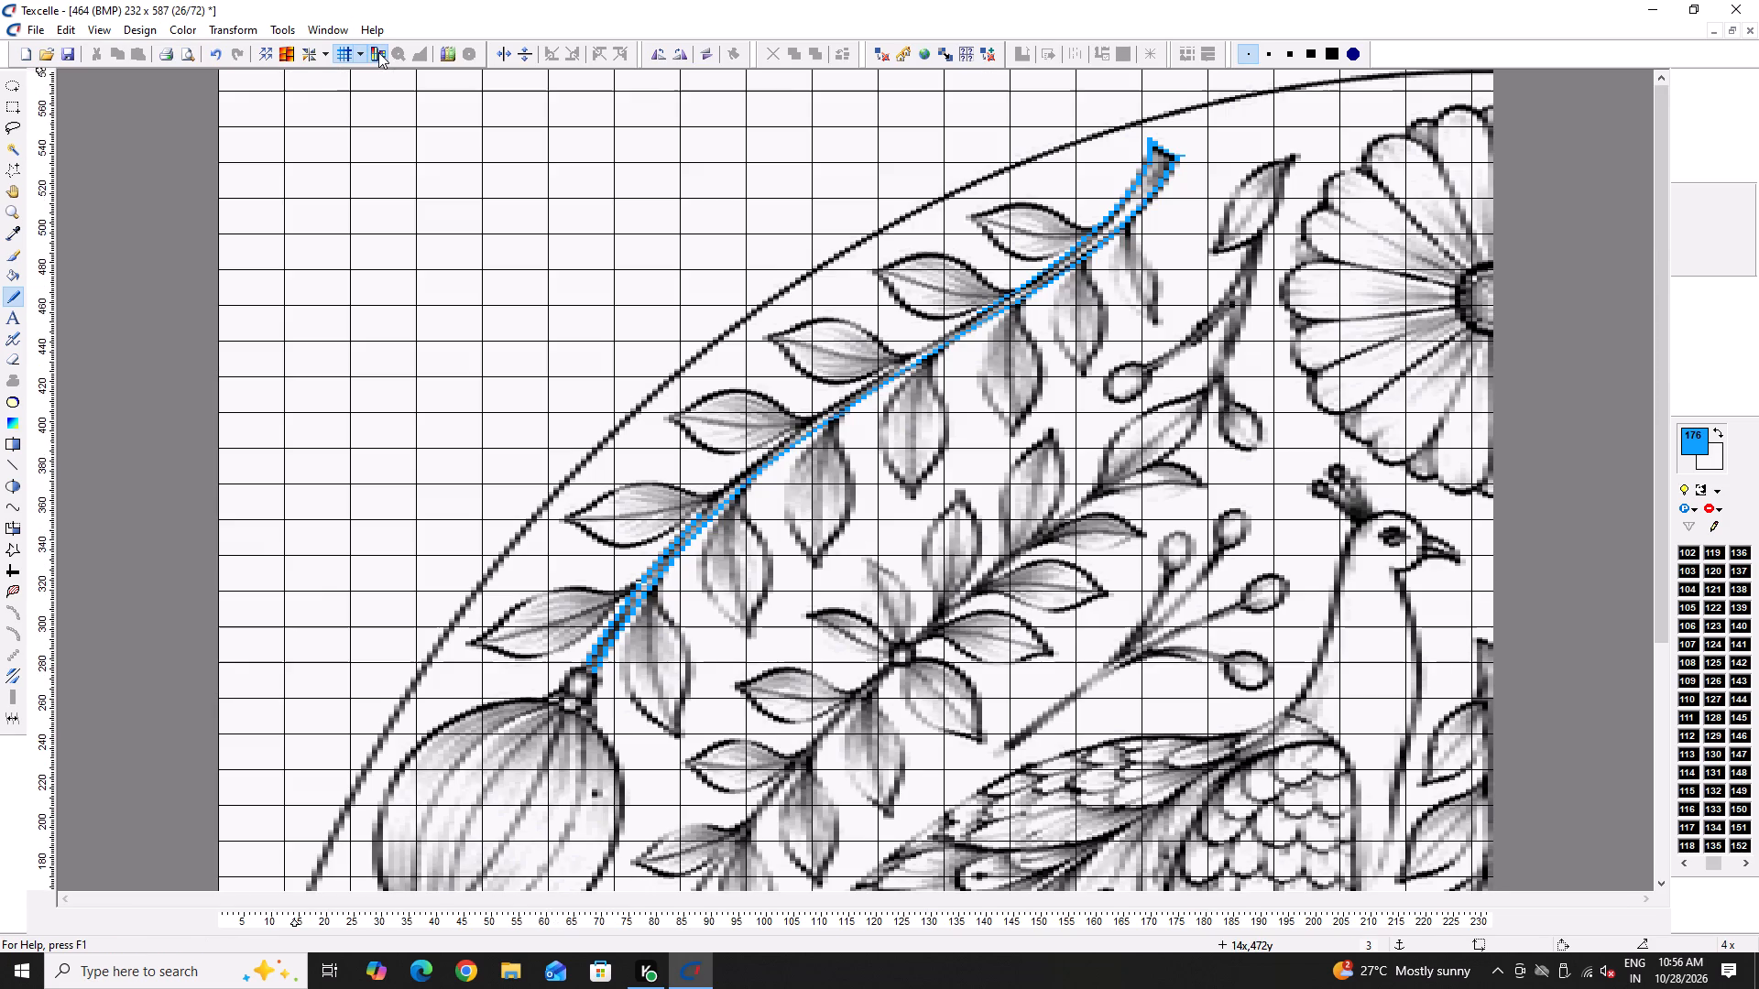
# Look over the lower half of design 464, from the flower bud and its stamens across to the peacock.
pyautogui.scroll(-7, 949, 787)
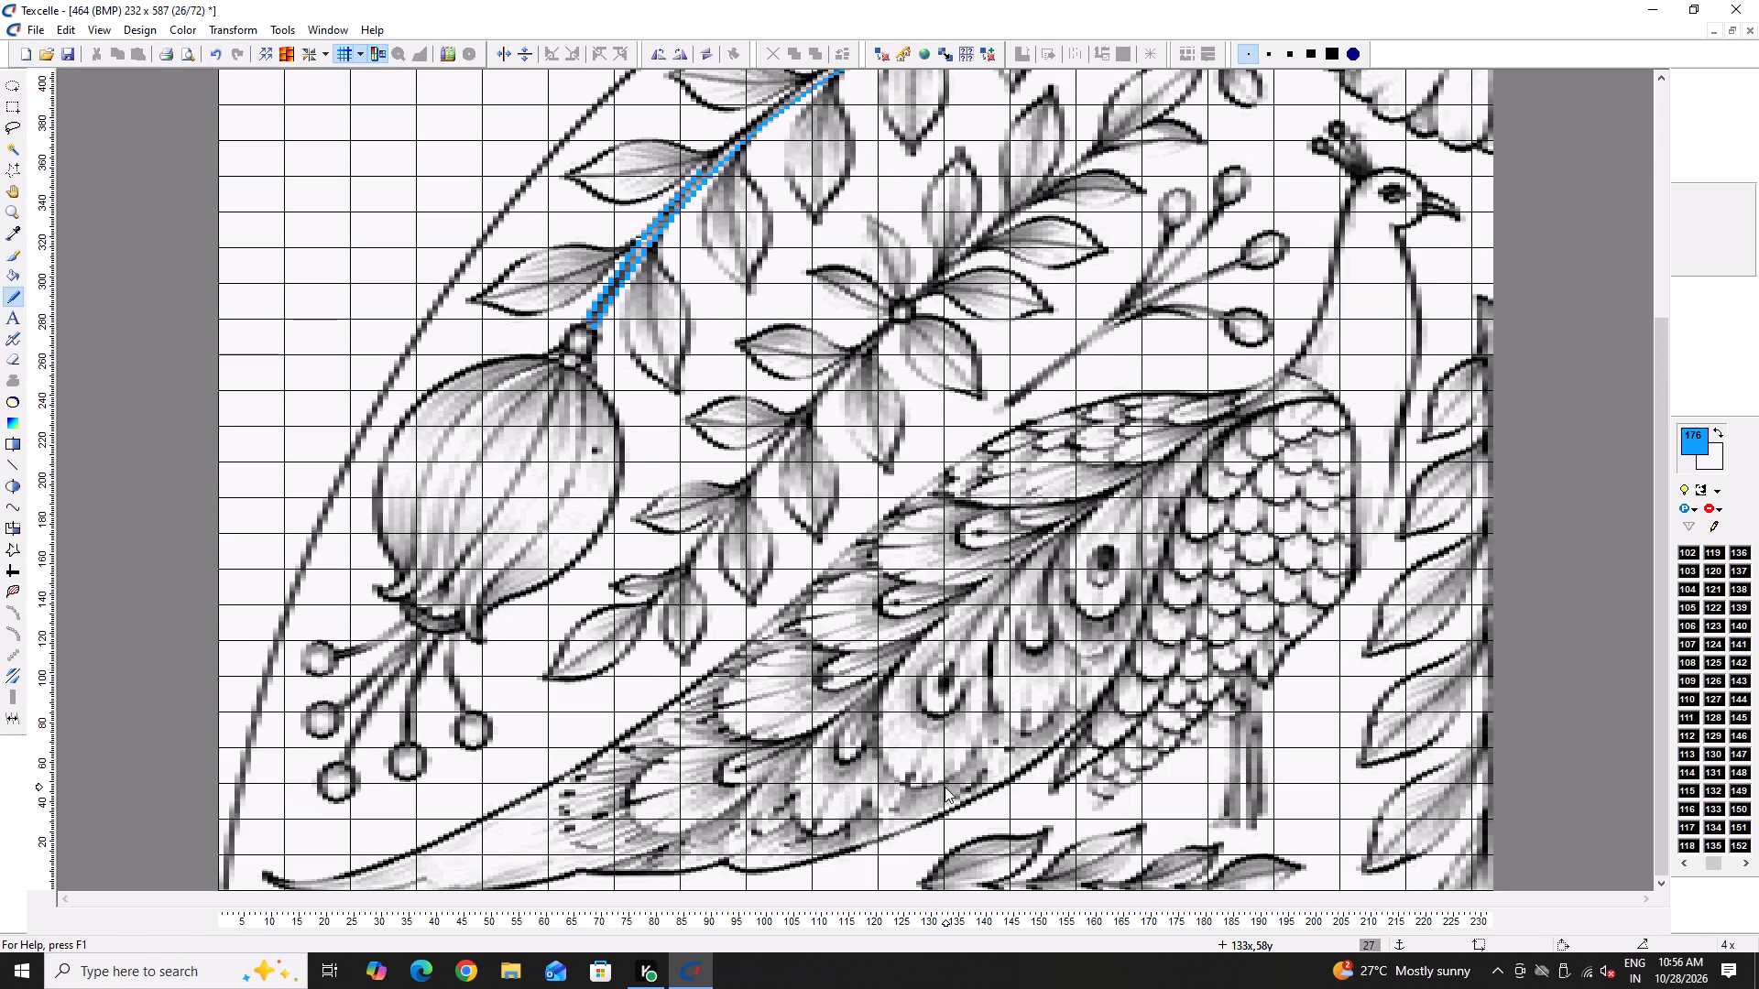
pyautogui.scroll(2, 901, 866)
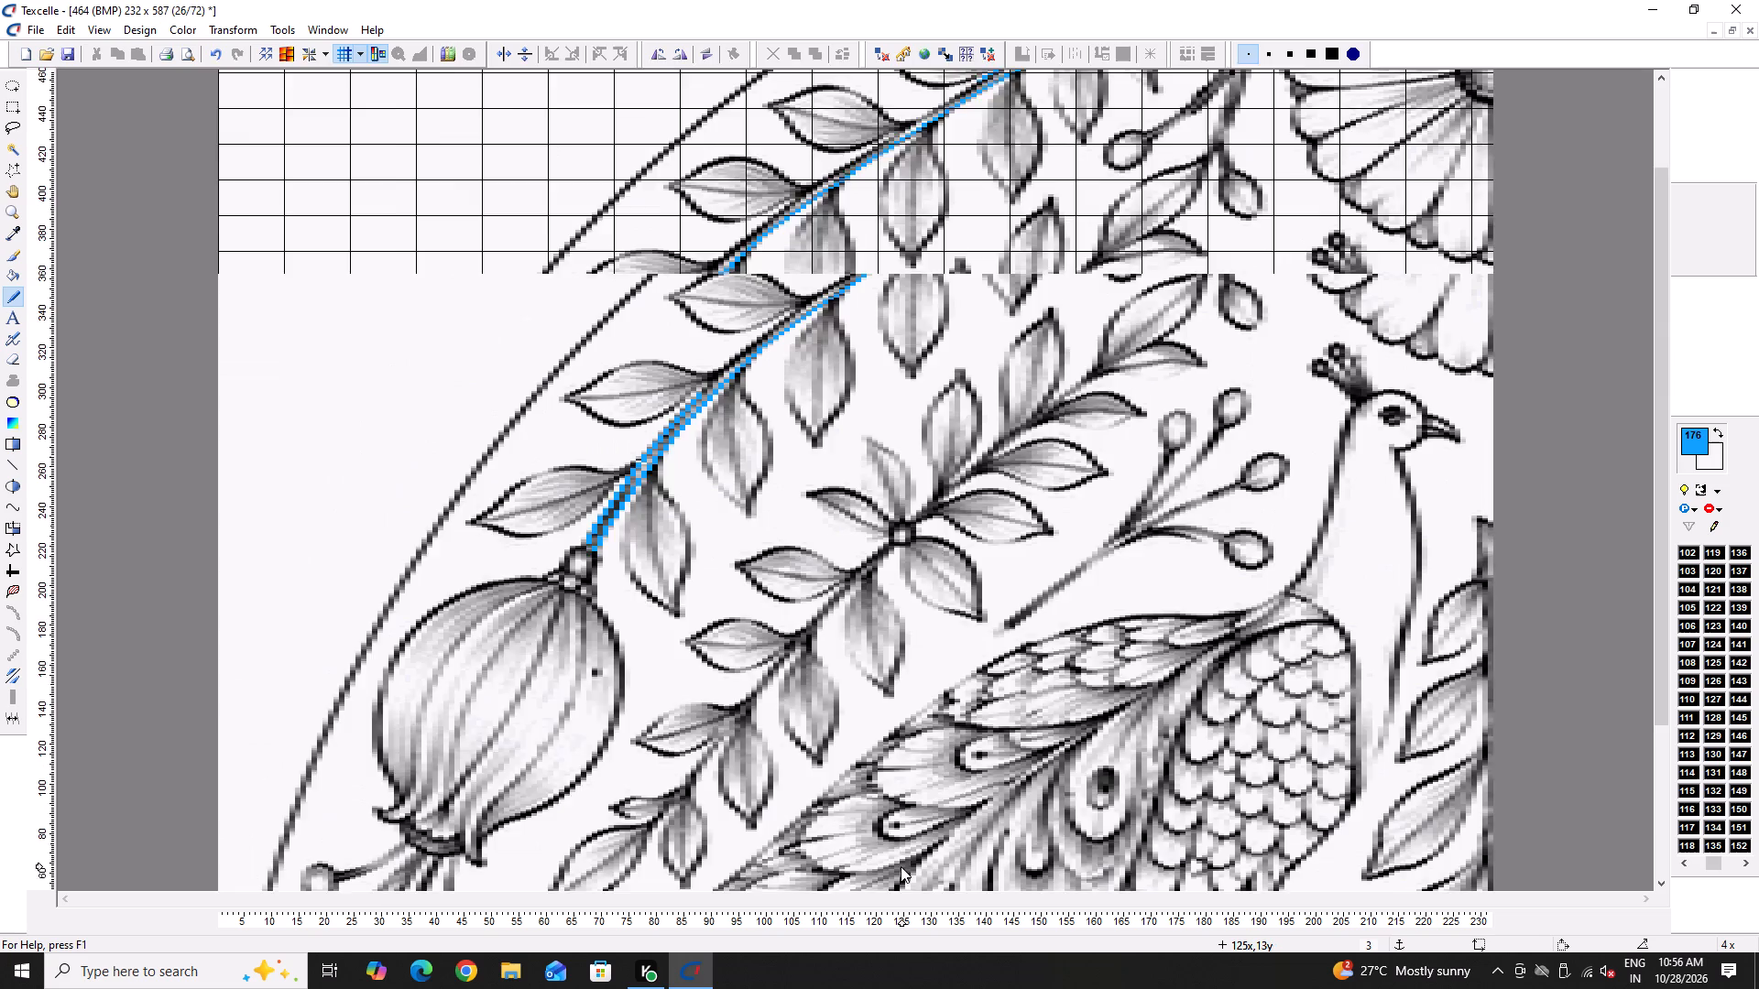
pyautogui.scroll(6, 901, 866)
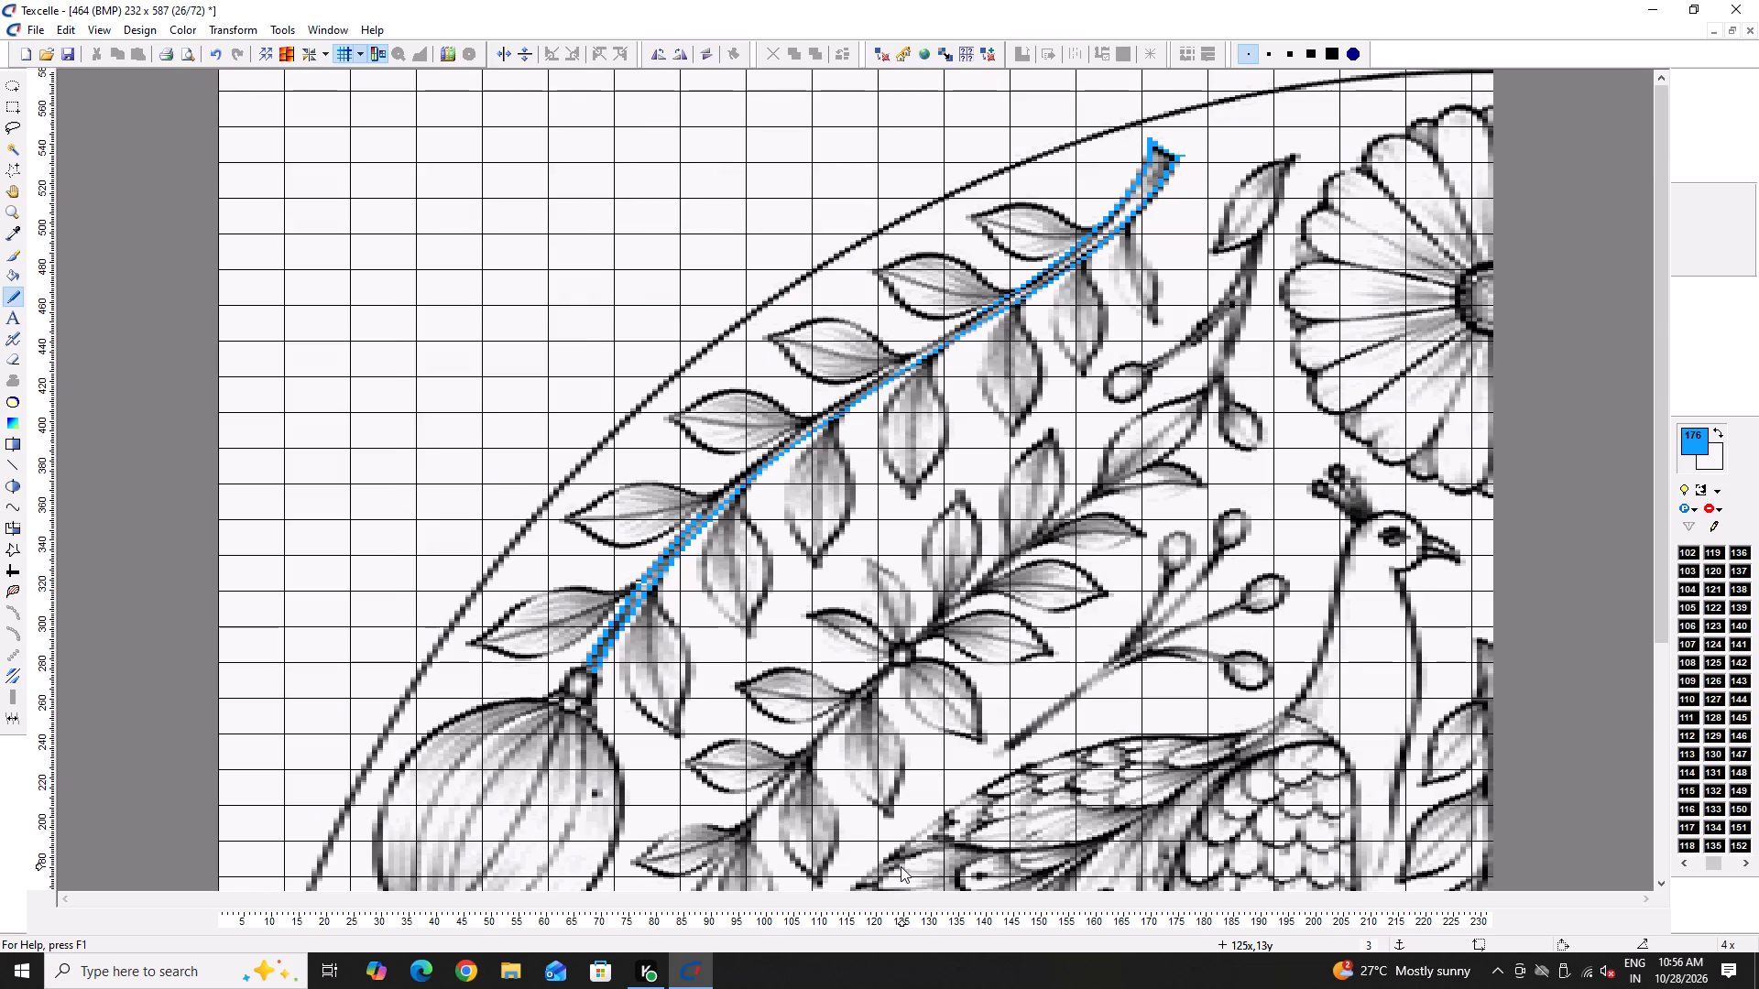
pyautogui.scroll(-3, 901, 866)
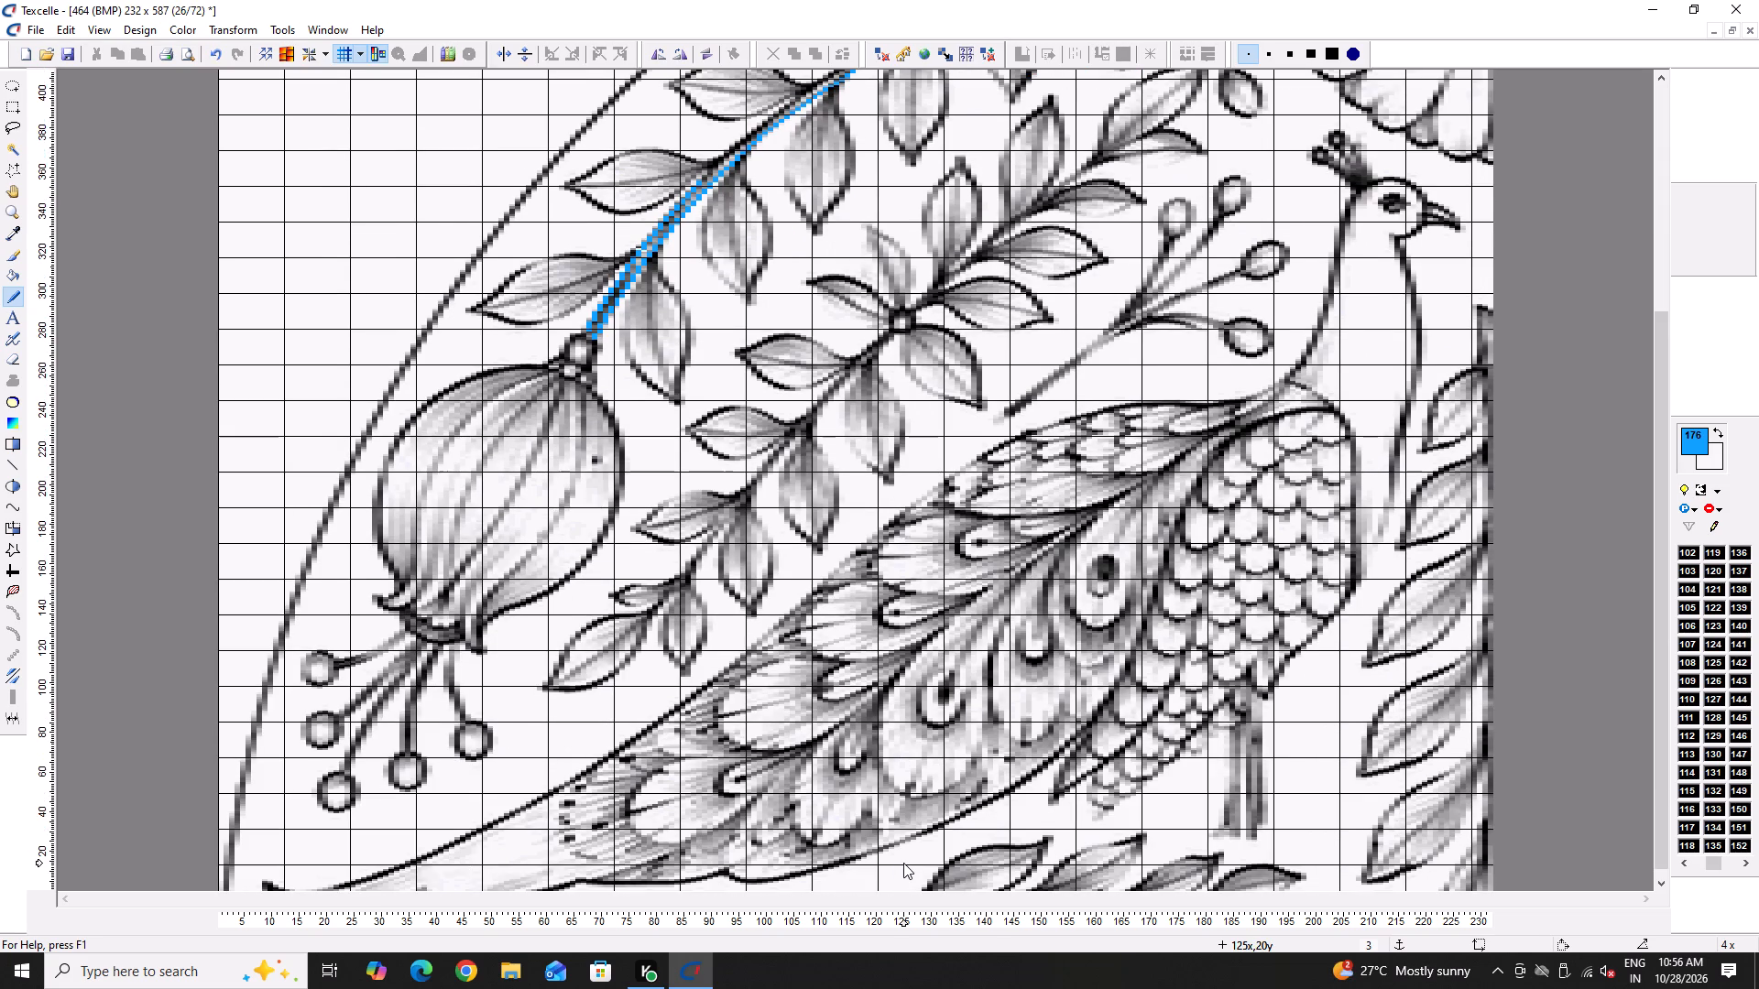
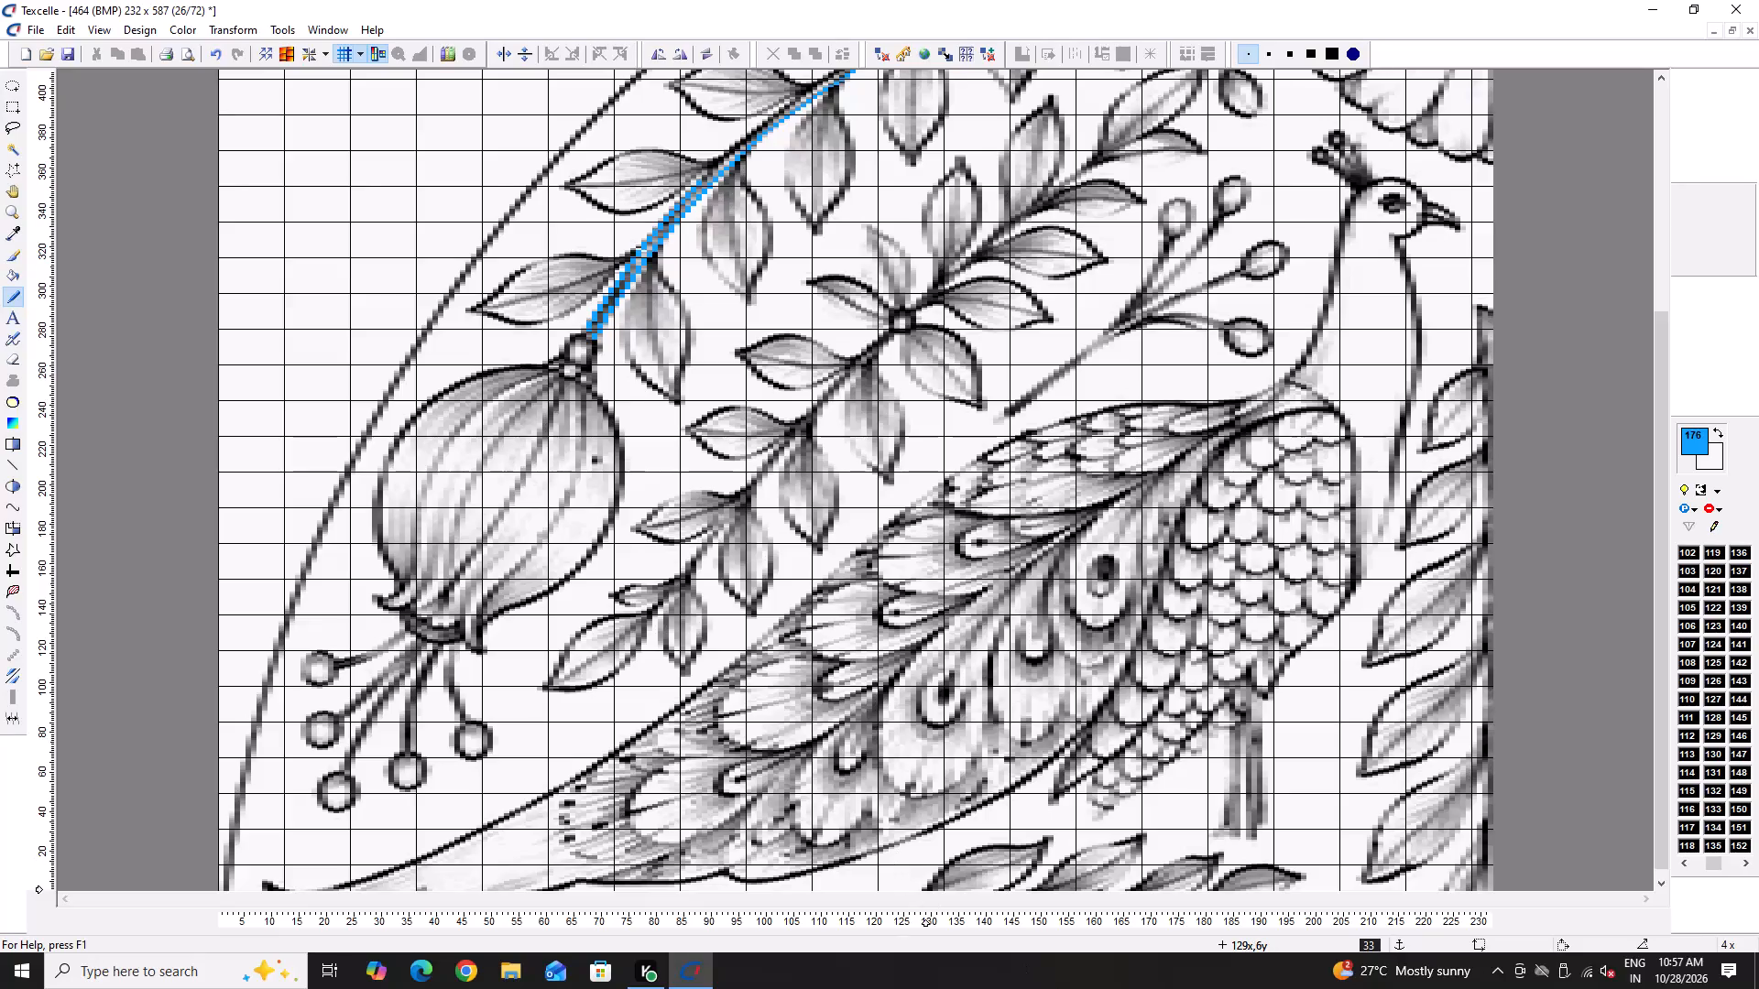
# Extend the blue 176 trace along the stem's upper edge from column 89 to 94, whitening the excess pixel in column 91.
pyautogui.scroll(5, 719, 606)
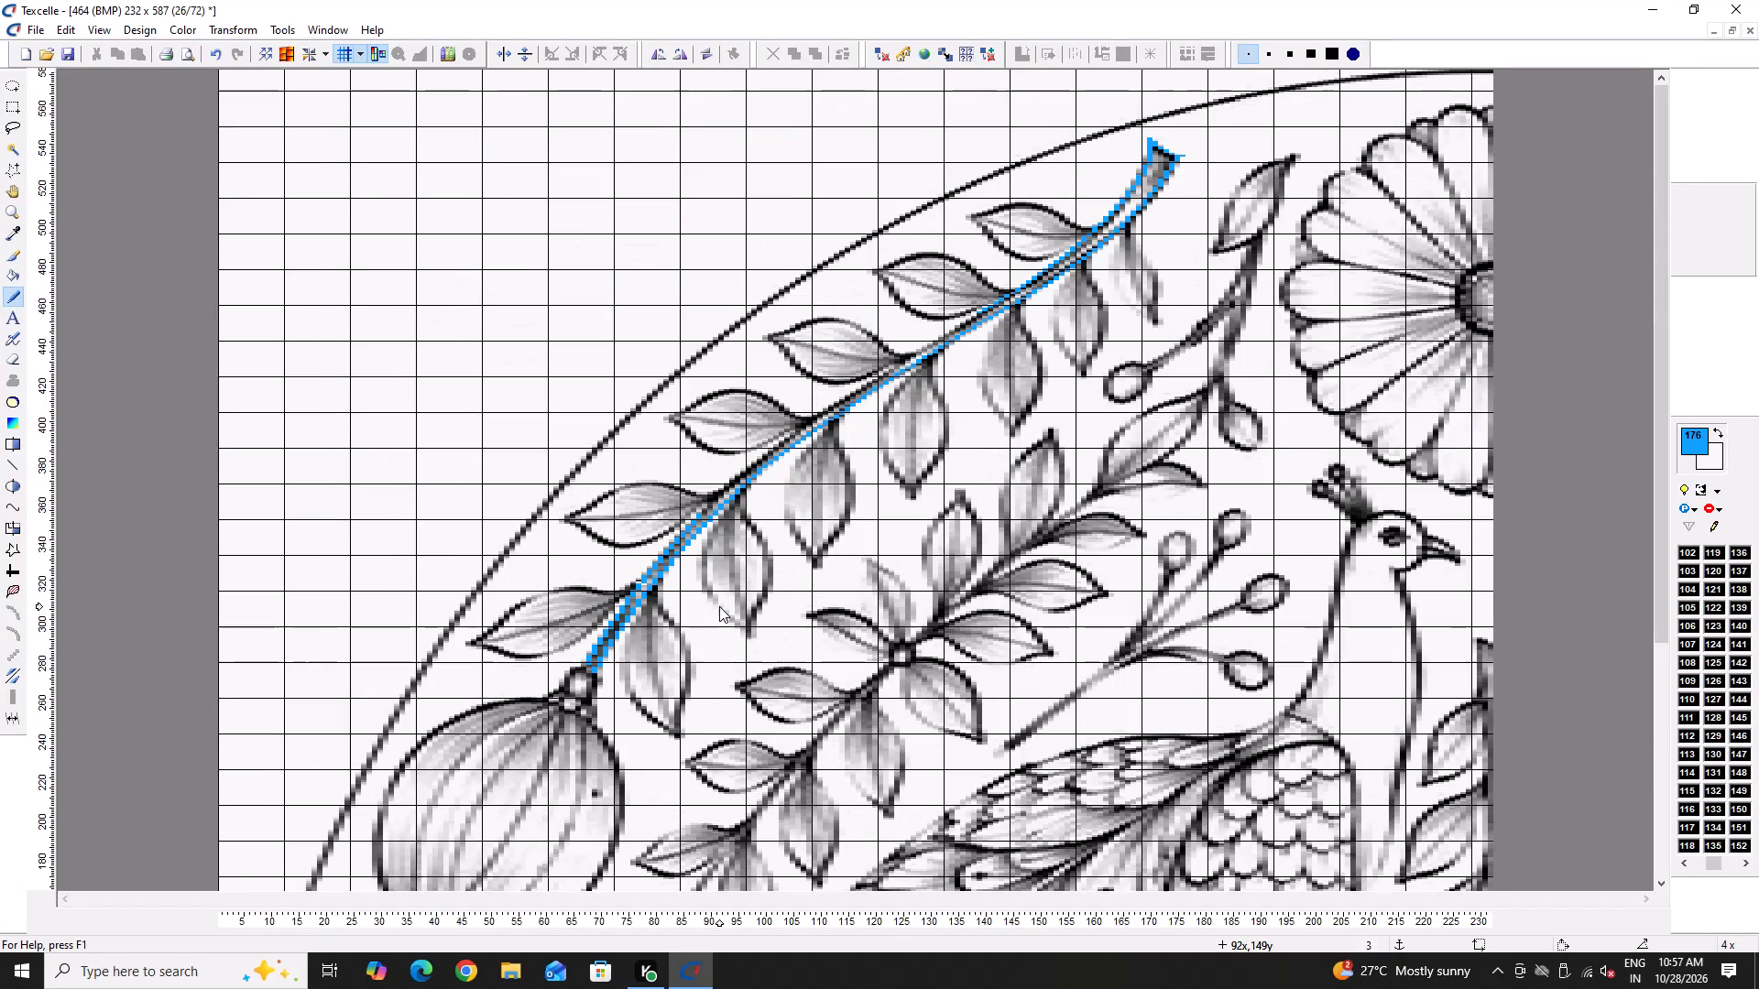
pyautogui.keyDown('ctrl'); pyautogui.scroll(7, 737, 461); pyautogui.keyUp('ctrl')
pyautogui.press('space')
pyautogui.write('x')
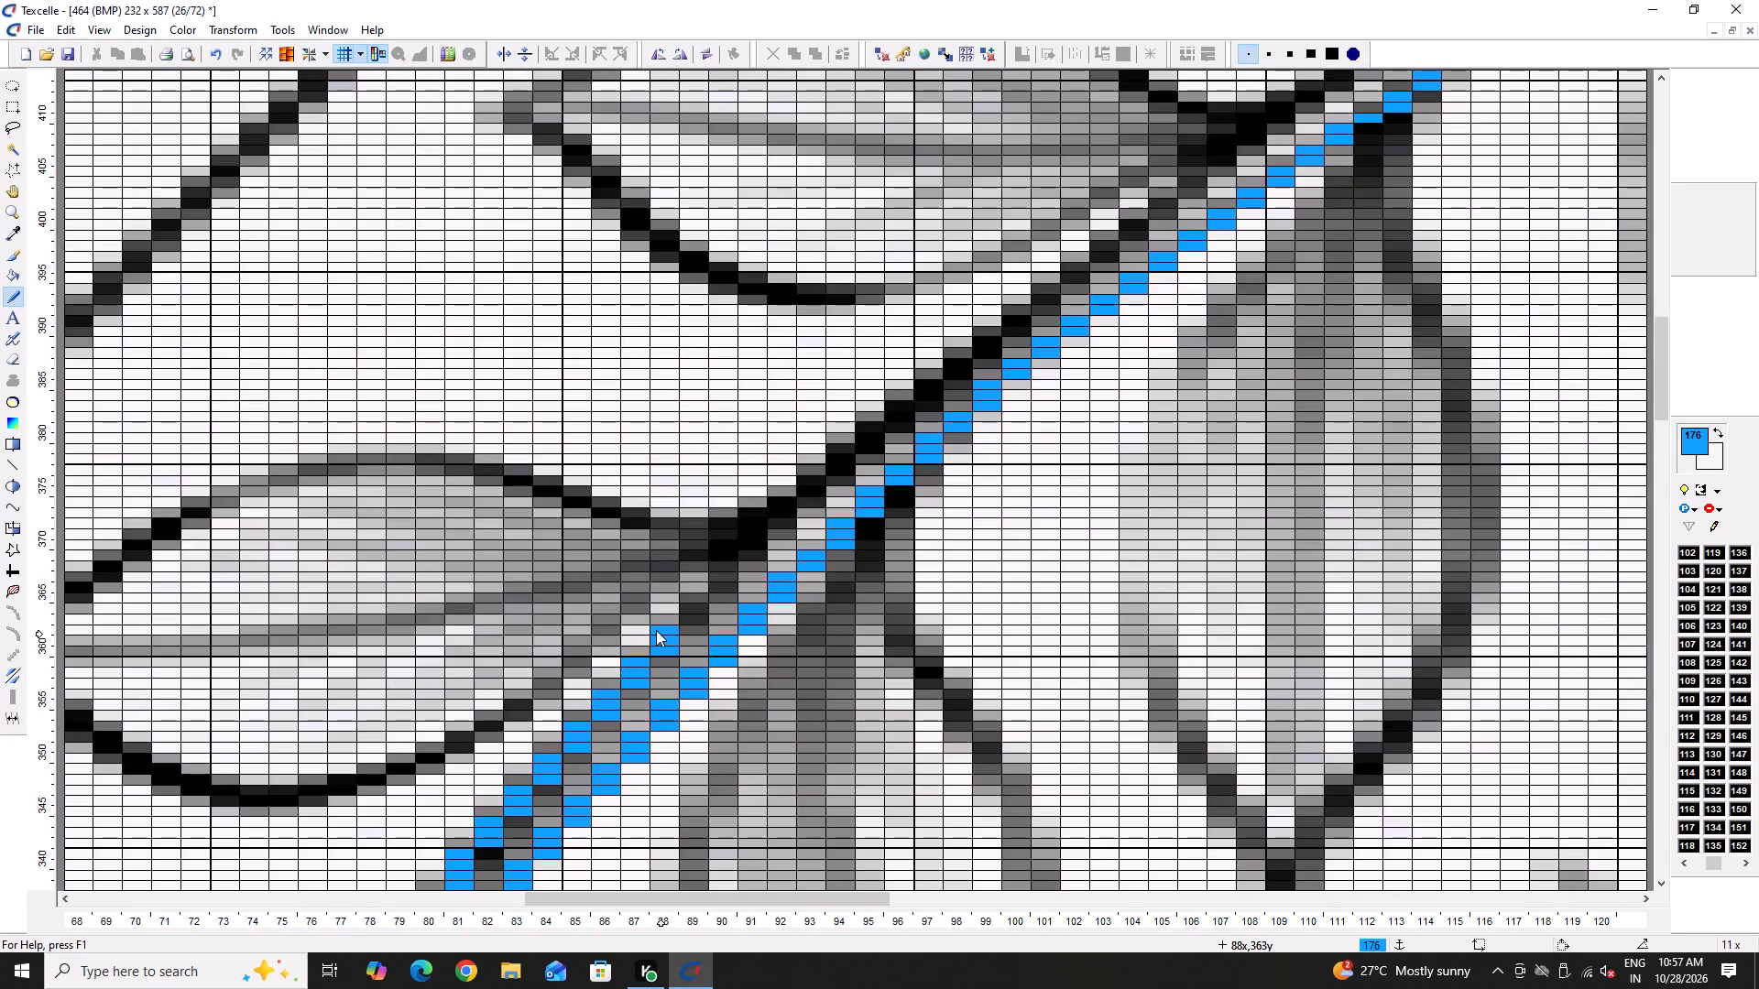
pyautogui.press('x')
pyautogui.keyDown('ctrl'); pyautogui.scroll(3, 693, 594); pyautogui.keyUp('ctrl')
pyautogui.moveTo(676, 649); pyautogui.dragTo(686, 598)
pyautogui.moveTo(730, 571); pyautogui.dragTo(730, 534)
pyautogui.moveTo(800, 500); pyautogui.dragTo(806, 484)
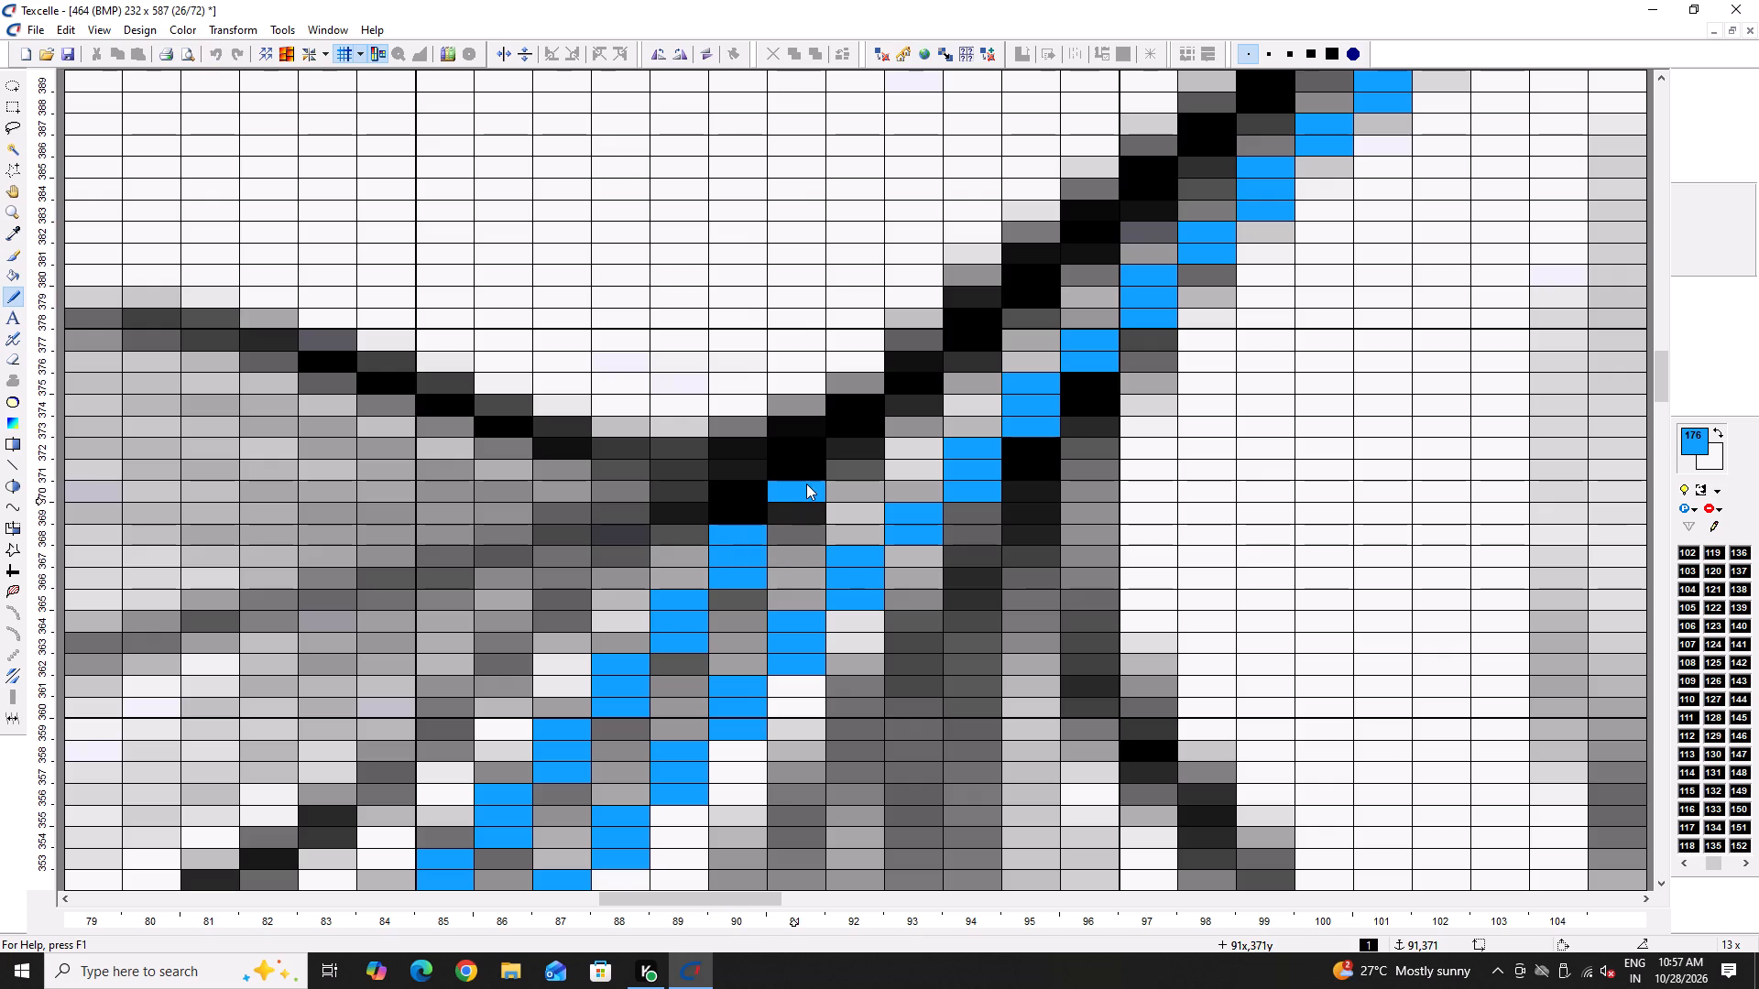
pyautogui.moveTo(806, 484); pyautogui.dragTo(808, 508)
pyautogui.click(811, 475)
pyautogui.rightClick(816, 462)
pyautogui.rightClick(816, 462)
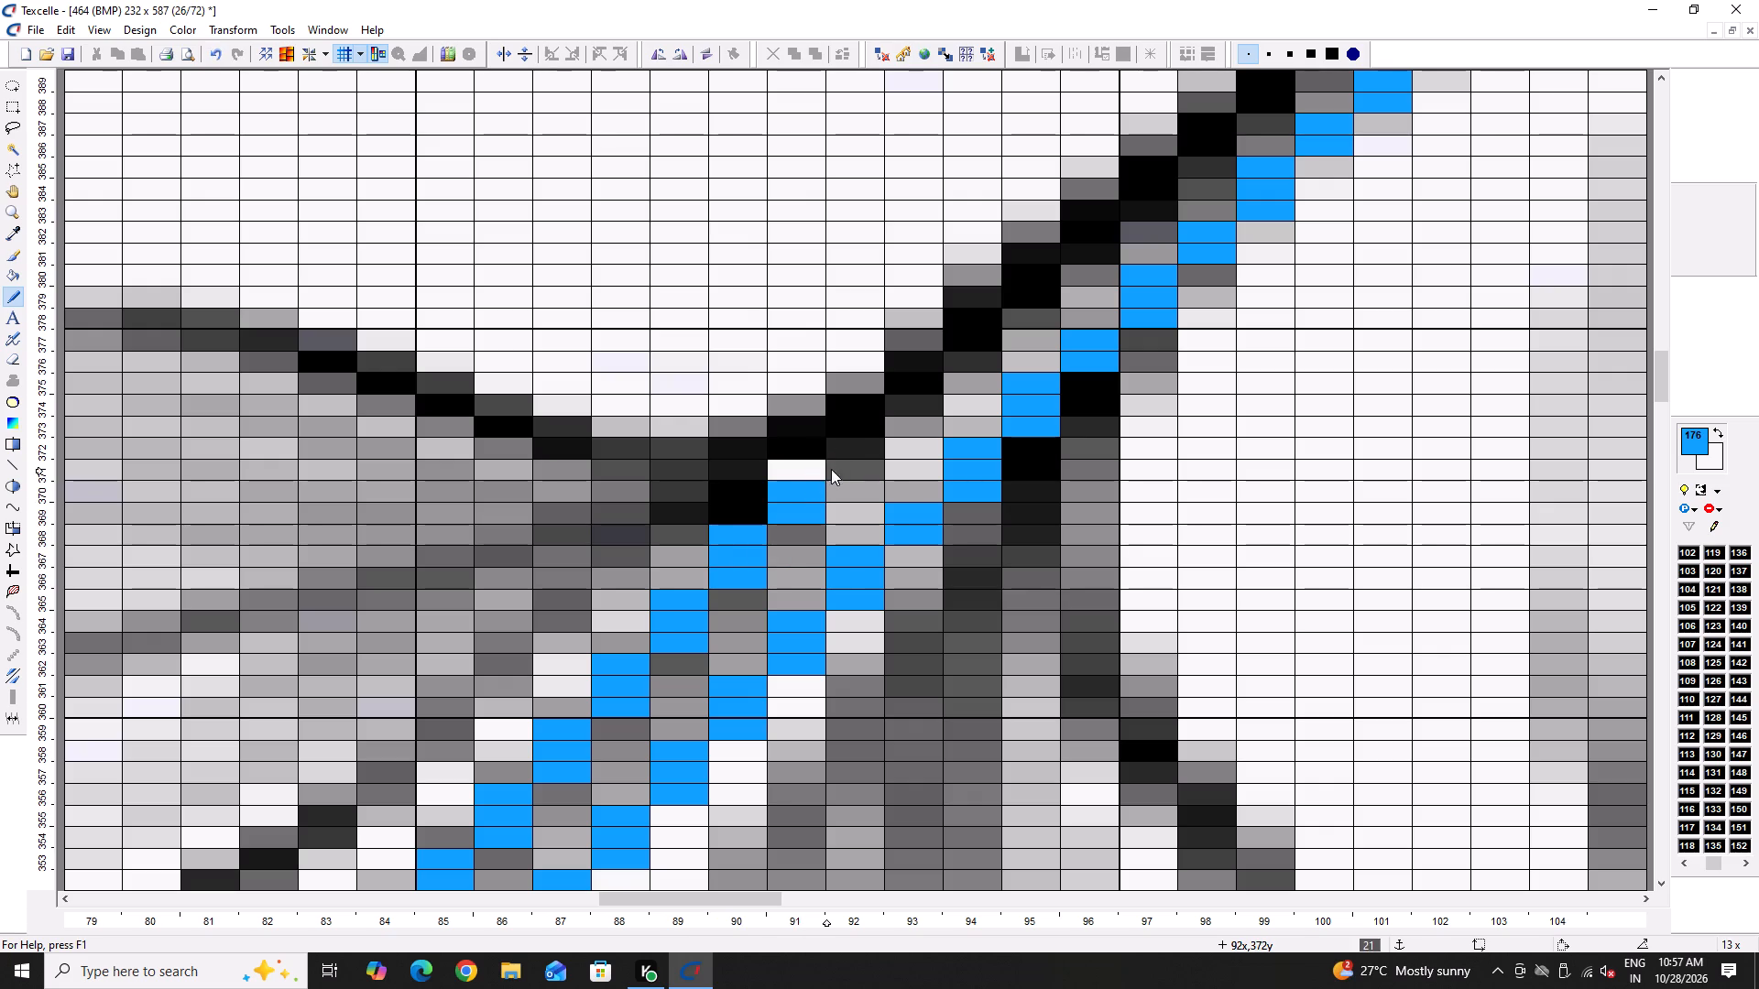
pyautogui.moveTo(844, 462); pyautogui.dragTo(848, 429)
pyautogui.moveTo(927, 399); pyautogui.dragTo(927, 375)
pyautogui.doubleClick(927, 371)
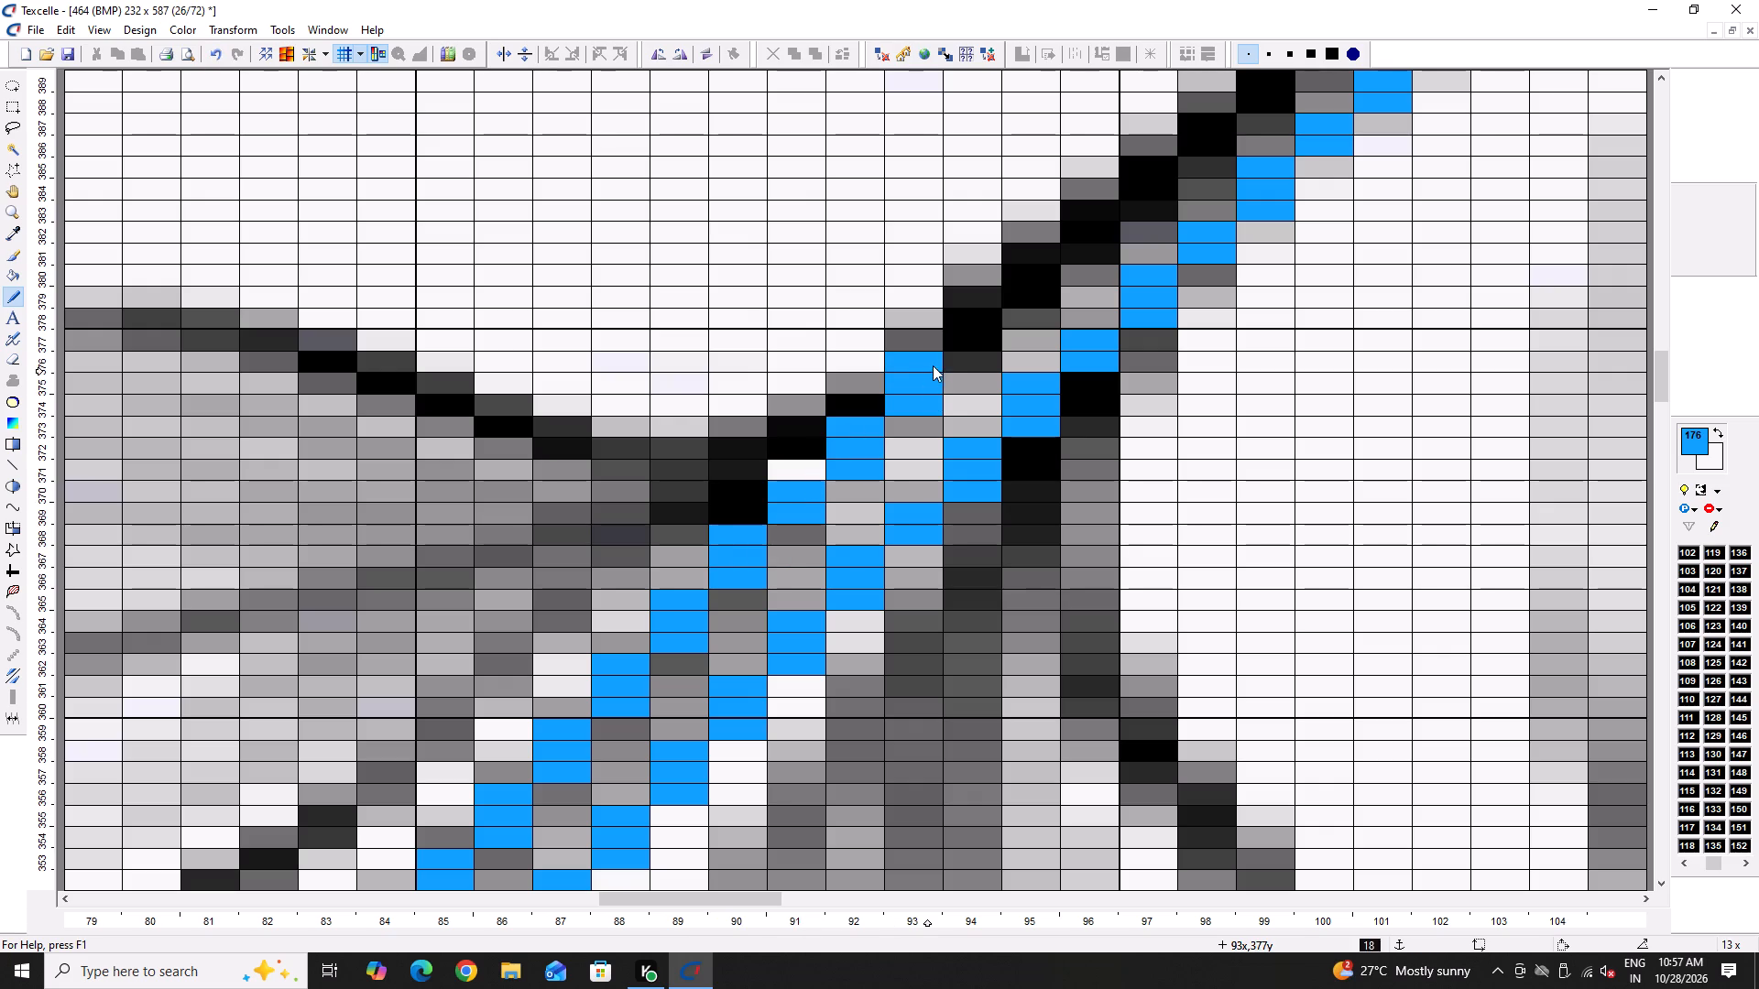
pyautogui.moveTo(979, 346); pyautogui.dragTo(981, 309)
# Continue the blue pixel trace of the stem's upper edge across columns 95 to 97.
pyautogui.keyDown('ctrl'); pyautogui.scroll(-2, 964, 340); pyautogui.keyUp('ctrl')
pyautogui.scroll(2, 1243, 312)
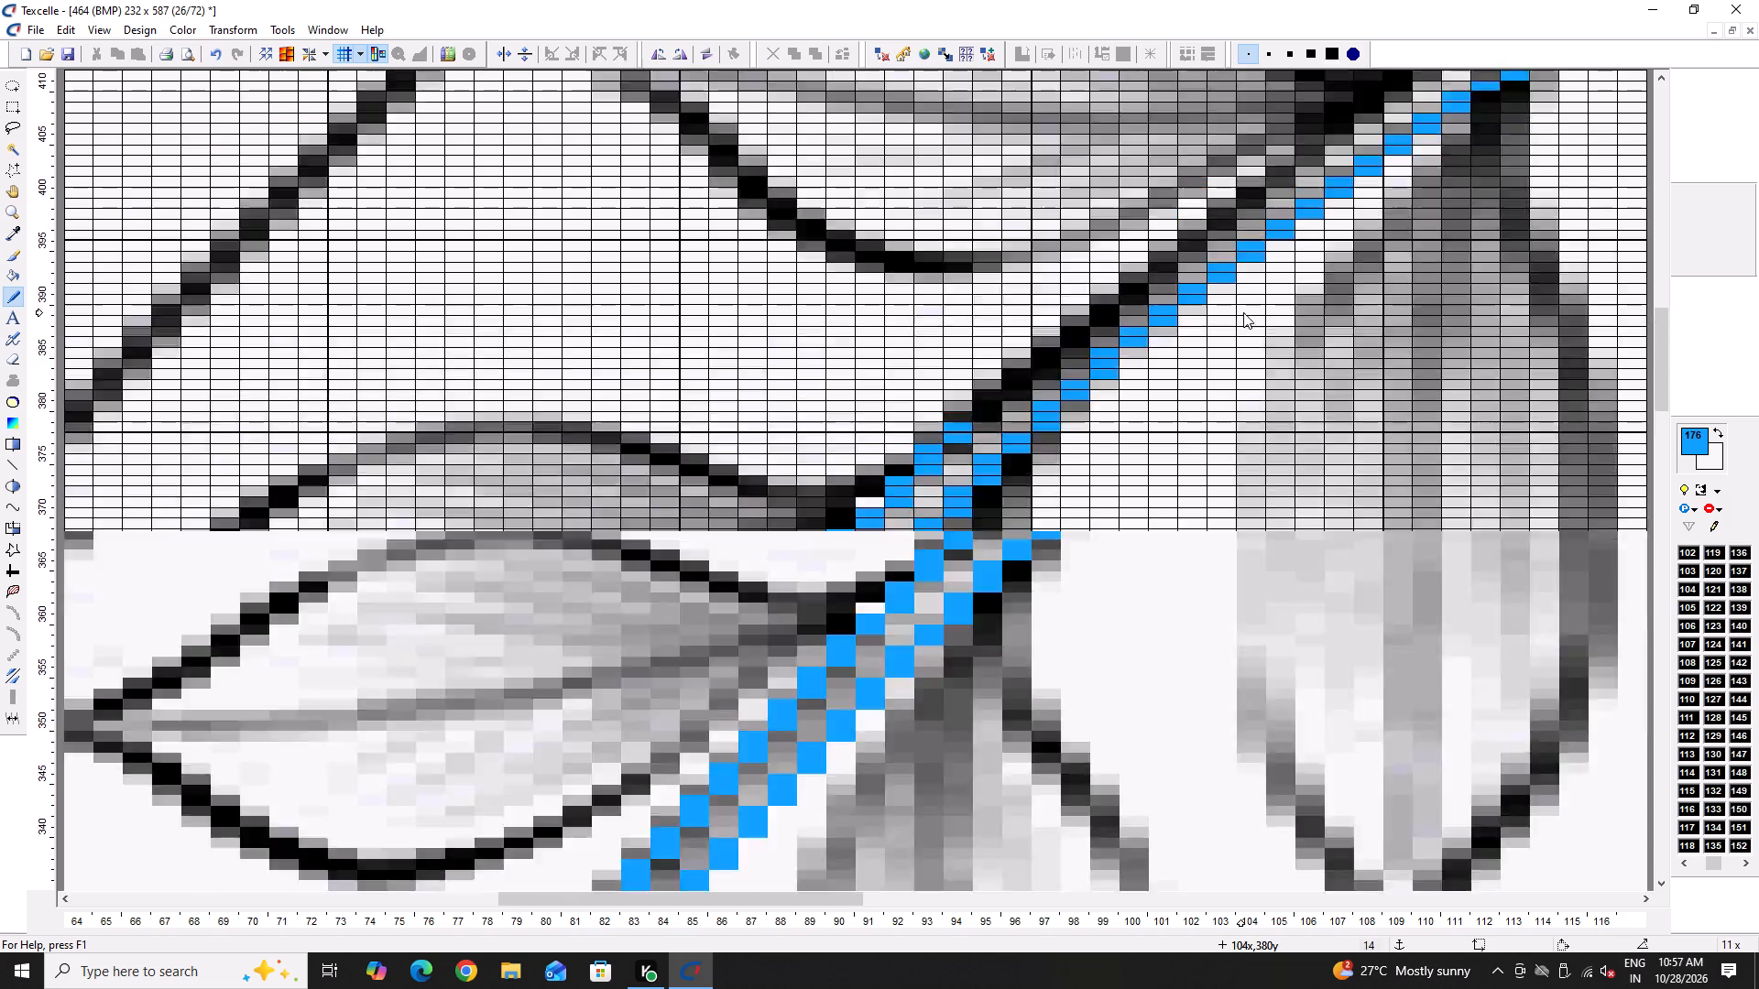
pyautogui.scroll(3, 1243, 312)
pyautogui.press('Right')
pyautogui.press('Right')
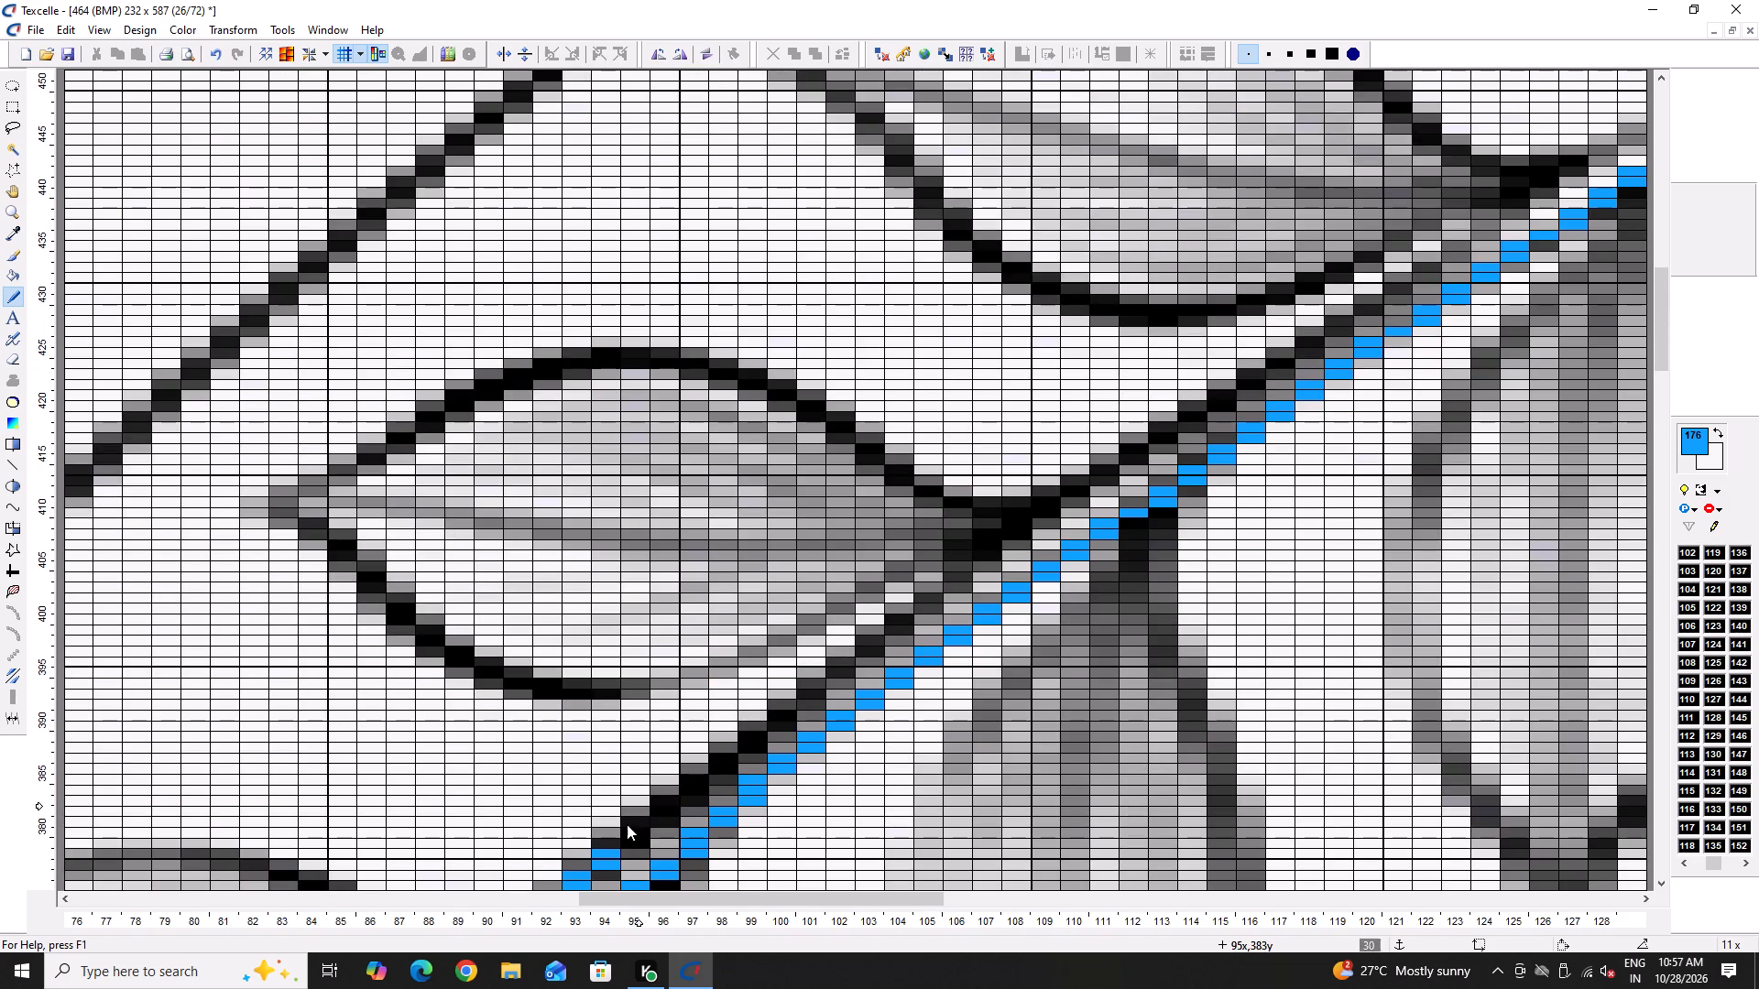
pyautogui.keyDown('ctrl'); pyautogui.scroll(4, 595, 862); pyautogui.keyUp('ctrl')
pyautogui.scroll(-2, 688, 777)
pyautogui.click(686, 656)
pyautogui.click(686, 645)
pyautogui.moveTo(686, 635); pyautogui.dragTo(686, 626)
pyautogui.moveTo(750, 592); pyautogui.dragTo(753, 565)
pyautogui.click(753, 565)
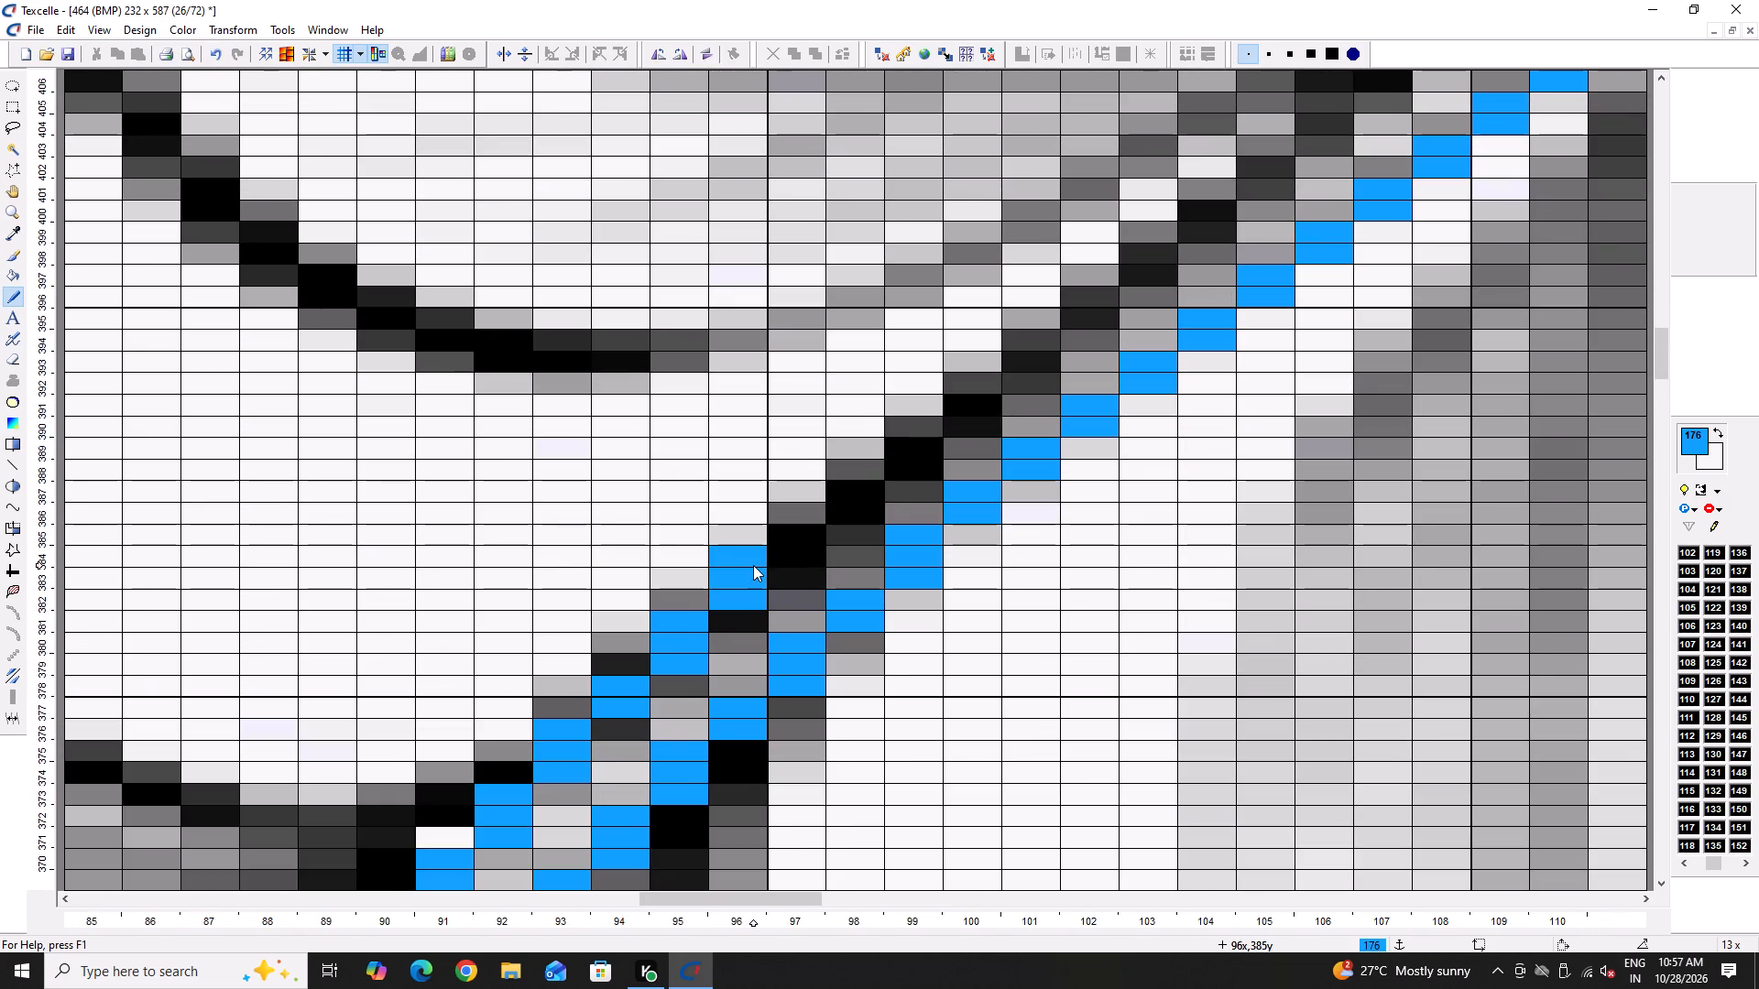
pyautogui.moveTo(782, 527); pyautogui.dragTo(786, 515)
pyautogui.click(788, 509)
# Trace the stem's upper edge in blue across columns 98 to 101, about two pixels high per column.
pyautogui.doubleClick(847, 477)
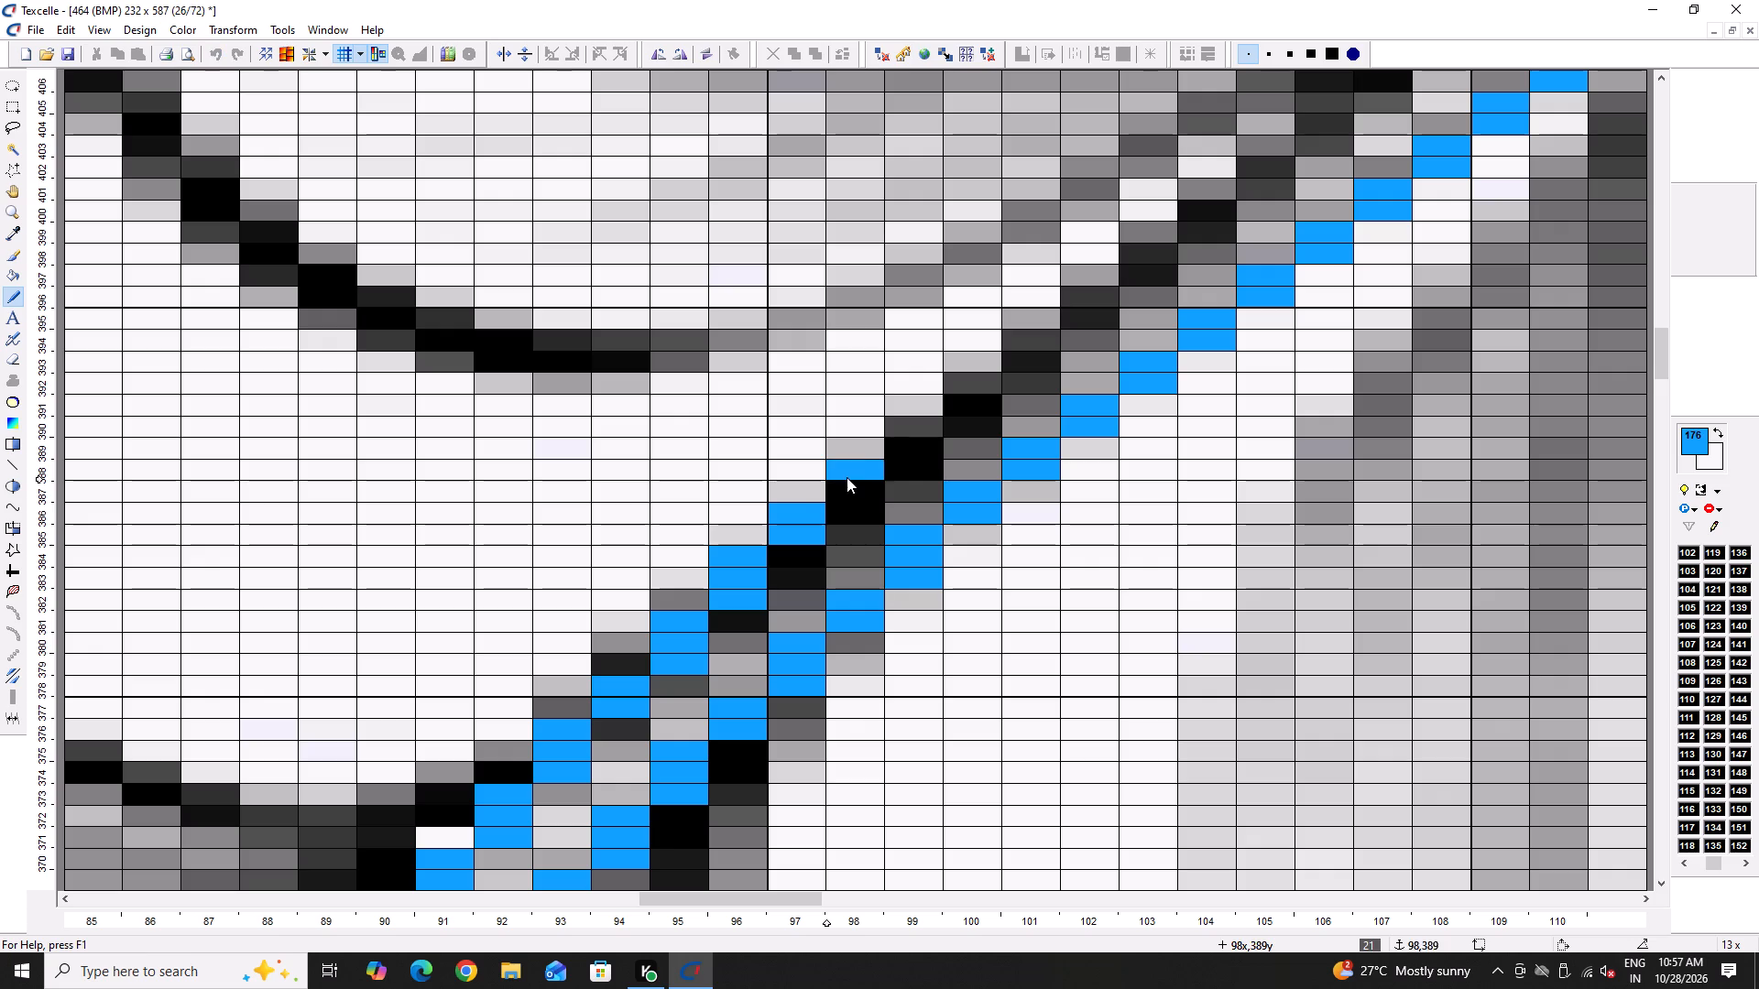
pyautogui.click(859, 457)
pyautogui.doubleClick(858, 479)
pyautogui.click(903, 433)
pyautogui.click(923, 411)
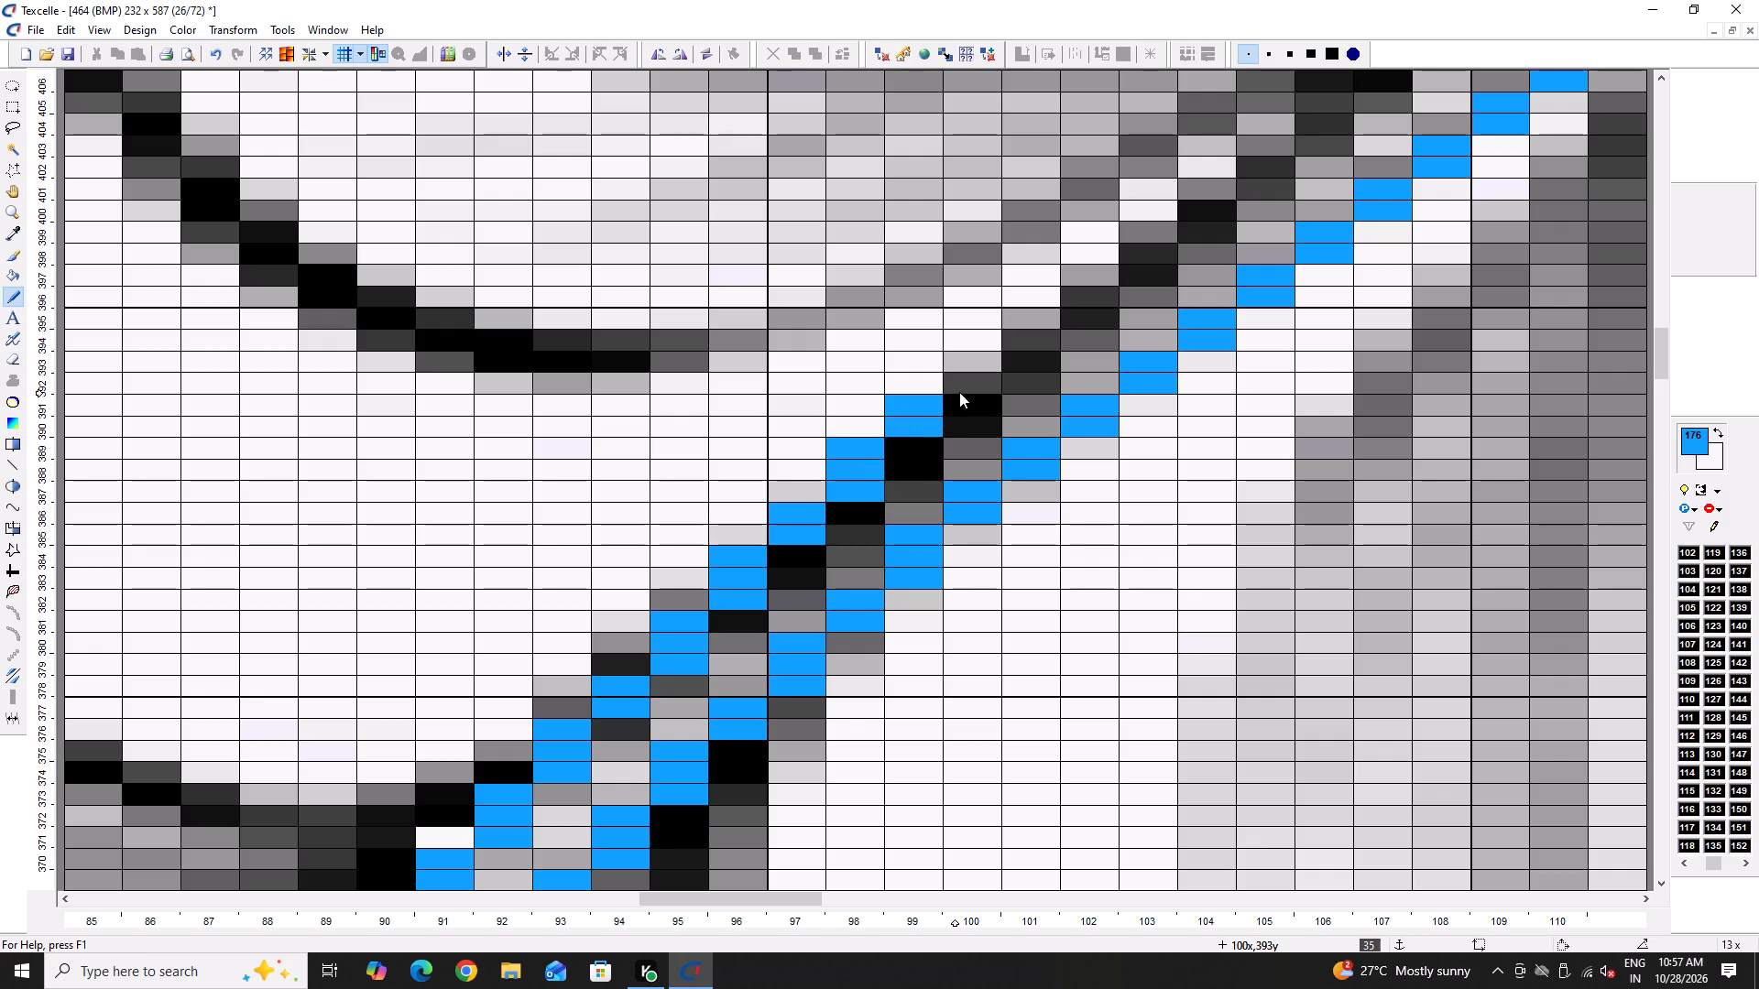
pyautogui.click(961, 392)
pyautogui.click(965, 378)
pyautogui.click(990, 364)
pyautogui.click(1010, 333)
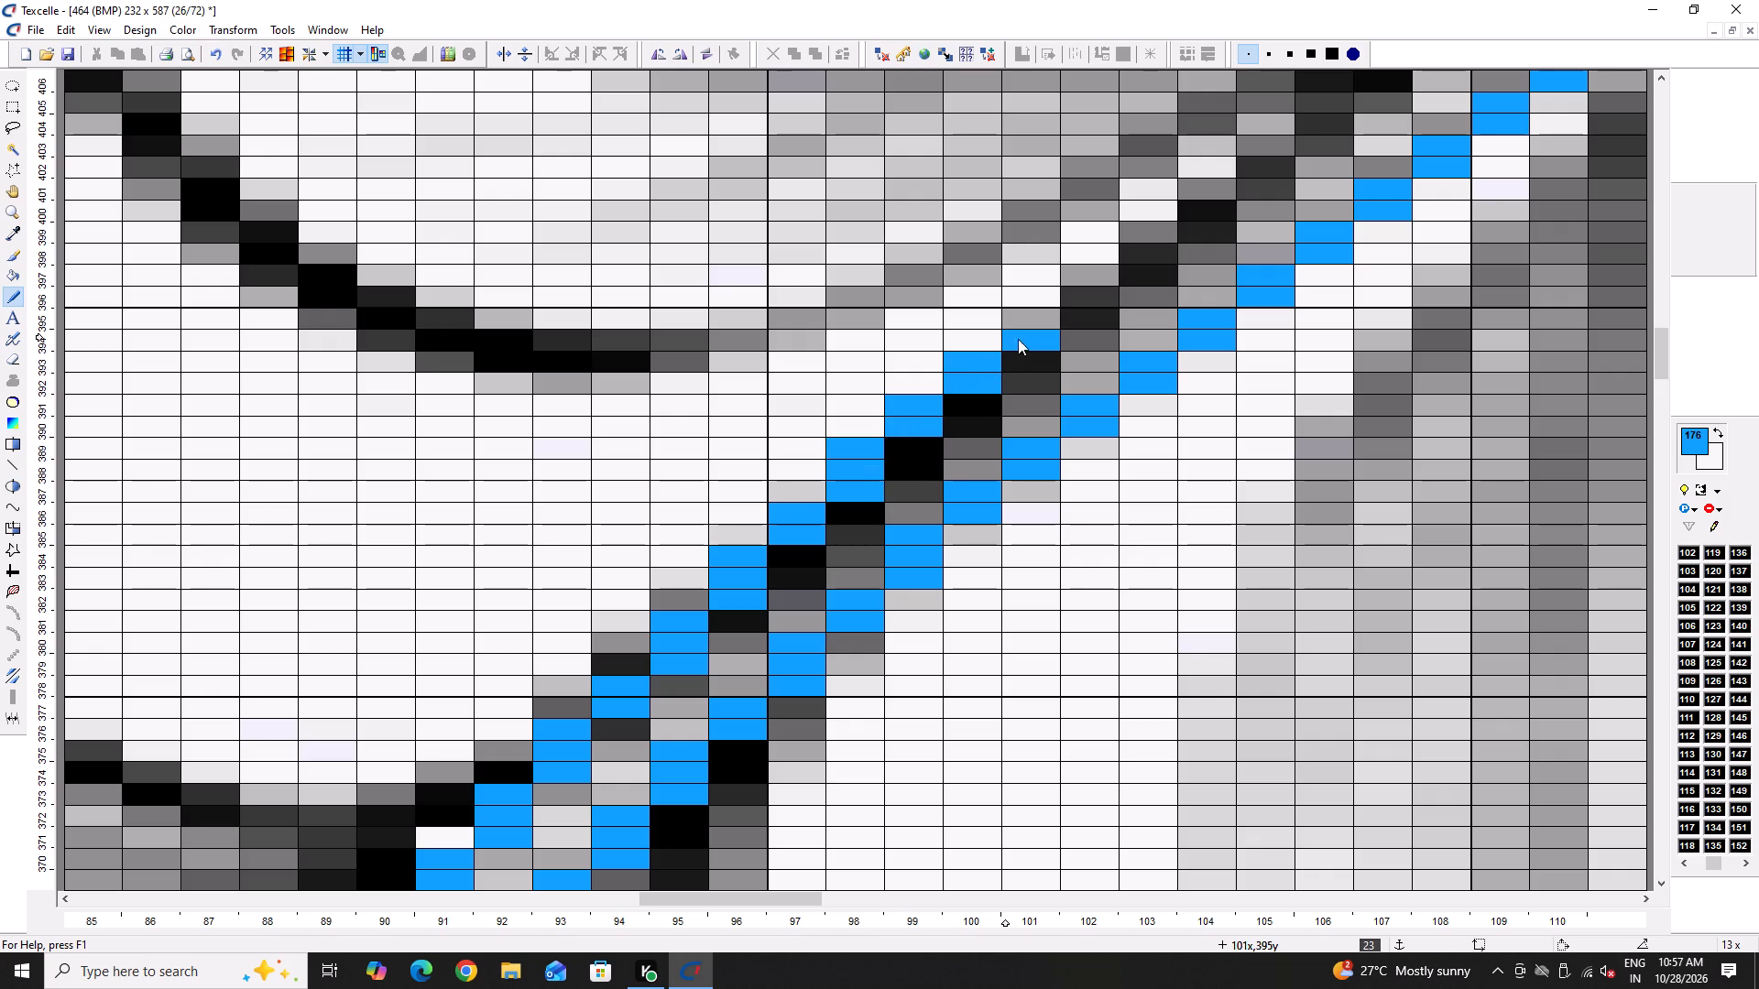
pyautogui.click(1018, 322)
# Trace the stem's upper edge in blue from column 102 to 105, below the next leaf.
pyautogui.press('Right')
pyautogui.press('Right')
pyautogui.press('Right')
pyautogui.press('Right')
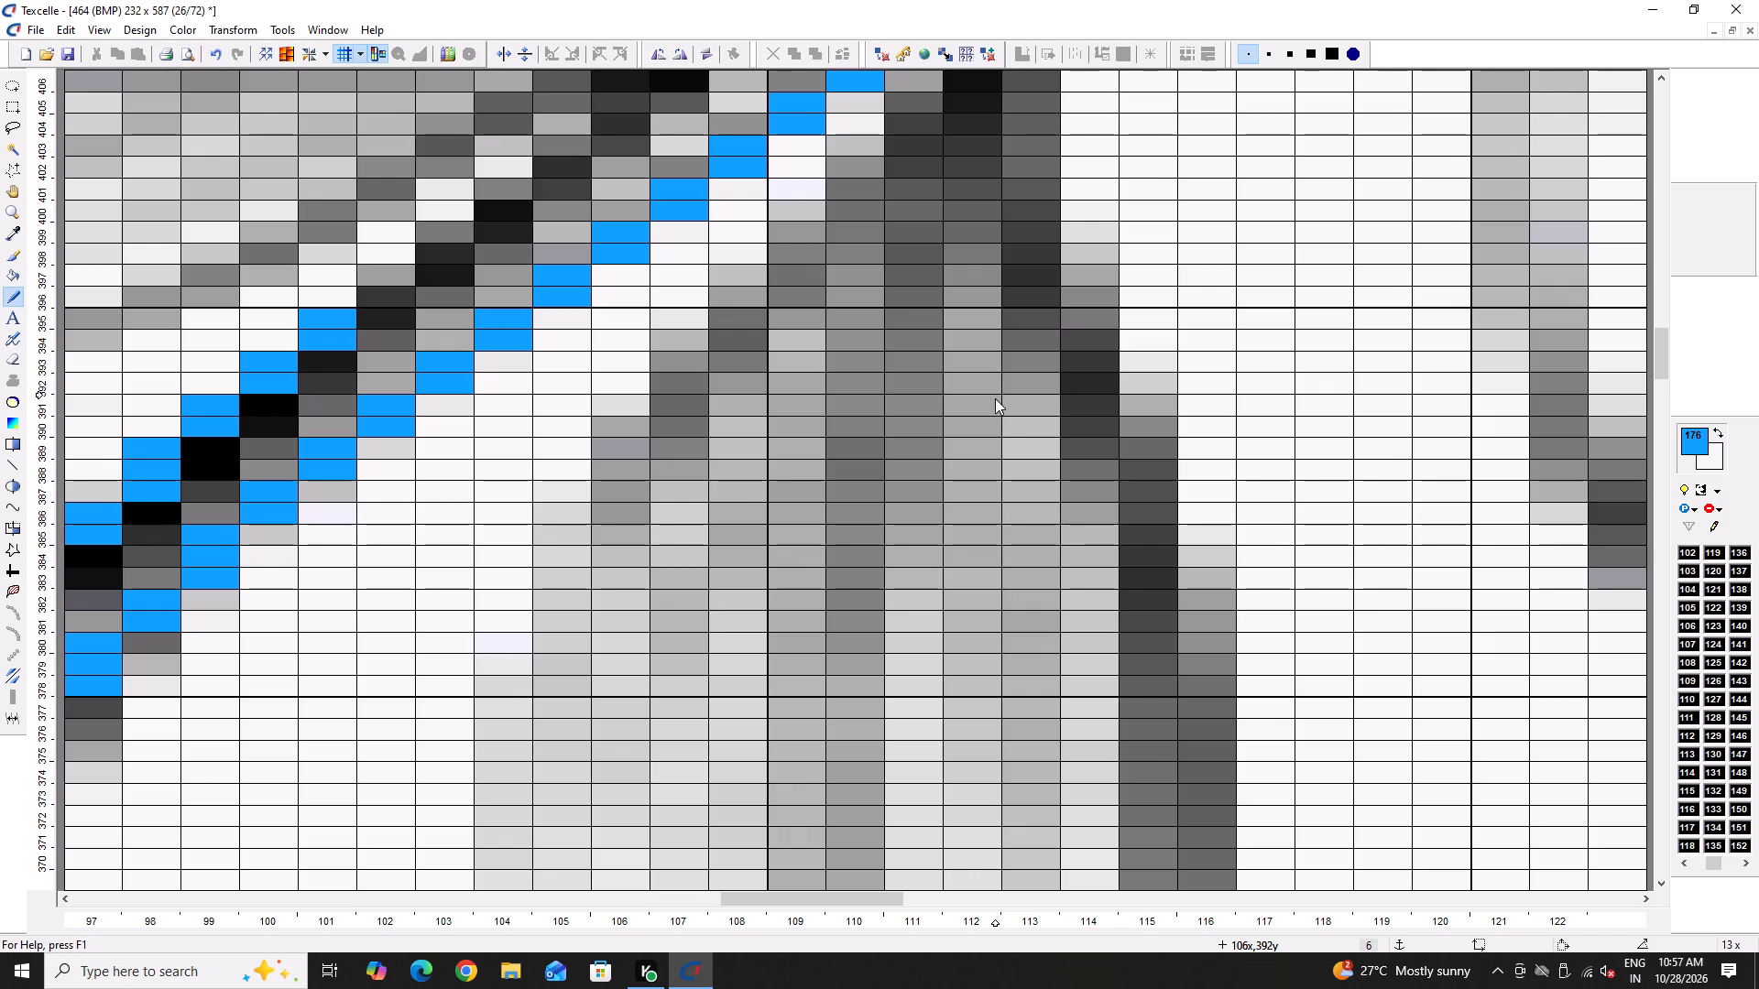
pyautogui.scroll(2, 322, 641)
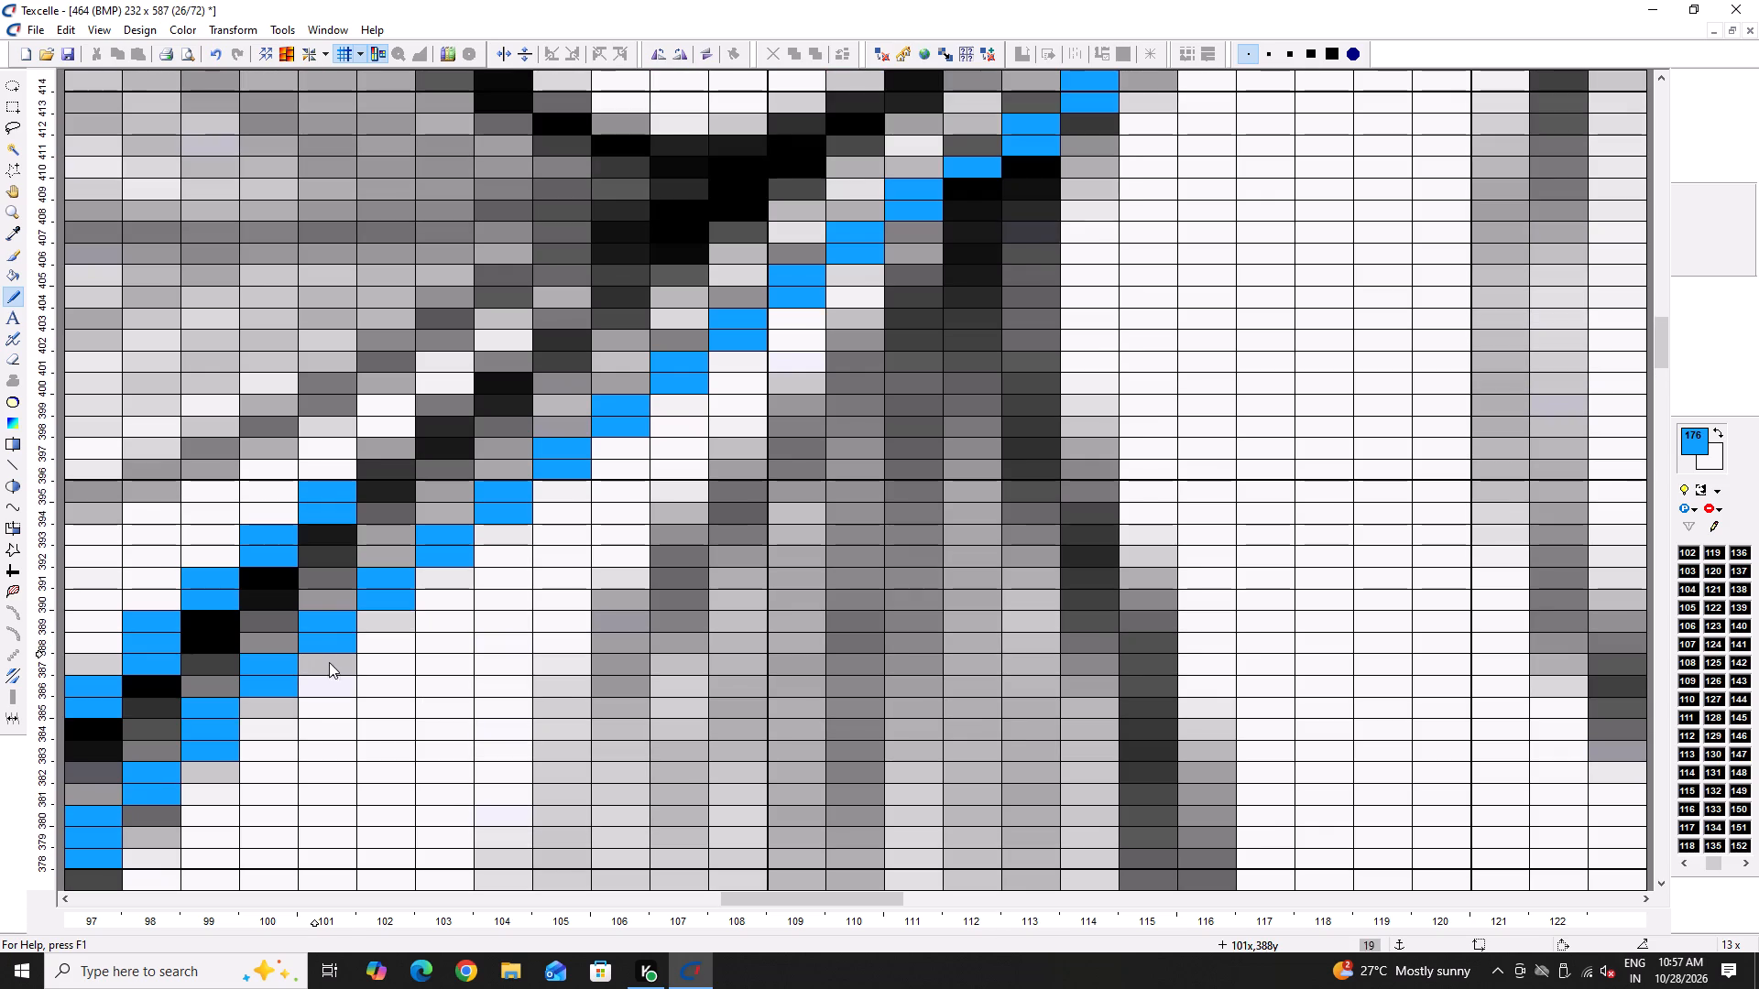
pyautogui.scroll(3, 399, 562)
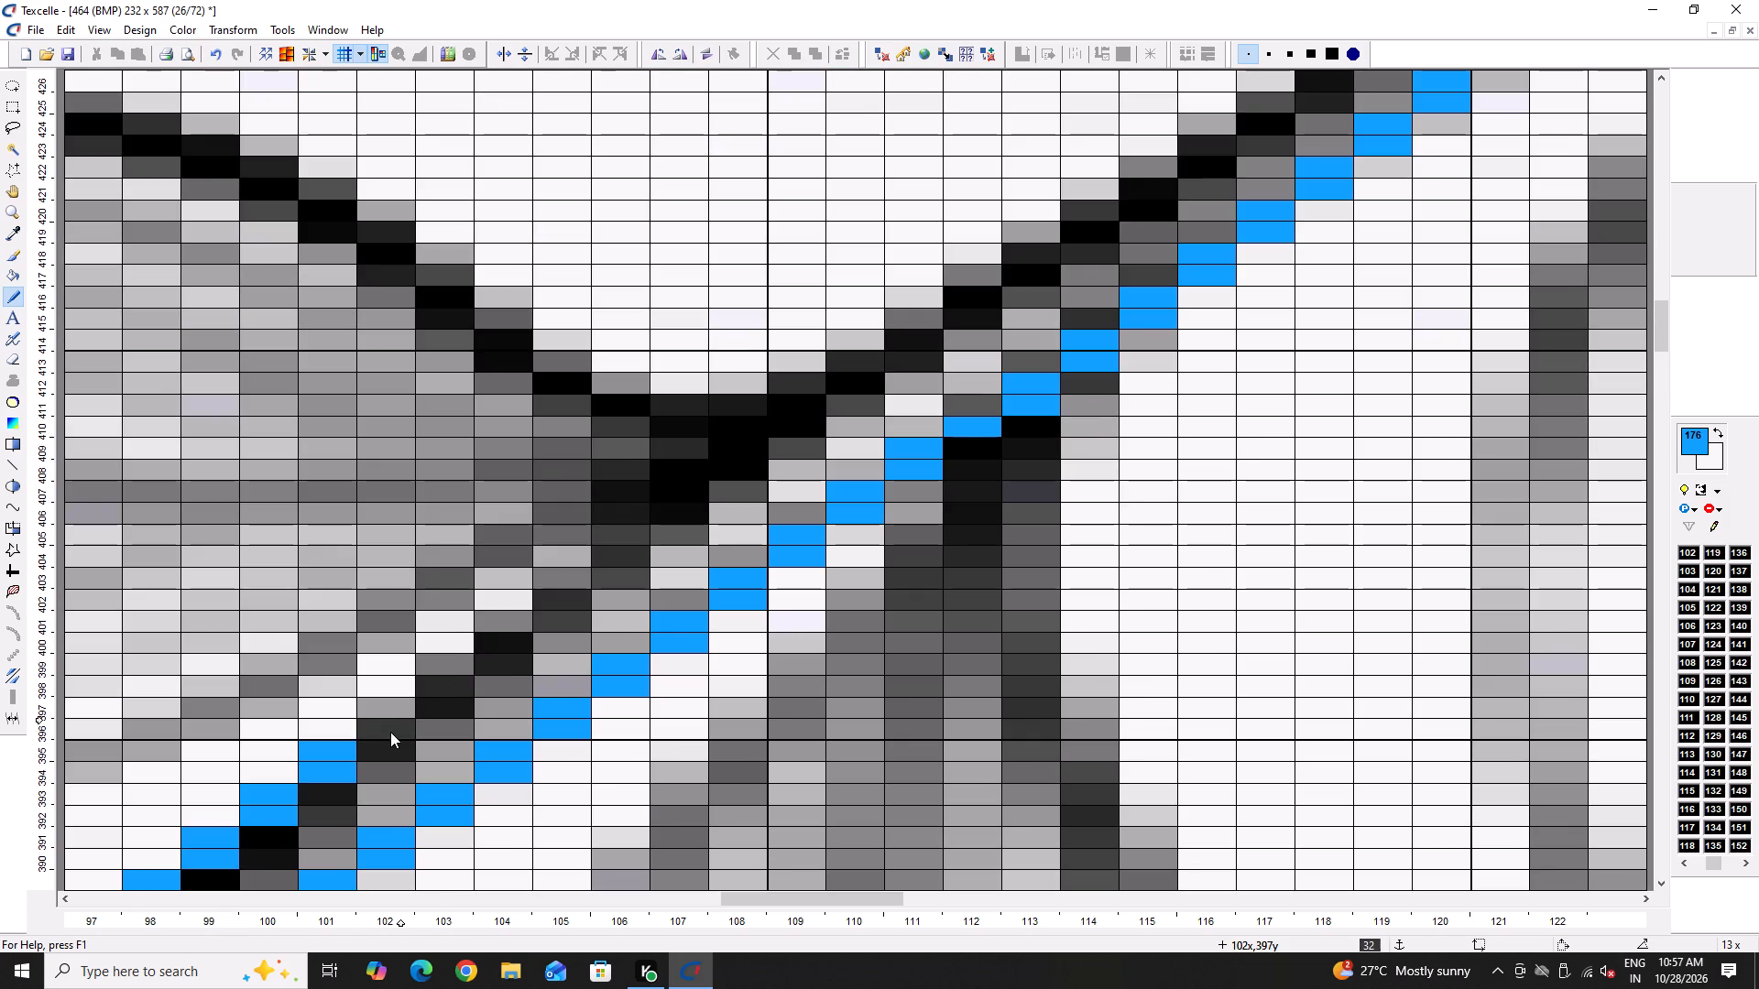
pyautogui.click(391, 731)
pyautogui.click(396, 690)
pyautogui.click(398, 705)
pyautogui.rightClick(392, 683)
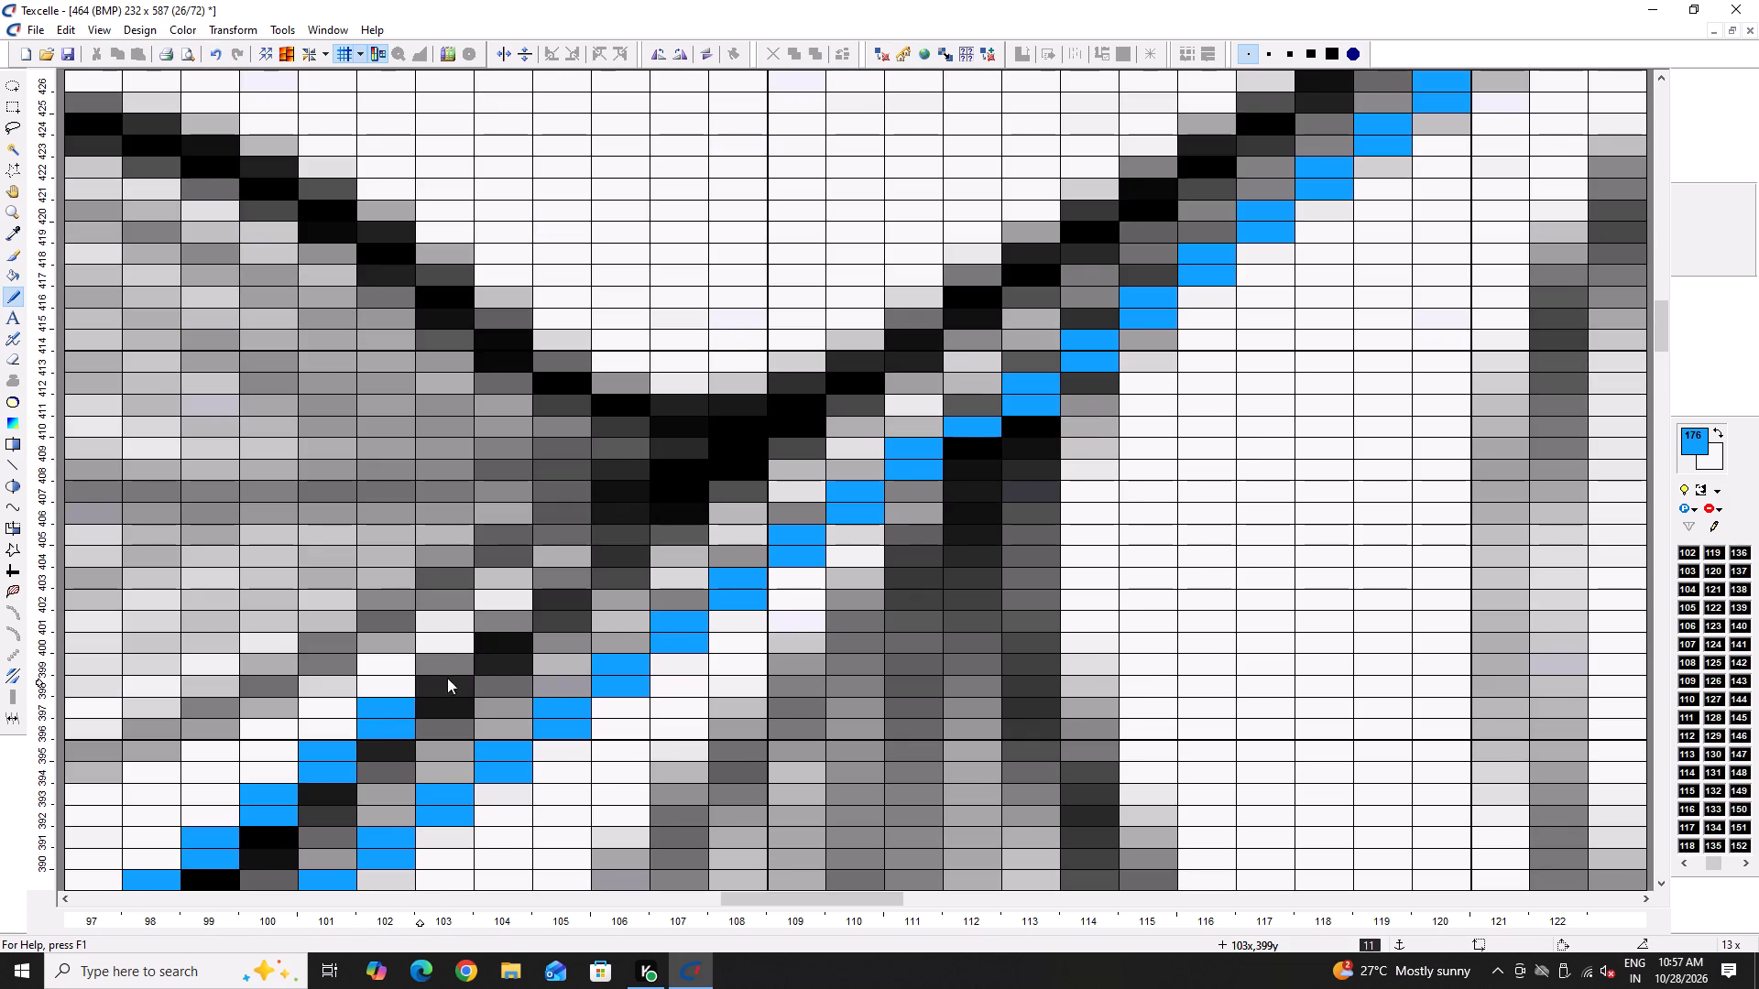
pyautogui.click(448, 678)
pyautogui.click(455, 665)
pyautogui.click(493, 647)
pyautogui.click(506, 626)
pyautogui.click(551, 596)
pyautogui.click(561, 581)
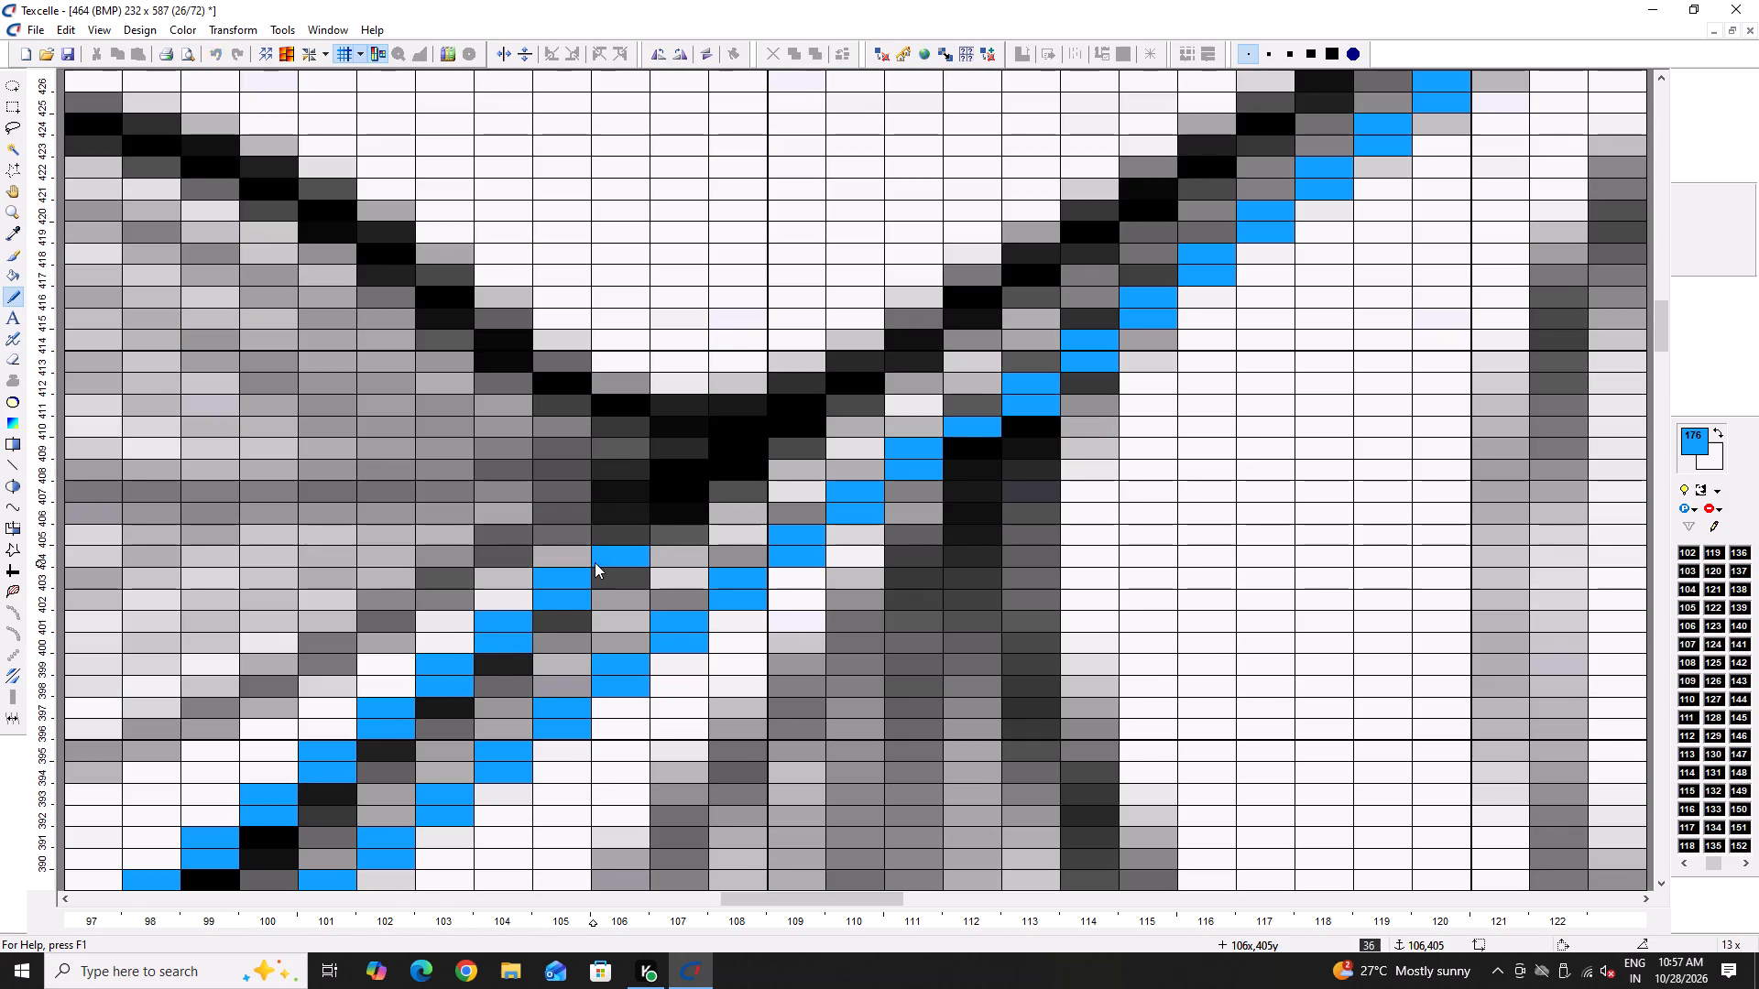
# Carry the blue edge through the leaf base from column 106 to 108, and whiten a pixel inside the stem at column 108.
pyautogui.click(595, 562)
pyautogui.click(625, 544)
pyautogui.click(670, 518)
pyautogui.click(685, 505)
pyautogui.click(720, 482)
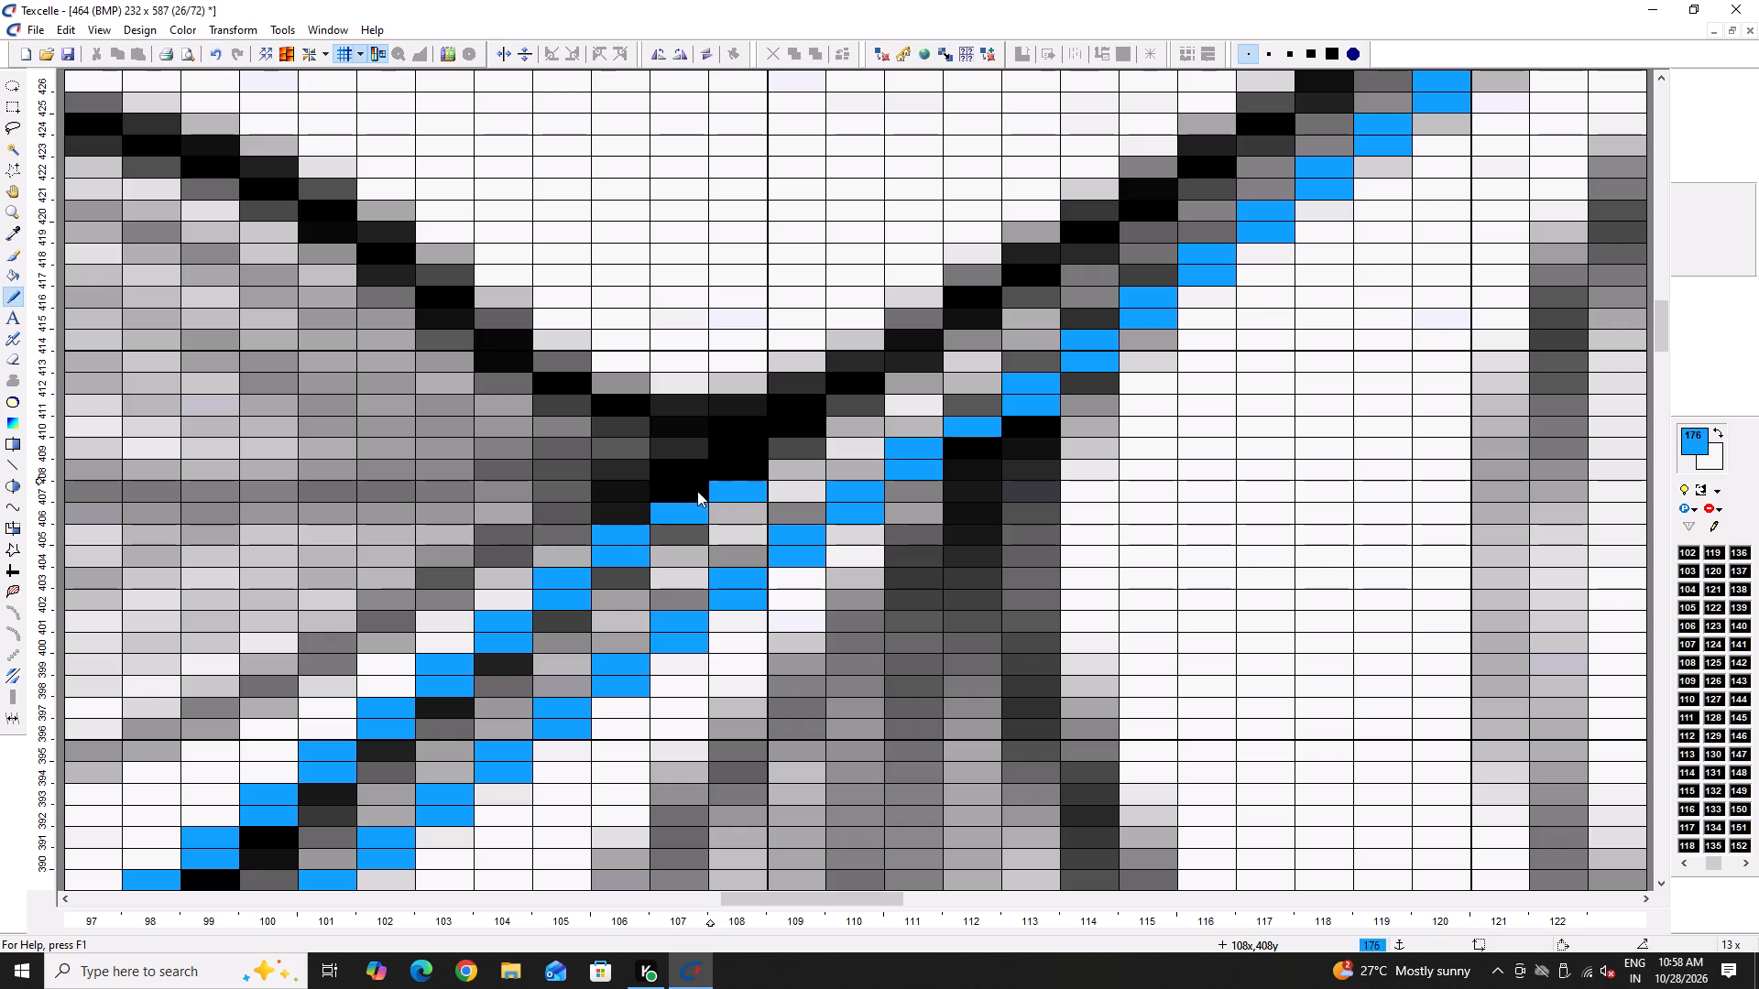
pyautogui.click(700, 492)
pyautogui.click(738, 472)
pyautogui.click(745, 441)
pyautogui.rightClick(754, 491)
# Trace the stem's upper edge in blue beyond the leaf base, from column 109 to 115.
pyautogui.scroll(-2, 710, 526)
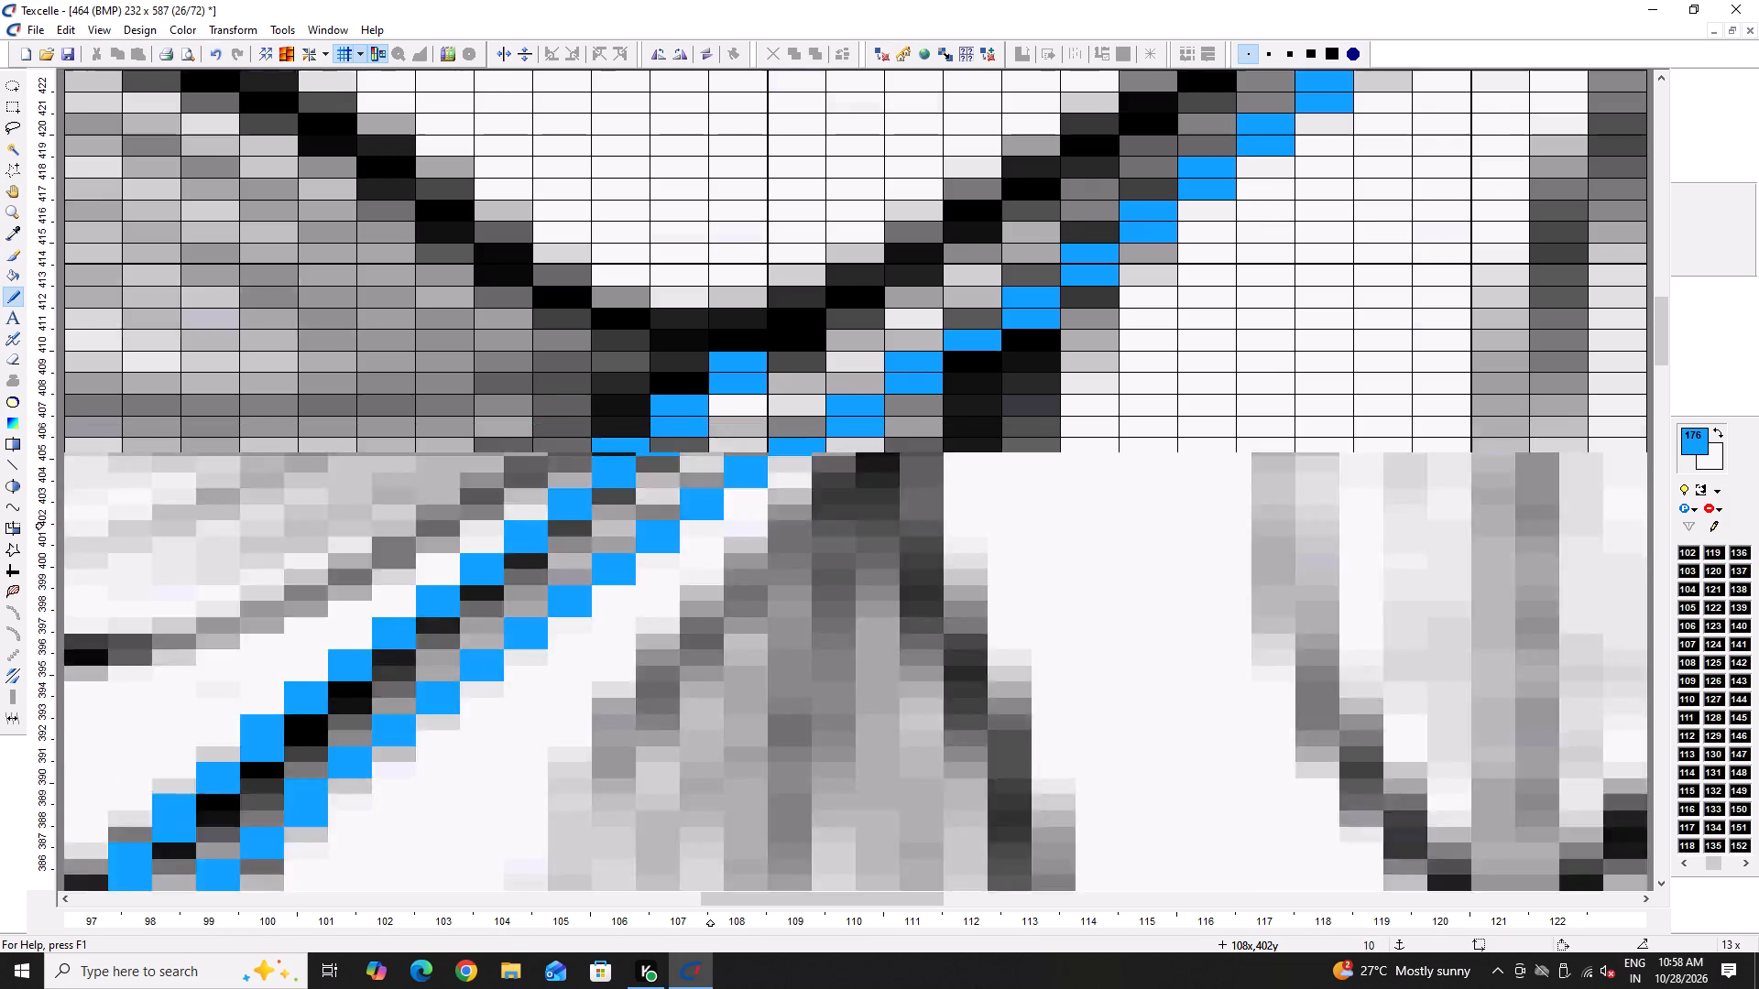
pyautogui.scroll(-4, 710, 526)
pyautogui.keyDown('ctrl'); pyautogui.scroll(7, 818, 424); pyautogui.keyUp('ctrl')
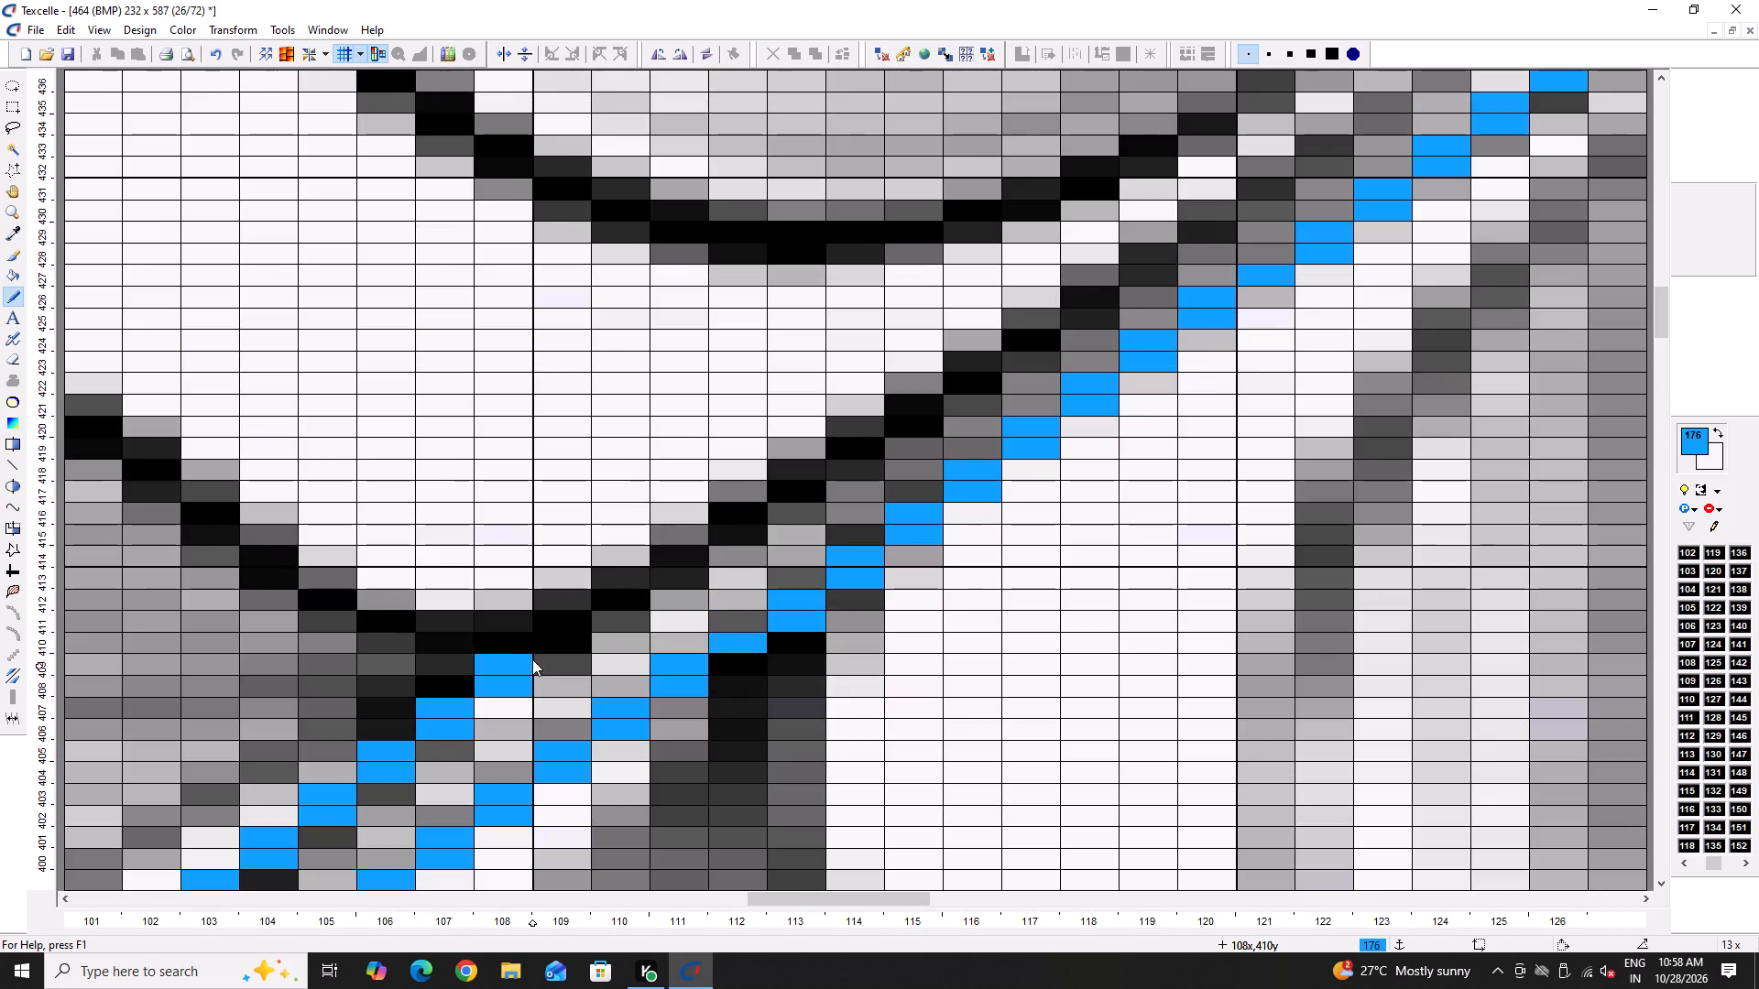
pyautogui.click(559, 636)
pyautogui.click(563, 619)
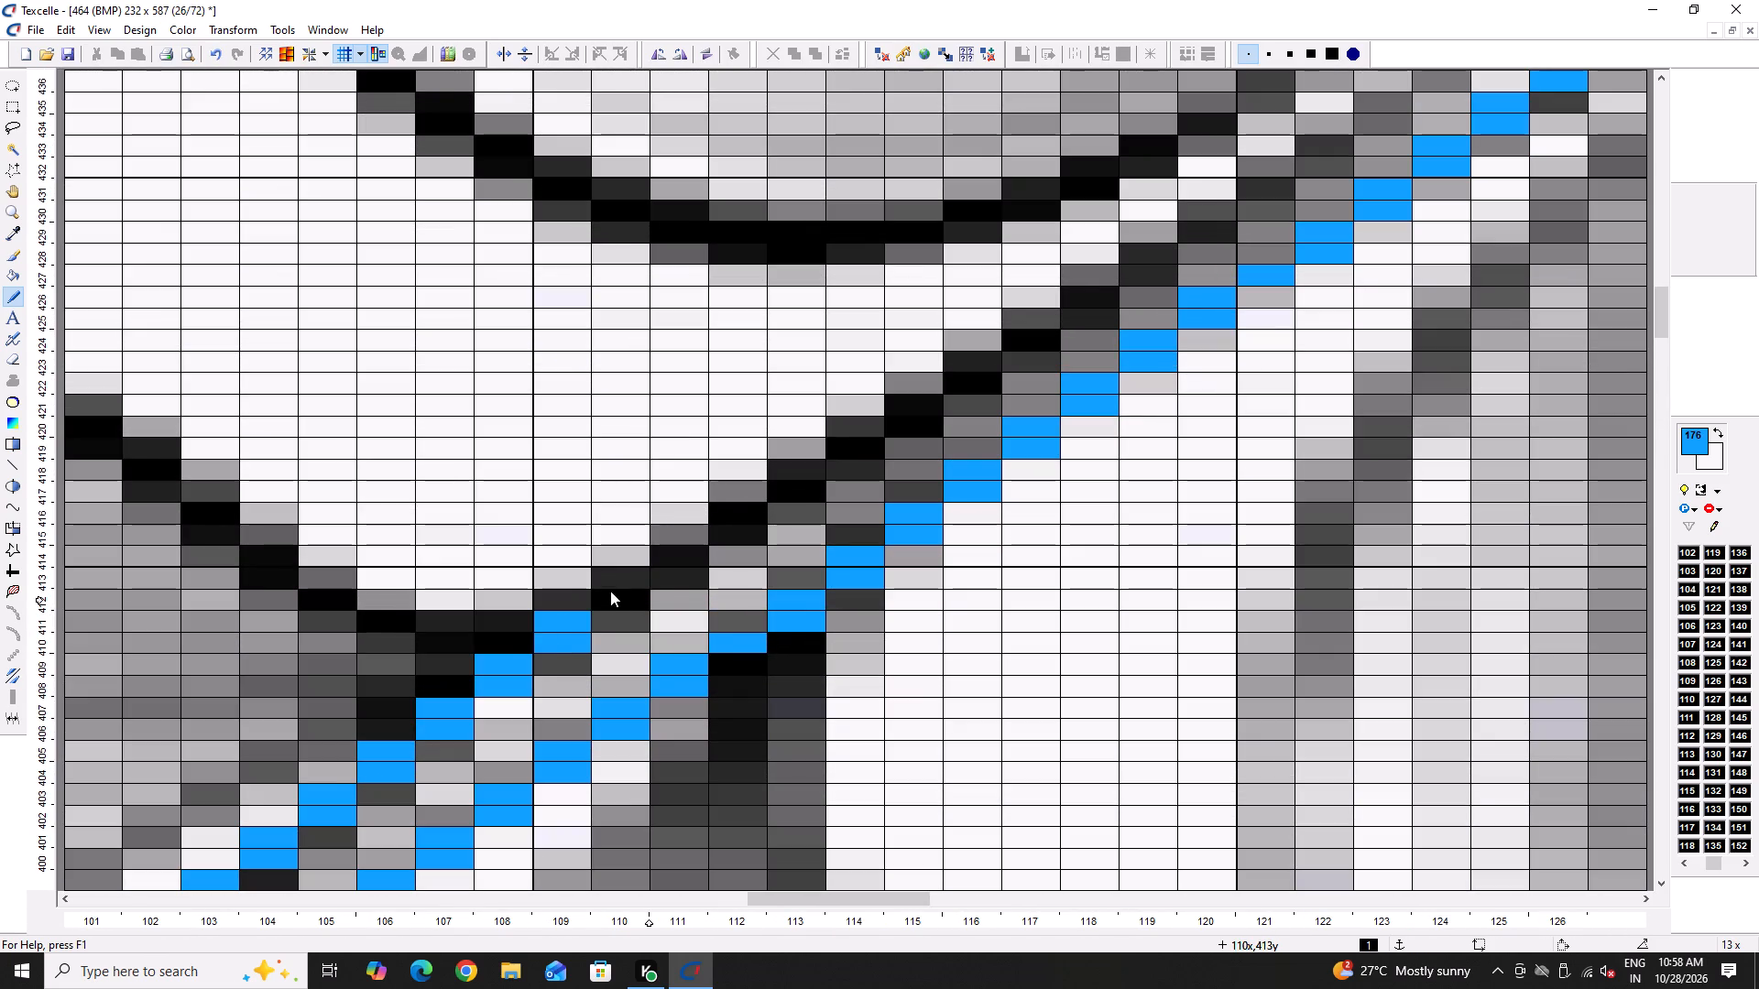
pyautogui.click(617, 592)
pyautogui.click(672, 577)
pyautogui.click(692, 555)
pyautogui.click(735, 537)
pyautogui.click(743, 520)
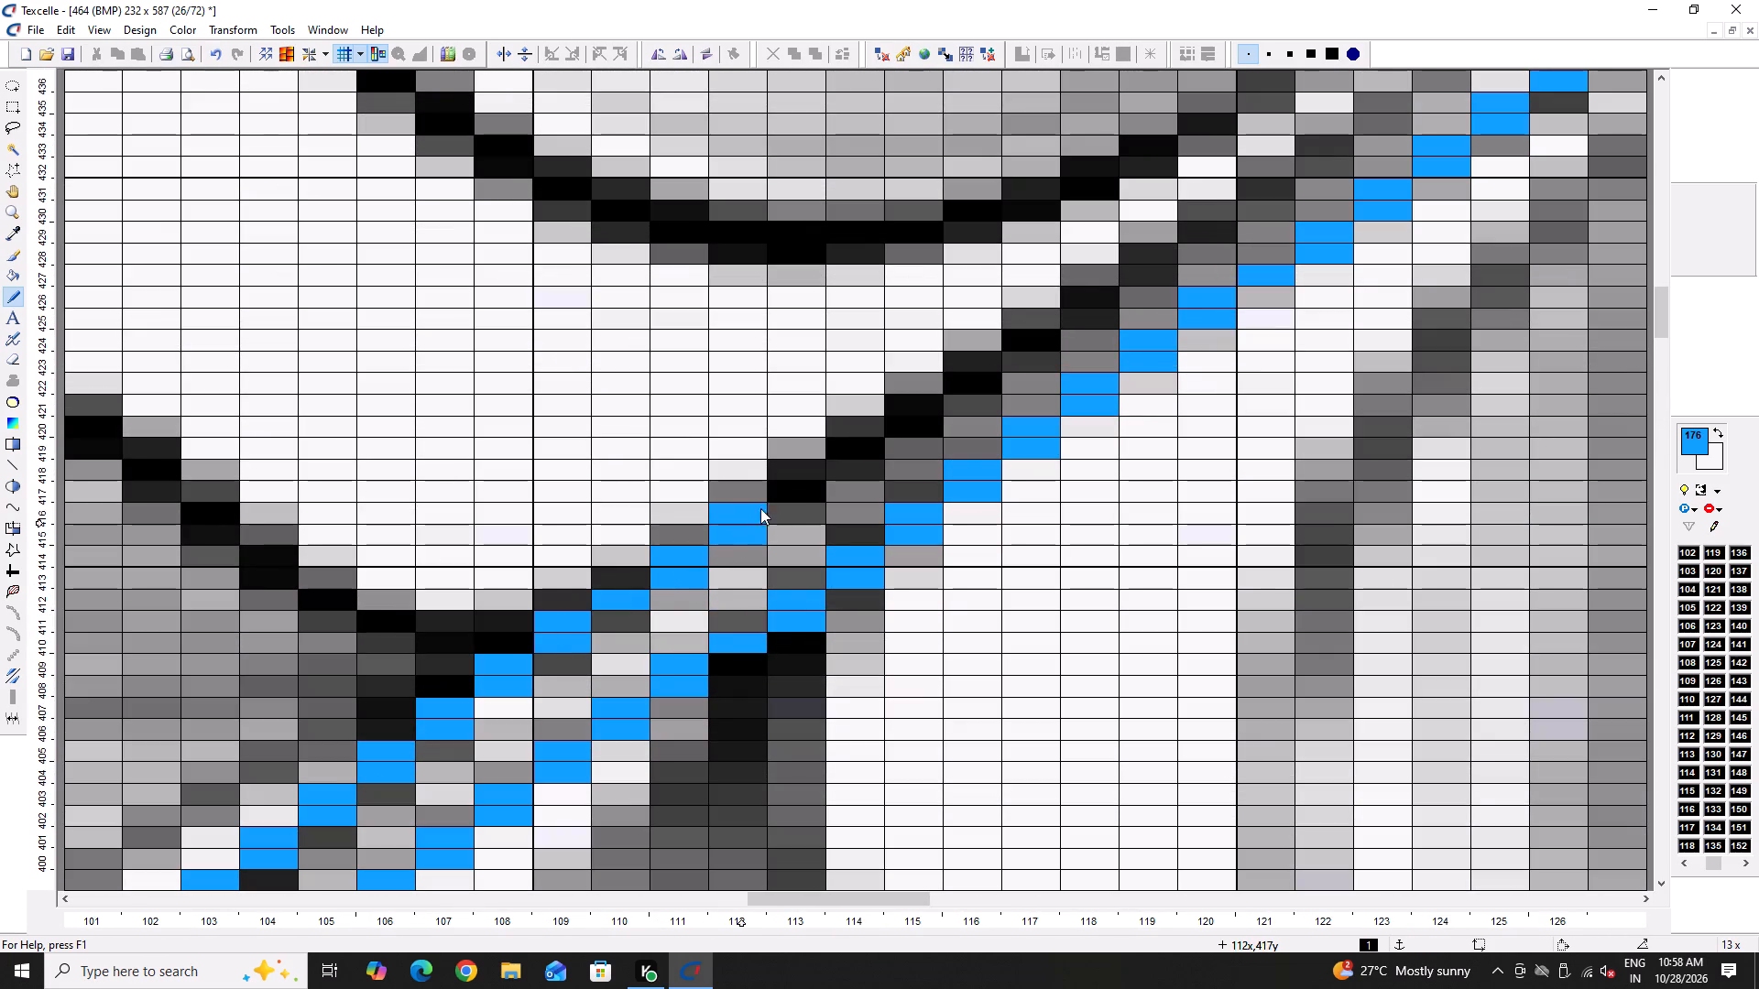
pyautogui.click(787, 492)
pyautogui.click(797, 478)
pyautogui.click(856, 451)
pyautogui.click(859, 435)
pyautogui.click(918, 412)
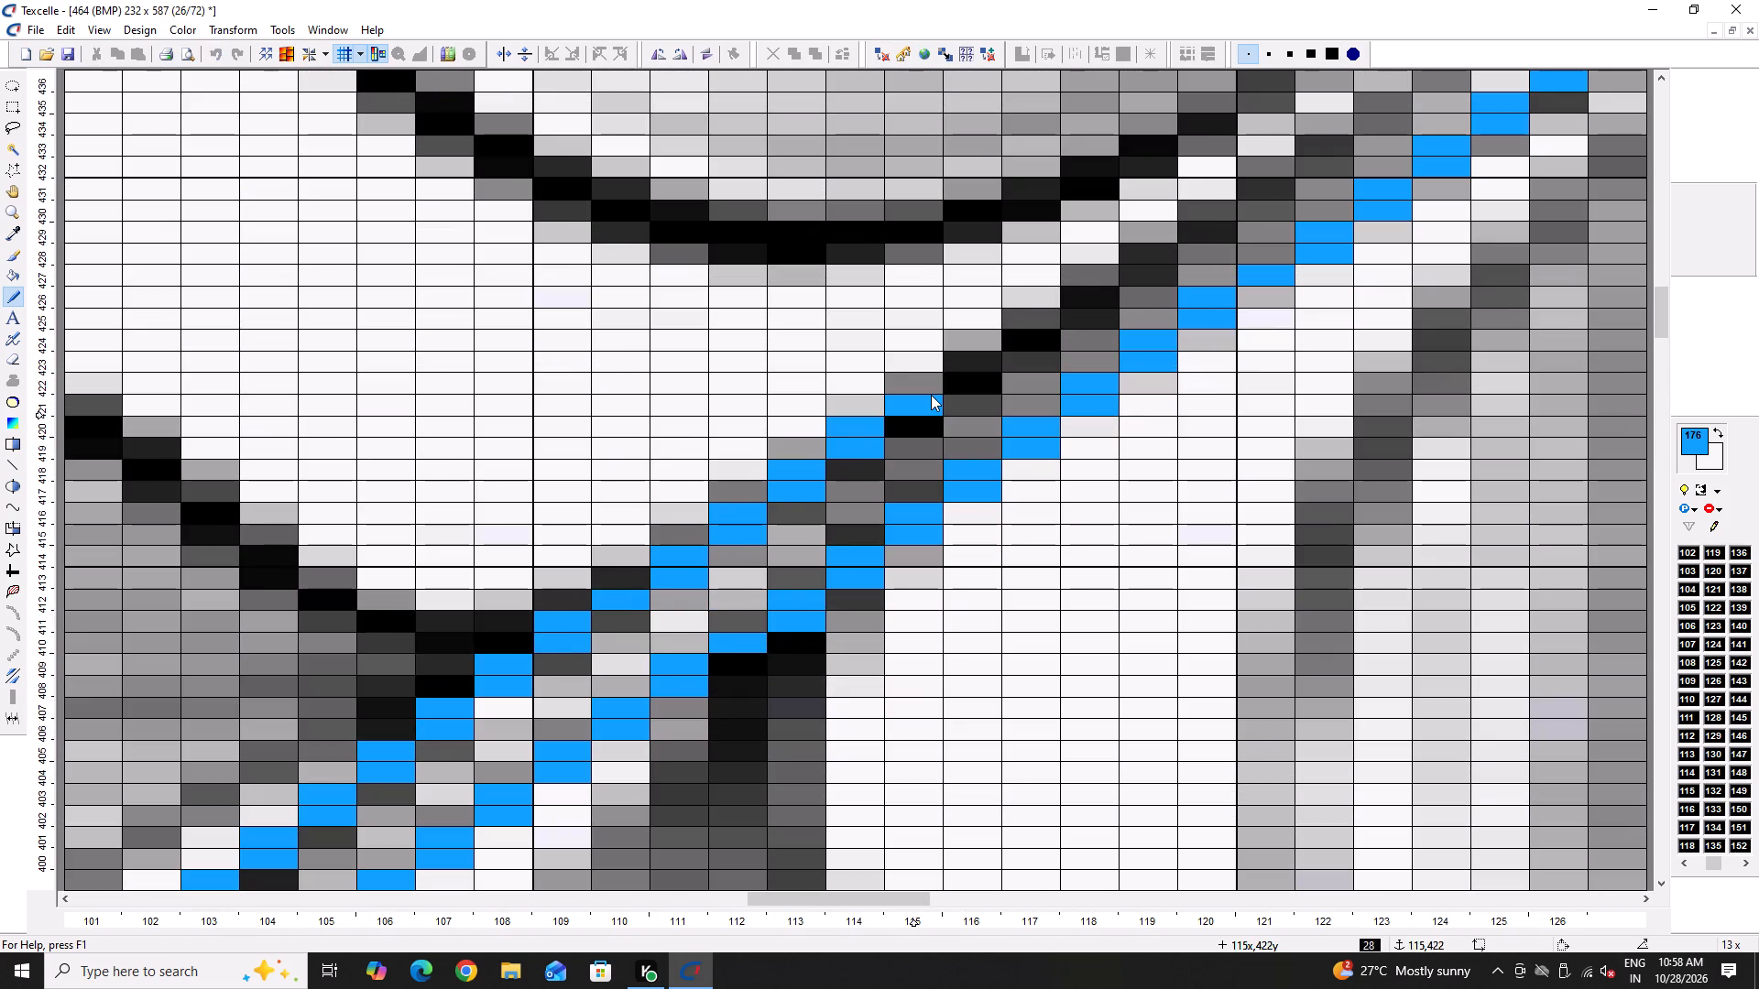
pyautogui.click(931, 395)
pyautogui.click(934, 391)
# Continue the blue upper edge from column 116 to 120, and whiten the excess top pixel in column 120.
pyautogui.press('Right')
pyautogui.press('Right')
pyautogui.scroll(2, 671, 505)
pyautogui.scroll(1, 658, 581)
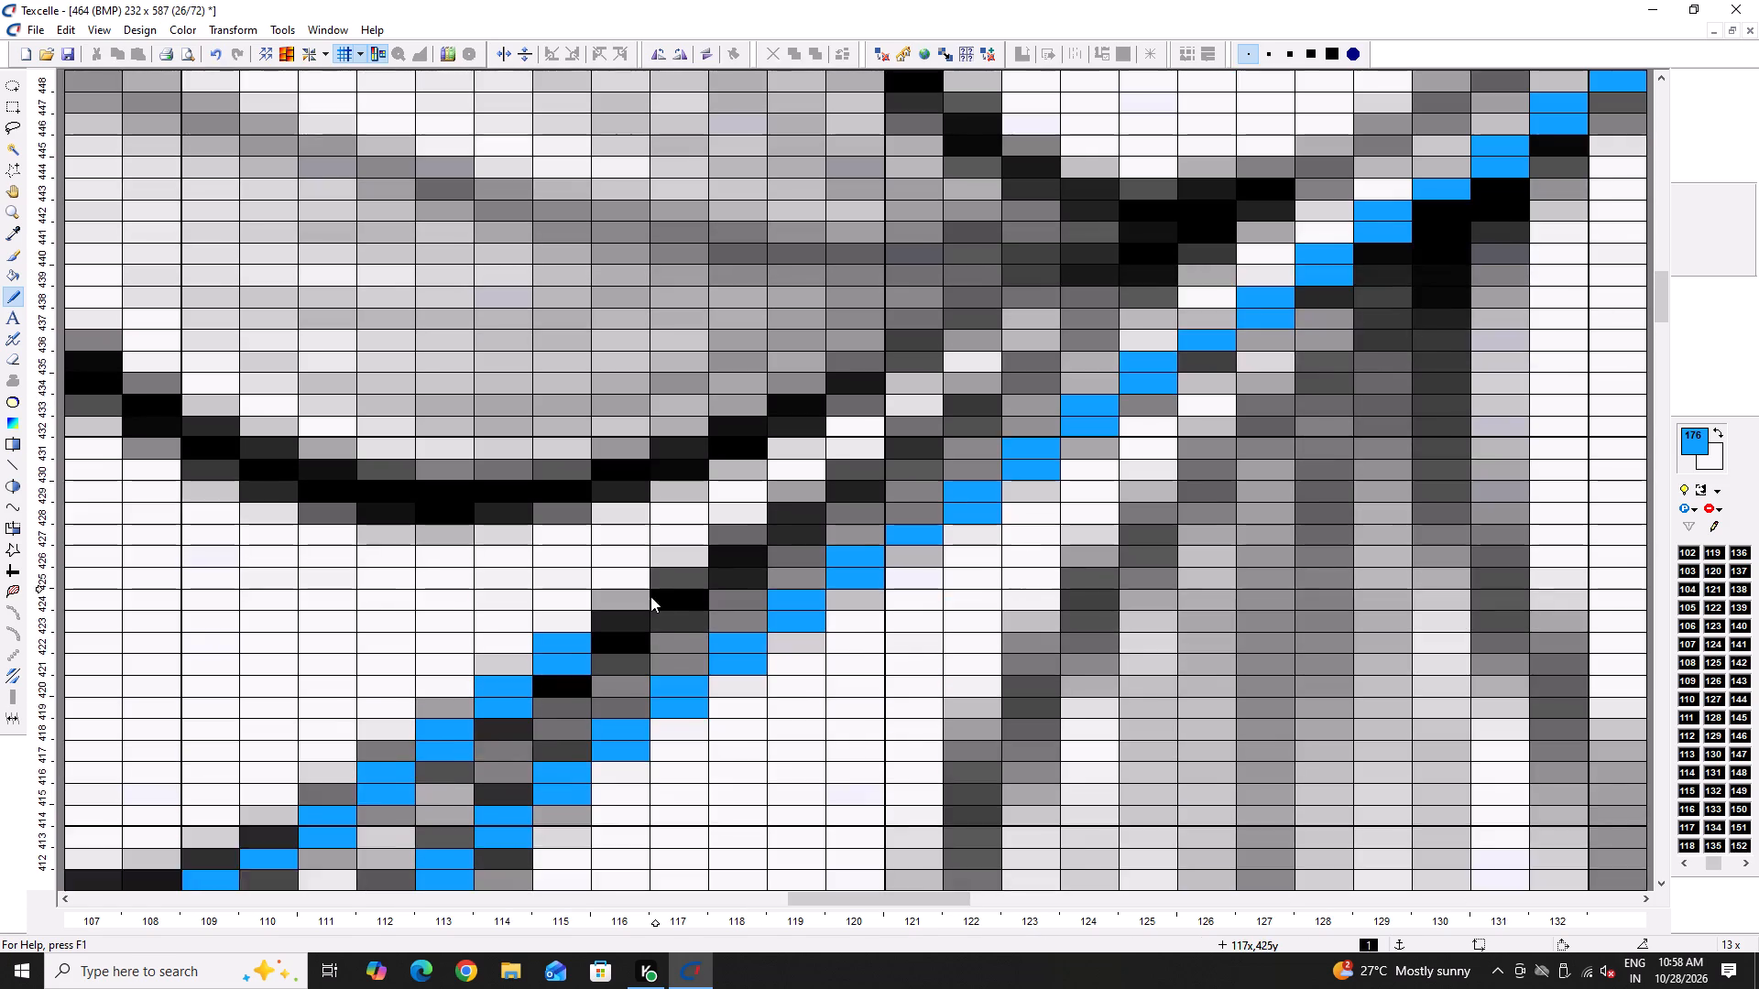
pyautogui.scroll(1, 650, 596)
pyautogui.click(631, 702)
pyautogui.click(633, 692)
pyautogui.click(659, 664)
pyautogui.click(691, 638)
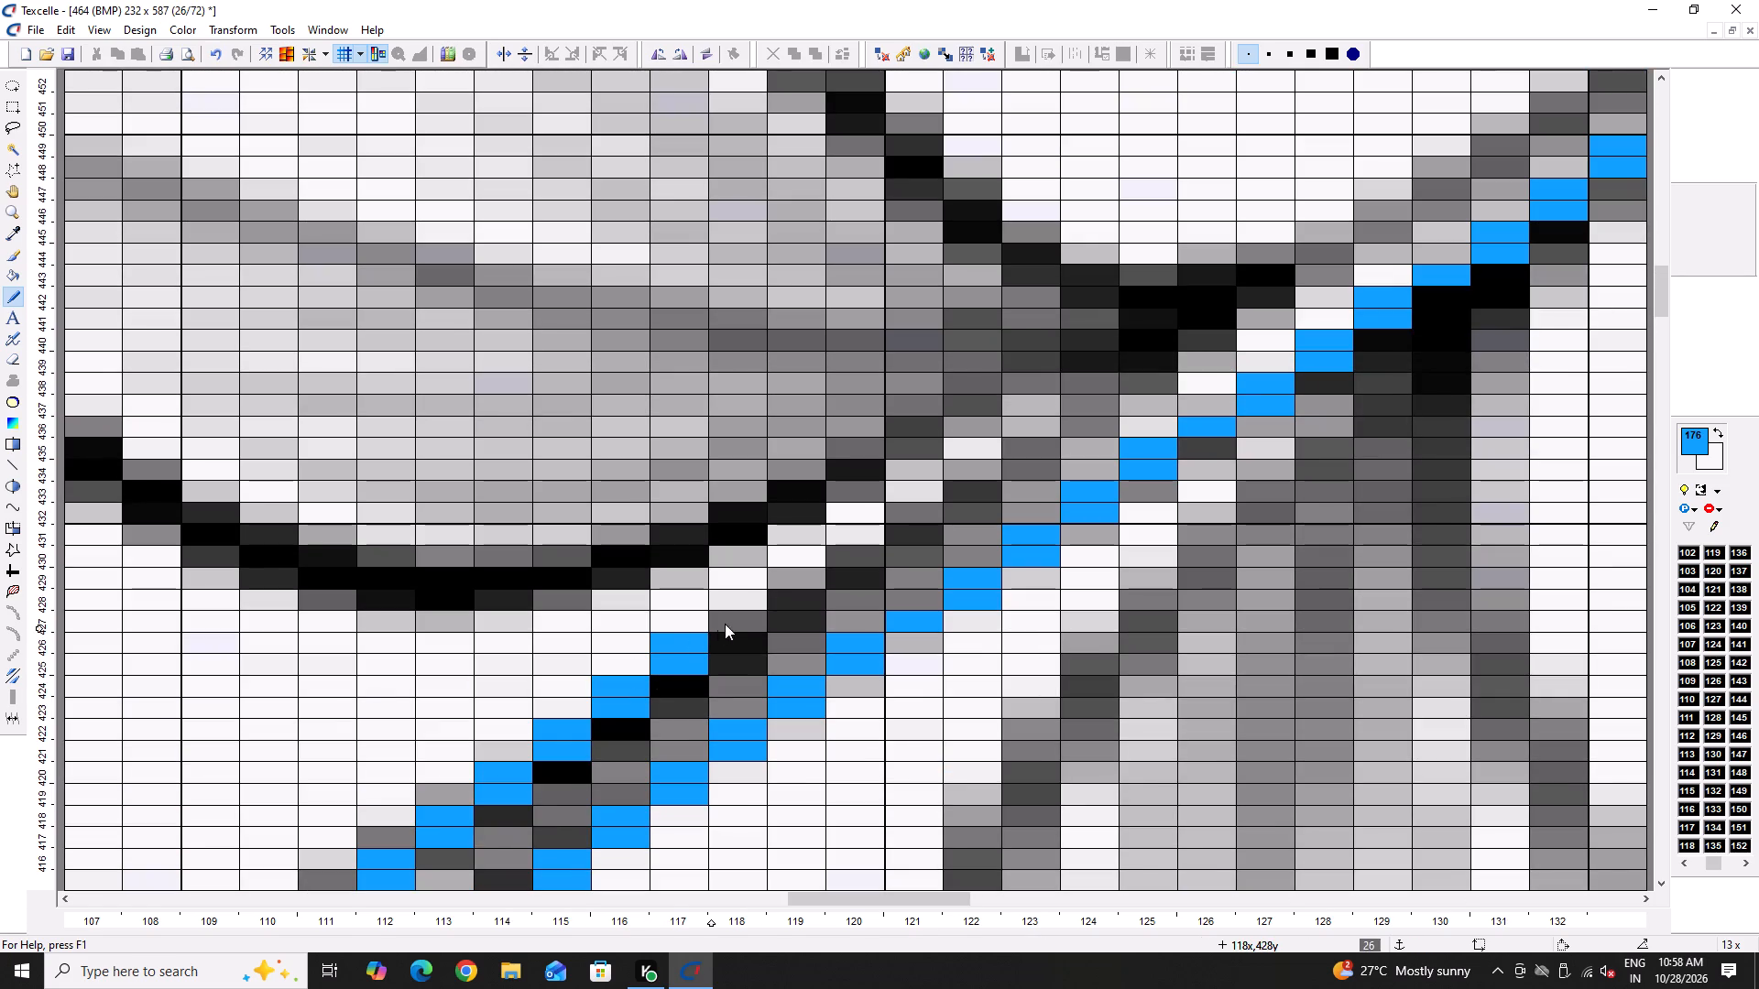
pyautogui.click(733, 621)
pyautogui.click(750, 604)
pyautogui.click(792, 576)
pyautogui.click(802, 562)
pyautogui.click(855, 527)
pyautogui.click(866, 511)
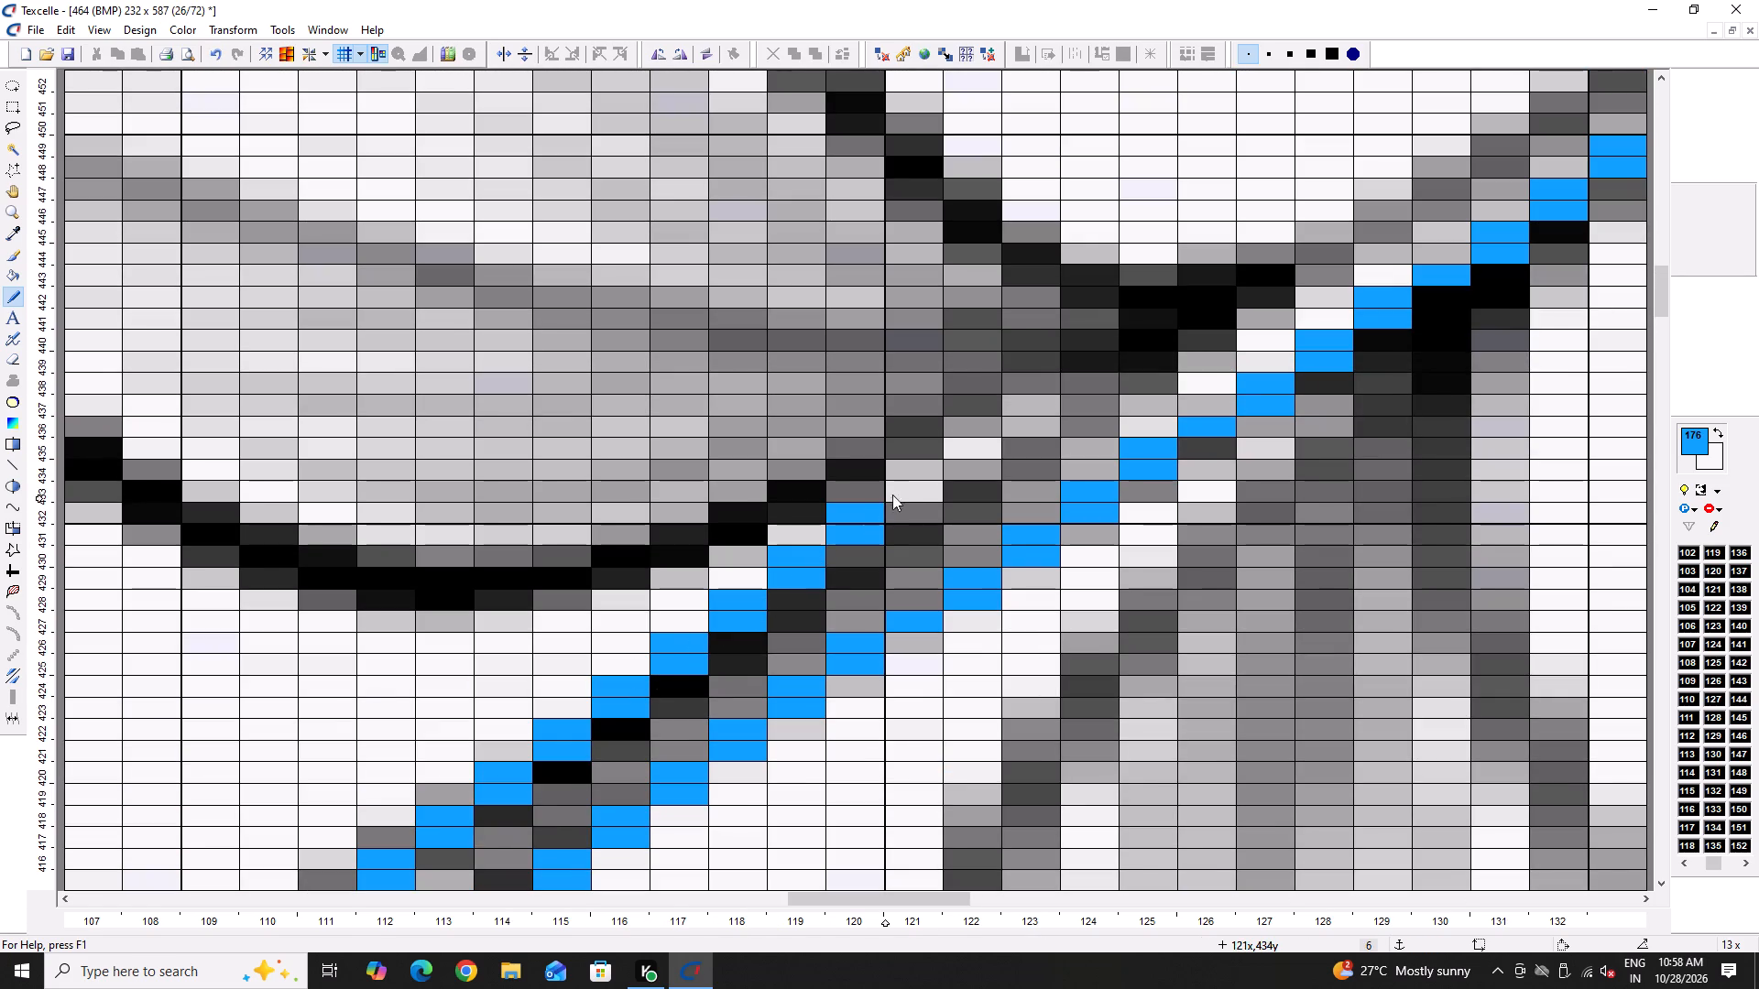
pyautogui.rightClick(862, 508)
pyautogui.rightClick(862, 508)
pyautogui.rightClick(862, 508)
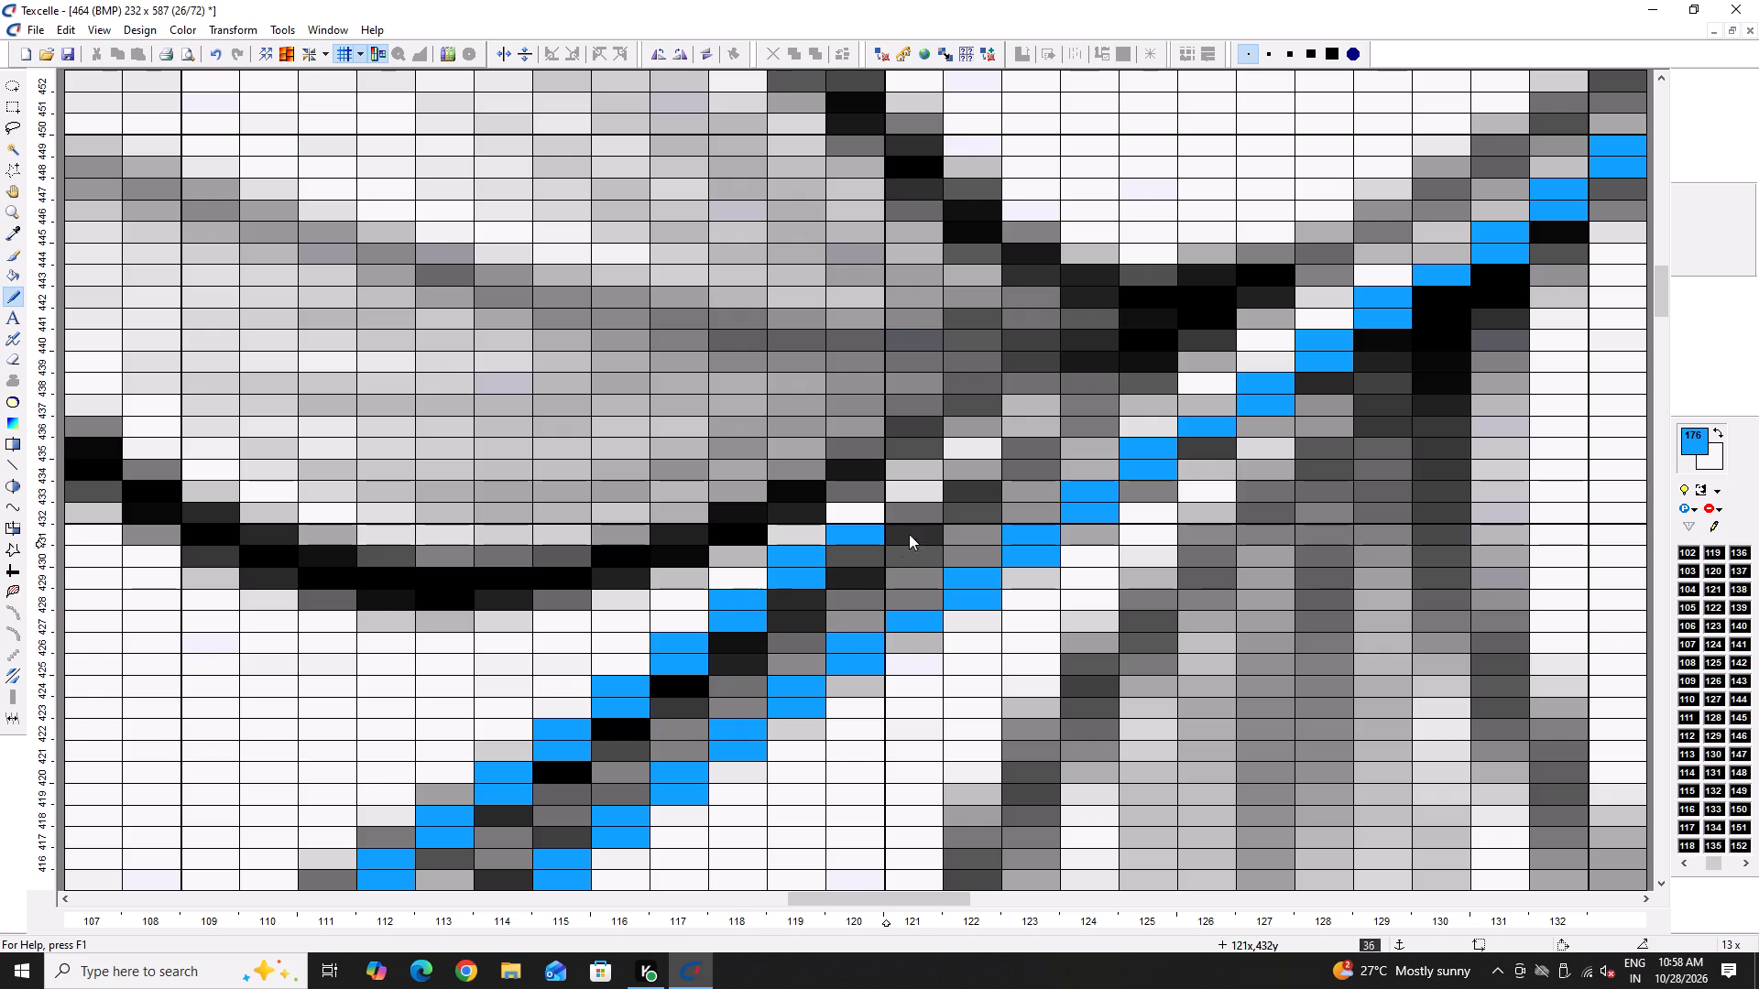
# Trace the stem's upper edge in blue from column 121 to 124, toward the base of the next leaf.
pyautogui.click(924, 511)
pyautogui.click(933, 492)
pyautogui.click(973, 469)
pyautogui.click(978, 461)
pyautogui.click(991, 449)
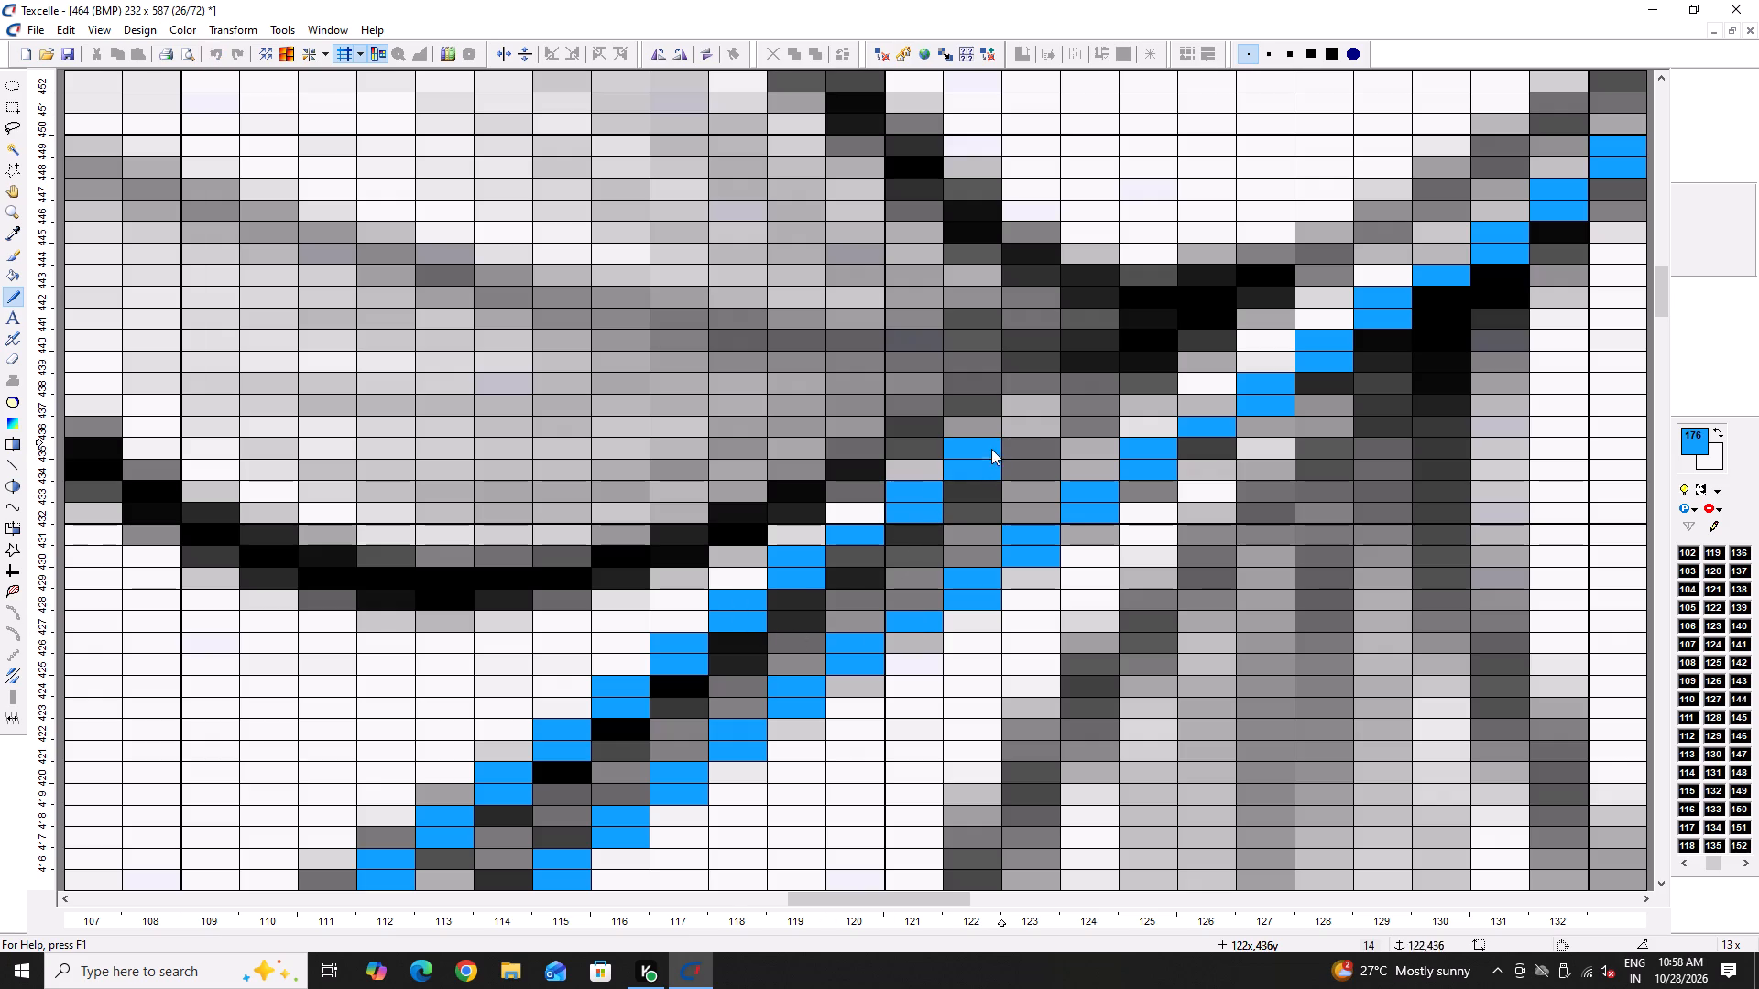
pyautogui.click(1042, 409)
pyautogui.moveTo(1045, 421); pyautogui.dragTo(1045, 432)
pyautogui.click(1087, 386)
pyautogui.moveTo(1087, 387); pyautogui.dragTo(1087, 403)
# Trace the stem's upper edge in blue from column 133 back down to column 129.
pyautogui.press('Right')
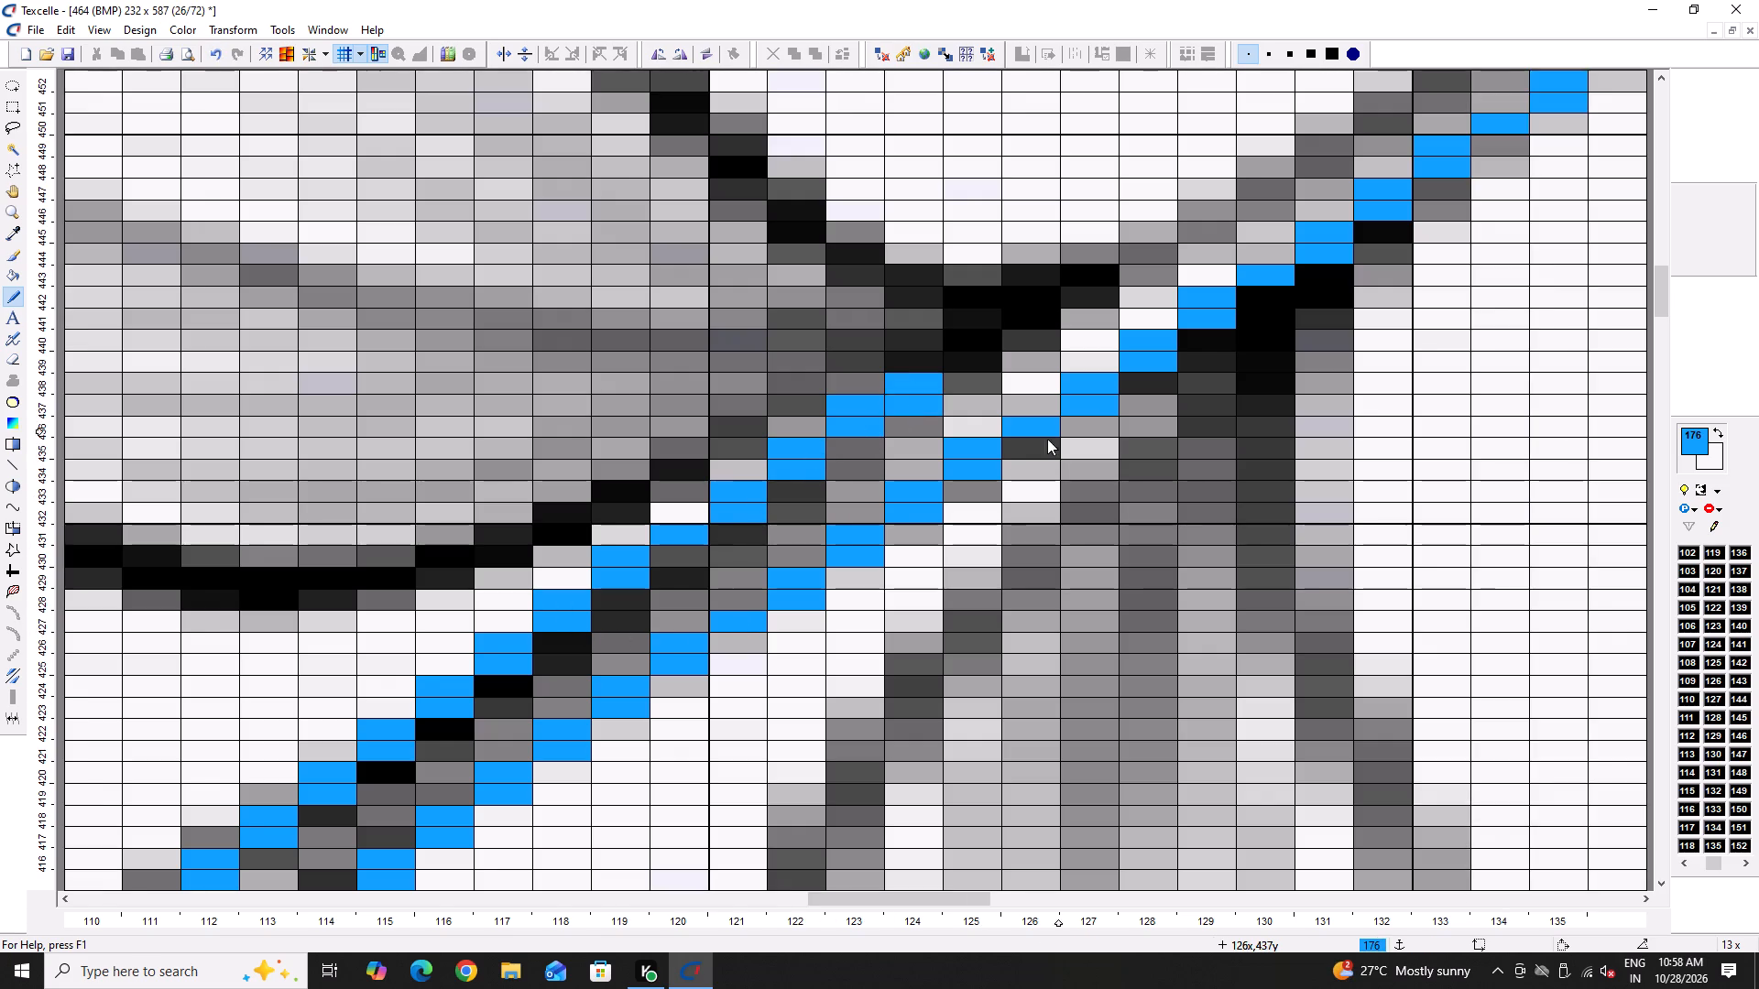
pyautogui.press('Right')
pyautogui.press('Right')
pyautogui.scroll(6, 729, 508)
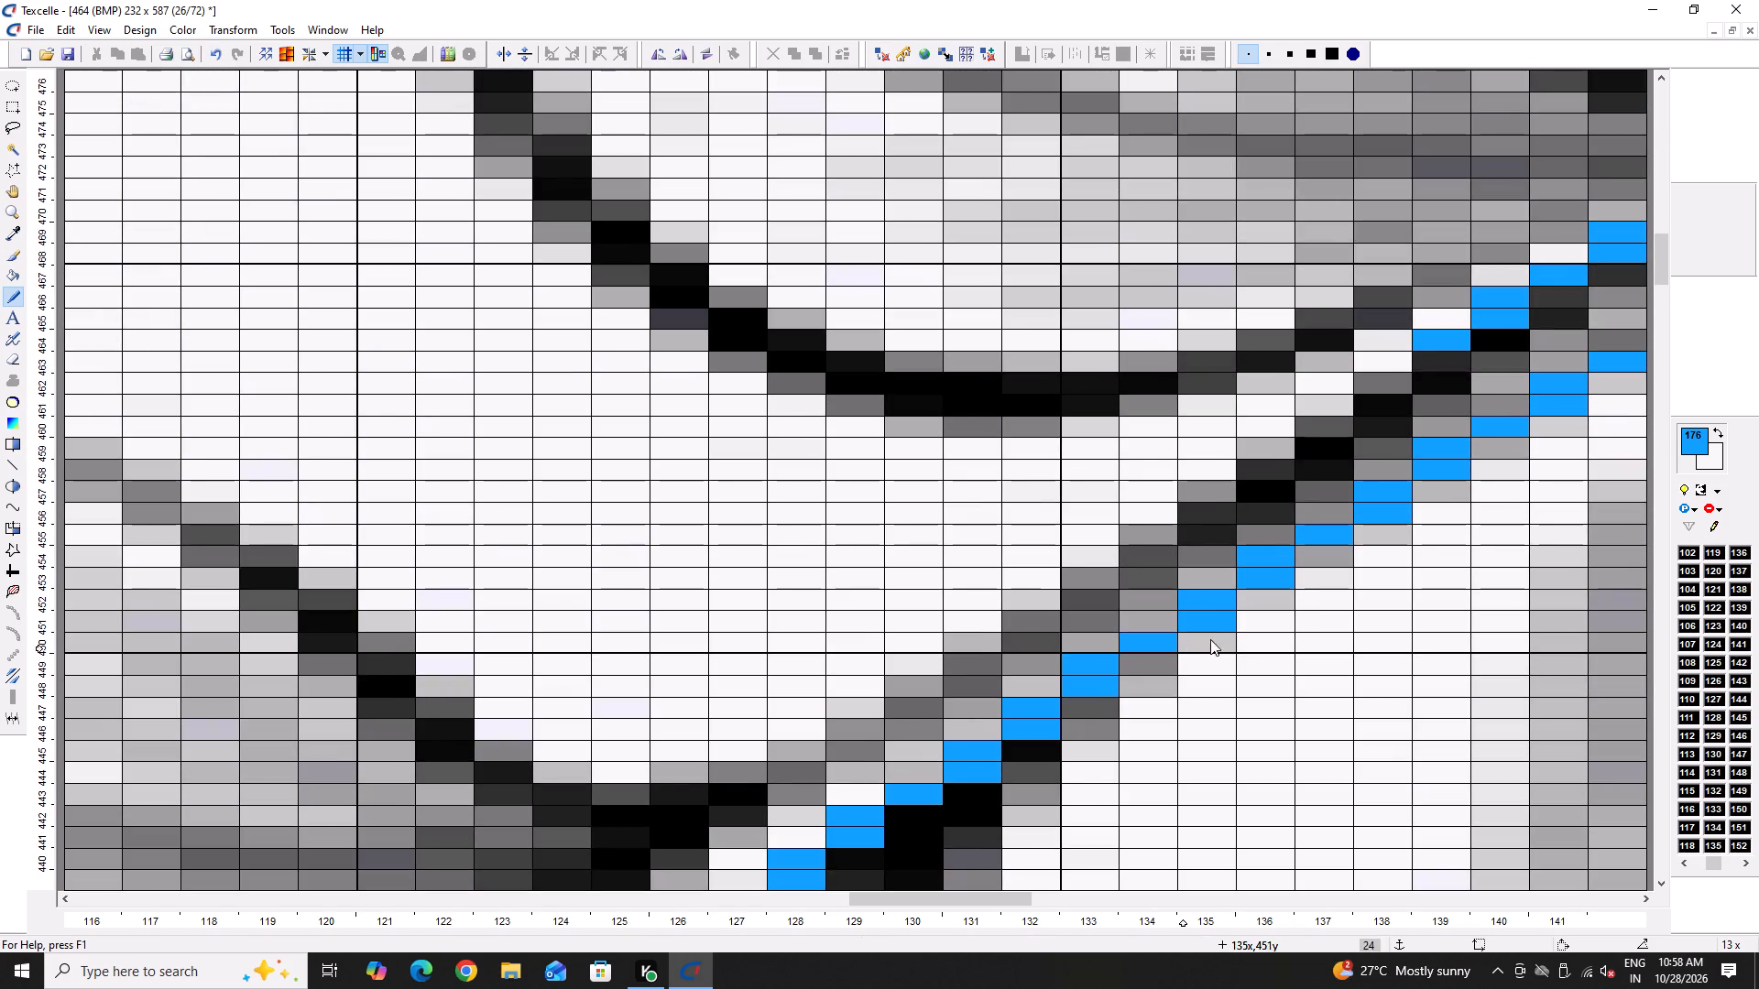
pyautogui.keyDown('ctrl'); pyautogui.scroll(10, 1202, 590); pyautogui.keyUp('ctrl')
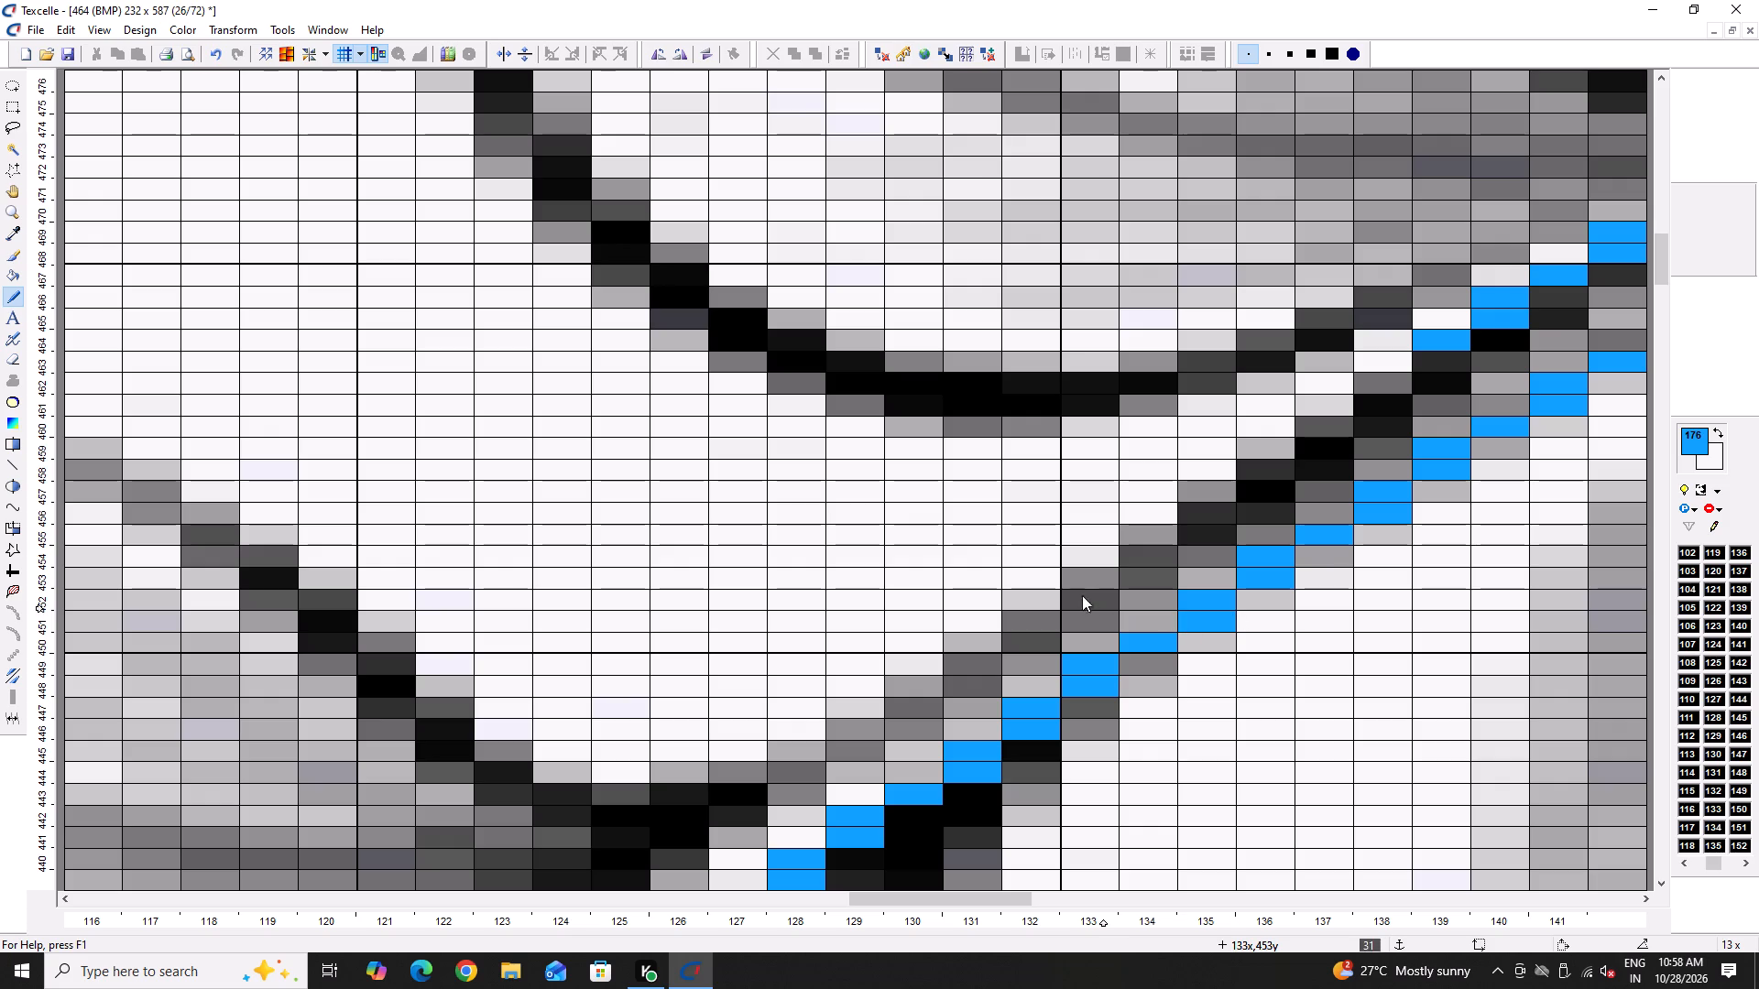
pyautogui.click(1073, 587)
pyautogui.click(1083, 611)
pyautogui.rightClick(1093, 630)
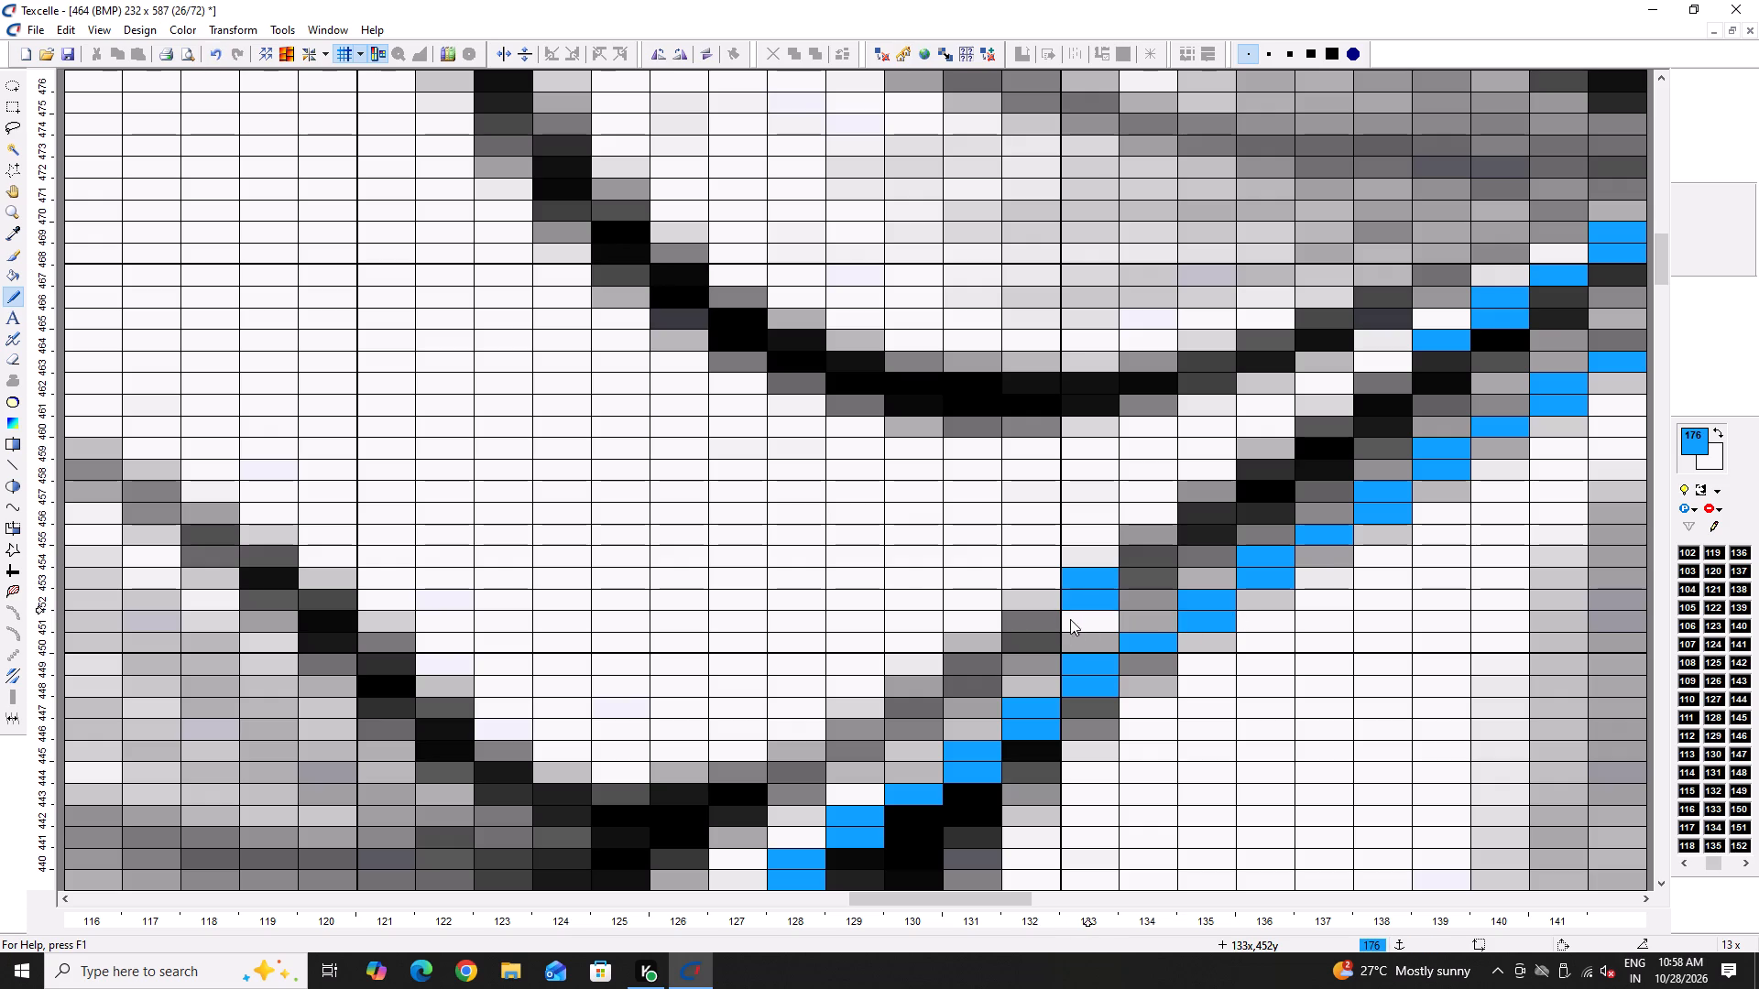
pyautogui.click(1036, 625)
pyautogui.click(972, 649)
pyautogui.click(965, 666)
pyautogui.click(935, 688)
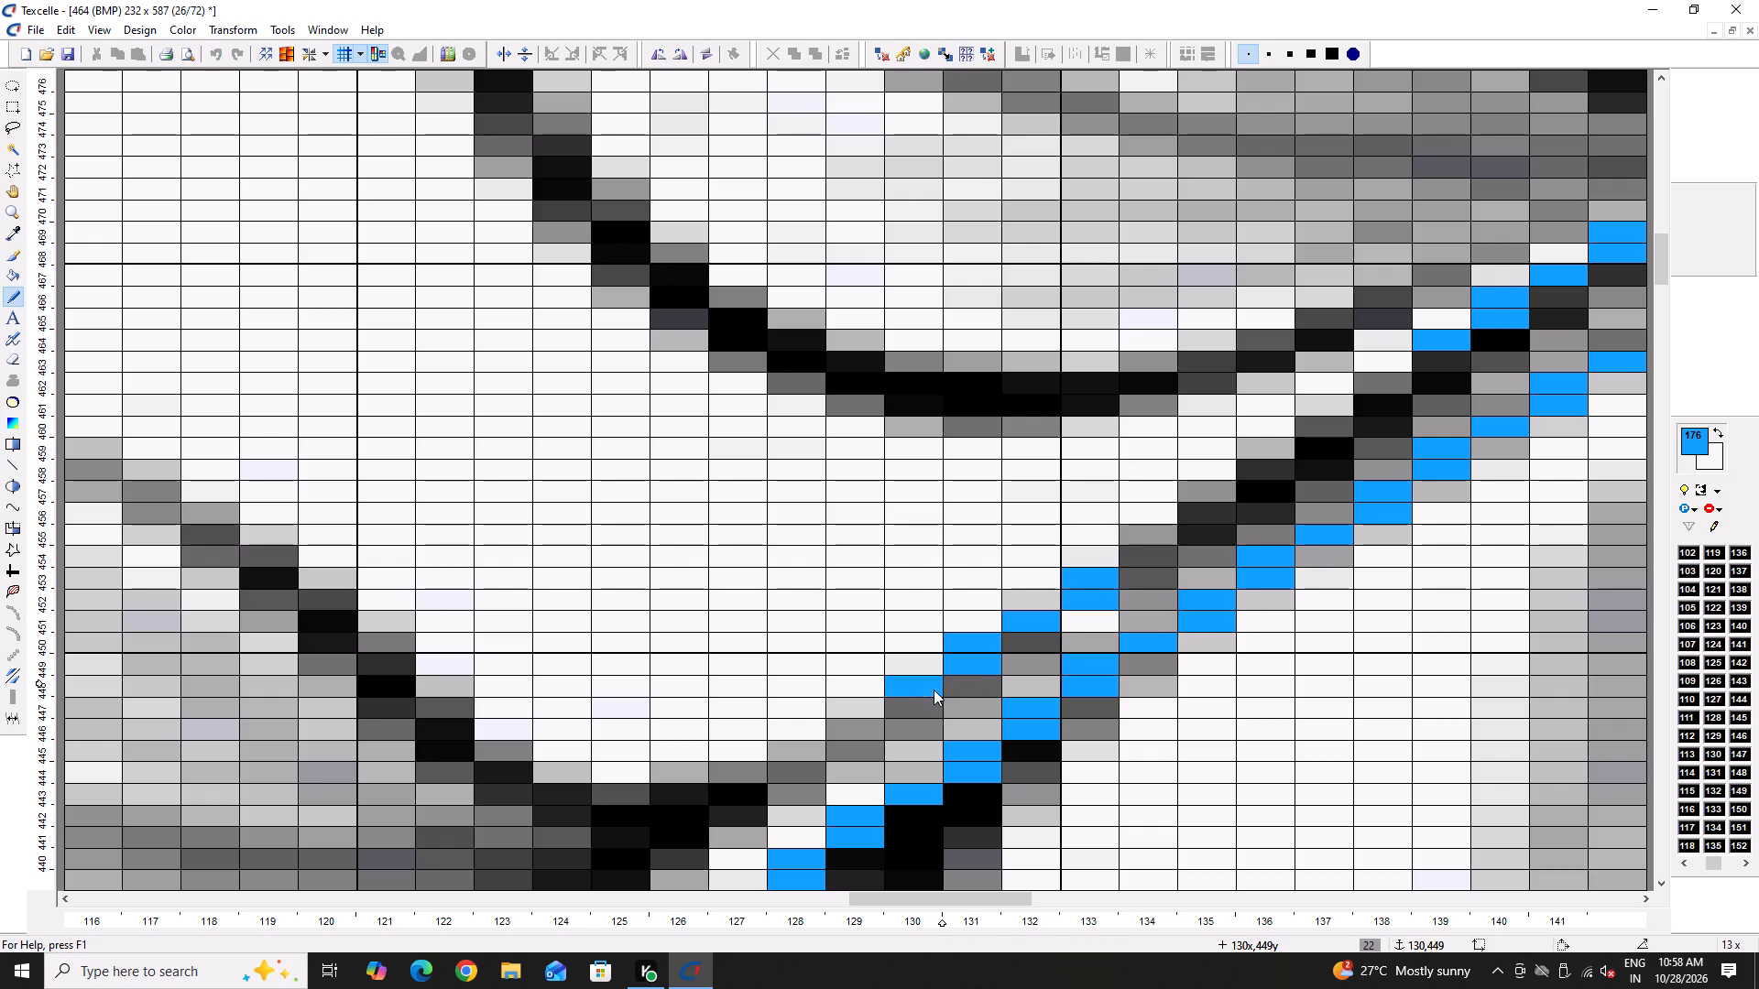
pyautogui.click(911, 709)
pyautogui.click(872, 727)
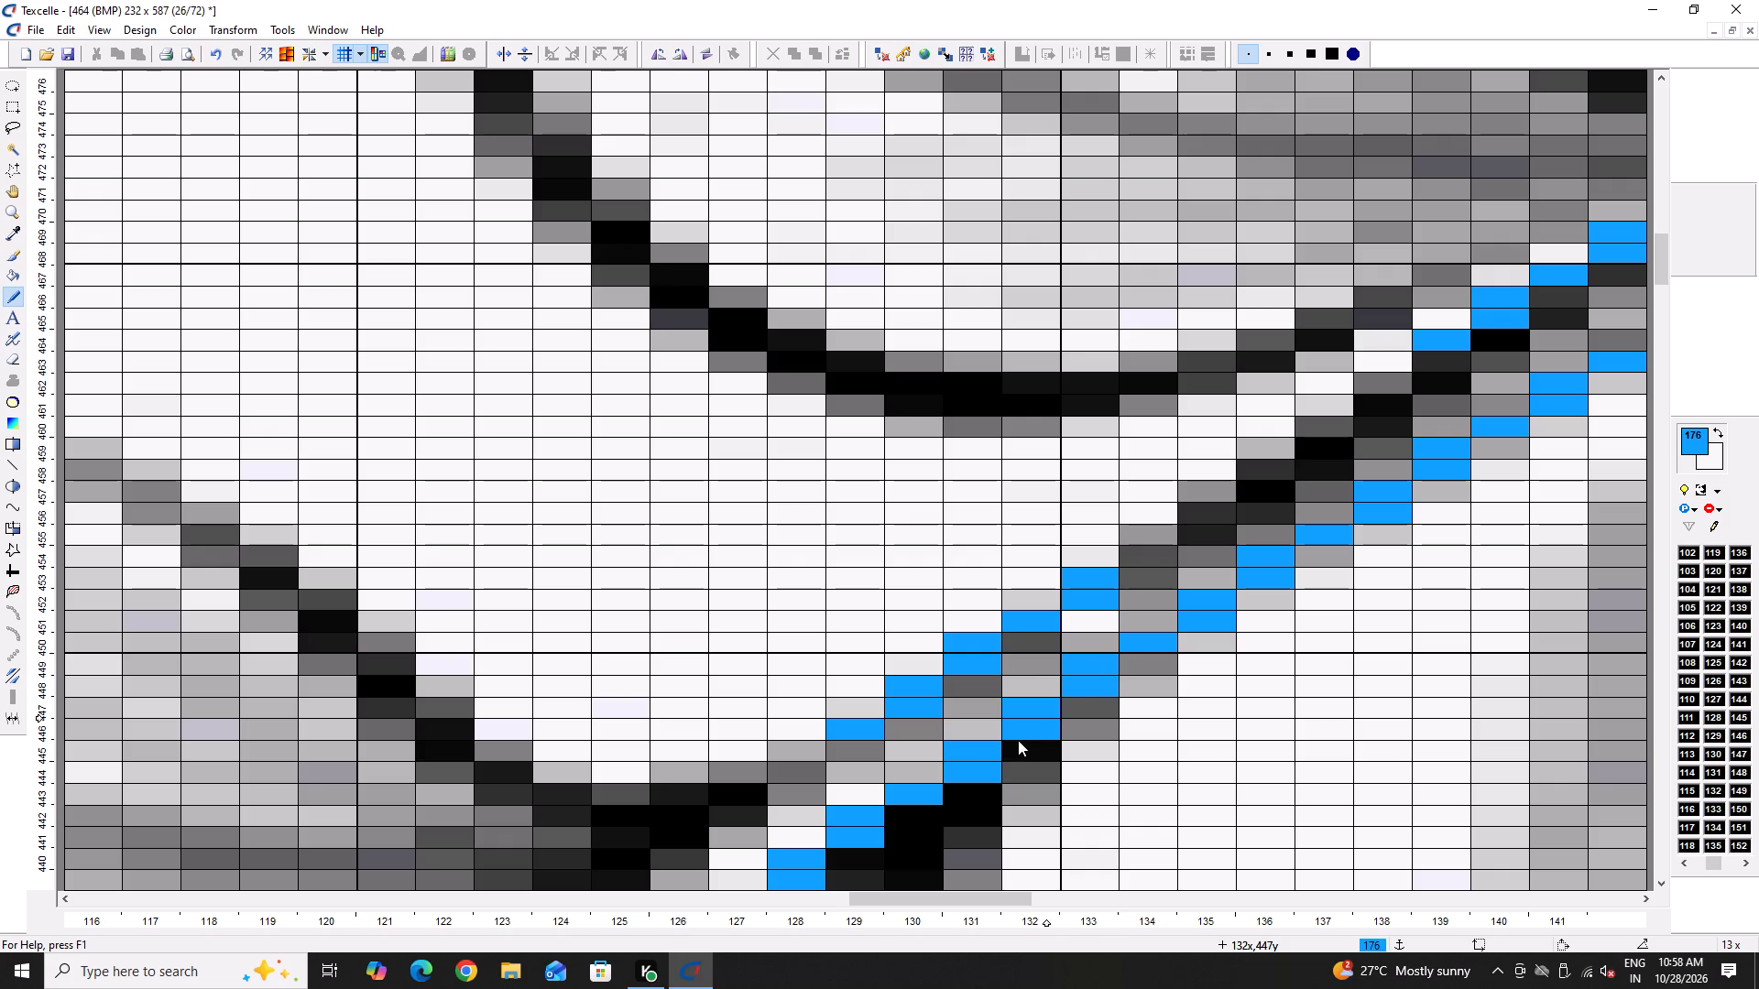
pyautogui.click(854, 740)
# Close the gap at the leaf base by tracing the stem's upper edge in blue from column 128 back to 125.
pyautogui.scroll(-2, 871, 738)
pyautogui.click(802, 596)
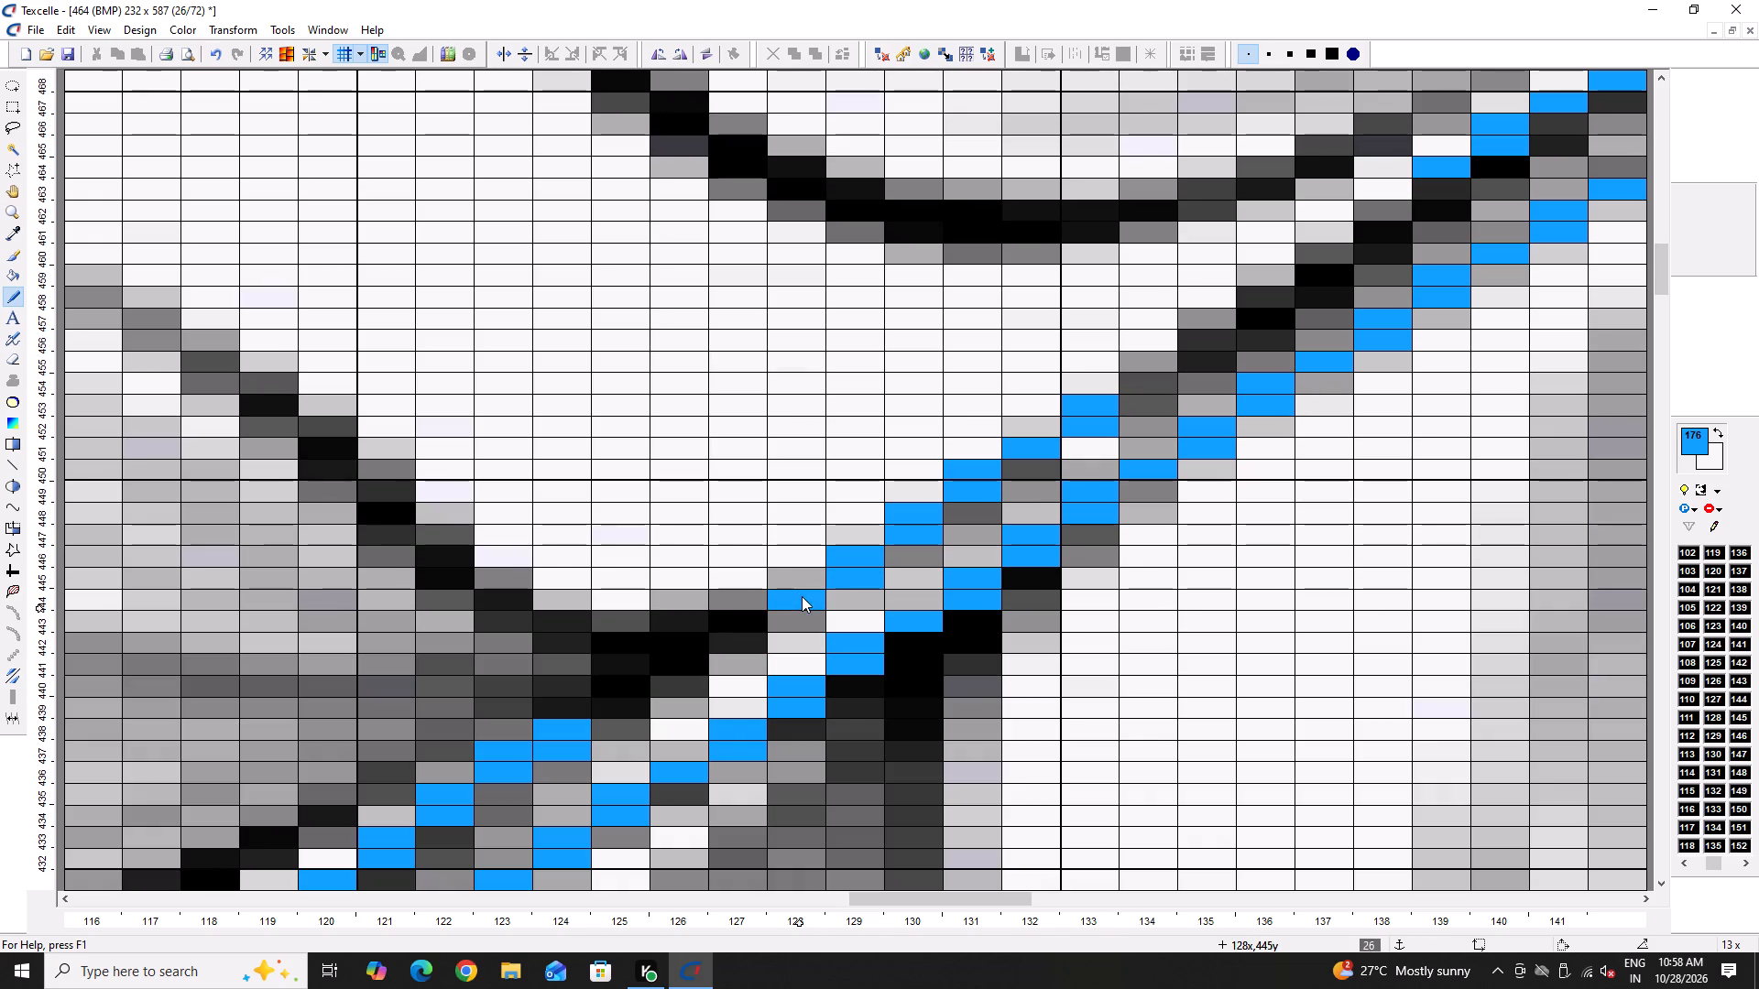
pyautogui.click(736, 625)
pyautogui.click(726, 655)
pyautogui.click(714, 642)
pyautogui.rightClick(719, 663)
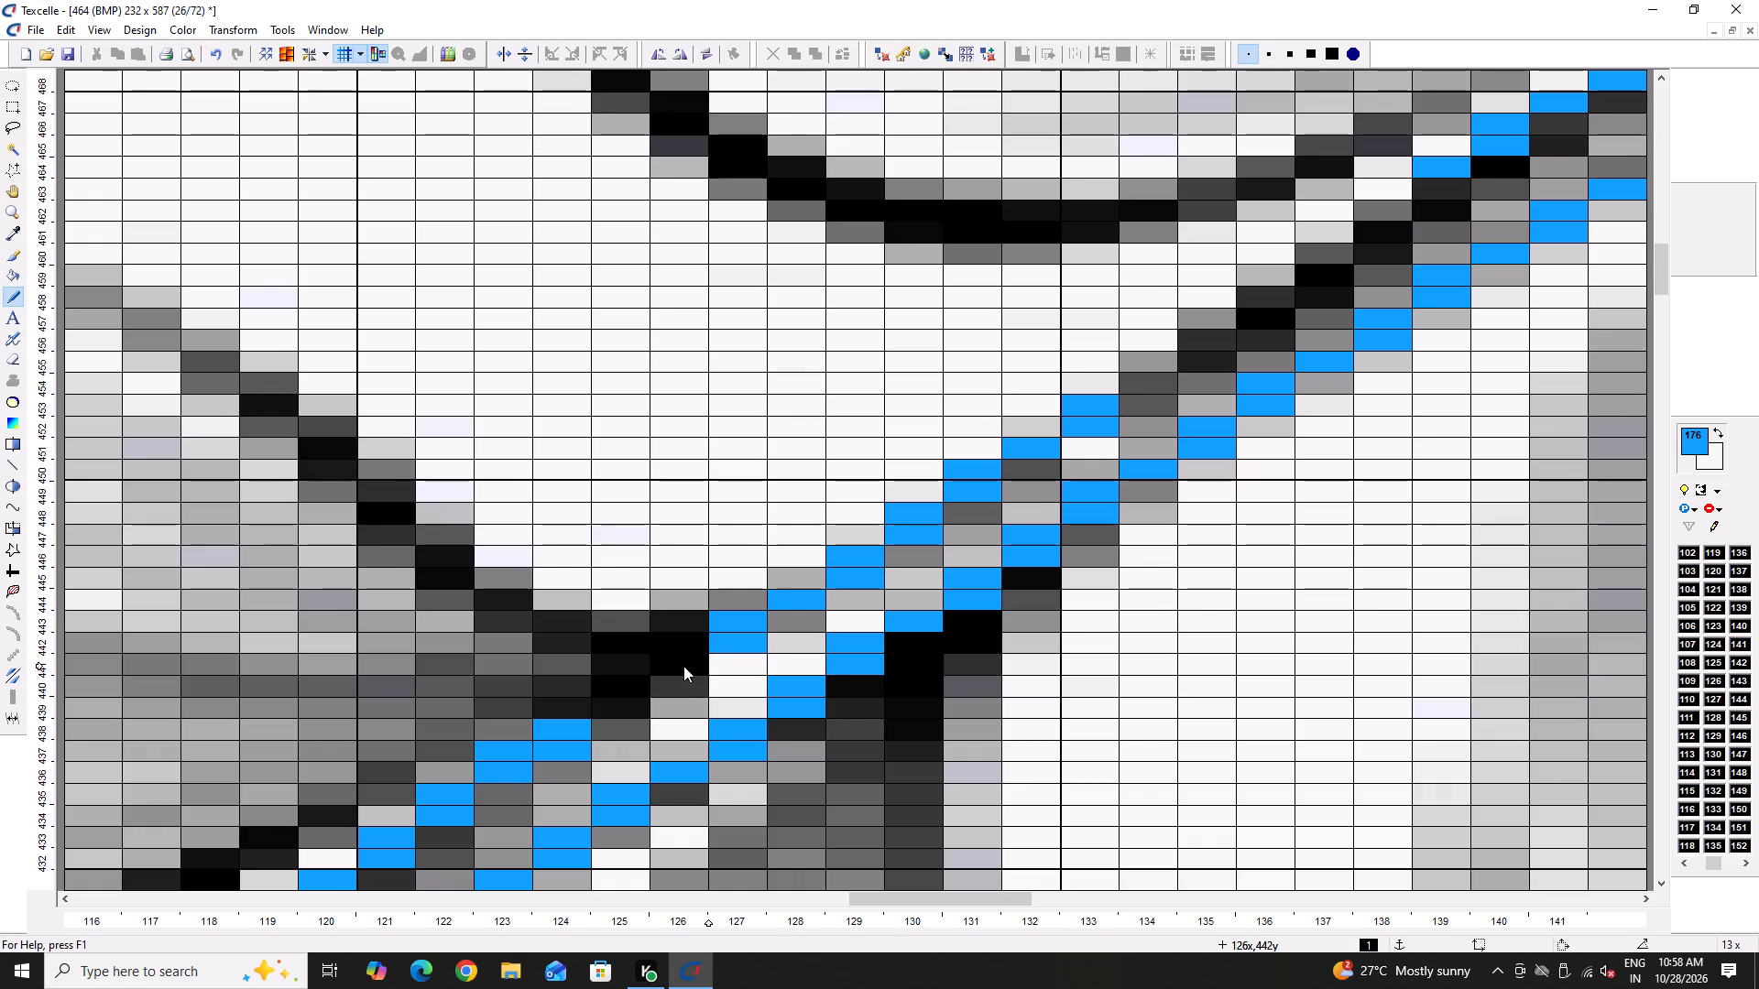
pyautogui.click(681, 666)
pyautogui.click(672, 690)
pyautogui.click(639, 702)
# Extend column 124's blue edge down one pixel and lower the edge one pixel in columns 123 to 121, whitening the old top pixels.
pyautogui.rightClick(582, 747)
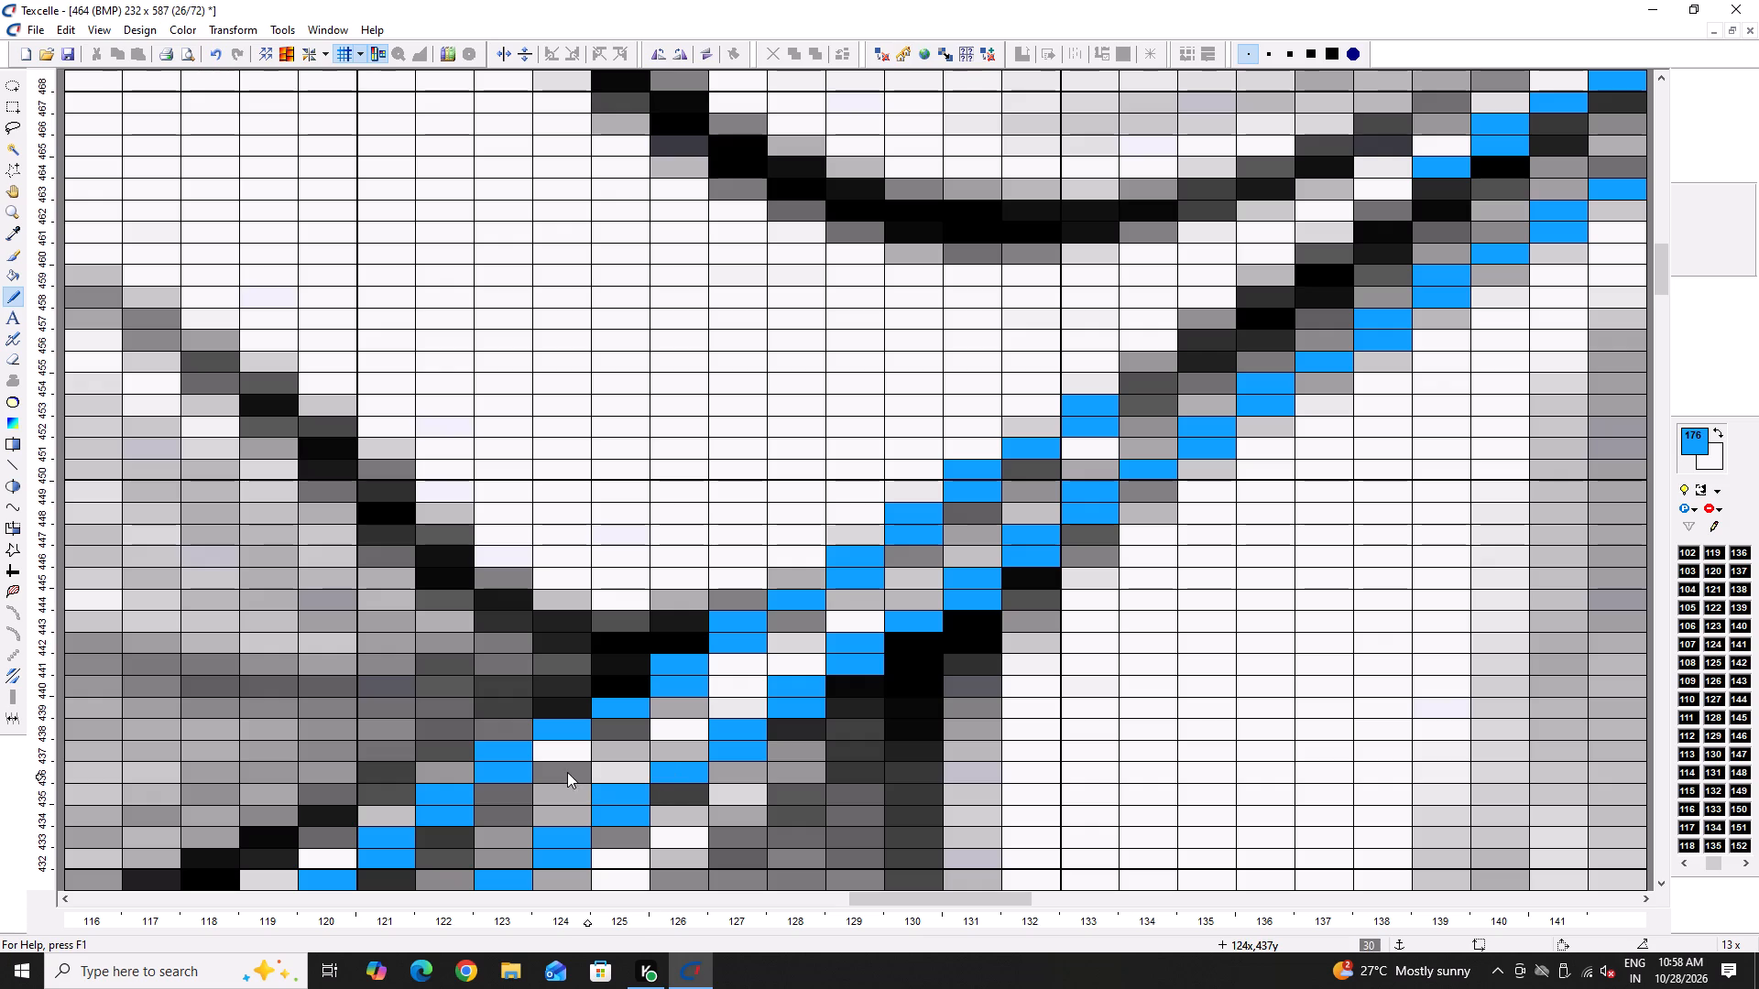
pyautogui.click(556, 756)
pyautogui.rightClick(511, 747)
pyautogui.click(499, 792)
pyautogui.rightClick(454, 791)
pyautogui.scroll(-3, 464, 773)
pyautogui.click(436, 578)
pyautogui.rightClick(404, 576)
pyautogui.click(375, 625)
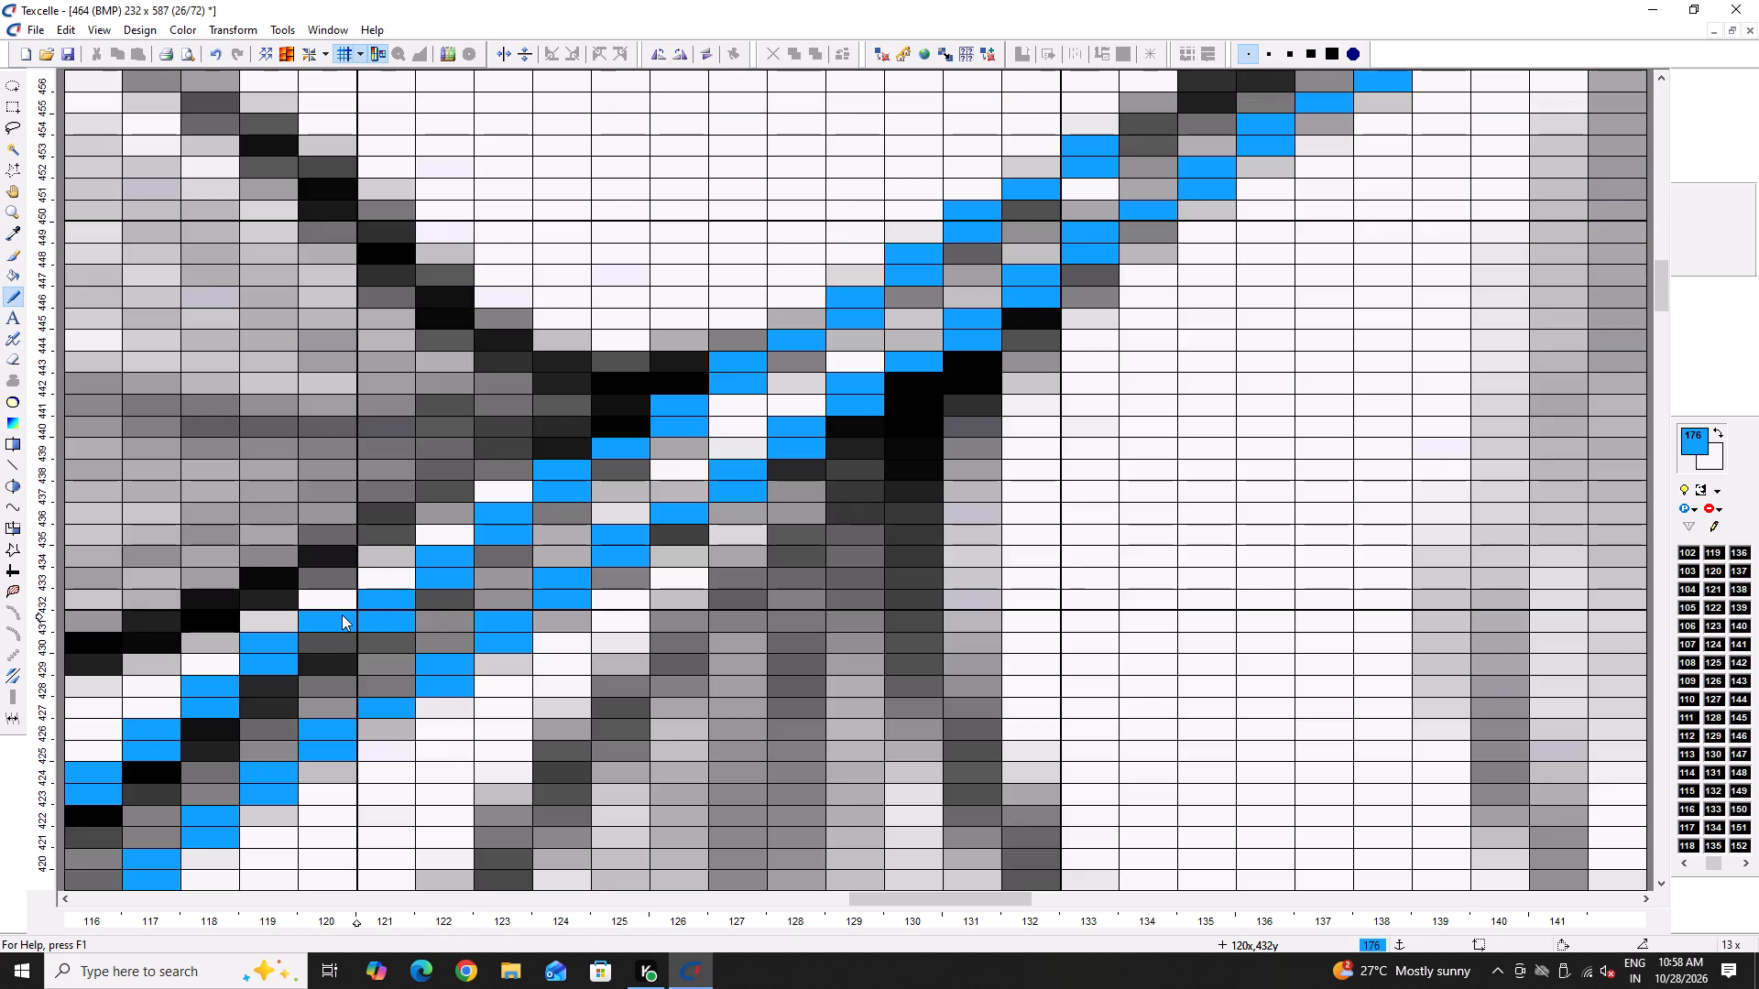
# Lower the stem's blue upper edge in columns 120 and 119, and whiten the excess top pixels in columns 120 to 118.
pyautogui.rightClick(339, 617)
pyautogui.click(330, 641)
pyautogui.click(326, 658)
pyautogui.rightClick(277, 641)
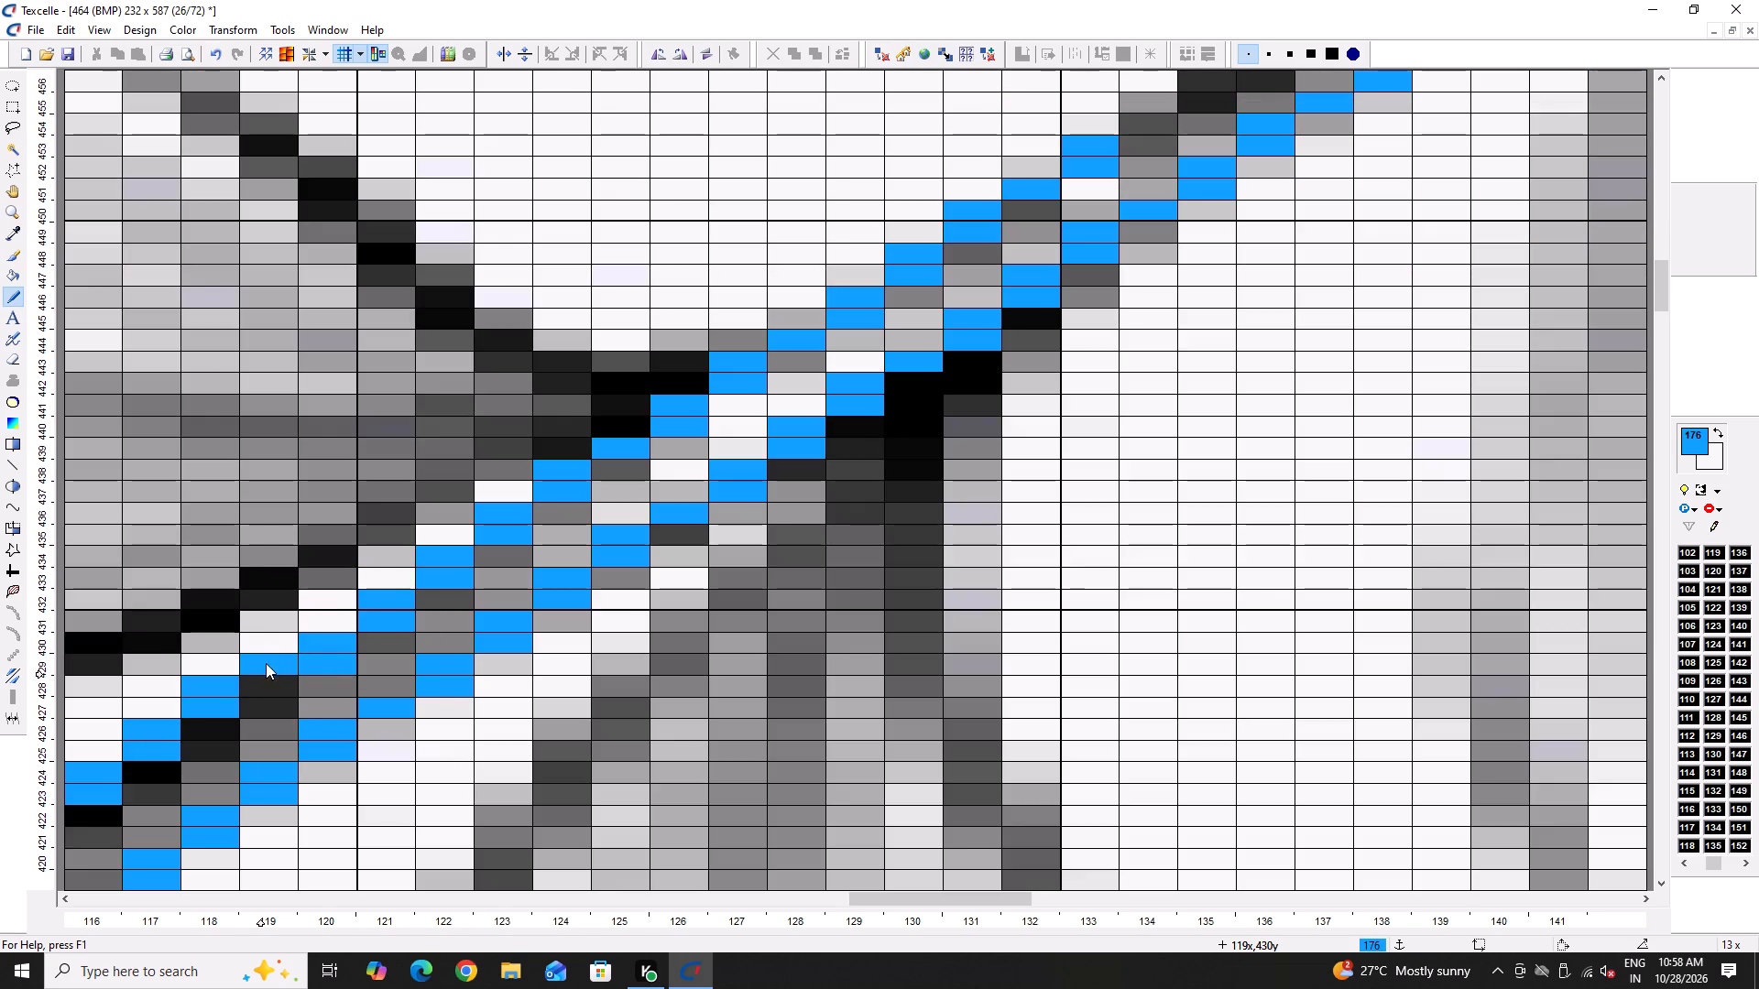
pyautogui.rightClick(274, 668)
pyautogui.rightClick(274, 669)
pyautogui.click(261, 691)
pyautogui.rightClick(232, 682)
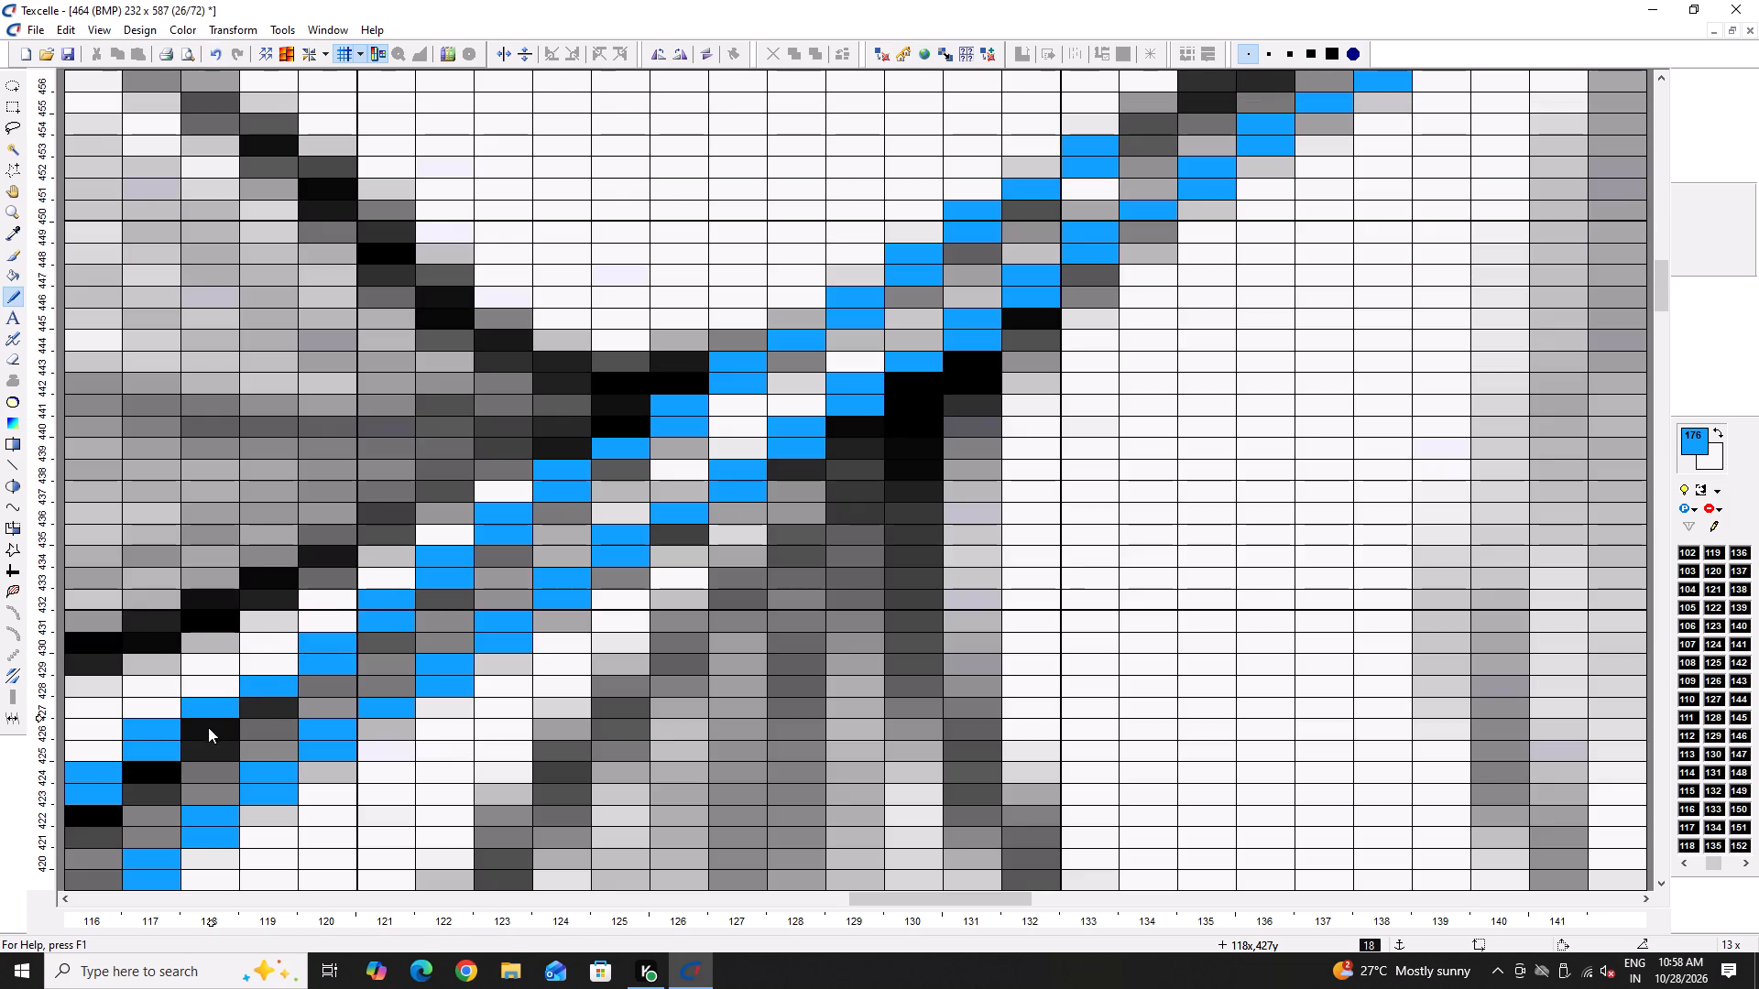
# Trace the stem's upper edge in blue from column 134 to 136, and whiten the excess top pixel in column 135.
pyautogui.keyDown('ctrl'); pyautogui.scroll(-4, 255, 706); pyautogui.keyUp('ctrl')
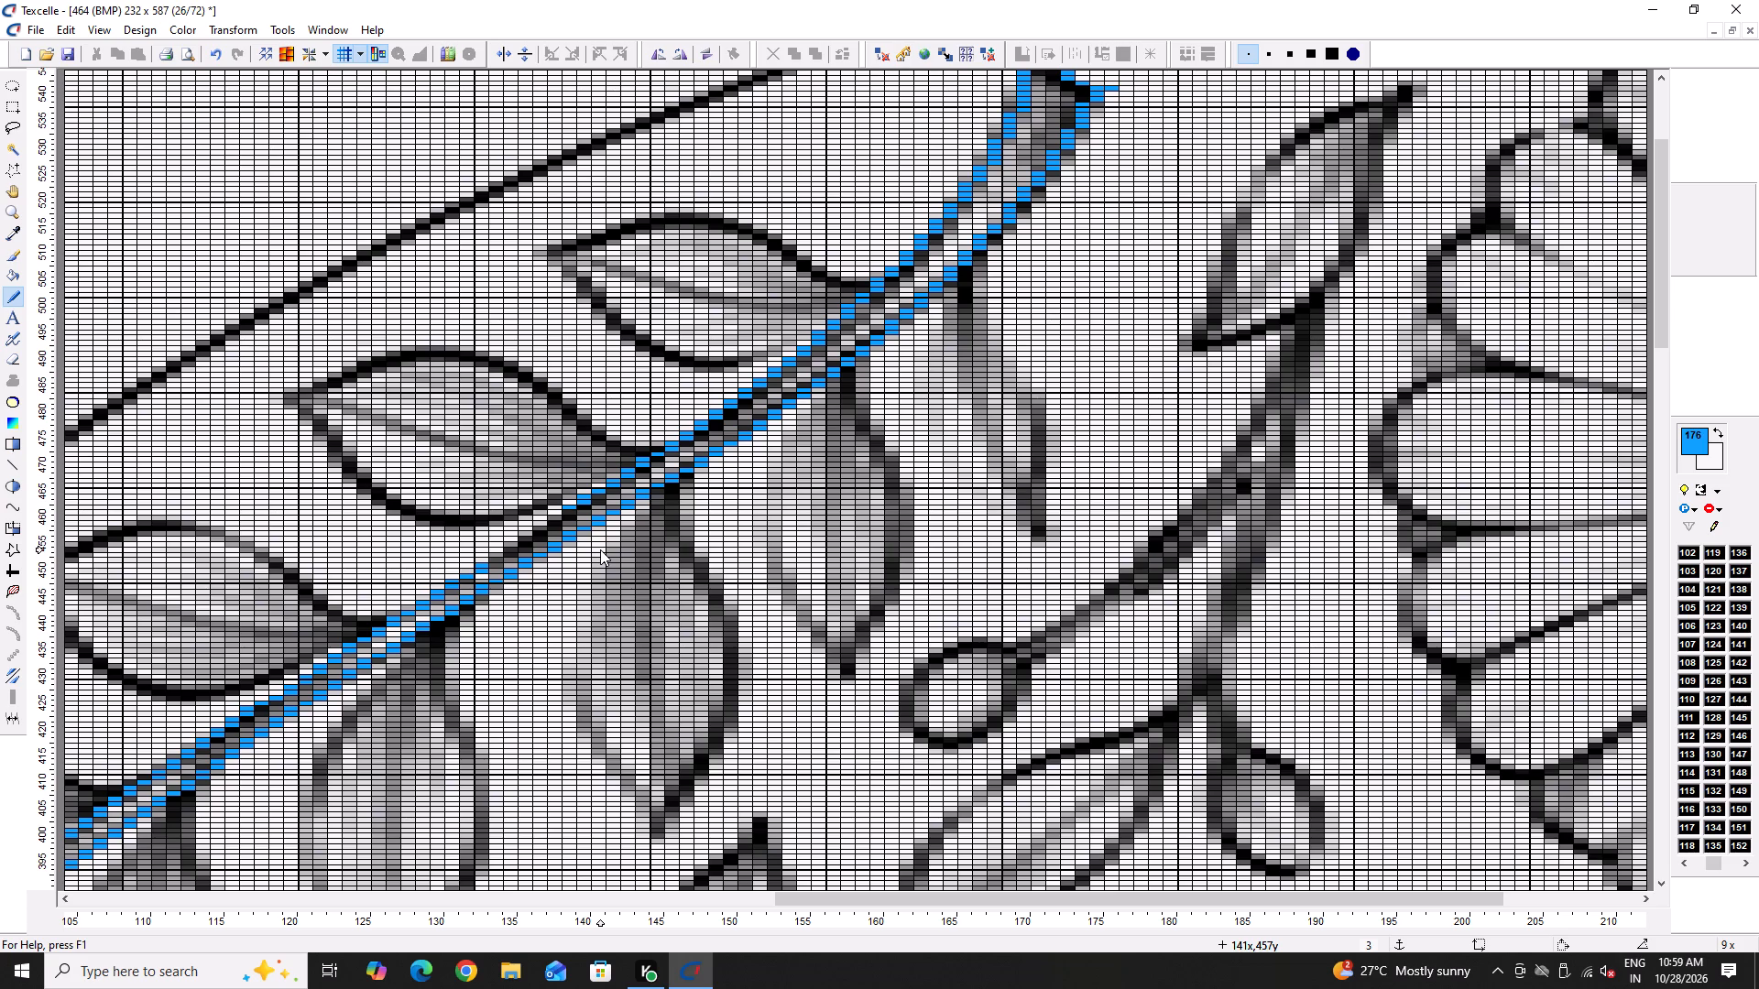
pyautogui.scroll(3, 1022, 429)
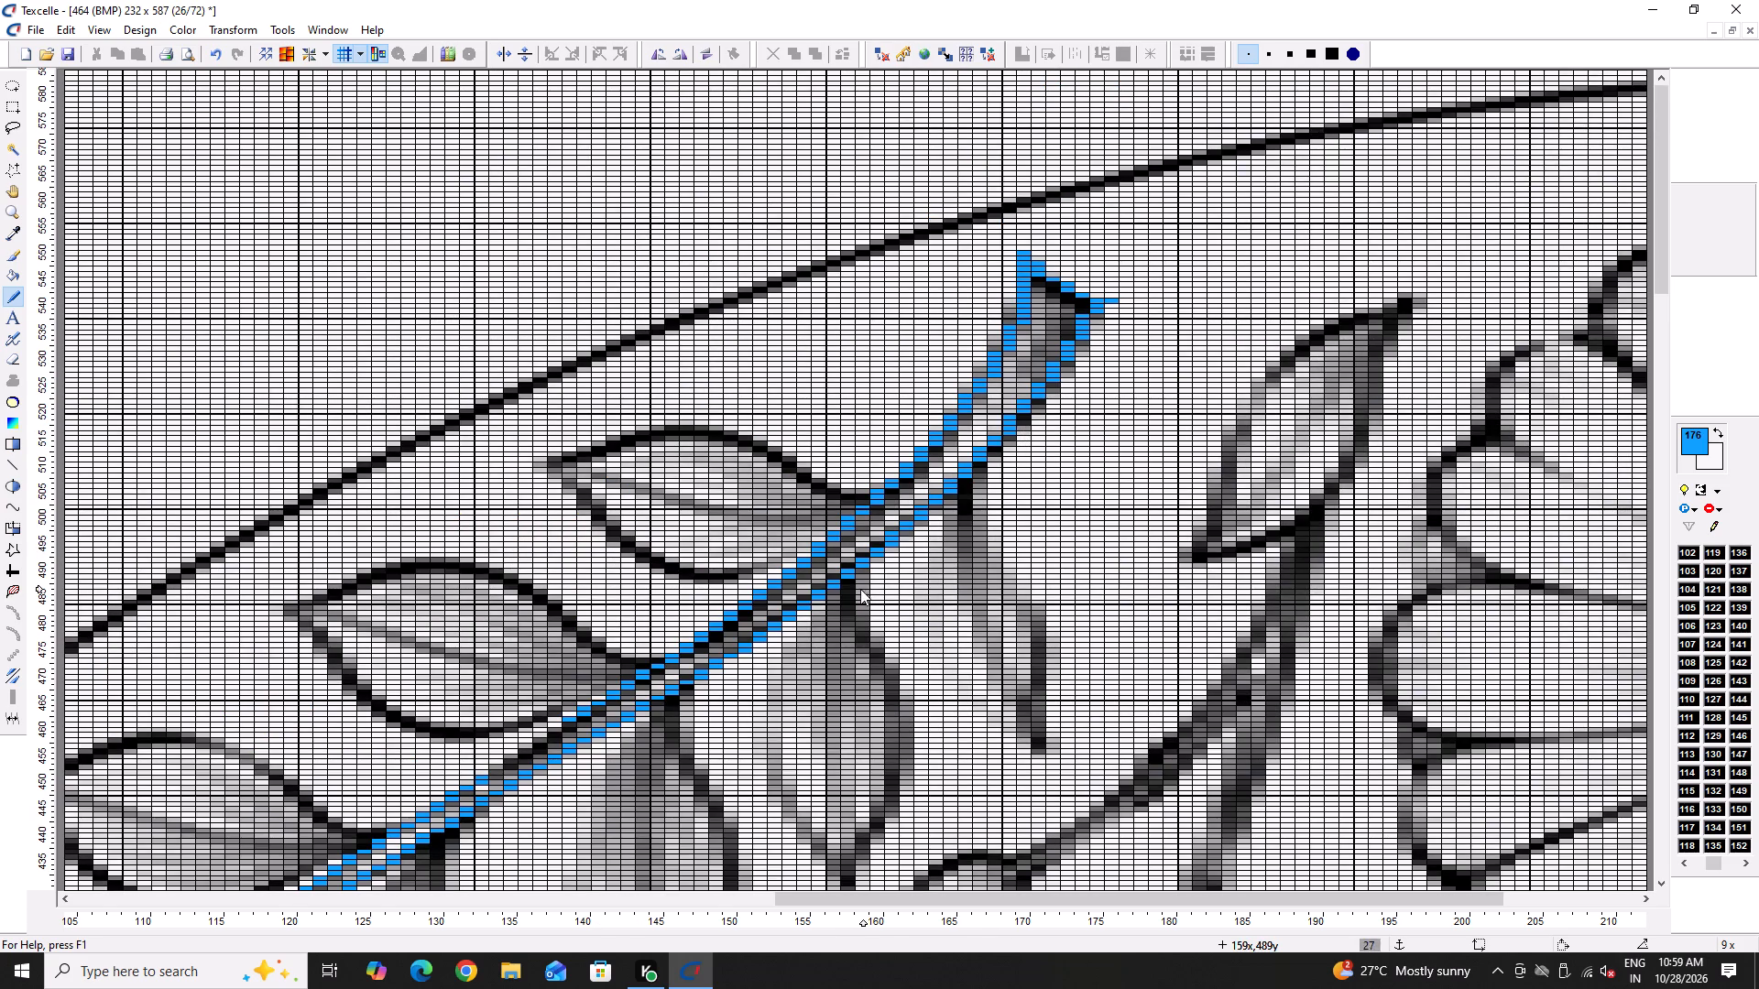
pyautogui.keyDown('ctrl'); pyautogui.scroll(7, 509, 723); pyautogui.keyUp('ctrl')
pyautogui.scroll(-3, 791, 734)
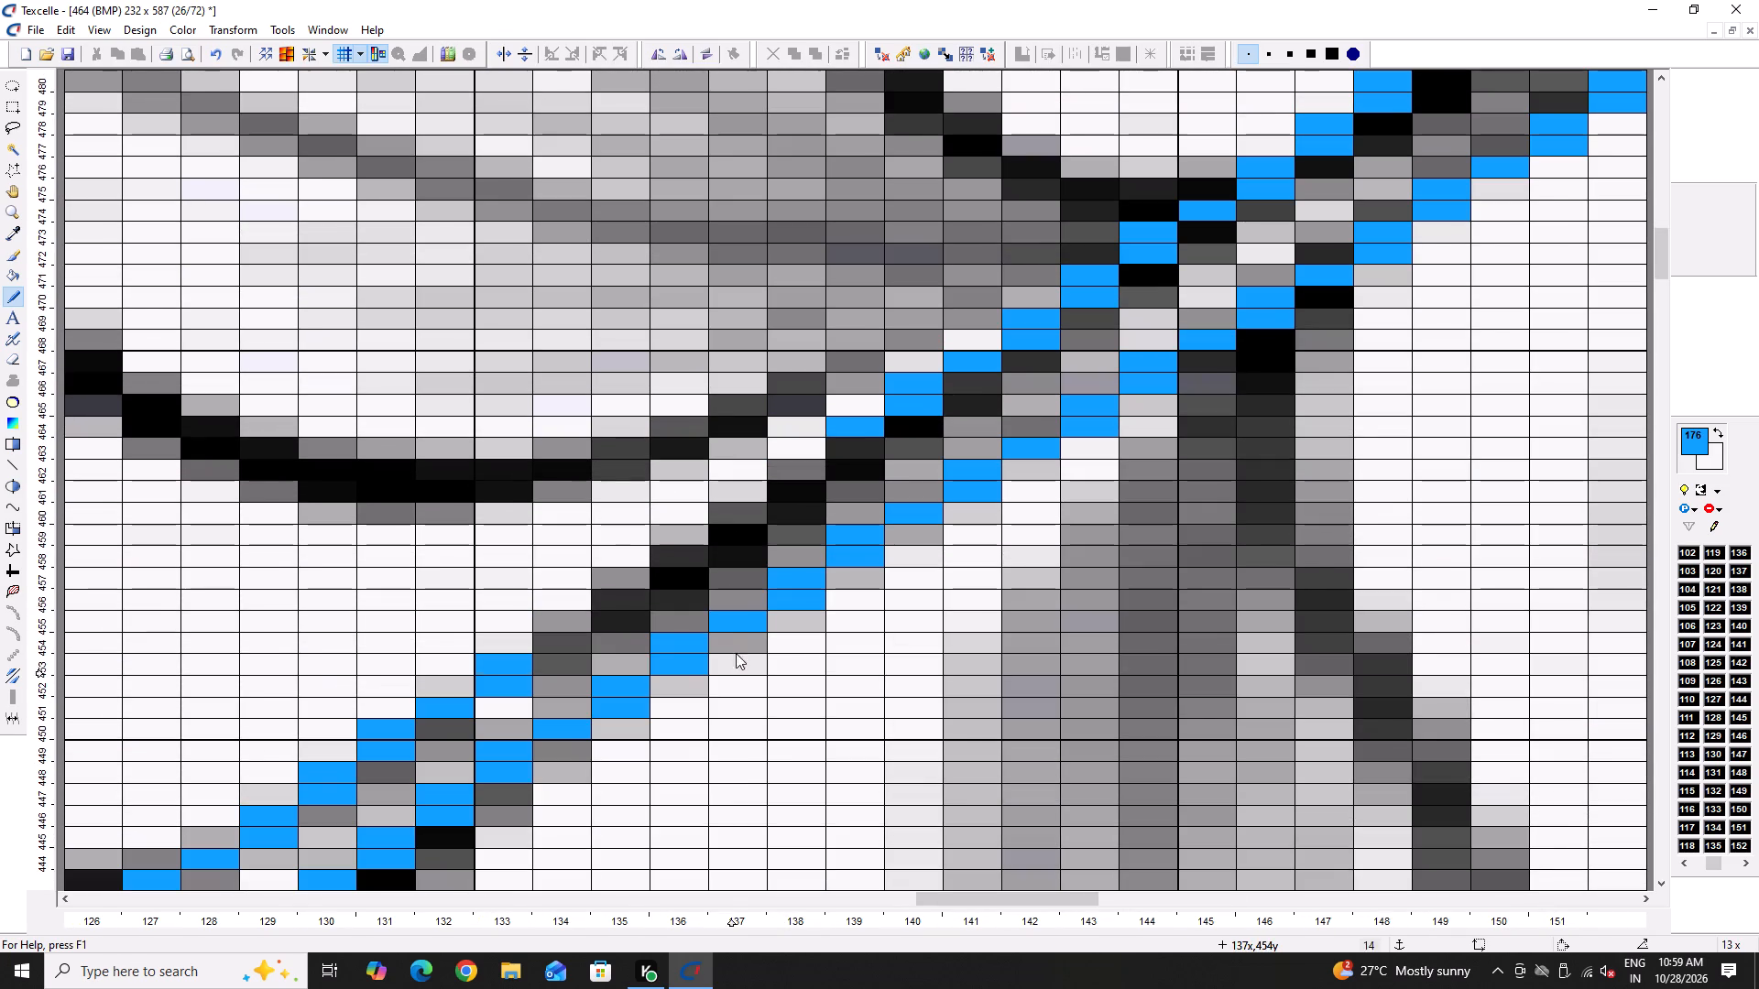
pyautogui.click(576, 649)
pyautogui.click(544, 621)
pyautogui.click(605, 598)
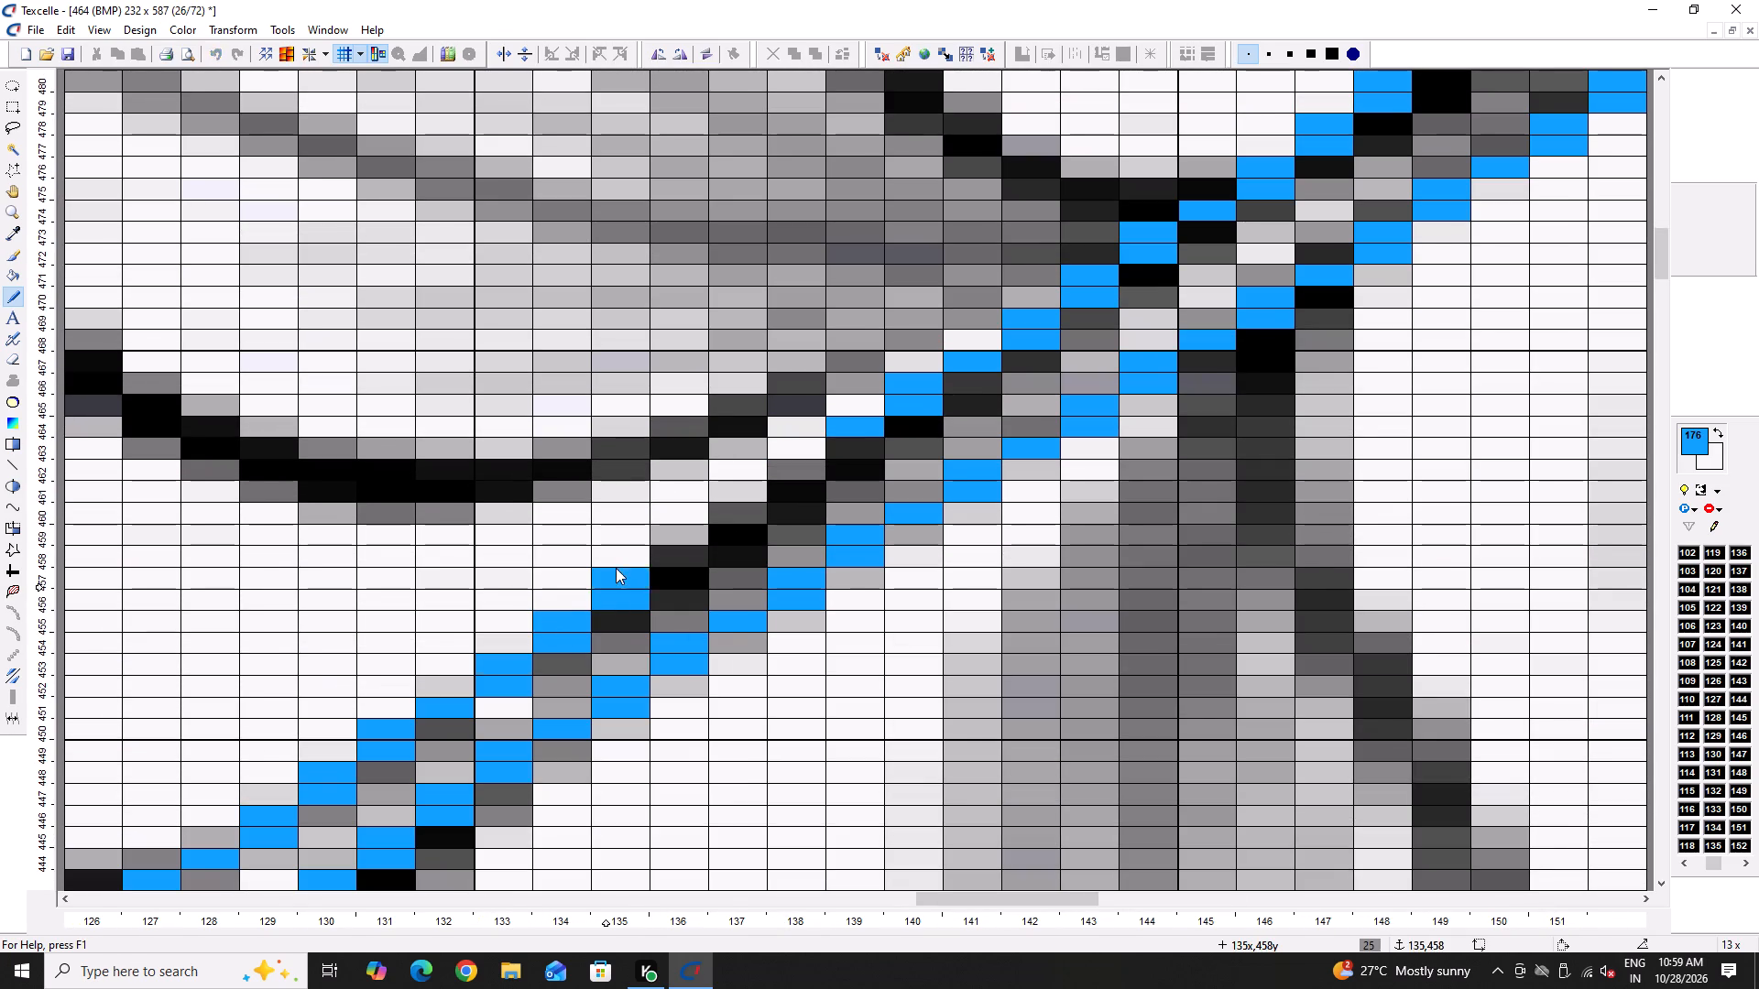
pyautogui.click(616, 568)
pyautogui.rightClick(647, 572)
pyautogui.click(674, 570)
pyautogui.click(681, 556)
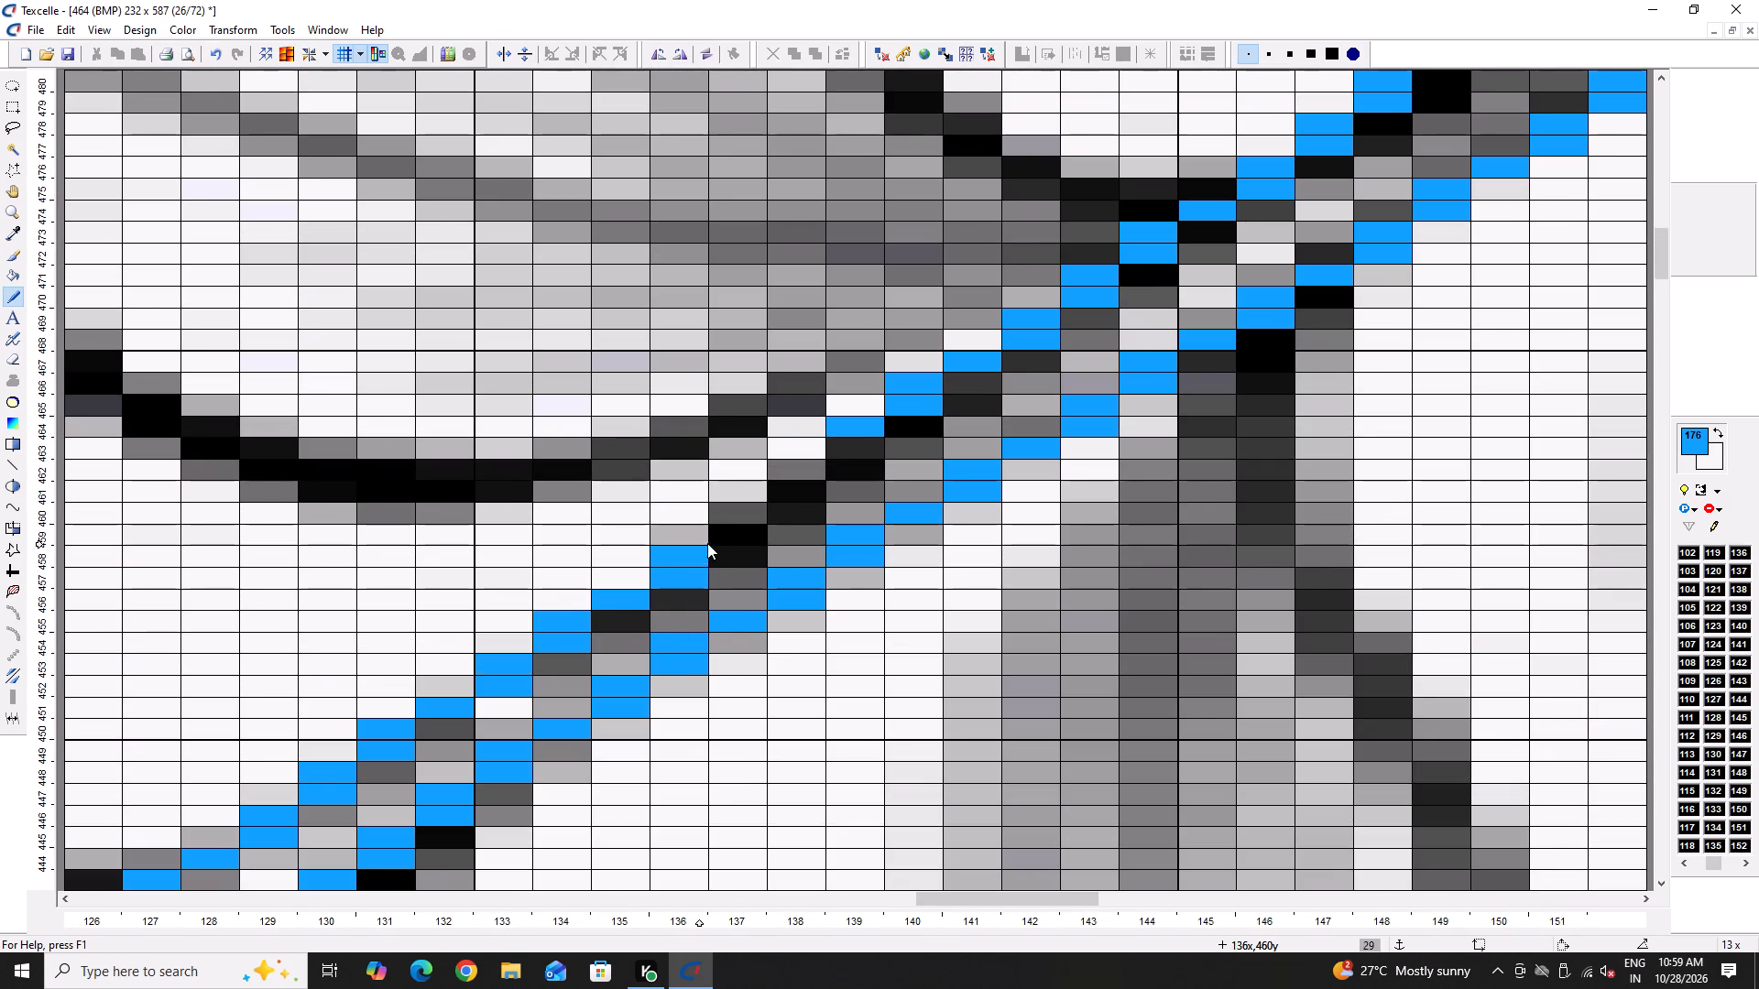
# Continue the blue upper edge from column 137 to 139 so it joins the edge already traced at column 140.
pyautogui.doubleClick(719, 543)
pyautogui.click(728, 530)
pyautogui.click(753, 509)
pyautogui.click(799, 484)
pyautogui.click(805, 462)
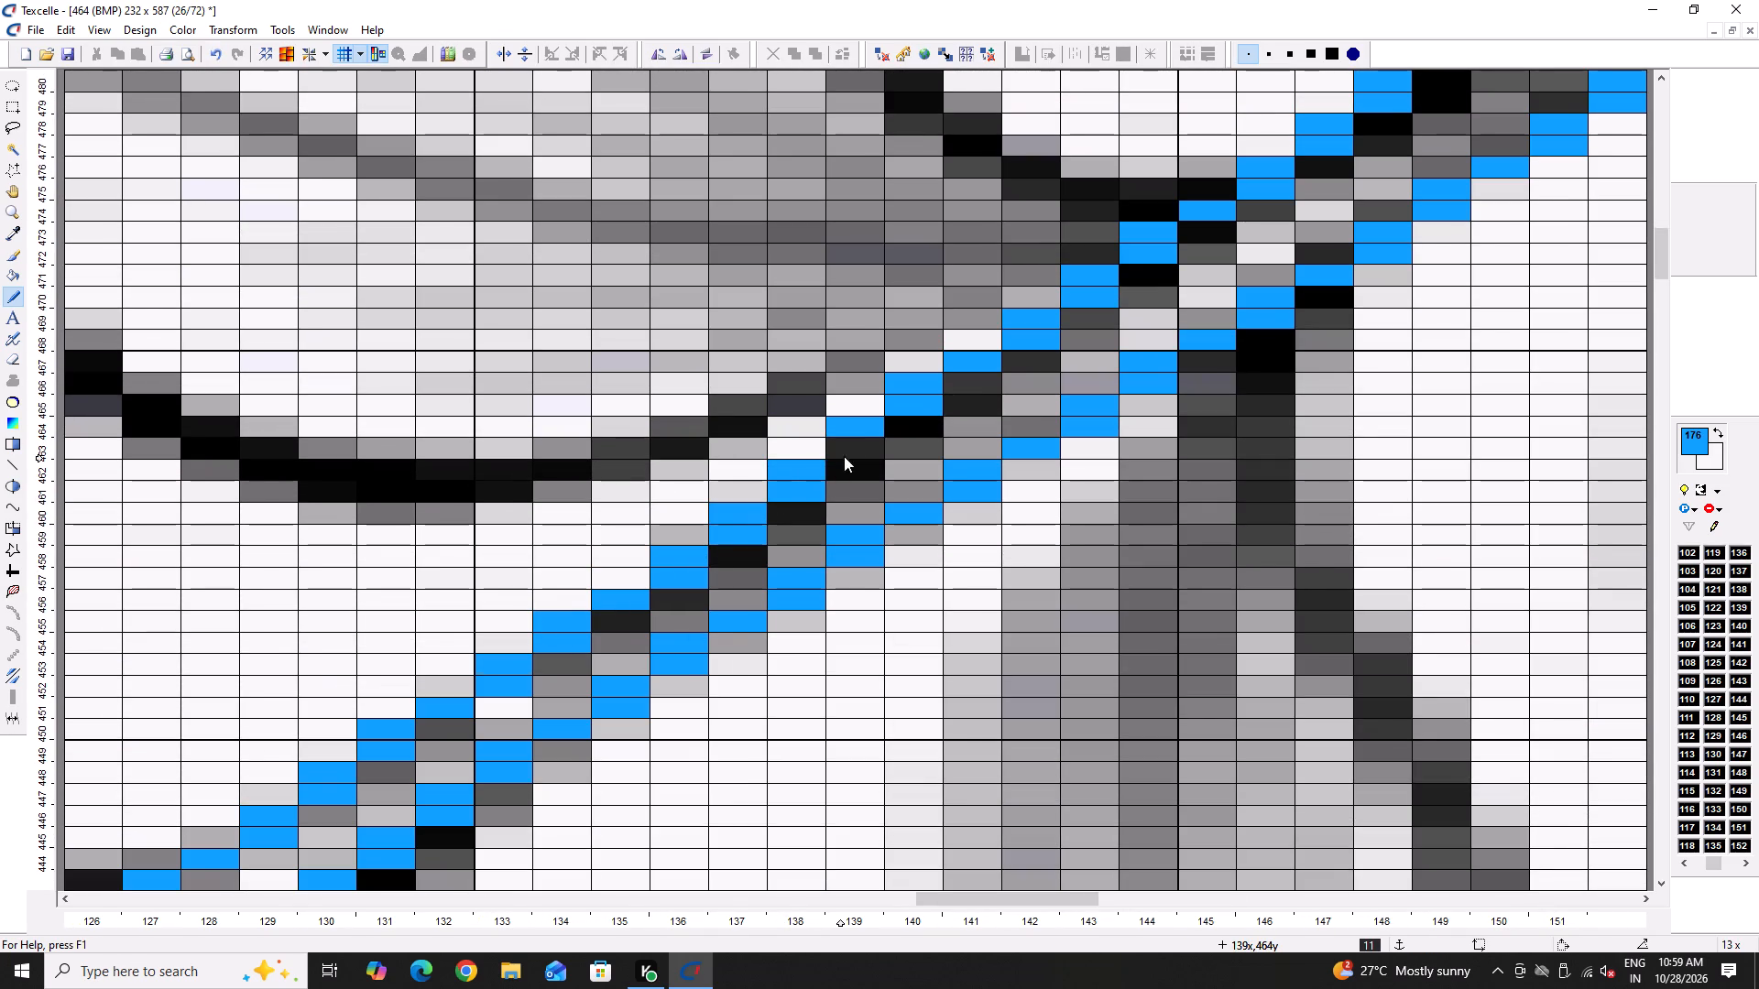
pyautogui.click(851, 444)
pyautogui.rightClick(848, 421)
pyautogui.click(884, 427)
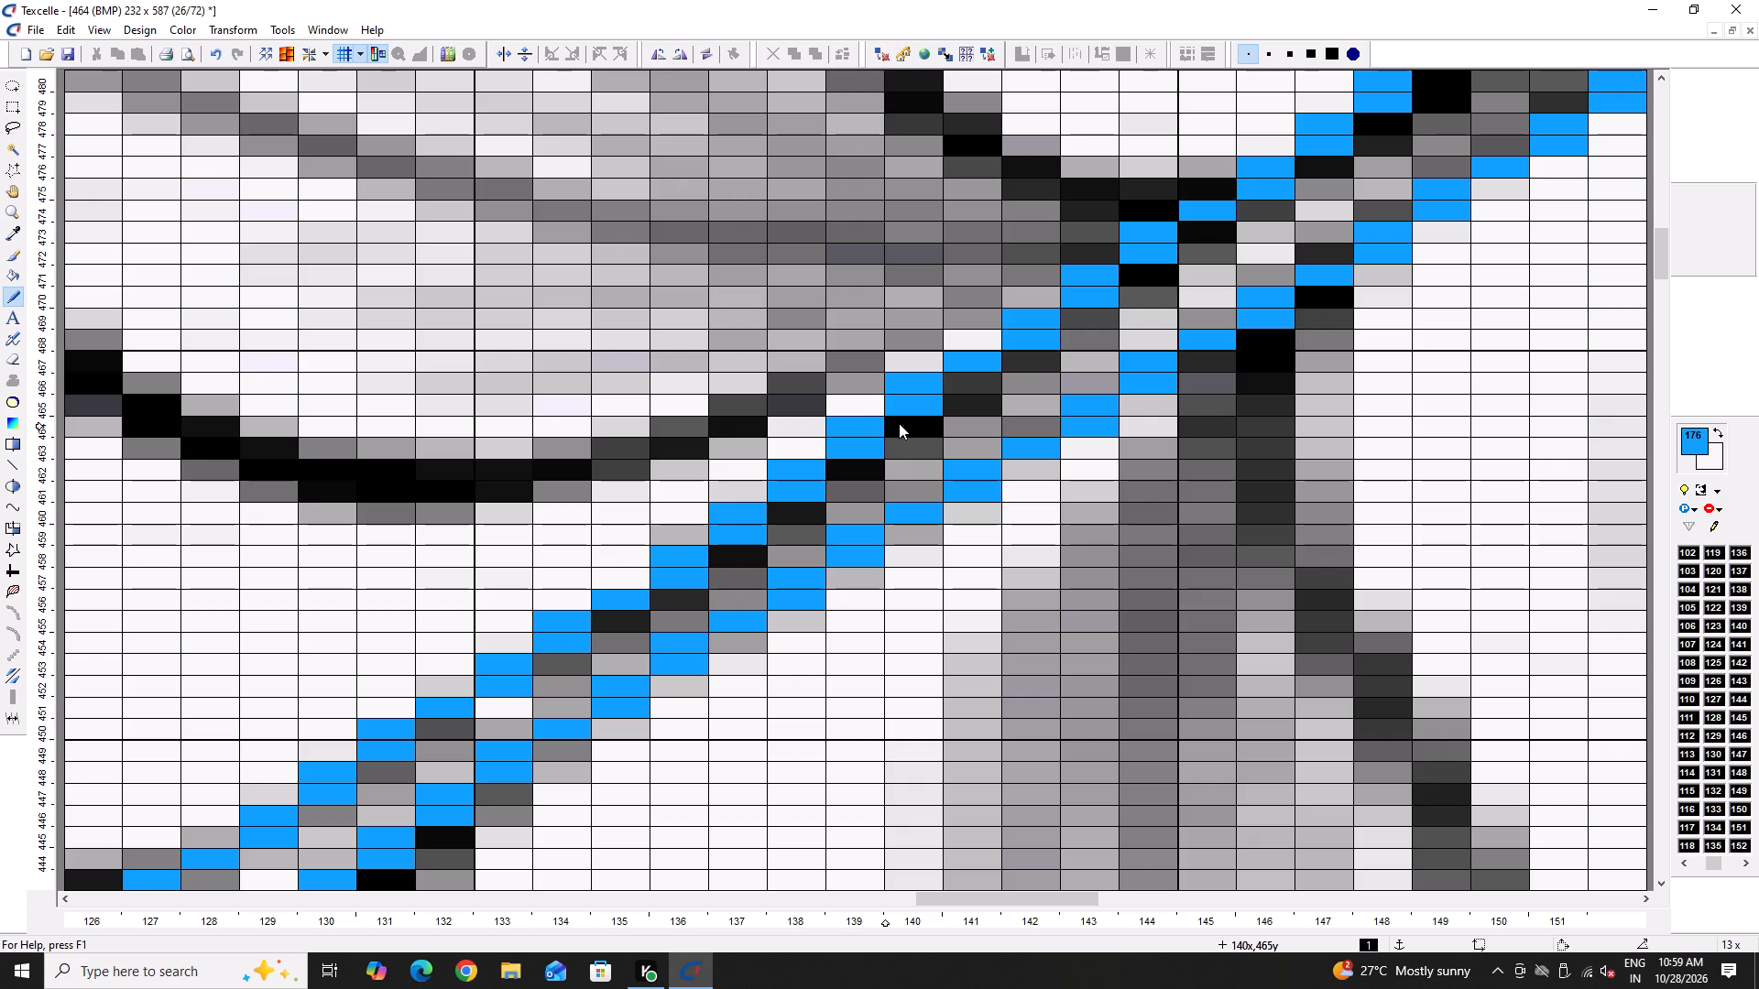
# Tidy the stem's lower end above the bud in column 69, whitening the excess blue pixel beneath it.
pyautogui.keyDown('ctrl'); pyautogui.scroll(-6, 744, 437); pyautogui.keyUp('ctrl')
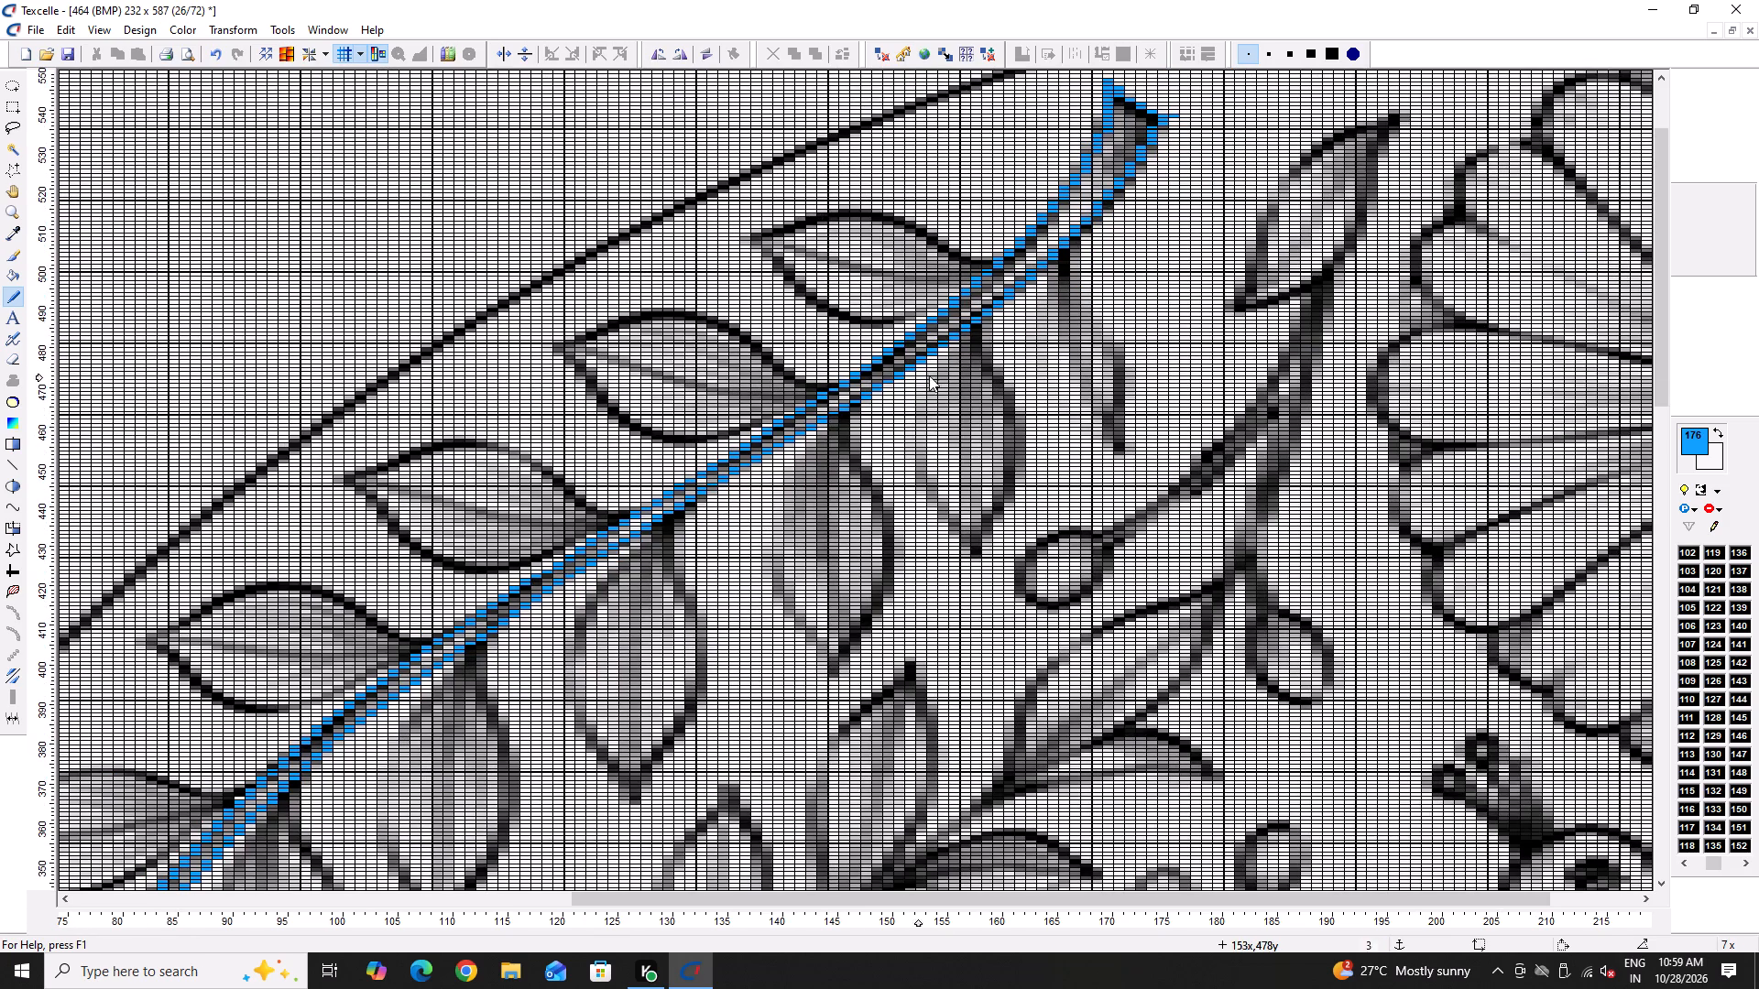
pyautogui.scroll(-4, 519, 699)
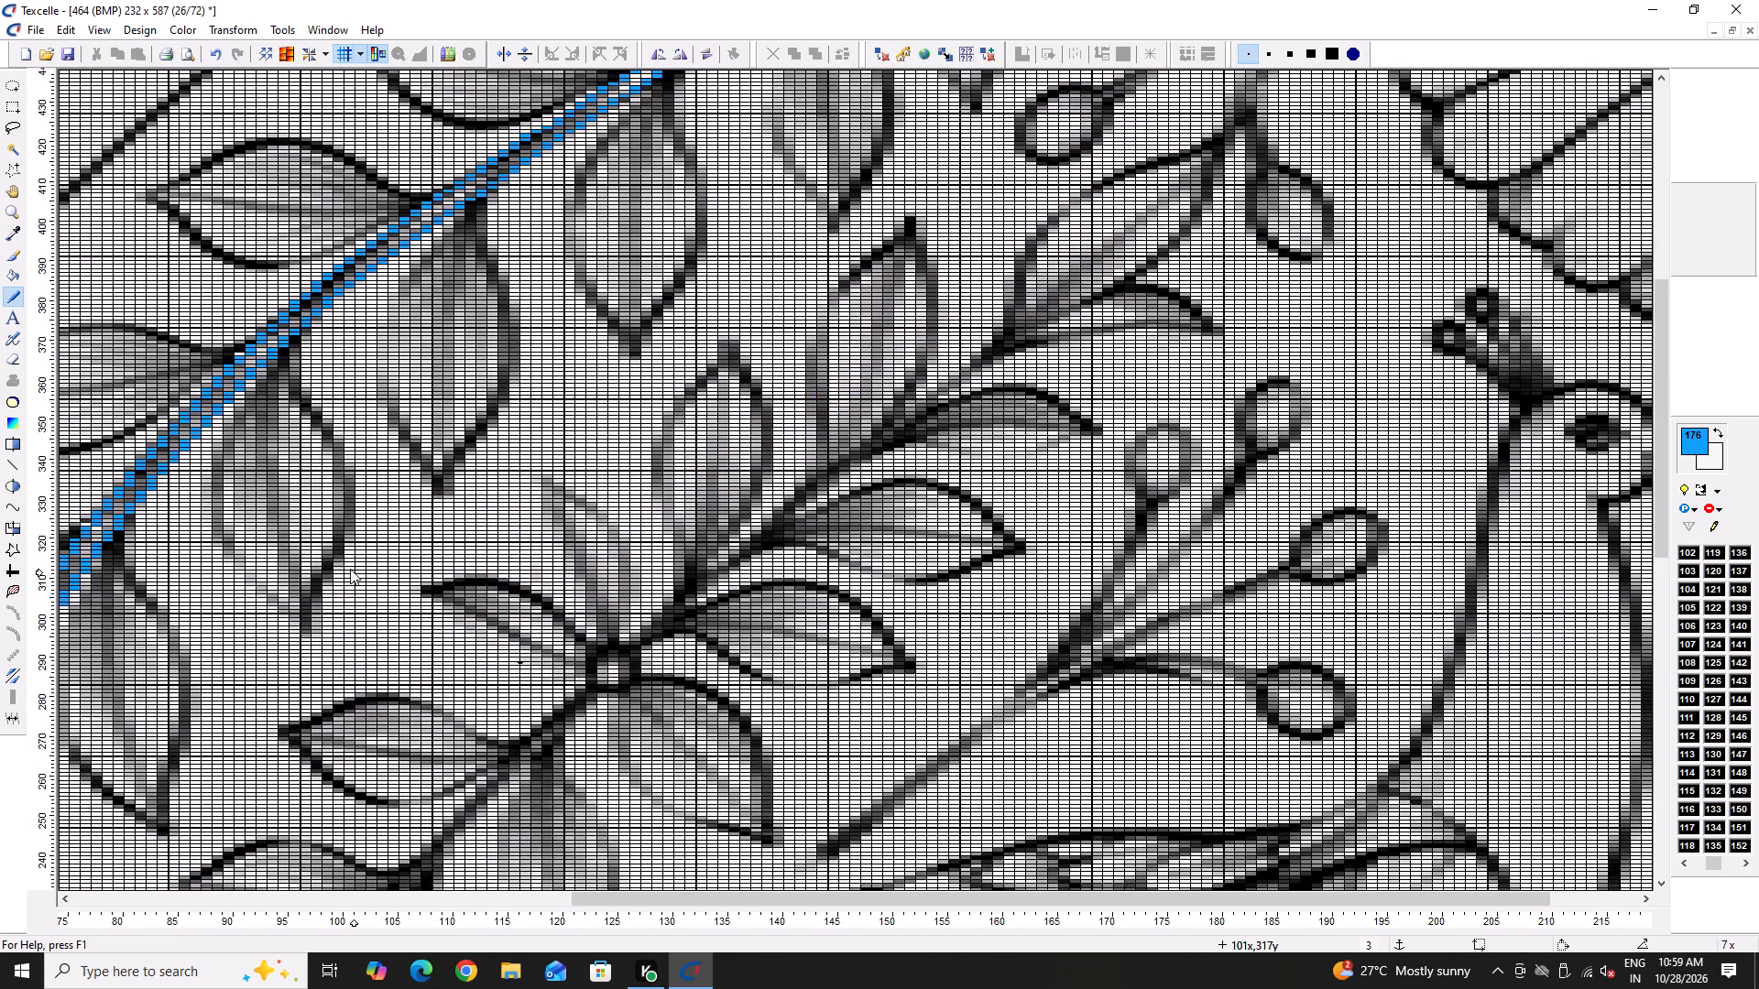
pyautogui.keyDown('ctrl'); pyautogui.scroll(-4, 350, 569); pyautogui.keyUp('ctrl')
pyautogui.keyDown('ctrl'); pyautogui.scroll(6, 638, 495); pyautogui.keyUp('ctrl')
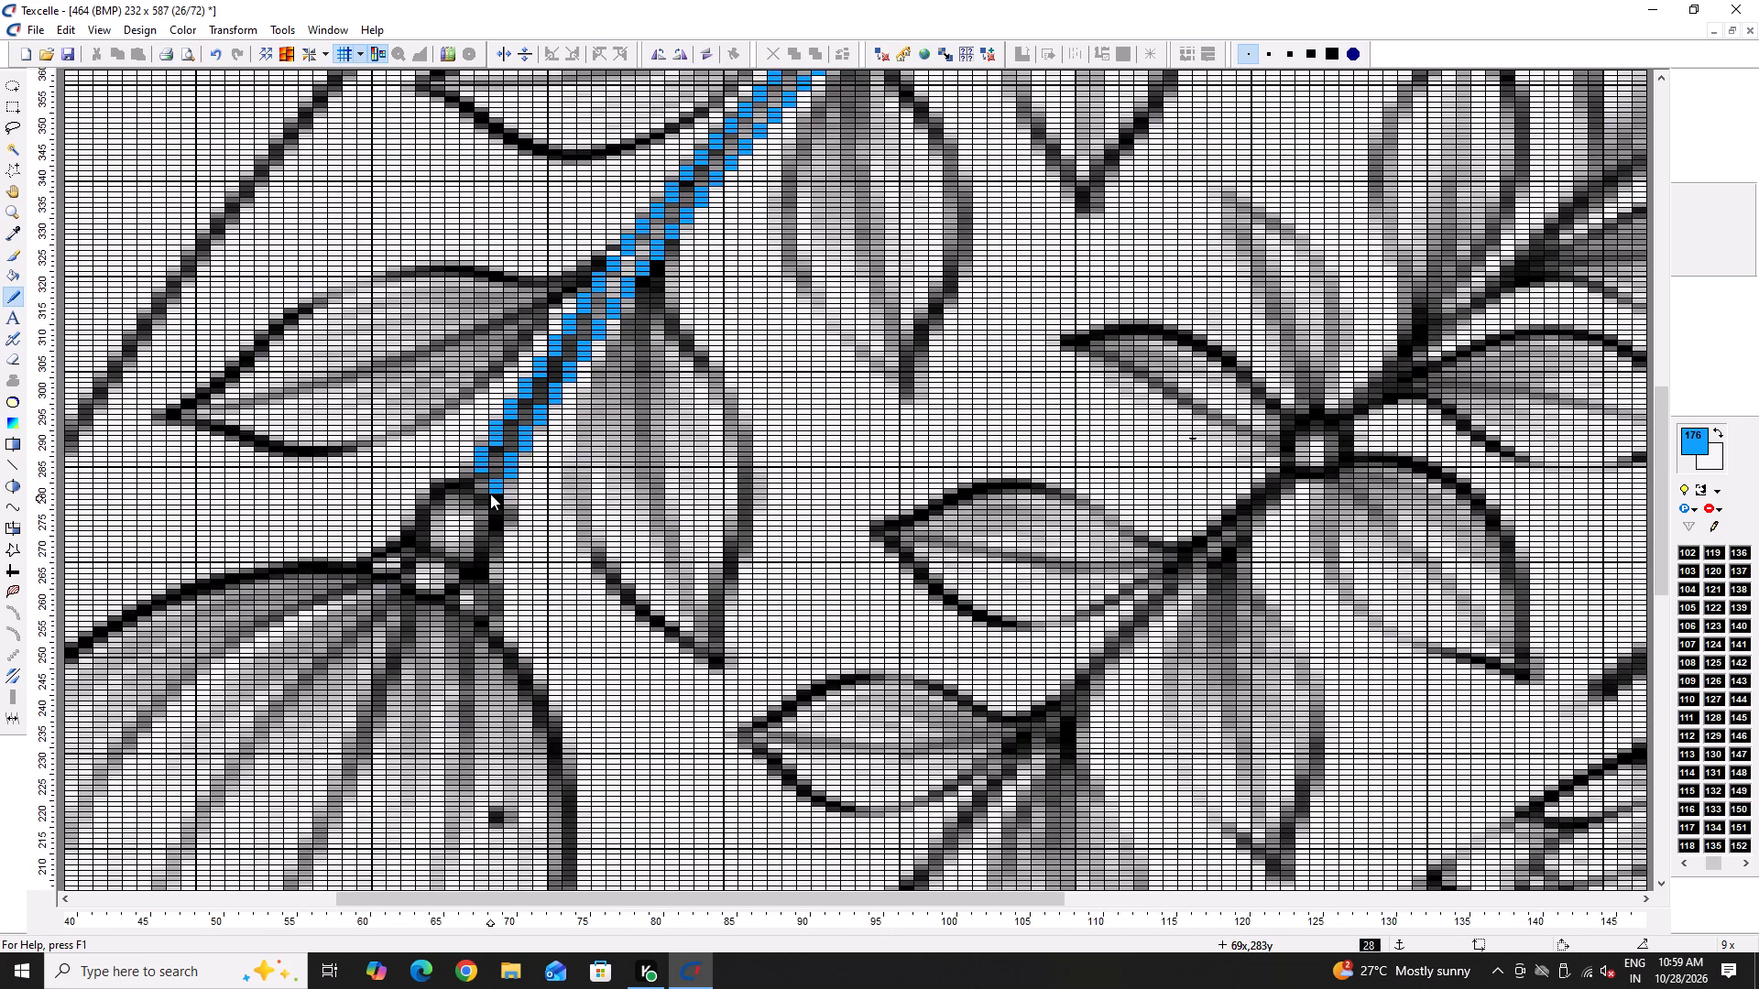
pyautogui.click(491, 469)
pyautogui.rightClick(491, 485)
# Trace the upper edge of the topmost leaf above the stem in blue, from column 157 back to 153.
pyautogui.keyDown('ctrl'); pyautogui.scroll(-5, 493, 483); pyautogui.keyUp('ctrl')
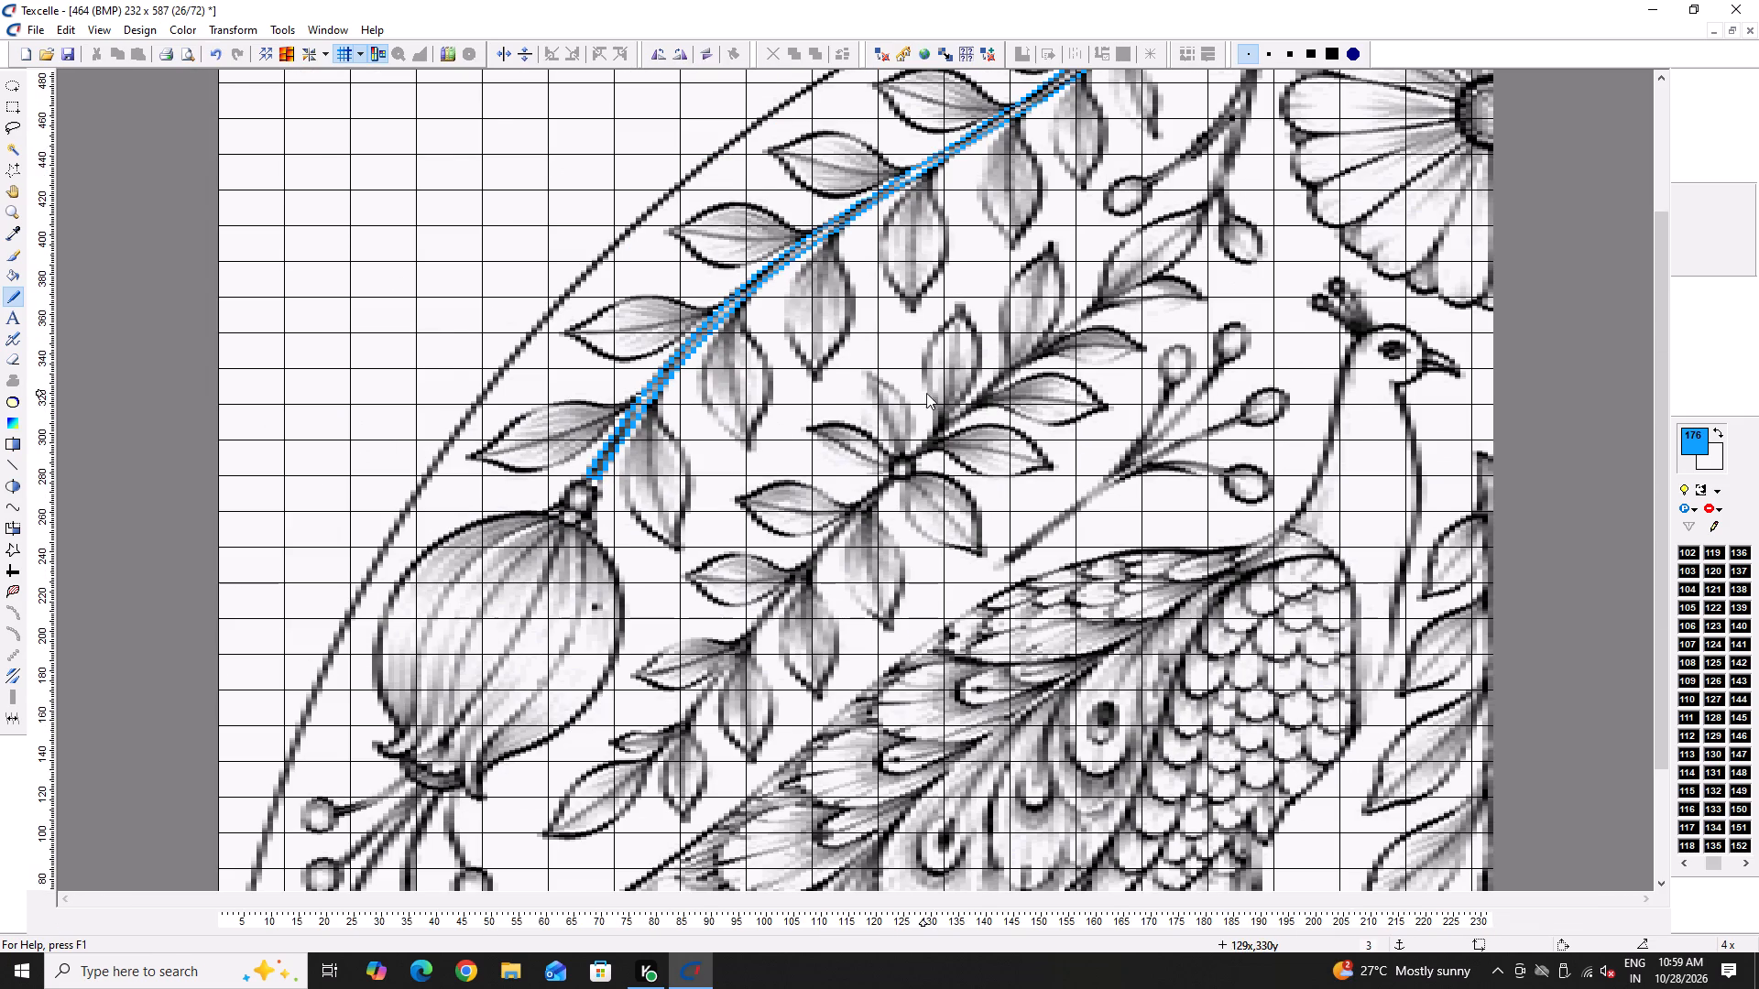
pyautogui.scroll(4, 929, 395)
pyautogui.keyDown('ctrl'); pyautogui.scroll(5, 1194, 188); pyautogui.keyUp('ctrl')
pyautogui.scroll(2, 1054, 284)
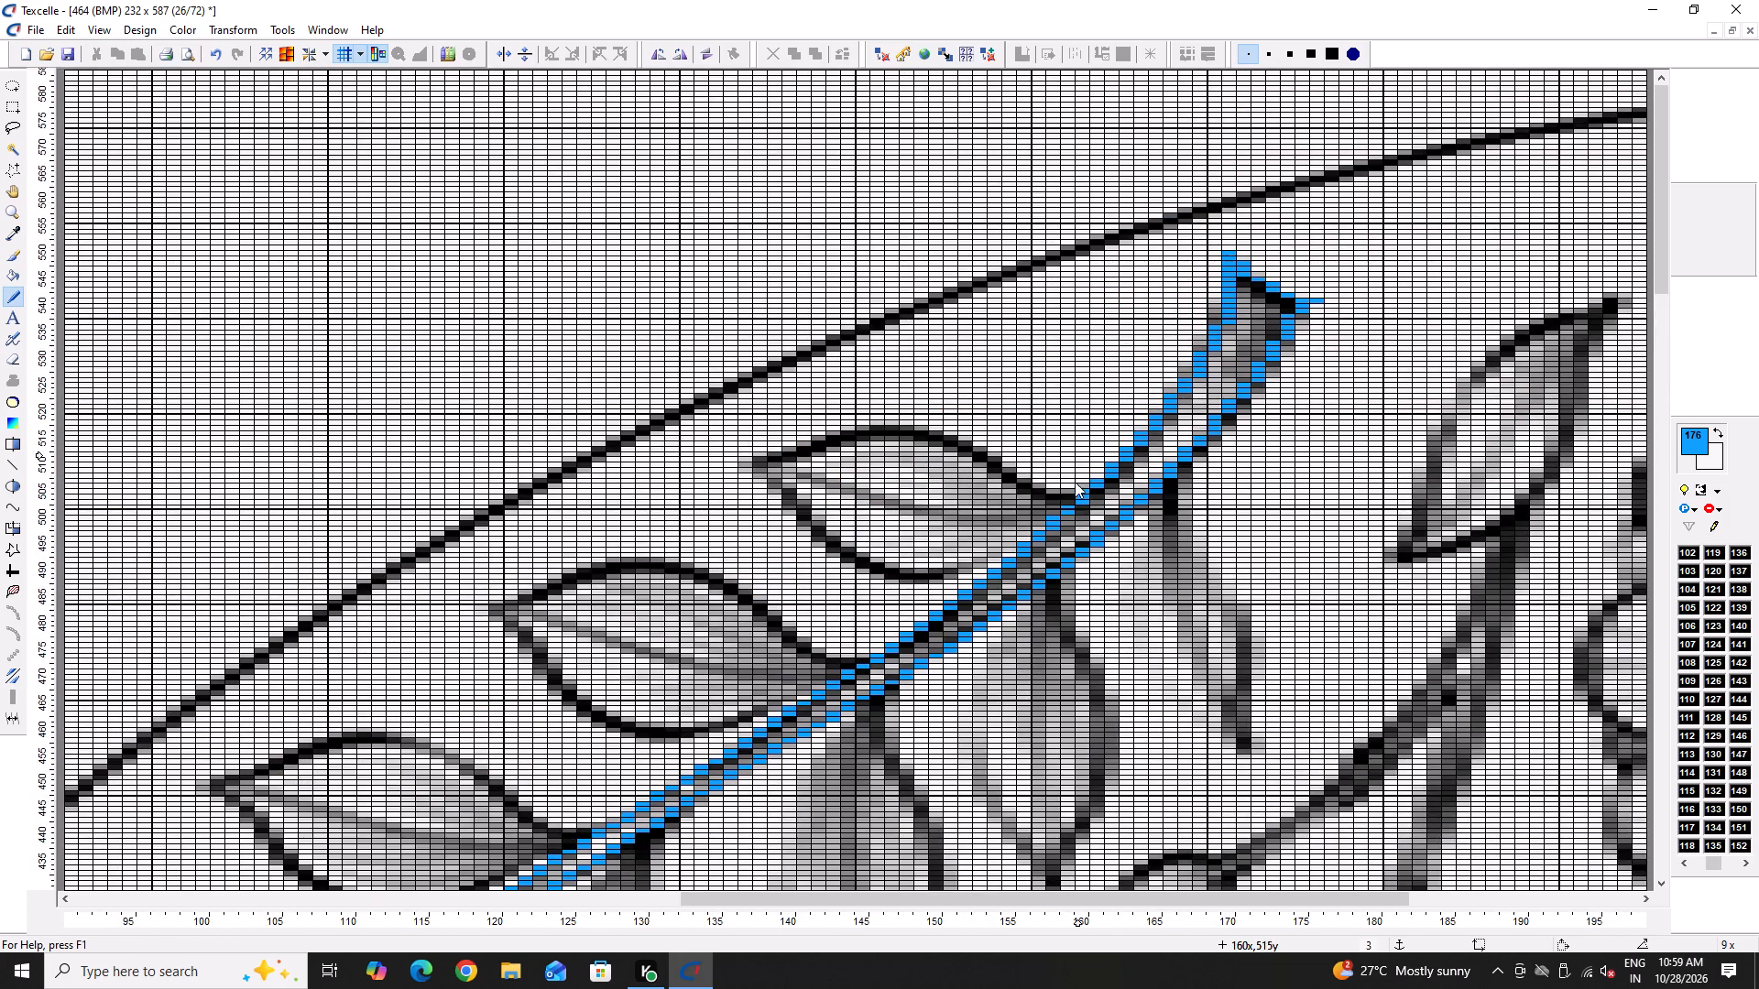
pyautogui.keyDown('ctrl'); pyautogui.scroll(4, 1067, 494); pyautogui.keyUp('ctrl')
pyautogui.moveTo(986, 467); pyautogui.dragTo(968, 465)
pyautogui.click(916, 441)
pyautogui.click(904, 419)
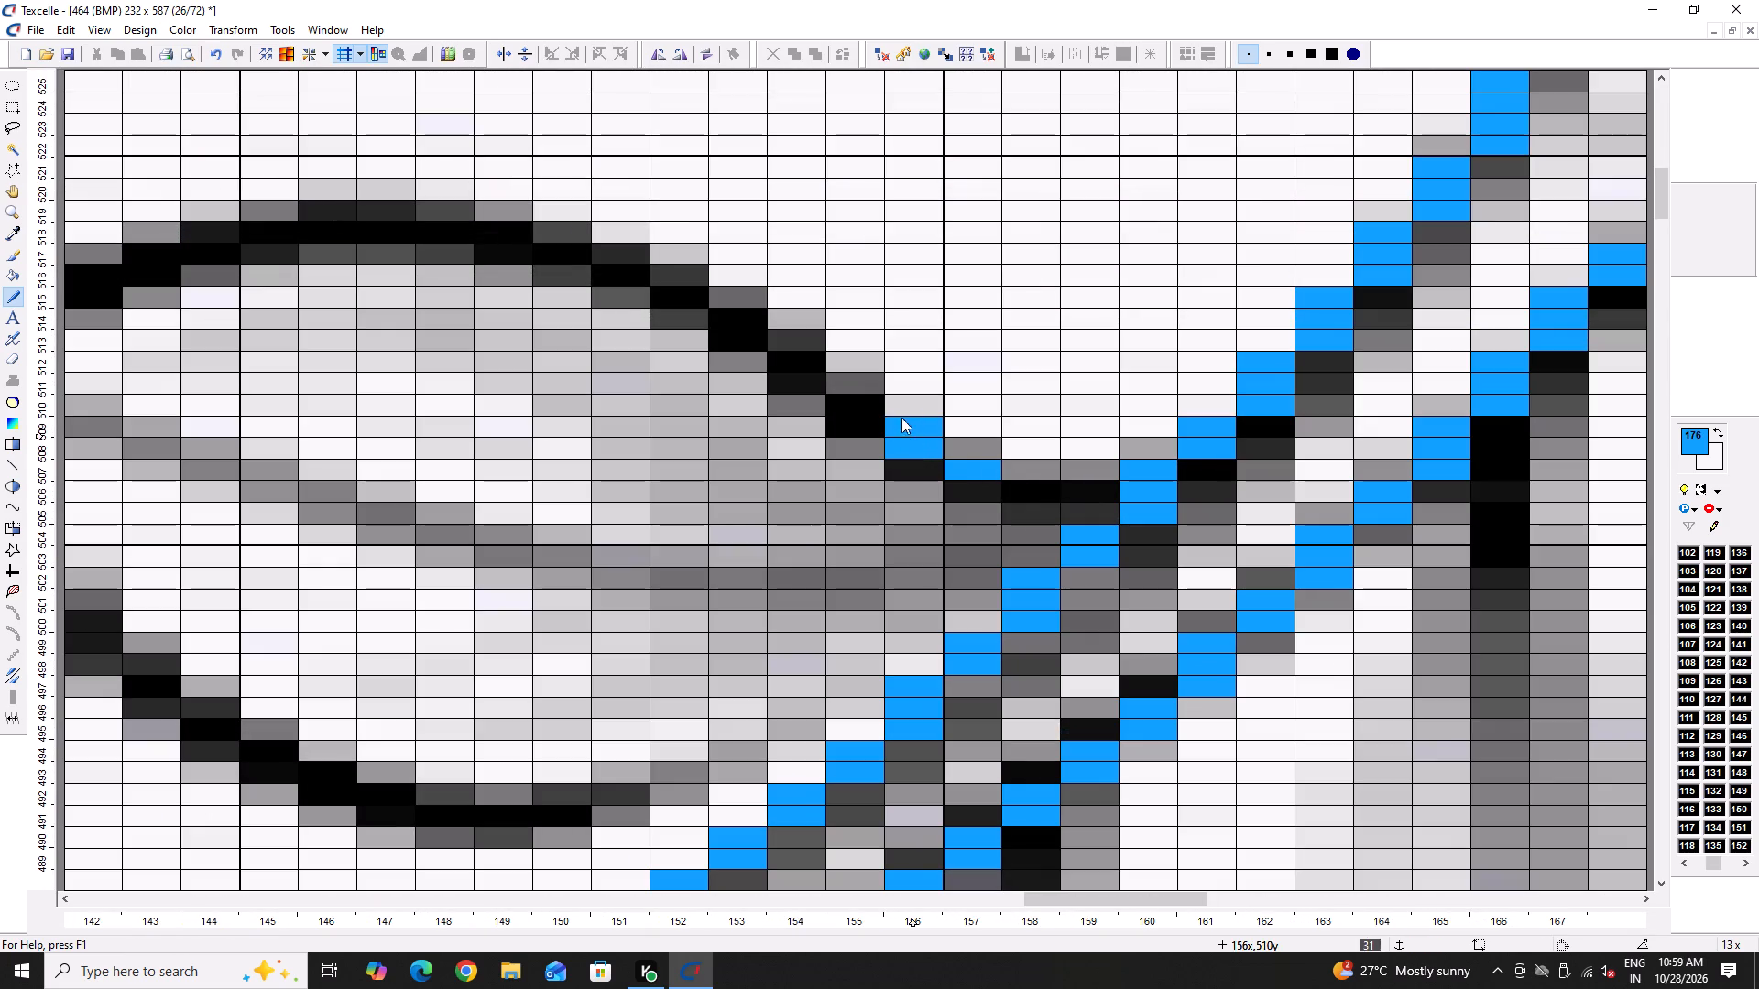
pyautogui.click(875, 397)
pyautogui.click(869, 375)
pyautogui.click(815, 348)
pyautogui.click(812, 338)
pyautogui.click(807, 355)
pyautogui.click(722, 300)
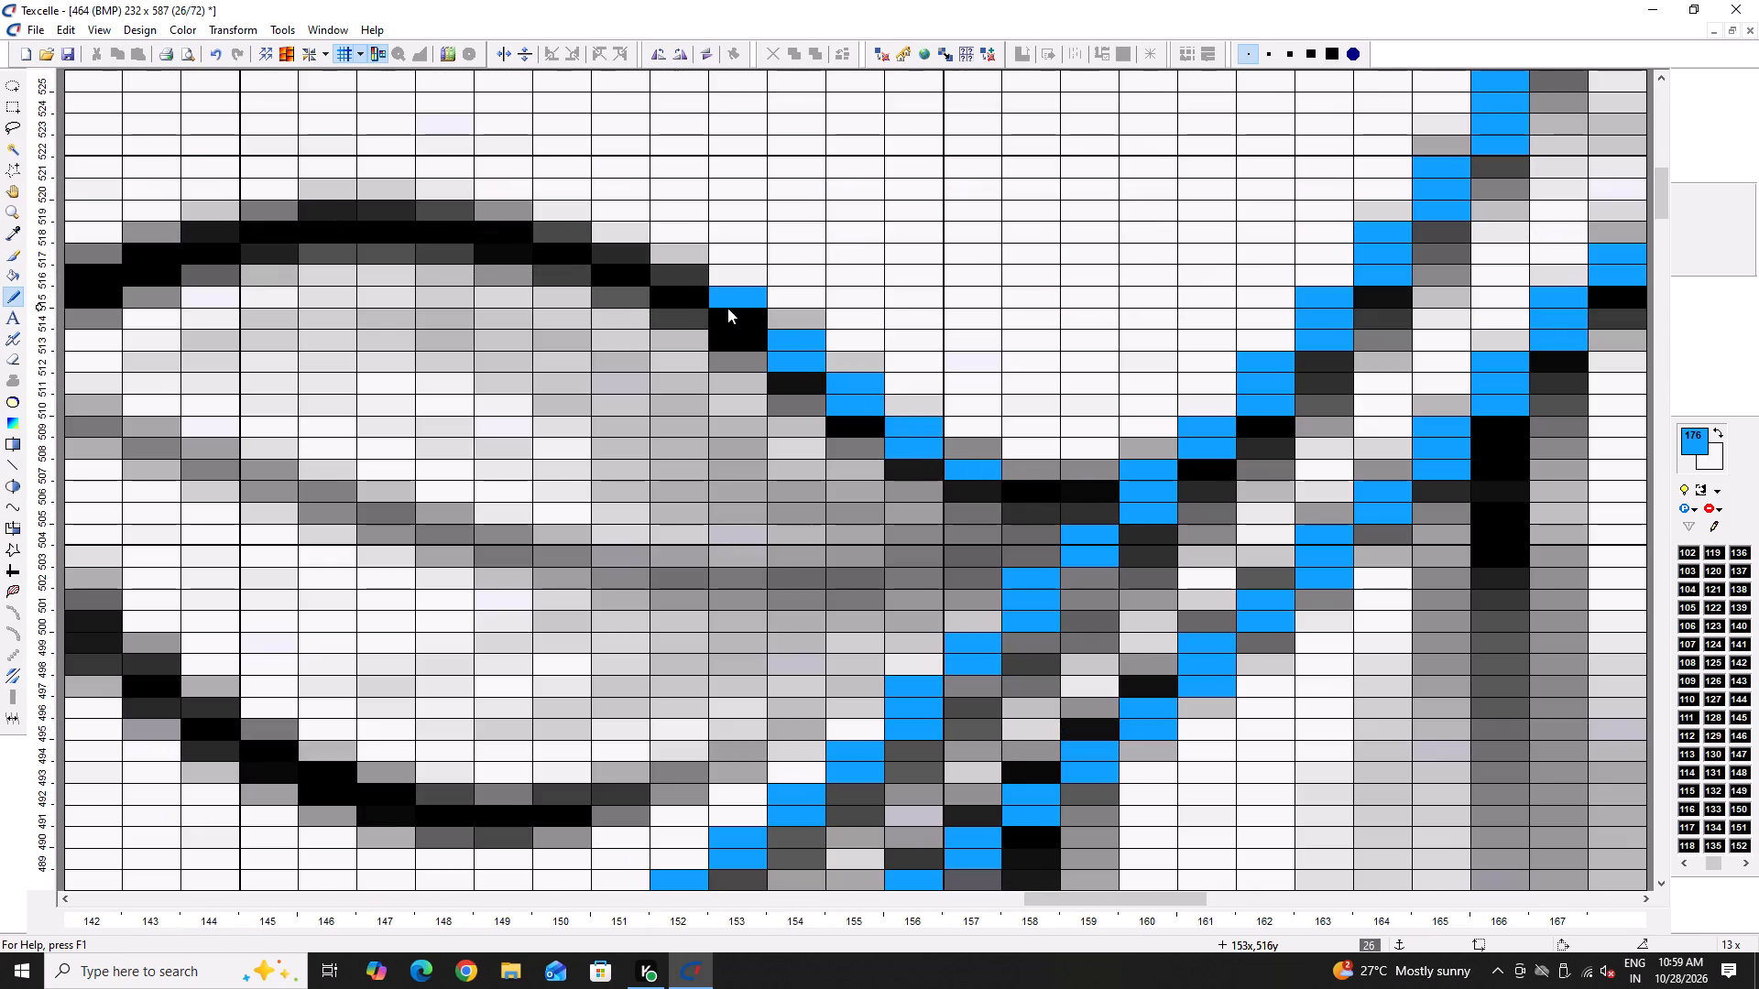
pyautogui.click(735, 322)
# Continue the leaf's blue upper edge from column 152 over the crest to 146, lowering column 149 one pixel and whitening the excess above.
pyautogui.click(697, 273)
pyautogui.click(637, 255)
pyautogui.click(570, 227)
pyautogui.moveTo(520, 214); pyautogui.dragTo(420, 202)
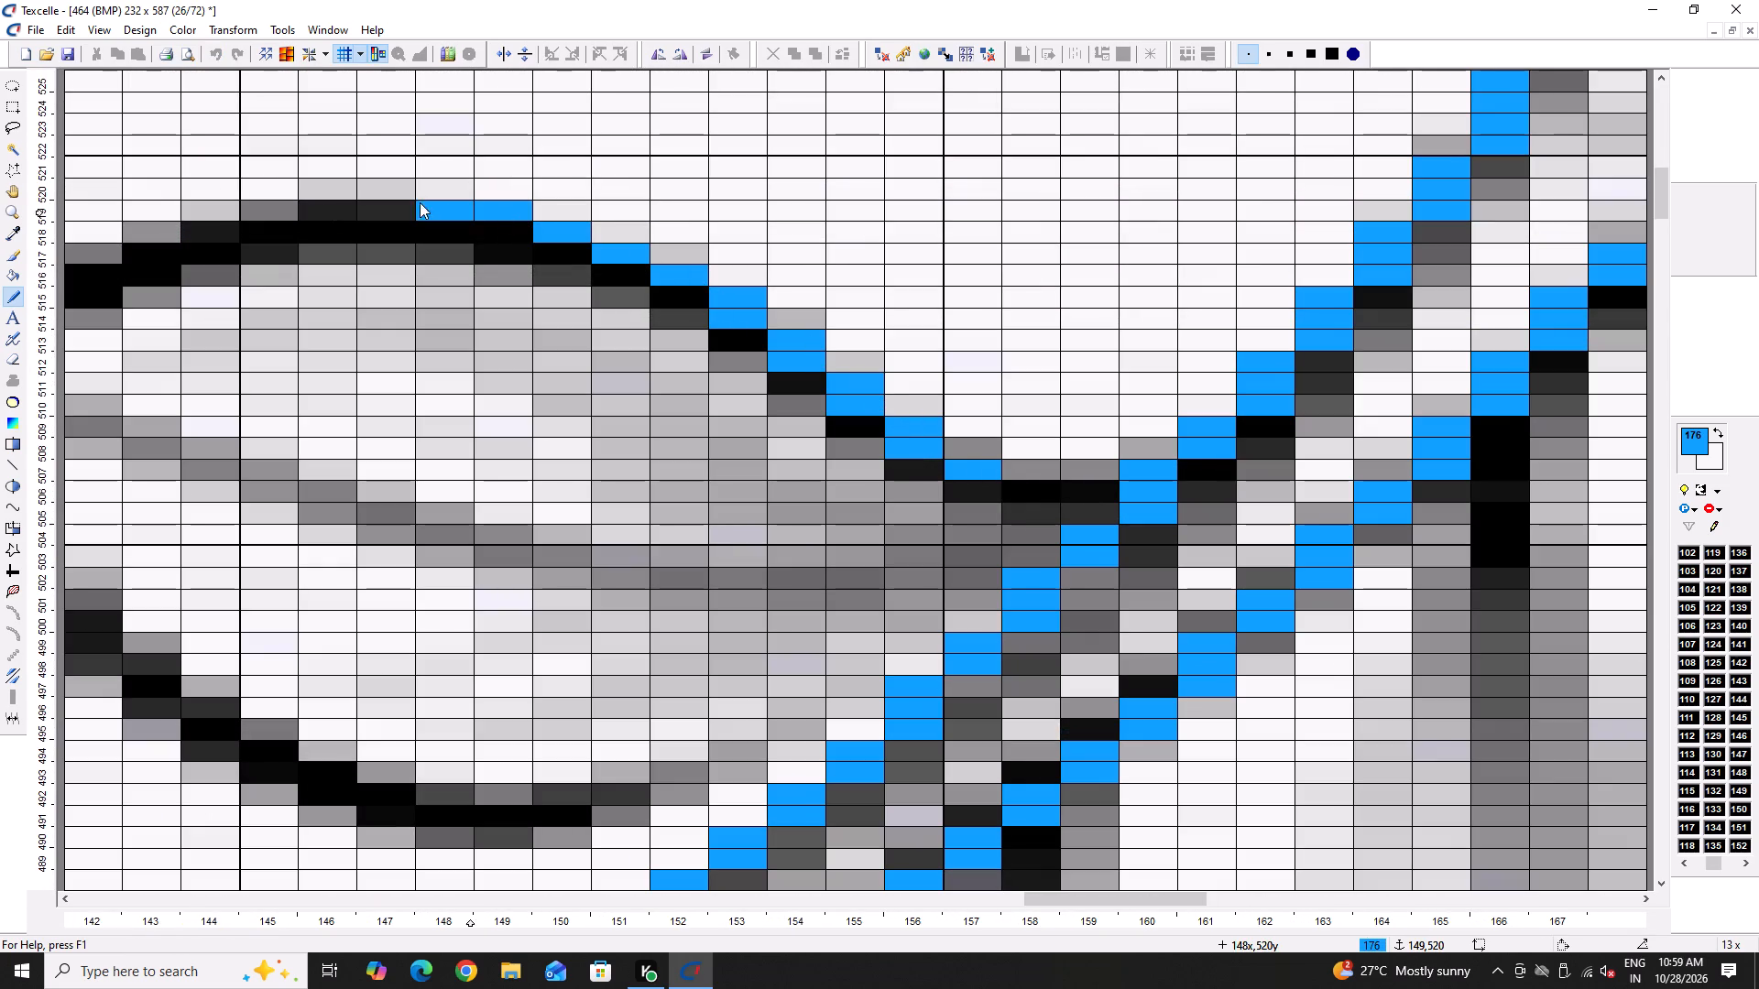
pyautogui.moveTo(420, 202); pyautogui.dragTo(318, 192)
pyautogui.click(318, 192)
pyautogui.moveTo(309, 201); pyautogui.dragTo(321, 203)
pyautogui.moveTo(385, 181); pyautogui.dragTo(329, 198, button='right')
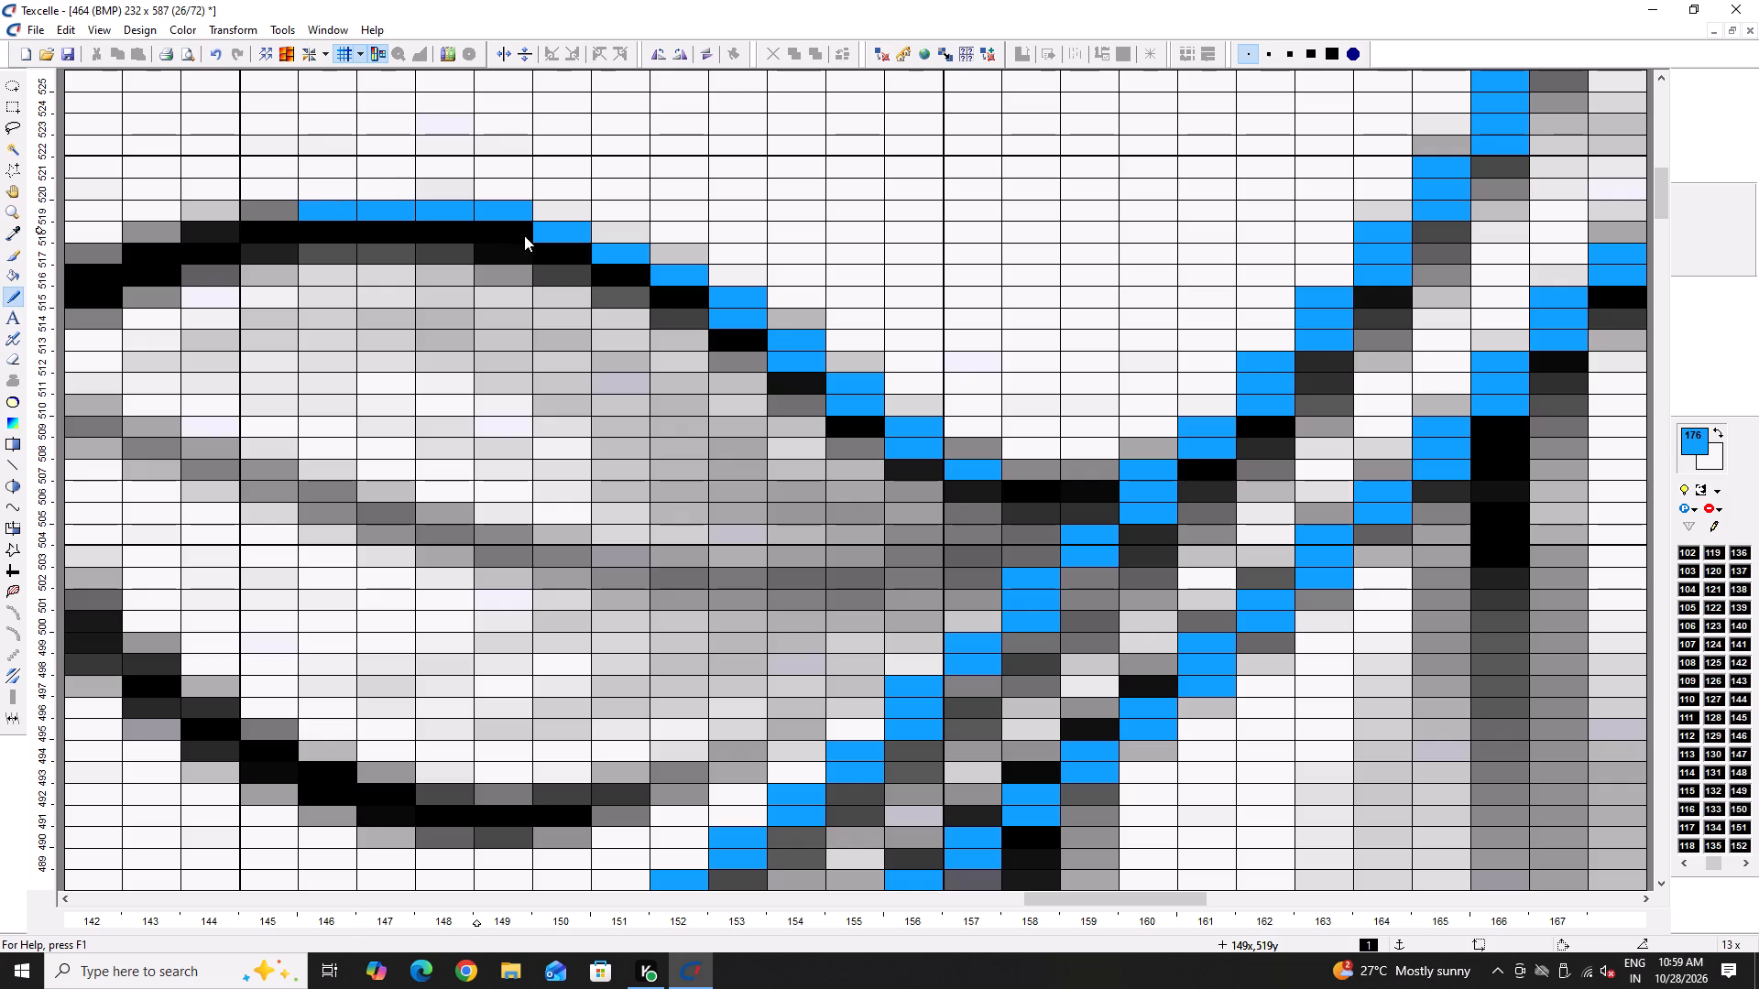
pyautogui.click(513, 231)
pyautogui.rightClick(519, 217)
# Trace the rest of the leaf's upper edge in blue, from its tip at column 137 up to column 145.
pyautogui.keyDown('ctrl'); pyautogui.scroll(-4, 529, 240); pyautogui.keyUp('ctrl')
pyautogui.keyDown('ctrl'); pyautogui.scroll(5, 348, 266); pyautogui.keyUp('ctrl')
pyautogui.scroll(2, 958, 343)
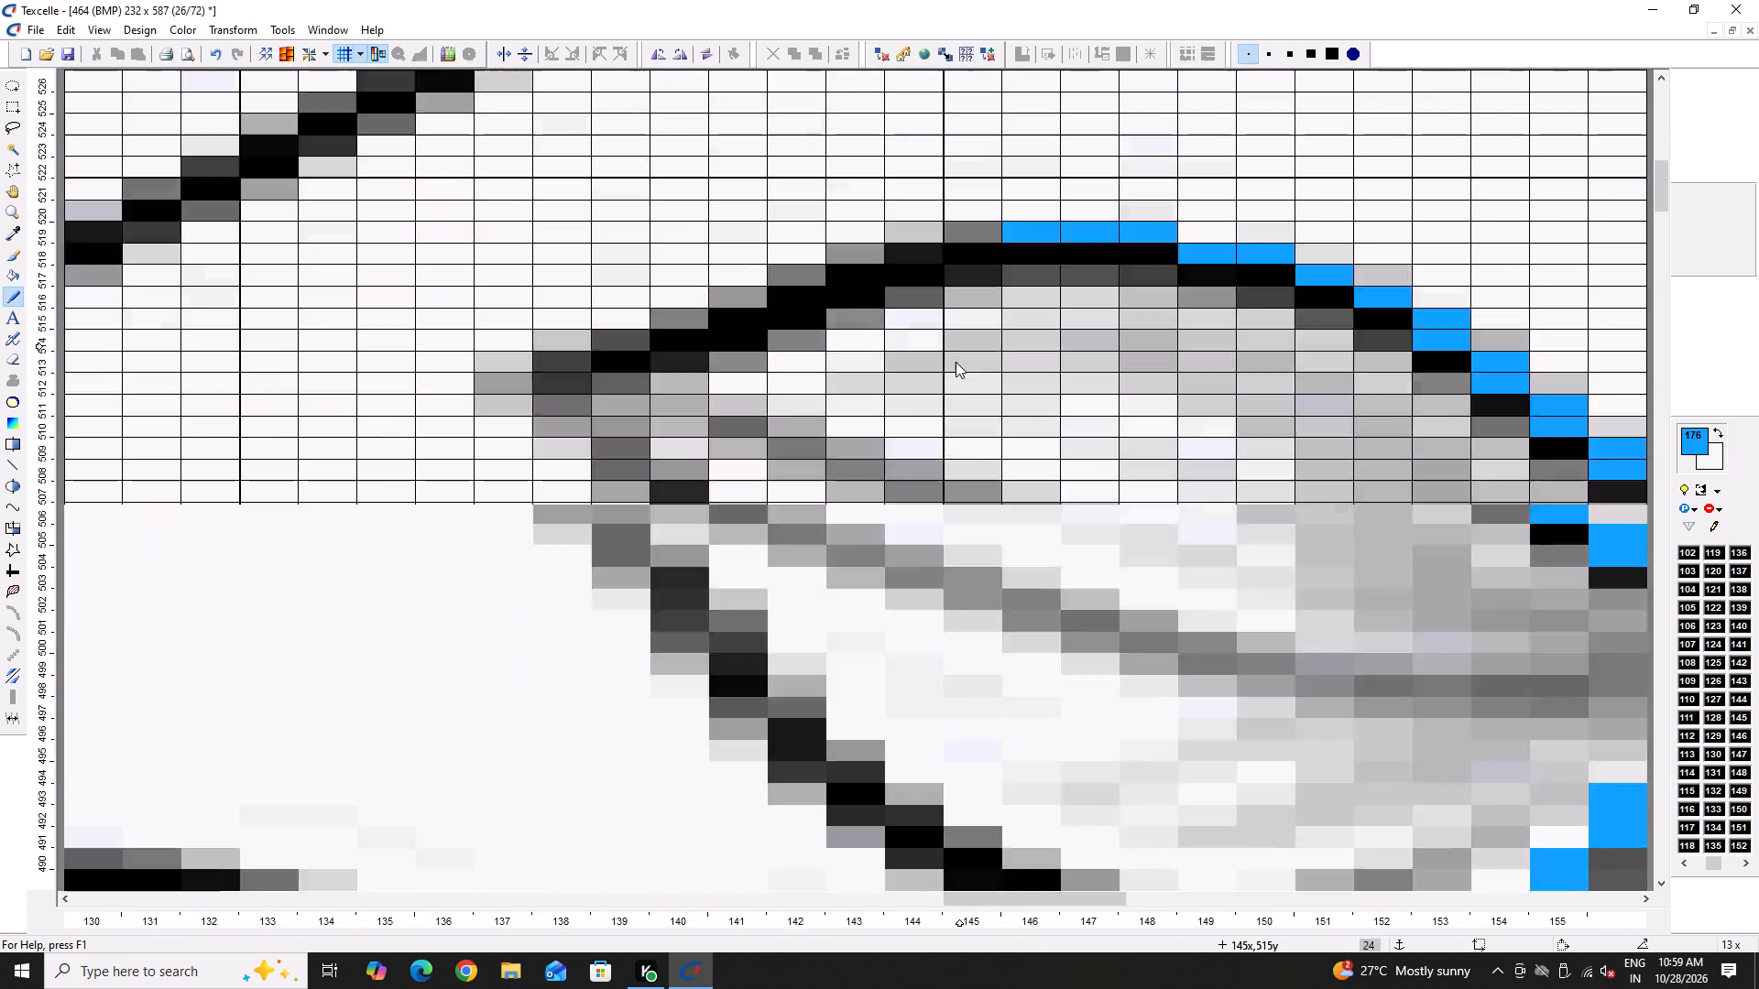
pyautogui.scroll(2, 956, 362)
pyautogui.moveTo(495, 525); pyautogui.dragTo(563, 526)
pyautogui.click(563, 526)
pyautogui.click(617, 509)
pyautogui.click(680, 497)
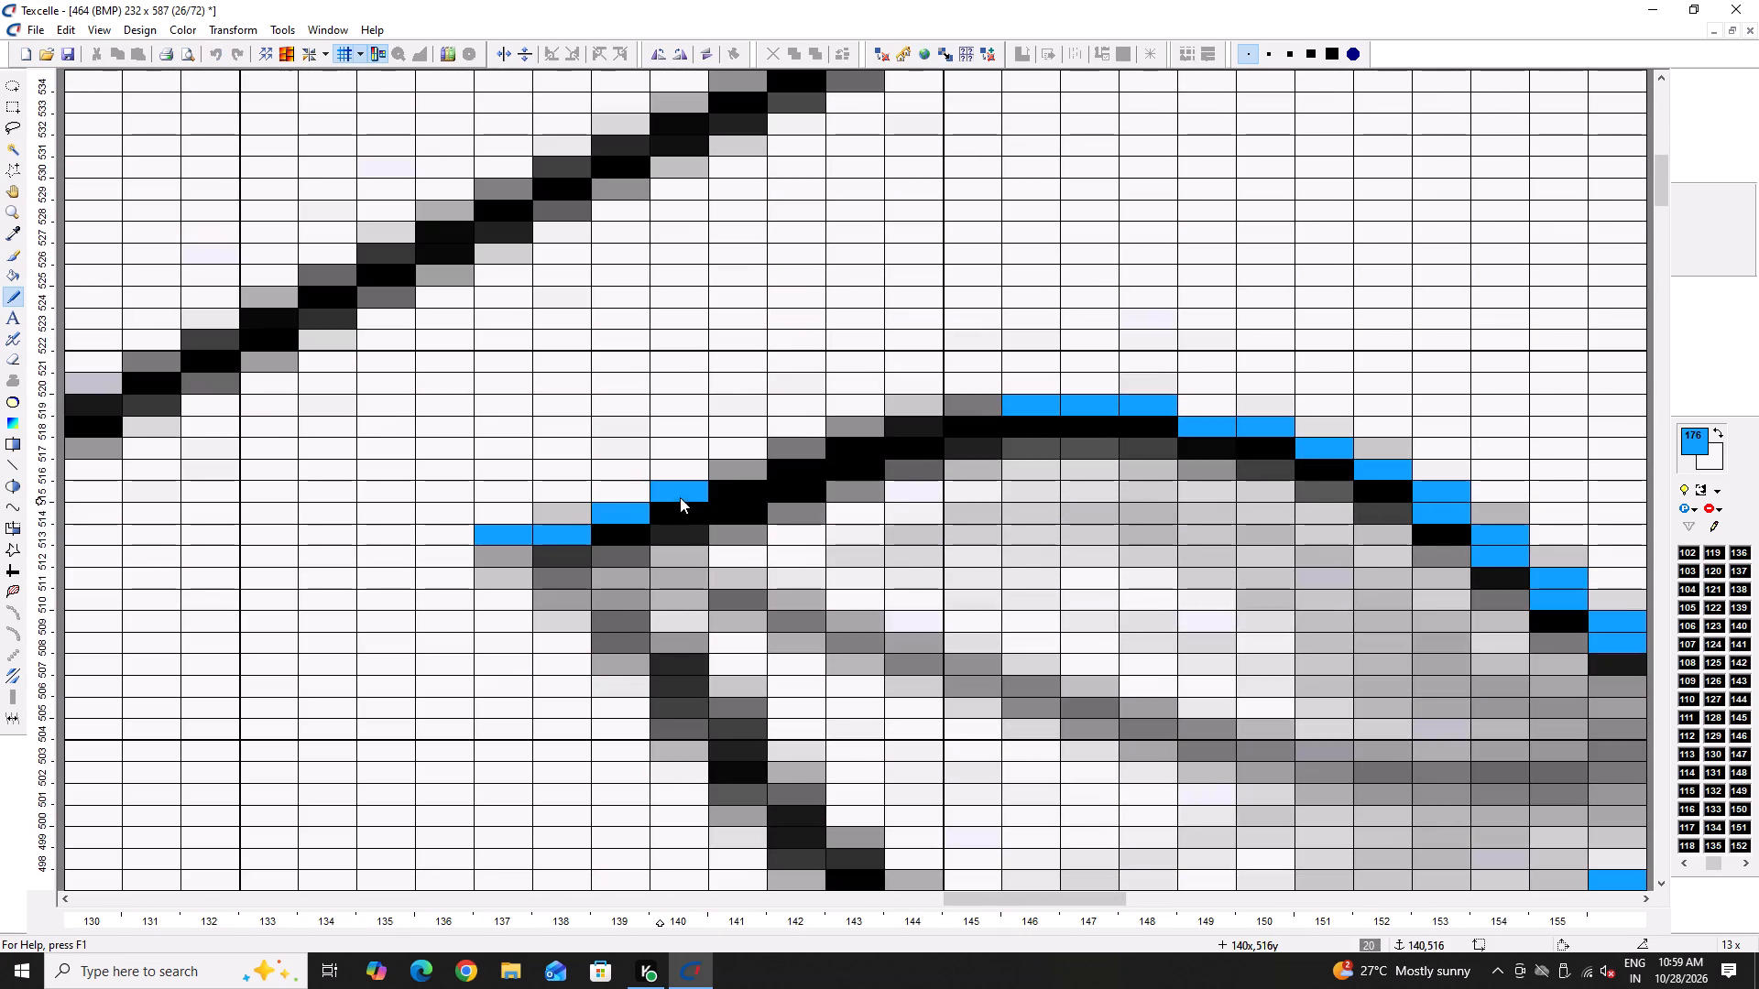
pyautogui.click(725, 473)
pyautogui.doubleClick(790, 446)
pyautogui.click(869, 432)
pyautogui.click(908, 424)
pyautogui.click(973, 406)
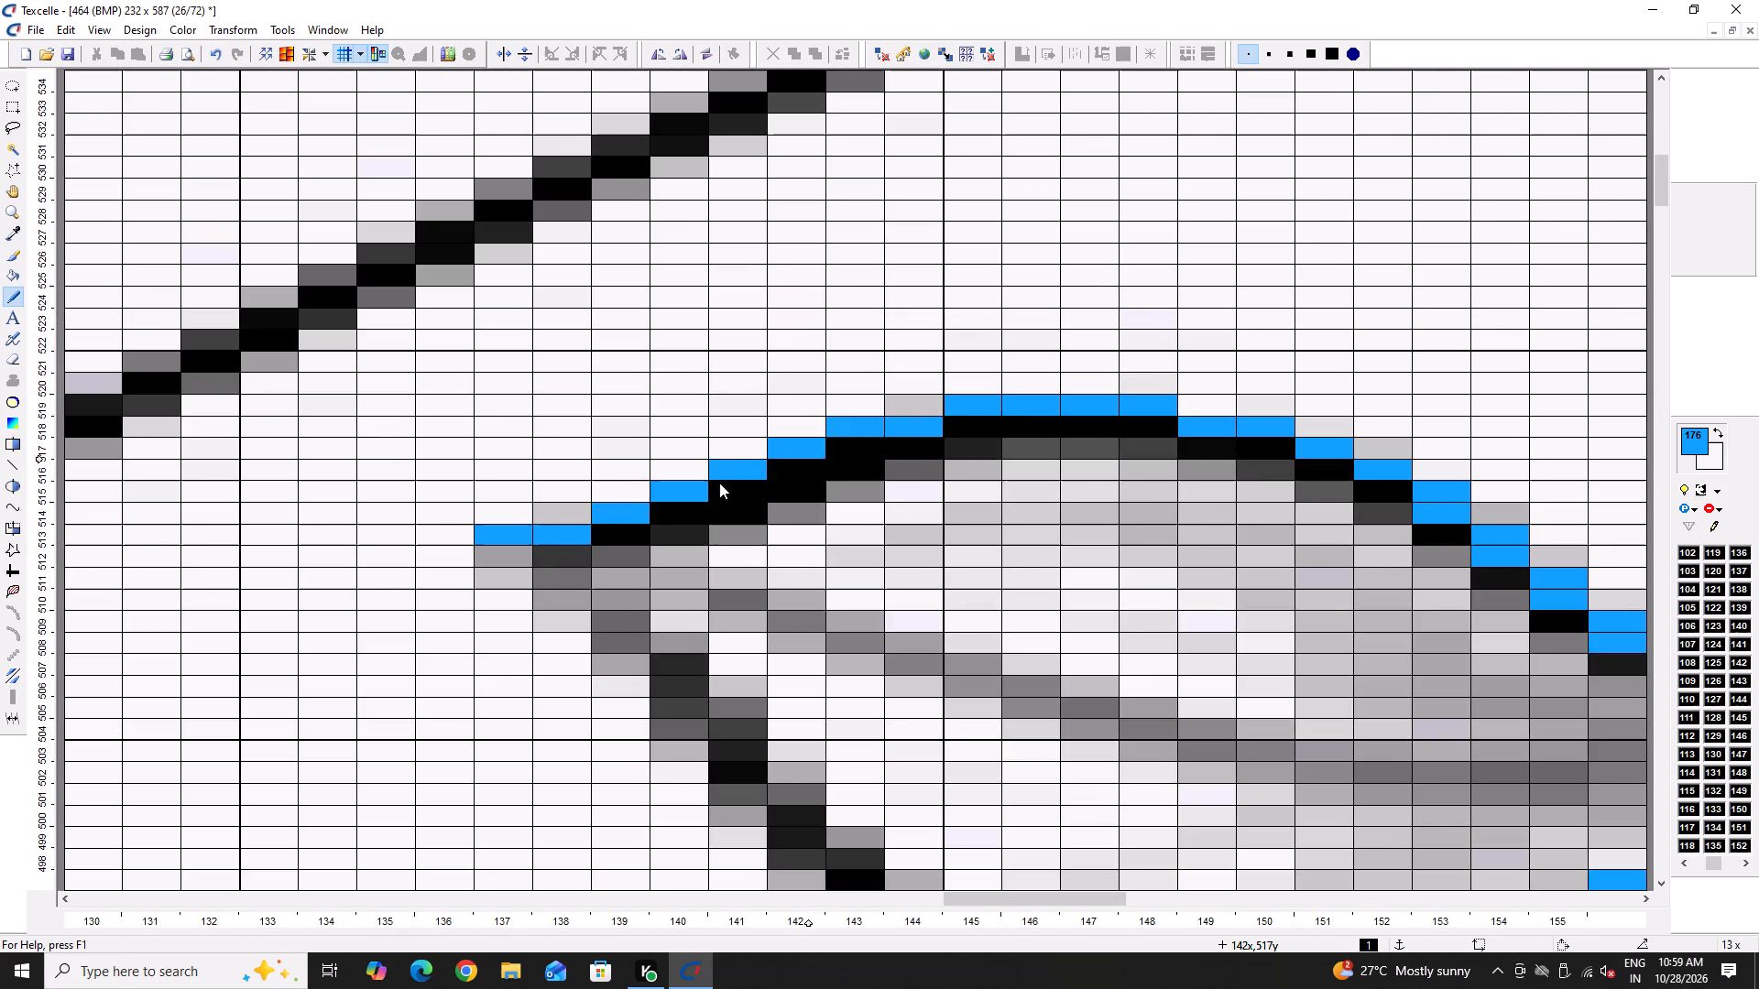
# Shape the leaf's pointed tip in blue across columns 136 to 139, starting its lower edge, and whiten the excess pixels around the point.
pyautogui.click(541, 560)
pyautogui.moveTo(559, 573); pyautogui.dragTo(564, 585)
pyautogui.click(525, 549)
pyautogui.click(475, 510)
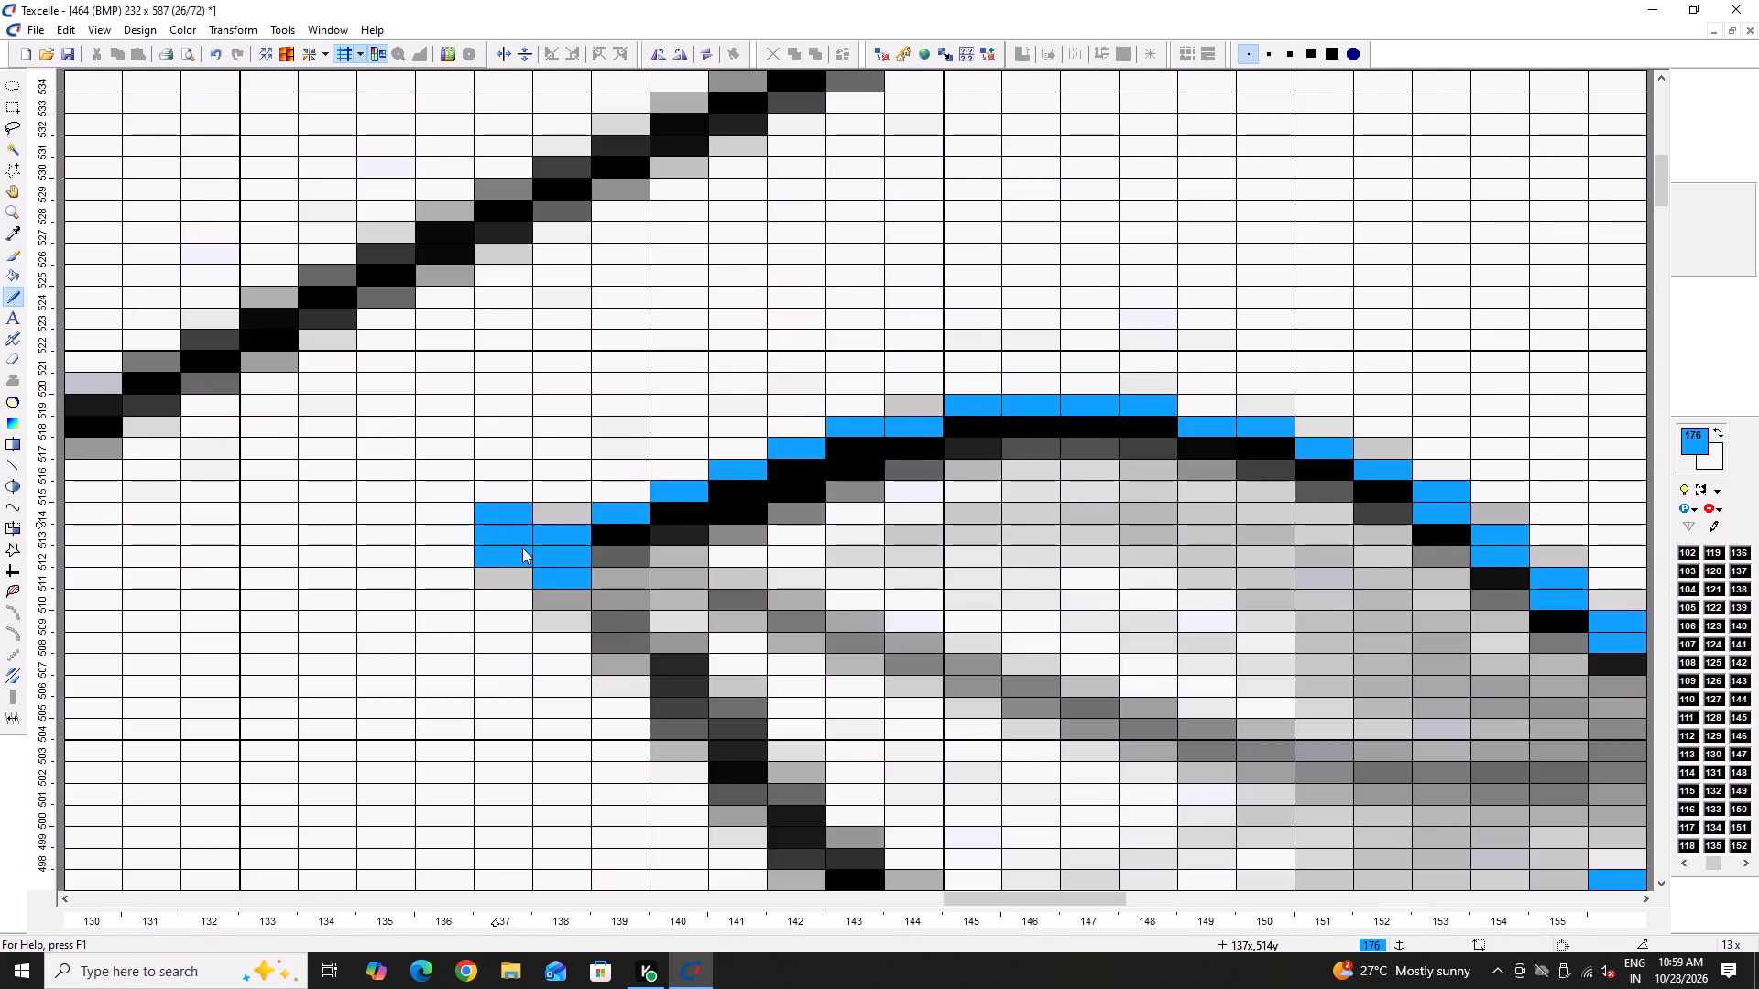
pyautogui.click(573, 592)
pyautogui.moveTo(594, 615); pyautogui.dragTo(603, 643)
pyautogui.click(508, 576)
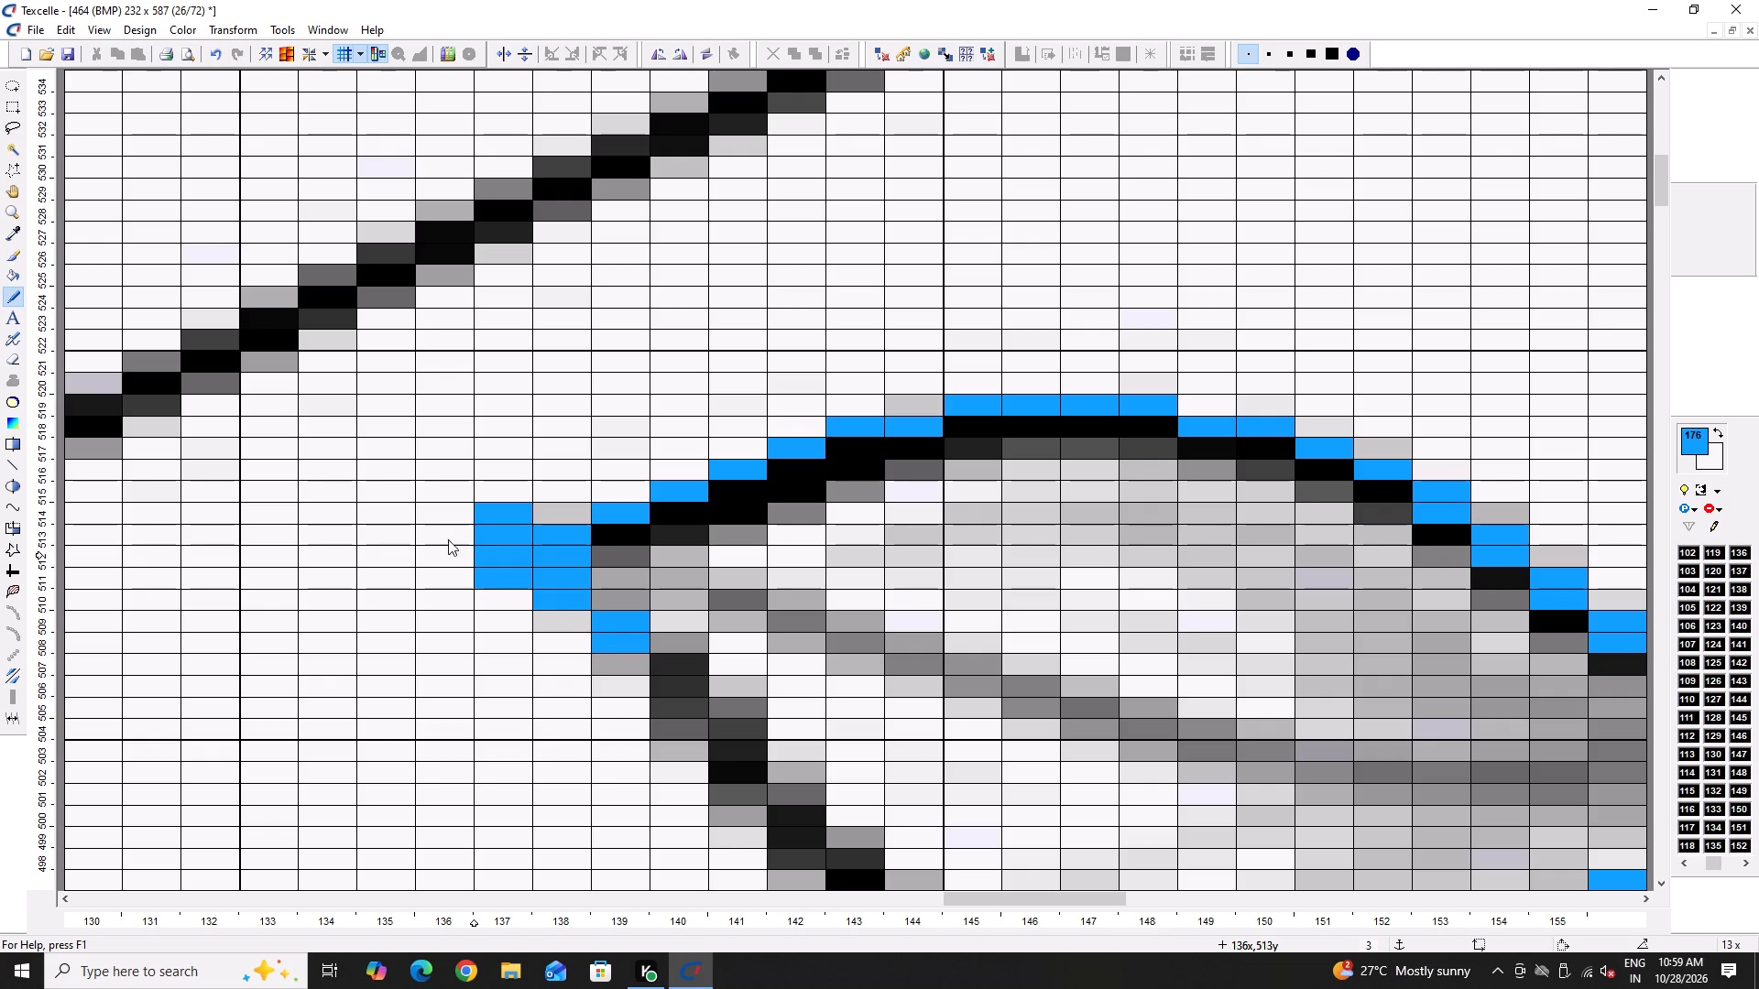
pyautogui.click(435, 525)
pyautogui.click(449, 550)
pyautogui.rightClick(497, 509)
pyautogui.rightClick(447, 551)
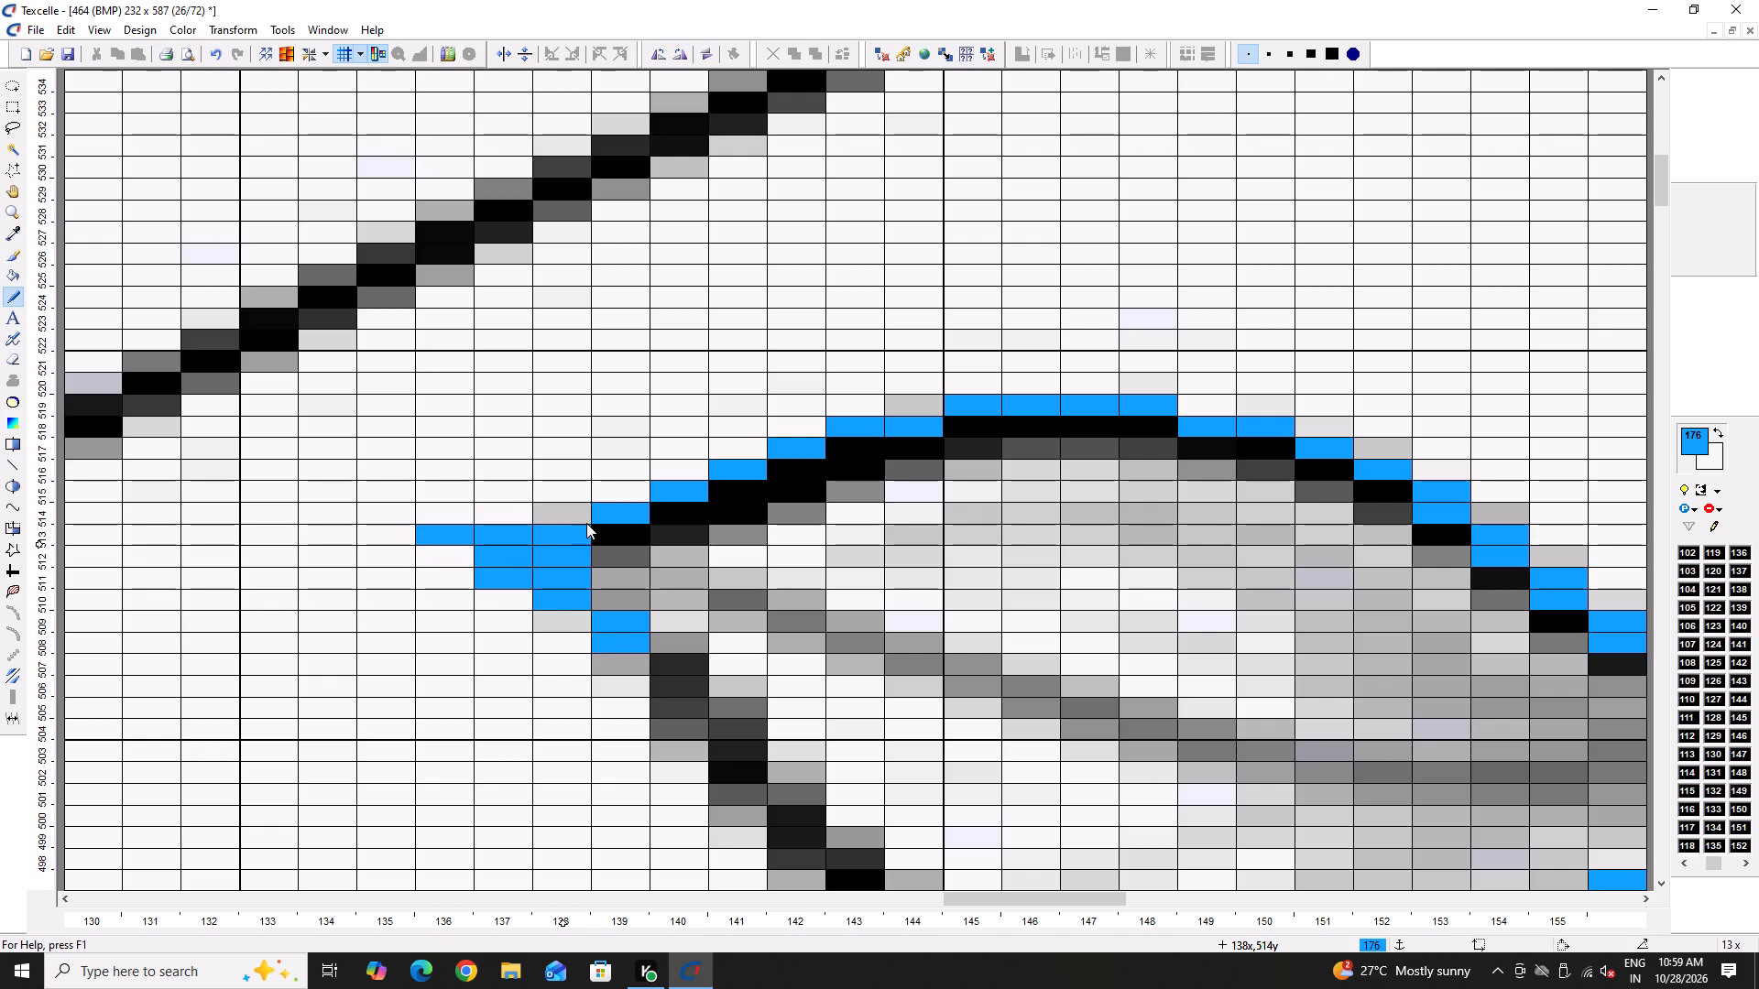
# Fill one more tip pixel in column 138 and trace the topmost leaf's lower edge in blue from column 139 to 143.
pyautogui.click(577, 510)
pyautogui.click(635, 654)
pyautogui.moveTo(671, 683); pyautogui.dragTo(683, 725)
pyautogui.scroll(-2, 702, 710)
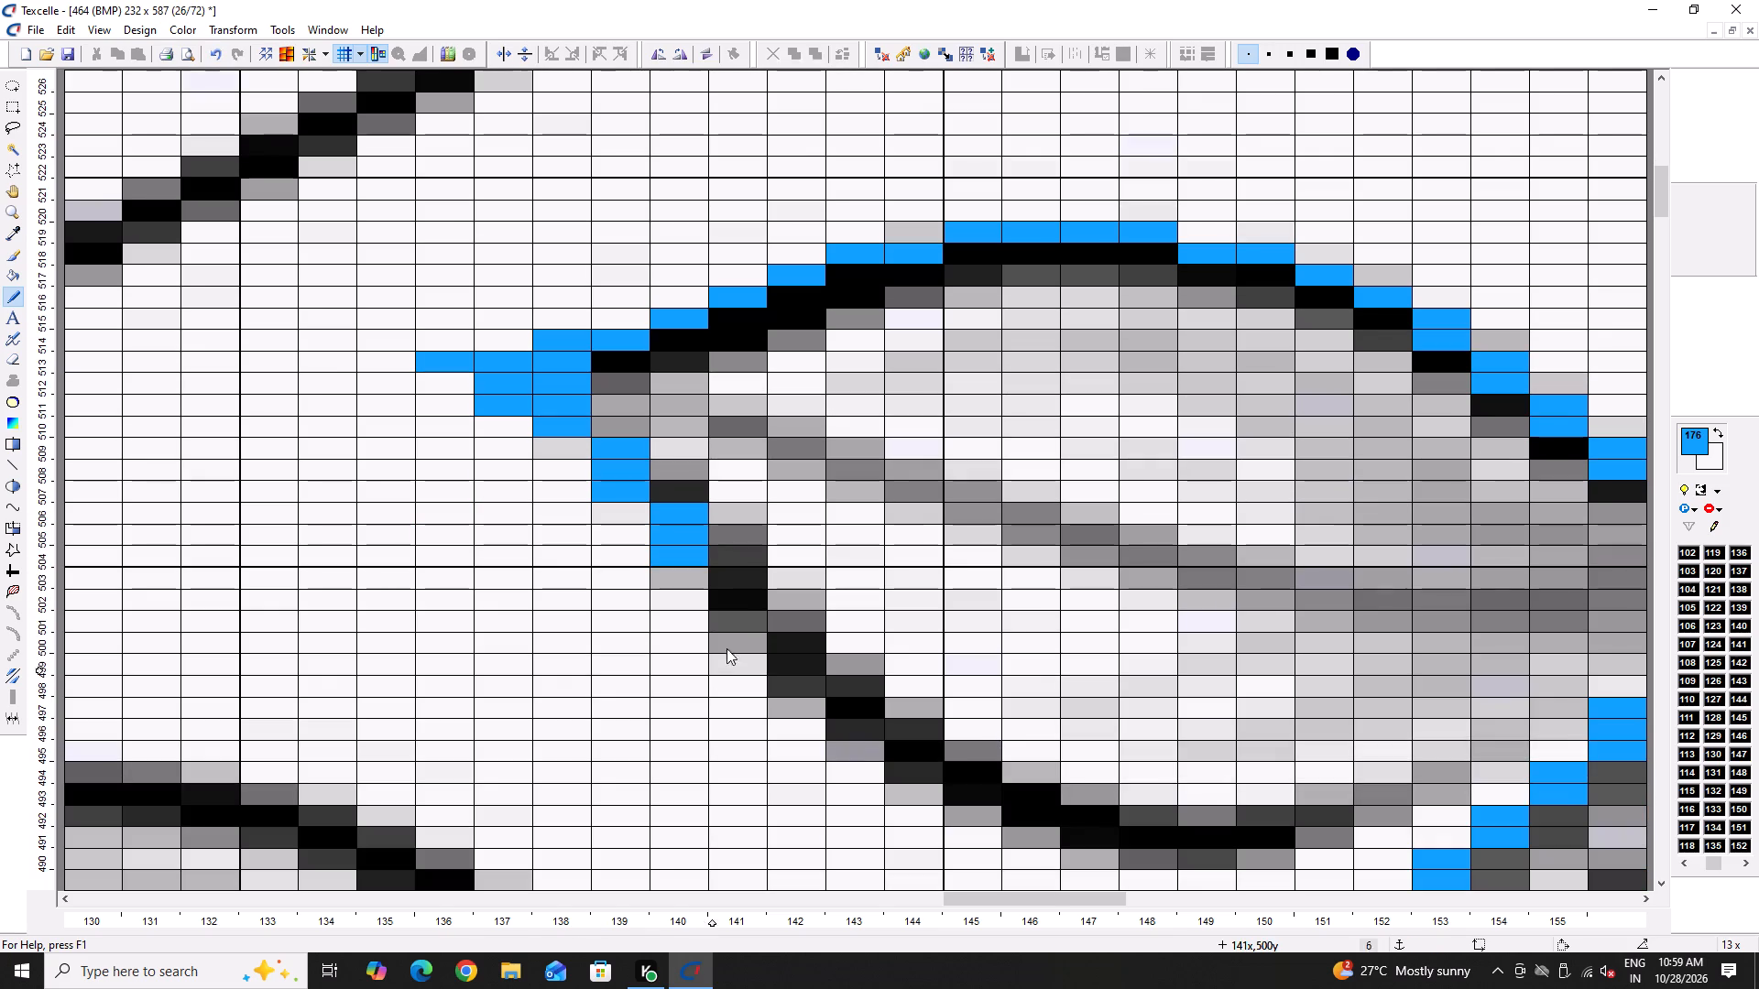
pyautogui.moveTo(735, 589); pyautogui.dragTo(734, 611)
pyautogui.click(734, 613)
pyautogui.click(737, 581)
pyautogui.moveTo(795, 645); pyautogui.dragTo(793, 683)
pyautogui.doubleClick(793, 684)
pyautogui.moveTo(849, 708); pyautogui.dragTo(852, 738)
# Continue the topmost leaf's lower edge in blue along its bottom curve from column 144 to 150.
pyautogui.moveTo(926, 756); pyautogui.dragTo(923, 780)
pyautogui.click(987, 789)
pyautogui.click(1011, 820)
pyautogui.moveTo(1079, 845); pyautogui.dragTo(1108, 846)
pyautogui.moveTo(1114, 846); pyautogui.dragTo(1154, 845)
pyautogui.moveTo(1154, 845); pyautogui.dragTo(1188, 844)
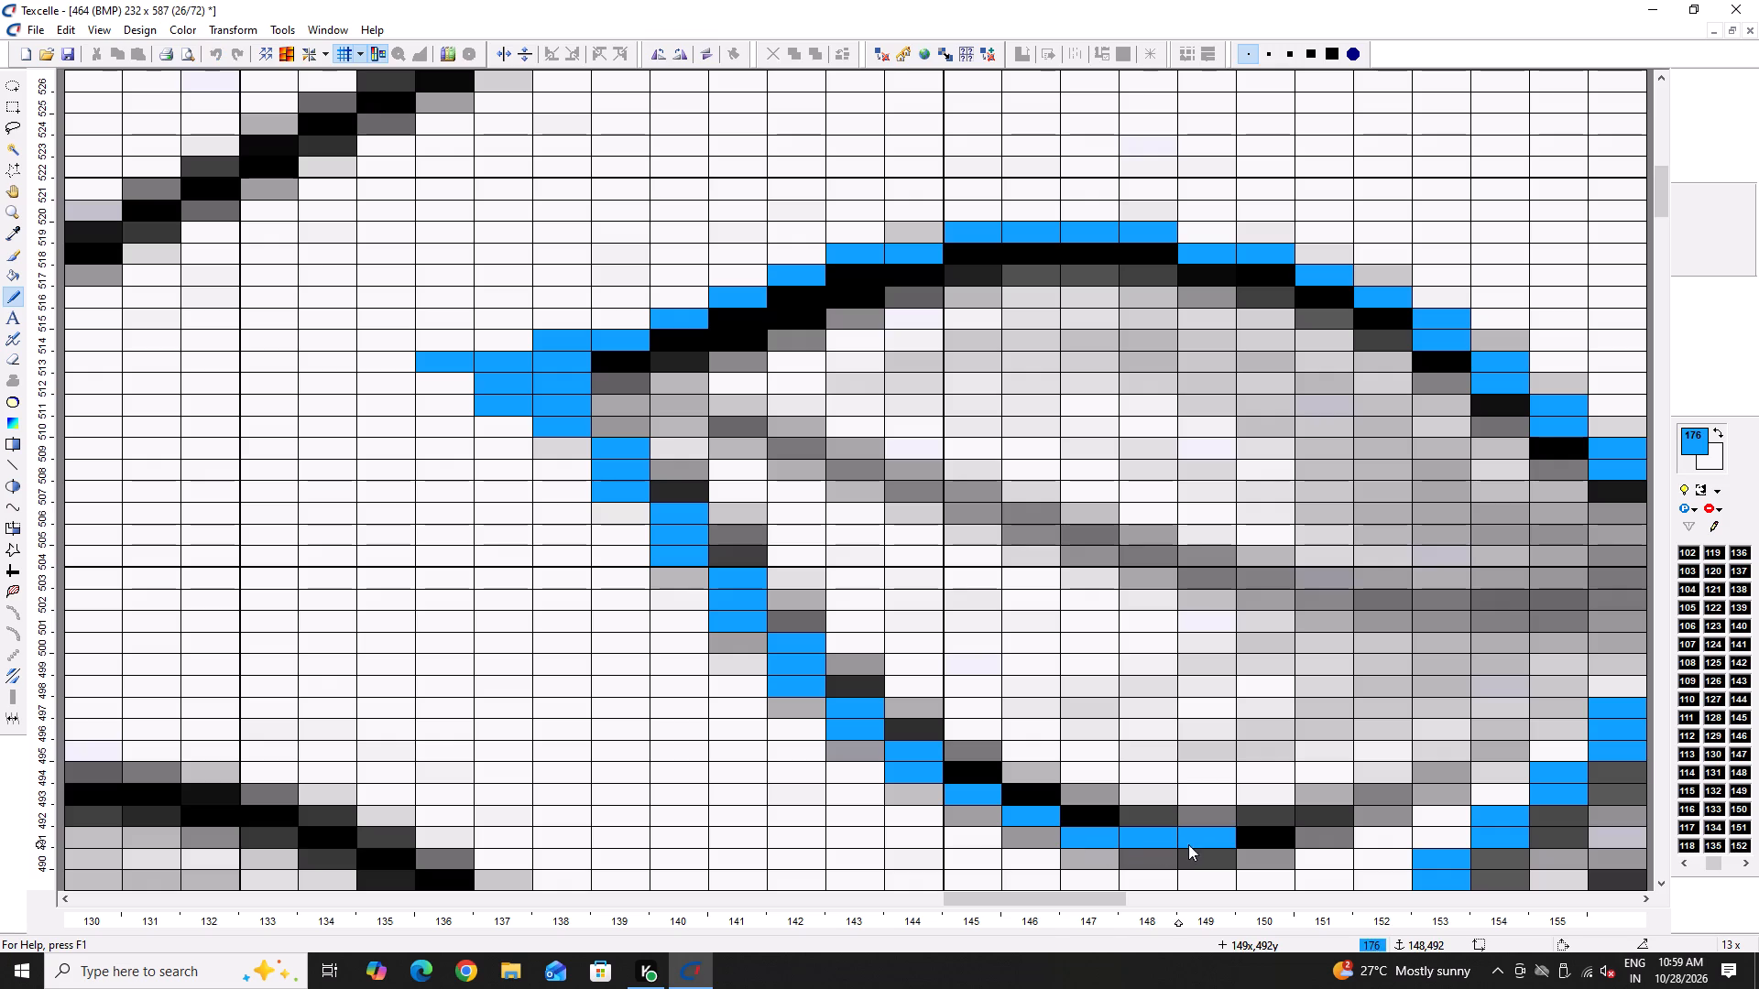
pyautogui.moveTo(1188, 844); pyautogui.dragTo(1234, 843)
pyautogui.doubleClick(1259, 842)
# Trace the leaf's rising lower edge in blue from column 151 to 155, whitening the doubled pixels in columns 151, 154 and 155.
pyautogui.keyDown('ctrl'); pyautogui.scroll(-4, 931, 756); pyautogui.keyUp('ctrl')
pyautogui.keyDown('ctrl'); pyautogui.scroll(2, 1200, 653); pyautogui.keyUp('ctrl')
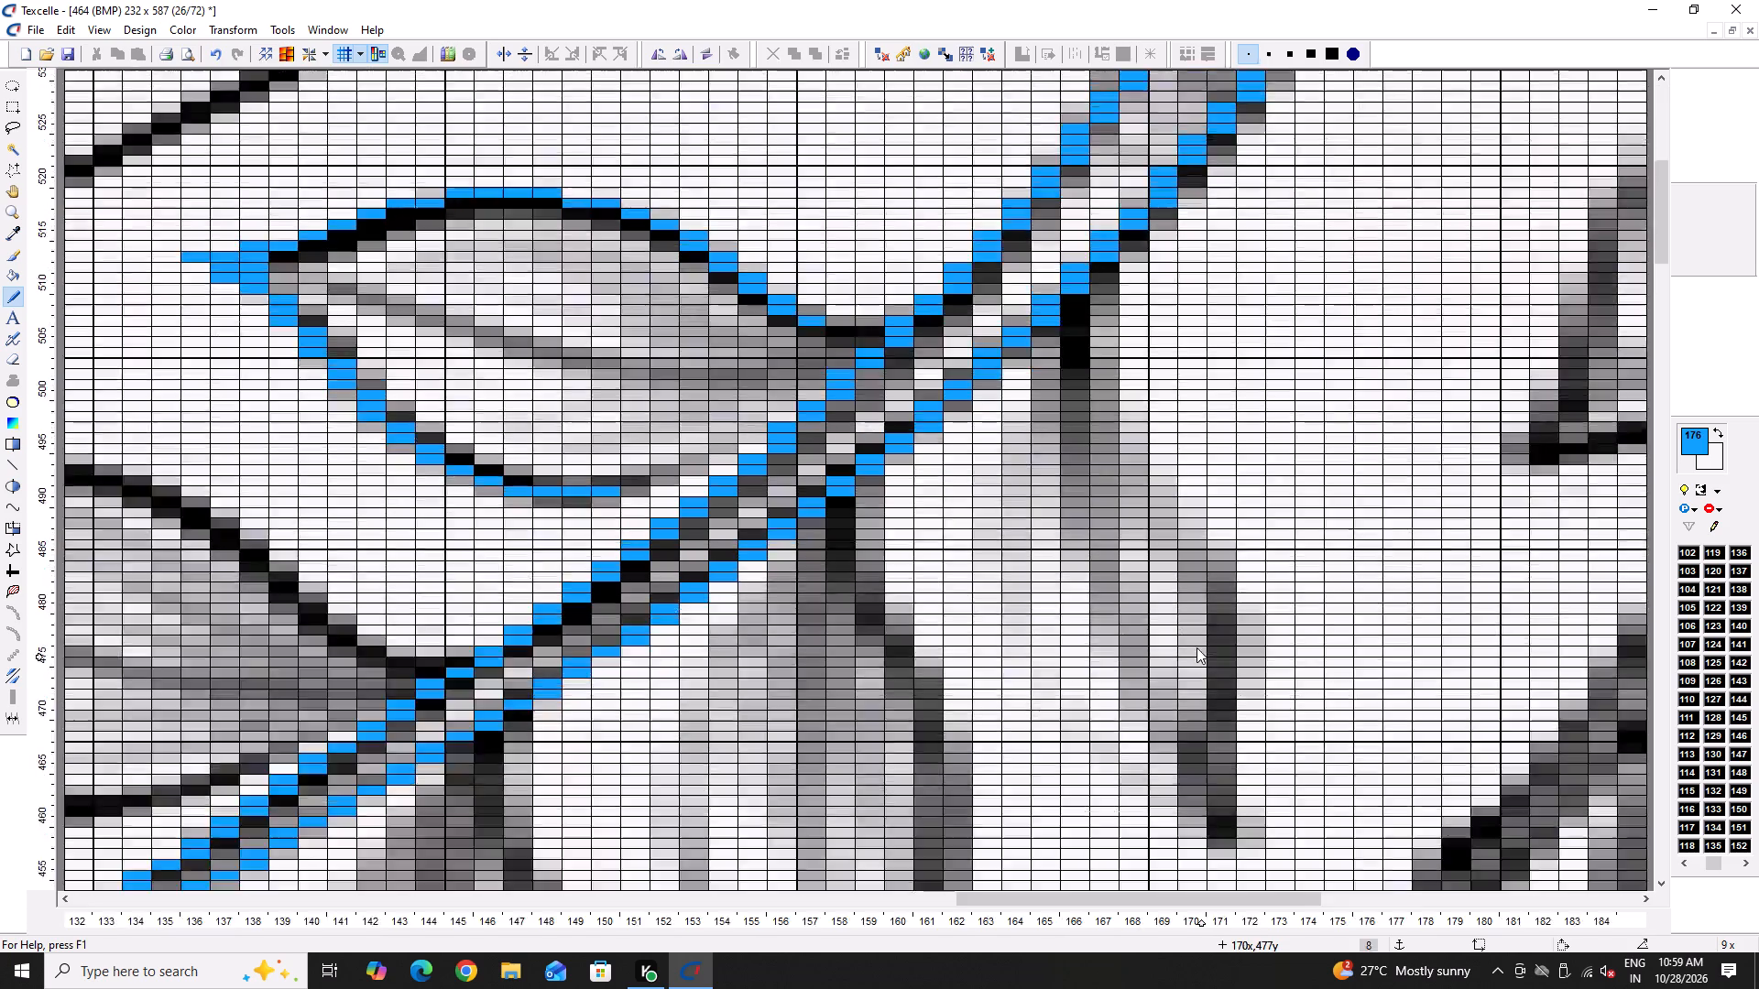
pyautogui.keyDown('ctrl'); pyautogui.scroll(3, 1196, 647); pyautogui.keyUp('ctrl')
pyautogui.scroll(1, 0, 356)
pyautogui.press('Left')
pyautogui.press('Left')
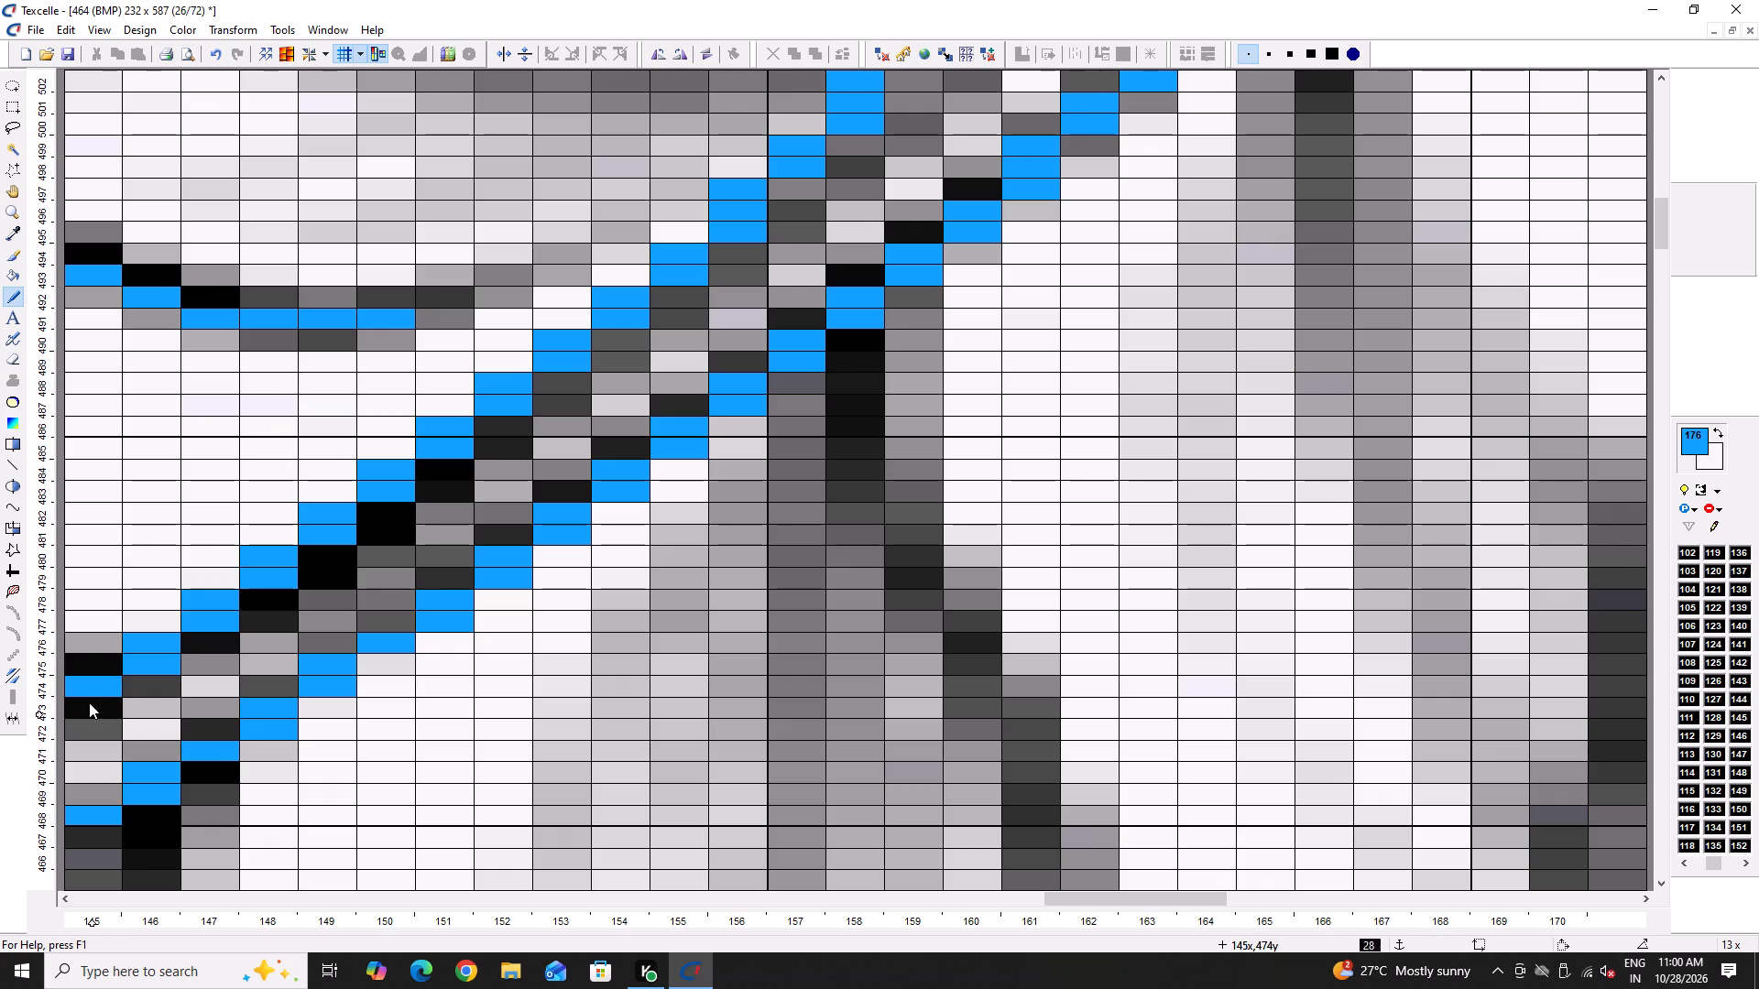
pyautogui.scroll(5, 430, 105)
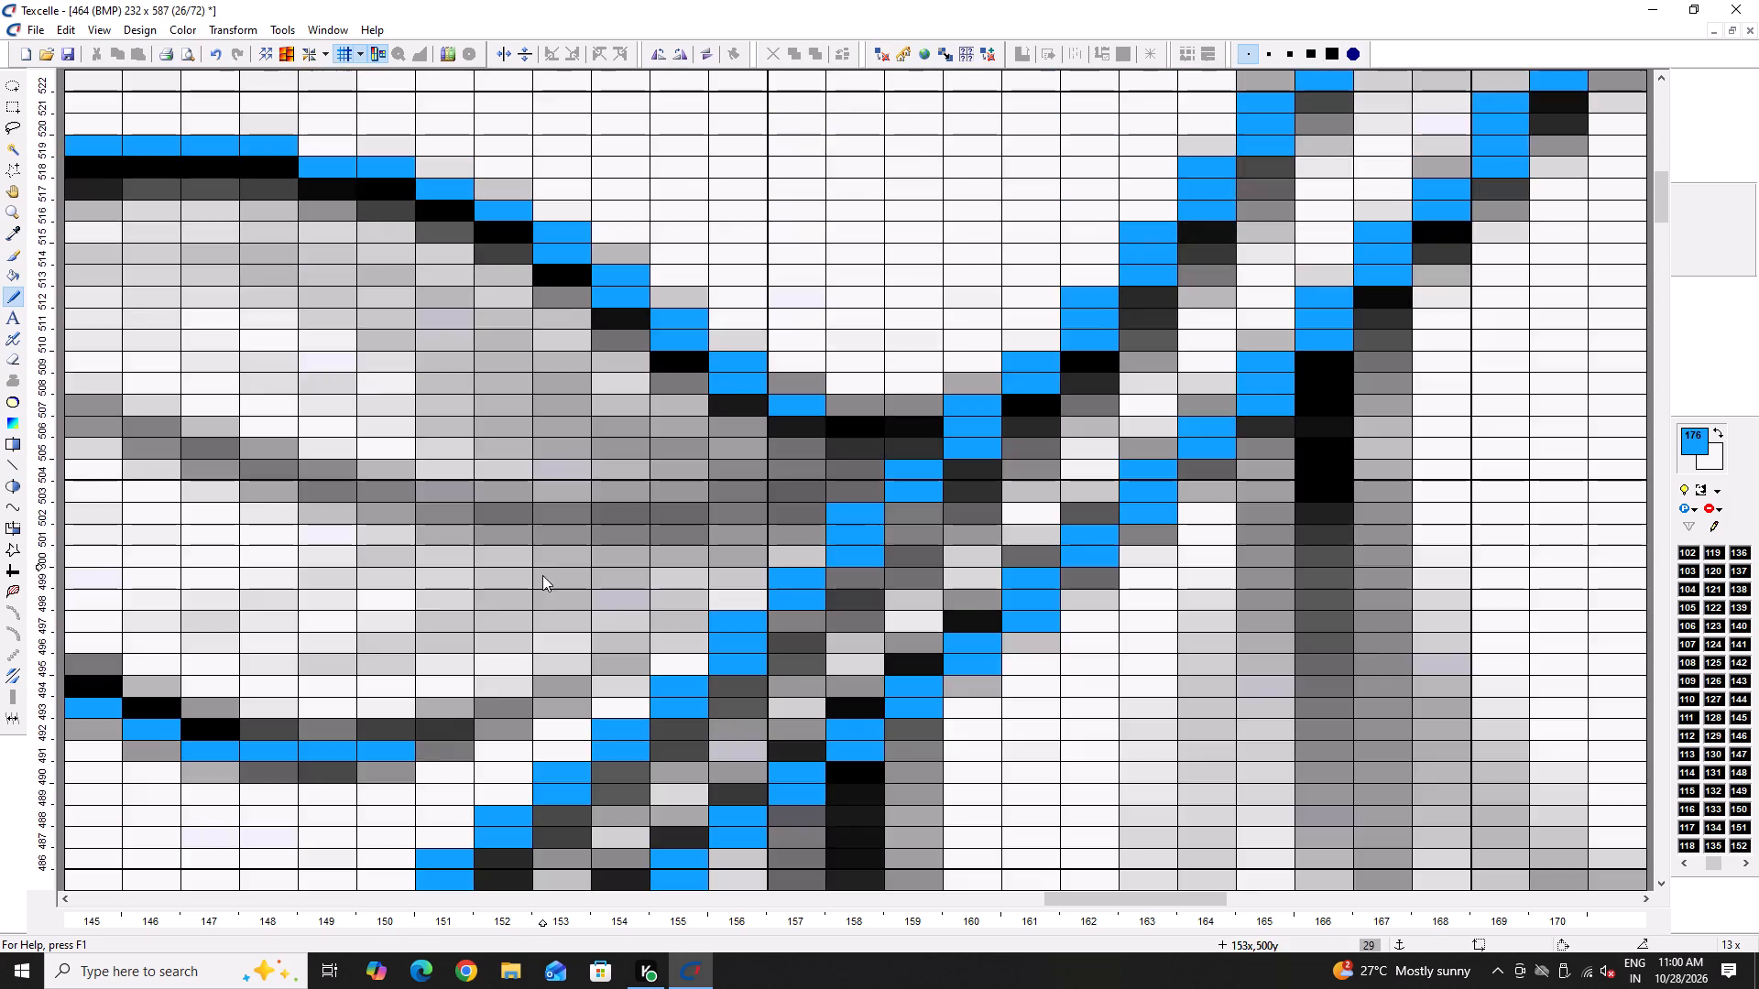
pyautogui.keyDown('ctrl'); pyautogui.scroll(-3, 547, 593); pyautogui.keyUp('ctrl')
pyautogui.keyDown('ctrl'); pyautogui.scroll(6, 524, 648); pyautogui.keyUp('ctrl')
pyautogui.click(543, 672)
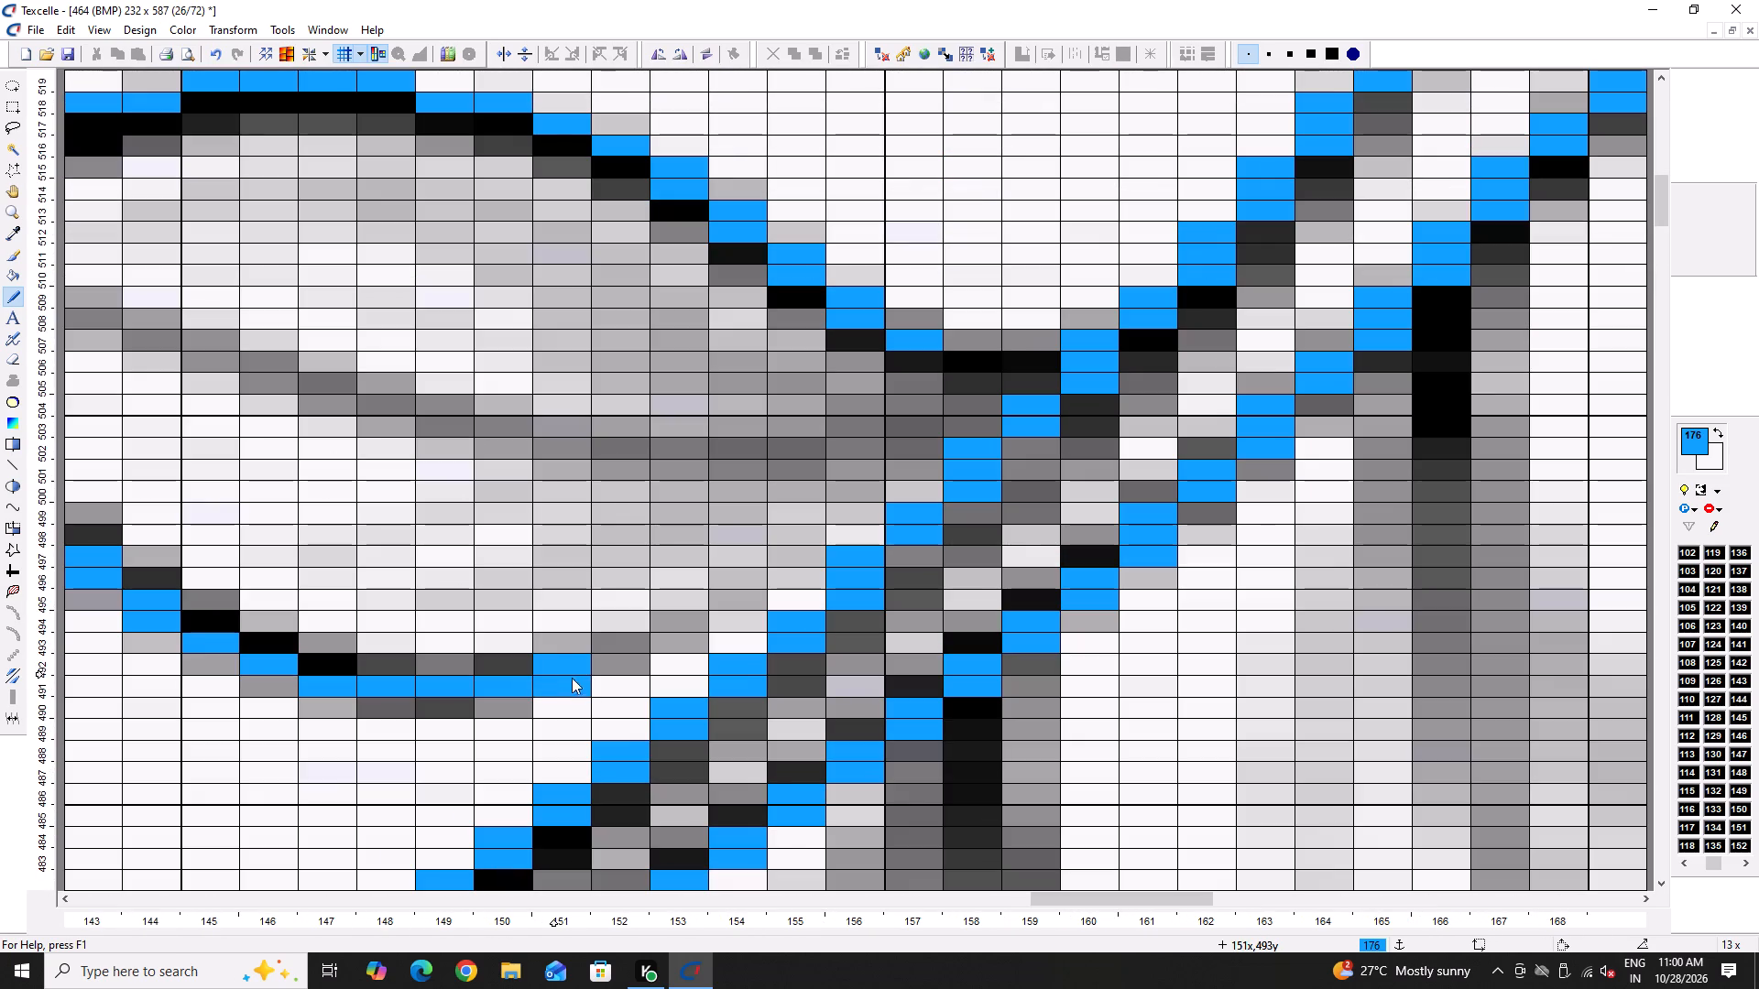
pyautogui.rightClick(571, 682)
pyautogui.click(610, 645)
pyautogui.click(682, 623)
pyautogui.click(716, 599)
pyautogui.click(753, 580)
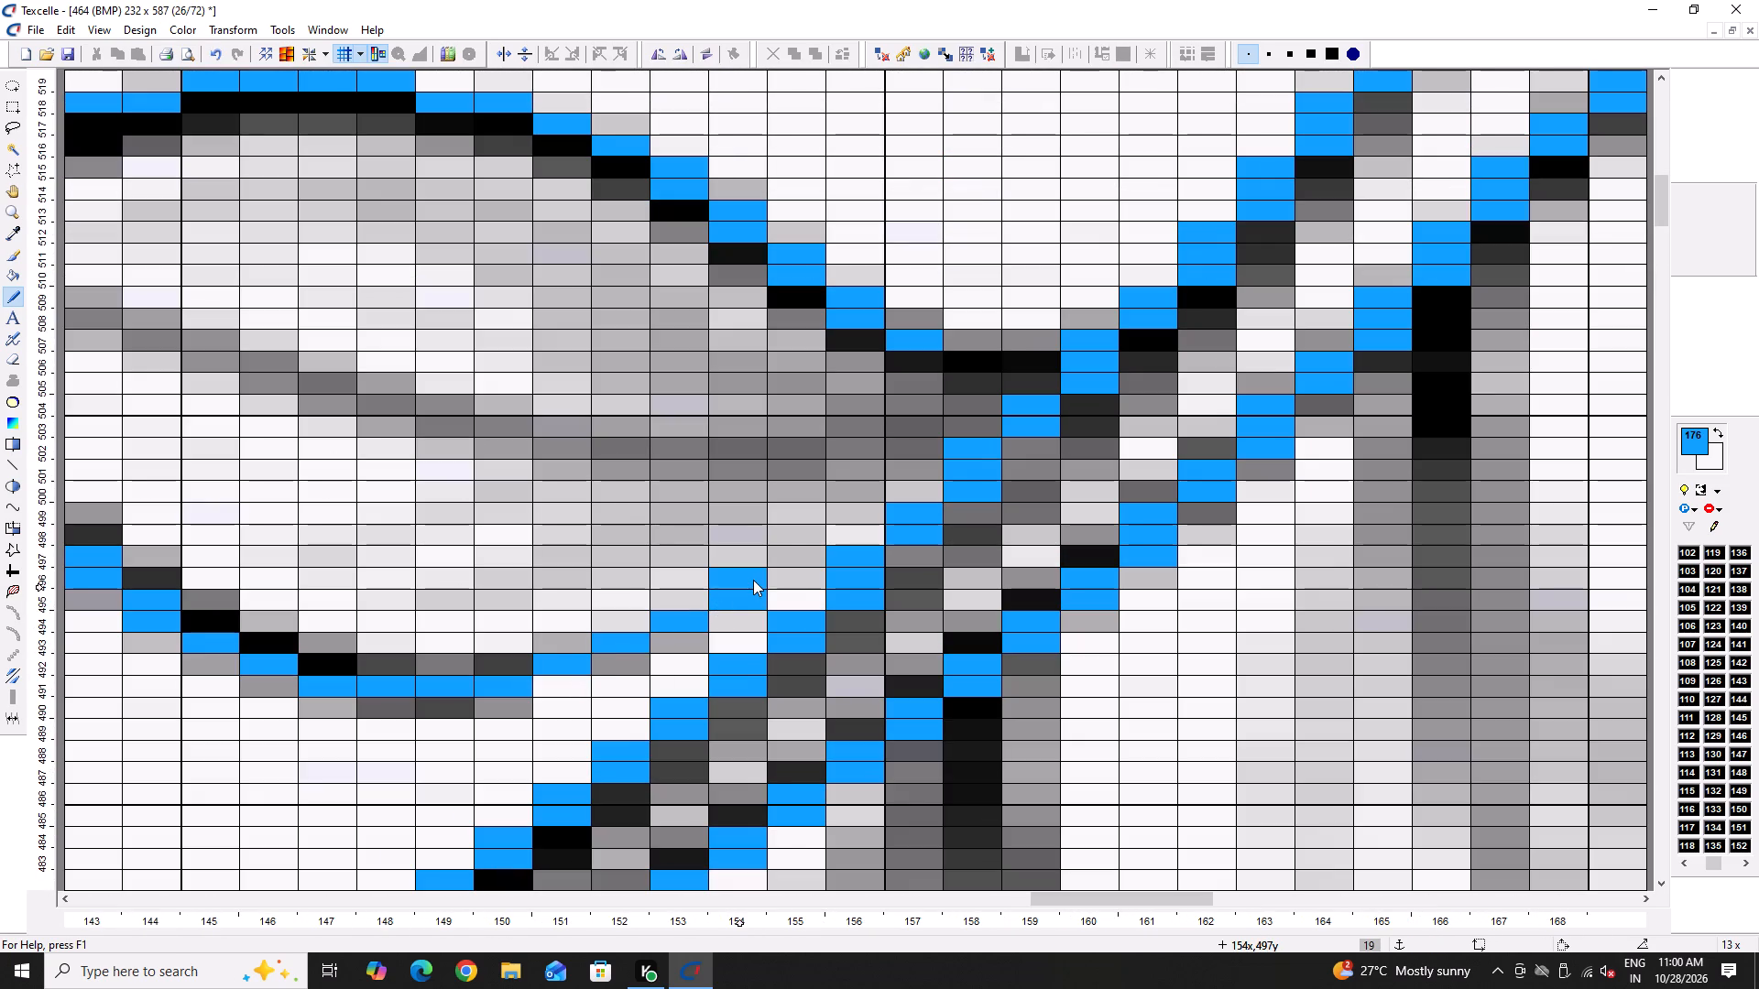
pyautogui.click(791, 550)
pyautogui.click(798, 527)
pyautogui.rightClick(798, 549)
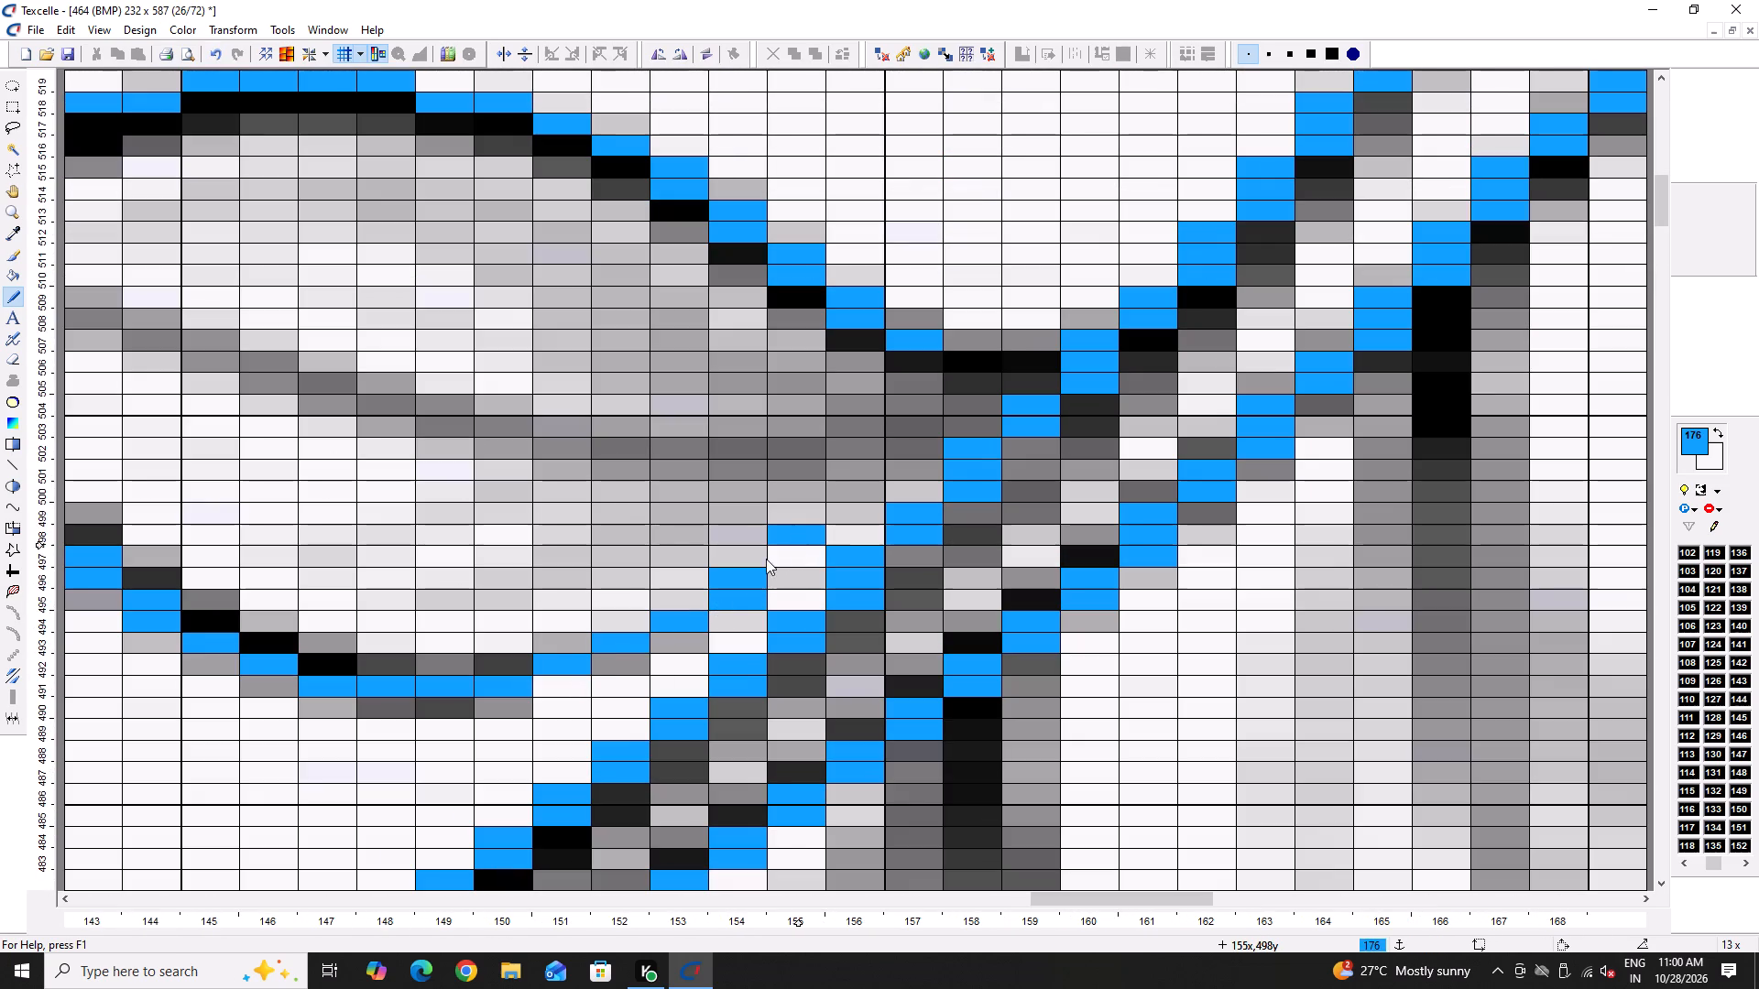
pyautogui.click(766, 559)
pyautogui.moveTo(694, 594); pyautogui.dragTo(703, 599)
pyautogui.rightClick(735, 596)
# Extend the leaf's lower edge in blue beside the stem through columns 155 to 157, whitening the excess pixel in column 156.
pyautogui.click(811, 507)
pyautogui.click(836, 489)
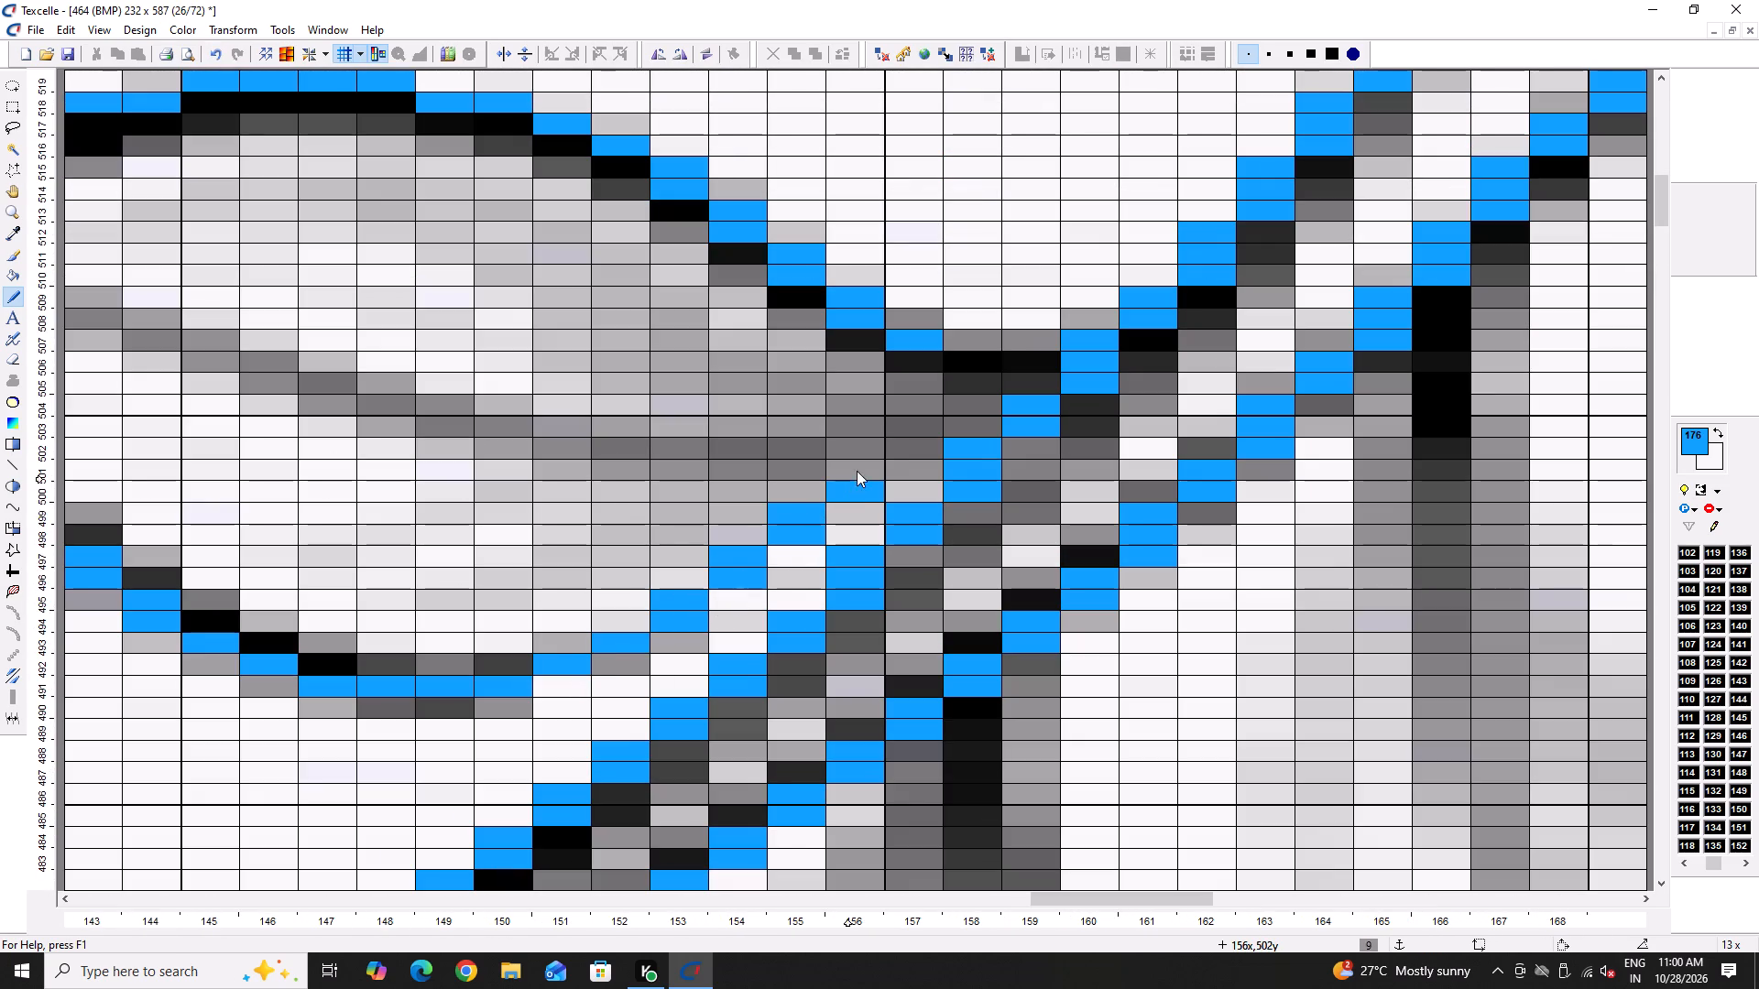
pyautogui.click(857, 471)
pyautogui.click(884, 449)
pyautogui.moveTo(900, 429); pyautogui.dragTo(889, 435)
pyautogui.rightClick(847, 448)
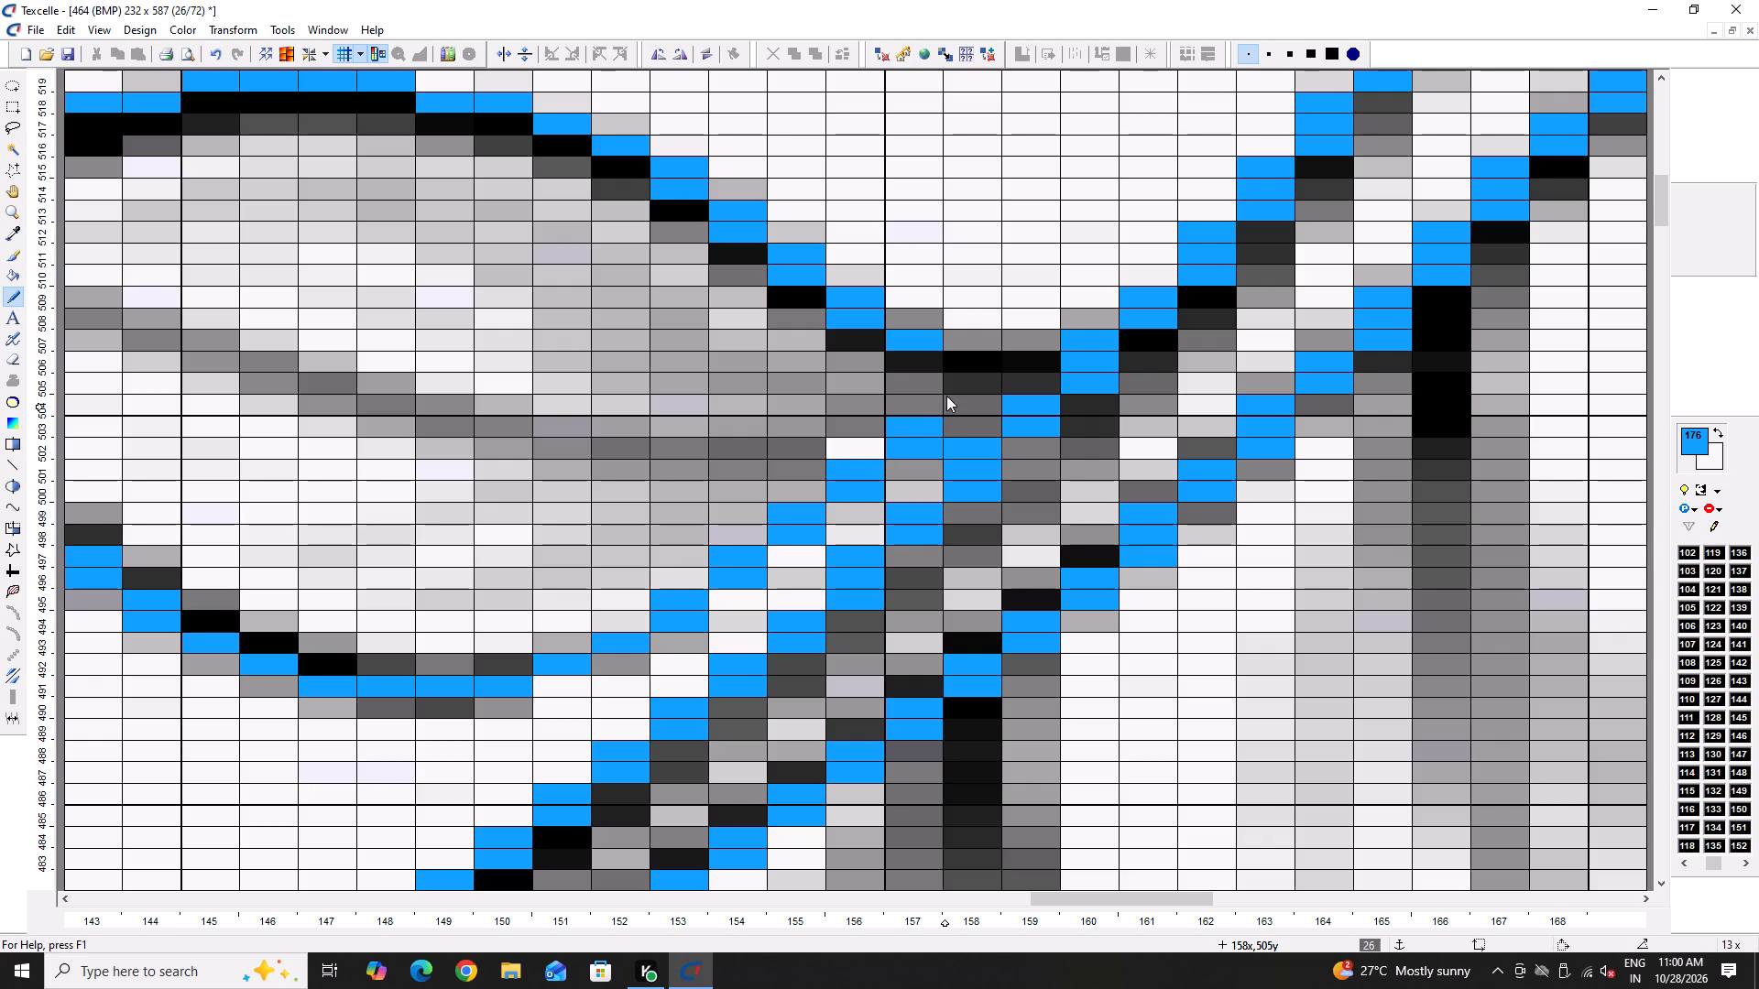
# Join the leaf's lower and upper edges in blue around column 158, whitening extra pixels in columns 157 and 158 and filling column 156.
pyautogui.click(946, 396)
pyautogui.click(944, 392)
pyautogui.click(962, 377)
pyautogui.click(984, 353)
pyautogui.rightClick(975, 388)
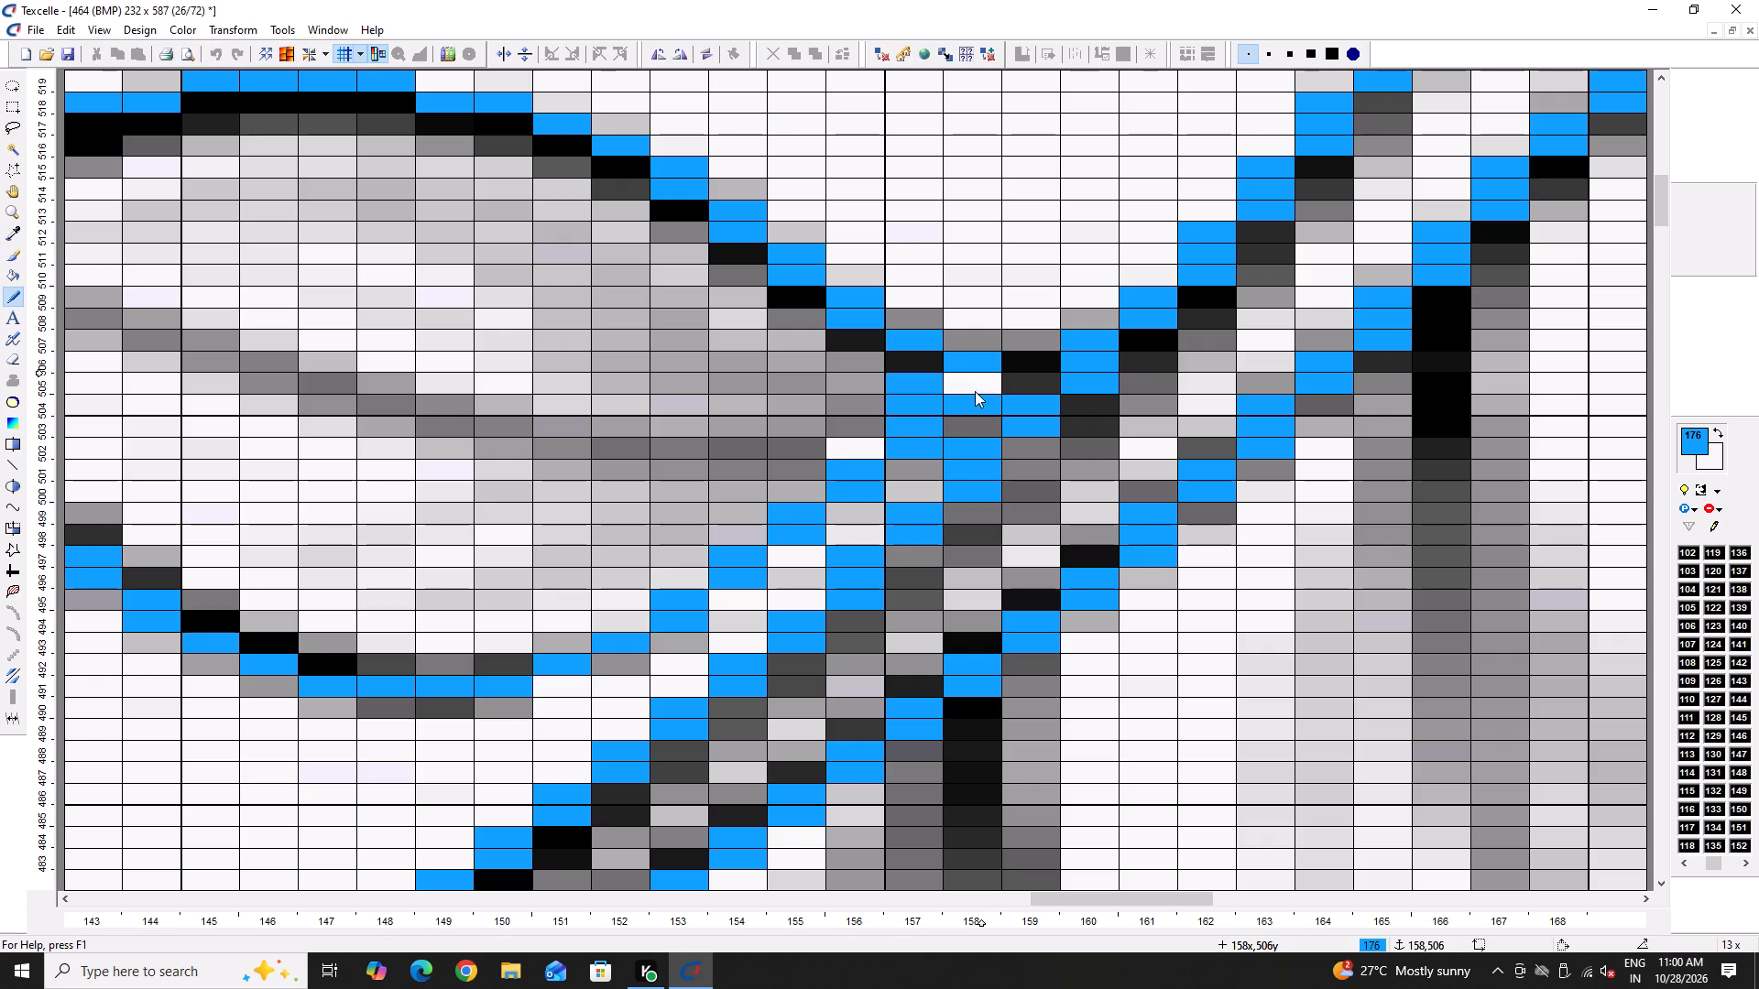
pyautogui.rightClick(975, 390)
pyautogui.rightClick(972, 397)
pyautogui.click(966, 375)
pyautogui.rightClick(920, 458)
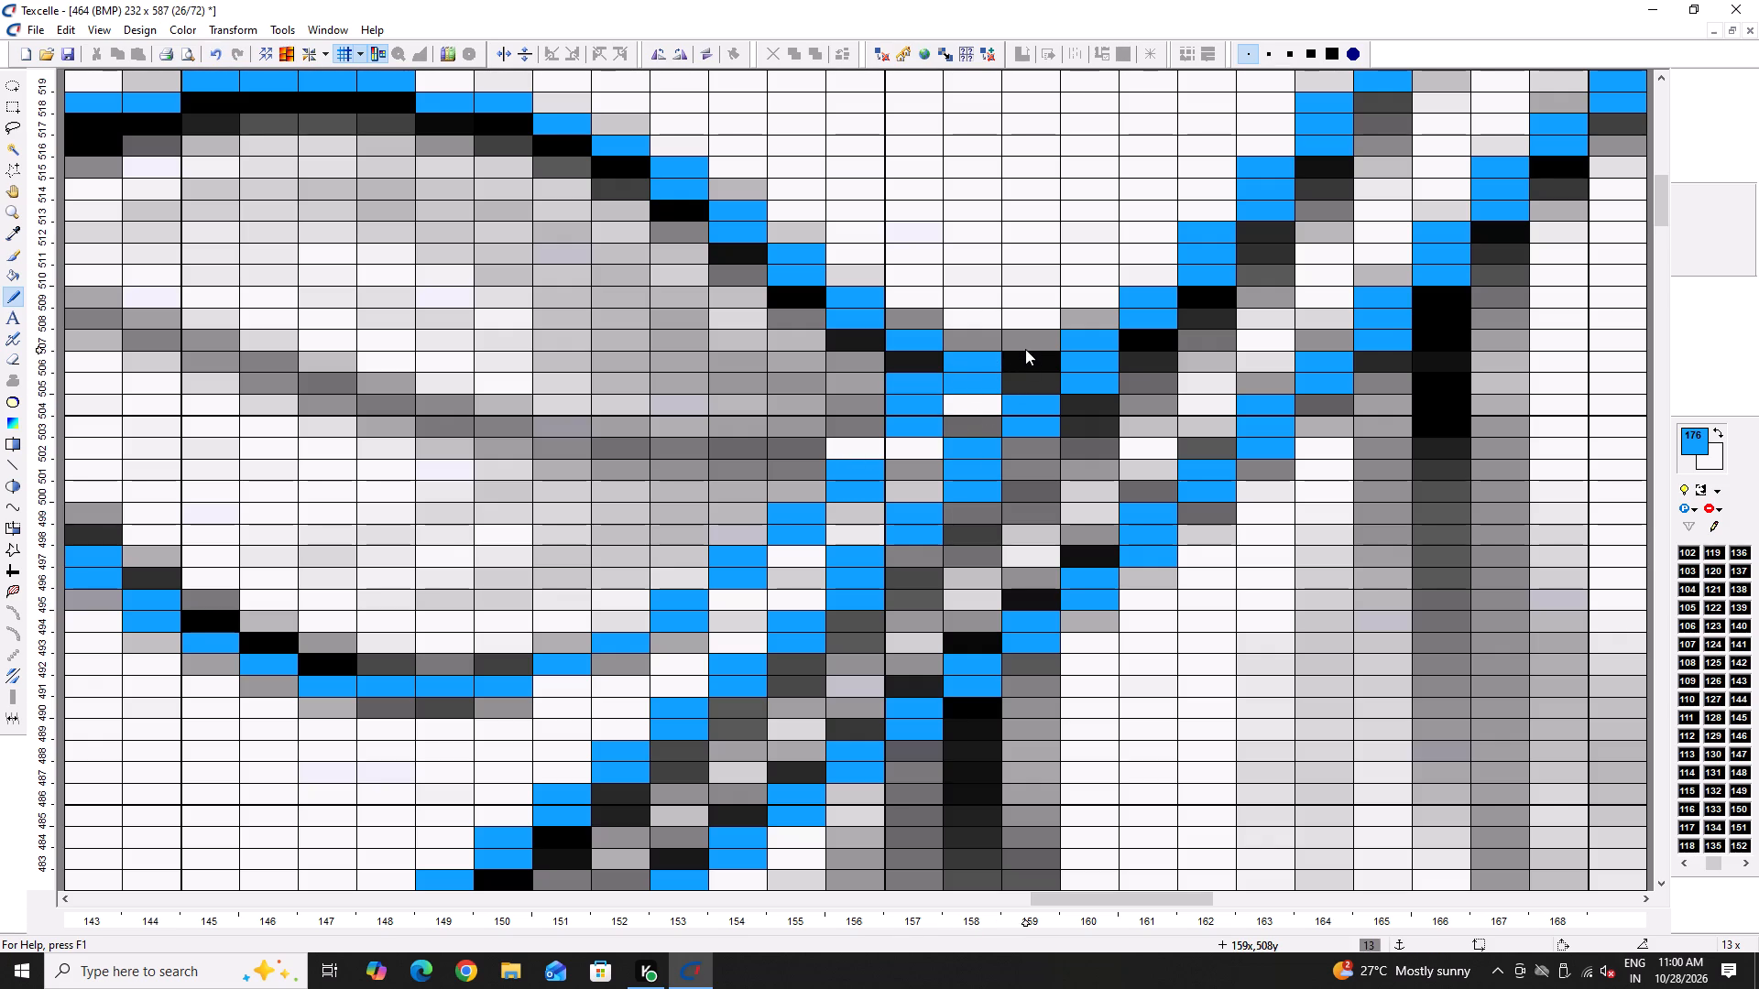
pyautogui.click(882, 451)
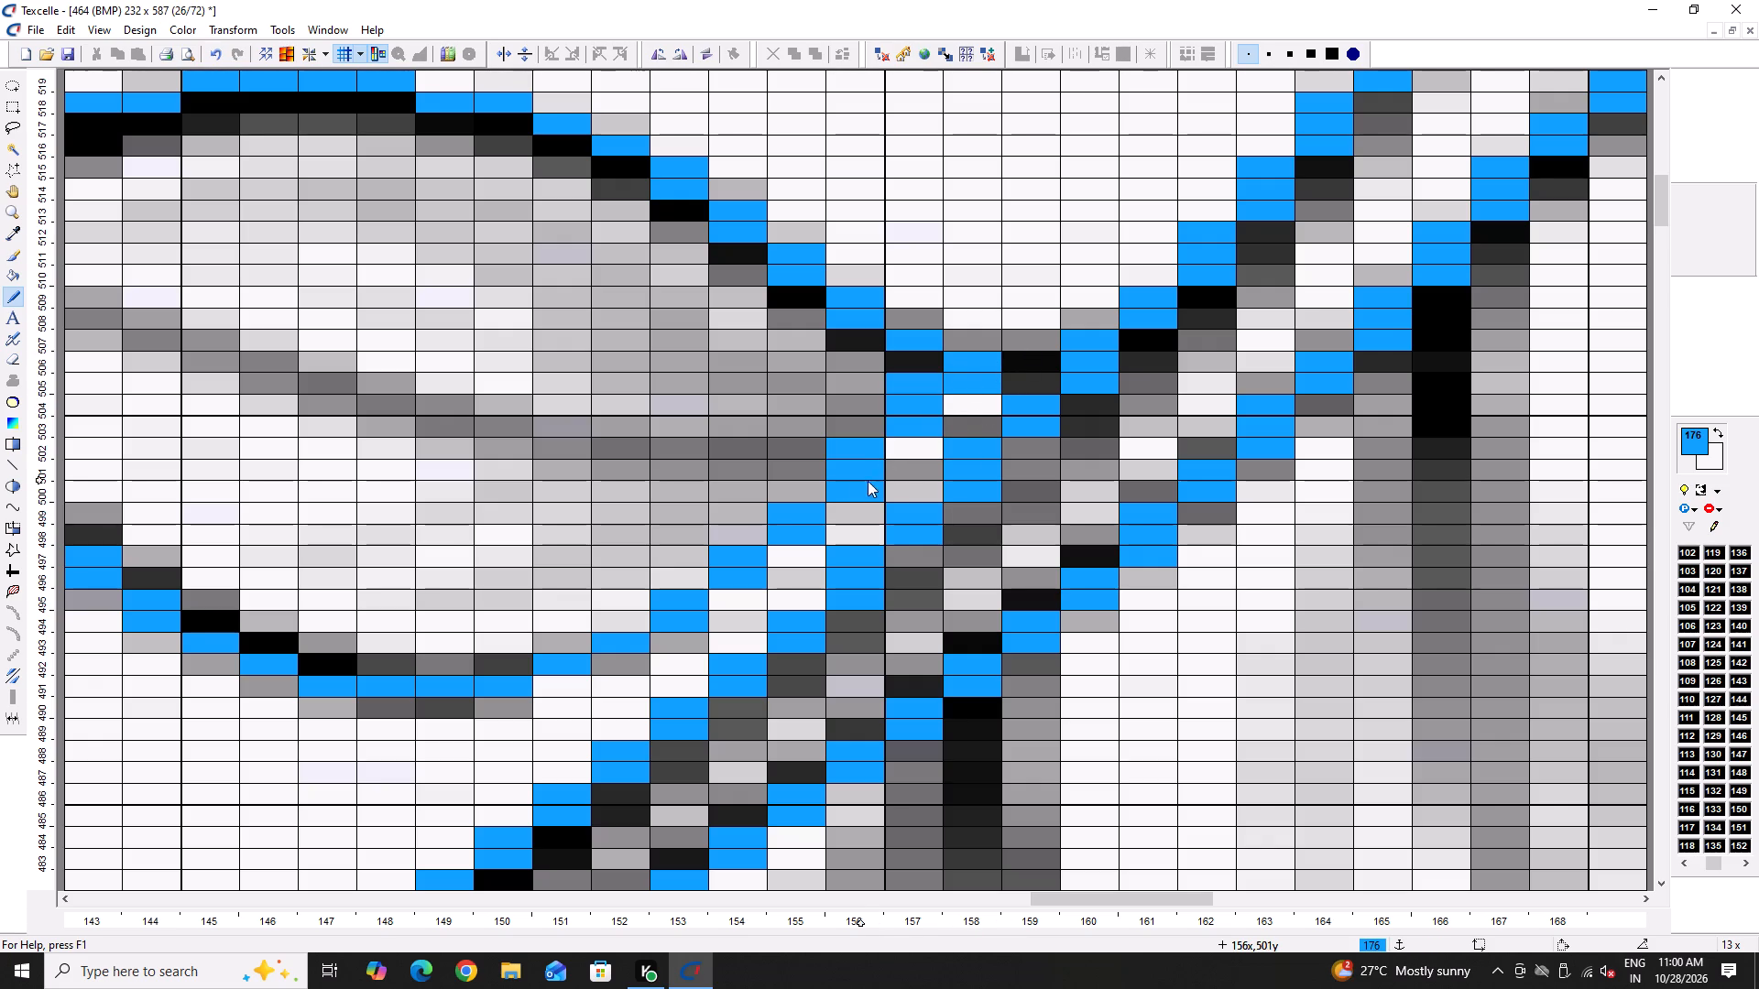
# Trace the upper edge of the second leaf above the stem in blue, from its tip at column 119 up to column 127.
pyautogui.keyDown('ctrl'); pyautogui.scroll(-5, 858, 483); pyautogui.keyUp('ctrl')
pyautogui.keyDown('ctrl'); pyautogui.scroll(3, 402, 629); pyautogui.keyUp('ctrl')
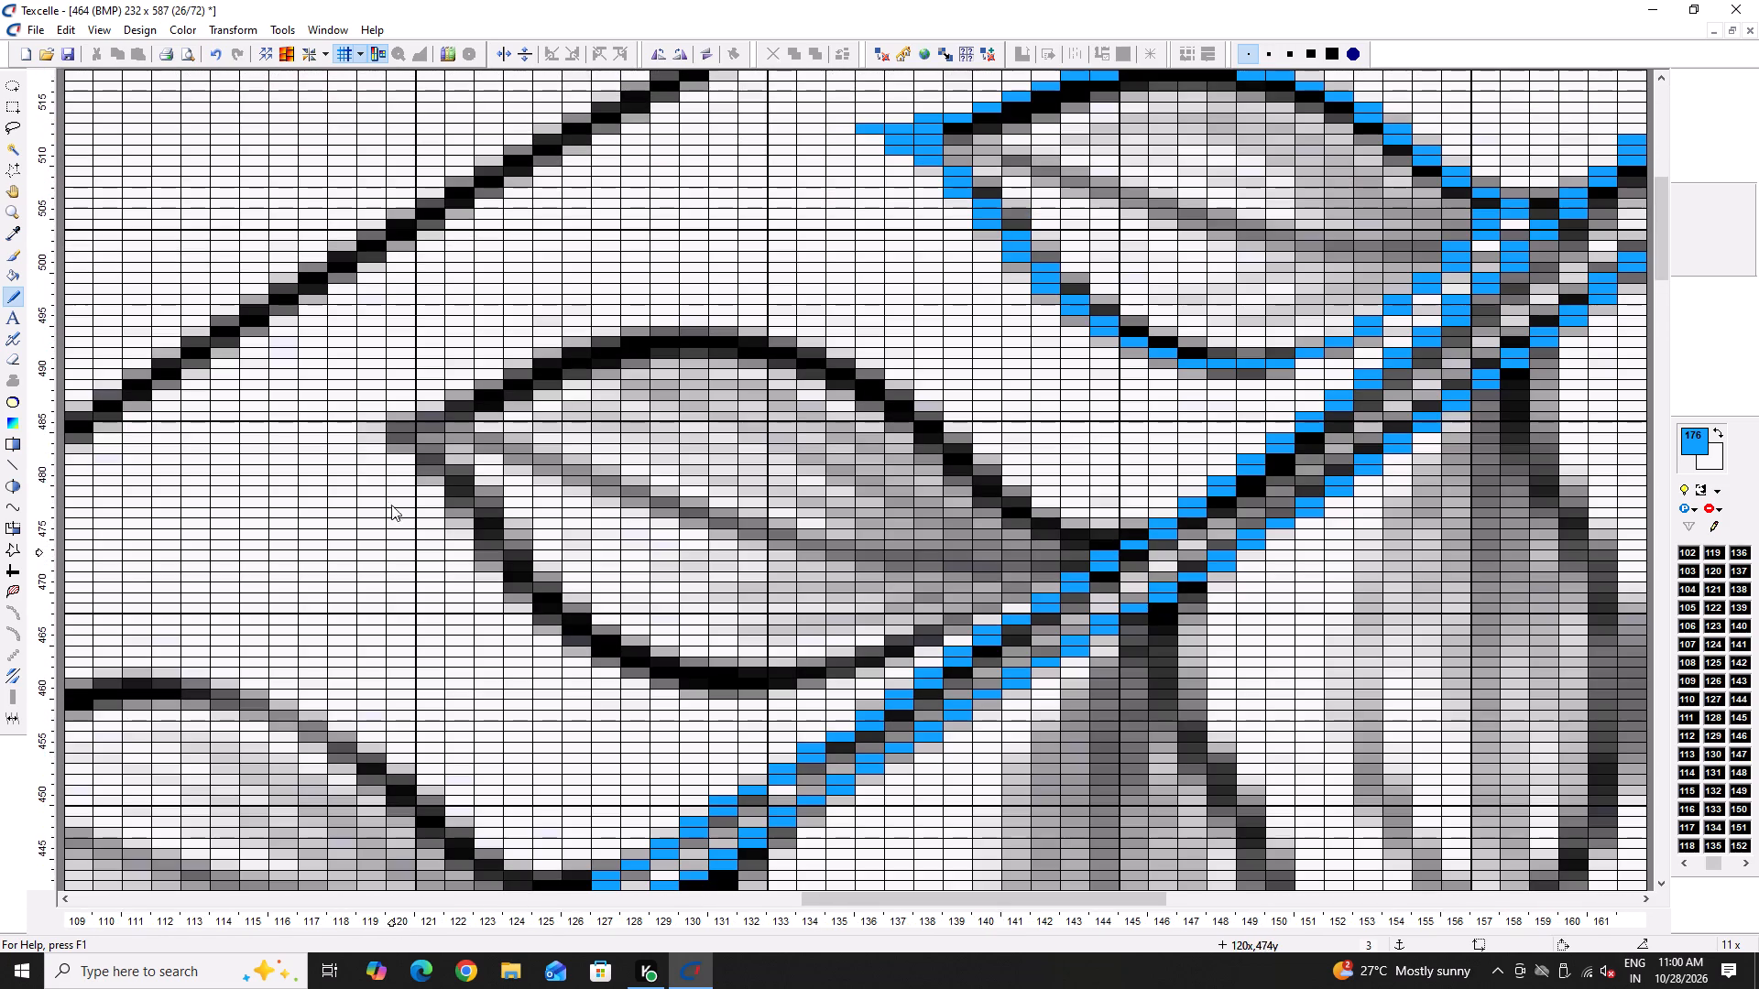
pyautogui.moveTo(383, 396); pyautogui.dragTo(380, 409)
pyautogui.click(394, 412)
pyautogui.click(444, 406)
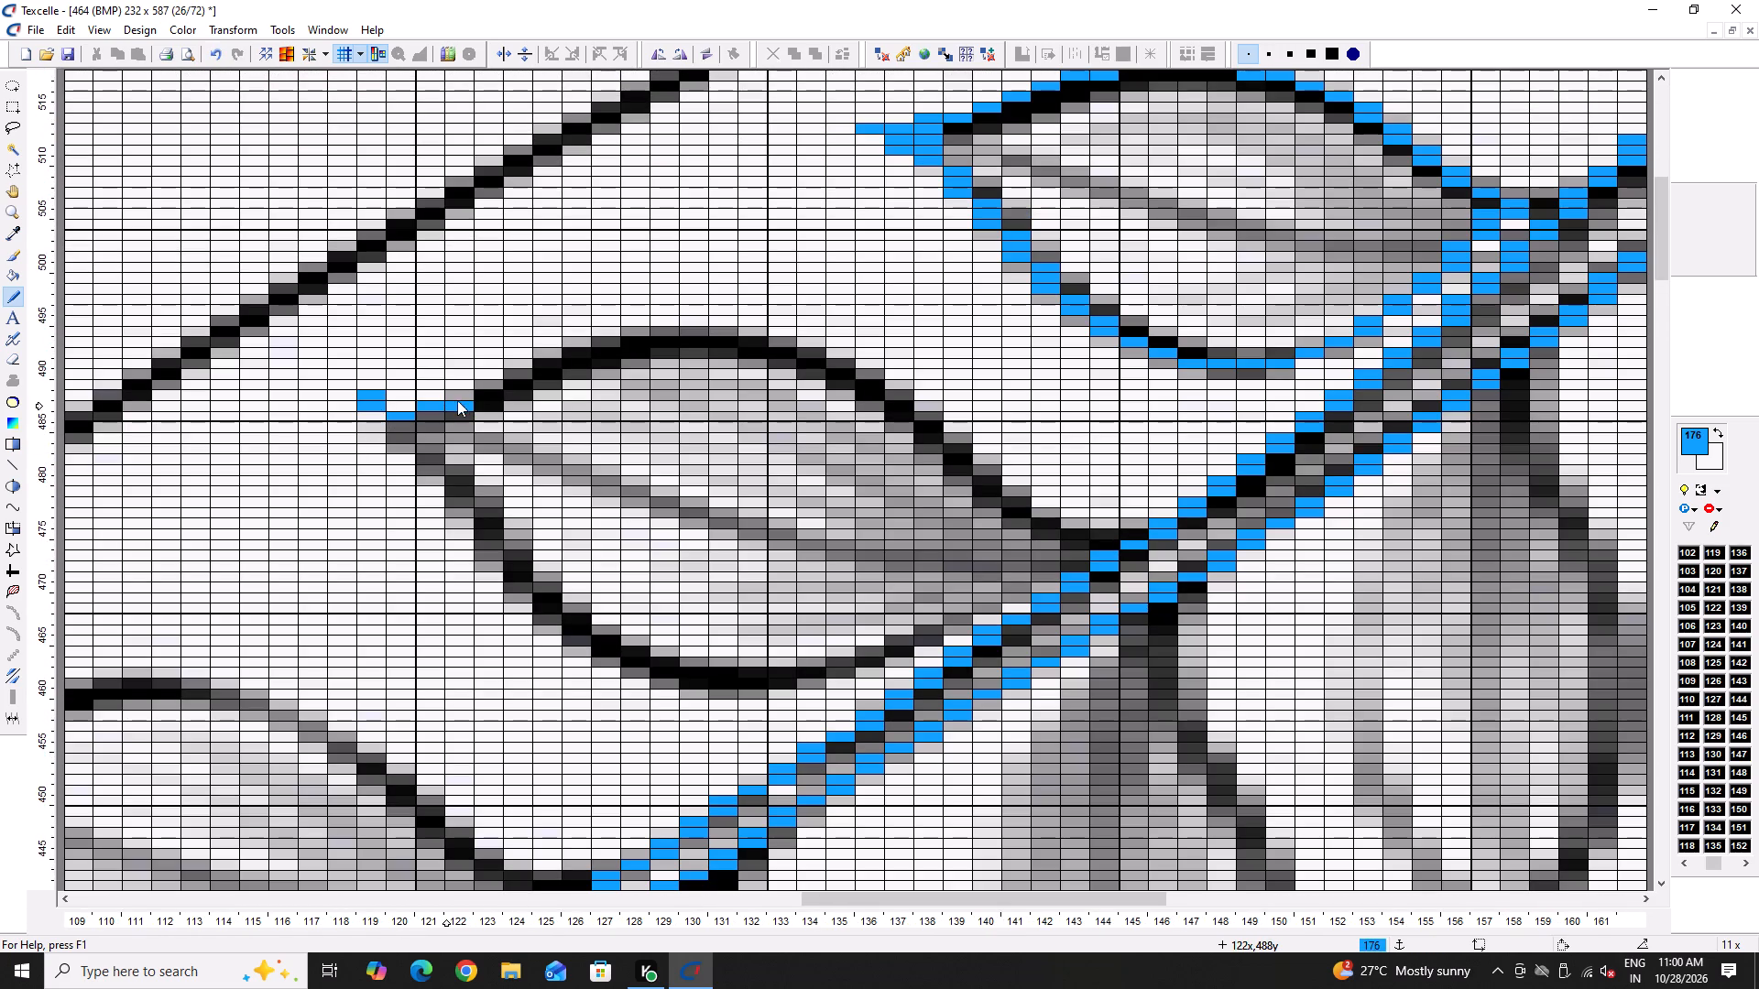
pyautogui.click(465, 396)
pyautogui.click(493, 384)
pyautogui.click(515, 371)
pyautogui.click(550, 358)
pyautogui.click(572, 354)
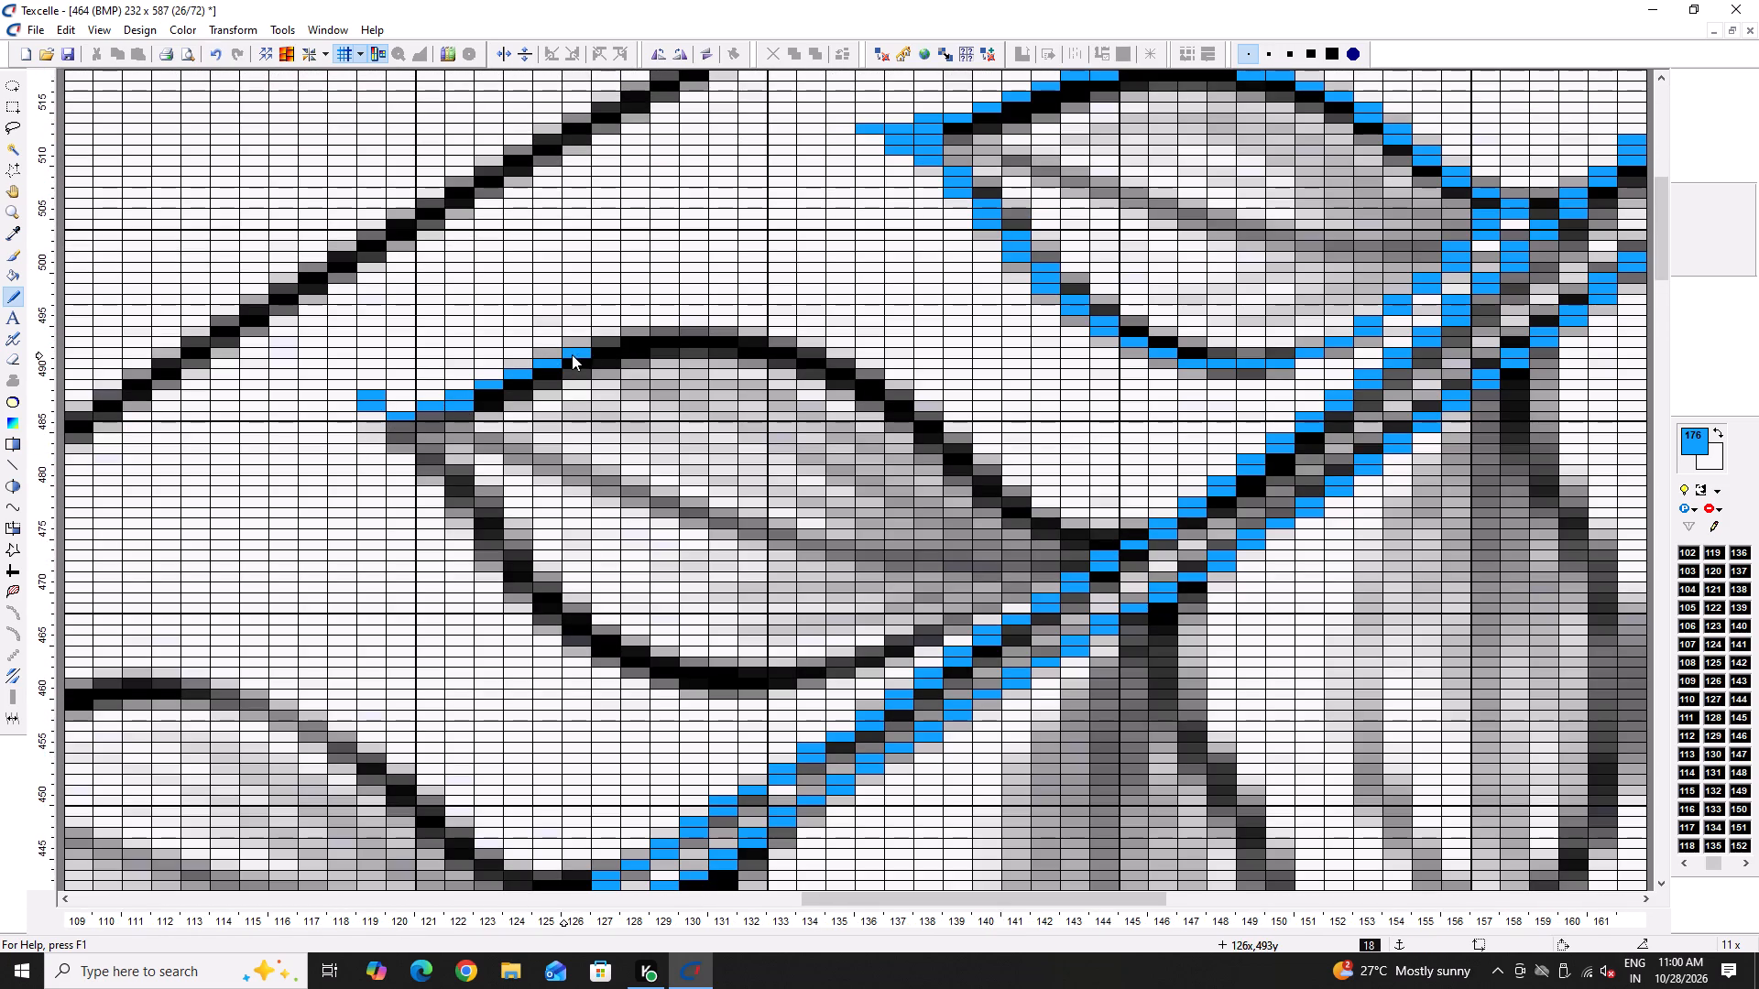
pyautogui.click(604, 349)
# Continue the second leaf's blue upper edge over the crest from column 128 to 135, lowering columns 132 and 134 one pixel and whitening the excess.
pyautogui.moveTo(629, 340); pyautogui.dragTo(739, 340)
pyautogui.click(748, 344)
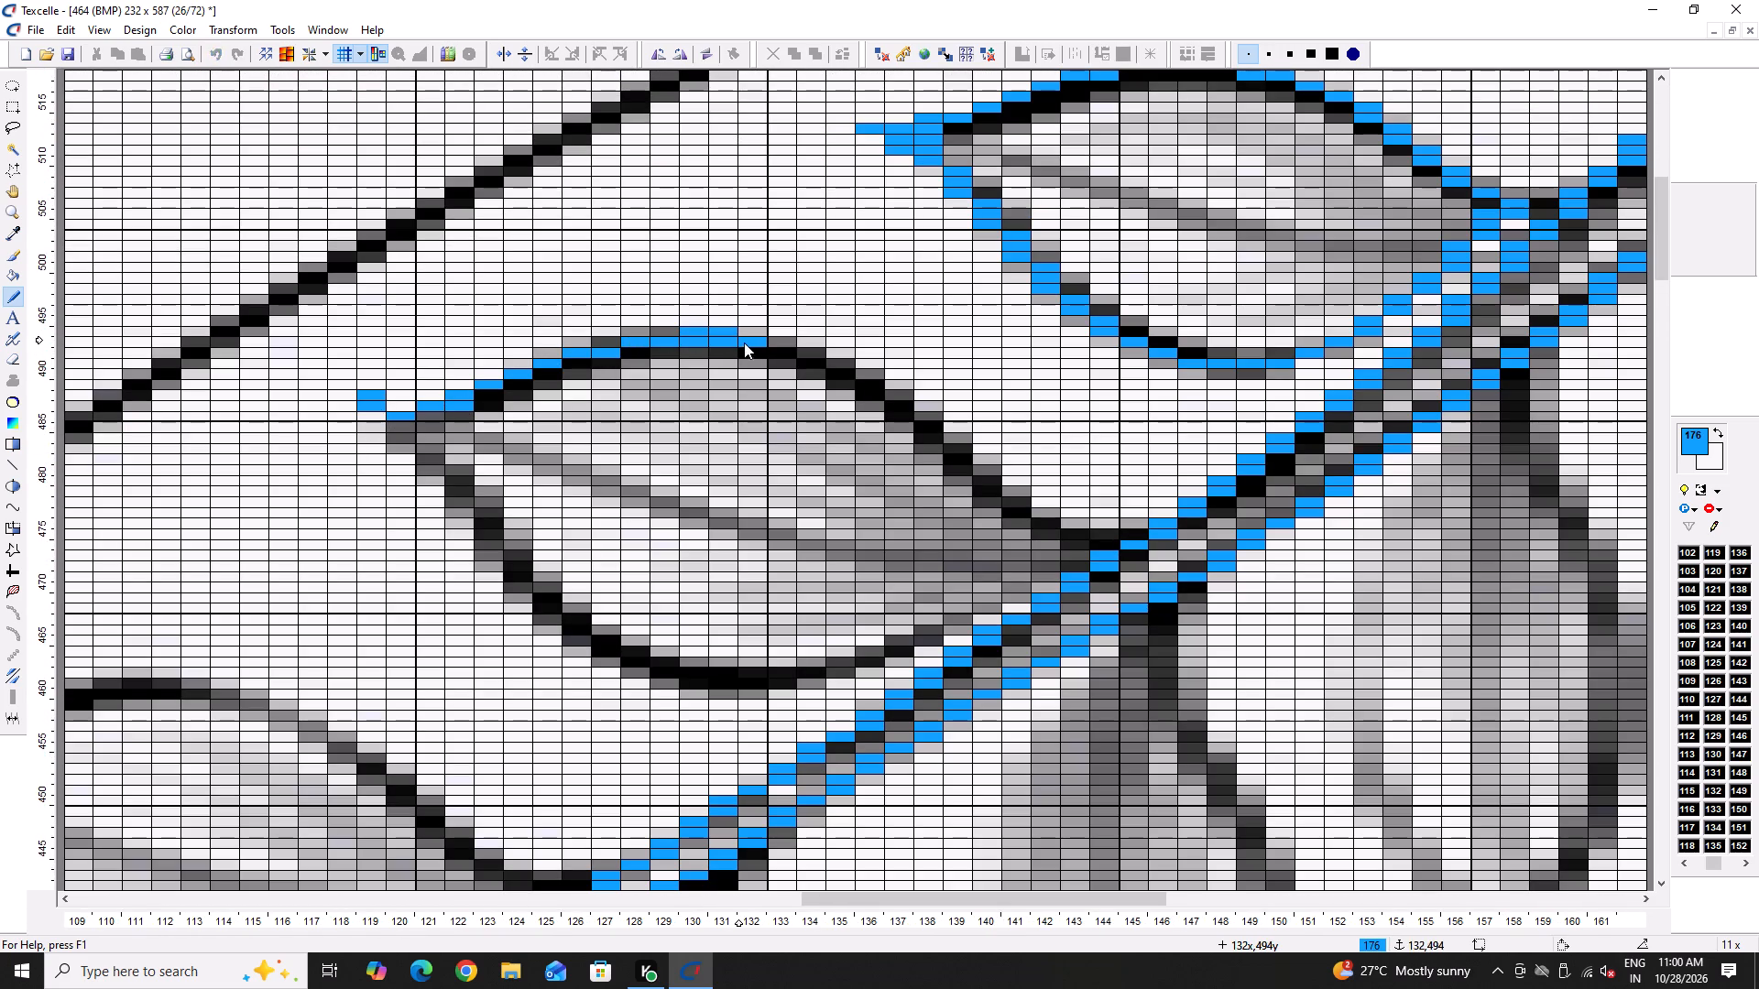
pyautogui.moveTo(731, 328); pyautogui.dragTo(687, 332, button='right')
pyautogui.keyDown('ctrl'); pyautogui.scroll(3, 748, 344); pyautogui.keyUp('ctrl')
pyautogui.moveTo(798, 343); pyautogui.dragTo(822, 347)
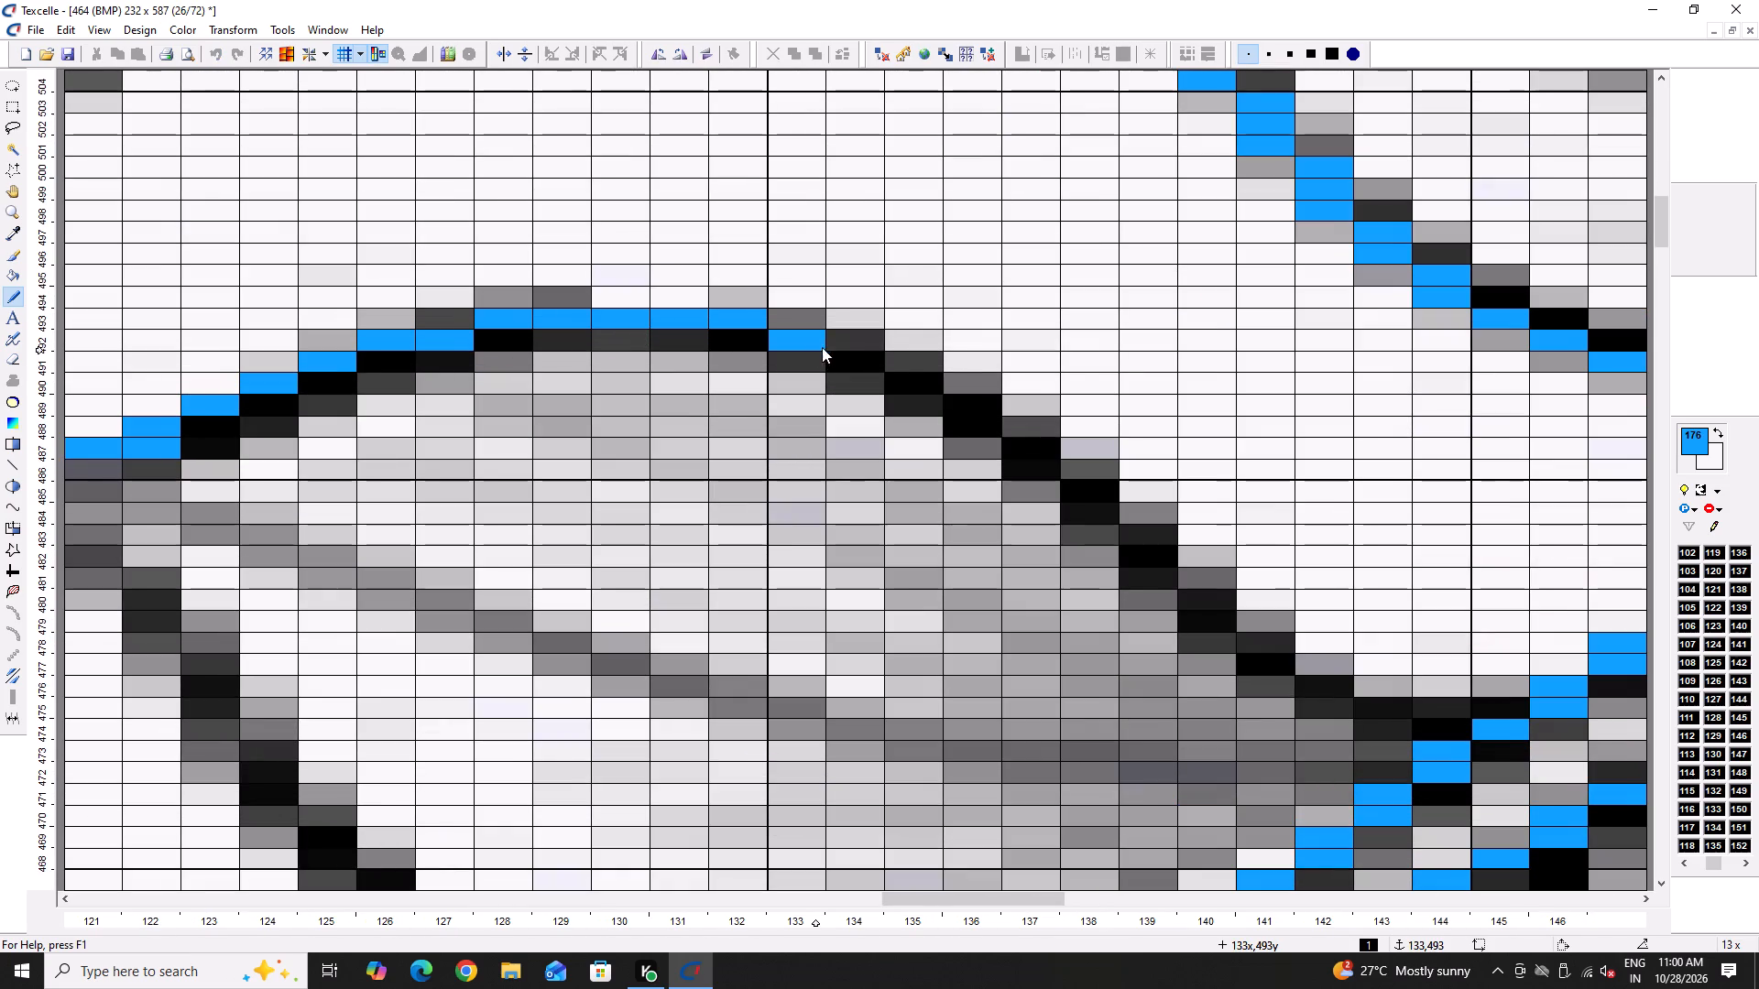
pyautogui.moveTo(822, 347); pyautogui.dragTo(835, 351)
pyautogui.tripleClick(836, 351)
pyautogui.click(901, 372)
pyautogui.rightClick(861, 364)
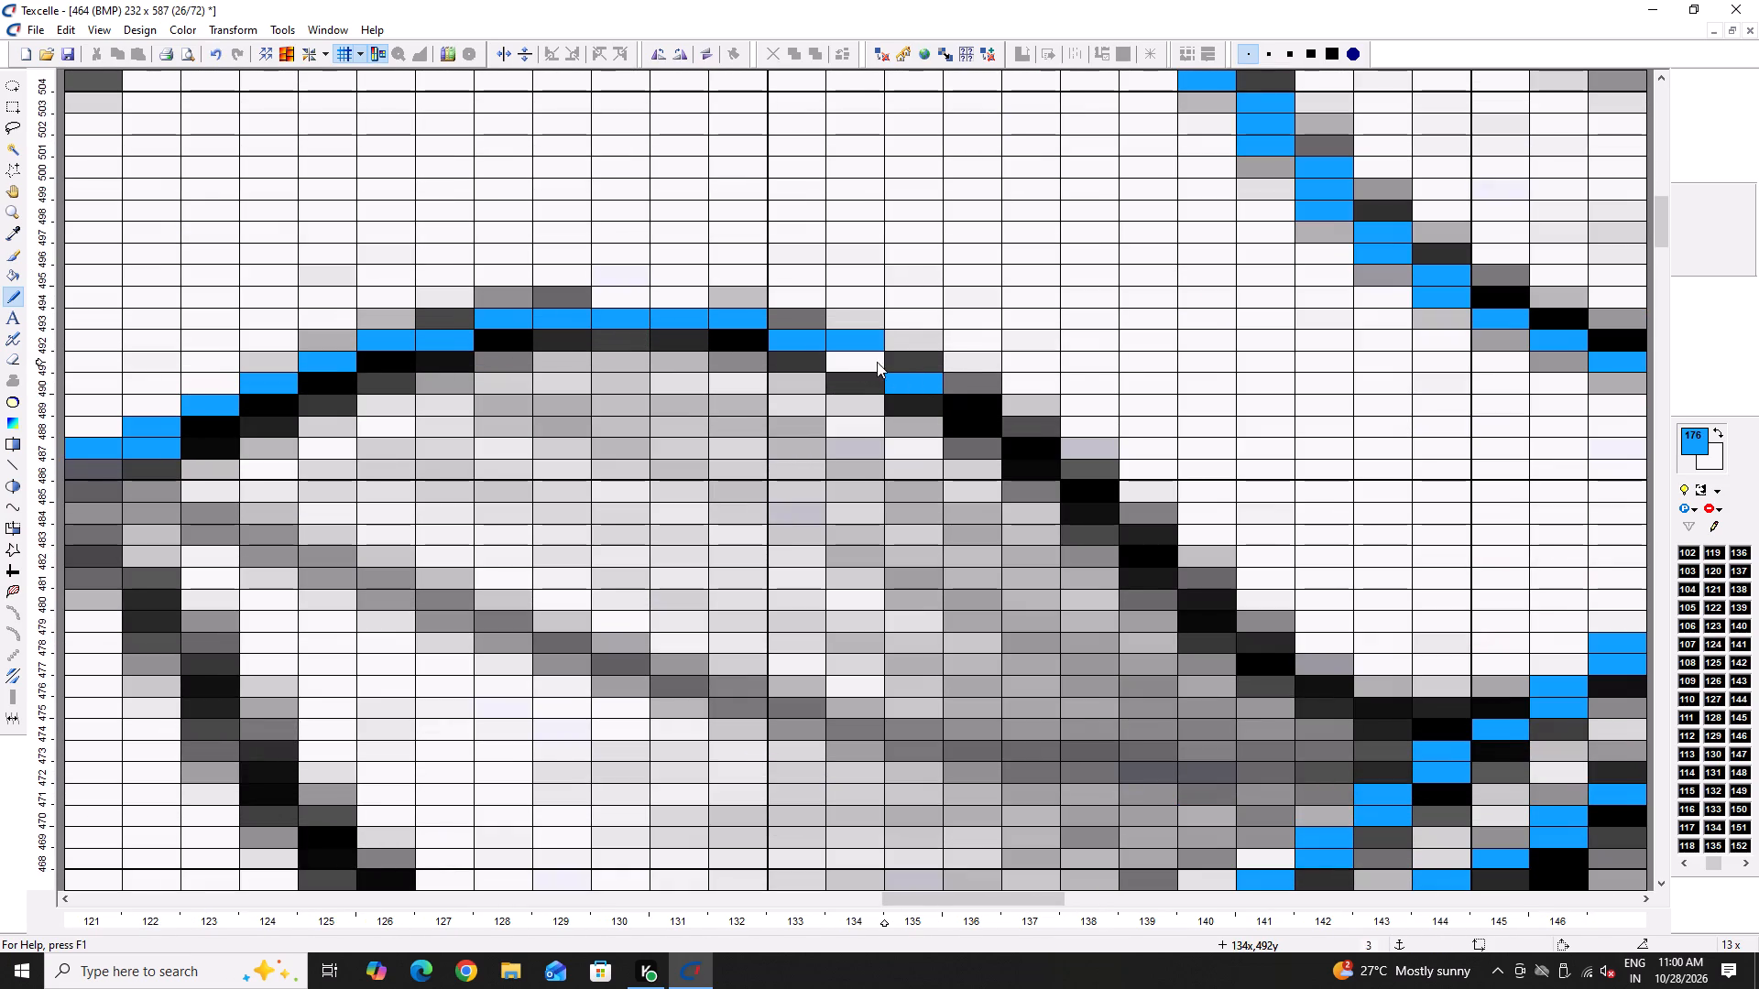
pyautogui.click(877, 362)
pyautogui.rightClick(869, 340)
pyautogui.rightClick(862, 342)
pyautogui.click(727, 338)
pyautogui.rightClick(742, 322)
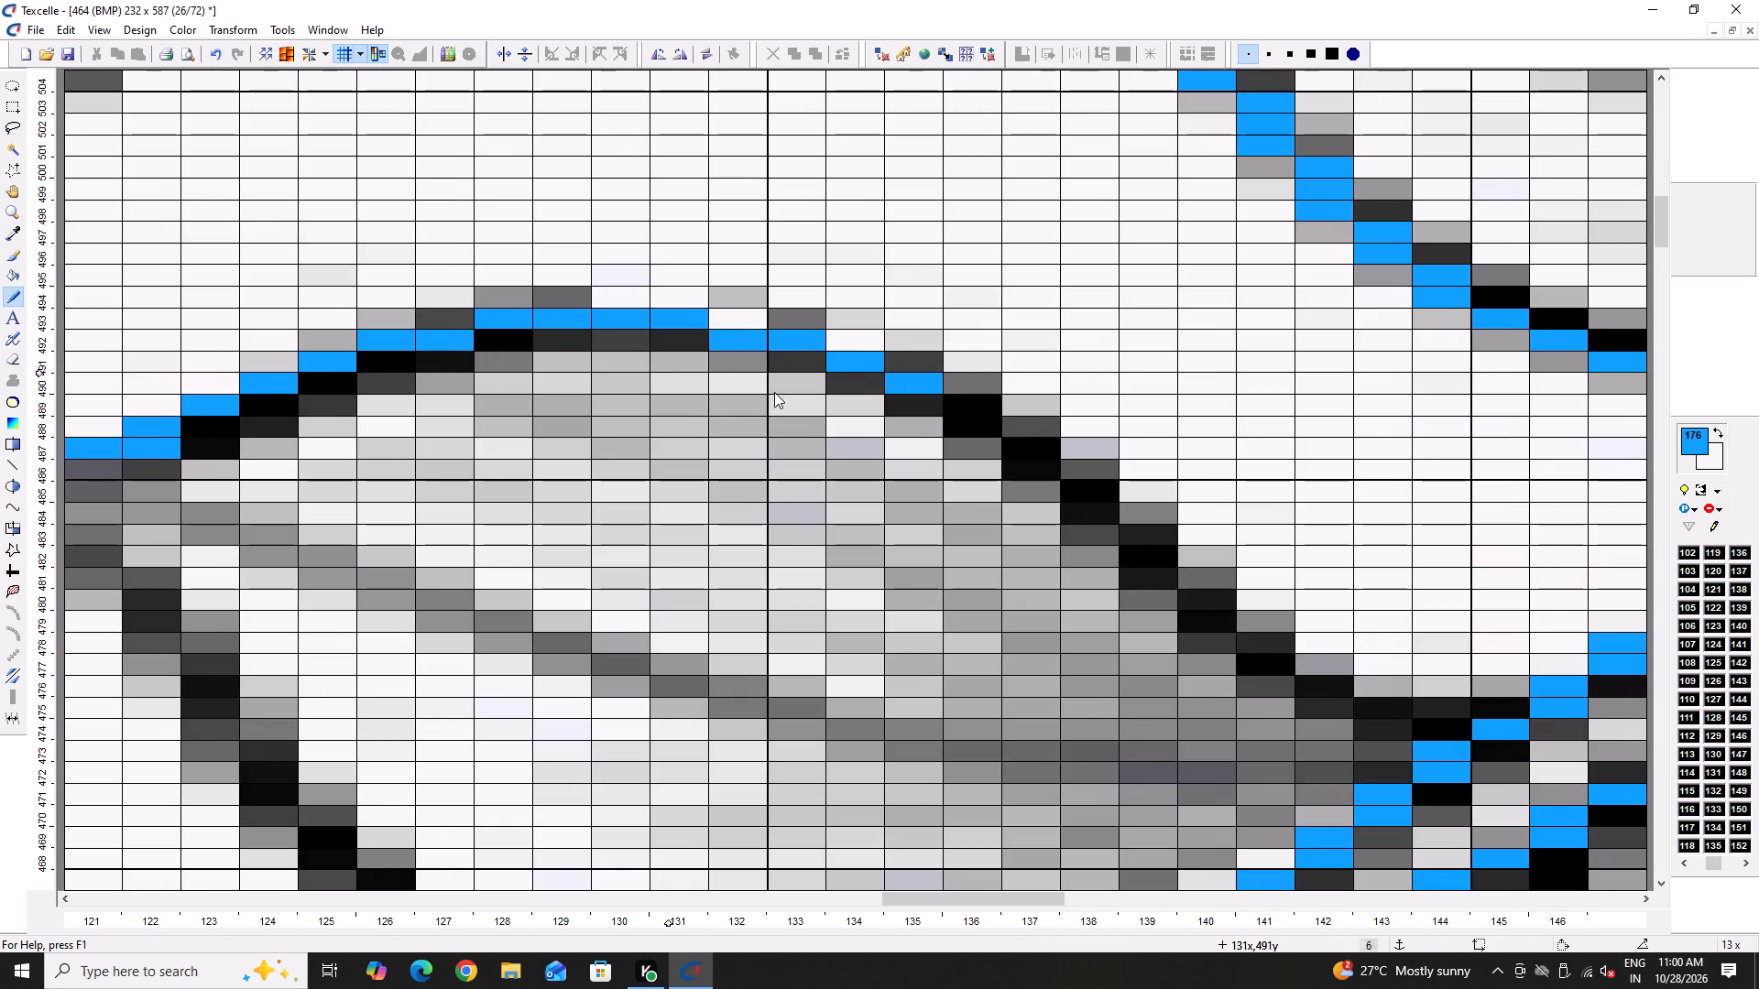
# Trace the second leaf's descending upper edge in blue from column 136 to 139.
pyautogui.click(978, 409)
pyautogui.click(1030, 437)
pyautogui.click(1033, 448)
pyautogui.click(1032, 428)
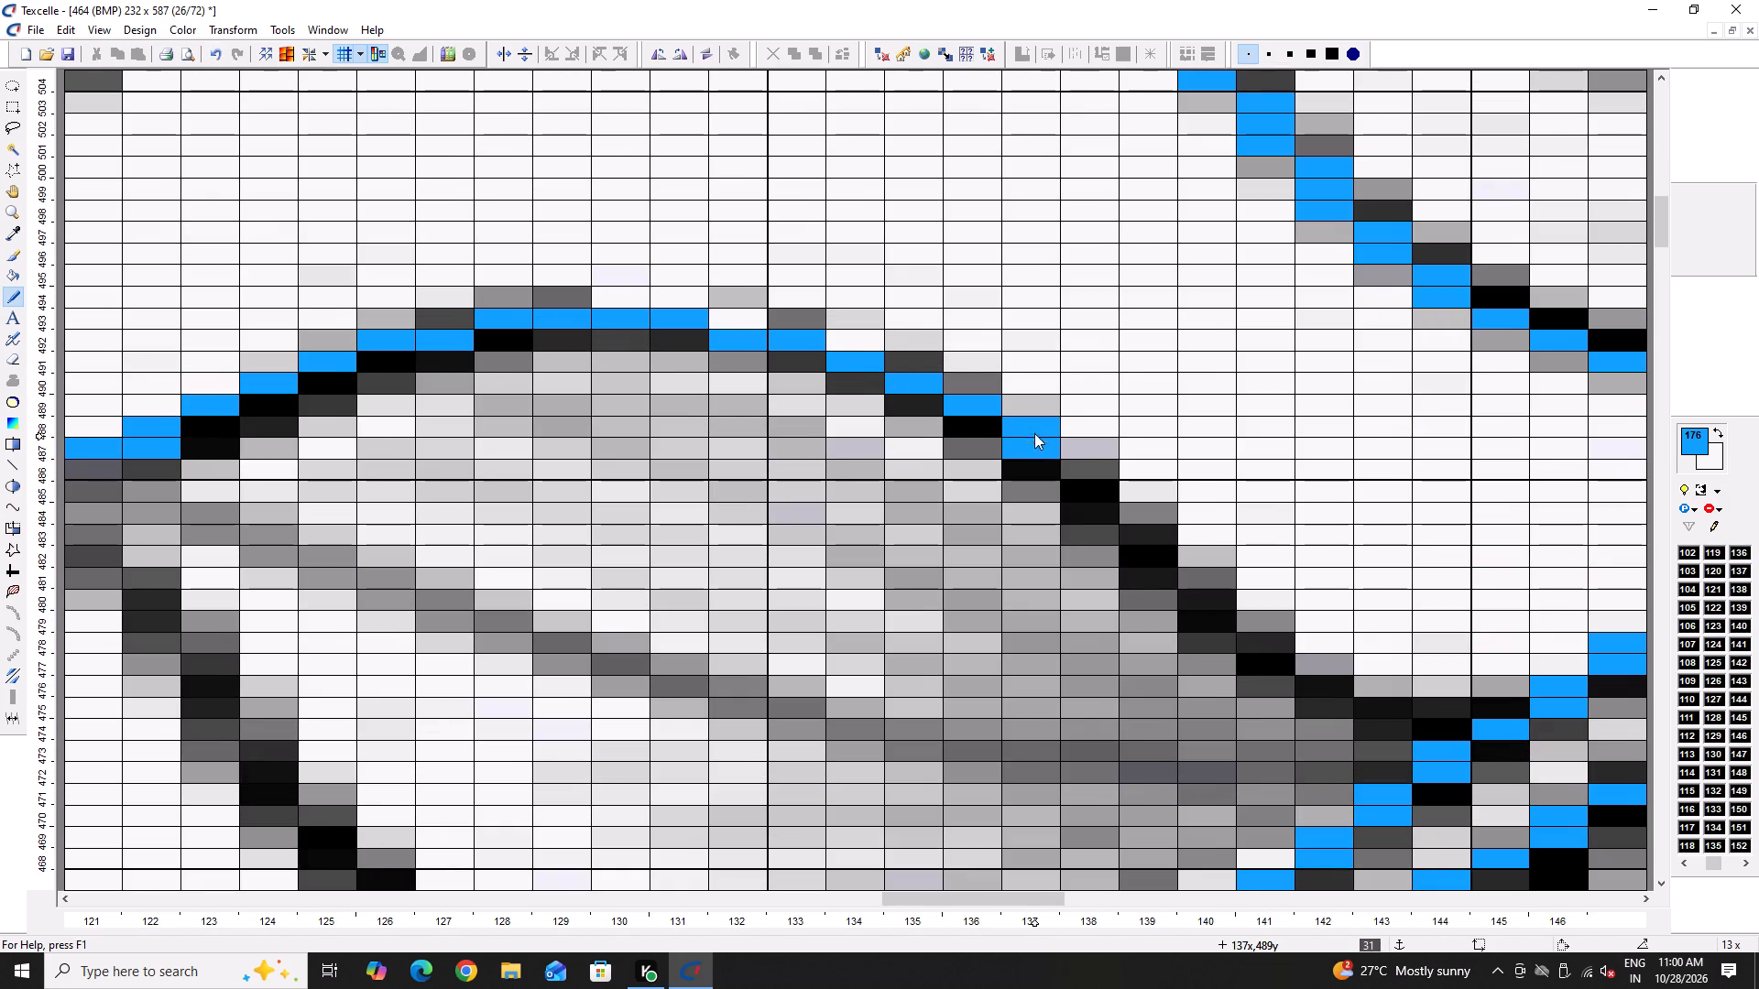
pyautogui.moveTo(1092, 476); pyautogui.dragTo(1100, 499)
pyautogui.click(1100, 500)
pyautogui.moveTo(1131, 523); pyautogui.dragTo(1138, 548)
# Bring the second leaf's blue upper edge down from column 140 to 143 to meet the stem, whitening the excess pixel in column 142.
pyautogui.moveTo(1188, 570); pyautogui.dragTo(1198, 606)
pyautogui.click(1198, 606)
pyautogui.click(1202, 614)
pyautogui.moveTo(1239, 636); pyautogui.dragTo(1250, 652)
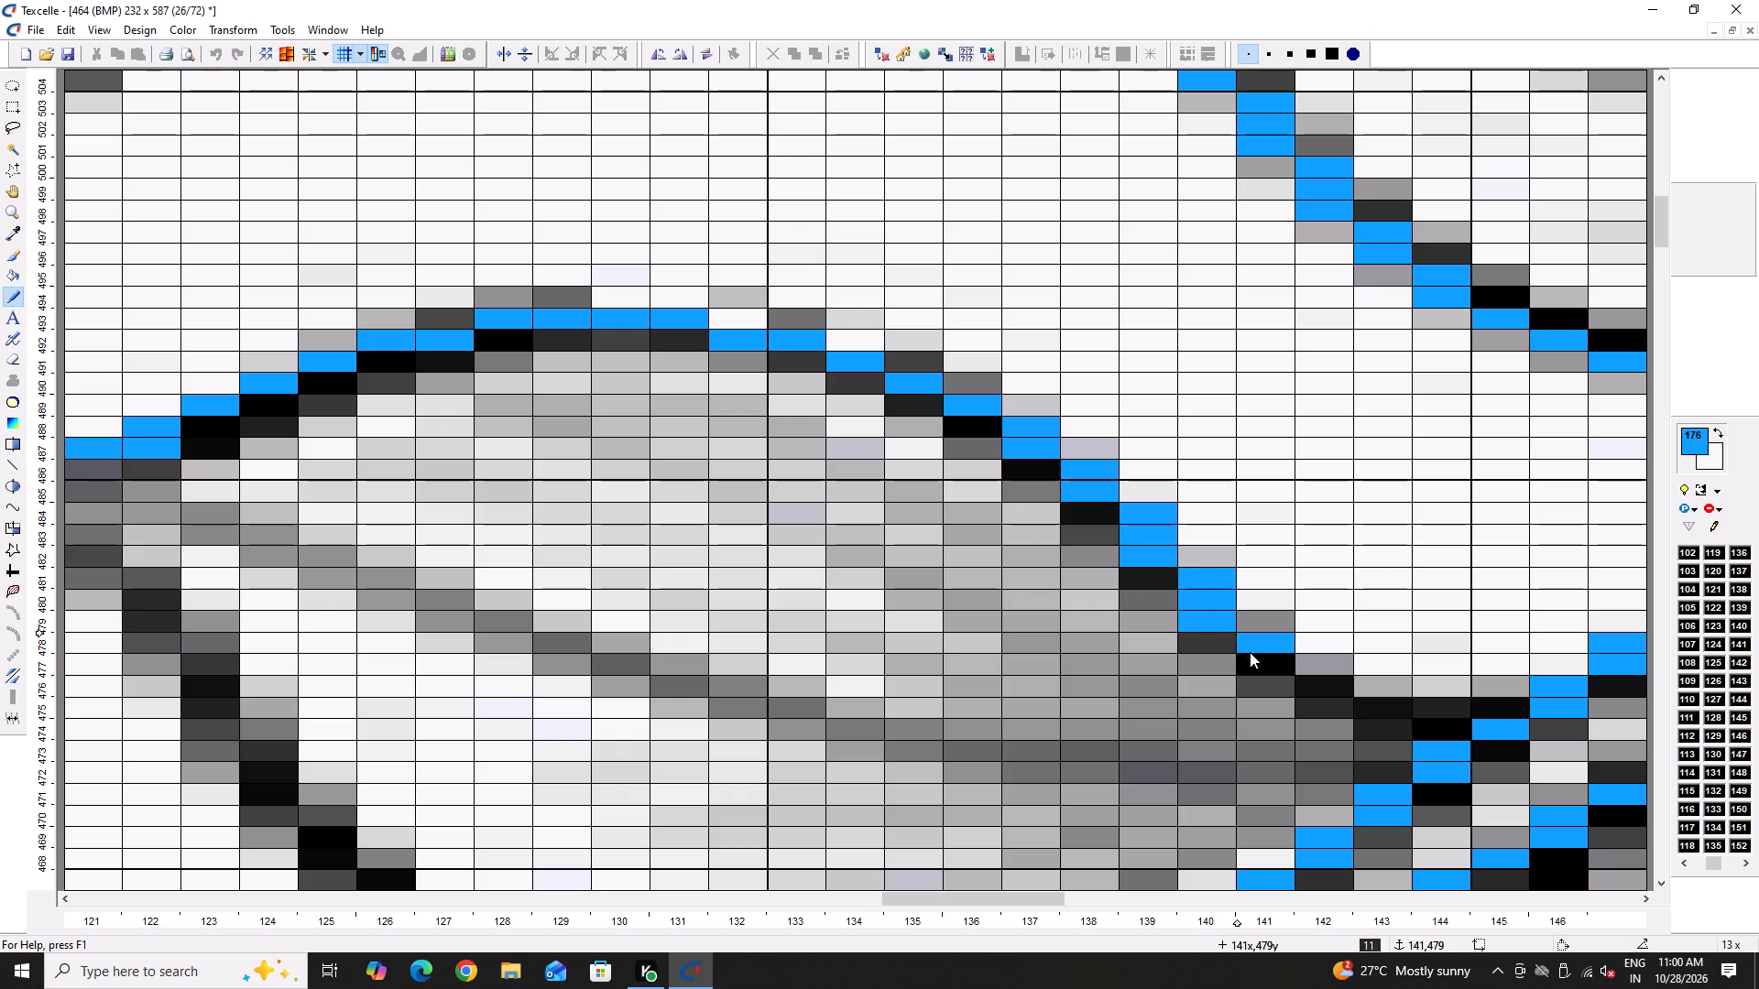
pyautogui.moveTo(1250, 652); pyautogui.dragTo(1261, 681)
pyautogui.moveTo(1307, 696); pyautogui.dragTo(1316, 715)
pyautogui.rightClick(1340, 685)
pyautogui.click(1373, 724)
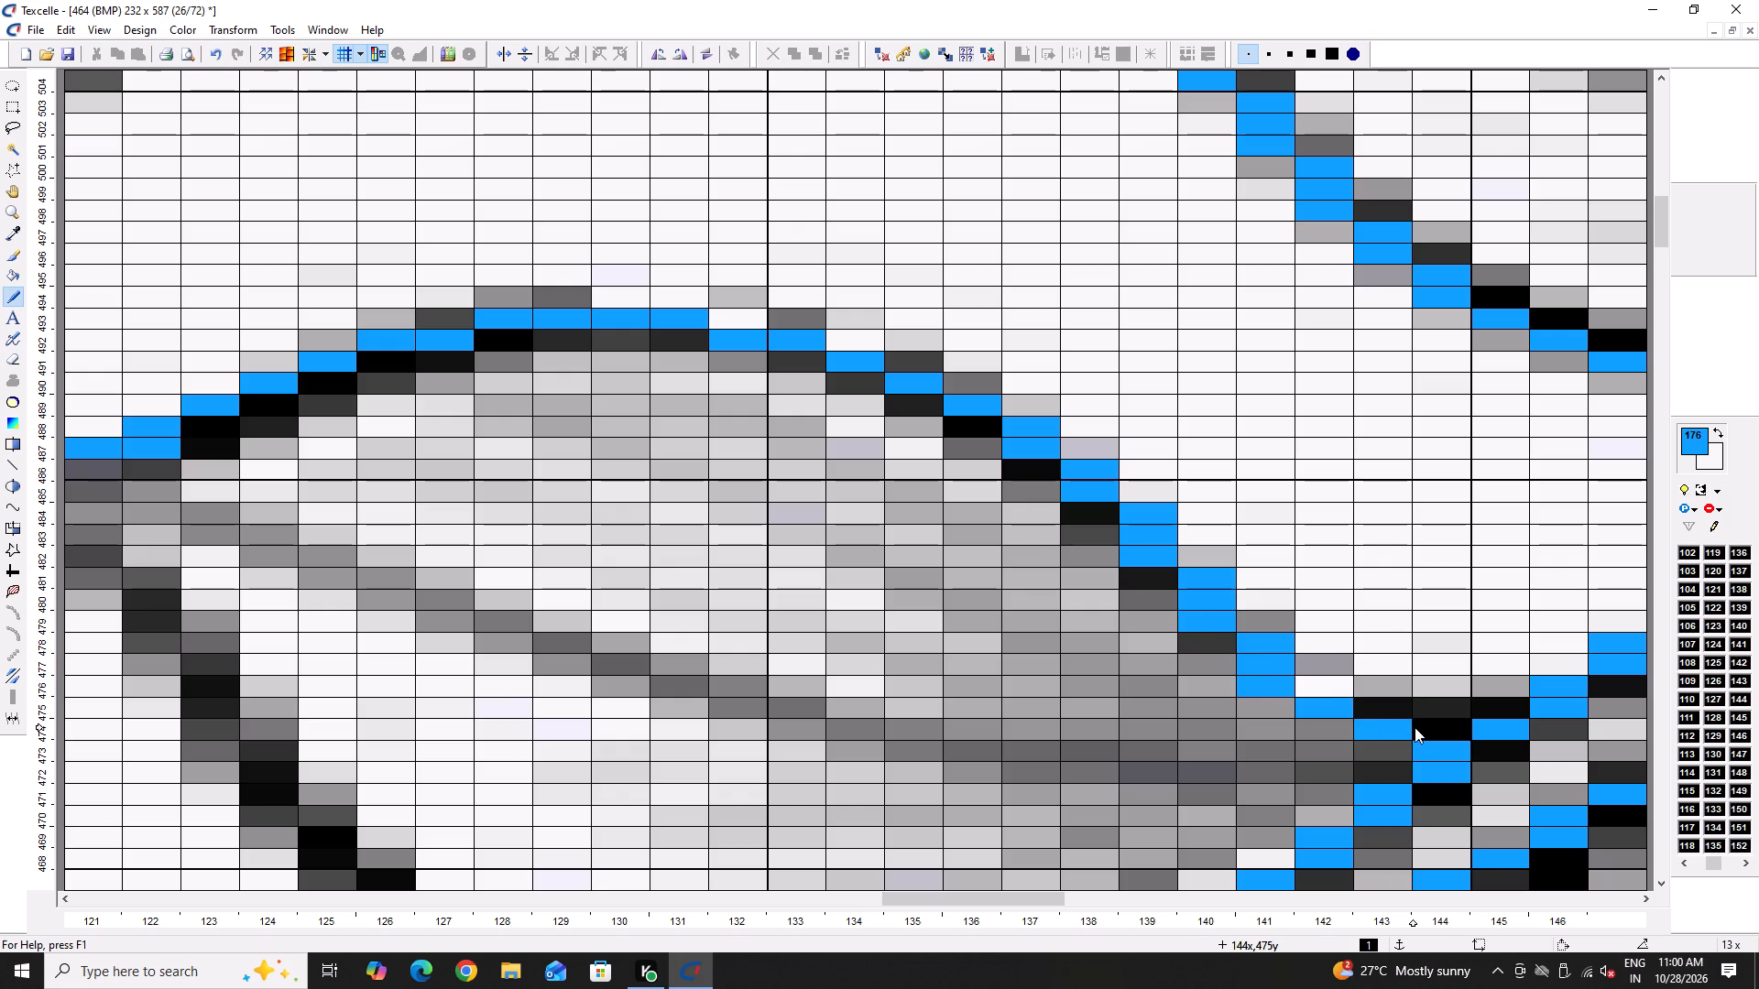
pyautogui.keyDown('ctrl'); pyautogui.scroll(-5, 1296, 690); pyautogui.keyUp('ctrl')
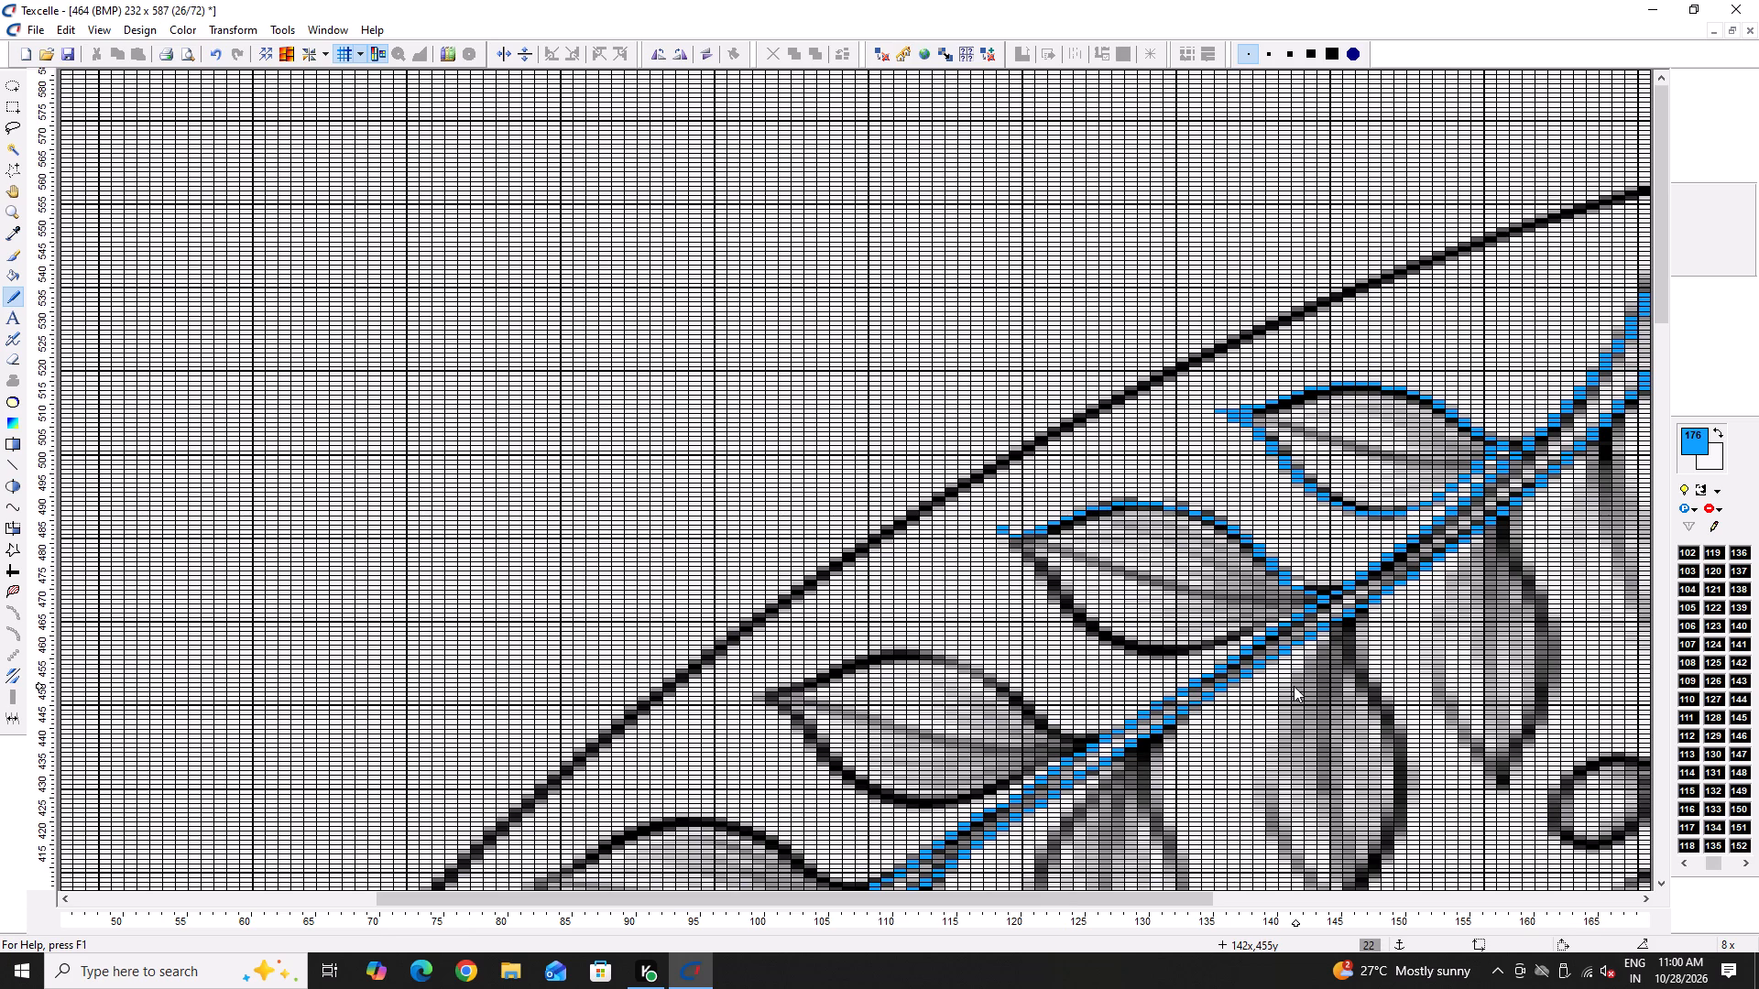
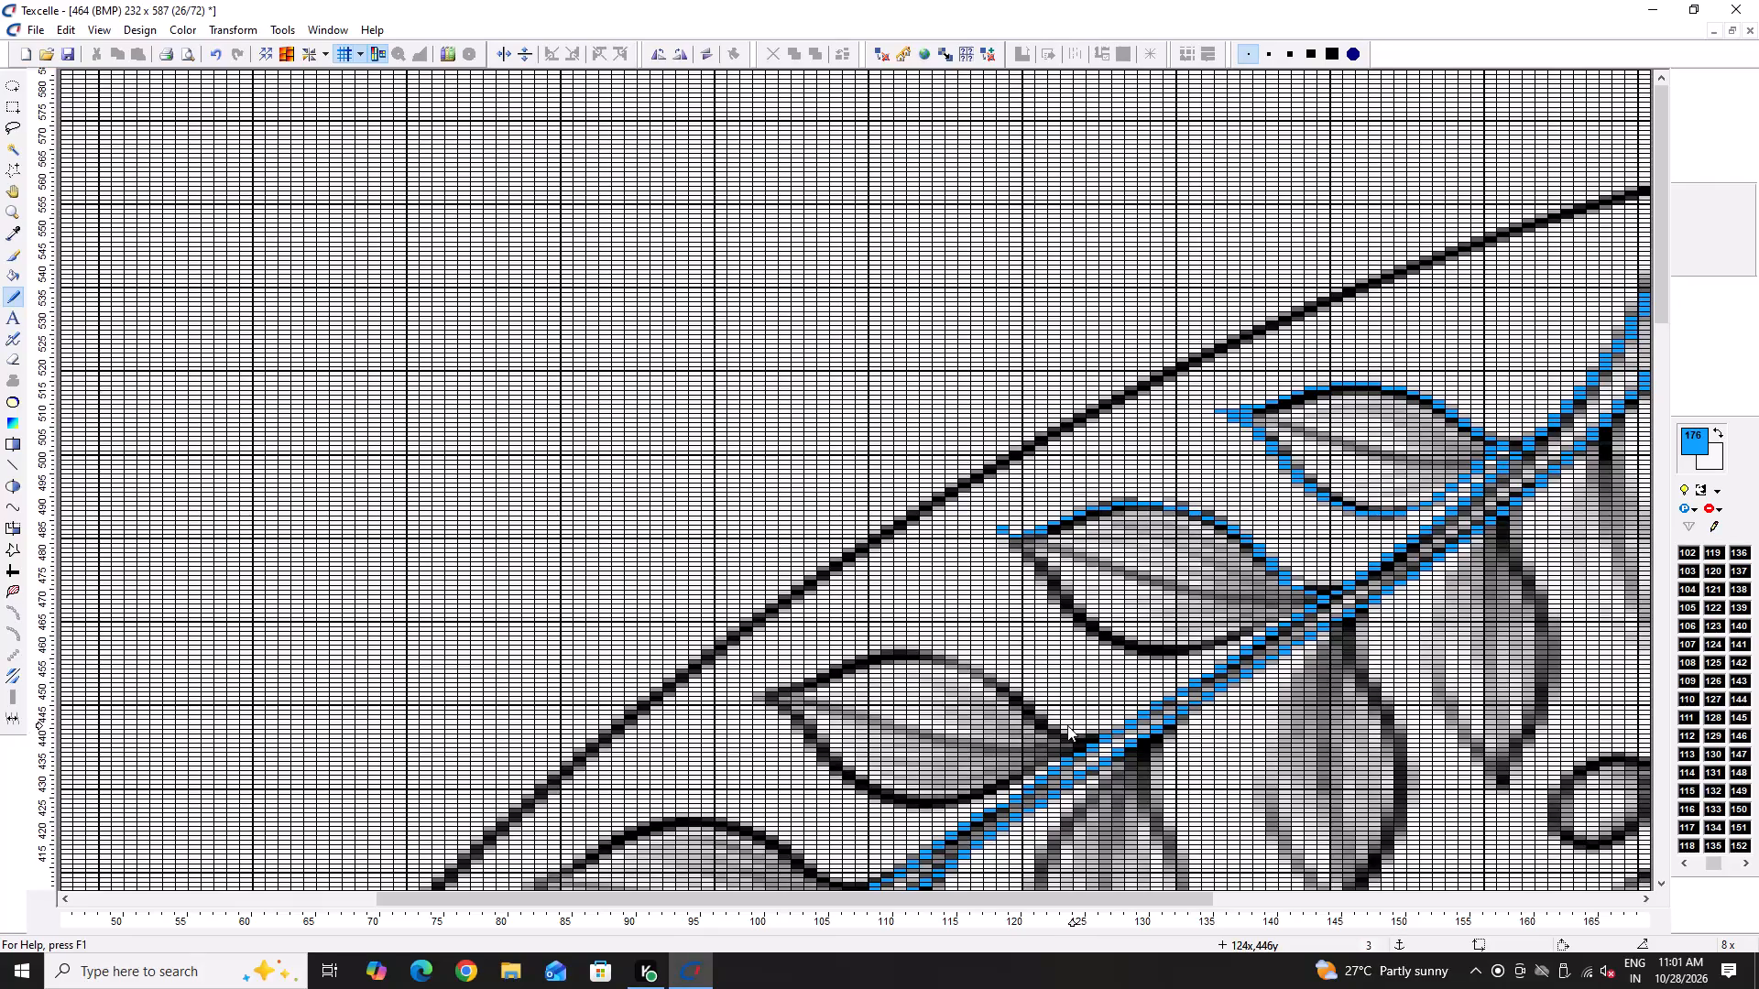
# Lower the second leaf's blue tip pixel at column 119 to row 486, whitening the excess pixels above it.
pyautogui.scroll(-2, 1009, 803)
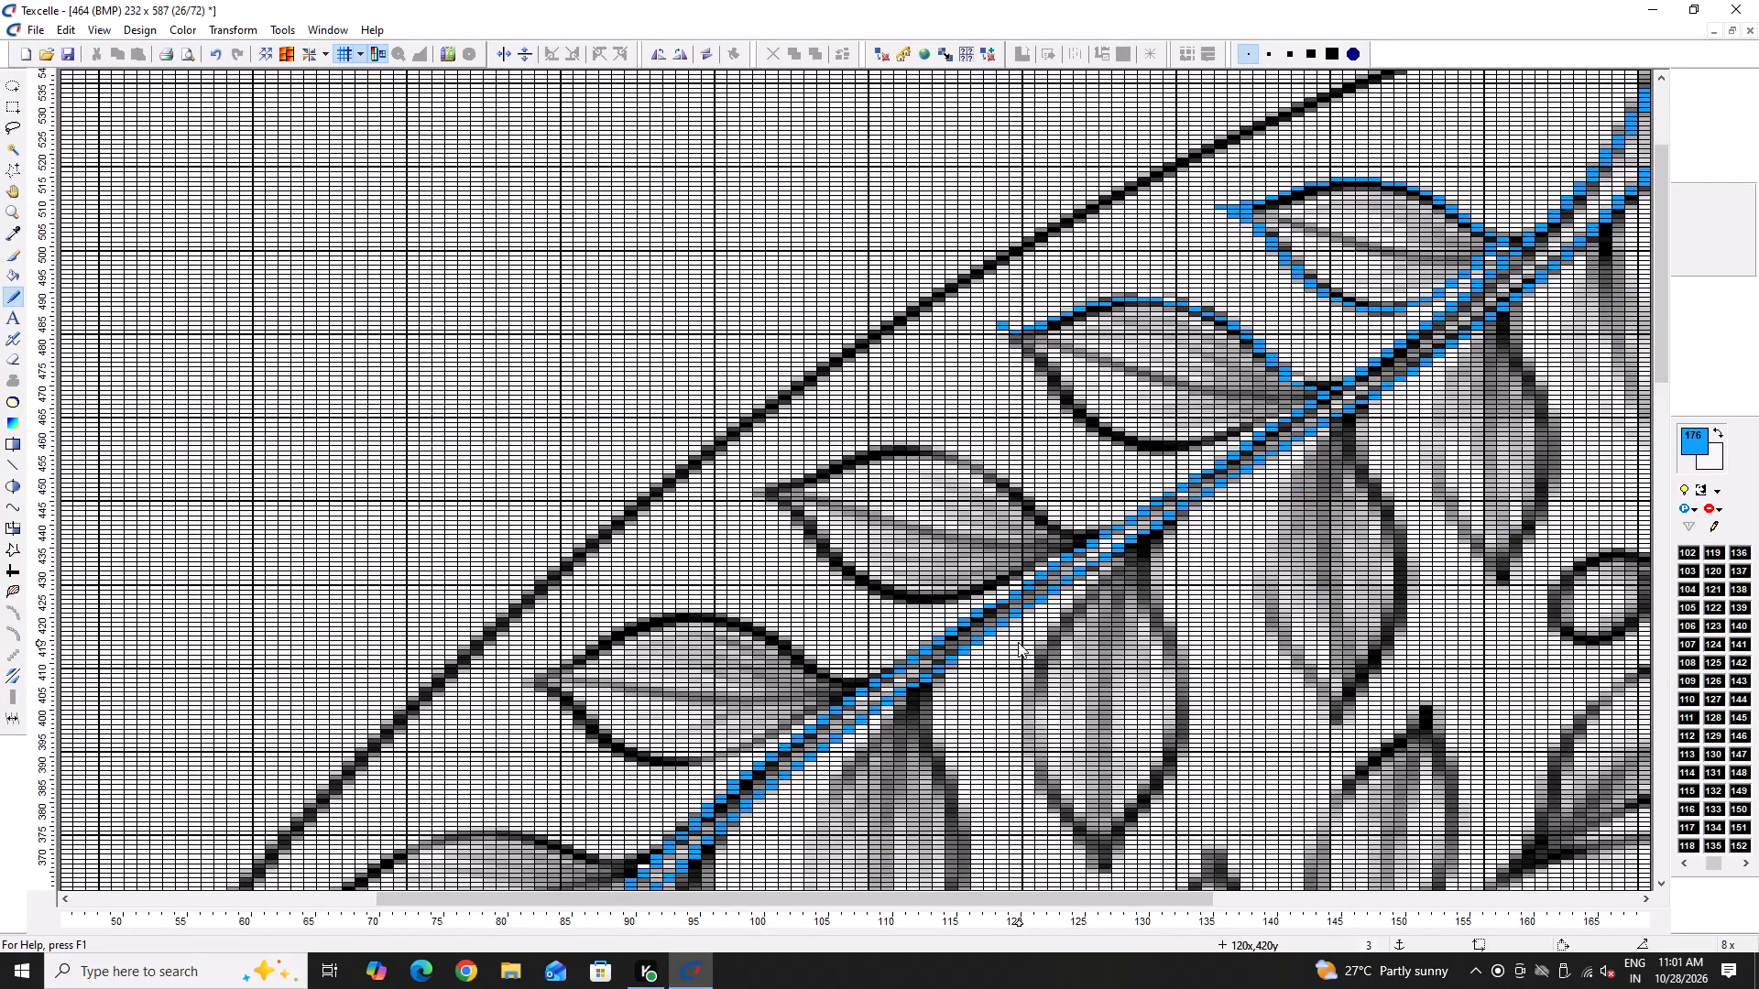
pyautogui.keyDown('ctrl'); pyautogui.scroll(-3, 1026, 698); pyautogui.keyUp('ctrl')
pyautogui.keyDown('ctrl'); pyautogui.scroll(7, 1047, 324); pyautogui.keyUp('ctrl')
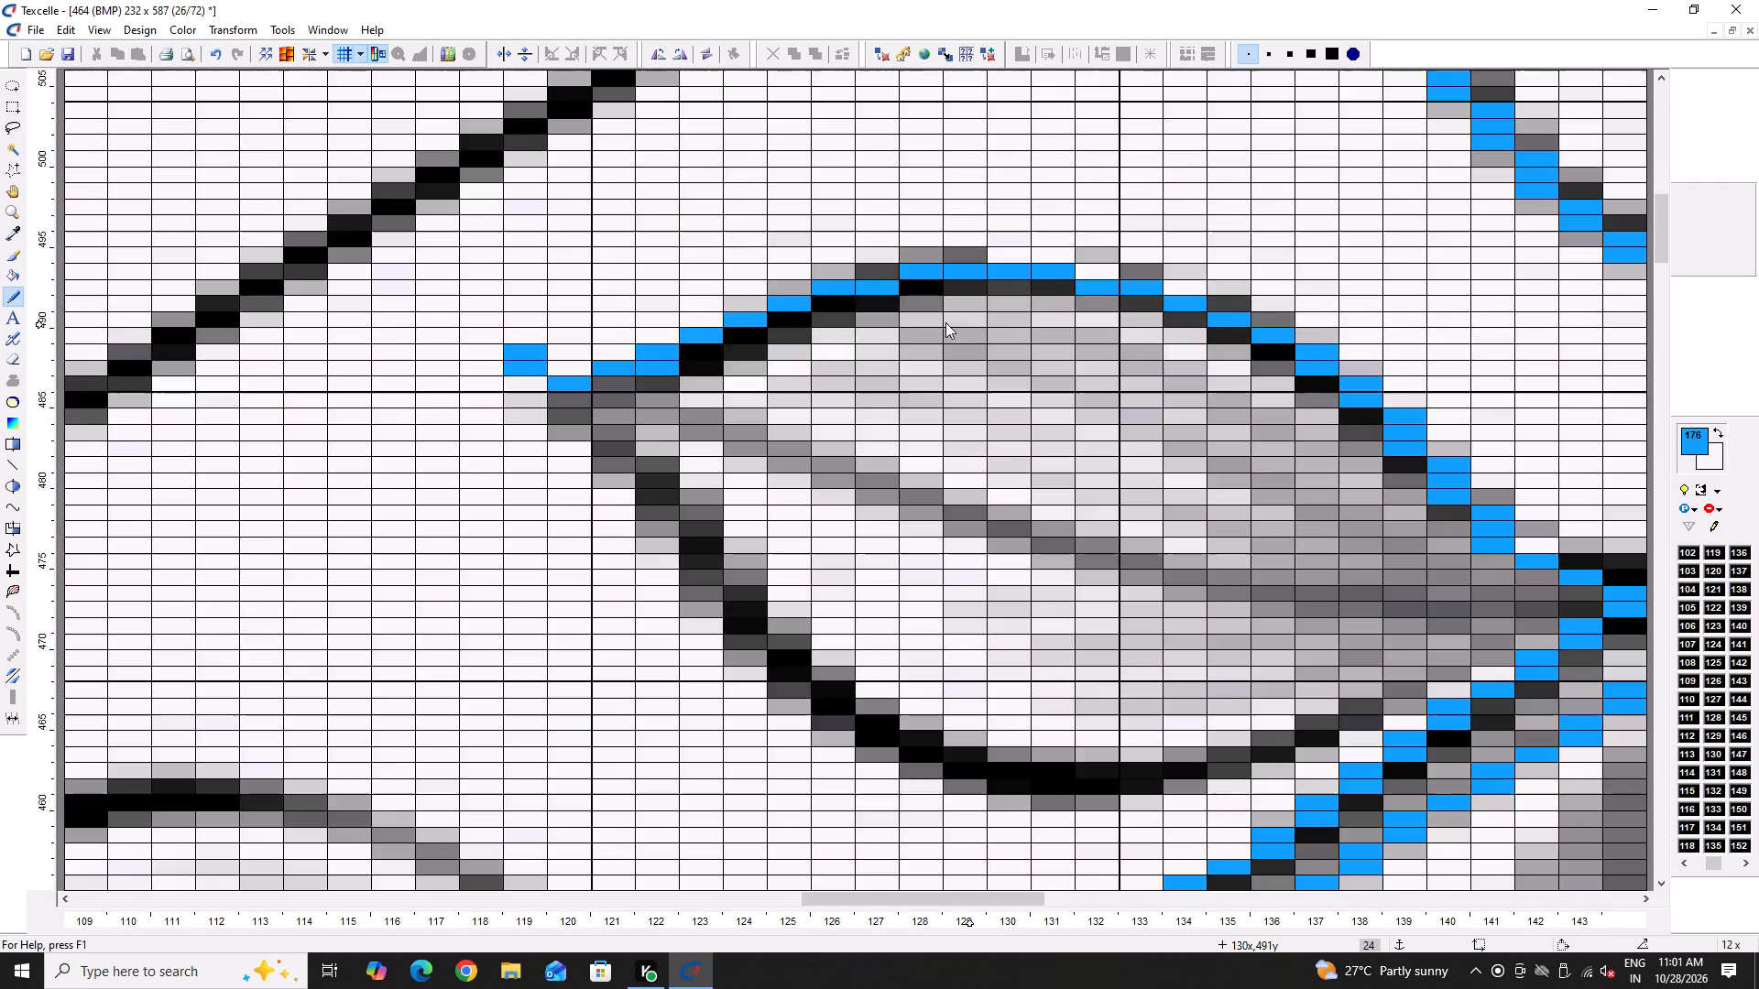
pyautogui.keyDown('ctrl'); pyautogui.scroll(1, 628, 371); pyautogui.keyUp('ctrl')
pyautogui.moveTo(494, 385); pyautogui.dragTo(510, 388)
pyautogui.moveTo(517, 357); pyautogui.dragTo(497, 355, button='right')
pyautogui.rightClick(502, 342)
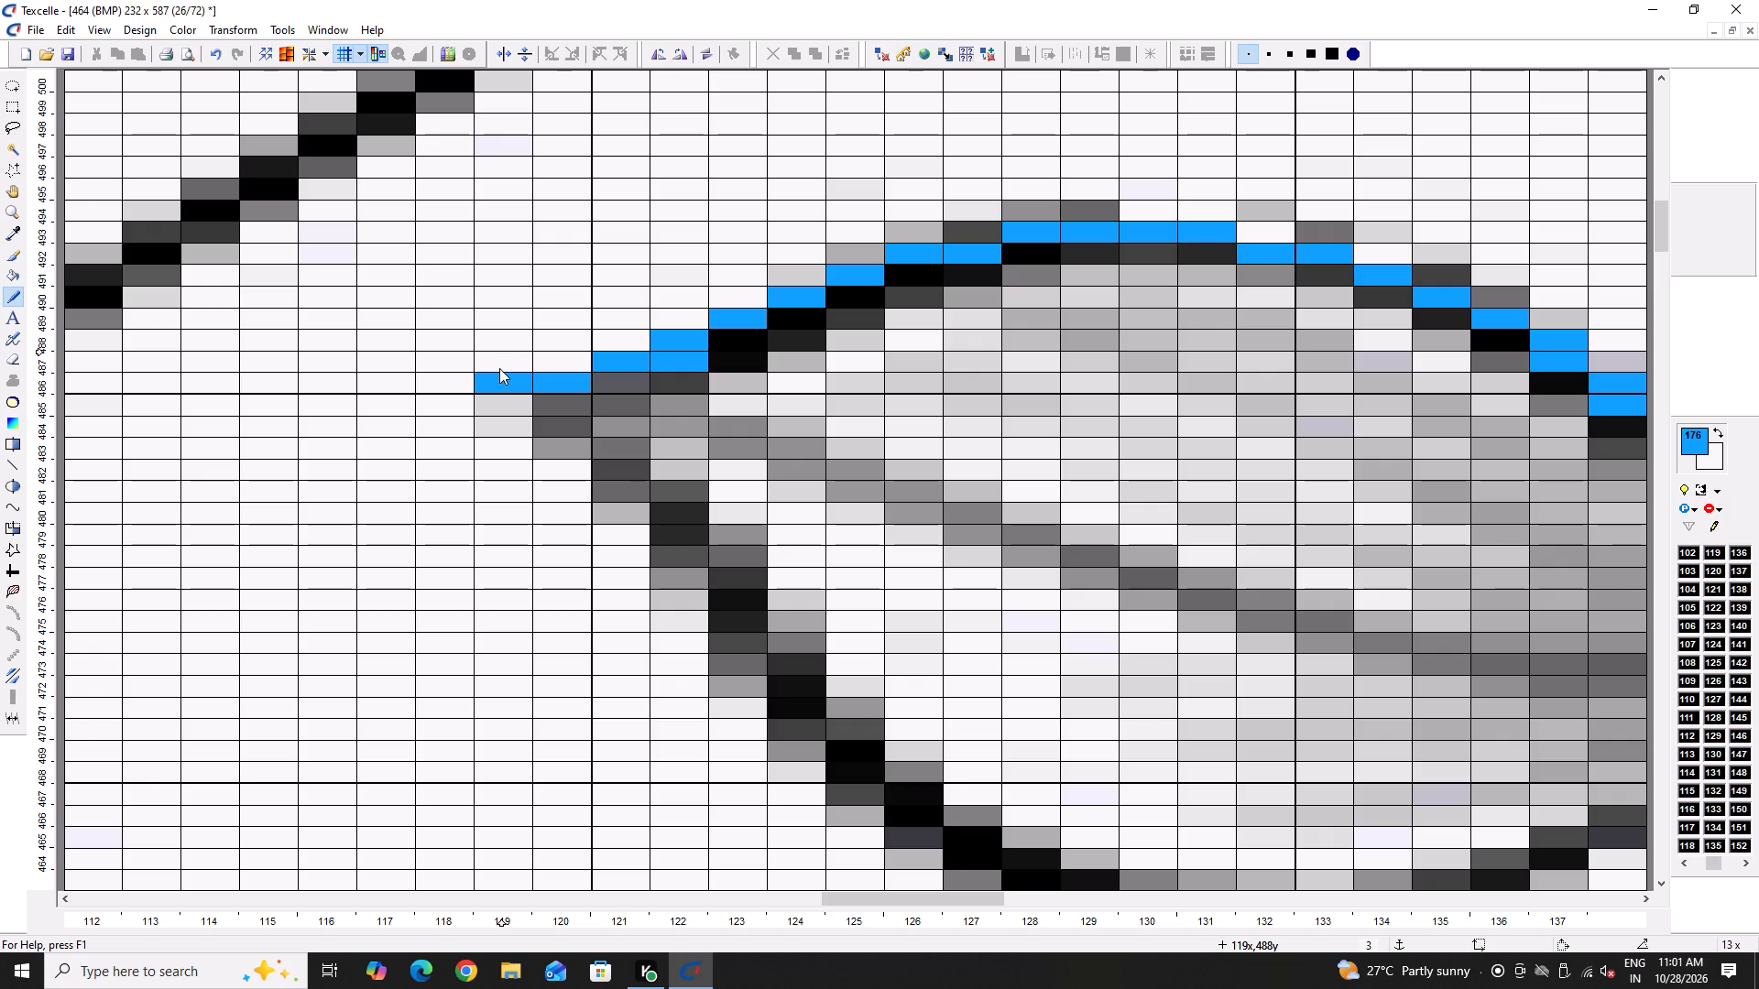
# Trace the second leaf's lower edge in blue from the tip at column 120 down to column 125.
pyautogui.moveTo(554, 406); pyautogui.dragTo(558, 415)
pyautogui.click(551, 423)
pyautogui.moveTo(595, 454); pyautogui.dragTo(600, 468)
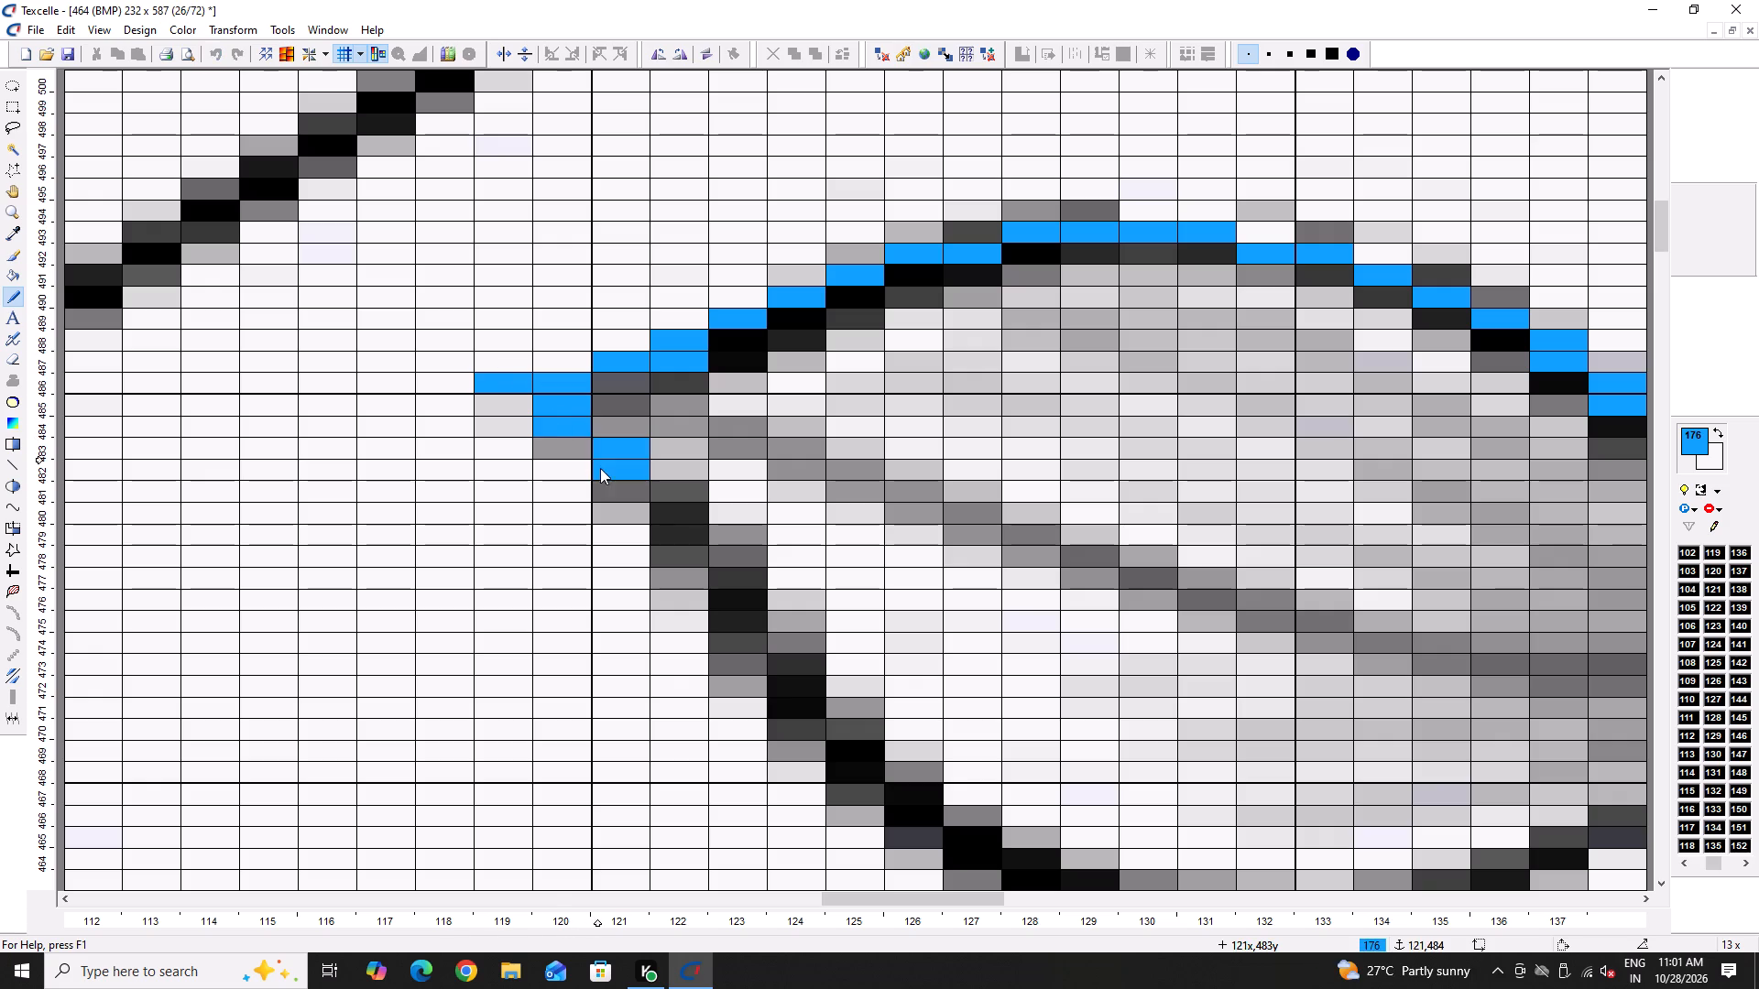
pyautogui.moveTo(600, 468); pyautogui.dragTo(602, 473)
pyautogui.click(615, 495)
pyautogui.moveTo(678, 523); pyautogui.dragTo(678, 554)
pyautogui.moveTo(726, 570); pyautogui.dragTo(729, 584)
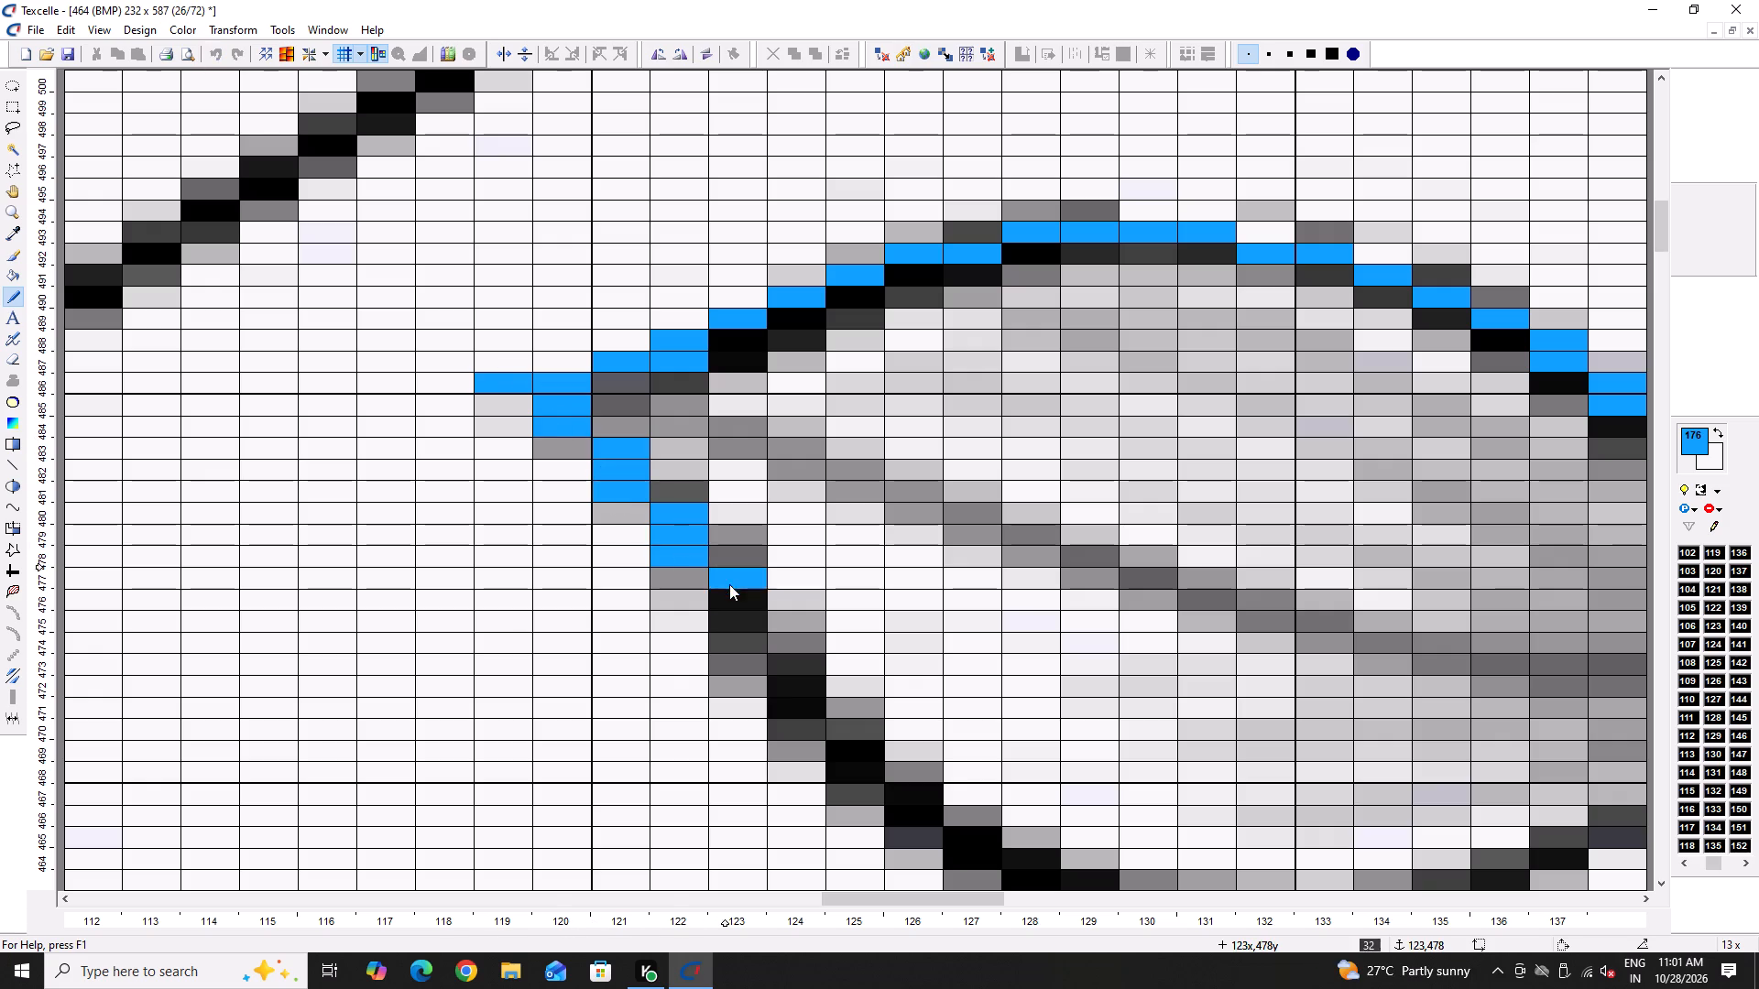
pyautogui.moveTo(729, 584); pyautogui.dragTo(736, 621)
pyautogui.click(737, 624)
pyautogui.moveTo(779, 647); pyautogui.dragTo(794, 688)
pyautogui.moveTo(843, 717); pyautogui.dragTo(852, 742)
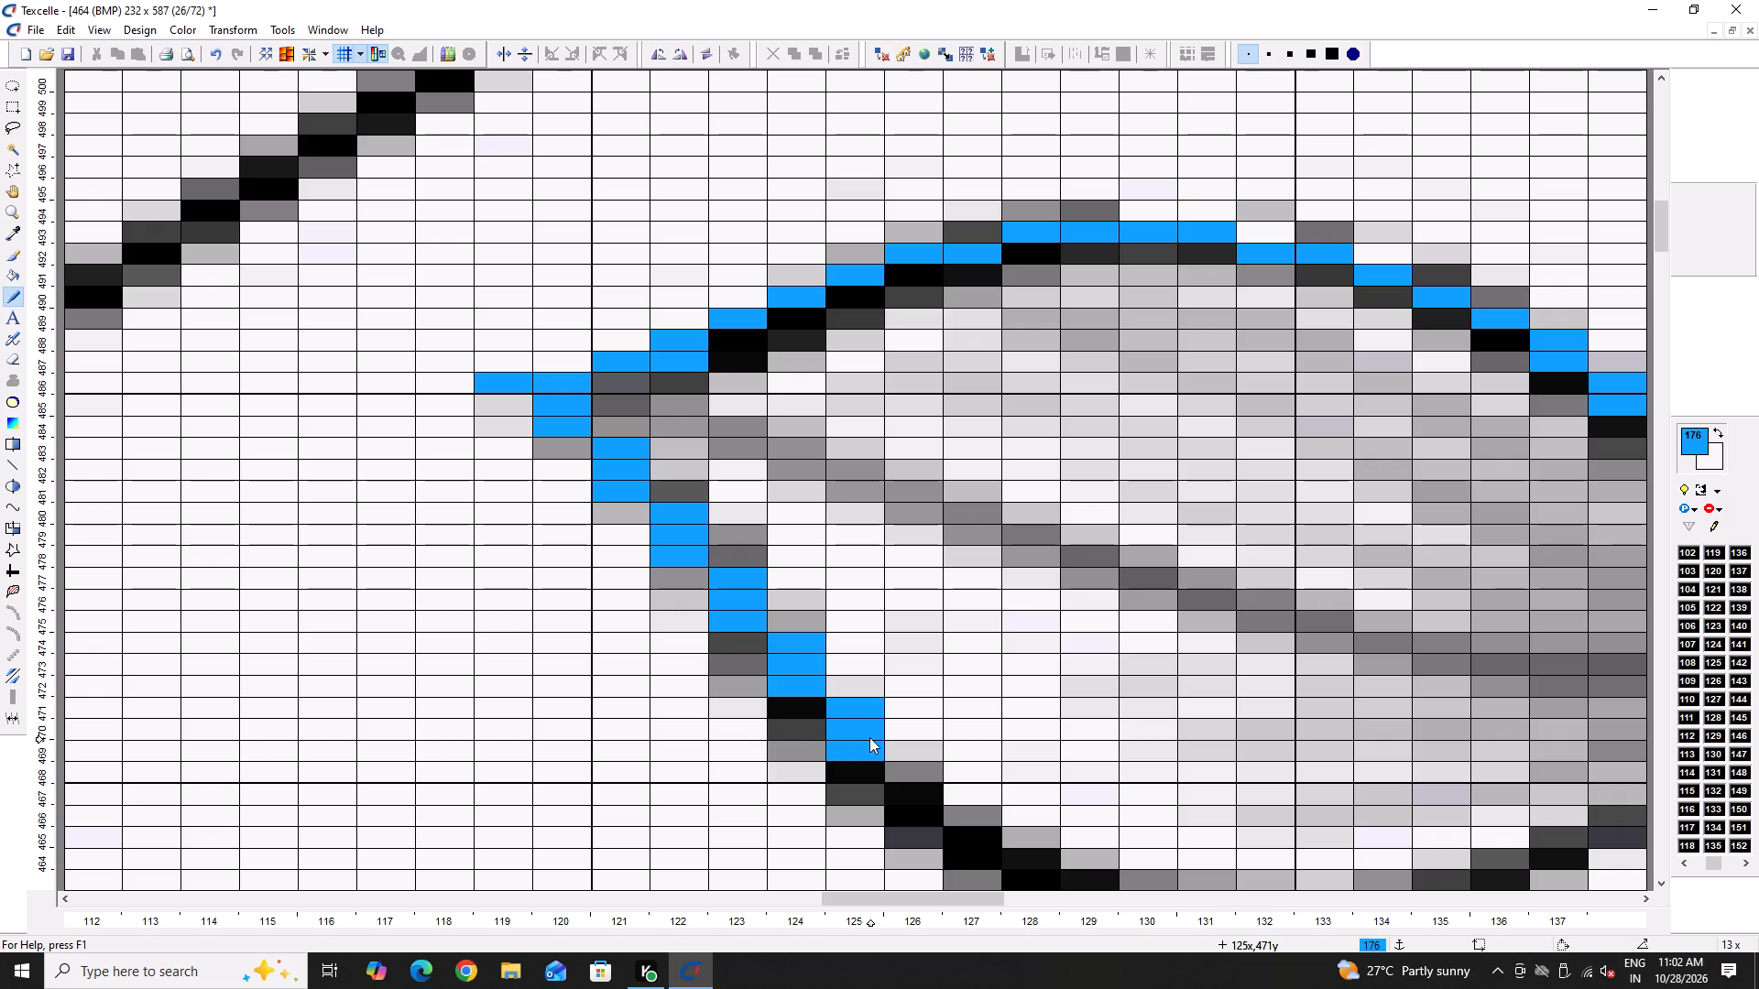
# Continue the second leaf's lower edge in blue, descending from column 126 to column 128.
pyautogui.keyDown('ctrl'); pyautogui.scroll(-3, 796, 744); pyautogui.keyUp('ctrl')
pyautogui.keyDown('ctrl'); pyautogui.scroll(4, 960, 750); pyautogui.keyUp('ctrl')
pyautogui.scroll(-2, 860, 736)
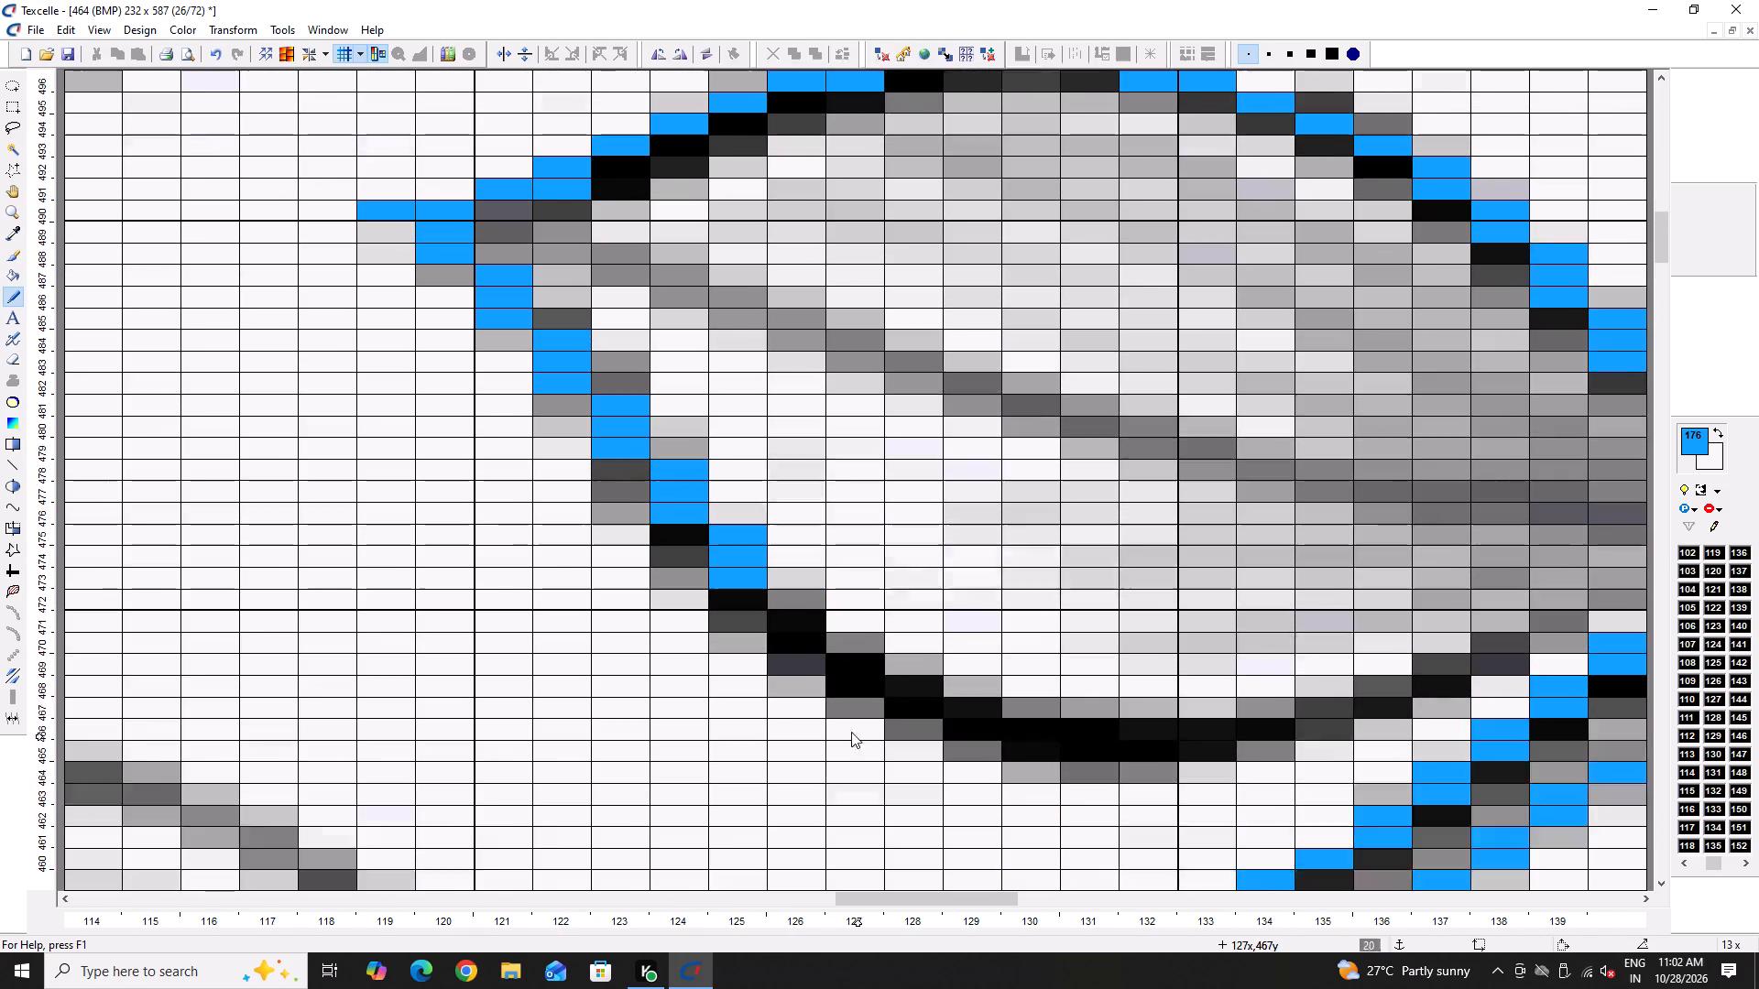
pyautogui.scroll(-1, 851, 732)
pyautogui.doubleClick(794, 530)
pyautogui.moveTo(797, 513); pyautogui.dragTo(799, 524)
pyautogui.click(799, 527)
pyautogui.click(803, 552)
pyautogui.moveTo(846, 575); pyautogui.dragTo(850, 590)
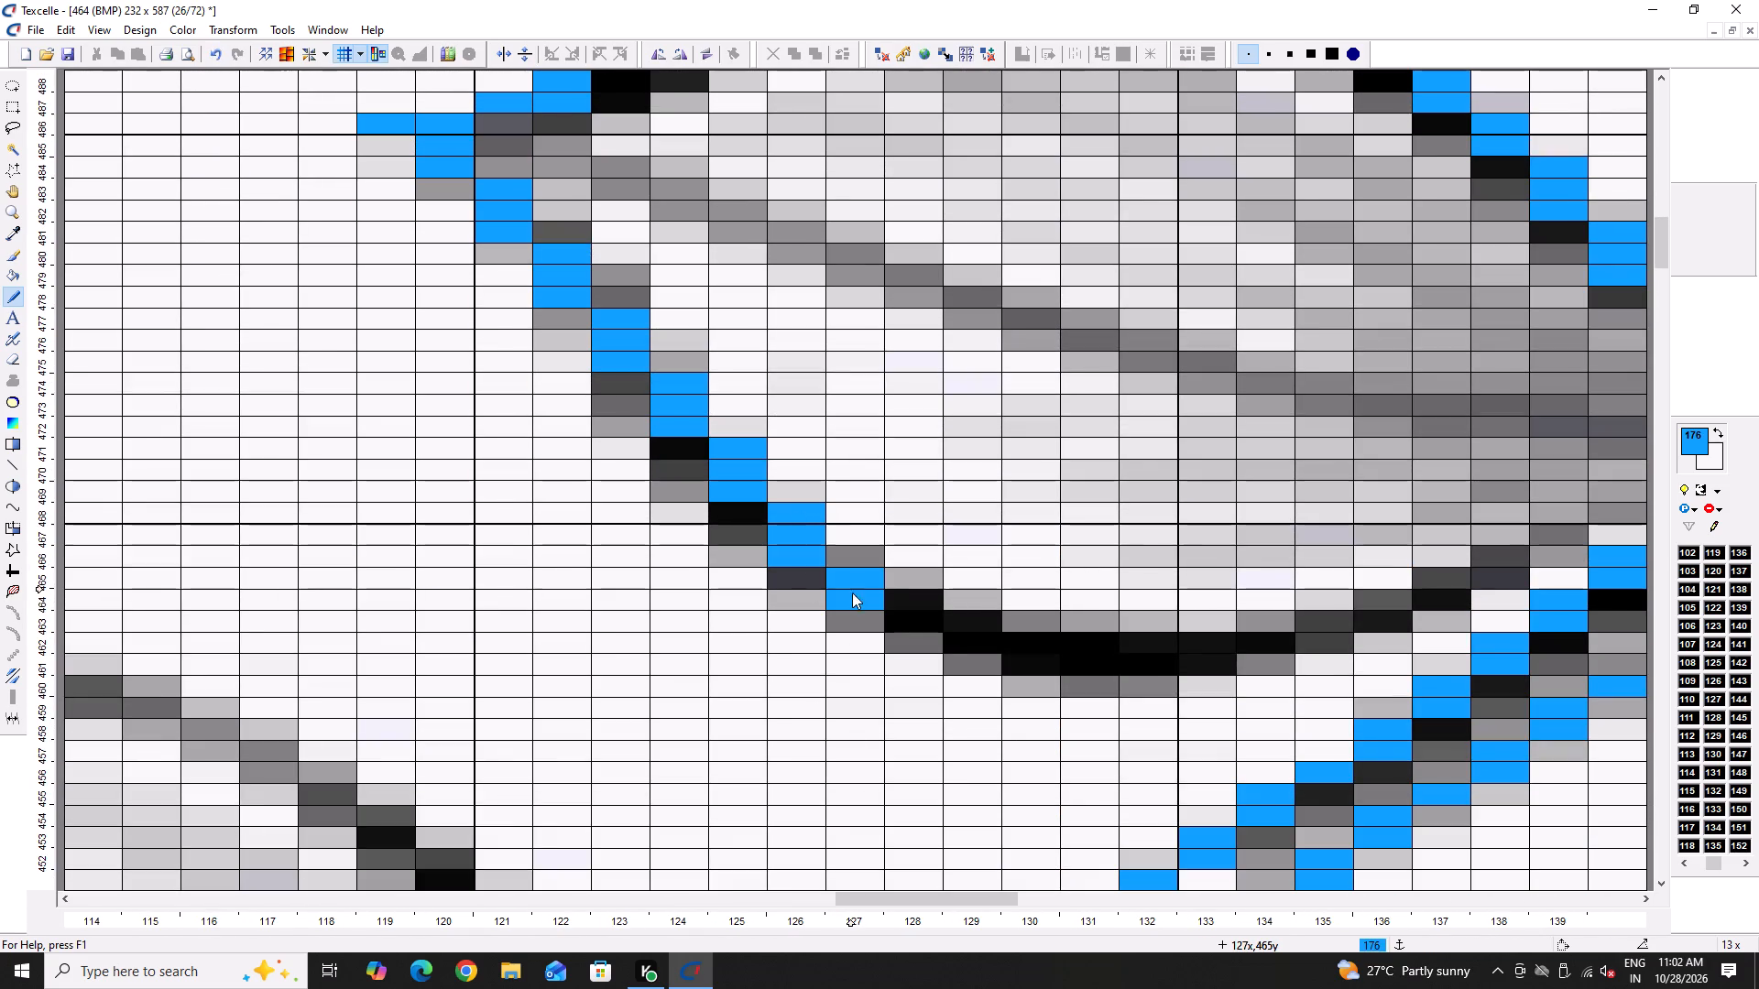
pyautogui.click(852, 590)
pyautogui.click(908, 626)
# Trace the bottom of the second leaf in blue from column 129 to 134, whitening the excess pixels in columns 128 and 129.
pyautogui.doubleClick(960, 652)
pyautogui.rightClick(994, 647)
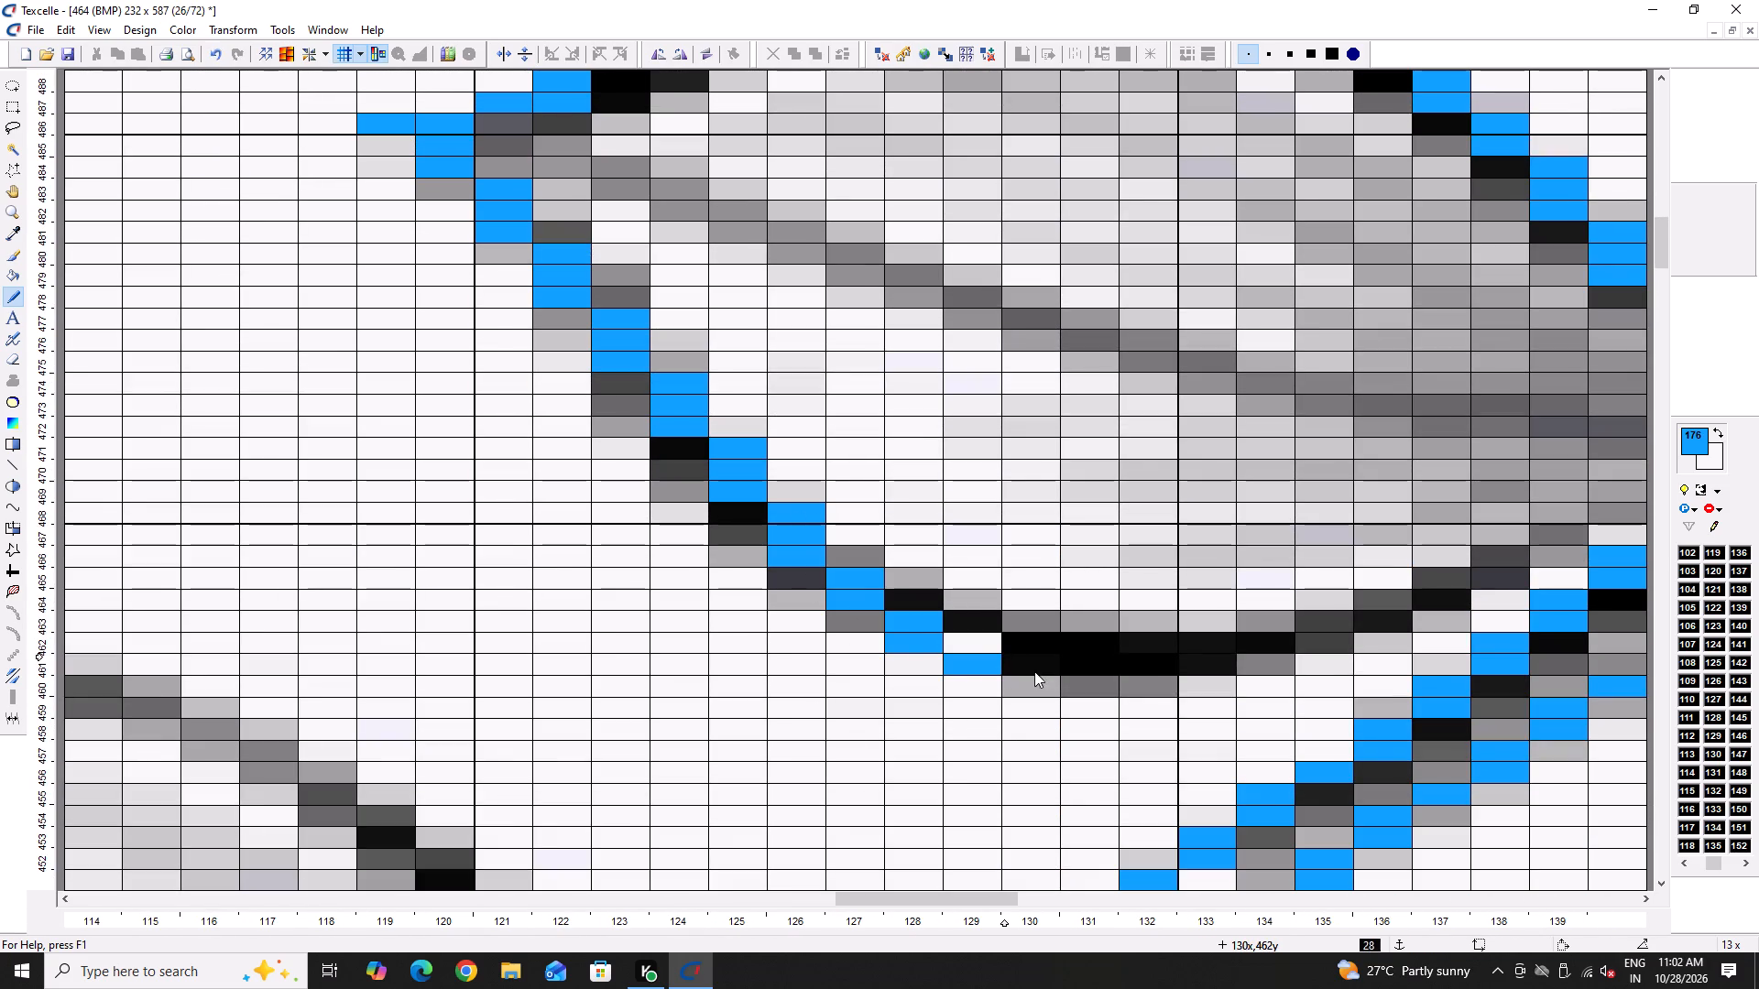
pyautogui.moveTo(1034, 671); pyautogui.dragTo(1214, 668)
pyautogui.click(1276, 646)
pyautogui.click(961, 650)
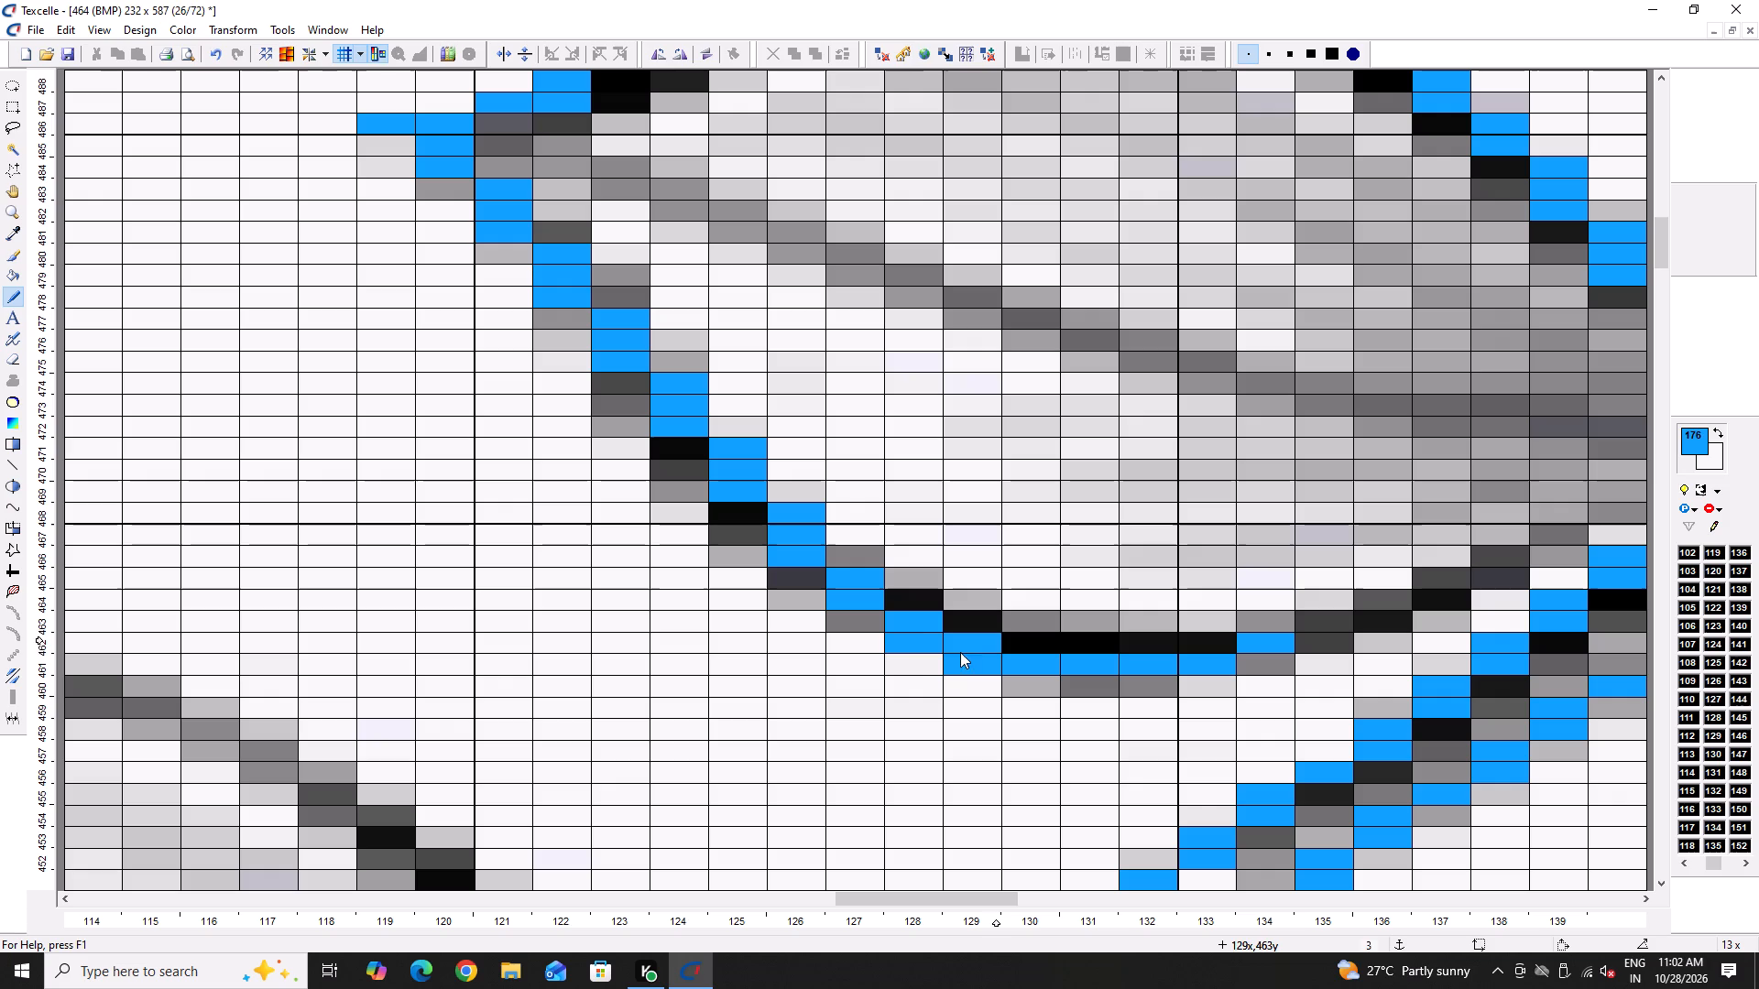
pyautogui.moveTo(930, 647); pyautogui.dragTo(942, 653, button='right')
pyautogui.rightClick(961, 657)
pyautogui.rightClick(972, 661)
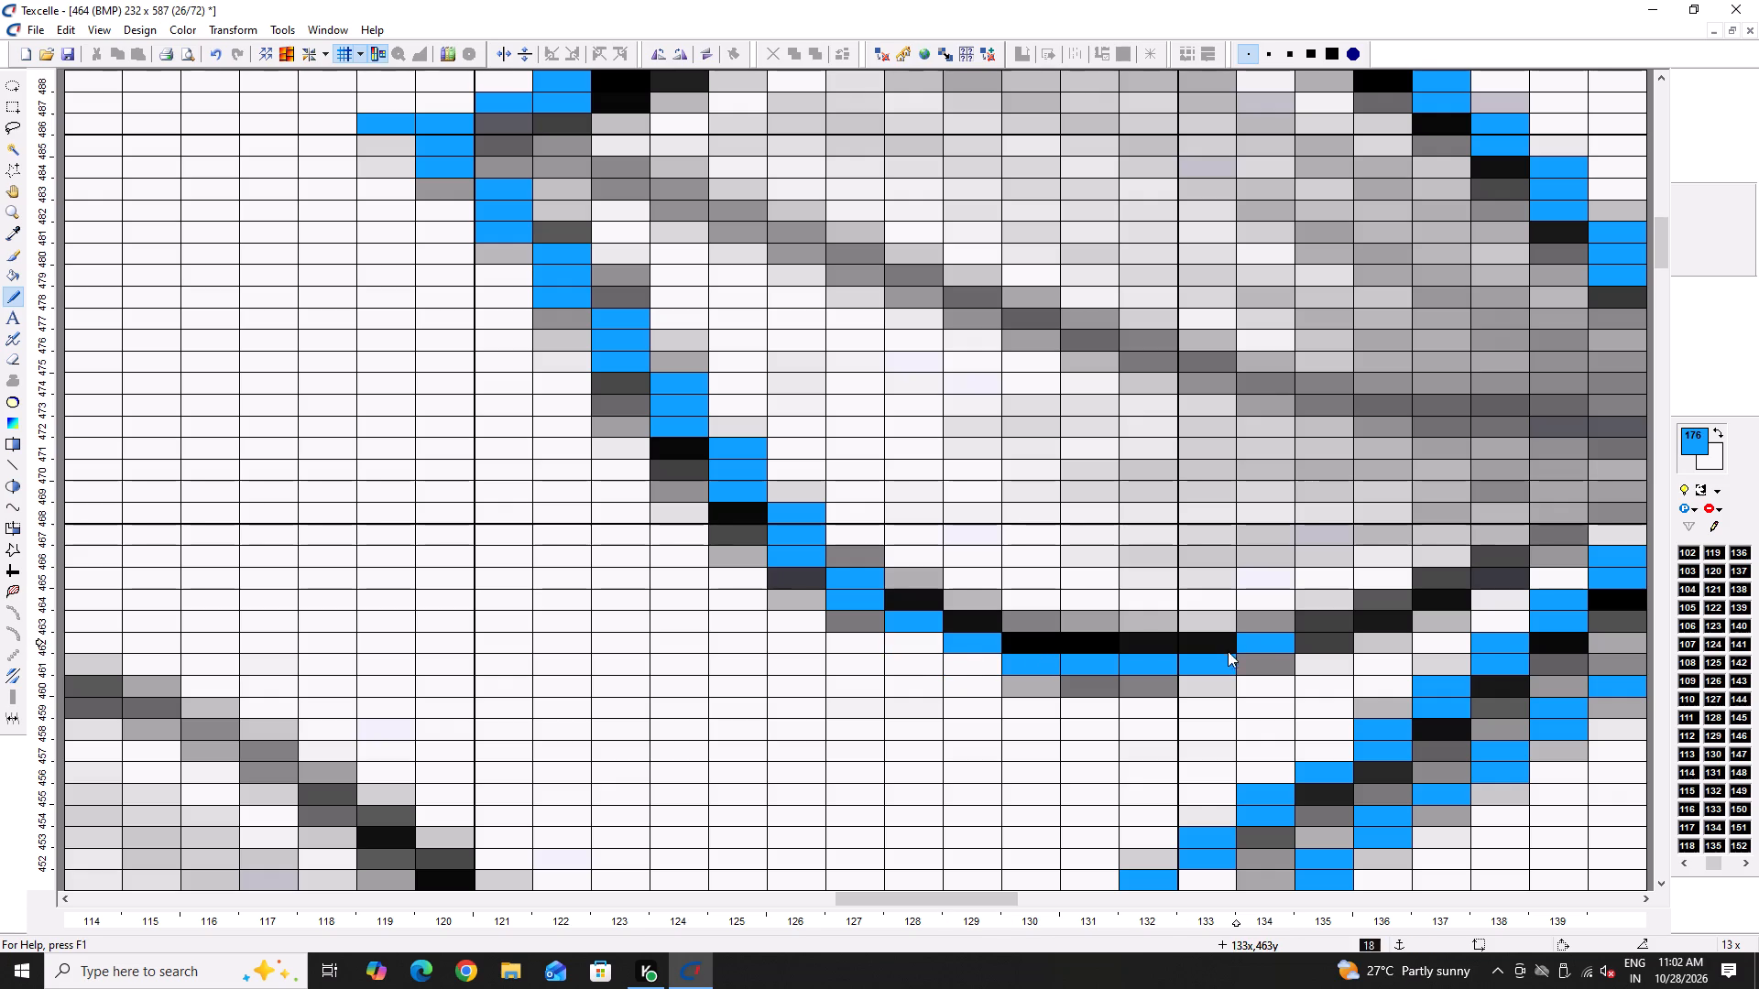
# Trace the second leaf's rising lower edge in blue, one pixel per column, from column 135 to 140.
pyautogui.keyDown('ctrl'); pyautogui.scroll(-2, 1159, 634); pyautogui.keyUp('ctrl')
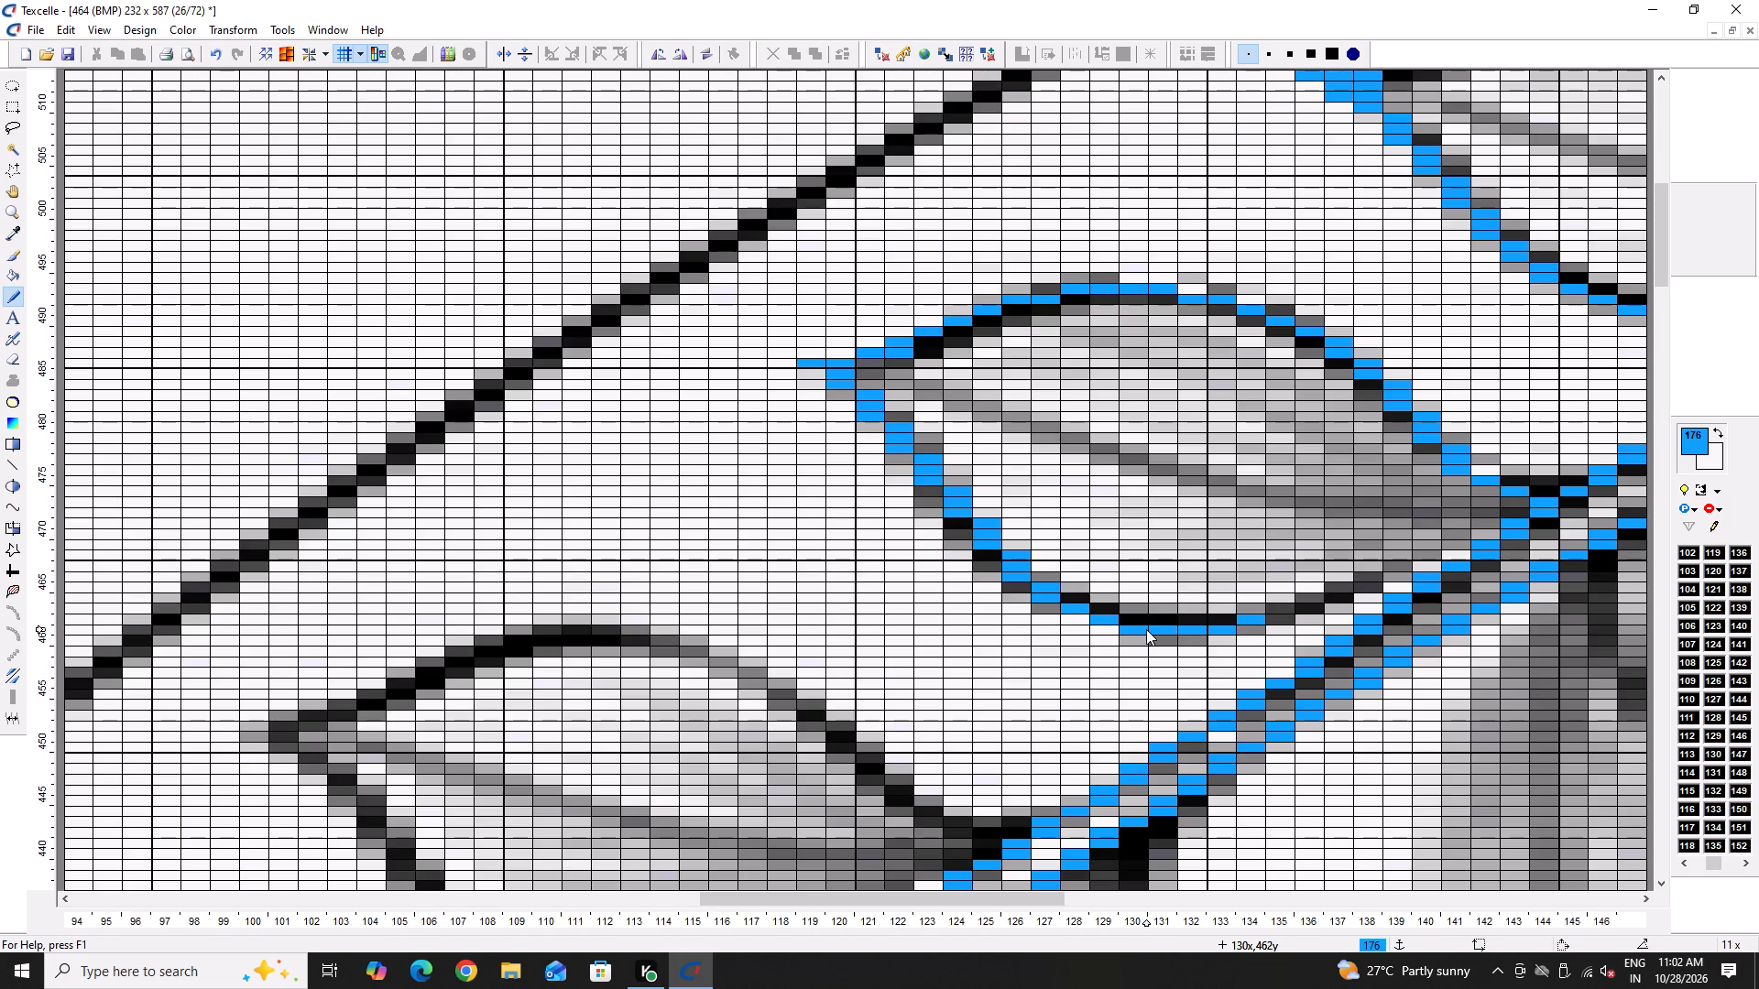
pyautogui.press('Right')
pyautogui.press('Right')
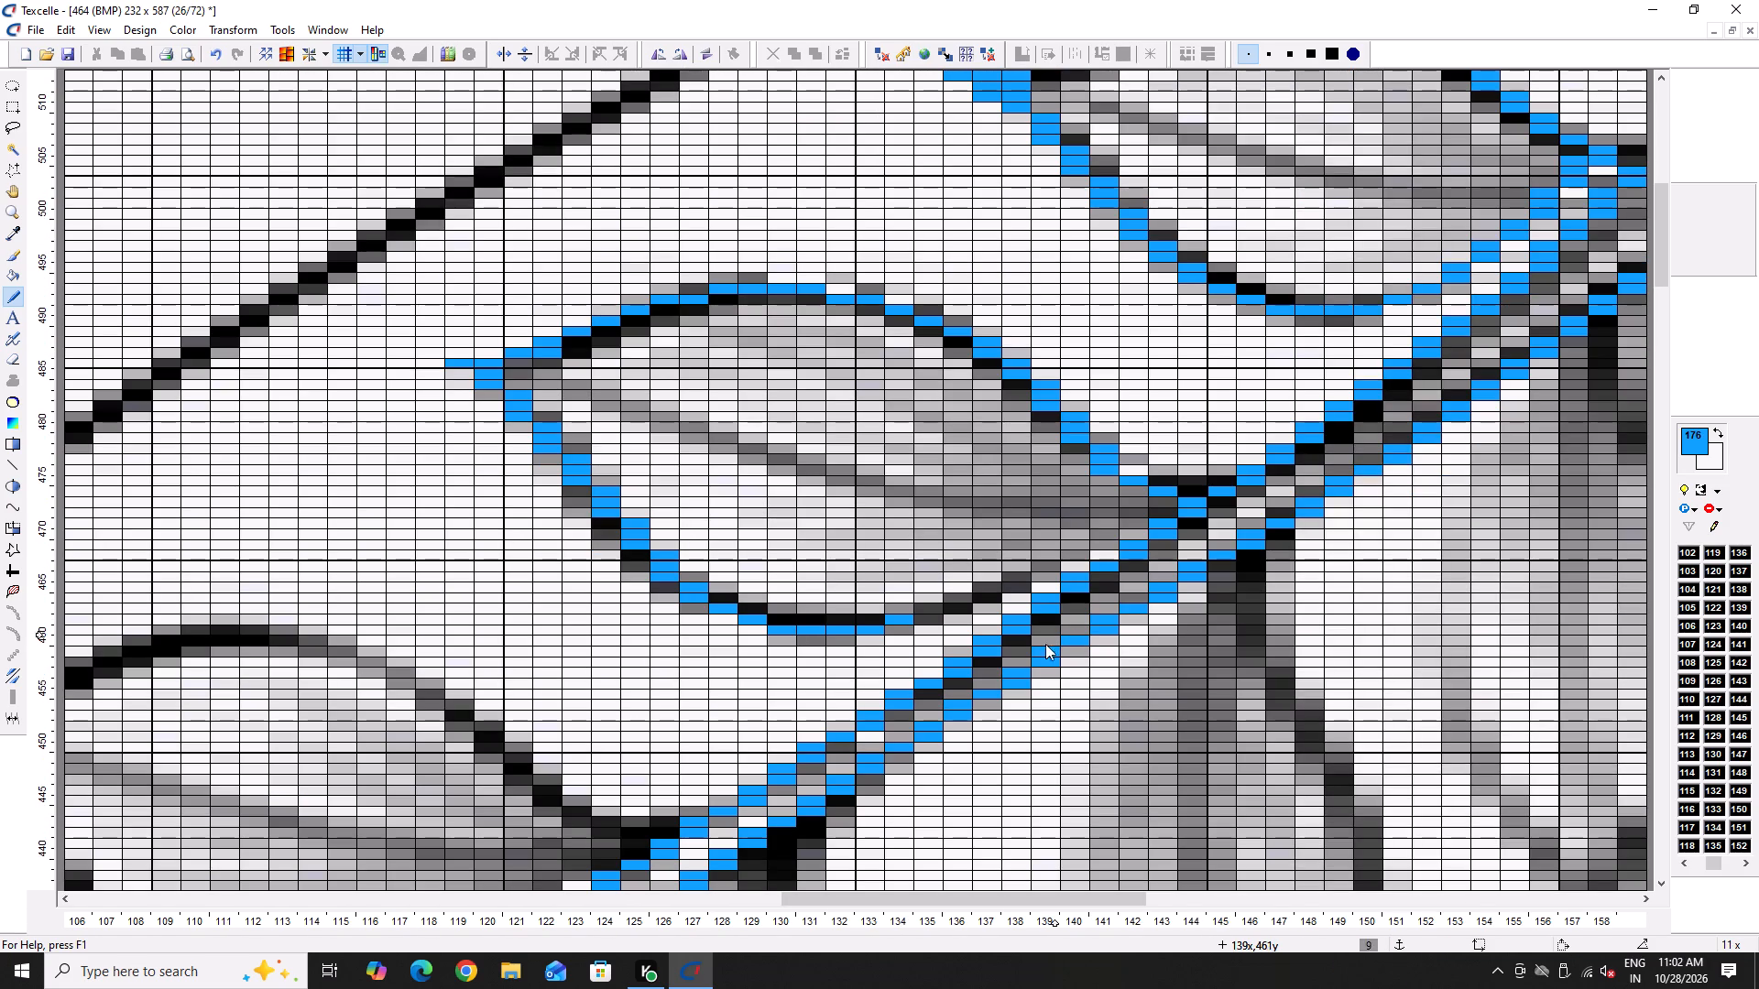
pyautogui.keyDown('ctrl'); pyautogui.scroll(3, 933, 614); pyautogui.keyUp('ctrl')
pyautogui.click(912, 586)
pyautogui.click(979, 565)
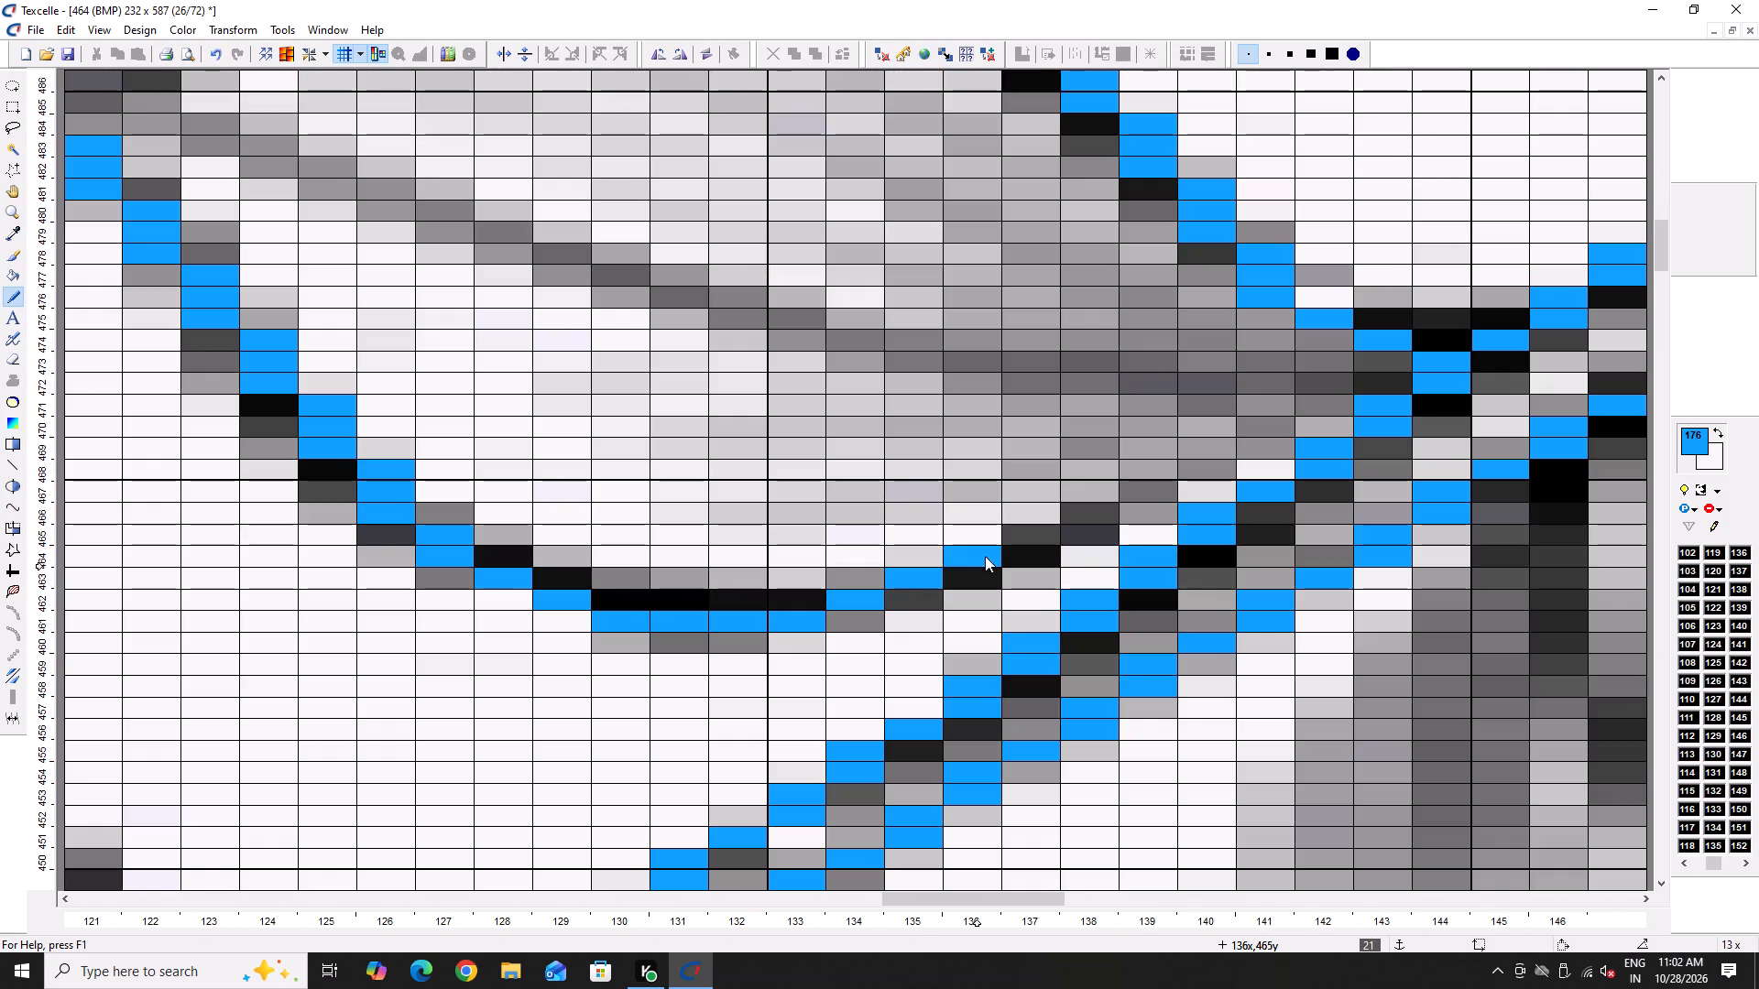
pyautogui.click(1011, 543)
pyautogui.click(1100, 510)
pyautogui.click(1142, 496)
pyautogui.click(1181, 468)
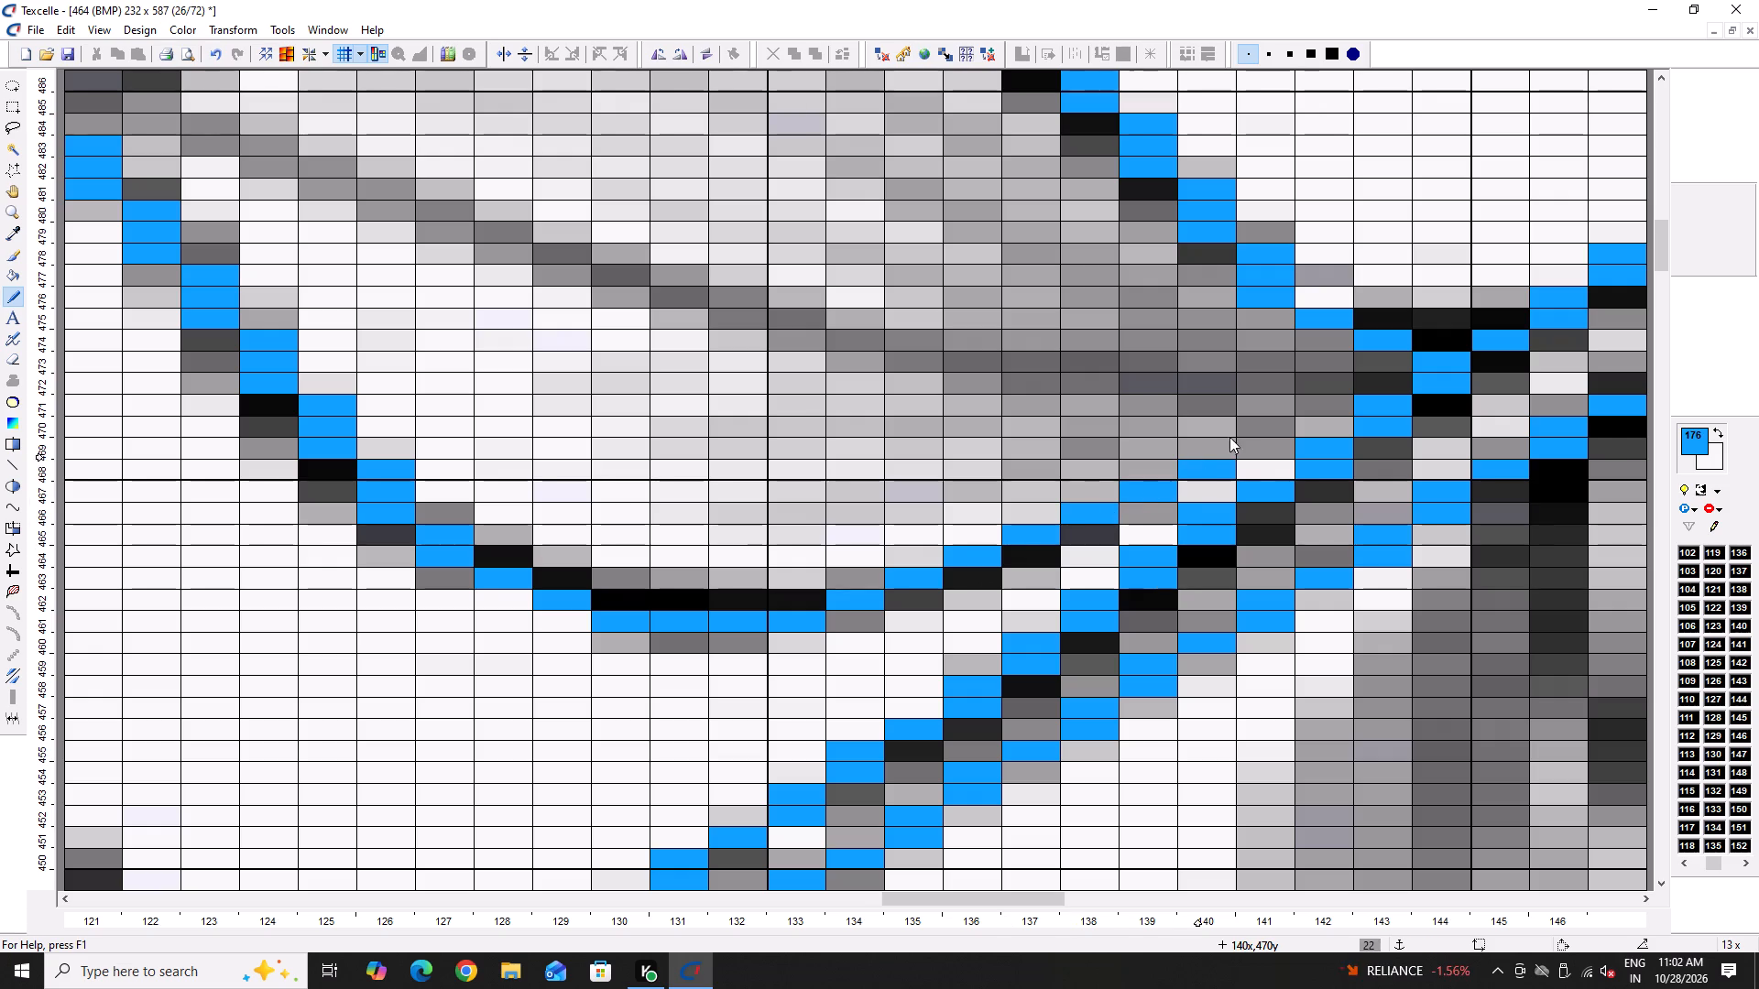
# Close the second leaf's blue outline beside the stem from column 140 to 142, whitening the excess pixel in column 142.
pyautogui.doubleClick(1215, 455)
pyautogui.doubleClick(1250, 426)
pyautogui.click(1309, 400)
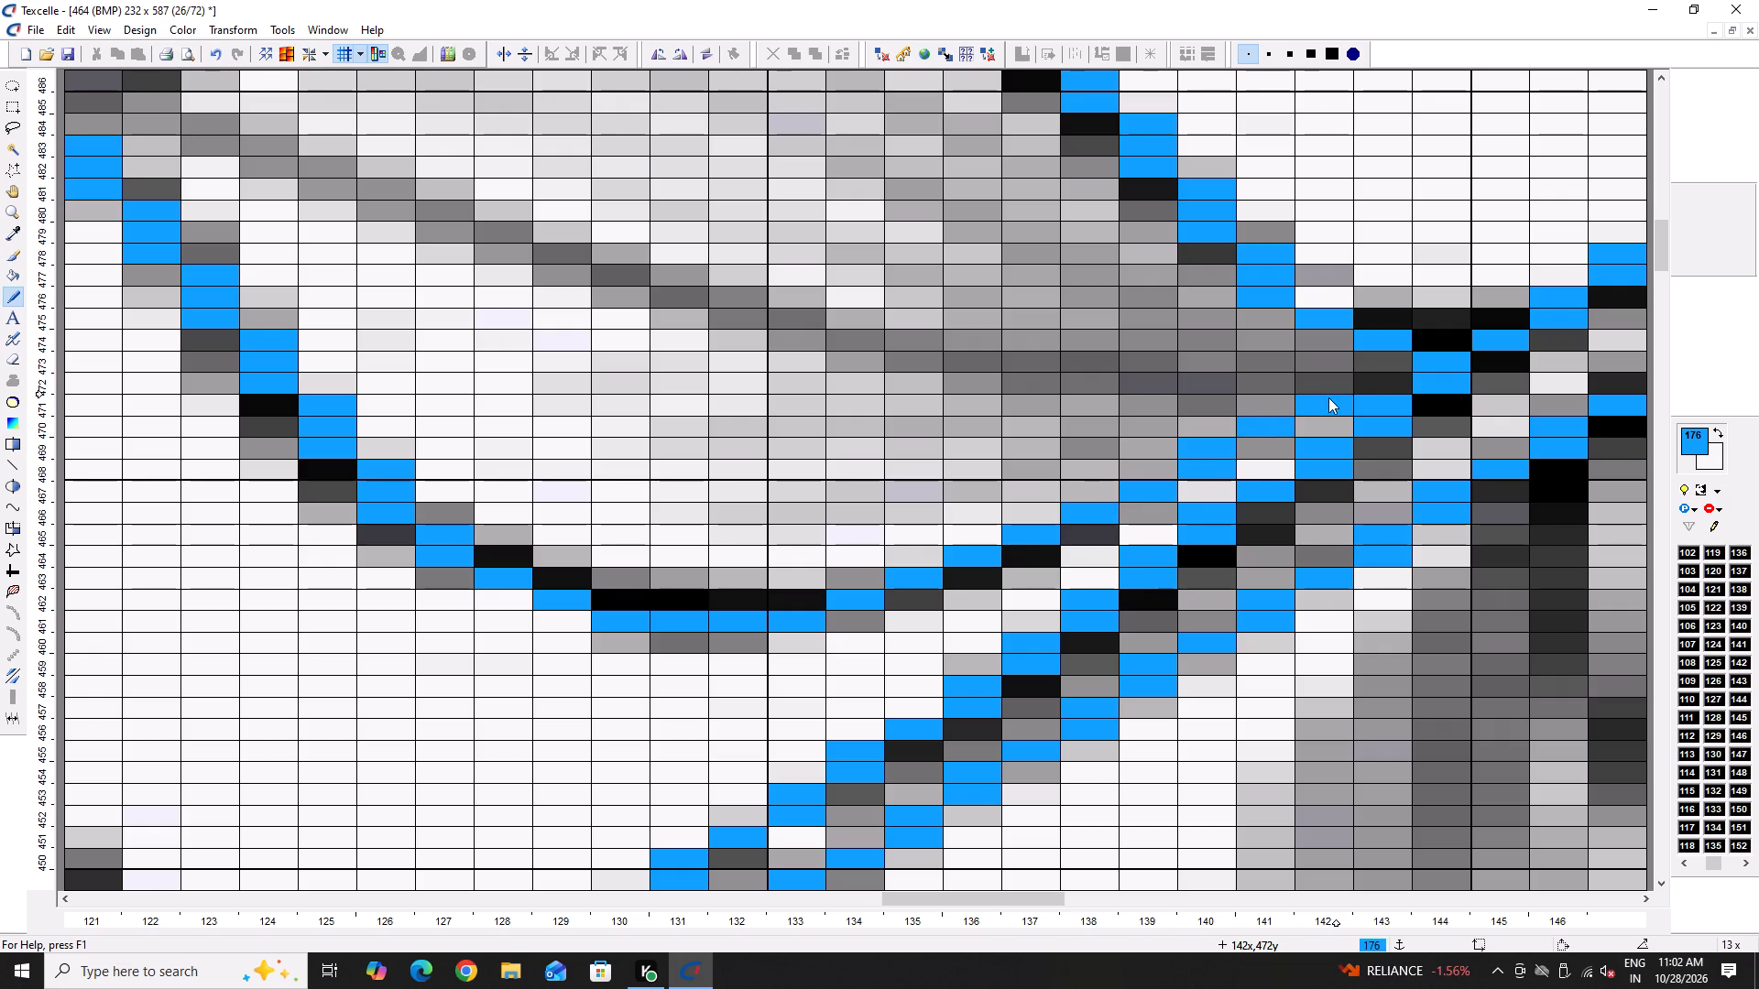
pyautogui.rightClick(1328, 397)
pyautogui.doubleClick(1274, 397)
pyautogui.click(1336, 378)
pyautogui.click(1338, 364)
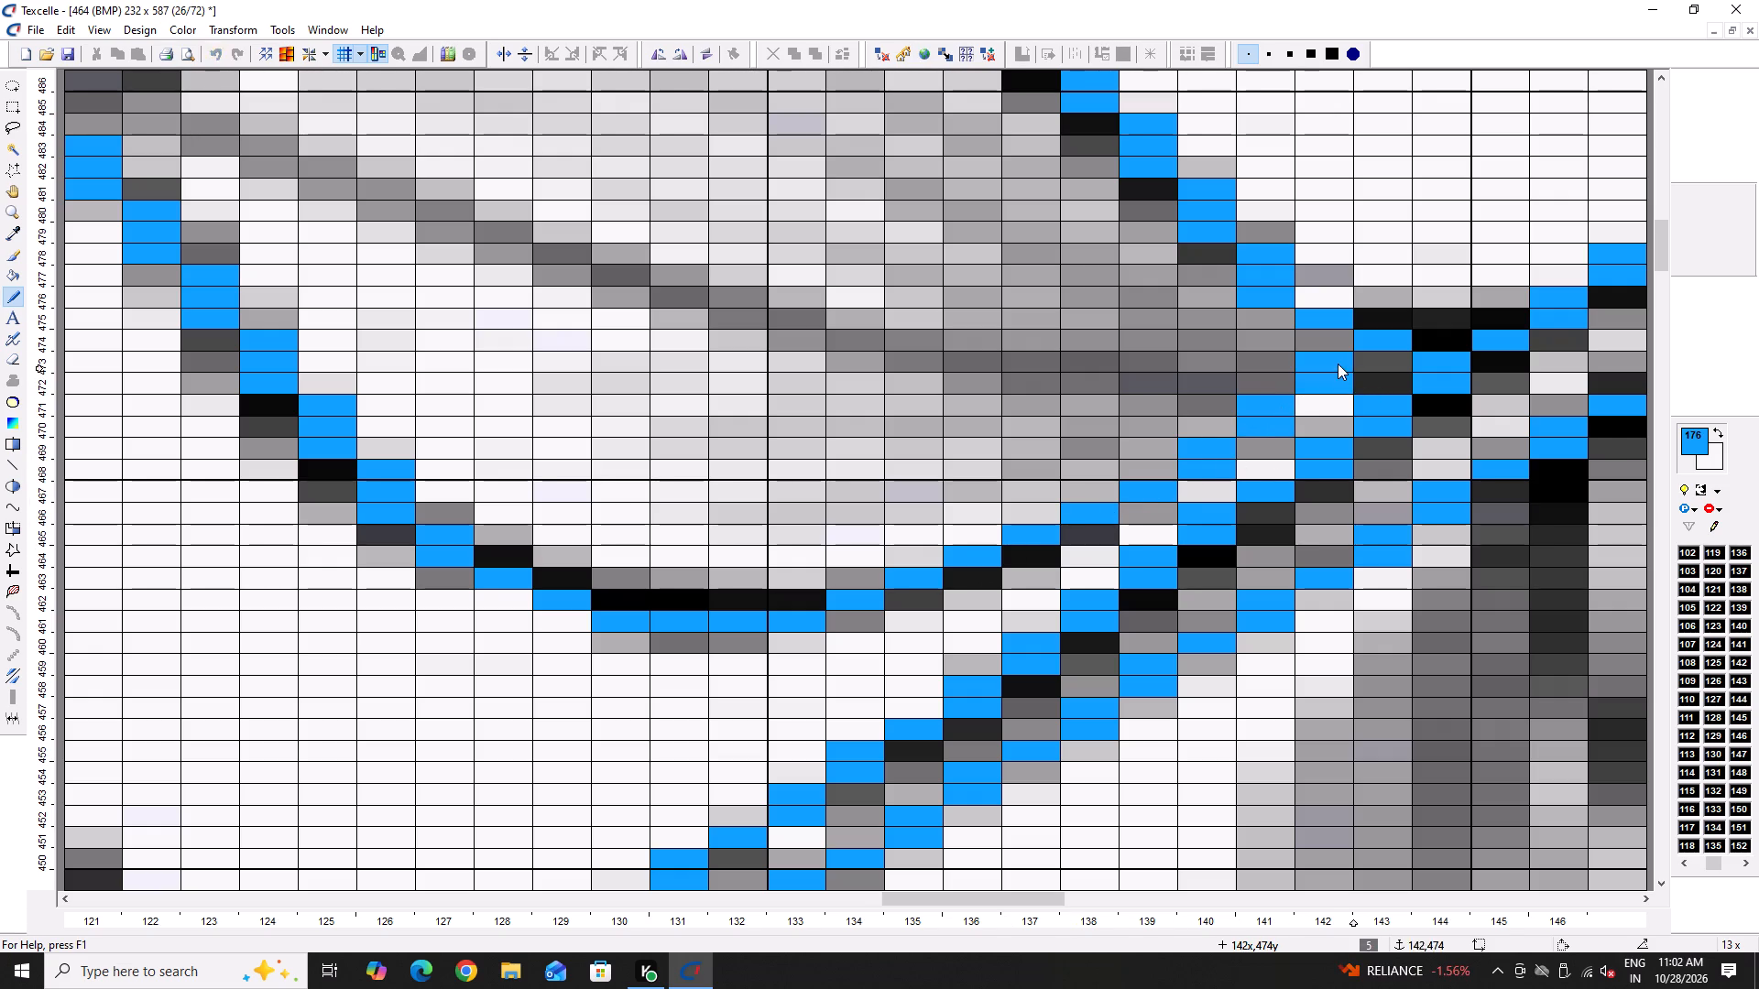
# Trace the third leaf's upper edge in blue from its tip at column 100 up to column 109.
pyautogui.keyDown('ctrl'); pyautogui.scroll(-3, 1216, 427); pyautogui.keyUp('ctrl')
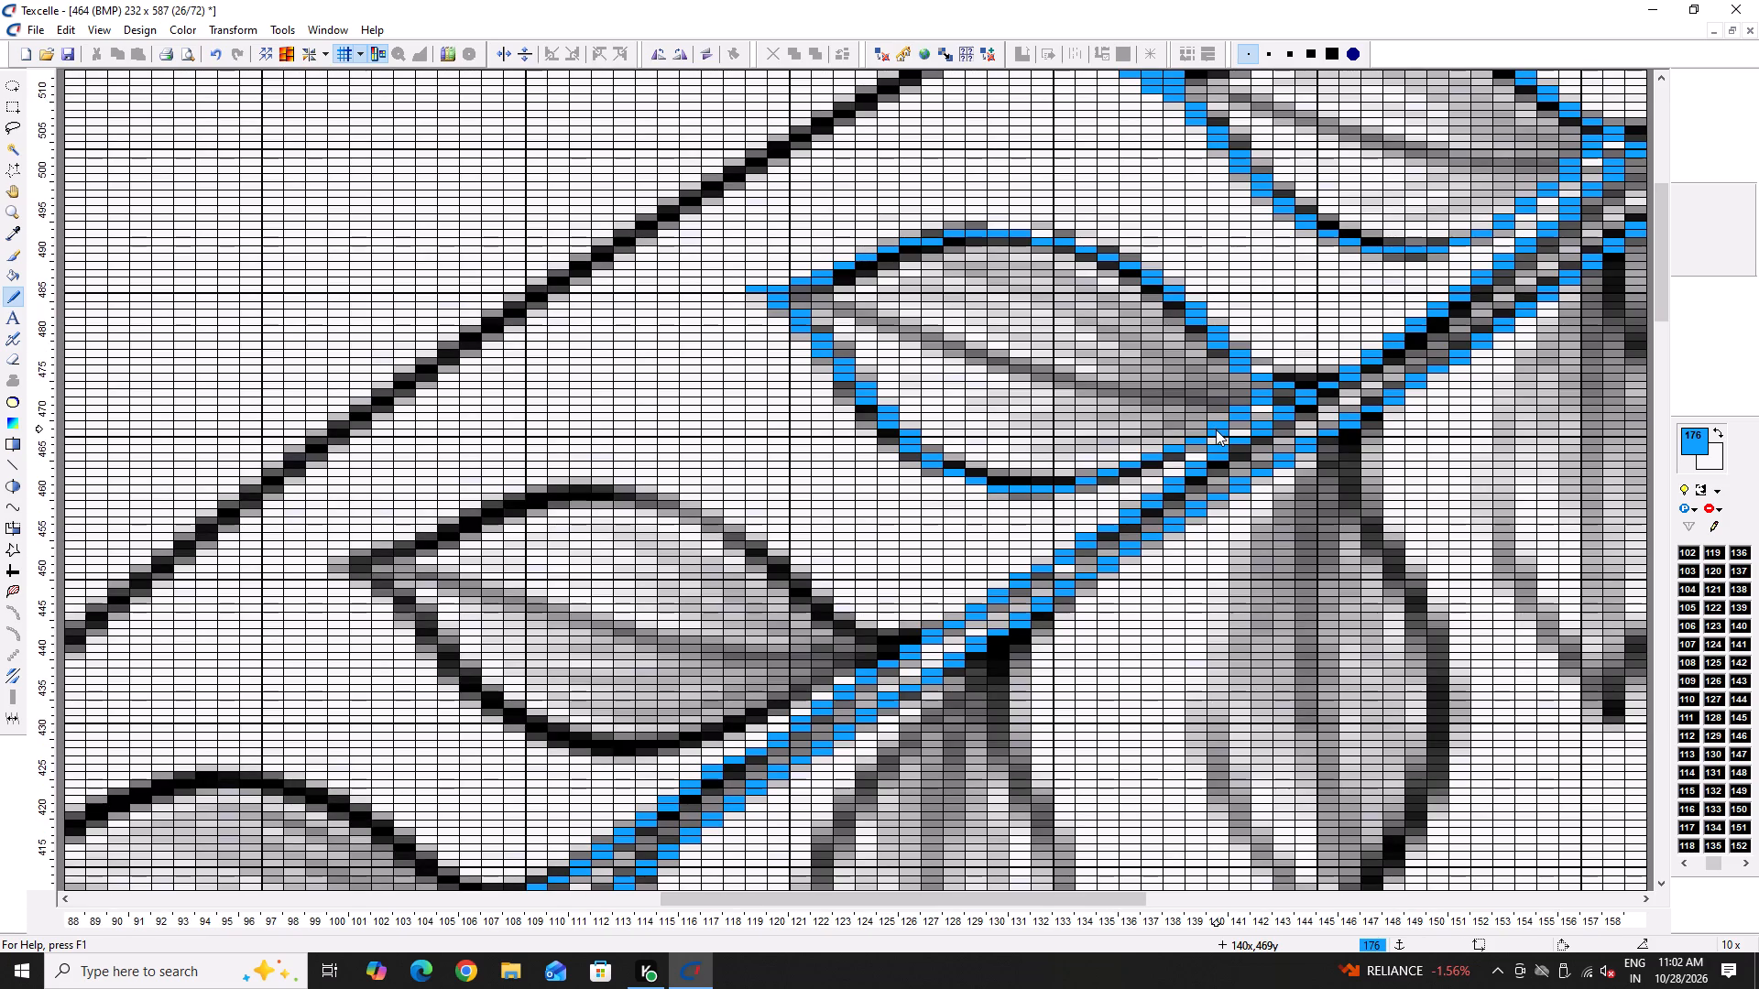
pyautogui.keyDown('ctrl'); pyautogui.scroll(4, 366, 578); pyautogui.keyUp('ctrl')
pyautogui.click(327, 484)
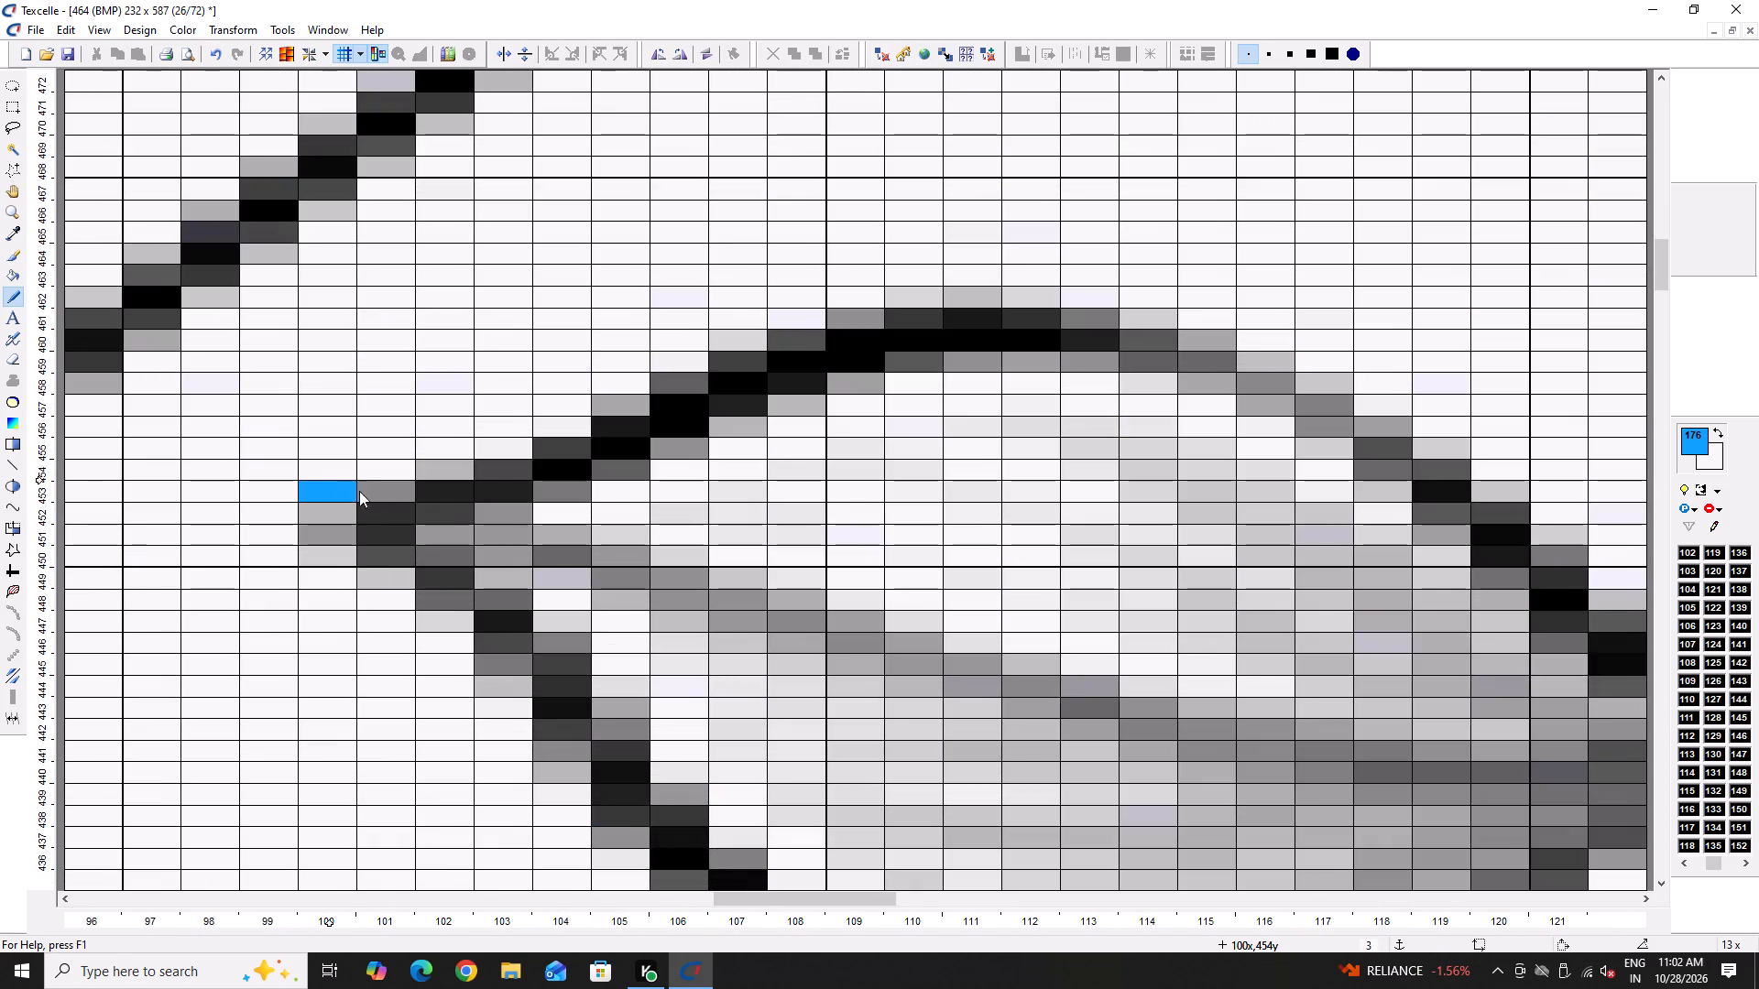
pyautogui.click(378, 487)
pyautogui.click(432, 483)
pyautogui.click(497, 465)
pyautogui.click(566, 470)
pyautogui.click(616, 448)
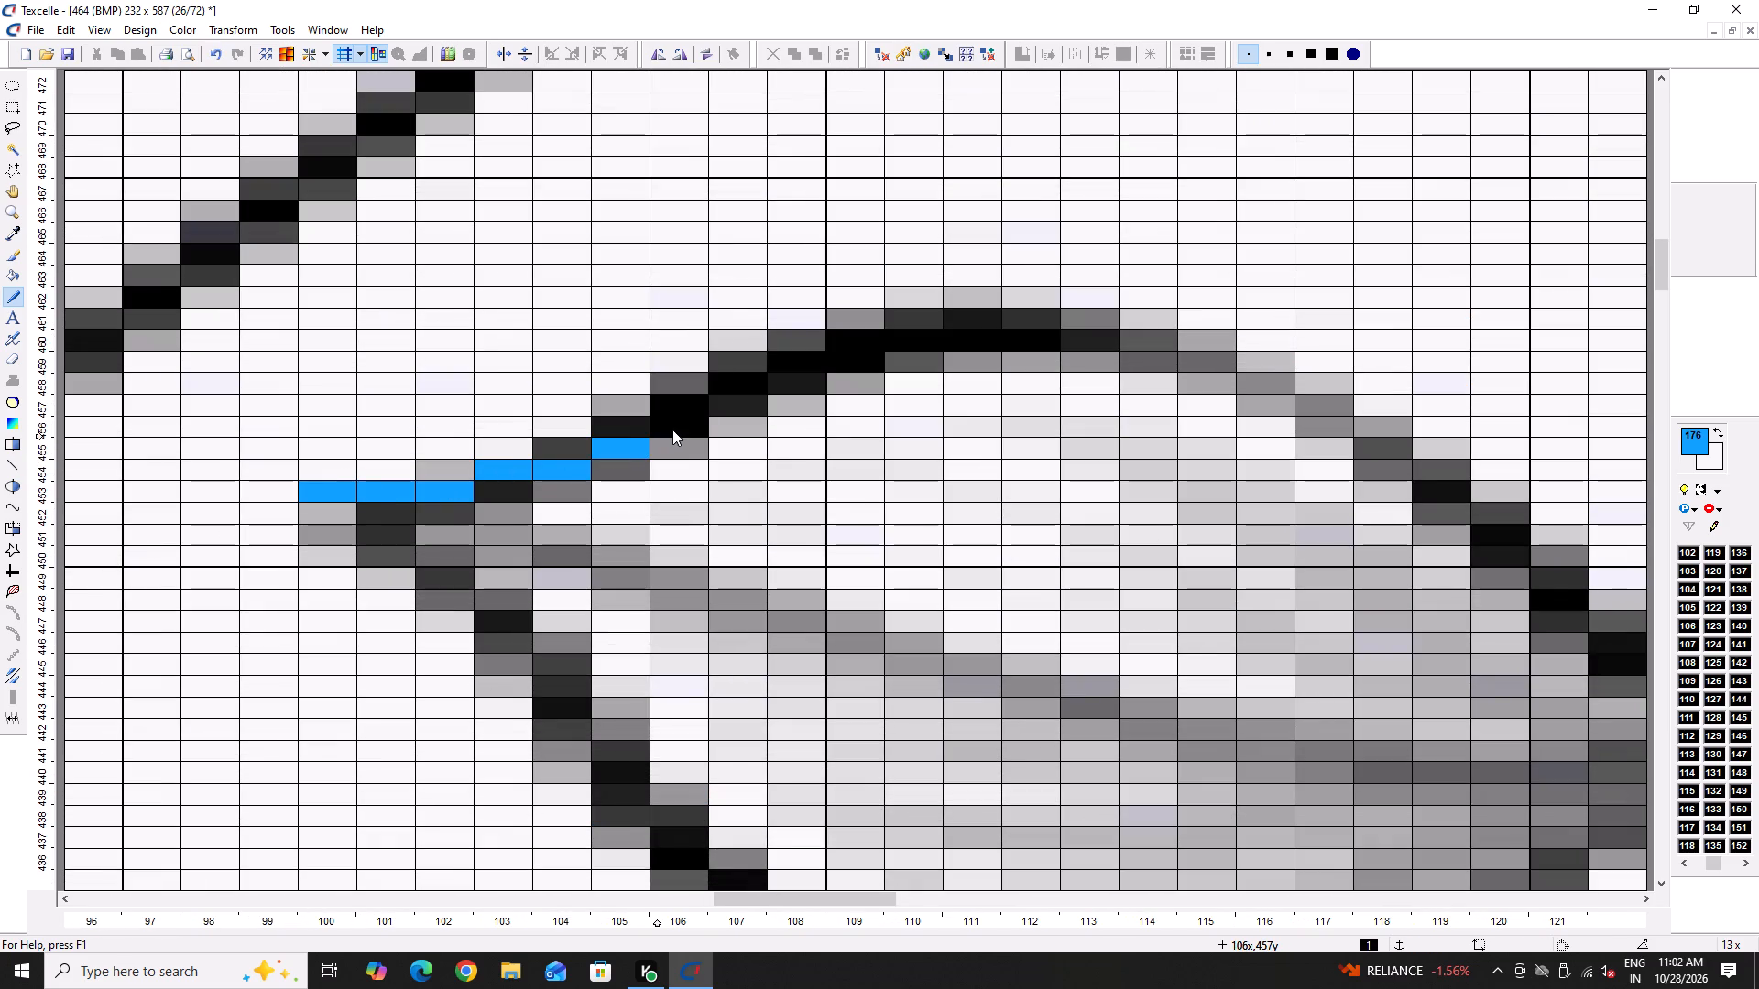
pyautogui.click(672, 429)
pyautogui.click(723, 402)
pyautogui.click(784, 375)
pyautogui.click(859, 356)
# Continue the third leaf's blue upper edge over the crest from column 110 to 116.
pyautogui.moveTo(912, 333); pyautogui.dragTo(1029, 333)
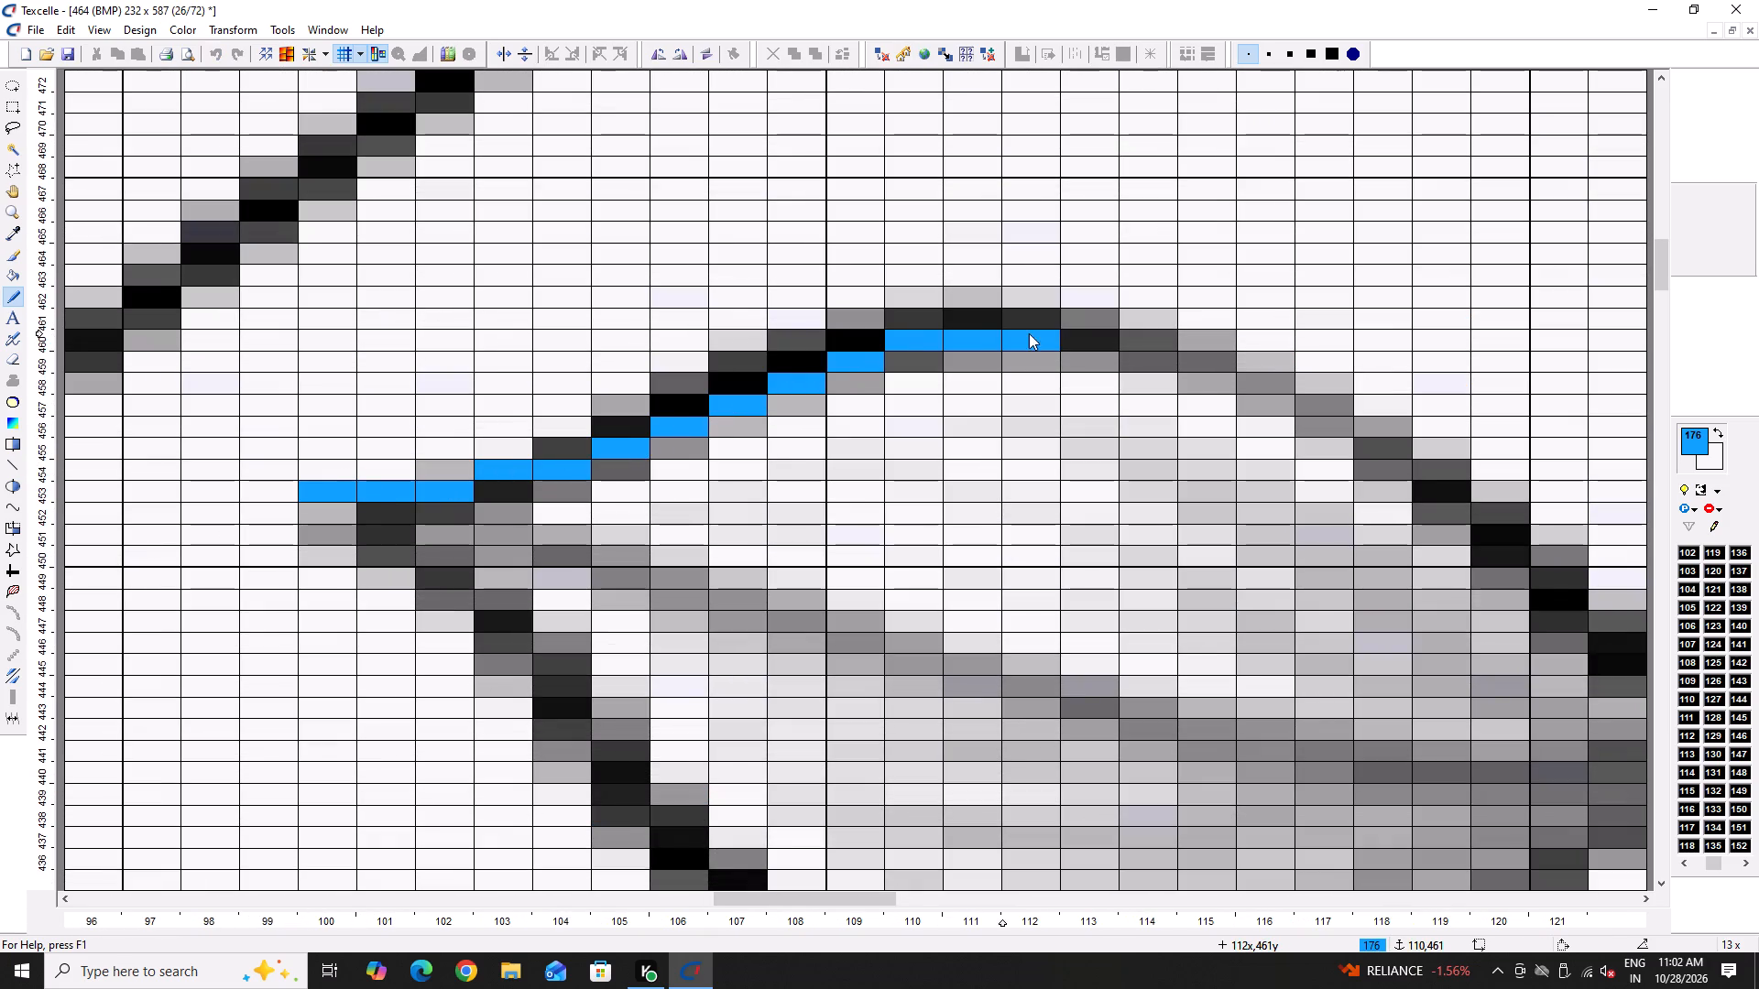
pyautogui.moveTo(1029, 333); pyautogui.dragTo(1098, 342)
pyautogui.click(1110, 345)
pyautogui.click(1155, 369)
pyautogui.click(1194, 368)
pyautogui.doubleClick(1259, 386)
# Trace the third leaf's descending upper edge in blue from column 117 to 120.
pyautogui.click(1313, 418)
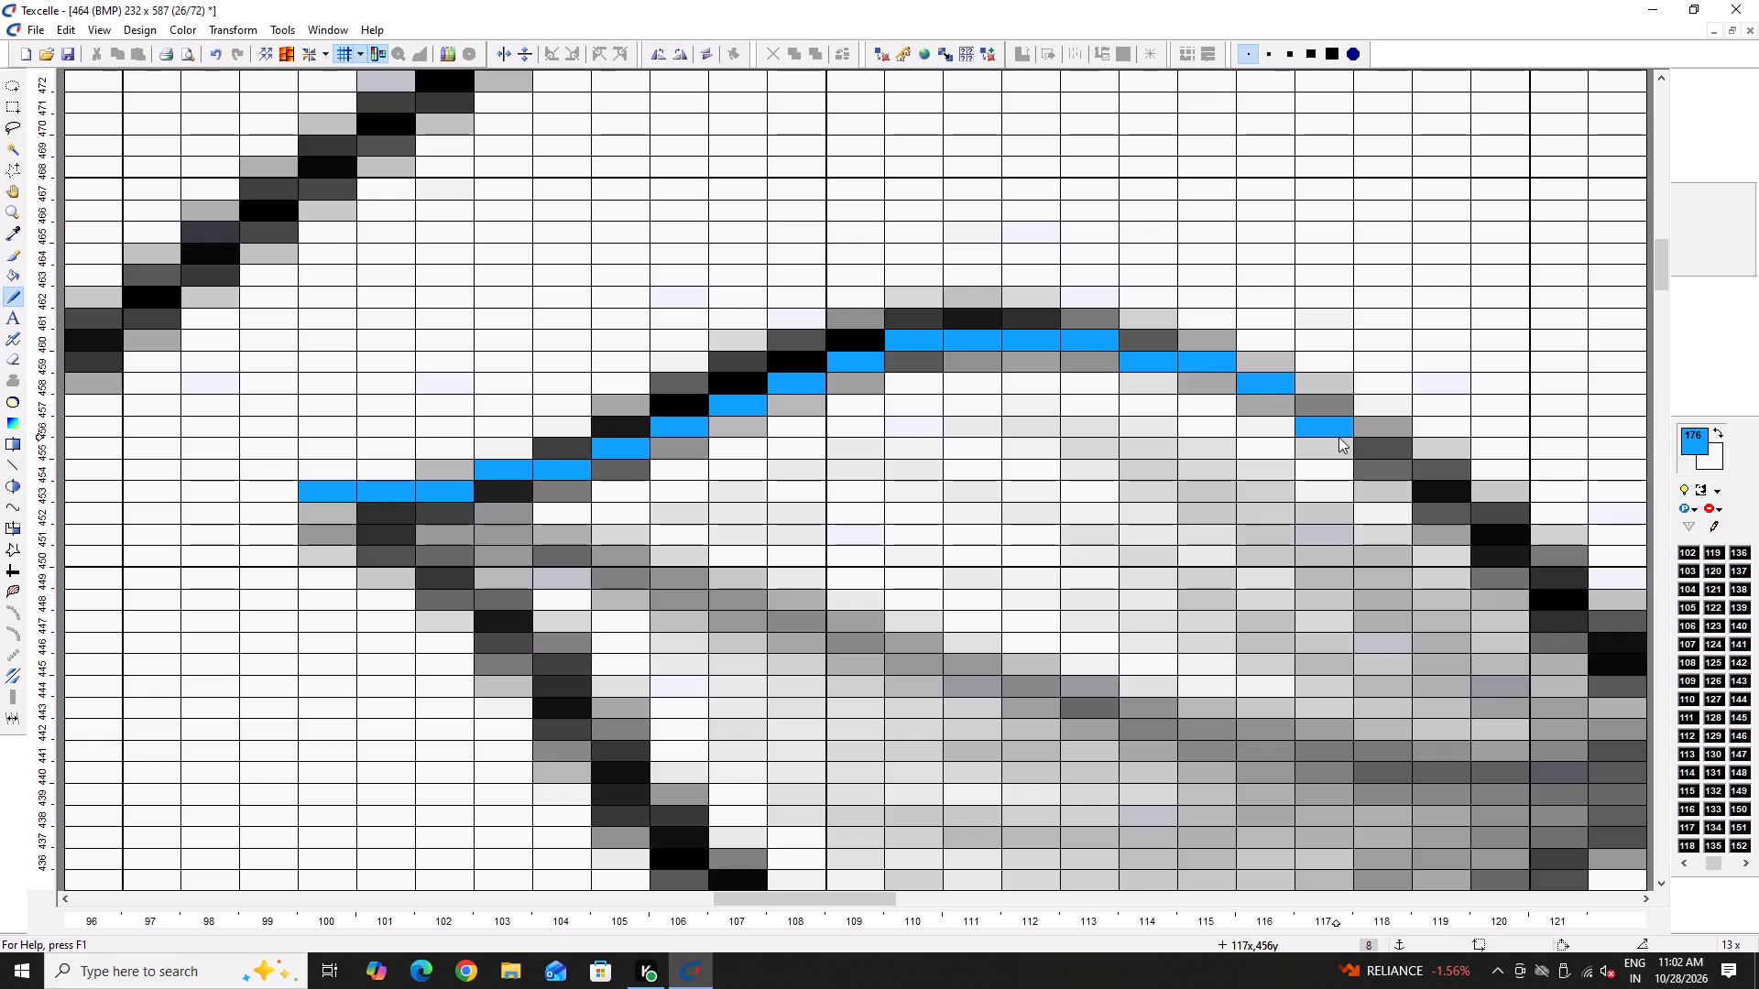
pyautogui.click(1327, 418)
pyautogui.click(1330, 406)
pyautogui.moveTo(1374, 441); pyautogui.dragTo(1377, 453)
pyautogui.moveTo(1378, 456); pyautogui.dragTo(1382, 471)
pyautogui.moveTo(1438, 493); pyautogui.dragTo(1442, 510)
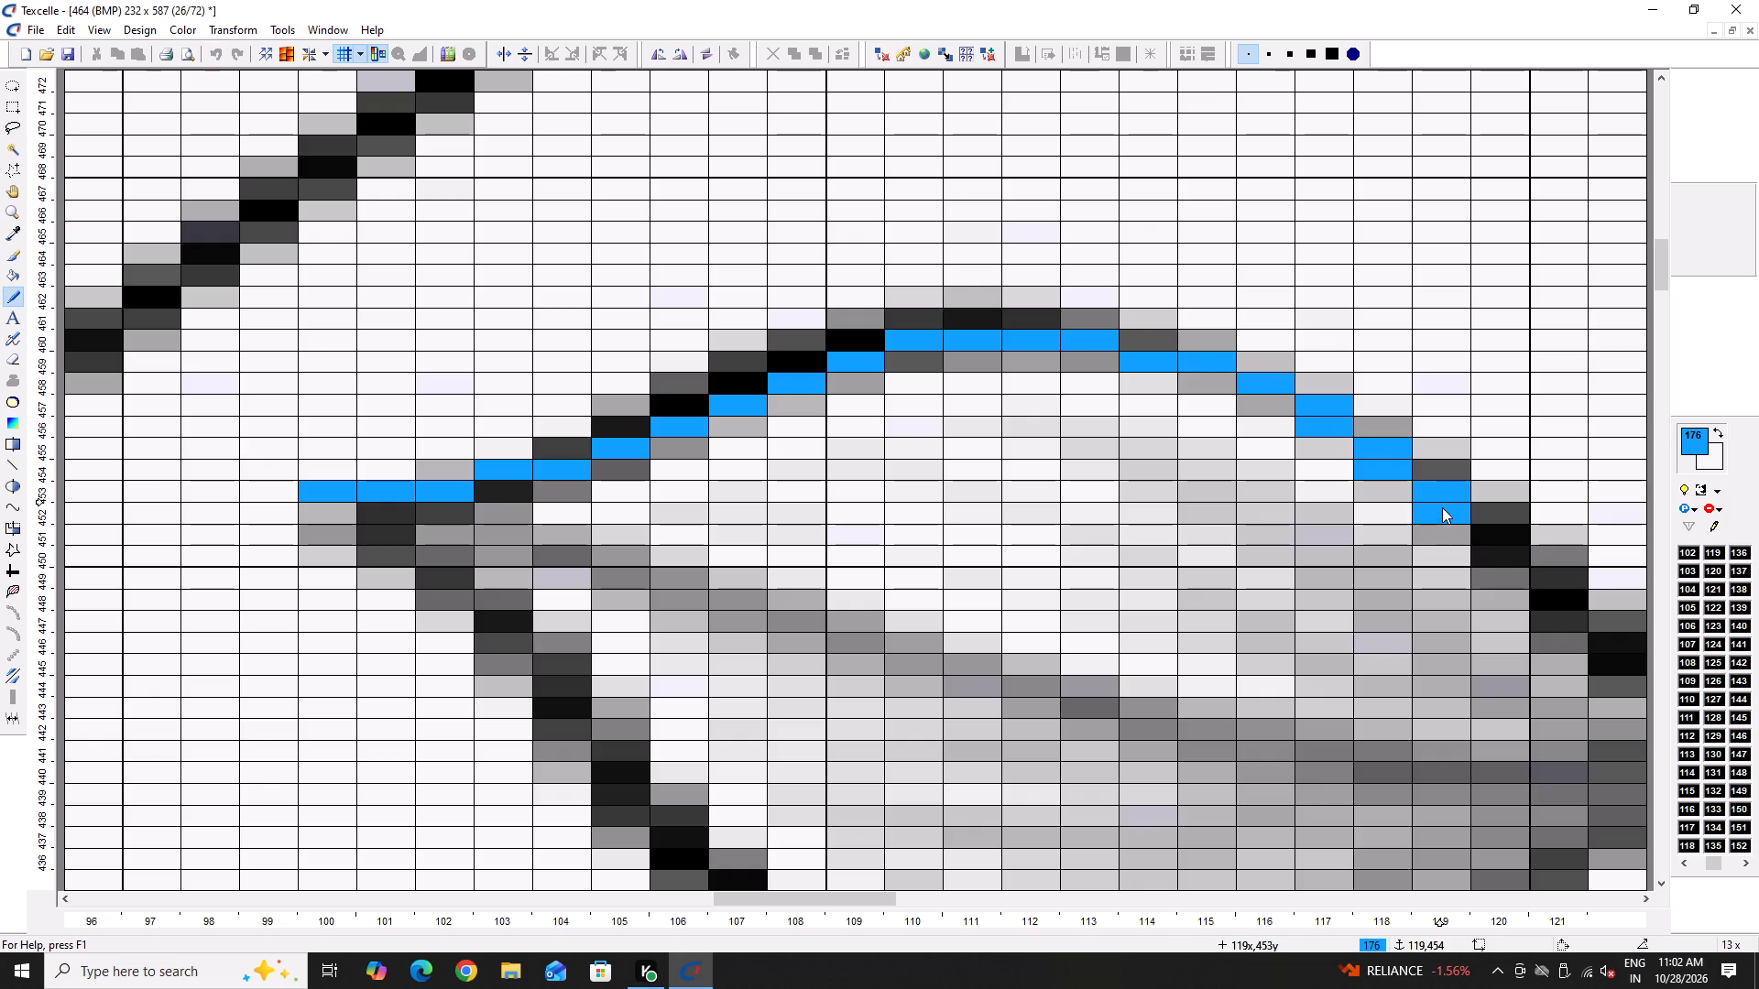
pyautogui.click(1442, 509)
pyautogui.moveTo(1442, 510); pyautogui.dragTo(1442, 509)
pyautogui.moveTo(1493, 545); pyautogui.dragTo(1500, 568)
pyautogui.click(1496, 538)
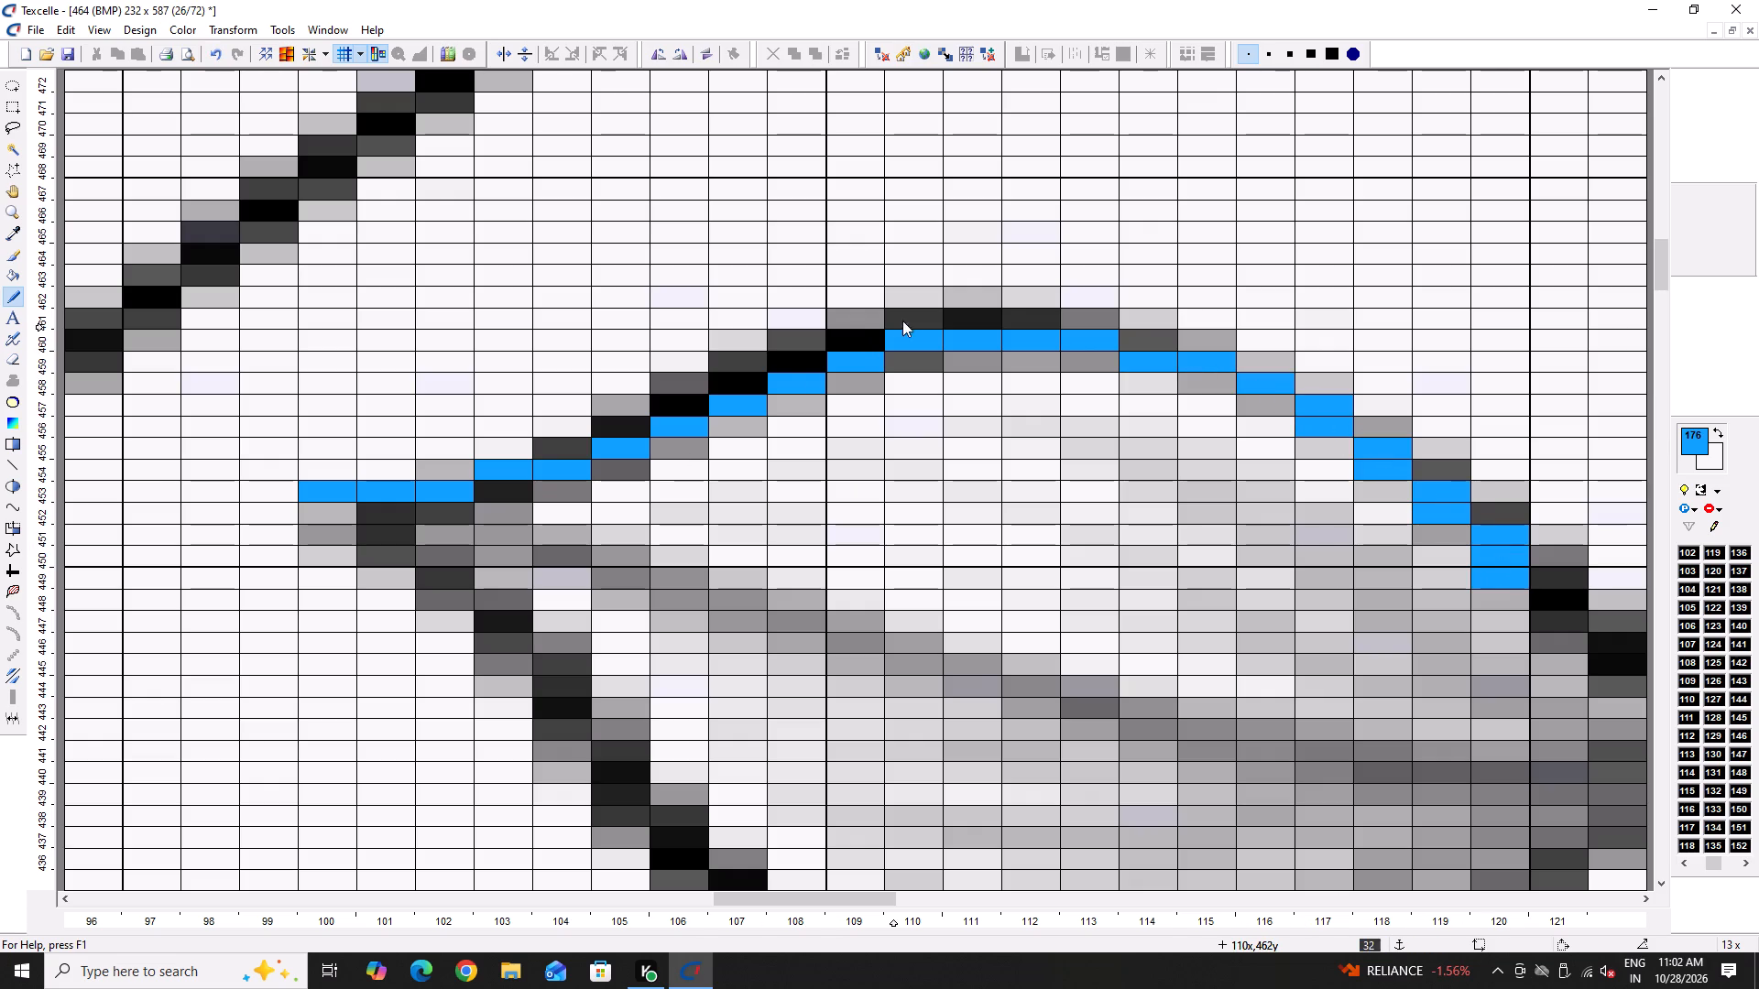
# Add blue pixels directly above the third leaf's traced upper edge from column 110 to 120.
pyautogui.moveTo(935, 318); pyautogui.dragTo(1076, 334)
pyautogui.click(1076, 334)
pyautogui.moveTo(1101, 319); pyautogui.dragTo(1061, 324)
pyautogui.click(1061, 324)
pyautogui.moveTo(1123, 348); pyautogui.dragTo(1212, 345)
pyautogui.click(1214, 345)
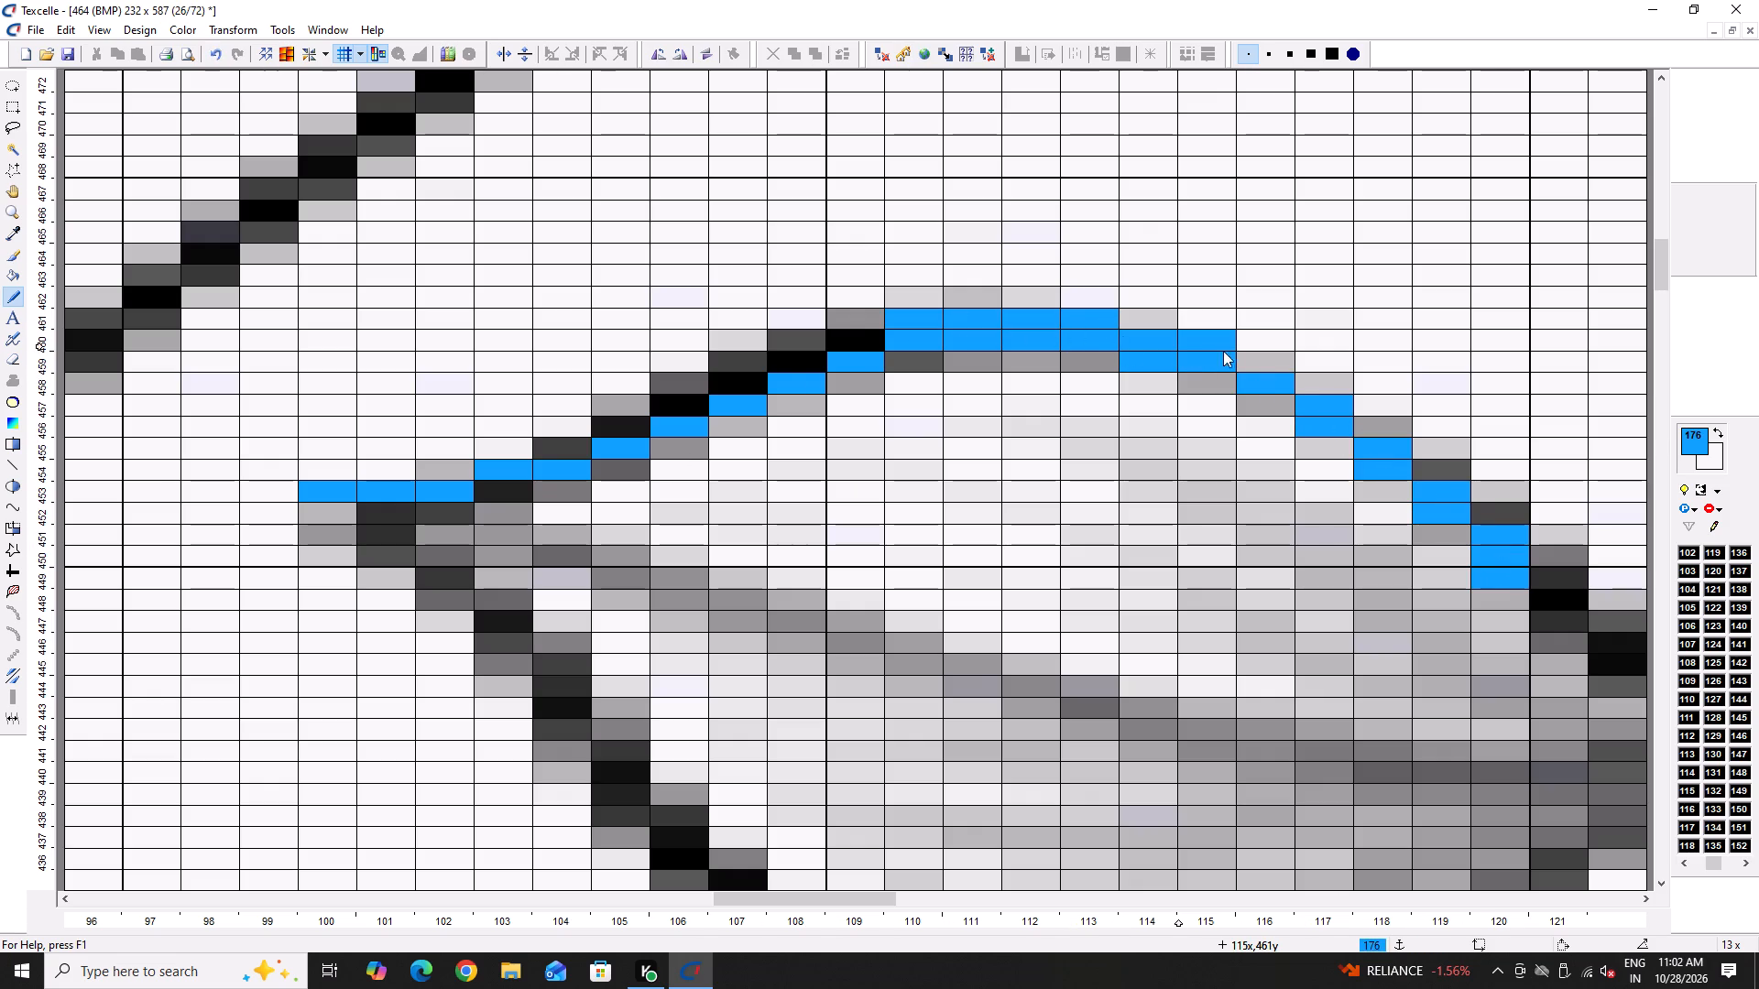
pyautogui.click(1271, 365)
pyautogui.doubleClick(1309, 386)
pyautogui.click(1367, 418)
pyautogui.tripleClick(1439, 462)
pyautogui.click(1496, 502)
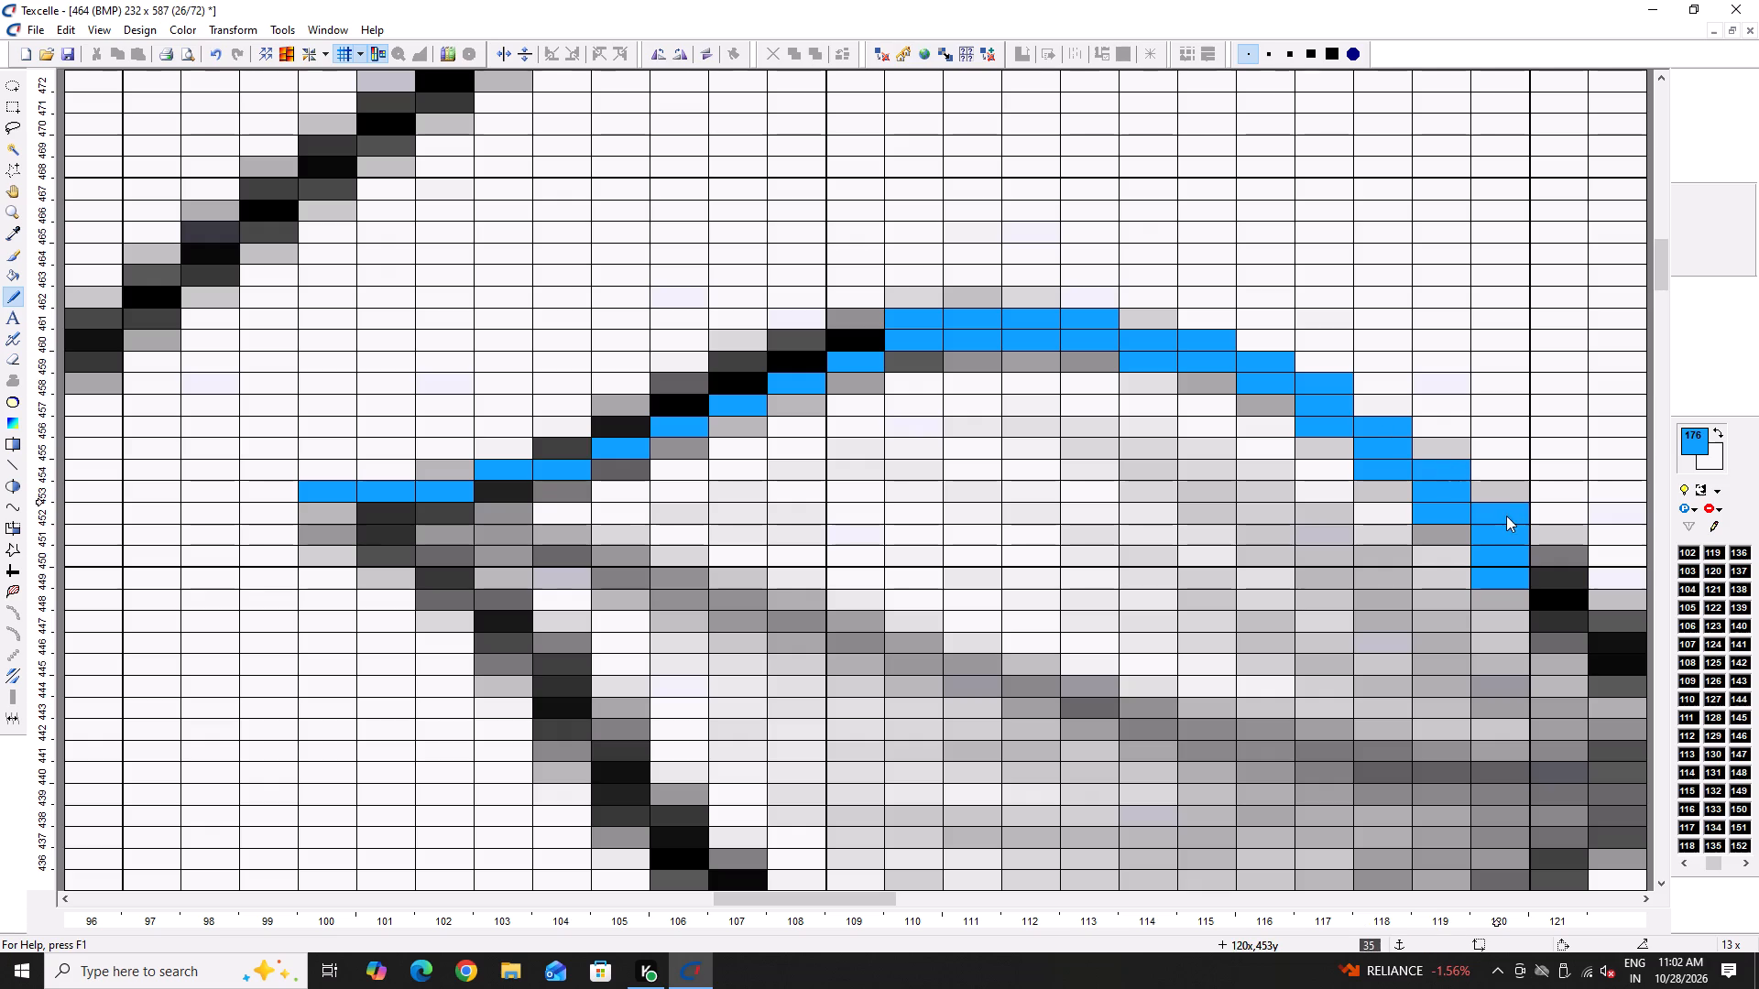
# Thicken the third leaf's blue upper edge with a pixel above it in each column from 109 back to 104.
pyautogui.click(861, 332)
pyautogui.doubleClick(792, 360)
pyautogui.click(746, 387)
pyautogui.doubleClick(694, 404)
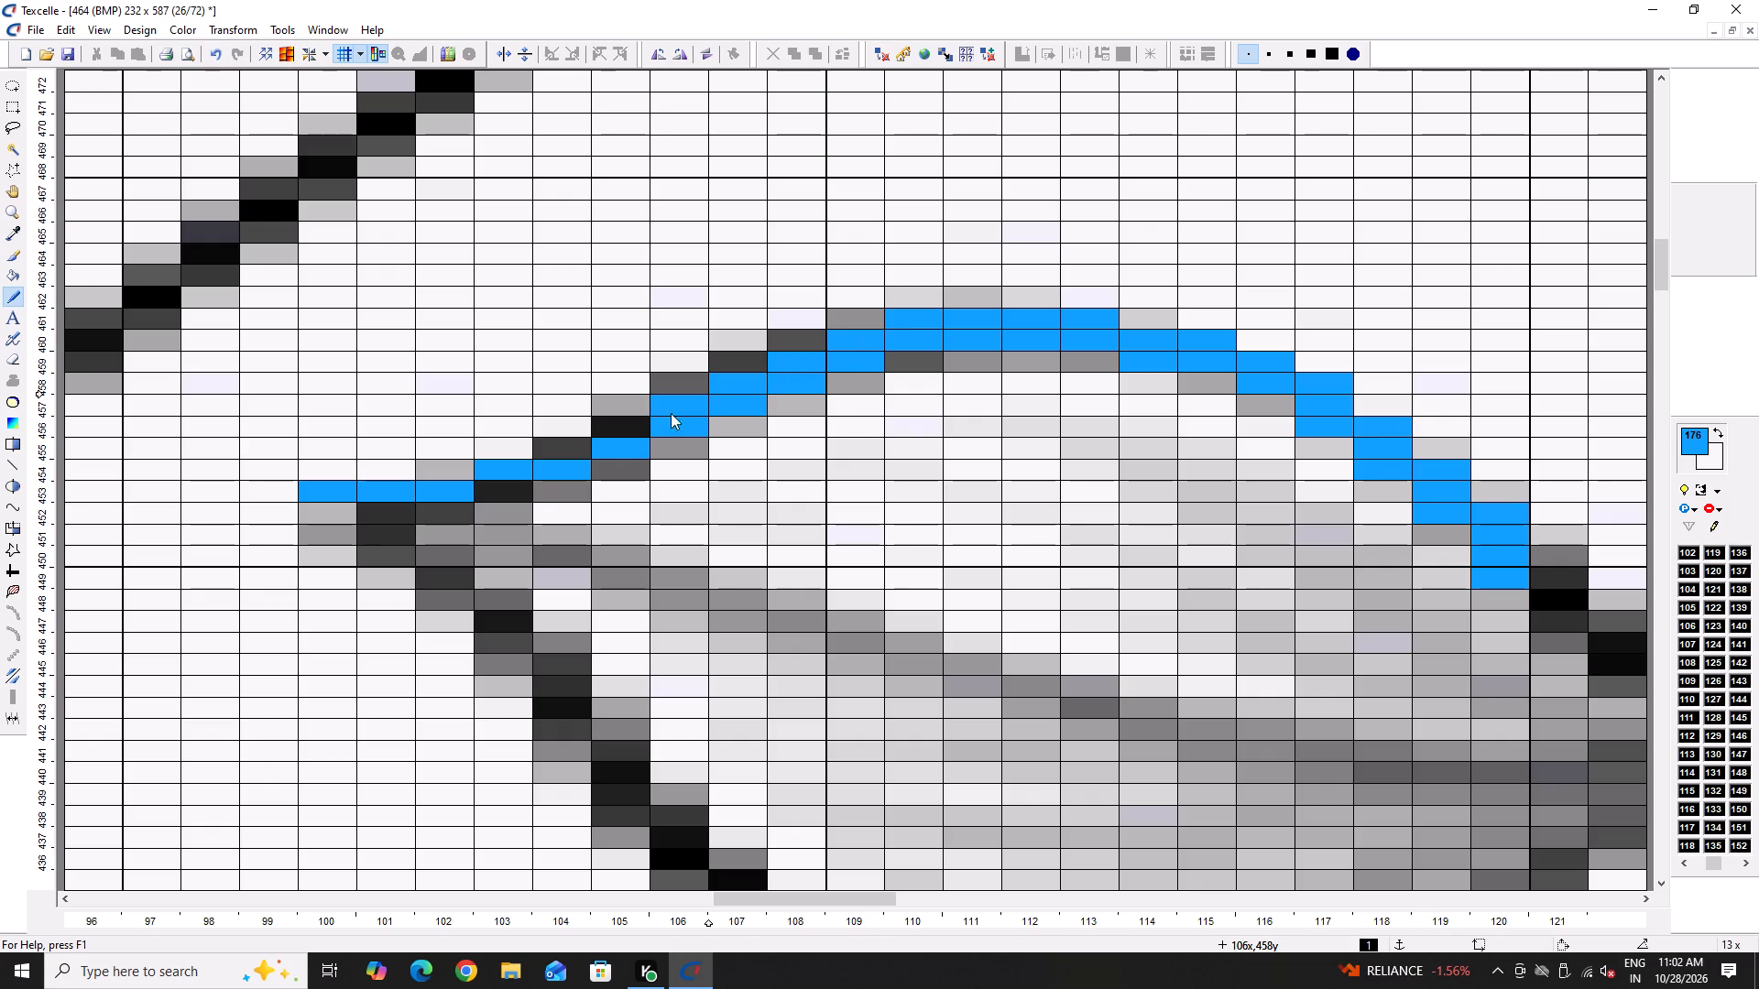
pyautogui.click(651, 420)
pyautogui.click(587, 445)
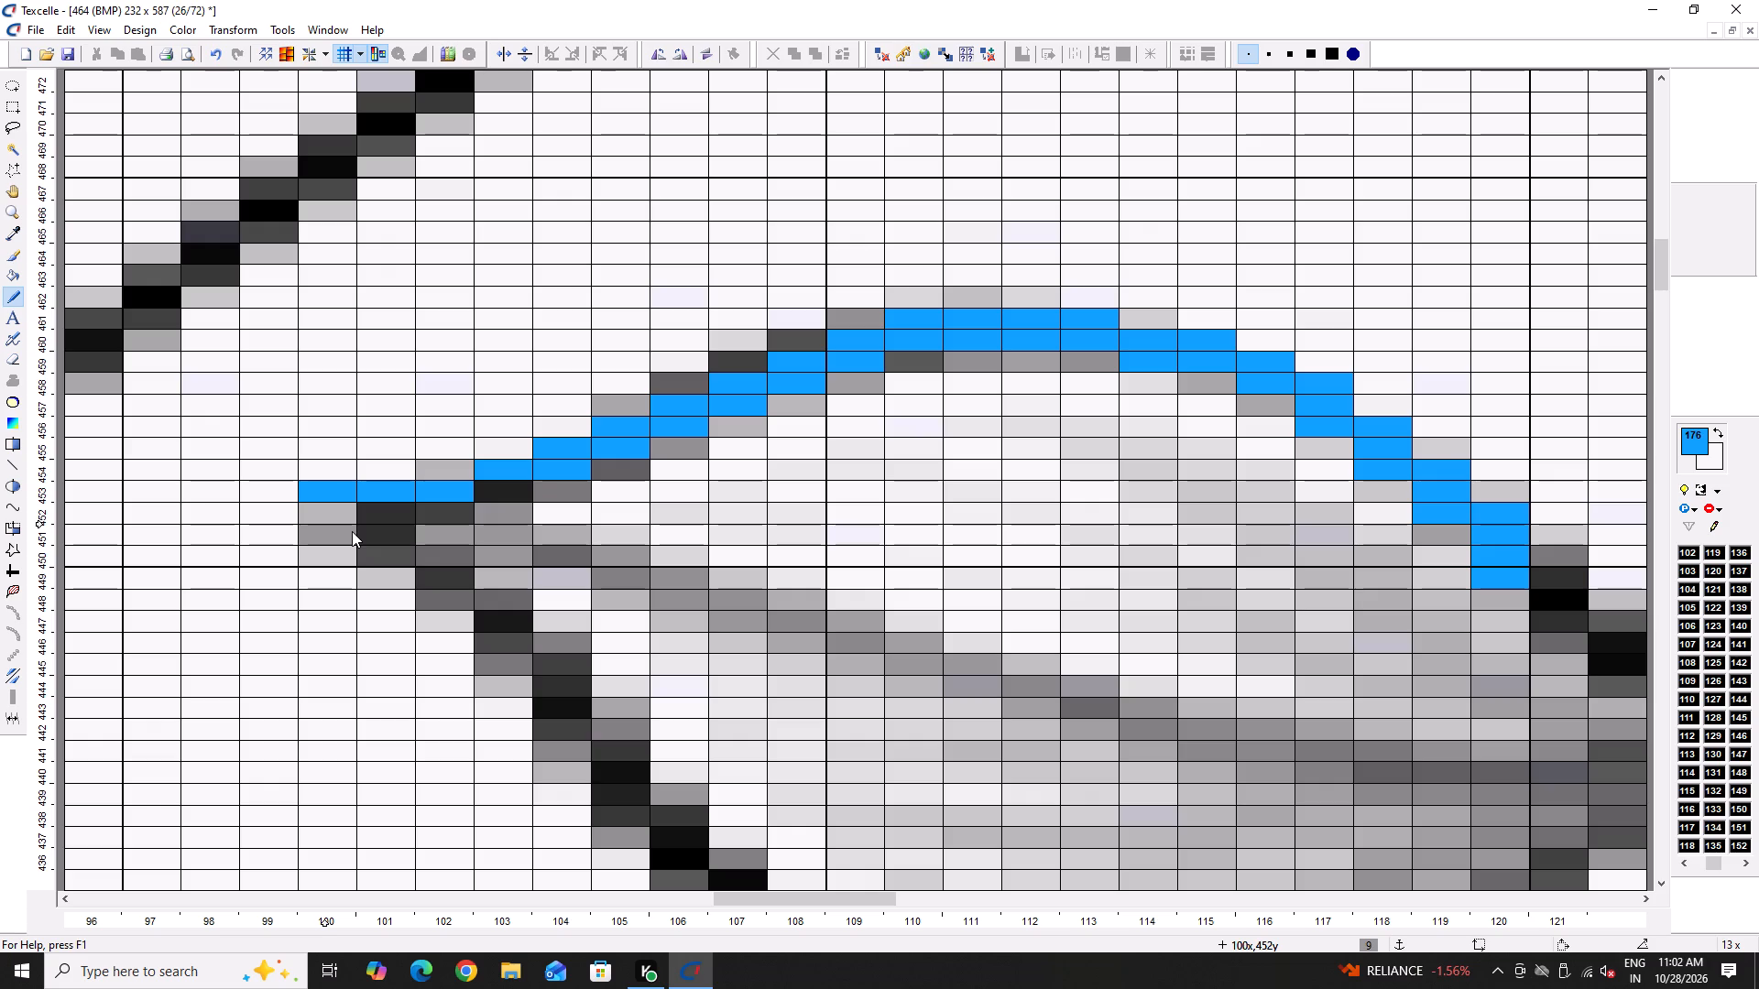
# Trace the third leaf's lower edge in blue from column 101 beside the tip down to column 105.
pyautogui.moveTo(375, 516); pyautogui.dragTo(383, 541)
pyautogui.moveTo(417, 558); pyautogui.dragTo(427, 574)
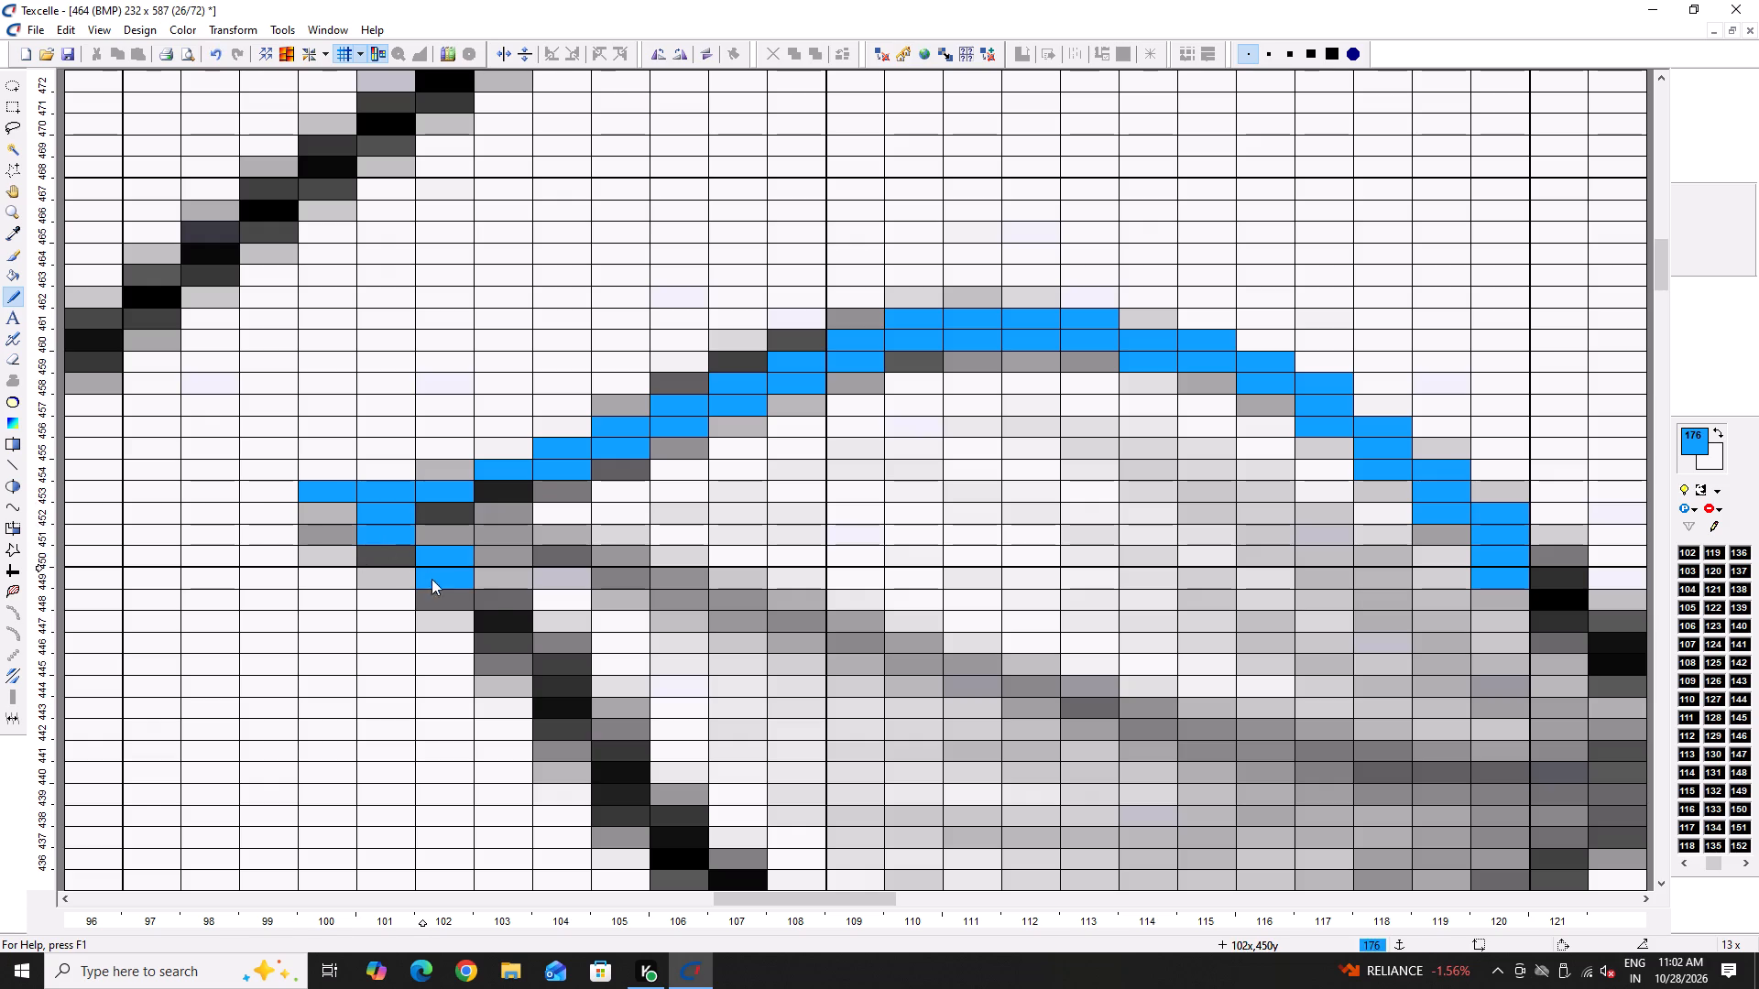
pyautogui.moveTo(494, 615); pyautogui.dragTo(498, 631)
pyautogui.click(498, 631)
pyautogui.doubleClick(496, 599)
pyautogui.moveTo(554, 672); pyautogui.dragTo(563, 701)
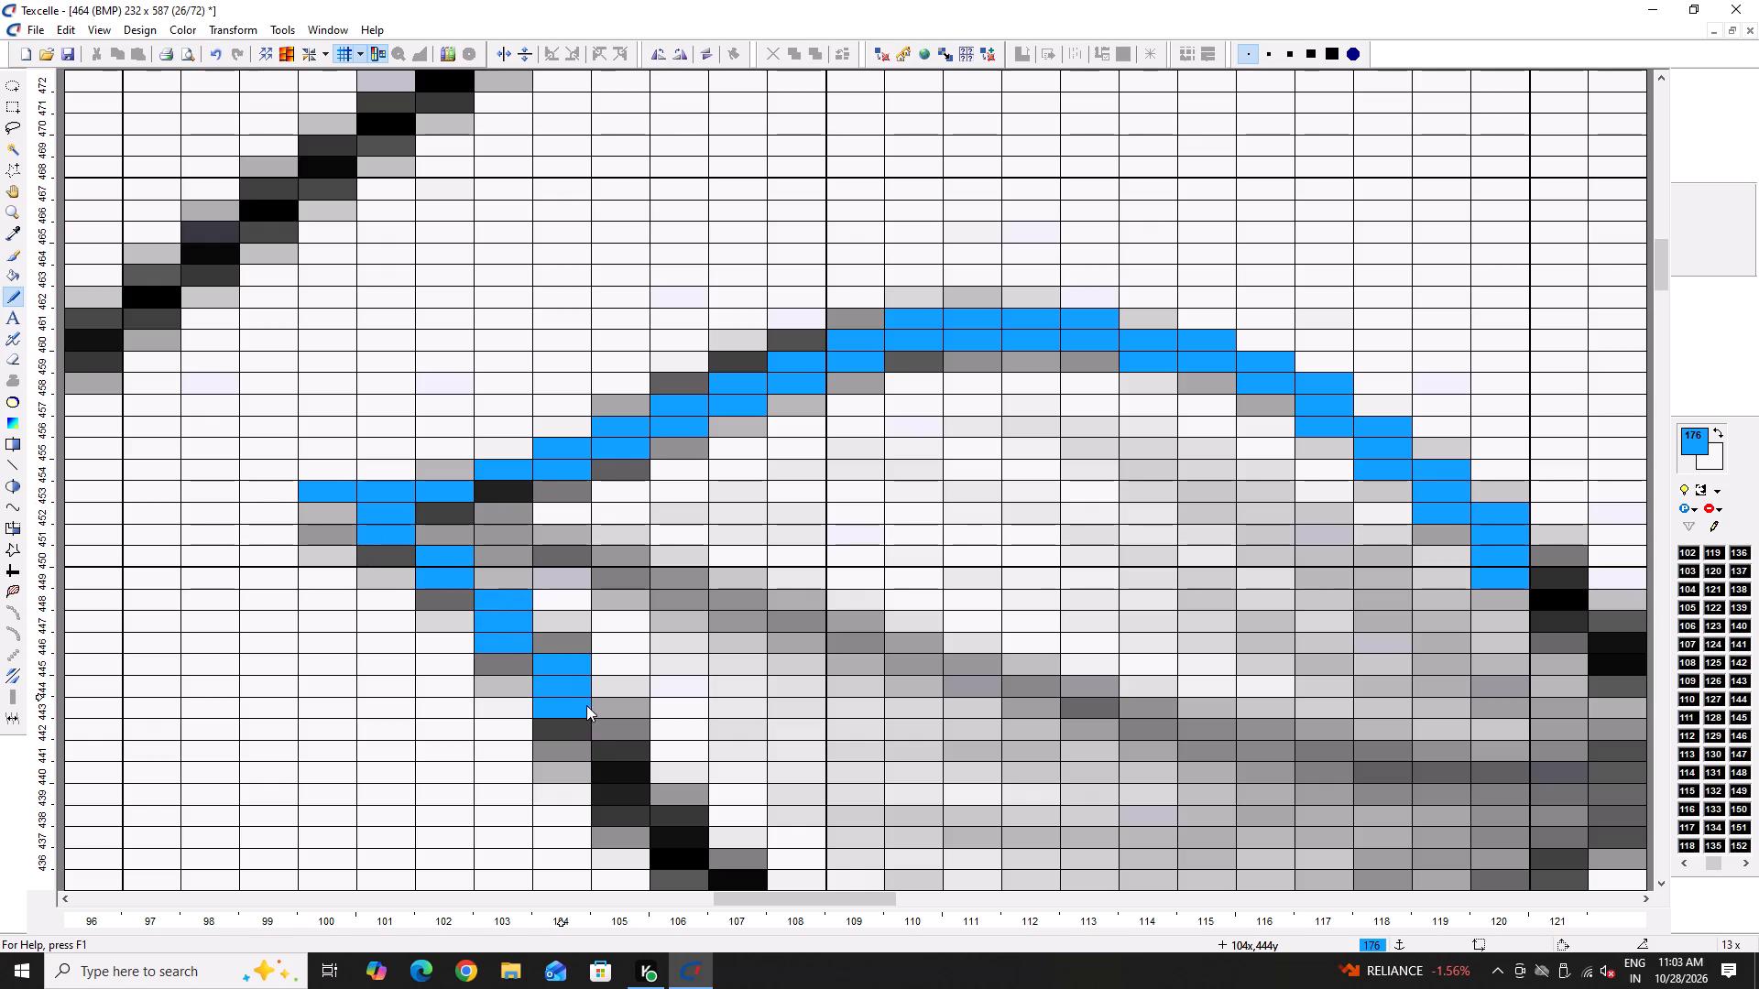
pyautogui.moveTo(602, 739); pyautogui.dragTo(609, 794)
# Continue the third leaf's blue lower edge down from column 106 to 109, whitening the stray pixel in column 105.
pyautogui.scroll(-3, 637, 755)
pyautogui.moveTo(673, 563); pyautogui.dragTo(673, 581)
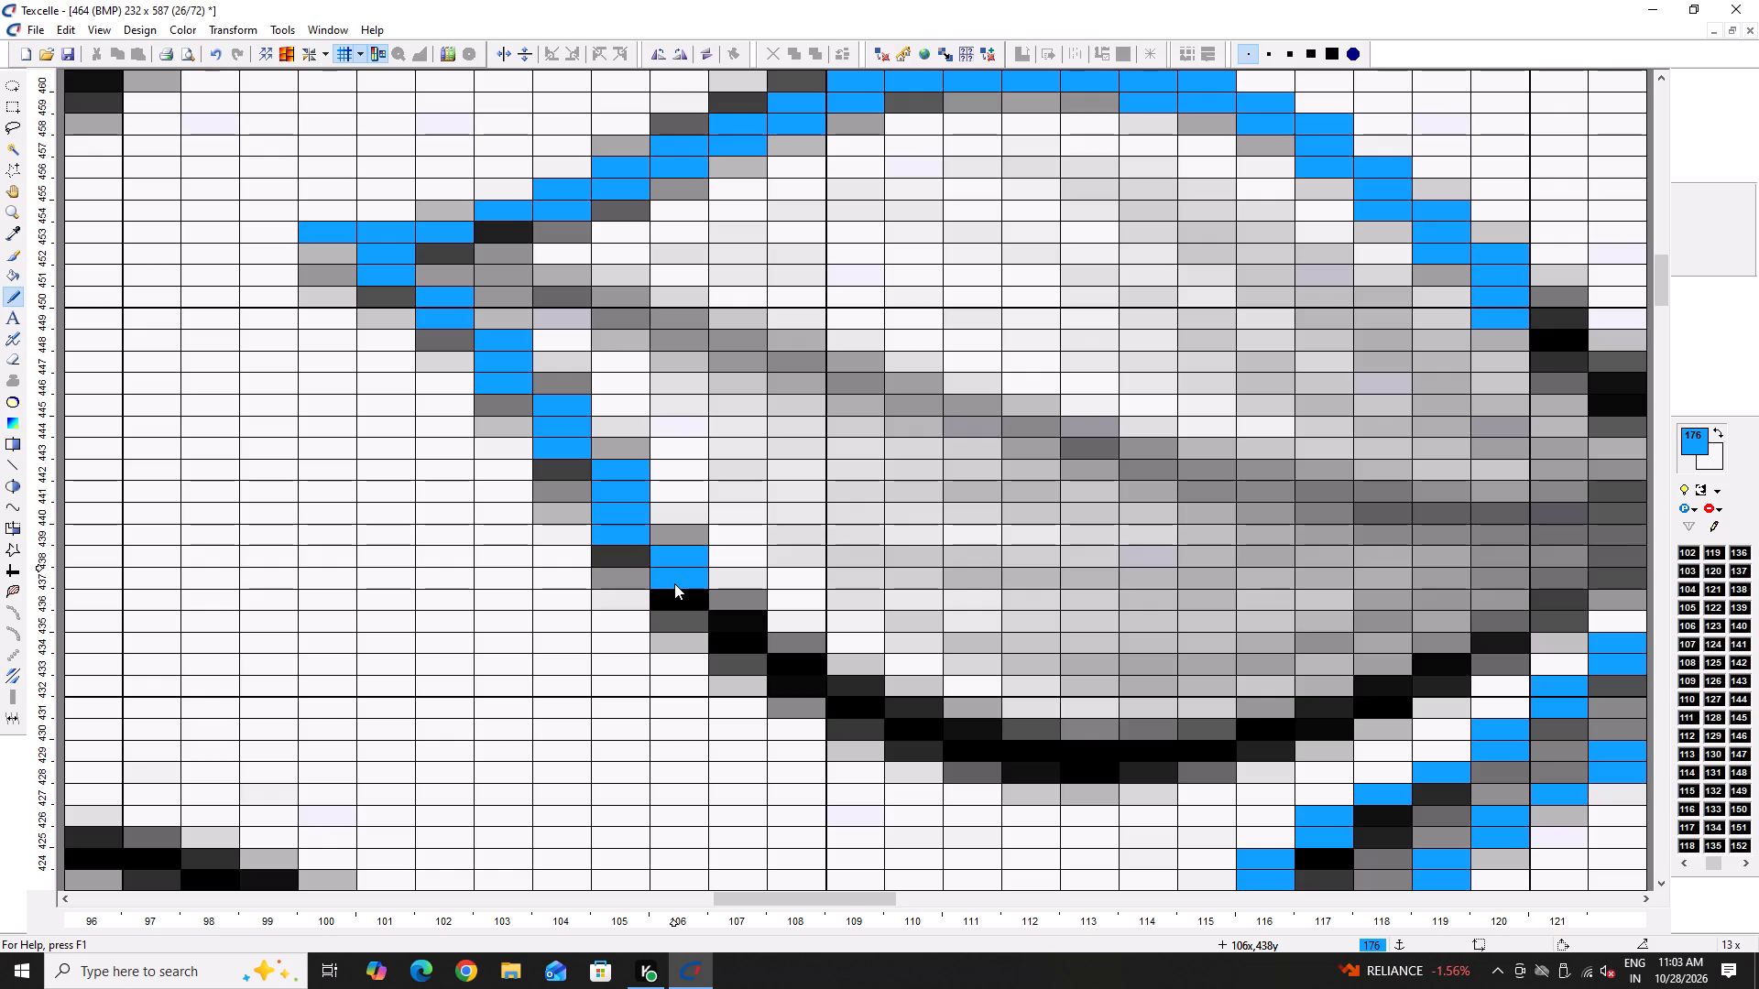
pyautogui.click(649, 590)
pyautogui.click(671, 598)
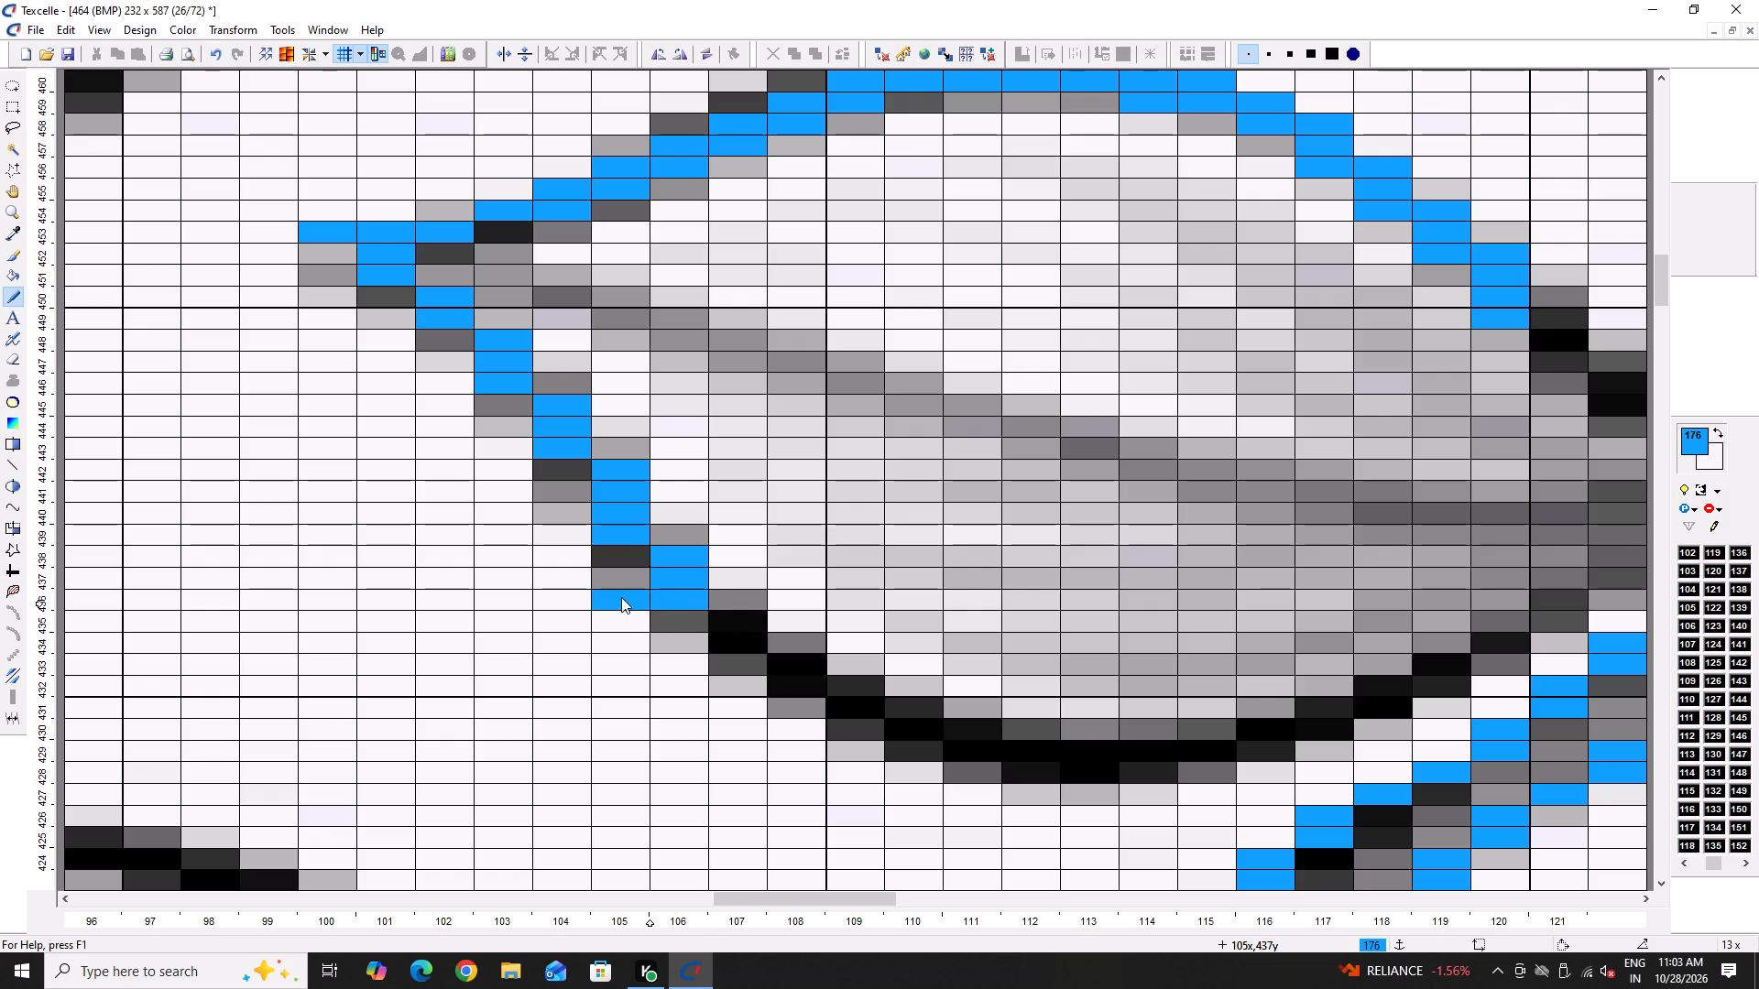
pyautogui.rightClick(621, 597)
pyautogui.moveTo(726, 630); pyautogui.dragTo(730, 653)
pyautogui.moveTo(792, 683); pyautogui.dragTo(793, 701)
pyautogui.click(793, 701)
pyautogui.click(837, 732)
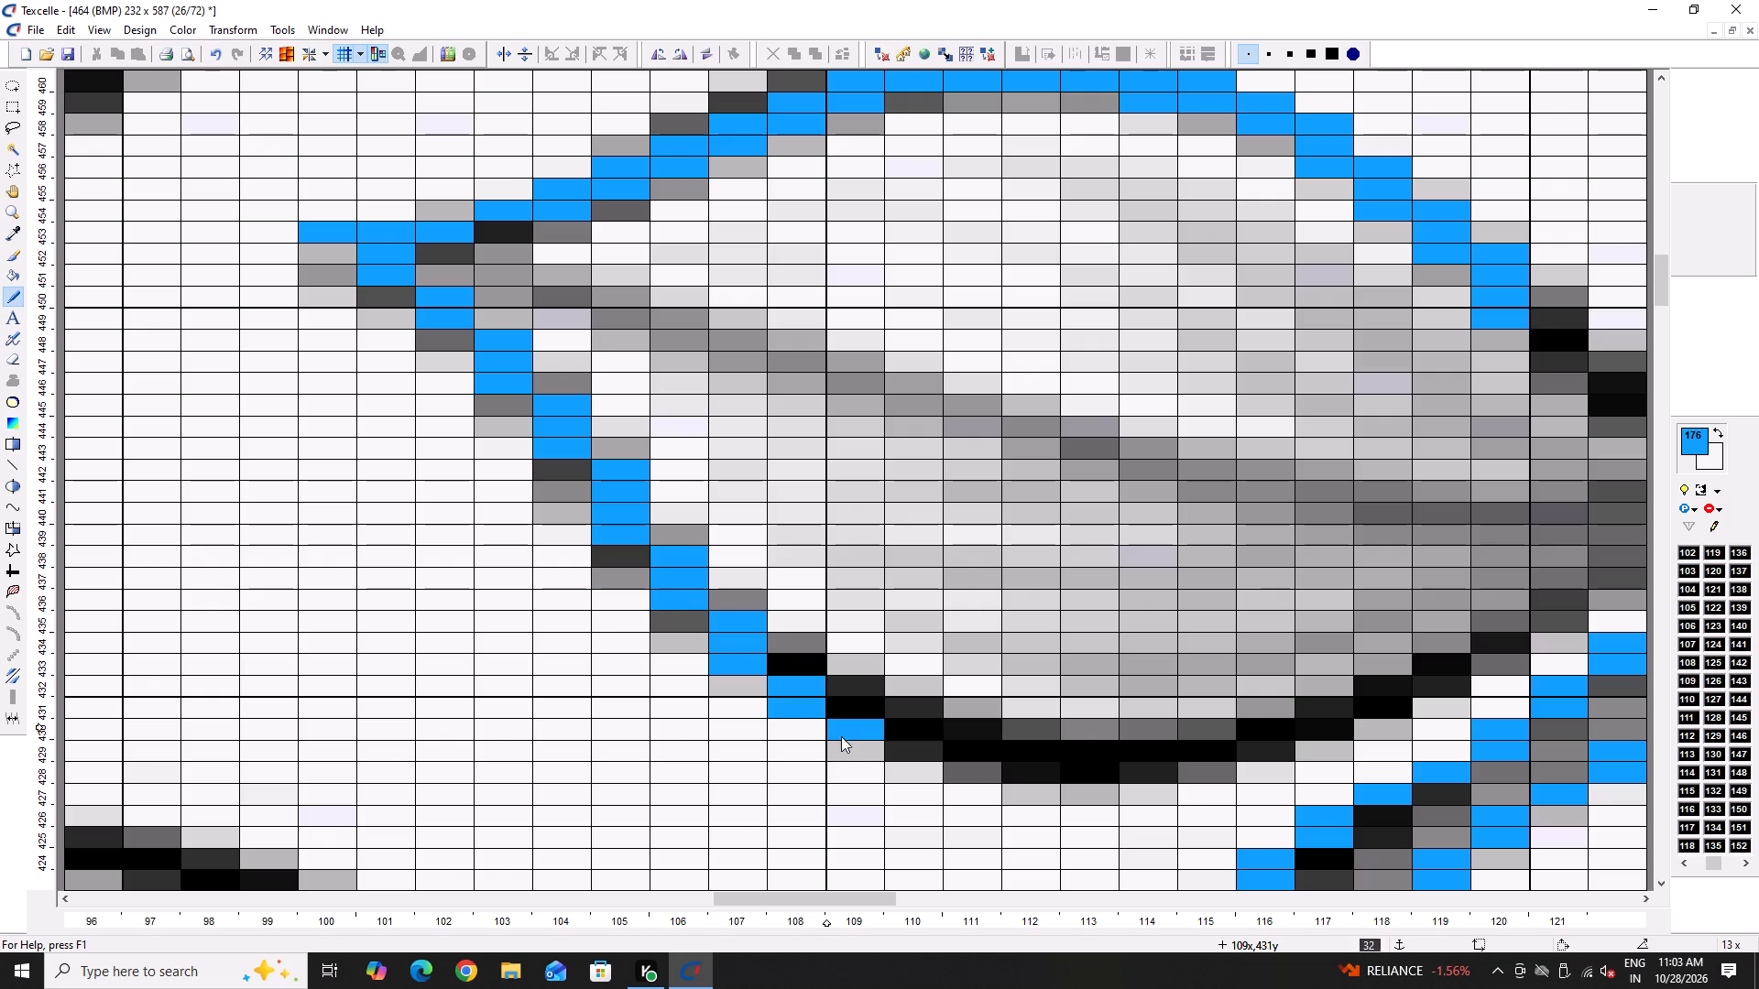
# Continue the third leaf's blue lower edge along its bottom from column 110 to 115, whitening the stray pixel in column 111.
pyautogui.click(908, 751)
pyautogui.click(974, 764)
pyautogui.click(987, 759)
pyautogui.rightClick(991, 774)
pyautogui.moveTo(1014, 766); pyautogui.dragTo(1202, 758)
pyautogui.click(1204, 758)
pyautogui.moveTo(1210, 764); pyautogui.dragTo(1142, 772)
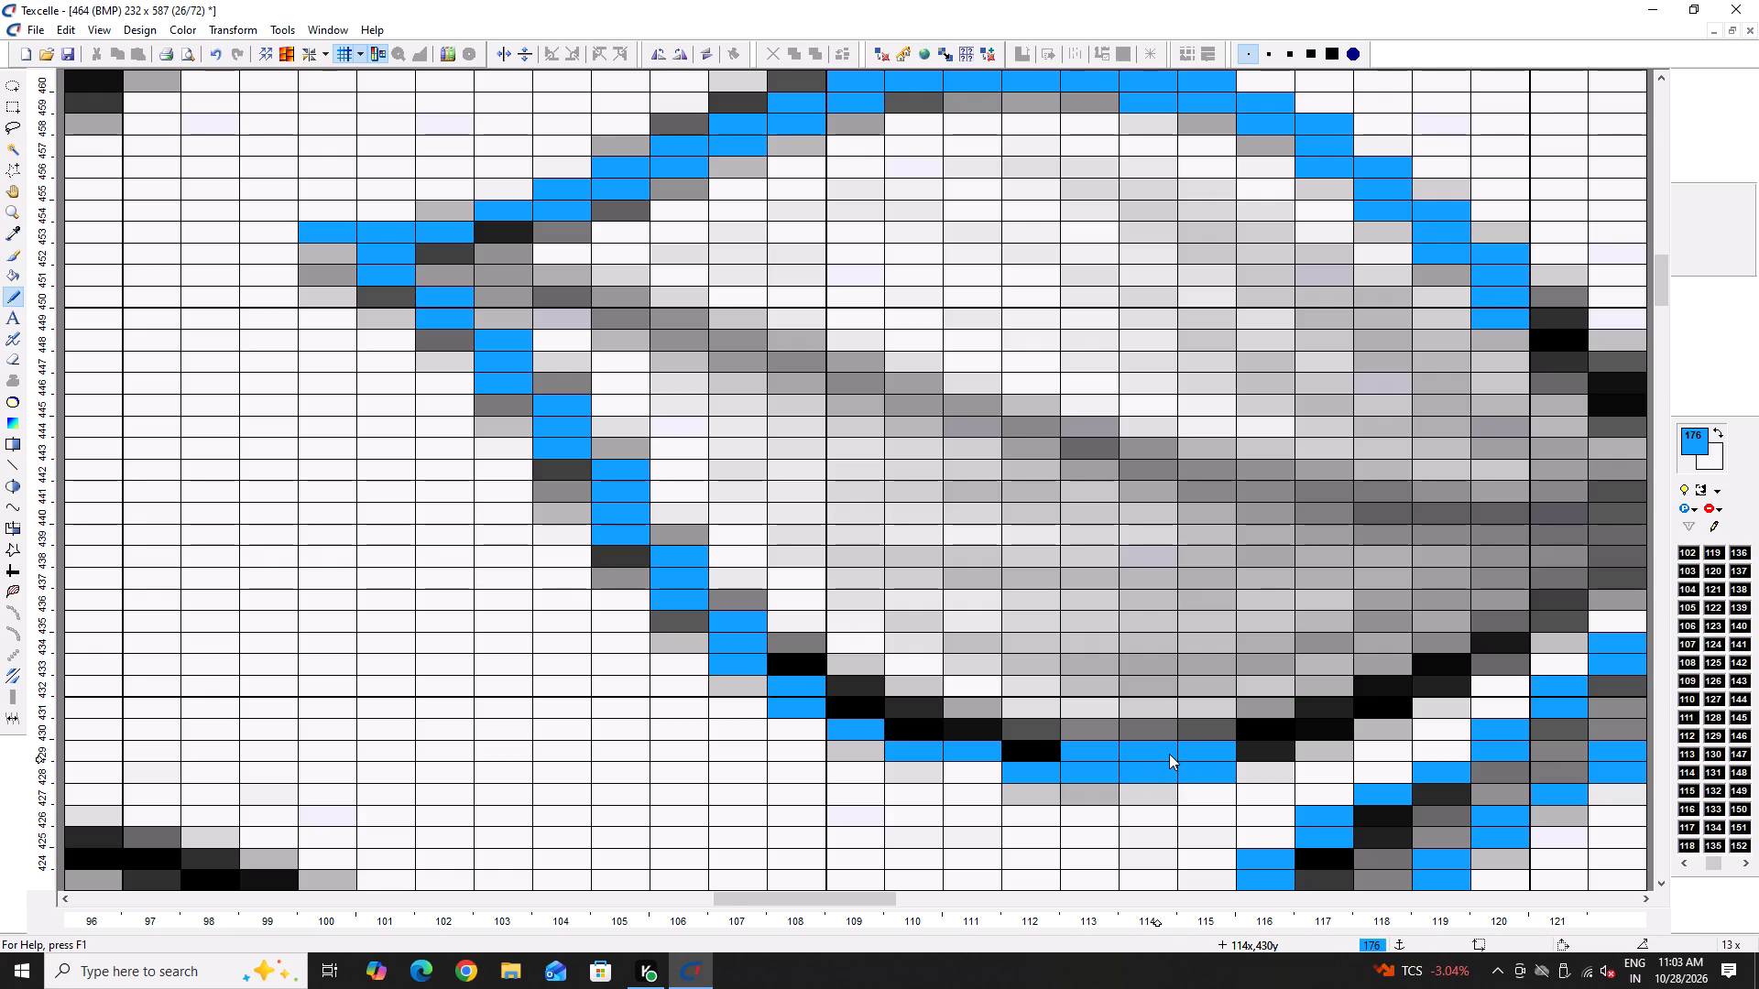
# Continue the third leaf's blue lower edge up from column 116 to 120, whitening the stray pixel in column 119.
pyautogui.press('Right')
pyautogui.press('Right')
pyautogui.keyDown('ctrl'); pyautogui.scroll(2, 994, 735); pyautogui.keyUp('ctrl')
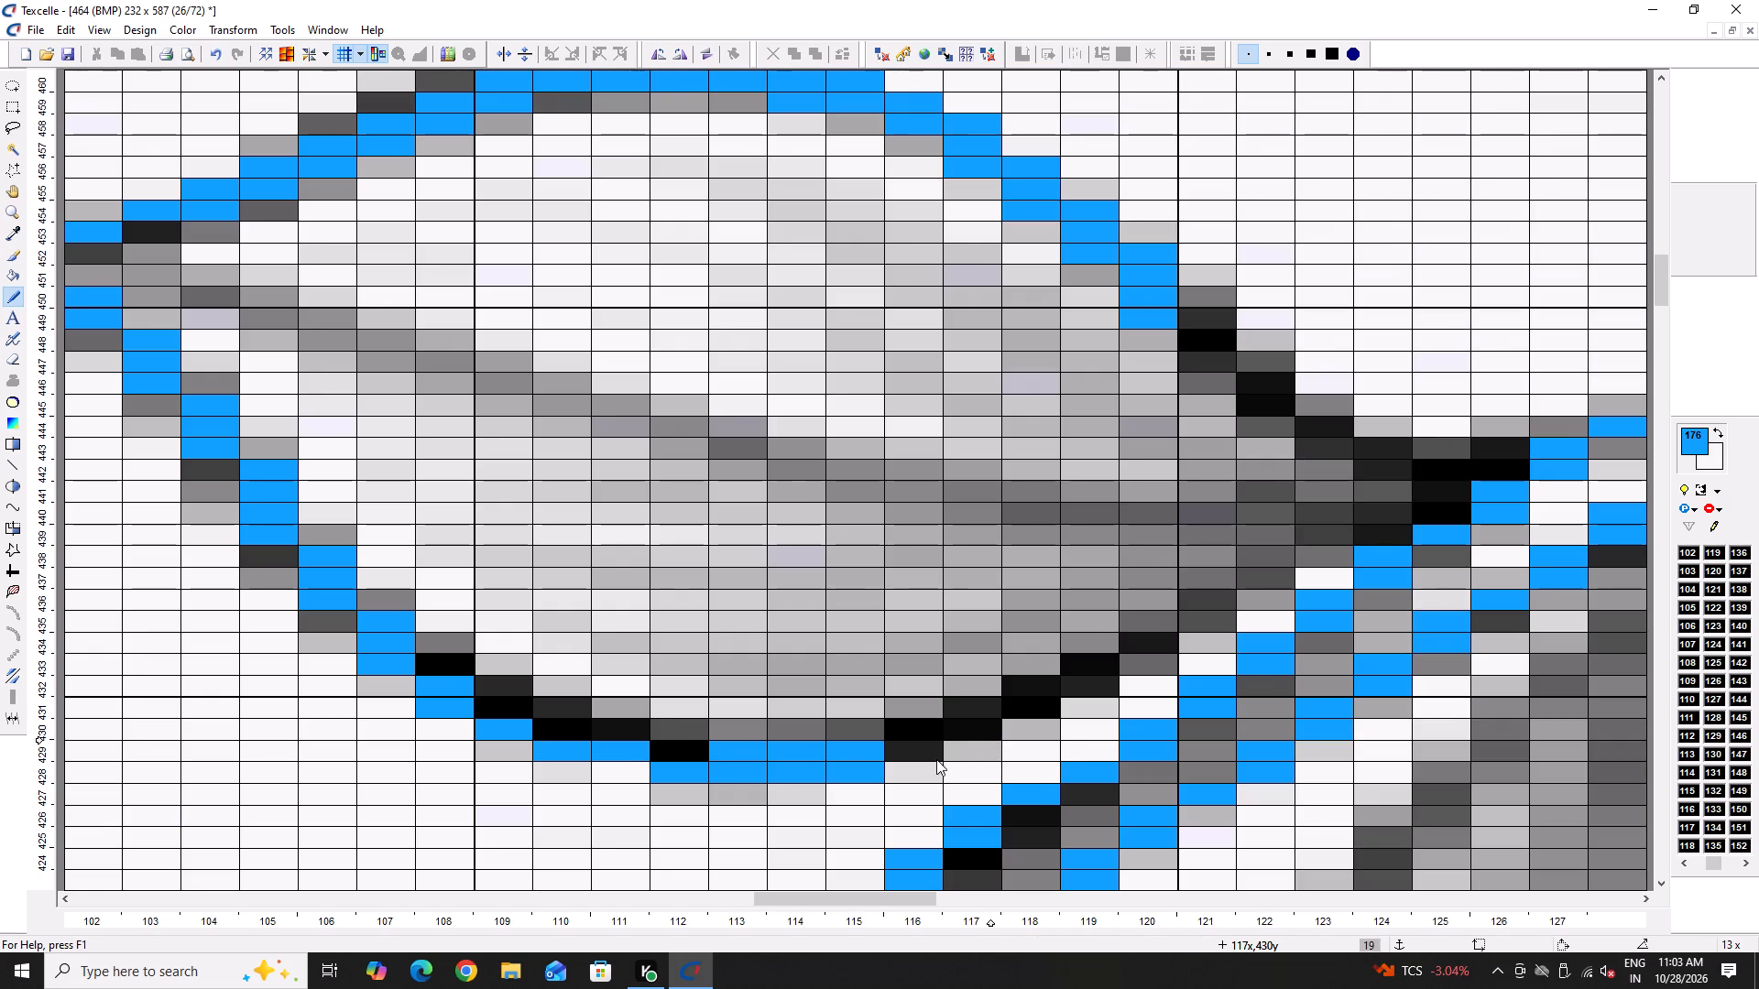
pyautogui.keyDown('ctrl'); pyautogui.scroll(5, 936, 759); pyautogui.keyUp('ctrl')
pyautogui.click(906, 733)
pyautogui.moveTo(953, 731); pyautogui.dragTo(971, 724)
pyautogui.click(972, 724)
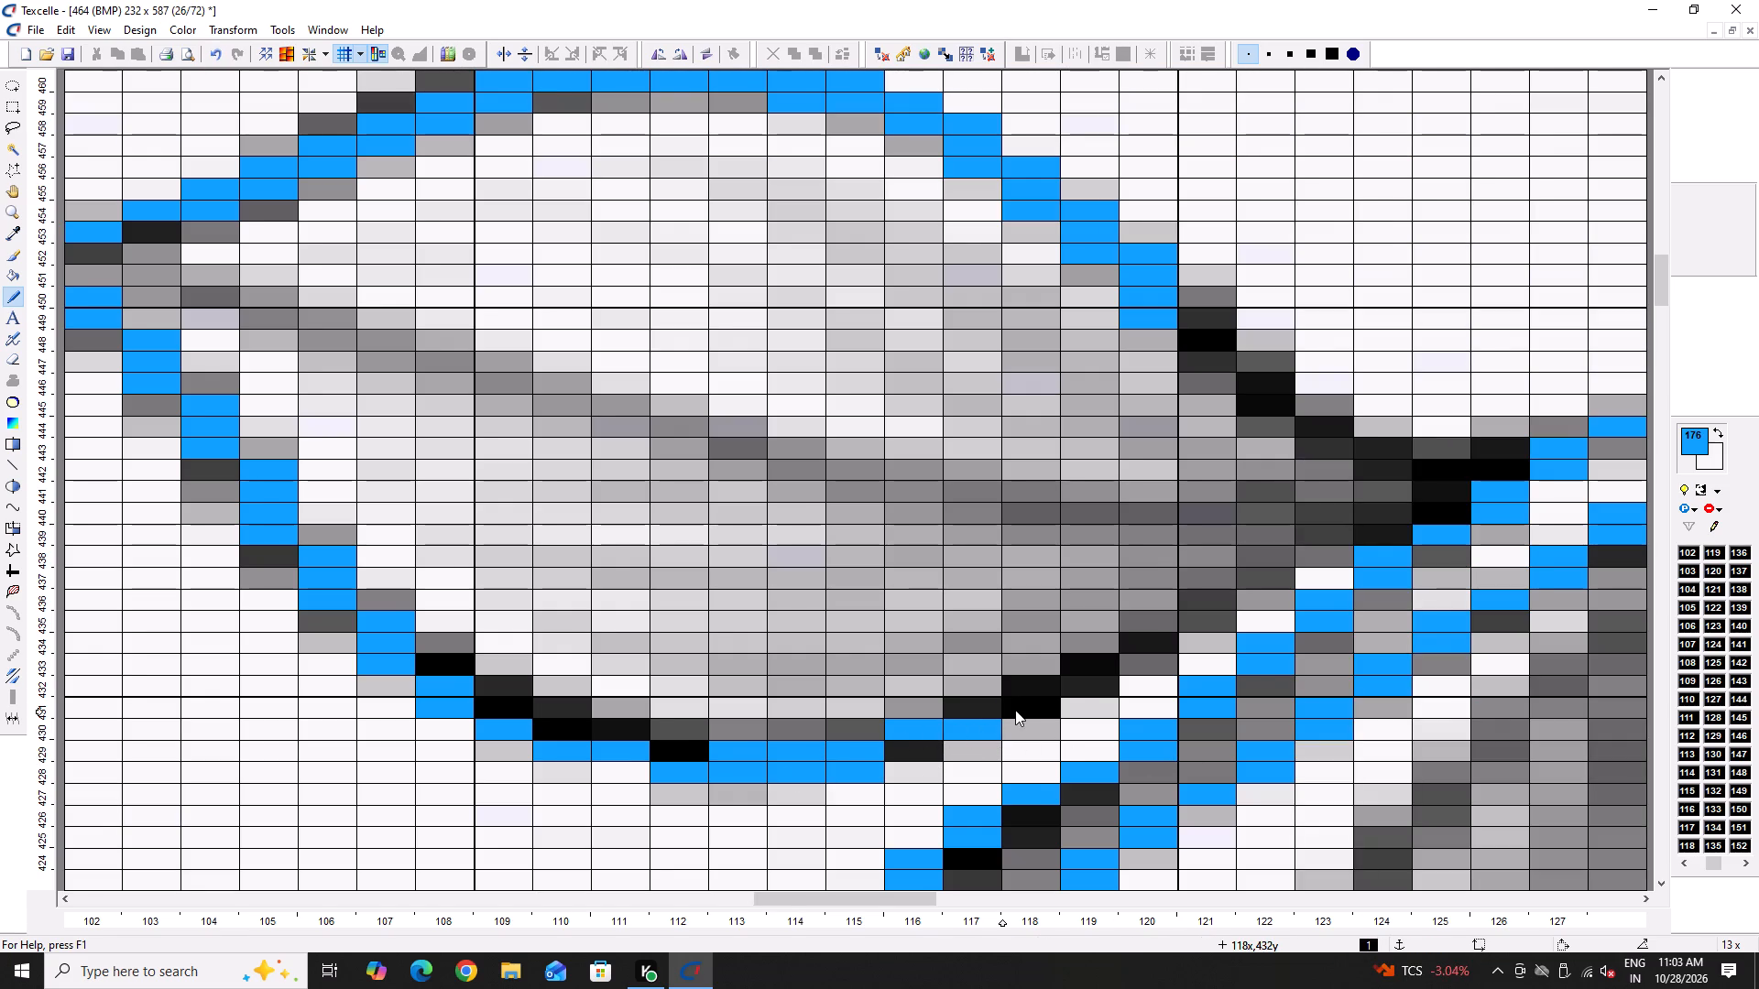
pyautogui.click(1015, 710)
pyautogui.click(1076, 685)
pyautogui.click(1141, 645)
pyautogui.click(1109, 667)
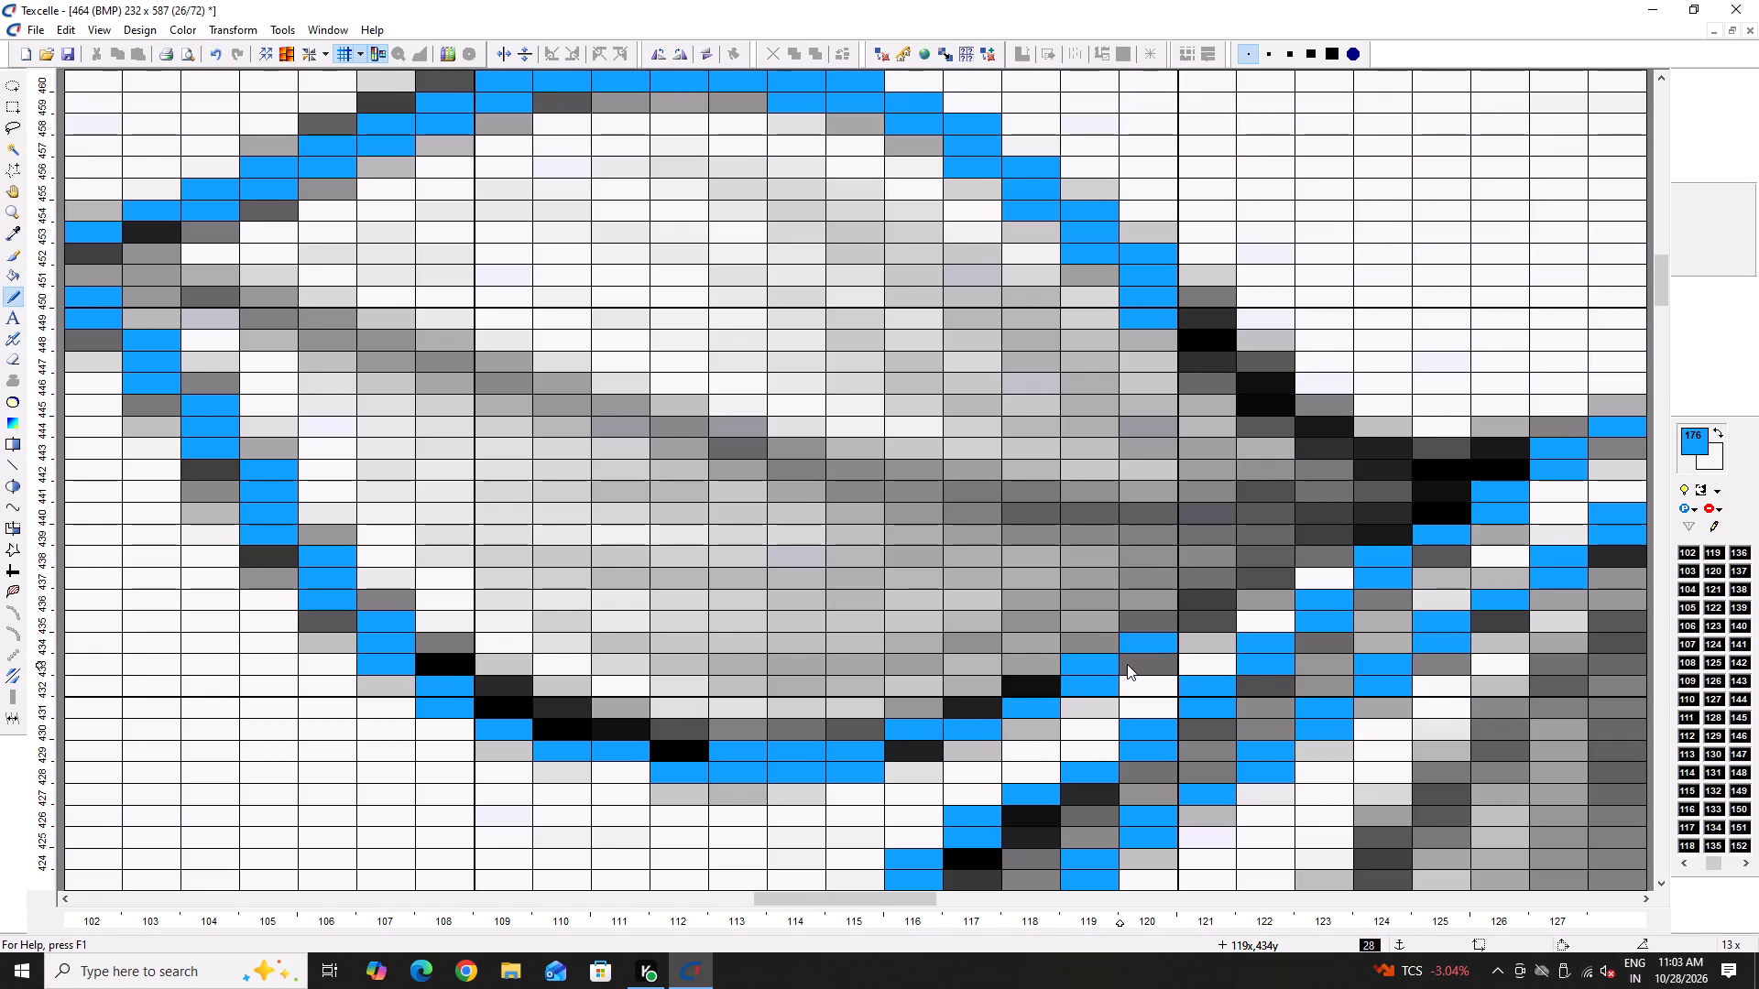
pyautogui.click(1140, 661)
pyautogui.rightClick(1108, 661)
# Trace the third leaf's lower edge in blue from column 121 up to column 124 beside the stem.
pyautogui.click(1187, 613)
pyautogui.click(1206, 596)
pyautogui.click(1273, 572)
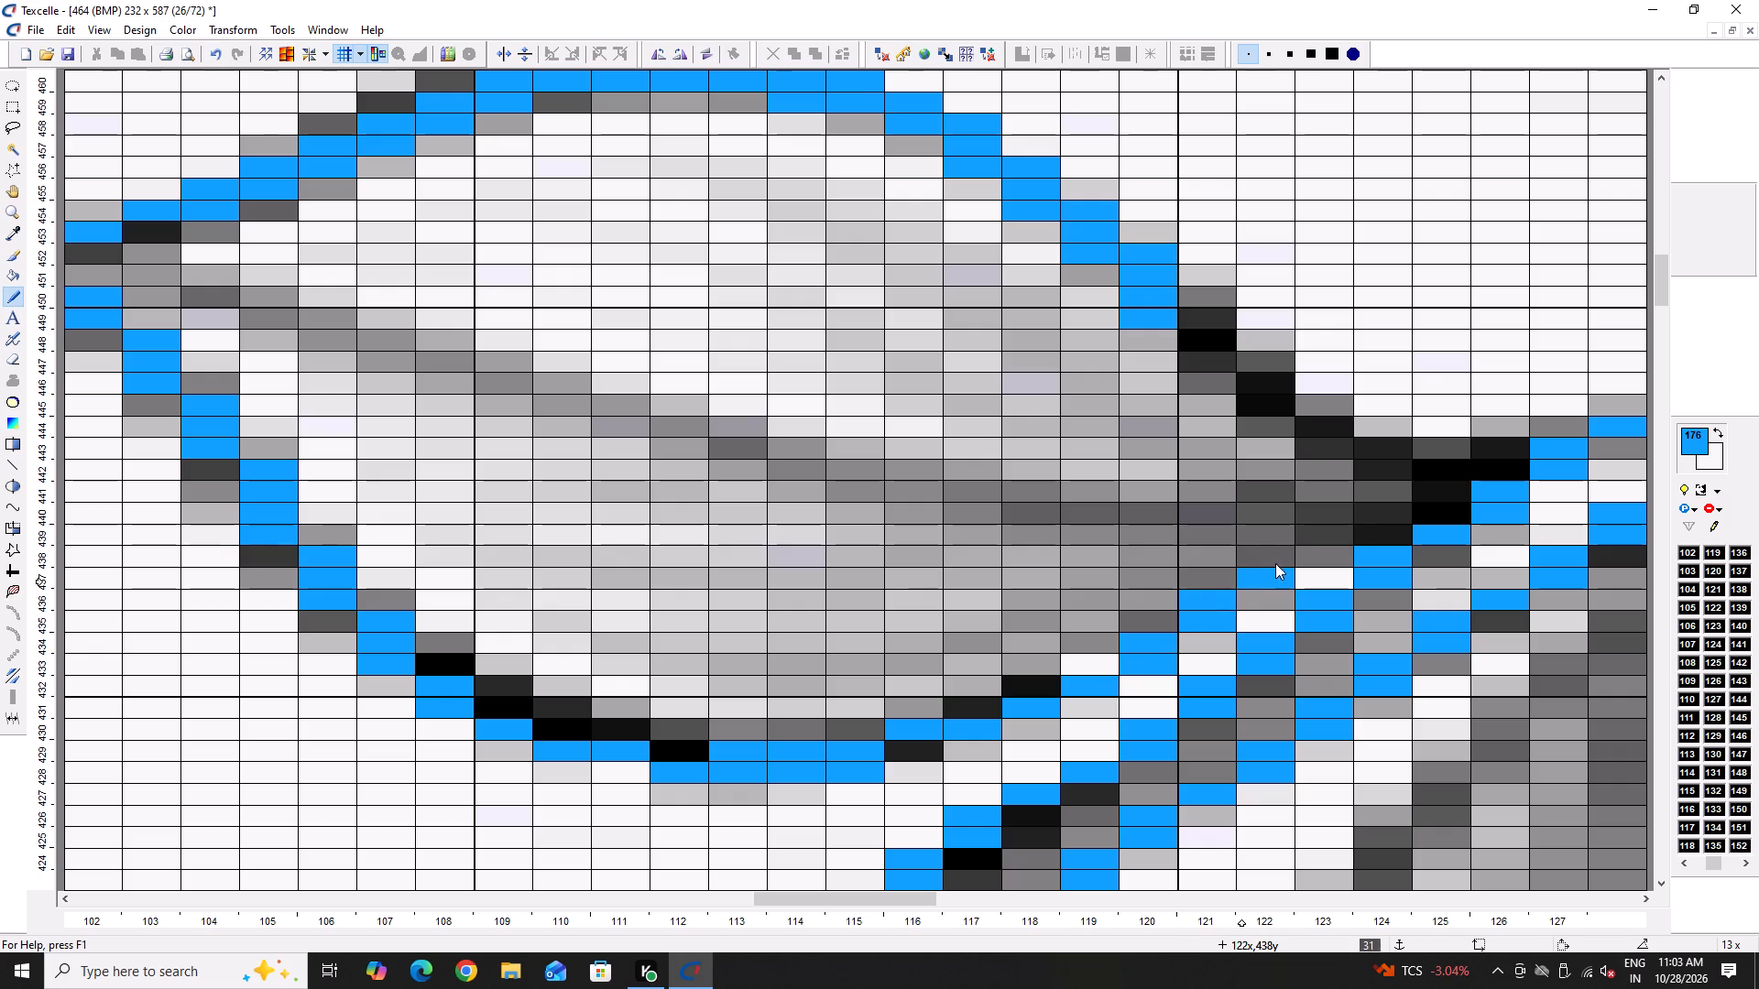
pyautogui.click(1276, 559)
pyautogui.click(1320, 531)
pyautogui.click(1338, 520)
pyautogui.click(1399, 494)
pyautogui.click(1395, 497)
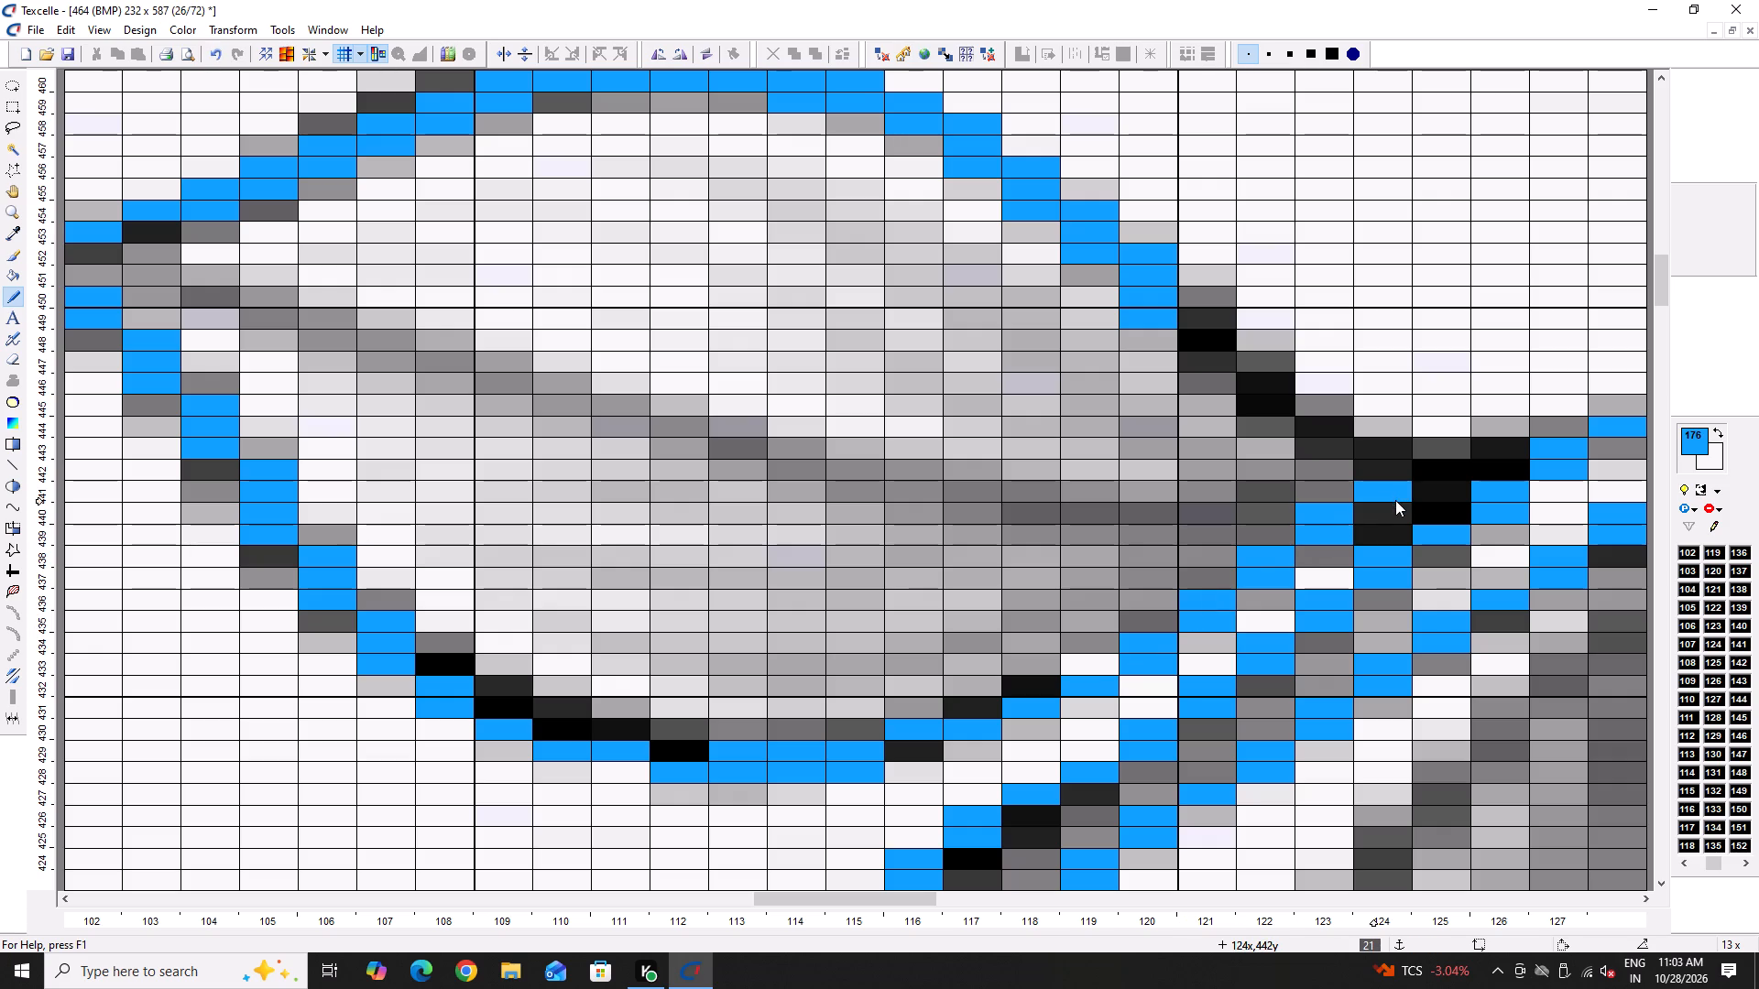
# Join the third leaf's lower edge to the stem with a blue pixel in column 125, whitening surplus pixels in columns 124 and 125.
pyautogui.click(1382, 440)
pyautogui.click(1390, 482)
pyautogui.click(1393, 470)
pyautogui.rightClick(1393, 462)
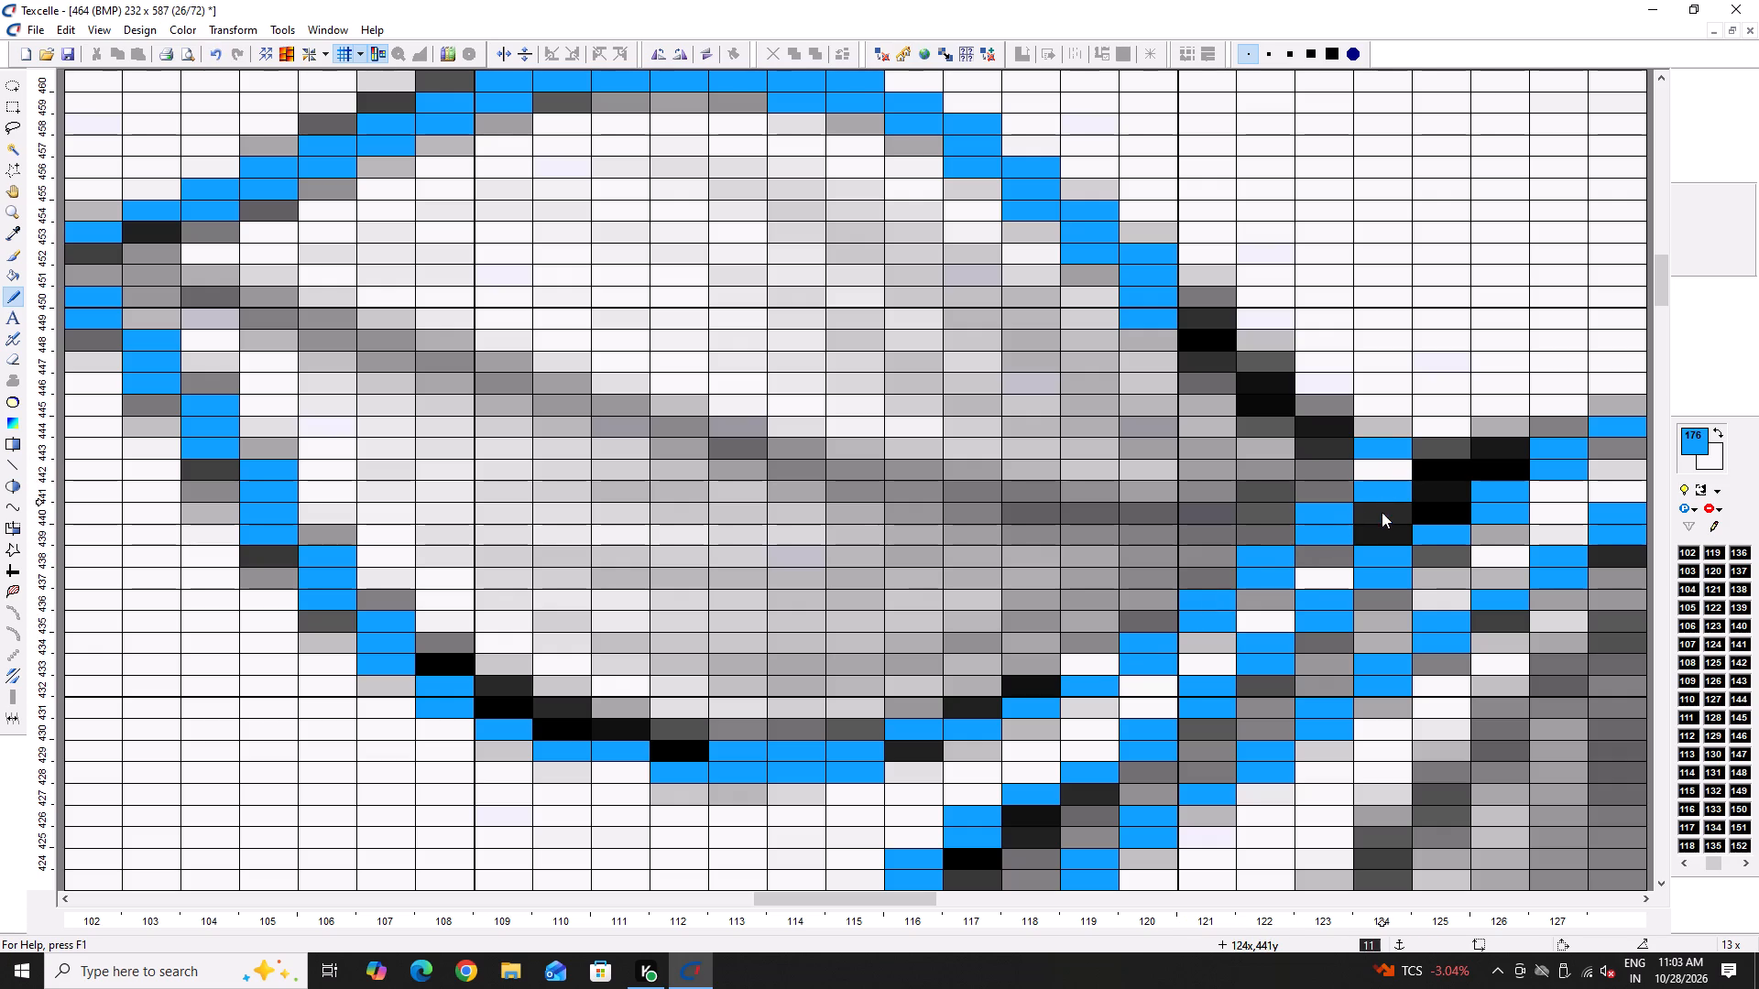
pyautogui.click(1382, 512)
pyautogui.rightClick(1382, 465)
pyautogui.click(1386, 470)
pyautogui.rightClick(1382, 452)
pyautogui.rightClick(1393, 516)
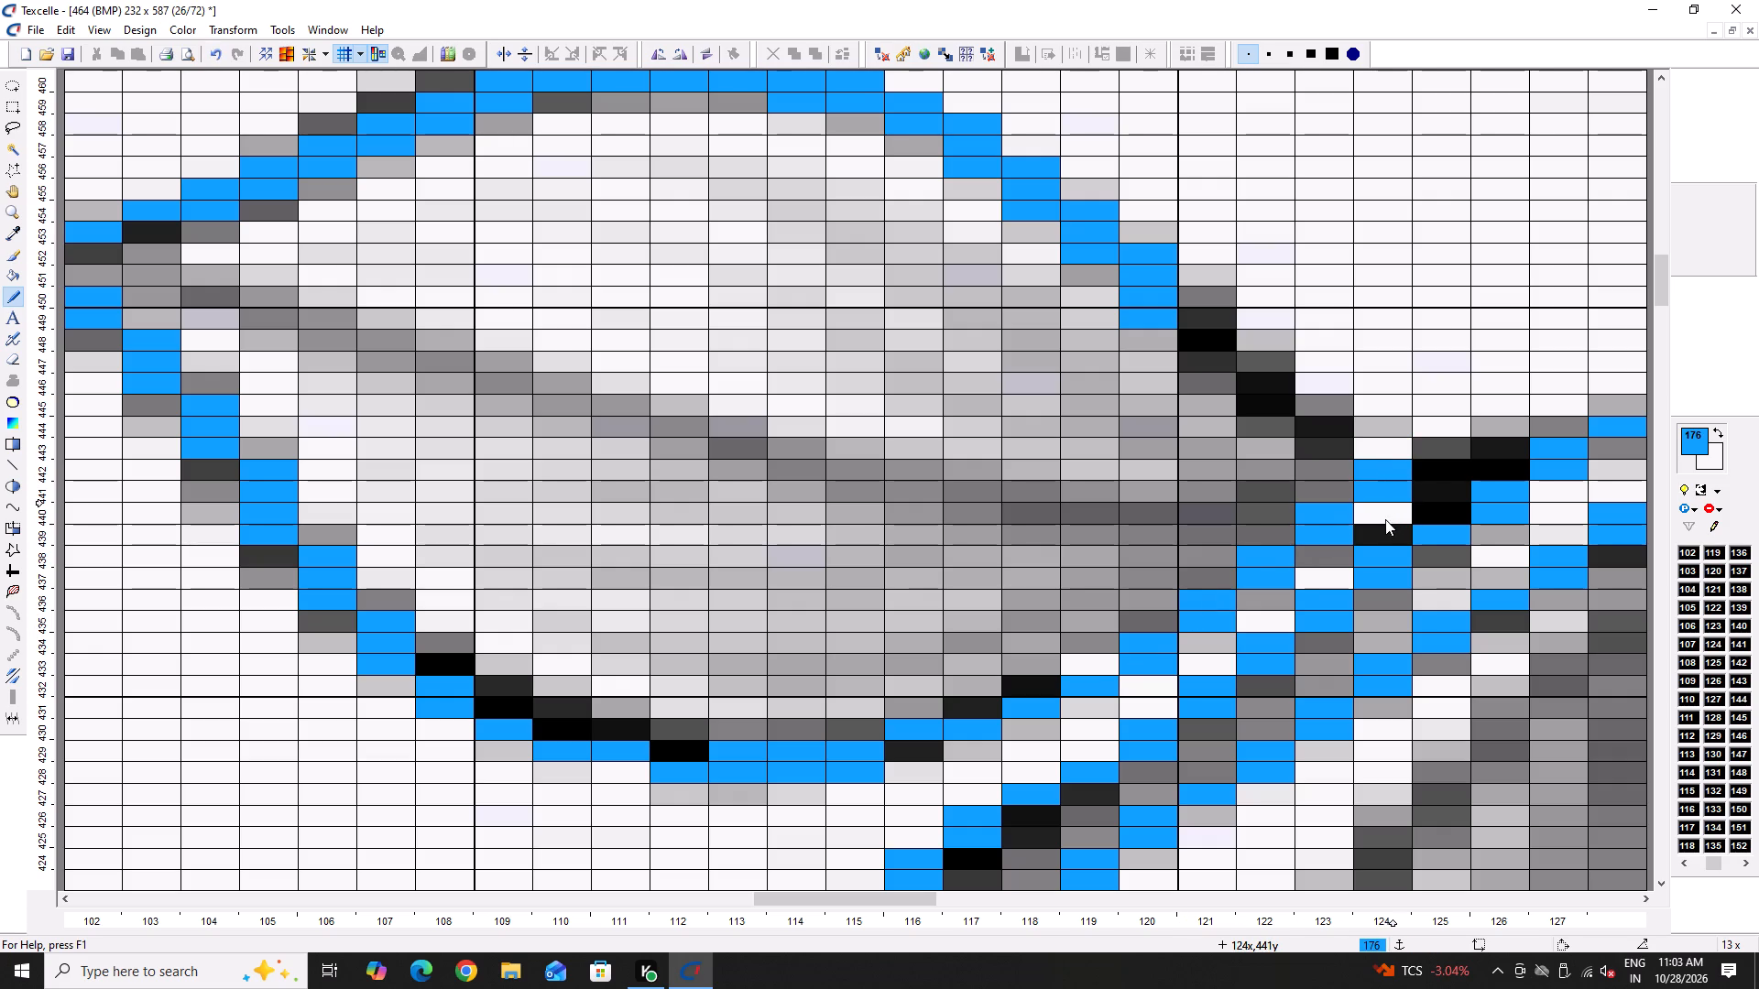
pyautogui.click(1434, 458)
pyautogui.click(1435, 472)
pyautogui.rightClick(1429, 451)
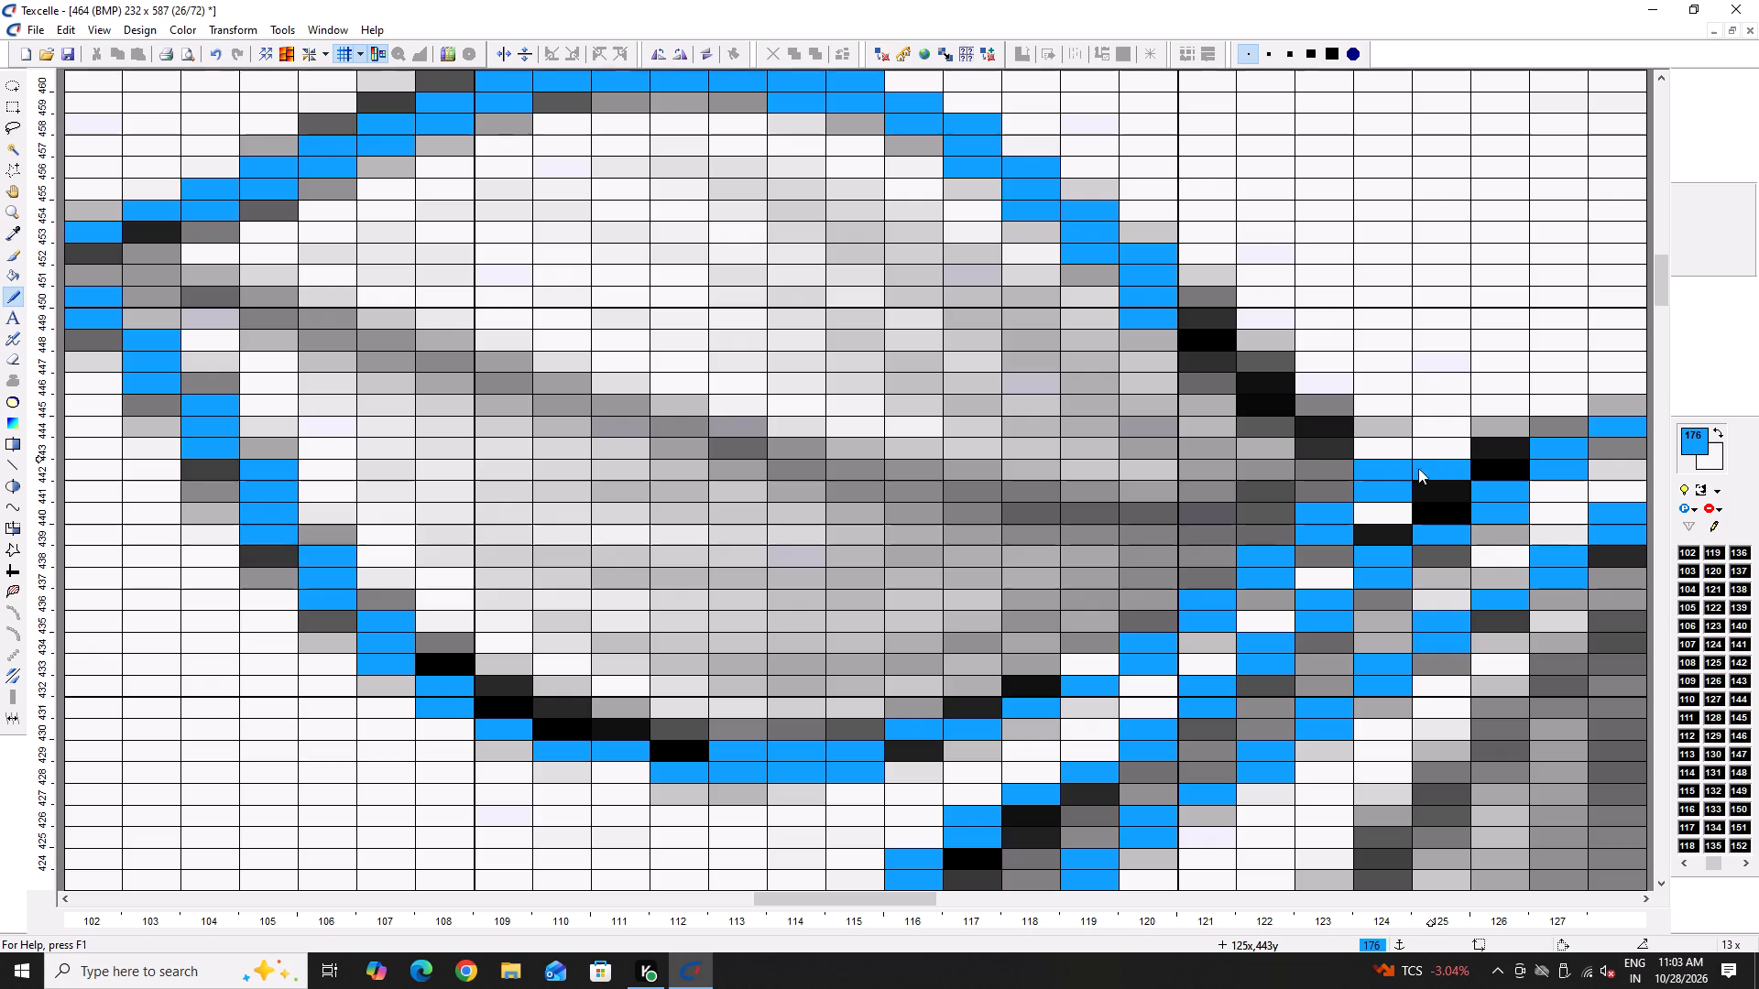
pyautogui.rightClick(1387, 457)
pyautogui.moveTo(1381, 457); pyautogui.dragTo(1382, 468, button='right')
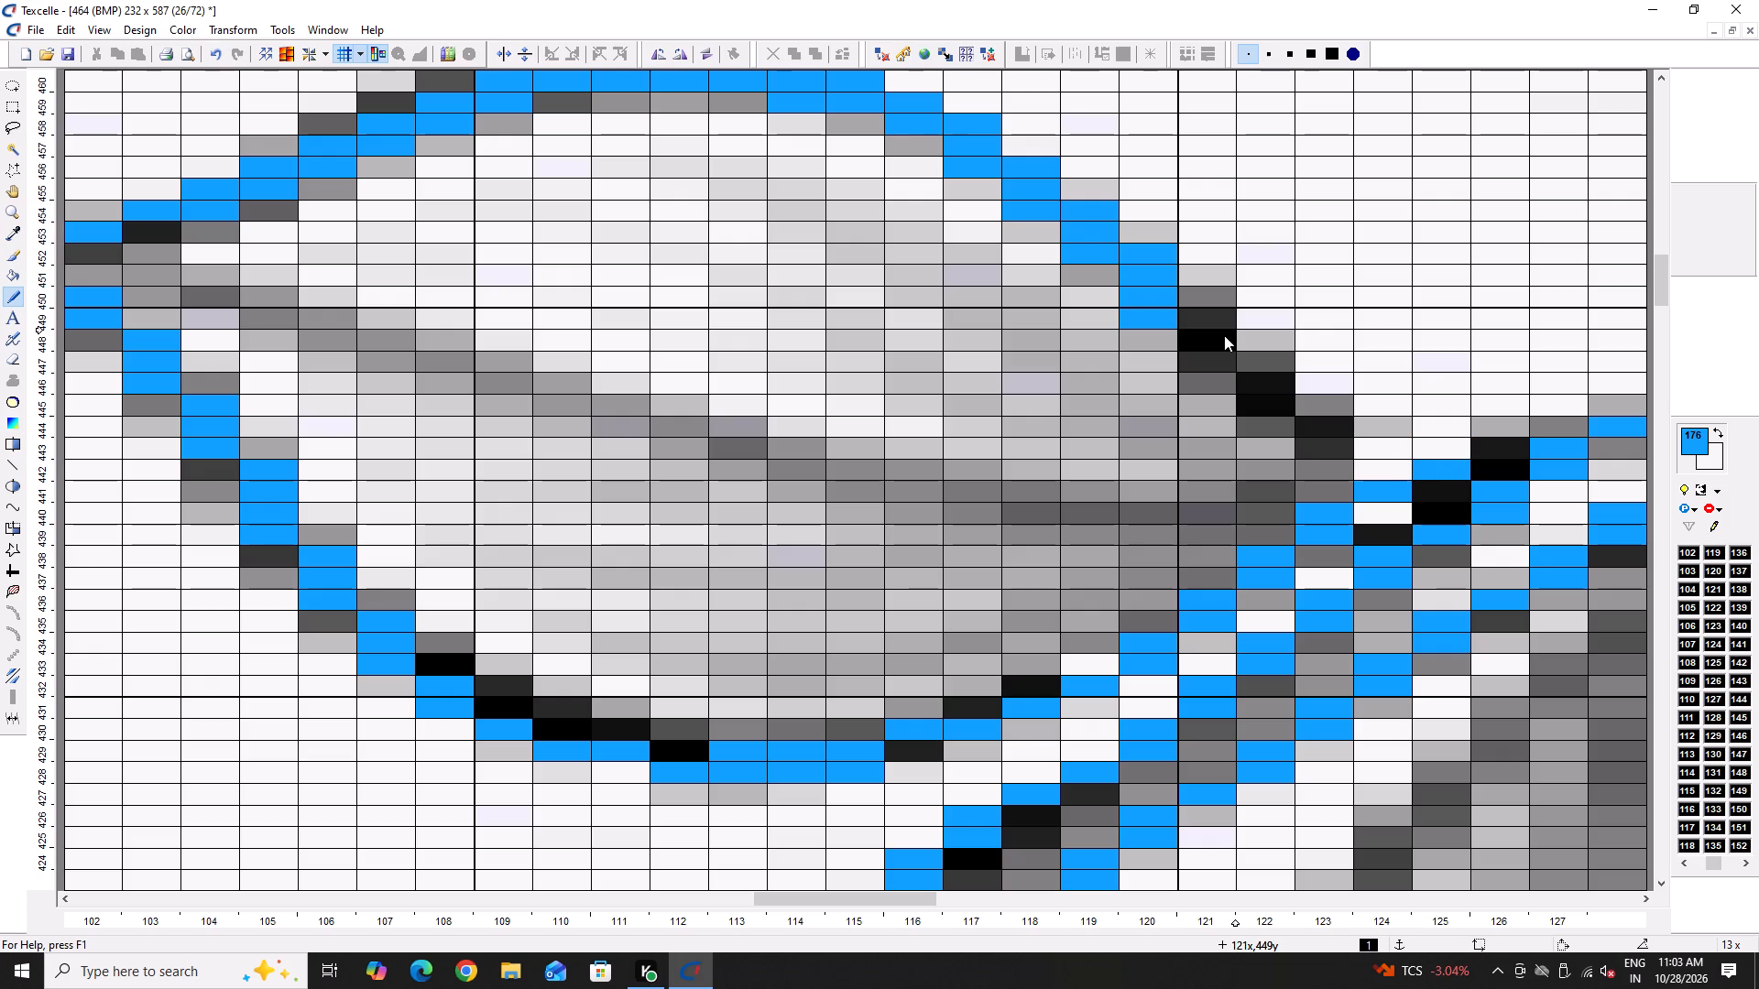
# Finish the third leaf's upper edge in blue from column 121 down to column 124 at the stem.
pyautogui.moveTo(1208, 321); pyautogui.dragTo(1205, 363)
pyautogui.moveTo(1256, 365); pyautogui.dragTo(1261, 391)
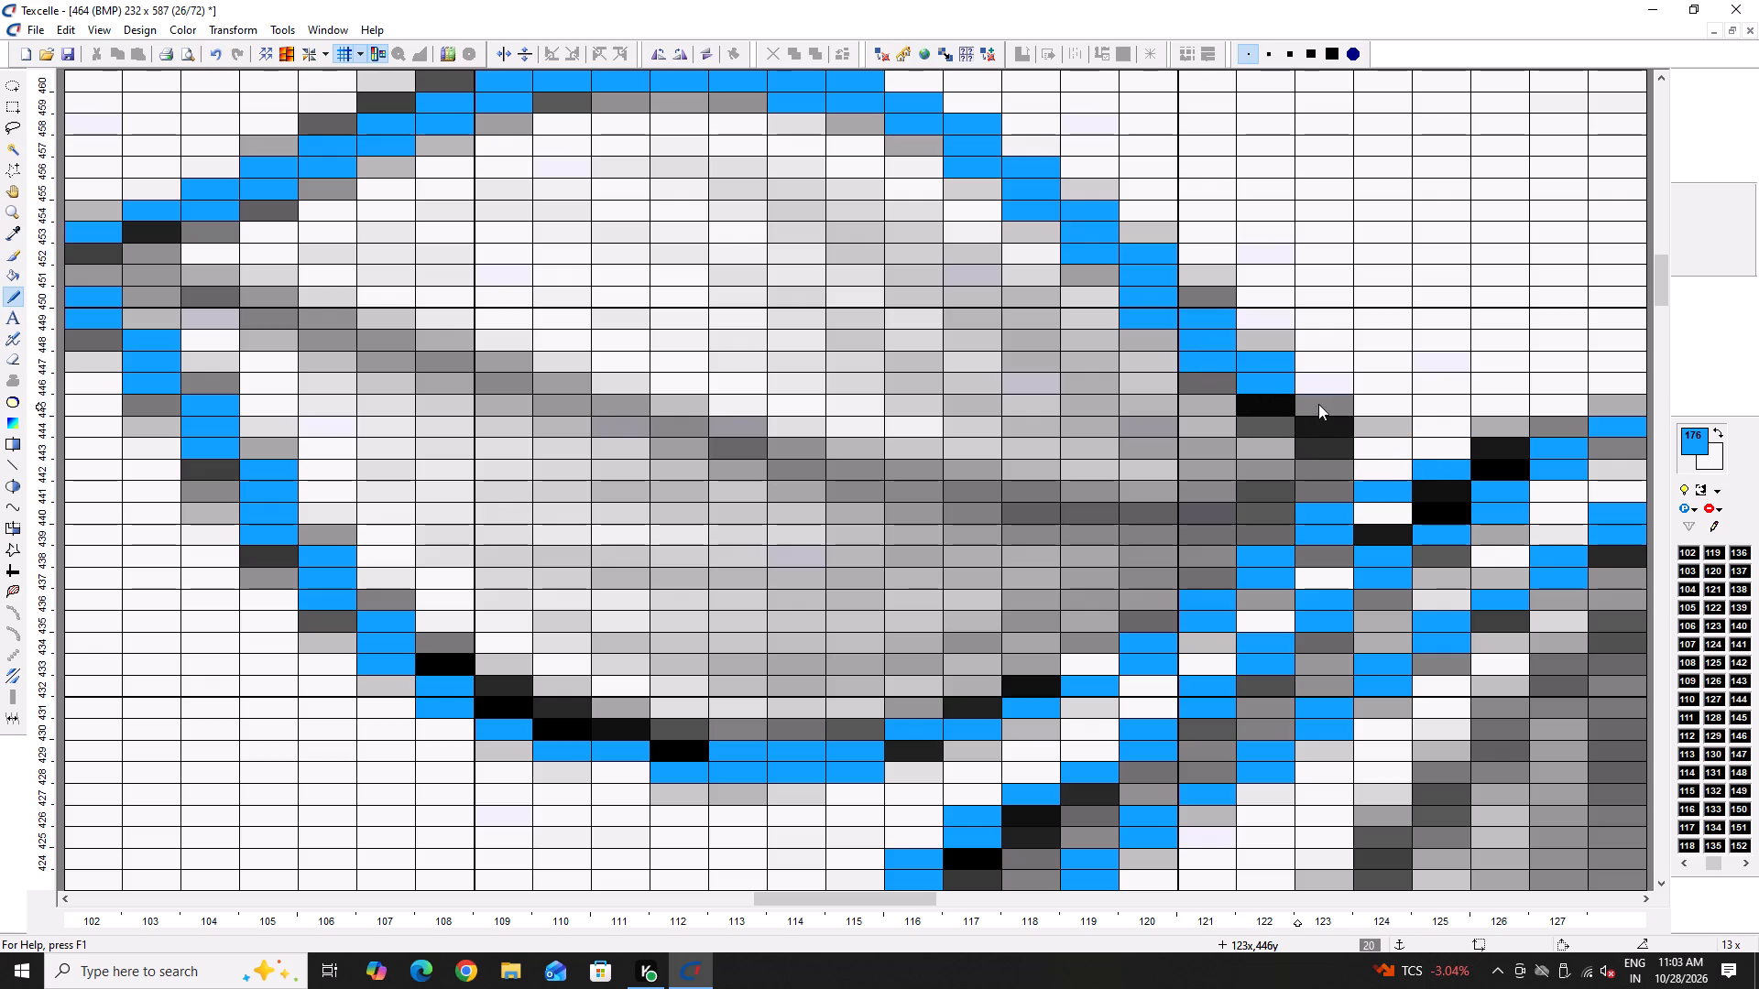
pyautogui.moveTo(1318, 404); pyautogui.dragTo(1324, 435)
pyautogui.click(1372, 454)
# Trace the fourth leaf's tip and the start of its upper edge in blue from column 82 to 87.
pyautogui.scroll(3, 1138, 443)
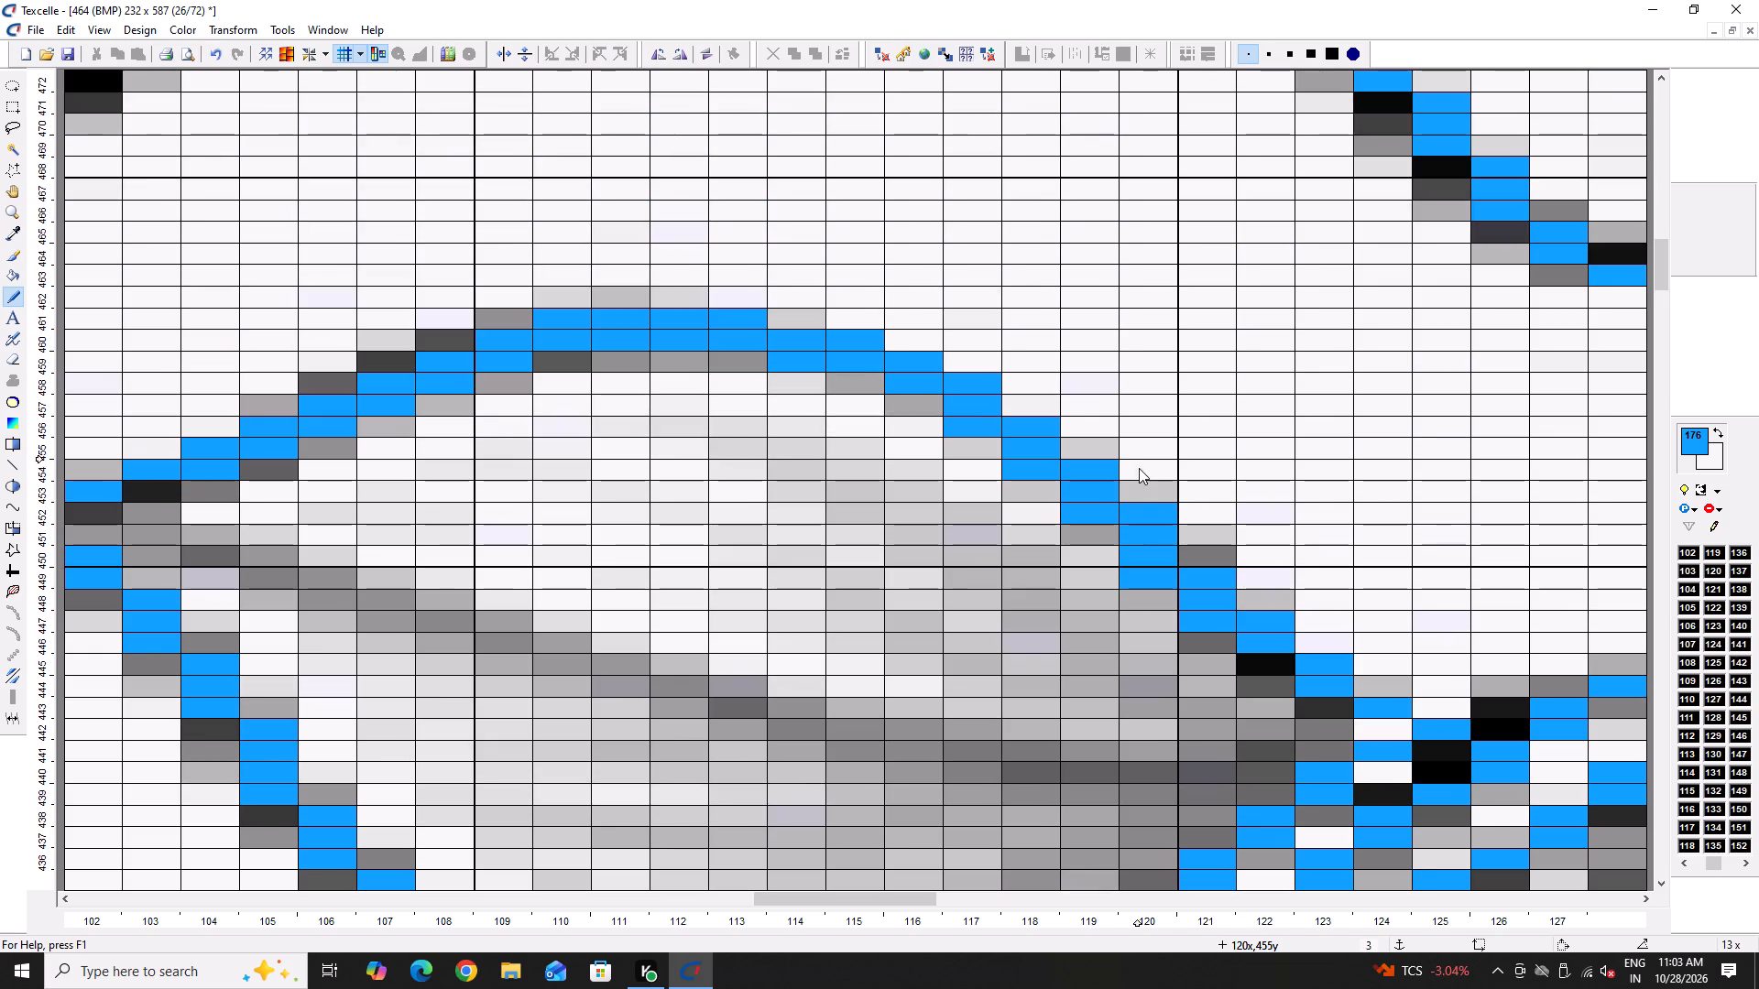
pyautogui.keyDown('ctrl'); pyautogui.scroll(-4, 945, 538); pyautogui.keyUp('ctrl')
pyautogui.scroll(-2, 810, 647)
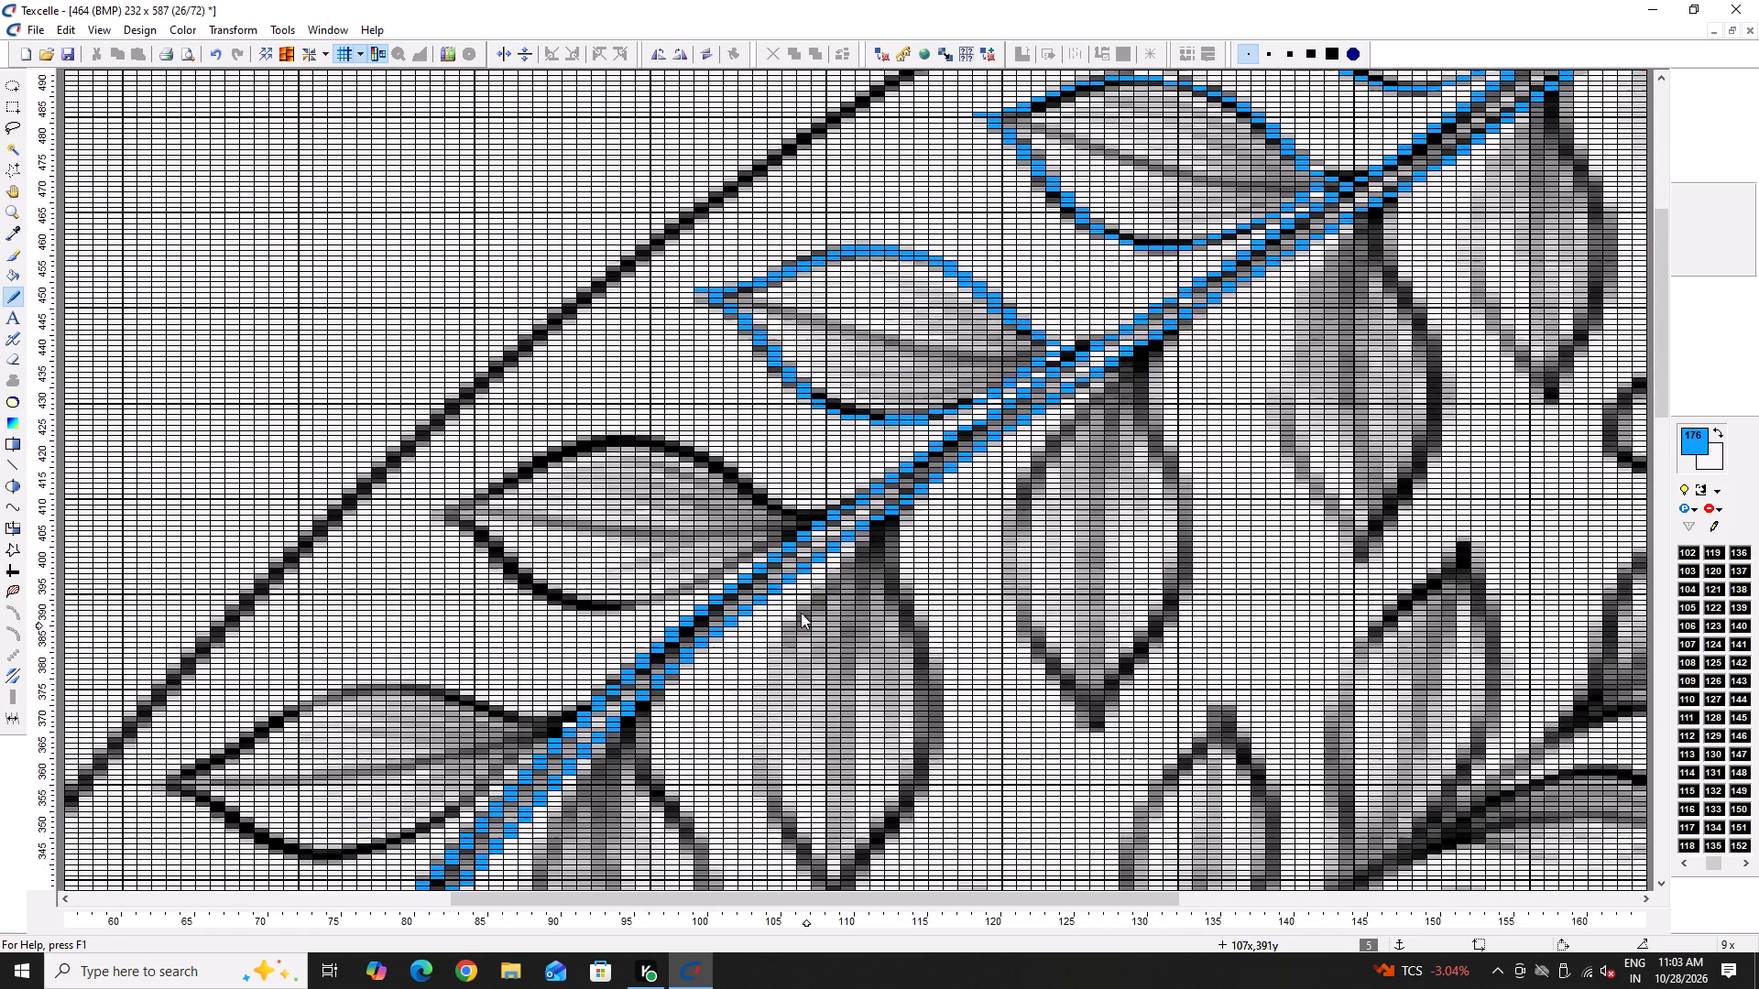
pyautogui.keyDown('ctrl'); pyautogui.scroll(4, 546, 494); pyautogui.keyUp('ctrl')
pyautogui.moveTo(252, 464); pyautogui.dragTo(363, 484)
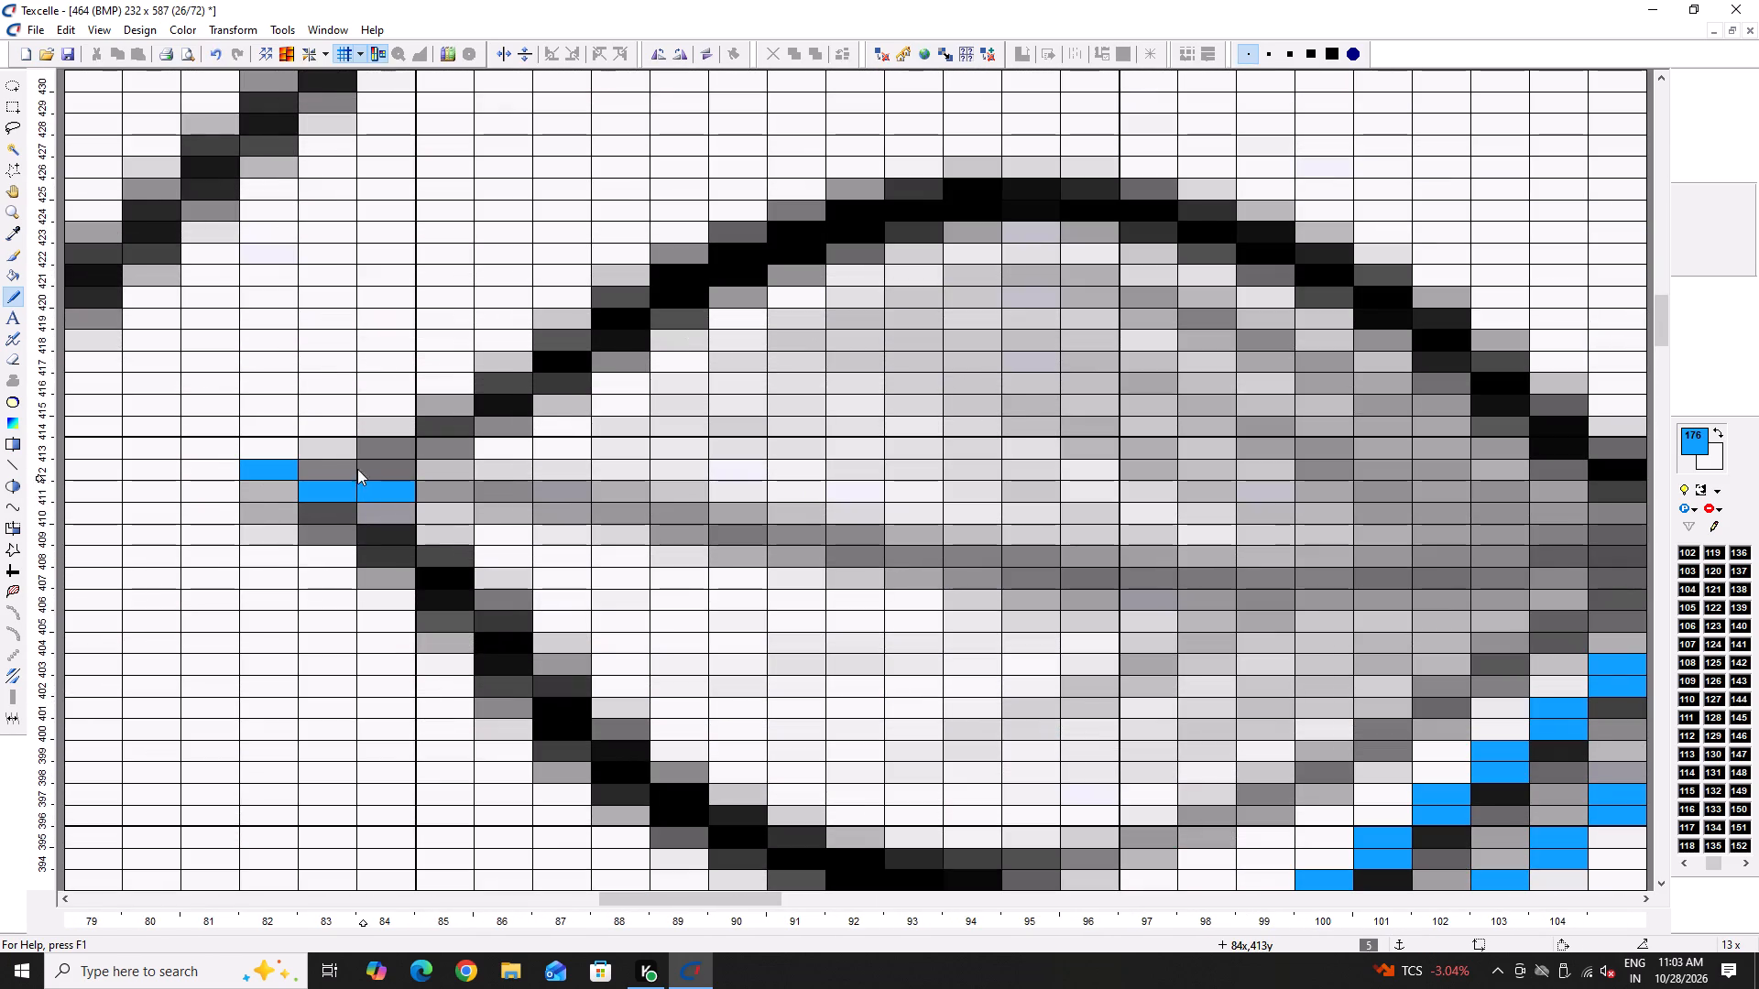
pyautogui.moveTo(315, 467); pyautogui.dragTo(383, 468)
pyautogui.click(399, 447)
pyautogui.click(441, 408)
pyautogui.click(437, 413)
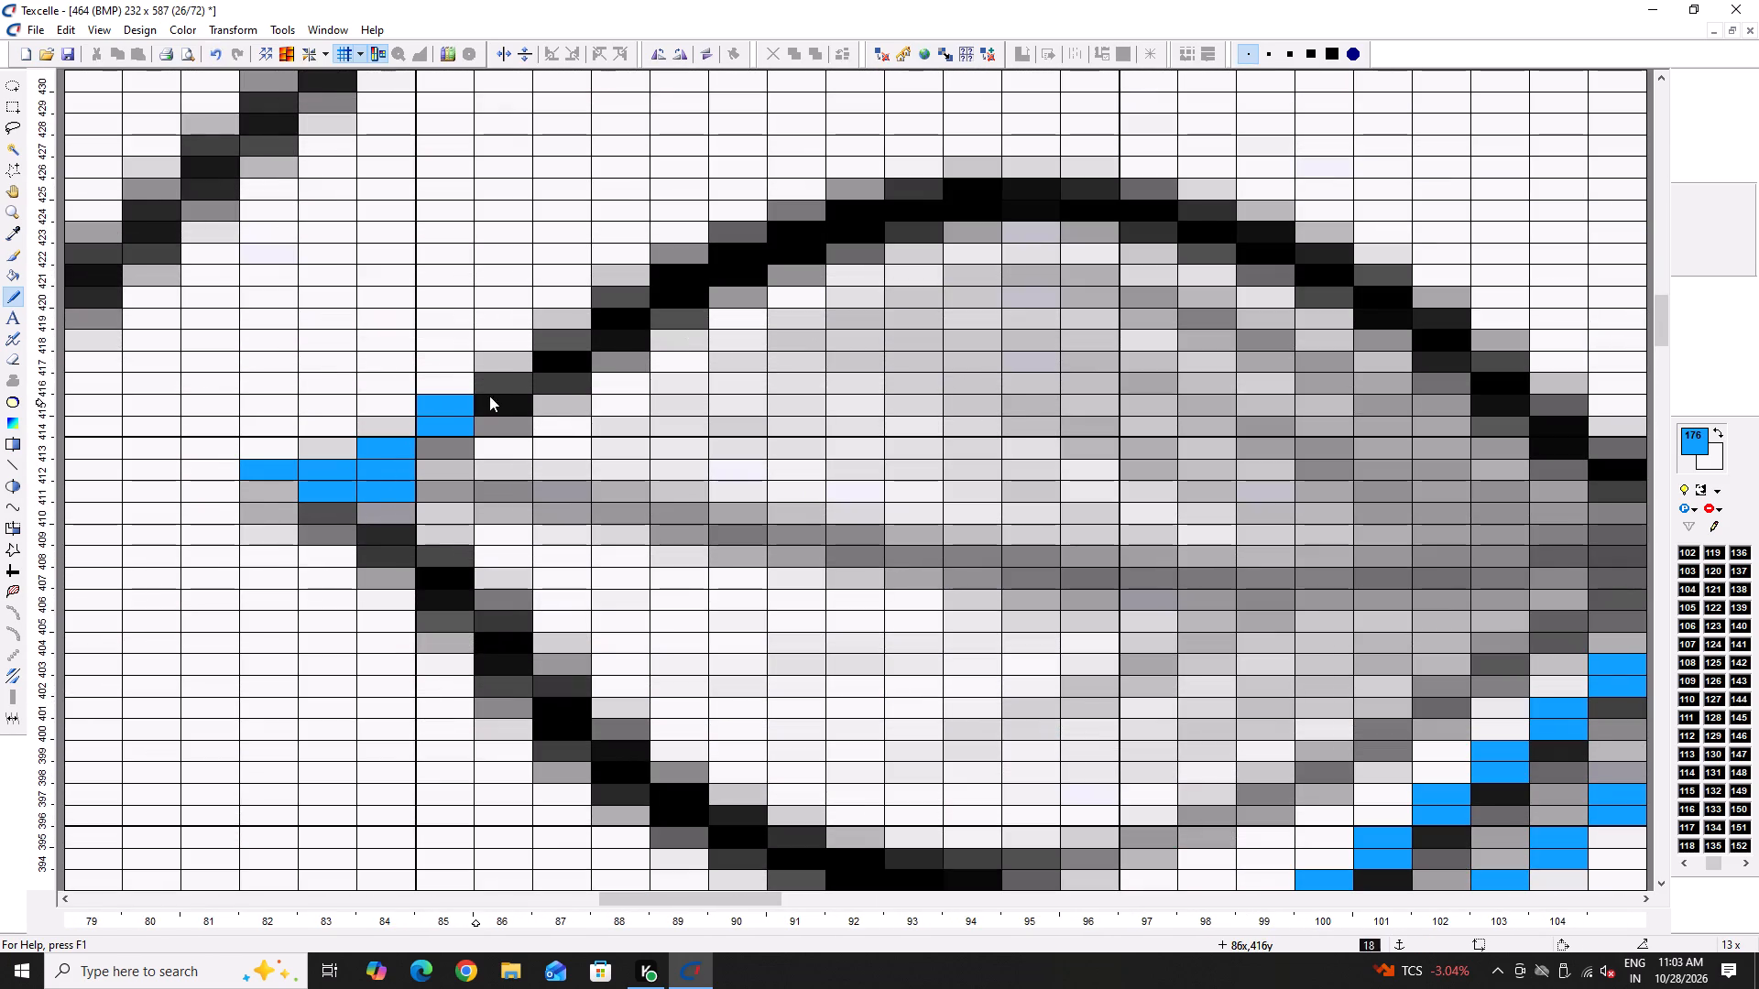
pyautogui.click(499, 382)
pyautogui.click(499, 390)
pyautogui.click(524, 357)
pyautogui.click(557, 327)
pyautogui.click(562, 312)
pyautogui.click(567, 340)
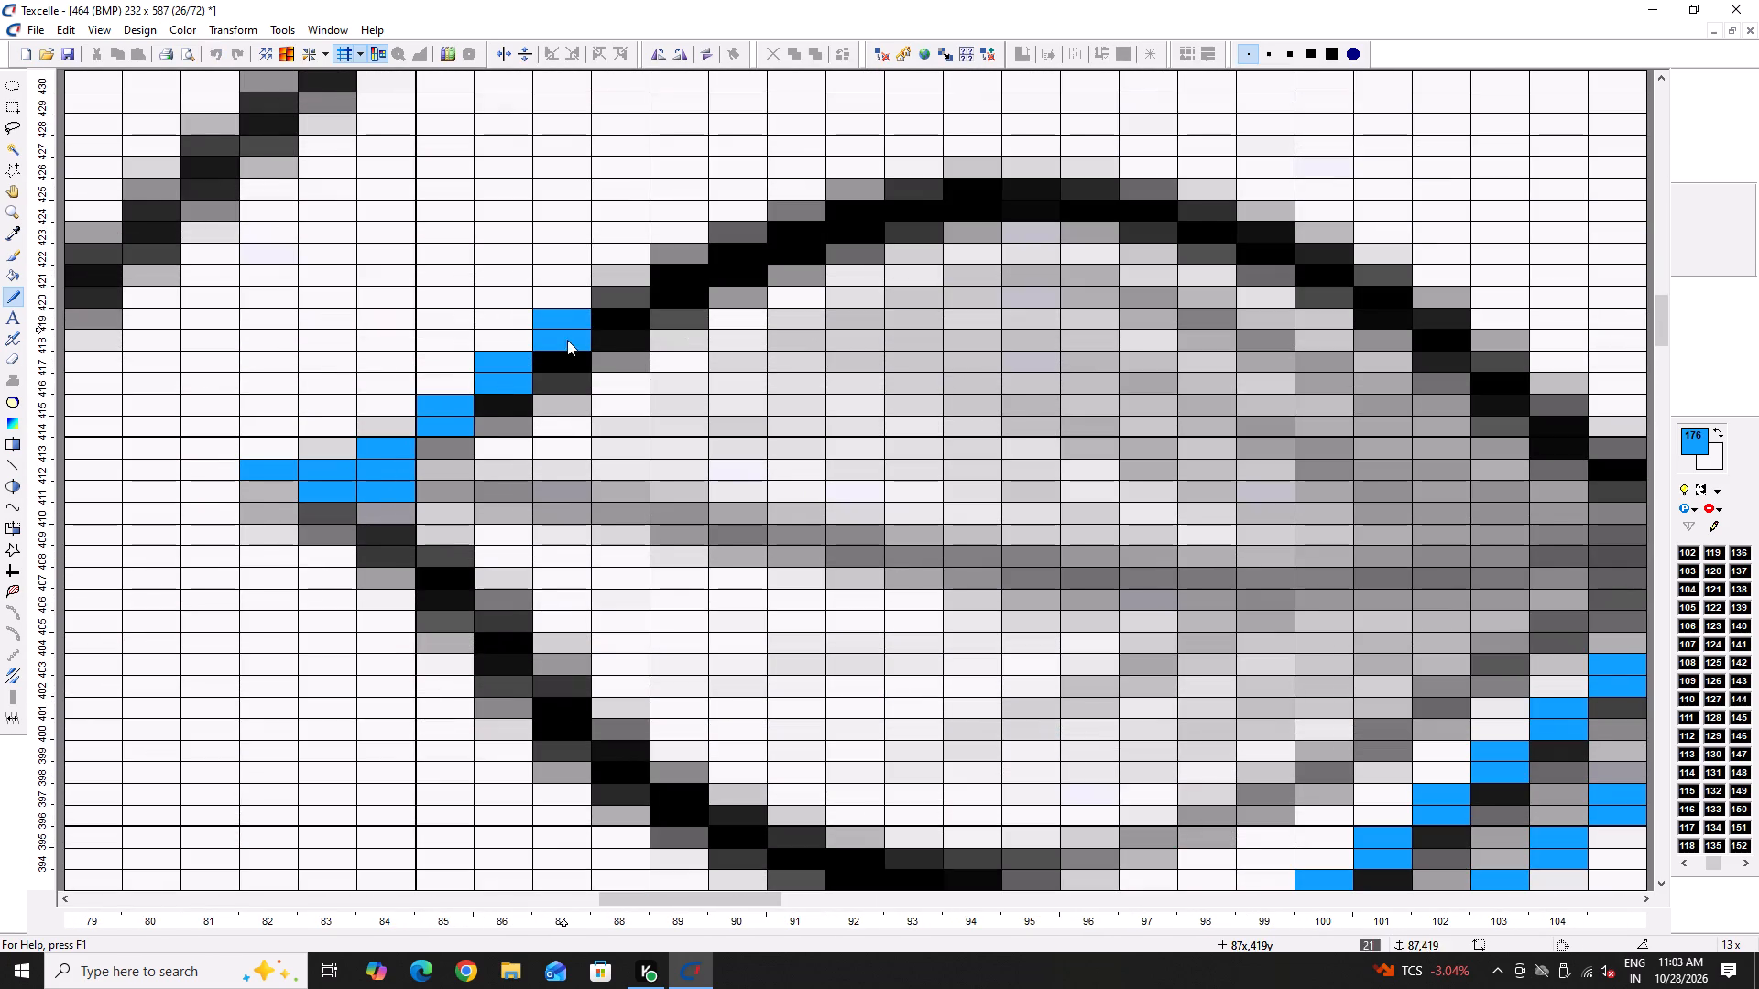
# Continue the fourth leaf's blue upper edge from column 88 over the crest to column 98.
pyautogui.moveTo(614, 300); pyautogui.dragTo(615, 290)
pyautogui.click(615, 285)
pyautogui.click(683, 249)
pyautogui.click(691, 234)
pyautogui.click(763, 211)
pyautogui.click(783, 195)
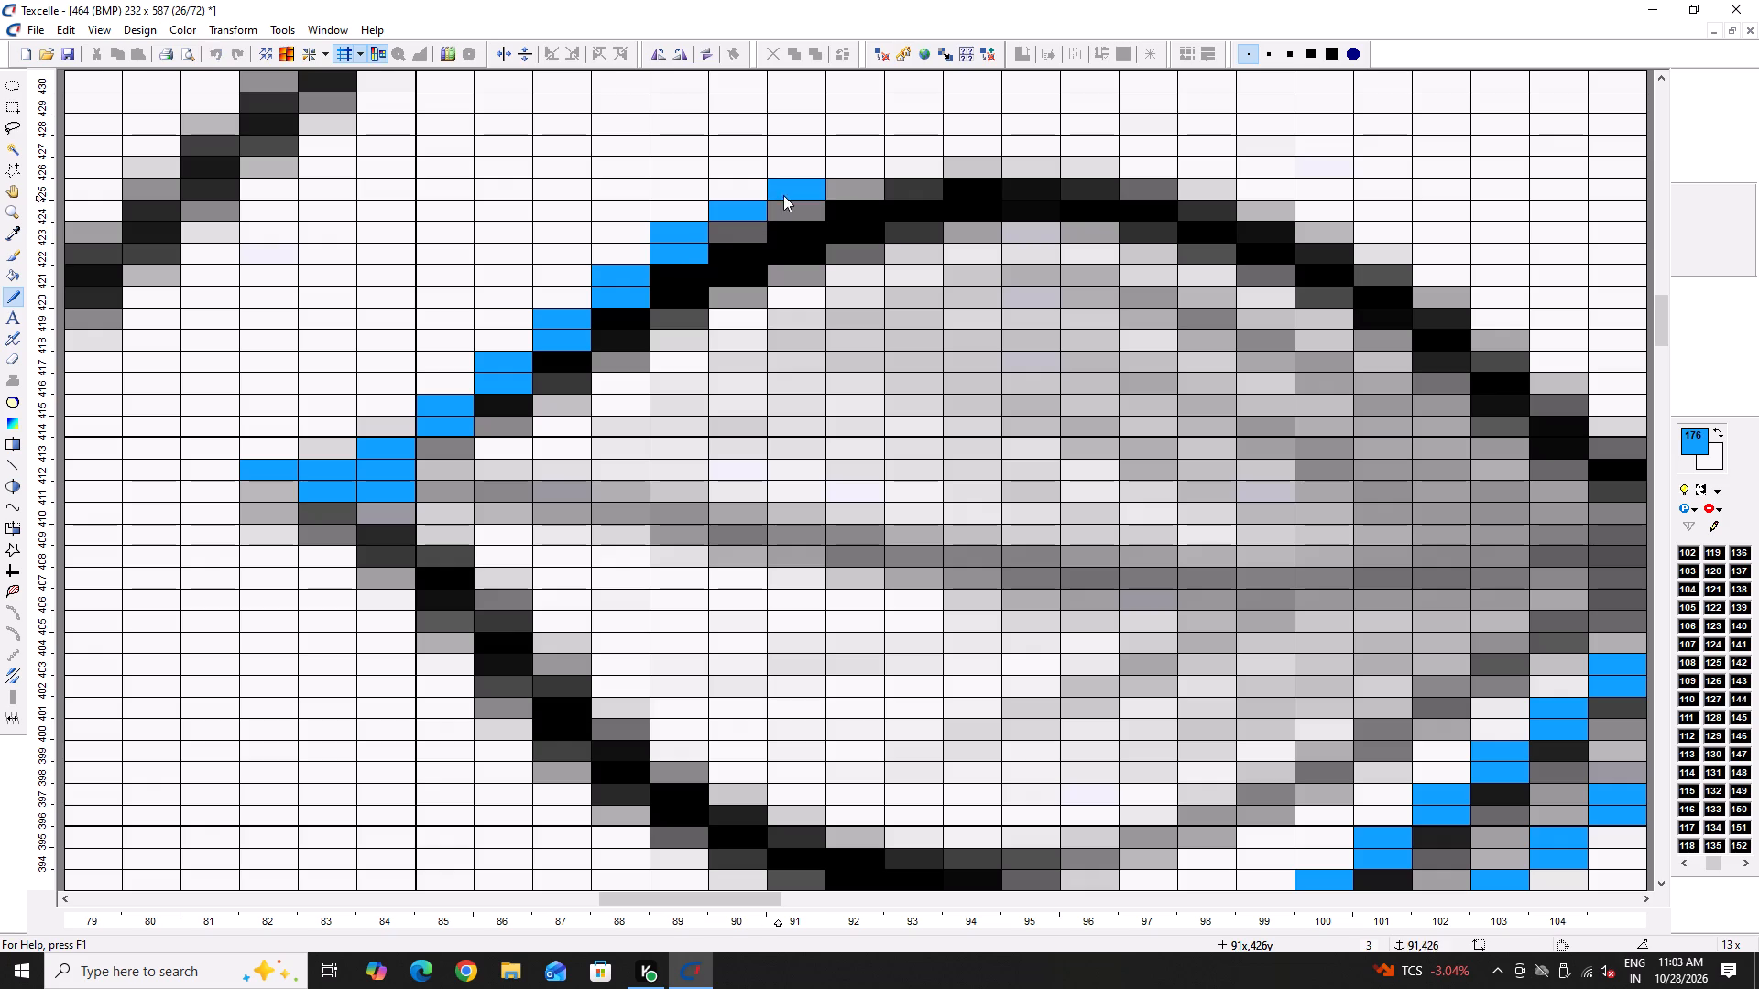
pyautogui.moveTo(845, 185); pyautogui.dragTo(1135, 197)
pyautogui.click(1137, 197)
pyautogui.moveTo(1192, 212); pyautogui.dragTo(1229, 217)
# Trace the fourth leaf's lower edge in blue from column 83 beside the tip down to column 88.
pyautogui.keyDown('ctrl'); pyautogui.scroll(-3, 758, 360); pyautogui.keyUp('ctrl')
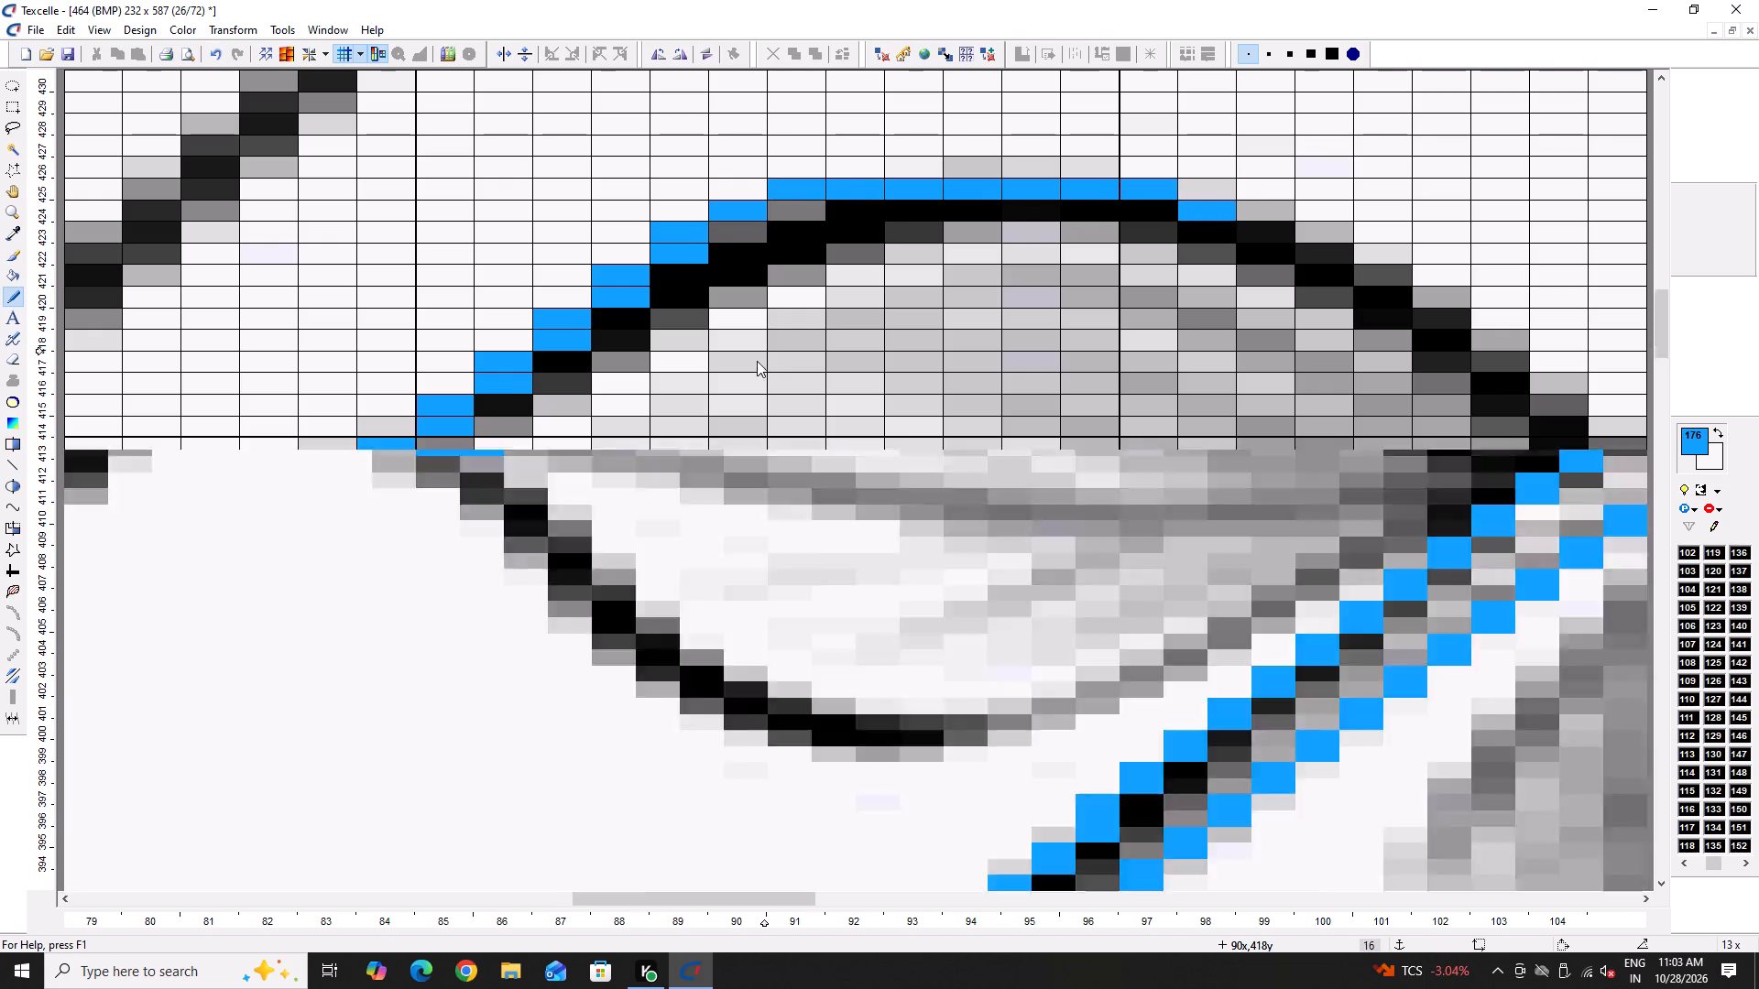
pyautogui.keyDown('ctrl'); pyautogui.scroll(-2, 757, 361); pyautogui.keyUp('ctrl')
pyautogui.keyDown('ctrl'); pyautogui.scroll(-4, 713, 420); pyautogui.keyUp('ctrl')
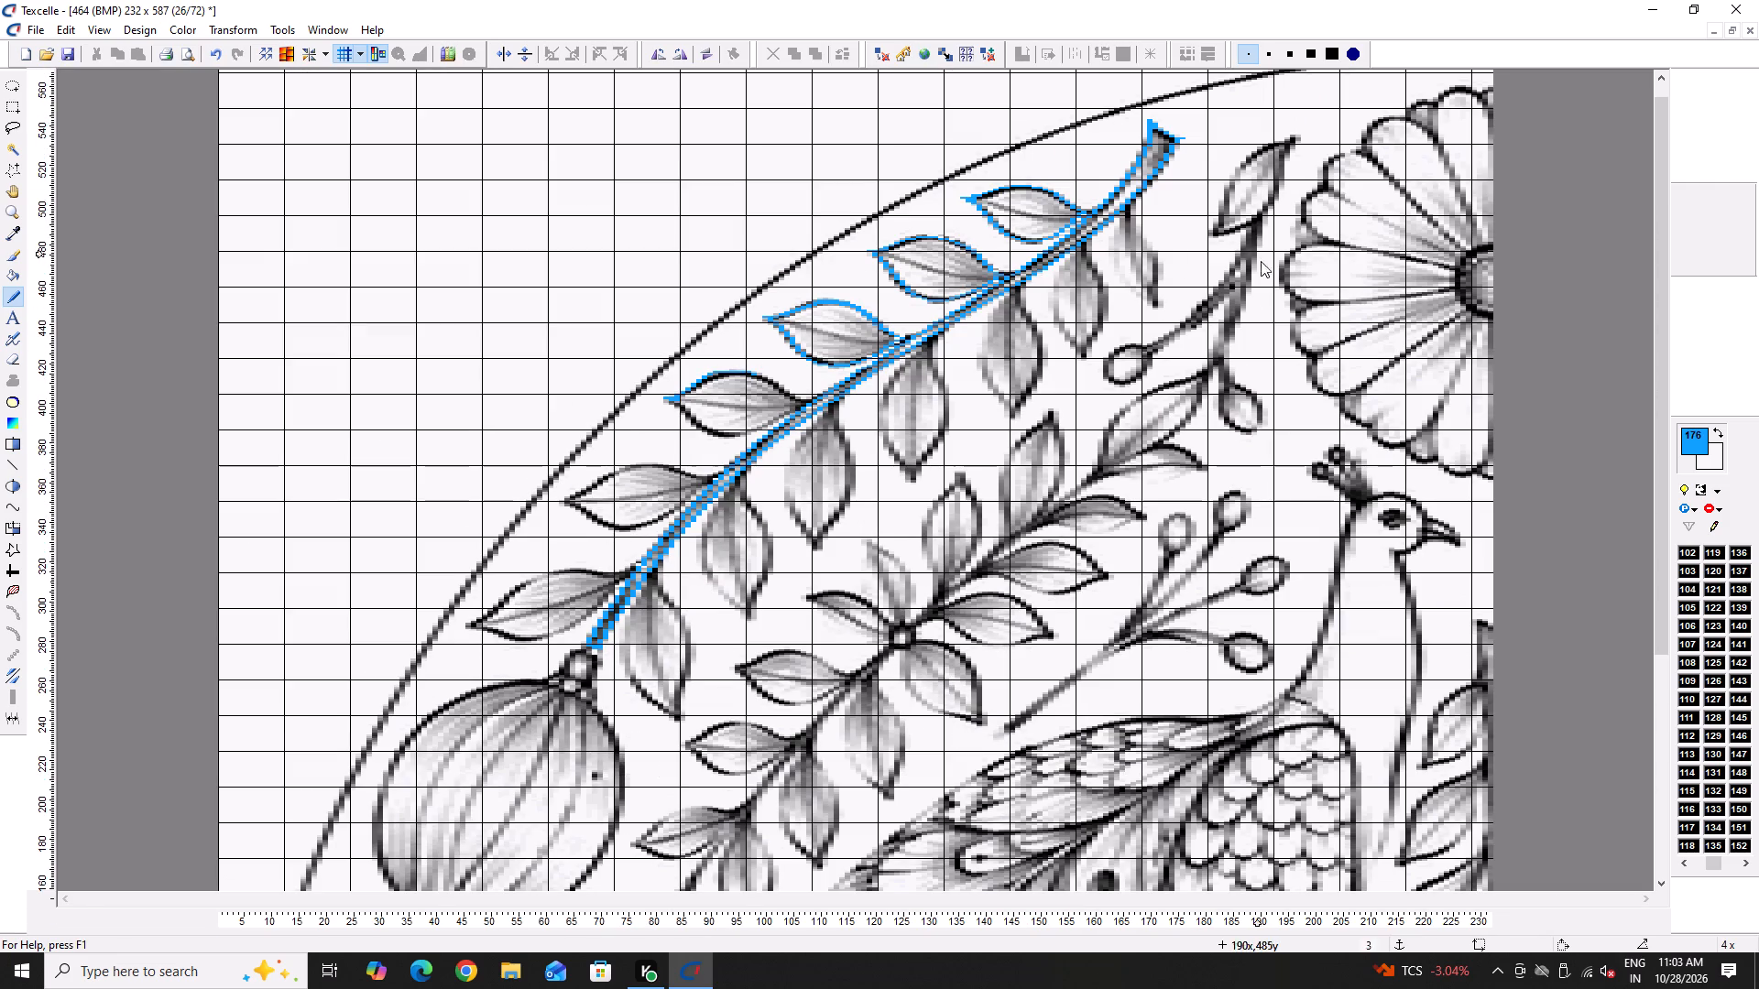
pyautogui.keyDown('ctrl'); pyautogui.scroll(7, 716, 373); pyautogui.keyUp('ctrl')
pyautogui.keyDown('ctrl'); pyautogui.scroll(3, 624, 435); pyautogui.keyUp('ctrl')
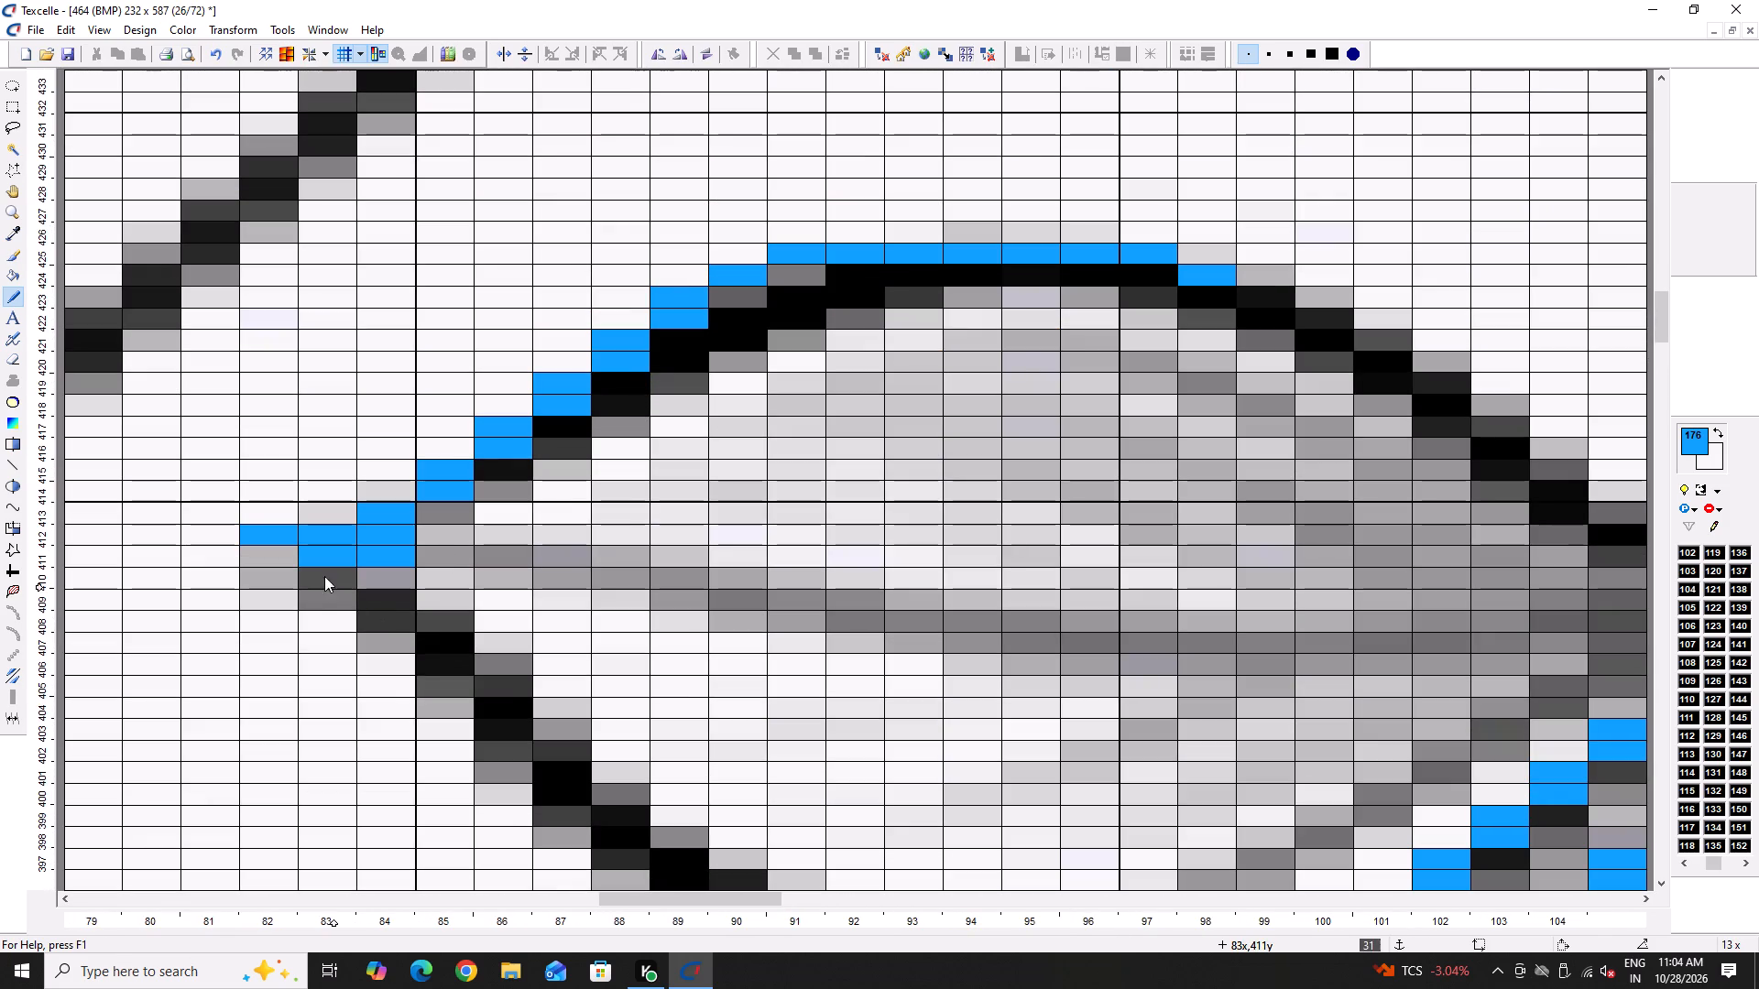
pyautogui.click(324, 576)
pyautogui.click(366, 601)
pyautogui.moveTo(423, 634); pyautogui.dragTo(428, 643)
pyautogui.click(428, 644)
pyautogui.moveTo(440, 617); pyautogui.dragTo(443, 630)
pyautogui.click(457, 665)
pyautogui.moveTo(487, 684); pyautogui.dragTo(499, 720)
pyautogui.moveTo(537, 740); pyautogui.dragTo(556, 787)
pyautogui.scroll(-2, 573, 689)
pyautogui.moveTo(622, 647); pyautogui.dragTo(623, 662)
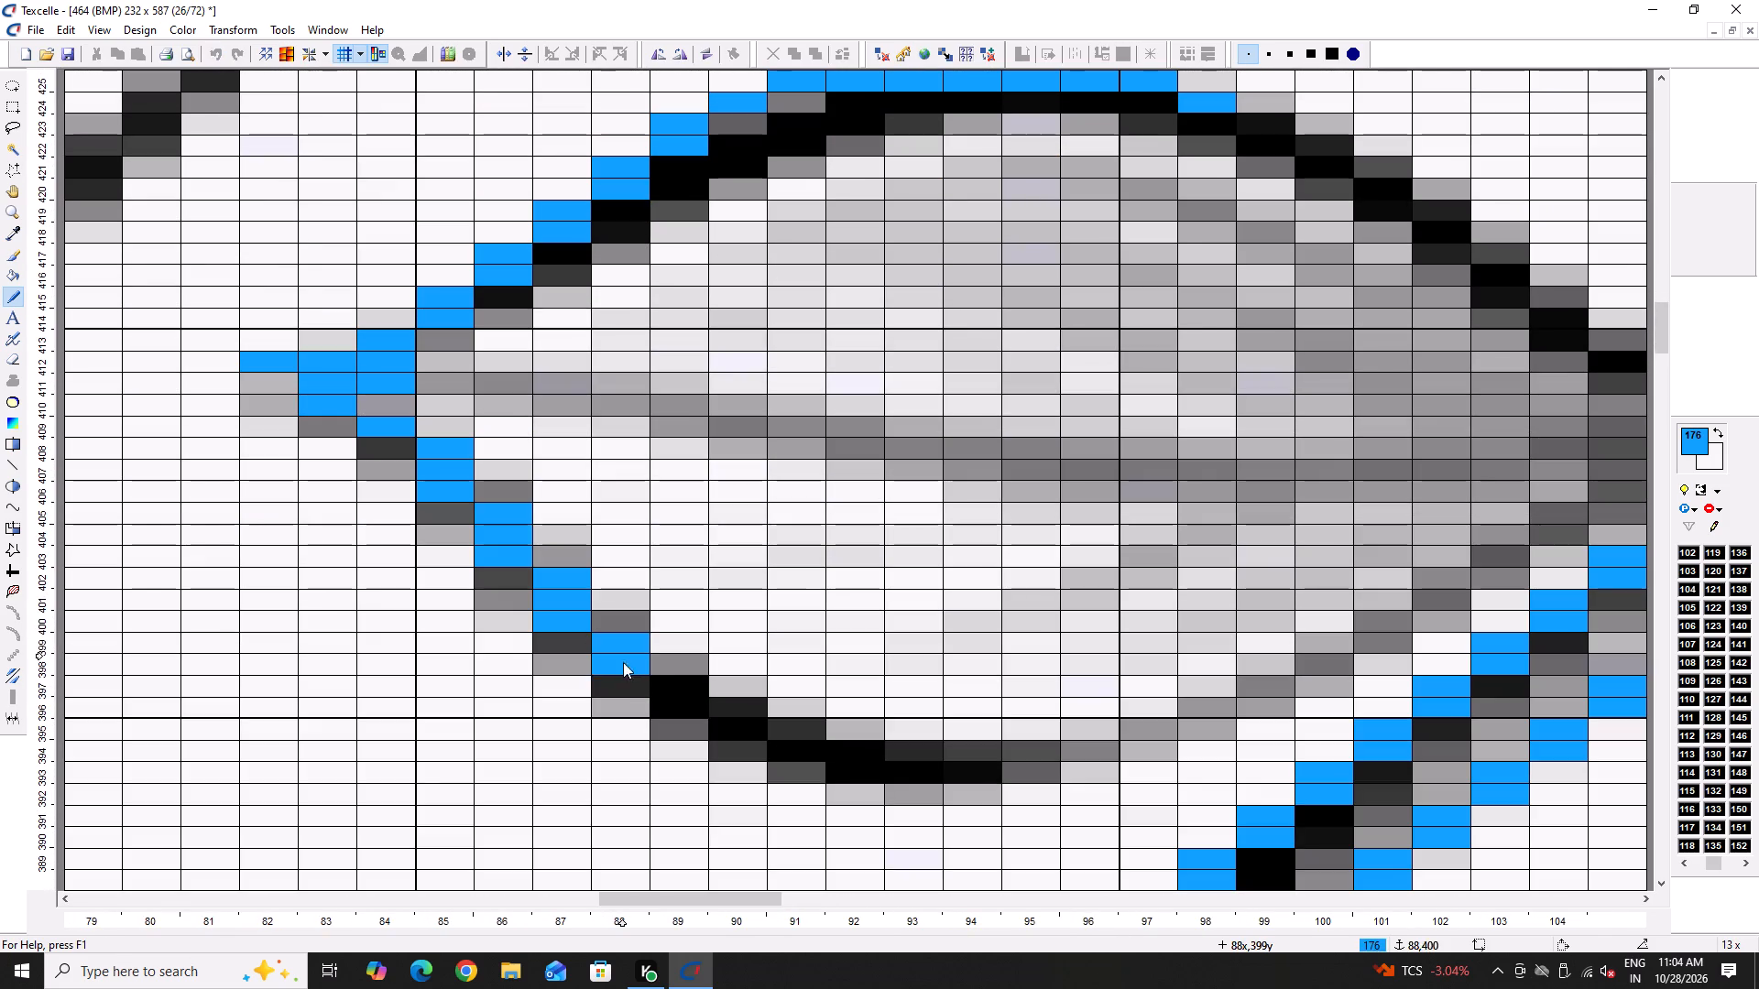
pyautogui.moveTo(623, 662); pyautogui.dragTo(627, 675)
# Continue the fourth leaf's blue lower edge along its bottom from column 89 to 97.
pyautogui.moveTo(681, 692); pyautogui.dragTo(687, 712)
pyautogui.click(733, 723)
pyautogui.click(792, 748)
pyautogui.moveTo(835, 762); pyautogui.dragTo(847, 764)
pyautogui.click(849, 764)
pyautogui.moveTo(880, 770); pyautogui.dragTo(922, 772)
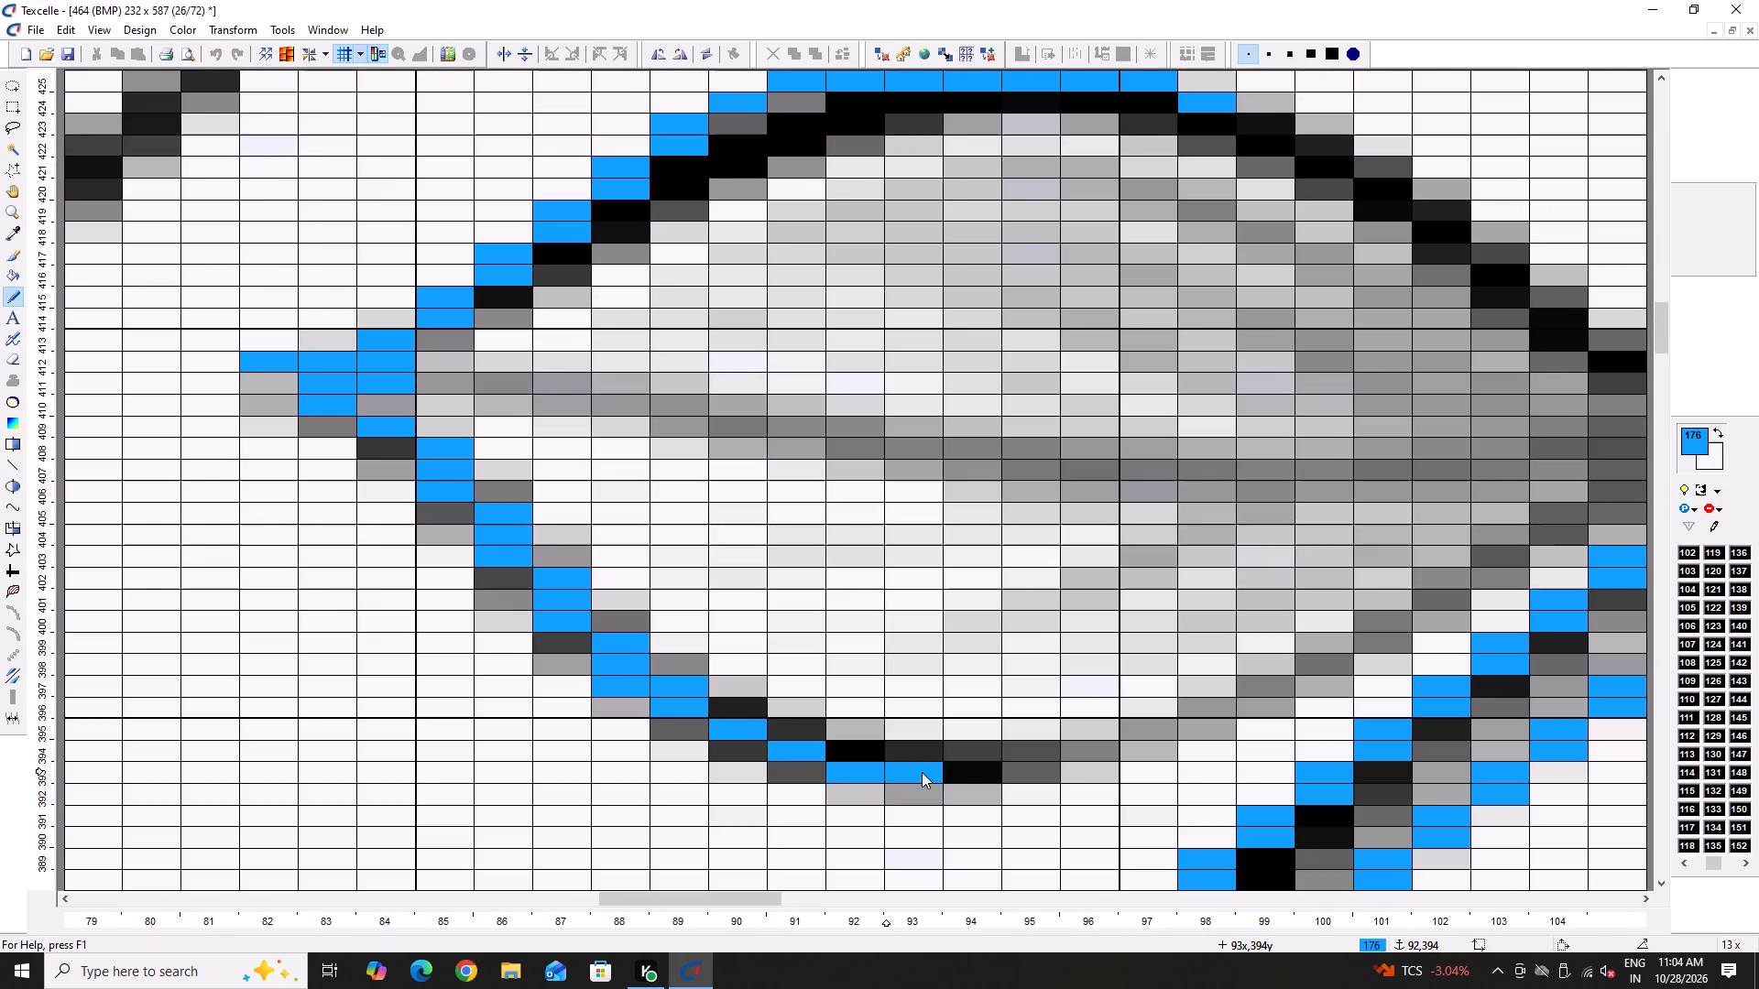
pyautogui.moveTo(922, 772); pyautogui.dragTo(1040, 779)
pyautogui.click(1089, 751)
pyautogui.moveTo(1131, 749); pyautogui.dragTo(1140, 748)
# Continue the fourth leaf's blue lower edge upward from column 98 to 102.
pyautogui.click(1199, 727)
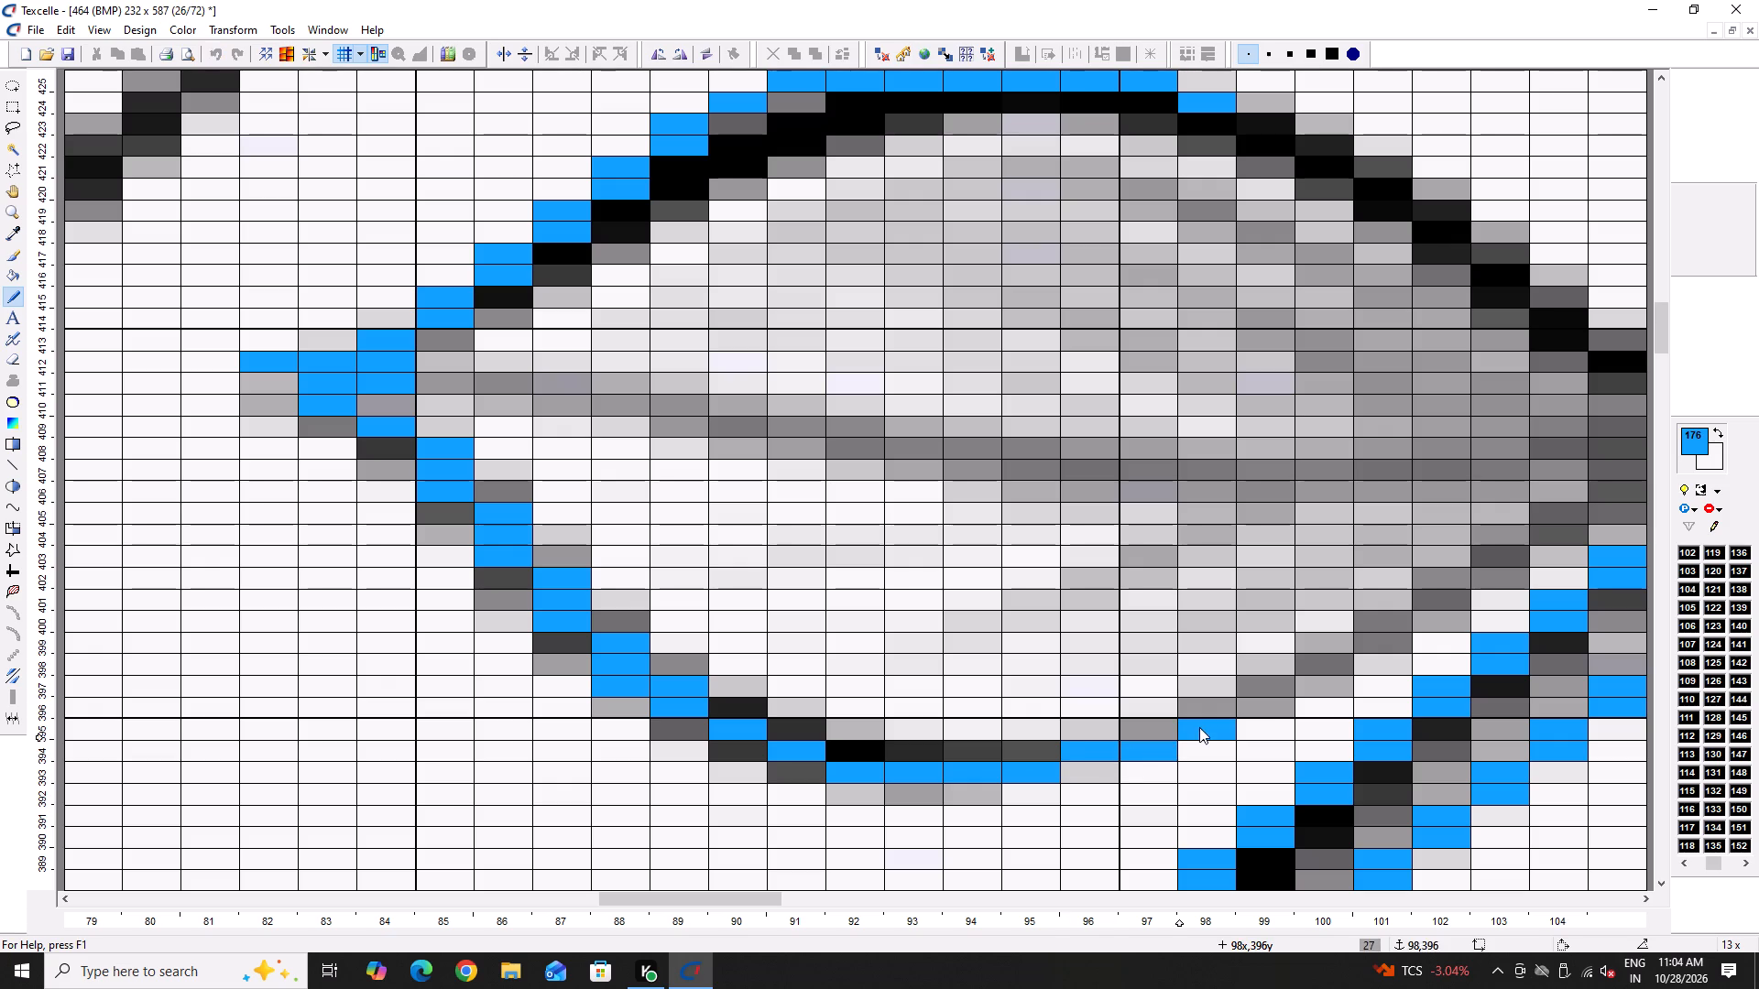
pyautogui.click(1269, 712)
pyautogui.click(1304, 685)
pyautogui.click(1322, 671)
pyautogui.click(1368, 643)
pyautogui.click(1379, 627)
pyautogui.click(1434, 597)
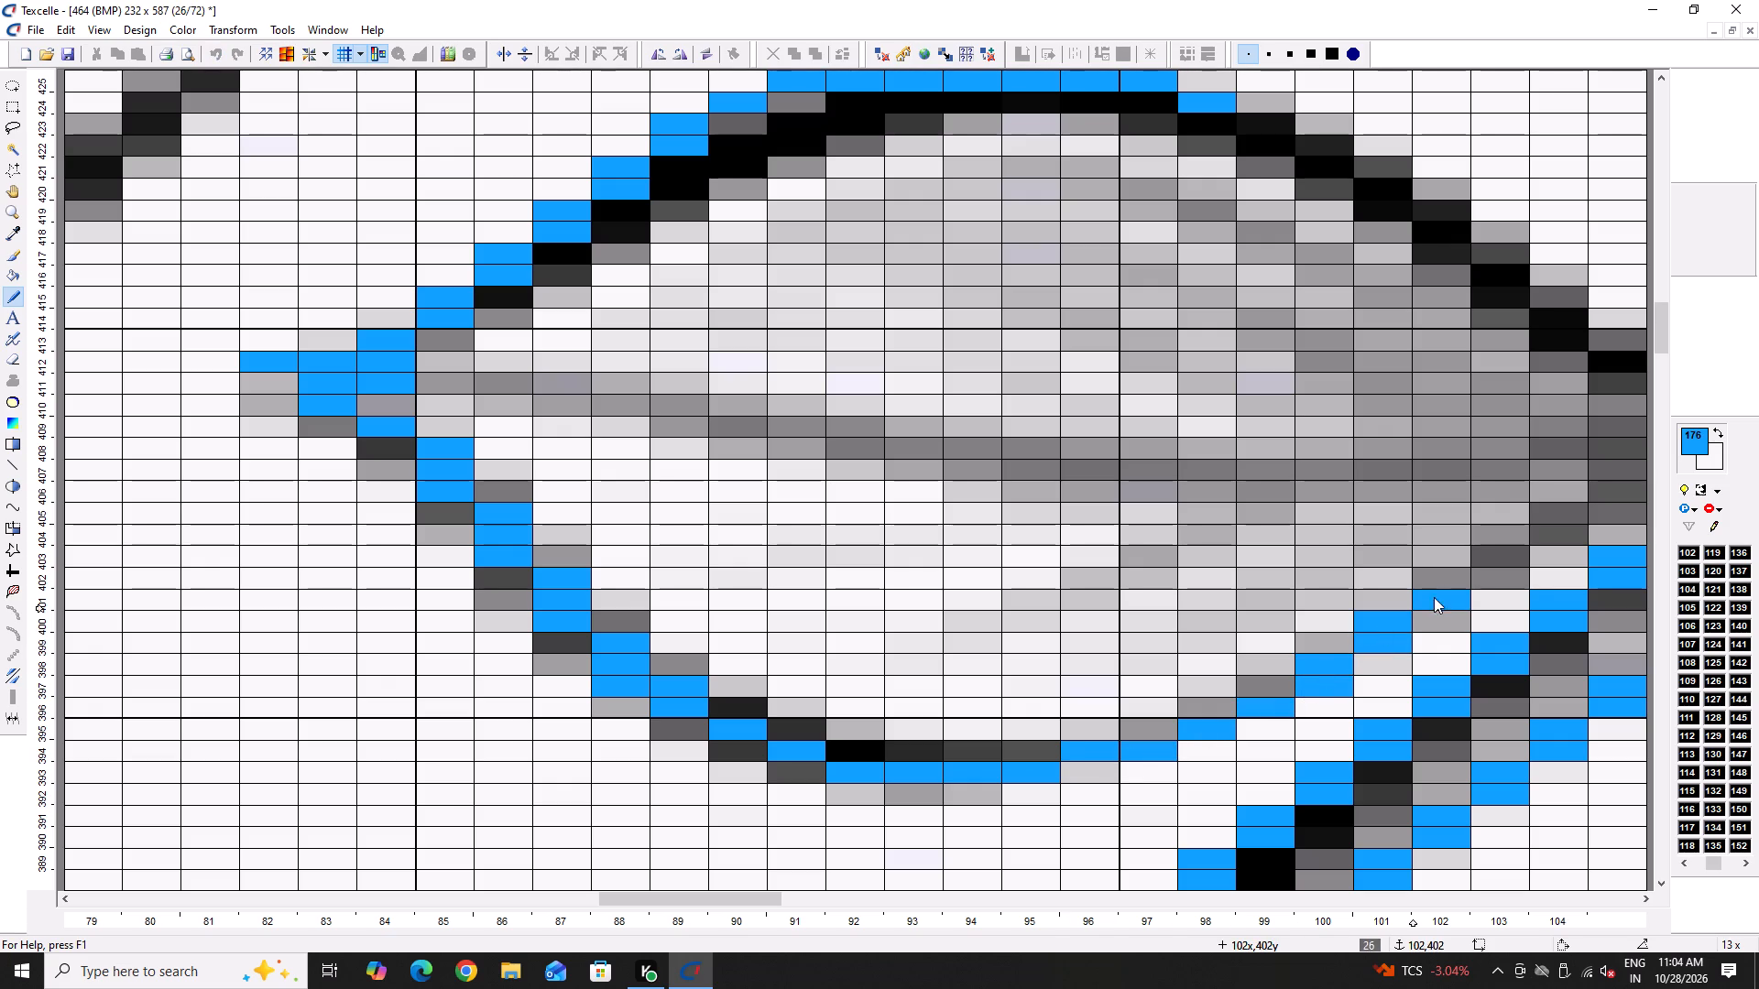
pyautogui.click(1450, 584)
# Finish the fourth leaf's blue lower edge from column 103 to 106 and join it to the stem across columns 107 and 108.
pyautogui.press('Right')
pyautogui.press('Right')
pyautogui.press('Right')
pyautogui.scroll(1, 1068, 592)
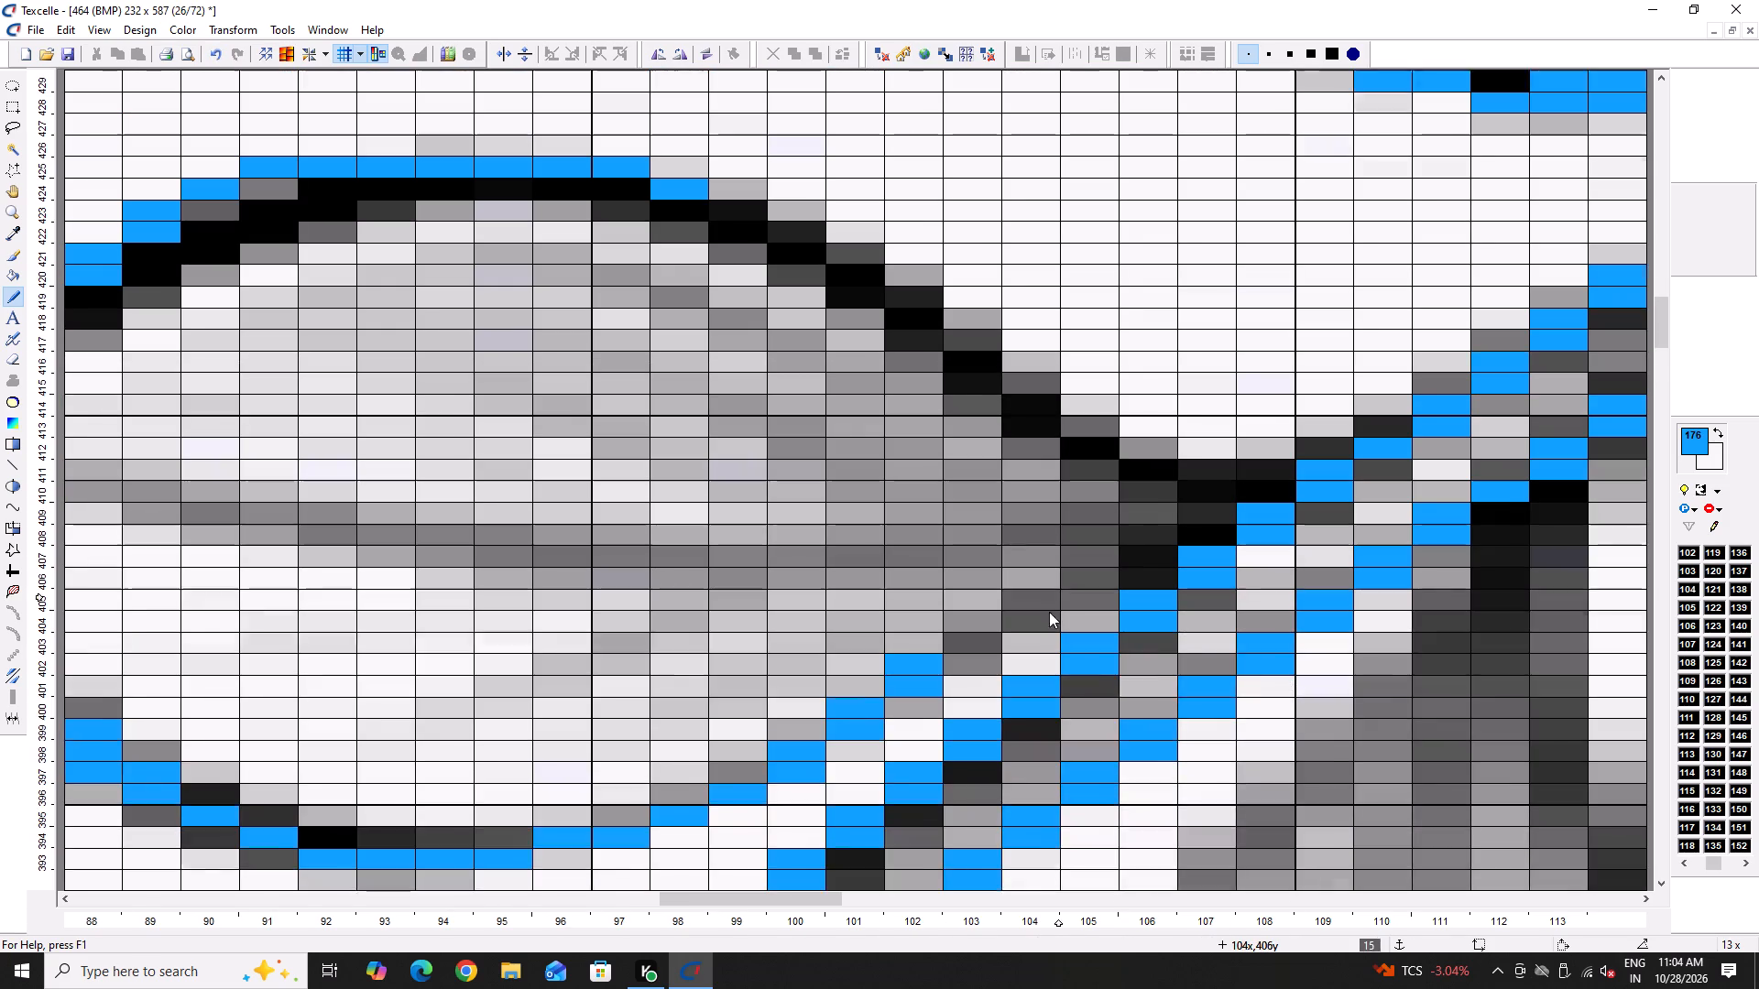
pyautogui.scroll(1, 1049, 612)
pyautogui.click(987, 736)
pyautogui.click(992, 719)
pyautogui.click(998, 706)
pyautogui.click(1044, 683)
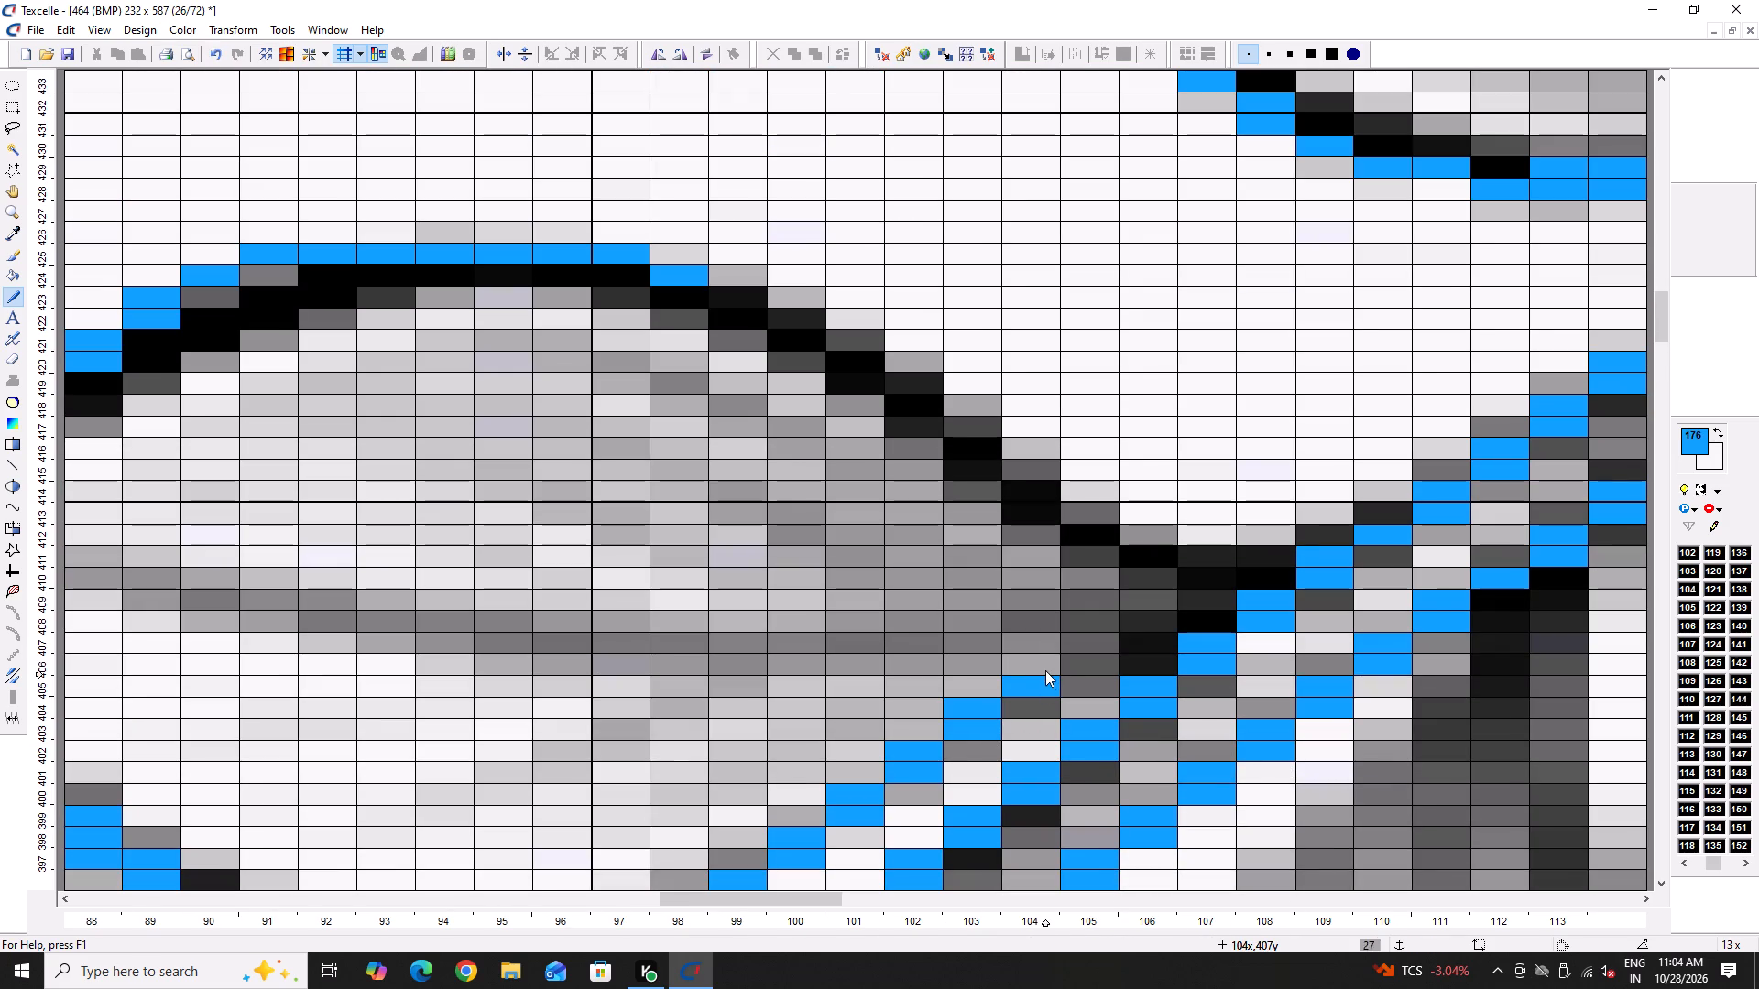
pyautogui.click(1045, 669)
pyautogui.click(1086, 646)
pyautogui.click(1102, 634)
pyautogui.click(1112, 622)
pyautogui.click(1131, 606)
pyautogui.moveTo(1153, 590); pyautogui.dragTo(1156, 581)
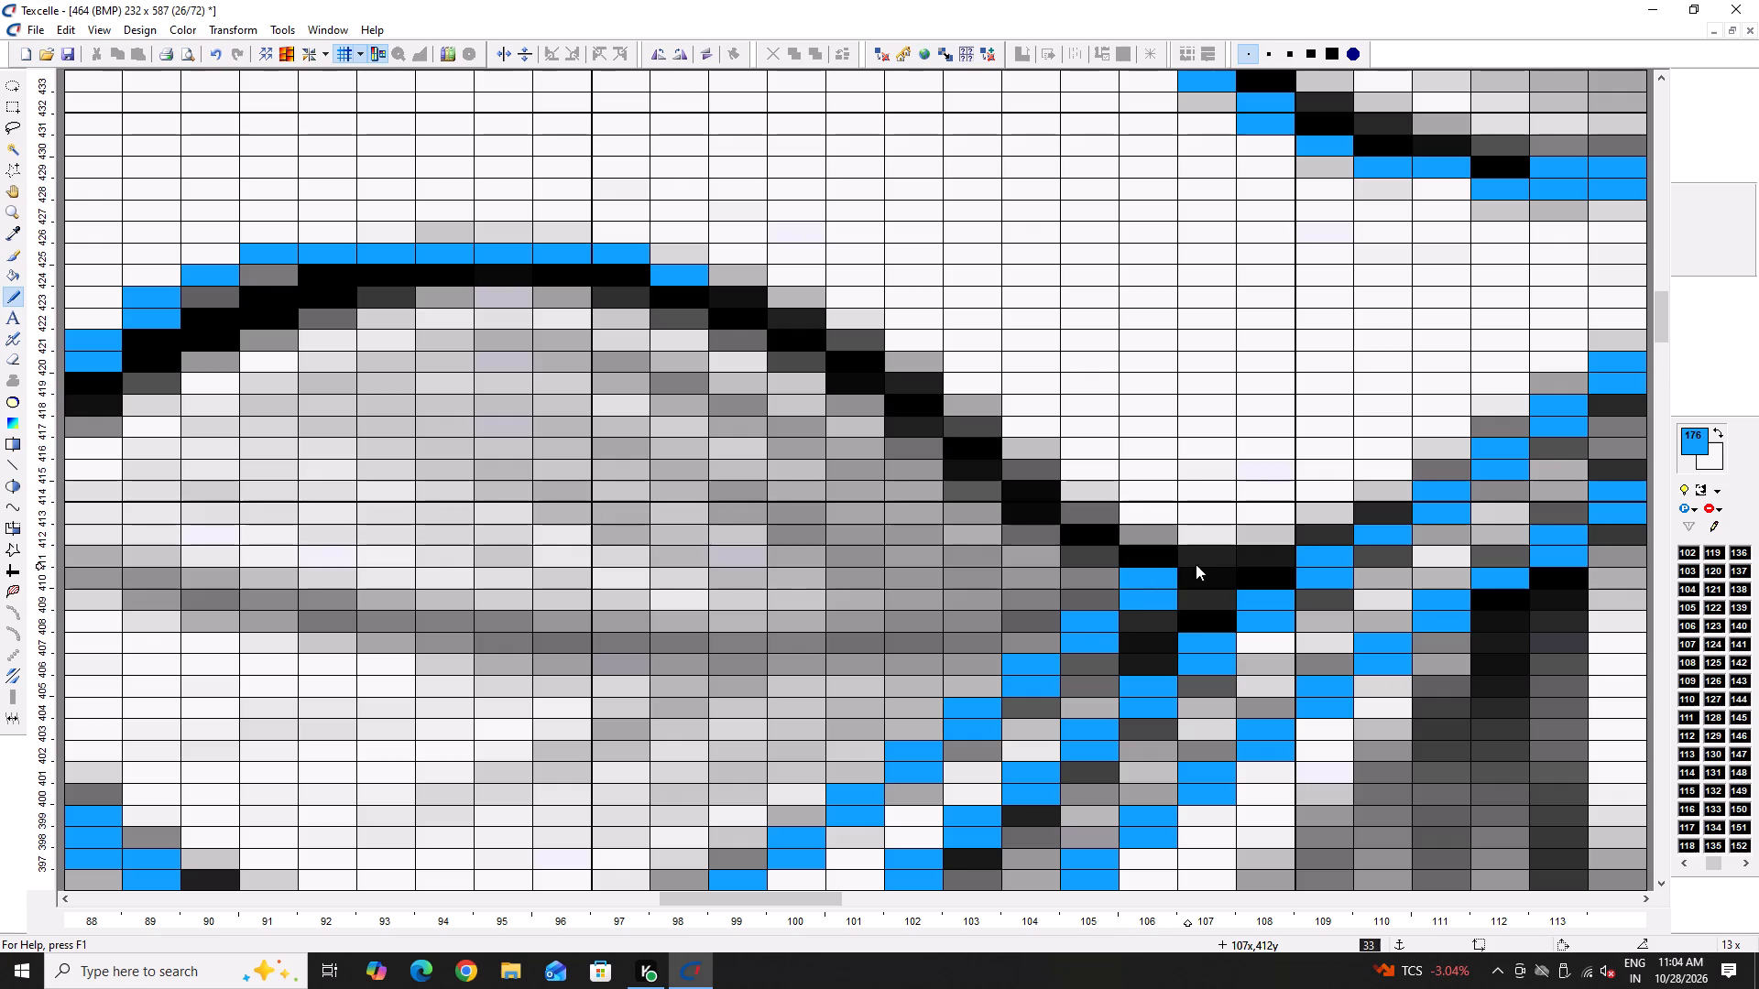
pyautogui.moveTo(1196, 564); pyautogui.dragTo(1246, 559)
# Lower the fourth leaf's upper-edge pixel in column 97 by one row and extend the blue edge from column 99 to 102.
pyautogui.scroll(2, 836, 557)
pyautogui.click(727, 477)
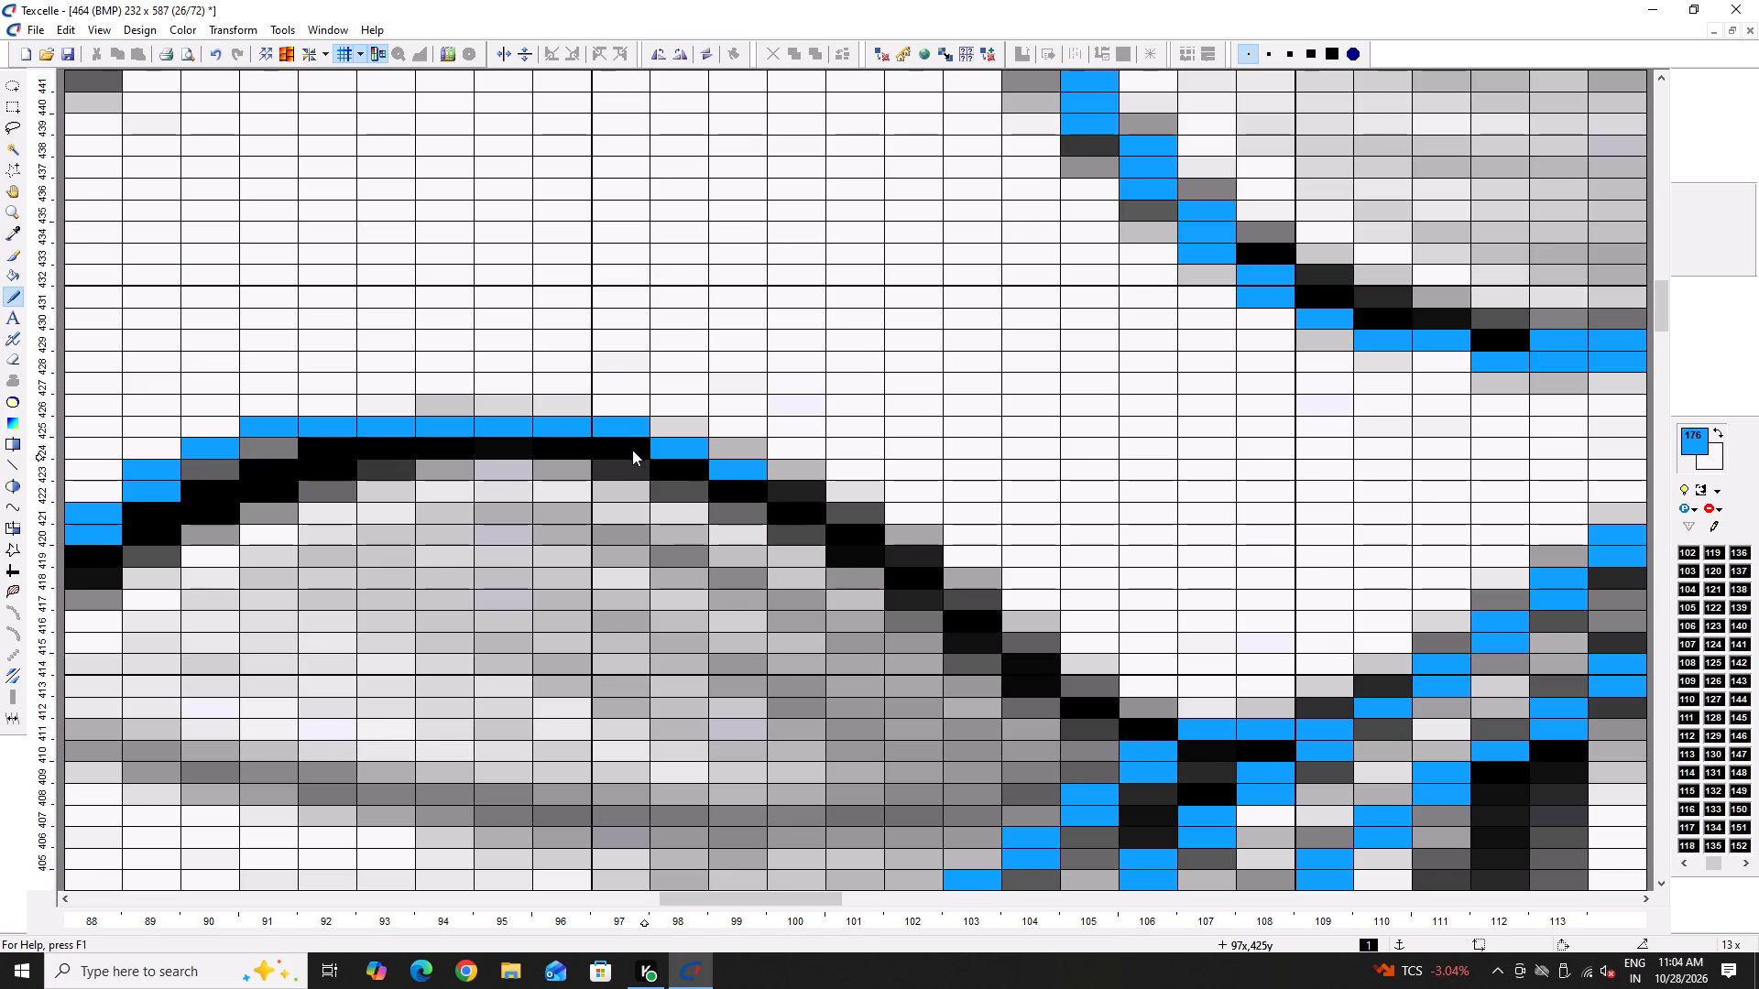
pyautogui.click(628, 449)
pyautogui.rightClick(633, 430)
pyautogui.click(814, 497)
pyautogui.click(857, 529)
pyautogui.click(871, 524)
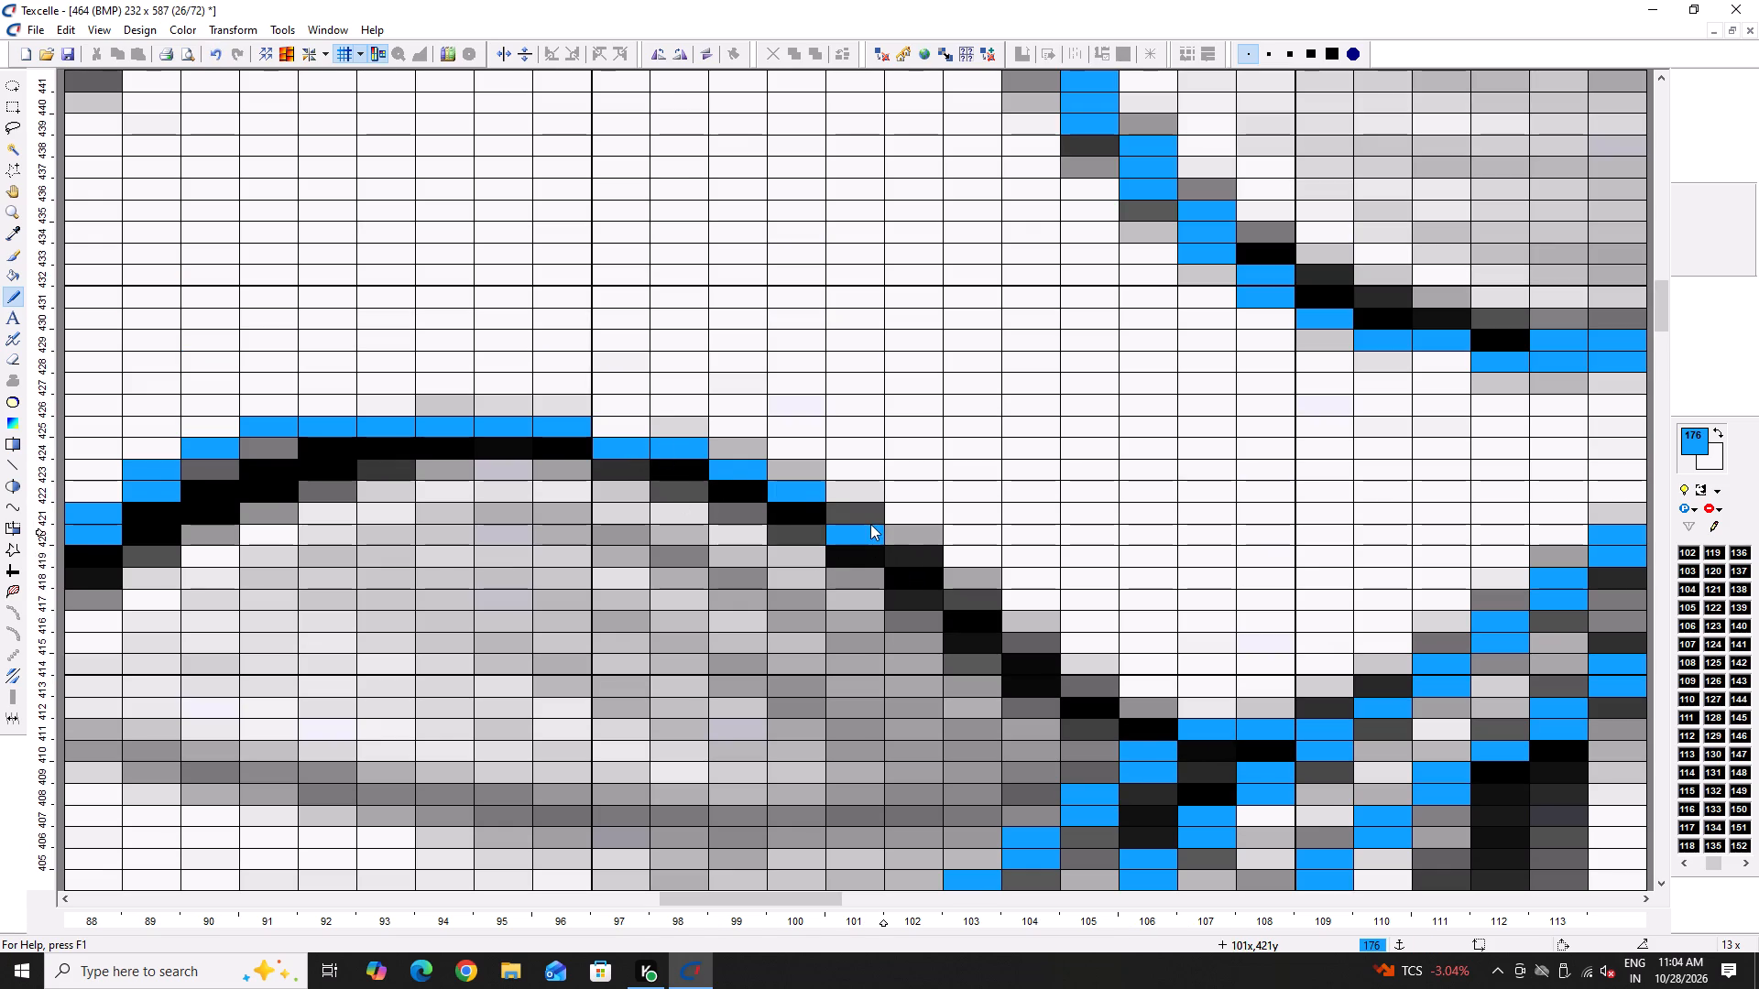
pyautogui.click(863, 526)
pyautogui.click(858, 517)
pyautogui.click(923, 571)
pyautogui.click(902, 558)
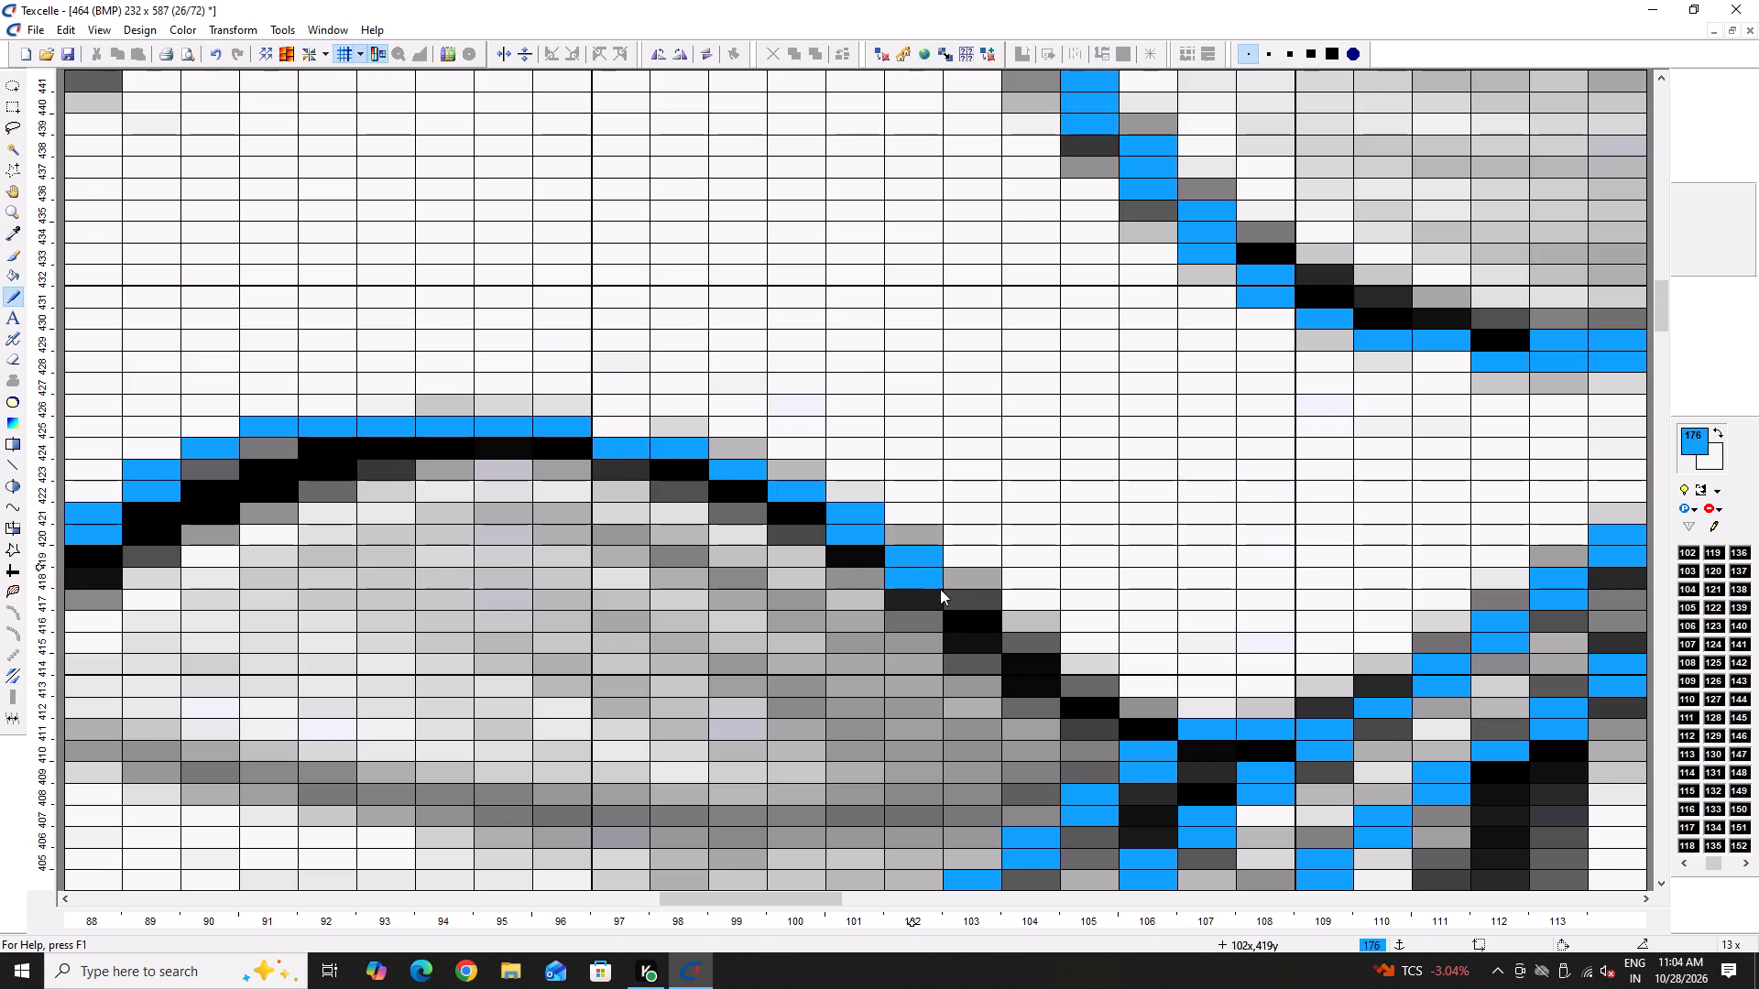
# Finish the fourth leaf's blue upper edge from column 103 down to the stem junction in column 106.
pyautogui.moveTo(956, 607); pyautogui.dragTo(958, 625)
pyautogui.moveTo(1009, 651); pyautogui.dragTo(1022, 679)
pyautogui.moveTo(1070, 694); pyautogui.dragTo(1084, 717)
pyautogui.click(1142, 731)
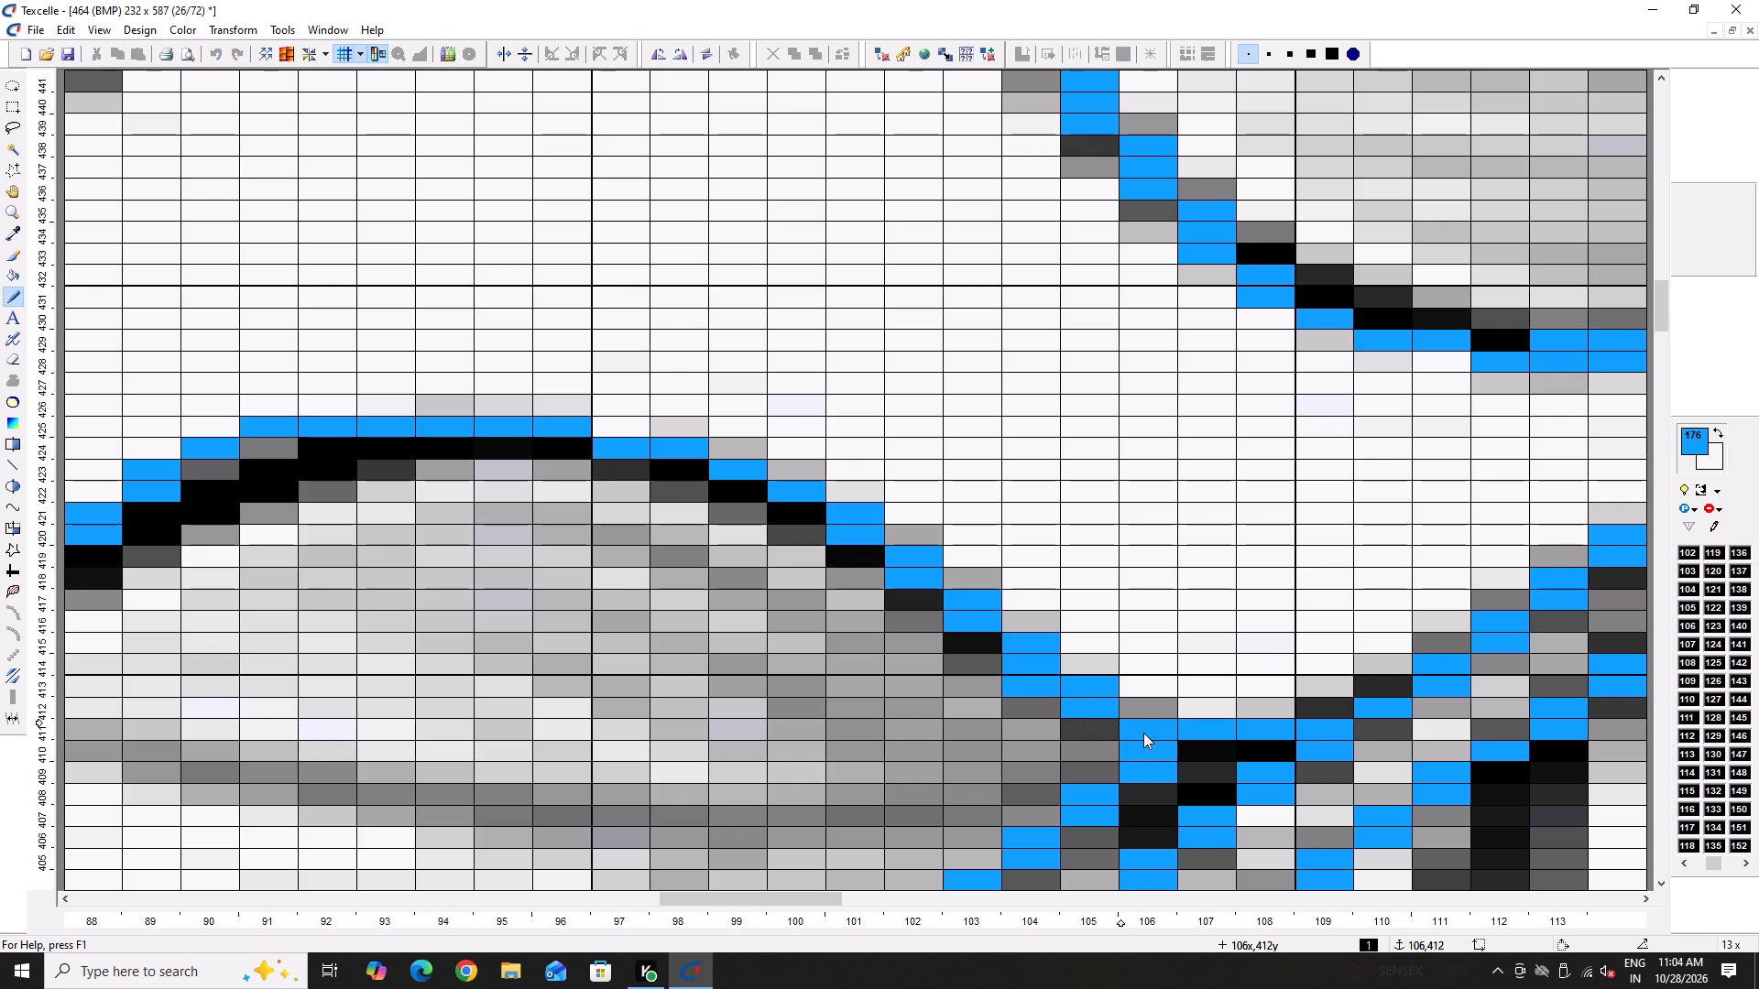
pyautogui.rightClick(1041, 693)
pyautogui.rightClick(1041, 693)
# Thicken the underside of the fourth leaf's tip with blue pixels in columns 82 to 84.
pyautogui.keyDown('ctrl'); pyautogui.scroll(-3, 1045, 710); pyautogui.keyUp('ctrl')
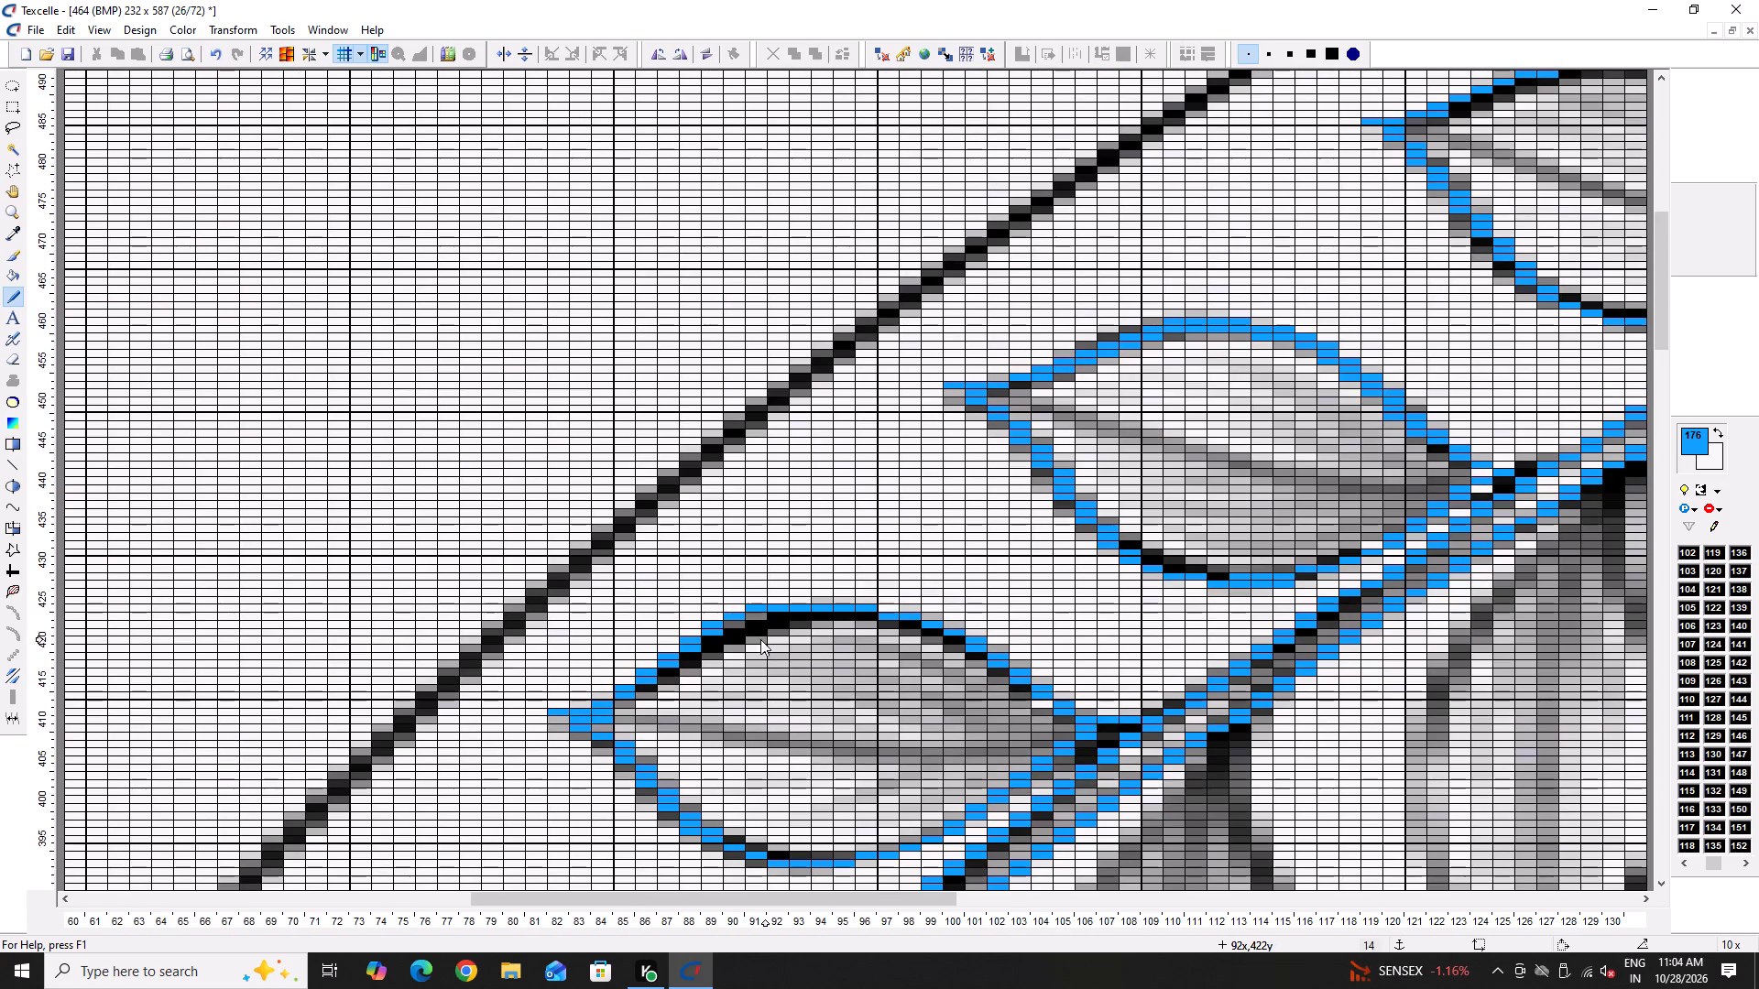
pyautogui.keyDown('ctrl'); pyautogui.scroll(2, 737, 619); pyautogui.keyUp('ctrl')
pyautogui.scroll(-2, 657, 656)
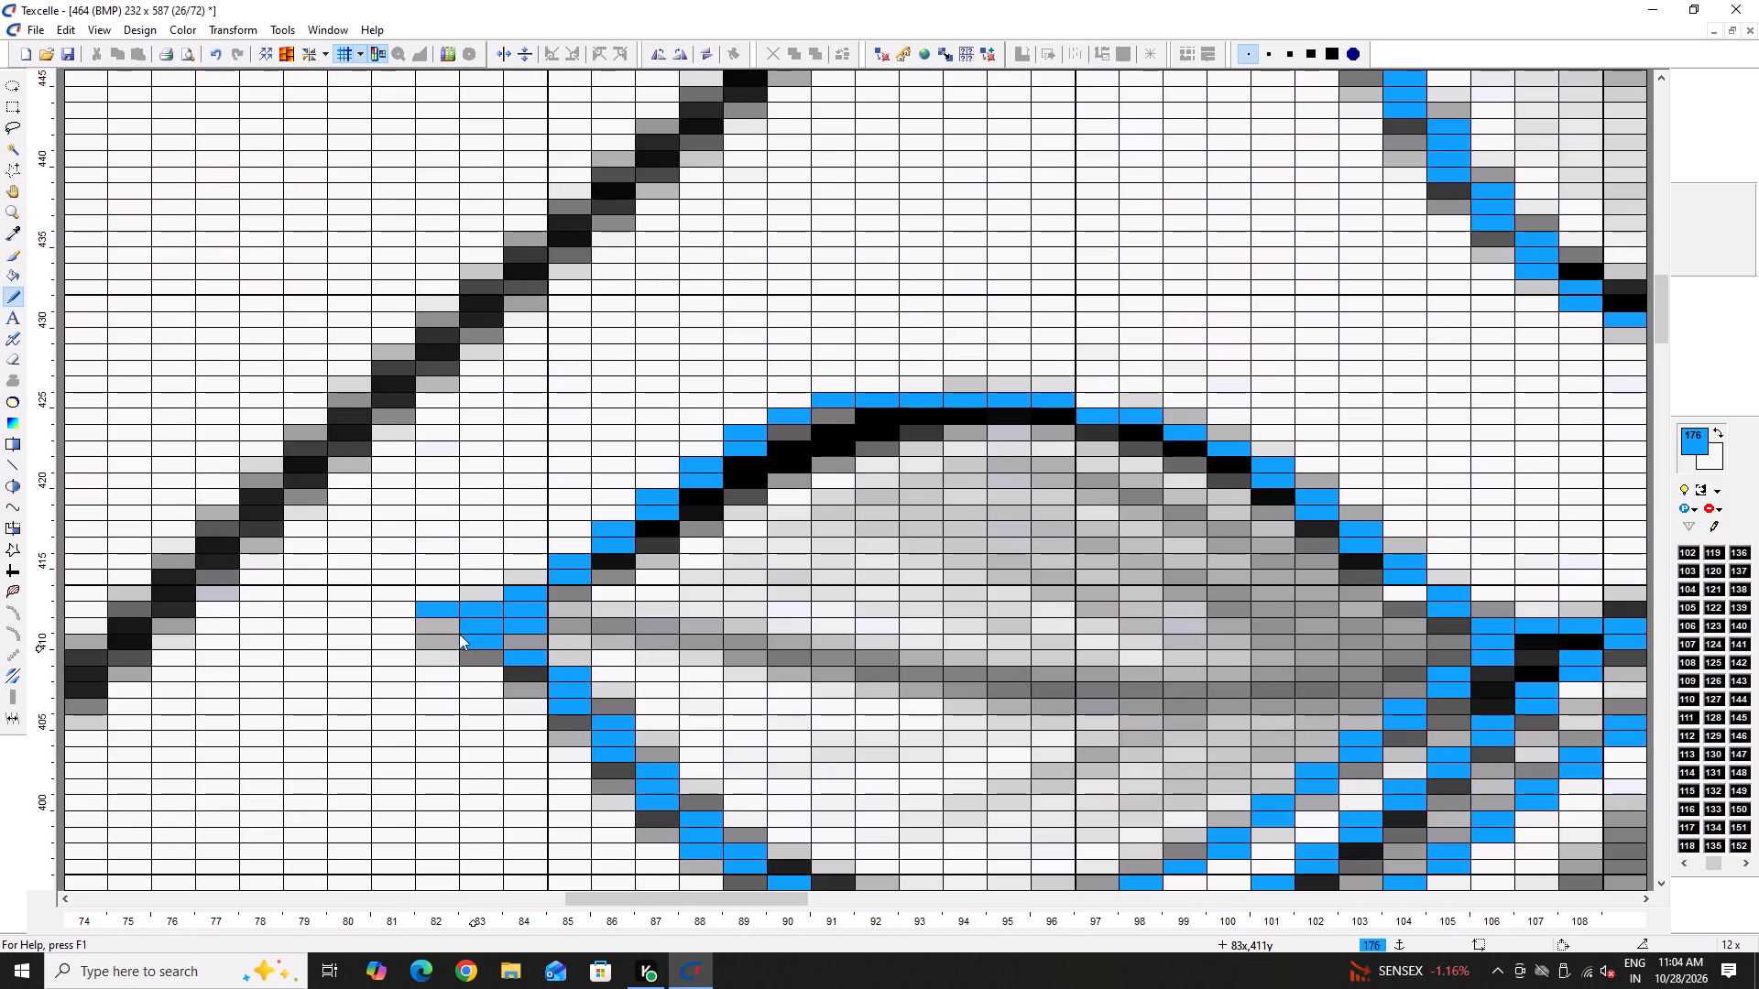
pyautogui.click(448, 623)
pyautogui.click(487, 657)
pyautogui.moveTo(511, 670); pyautogui.dragTo(520, 675)
pyautogui.click(522, 676)
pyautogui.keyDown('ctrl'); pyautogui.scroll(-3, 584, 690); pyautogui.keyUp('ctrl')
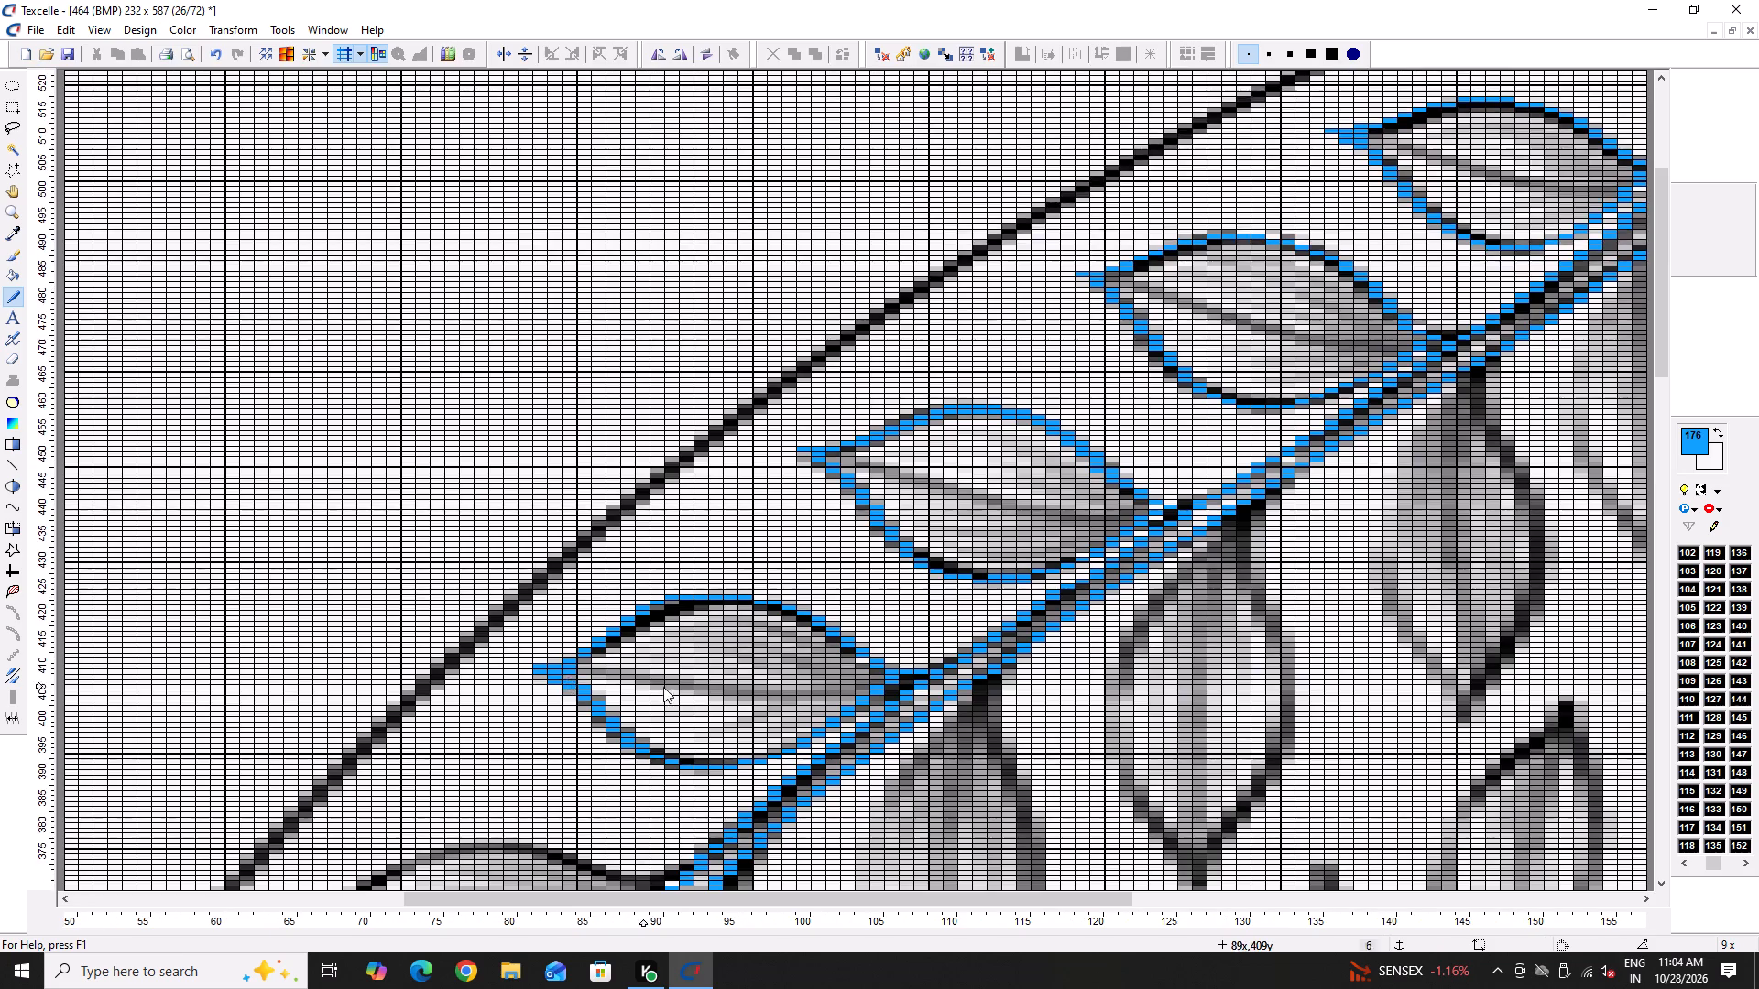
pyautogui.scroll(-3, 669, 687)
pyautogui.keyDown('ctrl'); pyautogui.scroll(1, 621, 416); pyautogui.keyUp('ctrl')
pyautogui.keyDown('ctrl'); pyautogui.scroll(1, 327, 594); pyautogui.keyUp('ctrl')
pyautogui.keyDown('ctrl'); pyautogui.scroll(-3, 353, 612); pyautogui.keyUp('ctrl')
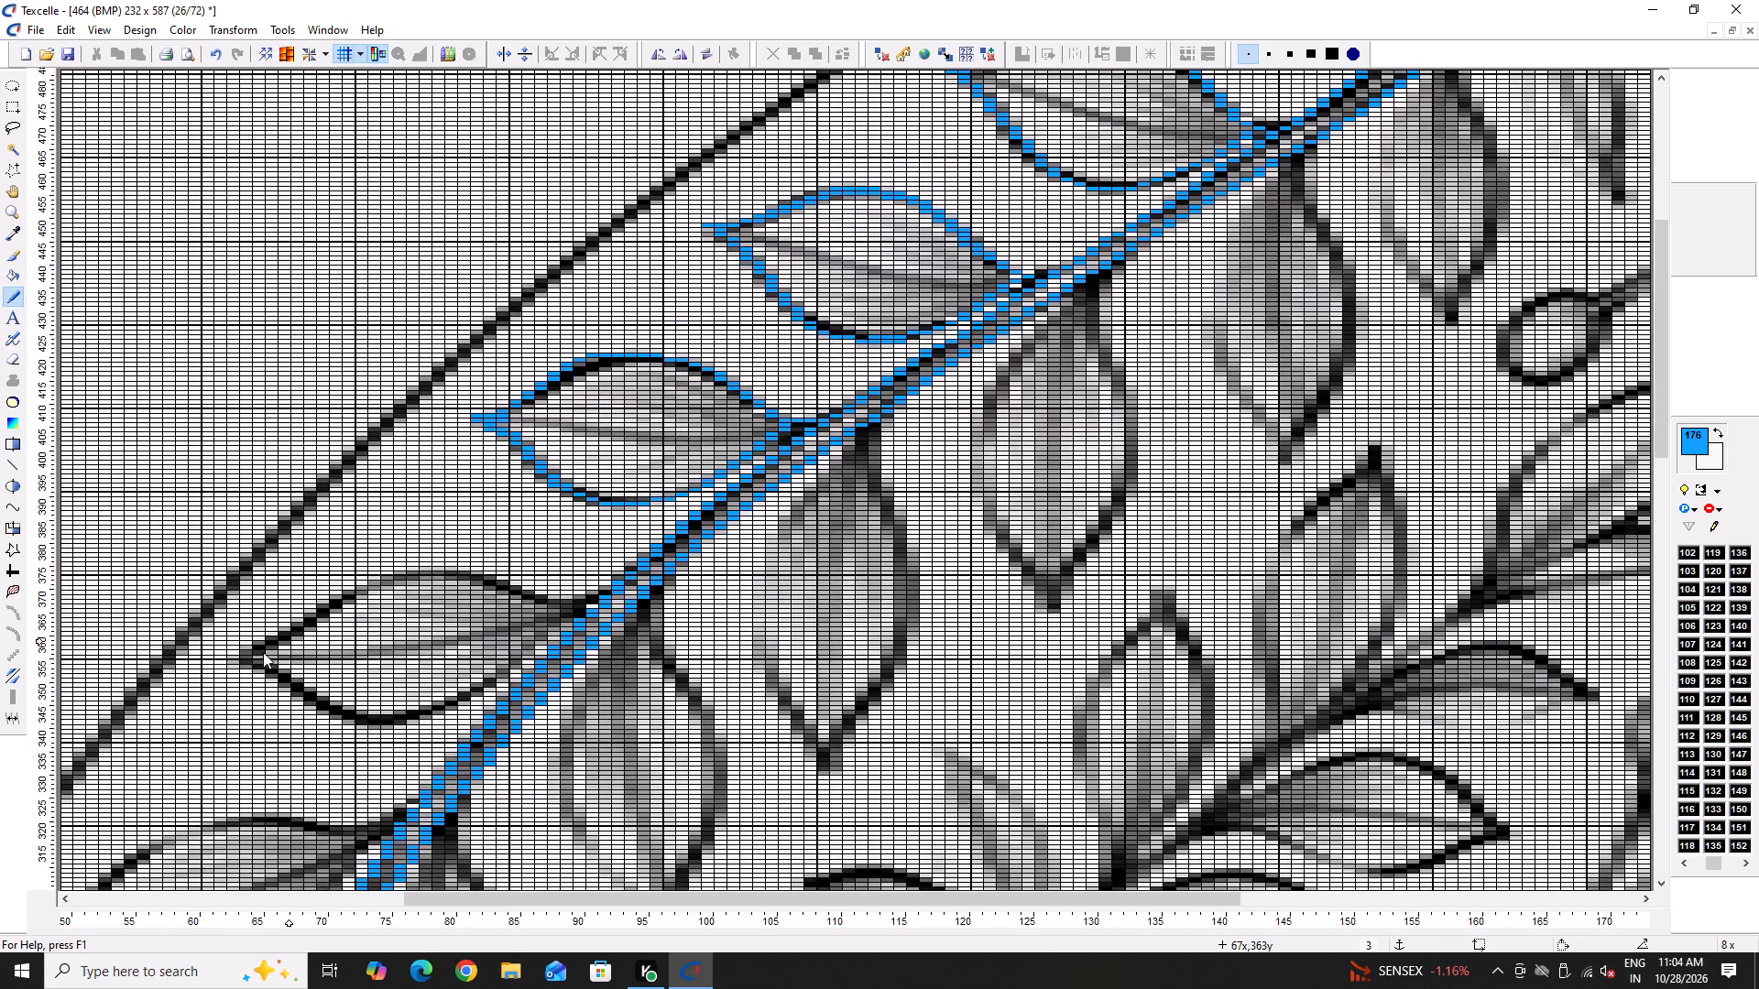
# Outline the fifth leaf's upper edge in blue from its tip at column 62 to the stem at column 91.
pyautogui.keyDown('ctrl'); pyautogui.scroll(4, 184, 667); pyautogui.keyUp('ctrl')
pyautogui.moveTo(321, 564); pyautogui.dragTo(560, 504)
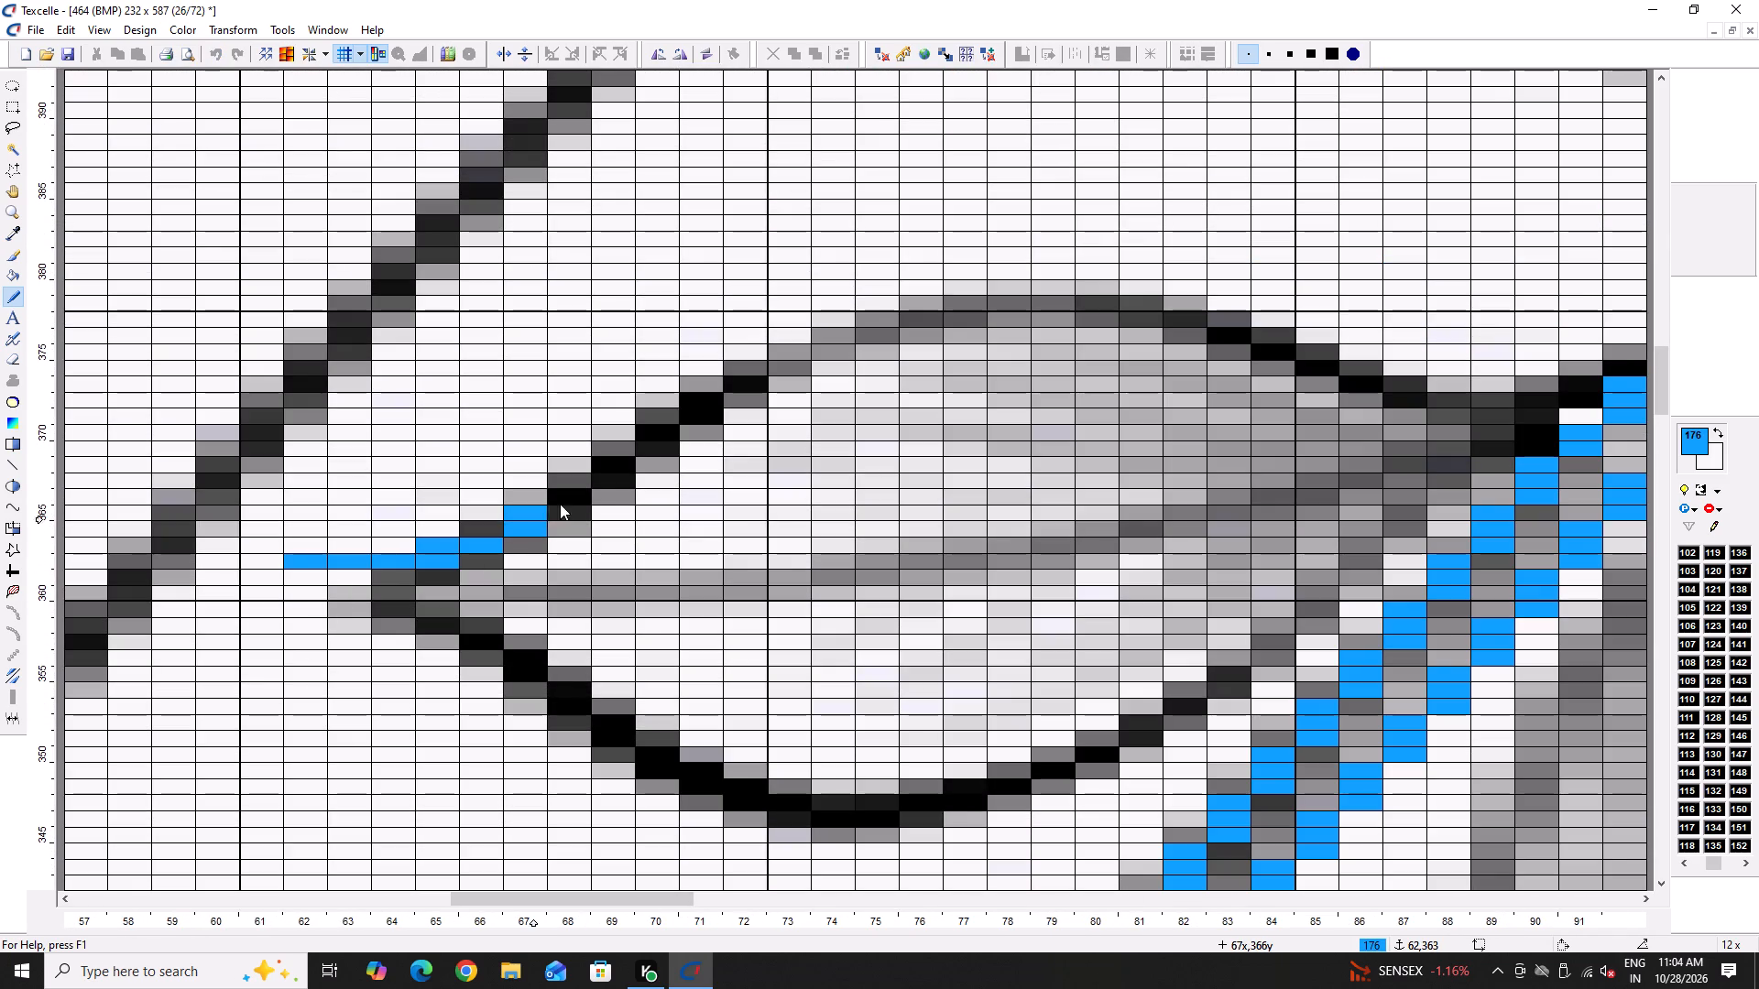
pyautogui.moveTo(560, 504); pyautogui.dragTo(832, 321)
pyautogui.click(834, 316)
pyautogui.moveTo(968, 288); pyautogui.dragTo(1029, 284)
pyautogui.click(1030, 284)
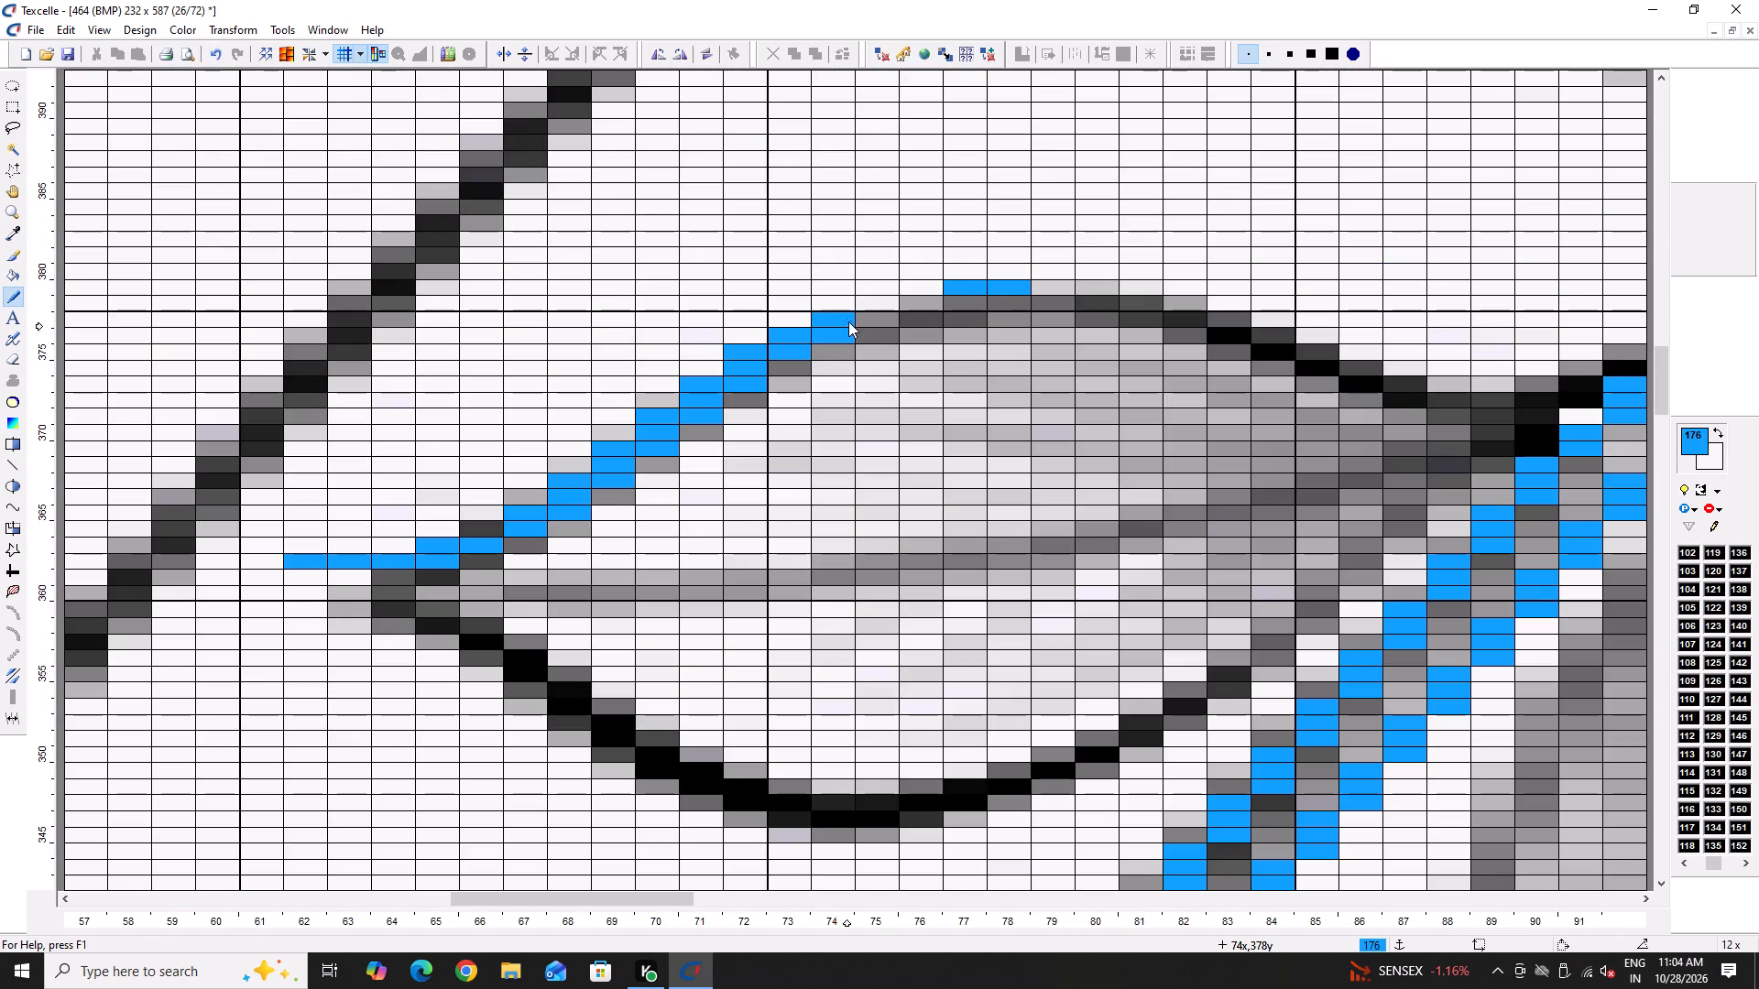
pyautogui.moveTo(851, 318); pyautogui.dragTo(1583, 374)
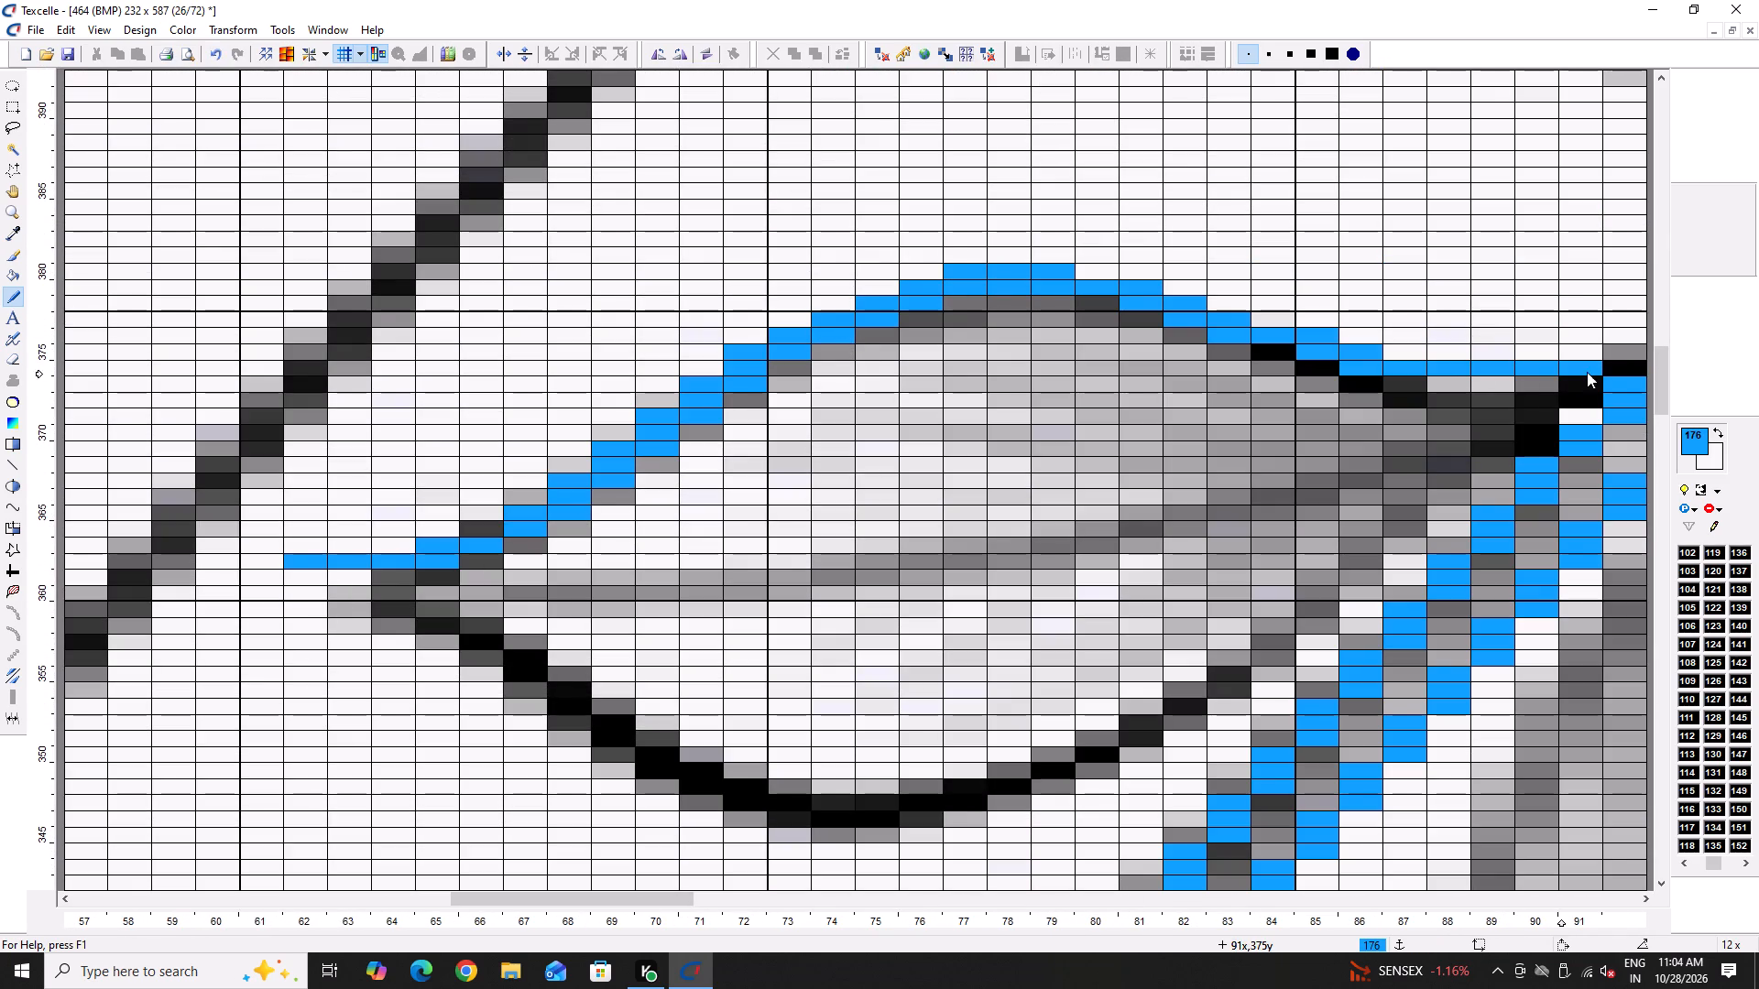
# Lower the fifth leaf's blue upper edge by one row in columns 88 to 90.
pyautogui.moveTo(1431, 380); pyautogui.dragTo(1540, 381)
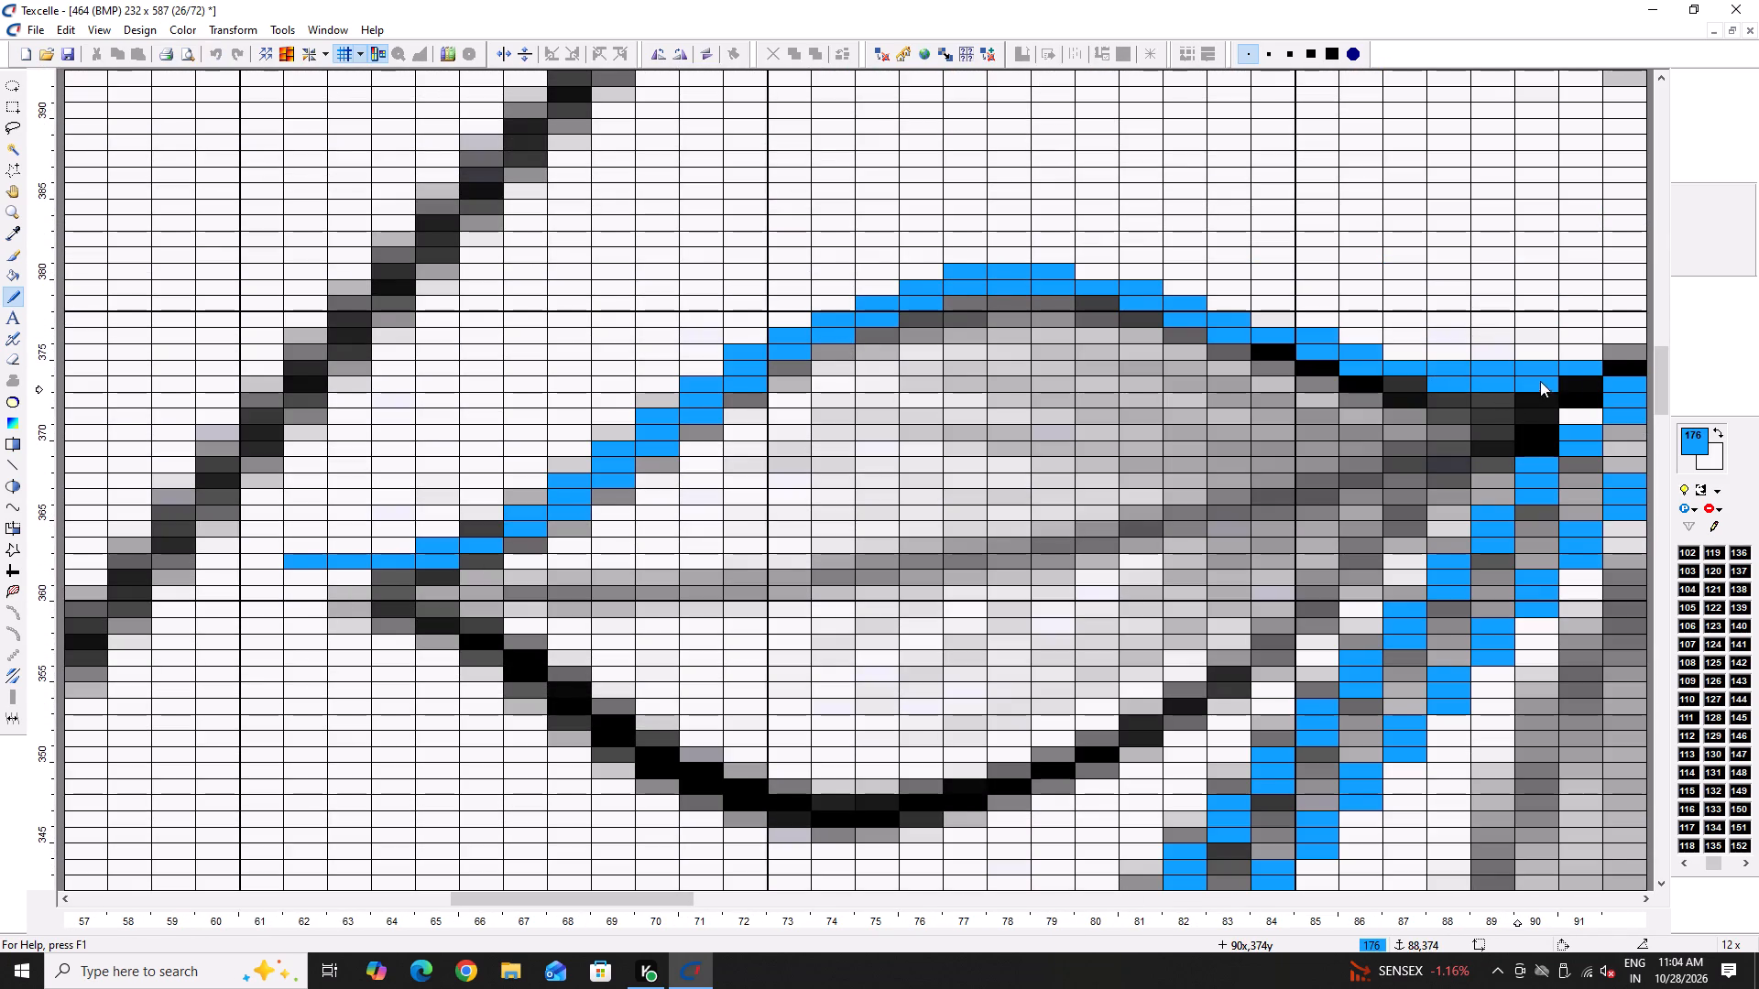
pyautogui.moveTo(1540, 381); pyautogui.dragTo(1539, 381)
pyautogui.moveTo(1542, 365); pyautogui.dragTo(1440, 369, button='right')
pyautogui.rightClick(1439, 369)
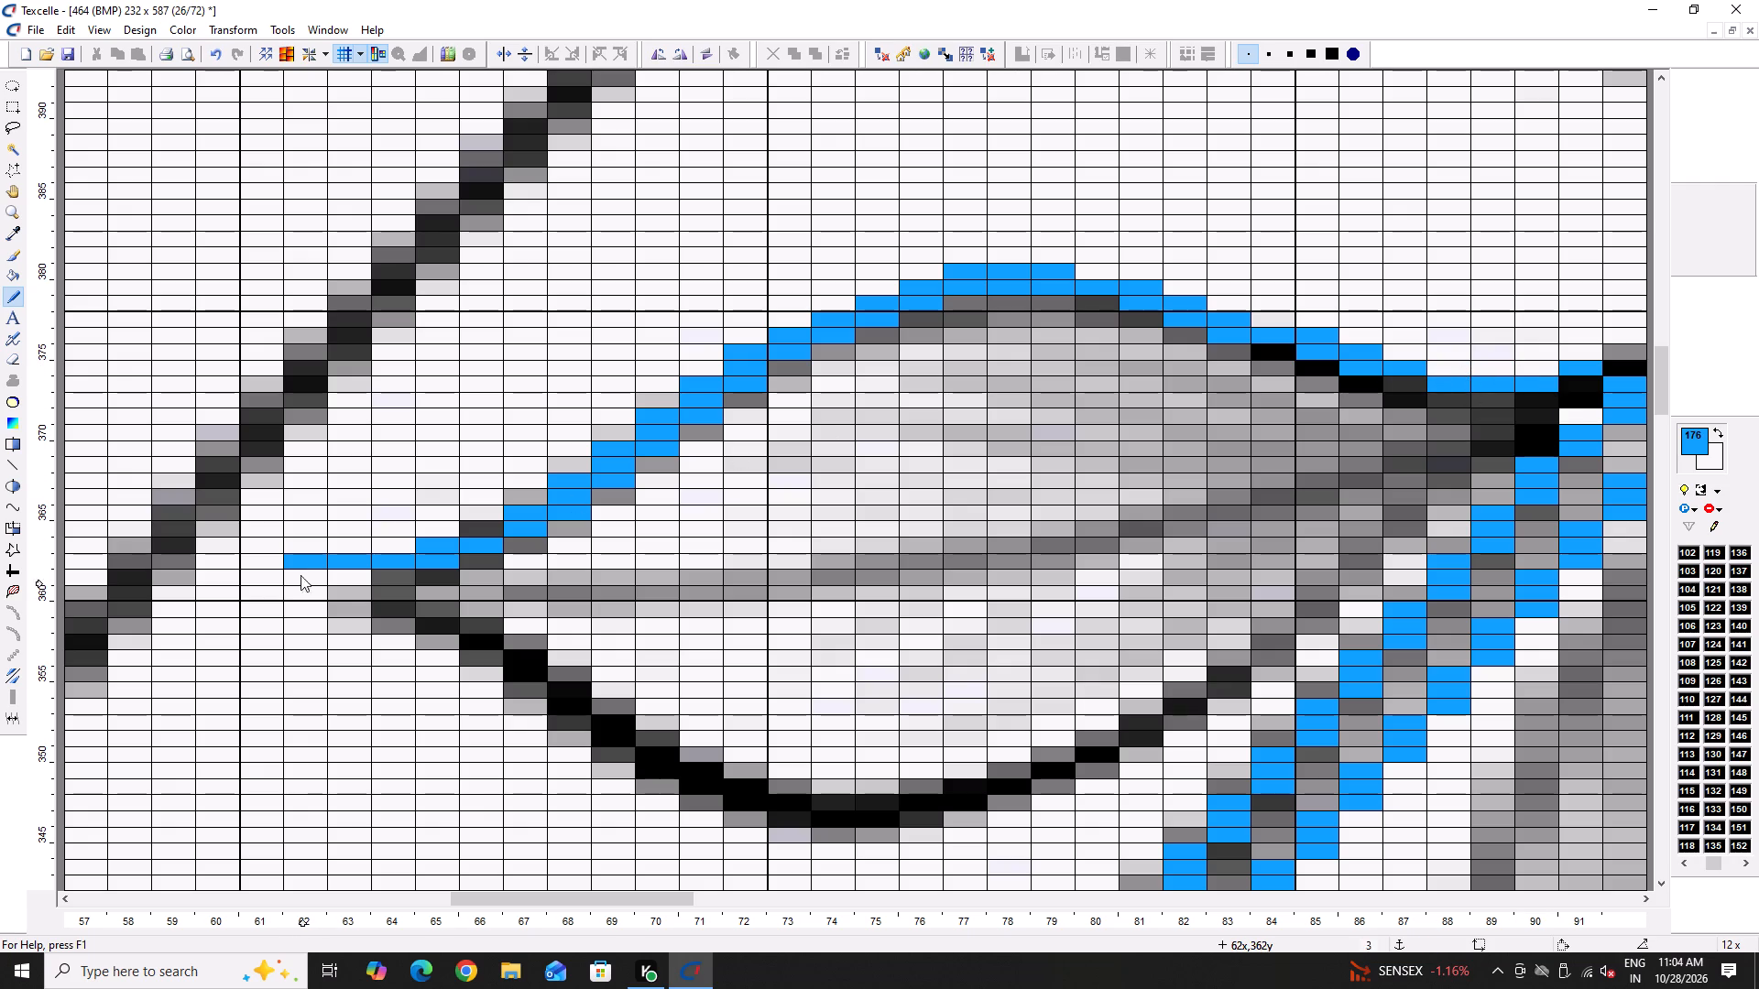
# Erase the fifth leaf's tip pixel in column 62 and outline the blue lower edge from column 63 to the stem junction in column 90.
pyautogui.rightClick(301, 565)
pyautogui.moveTo(358, 569); pyautogui.dragTo(830, 799)
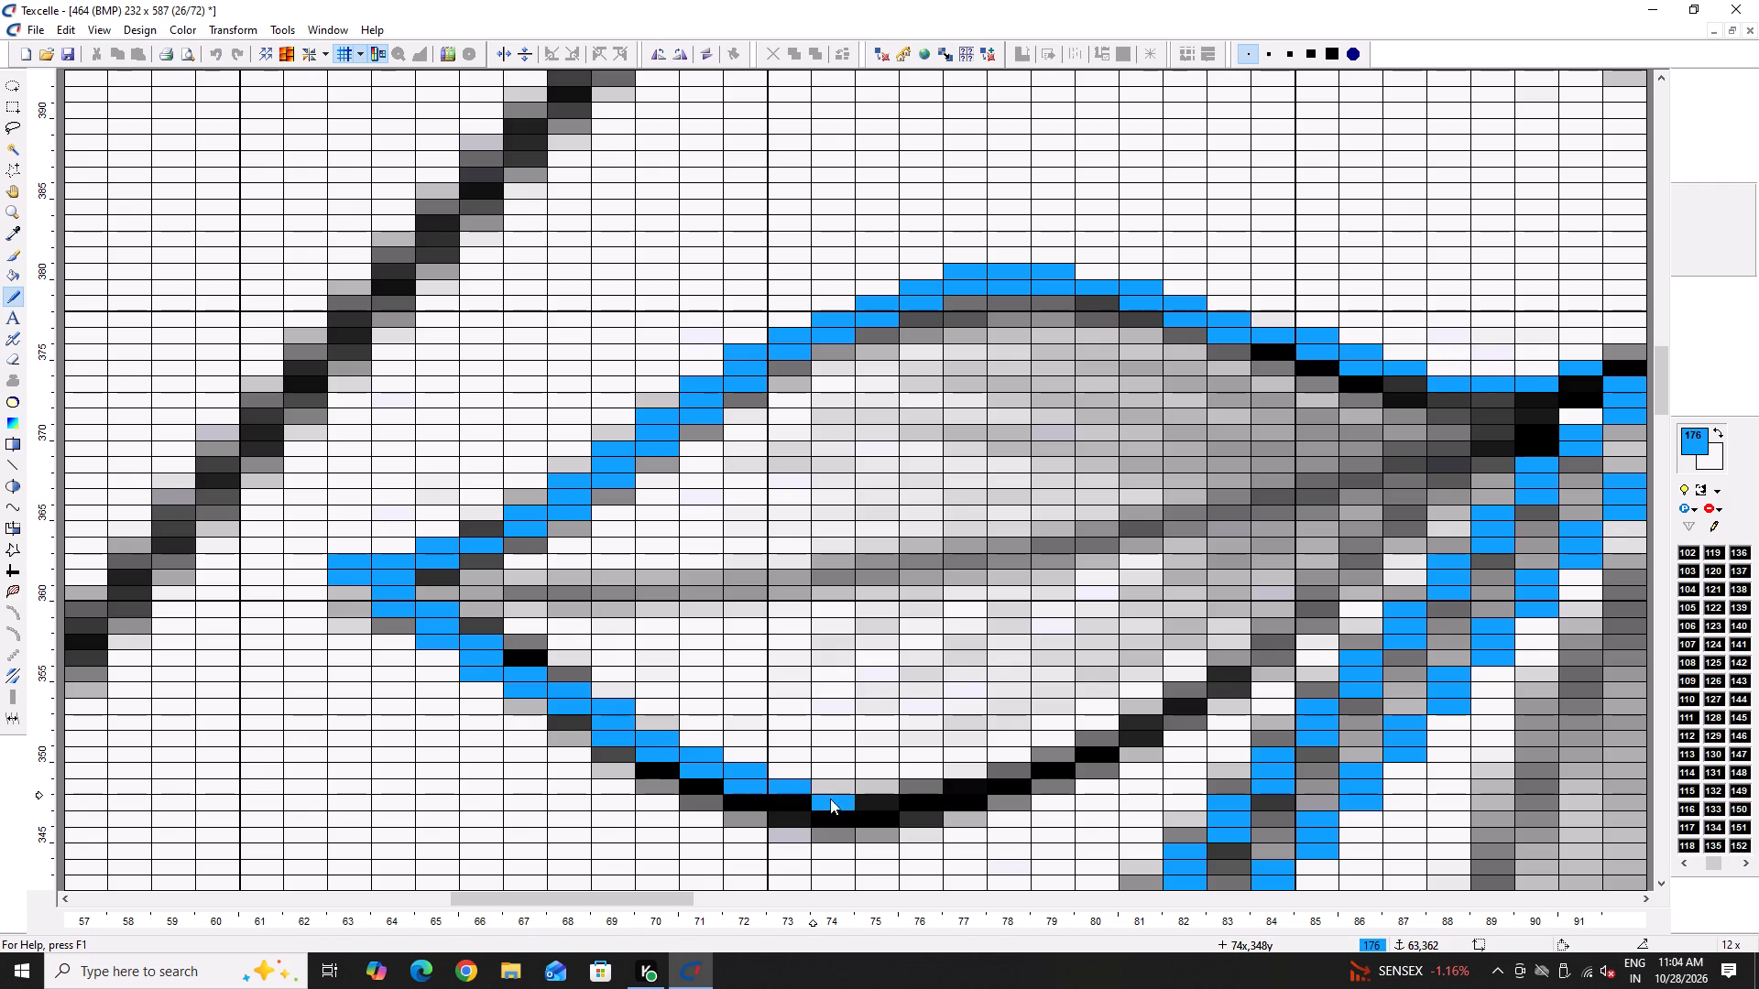
pyautogui.moveTo(830, 799); pyautogui.dragTo(1345, 562)
pyautogui.tripleClick(1345, 561)
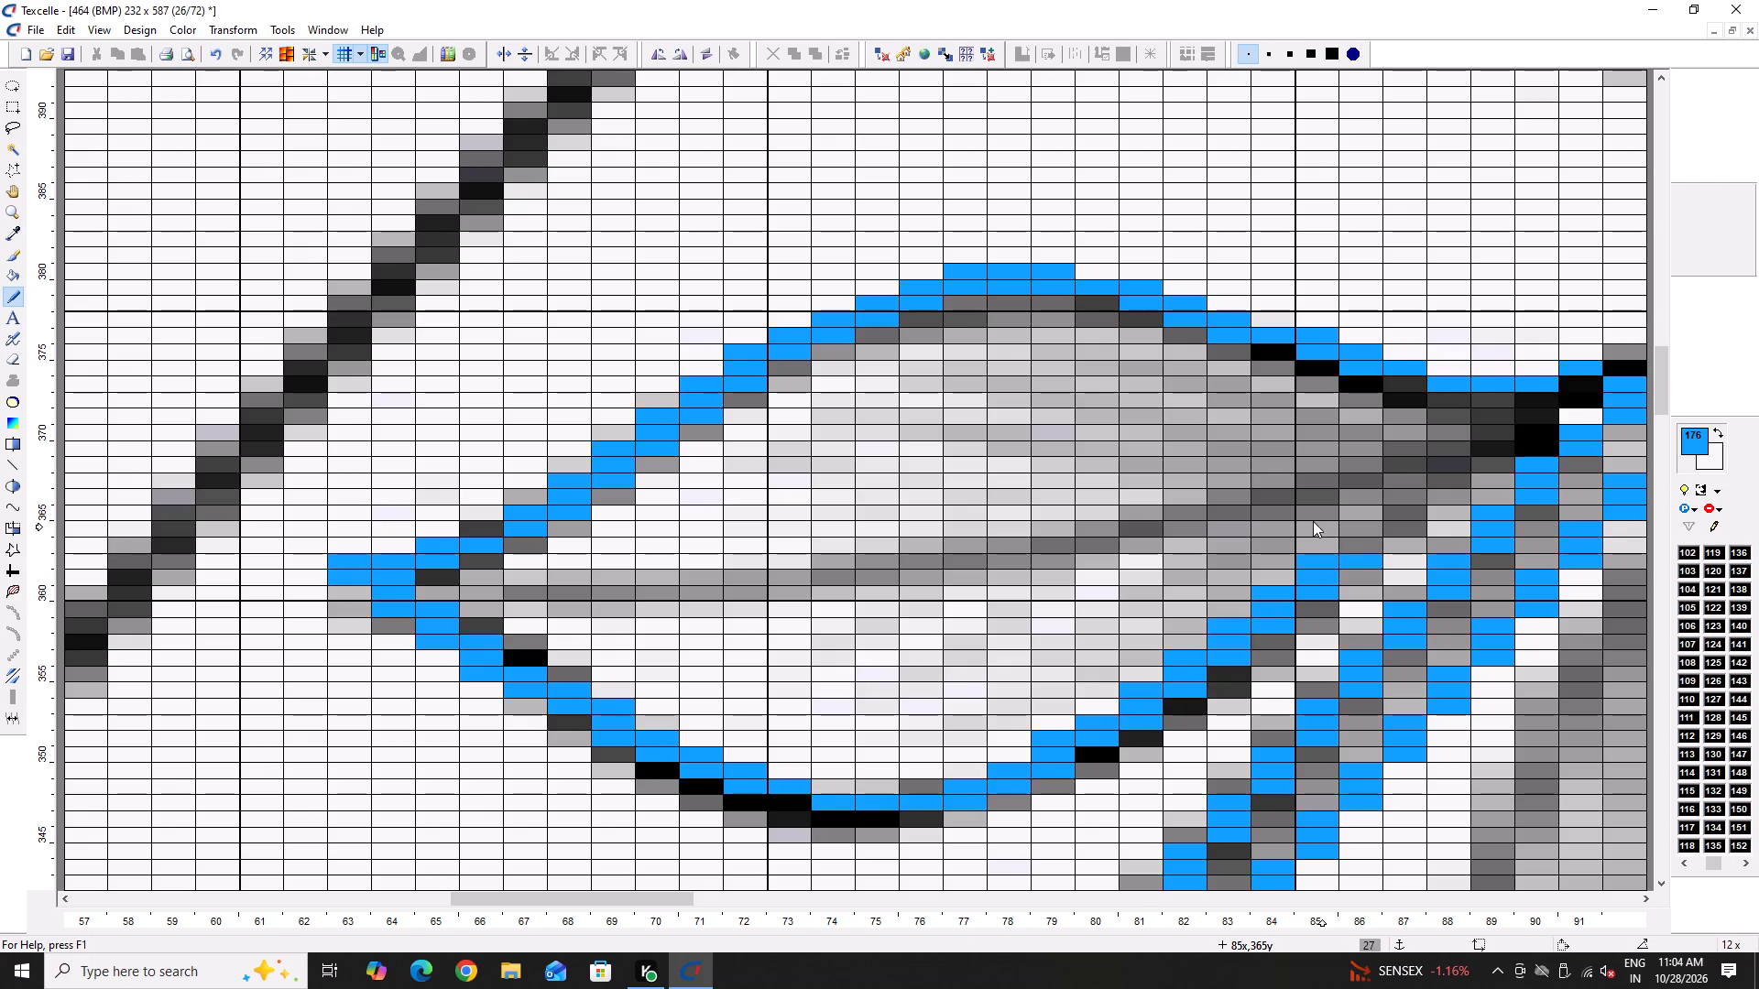
pyautogui.moveTo(1347, 557); pyautogui.dragTo(1503, 424)
pyautogui.click(1517, 421)
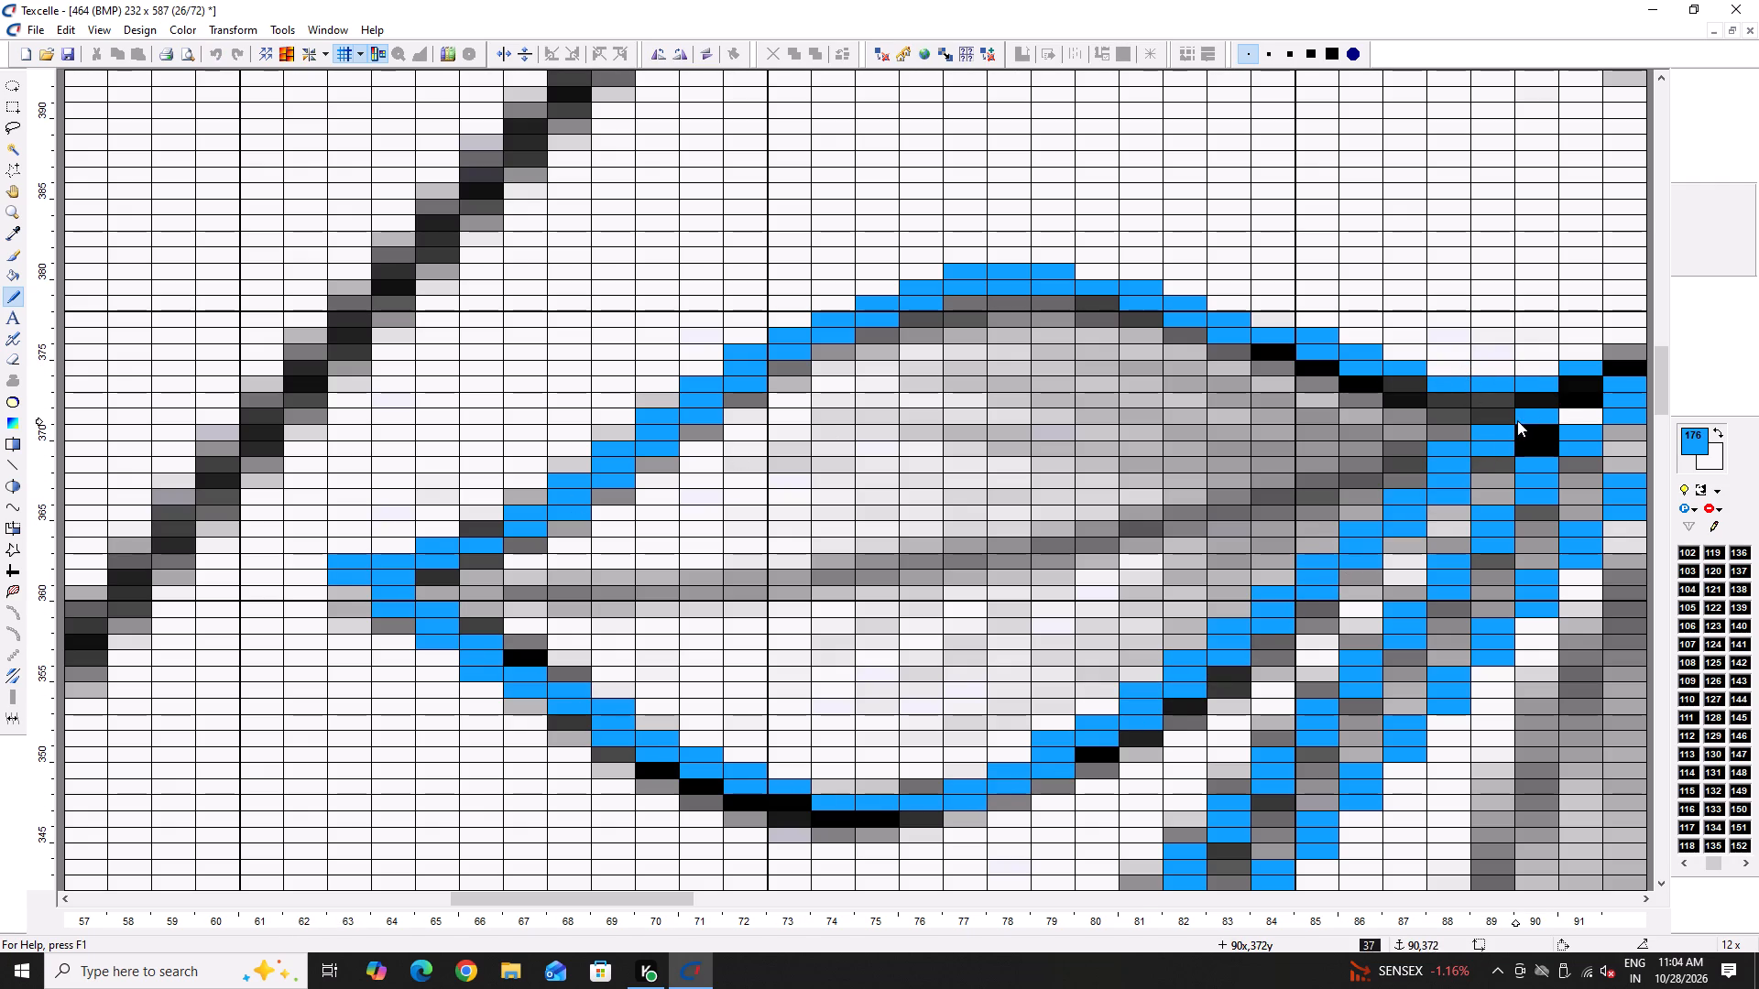
# Thicken the underside of the fifth leaf's blue lower edge from column 86 back to column 81.
pyautogui.moveTo(1358, 562); pyautogui.dragTo(1351, 573)
pyautogui.click(1342, 586)
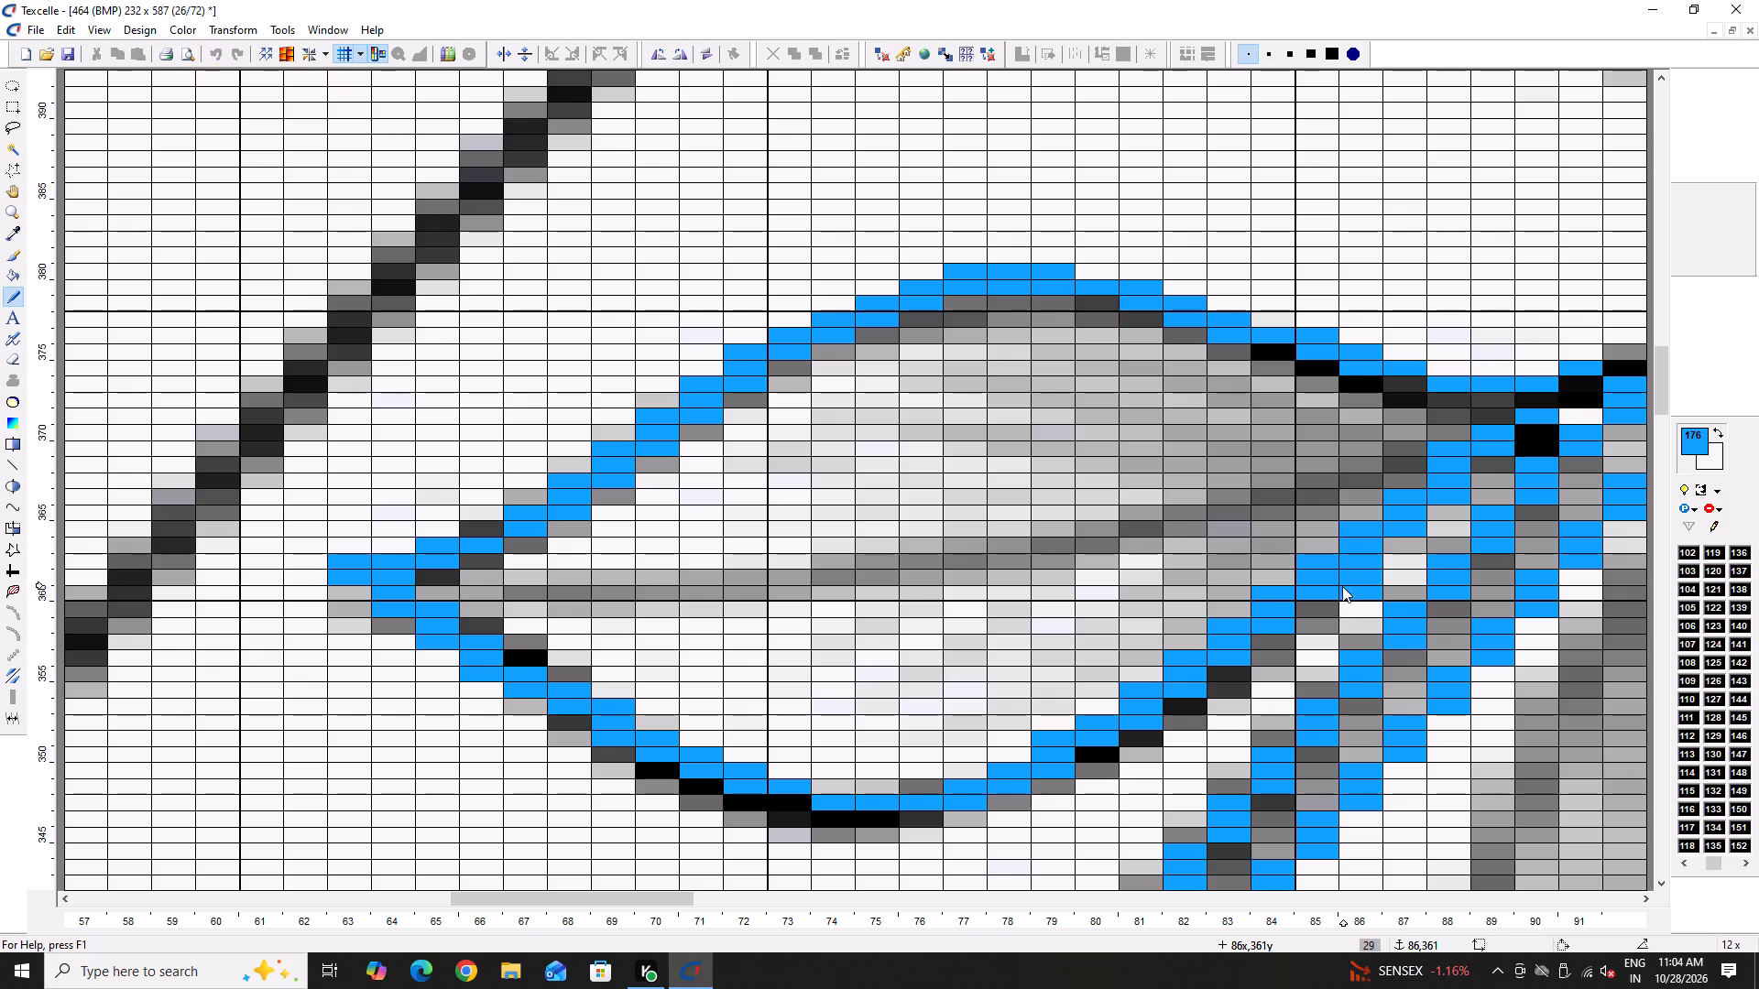
pyautogui.click(1304, 614)
pyautogui.click(1283, 633)
pyautogui.click(1275, 646)
pyautogui.moveTo(1247, 668); pyautogui.dragTo(1240, 679)
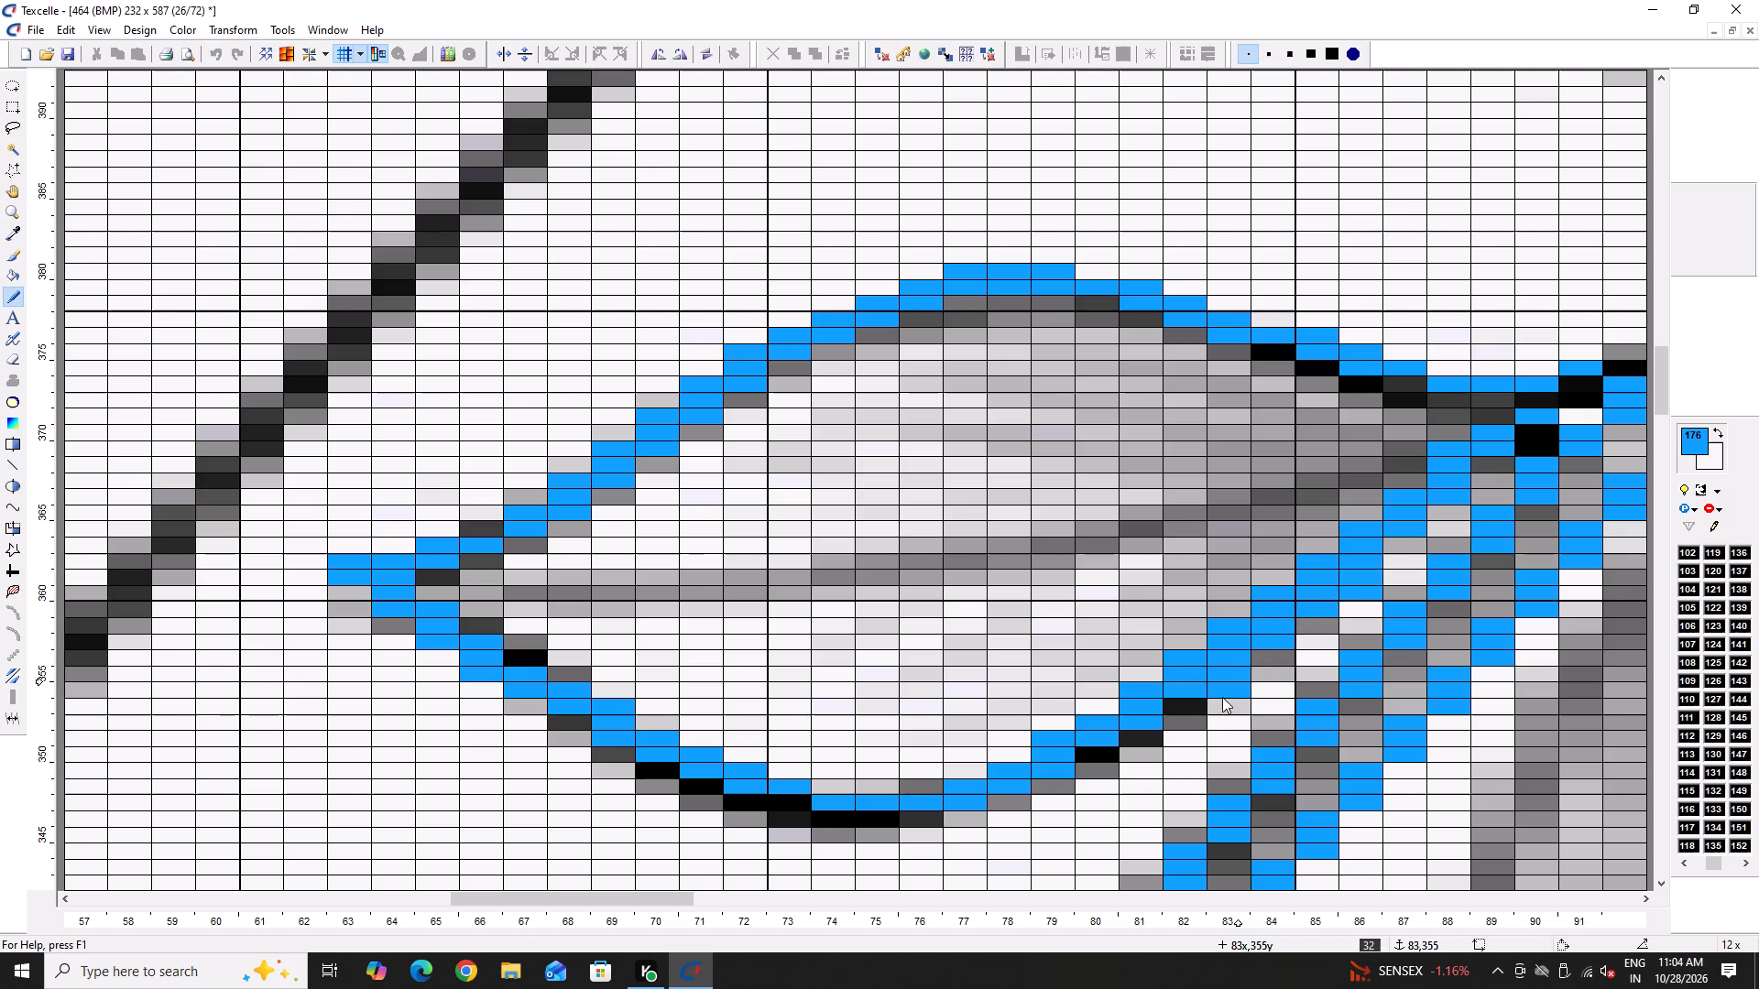
pyautogui.click(1222, 697)
pyautogui.click(1203, 709)
pyautogui.click(1195, 713)
pyautogui.rightClick(1219, 712)
pyautogui.click(1150, 727)
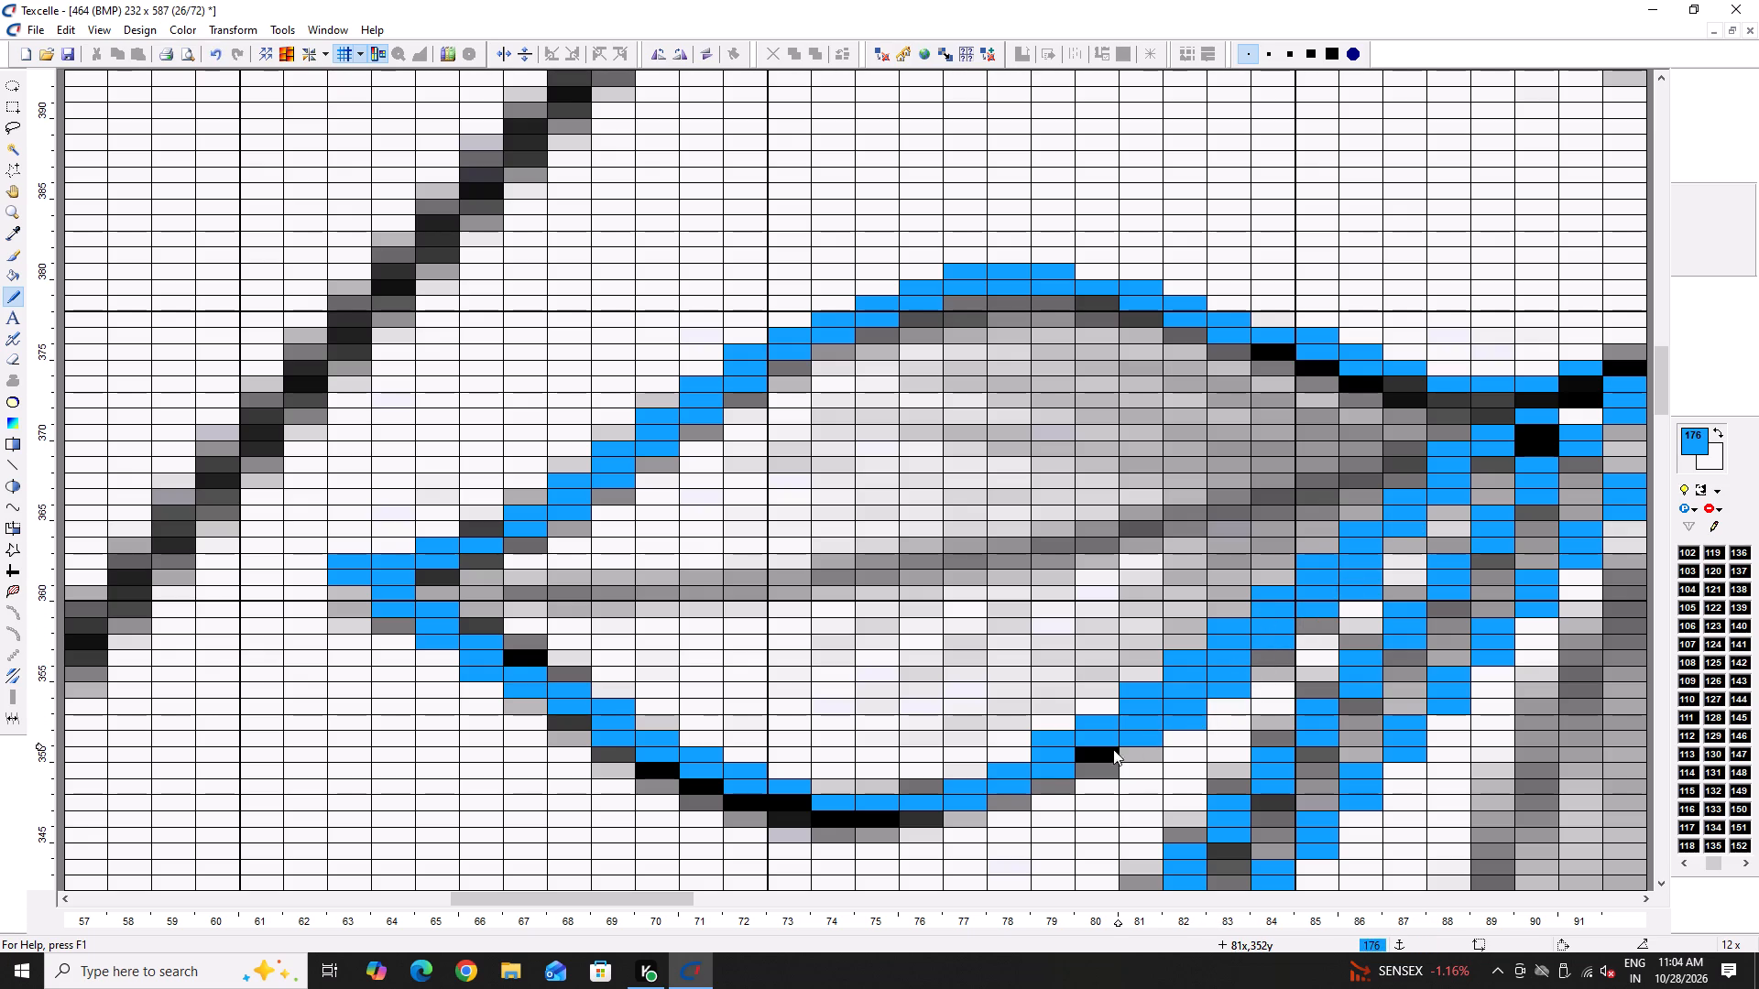
# Continue thickening the underside of the fifth leaf's lower edge from column 80 back to the tip in column 63.
pyautogui.click(1104, 756)
pyautogui.moveTo(1052, 777); pyautogui.dragTo(1041, 783)
pyautogui.click(1019, 798)
pyautogui.moveTo(955, 813); pyautogui.dragTo(832, 813)
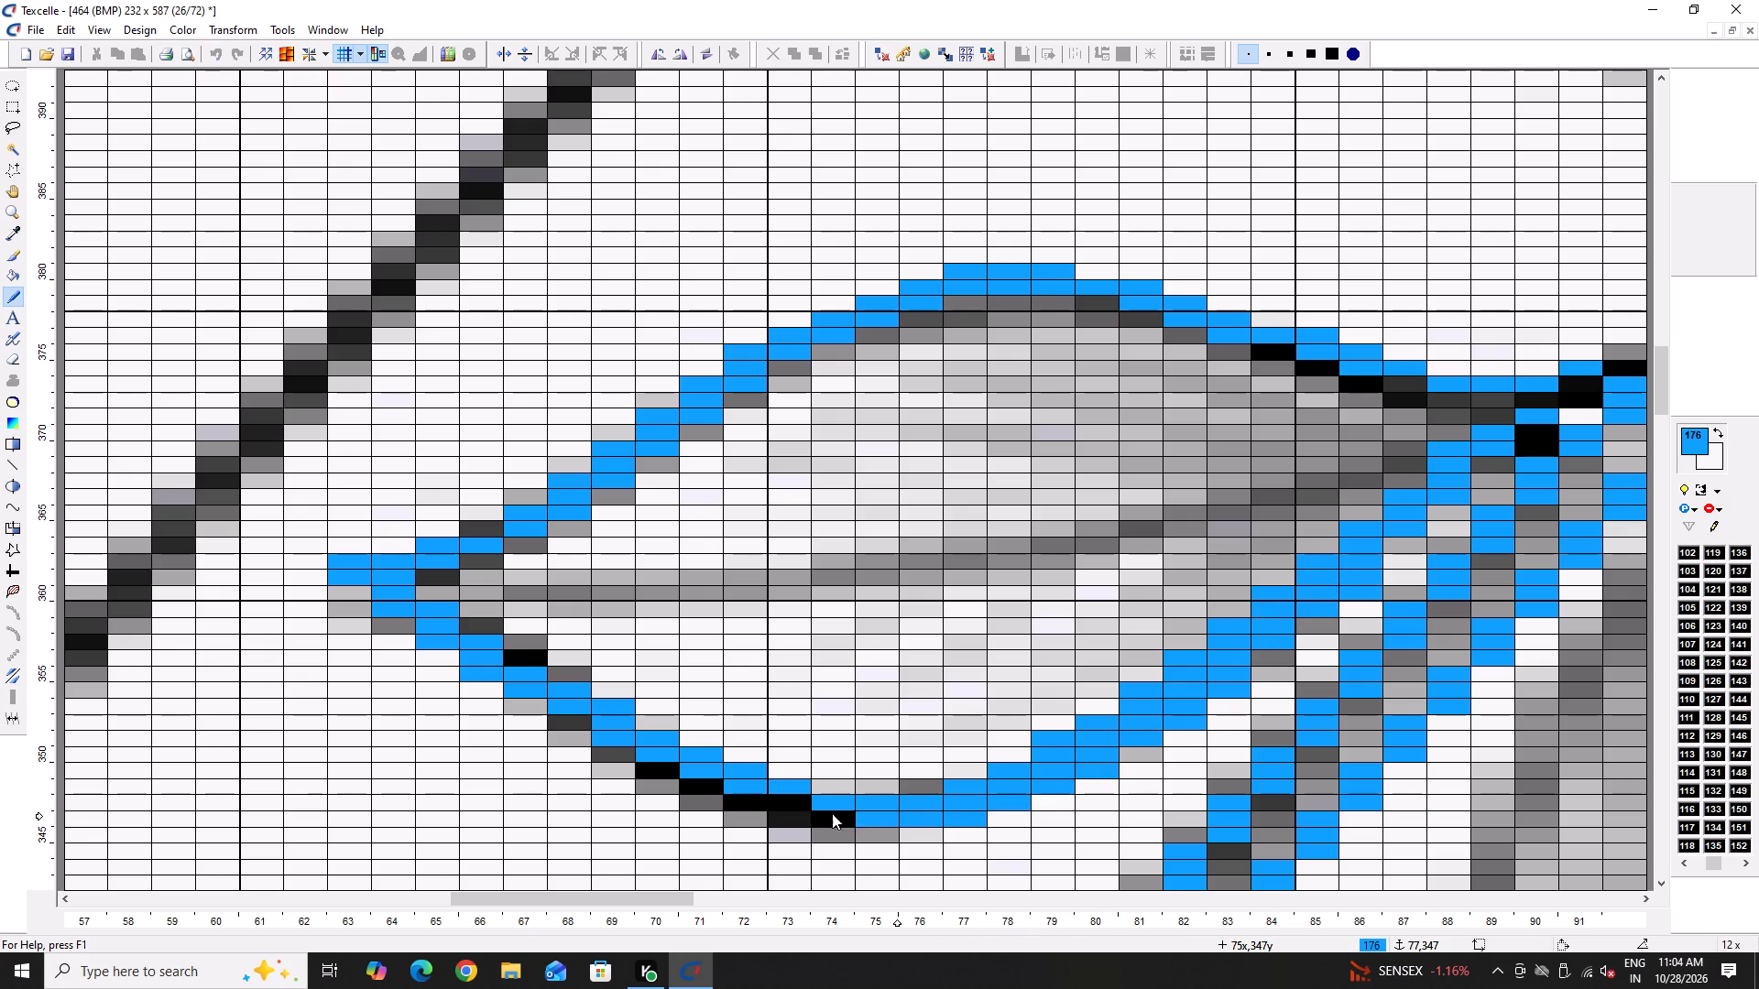
pyautogui.moveTo(832, 813); pyautogui.dragTo(431, 650)
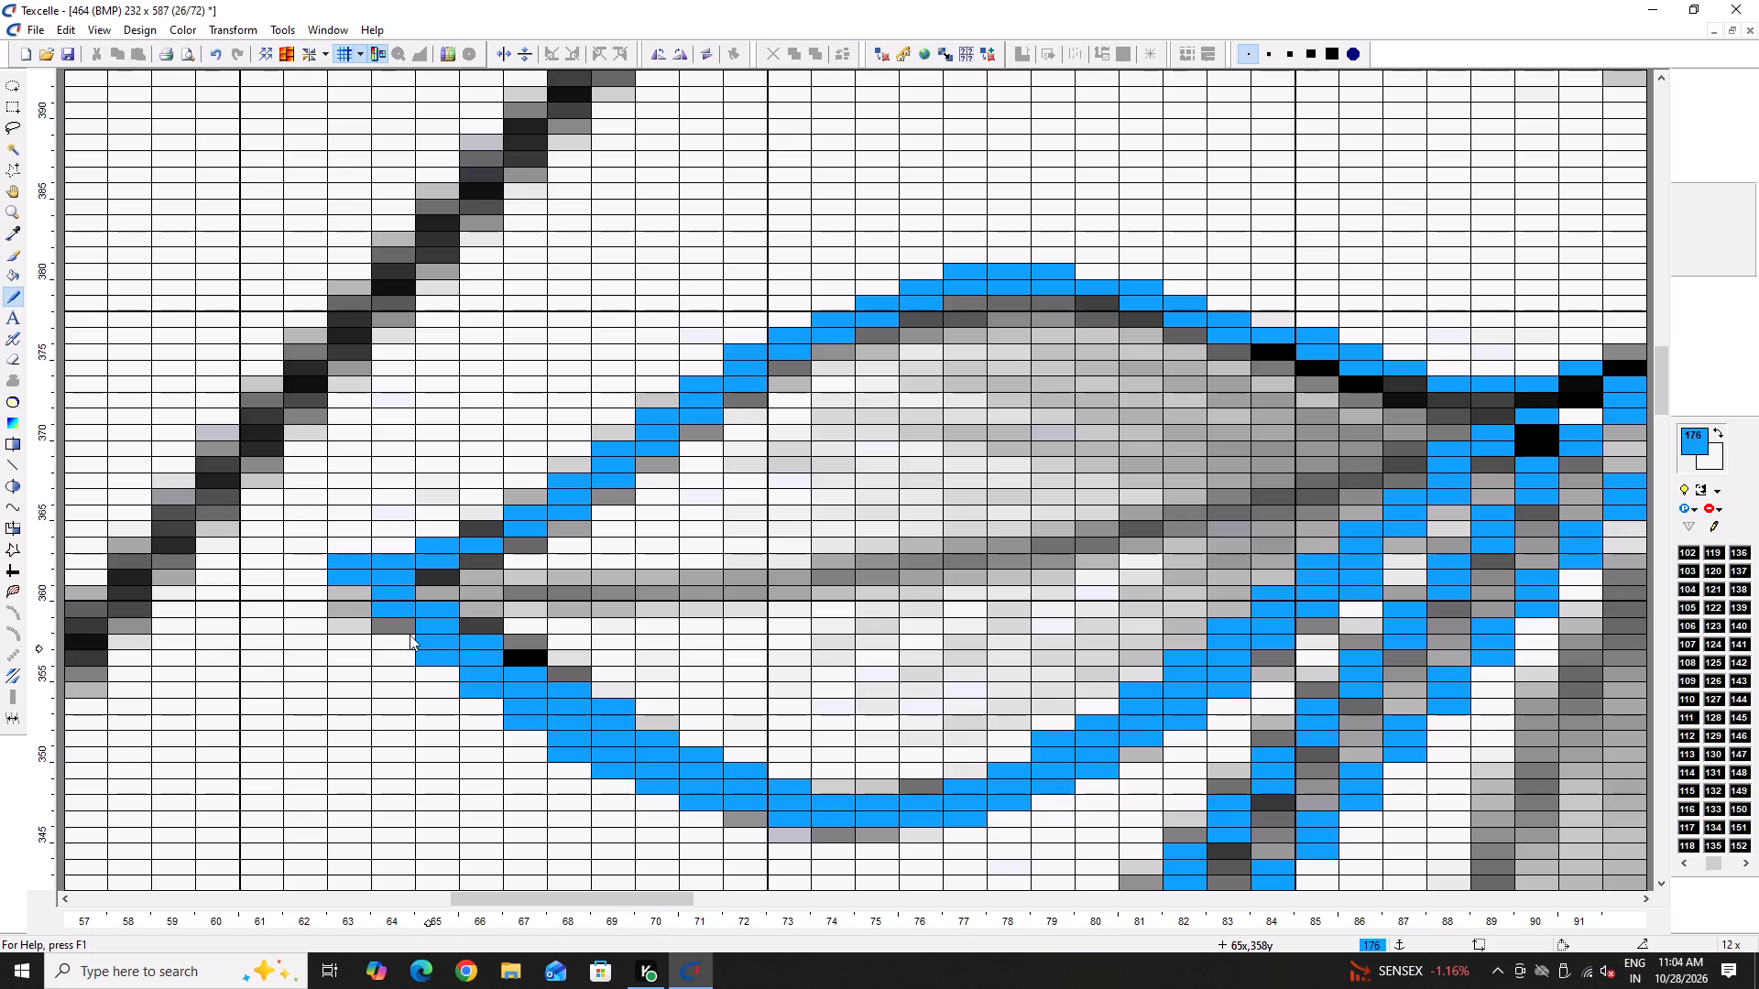
pyautogui.moveTo(400, 621); pyautogui.dragTo(391, 619)
pyautogui.click(361, 598)
# Outline the sixth leaf's upper edge in blue from its tip at column 44 to the stem at column 76.
pyautogui.keyDown('ctrl'); pyautogui.scroll(-4, 610, 608); pyautogui.keyUp('ctrl')
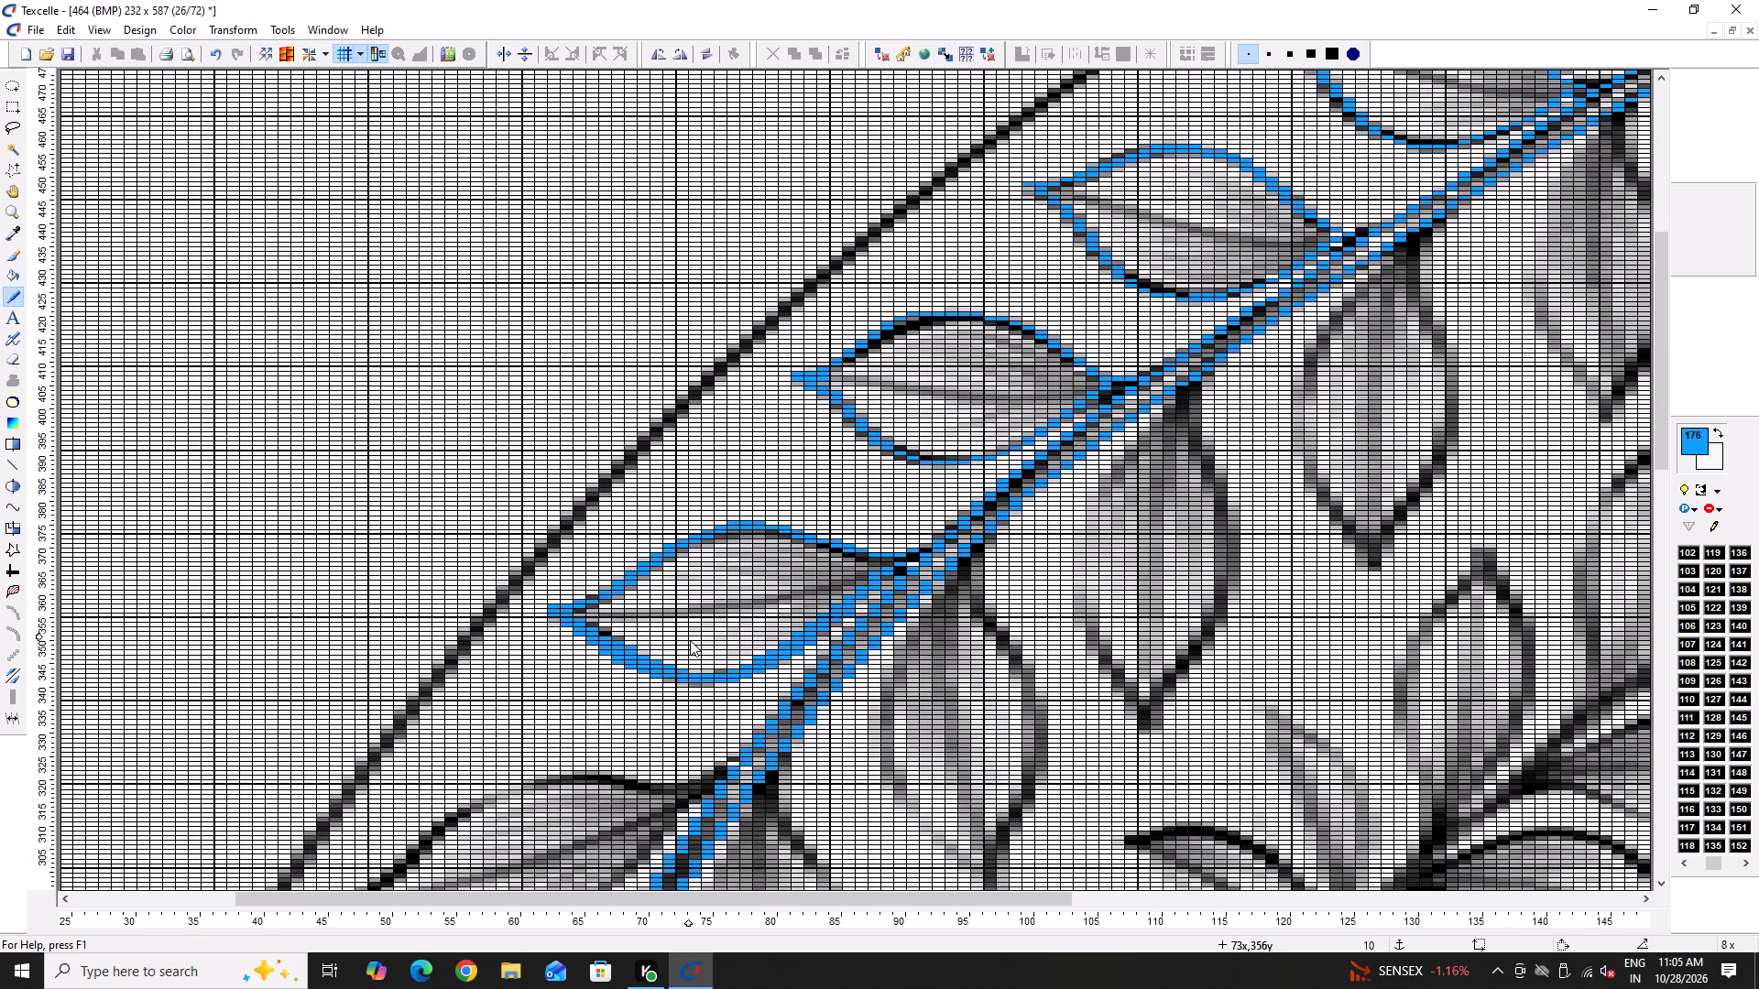
pyautogui.scroll(-2, 651, 712)
pyautogui.keyDown('ctrl'); pyautogui.scroll(2, 342, 706); pyautogui.keyUp('ctrl')
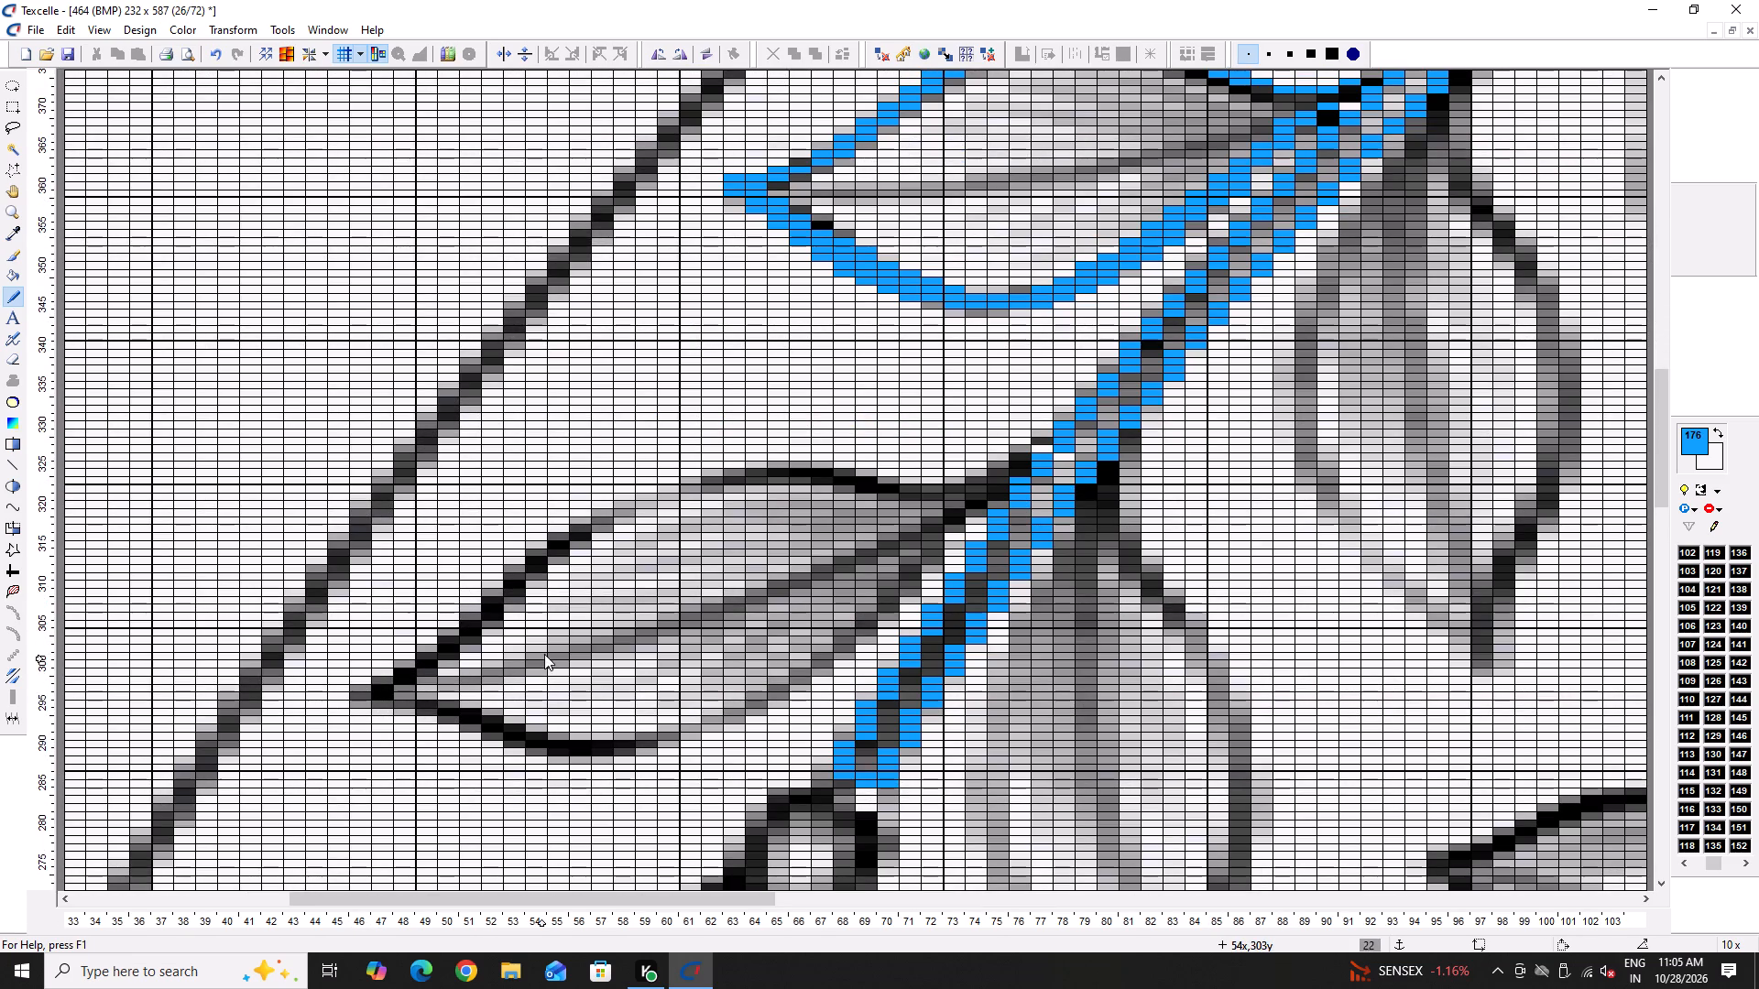
pyautogui.keyDown('ctrl'); pyautogui.scroll(1, 370, 704); pyautogui.keyUp('ctrl')
pyautogui.moveTo(315, 676); pyautogui.dragTo(321, 676)
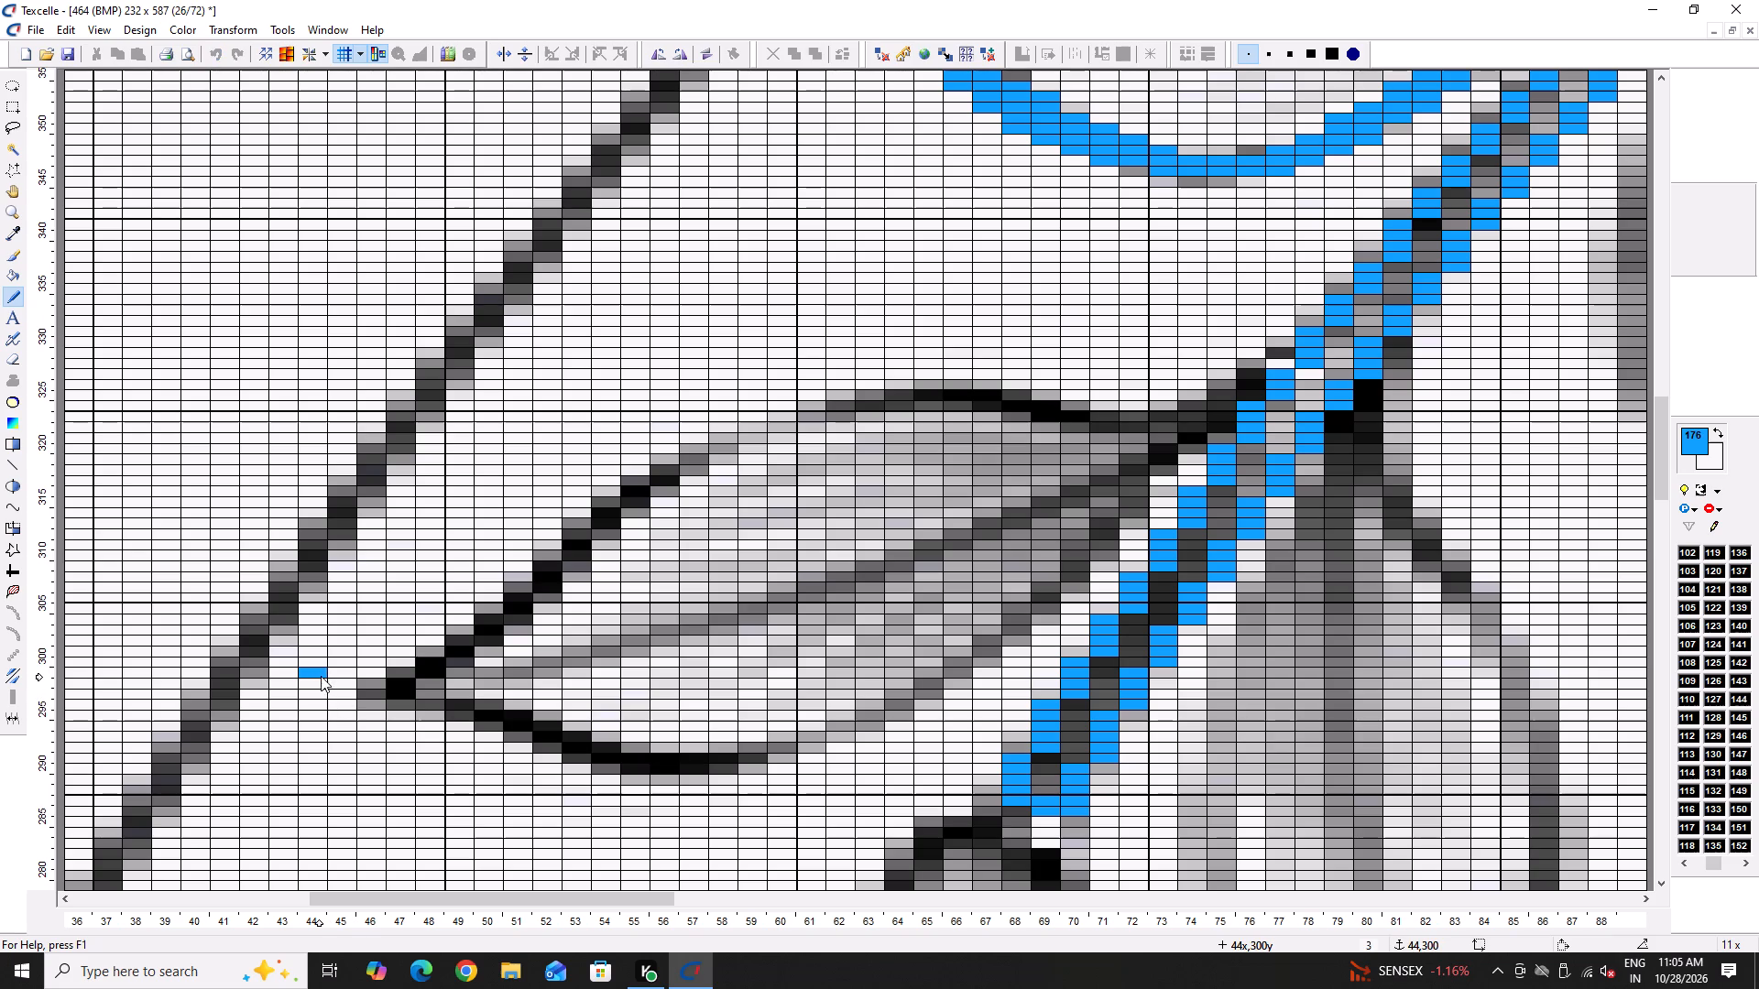
pyautogui.moveTo(321, 676); pyautogui.dragTo(737, 381)
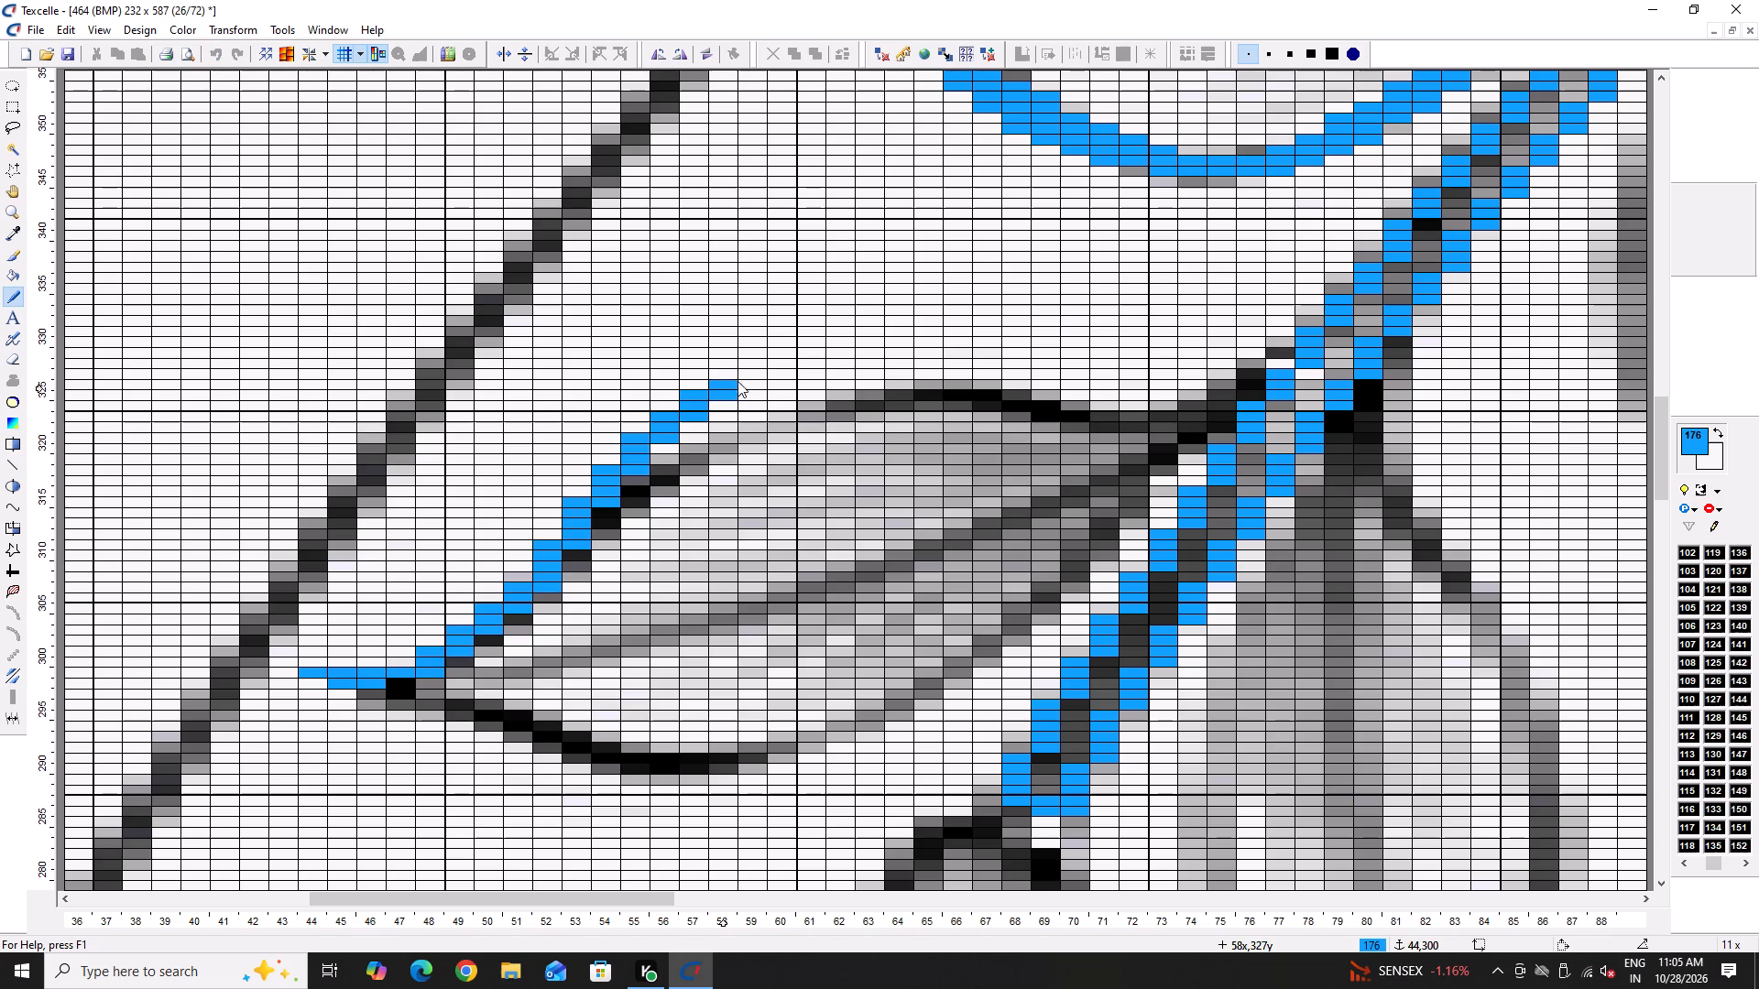
pyautogui.moveTo(737, 381); pyautogui.dragTo(851, 364)
pyautogui.moveTo(855, 364); pyautogui.dragTo(925, 366)
pyautogui.moveTo(928, 366); pyautogui.dragTo(957, 373)
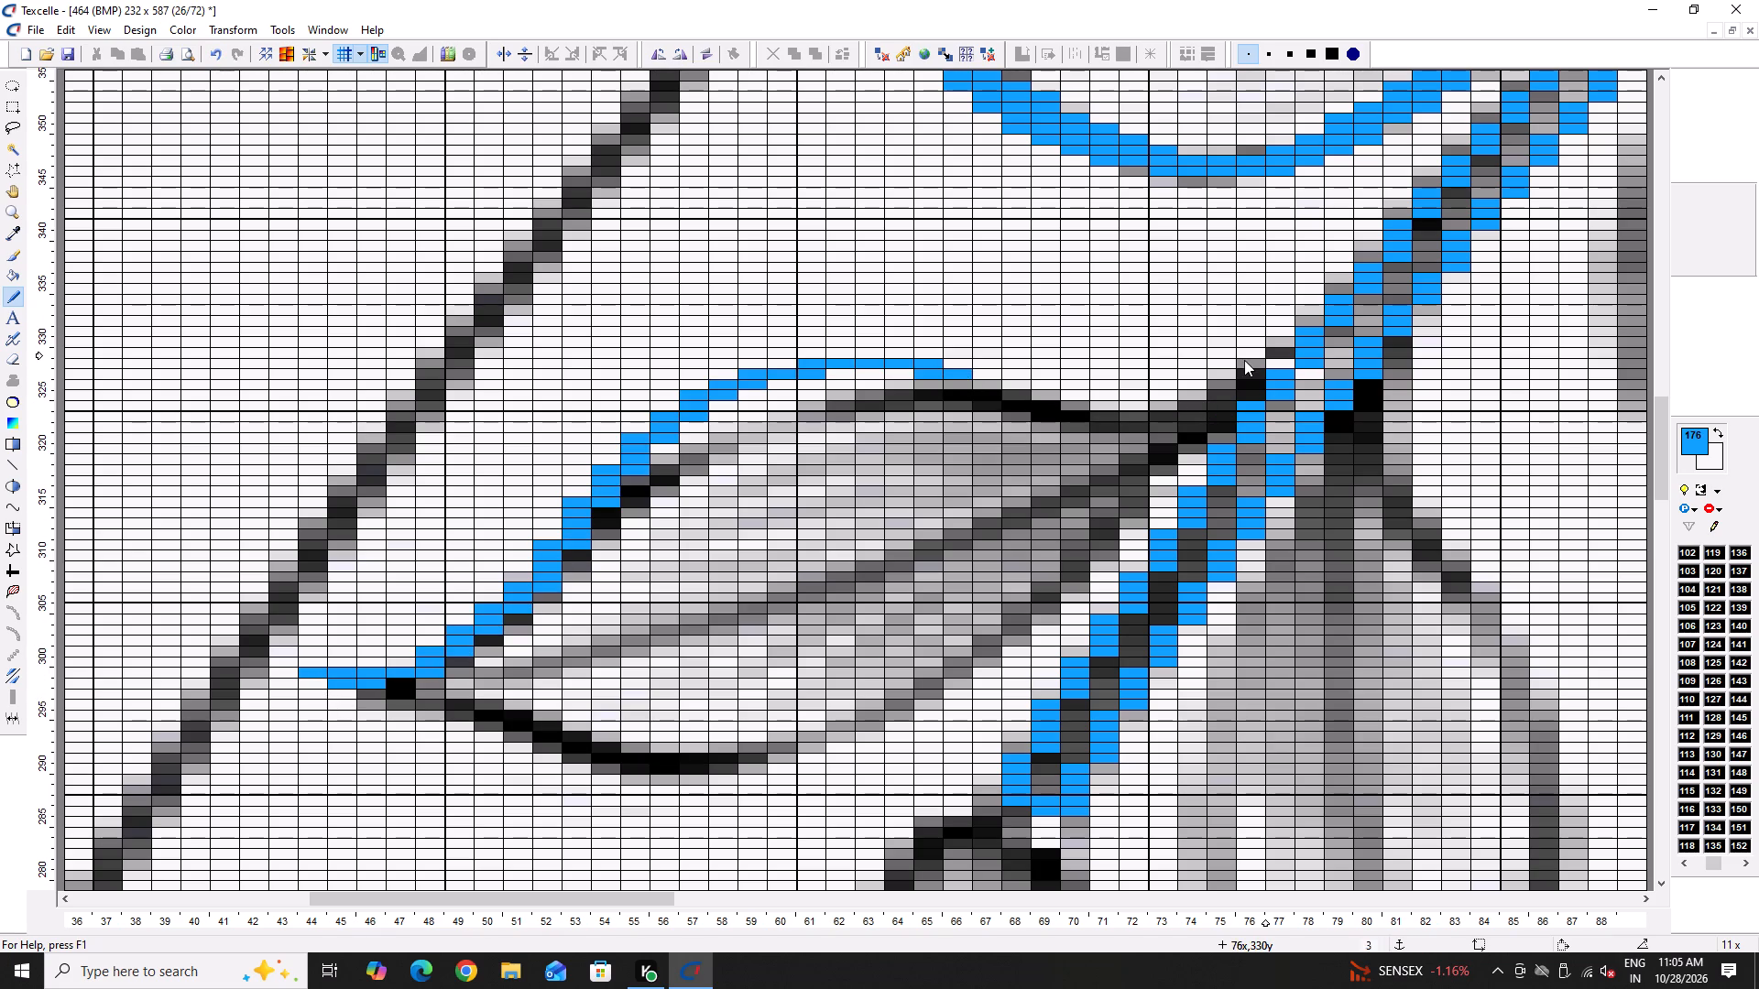
pyautogui.moveTo(1244, 360); pyautogui.dragTo(956, 370)
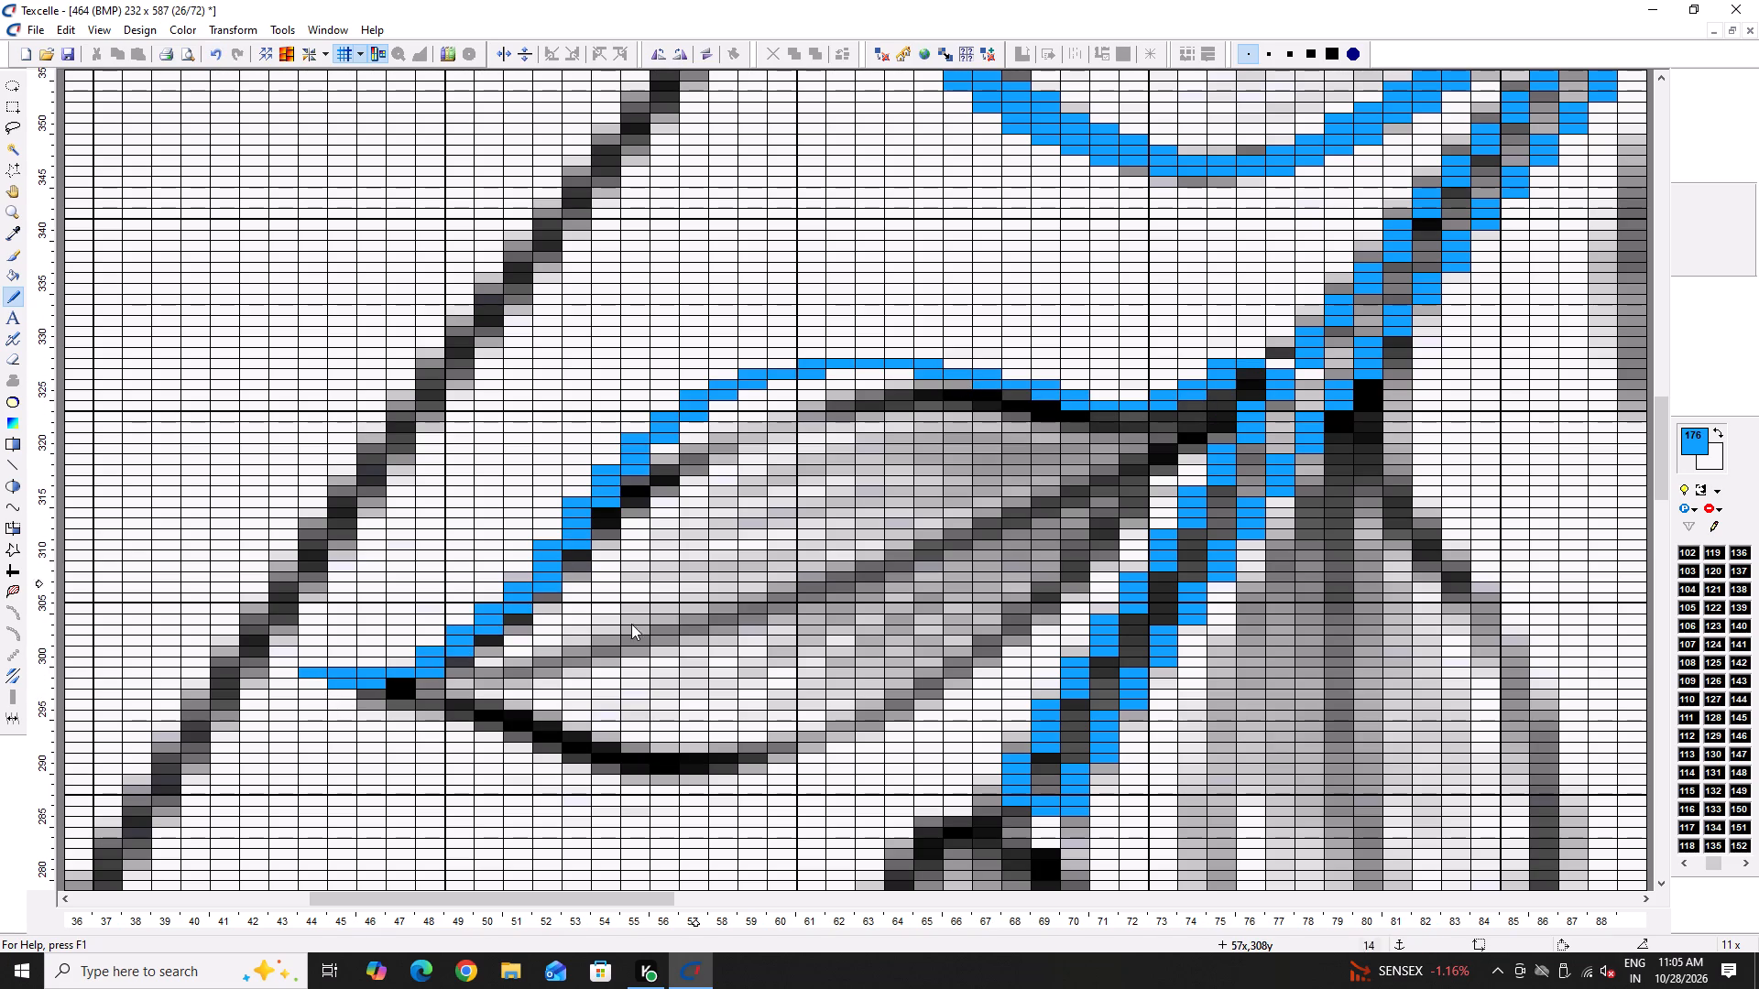
# Outline the sixth leaf's blue lower edge from column 45 up to the stem junction and erase the surplus pixels in columns 75 and 76.
pyautogui.moveTo(336, 679); pyautogui.dragTo(634, 760)
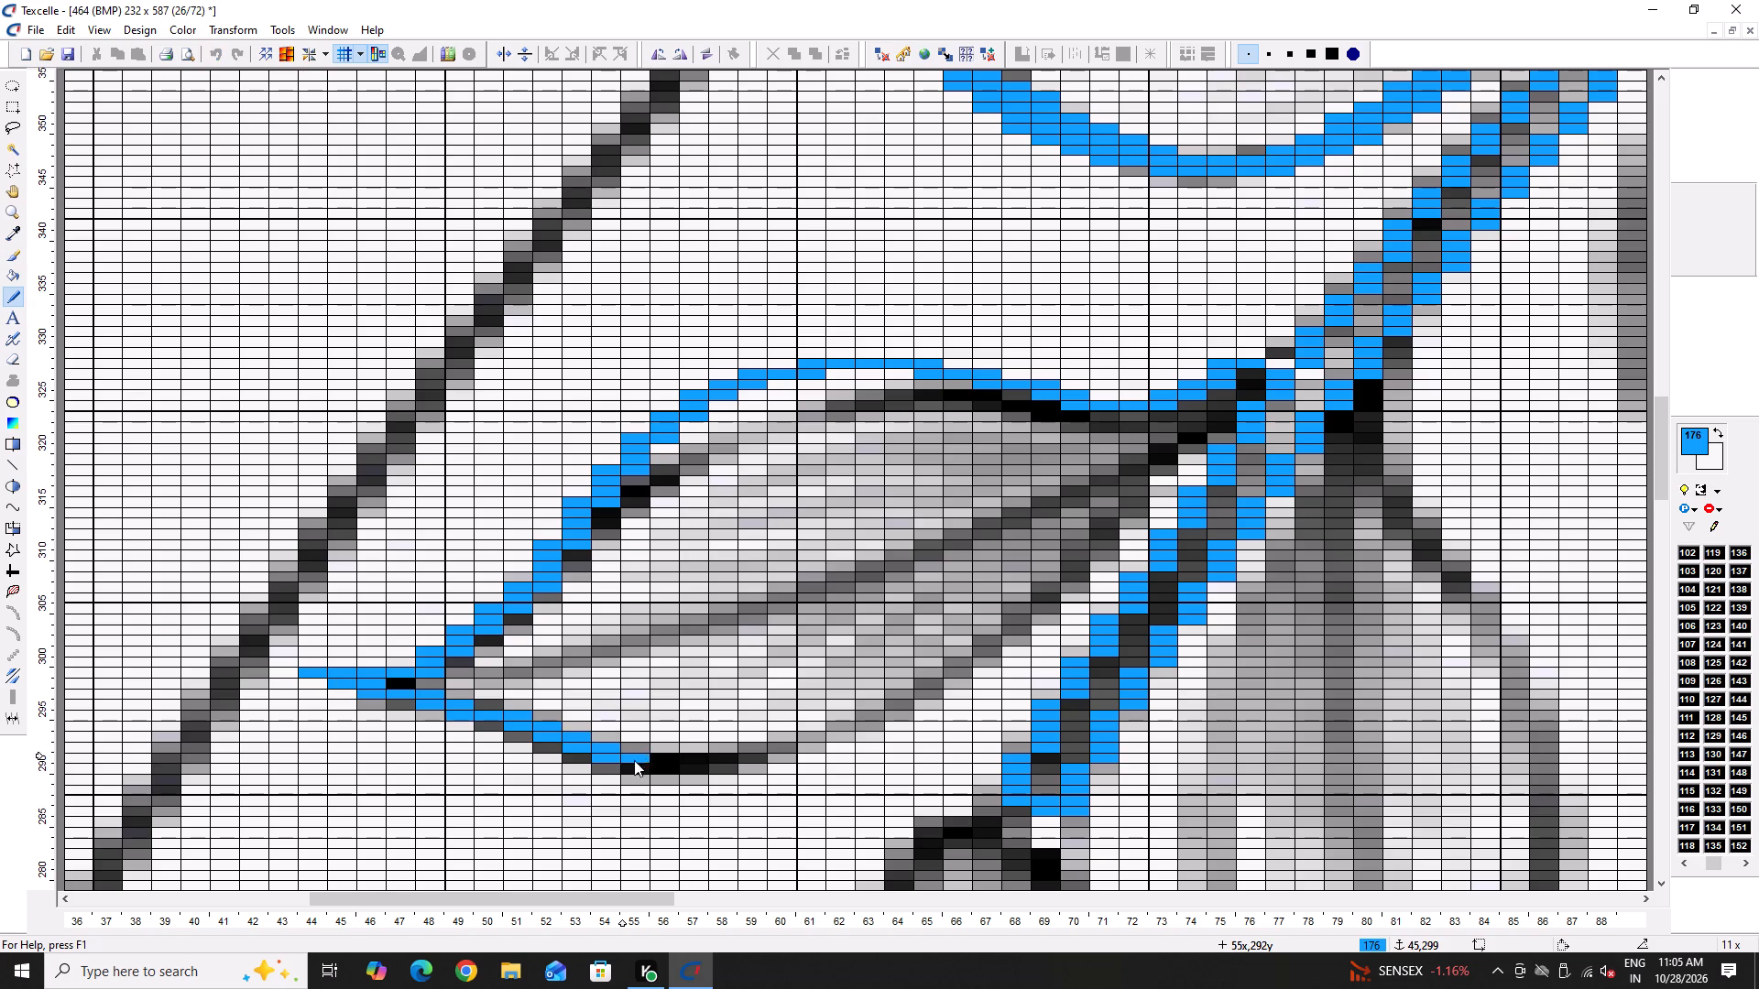
pyautogui.moveTo(634, 760); pyautogui.dragTo(1020, 611)
pyautogui.moveTo(1022, 610); pyautogui.dragTo(1033, 595)
pyautogui.click(1036, 595)
pyautogui.moveTo(1040, 592); pyautogui.dragTo(1075, 558)
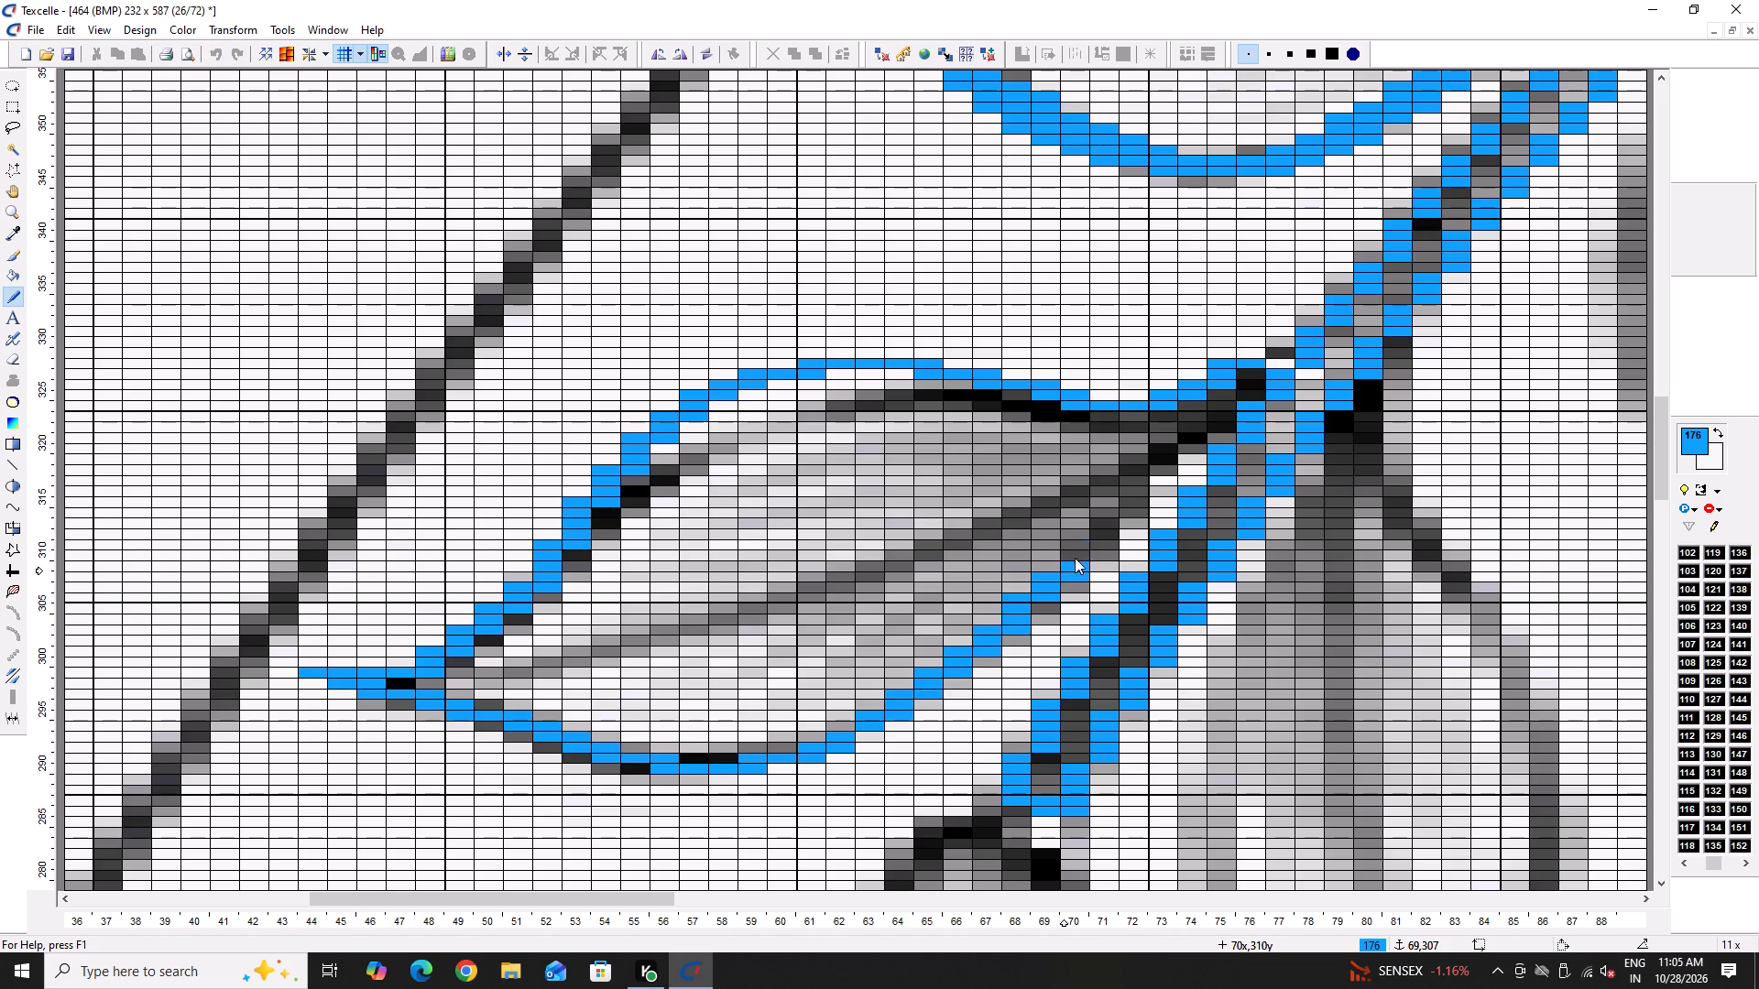
pyautogui.moveTo(1075, 558); pyautogui.dragTo(1108, 515)
pyautogui.click(1109, 513)
pyautogui.moveTo(1115, 506); pyautogui.dragTo(1215, 390)
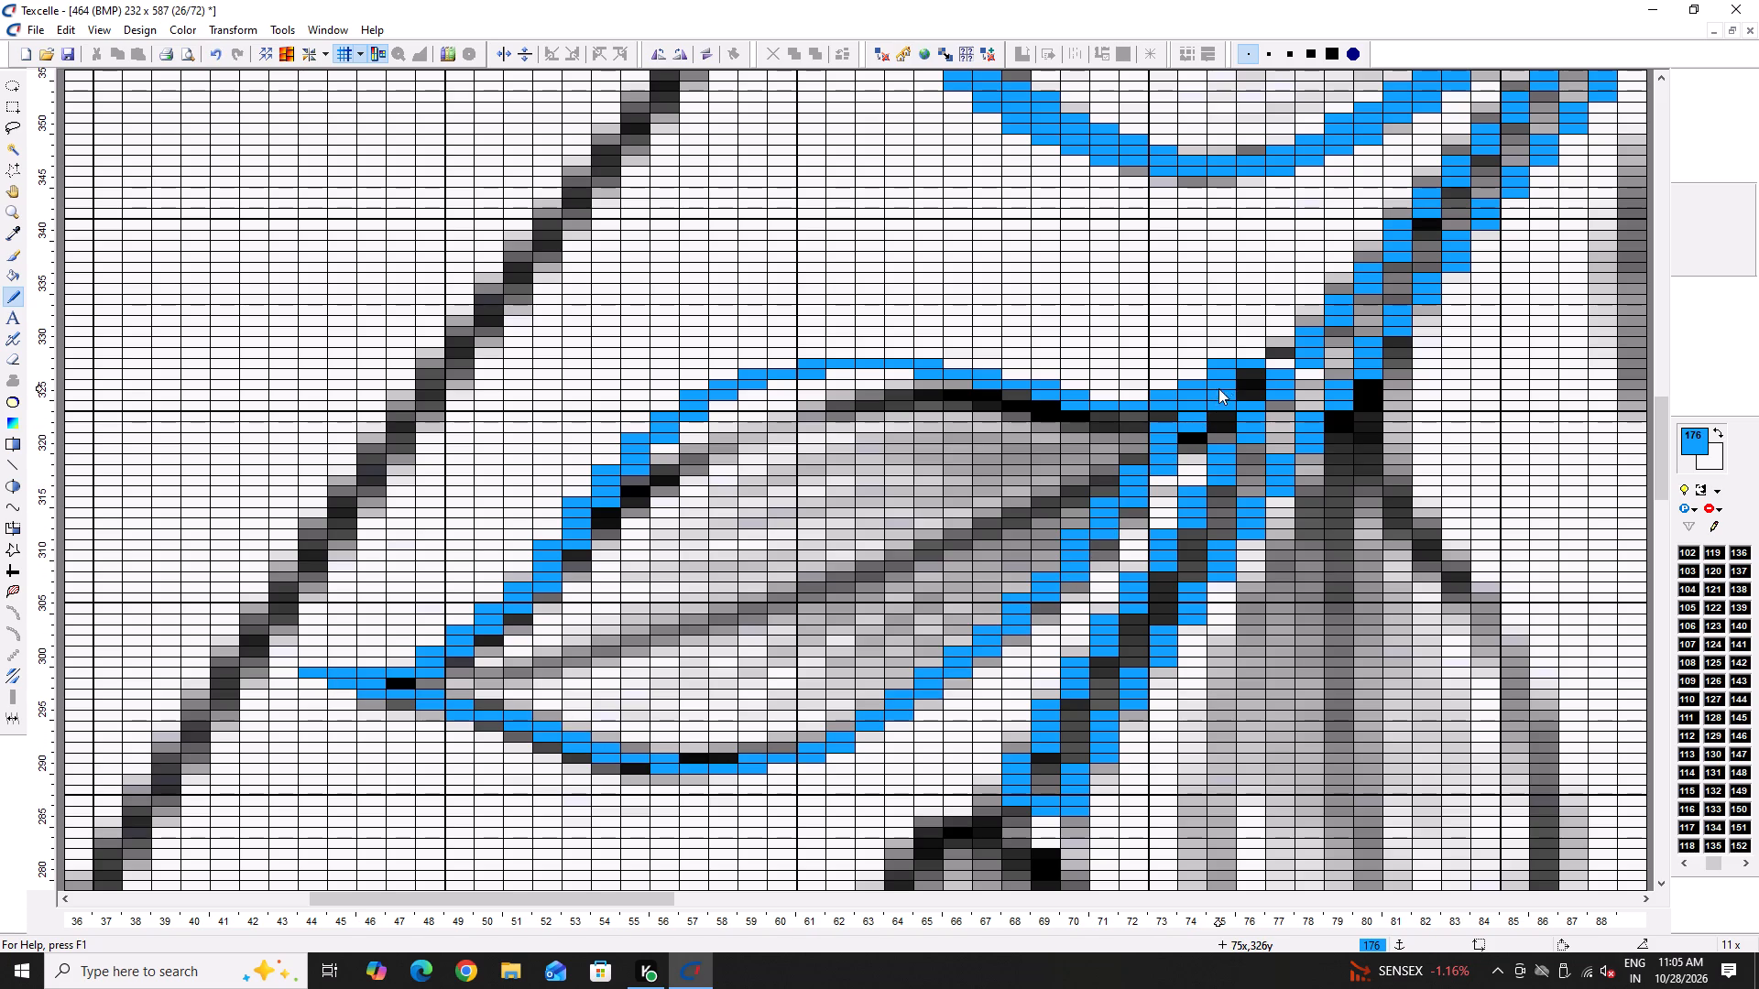
pyautogui.click(1240, 378)
pyautogui.rightClick(1222, 406)
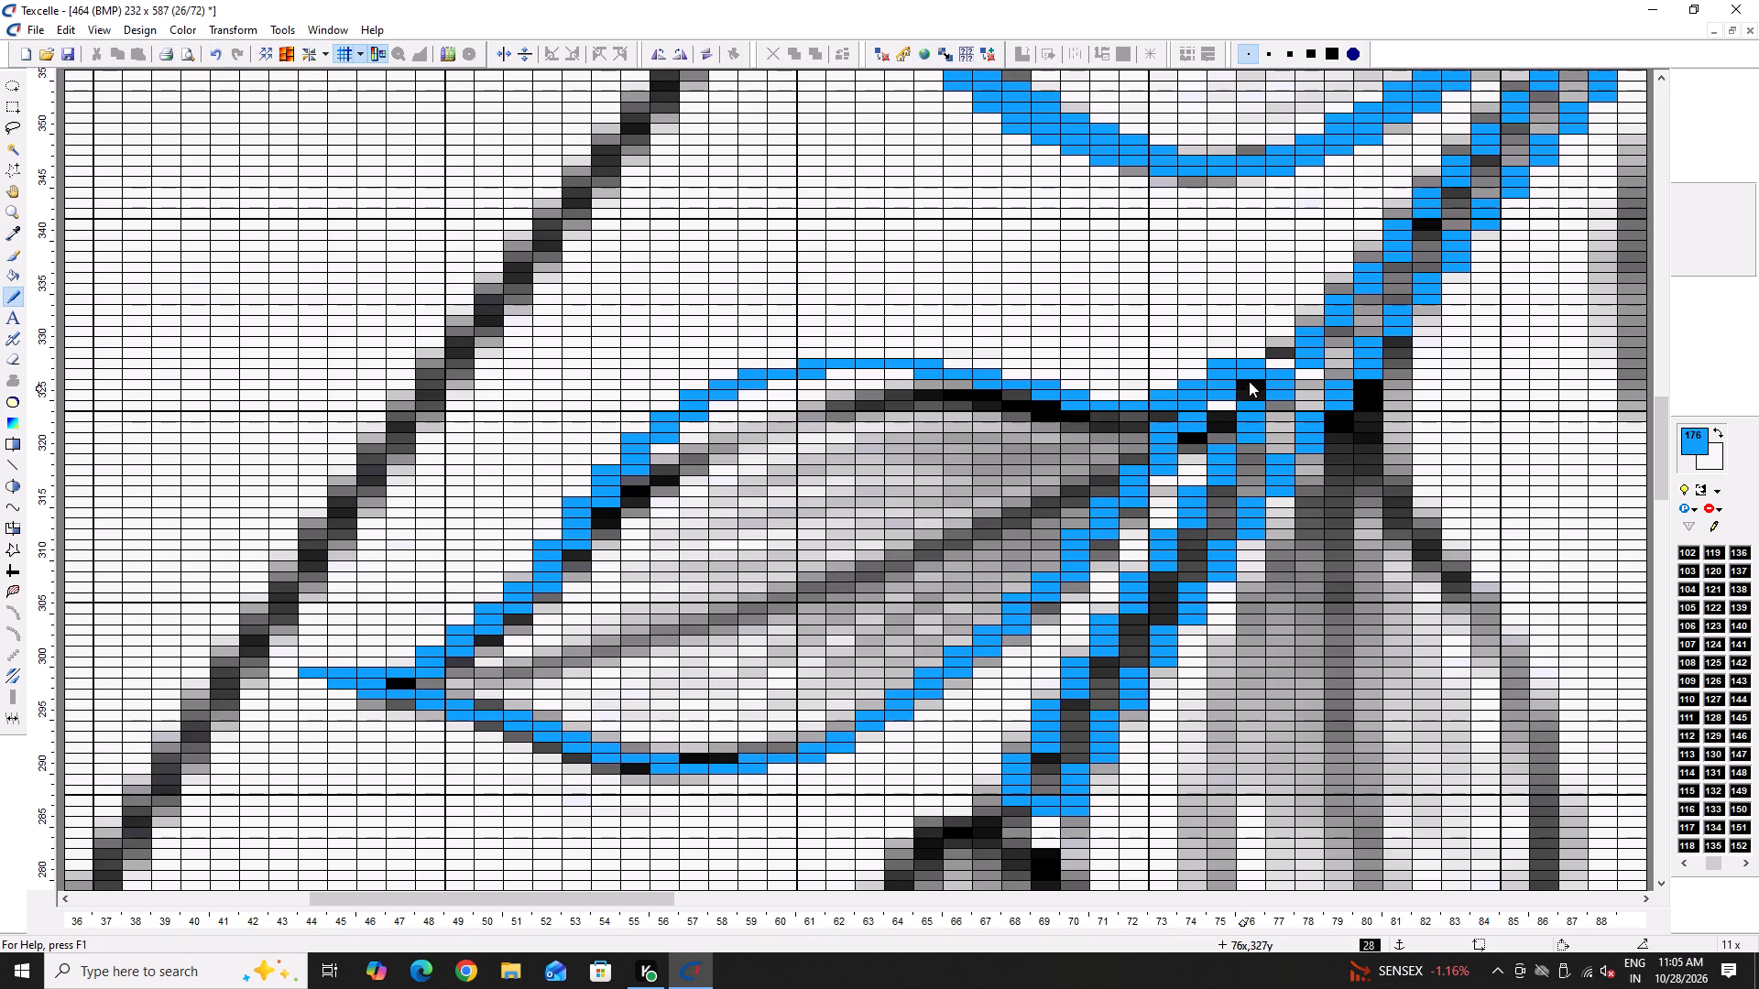
pyautogui.rightClick(1255, 377)
# Thicken and smooth the top of the sixth leaf's blue upper edge between columns 75 and 60.
pyautogui.scroll(2, 832, 478)
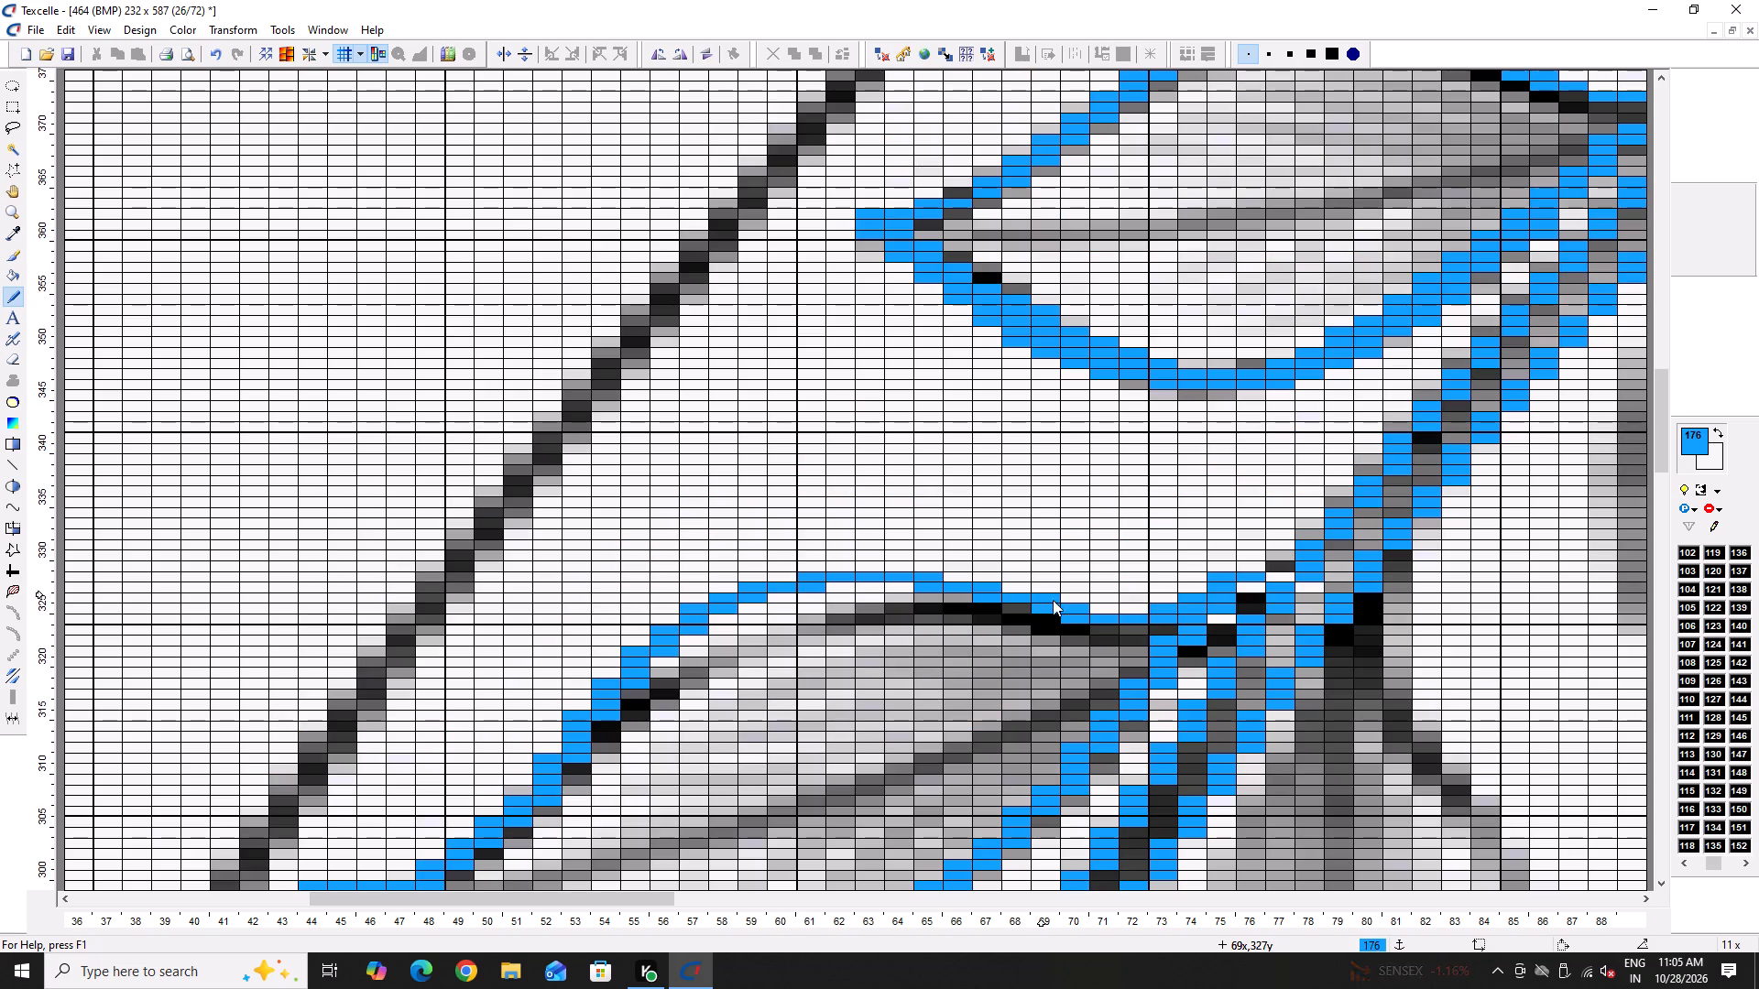
pyautogui.keyDown('ctrl'); pyautogui.scroll(2, 1157, 603); pyautogui.keyUp('ctrl')
pyautogui.moveTo(1183, 581); pyautogui.dragTo(1027, 587)
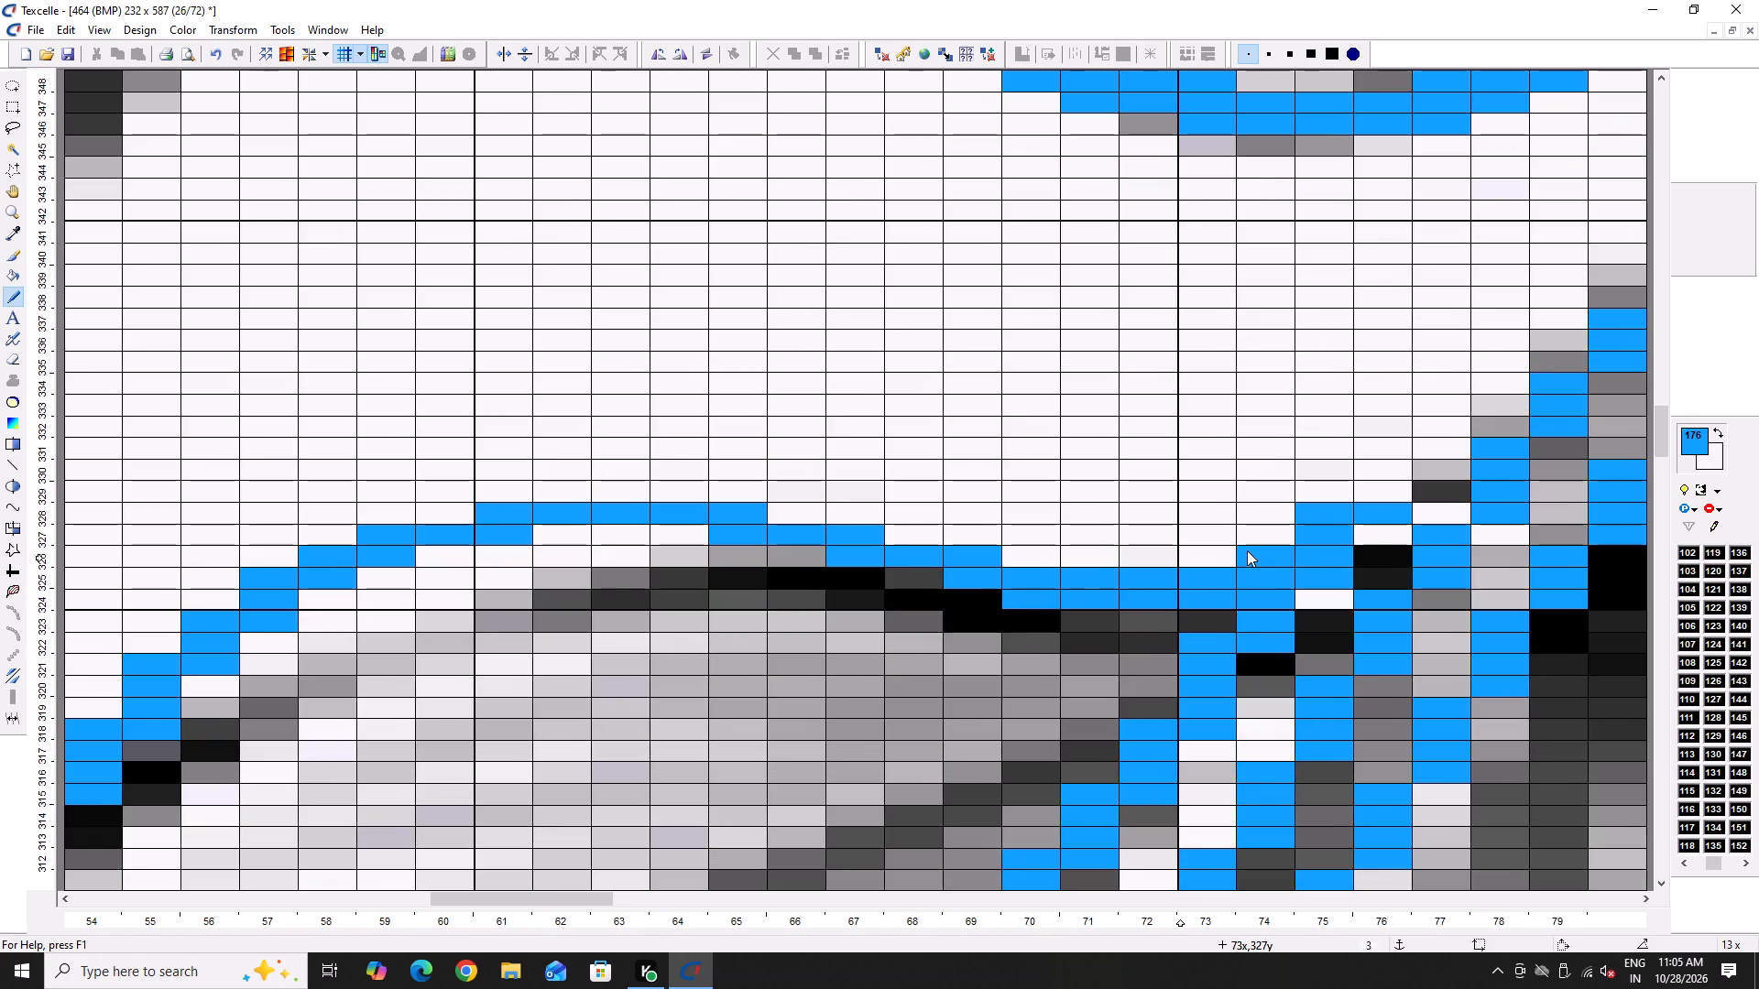
pyautogui.moveTo(1233, 551); pyautogui.dragTo(1192, 555)
pyautogui.moveTo(1298, 525); pyautogui.dragTo(1273, 528)
pyautogui.click(884, 540)
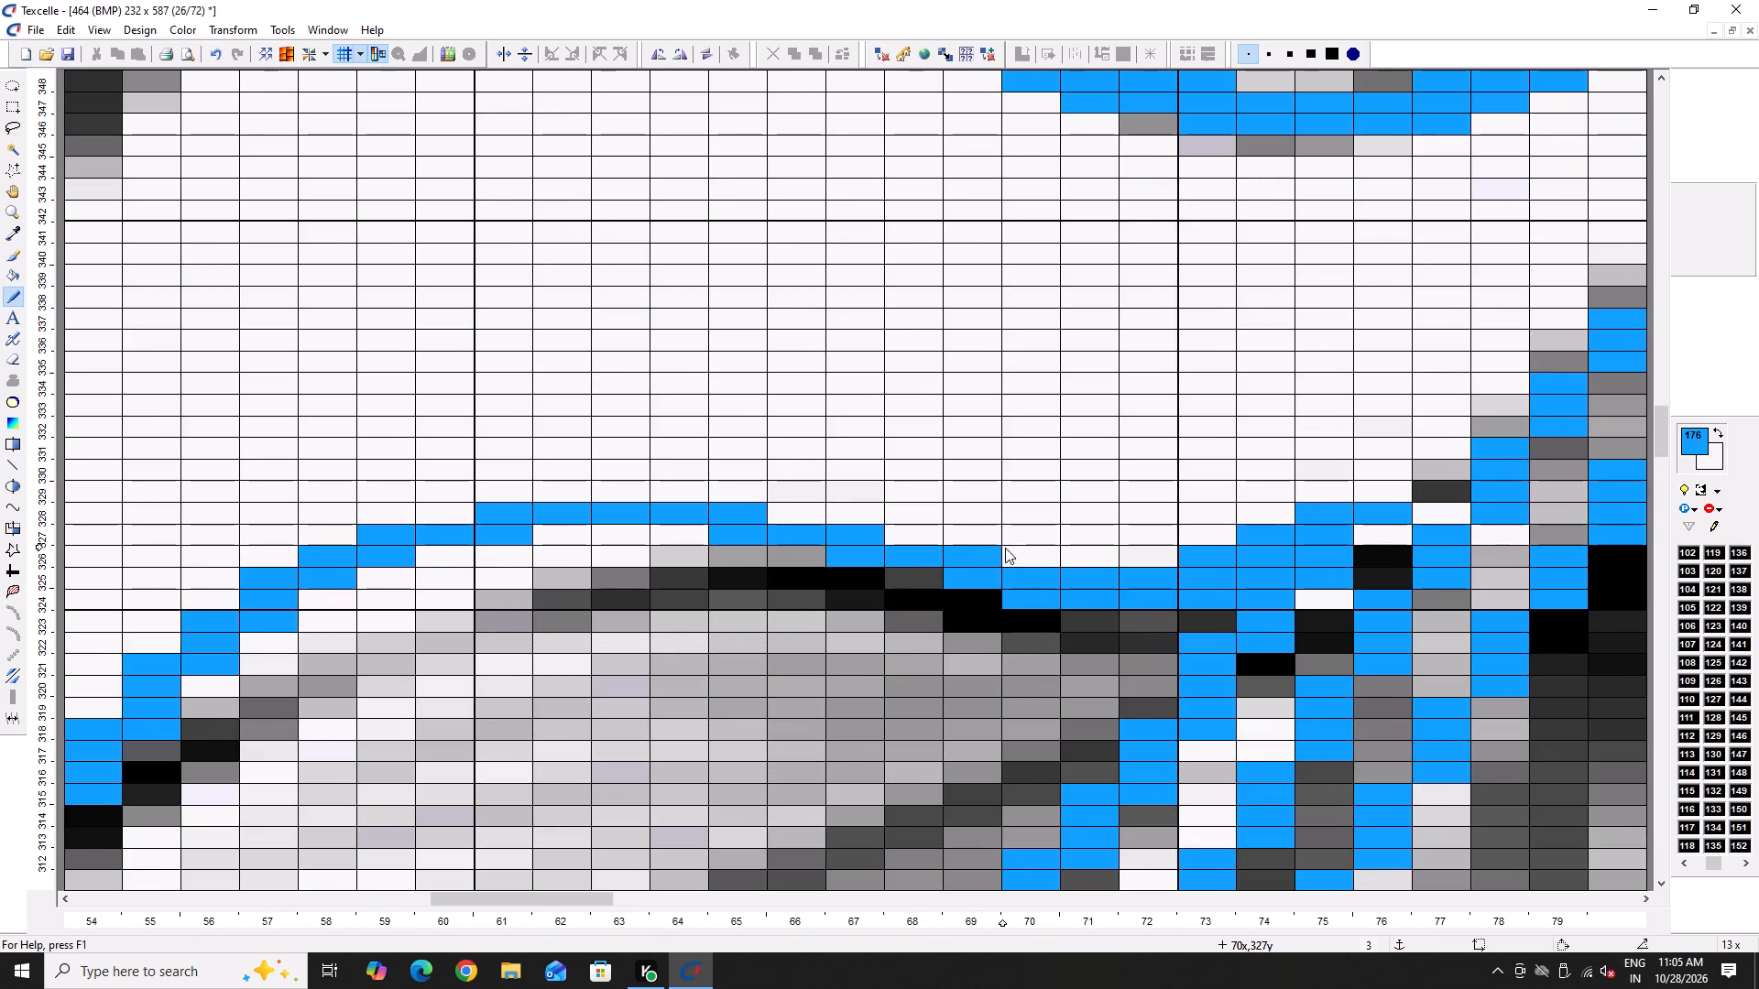
pyautogui.click(1018, 555)
pyautogui.moveTo(913, 538); pyautogui.dragTo(886, 538)
pyautogui.moveTo(777, 516); pyautogui.dragTo(763, 515)
pyautogui.click(763, 515)
pyautogui.click(436, 521)
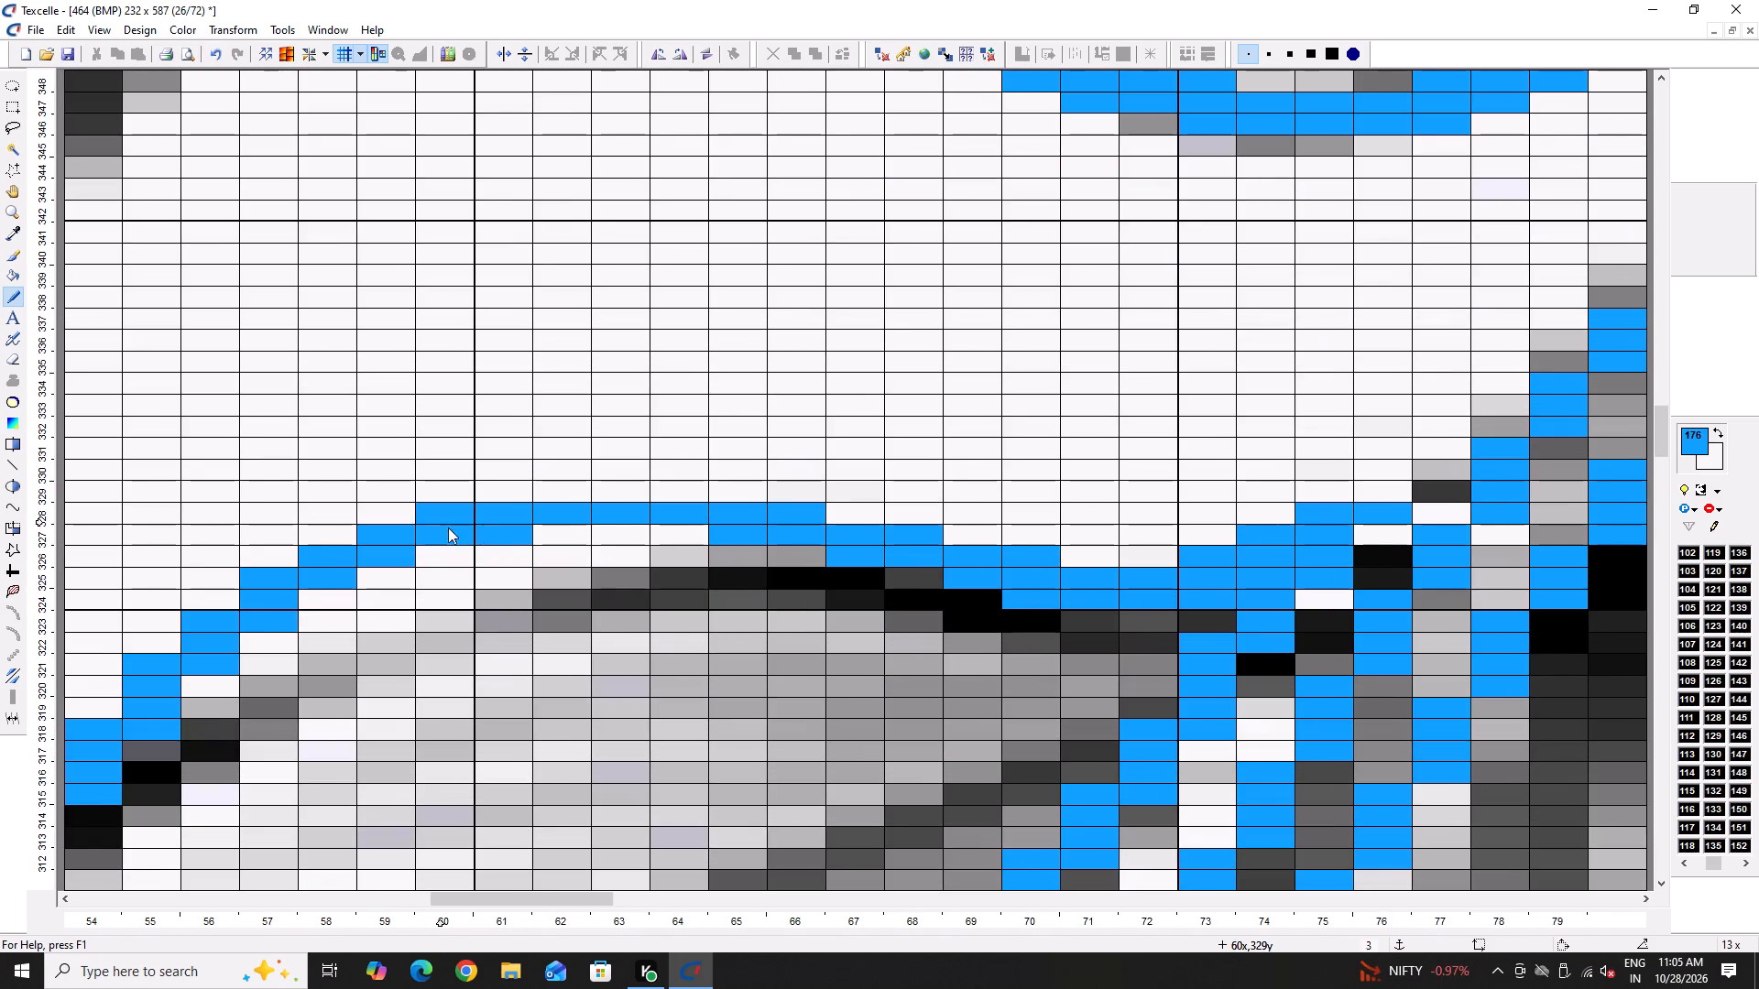
# Thicken the upper side of the sixth leaf's tip with blue pixels in columns 45 to 50.
pyautogui.keyDown('ctrl'); pyautogui.scroll(-4, 460, 532); pyautogui.keyUp('ctrl')
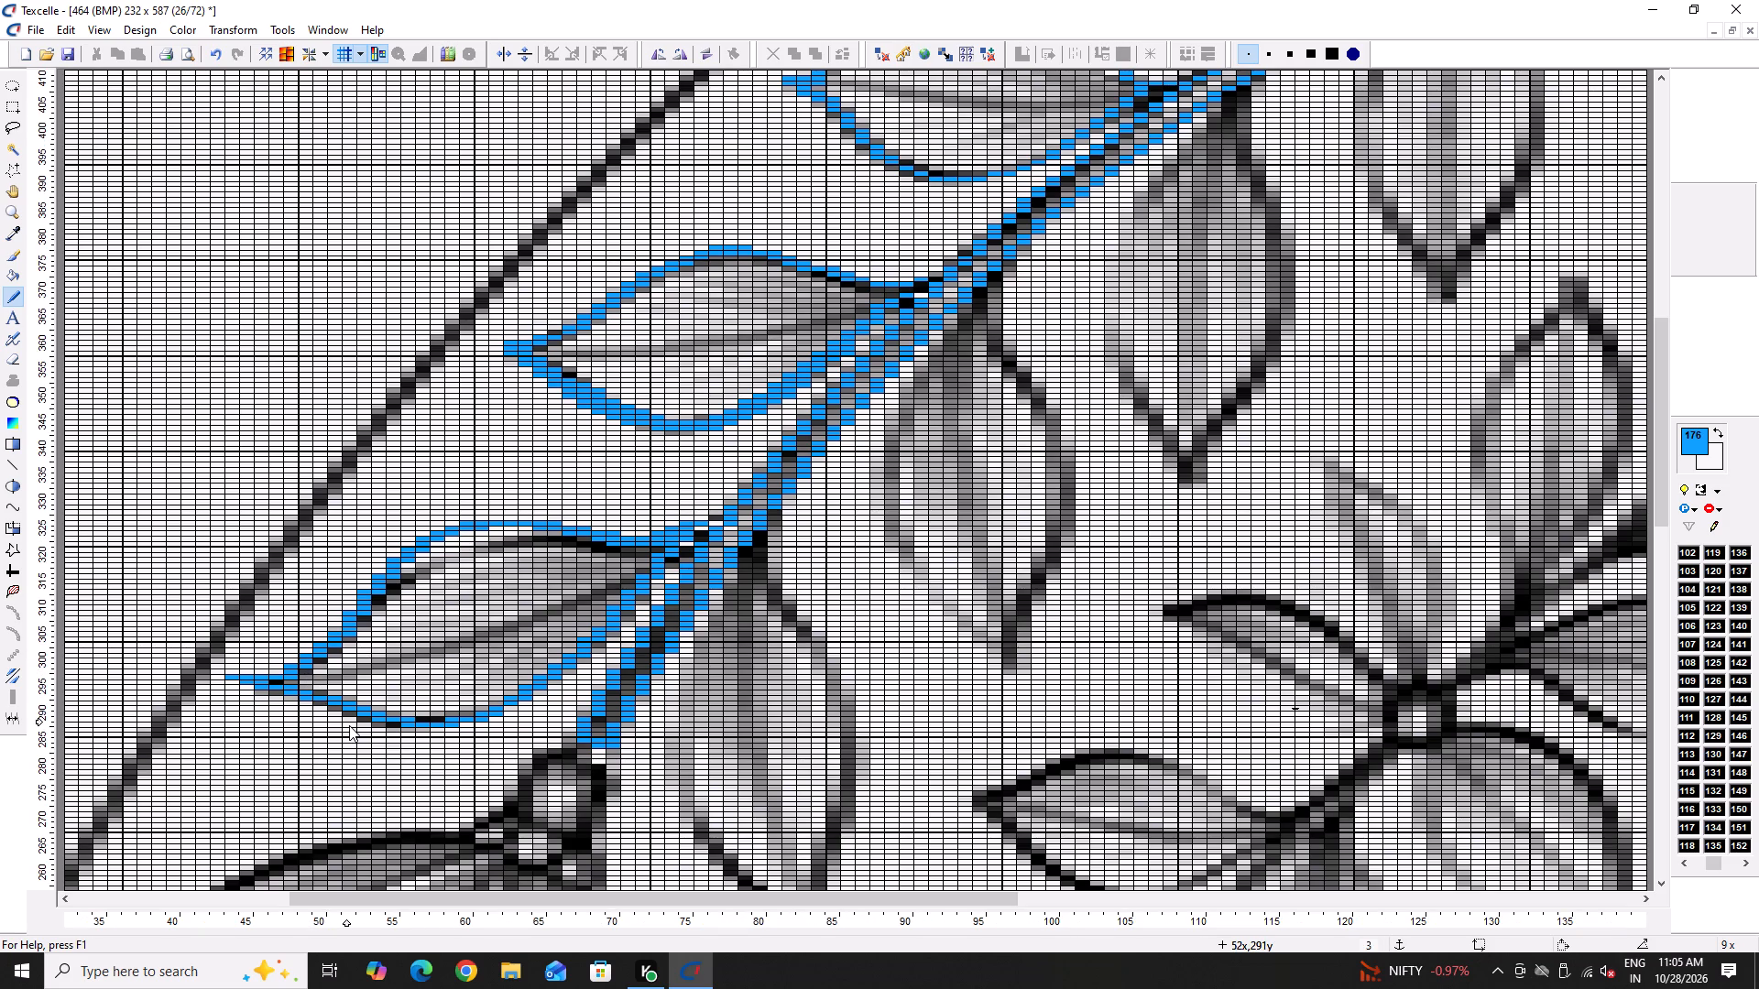
pyautogui.keyDown('ctrl'); pyautogui.scroll(2, 250, 647); pyautogui.keyUp('ctrl')
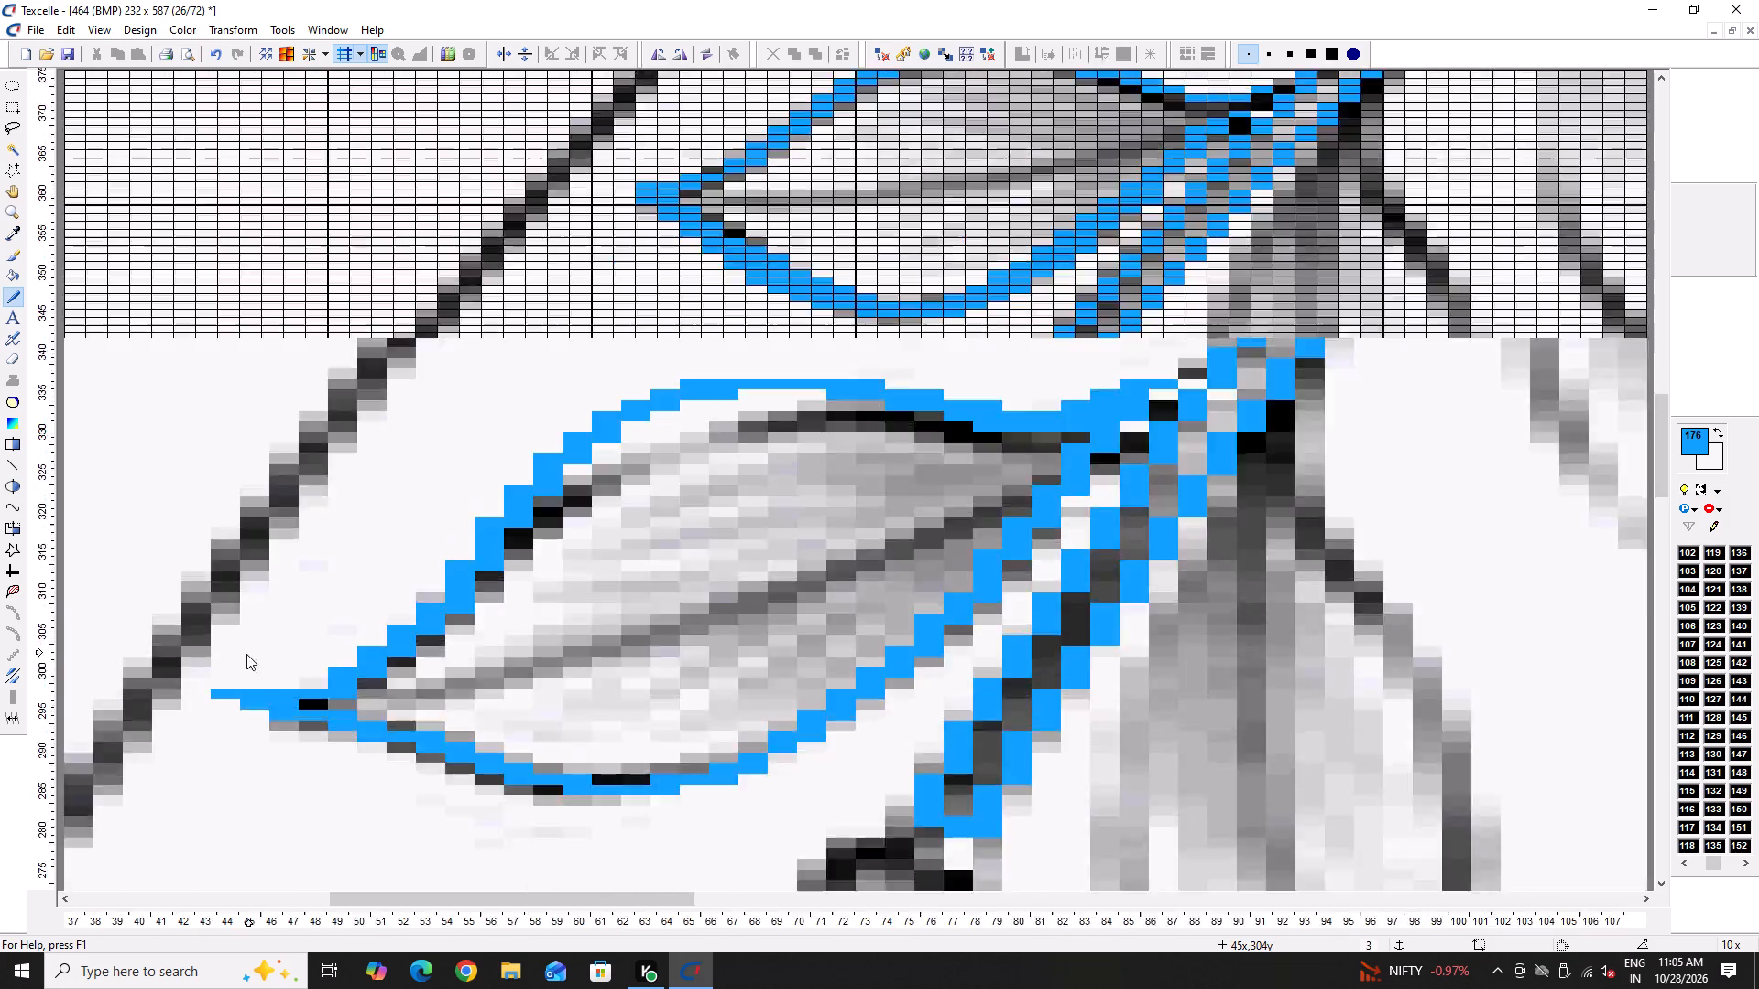
pyautogui.keyDown('ctrl'); pyautogui.scroll(2, 246, 654); pyautogui.keyUp('ctrl')
pyautogui.moveTo(298, 738); pyautogui.dragTo(383, 739)
pyautogui.moveTo(363, 709); pyautogui.dragTo(377, 711)
pyautogui.click(442, 691)
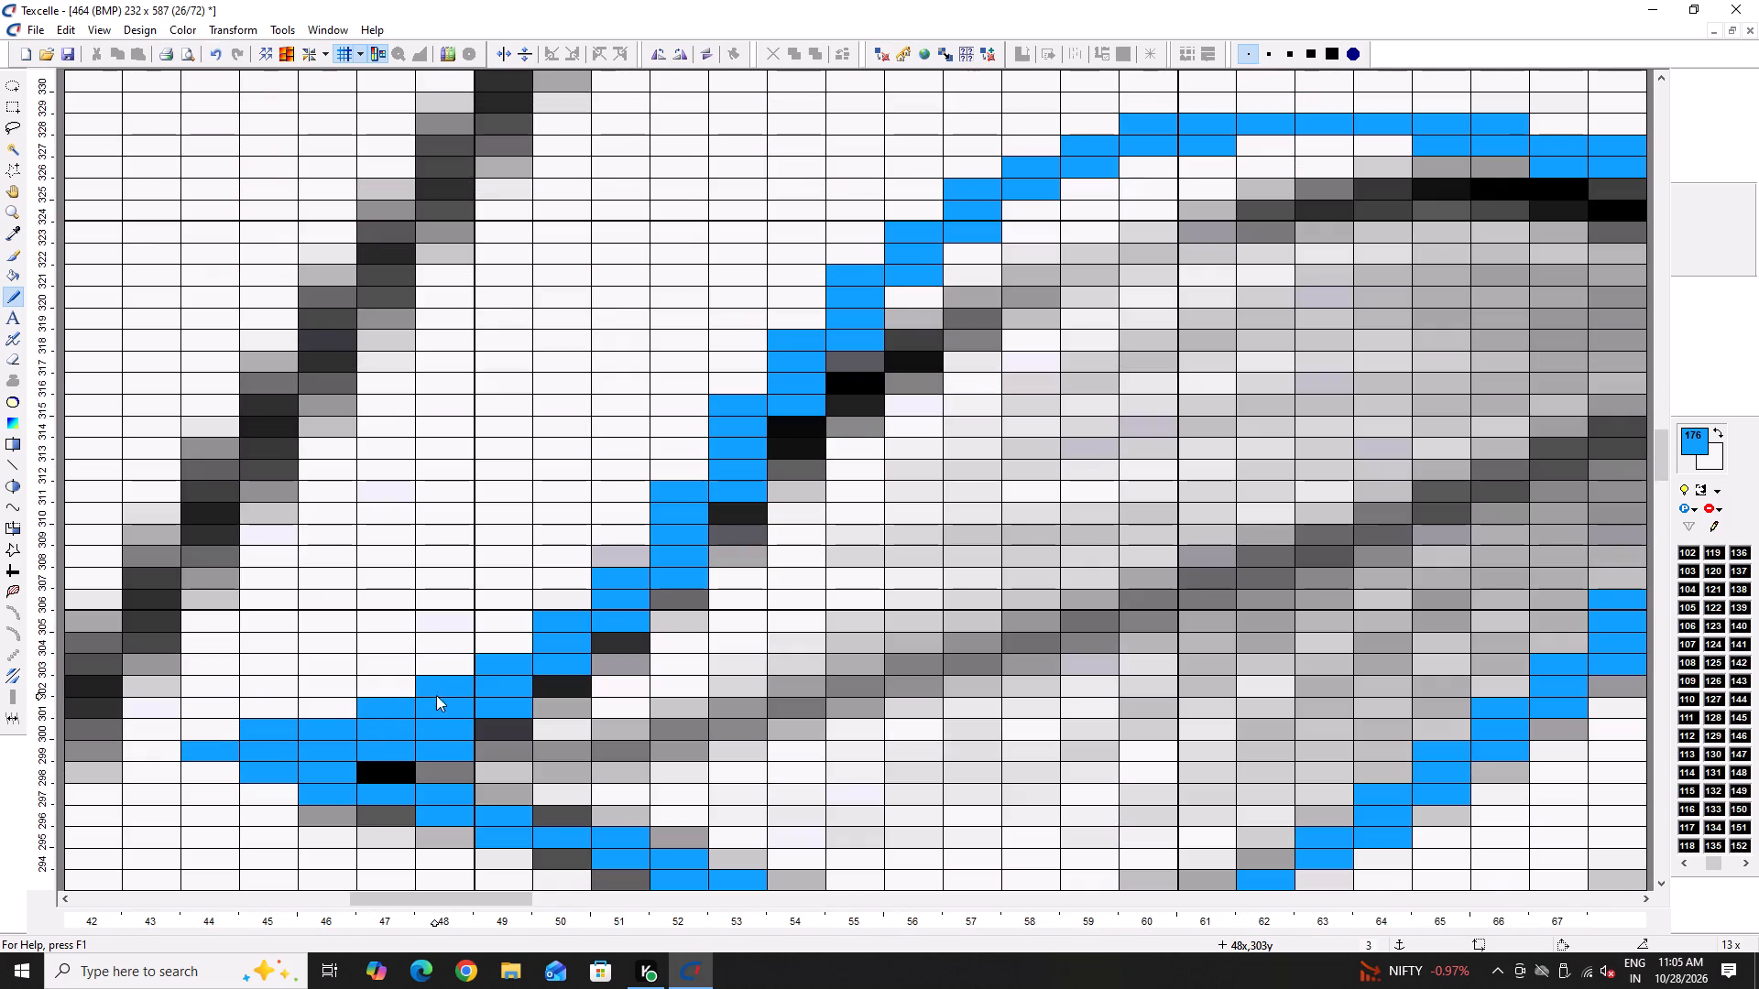
pyautogui.click(322, 712)
pyautogui.click(376, 691)
pyautogui.click(460, 664)
pyautogui.click(514, 637)
pyautogui.click(570, 597)
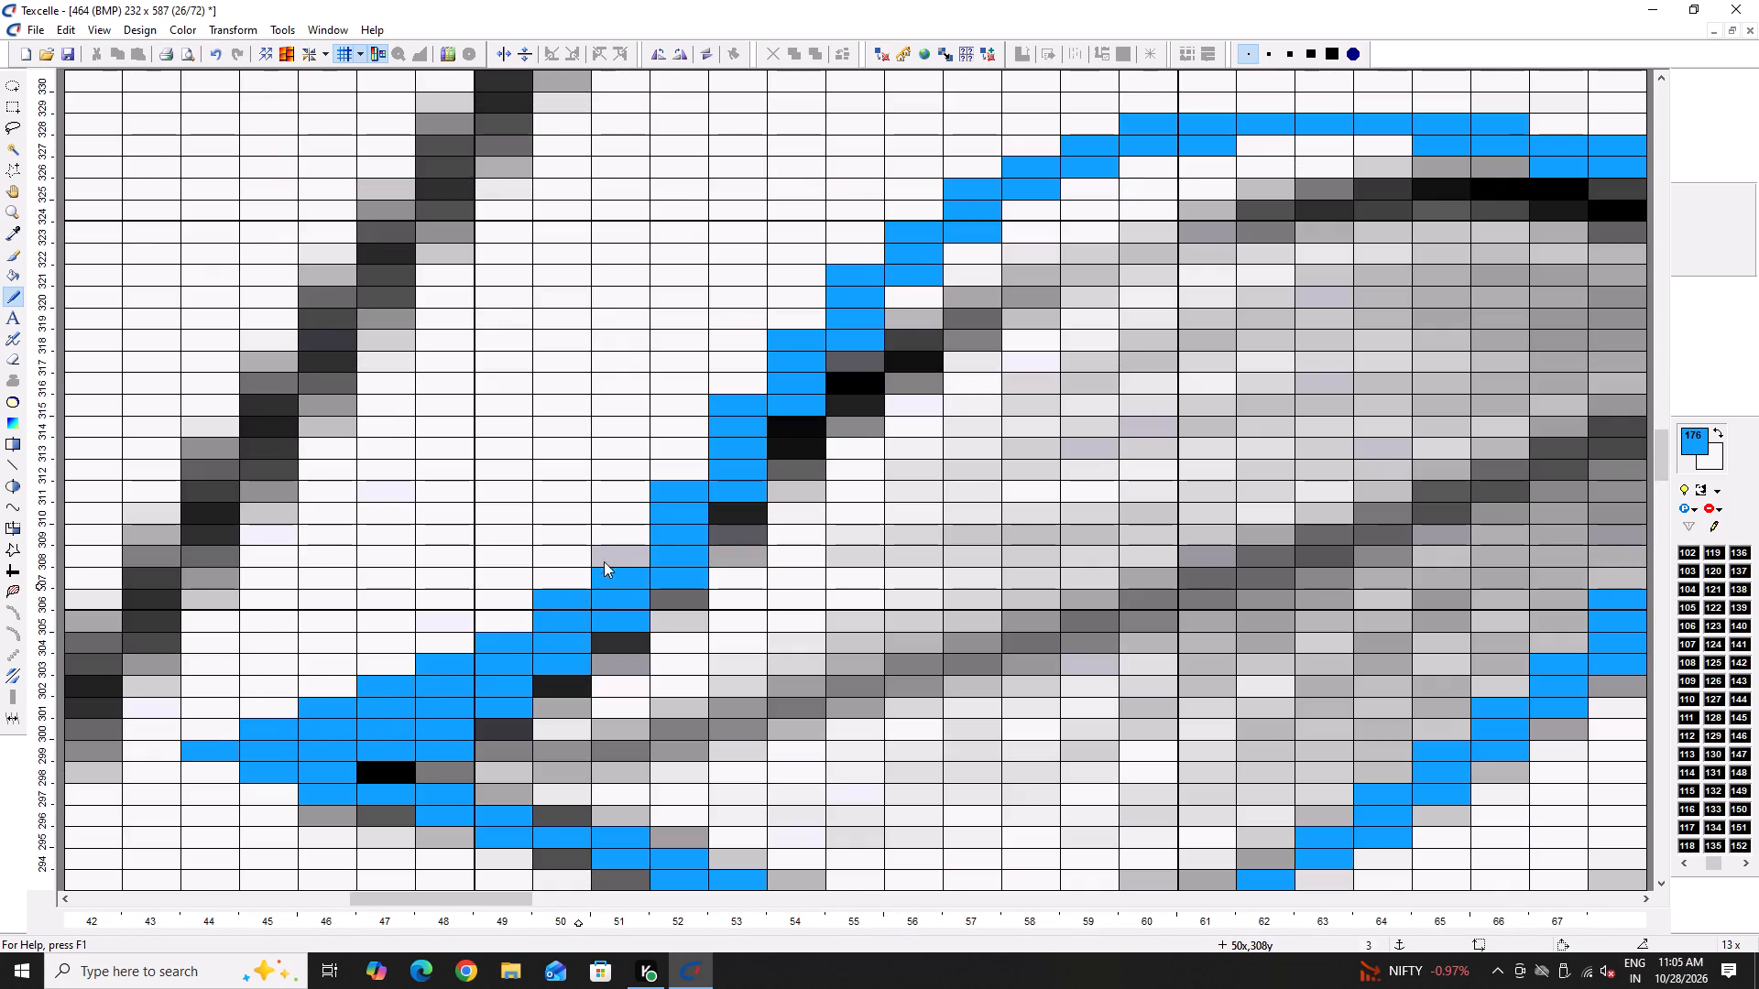
# Thicken the sixth leaf's upper edge in columns 51 and 52, trimming the surplus blue pixels in columns 51 and 53.
pyautogui.doubleClick(617, 552)
pyautogui.click(673, 465)
pyautogui.click(629, 522)
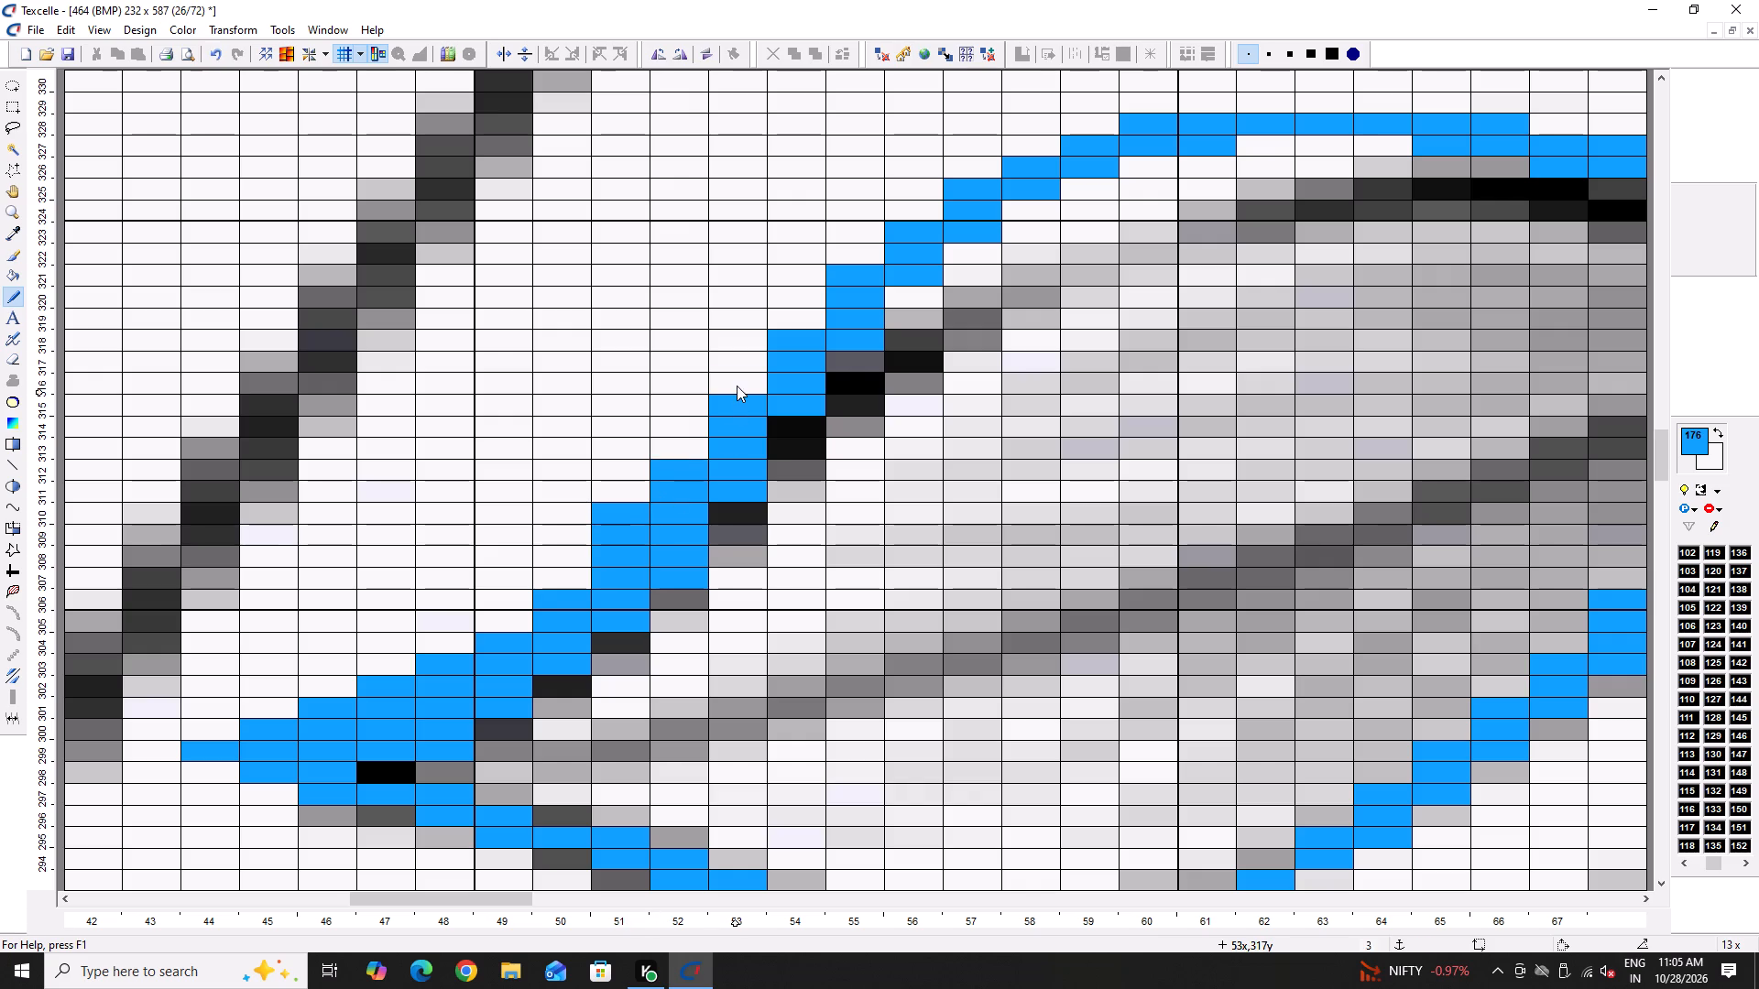
pyautogui.click(737, 386)
pyautogui.rightClick(620, 503)
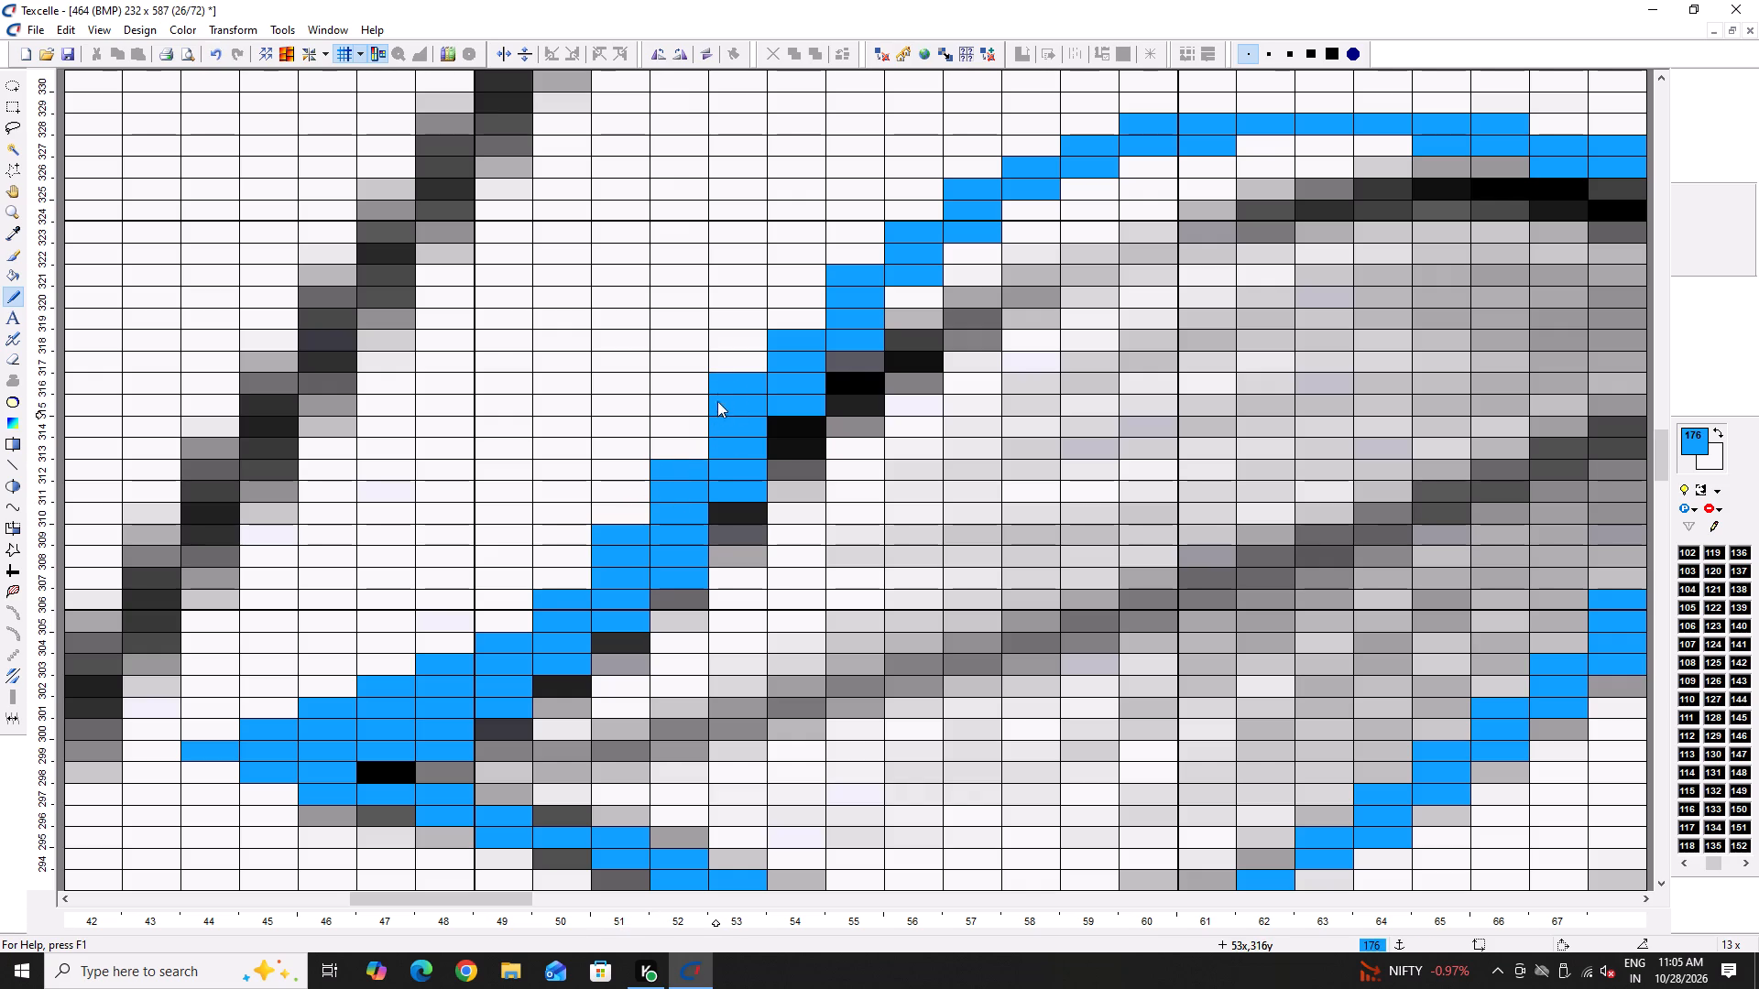
pyautogui.rightClick(717, 393)
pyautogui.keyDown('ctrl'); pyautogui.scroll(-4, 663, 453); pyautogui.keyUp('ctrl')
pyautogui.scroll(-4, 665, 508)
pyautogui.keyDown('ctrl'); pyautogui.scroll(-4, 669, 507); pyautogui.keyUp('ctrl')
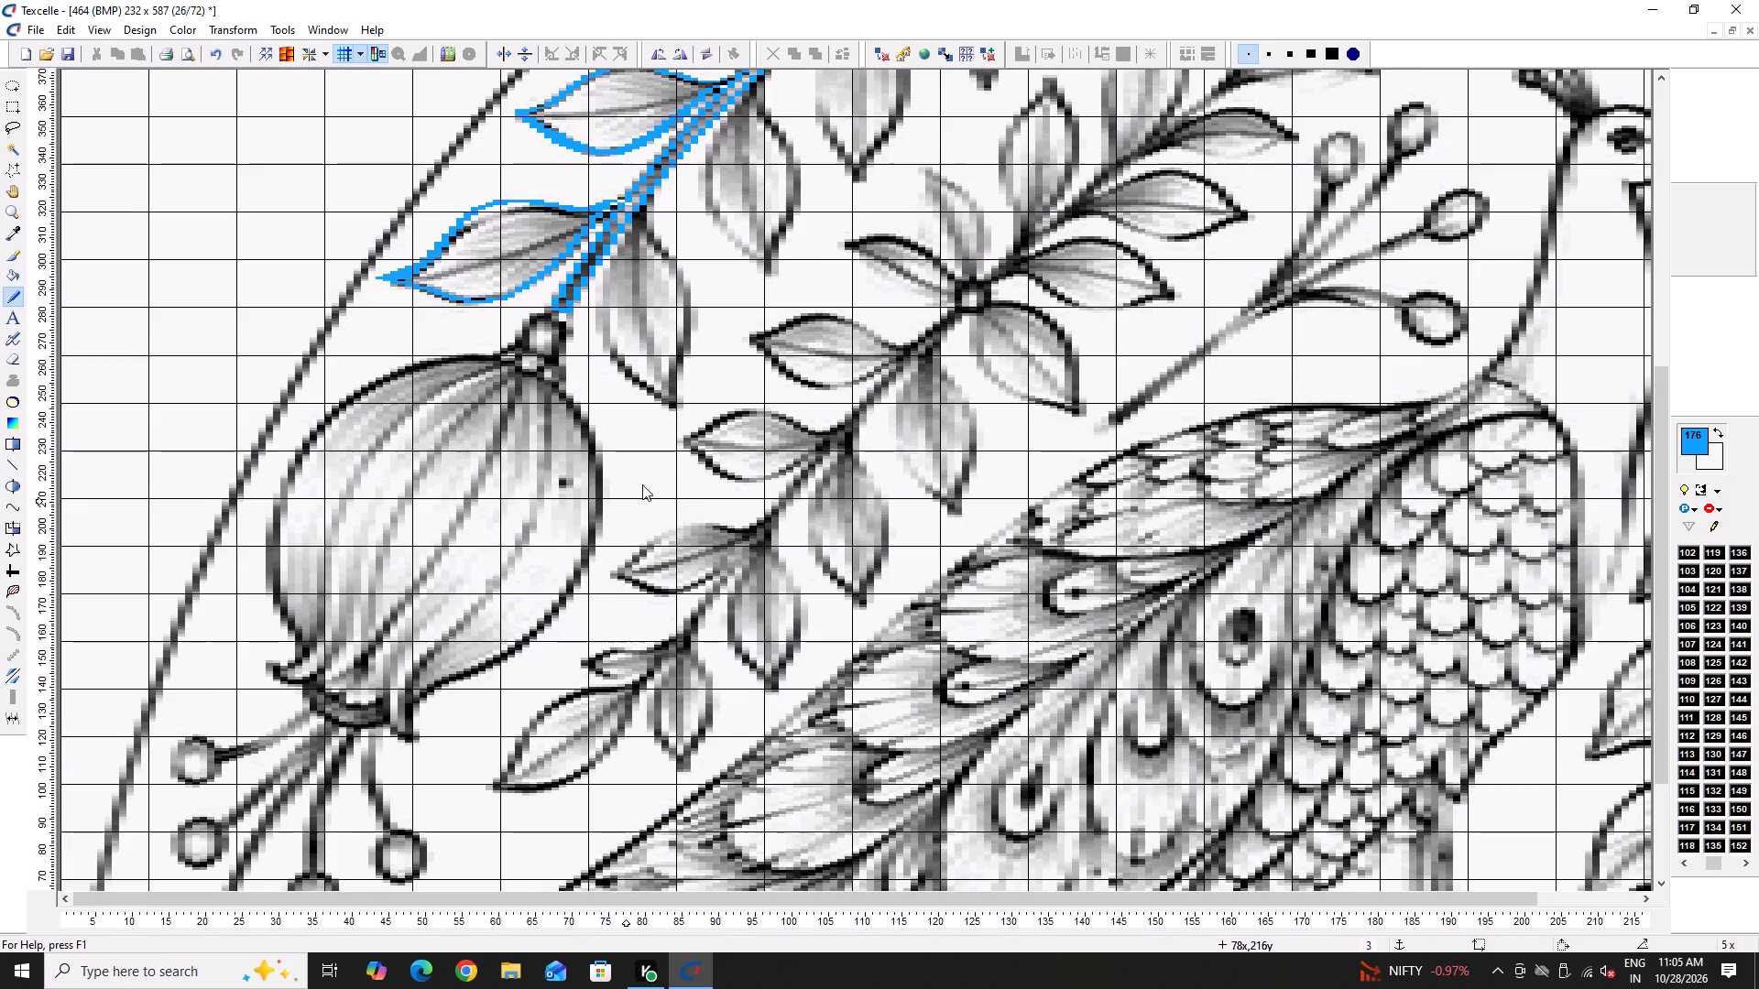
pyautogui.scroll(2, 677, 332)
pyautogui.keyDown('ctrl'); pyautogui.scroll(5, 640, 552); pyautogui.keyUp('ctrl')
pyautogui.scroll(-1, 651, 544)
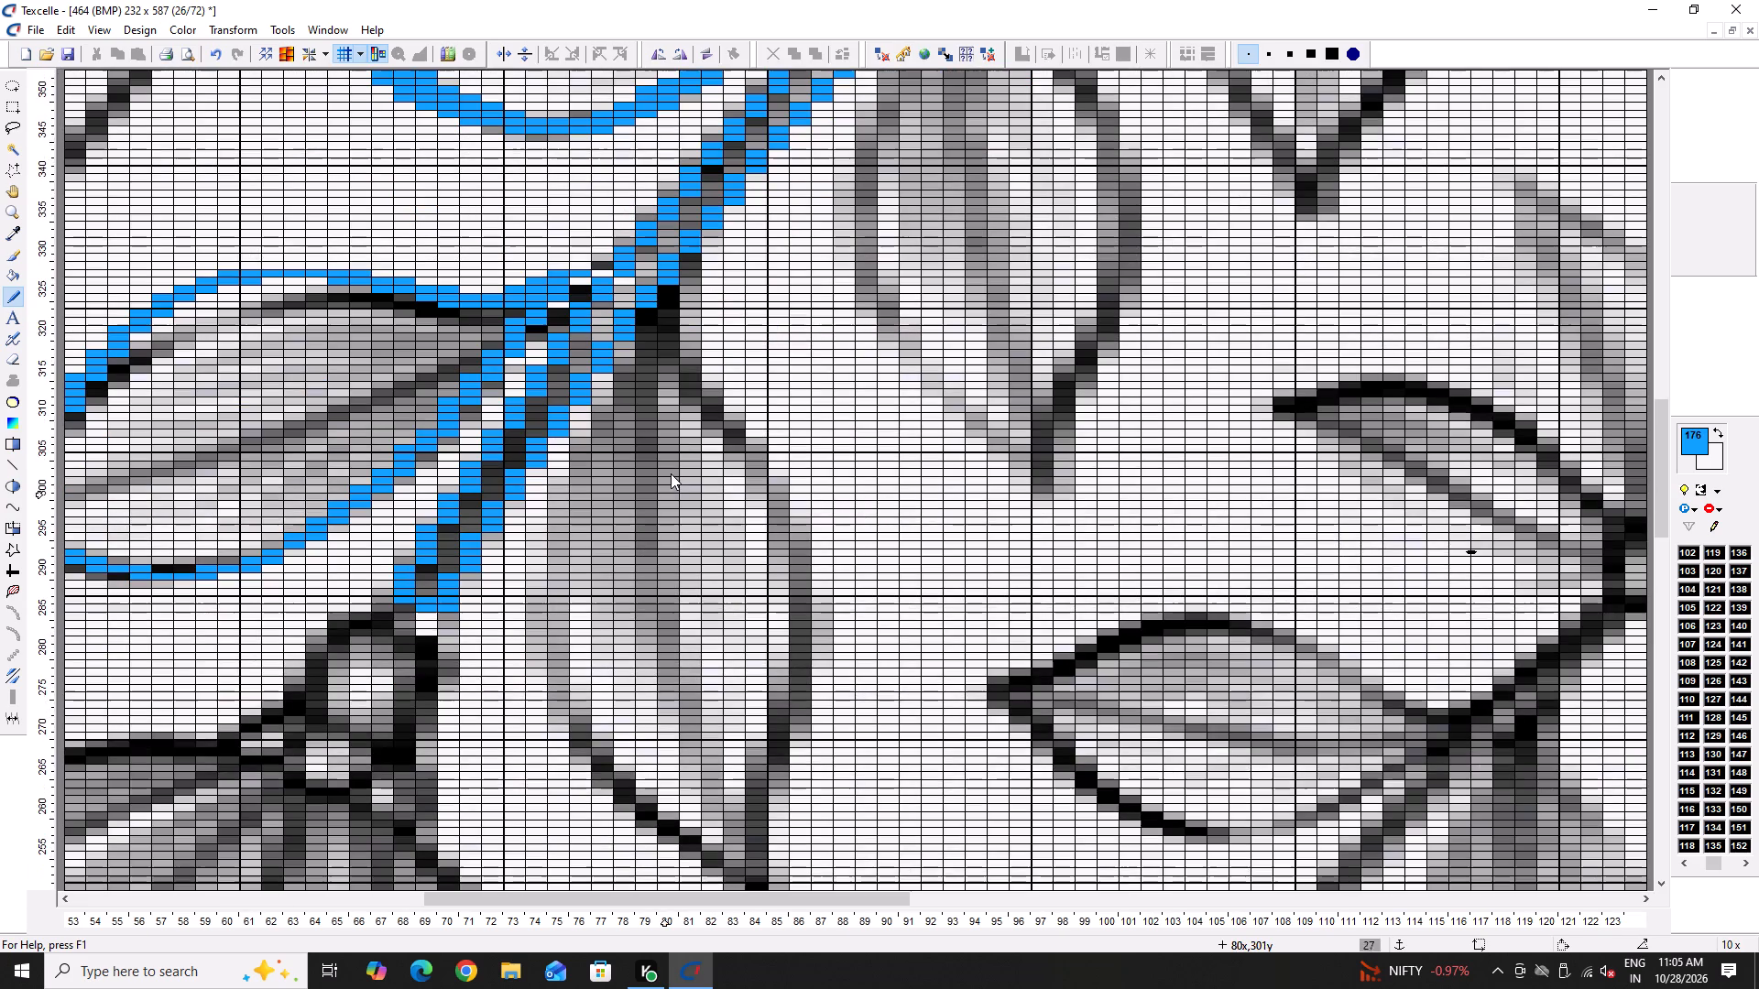
# Outline the right edge of the seventh leaf, hanging below the stem, in blue from column 81 at the stem down to its tip.
pyautogui.moveTo(688, 299); pyautogui.dragTo(786, 490)
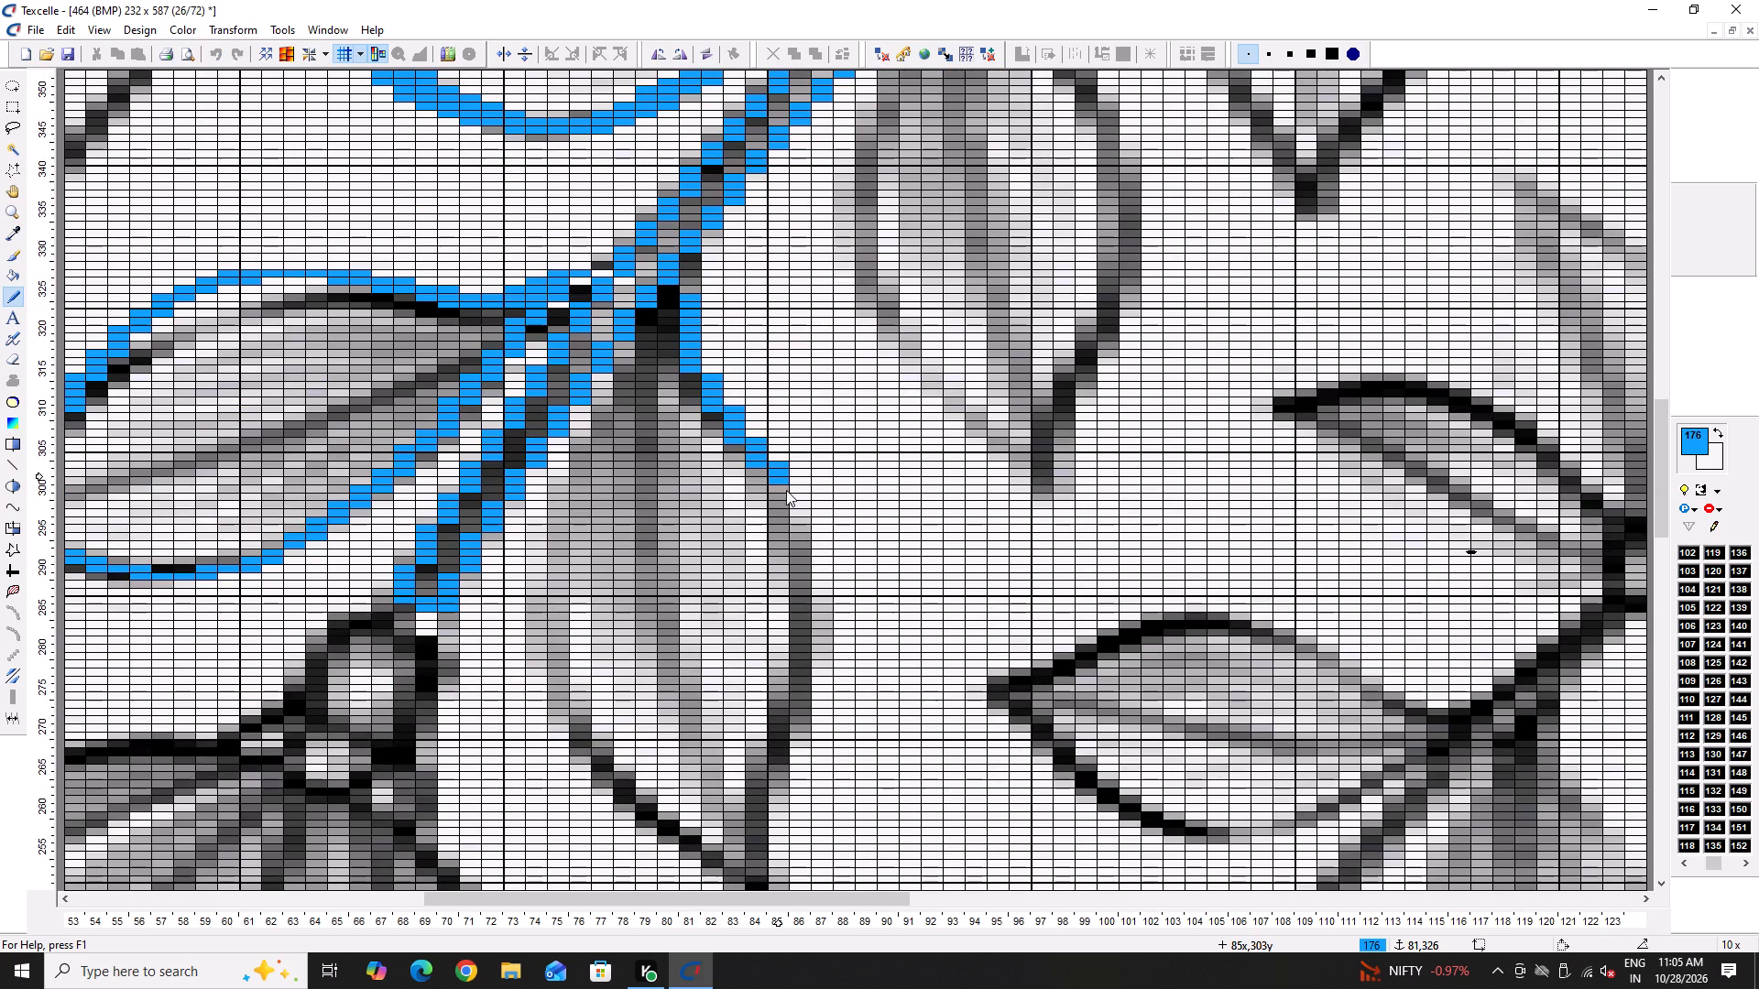
pyautogui.moveTo(786, 490); pyautogui.dragTo(793, 687)
pyautogui.scroll(-3, 801, 663)
pyautogui.keyDown('ctrl'); pyautogui.scroll(1, 773, 330); pyautogui.keyUp('ctrl')
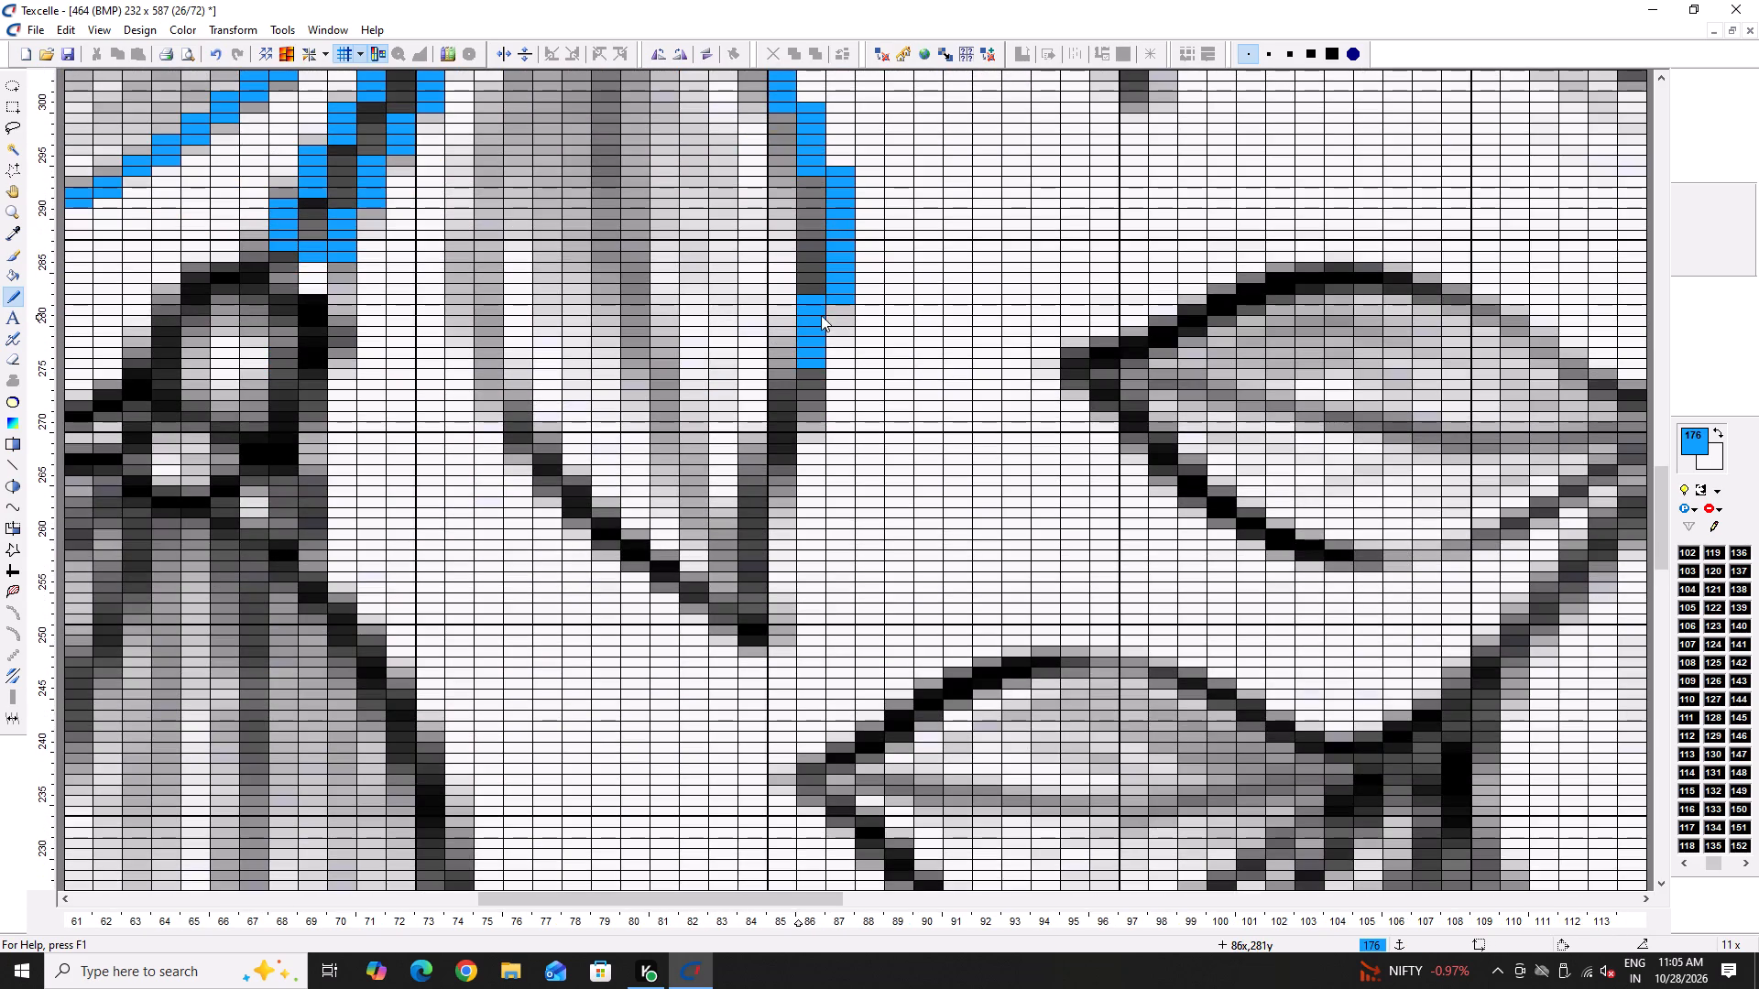
pyautogui.moveTo(825, 327); pyautogui.dragTo(809, 654)
pyautogui.scroll(1, 718, 603)
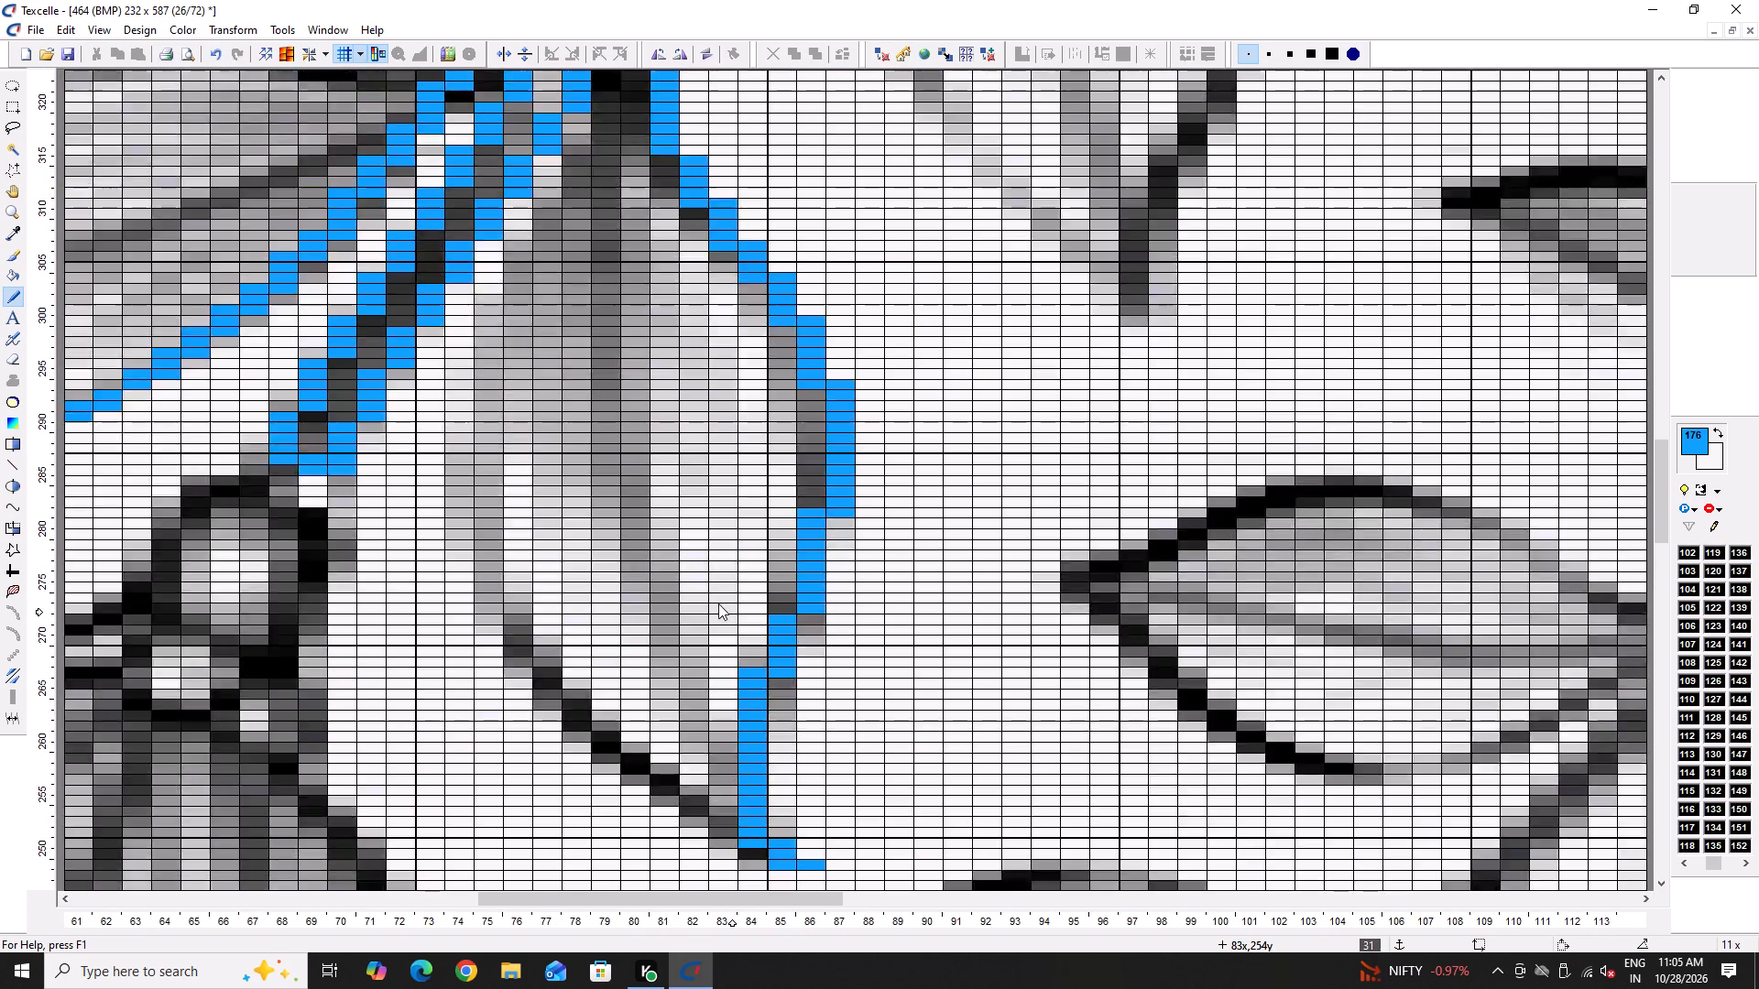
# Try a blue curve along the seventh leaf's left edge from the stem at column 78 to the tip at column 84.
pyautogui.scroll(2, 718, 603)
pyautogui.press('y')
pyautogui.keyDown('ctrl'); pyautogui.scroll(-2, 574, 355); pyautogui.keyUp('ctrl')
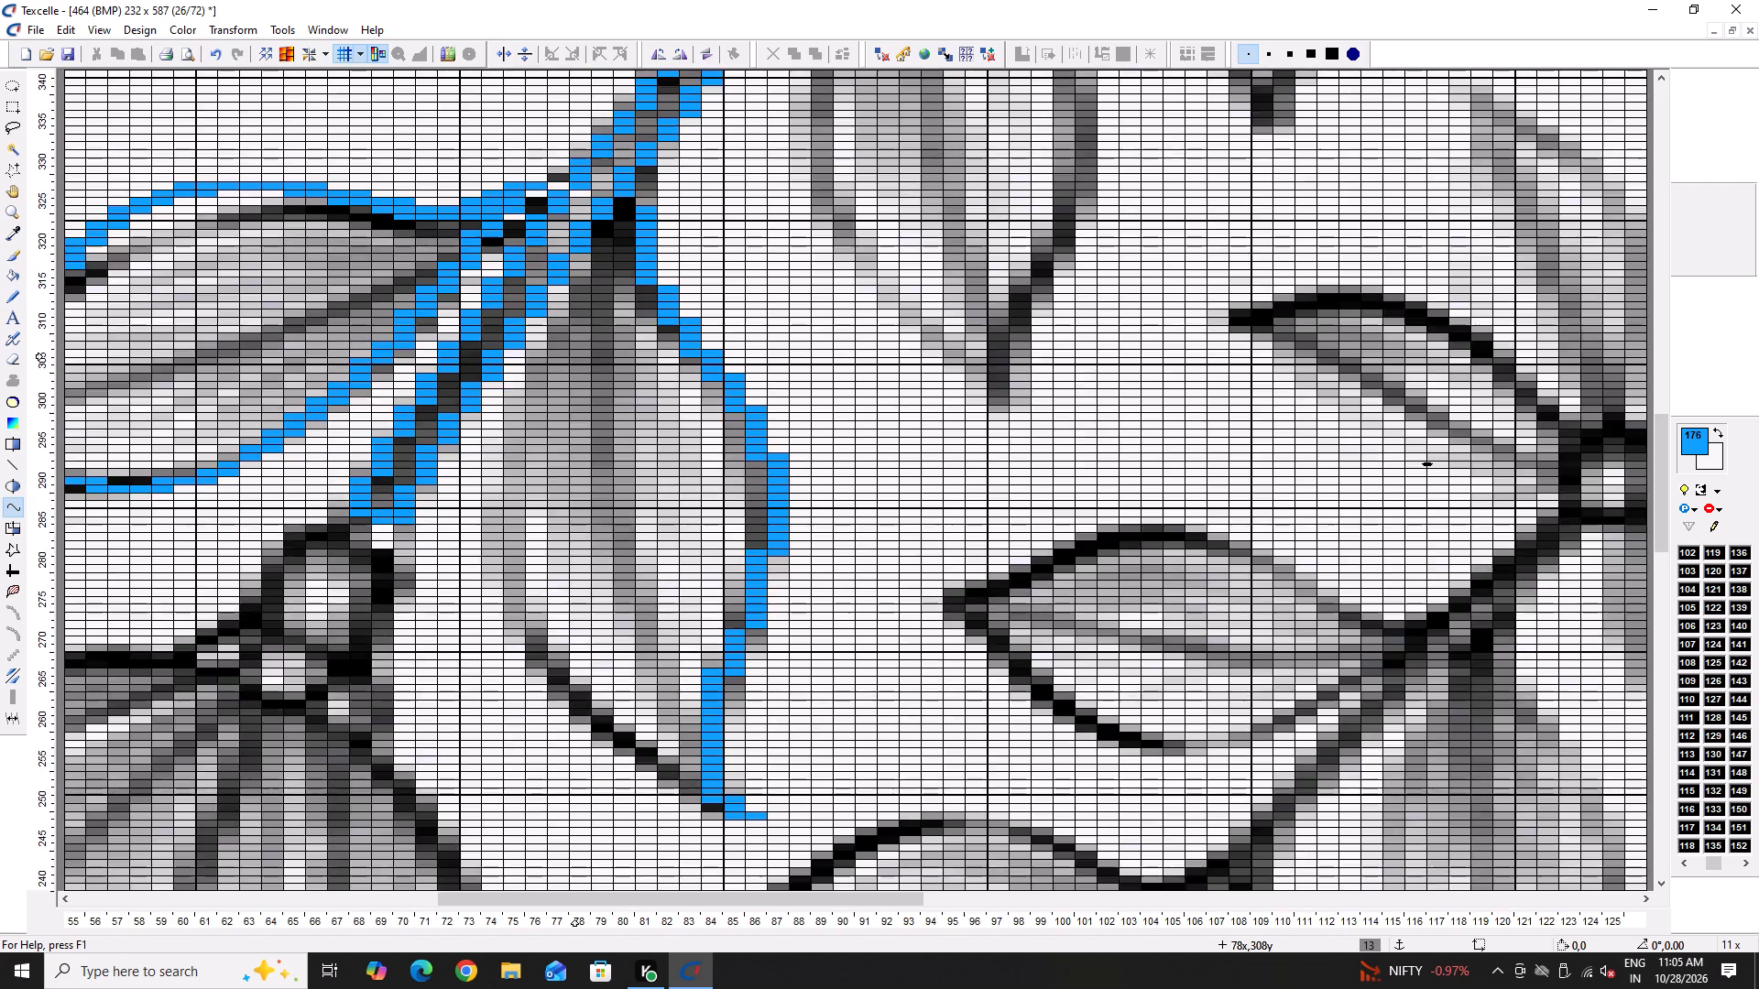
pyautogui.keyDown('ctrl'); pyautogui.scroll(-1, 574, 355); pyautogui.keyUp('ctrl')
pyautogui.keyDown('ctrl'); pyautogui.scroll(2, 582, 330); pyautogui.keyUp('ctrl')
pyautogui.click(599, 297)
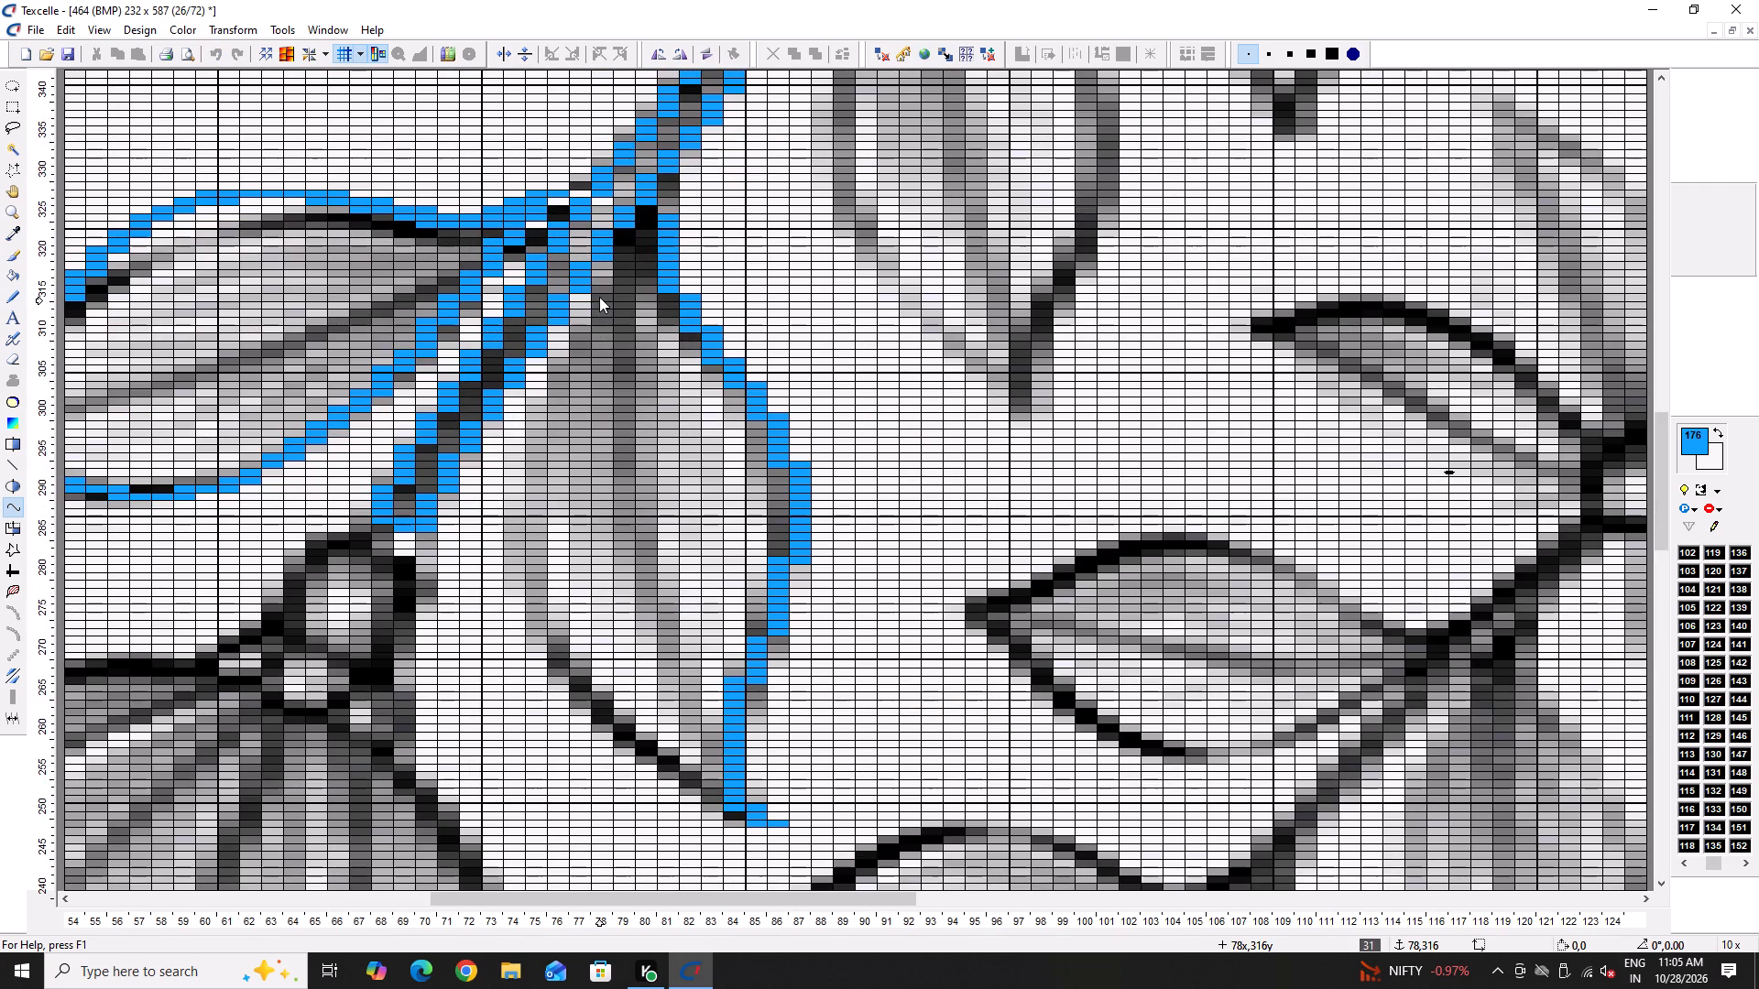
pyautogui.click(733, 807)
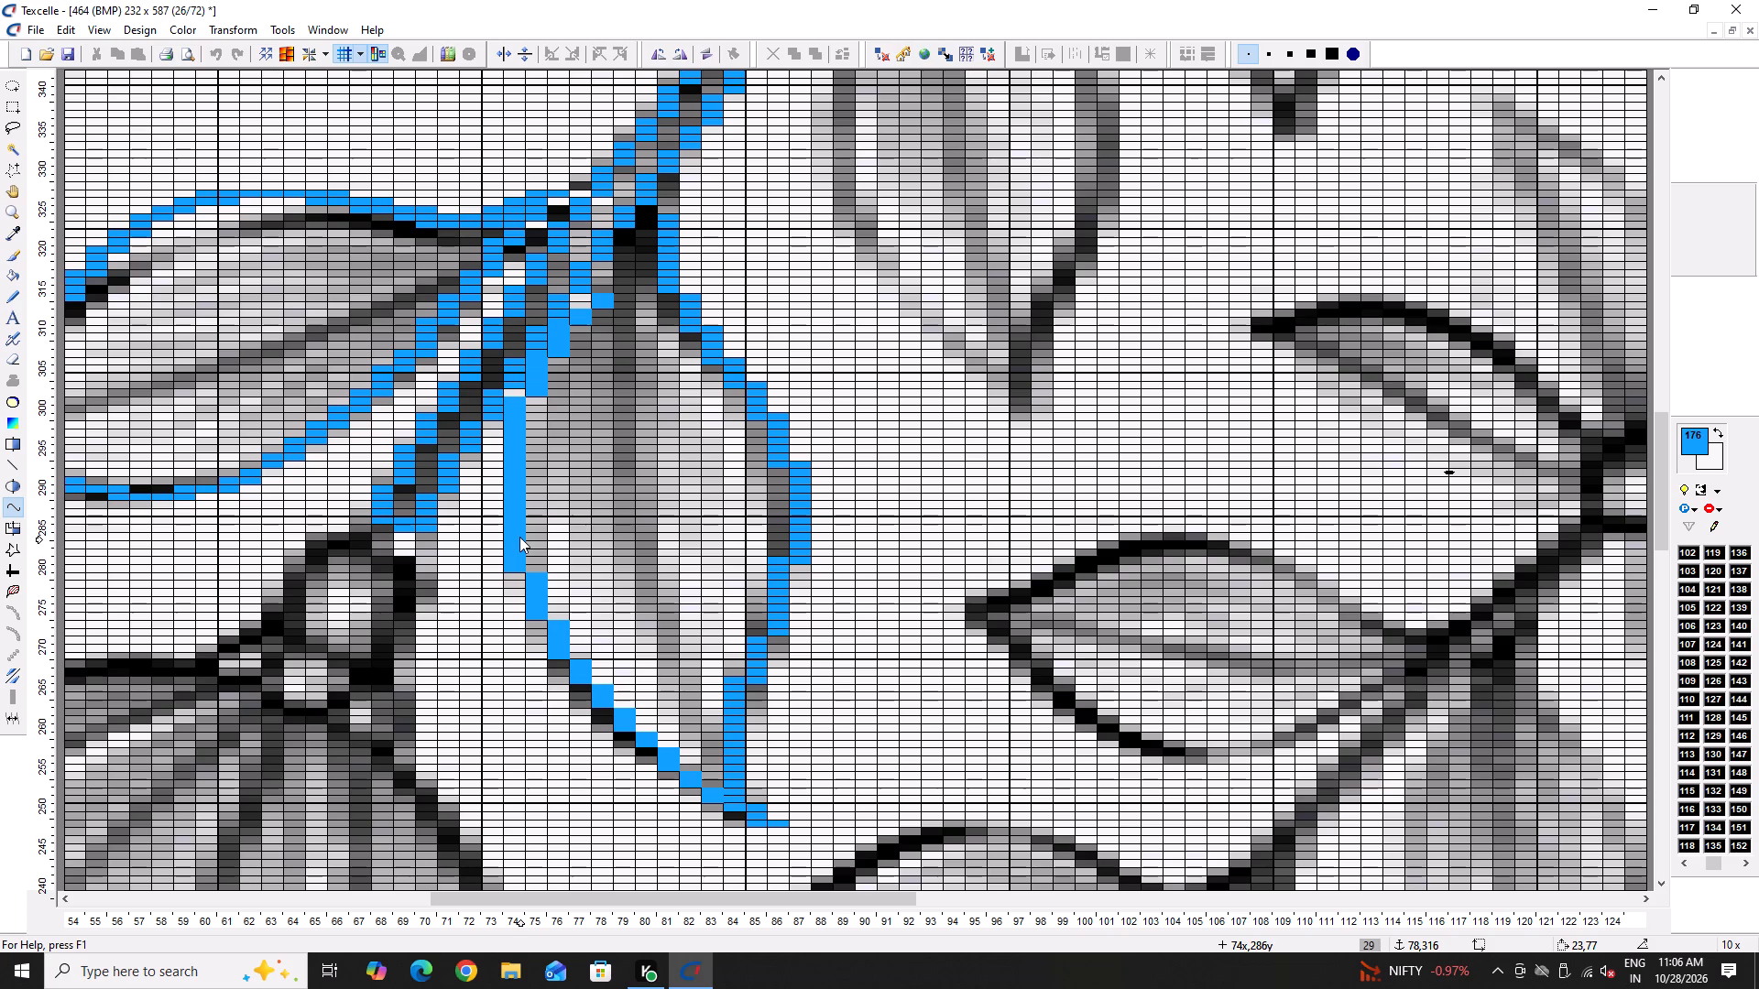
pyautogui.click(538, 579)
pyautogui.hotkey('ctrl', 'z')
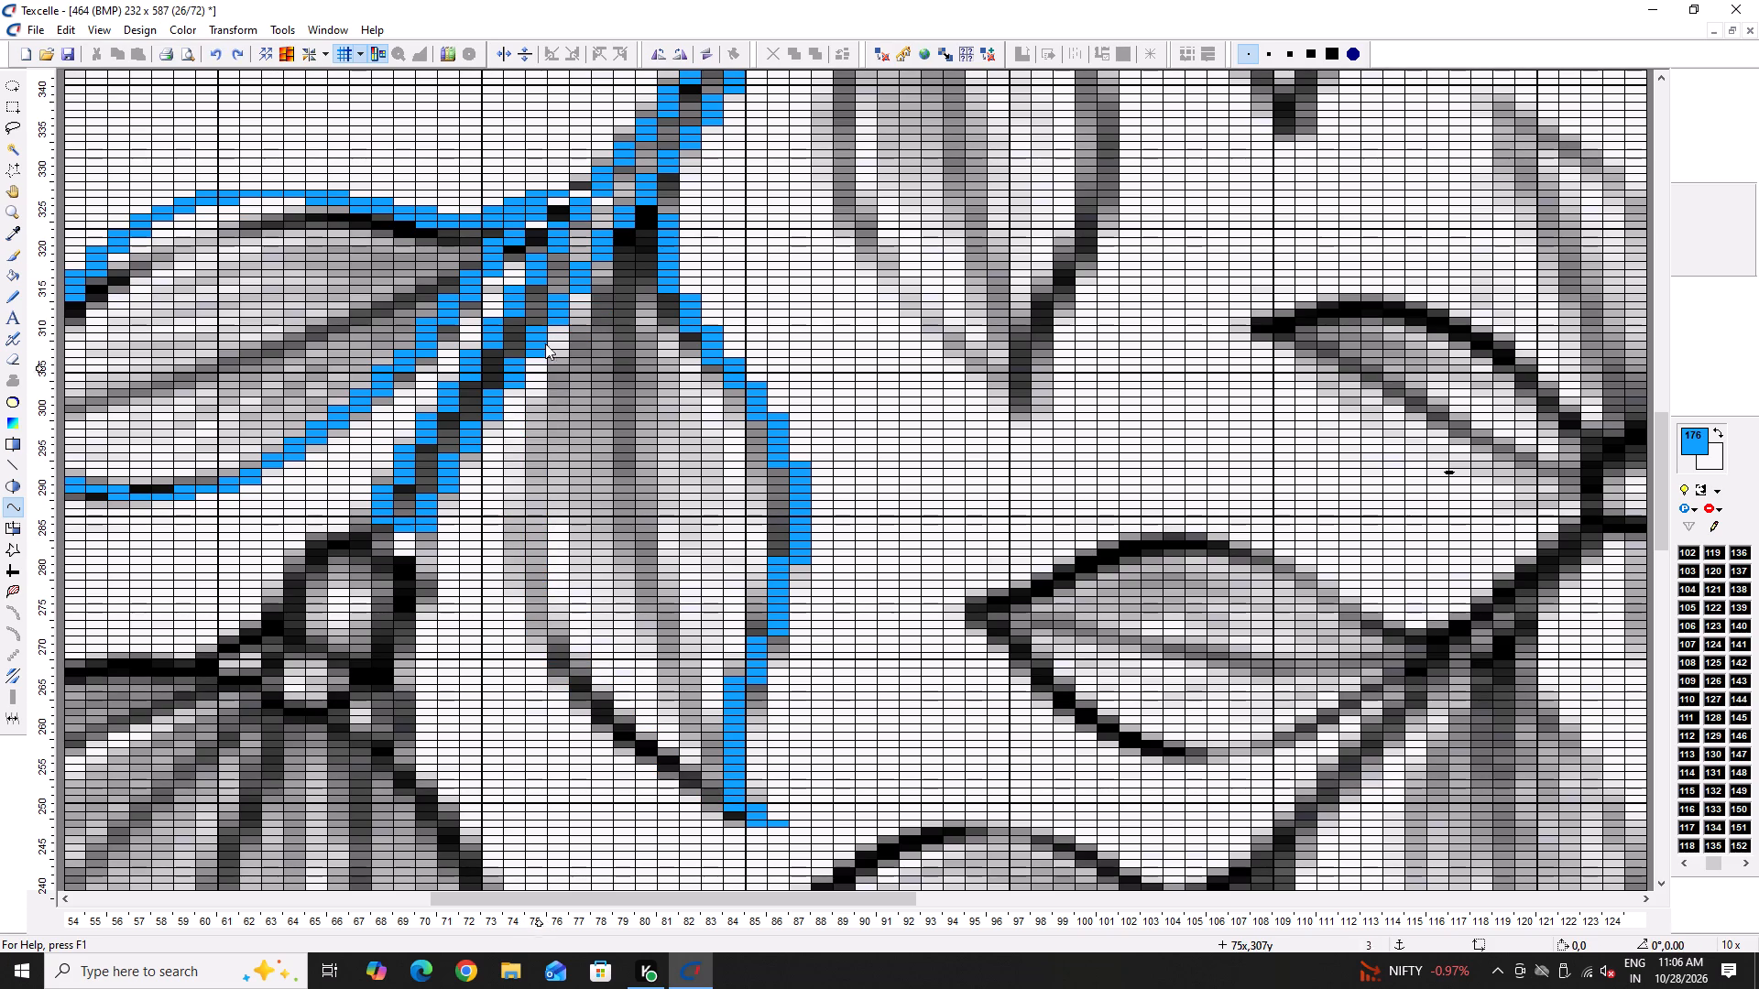
# Draw a blue curve along the seventh leaf's left edge from the stem at column 78 to the tip, bulging out to column 74.
pyautogui.click(610, 292)
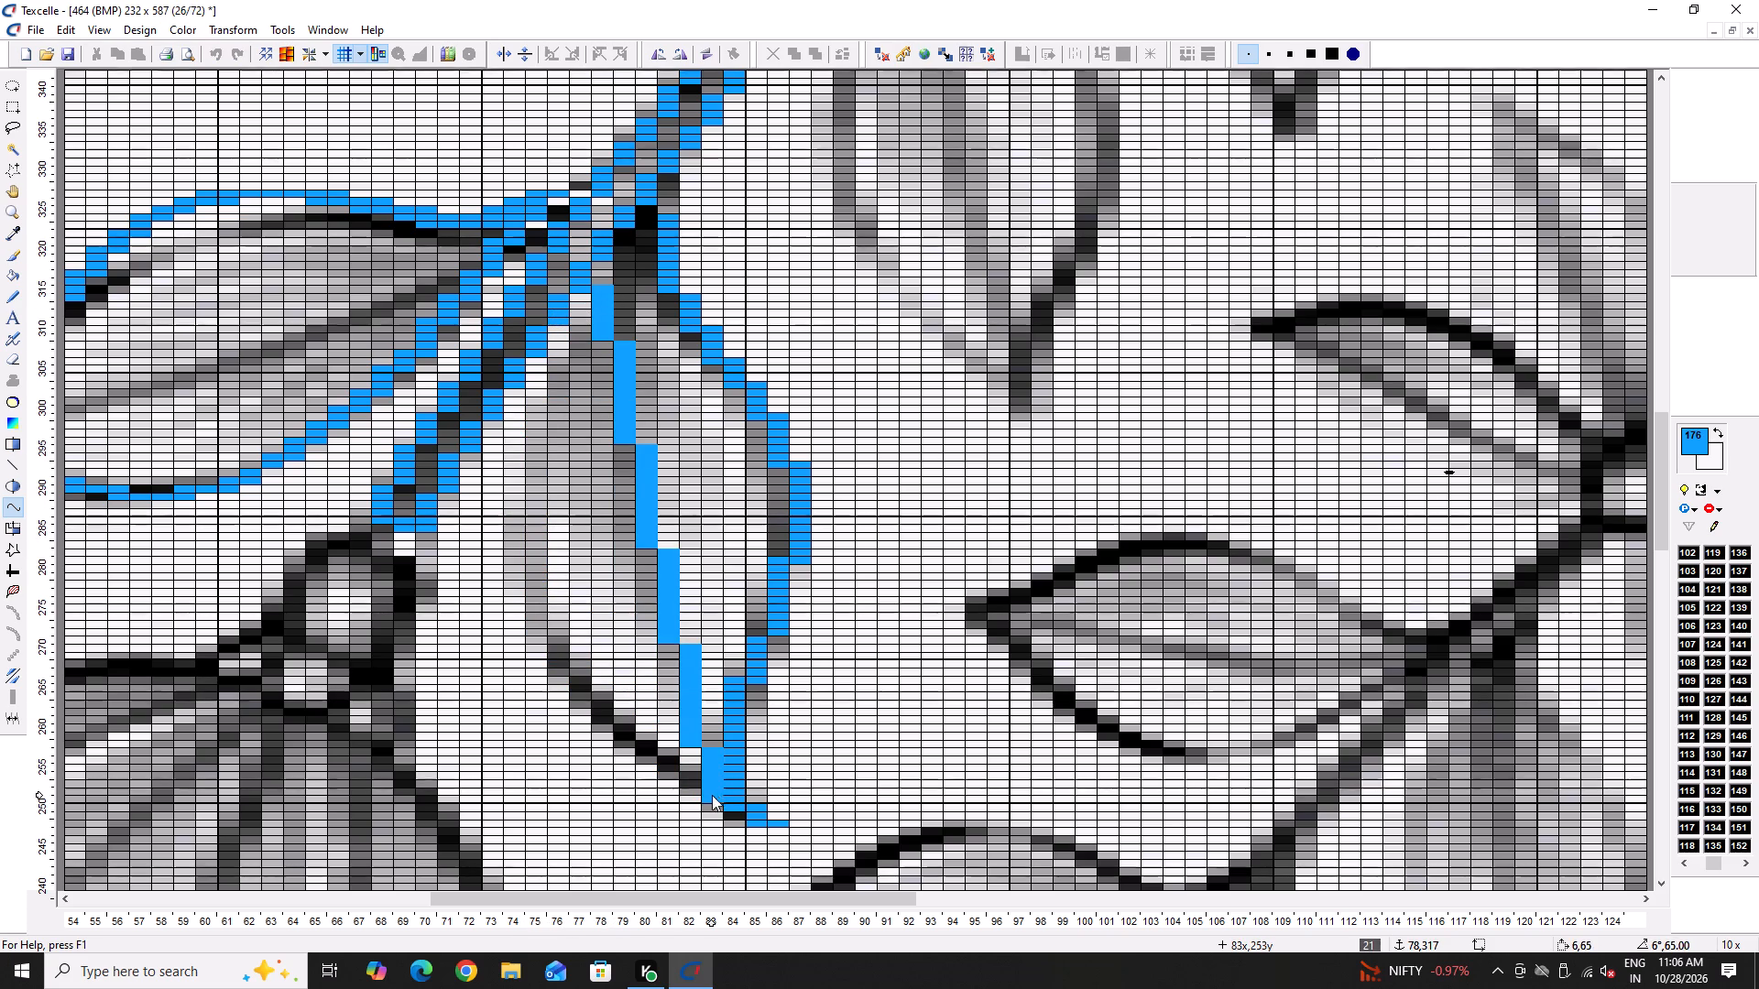
pyautogui.click(730, 806)
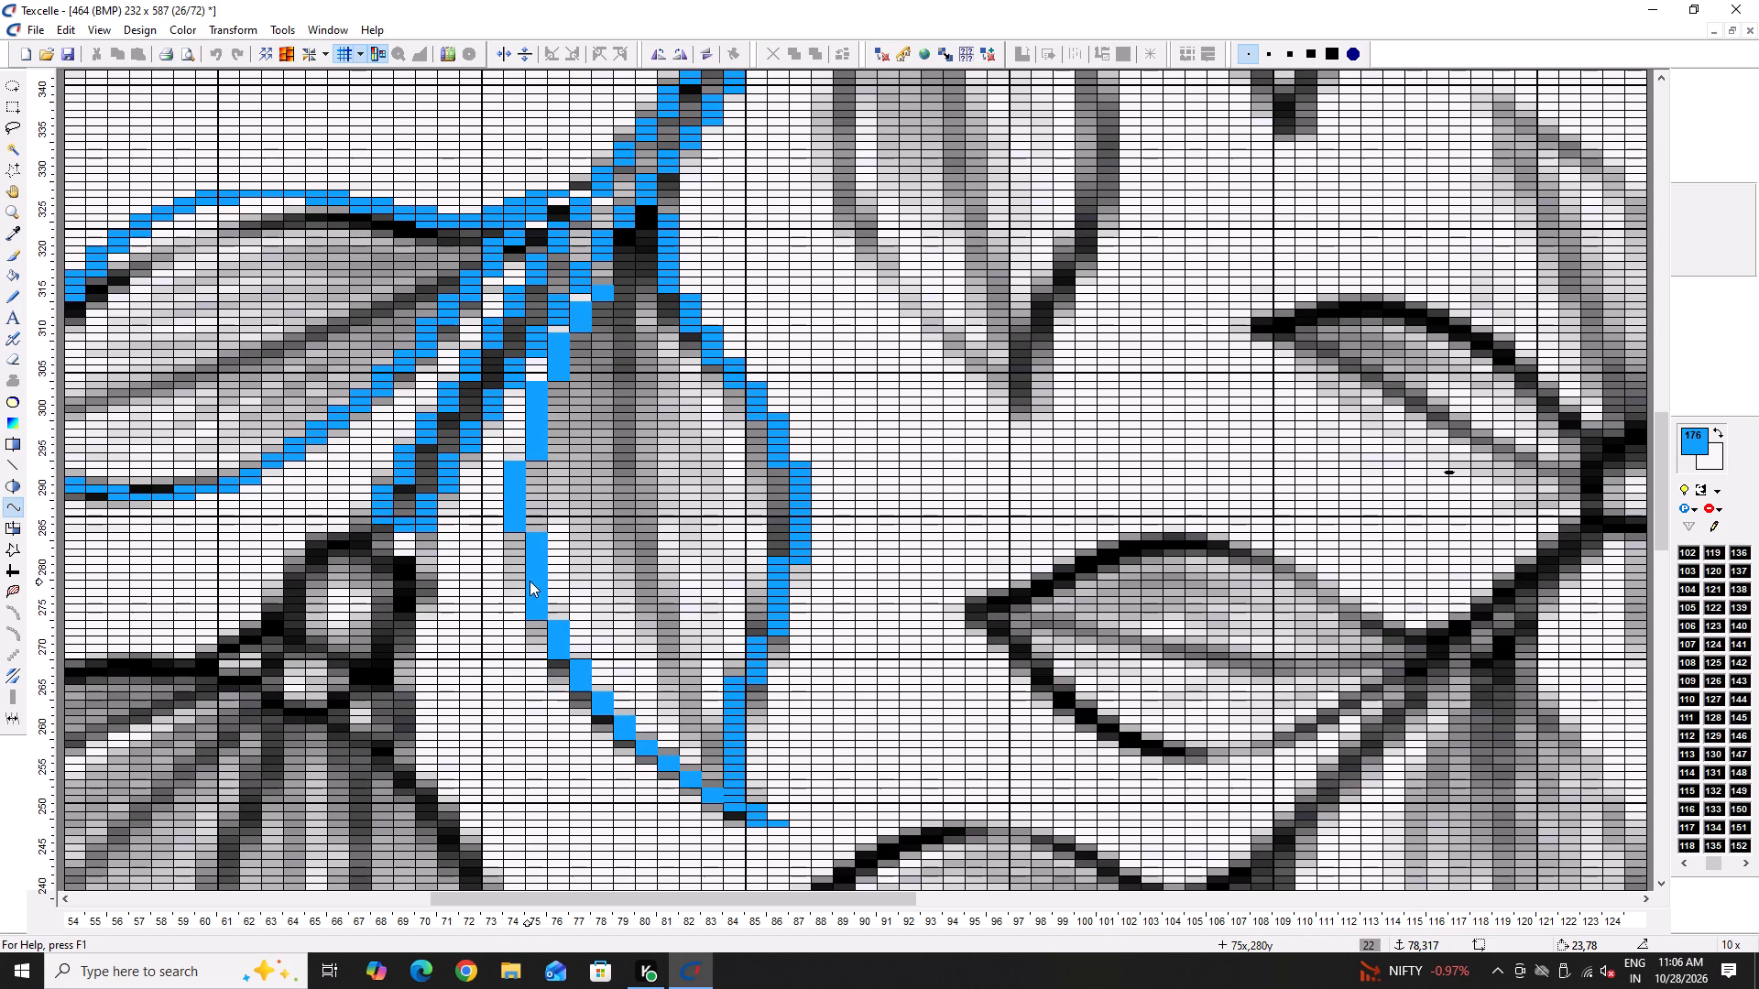
pyautogui.click(530, 581)
pyautogui.keyDown('ctrl'); pyautogui.scroll(3, 530, 581); pyautogui.keyUp('ctrl')
pyautogui.press('space')
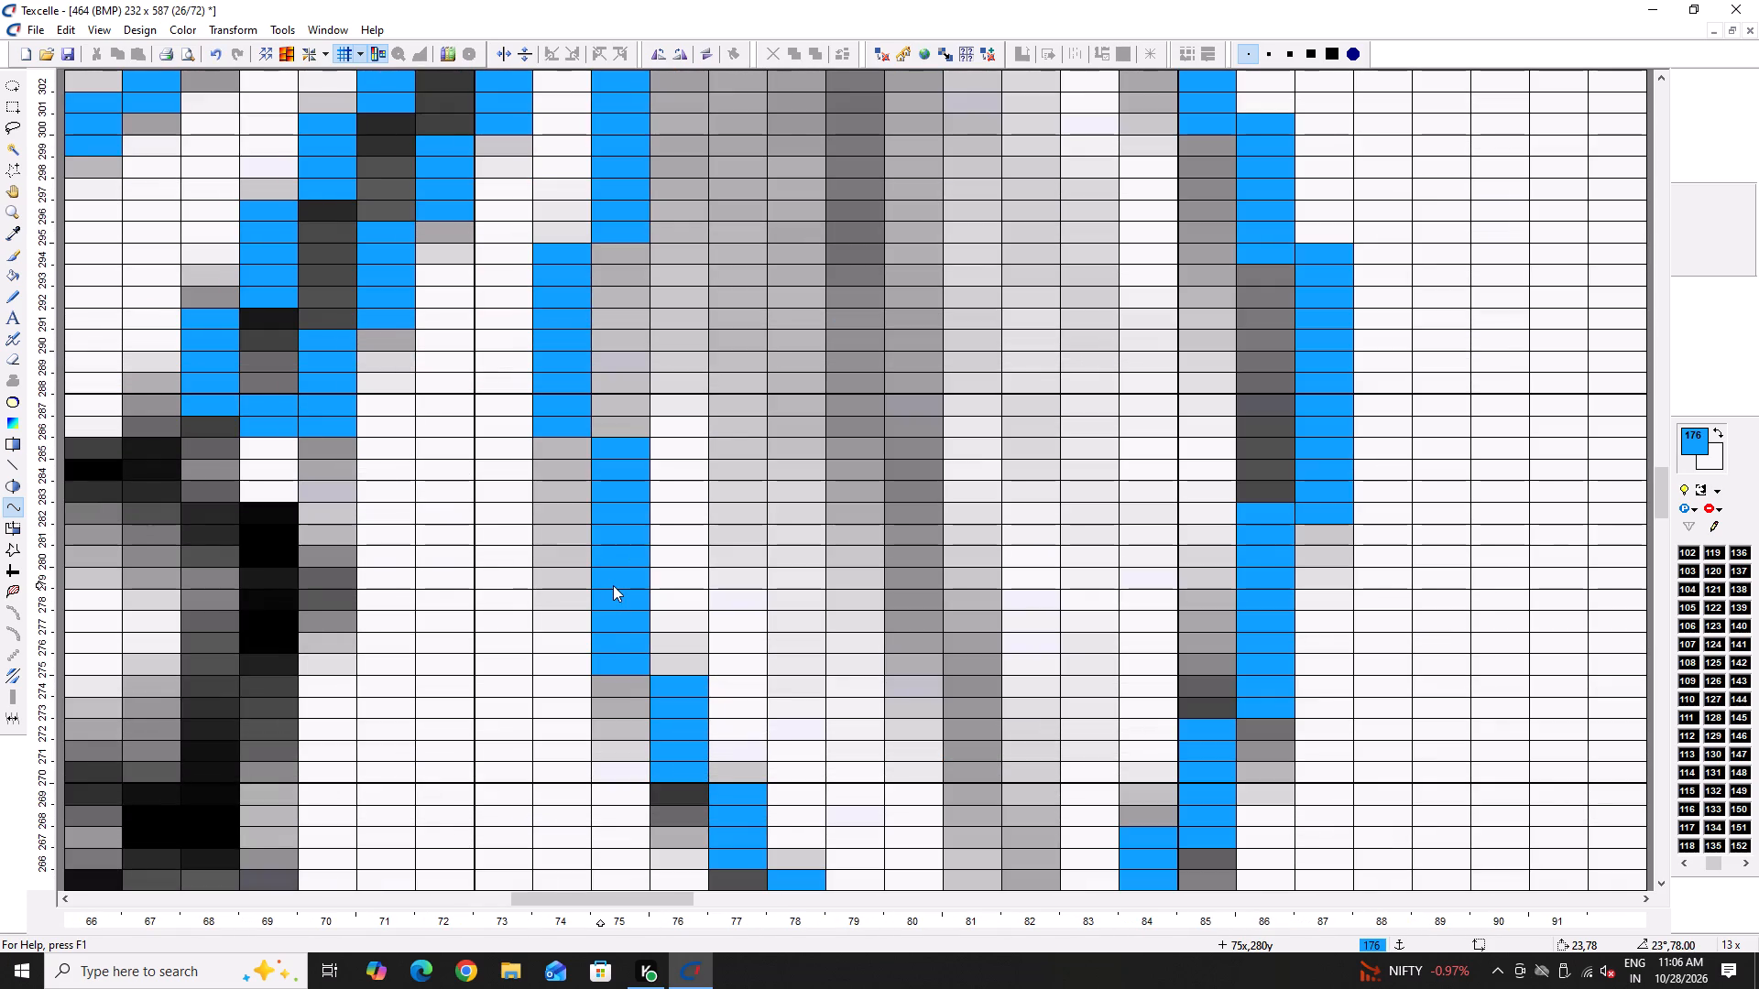
# Smooth the seventh leaf's left edge by extending the blue in column 74 and erasing surplus pixels in column 75.
pyautogui.press('x')
pyautogui.scroll(2, 602, 591)
pyautogui.moveTo(550, 629); pyautogui.dragTo(544, 705)
pyautogui.moveTo(621, 620); pyautogui.dragTo(620, 692, button='right')
pyautogui.rightClick(620, 694)
pyautogui.rightClick(620, 694)
pyautogui.rightClick(622, 701)
pyautogui.scroll(3, 617, 697)
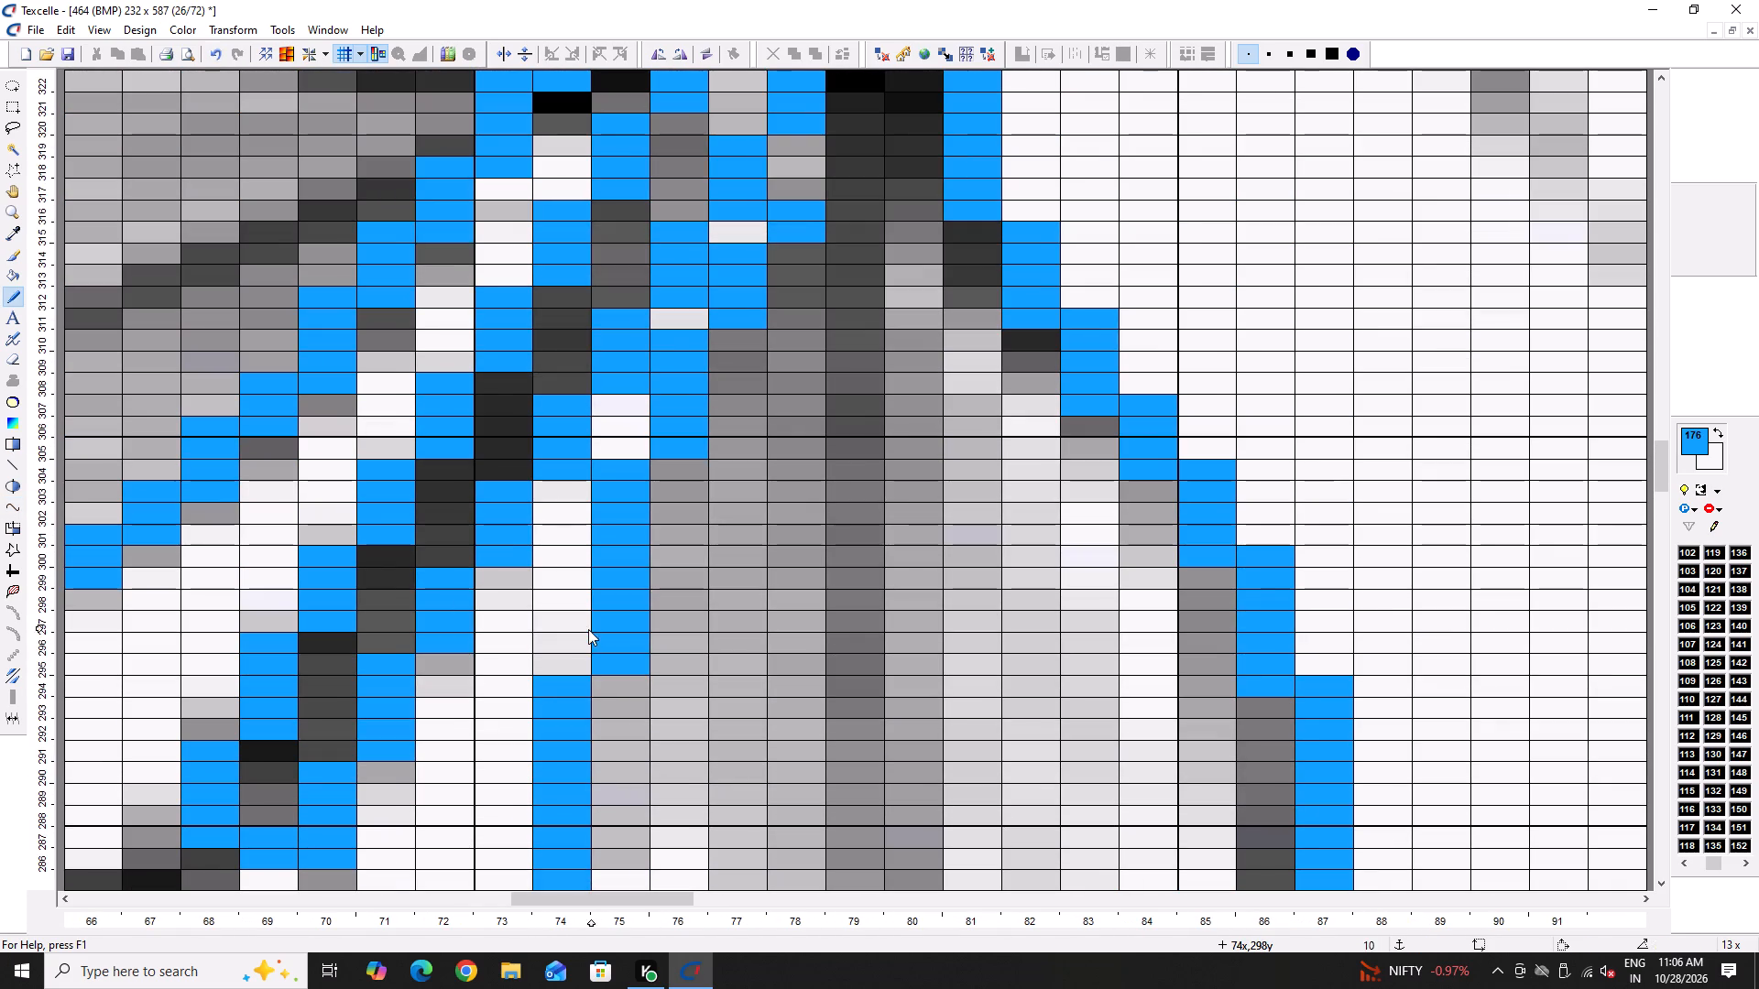
pyautogui.moveTo(577, 655); pyautogui.dragTo(577, 669)
pyautogui.rightClick(601, 661)
pyautogui.rightClick(630, 466)
pyautogui.rightClick(630, 479)
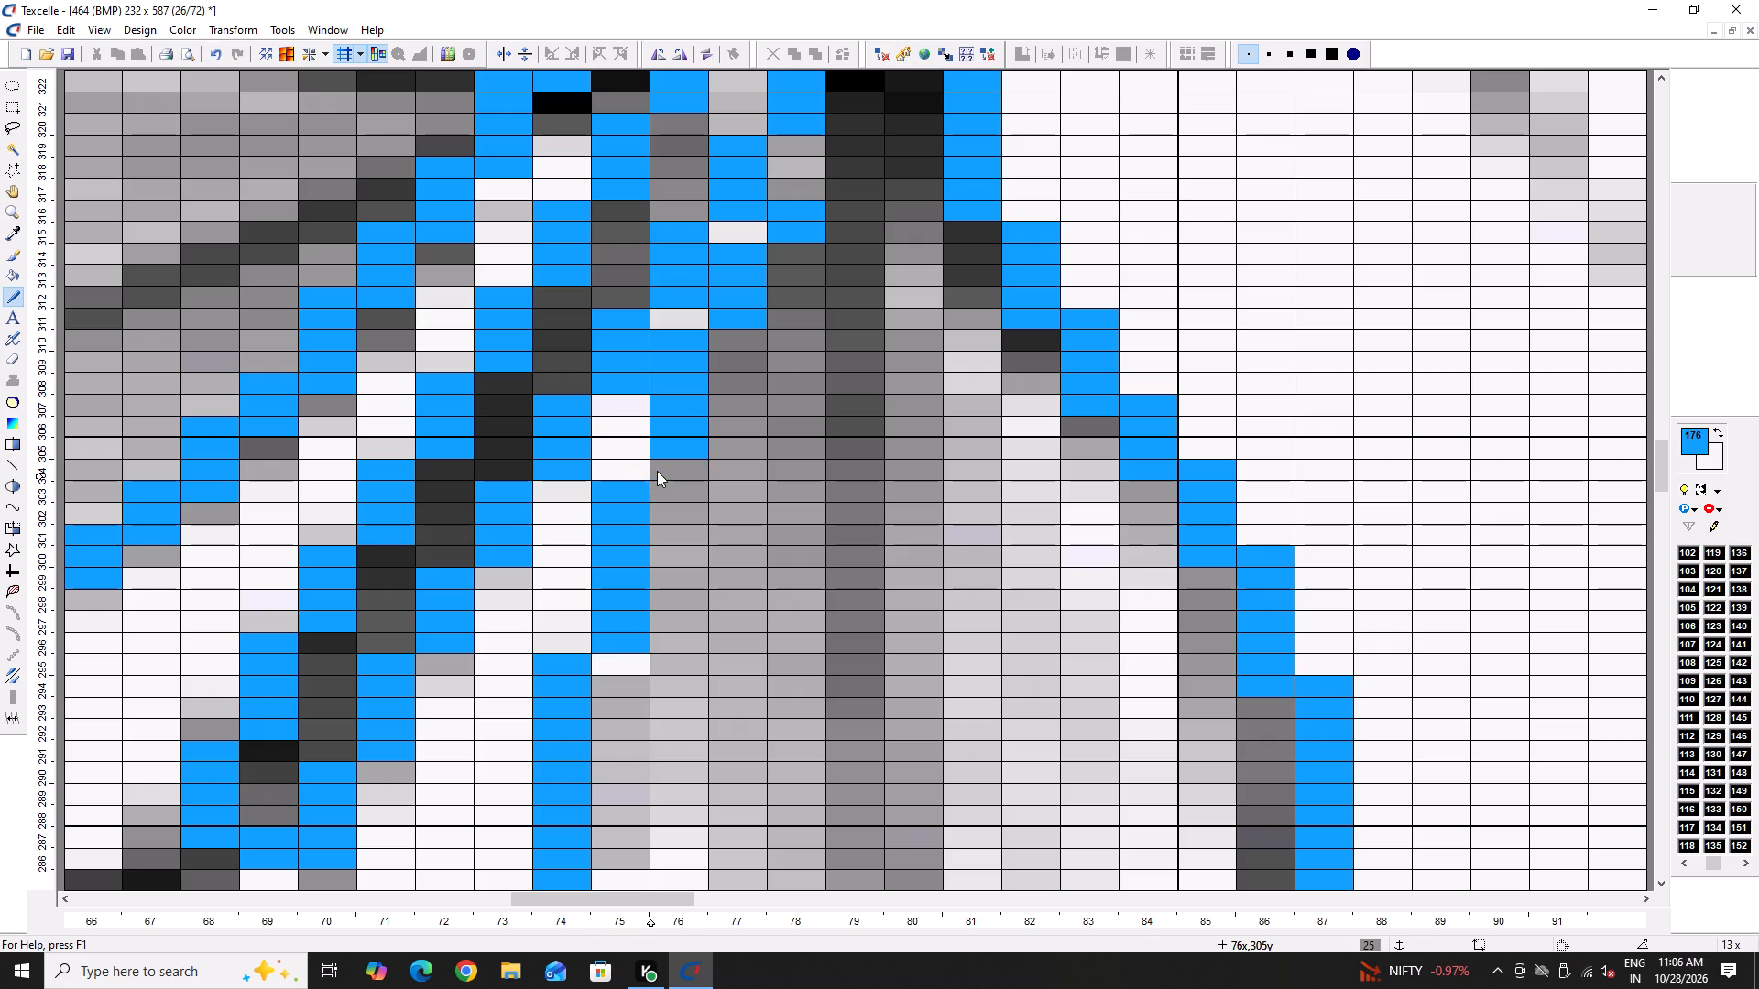
# Smooth the upper left edge of the seventh leaf in columns 76 to 78, adding blue pixels and erasing the surplus ones.
pyautogui.click(657, 471)
pyautogui.moveTo(685, 353); pyautogui.dragTo(683, 375, button='right')
pyautogui.moveTo(683, 371); pyautogui.dragTo(685, 342, button='right')
pyautogui.moveTo(731, 336); pyautogui.dragTo(727, 367)
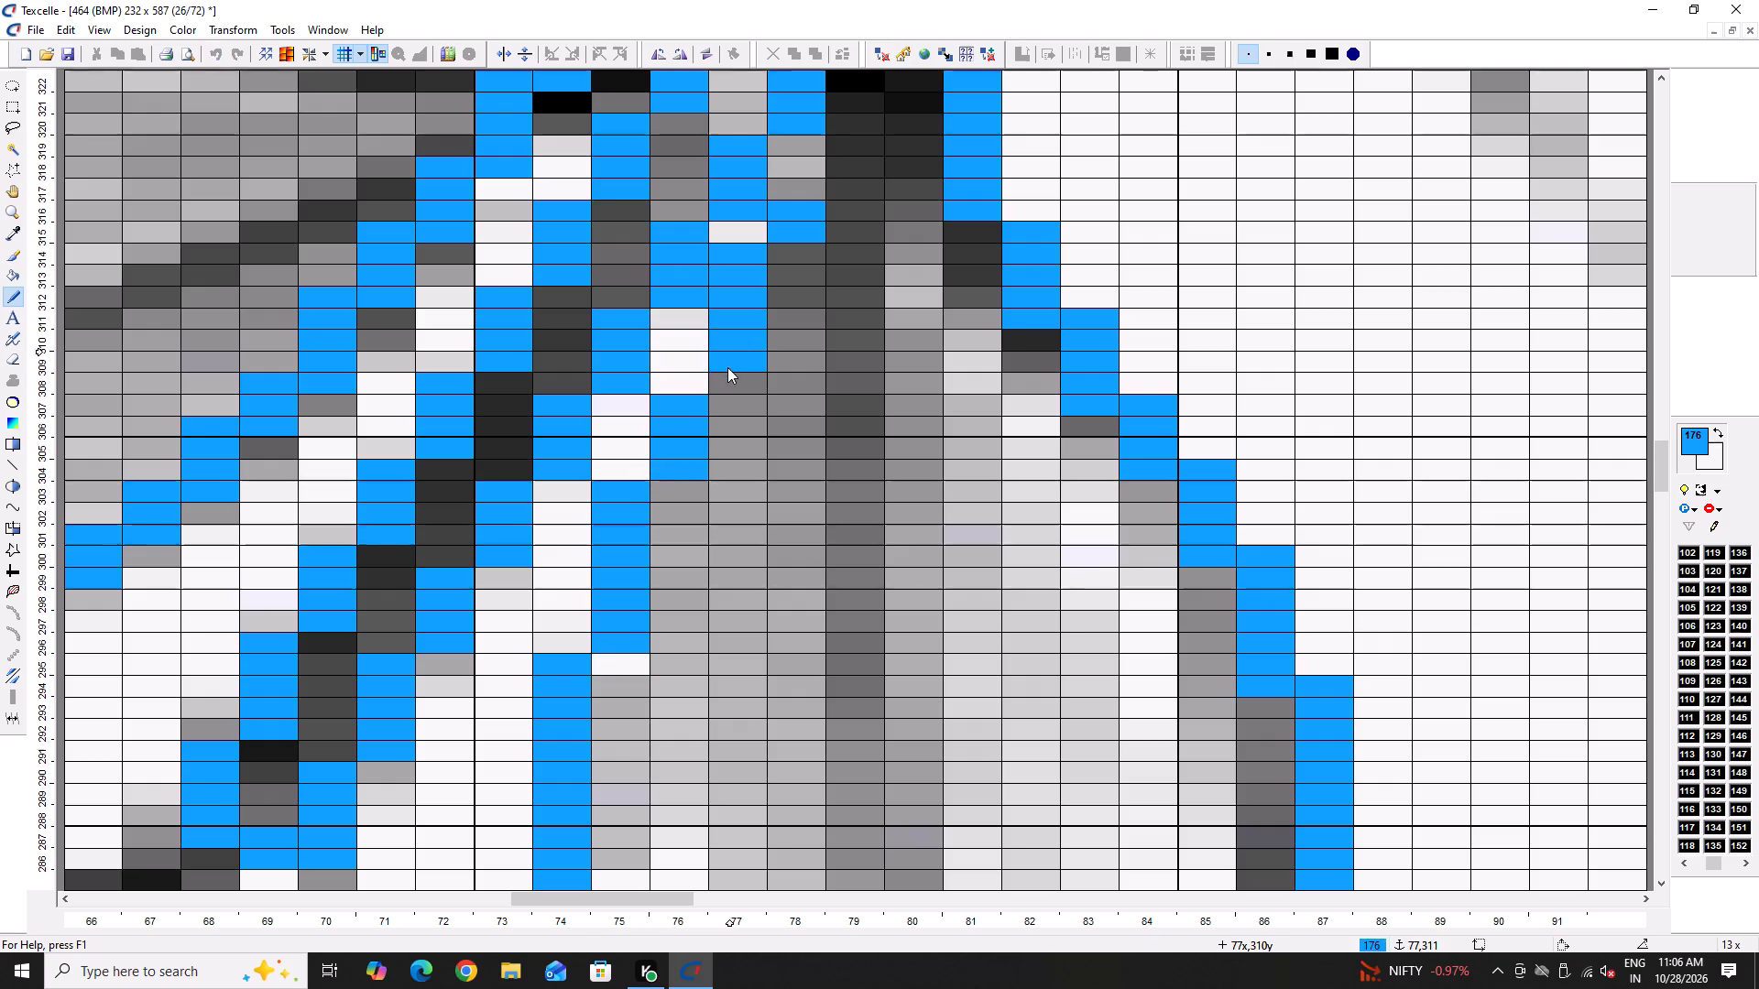
pyautogui.moveTo(727, 367); pyautogui.dragTo(727, 368)
pyautogui.scroll(1, 736, 375)
pyautogui.moveTo(743, 472); pyautogui.dragTo(746, 484)
pyautogui.moveTo(748, 408); pyautogui.dragTo(749, 341, button='right')
pyautogui.moveTo(801, 332); pyautogui.dragTo(791, 400)
pyautogui.rightClick(677, 494)
pyautogui.rightClick(676, 496)
# Extend the seventh leaf's left edge in blue up through columns 78 to 80 into the stem, trimming surplus pixels in columns 77 and 78.
pyautogui.scroll(3, 733, 484)
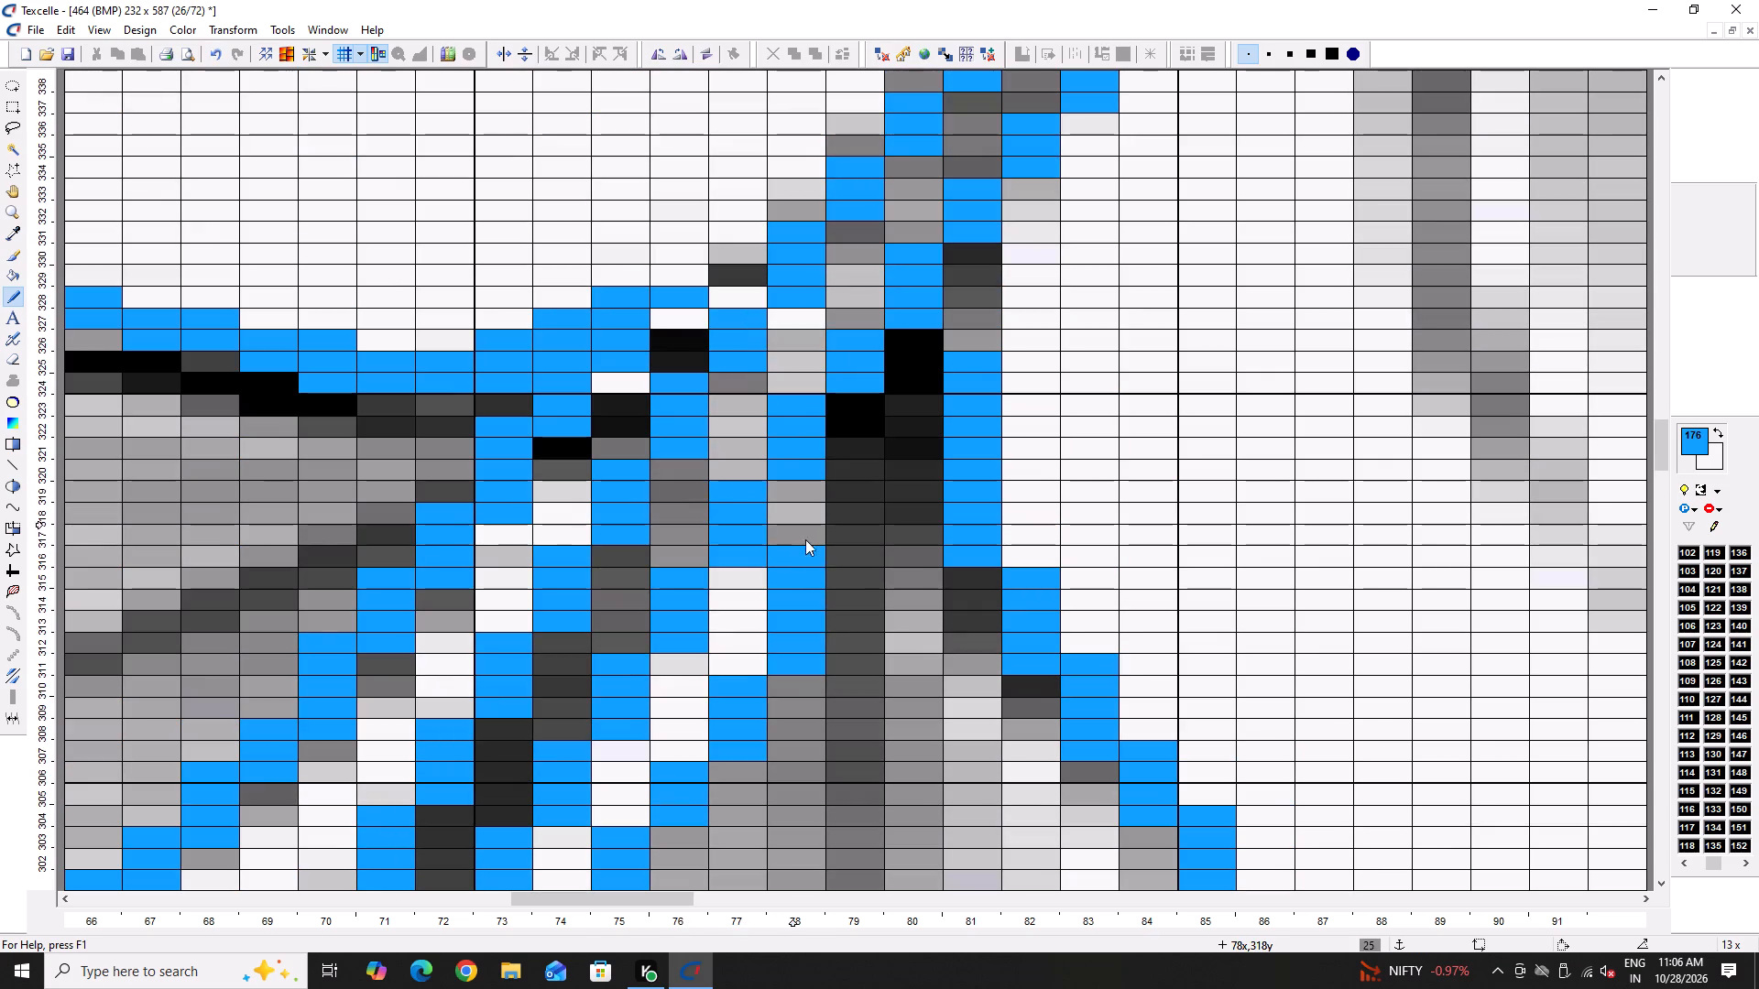
pyautogui.moveTo(803, 554); pyautogui.dragTo(804, 590, button='right')
pyautogui.moveTo(806, 573); pyautogui.dragTo(804, 607)
pyautogui.moveTo(848, 546); pyautogui.dragTo(848, 494)
pyautogui.moveTo(905, 468); pyautogui.dragTo(909, 402)
pyautogui.keyDown('ctrl'); pyautogui.scroll(-2, 909, 499); pyautogui.keyUp('ctrl')
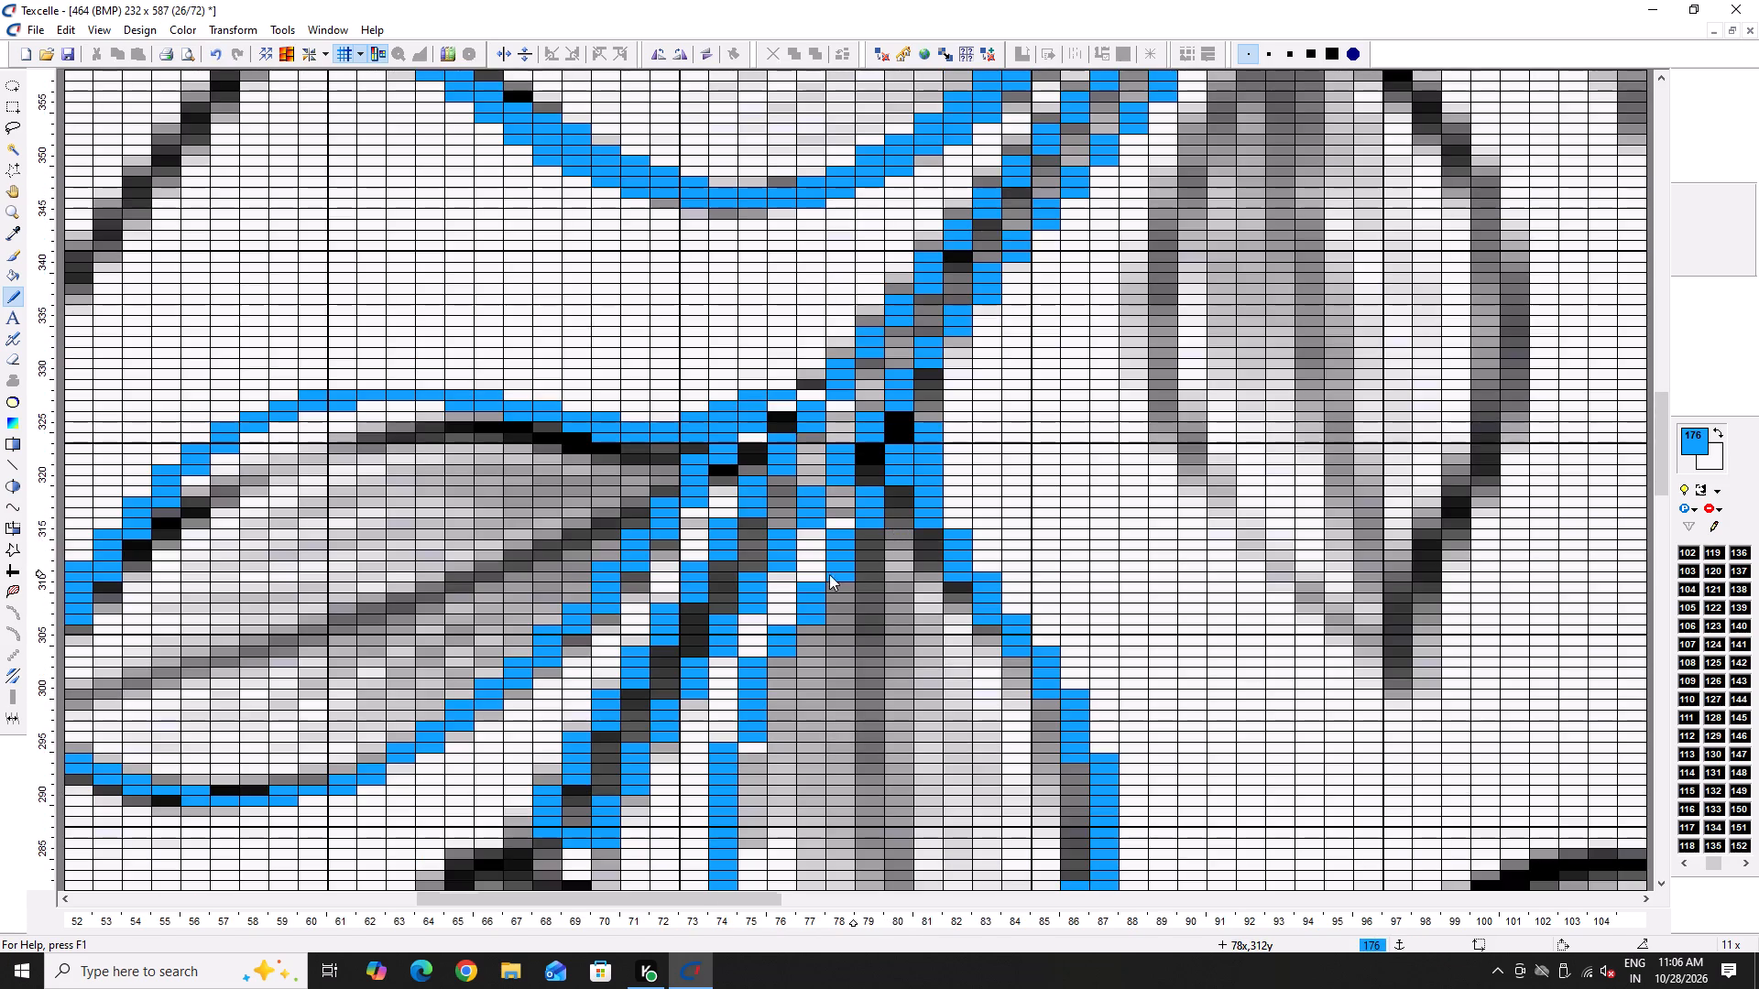
pyautogui.keyDown('ctrl'); pyautogui.scroll(2, 829, 574); pyautogui.keyUp('ctrl')
pyautogui.click(809, 573)
pyautogui.rightClick(855, 572)
pyautogui.scroll(-1, 799, 579)
pyautogui.click(748, 580)
pyautogui.rightClick(805, 585)
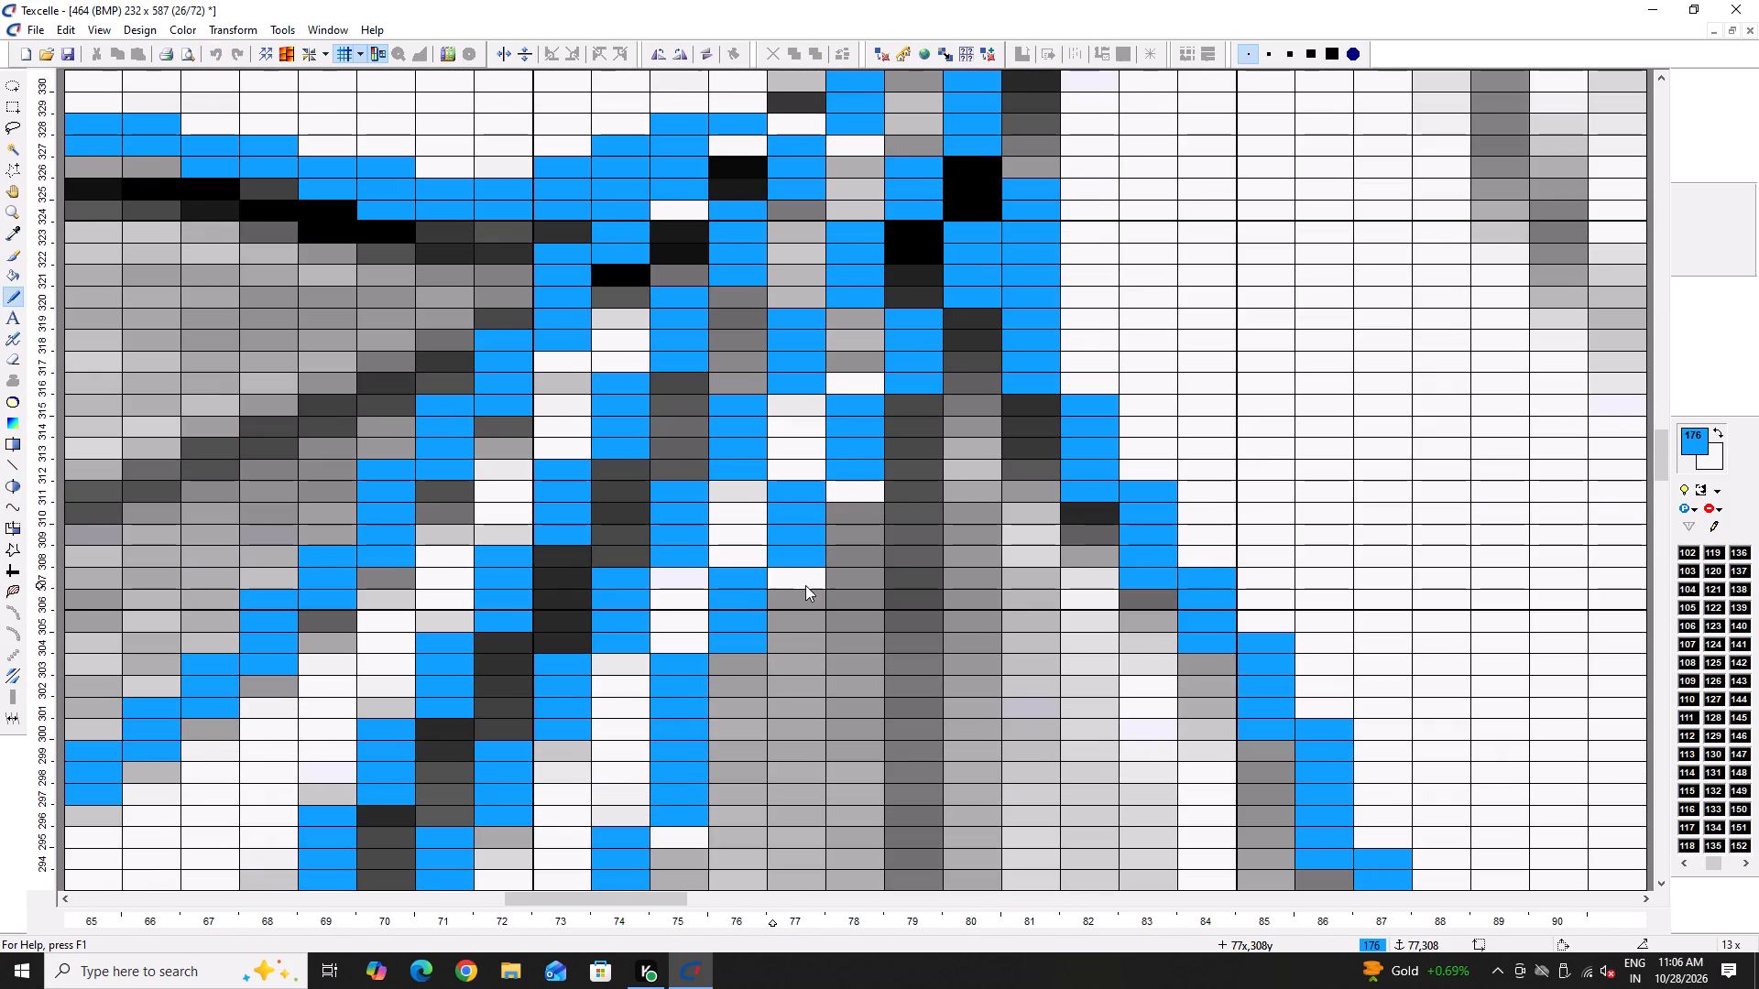
# Erase the surplus corner pixels along the seventh leaf's right edge in columns 81 to 86 and add a blue pixel in column 82.
pyautogui.scroll(-3, 726, 570)
pyautogui.keyDown('ctrl'); pyautogui.scroll(-5, 676, 541); pyautogui.keyUp('ctrl')
pyautogui.keyDown('ctrl'); pyautogui.scroll(2, 707, 636); pyautogui.keyUp('ctrl')
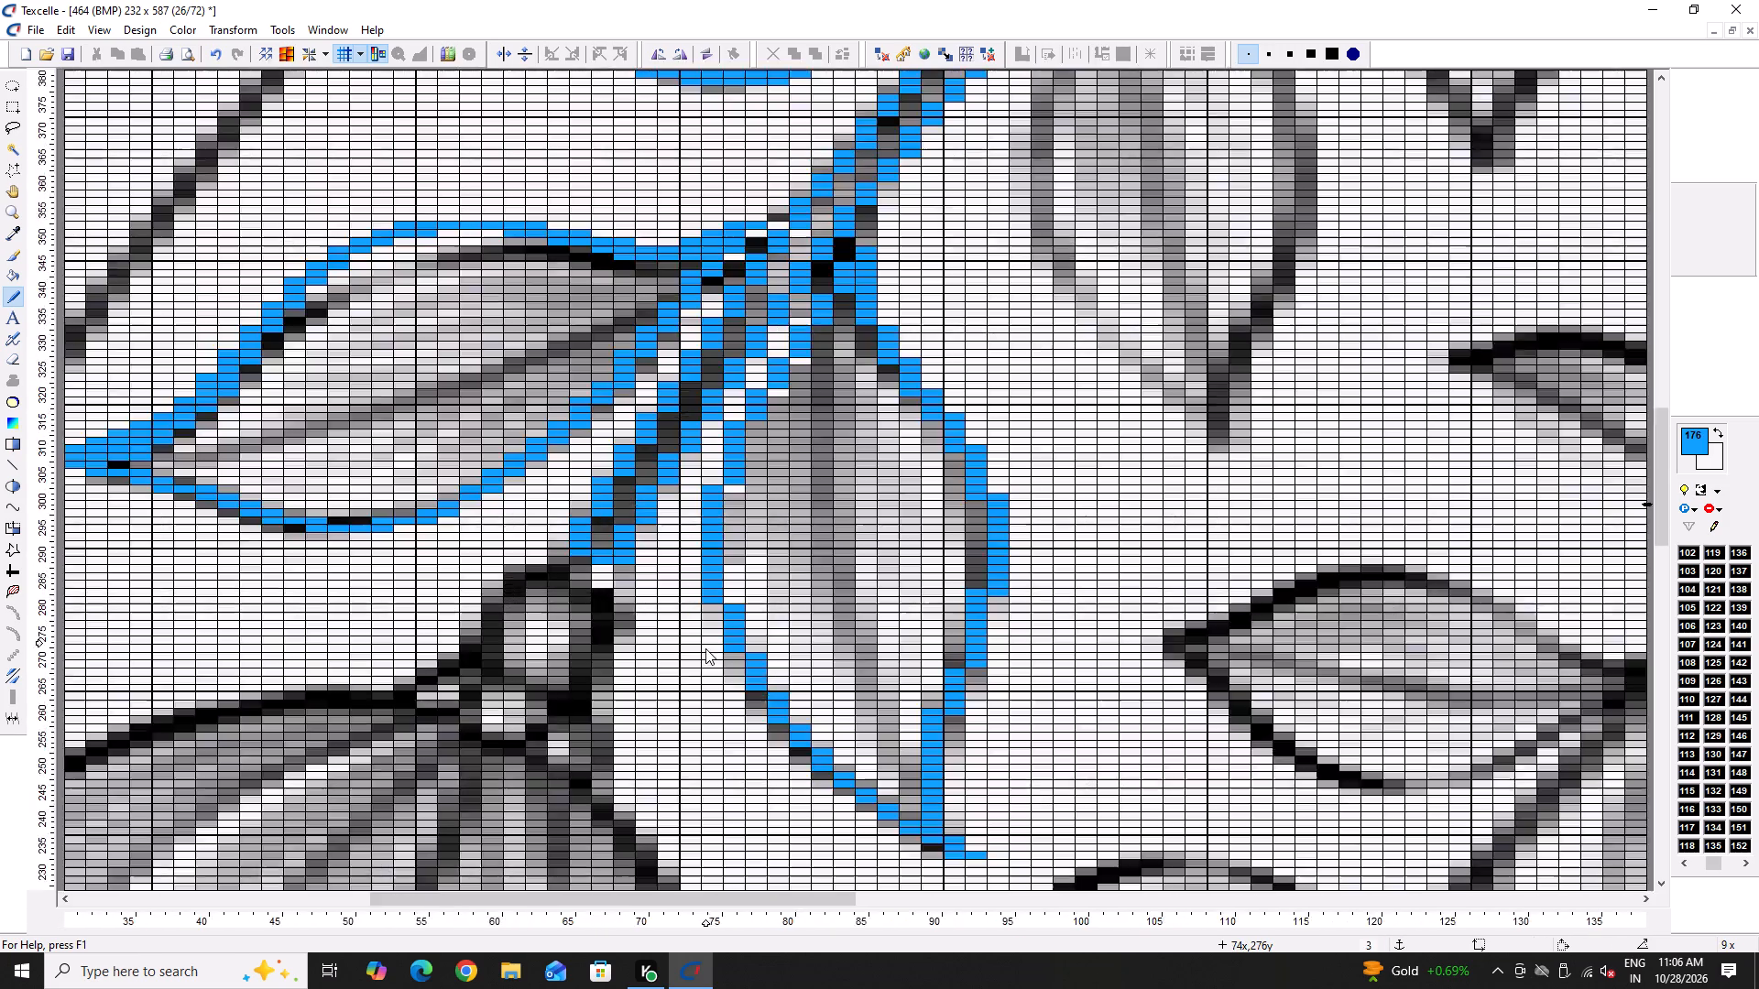
pyautogui.keyDown('ctrl'); pyautogui.scroll(3, 705, 648); pyautogui.keyUp('ctrl')
pyautogui.keyDown('ctrl'); pyautogui.scroll(-6, 760, 668); pyautogui.keyUp('ctrl')
pyautogui.keyDown('ctrl'); pyautogui.scroll(3, 895, 603); pyautogui.keyUp('ctrl')
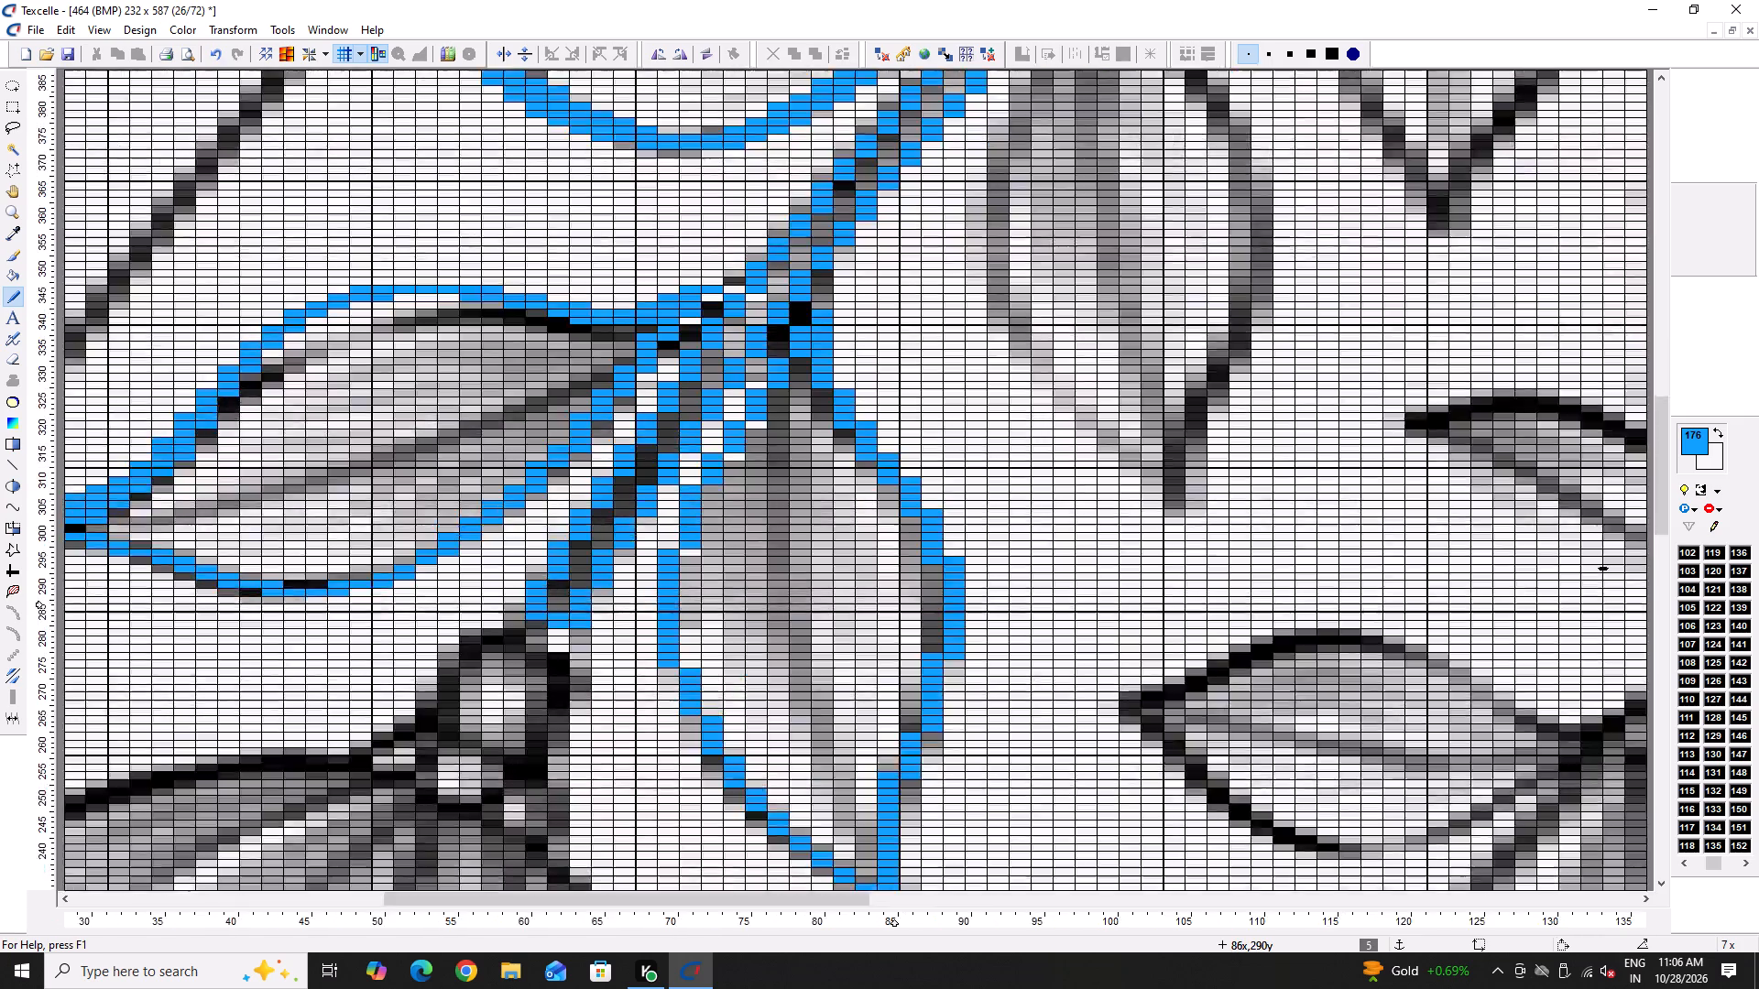
pyautogui.keyDown('ctrl'); pyautogui.scroll(2, 895, 603); pyautogui.keyUp('ctrl')
pyautogui.rightClick(1020, 497)
pyautogui.rightClick(959, 397)
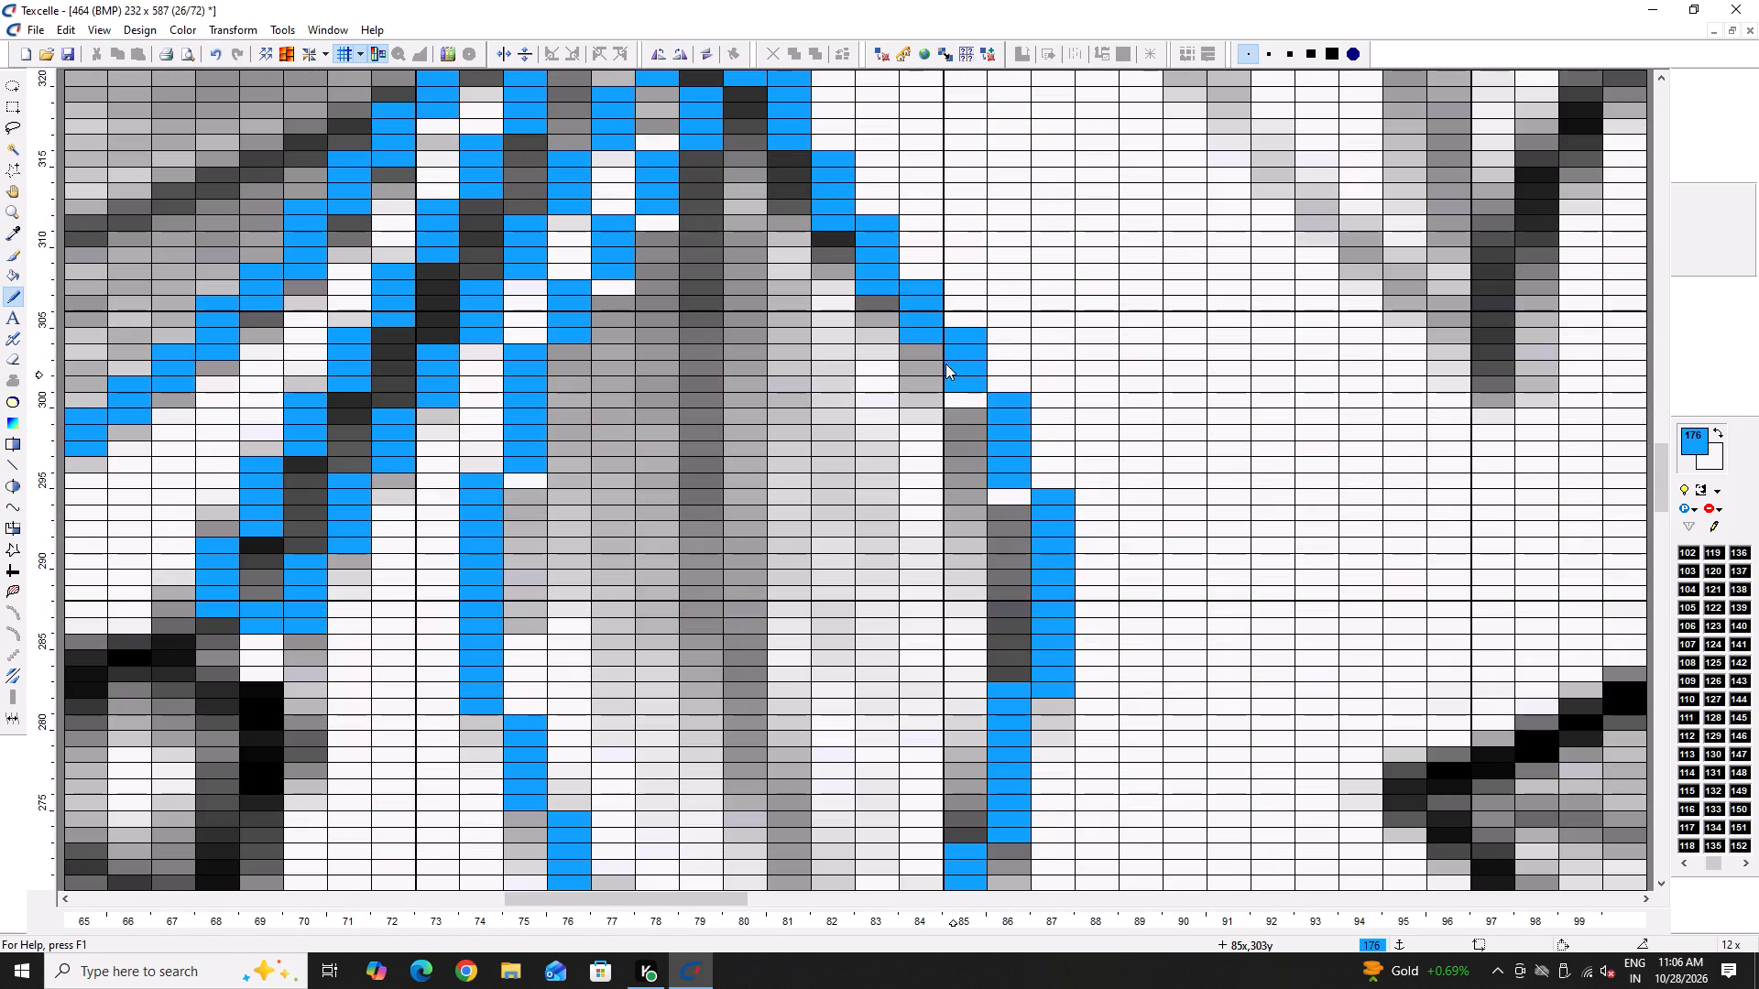
pyautogui.rightClick(924, 333)
pyautogui.rightClick(880, 284)
pyautogui.scroll(2, 880, 299)
pyautogui.rightClick(835, 408)
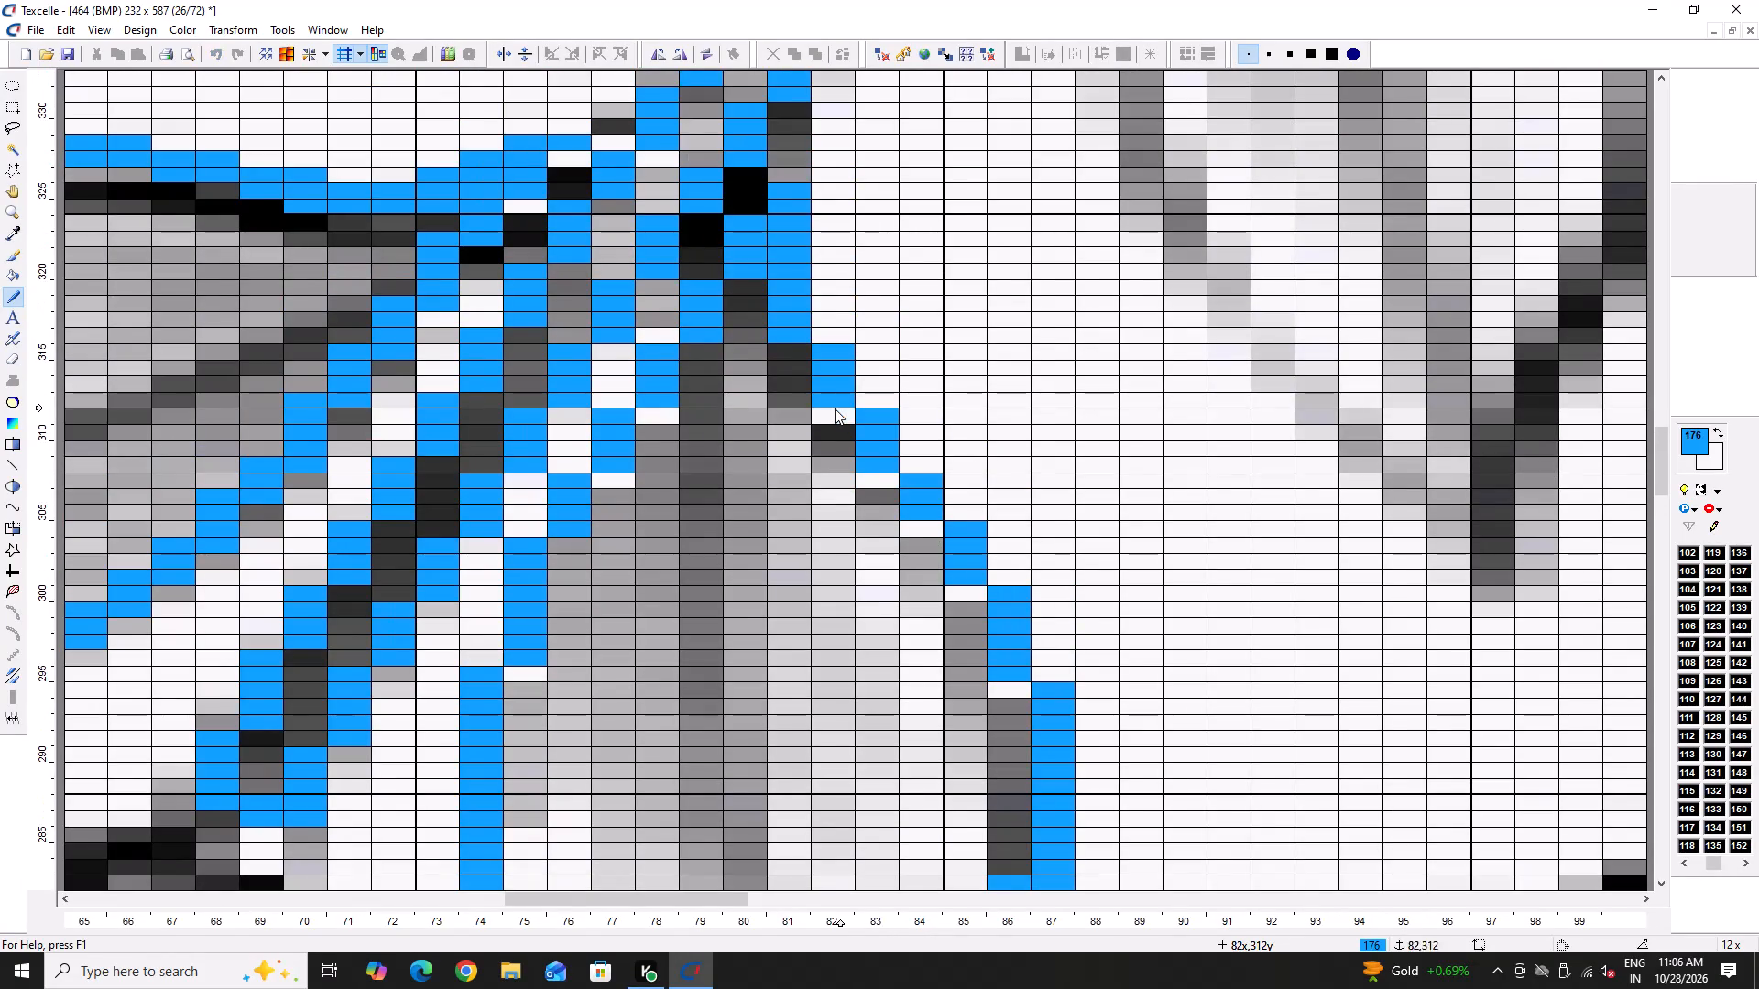
pyautogui.click(818, 331)
pyautogui.rightClick(788, 329)
# Refine the seventh leaf's right edge in columns 82 to 84 with added blue pixels, erasing the surplus ones.
pyautogui.keyDown('ctrl'); pyautogui.scroll(-2, 877, 511); pyautogui.keyUp('ctrl')
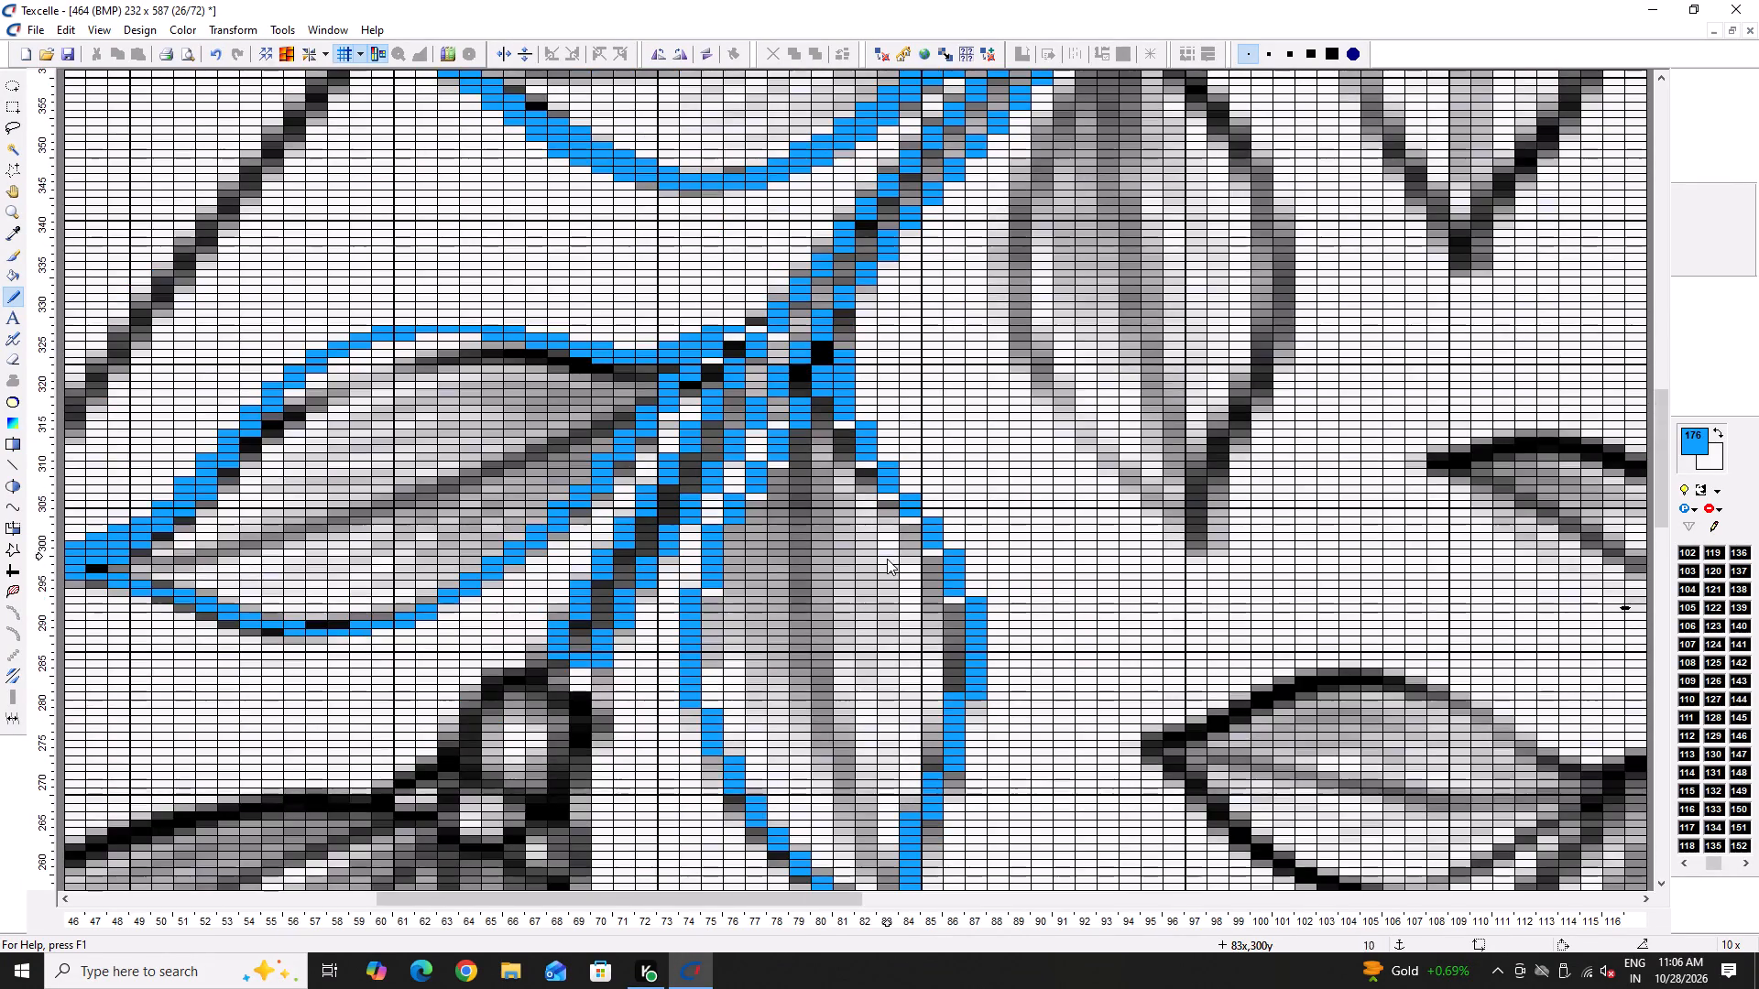
pyautogui.keyDown('ctrl'); pyautogui.scroll(4, 903, 473); pyautogui.keyUp('ctrl')
pyautogui.click(912, 496)
pyautogui.rightClick(867, 489)
pyautogui.click(844, 391)
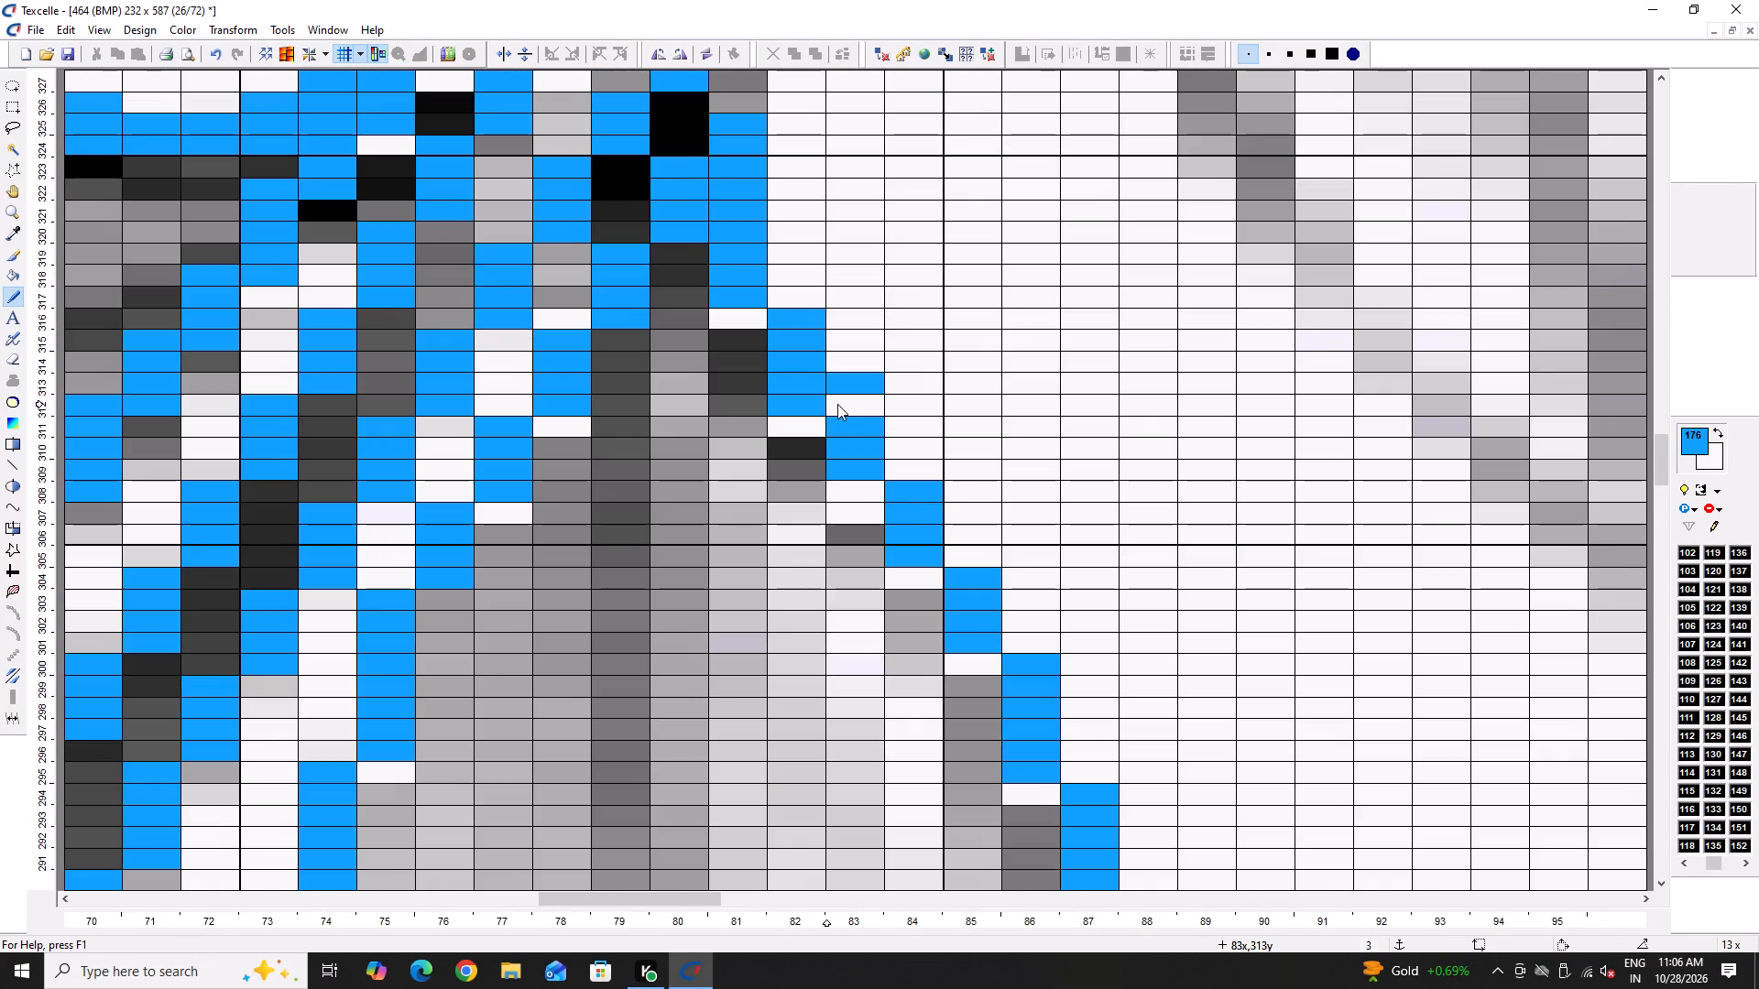
pyautogui.rightClick(842, 404)
pyautogui.rightClick(852, 392)
pyautogui.click(847, 400)
pyautogui.rightClick(816, 406)
# Reshape the seventh leaf's tip with blue pixels in columns 85 and 86, erasing the surplus pixel in column 85.
pyautogui.keyDown('ctrl'); pyautogui.scroll(-4, 814, 459); pyautogui.keyUp('ctrl')
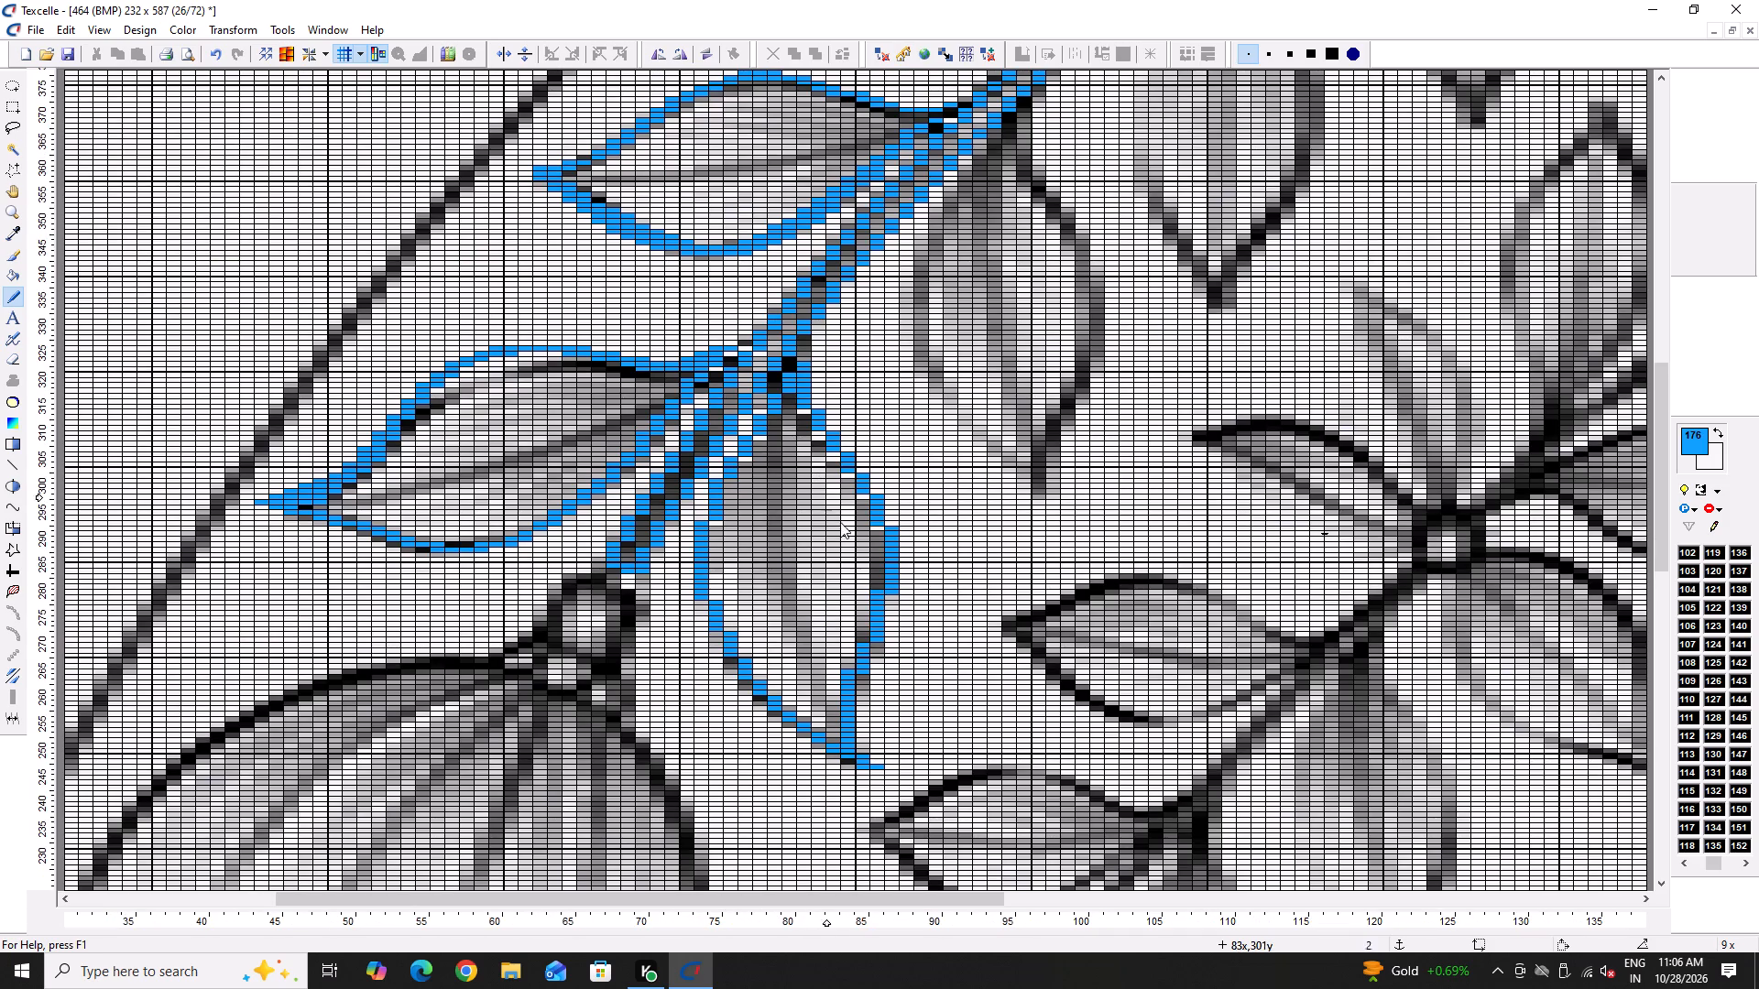
pyautogui.keyDown('ctrl'); pyautogui.scroll(4, 869, 693); pyautogui.keyUp('ctrl')
pyautogui.click(849, 801)
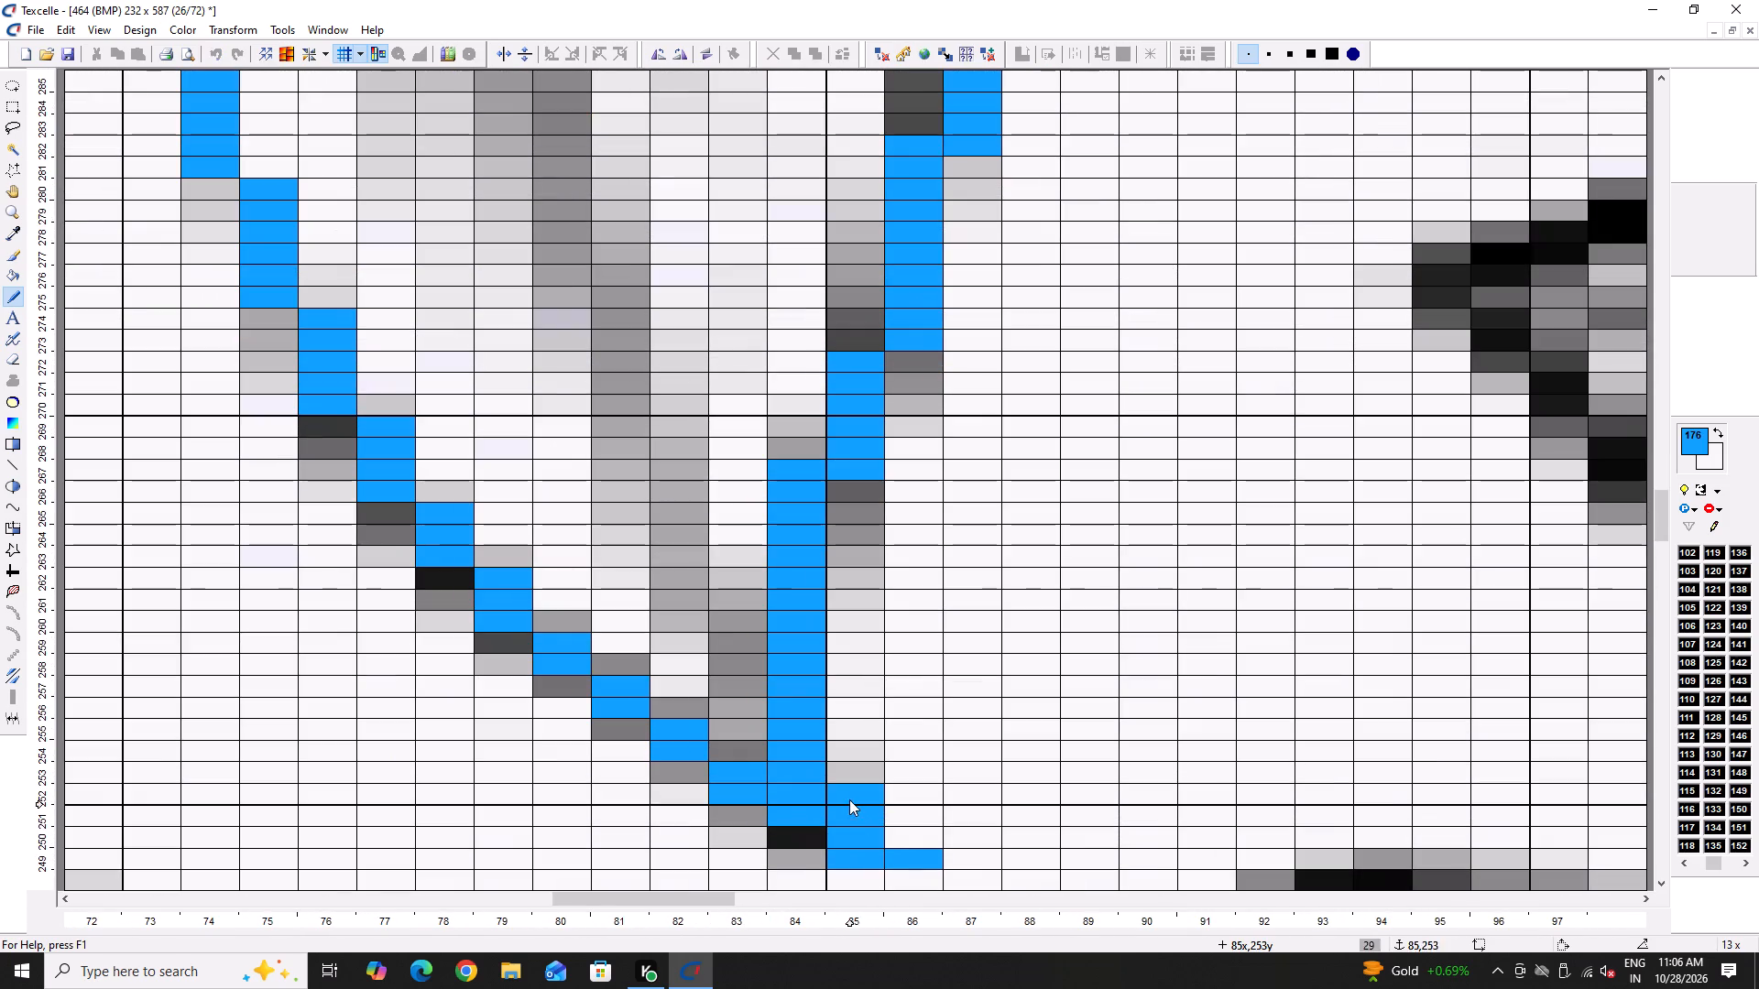
pyautogui.click(886, 836)
pyautogui.rightClick(852, 859)
# Draw a blue curve along the left edge of the next hanging leaf from the stem at column 94 to its tip at column 97.
pyautogui.keyDown('ctrl'); pyautogui.scroll(-5, 828, 819); pyautogui.keyUp('ctrl')
pyautogui.scroll(-2, 834, 753)
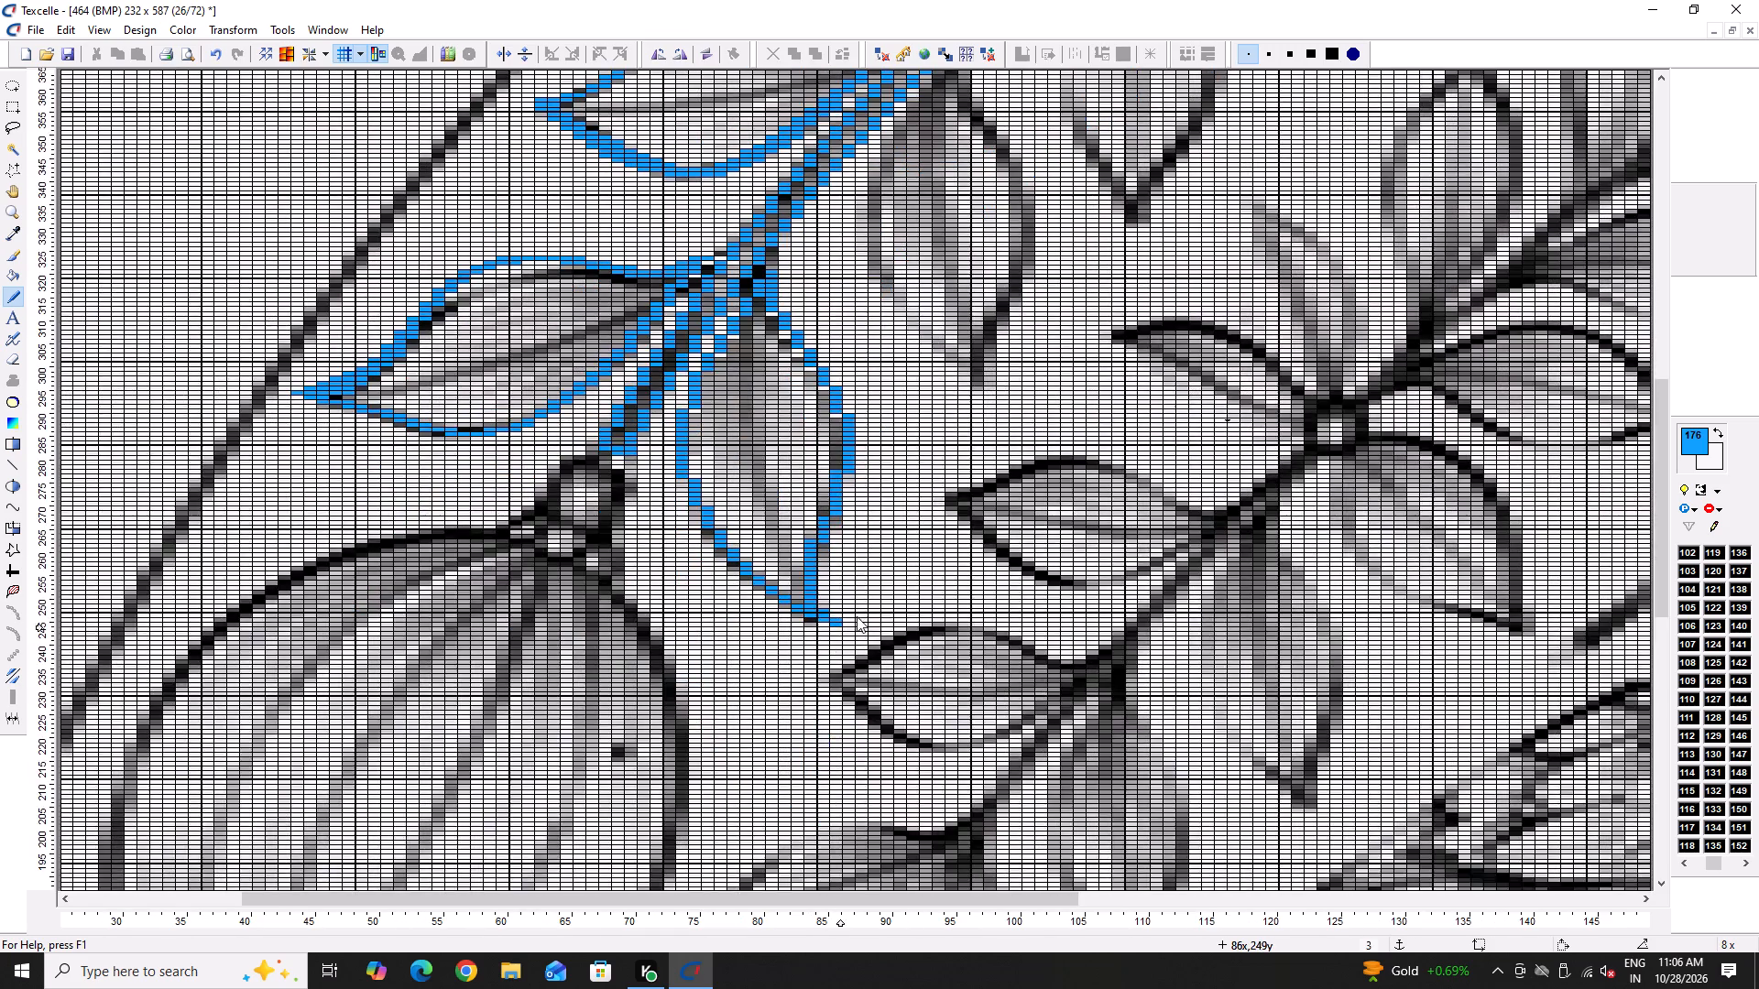
pyautogui.scroll(5, 865, 610)
pyautogui.keyDown('ctrl'); pyautogui.scroll(1, 1132, 590); pyautogui.keyUp('ctrl')
pyautogui.scroll(-1, 1052, 591)
pyautogui.keyDown('ctrl'); pyautogui.scroll(1, 928, 524); pyautogui.keyUp('ctrl')
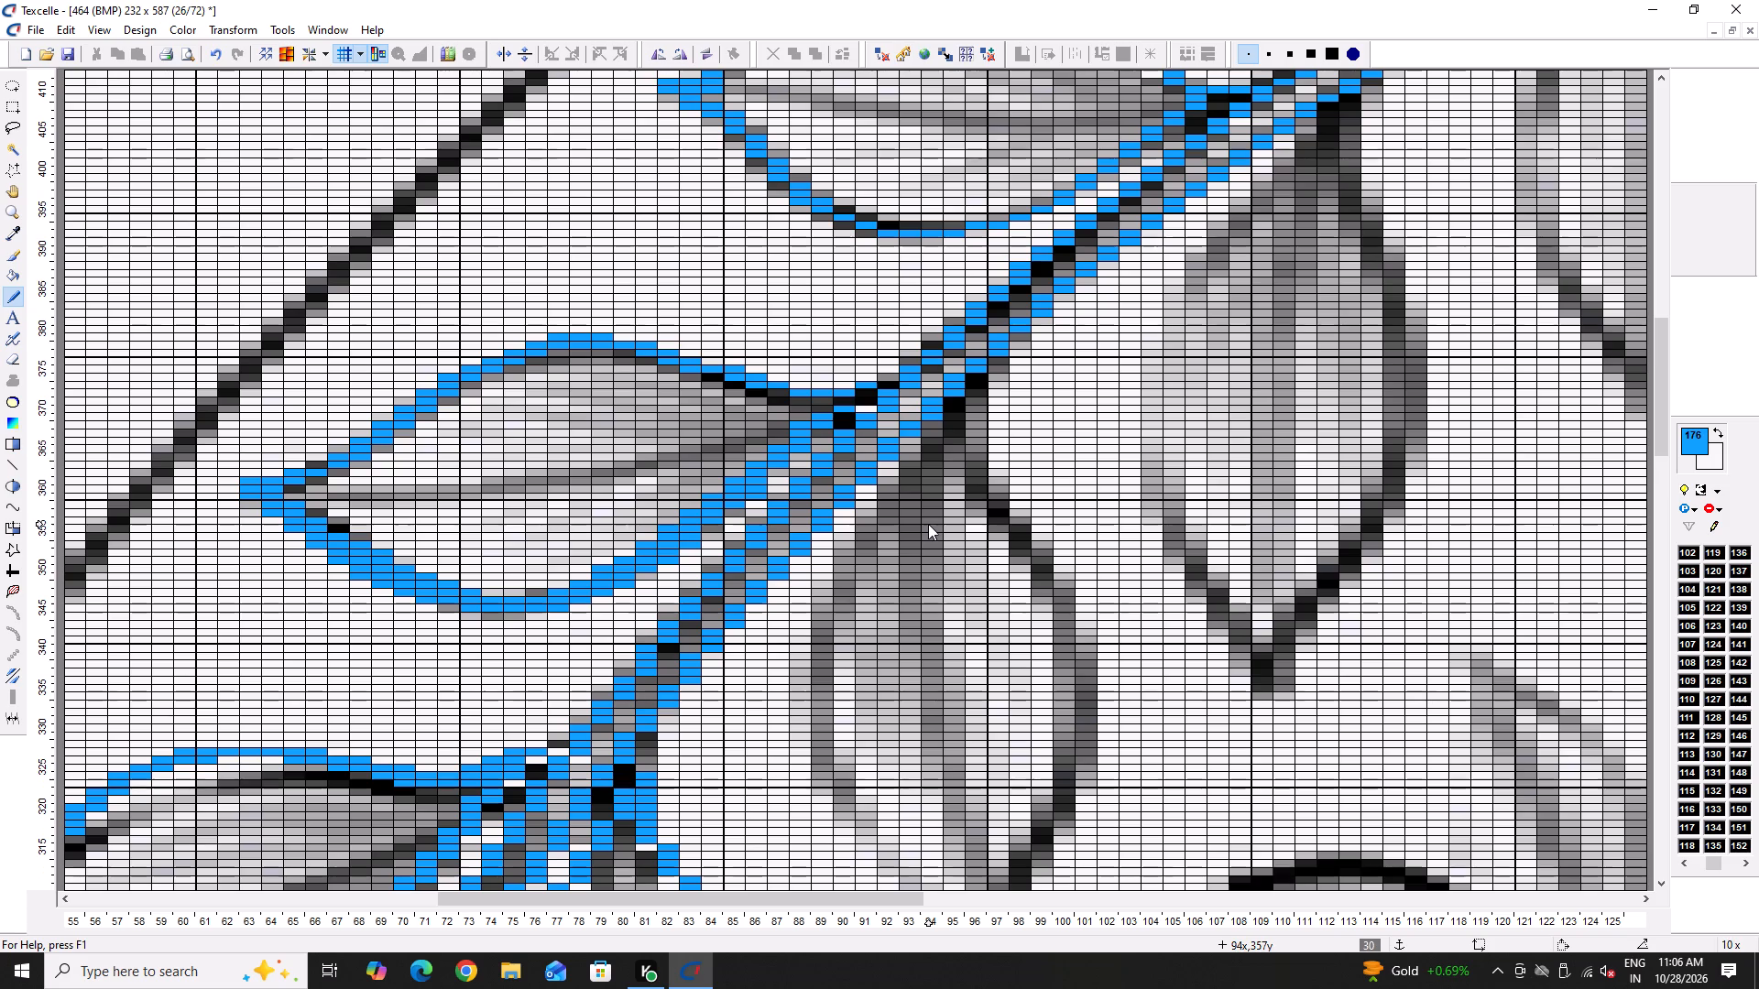
pyautogui.press('y')
pyautogui.scroll(-1, 935, 508)
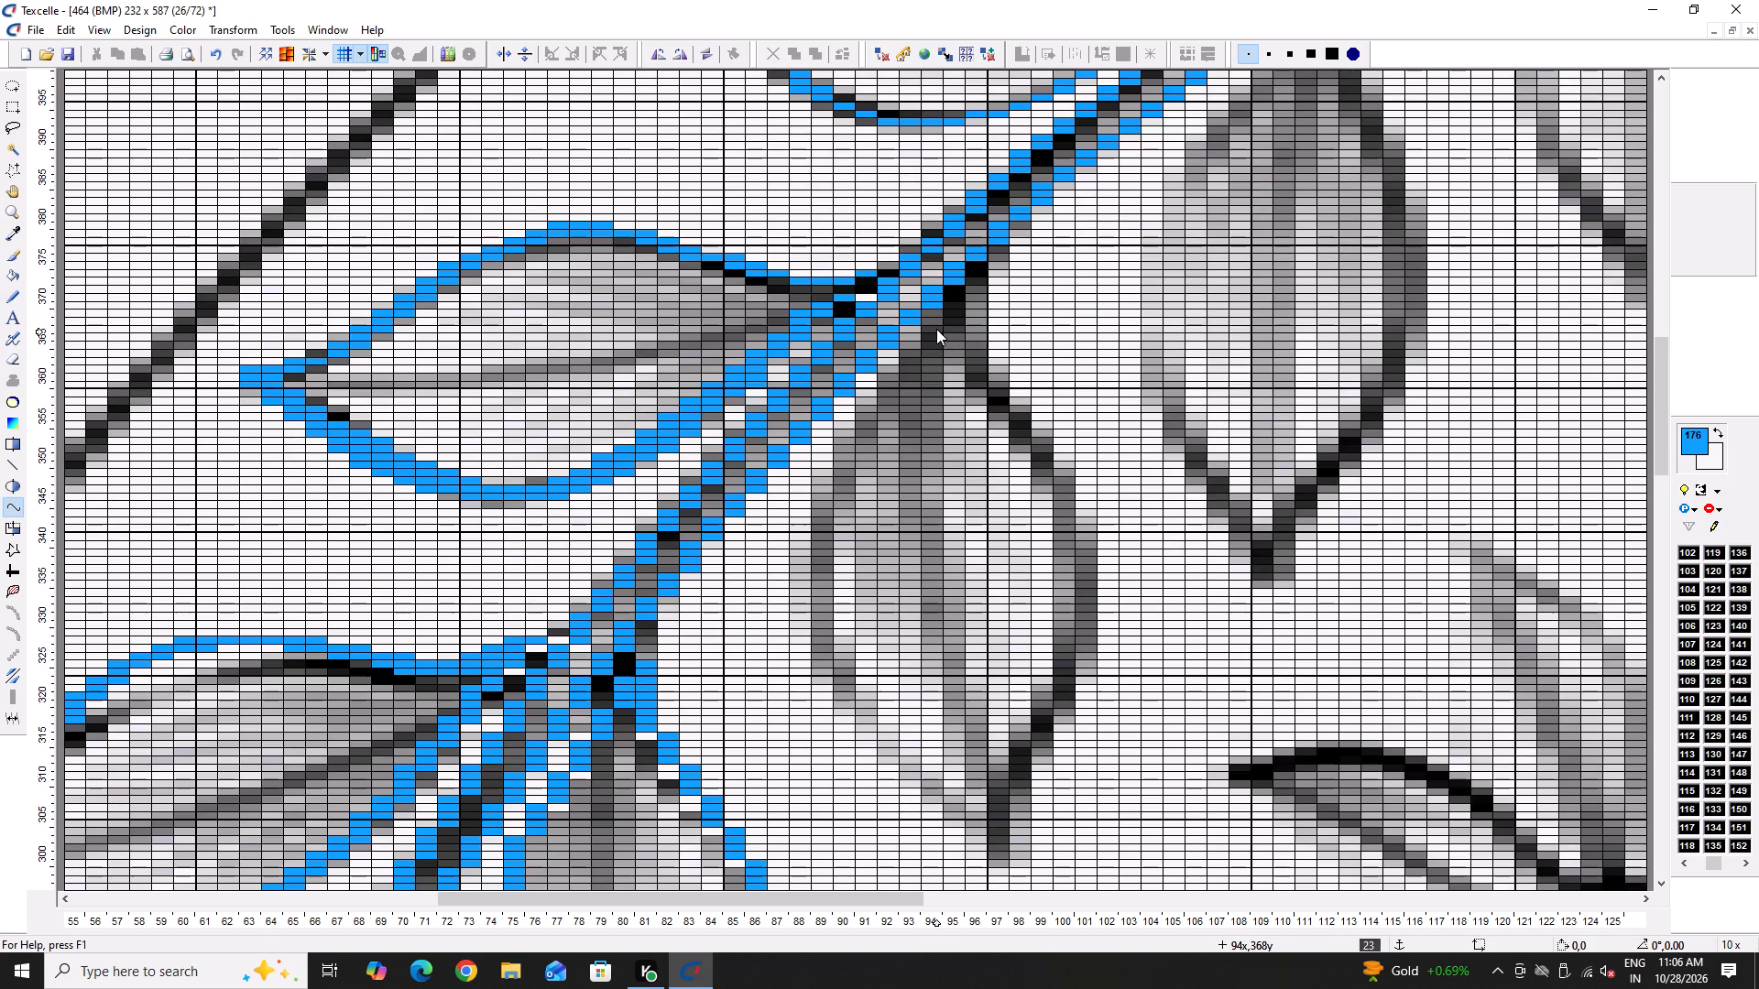
pyautogui.click(928, 329)
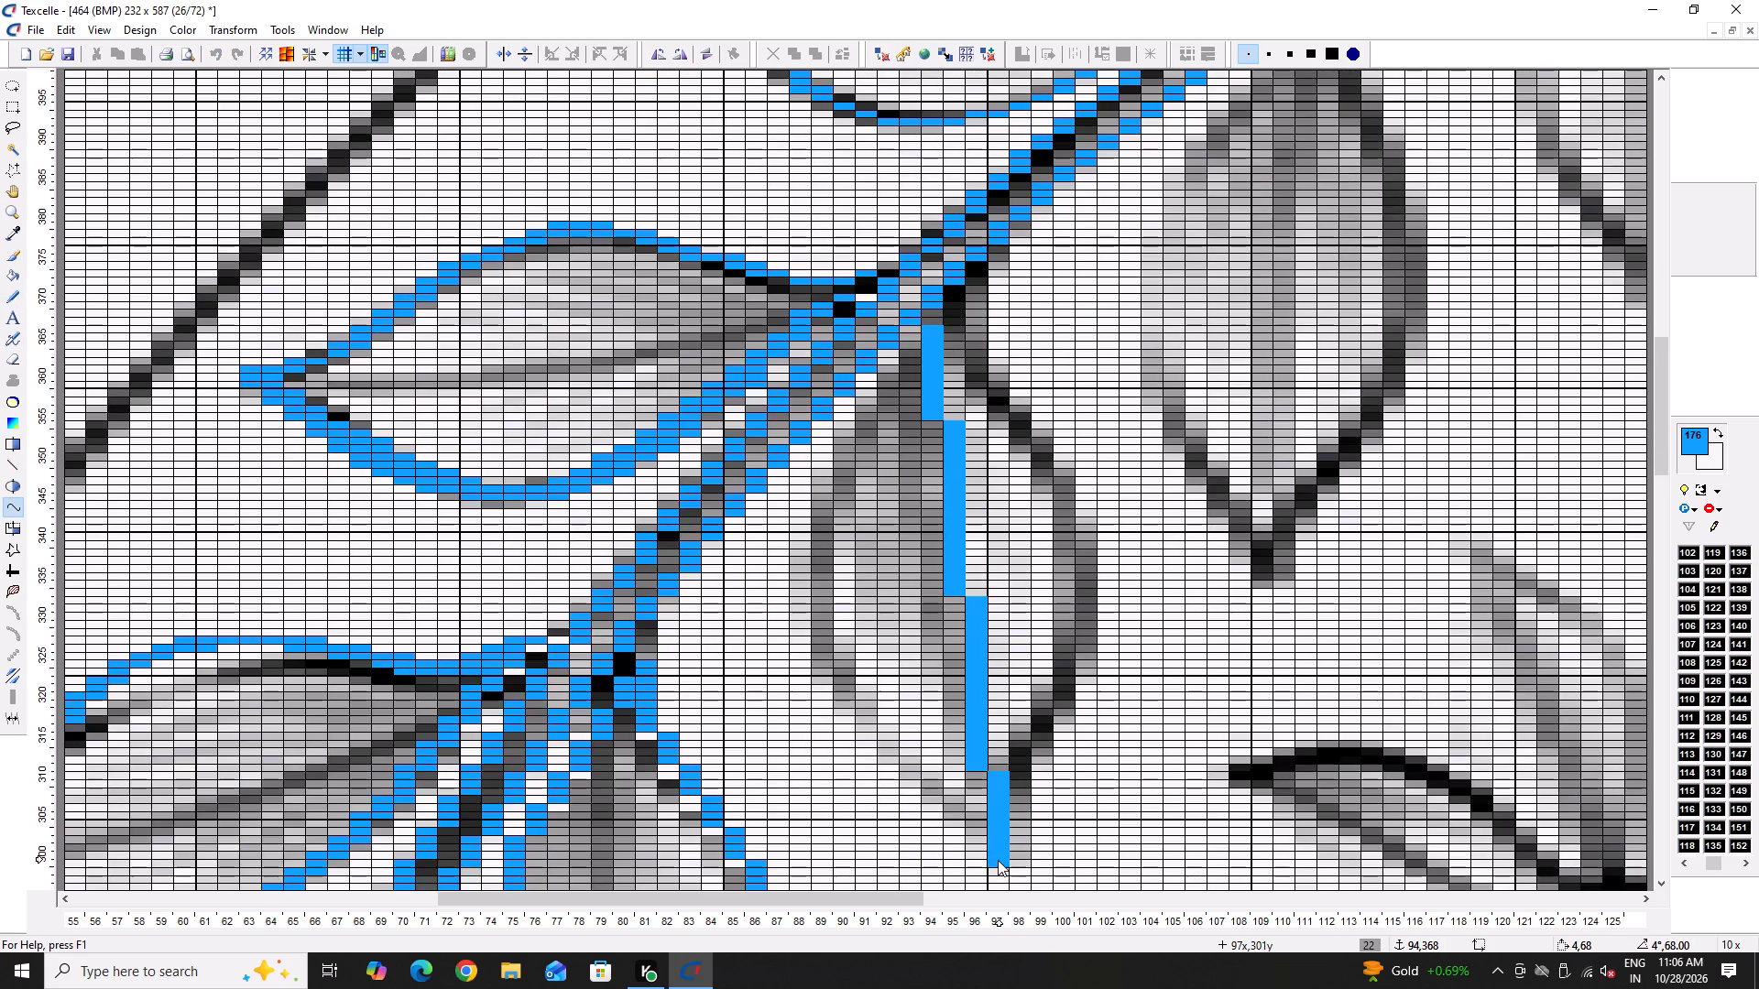
pyautogui.click(998, 860)
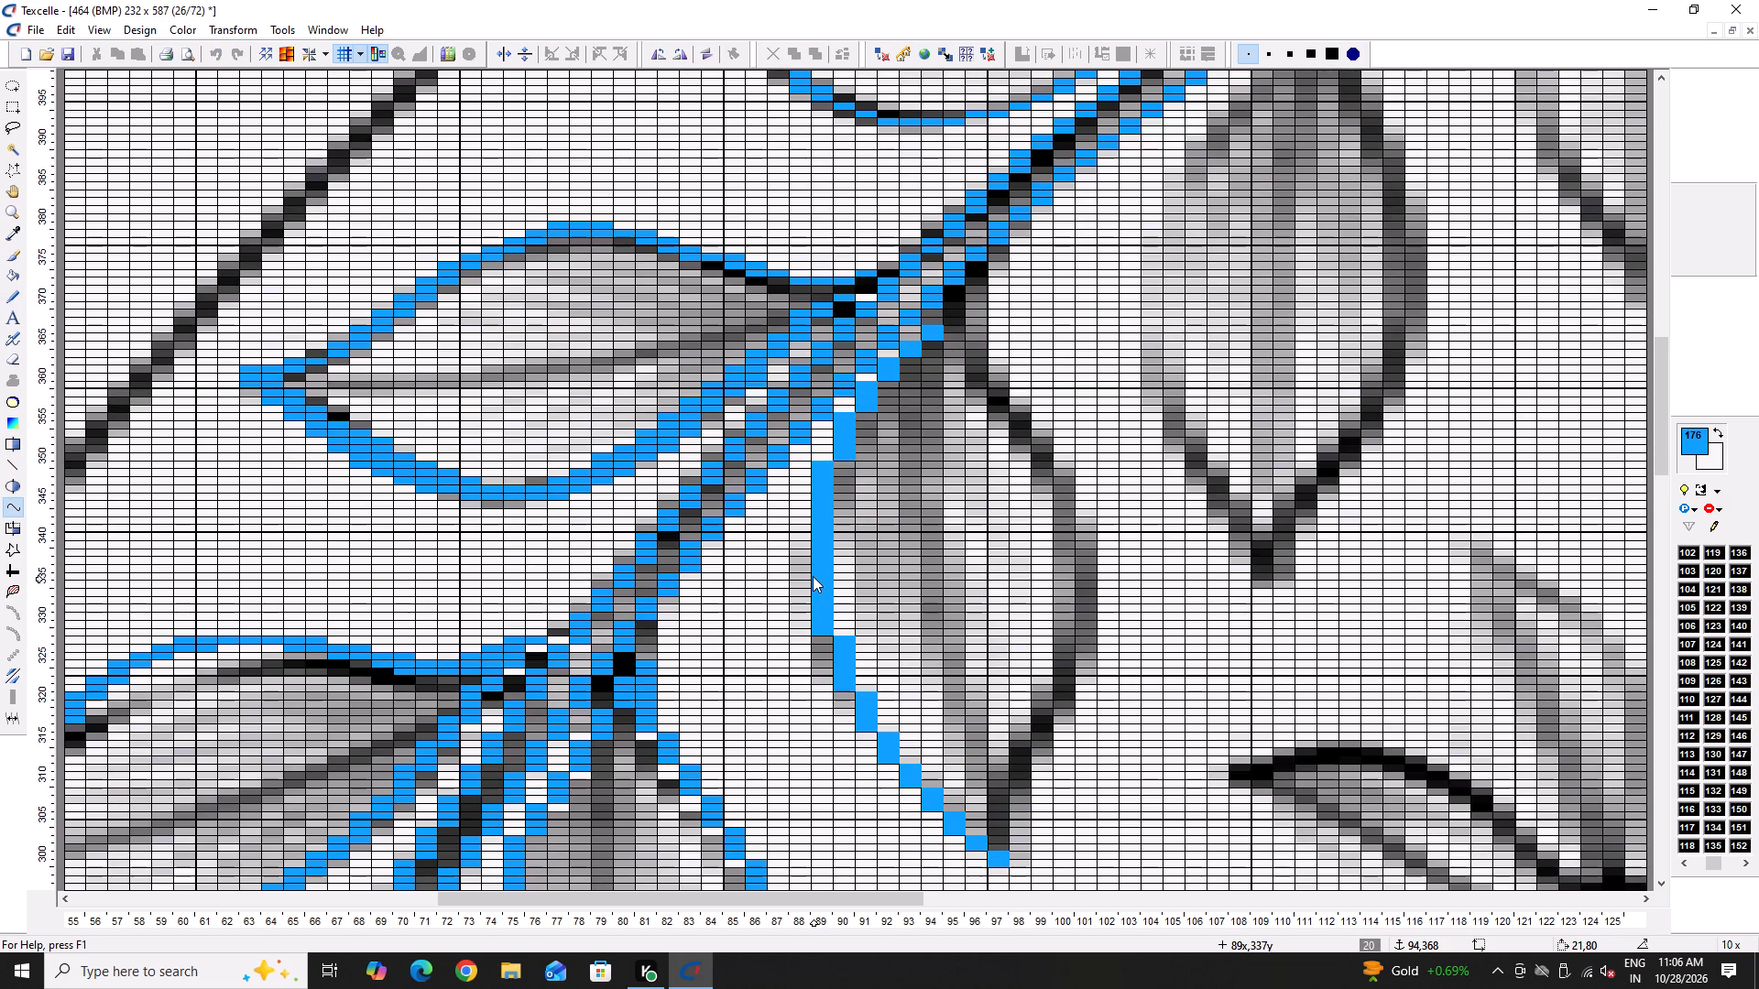
pyautogui.click(819, 598)
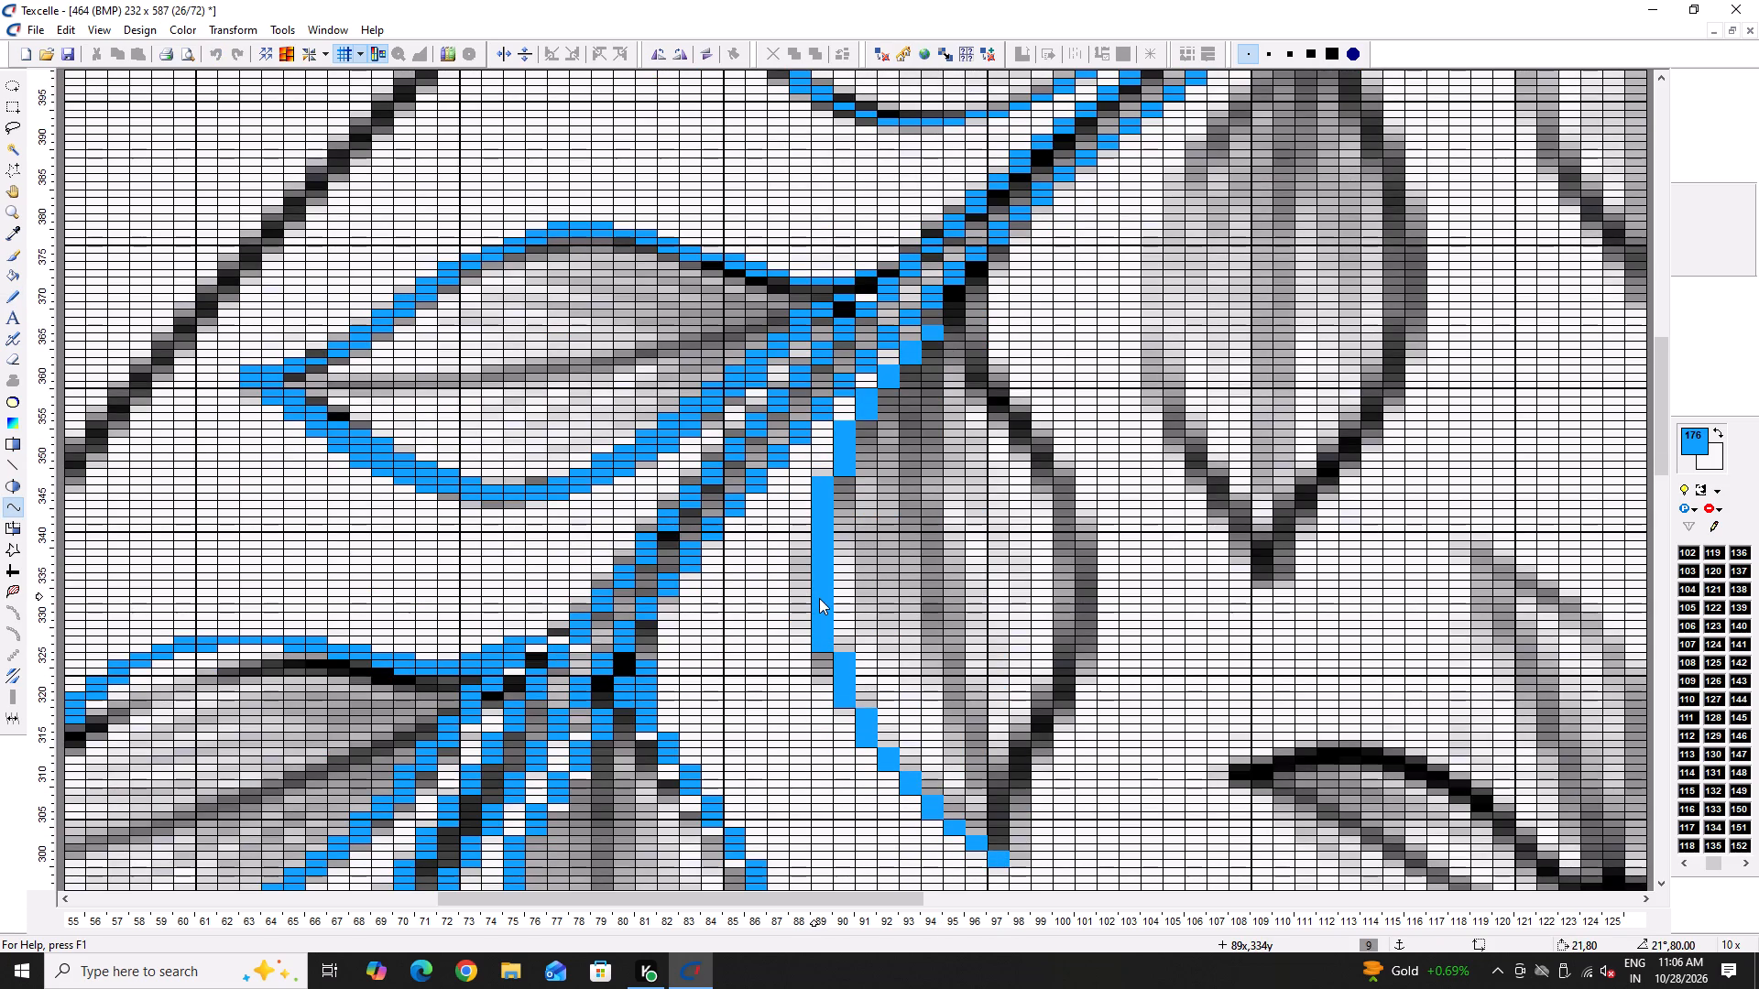
# Draw the eighth leaf's tip and lower right edge in blue pixels in columns 97 to 99, erasing the surplus pixels.
pyautogui.press('x')
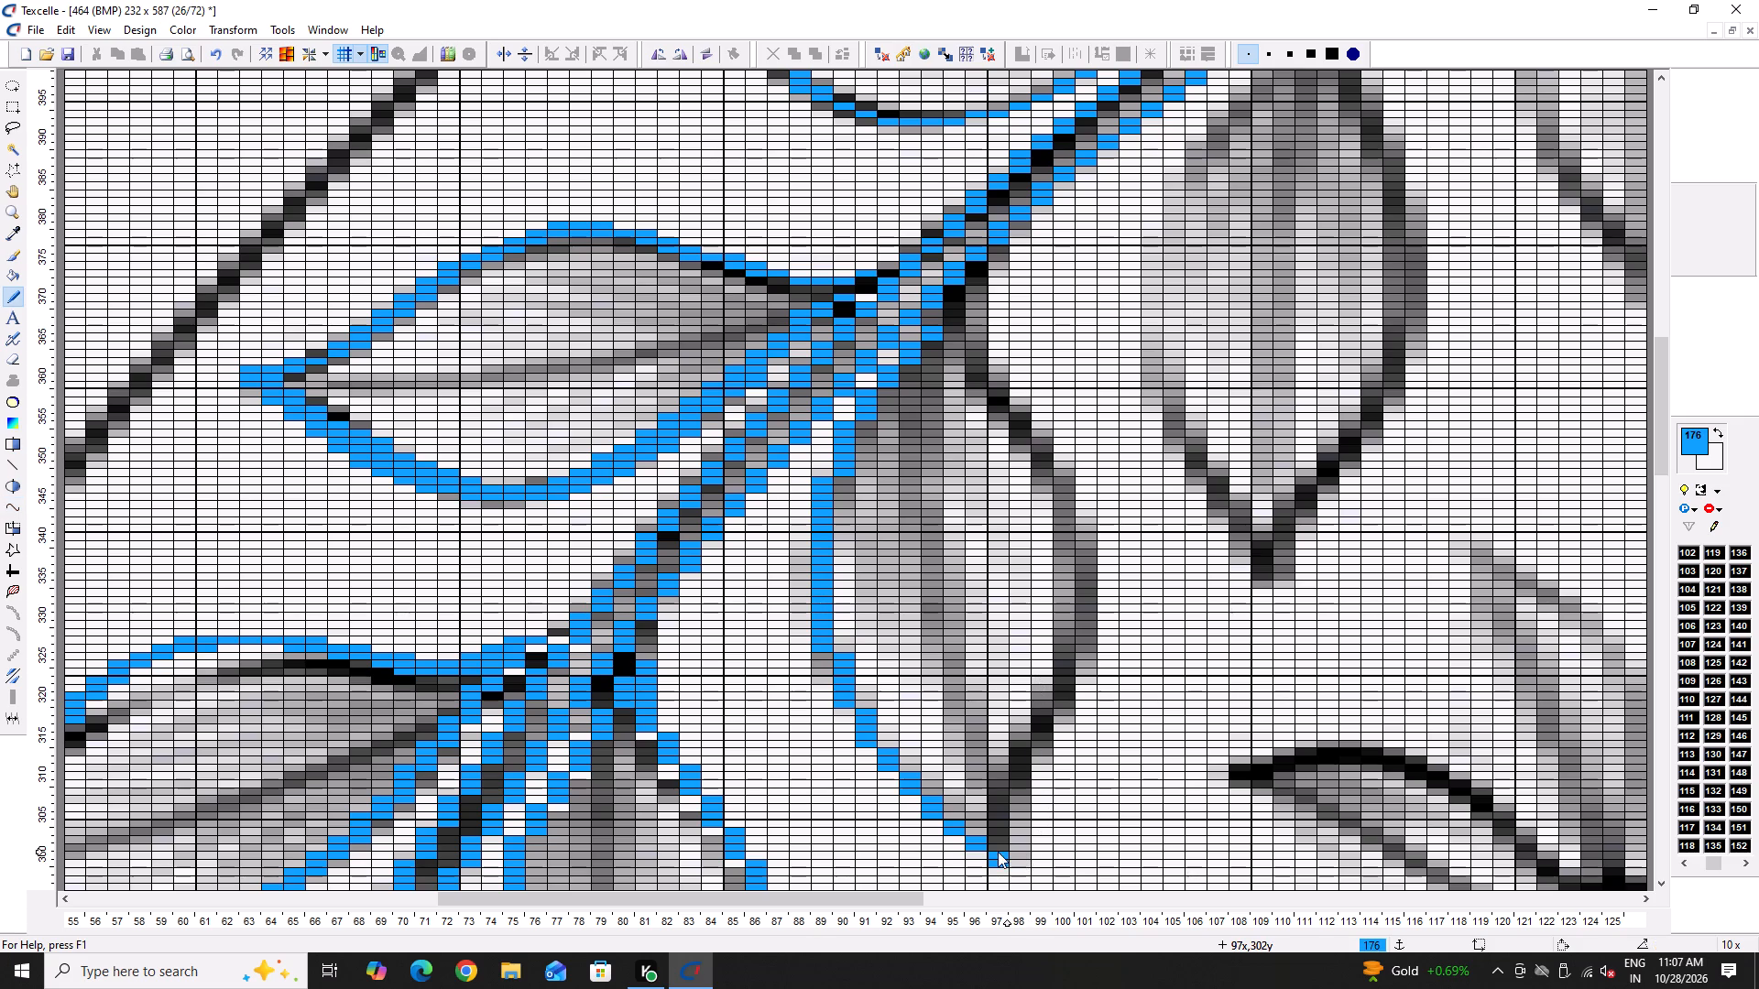
pyautogui.moveTo(996, 853); pyautogui.dragTo(1046, 867)
pyautogui.moveTo(1028, 860); pyautogui.dragTo(1036, 722)
pyautogui.moveTo(1018, 783); pyautogui.dragTo(1024, 845)
pyautogui.moveTo(1024, 831); pyautogui.dragTo(1024, 782)
pyautogui.click(1032, 855)
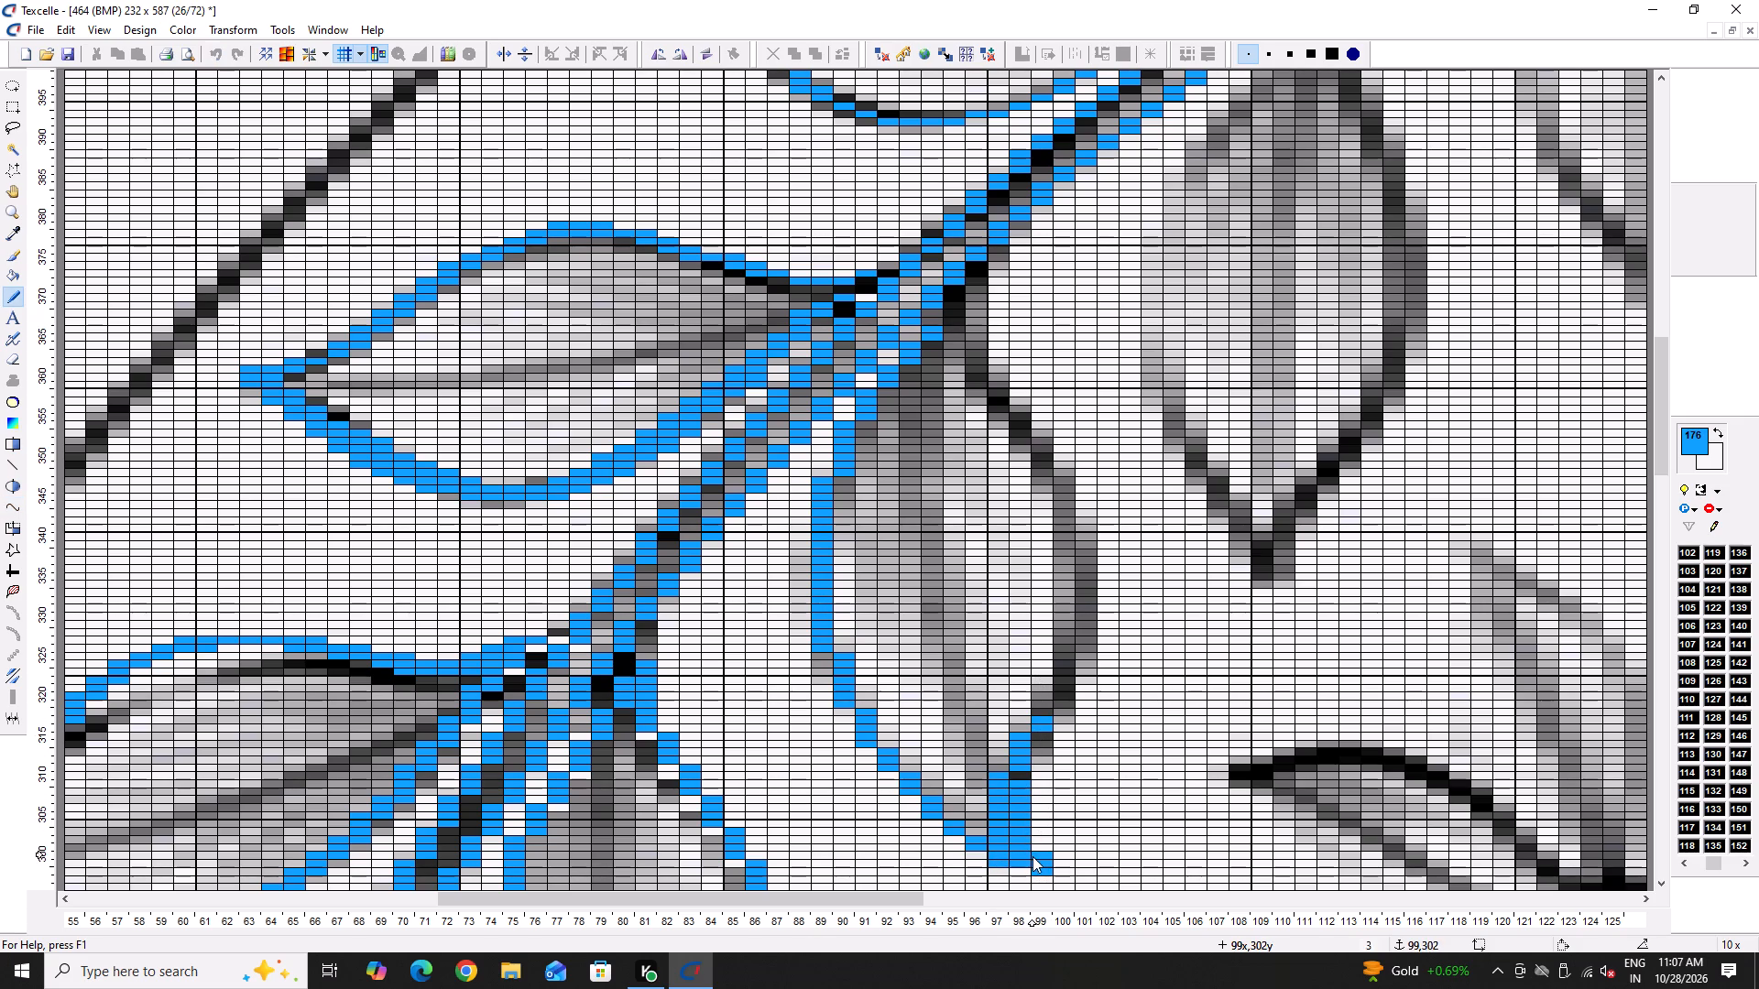
pyautogui.rightClick(997, 861)
pyautogui.rightClick(1053, 873)
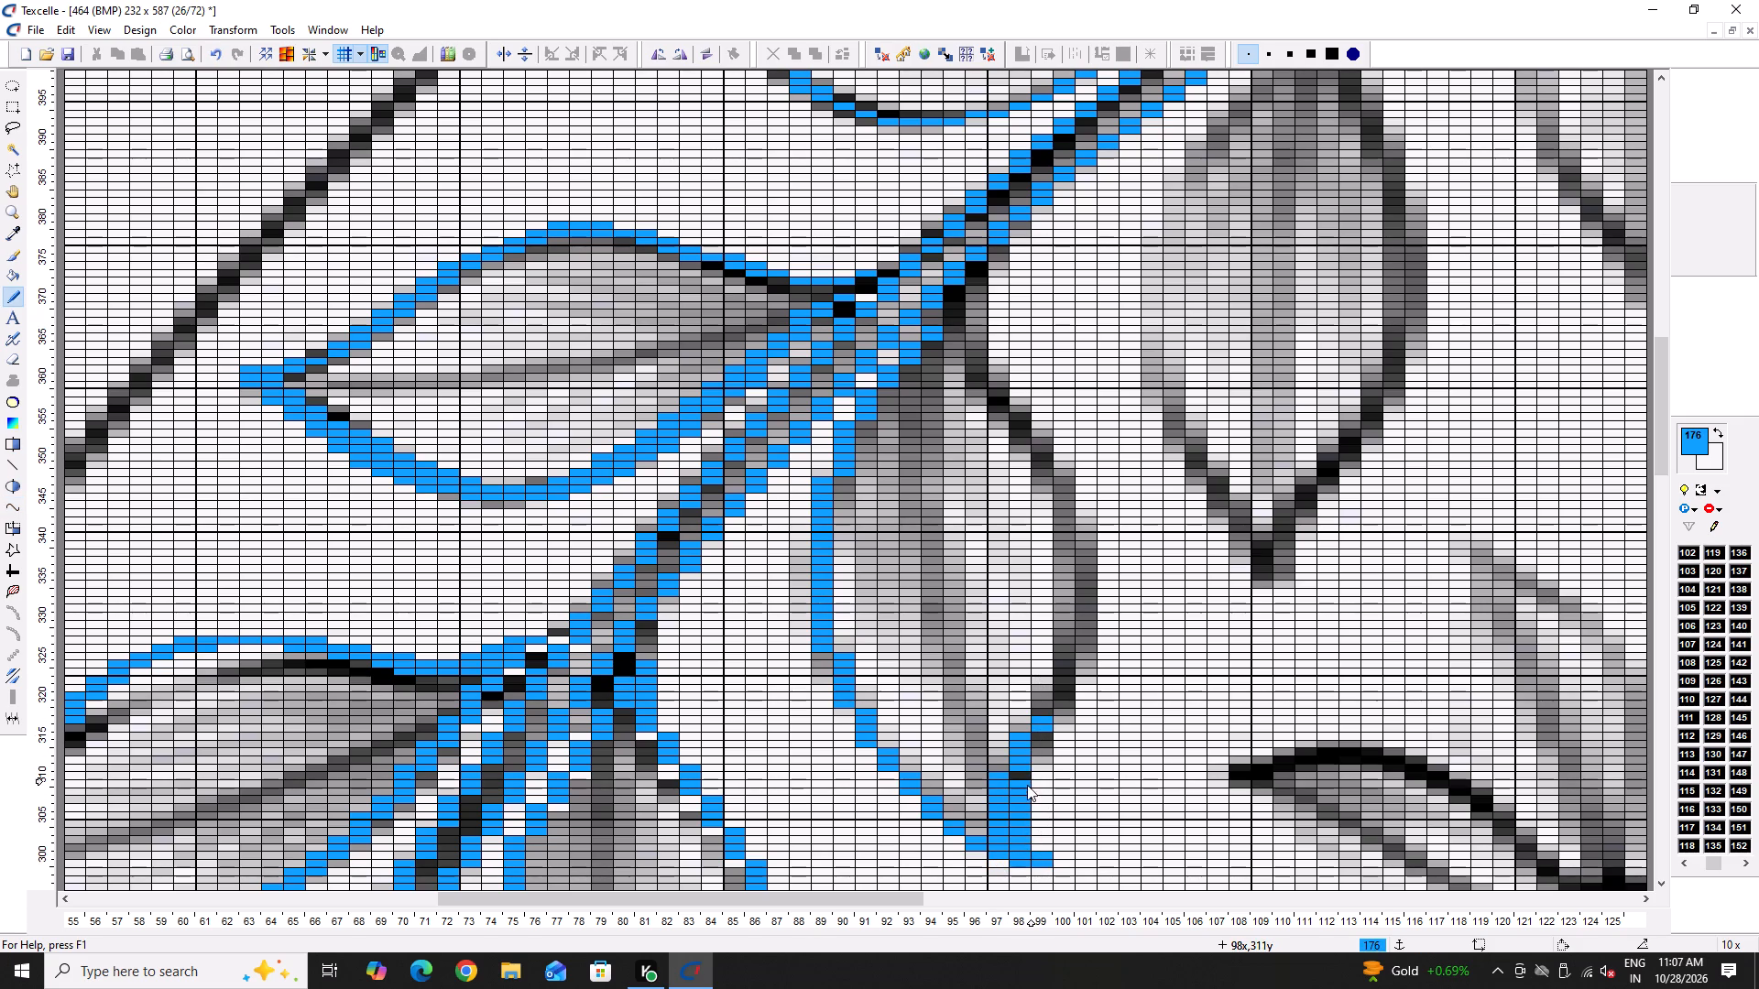
pyautogui.click(1025, 782)
# Draw the eighth leaf's right edge in blue from the stem at column 96 out to column 101 and down to column 99.
pyautogui.scroll(2, 1044, 755)
pyautogui.scroll(-1, 1027, 502)
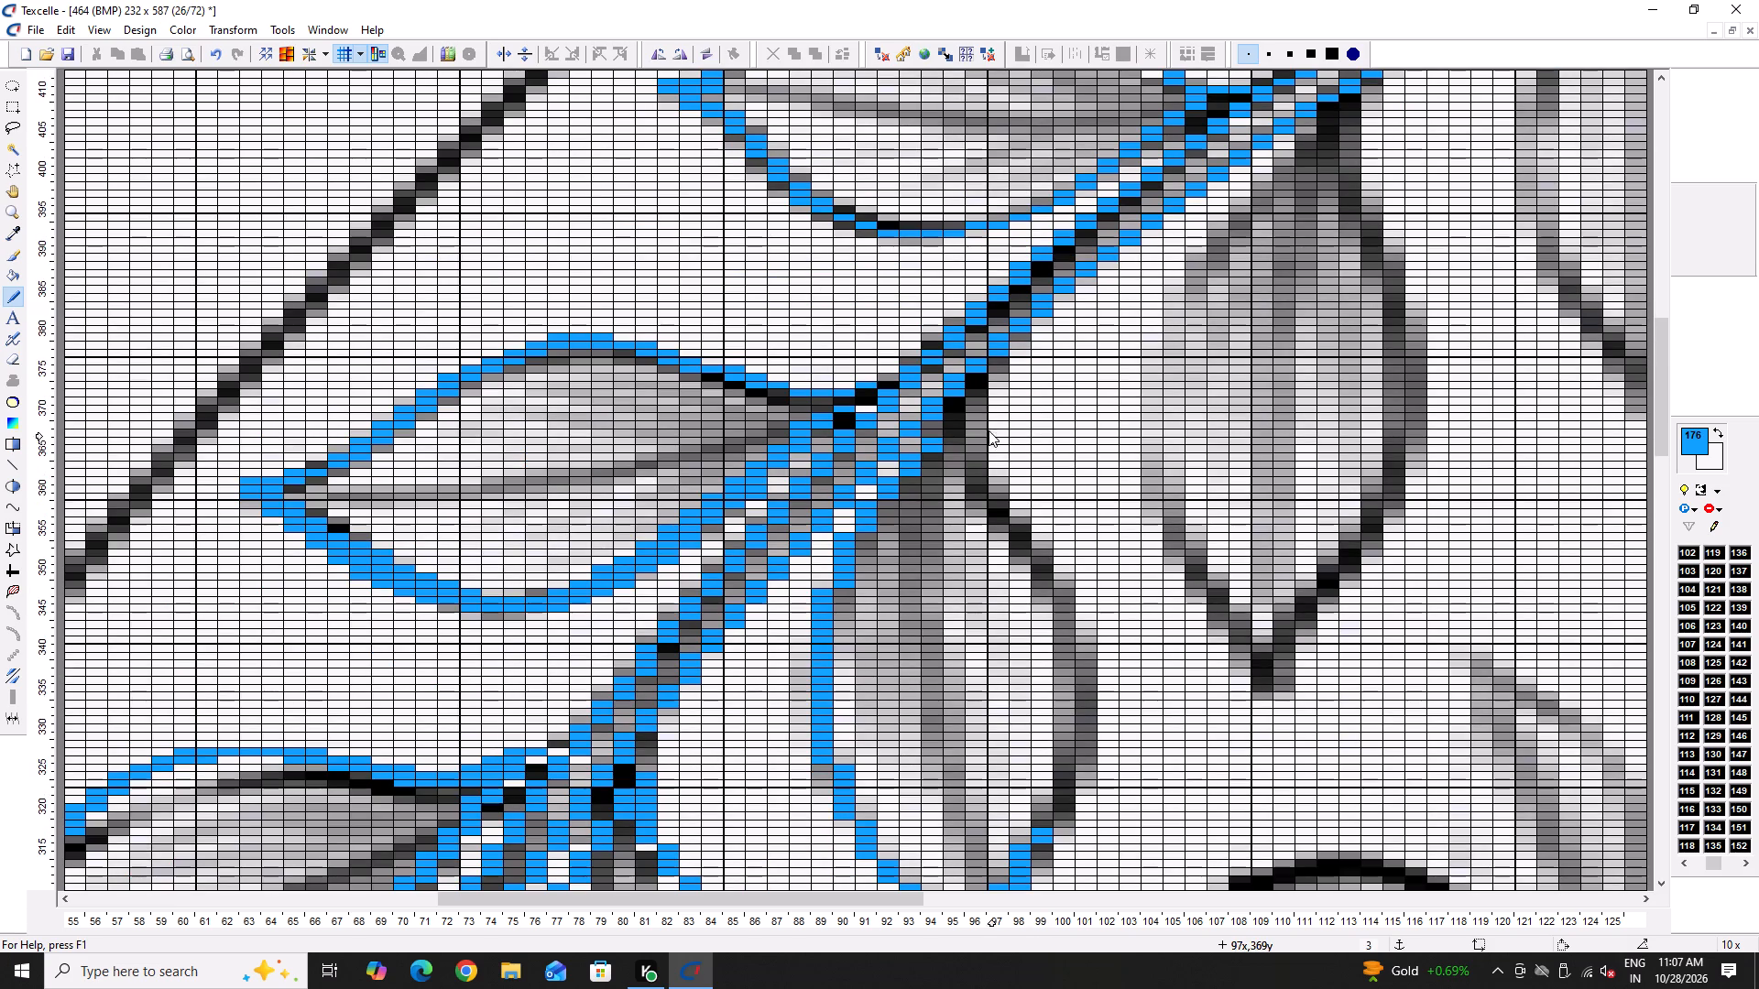
pyautogui.moveTo(978, 395); pyautogui.dragTo(1067, 640)
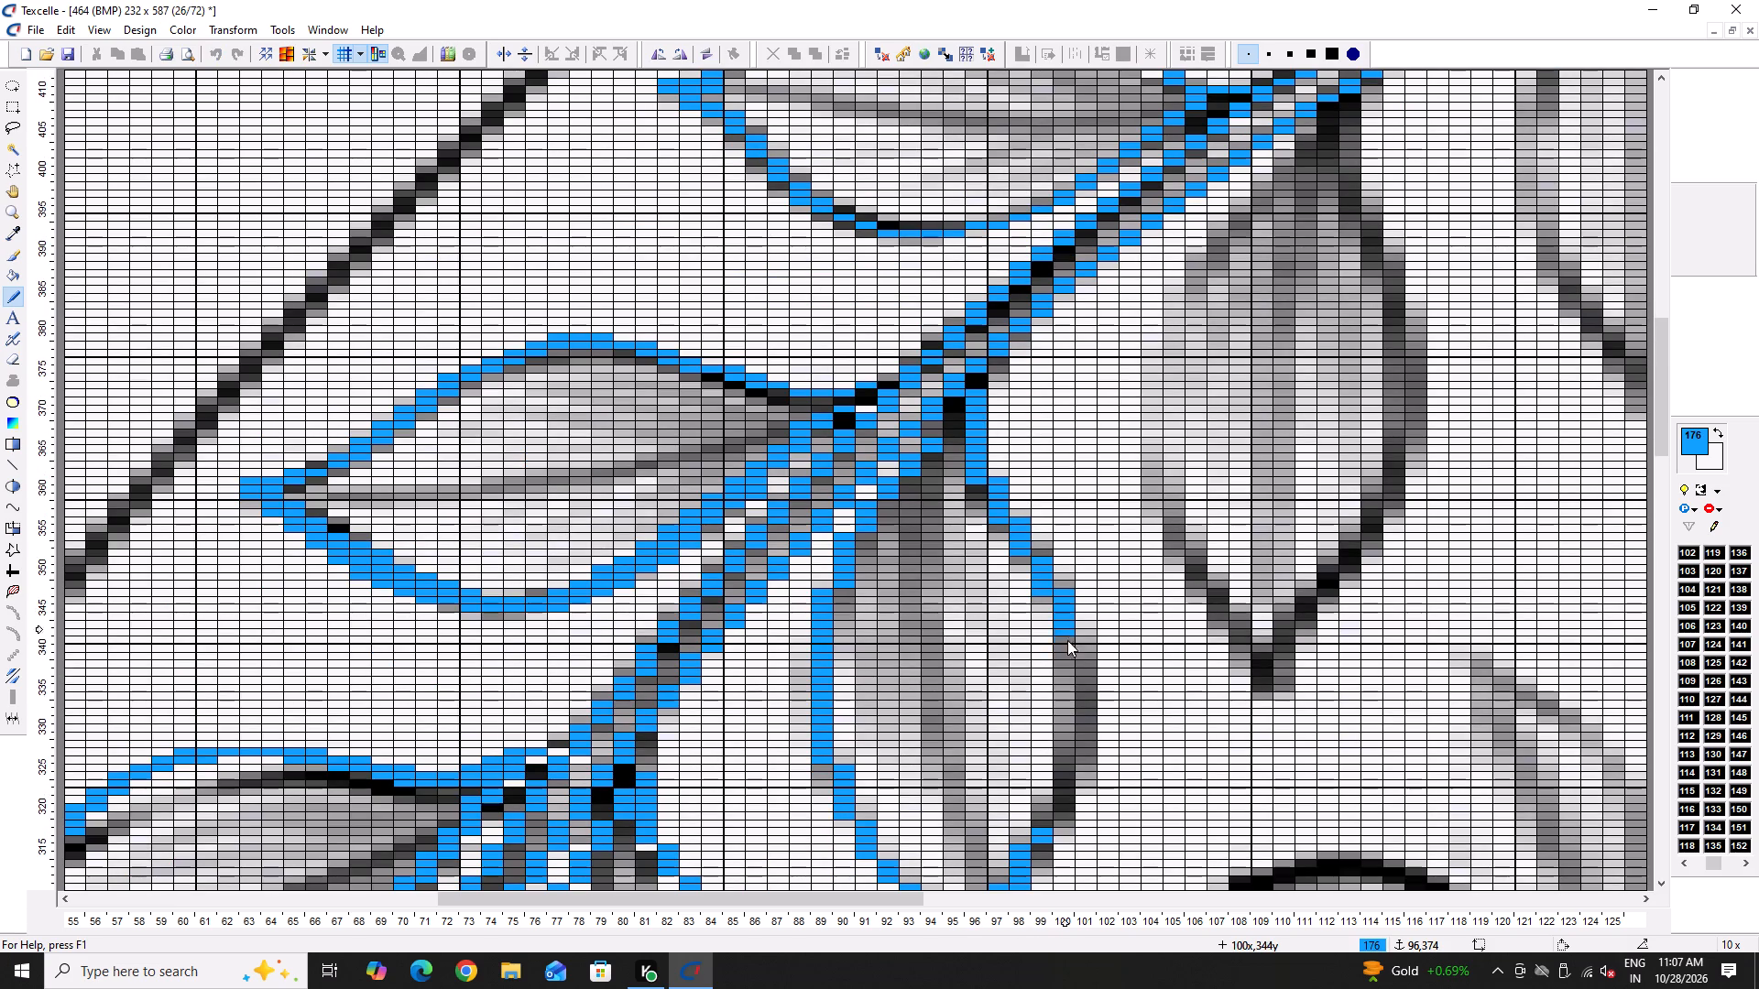
pyautogui.moveTo(1067, 640); pyautogui.dragTo(1054, 820)
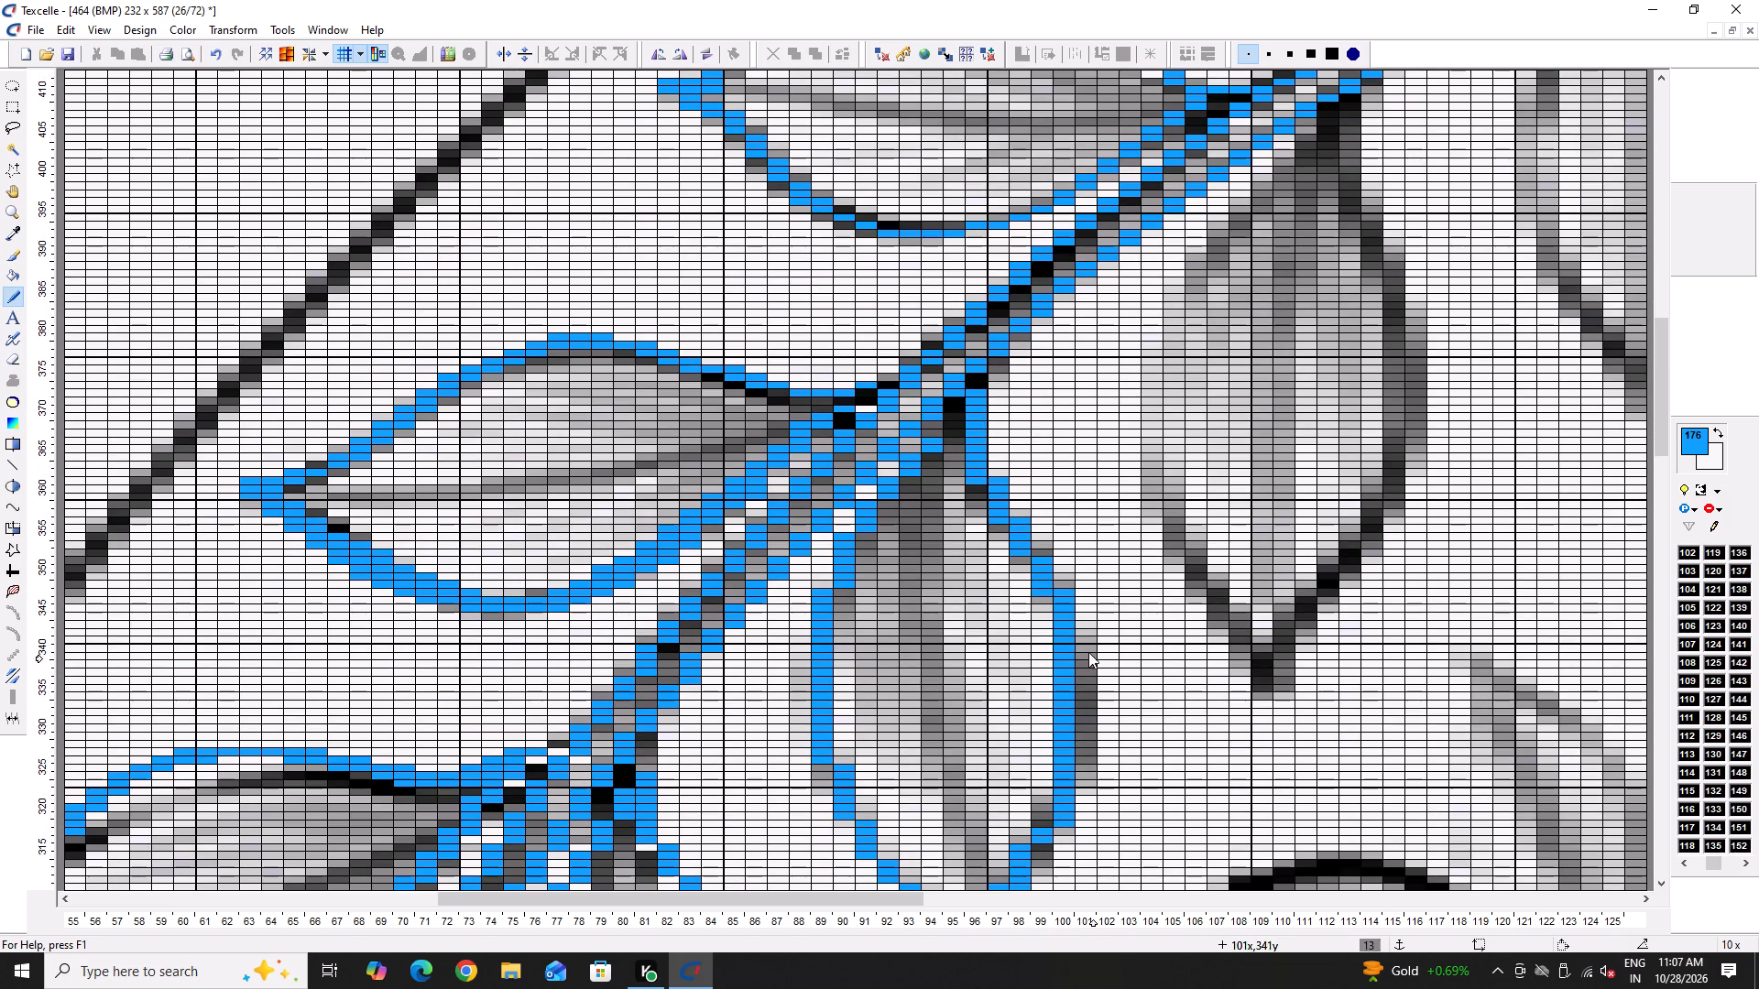
pyautogui.moveTo(1087, 644); pyautogui.dragTo(1068, 783)
pyautogui.moveTo(1082, 770); pyautogui.dragTo(1085, 723)
pyautogui.click(1085, 723)
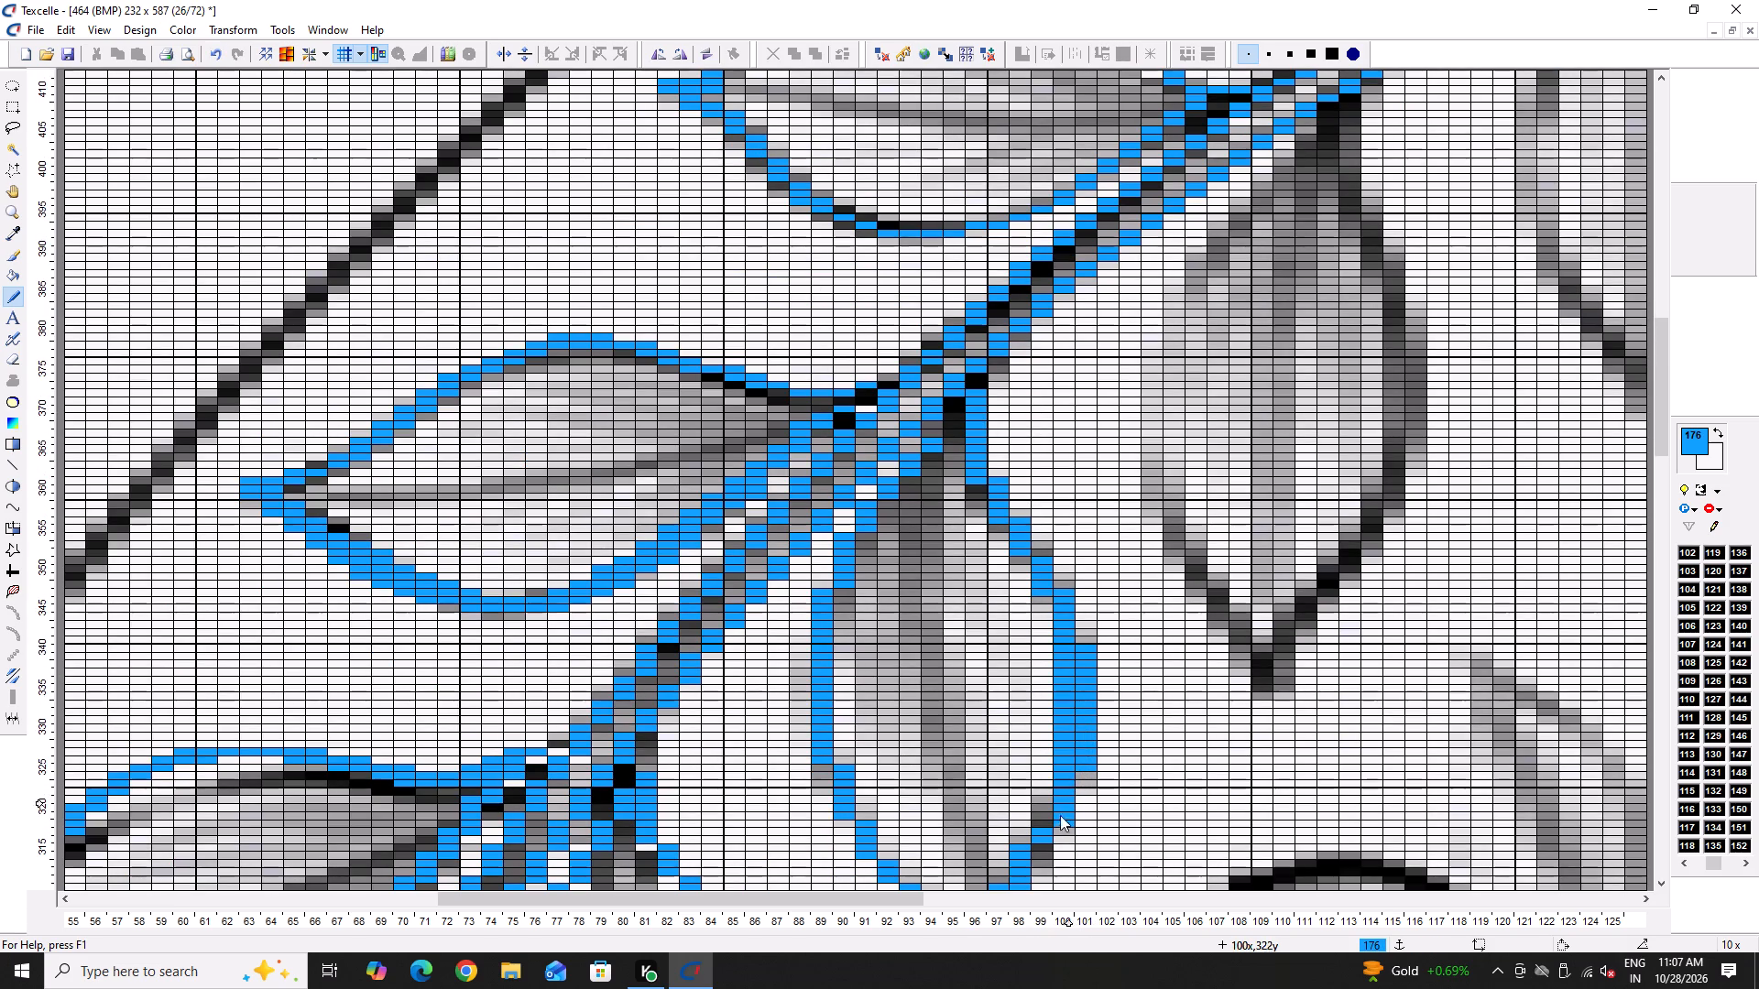
pyautogui.click(1048, 825)
pyautogui.rightClick(1063, 820)
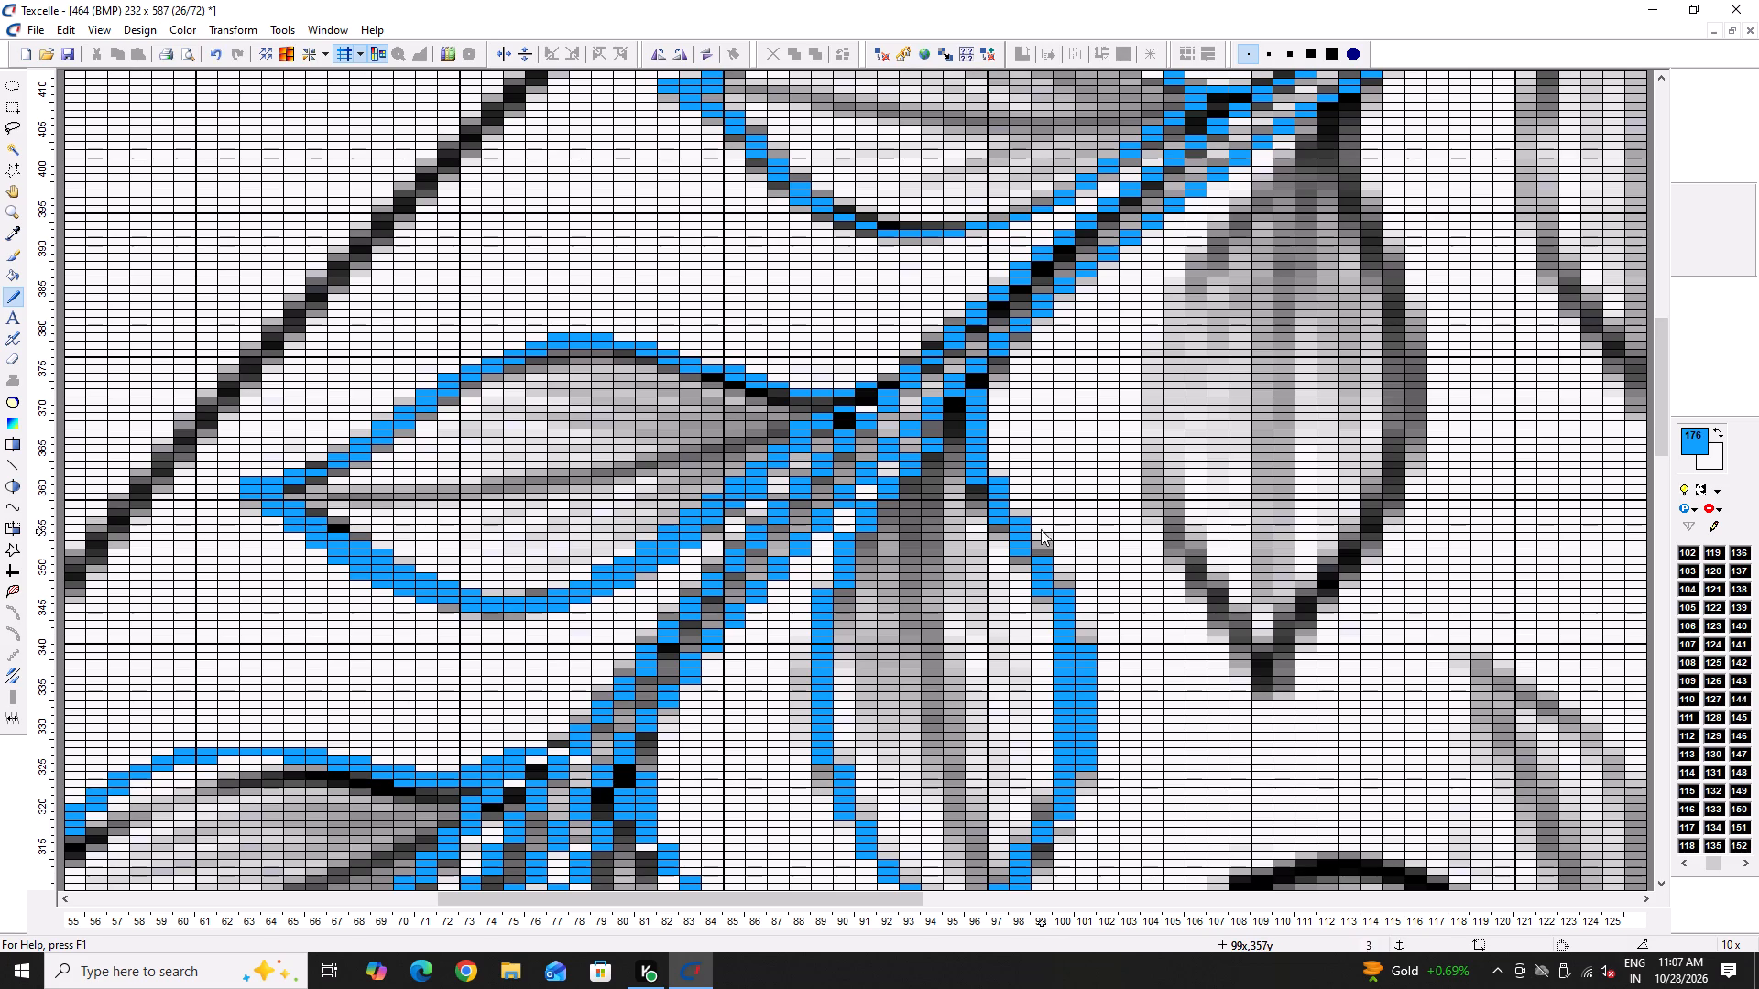
# Erase the surplus blue pixels in column 100 so the eighth leaf's right edge is one pixel wide beside column 101.
pyautogui.keyDown('ctrl'); pyautogui.scroll(3, 1078, 643); pyautogui.keyUp('ctrl')
pyautogui.click(1078, 643)
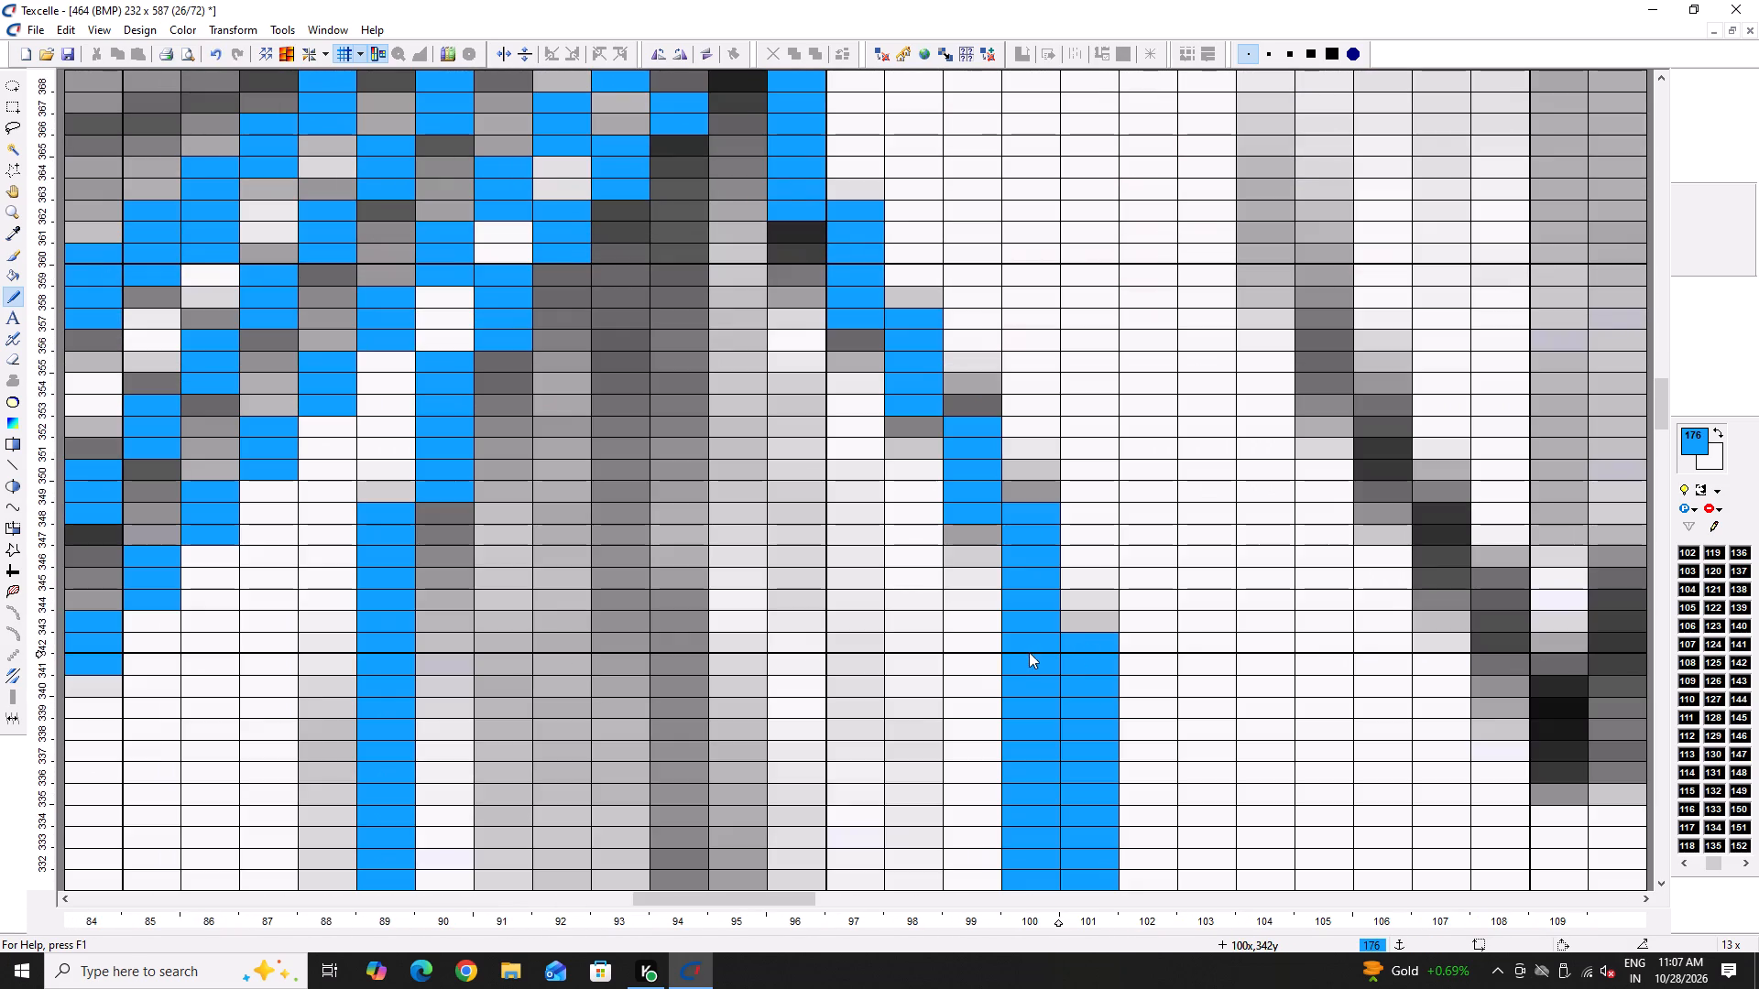
pyautogui.moveTo(1034, 647); pyautogui.dragTo(1041, 749, button='right')
pyautogui.scroll(-4, 1066, 701)
pyautogui.moveTo(1035, 449); pyautogui.dragTo(1034, 540, button='right')
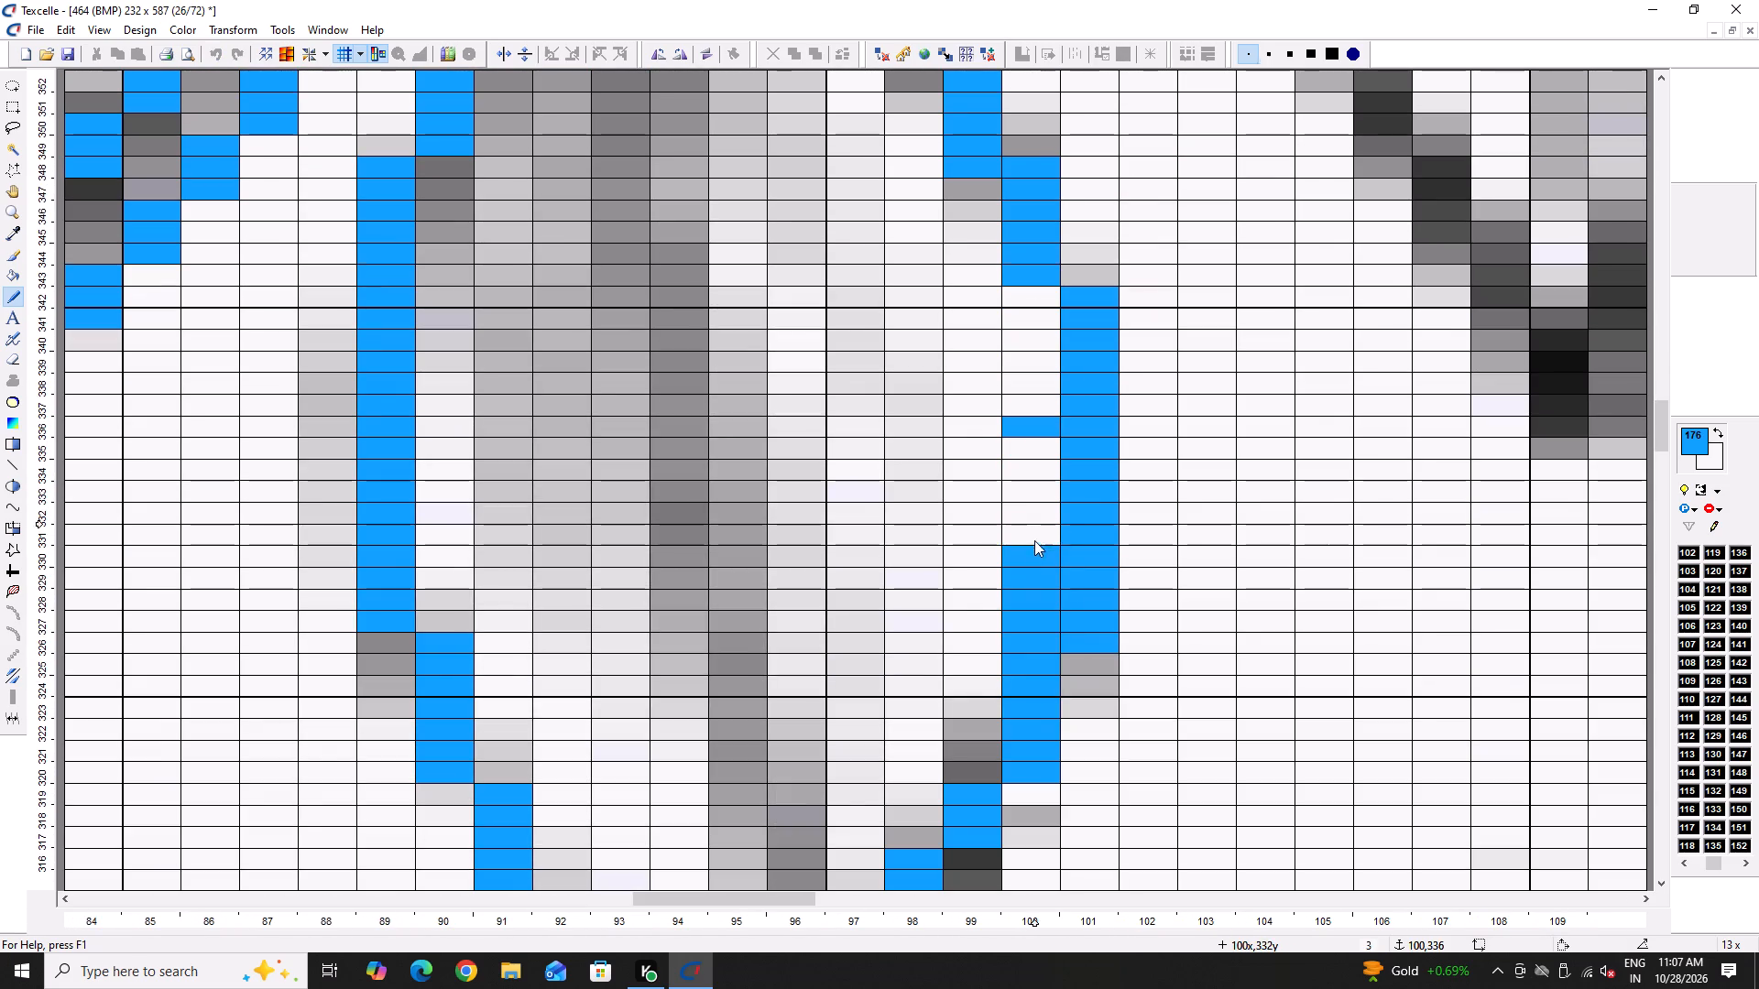
pyautogui.moveTo(1034, 540); pyautogui.dragTo(1037, 623, button='right')
pyautogui.rightClick(1045, 437)
pyautogui.rightClick(1045, 437)
pyautogui.rightClick(1021, 440)
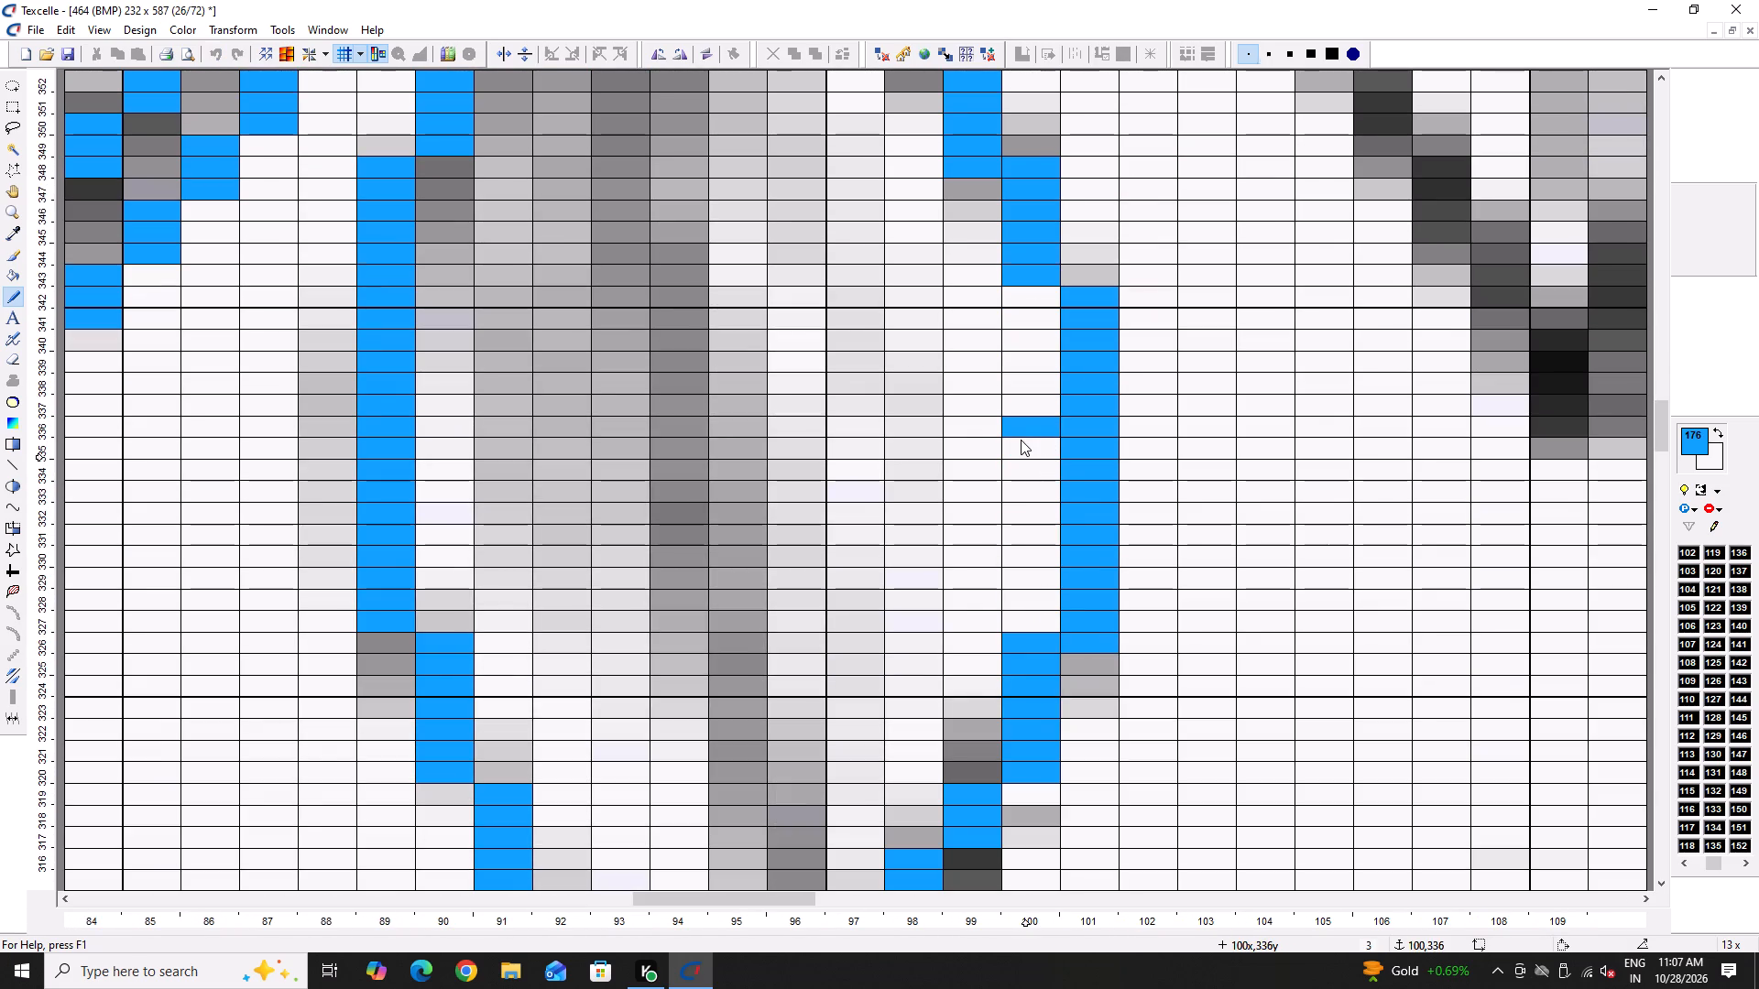
pyautogui.rightClick(1021, 433)
pyautogui.rightClick(1040, 639)
# Erase surplus blue pixels in columns 96 and 97 at the top of the eighth leaf's right edge, and add blue in column 95.
pyautogui.scroll(3, 1018, 621)
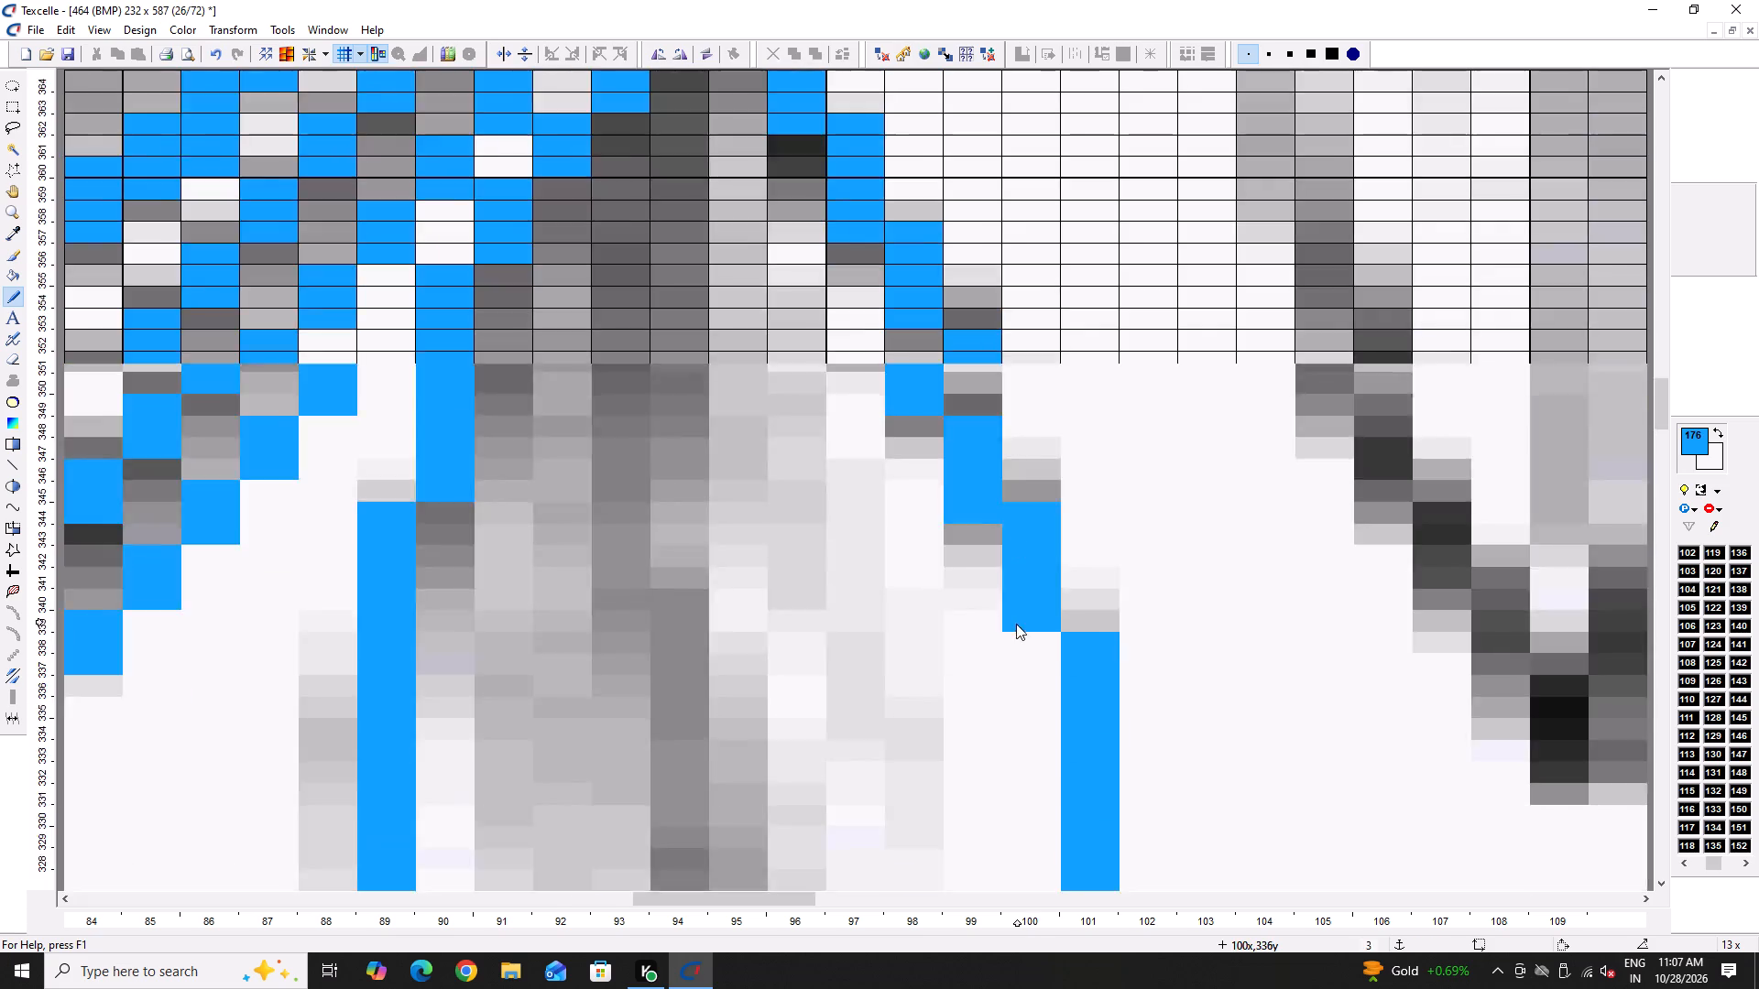
pyautogui.scroll(2, 1016, 624)
pyautogui.rightClick(801, 297)
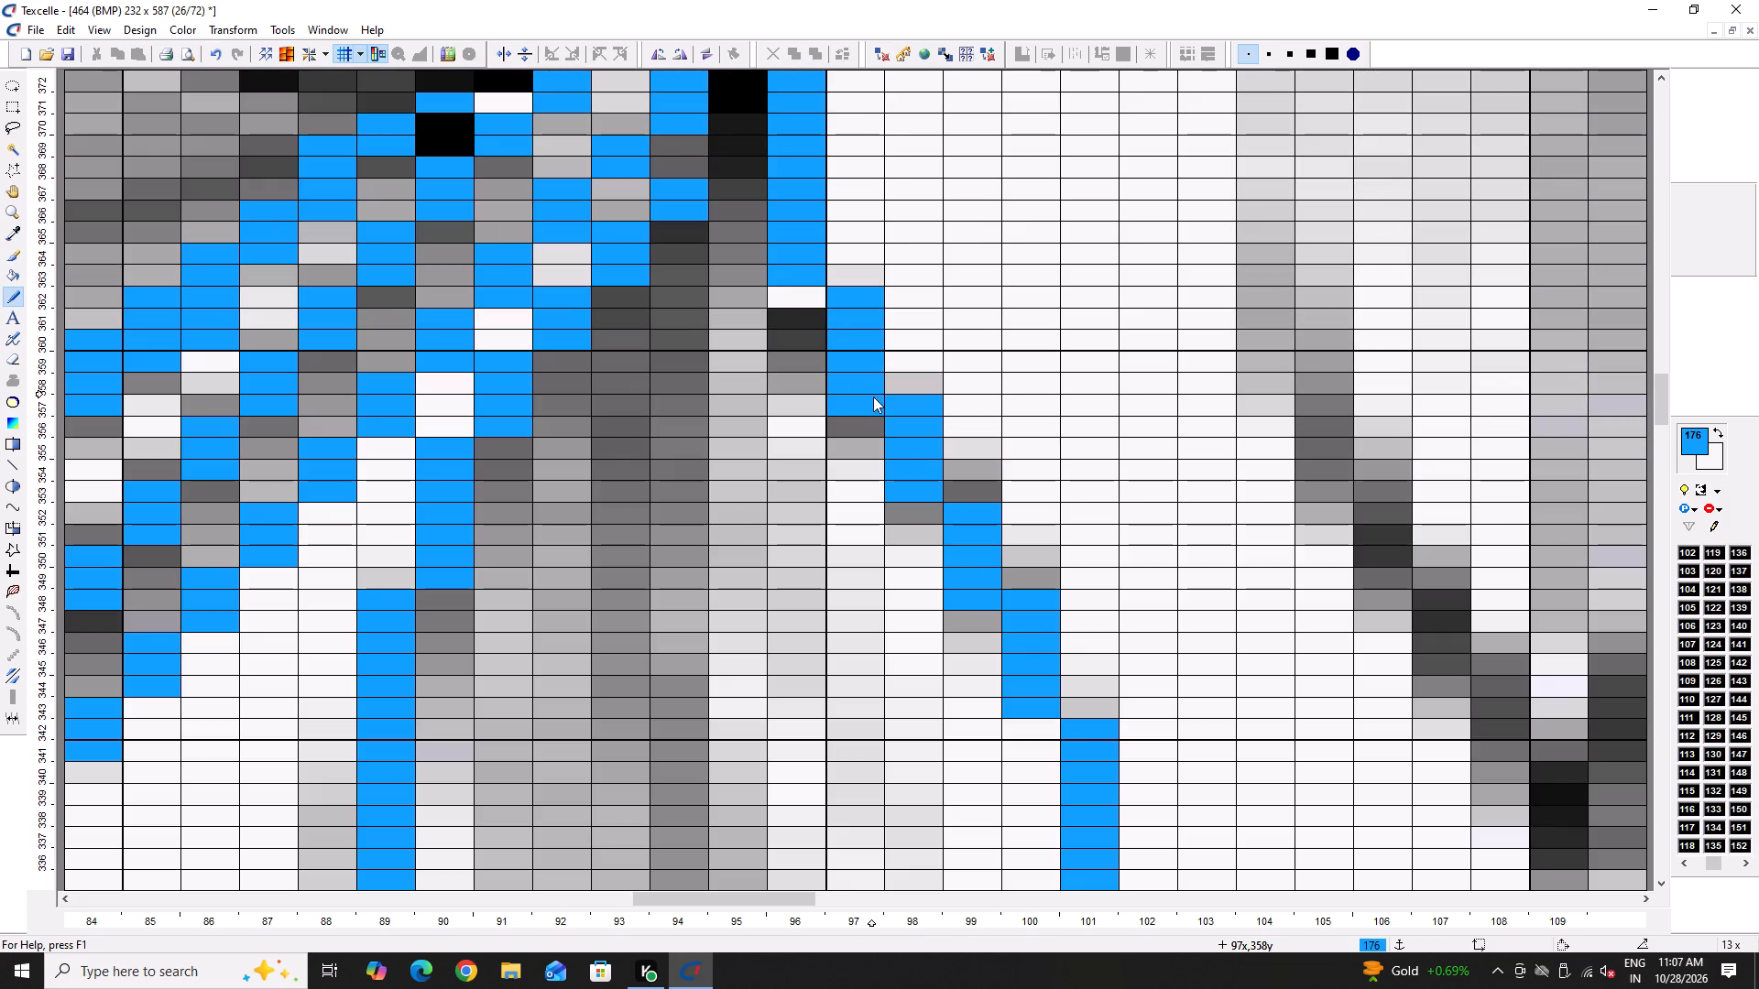
pyautogui.rightClick(874, 398)
pyautogui.keyDown('ctrl'); pyautogui.scroll(-4, 873, 399); pyautogui.keyUp('ctrl')
pyautogui.keyDown('ctrl'); pyautogui.scroll(5, 887, 328); pyautogui.keyUp('ctrl')
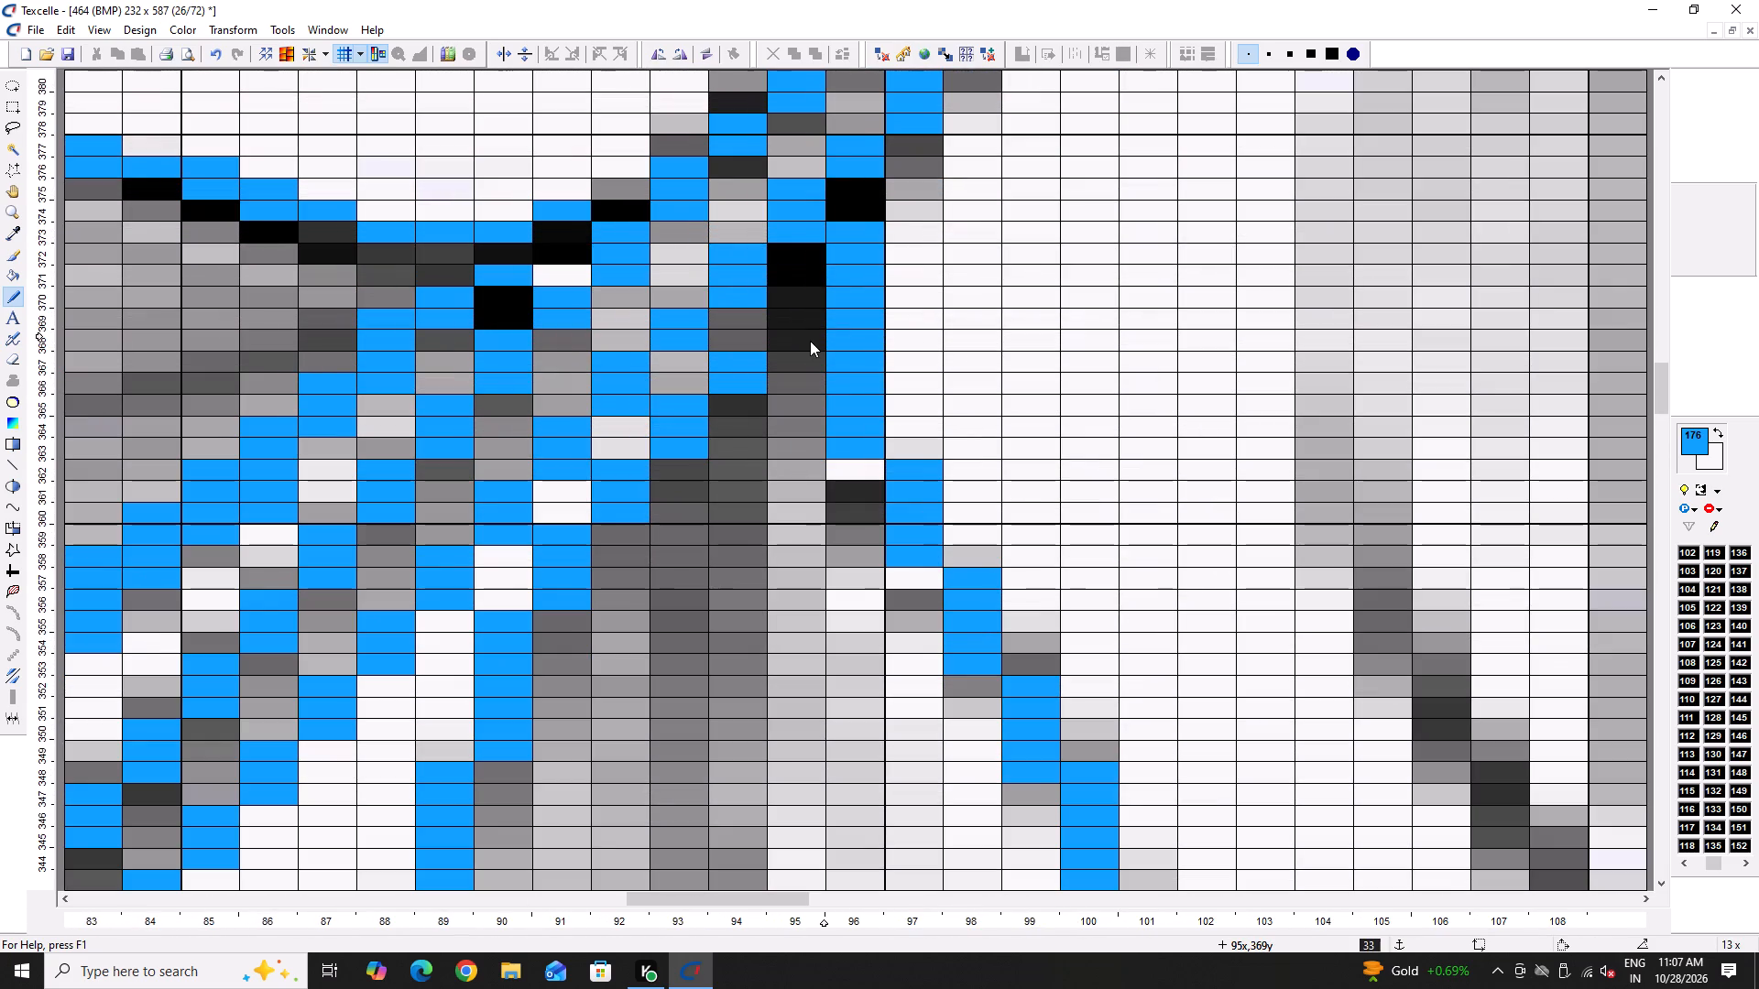
pyautogui.moveTo(809, 342); pyautogui.dragTo(802, 310)
pyautogui.rightClick(847, 250)
pyautogui.rightClick(855, 236)
pyautogui.click(858, 254)
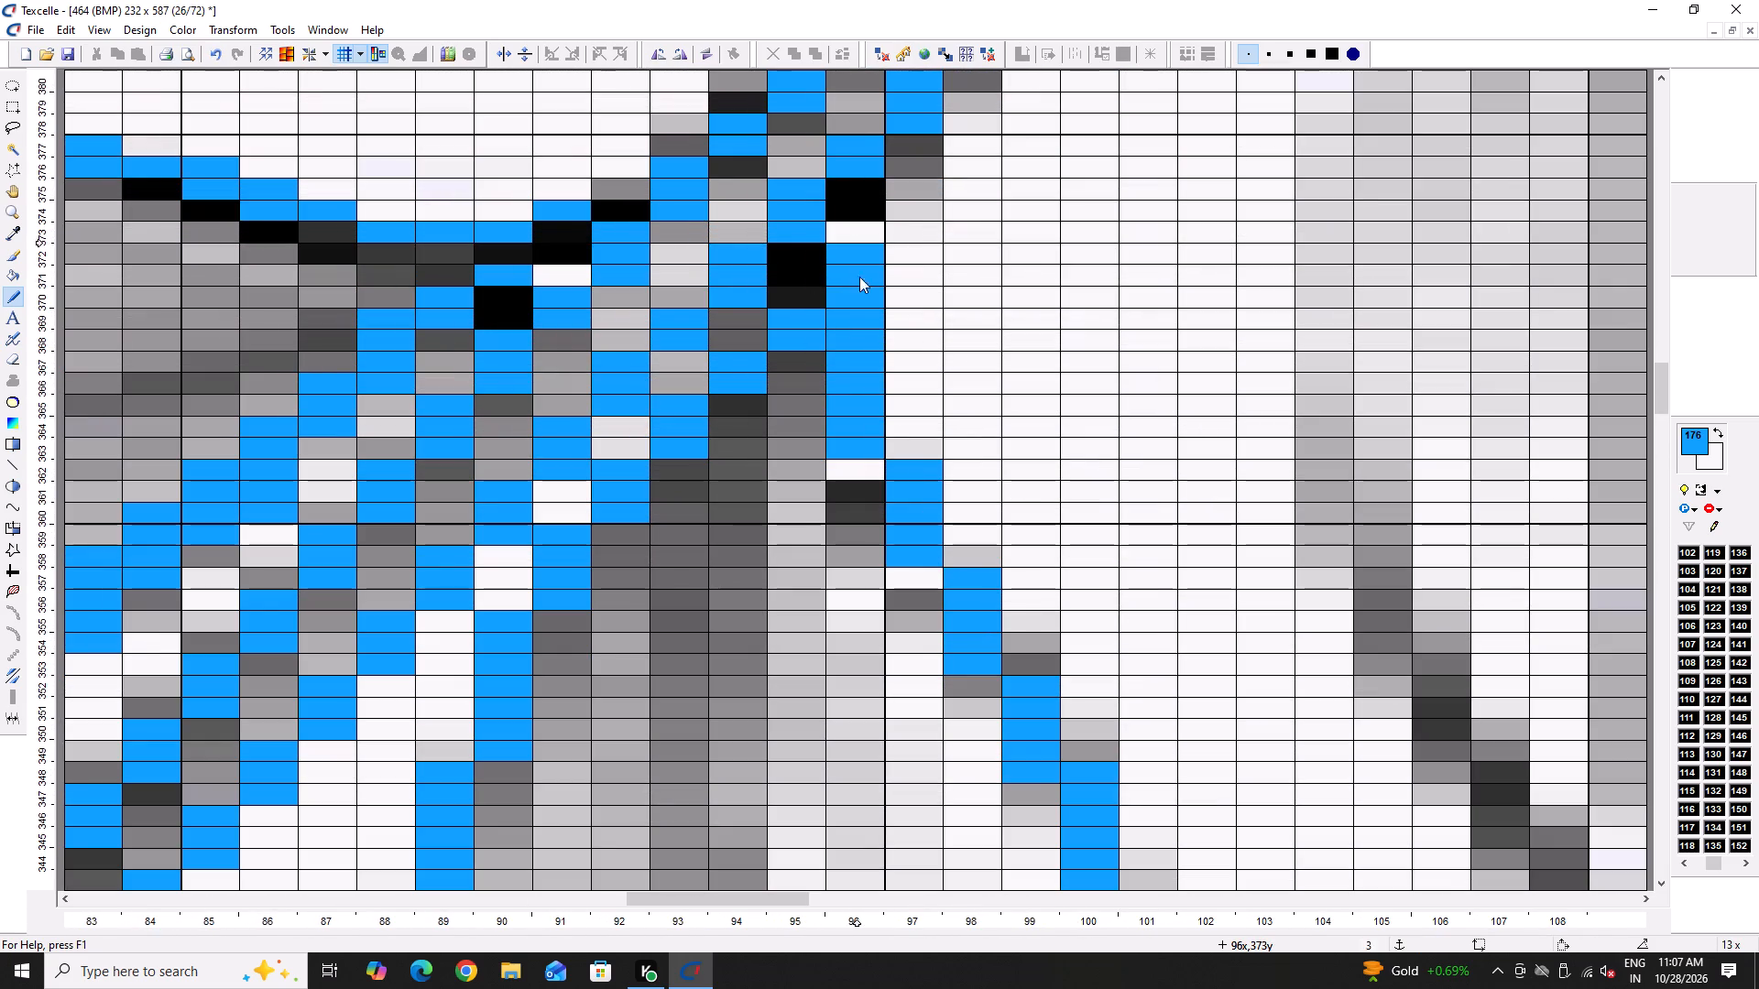
# Refine the eighth leaf's upper left edge at the stem with blue pixels in columns 91 to 94, erasing the surplus ones beside them.
pyautogui.keyDown('ctrl'); pyautogui.scroll(-3, 829, 335); pyautogui.keyUp('ctrl')
pyautogui.keyDown('ctrl'); pyautogui.scroll(4, 779, 369); pyautogui.keyUp('ctrl')
pyautogui.click(784, 364)
pyautogui.rightClick(740, 353)
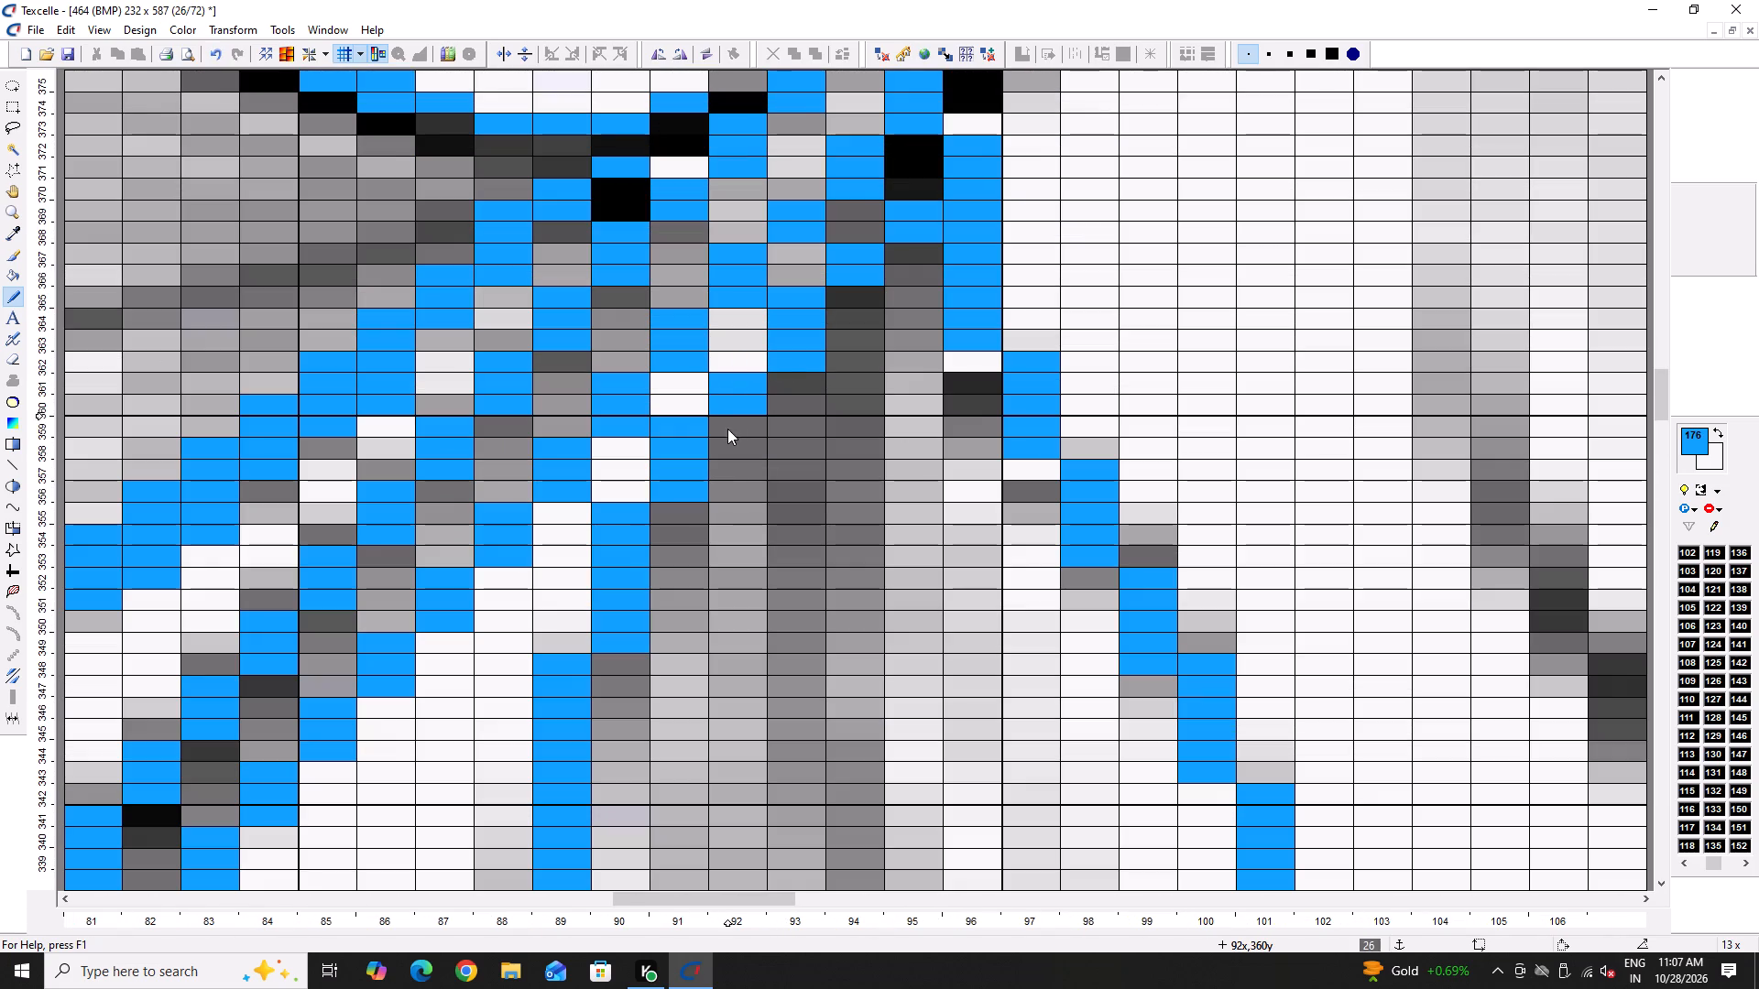
pyautogui.click(727, 422)
pyautogui.rightClick(668, 434)
pyautogui.click(664, 515)
pyautogui.rightClick(617, 516)
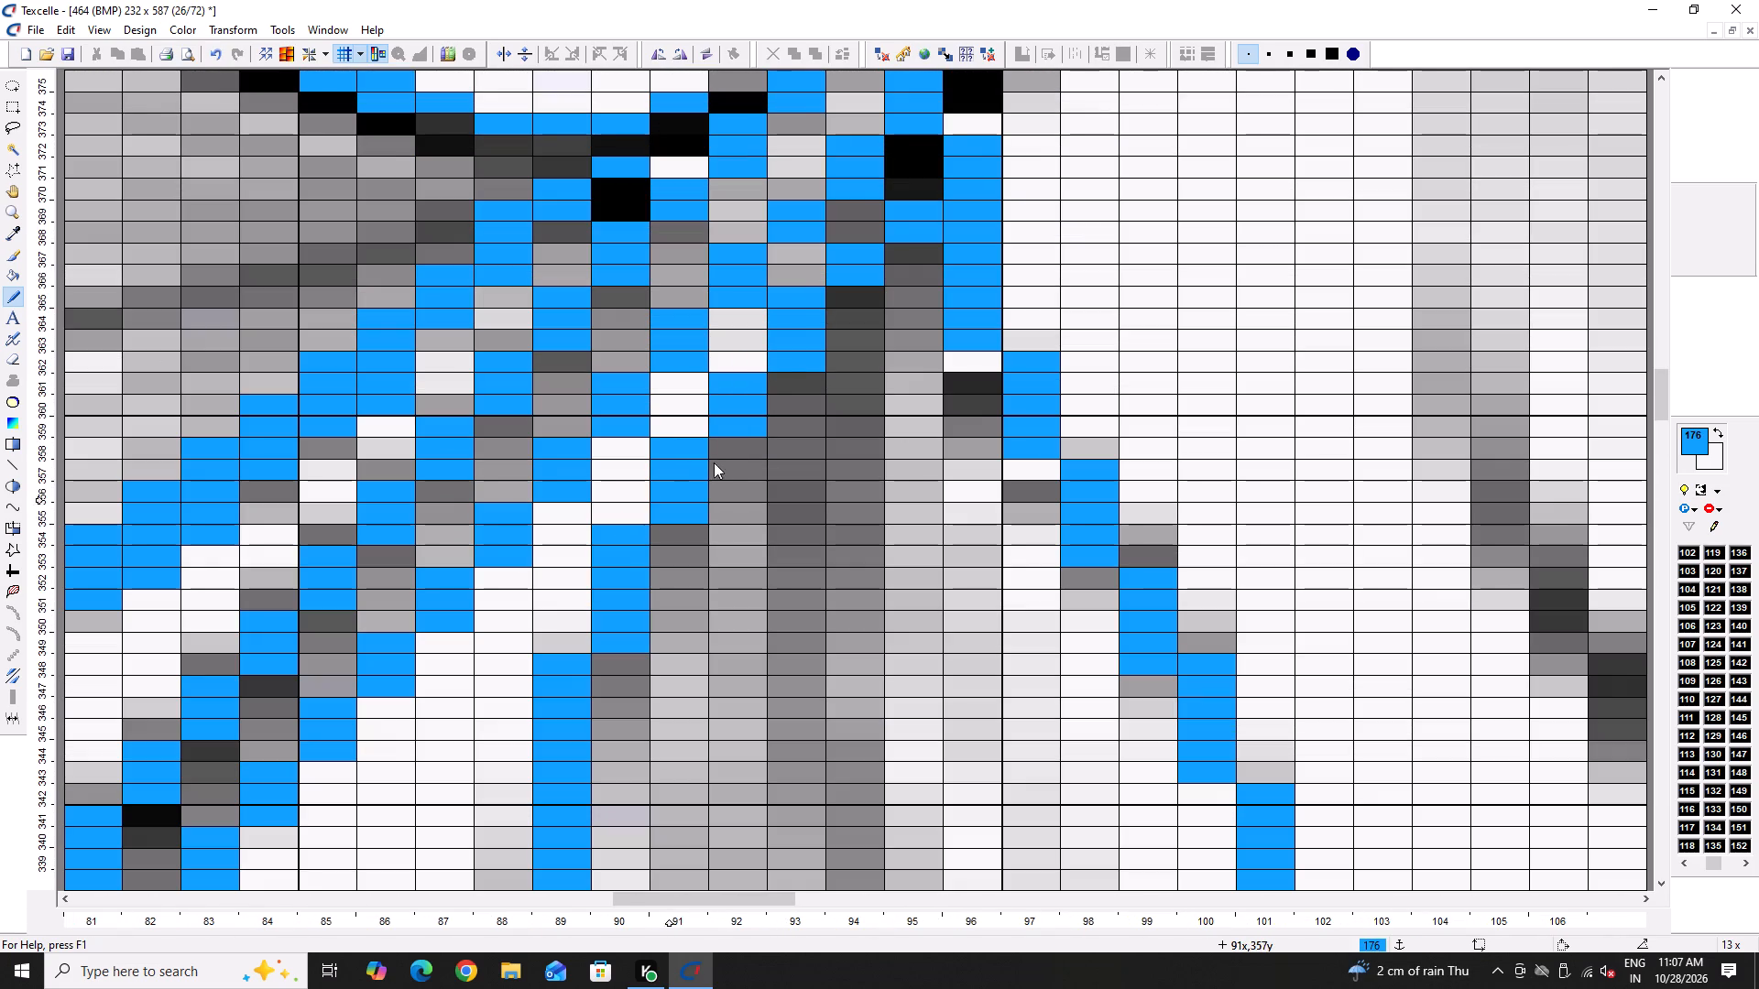
pyautogui.rightClick(803, 293)
pyautogui.click(862, 289)
# Erase the surplus blue pixels in columns 97 and 98 at the eighth leaf's tip.
pyautogui.keyDown('ctrl'); pyautogui.scroll(-4, 816, 293); pyautogui.keyUp('ctrl')
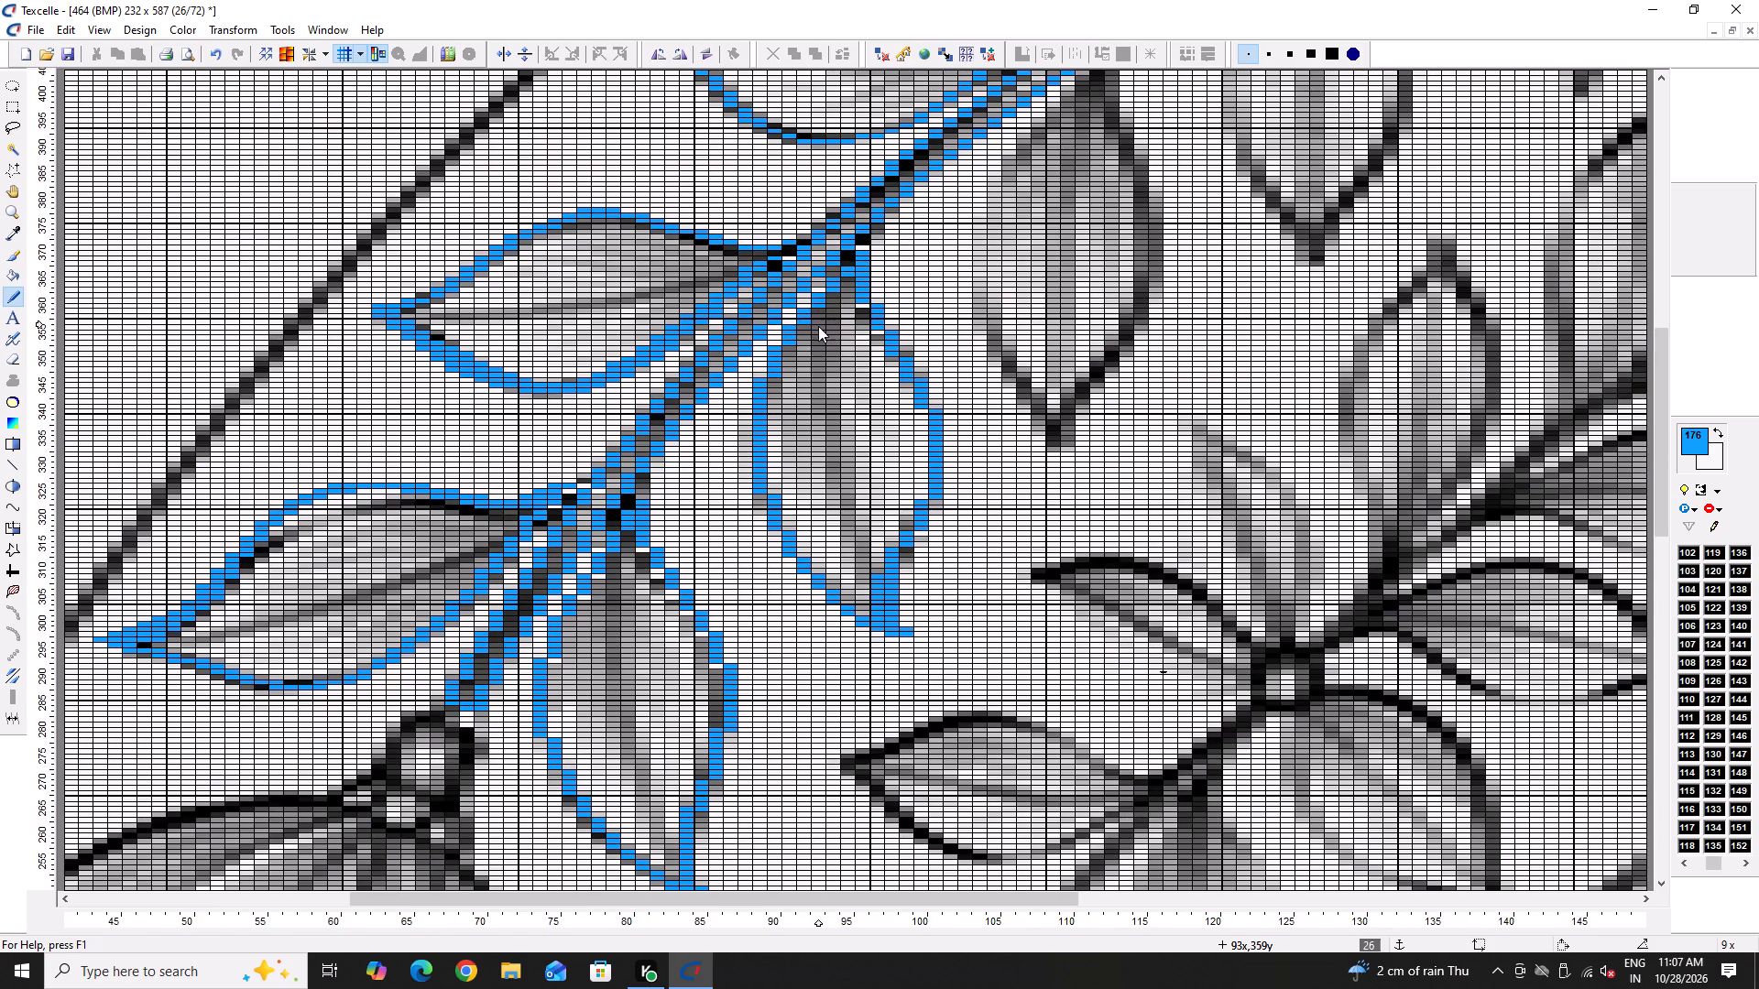
pyautogui.keyDown('ctrl'); pyautogui.scroll(5, 899, 583); pyautogui.keyUp('ctrl')
pyautogui.moveTo(993, 537); pyautogui.dragTo(978, 622, button='right')
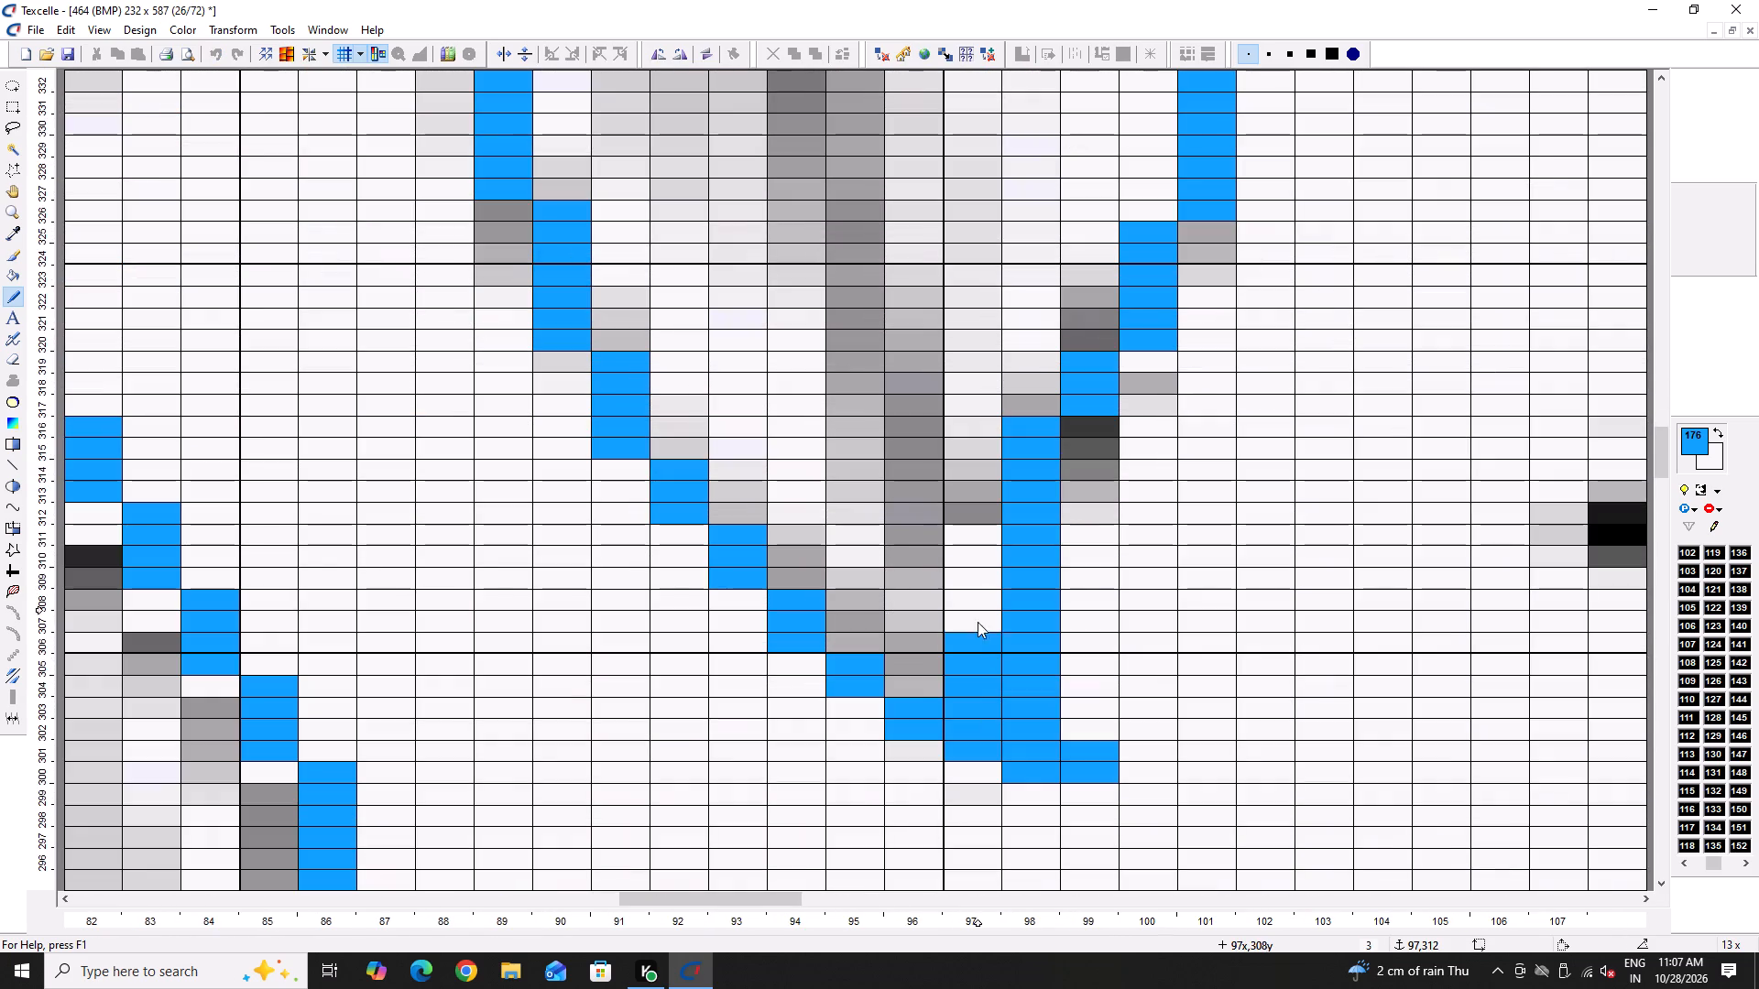
pyautogui.moveTo(978, 622); pyautogui.dragTo(975, 677, button='right')
pyautogui.rightClick(978, 698)
pyautogui.rightClick(986, 723)
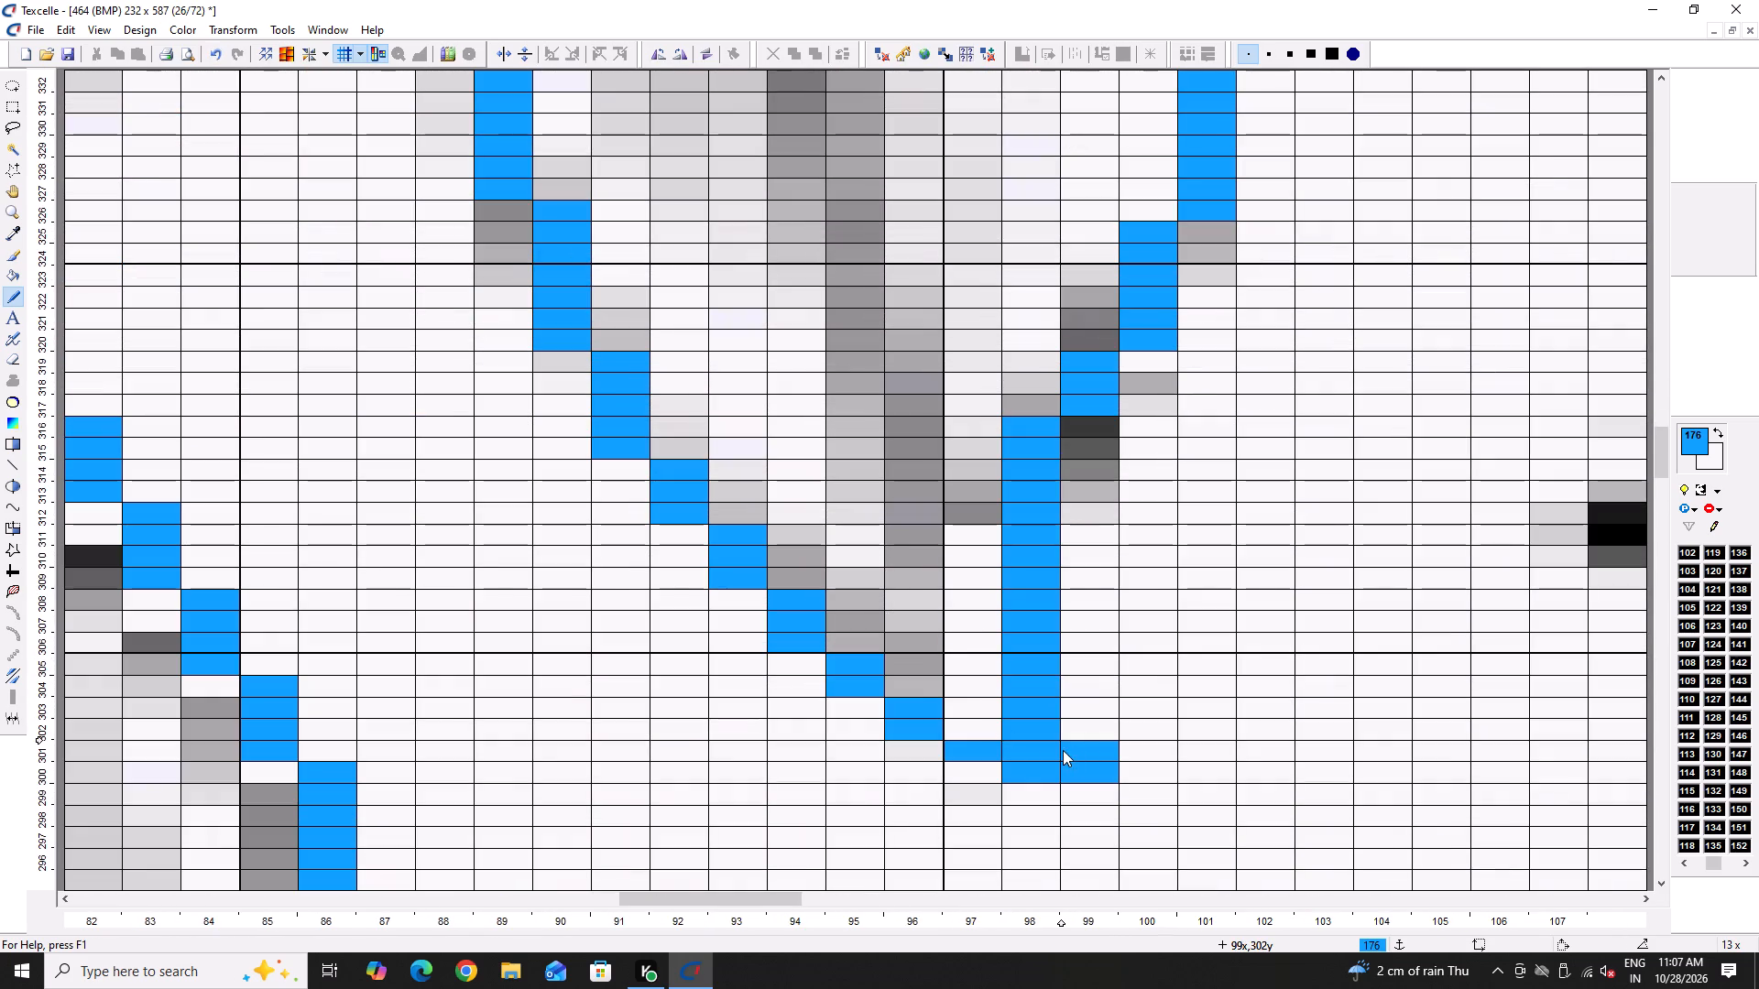
pyautogui.rightClick(1039, 737)
pyautogui.click(1041, 734)
pyautogui.rightClick(1035, 749)
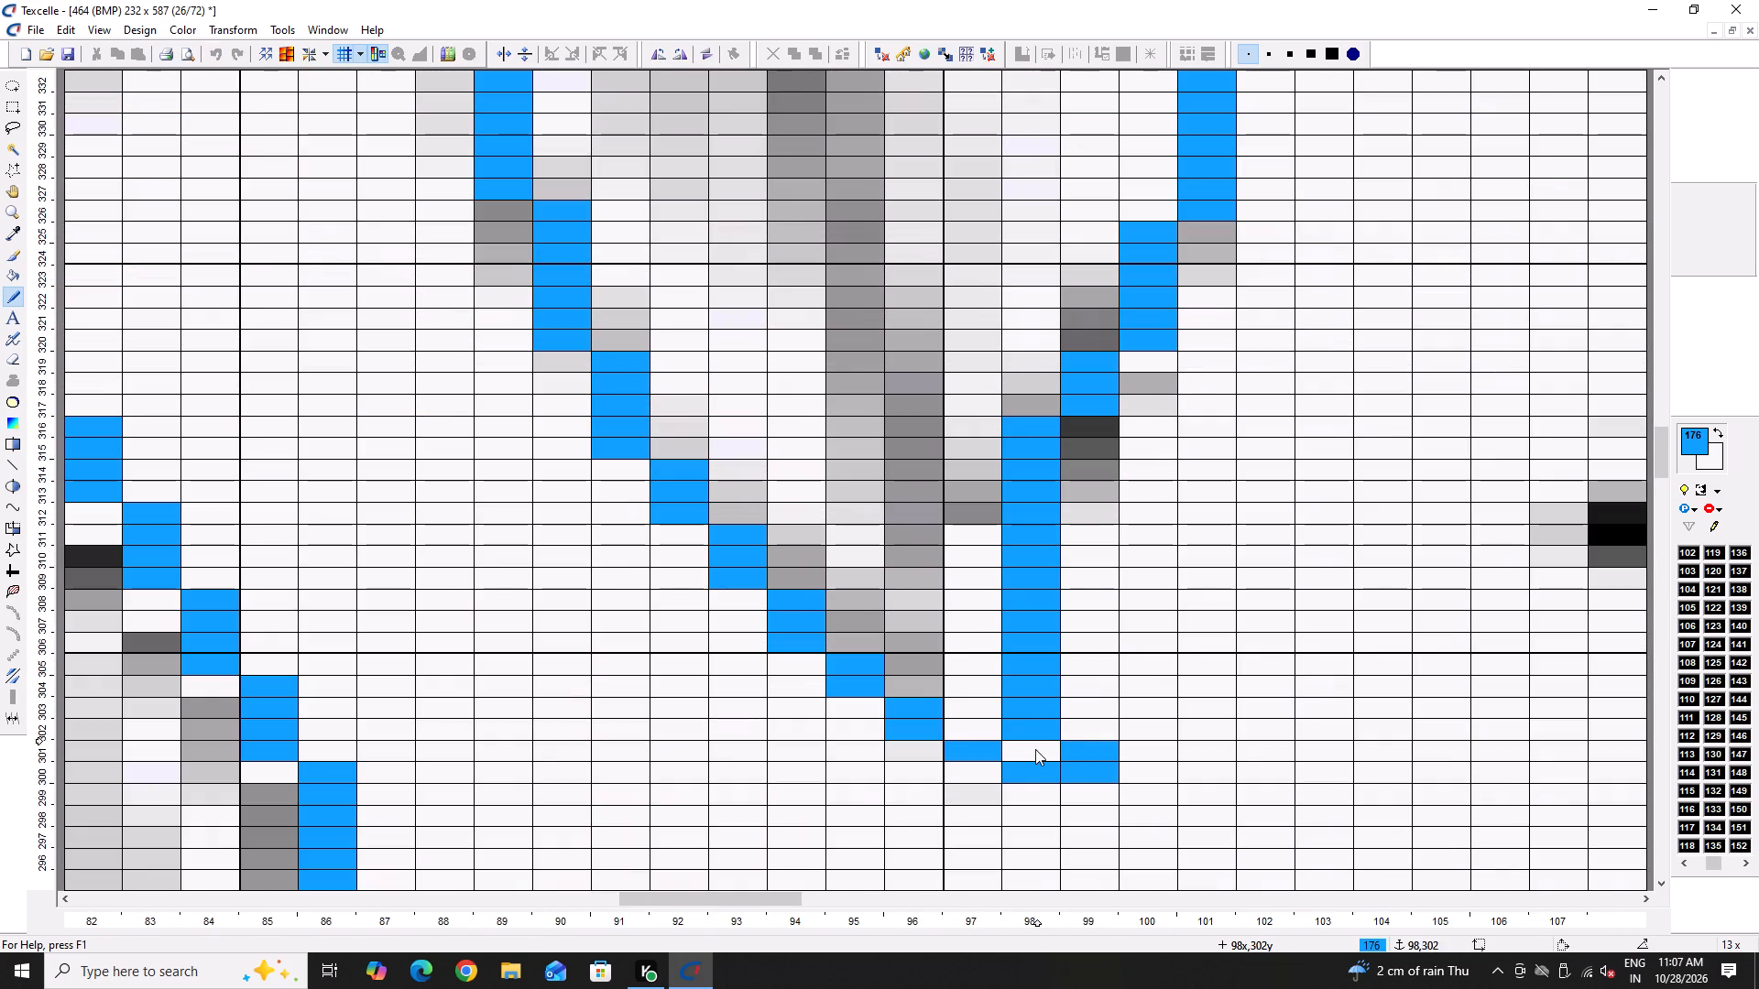
# Refine the eighth leaf's lower left edge pixel by pixel from column 89, and fill the gap in column 98 at its tip.
pyautogui.keyDown('ctrl'); pyautogui.scroll(-5, 987, 723); pyautogui.keyUp('ctrl')
pyautogui.keyDown('ctrl'); pyautogui.scroll(4, 960, 693); pyautogui.keyUp('ctrl')
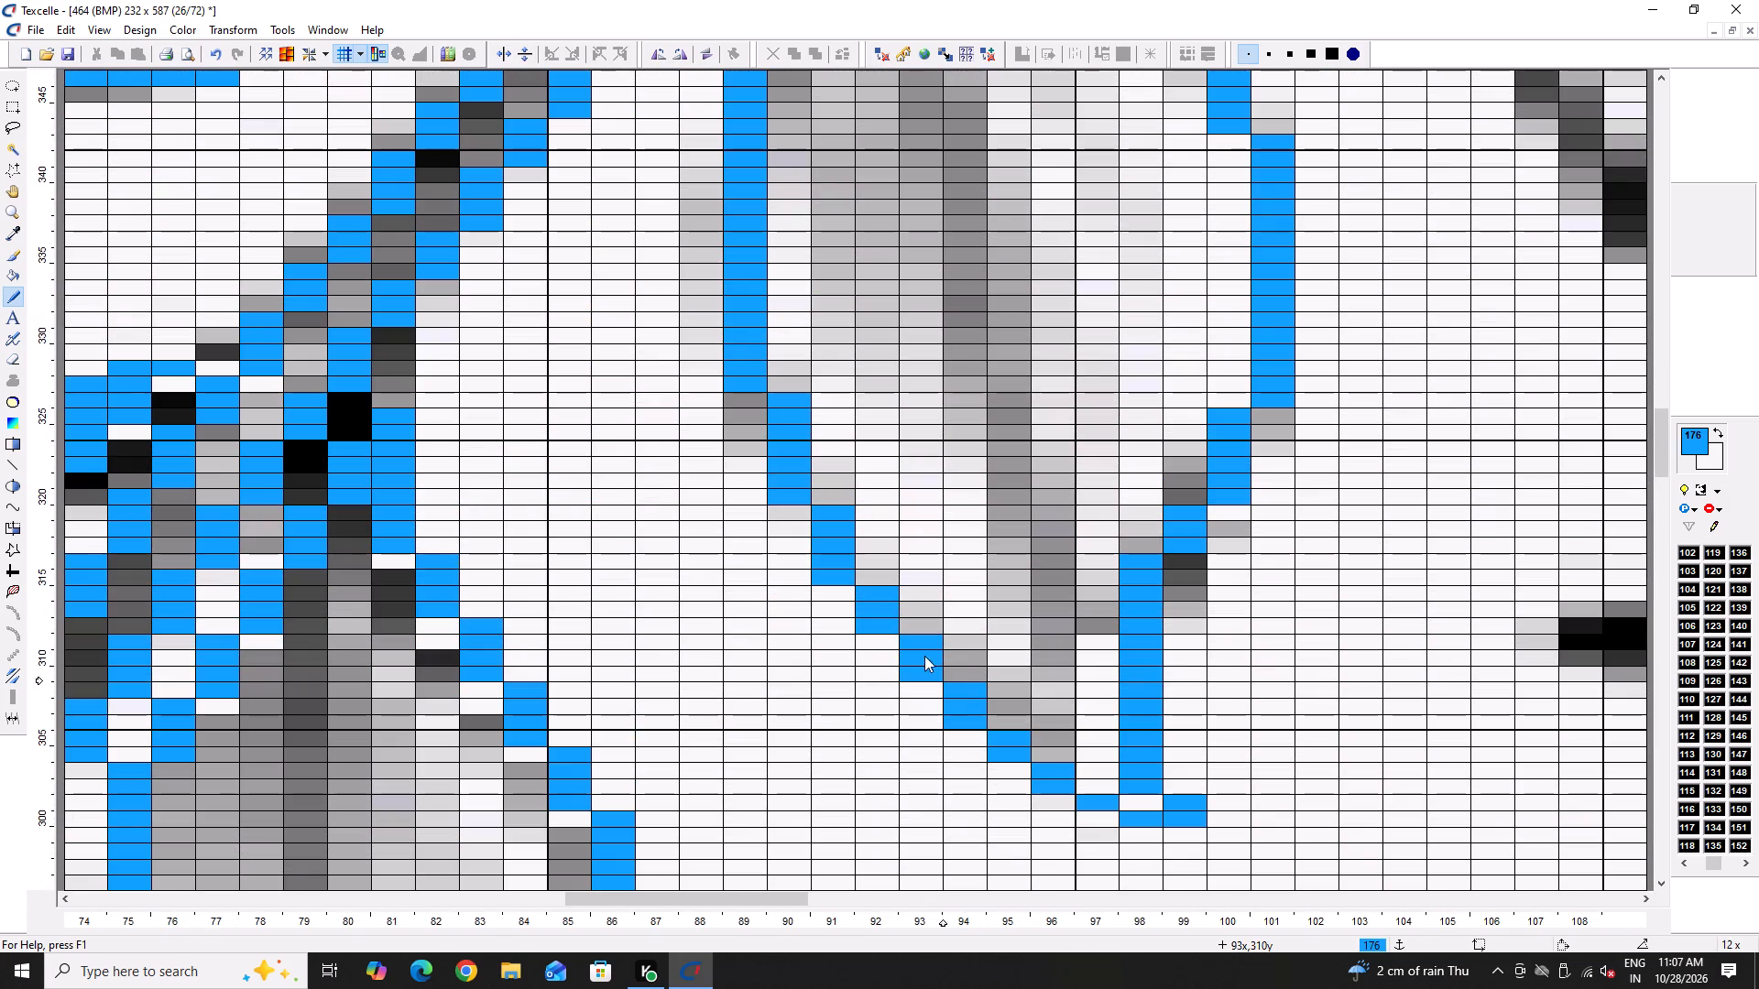
pyautogui.click(749, 407)
pyautogui.rightClick(781, 398)
pyautogui.keyDown('ctrl'); pyautogui.scroll(-5, 785, 419); pyautogui.keyUp('ctrl')
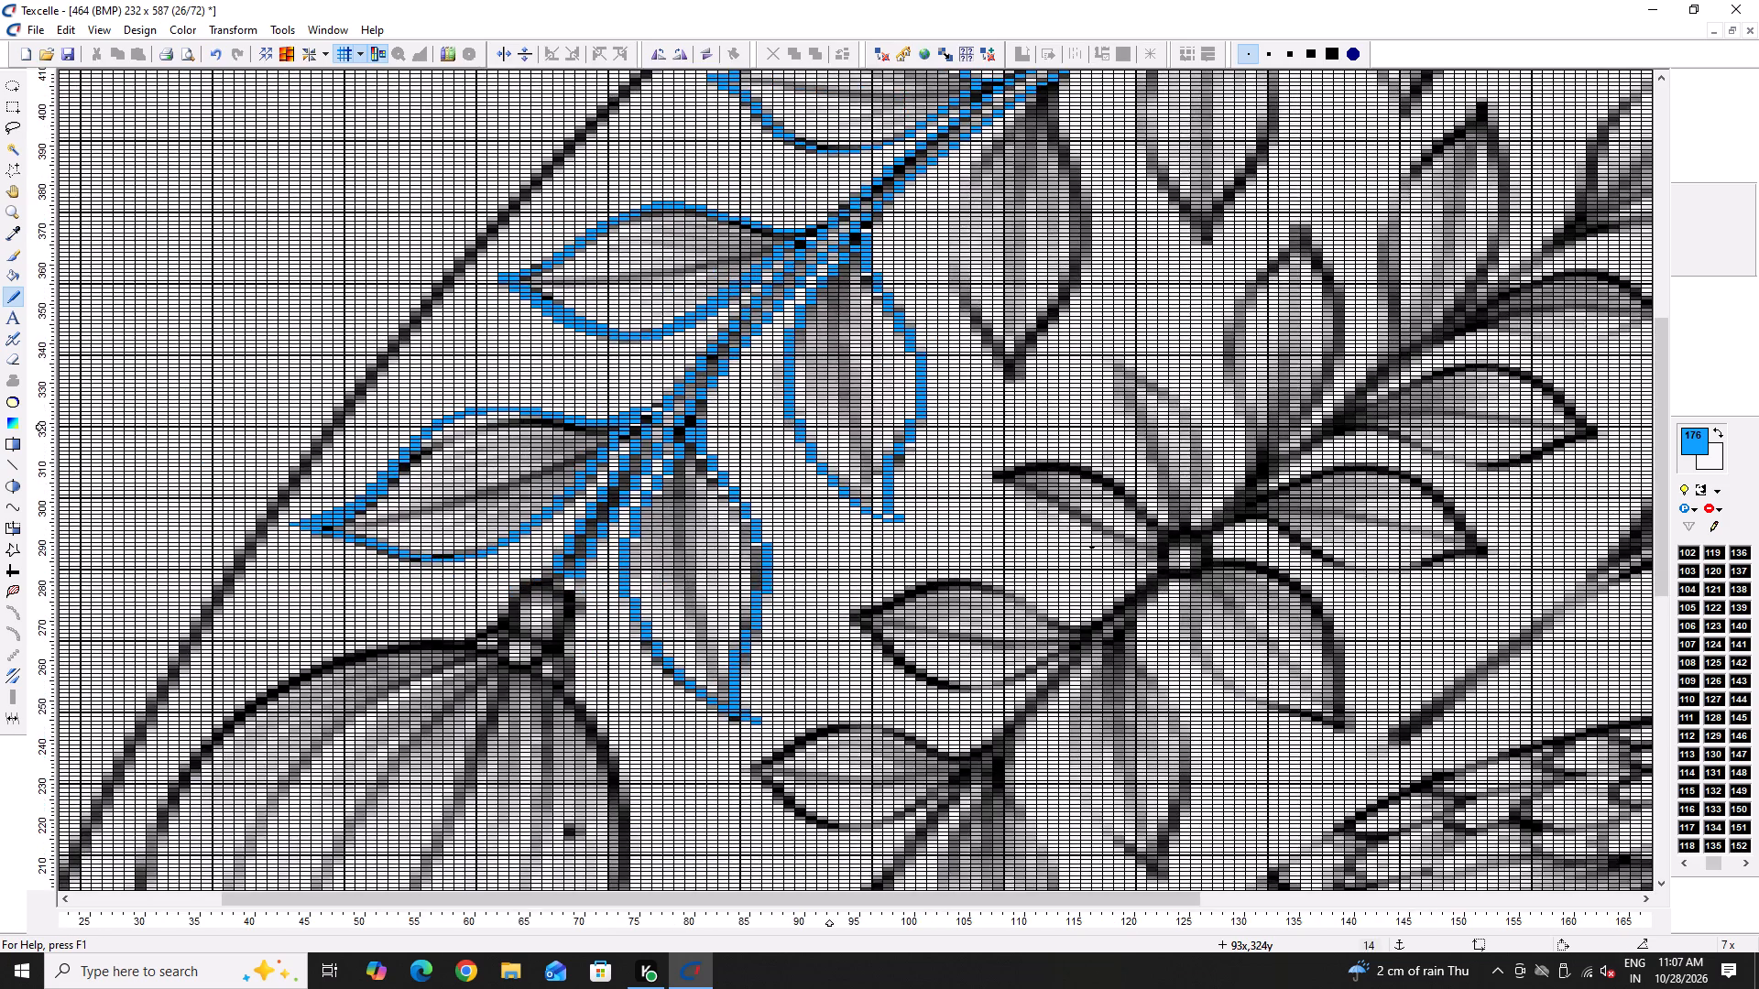
pyautogui.keyDown('ctrl'); pyautogui.scroll(6, 832, 429); pyautogui.keyUp('ctrl')
pyautogui.click(846, 562)
pyautogui.rightClick(799, 549)
pyautogui.keyDown('ctrl'); pyautogui.scroll(-7, 799, 552); pyautogui.keyUp('ctrl')
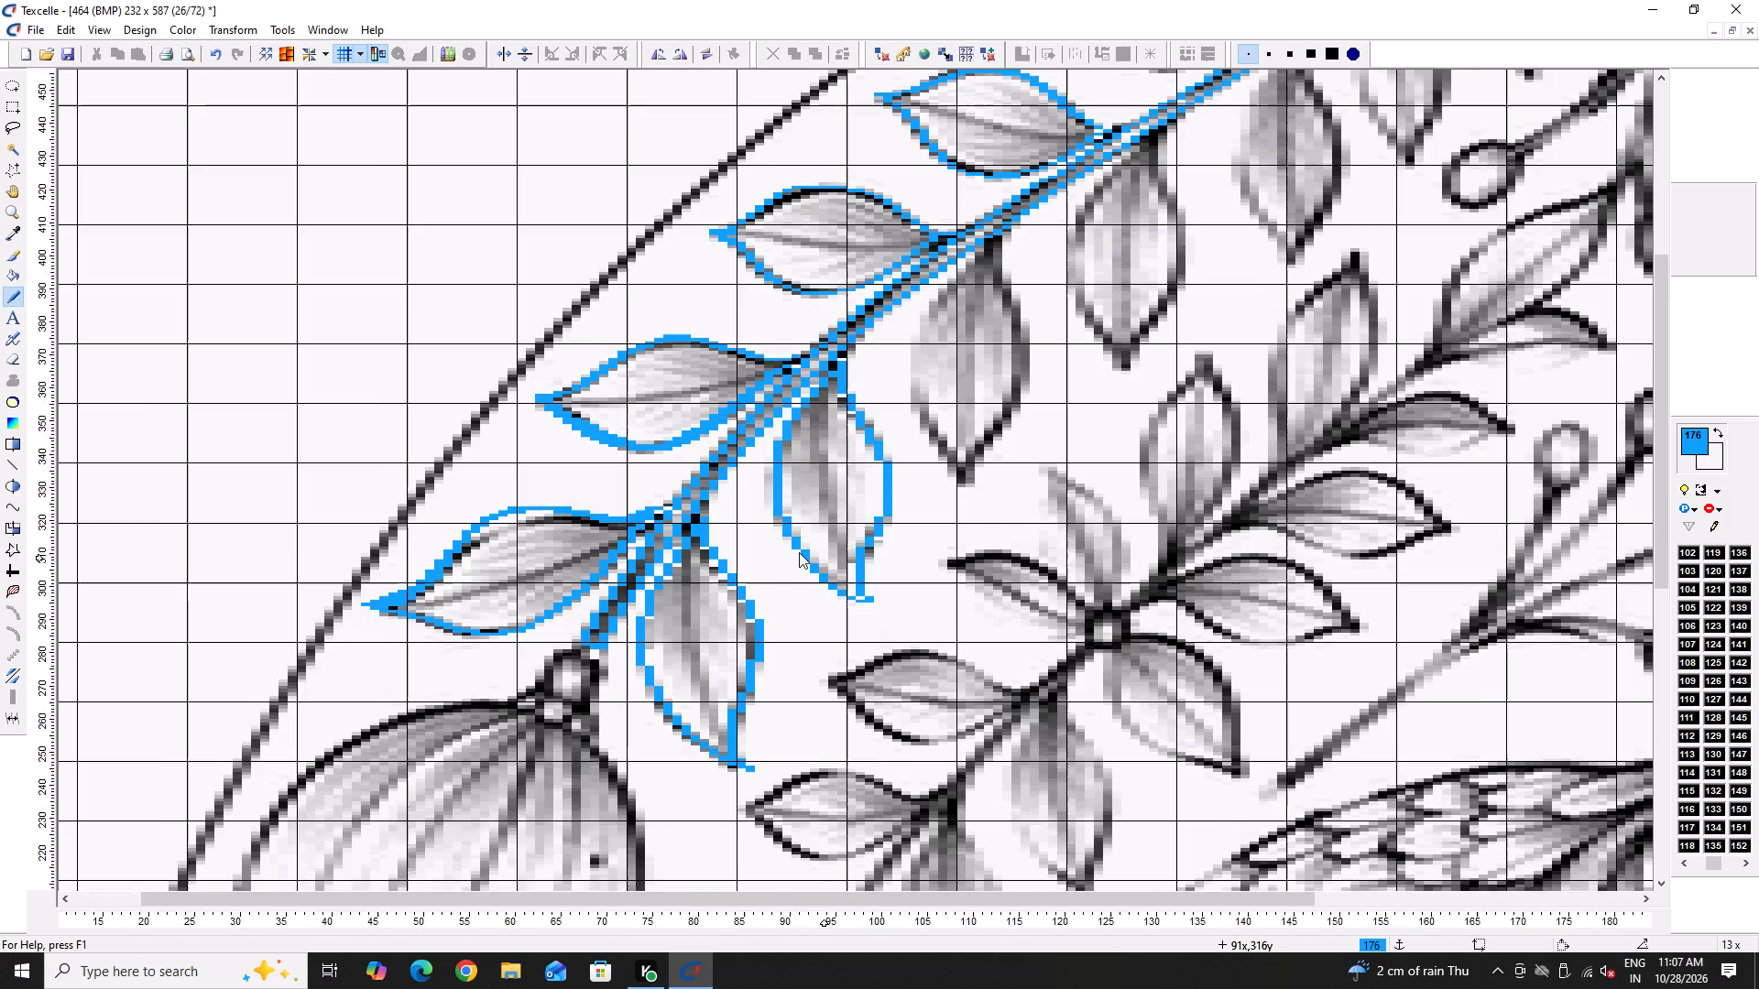
pyautogui.keyDown('ctrl'); pyautogui.scroll(8, 860, 589); pyautogui.keyUp('ctrl')
pyautogui.click(972, 643)
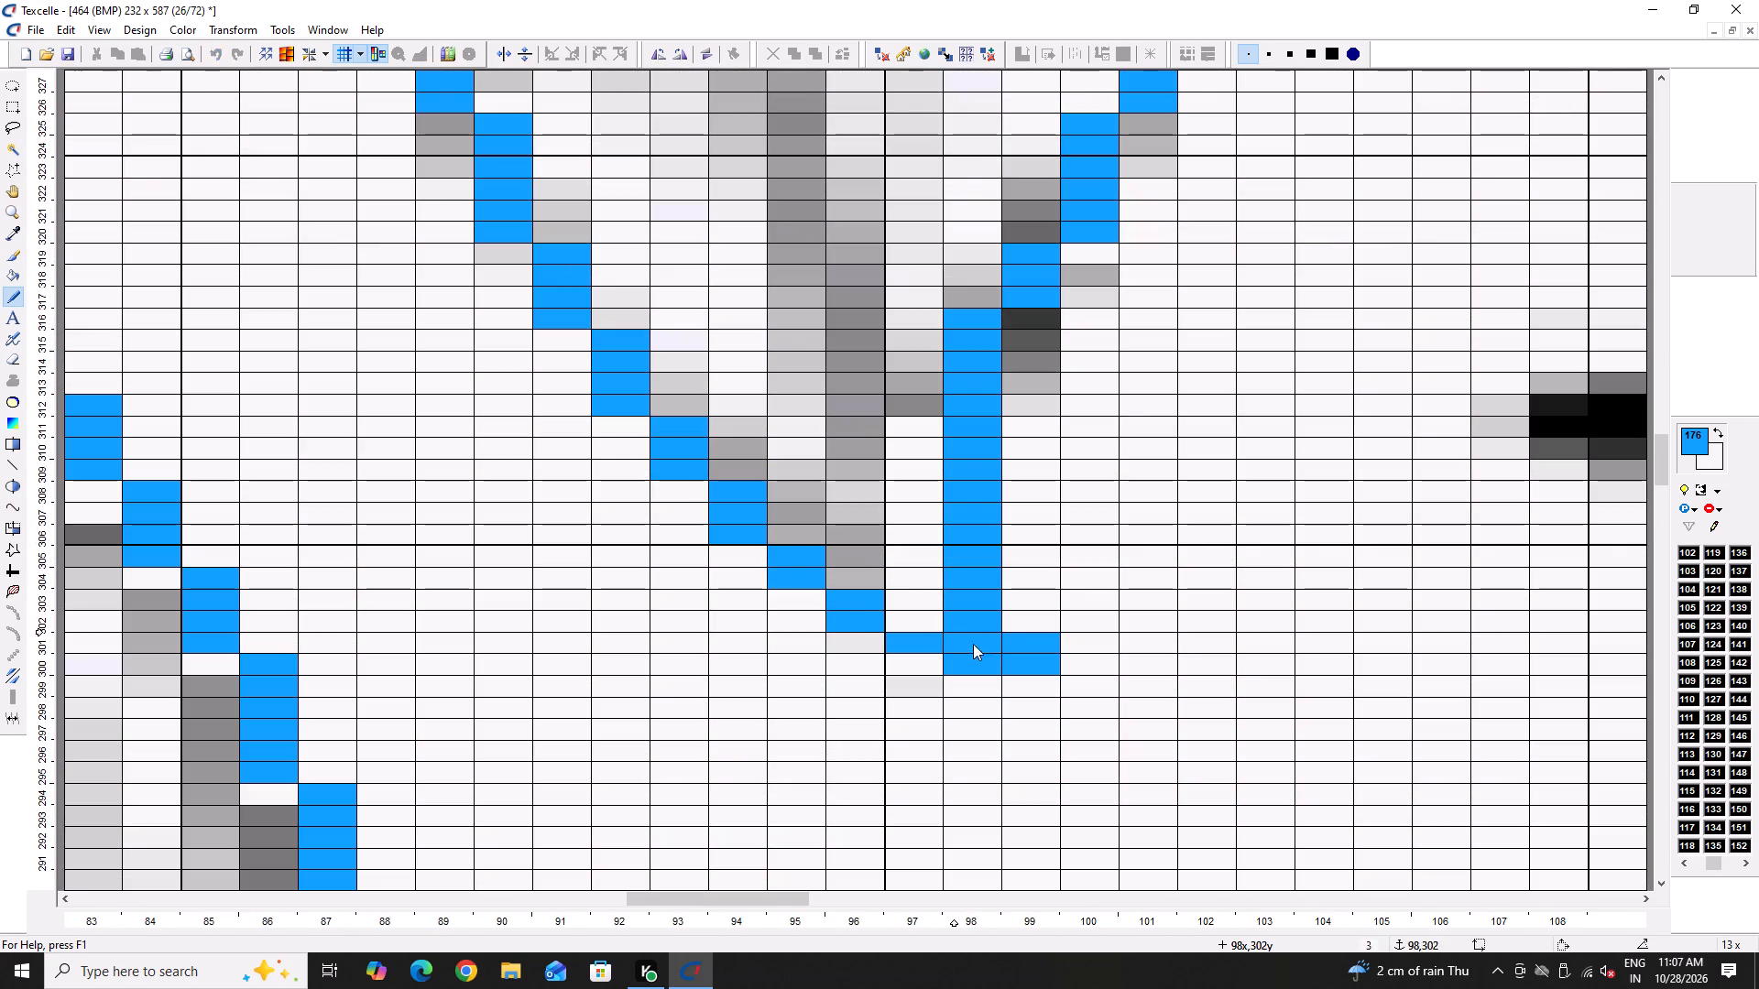
# Draw the next hanging leaf's right edge in blue from the stem at column 113 out to column 116 and down to its tip at column 110.
pyautogui.keyDown('ctrl'); pyautogui.scroll(-7, 617, 531); pyautogui.keyUp('ctrl')
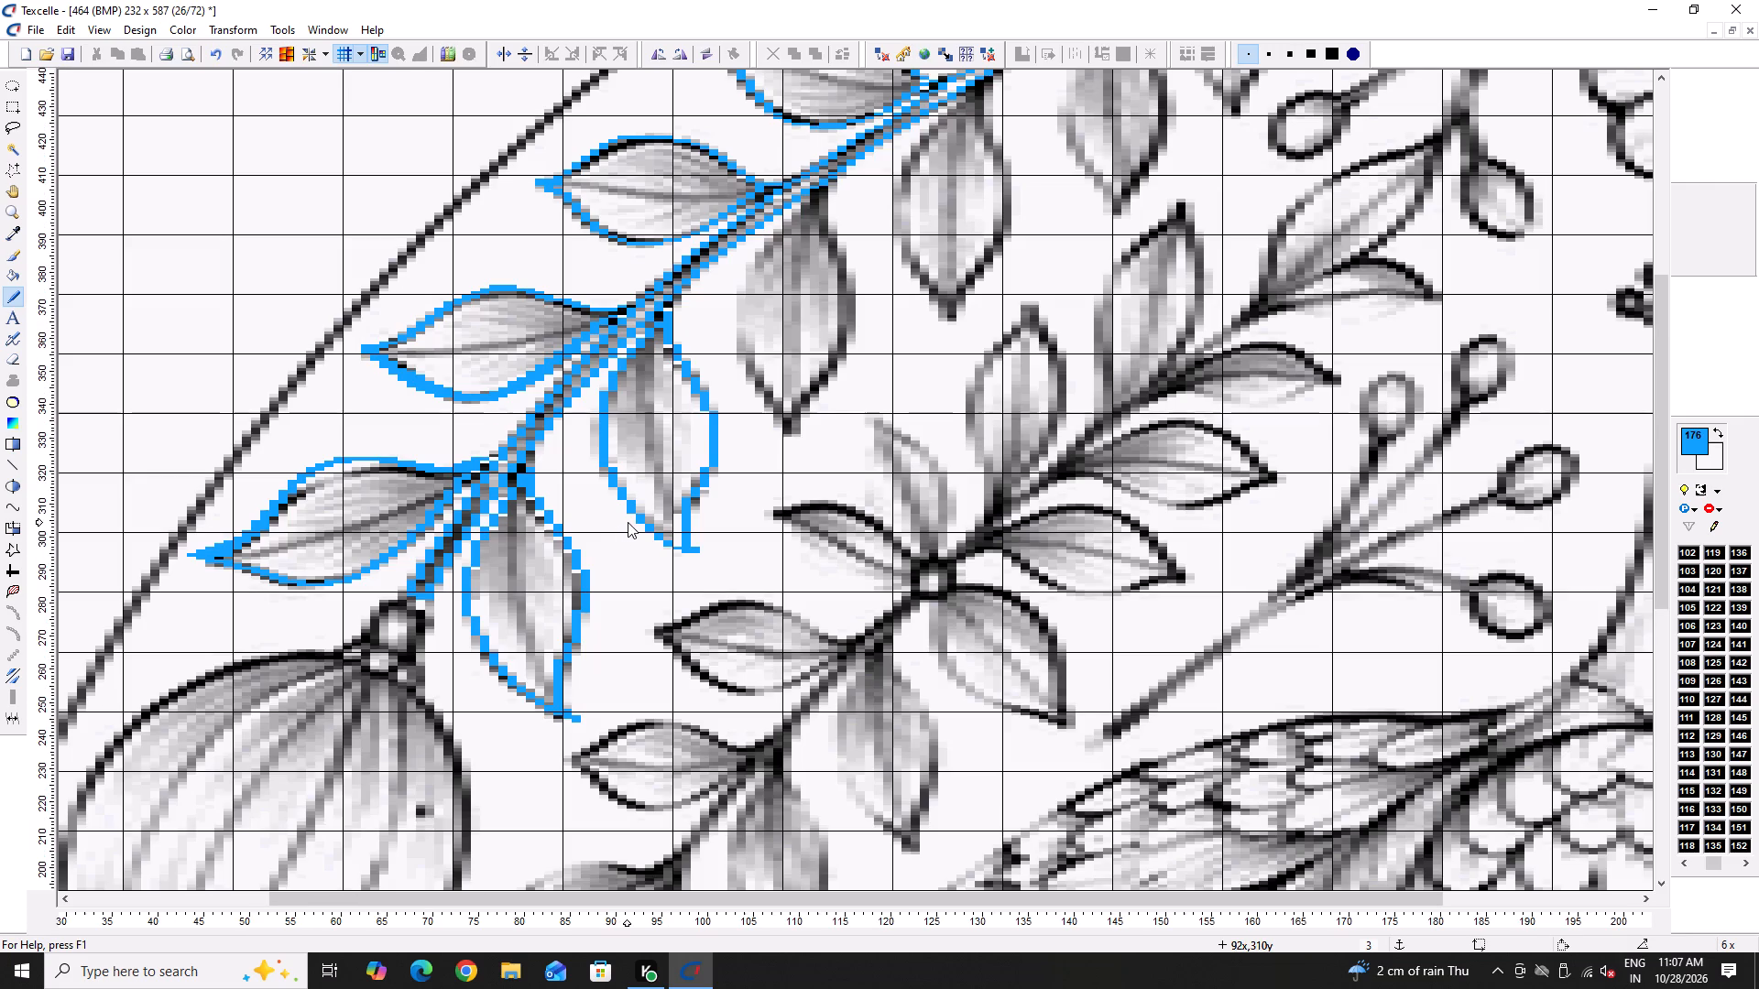
pyautogui.keyDown('ctrl'); pyautogui.scroll(3, 901, 299); pyautogui.keyUp('ctrl')
pyautogui.press('x')
pyautogui.scroll(2, 901, 311)
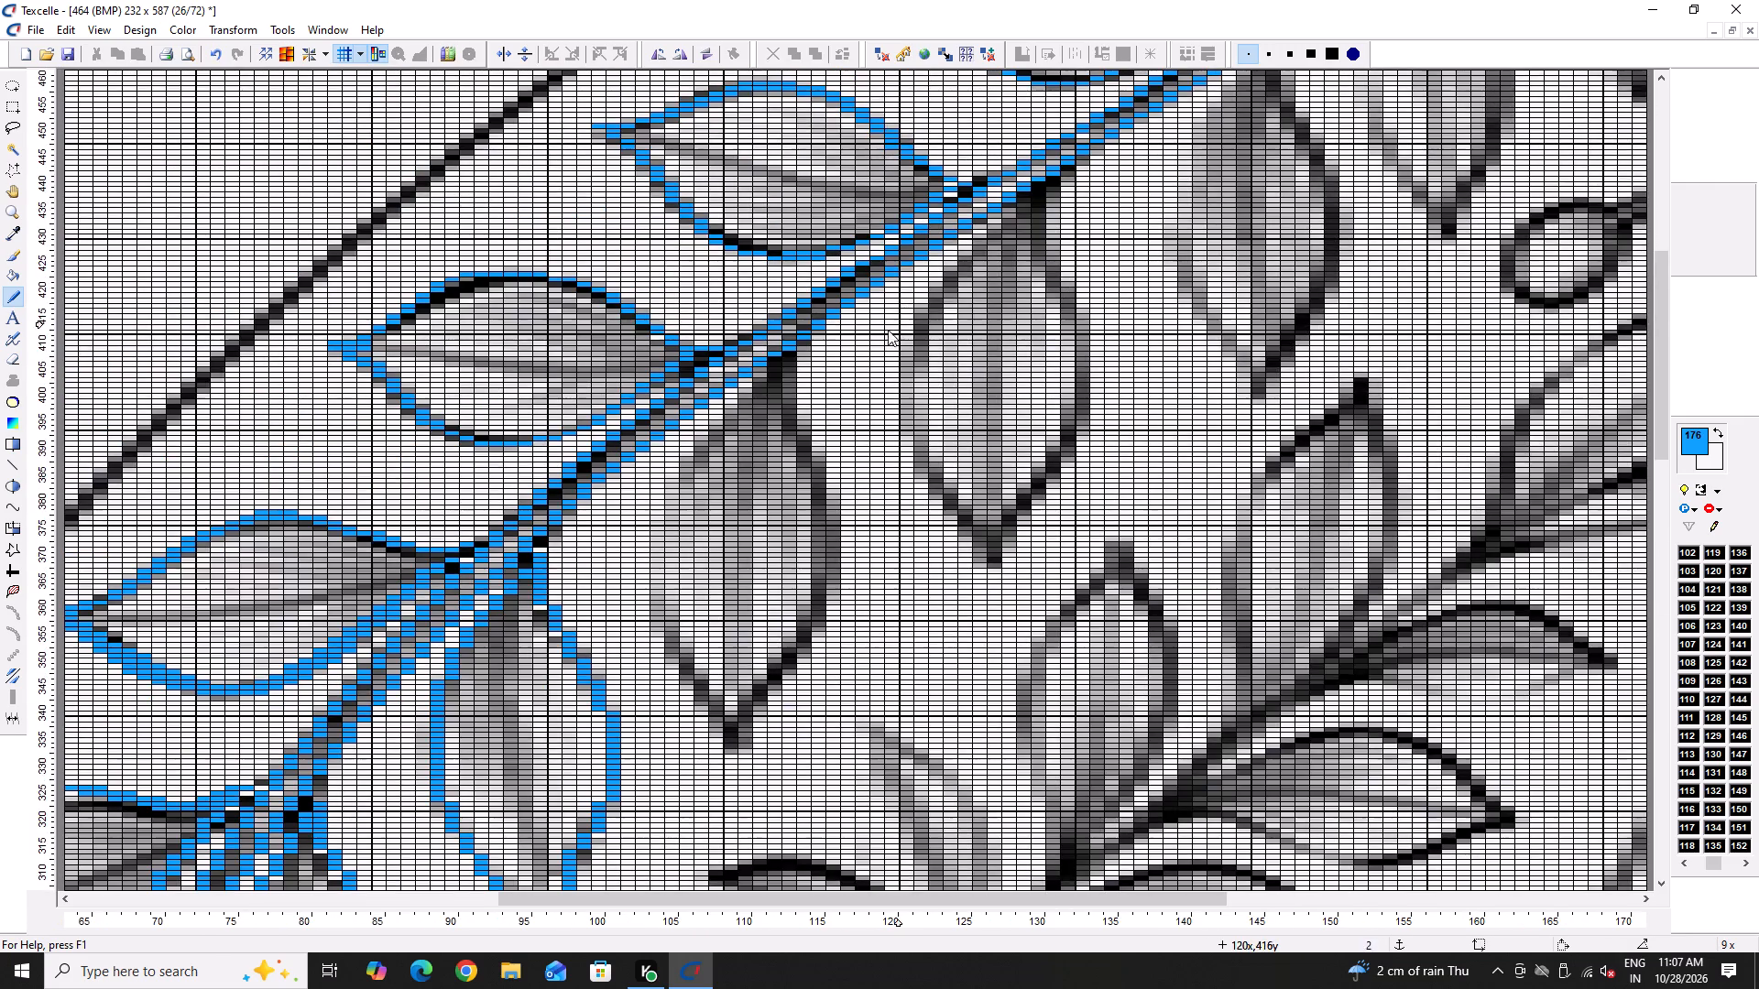
pyautogui.keyDown('ctrl'); pyautogui.scroll(2, 811, 546); pyautogui.keyUp('ctrl')
pyautogui.keyDown('ctrl'); pyautogui.scroll(-1, 792, 485); pyautogui.keyUp('ctrl')
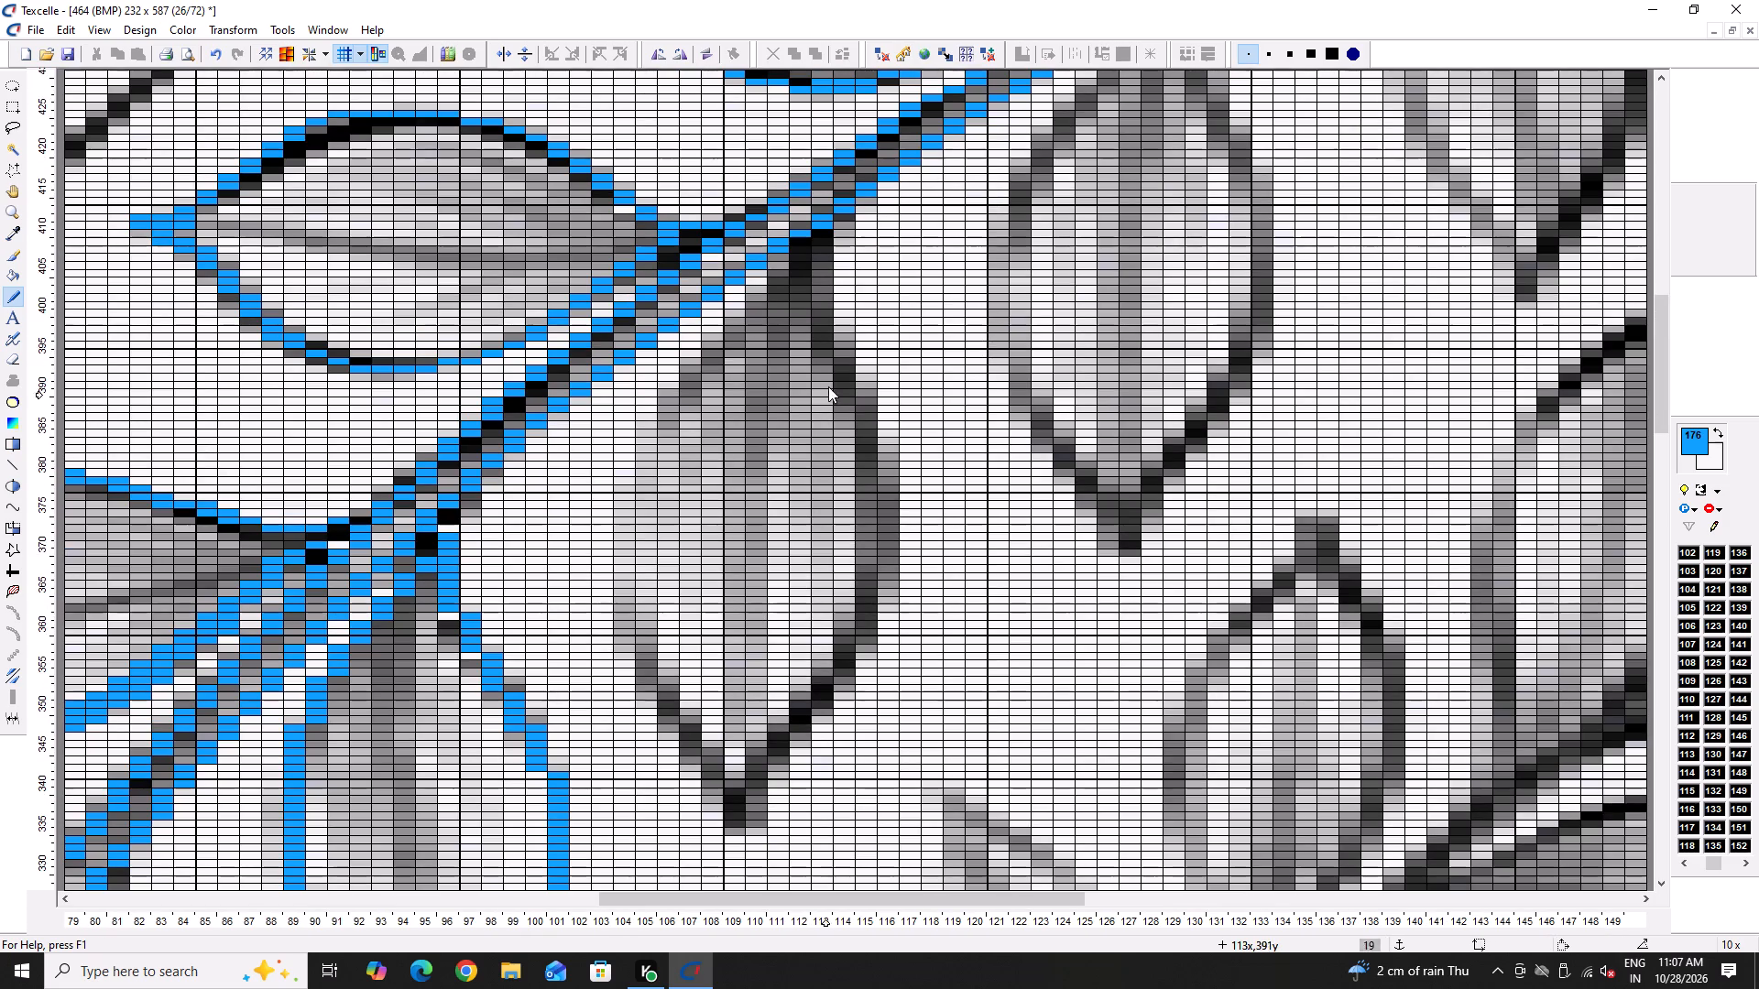
pyautogui.moveTo(833, 237); pyautogui.dragTo(887, 450)
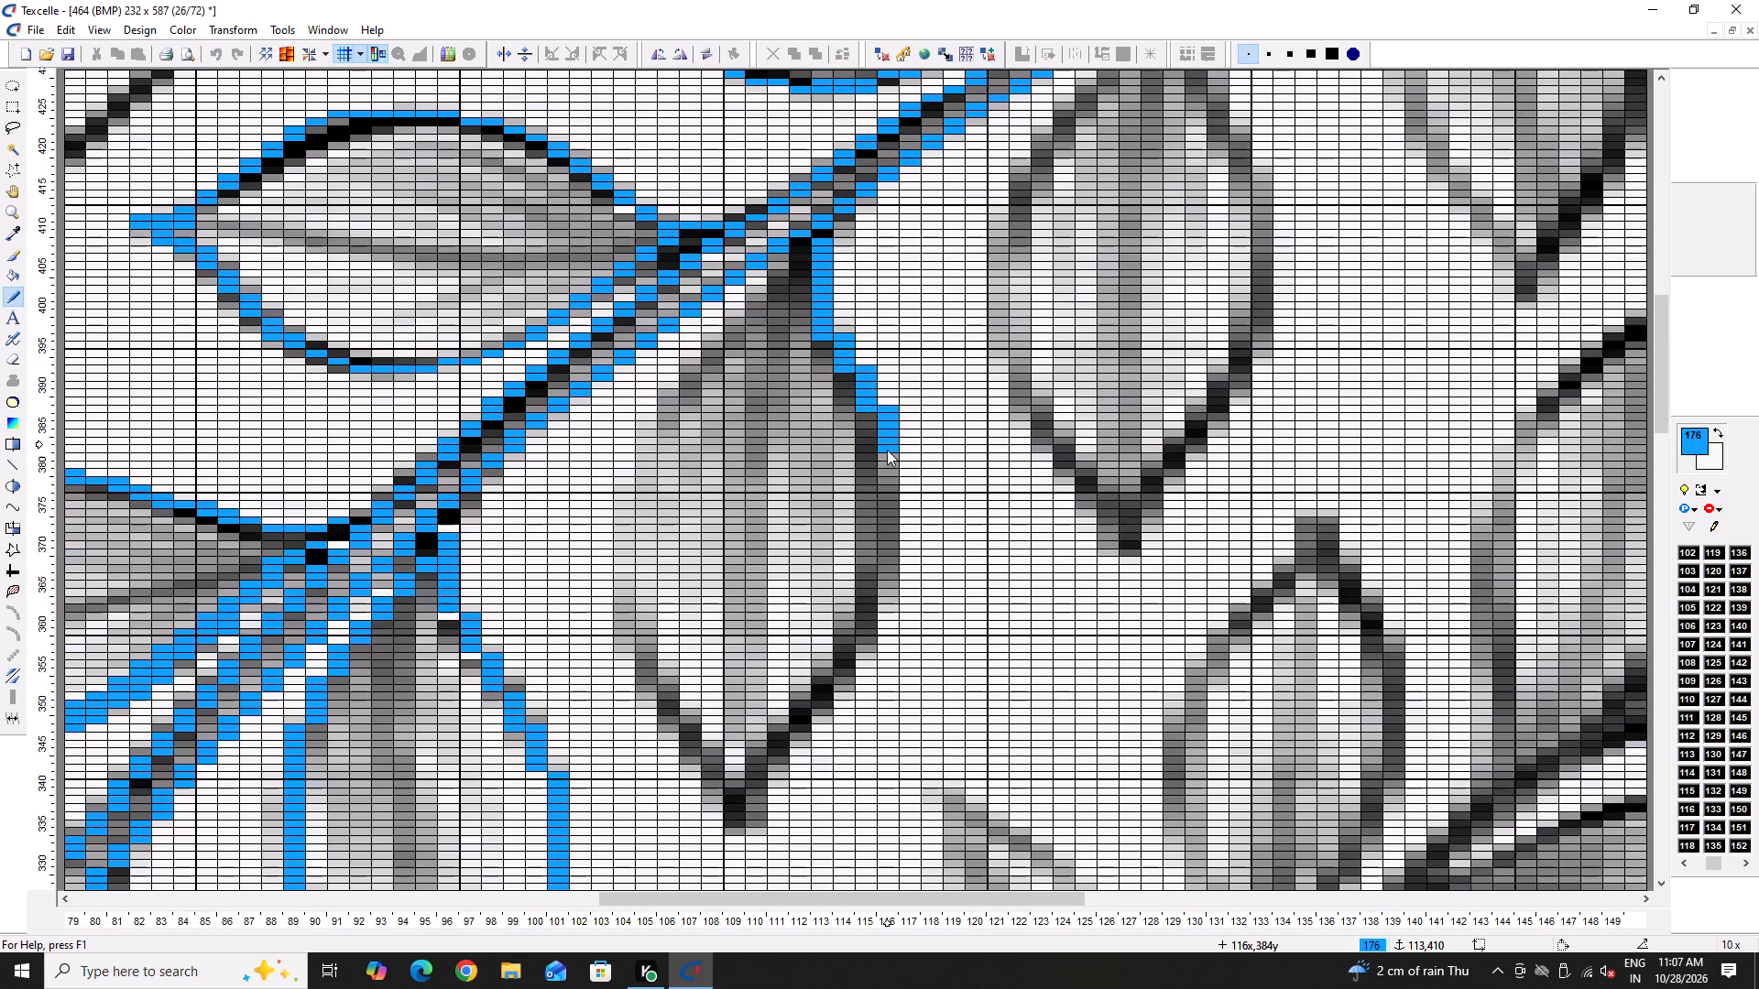
pyautogui.moveTo(887, 450); pyautogui.dragTo(877, 574)
pyautogui.scroll(-2, 870, 538)
pyautogui.moveTo(883, 342); pyautogui.dragTo(882, 349)
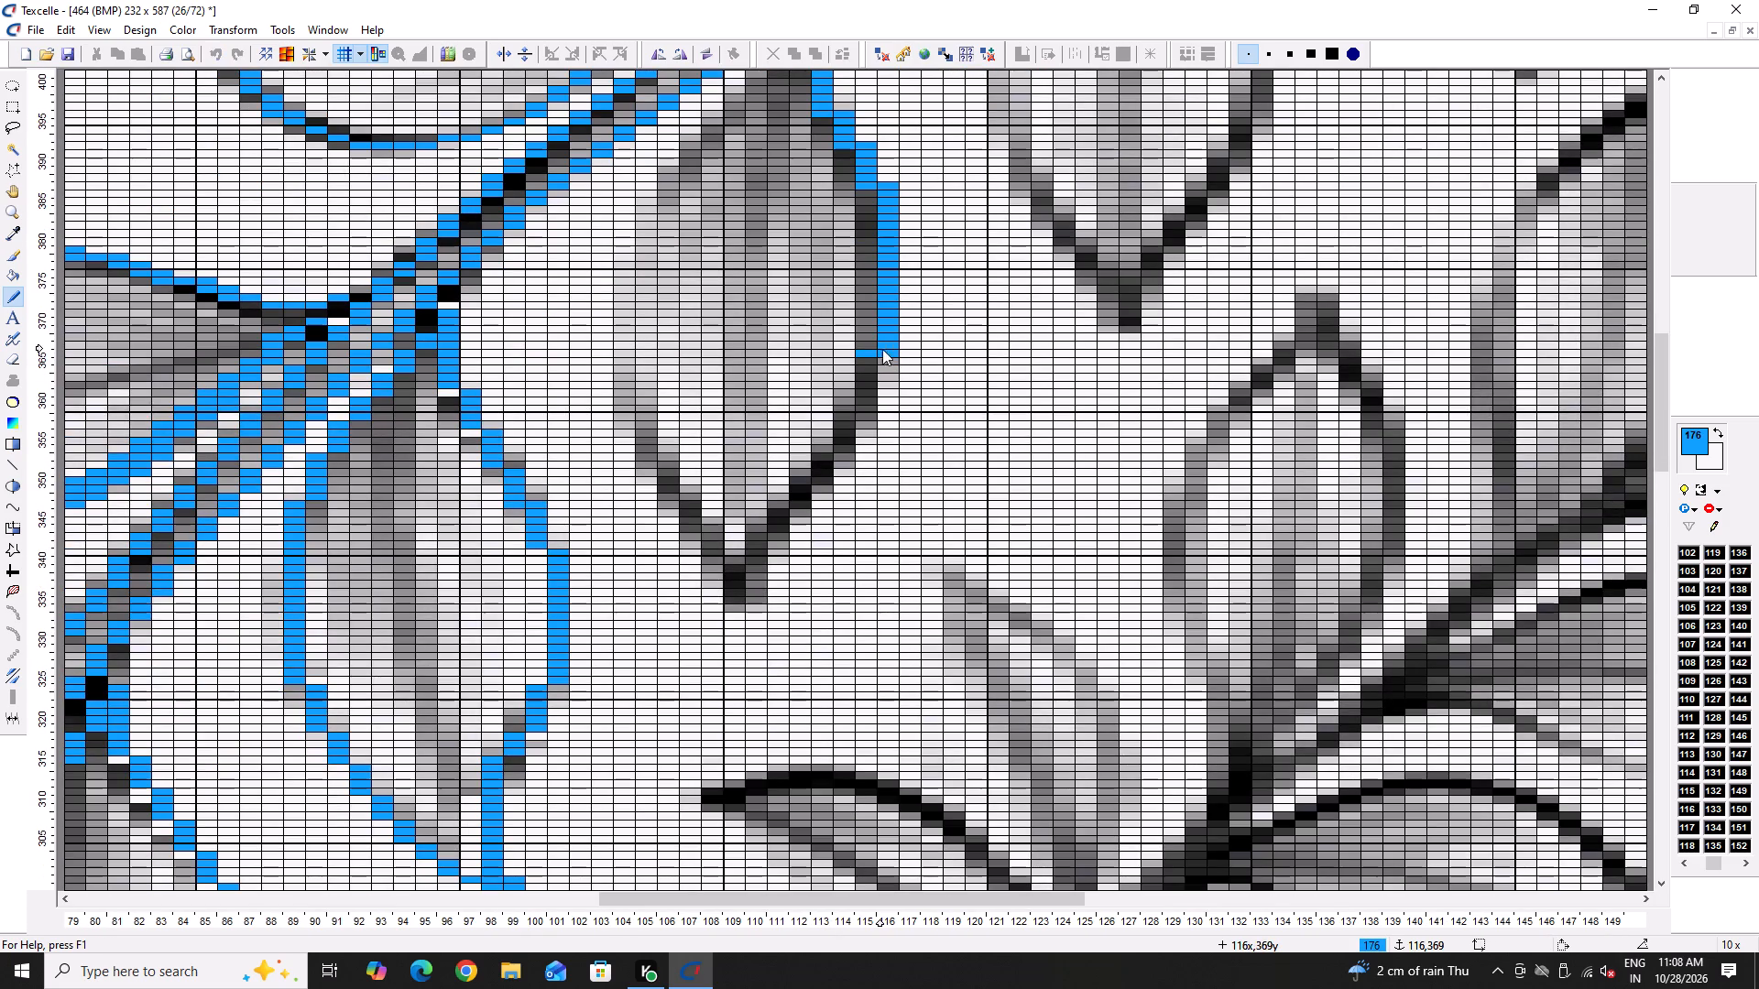
pyautogui.moveTo(882, 349); pyautogui.dragTo(766, 615)
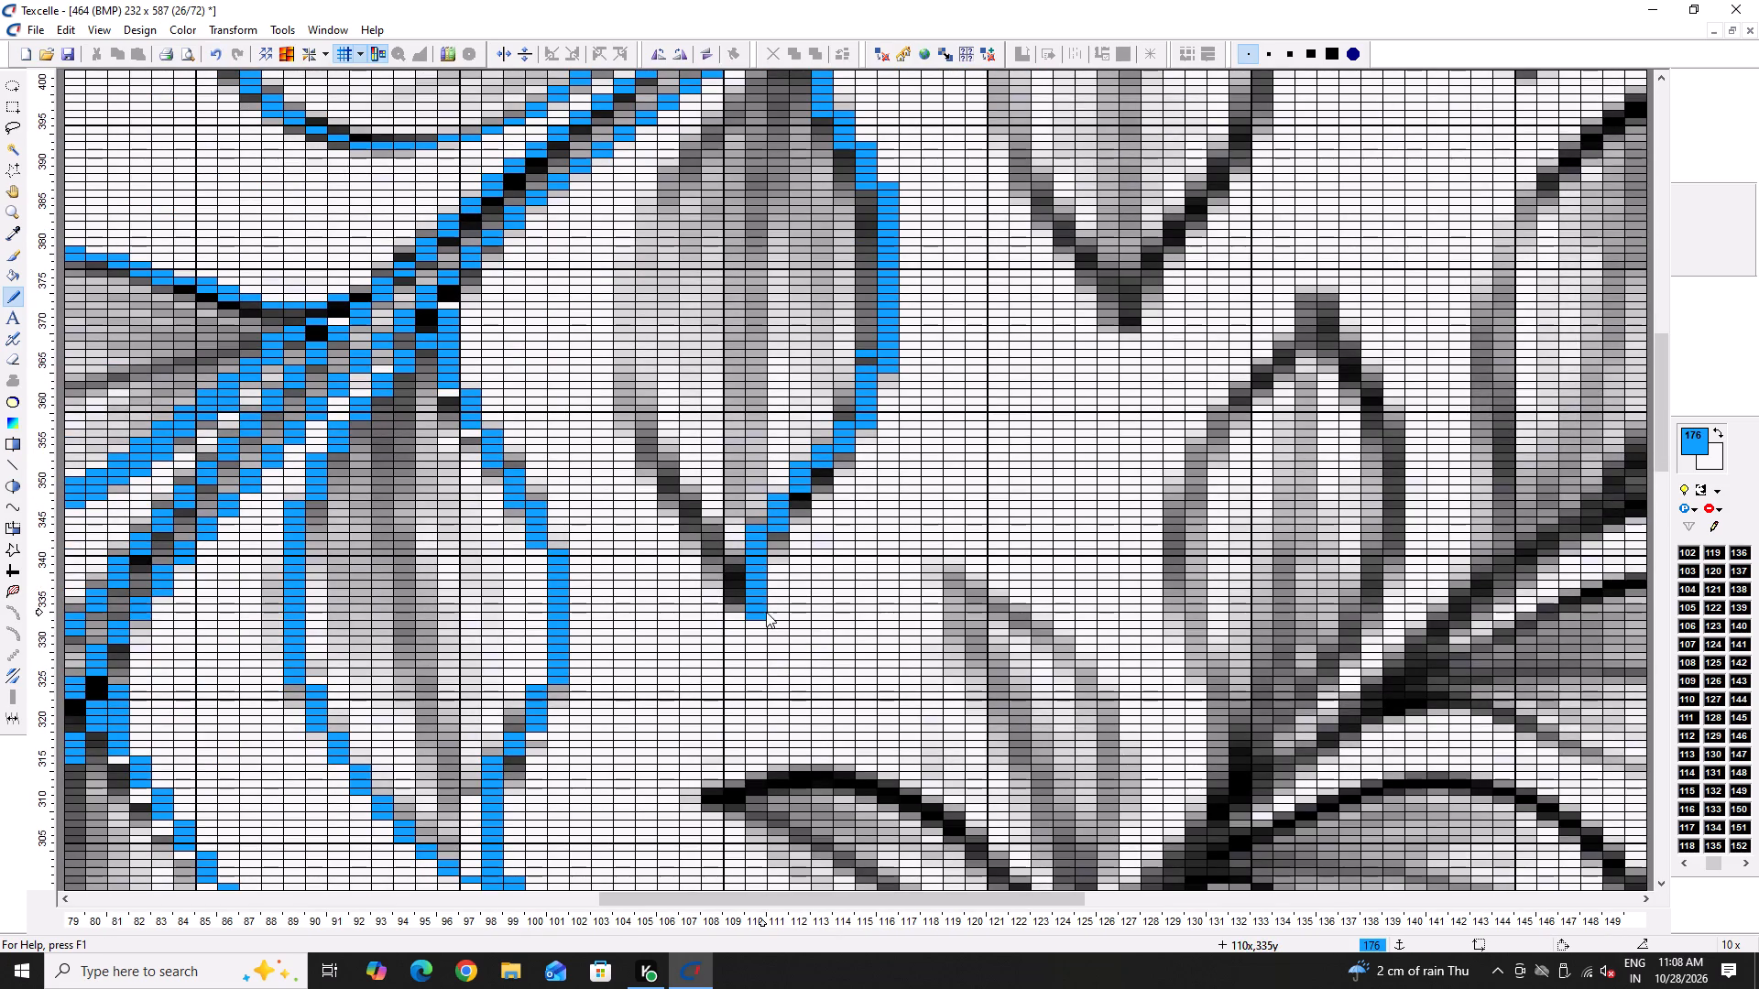
# Draw a blue curve along the ninth leaf's left edge from its tip at column 111 up to the stem, bulging out to about column 104.
pyautogui.press('y')
pyautogui.click(778, 608)
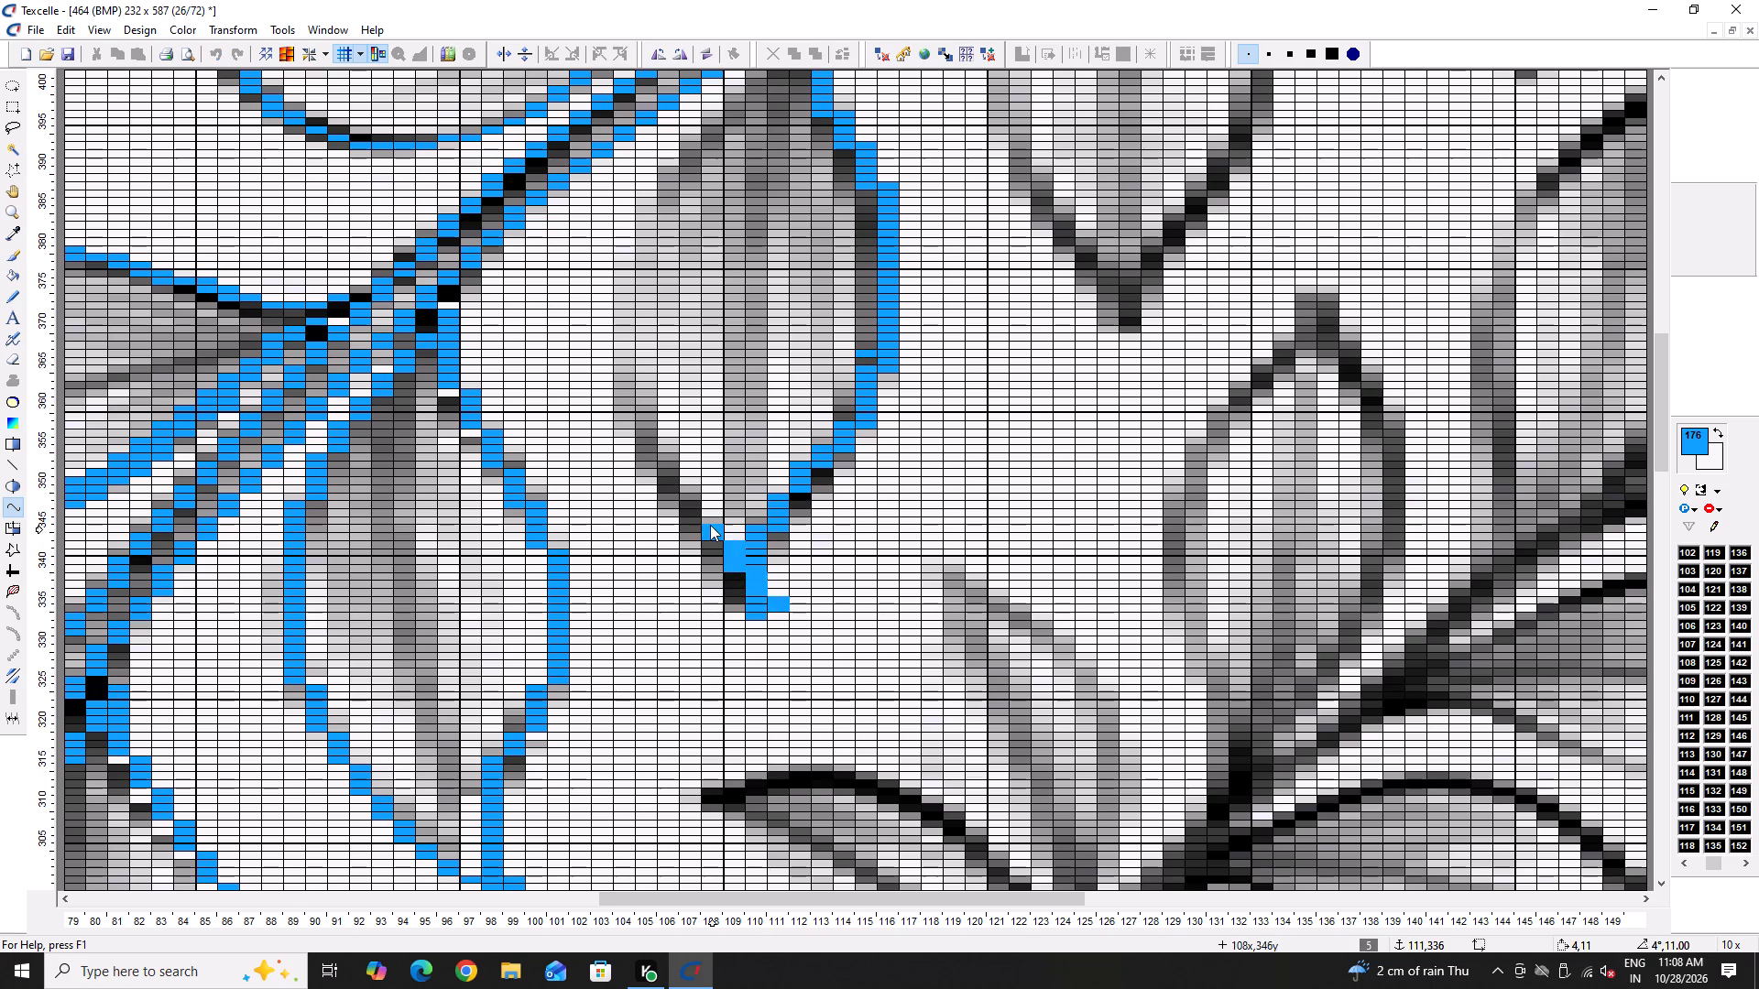
pyautogui.keyDown('ctrl'); pyautogui.scroll(-1, 710, 525); pyautogui.keyUp('ctrl')
pyautogui.click(790, 199)
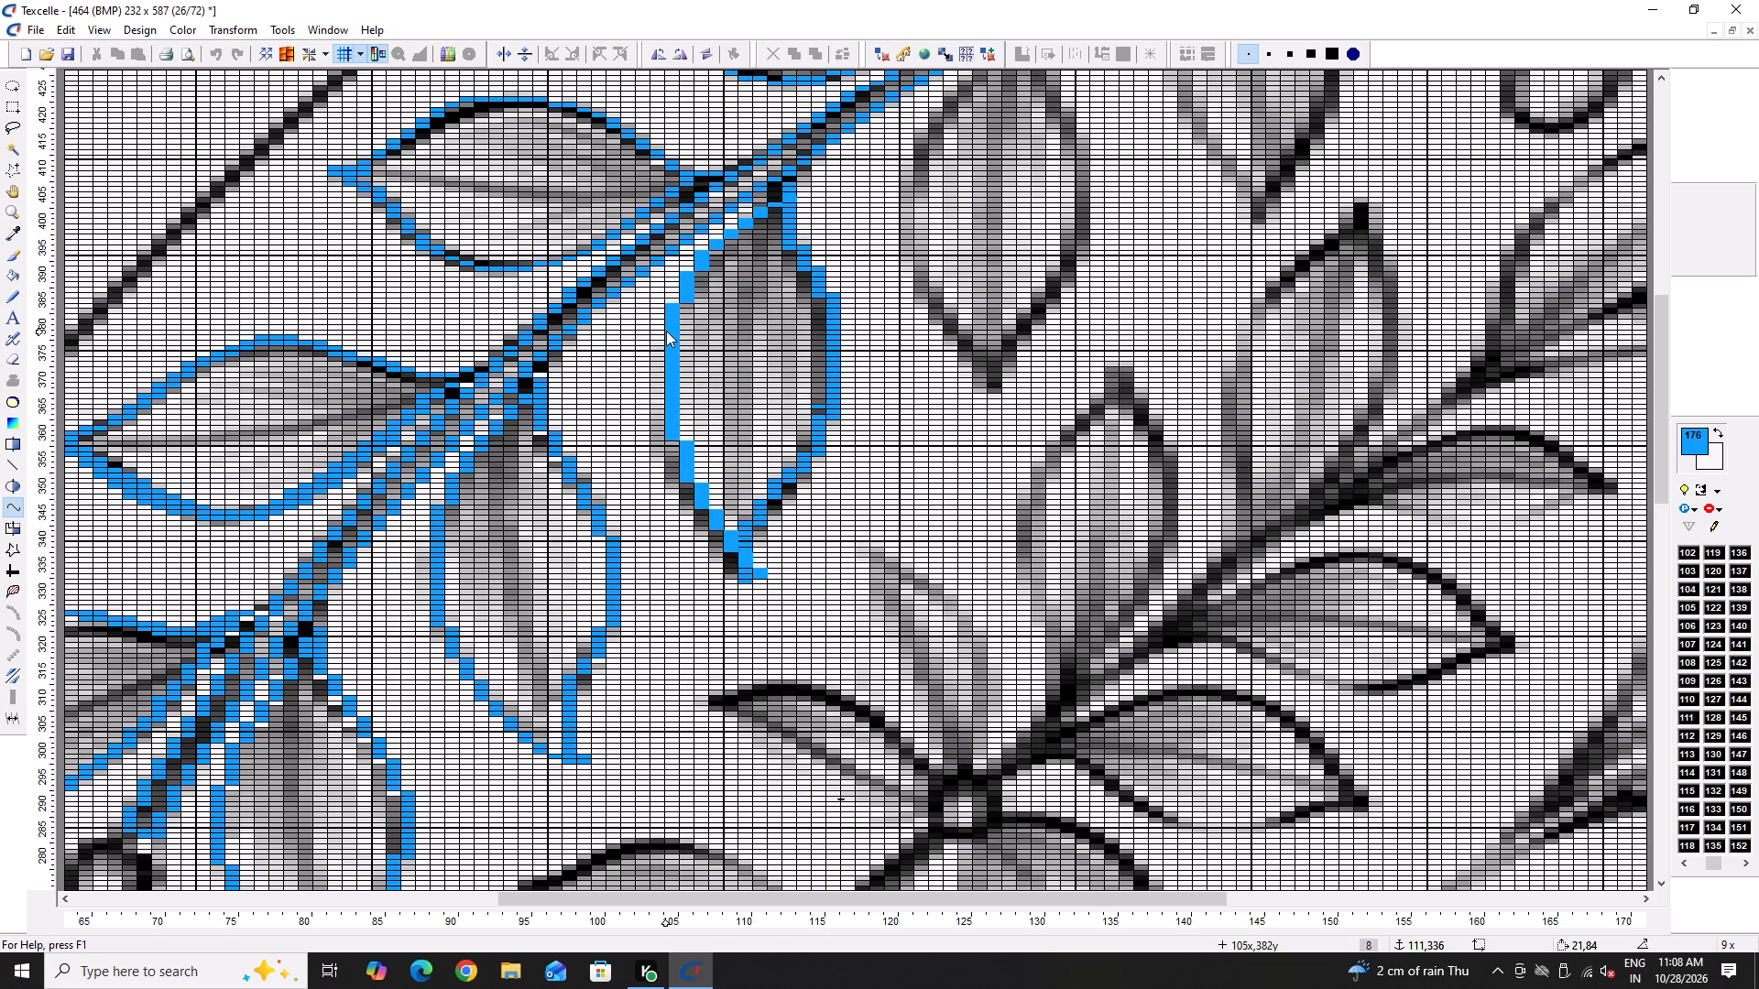
pyautogui.click(661, 334)
# Draw another blue curve along the ninth leaf's lower left edge from column 104, row 366 to the tip.
pyautogui.keyDown('ctrl'); pyautogui.scroll(-2, 689, 333); pyautogui.keyUp('ctrl')
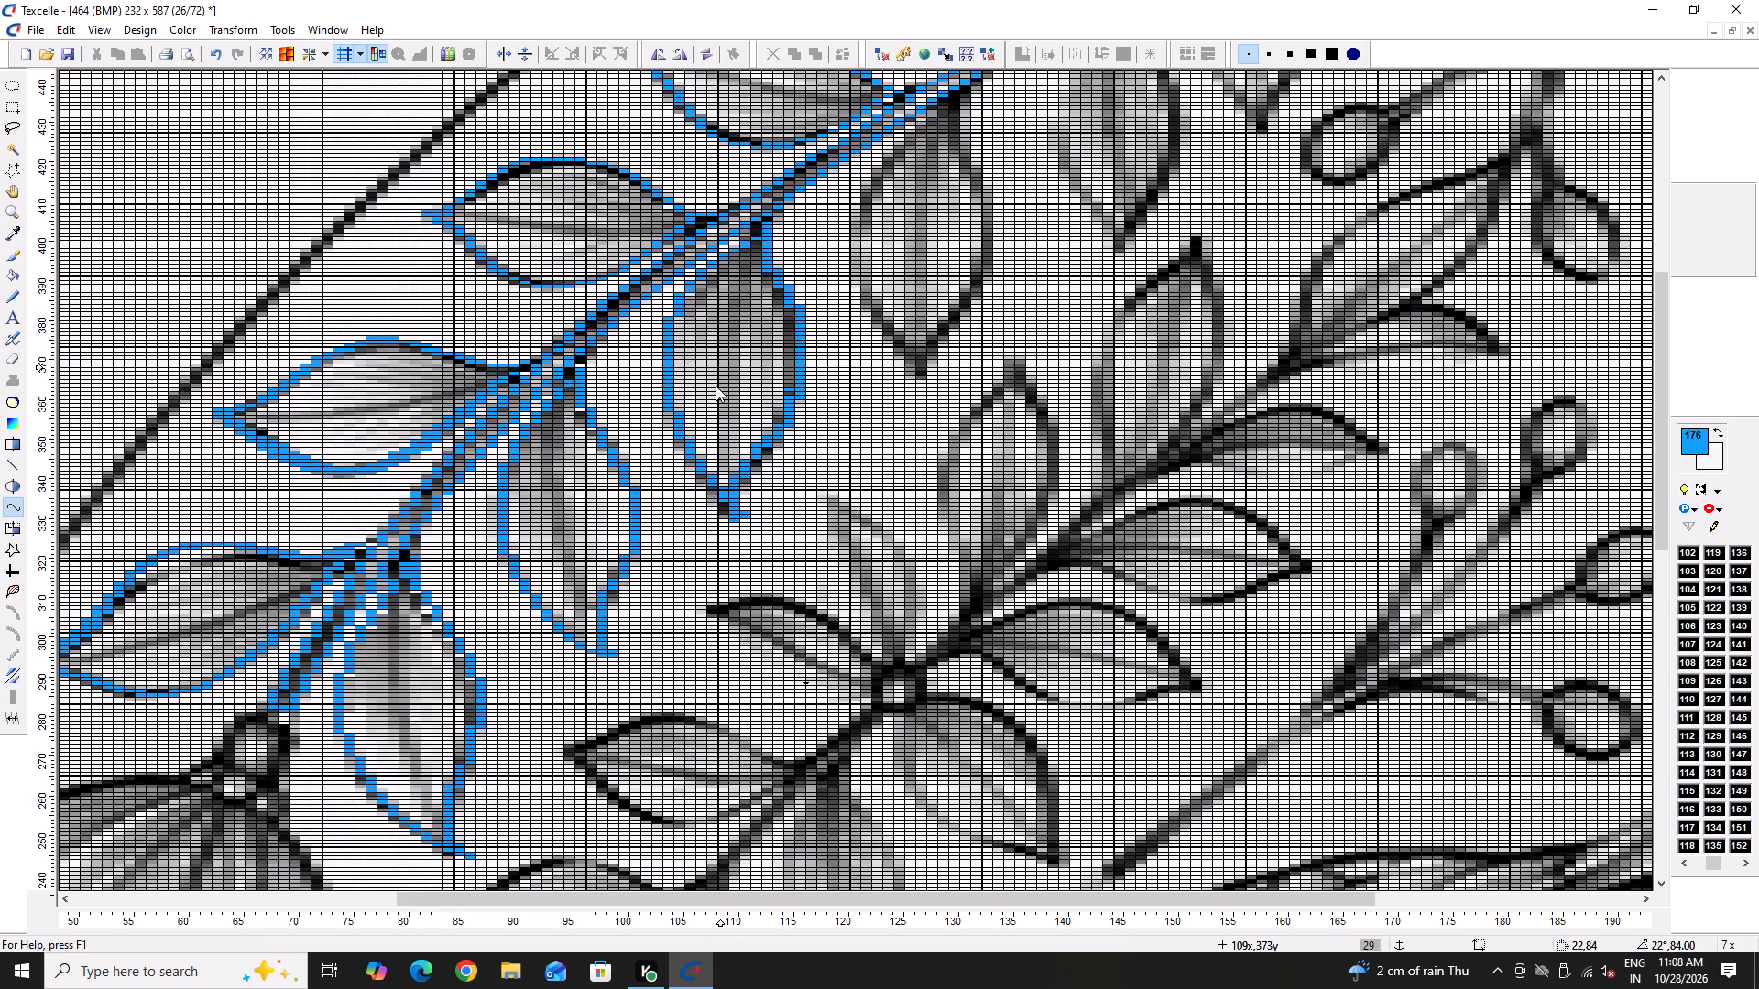
pyautogui.keyDown('ctrl'); pyautogui.scroll(4, 703, 538); pyautogui.keyUp('ctrl')
pyautogui.scroll(2, 722, 278)
pyautogui.click(660, 350)
pyautogui.click(661, 357)
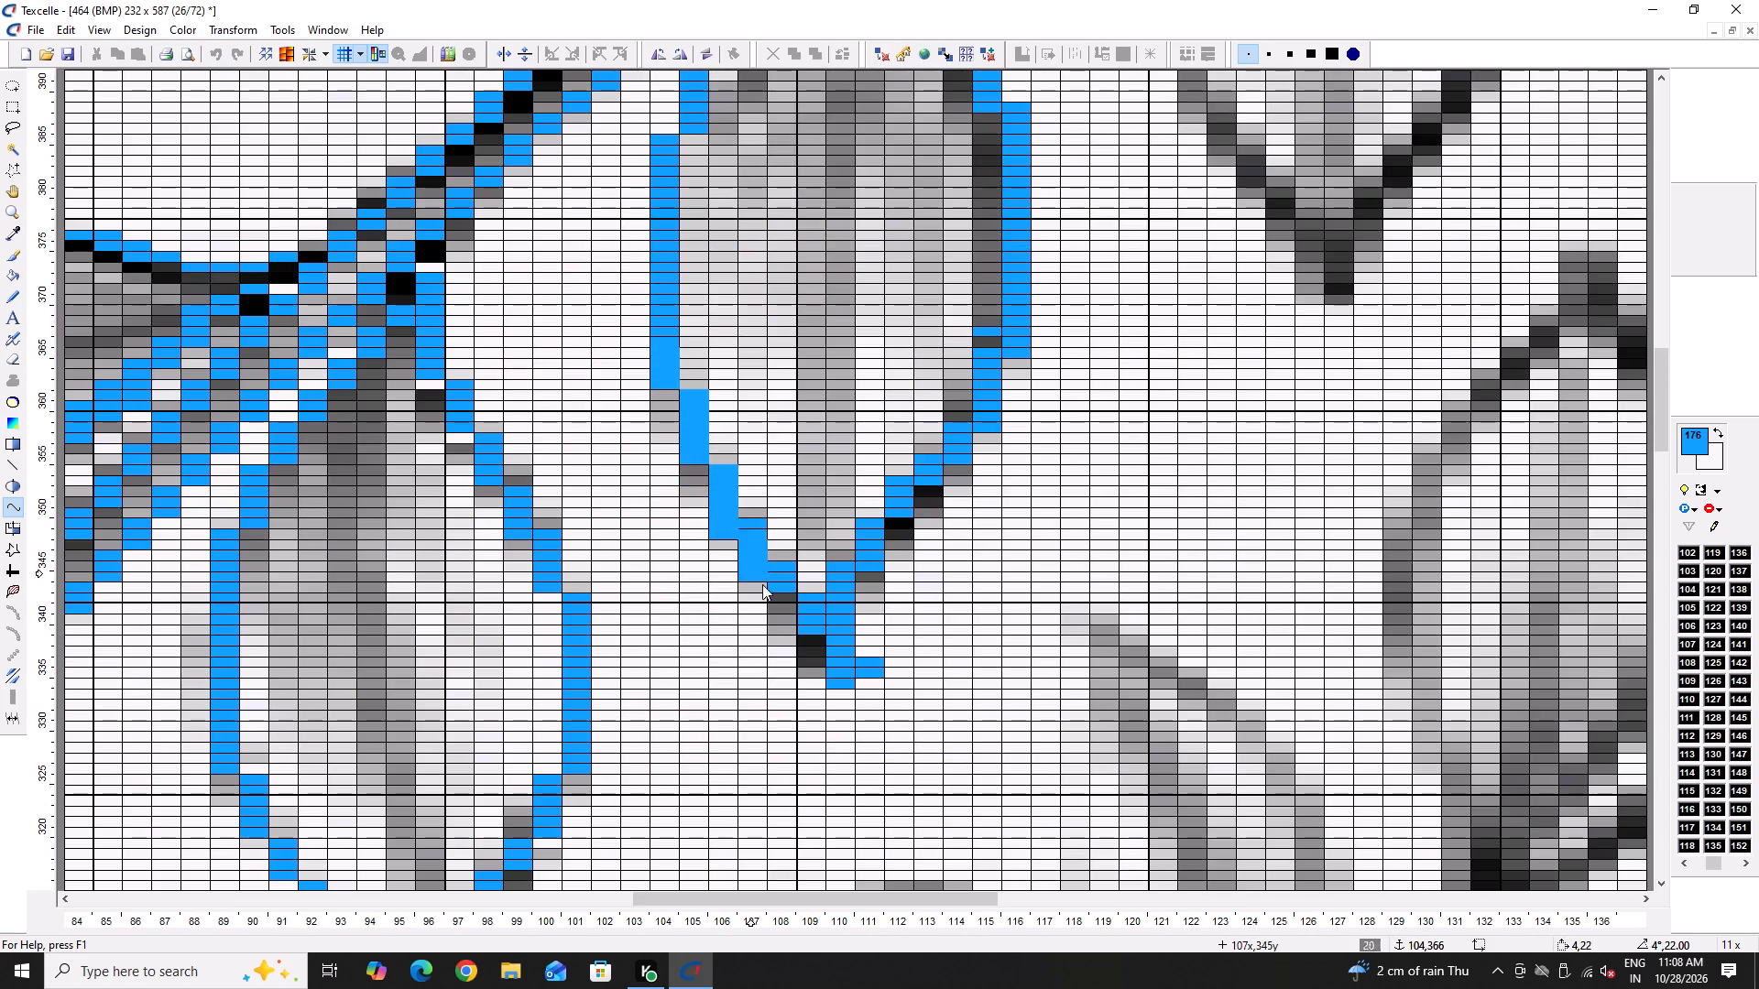
pyautogui.click(868, 671)
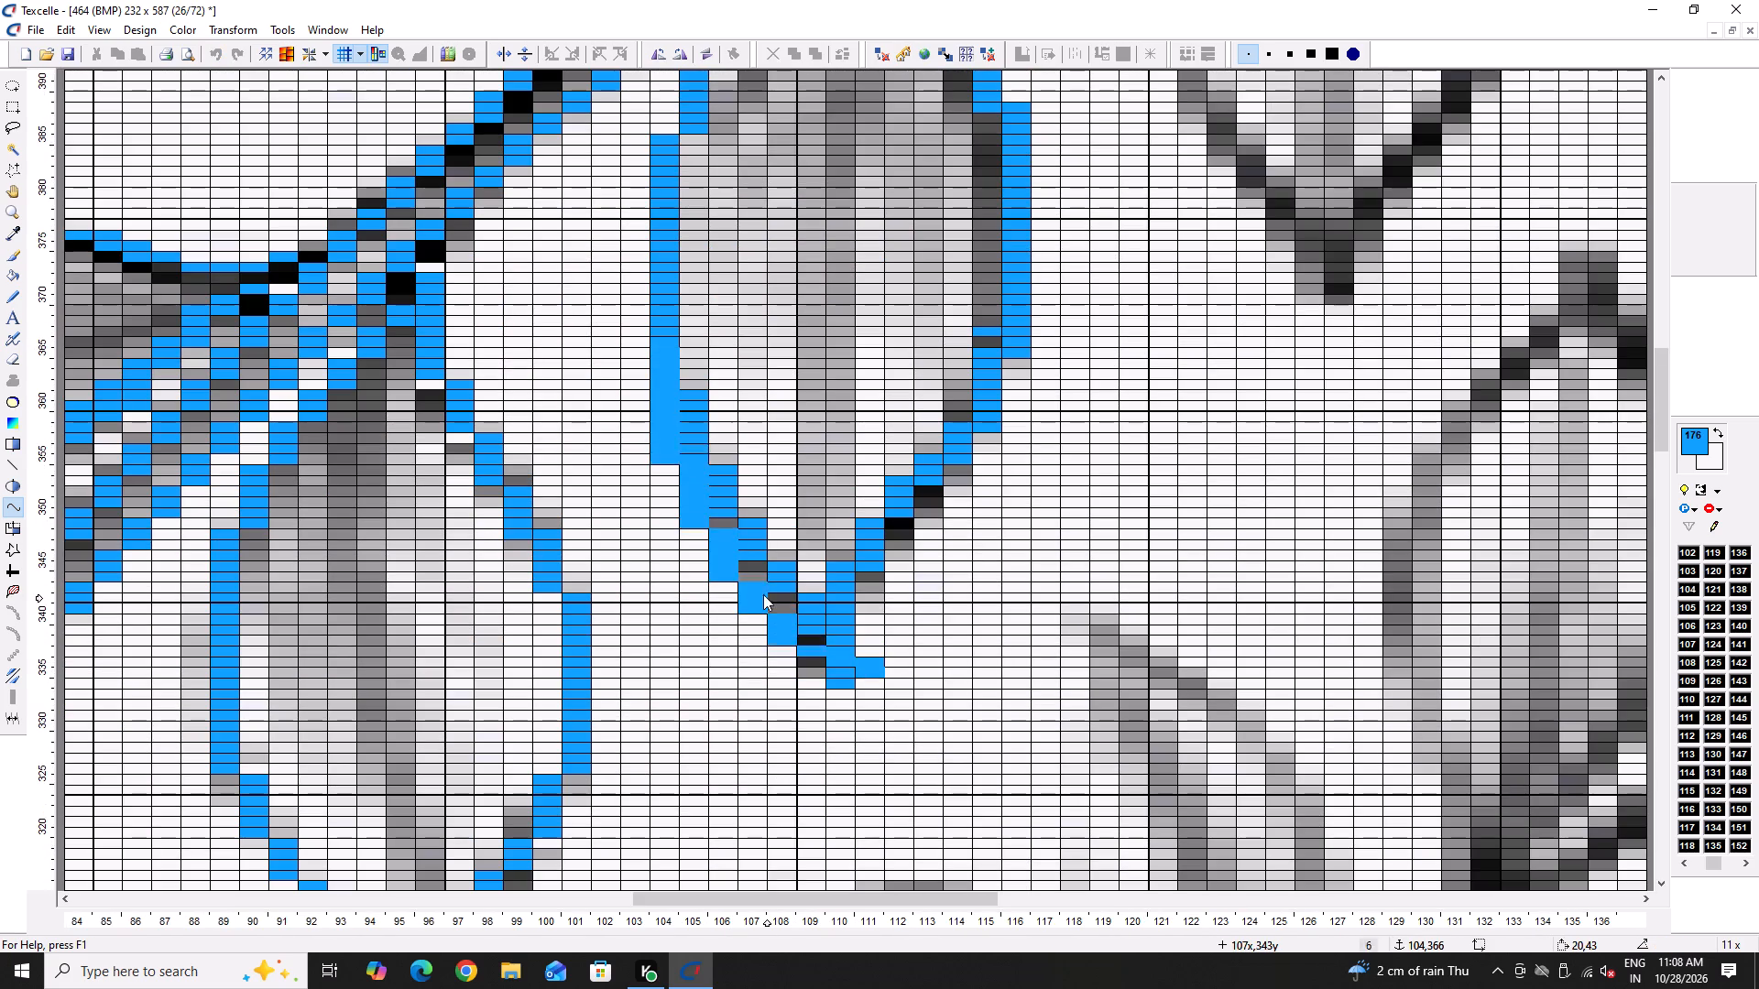
pyautogui.click(719, 531)
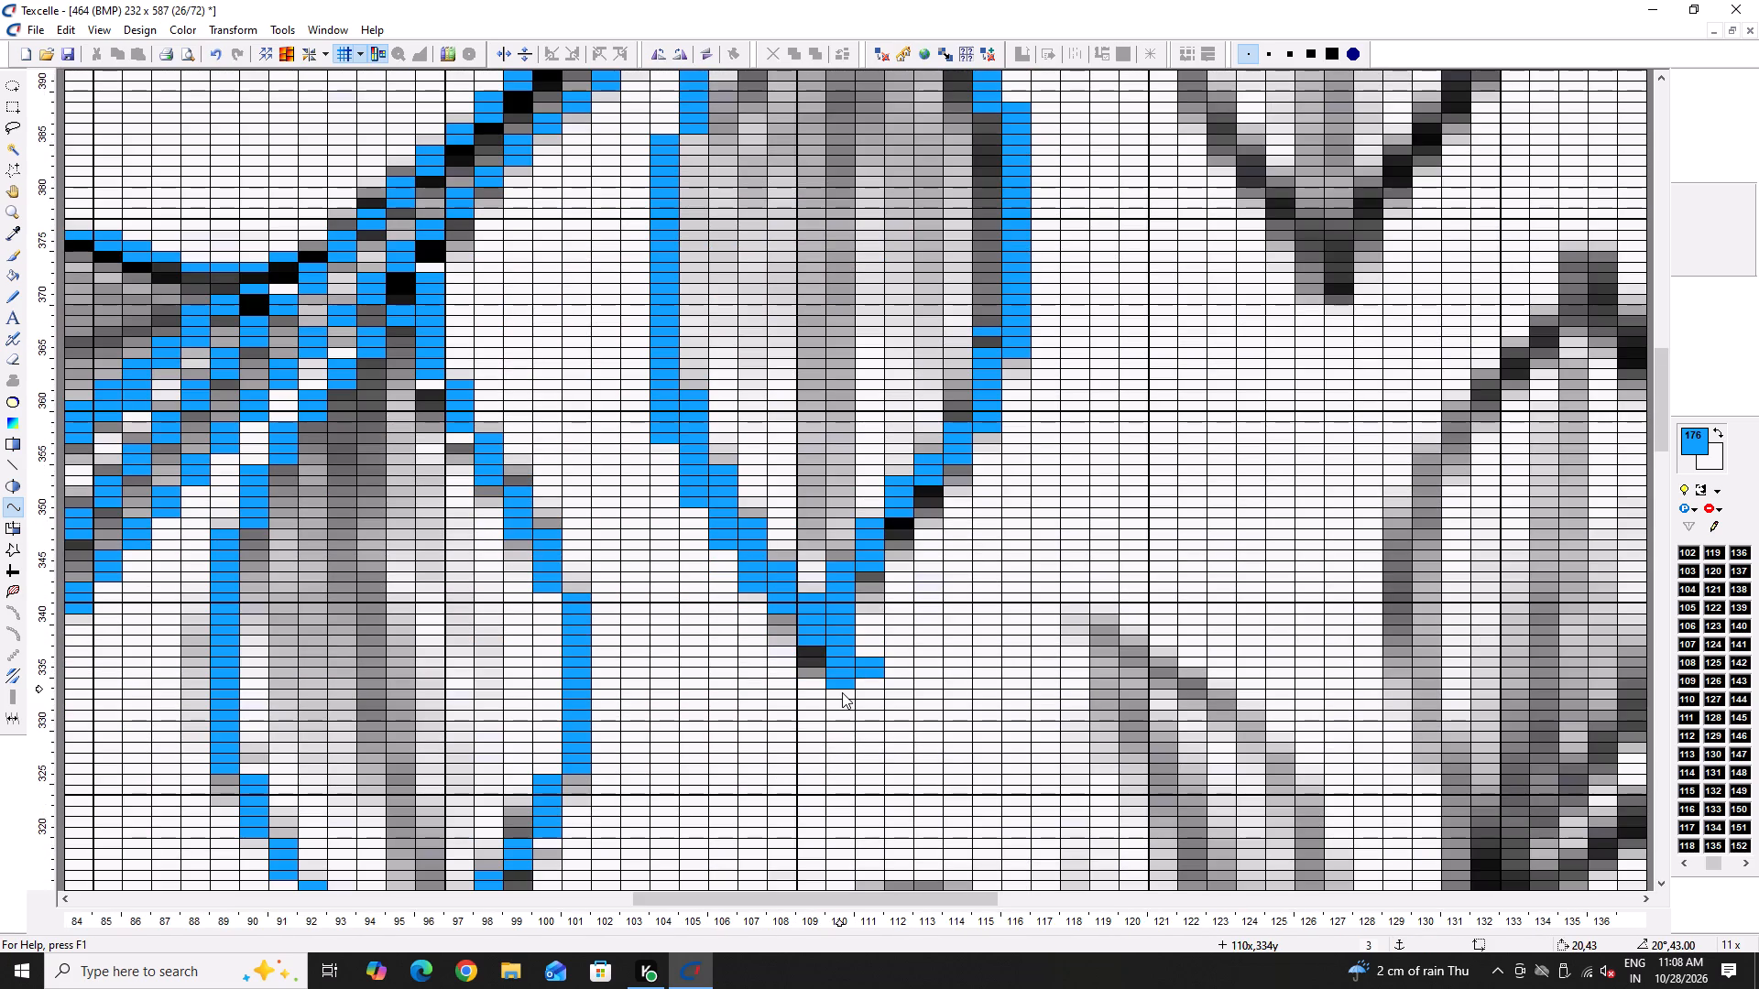
# Erase the stray blue pixels at the ninth leaf's lower tip around column 110 with the pencil.
pyautogui.press('x')
pyautogui.keyDown('ctrl'); pyautogui.scroll(2, 836, 693); pyautogui.keyUp('ctrl')
pyautogui.moveTo(880, 660); pyautogui.dragTo(828, 658, button='right')
pyautogui.keyDown('ctrl'); pyautogui.scroll(-5, 818, 648); pyautogui.keyUp('ctrl')
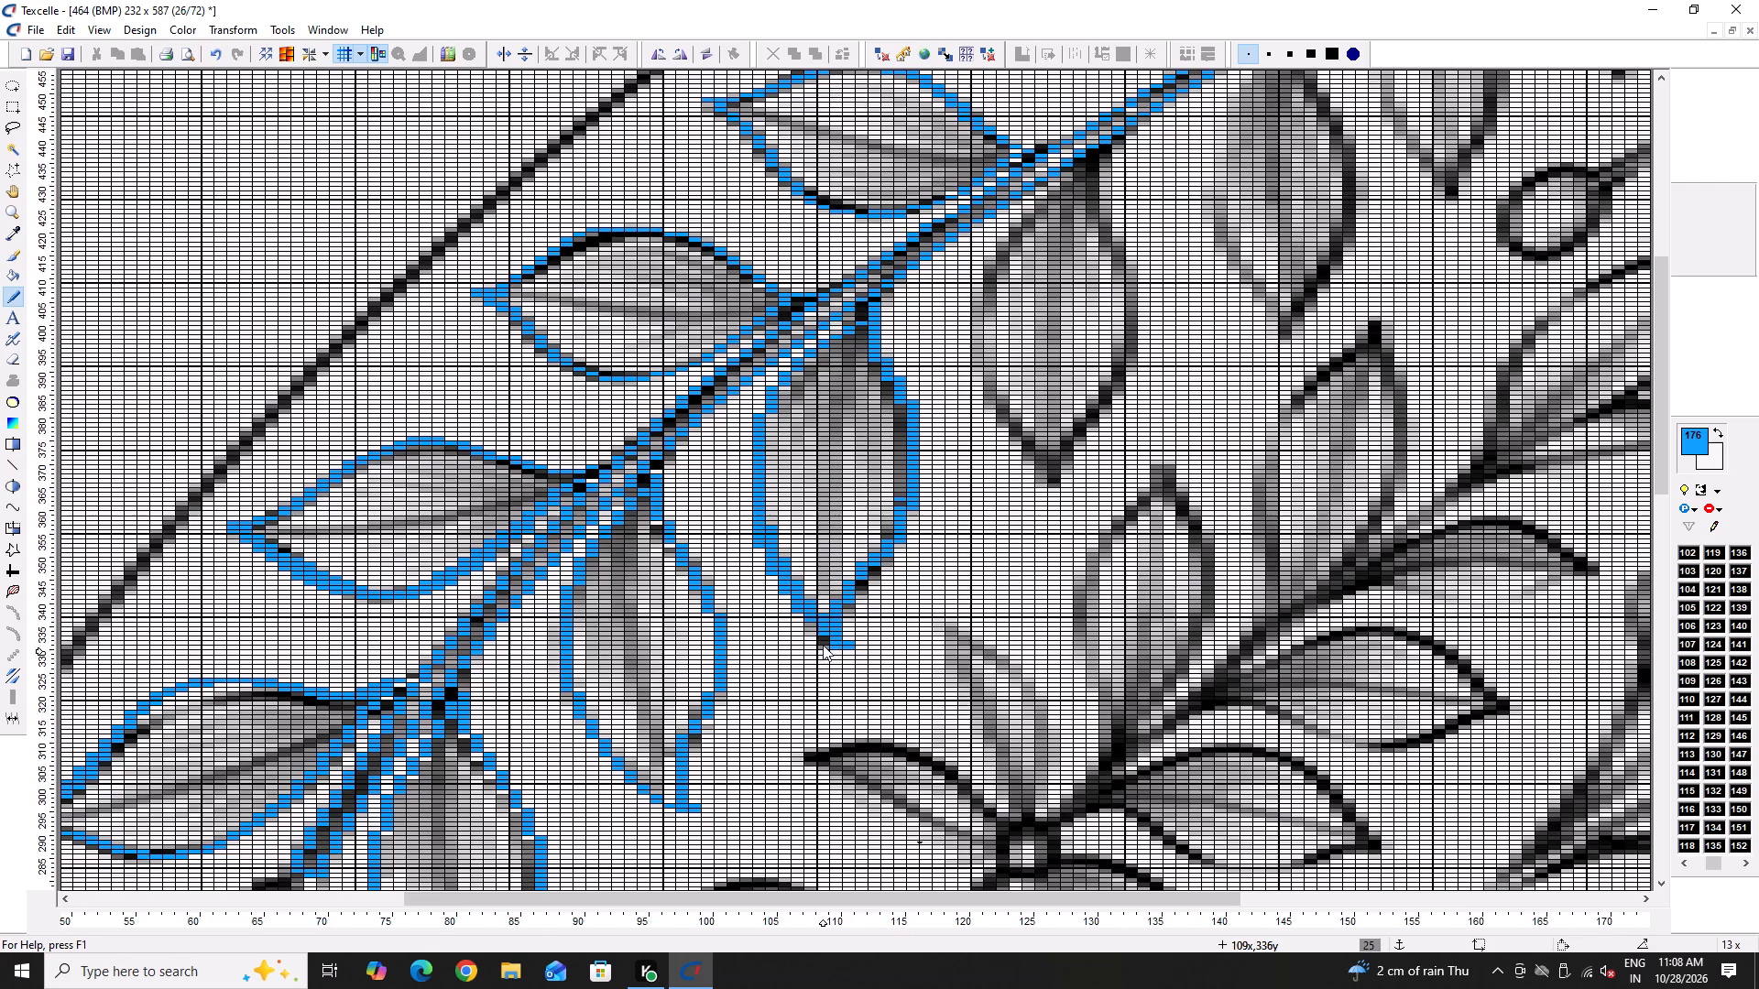
pyautogui.keyDown('ctrl'); pyautogui.scroll(5, 832, 658); pyautogui.keyUp('ctrl')
pyautogui.rightClick(838, 584)
pyautogui.keyDown('ctrl'); pyautogui.scroll(-6, 846, 603); pyautogui.keyUp('ctrl')
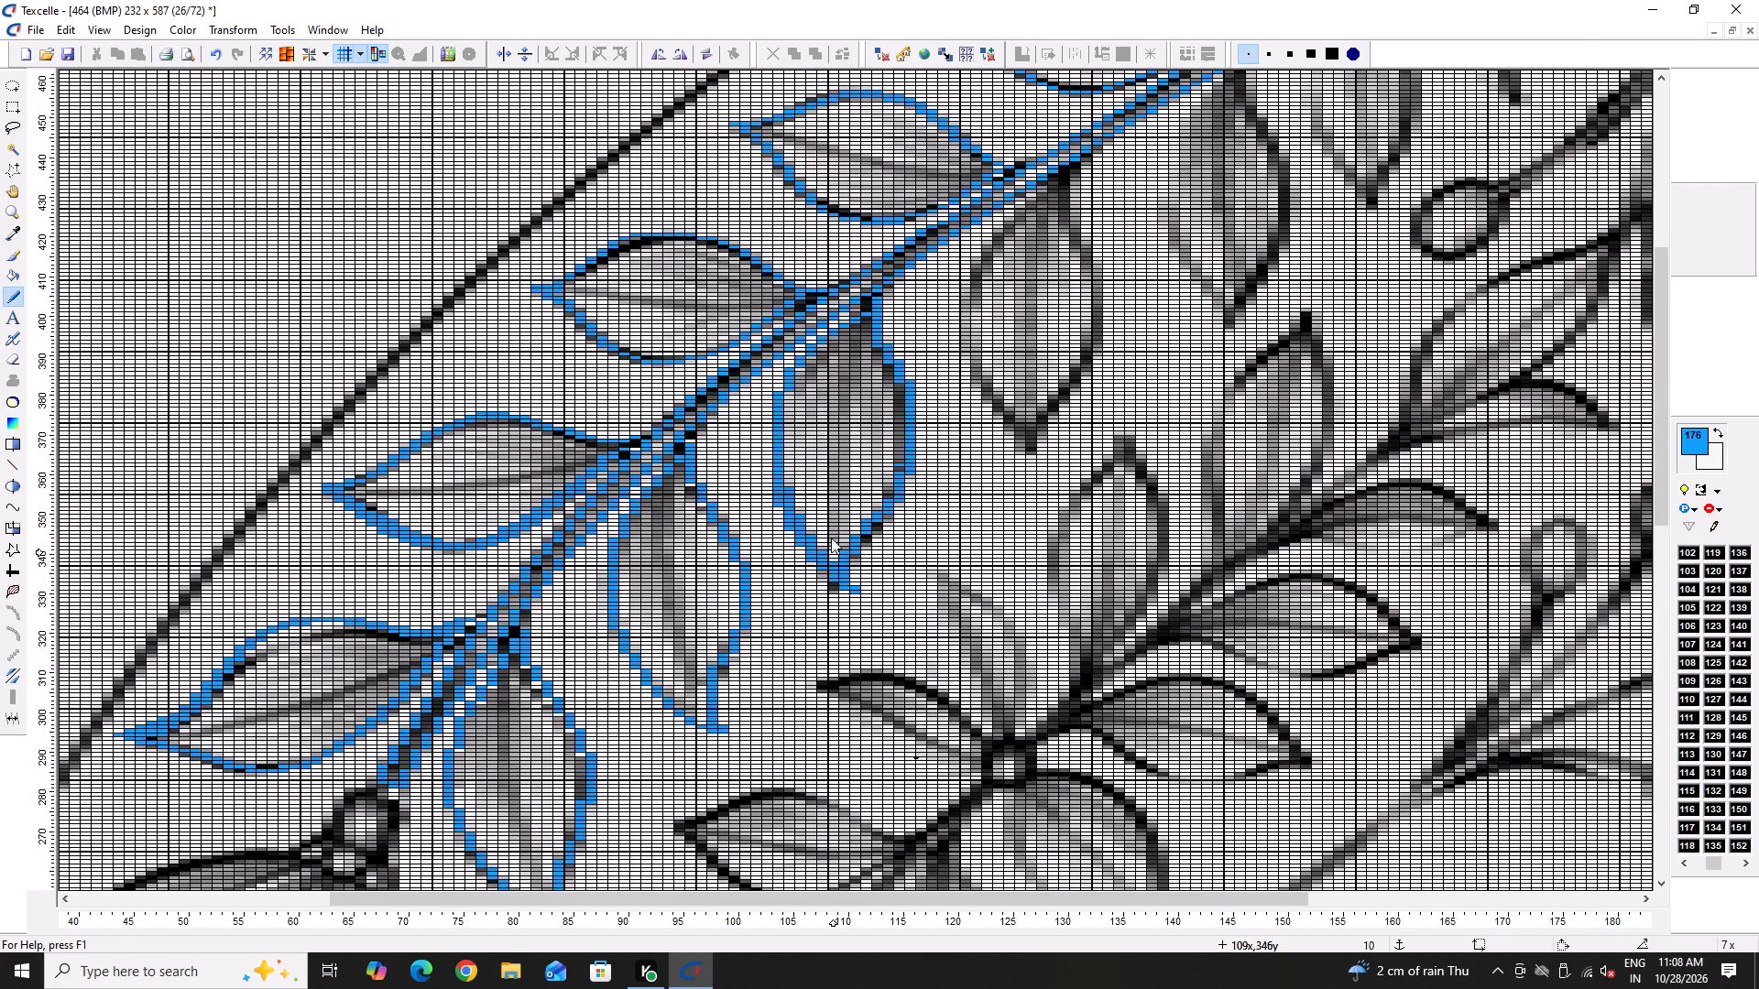
# Smooth the eighth leaf's right edge in columns 99 to 101, adding blue pixels at the steps and erasing the ones beside them.
pyautogui.keyDown('ctrl'); pyautogui.scroll(6, 725, 584); pyautogui.keyUp('ctrl')
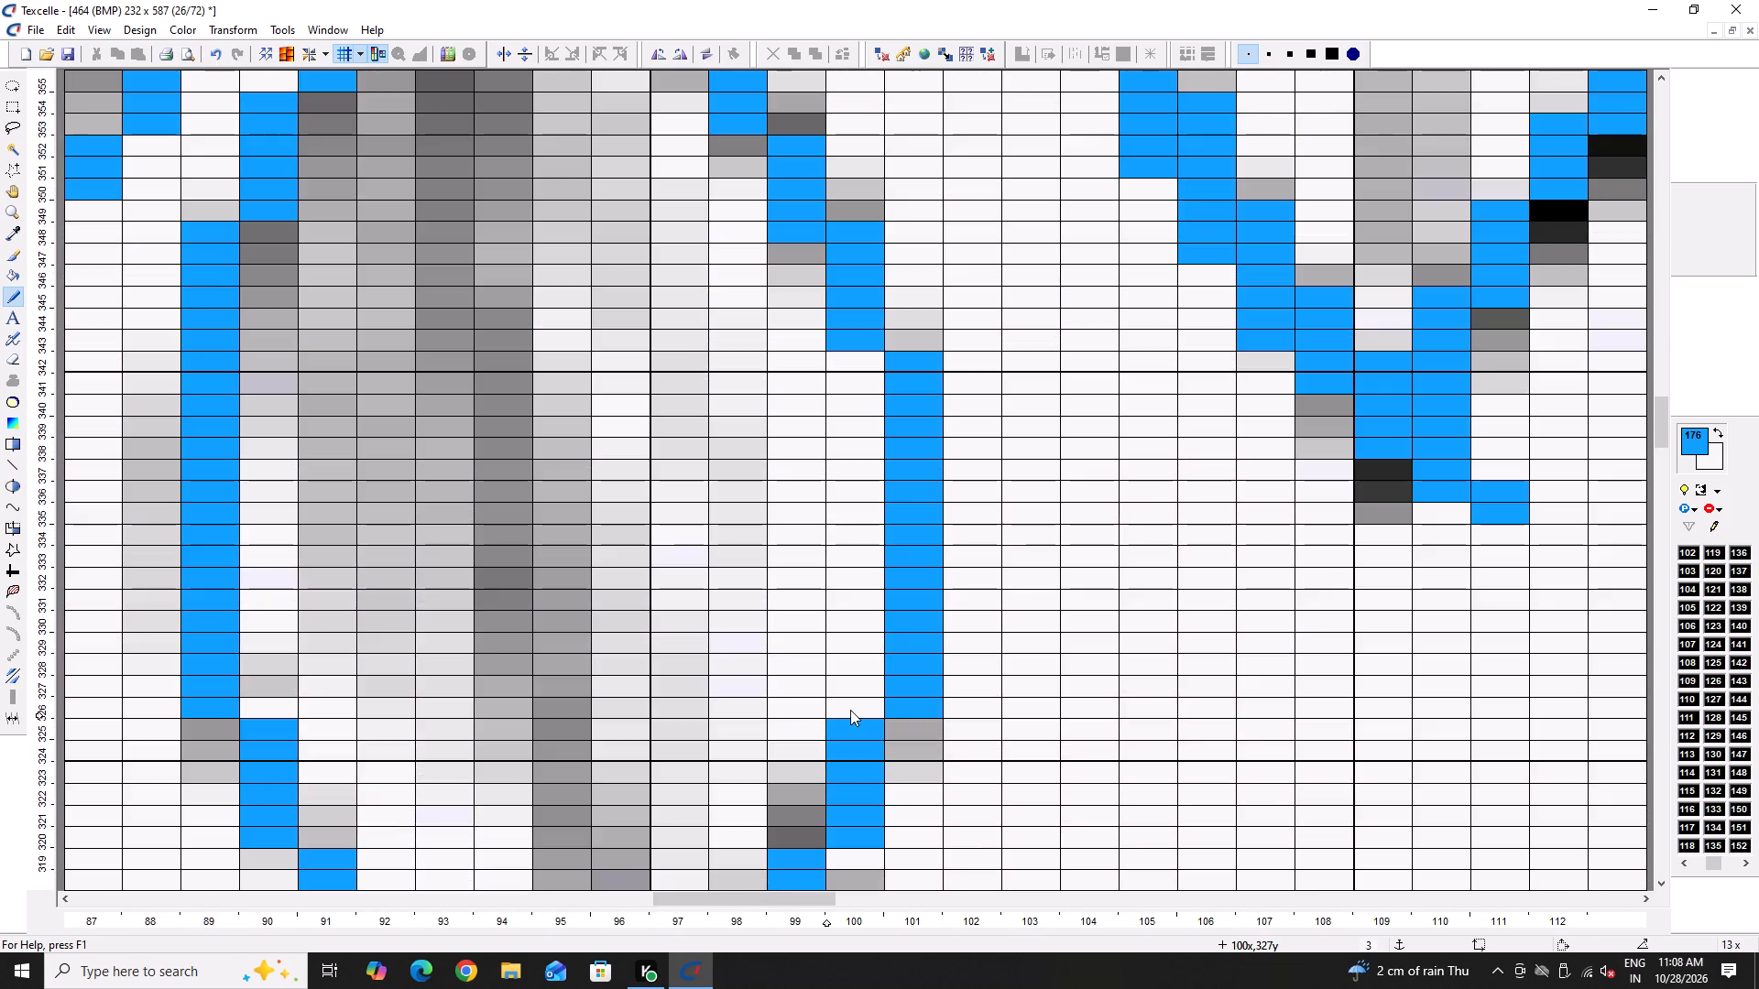
pyautogui.scroll(-3, 849, 706)
pyautogui.click(801, 578)
pyautogui.rightClick(848, 575)
pyautogui.doubleClick(870, 439)
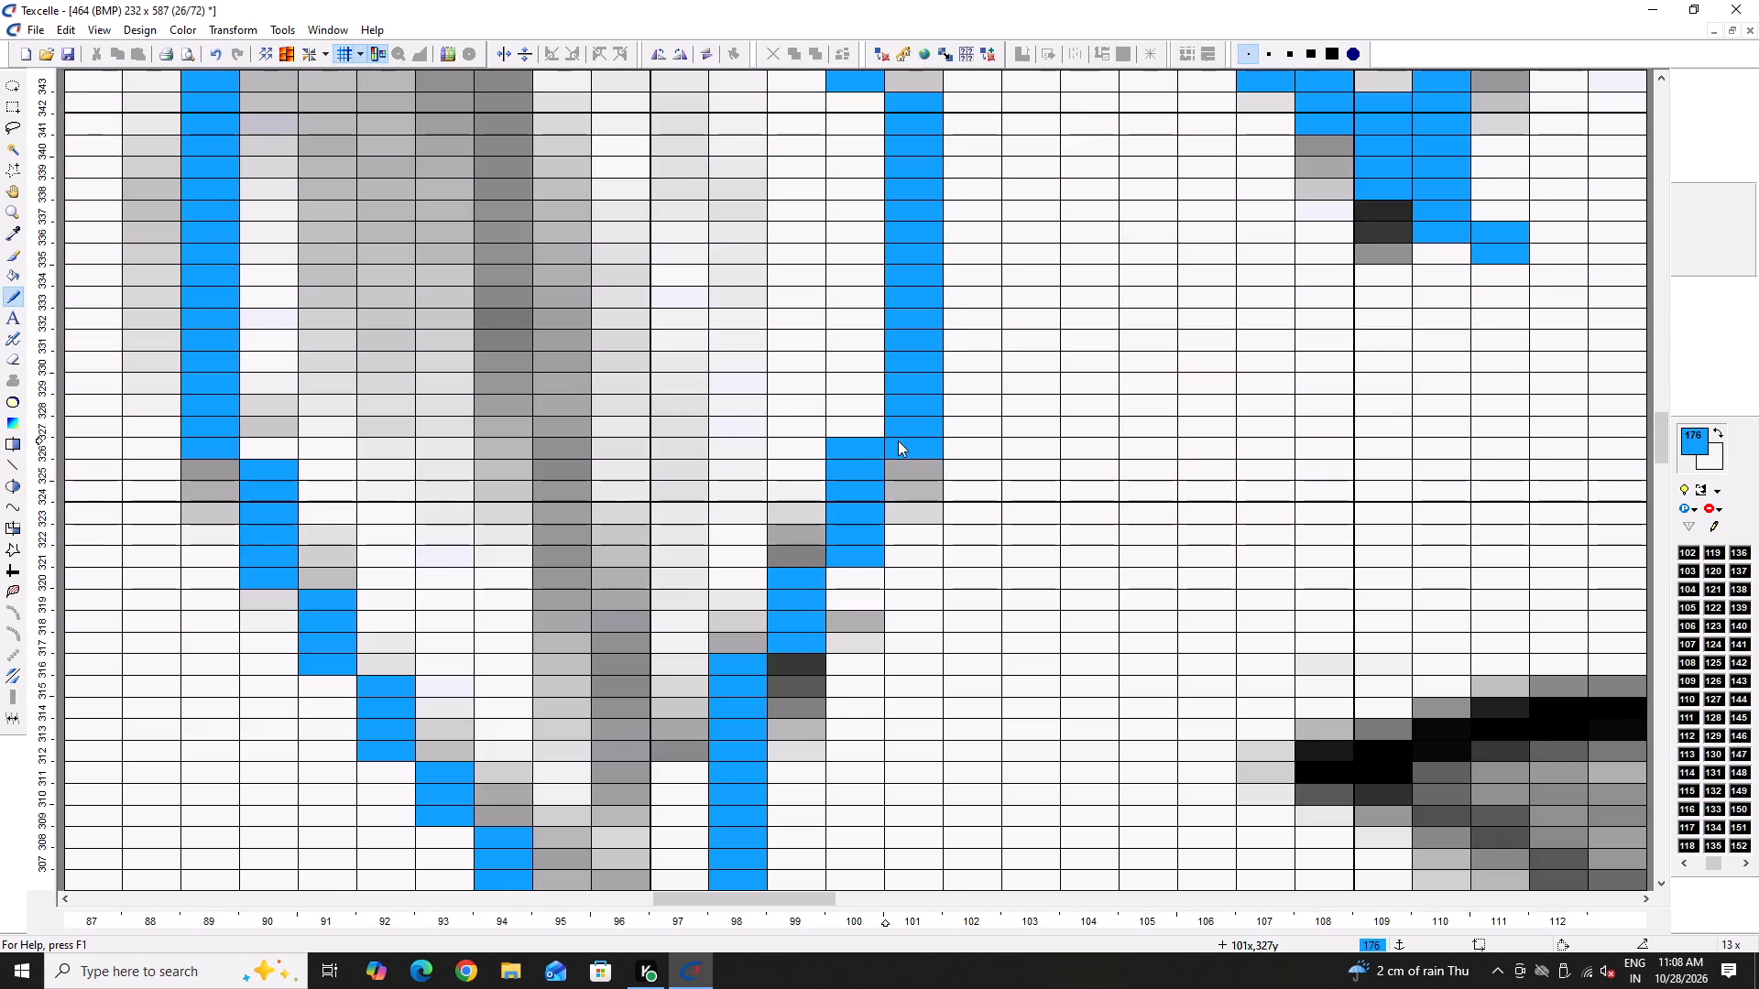
pyautogui.rightClick(901, 441)
pyautogui.scroll(6, 899, 451)
pyautogui.click(911, 604)
pyautogui.rightClick(866, 589)
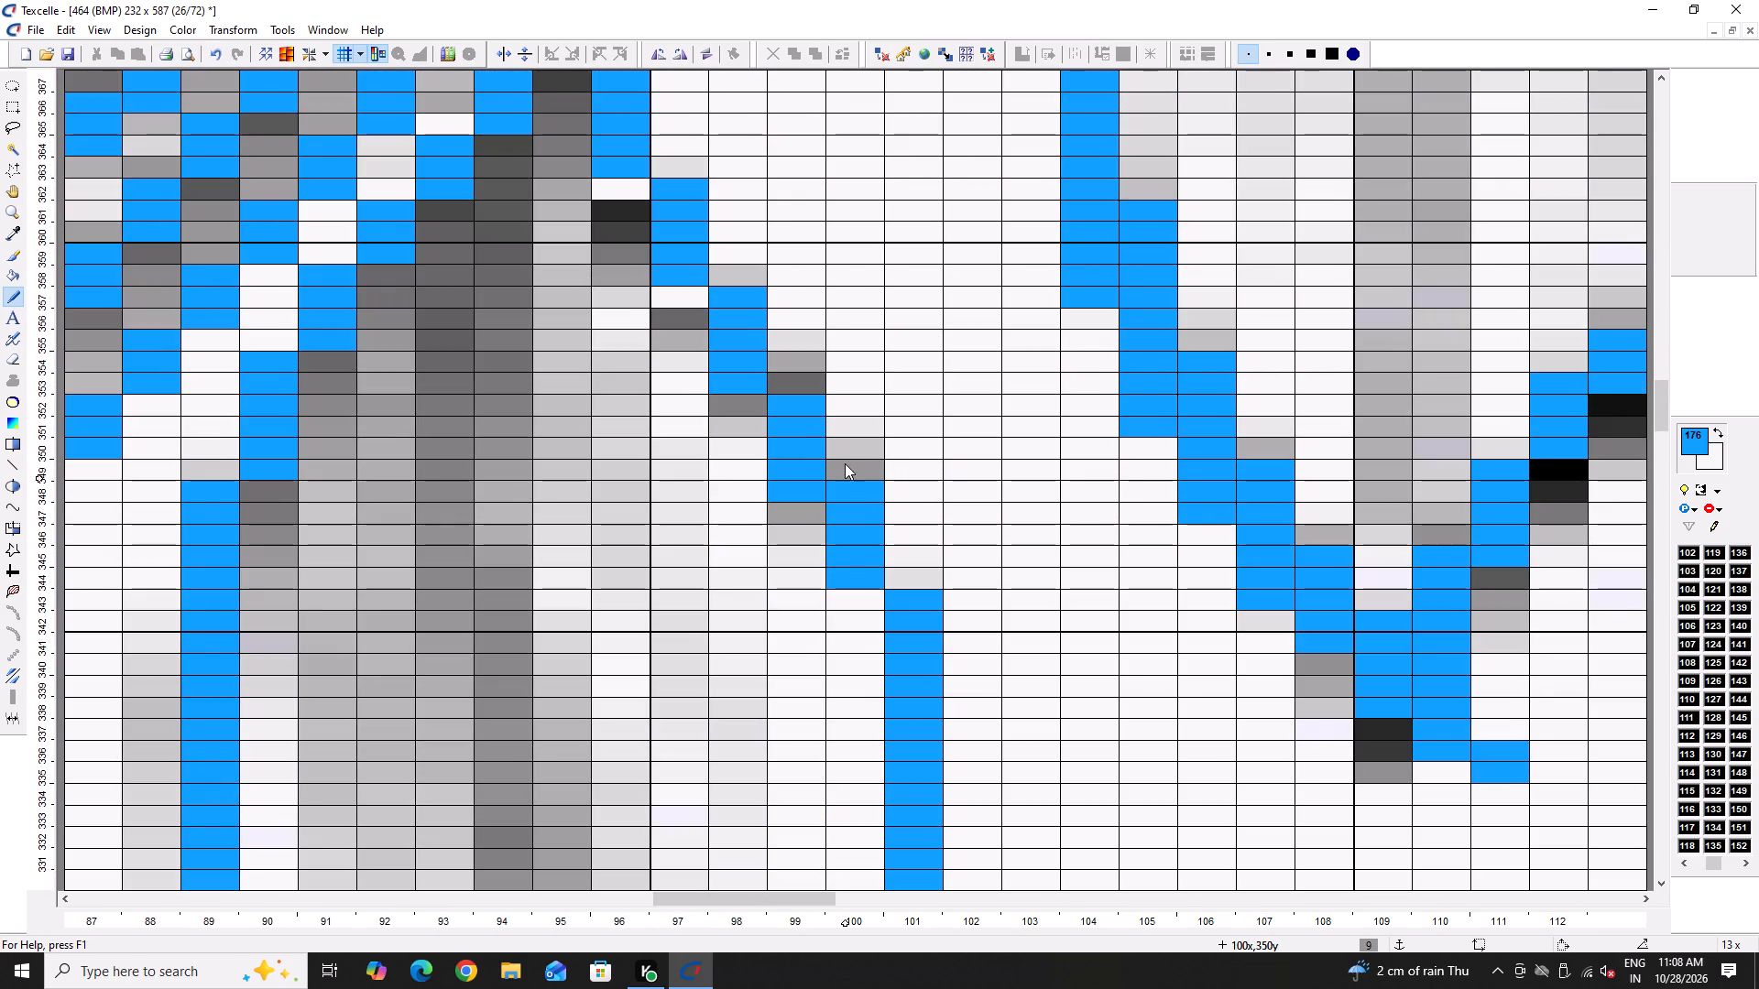
# Shift the stair steps of the eighth leaf's upper right edge pixel by pixel in columns 97 to 100, between about rows 349 and 359.
pyautogui.click(845, 463)
pyautogui.rightClick(814, 484)
pyautogui.rightClick(816, 471)
pyautogui.click(795, 381)
pyautogui.rightClick(757, 381)
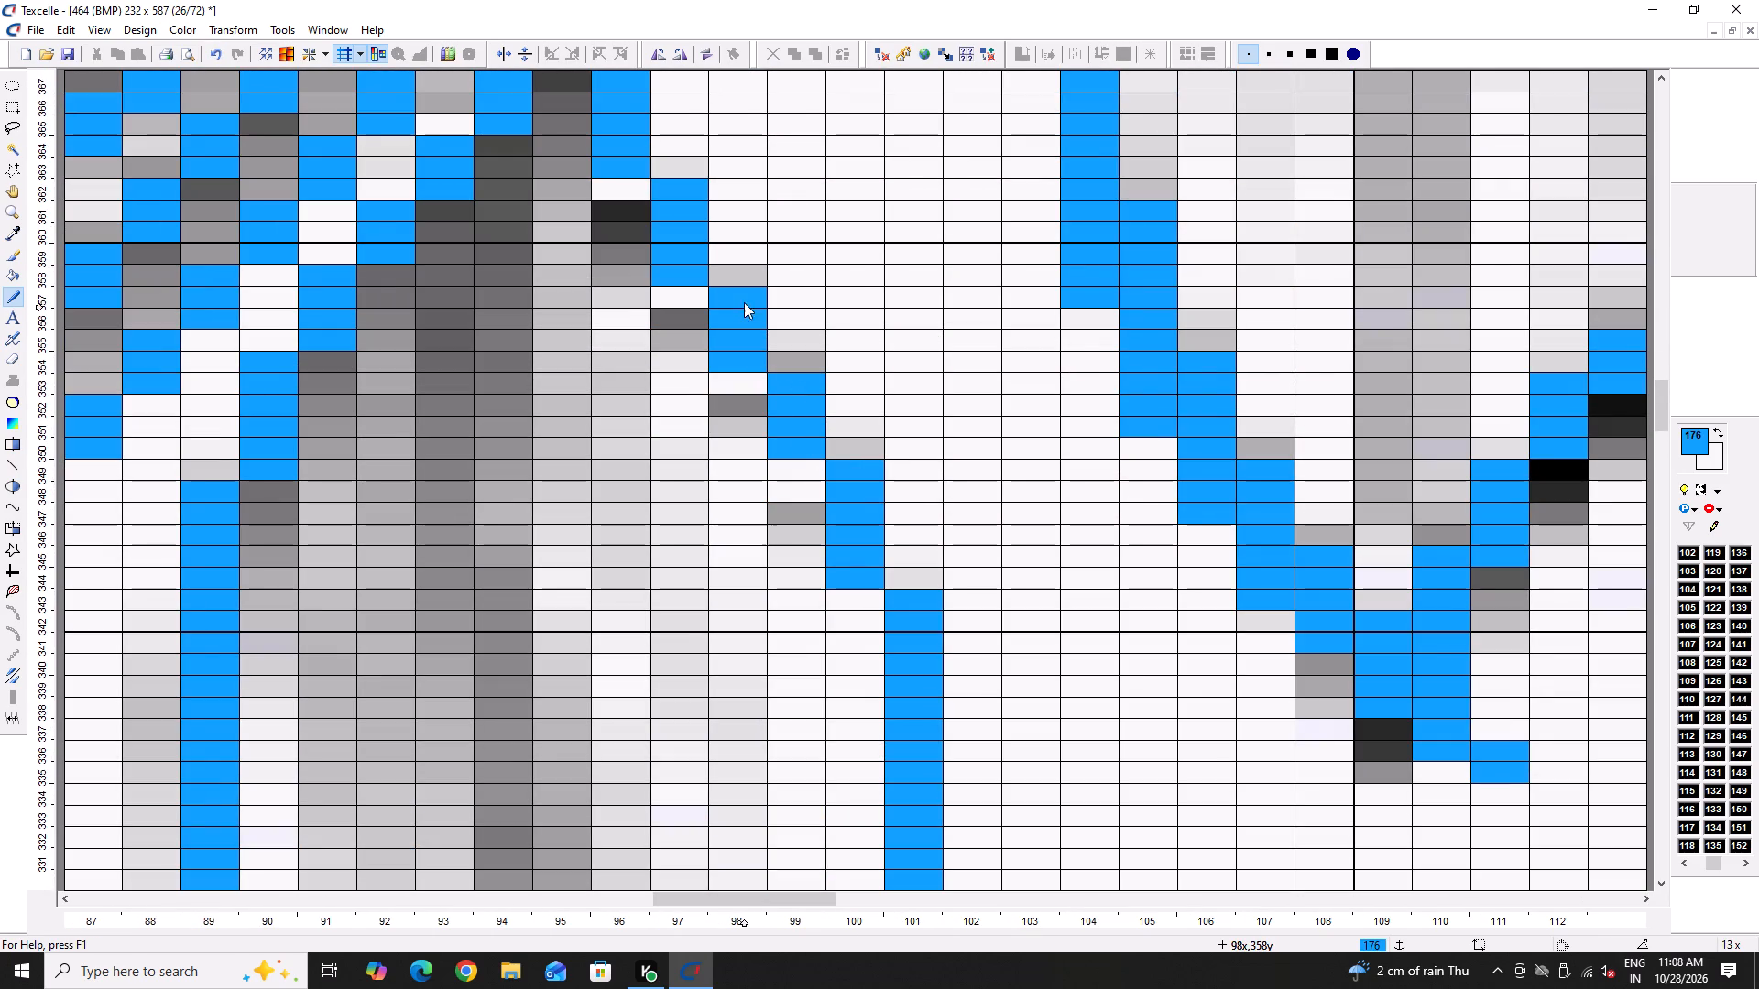
pyautogui.click(737, 271)
pyautogui.rightClick(692, 277)
pyautogui.doubleClick(791, 357)
pyautogui.rightClick(758, 363)
# Redraw the eighth leaf's upper right edge from column 96 to column 101 in even blue steps, erasing the surplus pixels on its inner side.
pyautogui.scroll(3, 758, 363)
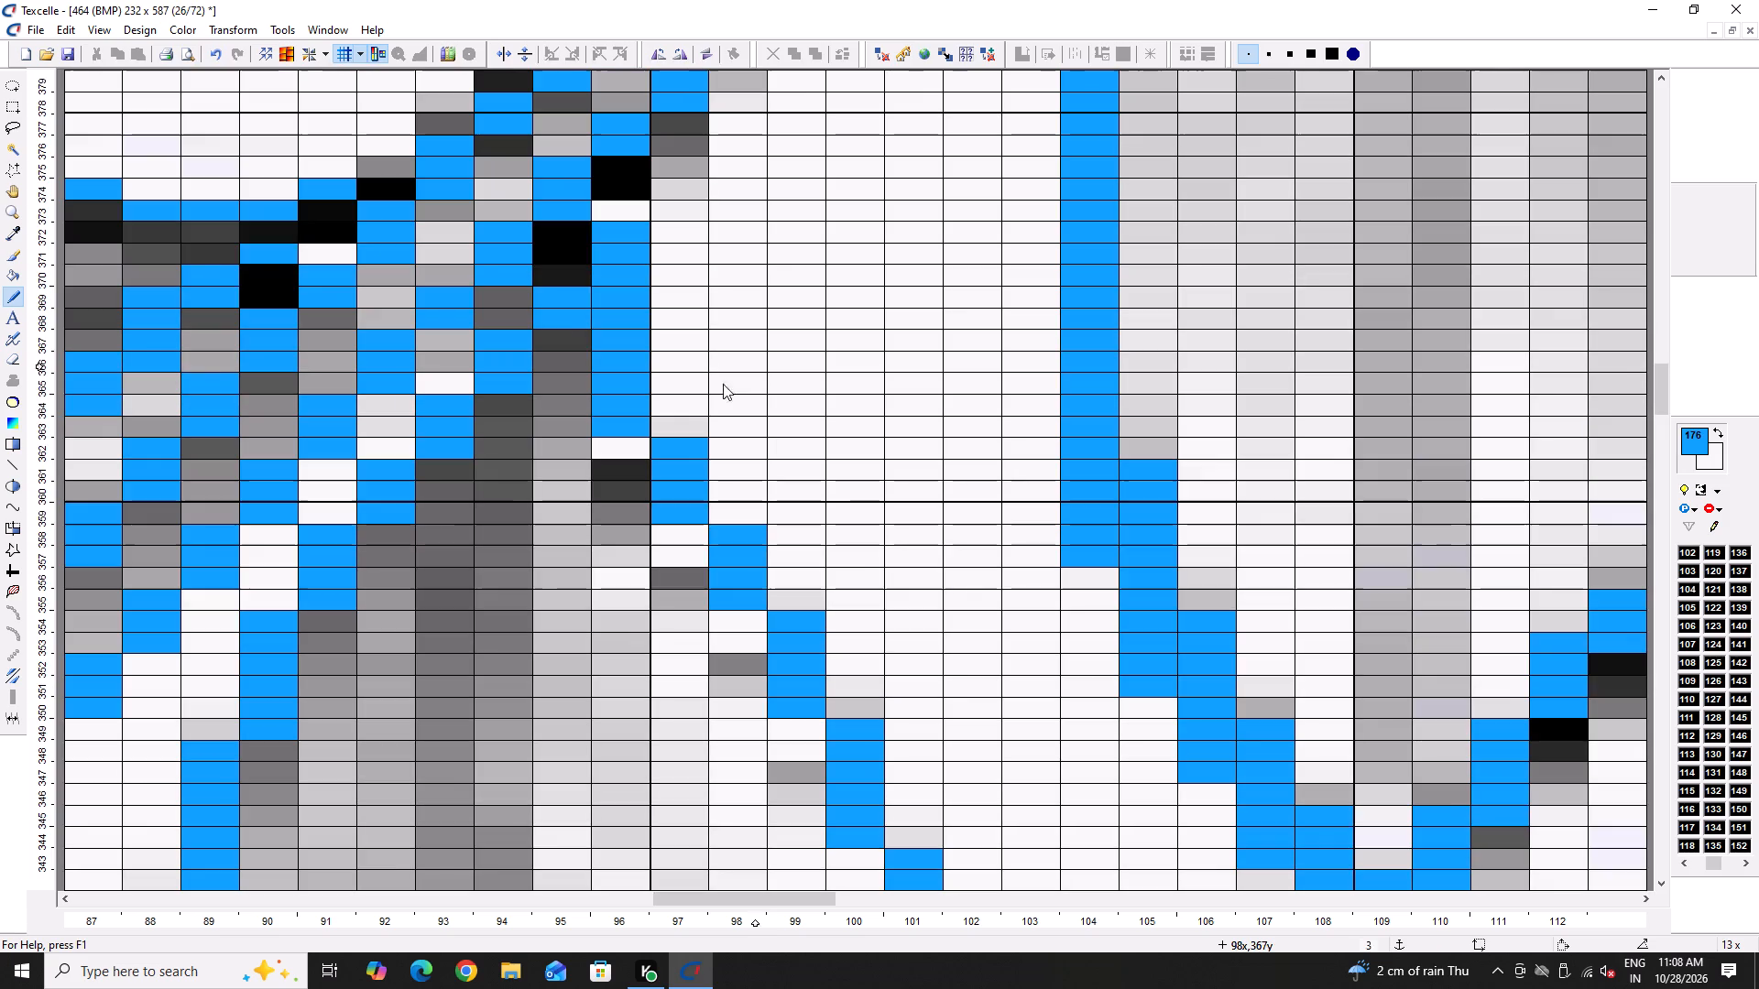
pyautogui.moveTo(692, 390); pyautogui.dragTo(683, 440)
pyautogui.moveTo(629, 393); pyautogui.dragTo(630, 444, button='right')
pyautogui.moveTo(718, 478); pyautogui.dragTo(725, 512)
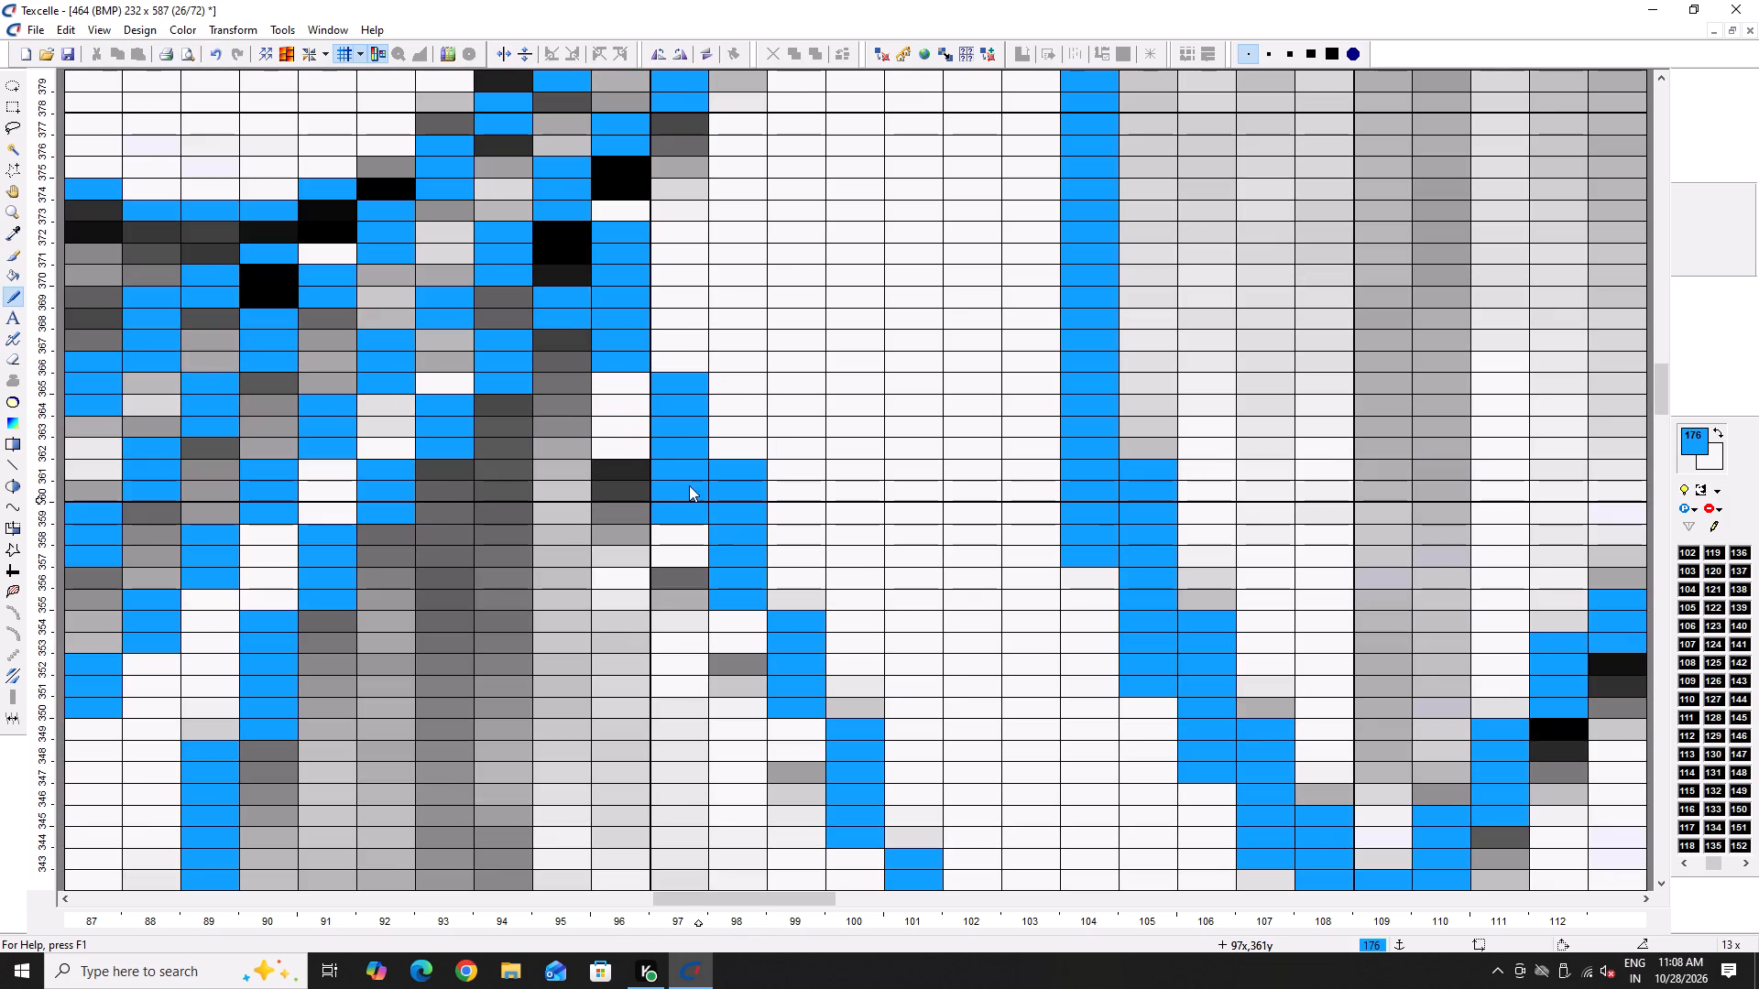
pyautogui.moveTo(690, 481); pyautogui.dragTo(691, 516, button='right')
pyautogui.moveTo(694, 352); pyautogui.dragTo(685, 375)
pyautogui.rightClick(639, 367)
pyautogui.moveTo(737, 465); pyautogui.dragTo(730, 433, button='right')
pyautogui.click(783, 603)
pyautogui.rightClick(747, 605)
pyautogui.scroll(-2, 853, 653)
pyautogui.click(858, 538)
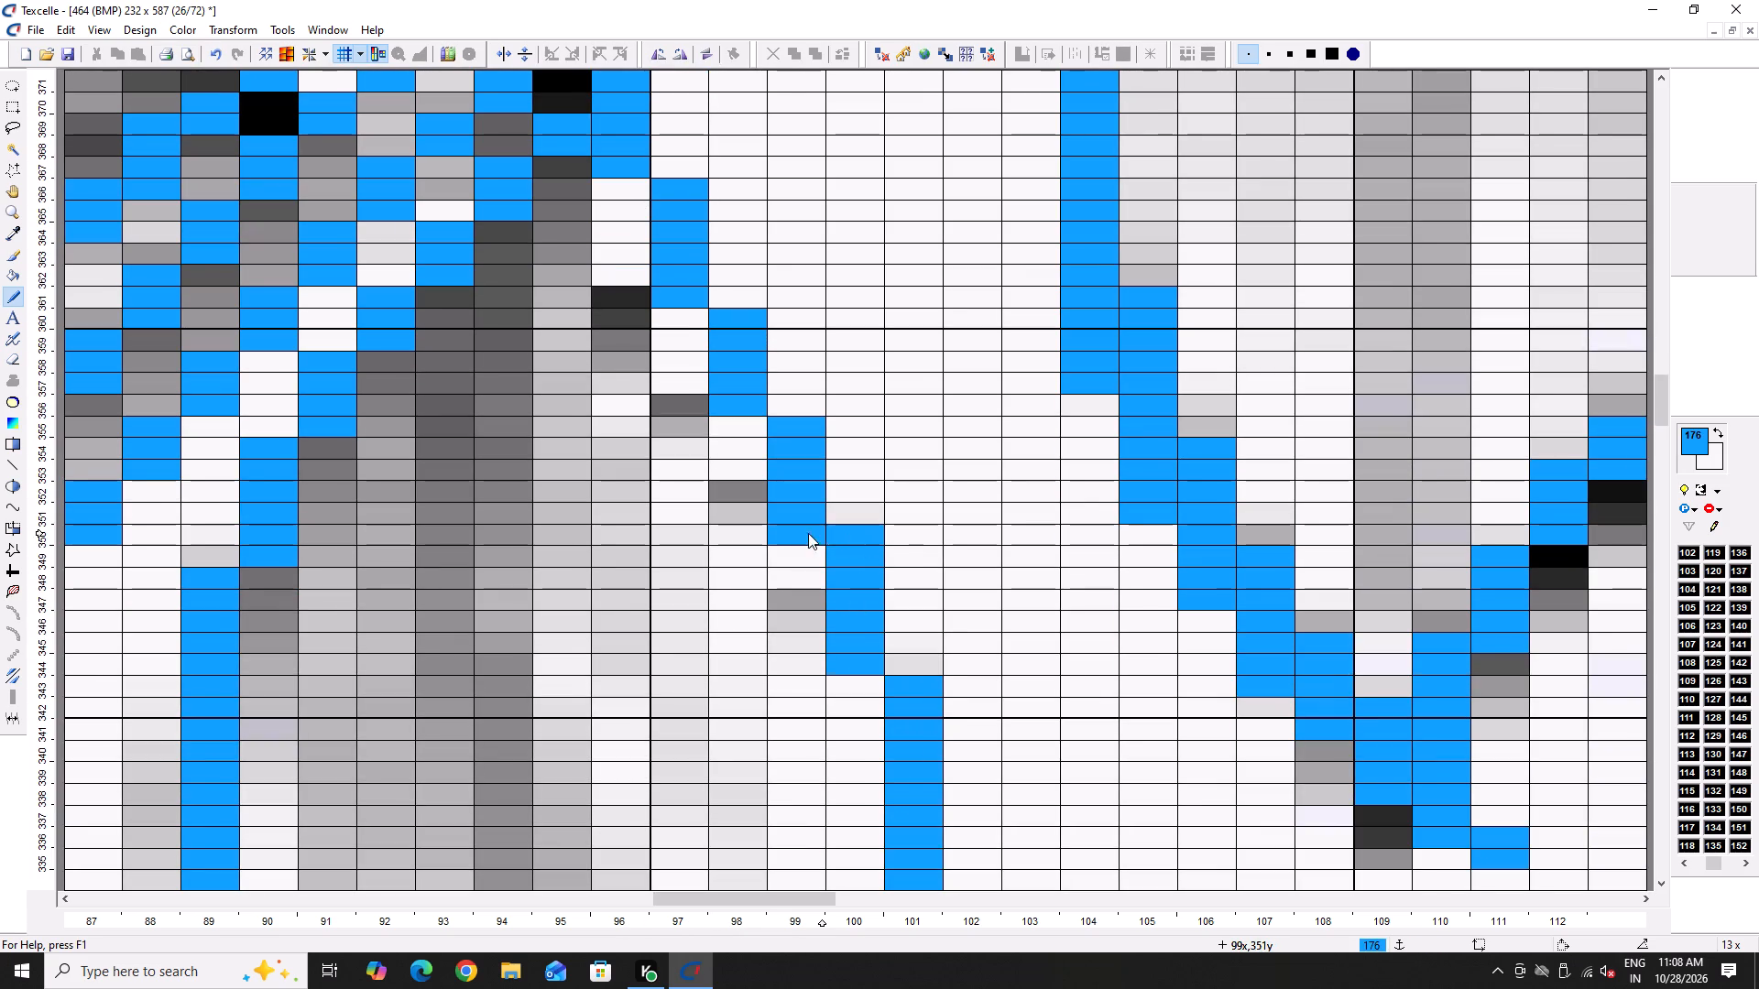
pyautogui.rightClick(799, 534)
pyautogui.click(912, 680)
pyautogui.click(875, 660)
# Start a blue curve for the outline of the next hanging leaf, between about columns 122 and 133.
pyautogui.keyDown('ctrl'); pyautogui.scroll(-3, 877, 662); pyautogui.keyUp('ctrl')
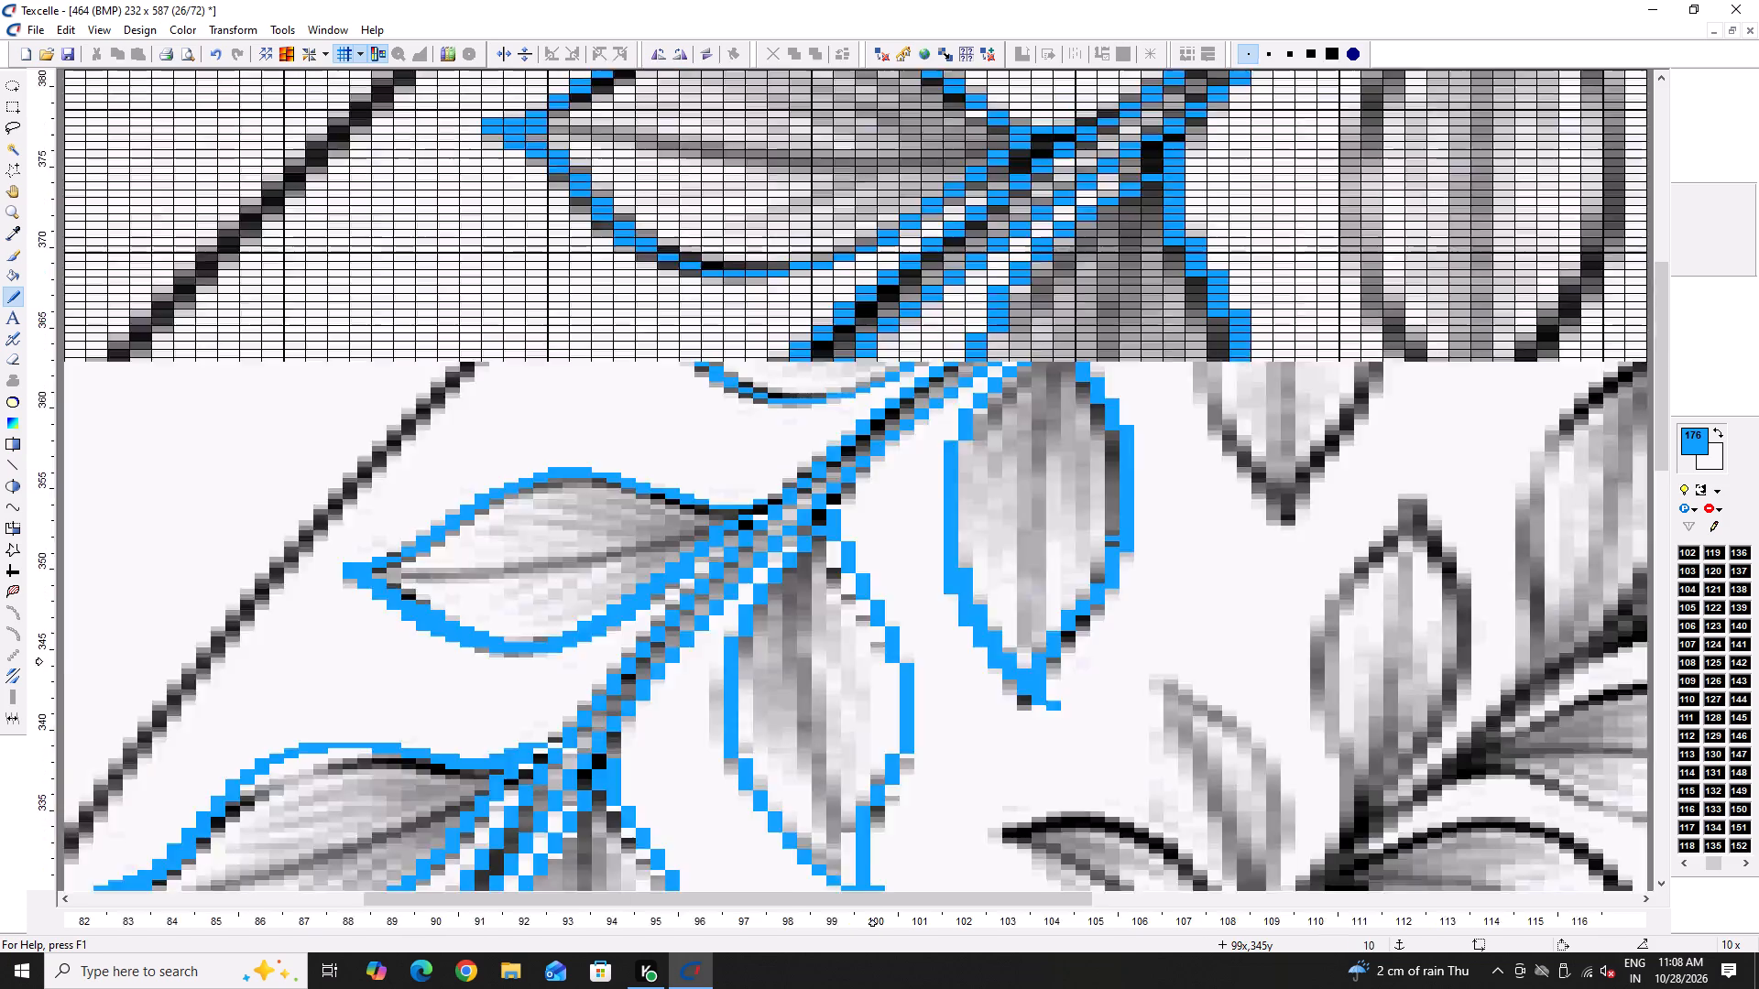
pyautogui.keyDown('ctrl'); pyautogui.scroll(-2, 871, 661); pyautogui.keyUp('ctrl')
pyautogui.keyDown('ctrl'); pyautogui.scroll(3, 913, 755); pyautogui.keyUp('ctrl')
pyautogui.keyDown('ctrl'); pyautogui.scroll(-5, 823, 693); pyautogui.keyUp('ctrl')
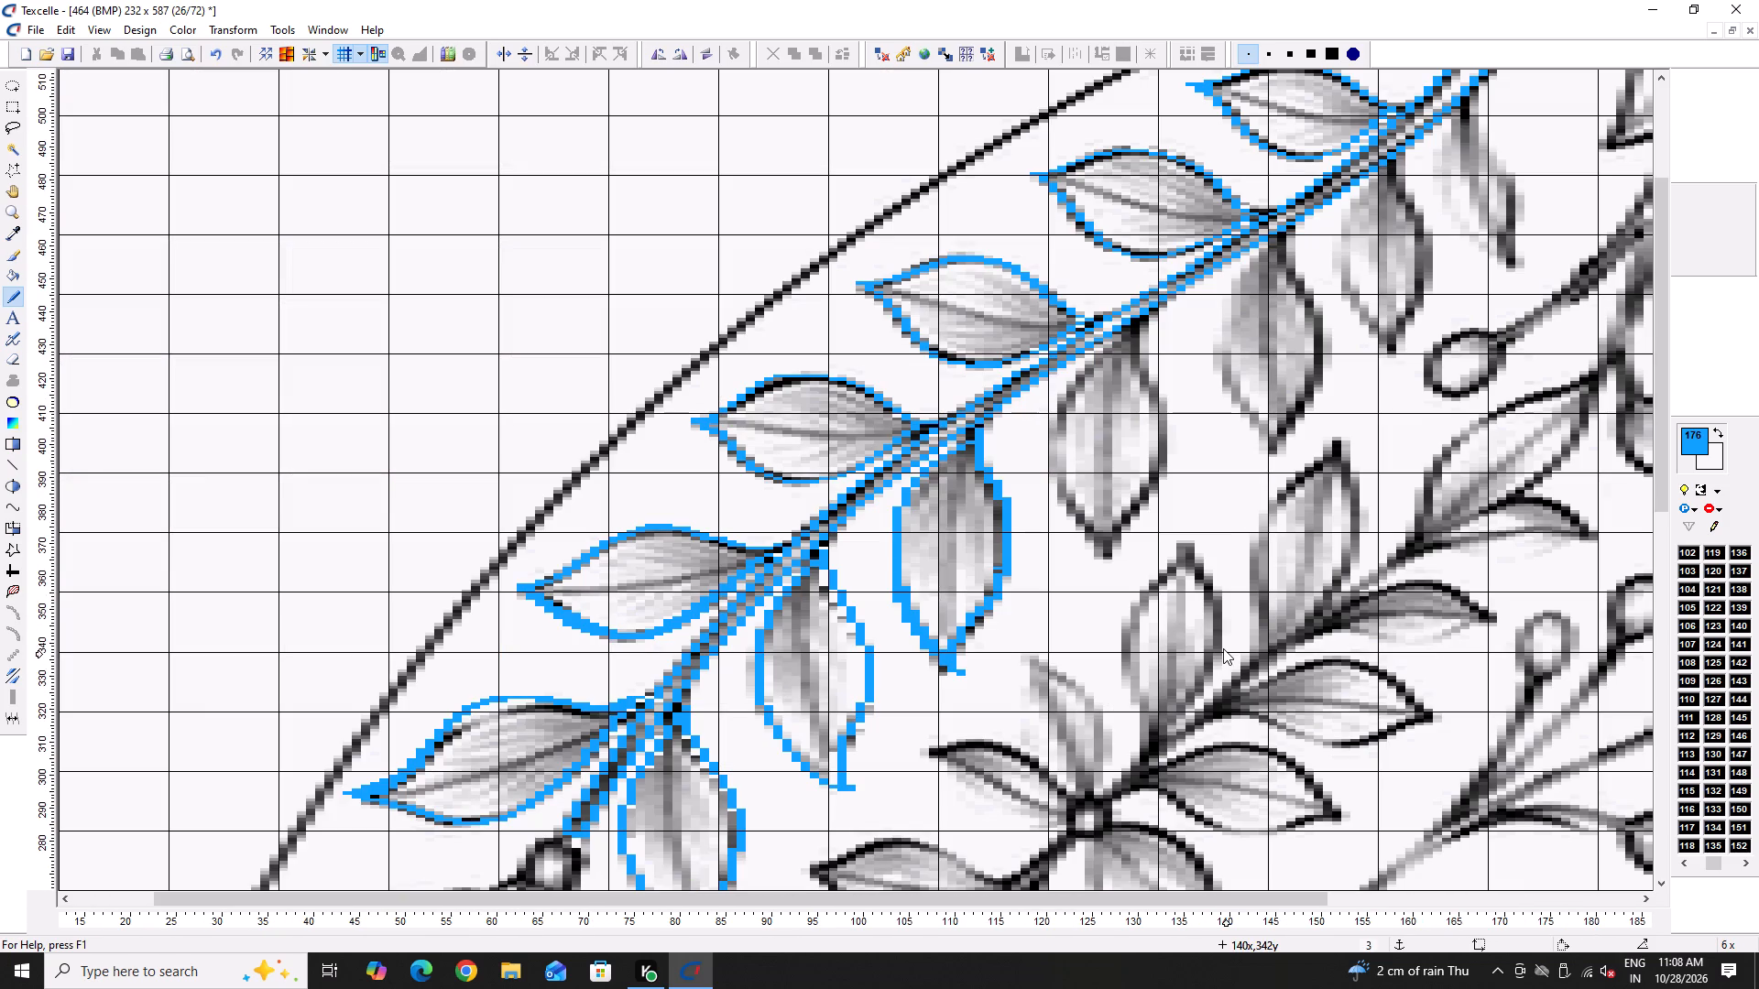
pyautogui.keyDown('ctrl'); pyautogui.scroll(5, 1219, 426); pyautogui.keyUp('ctrl')
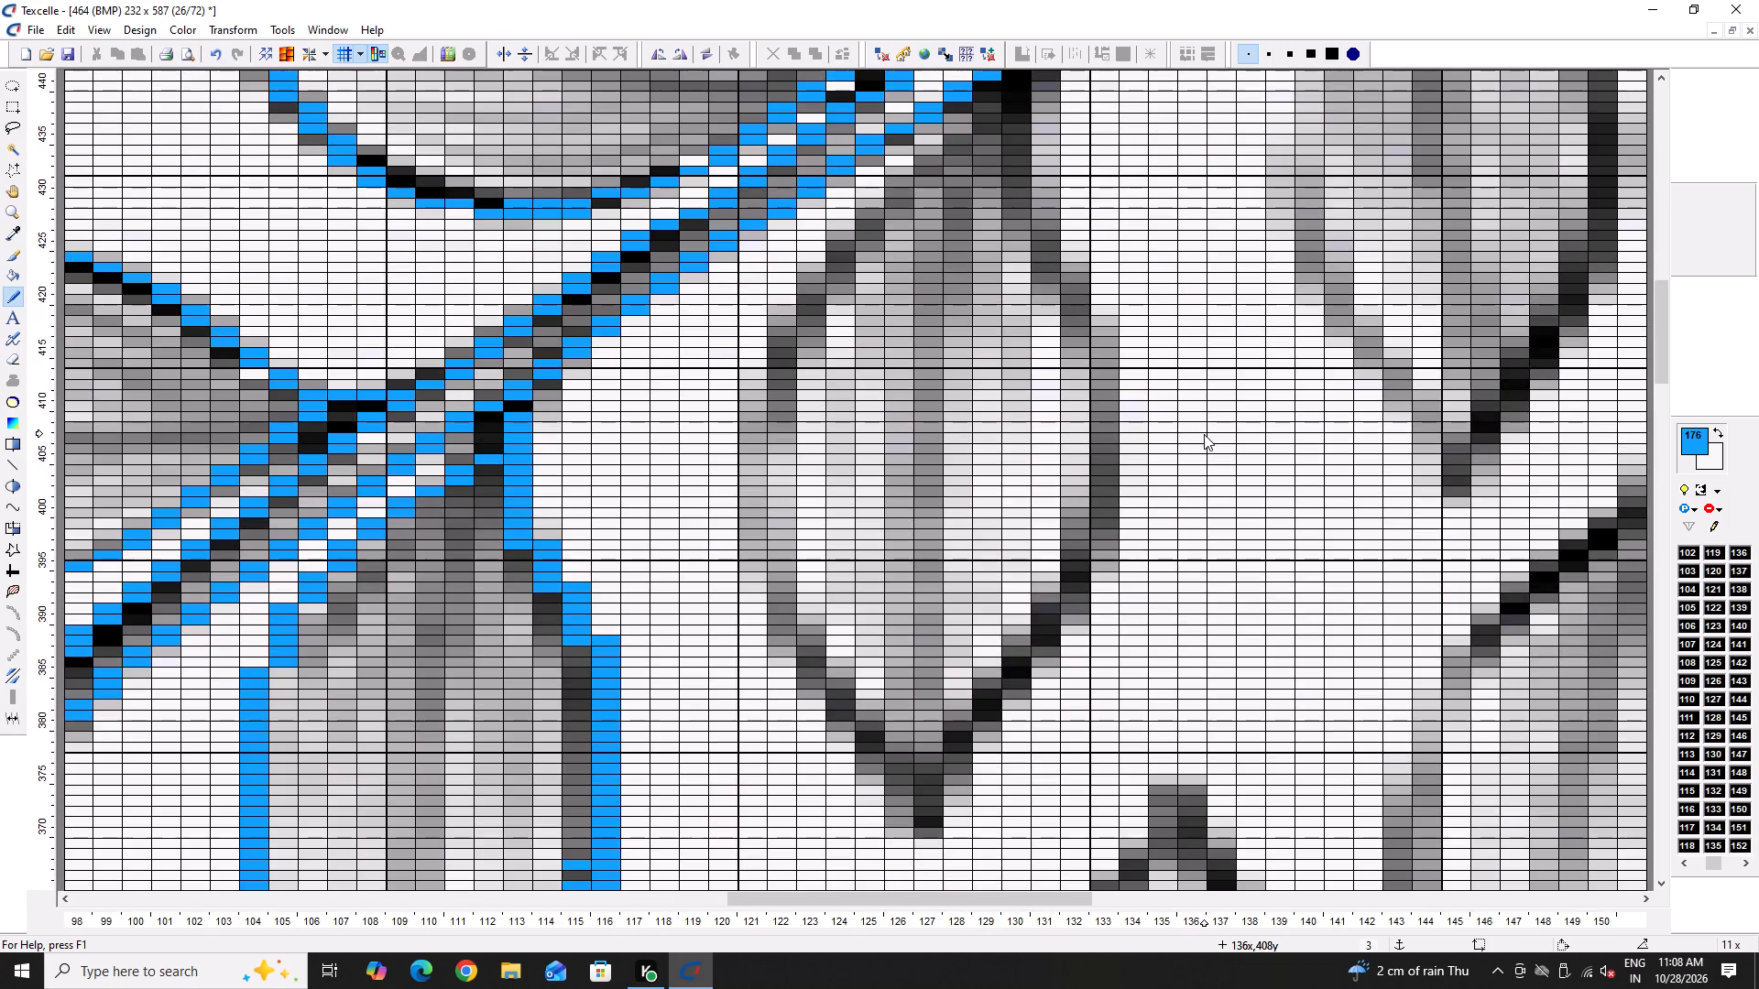
pyautogui.press('y')
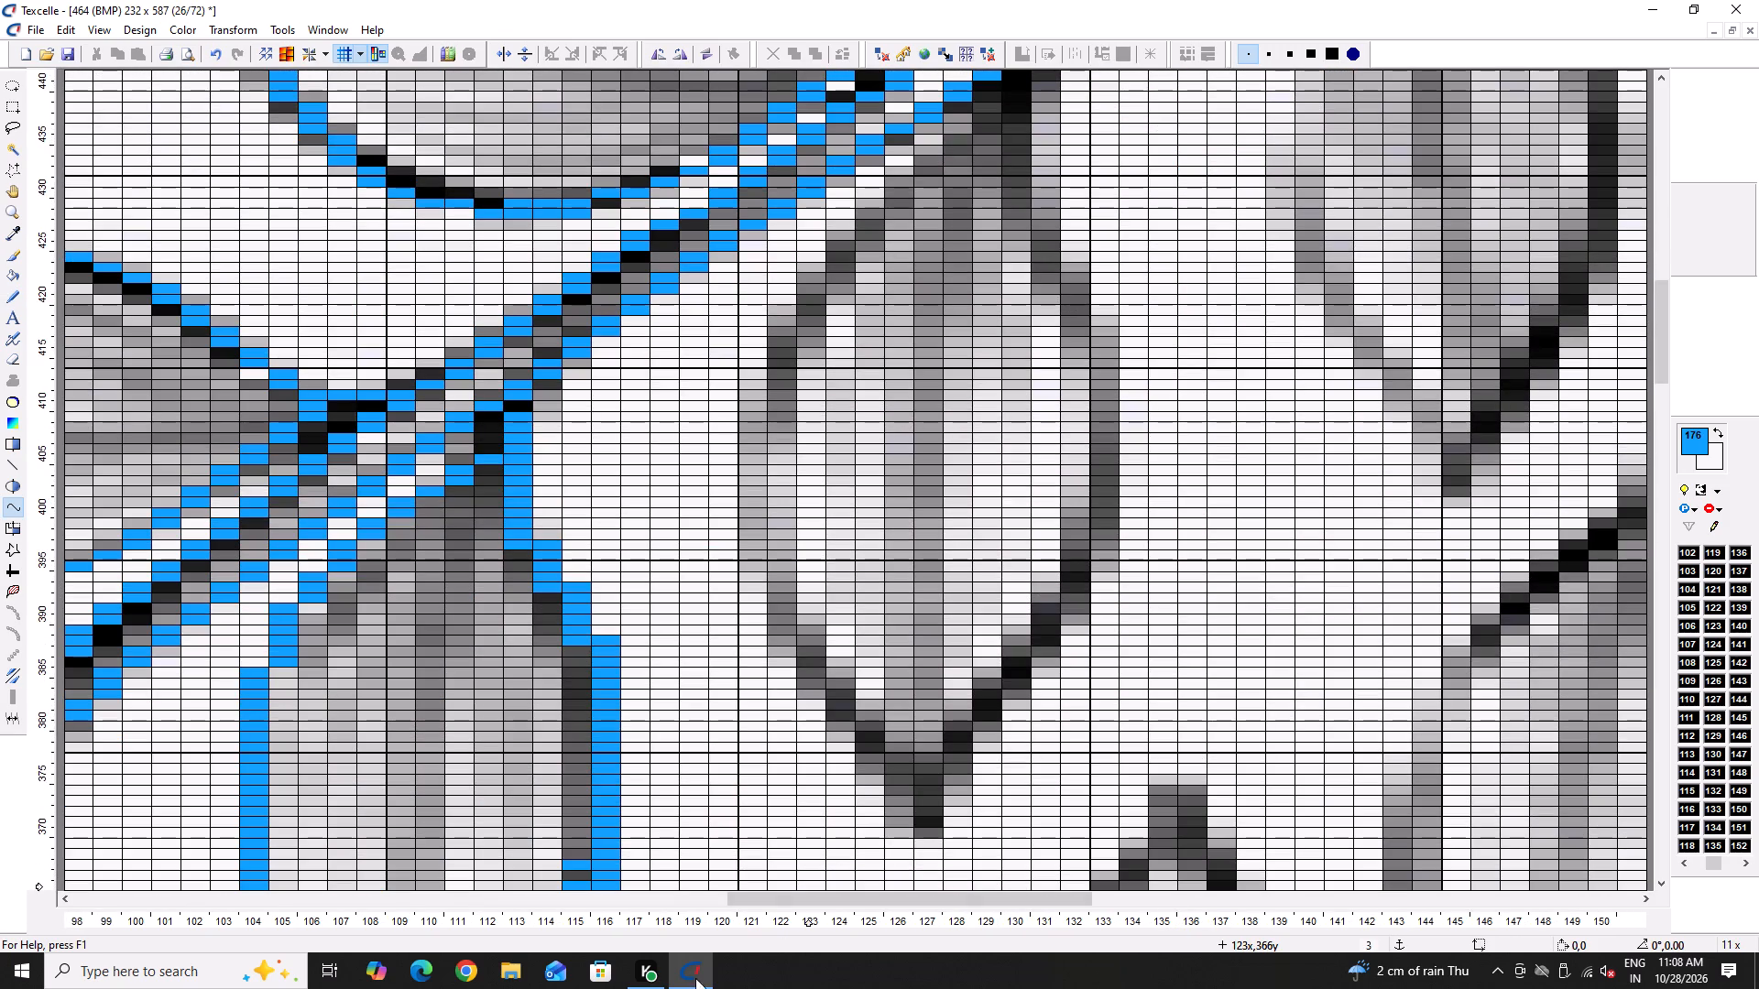
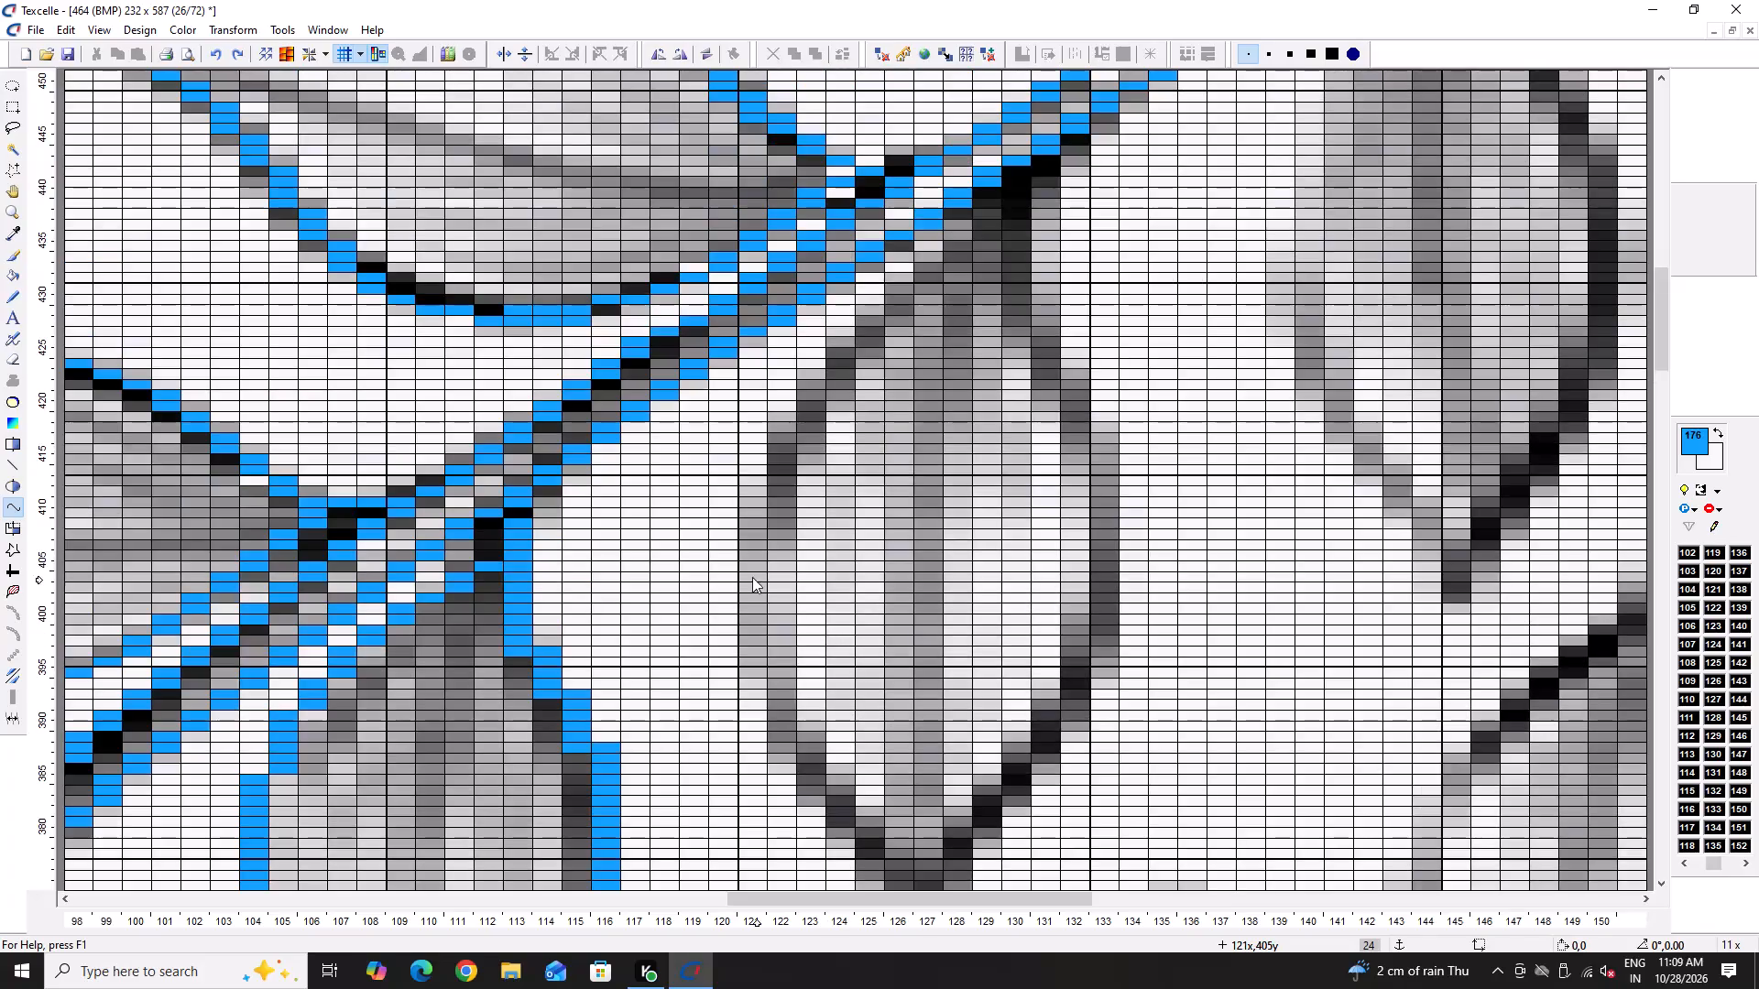
# Draw a blue curve for the hanging leaf's left edge, from the stem at column 131 bulging to column 121 and ending near column 128, row 368.
pyautogui.scroll(-5, 752, 577)
pyautogui.keyDown('ctrl'); pyautogui.scroll(3, 855, 546); pyautogui.keyUp('ctrl')
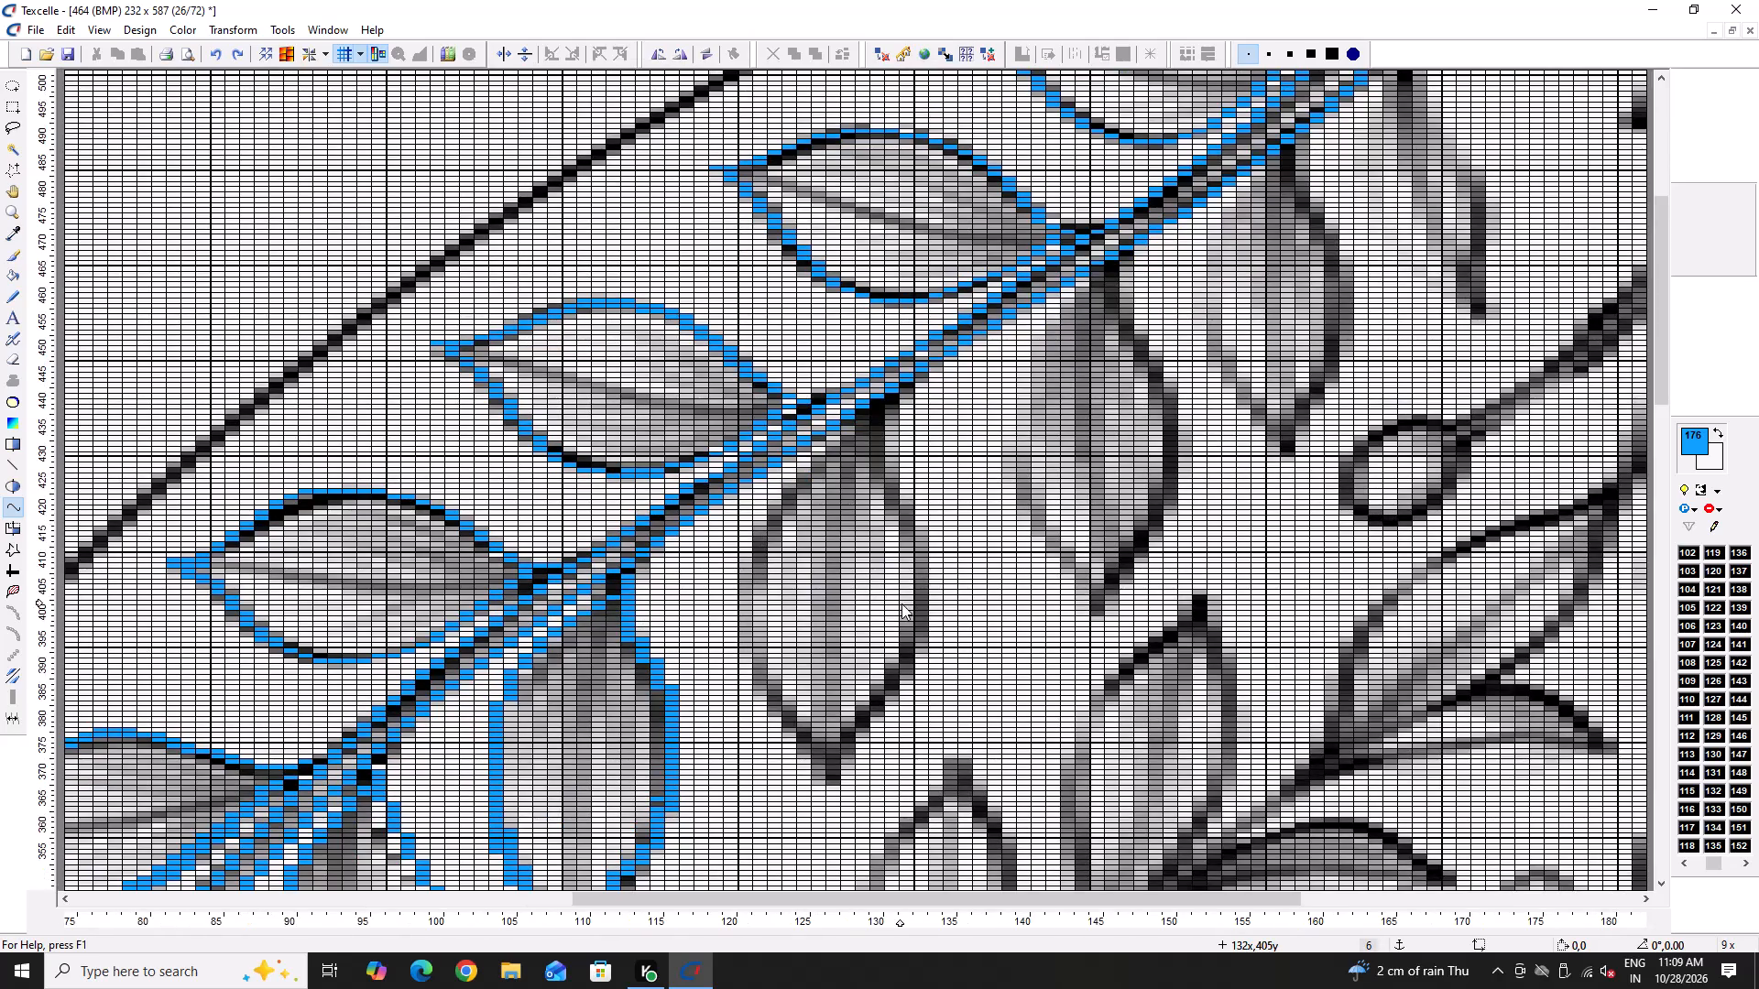
pyautogui.press('y')
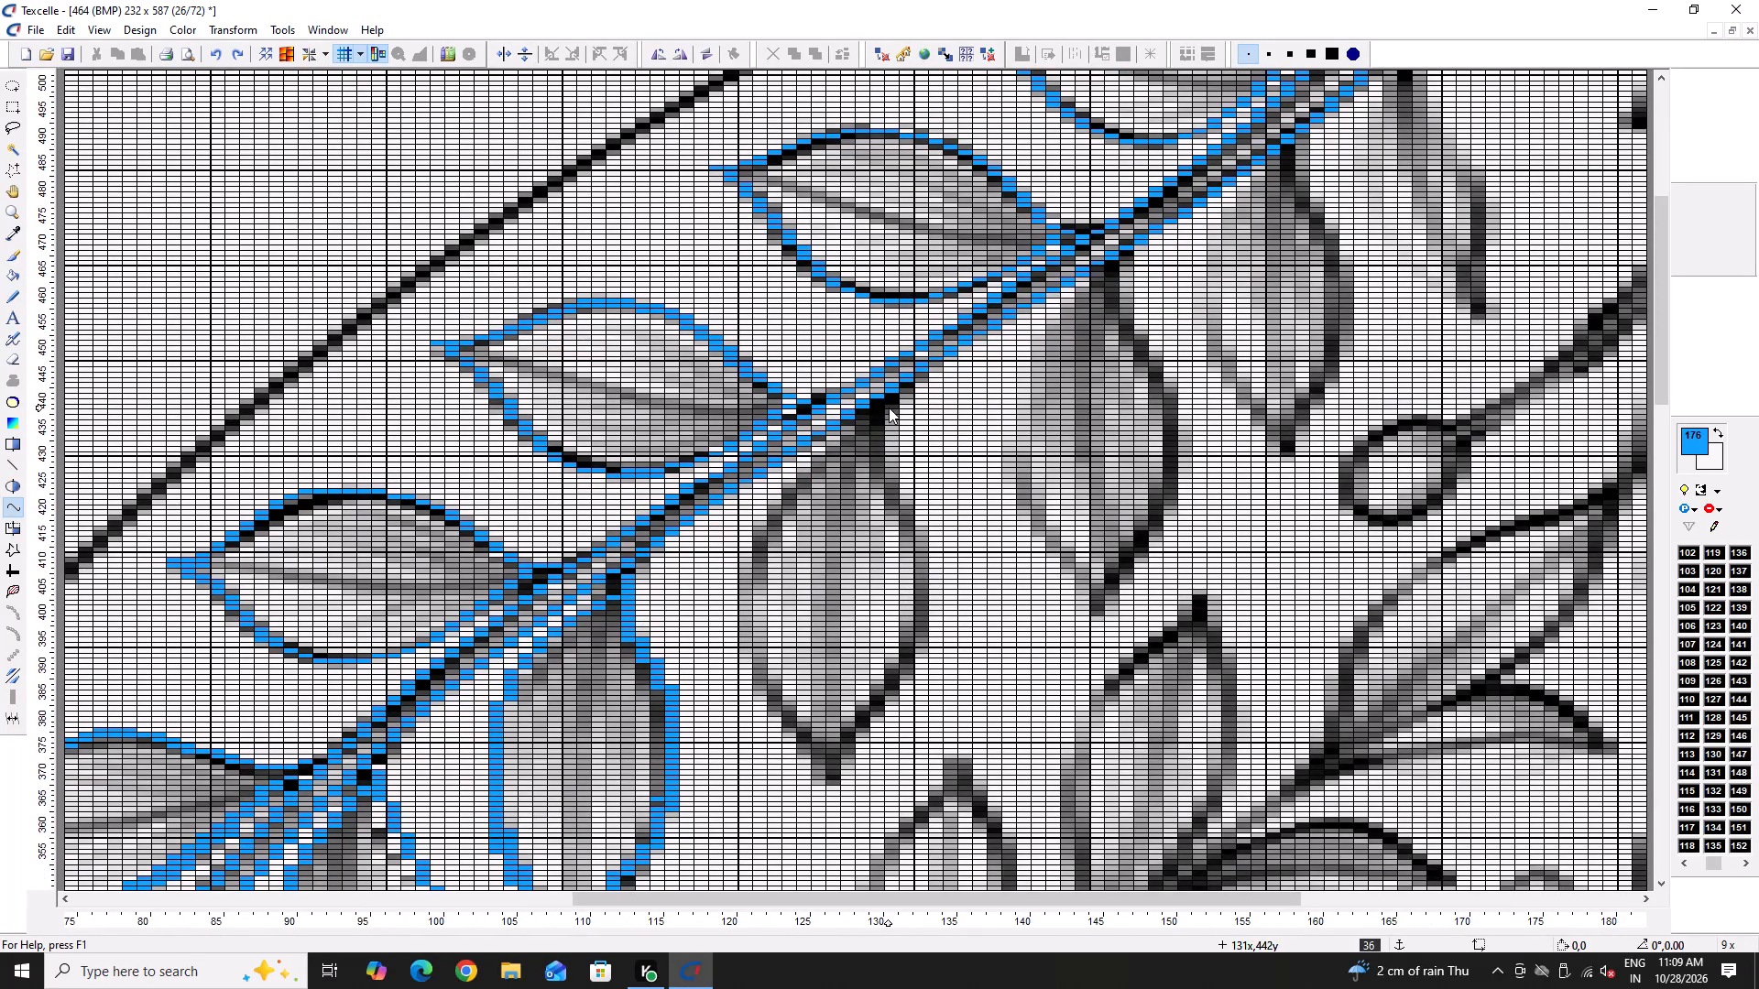
pyautogui.click(891, 404)
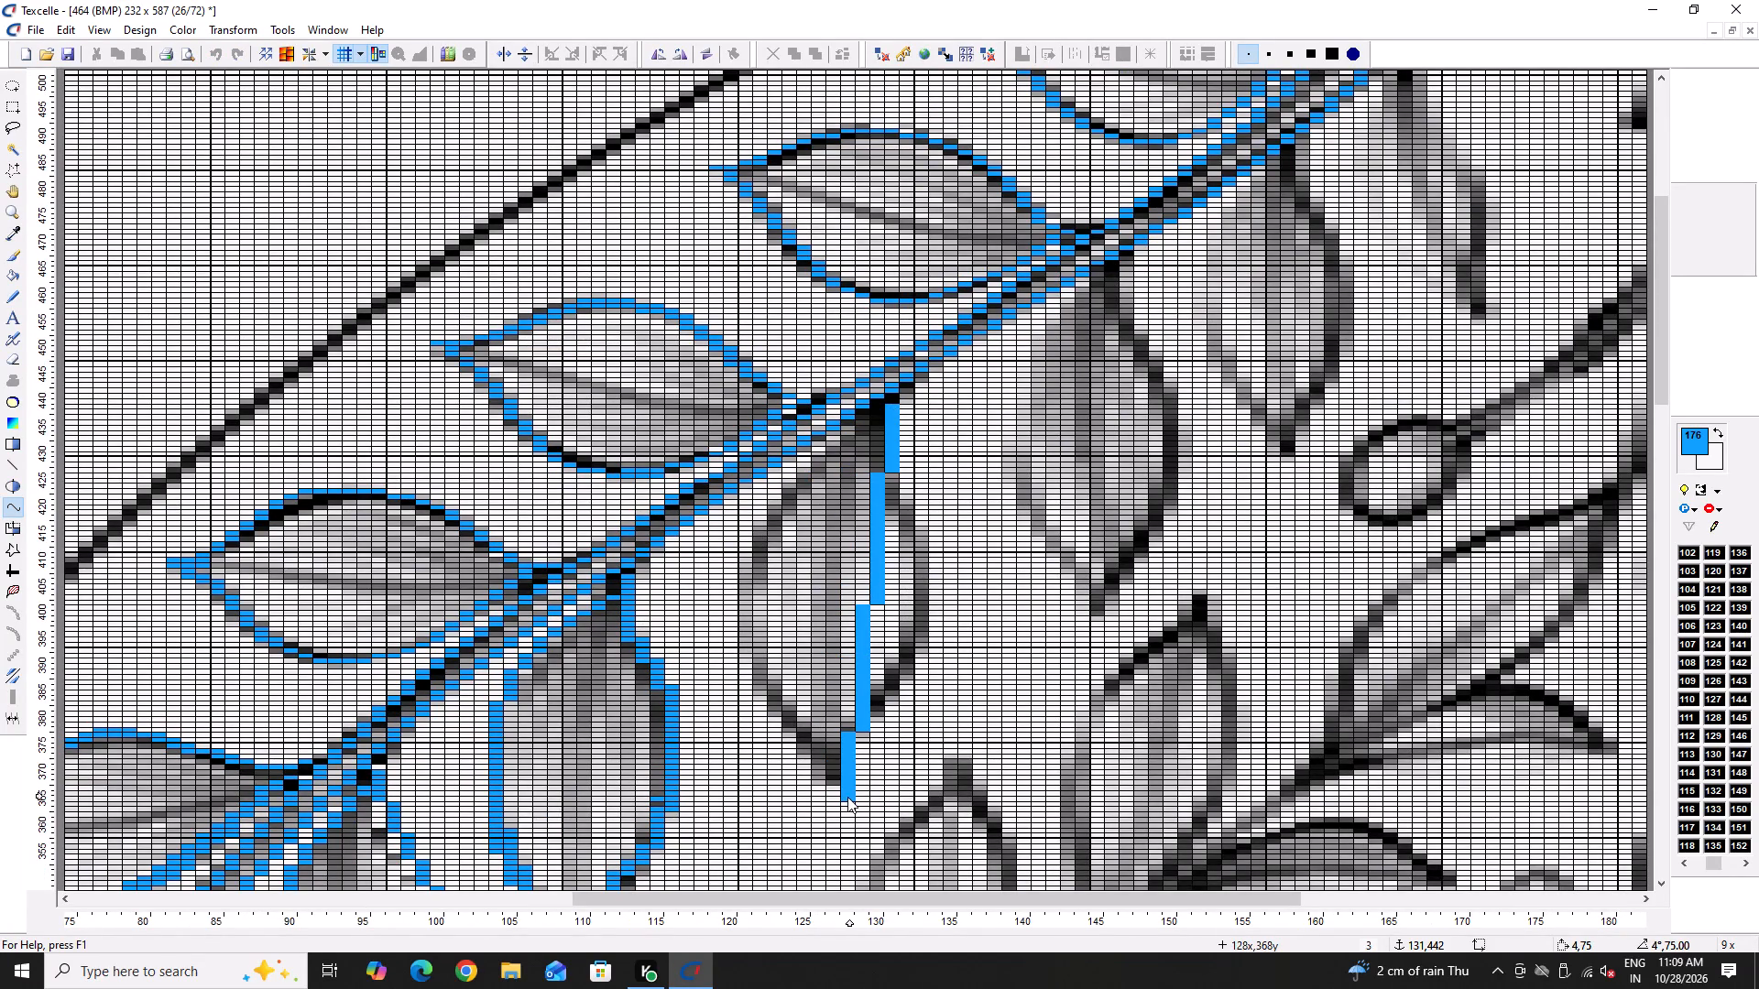
pyautogui.click(852, 796)
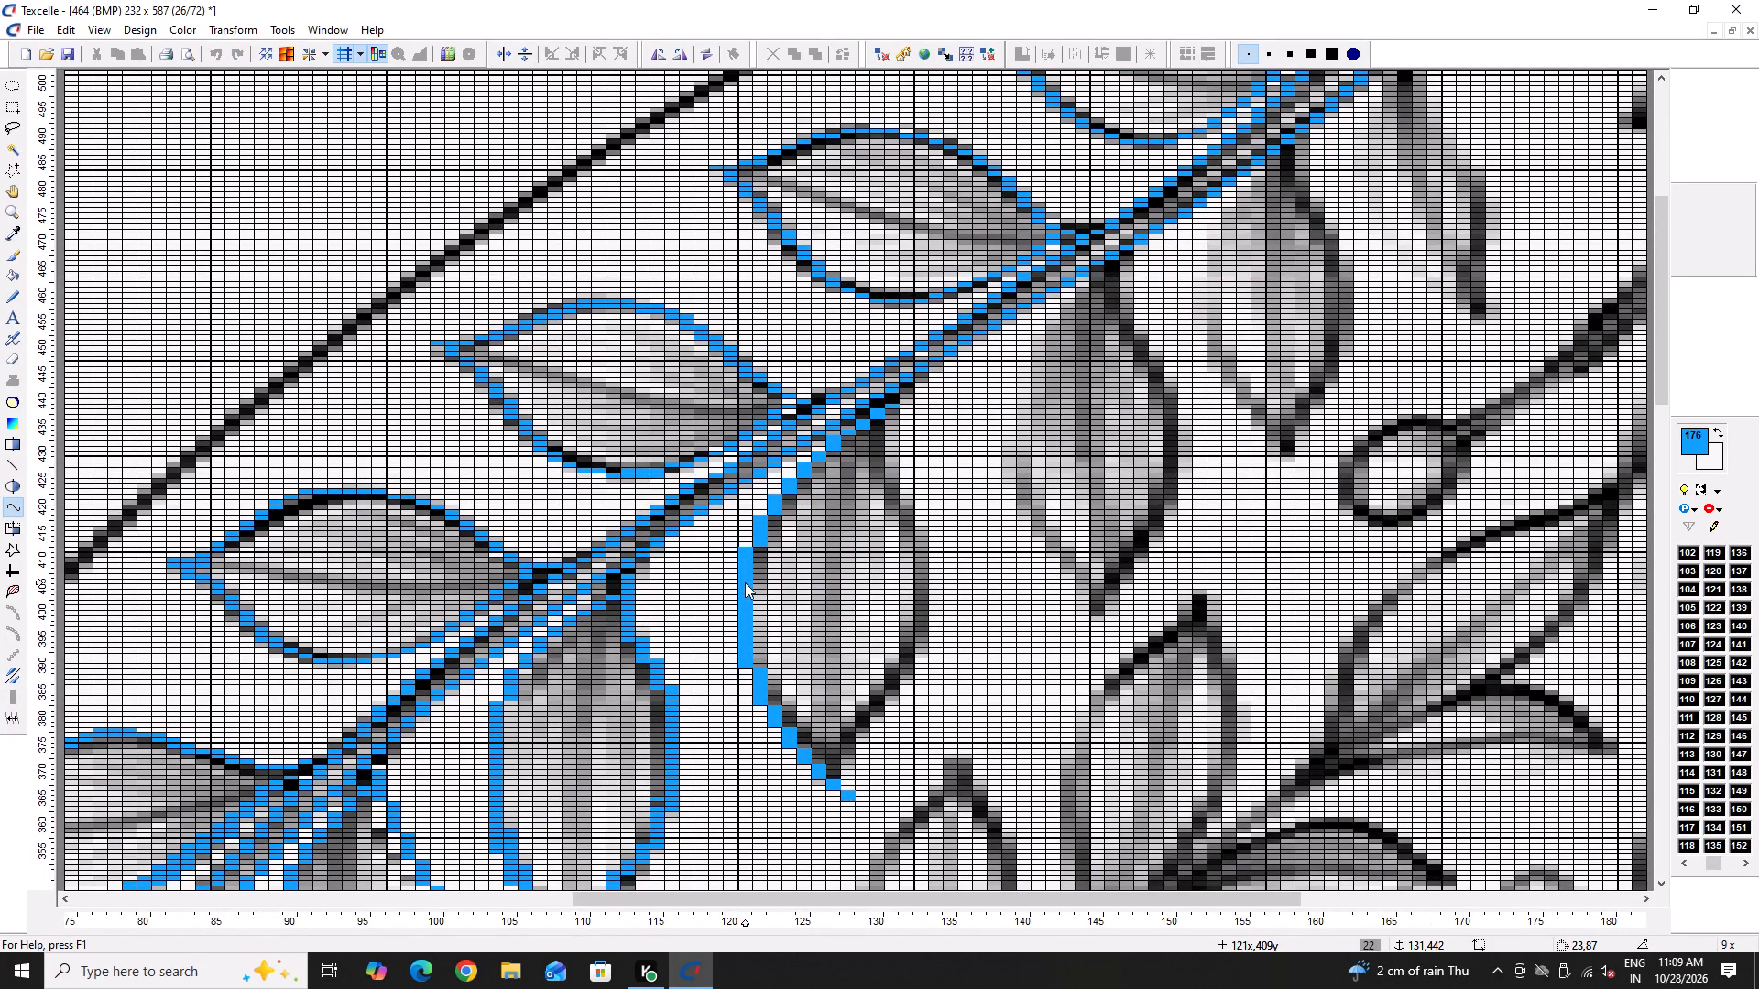
pyautogui.click(745, 582)
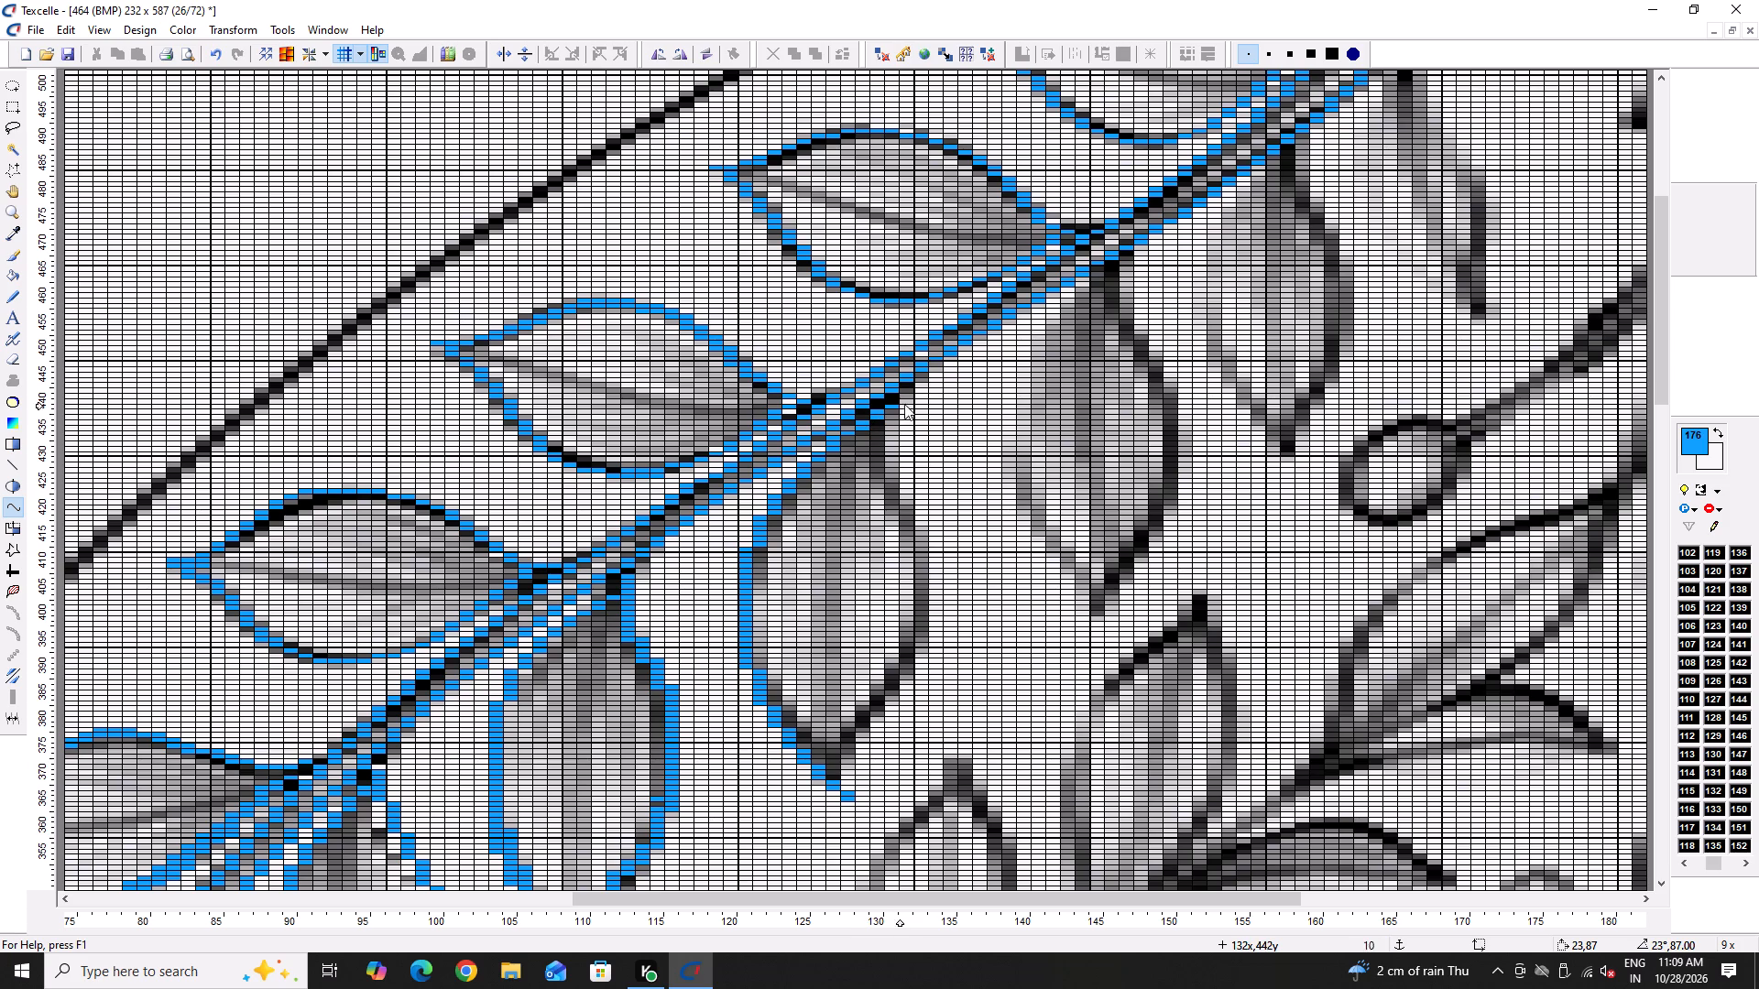
# Outline the same leaf's right side with two blue curves between columns 130 and 133, from the stem at about row 443 down to about row 386.
pyautogui.click(908, 402)
pyautogui.click(924, 578)
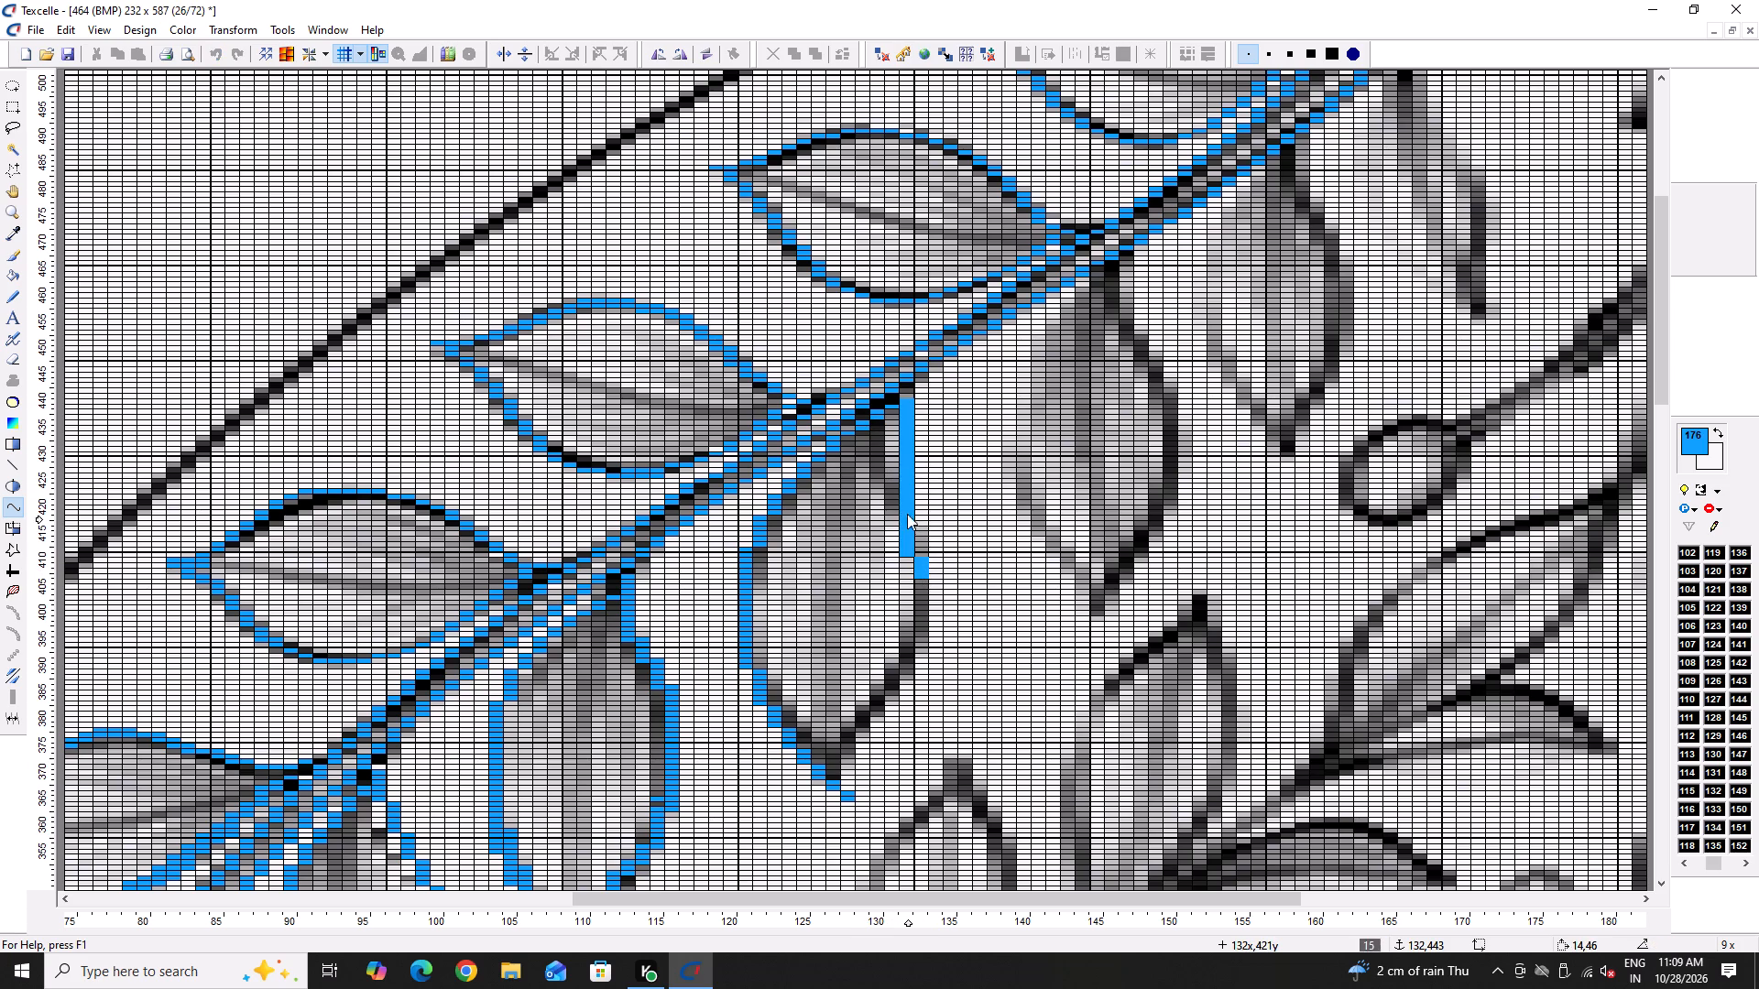
pyautogui.click(876, 461)
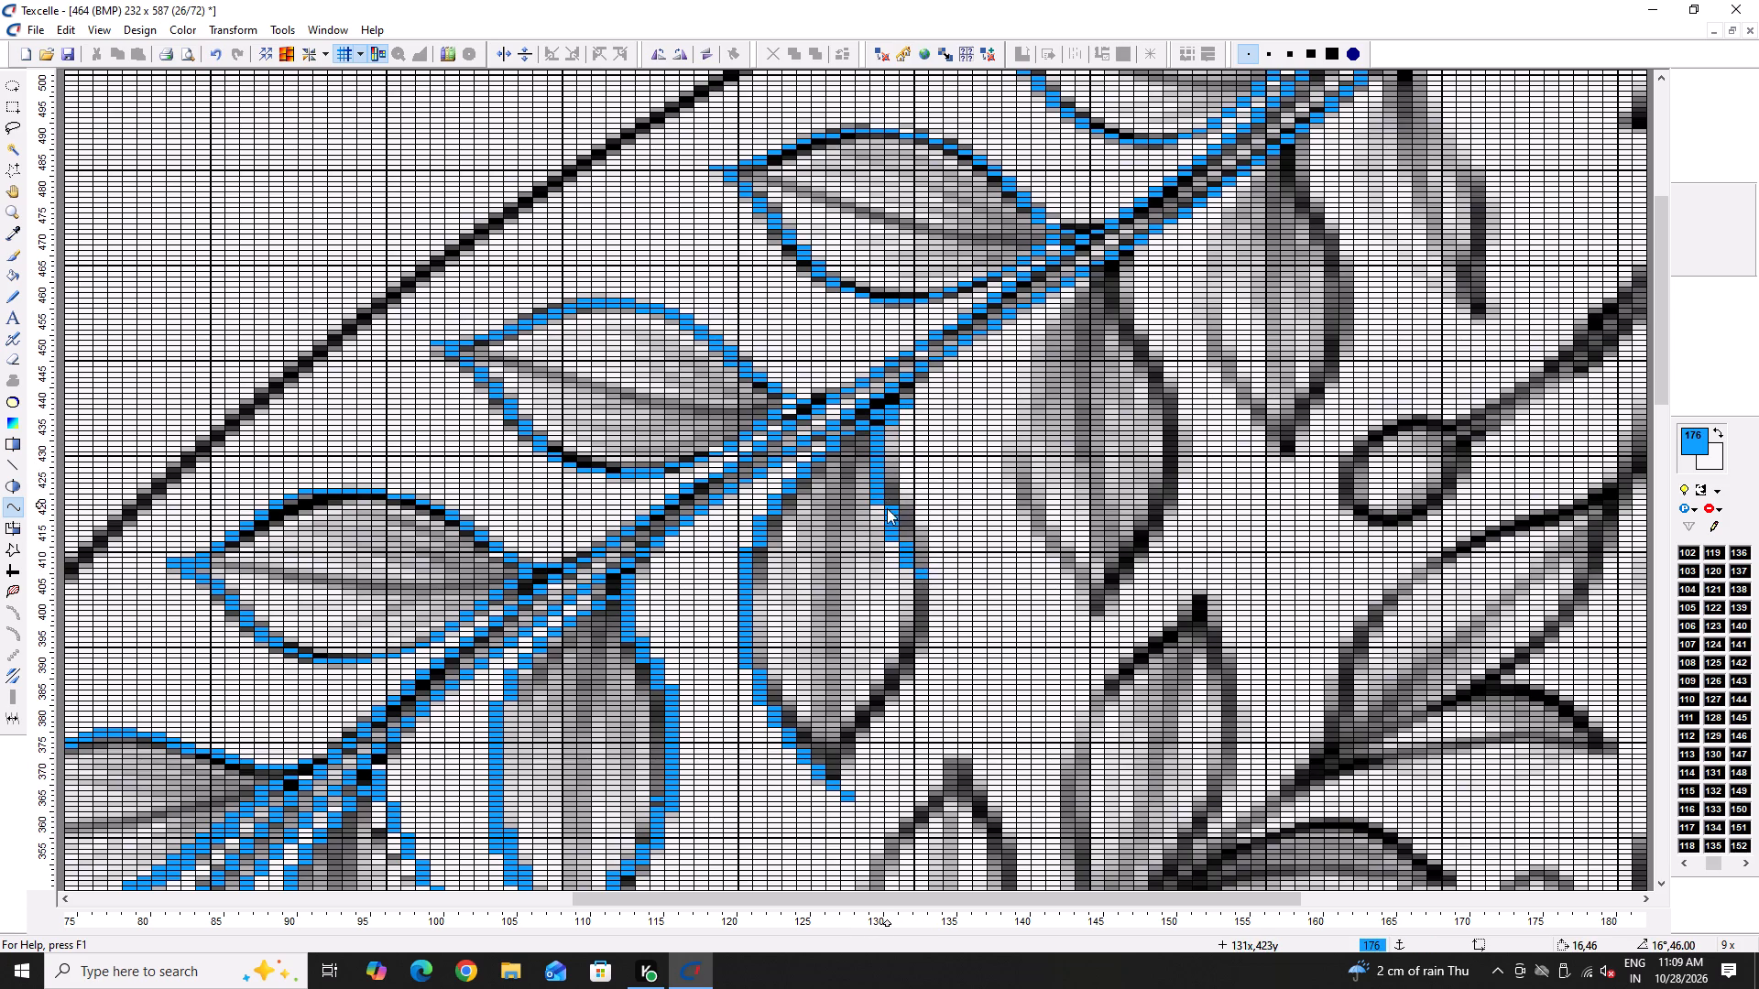
pyautogui.click(891, 522)
pyautogui.doubleClick(871, 712)
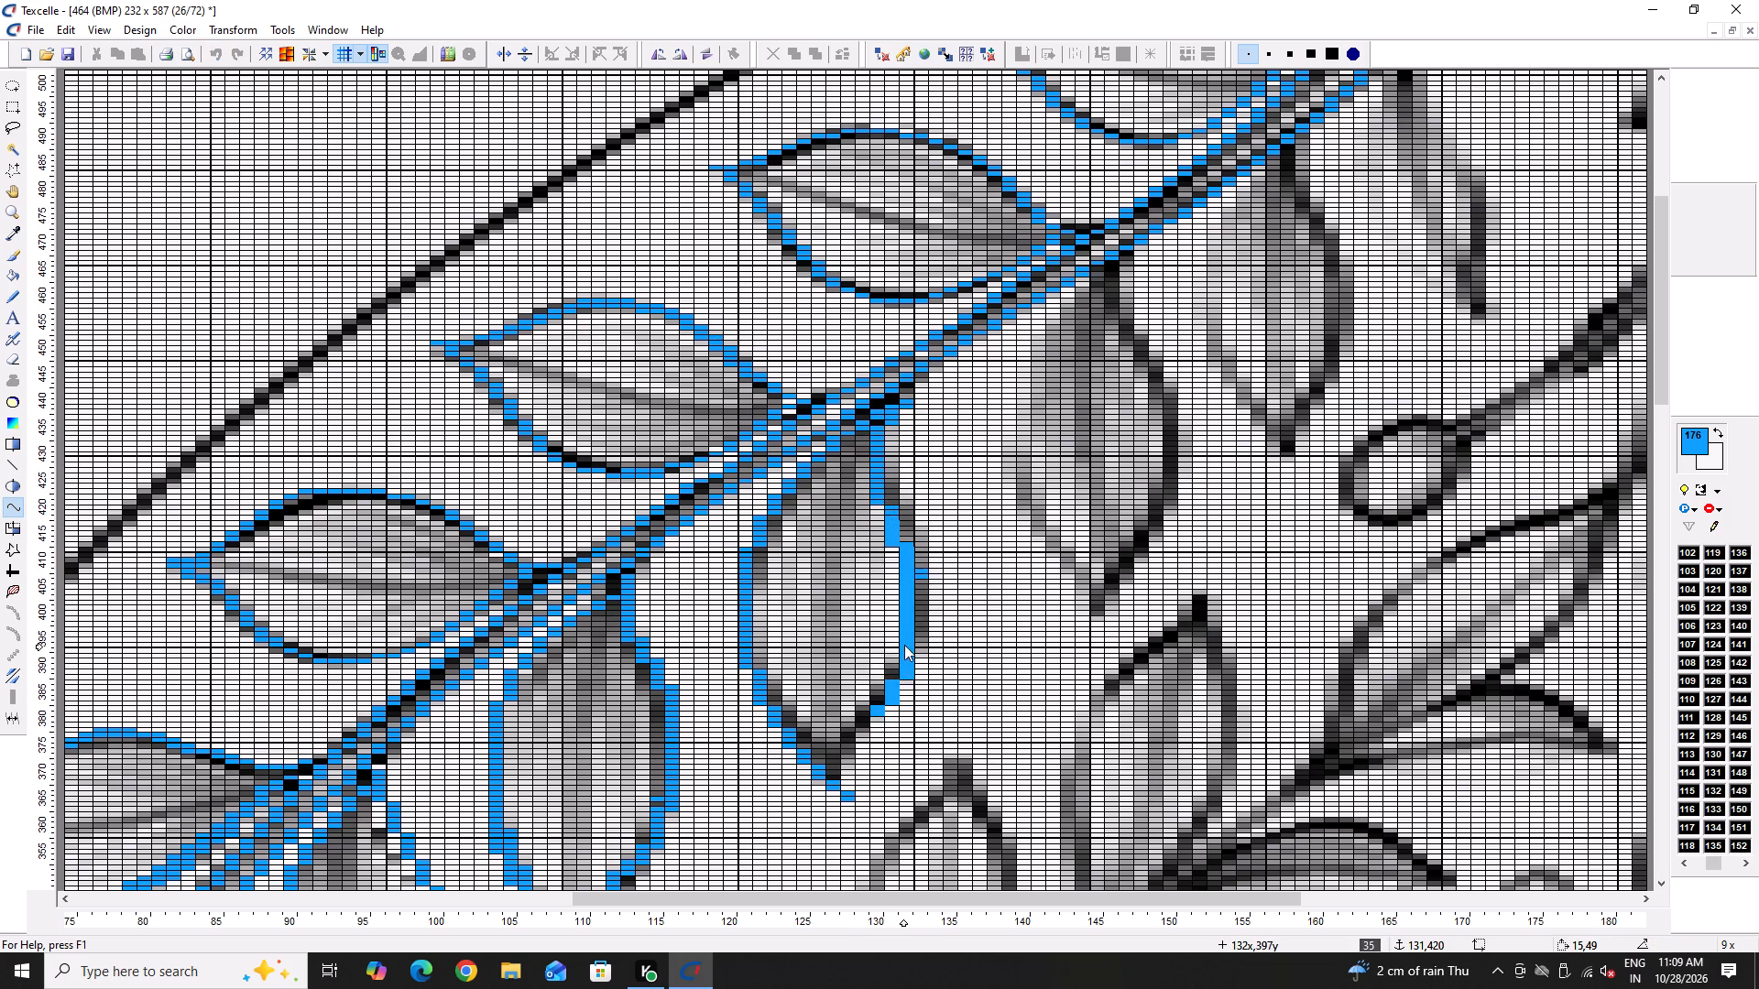
pyautogui.click(925, 601)
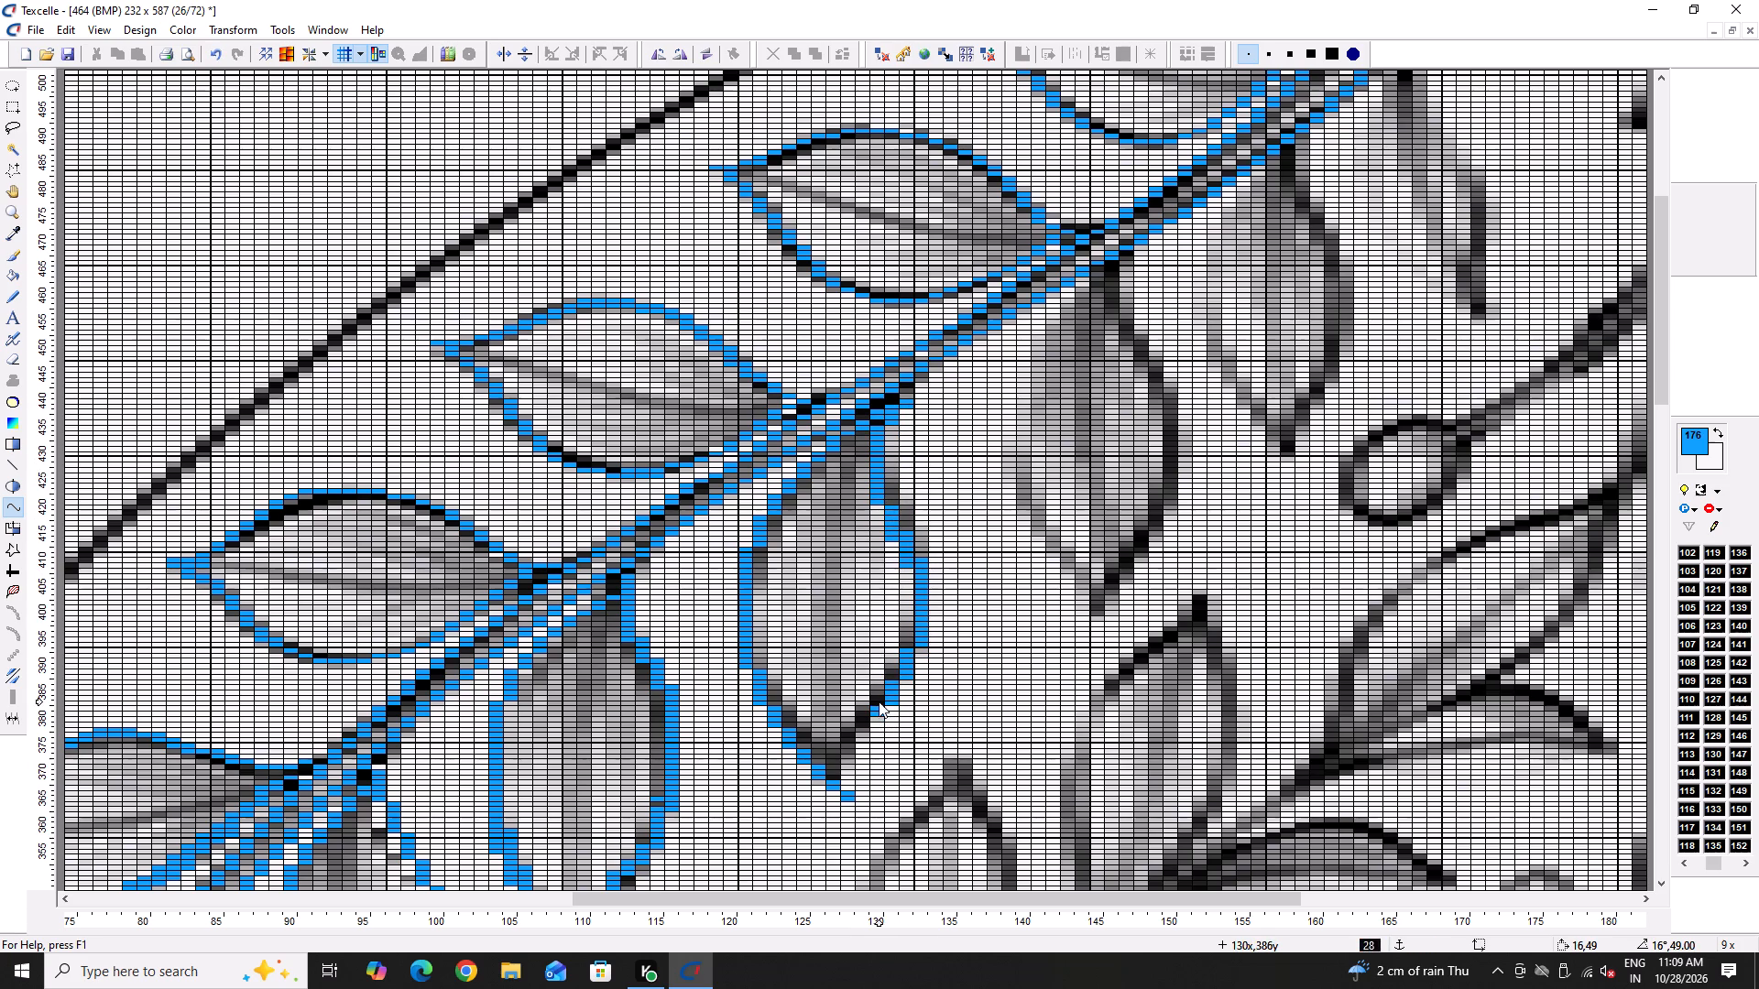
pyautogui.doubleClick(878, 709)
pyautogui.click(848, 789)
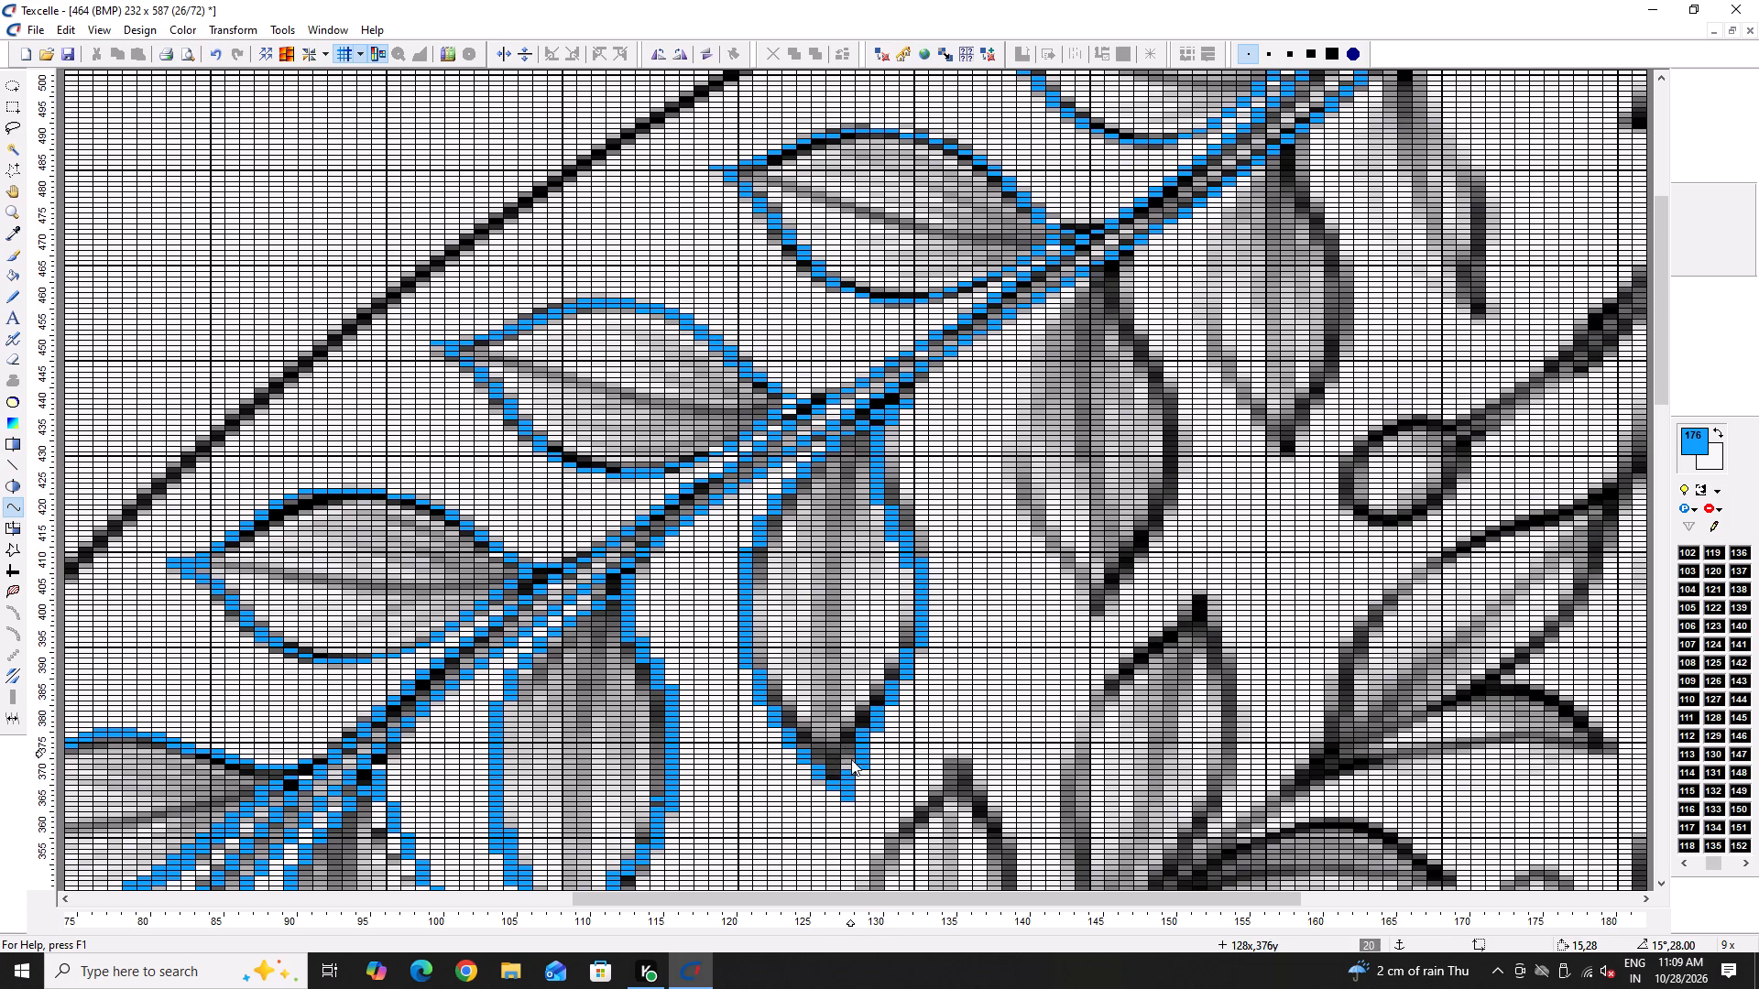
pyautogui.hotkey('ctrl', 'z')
# Close the leaf outline with a blue curve from the tip at column 128, row 369, up to the right edge at column 131.
pyautogui.click(852, 790)
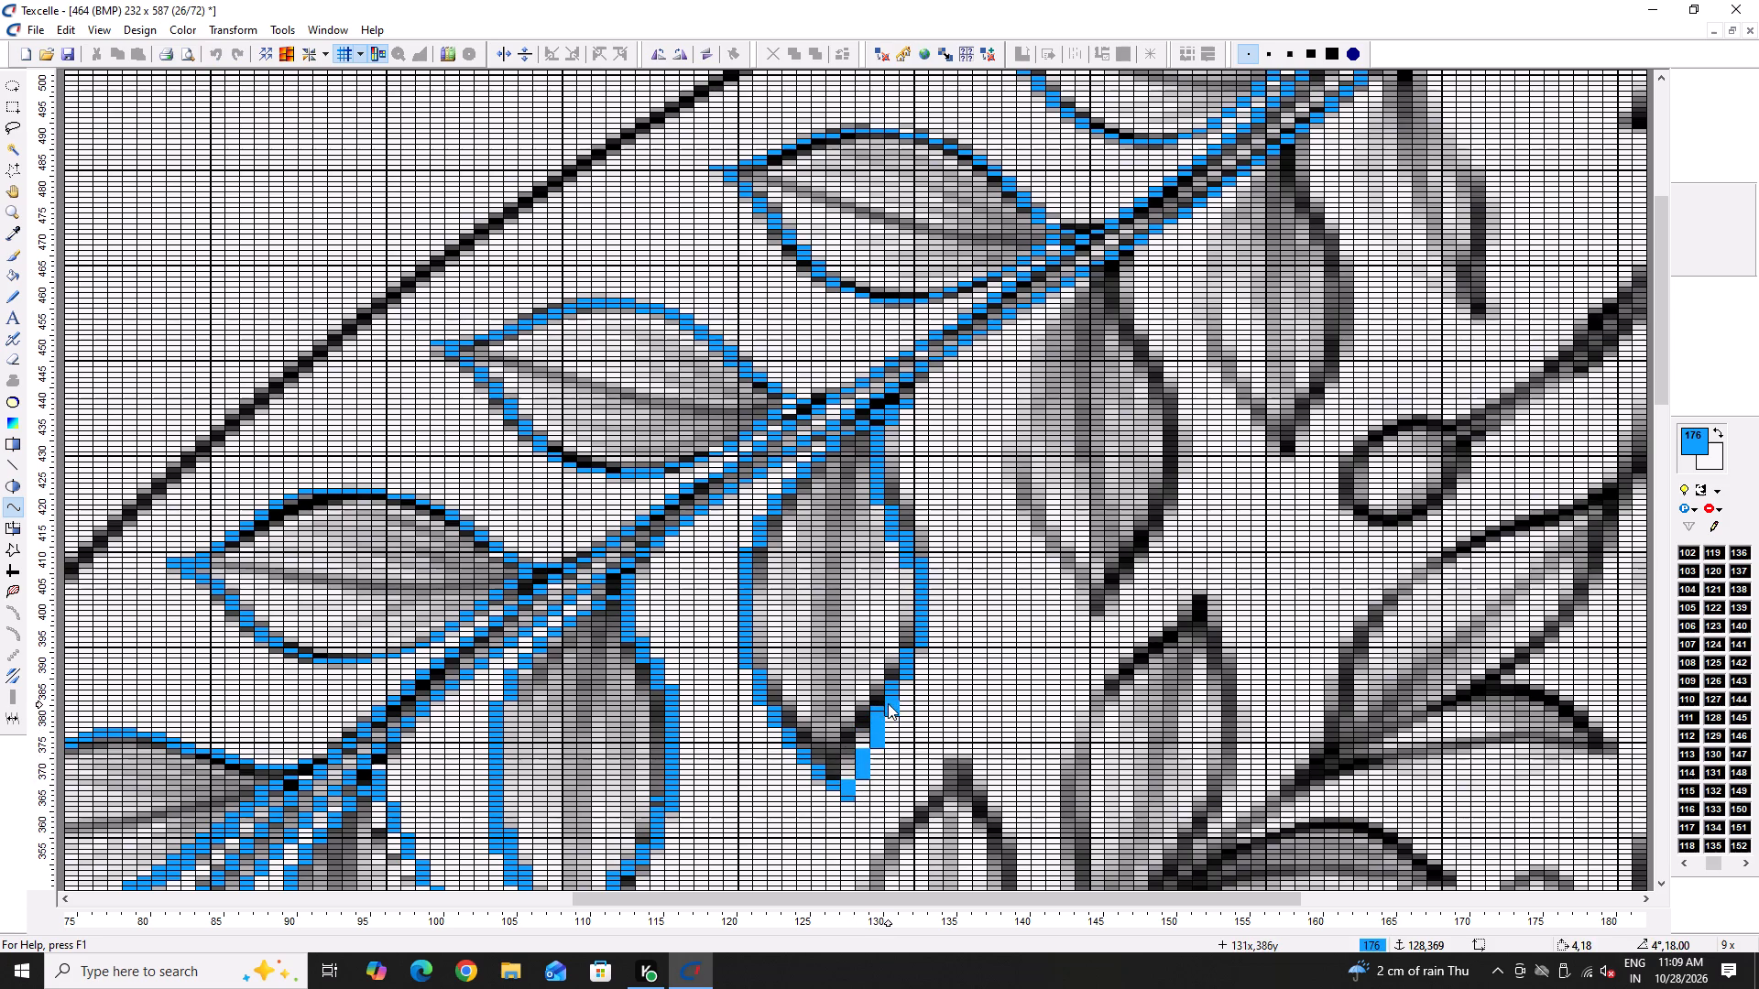
pyautogui.click(889, 701)
pyautogui.click(865, 721)
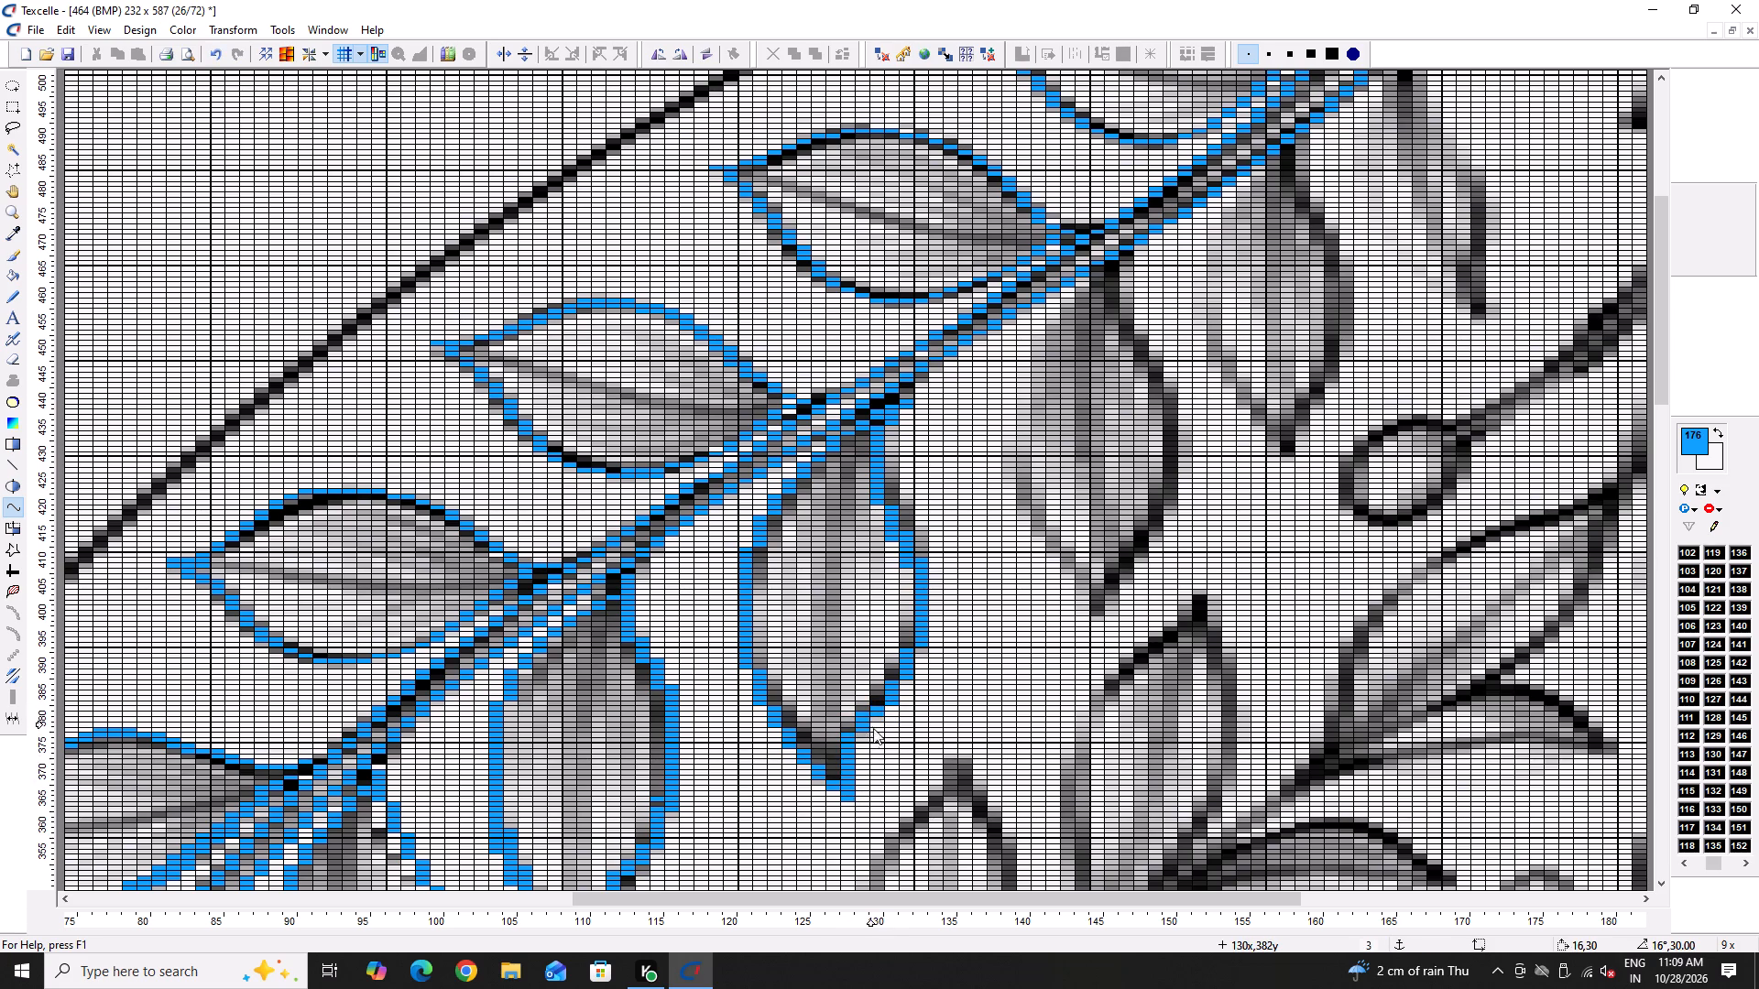
# Smooth the leaf's lower right edge in columns 128 to 131, about rows 378 to 386, adding blue pixels and erasing the surplus beside them.
pyautogui.keyDown('ctrl'); pyautogui.scroll(5, 866, 752); pyautogui.keyUp('ctrl')
pyautogui.press('x')
pyautogui.moveTo(858, 660); pyautogui.dragTo(857, 688)
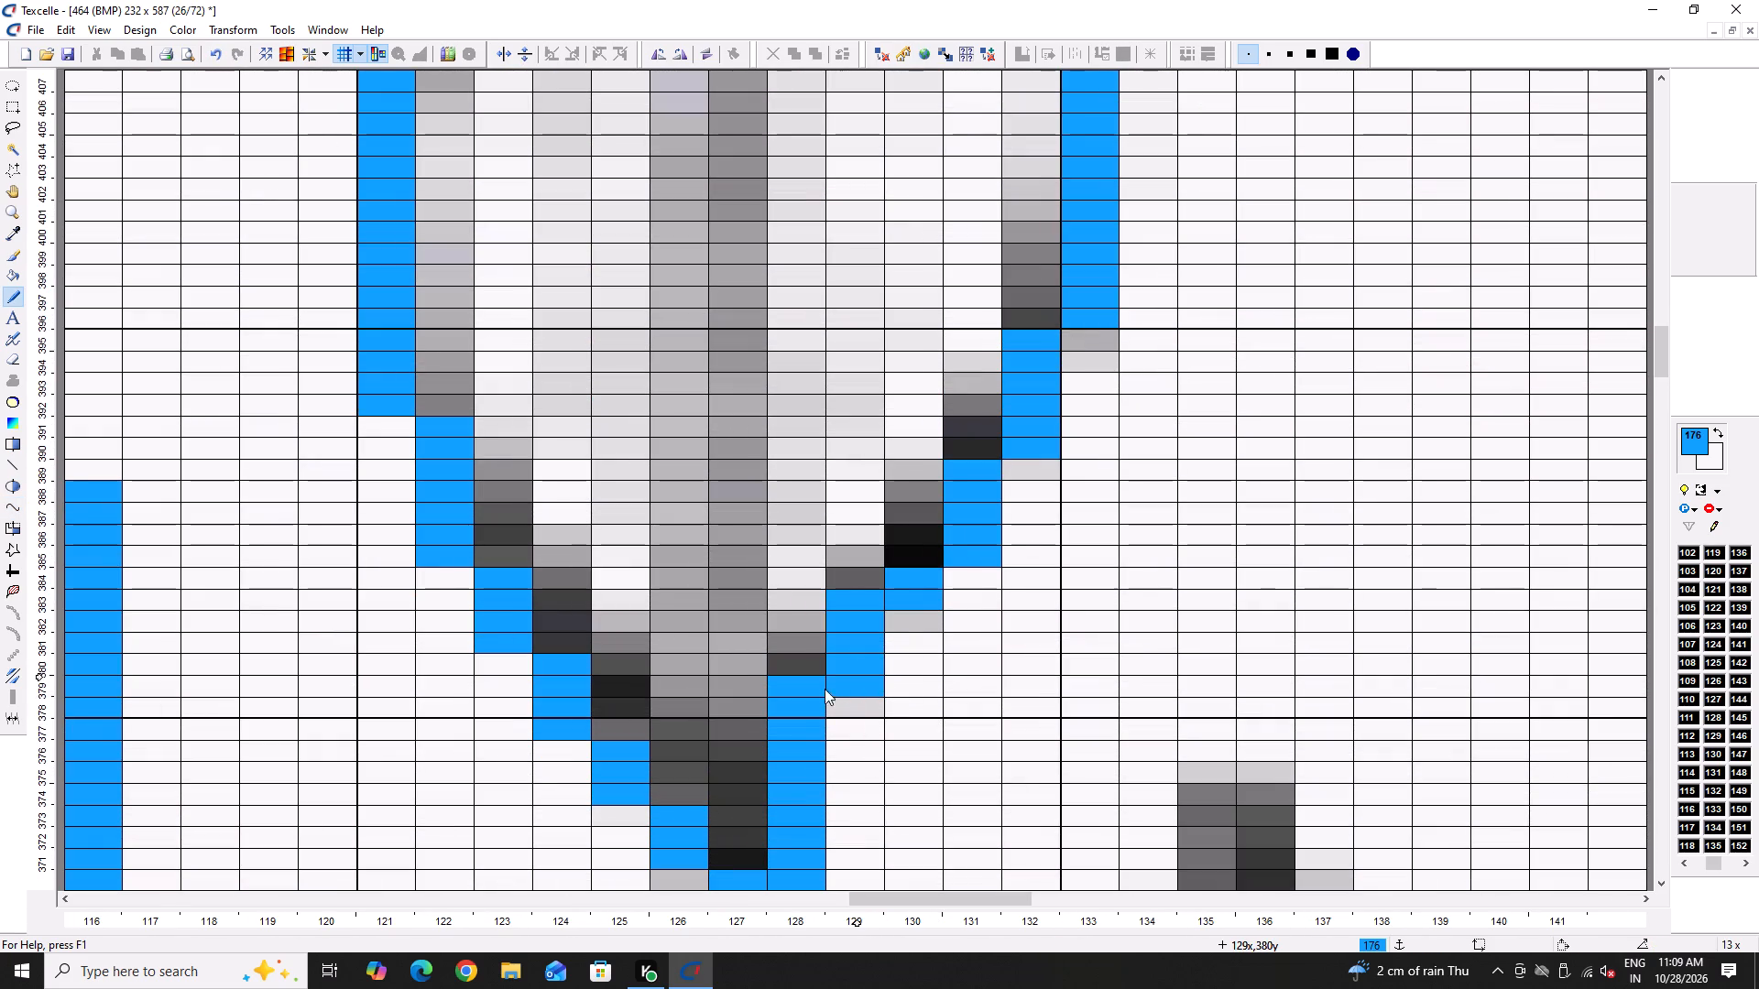
pyautogui.moveTo(815, 689); pyautogui.dragTo(812, 700, button='right')
pyautogui.moveTo(879, 596); pyautogui.dragTo(874, 606, button='right')
pyautogui.click(927, 566)
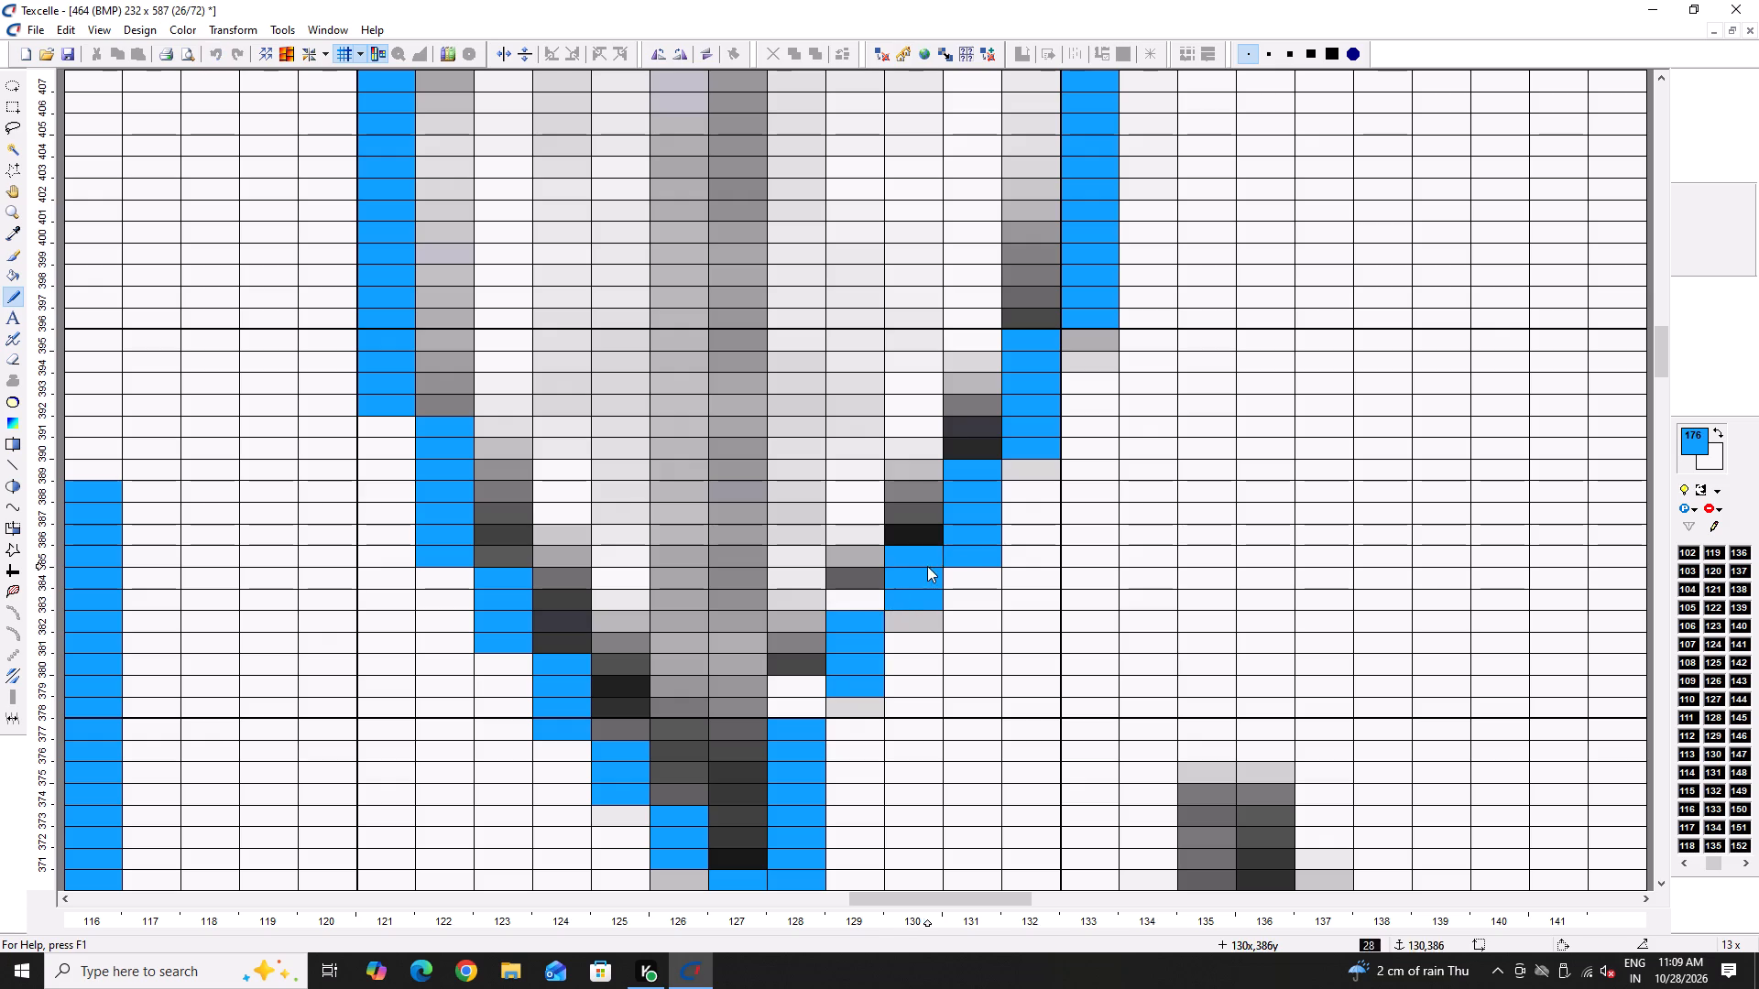
pyautogui.rightClick(956, 559)
pyautogui.keyDown('ctrl'); pyautogui.scroll(-1, 891, 601); pyautogui.keyUp('ctrl')
pyautogui.click(804, 674)
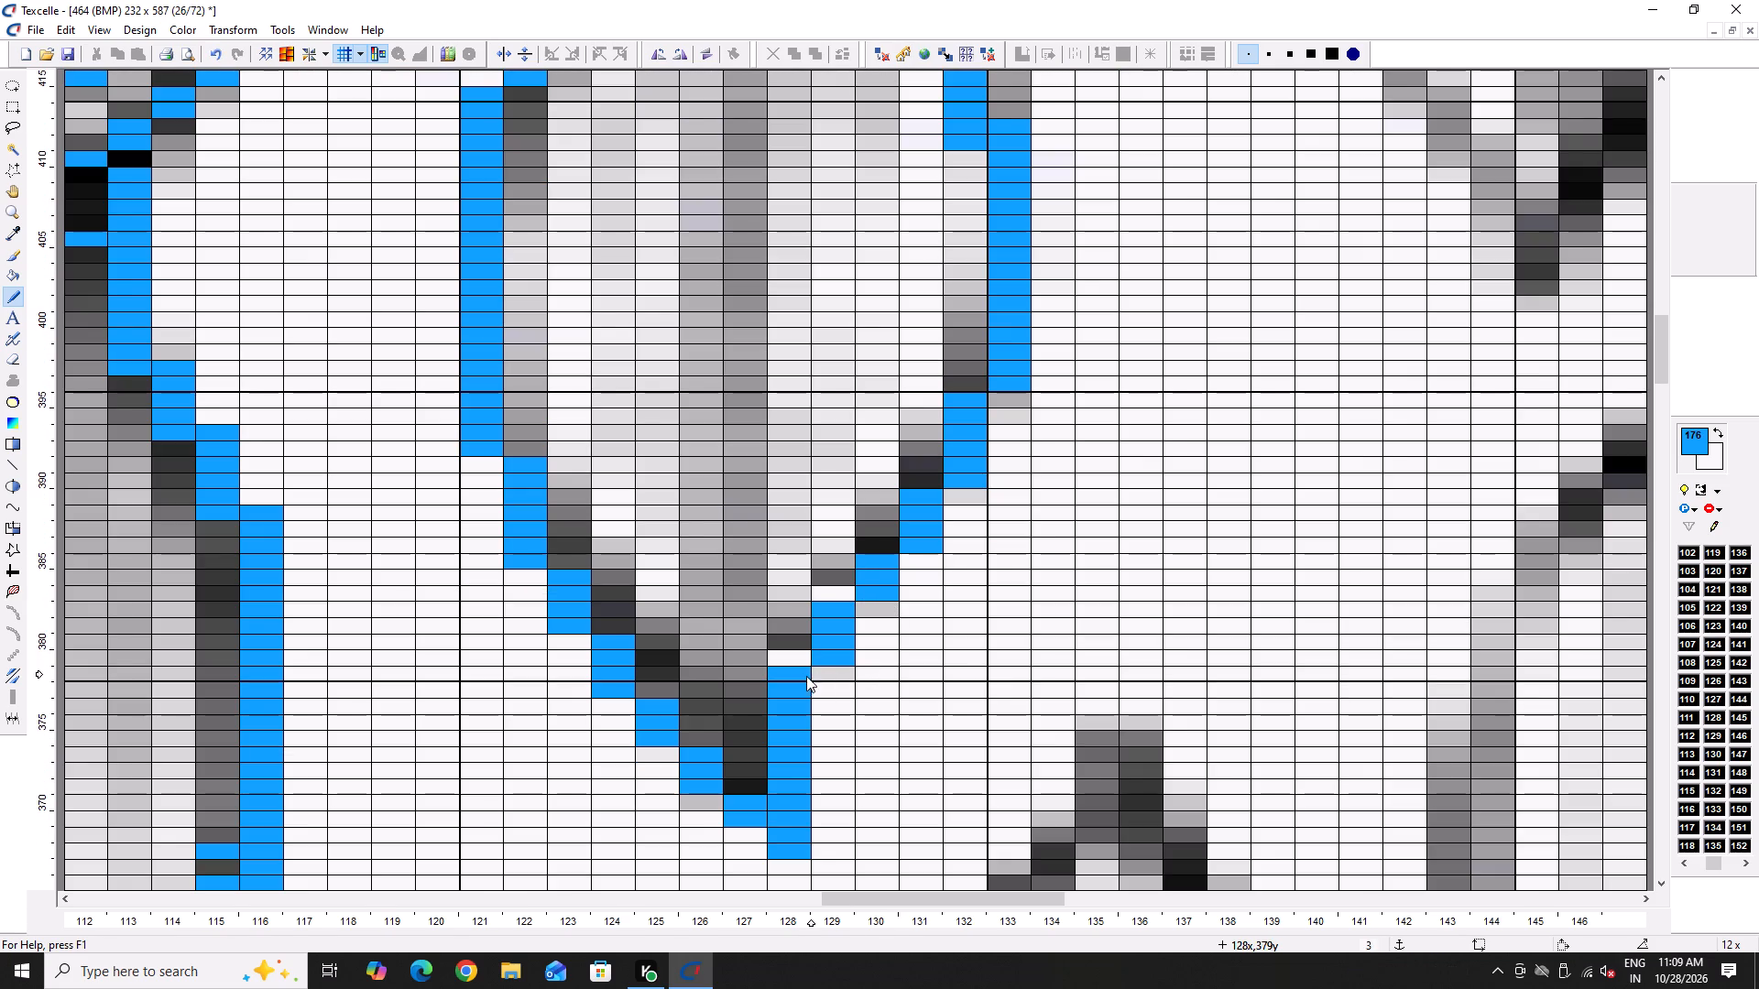
# Even out the steps of the leaf's upper right edge in columns 130 to 133, between about rows 411 and 423.
pyautogui.scroll(7, 958, 654)
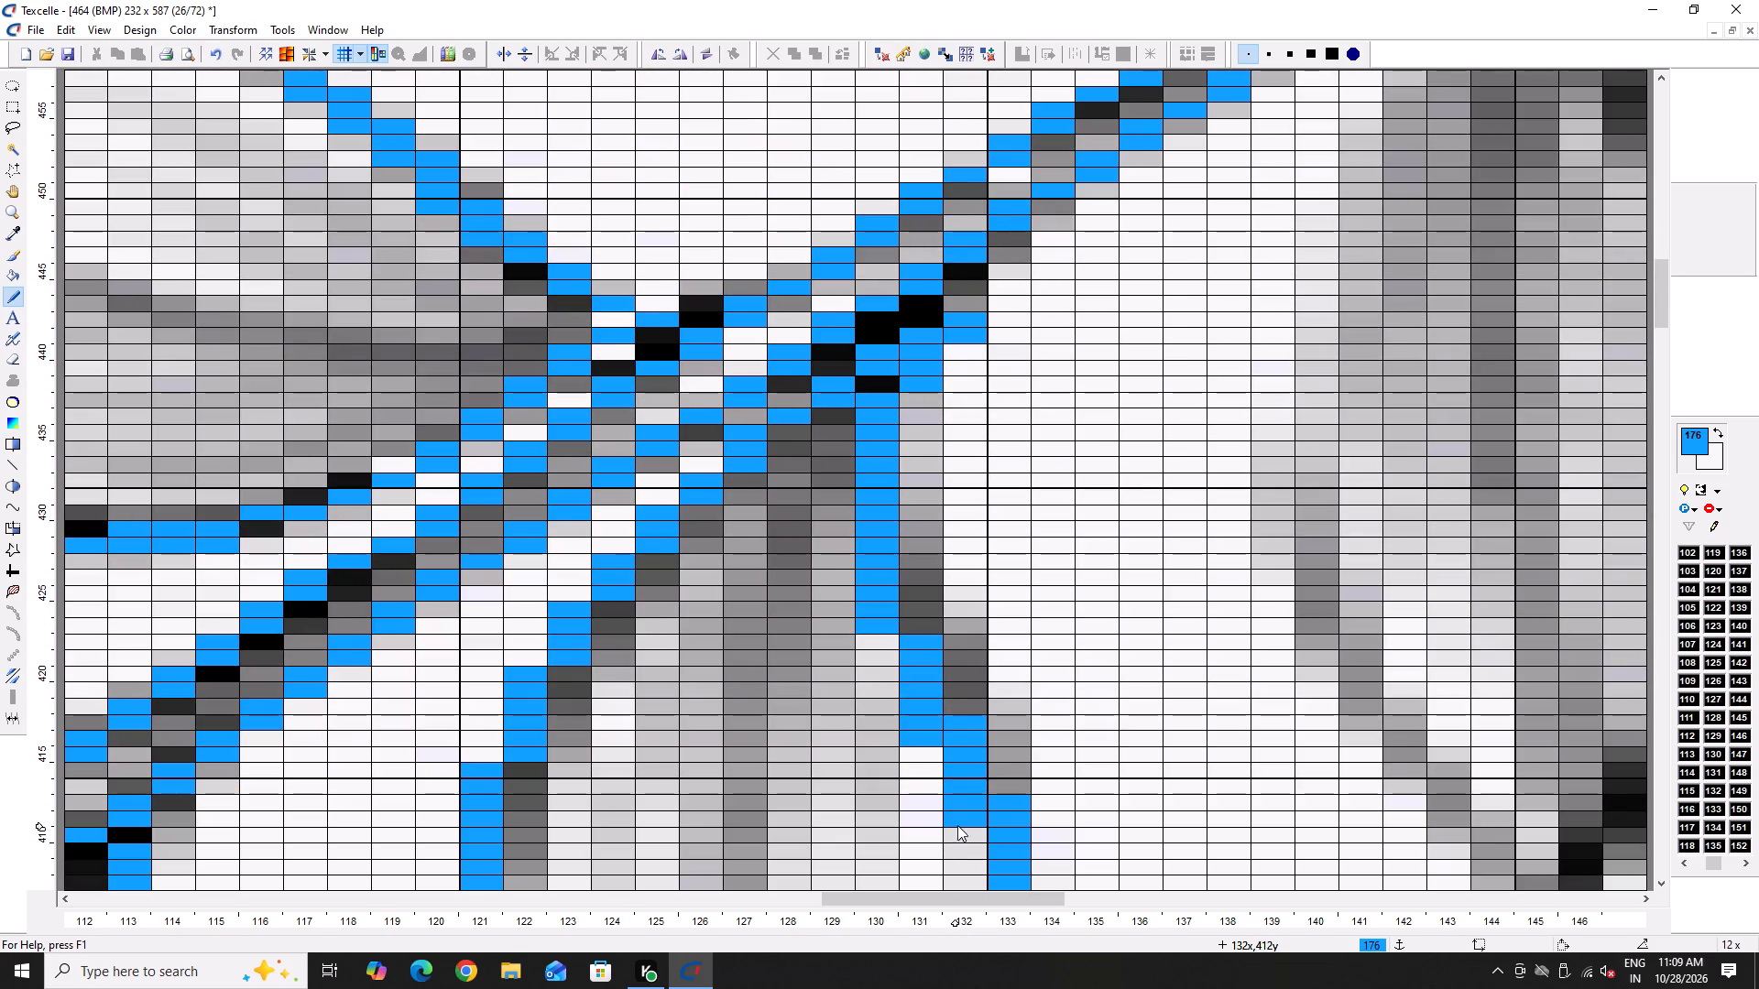
pyautogui.rightClick(996, 801)
pyautogui.rightClick(967, 821)
pyautogui.moveTo(920, 725); pyautogui.dragTo(922, 735, button='right')
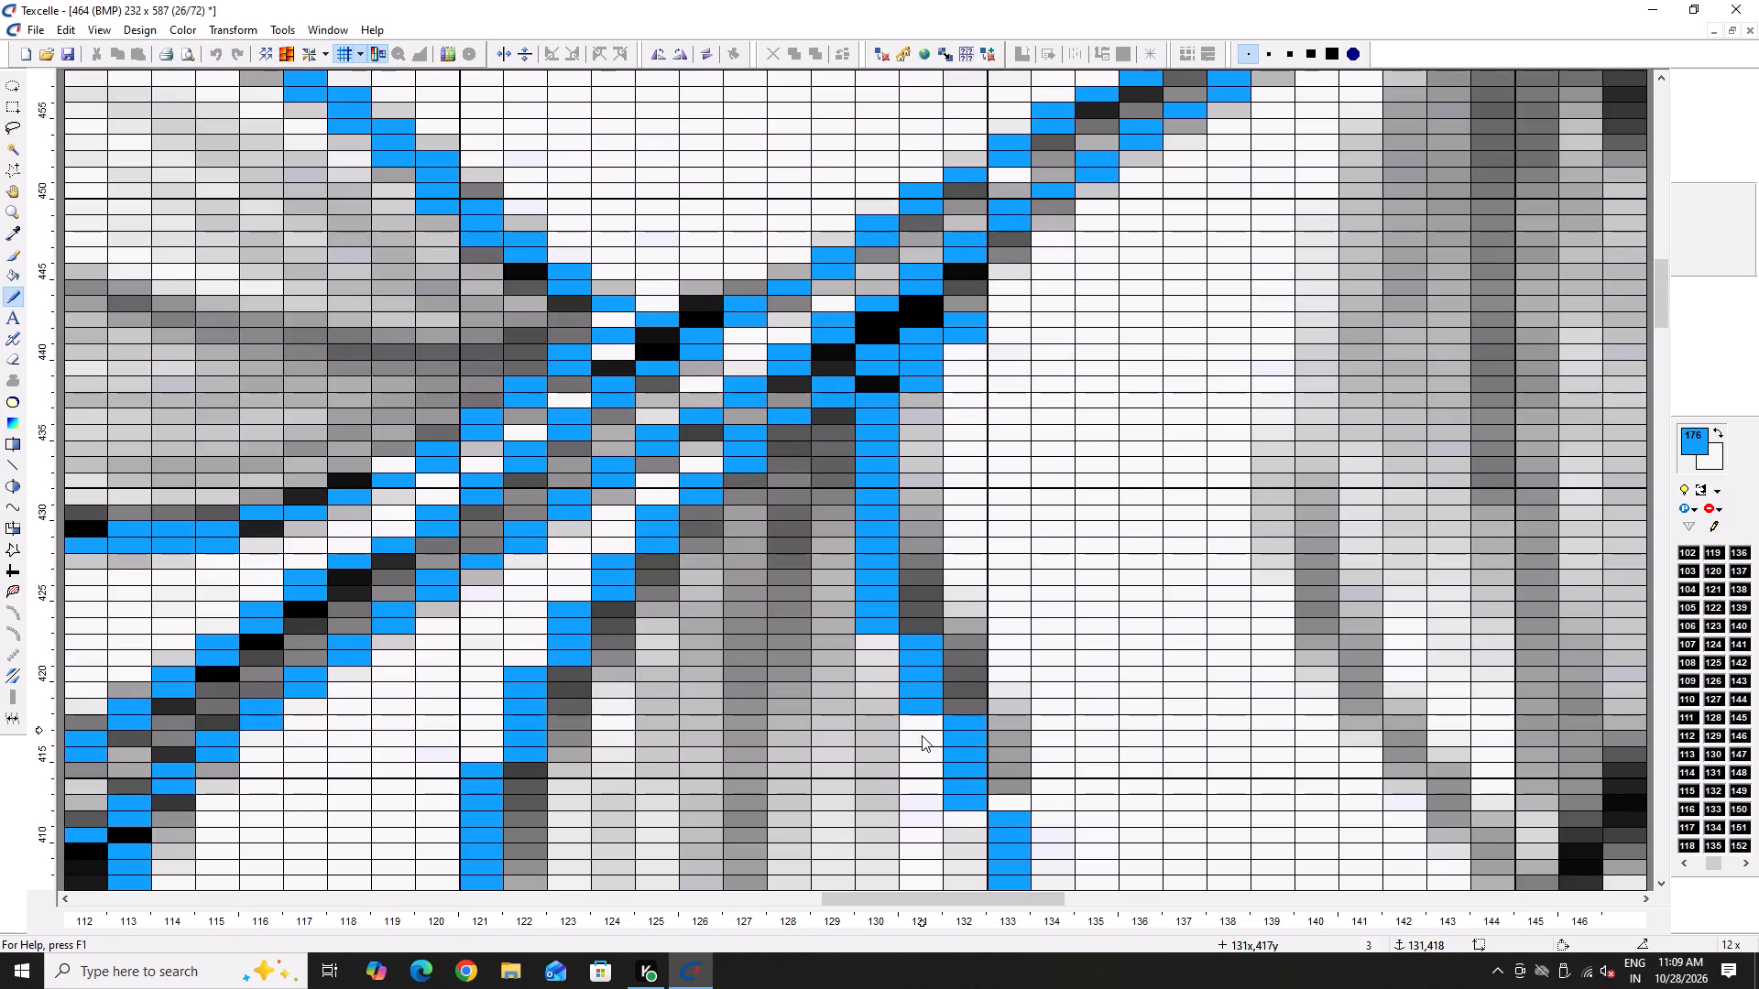
pyautogui.moveTo(922, 735); pyautogui.dragTo(922, 737, button='right')
pyautogui.click(909, 632)
pyautogui.rightClick(878, 625)
# Shift the stair steps of the leaf's lower left edge inward pixel by pixel in columns 122 to 127, between about rows 370 and 386.
pyautogui.keyDown('ctrl'); pyautogui.scroll(-3, 878, 625); pyautogui.keyUp('ctrl')
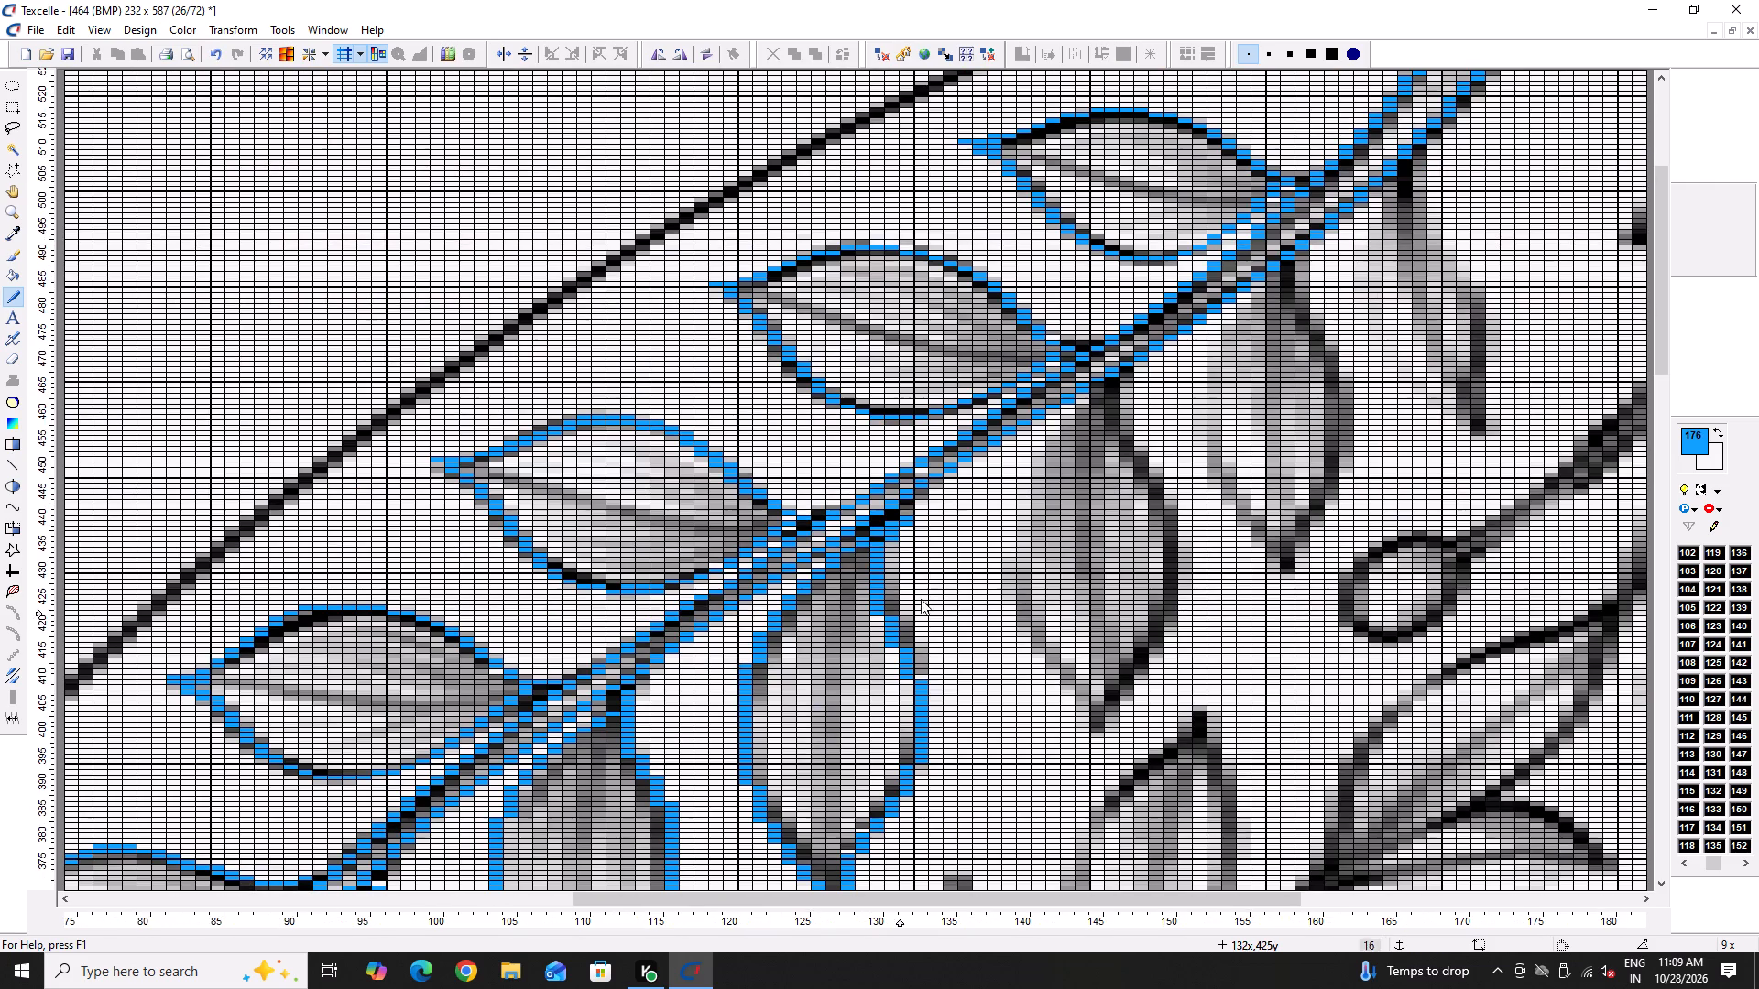
pyautogui.scroll(-2, 851, 755)
pyautogui.keyDown('ctrl'); pyautogui.scroll(5, 803, 638); pyautogui.keyUp('ctrl')
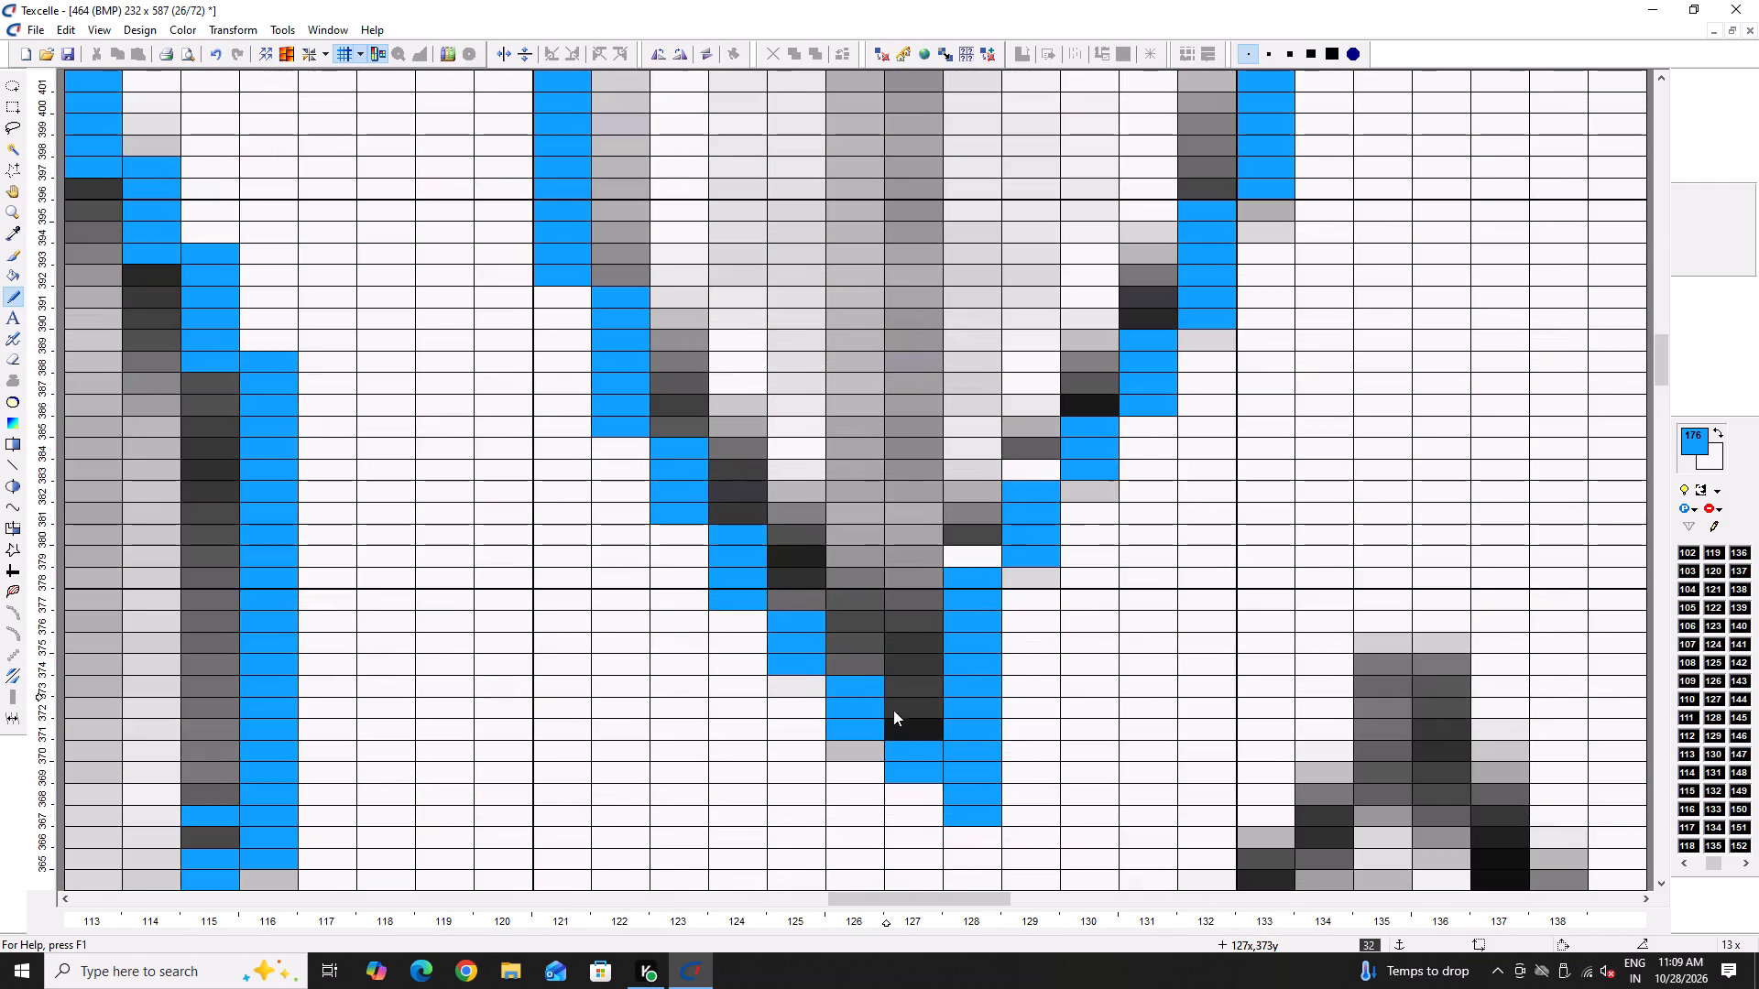
pyautogui.moveTo(895, 723); pyautogui.dragTo(898, 732)
pyautogui.rightClick(853, 723)
pyautogui.doubleClick(851, 654)
pyautogui.rightClick(802, 659)
pyautogui.click(780, 587)
pyautogui.rightClick(745, 596)
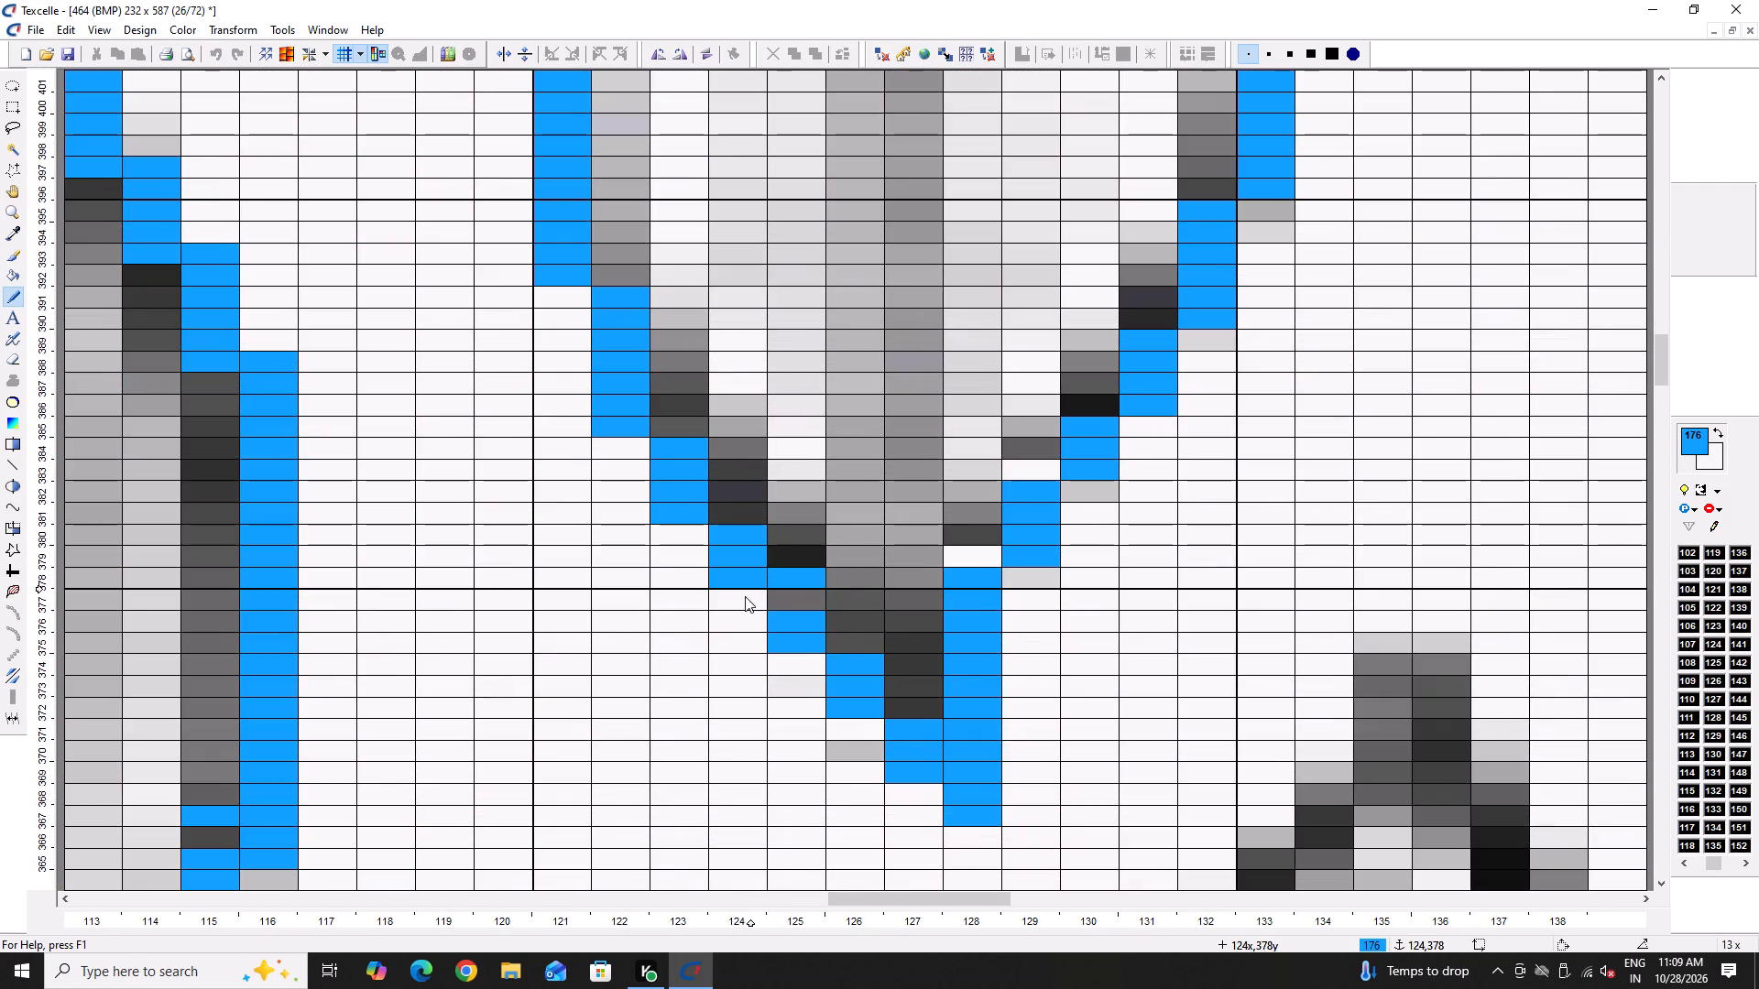
pyautogui.rightClick(792, 581)
pyautogui.click(793, 596)
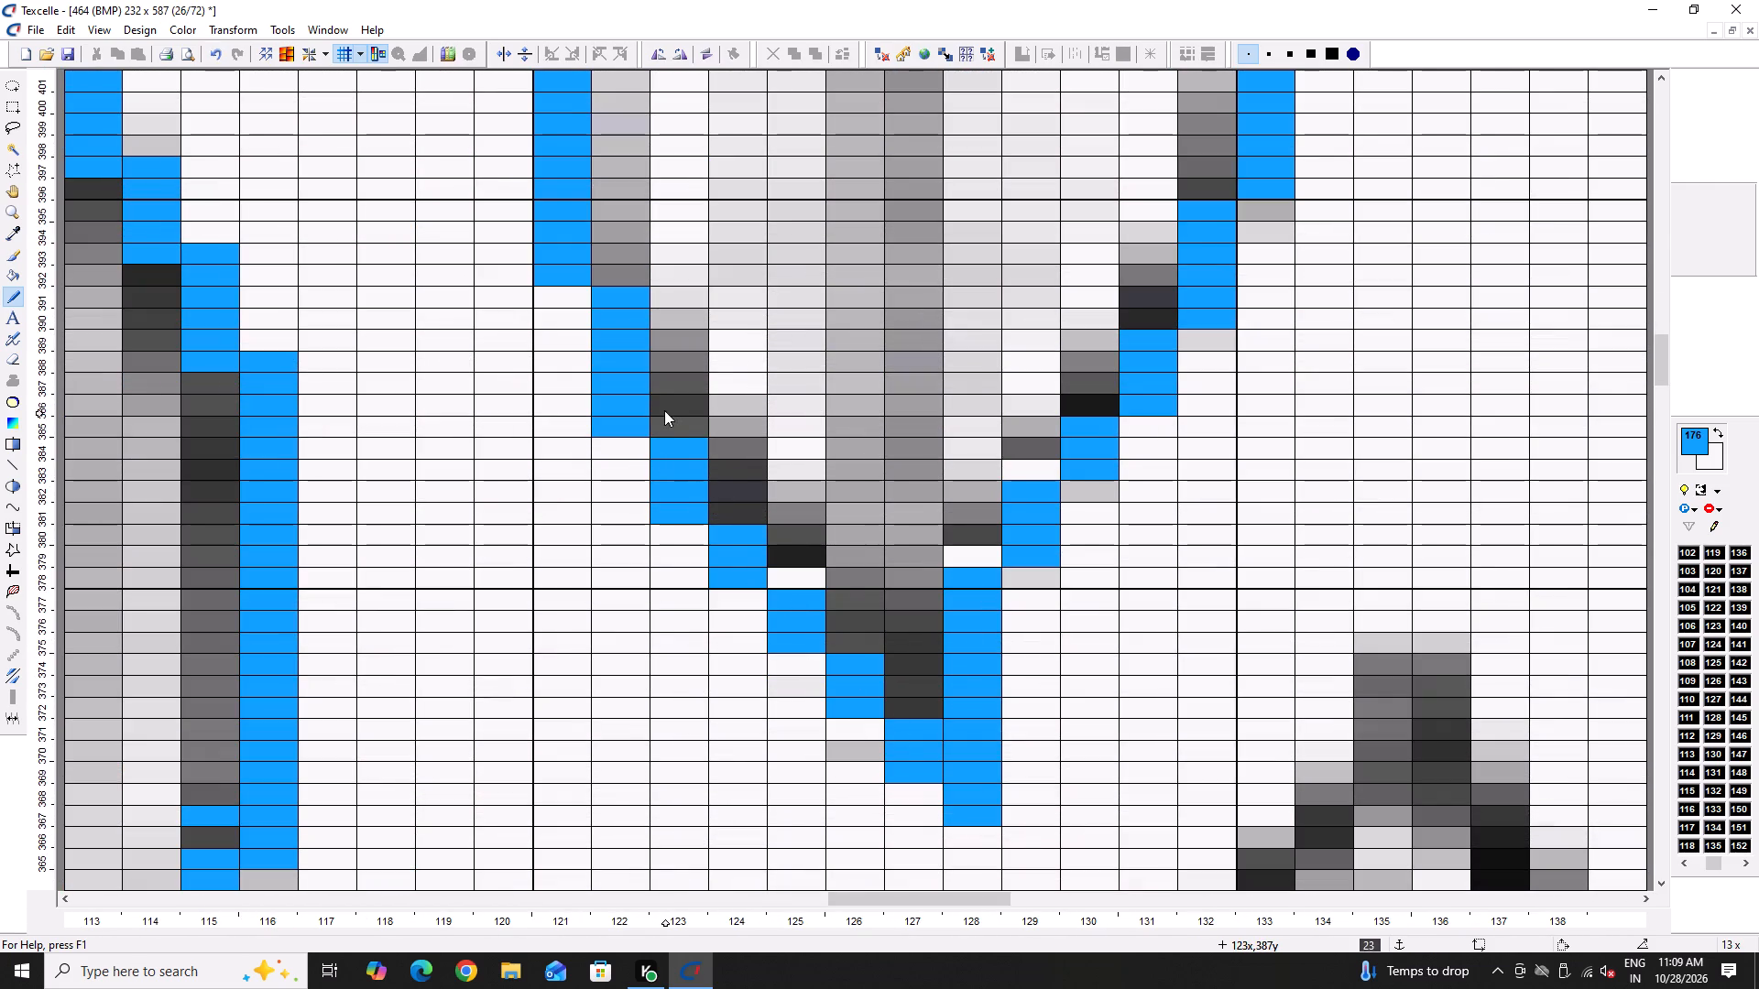
pyautogui.click(672, 429)
pyautogui.rightClick(639, 433)
pyautogui.click(739, 515)
pyautogui.rightClick(682, 516)
# Extend the leaf's tip with blue pixels in column 129, about rows 367 to 368, and erase the surplus pixels in columns 127 and 128.
pyautogui.keyDown('ctrl'); pyautogui.scroll(-6, 704, 549); pyautogui.keyUp('ctrl')
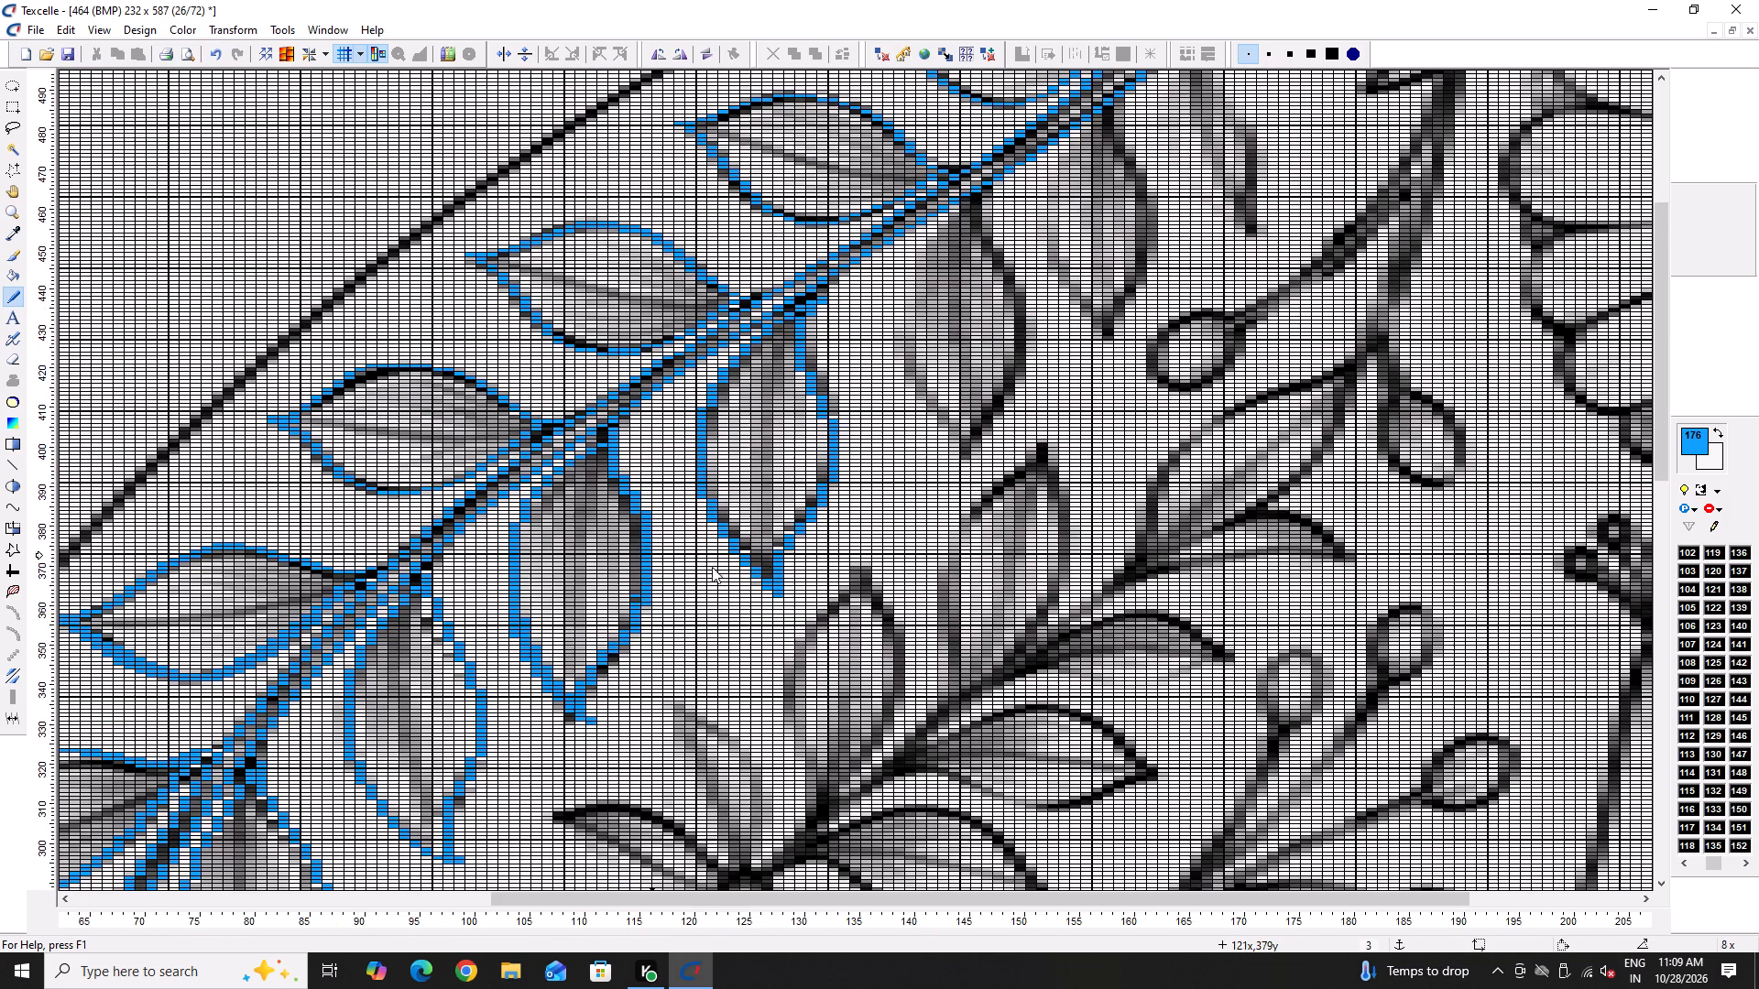
pyautogui.keyDown('ctrl'); pyautogui.scroll(6, 809, 592); pyautogui.keyUp('ctrl')
pyautogui.click(843, 554)
pyautogui.click(835, 578)
pyautogui.rightClick(801, 582)
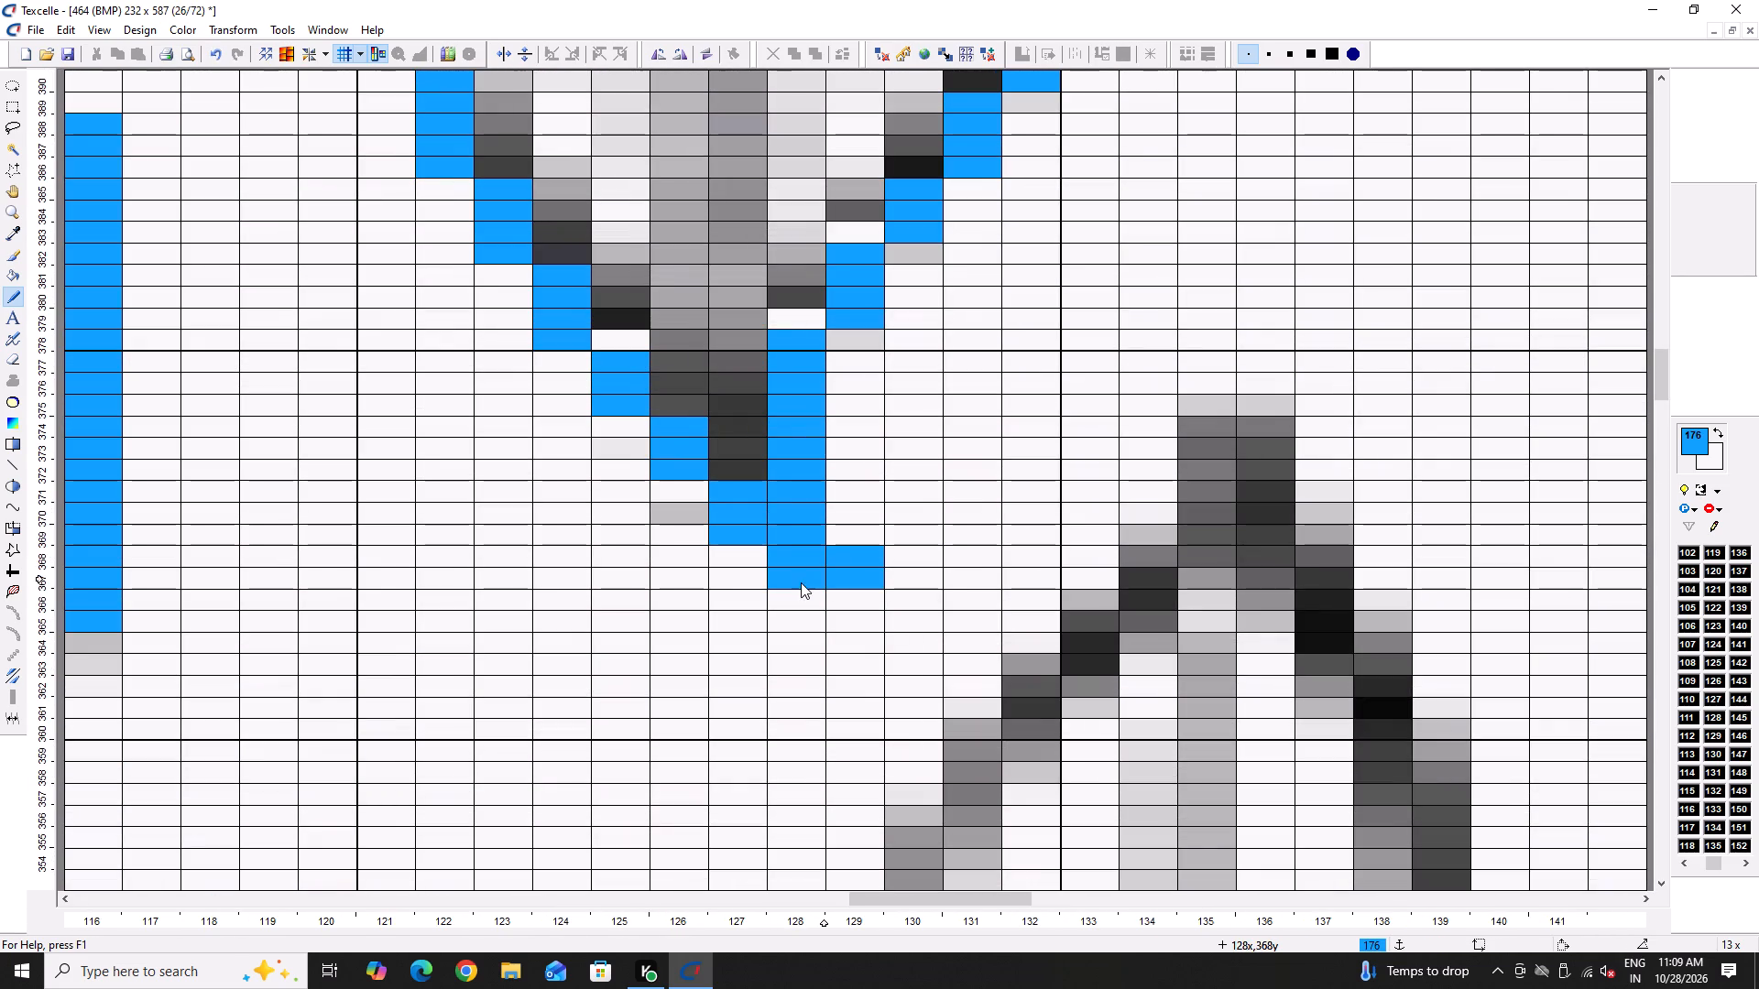
pyautogui.rightClick(752, 549)
pyautogui.rightClick(733, 533)
# Refine the preceding hanging leaf's upper left edge near the stem, shifting blue pixels in columns 105 to 106 and 110 to 112.
pyautogui.keyDown('ctrl'); pyautogui.scroll(-5, 759, 558); pyautogui.keyUp('ctrl')
pyautogui.scroll(3, 836, 504)
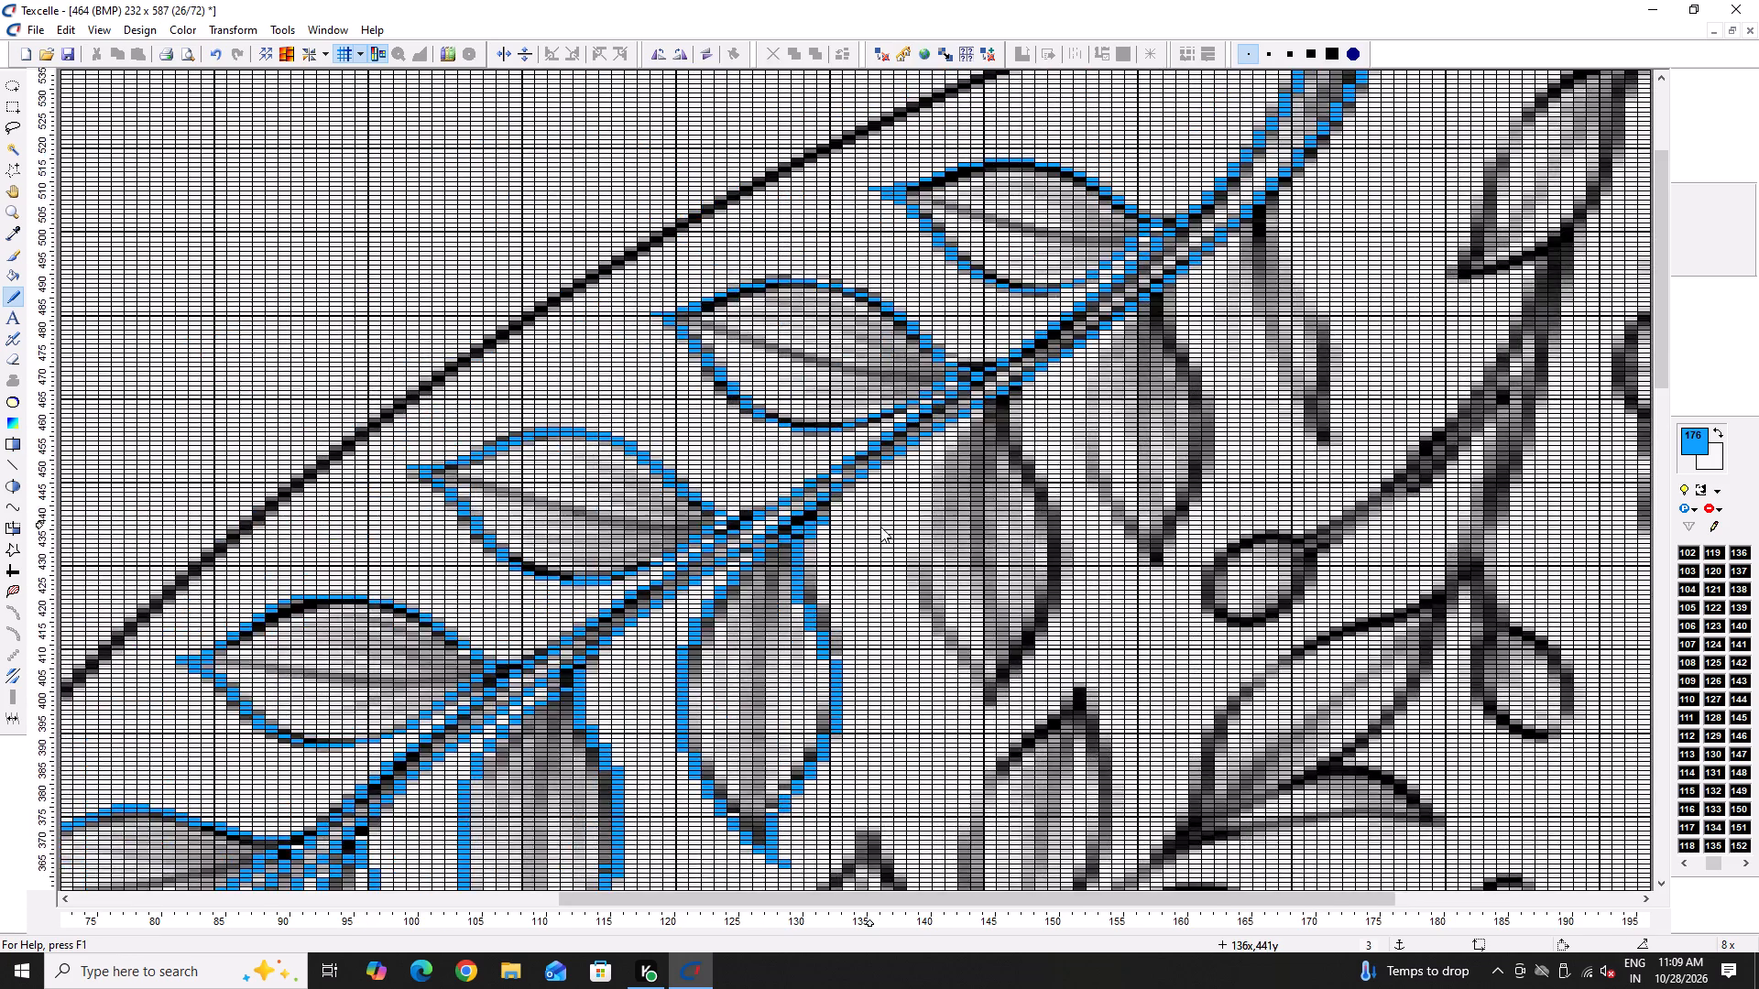
pyautogui.keyDown('ctrl'); pyautogui.scroll(-4, 877, 532); pyautogui.keyUp('ctrl')
pyautogui.keyDown('ctrl'); pyautogui.scroll(2, 956, 485); pyautogui.keyUp('ctrl')
pyautogui.keyDown('ctrl'); pyautogui.scroll(6, 694, 431); pyautogui.keyUp('ctrl')
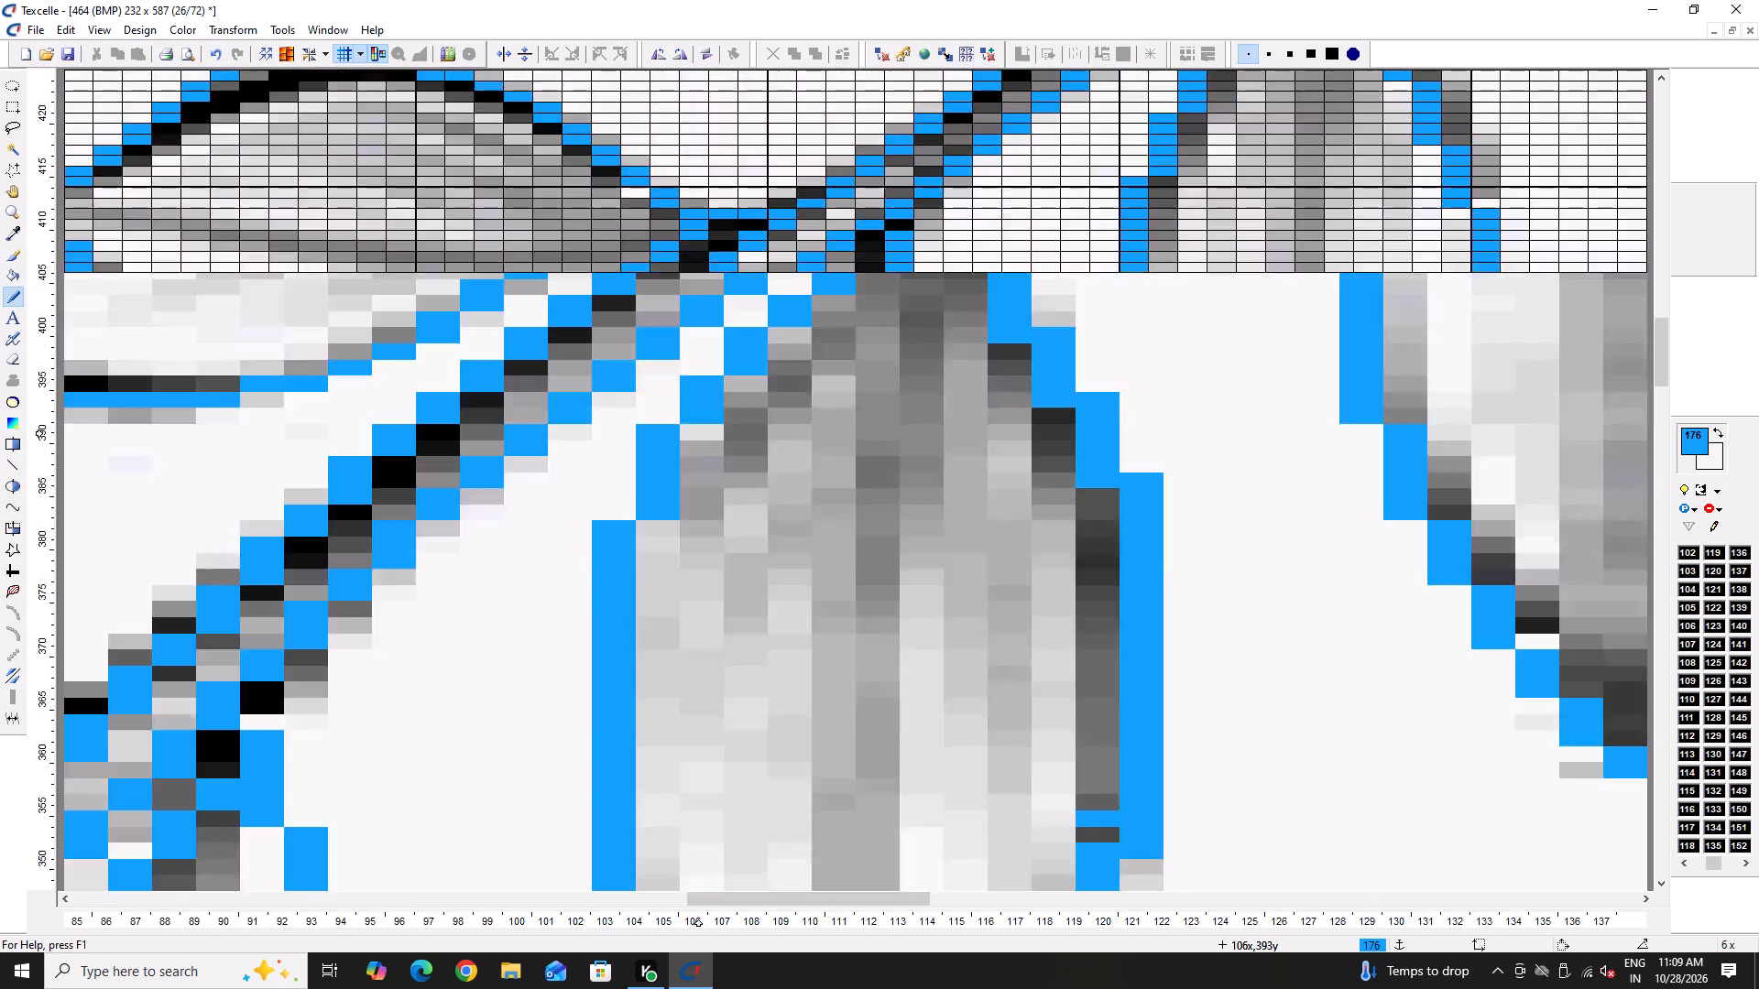
pyautogui.click(694, 431)
pyautogui.rightClick(665, 431)
pyautogui.scroll(2, 832, 434)
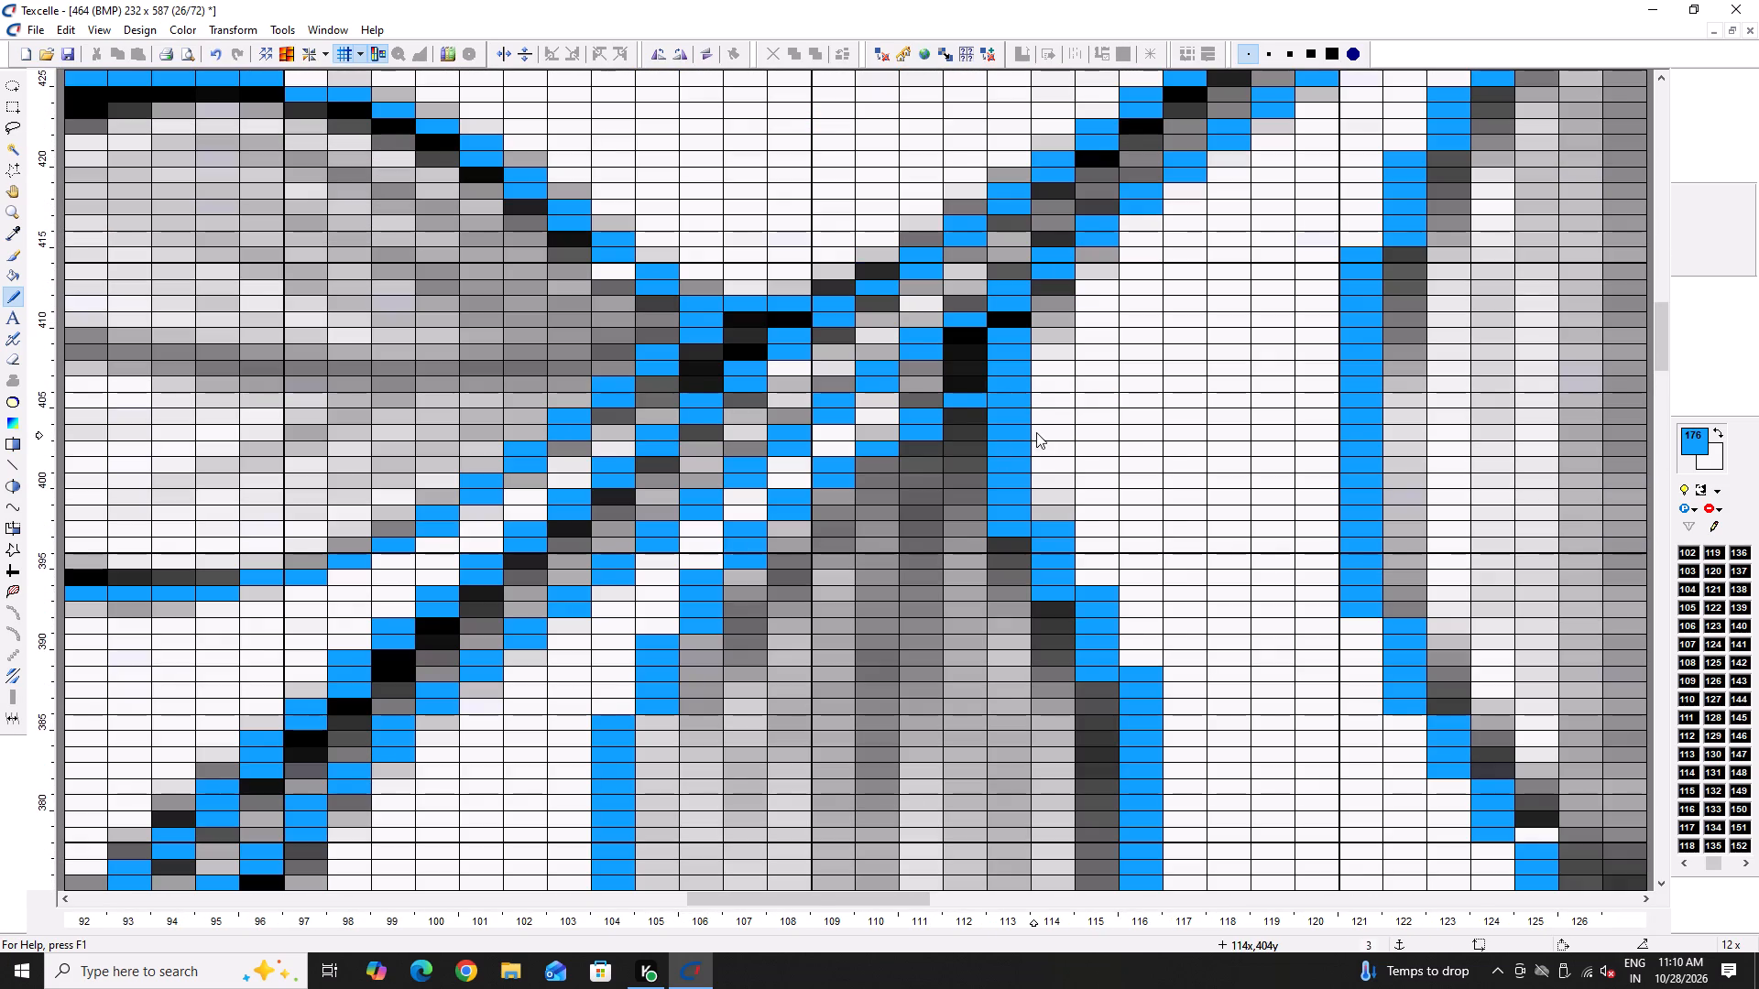
pyautogui.moveTo(965, 373); pyautogui.dragTo(965, 387)
pyautogui.moveTo(925, 395); pyautogui.dragTo(922, 405)
pyautogui.click(890, 430)
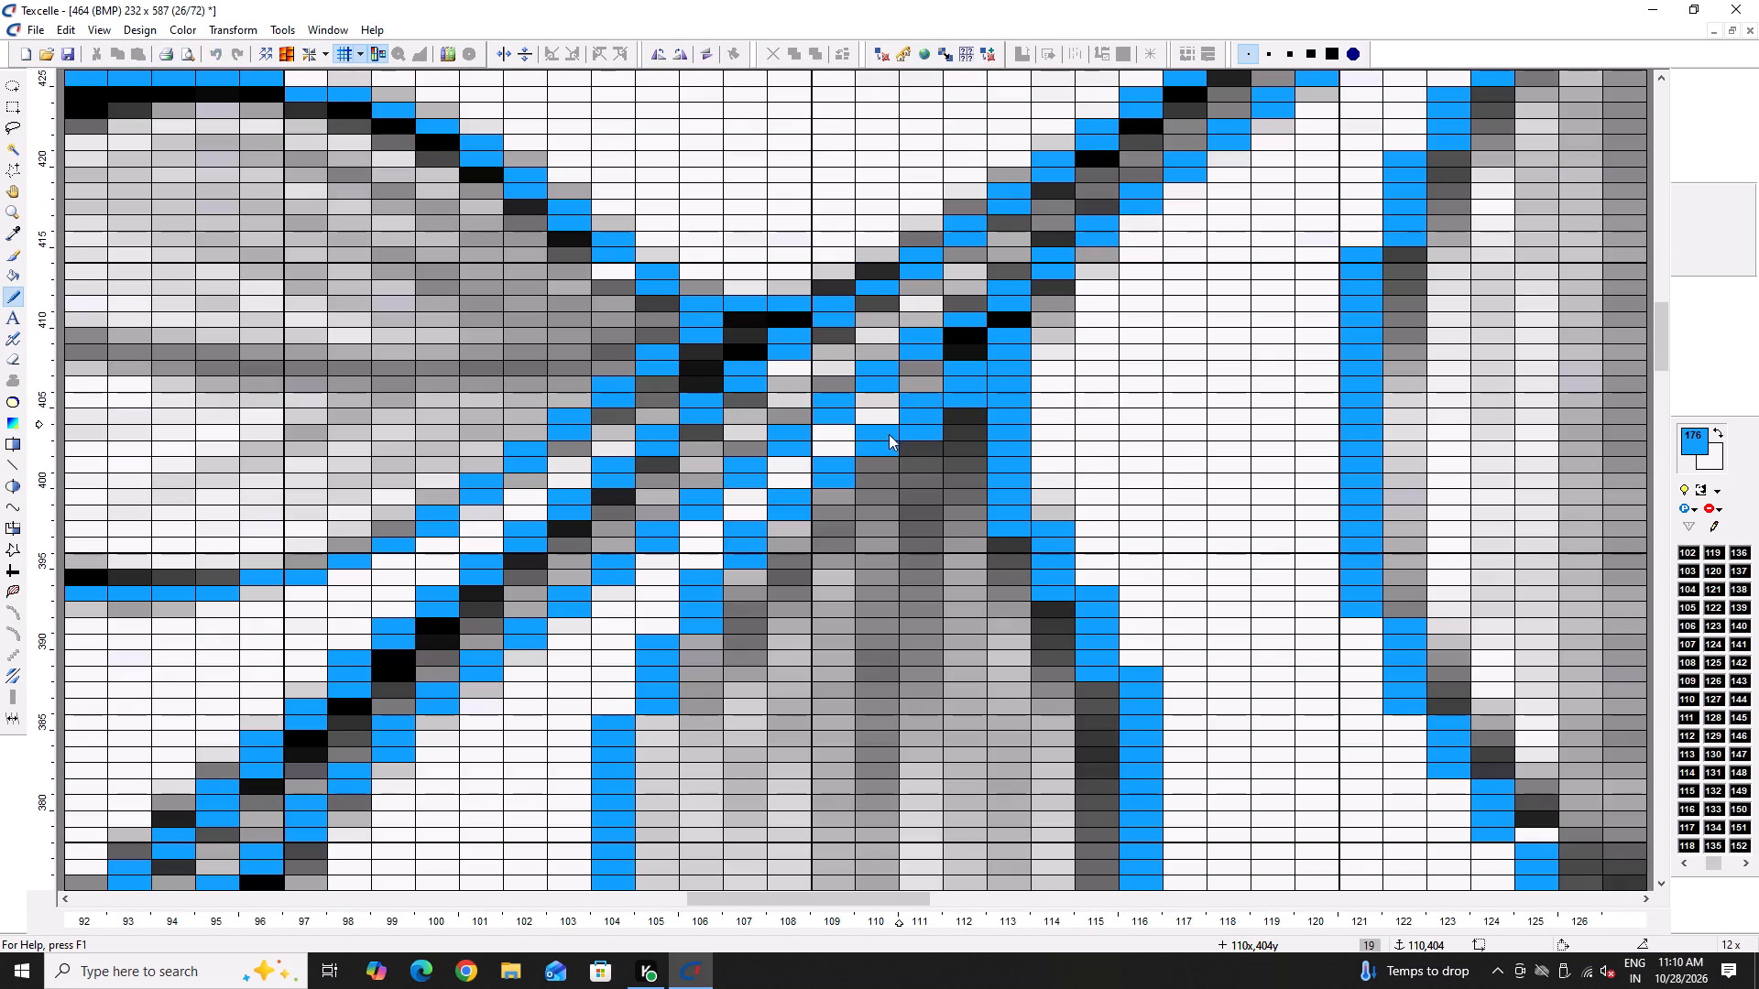
pyautogui.rightClick(967, 402)
pyautogui.rightClick(926, 429)
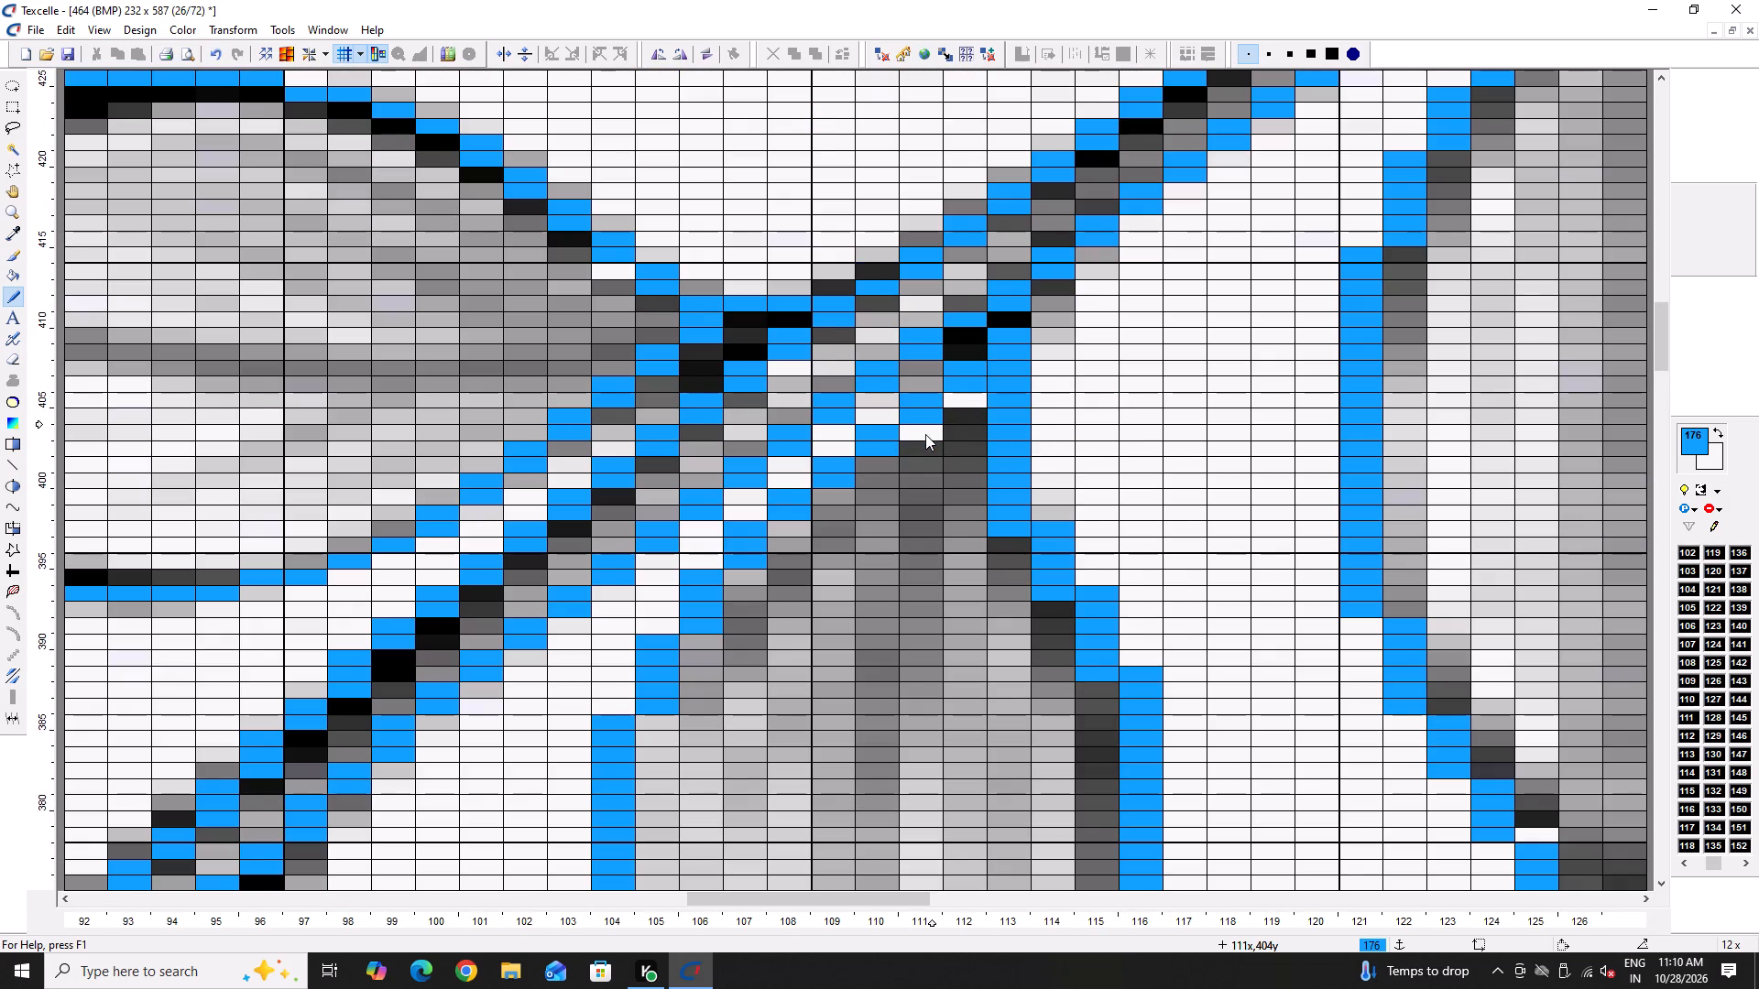
# Save the design.
pyautogui.keyDown('ctrl'); pyautogui.scroll(-3, 924, 438); pyautogui.keyUp('ctrl')
pyautogui.keyDown('ctrl'); pyautogui.scroll(-4, 519, 619); pyautogui.keyUp('ctrl')
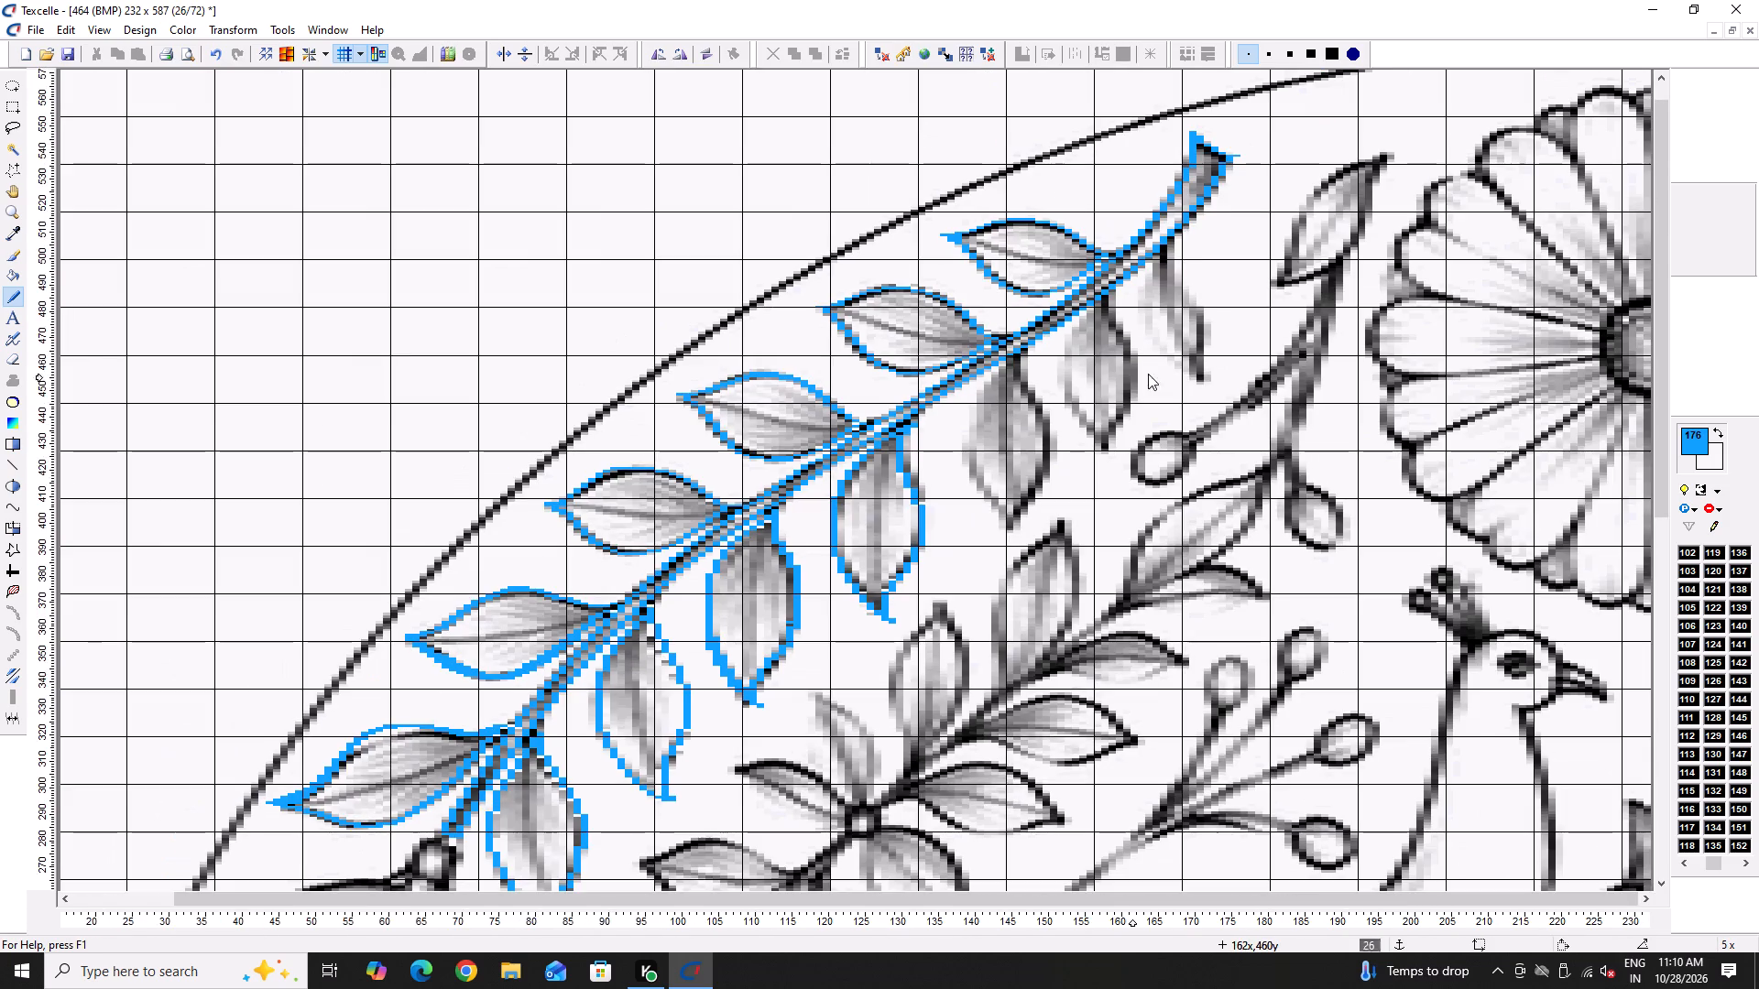
pyautogui.keyDown('ctrl'); pyautogui.scroll(4, 1188, 365); pyautogui.keyUp('ctrl')
pyautogui.hotkey('ctrl', 's')
pyautogui.hotkey('ctrl', 's')
pyautogui.hotkey('ctrl', 's')
pyautogui.hotkey('ctrl', 's')
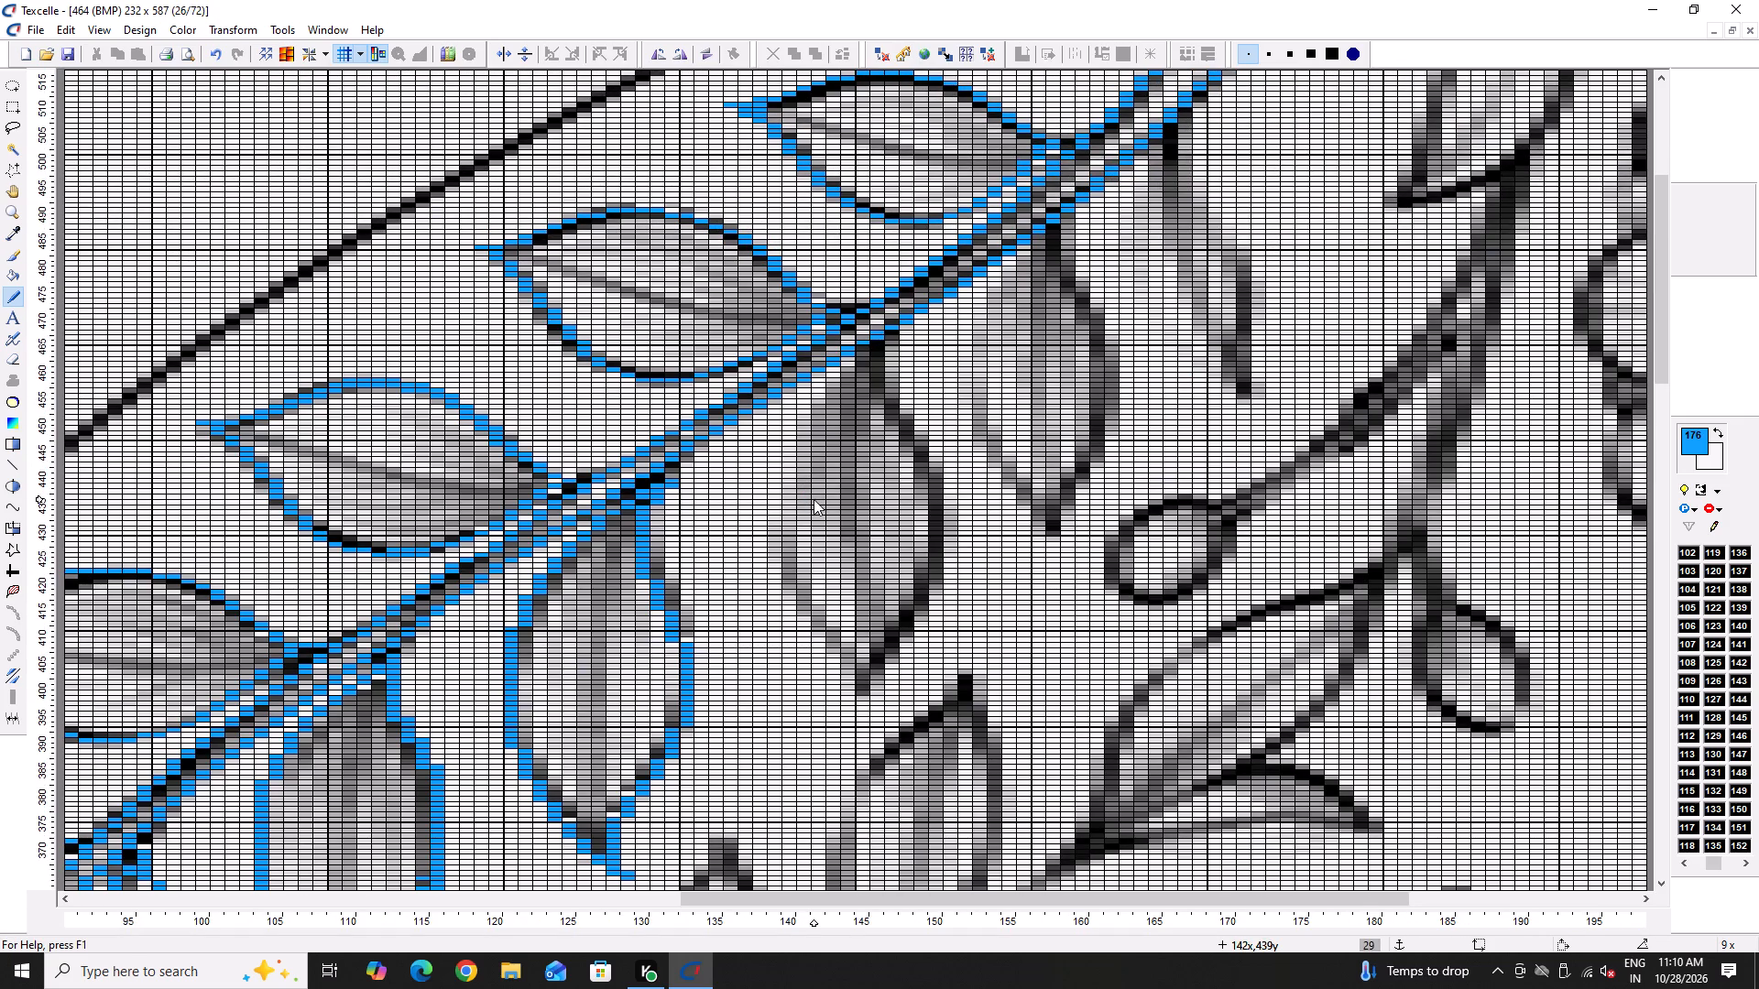
# Draw a blue curve for the next hanging leaf's left edge, from the stem at column 146, row 468, bulging to column 139 and ending below its tip.
pyautogui.press('x')
pyautogui.scroll(1, 907, 488)
pyautogui.keyDown('ctrl'); pyautogui.scroll(2, 876, 621); pyautogui.keyUp('ctrl')
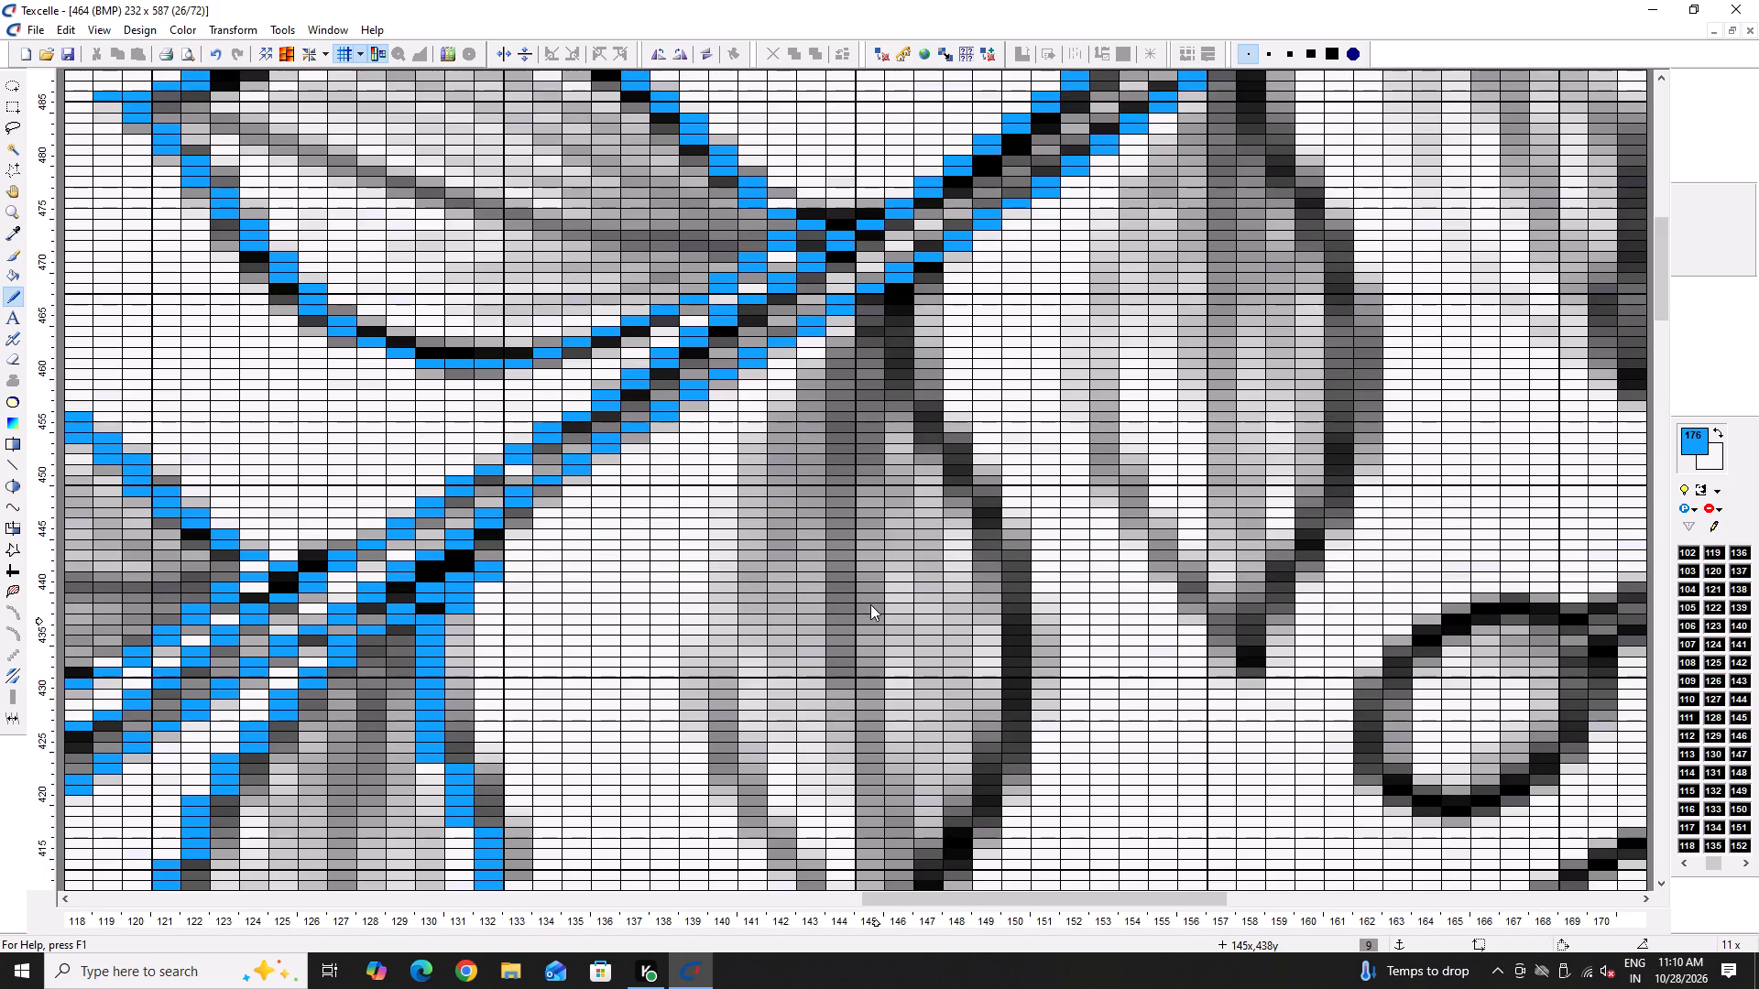
pyautogui.press('y')
pyautogui.scroll(-2, 880, 544)
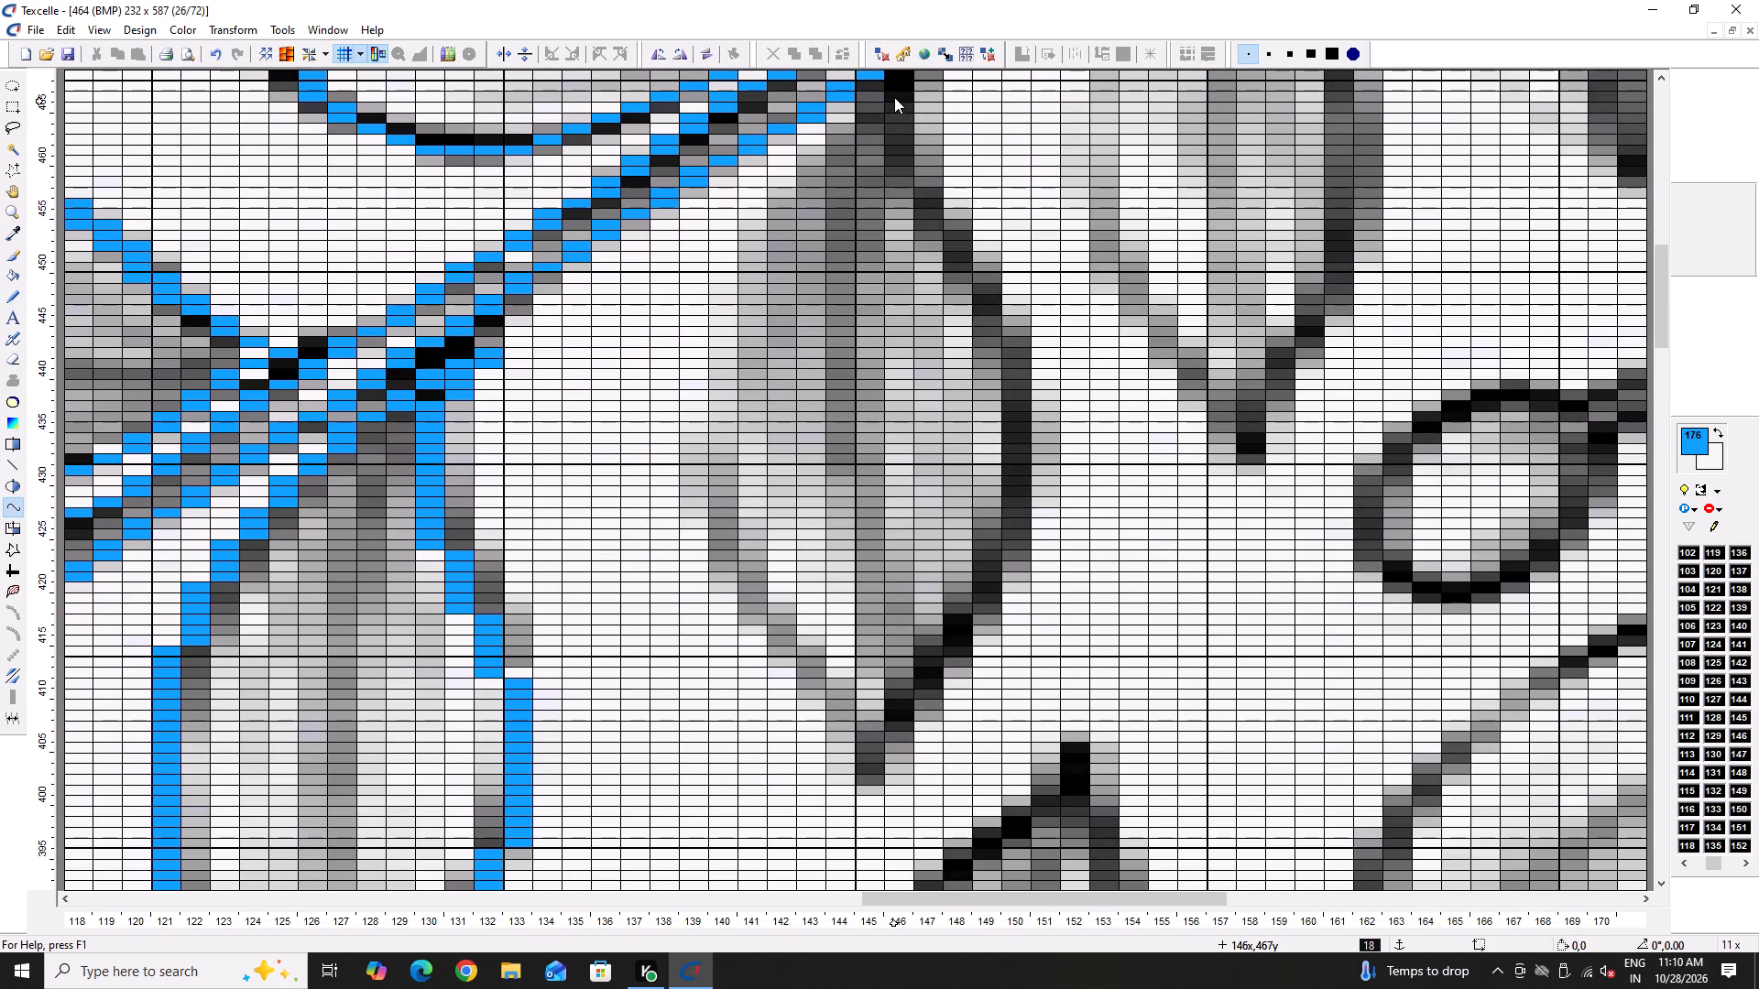
pyautogui.click(891, 83)
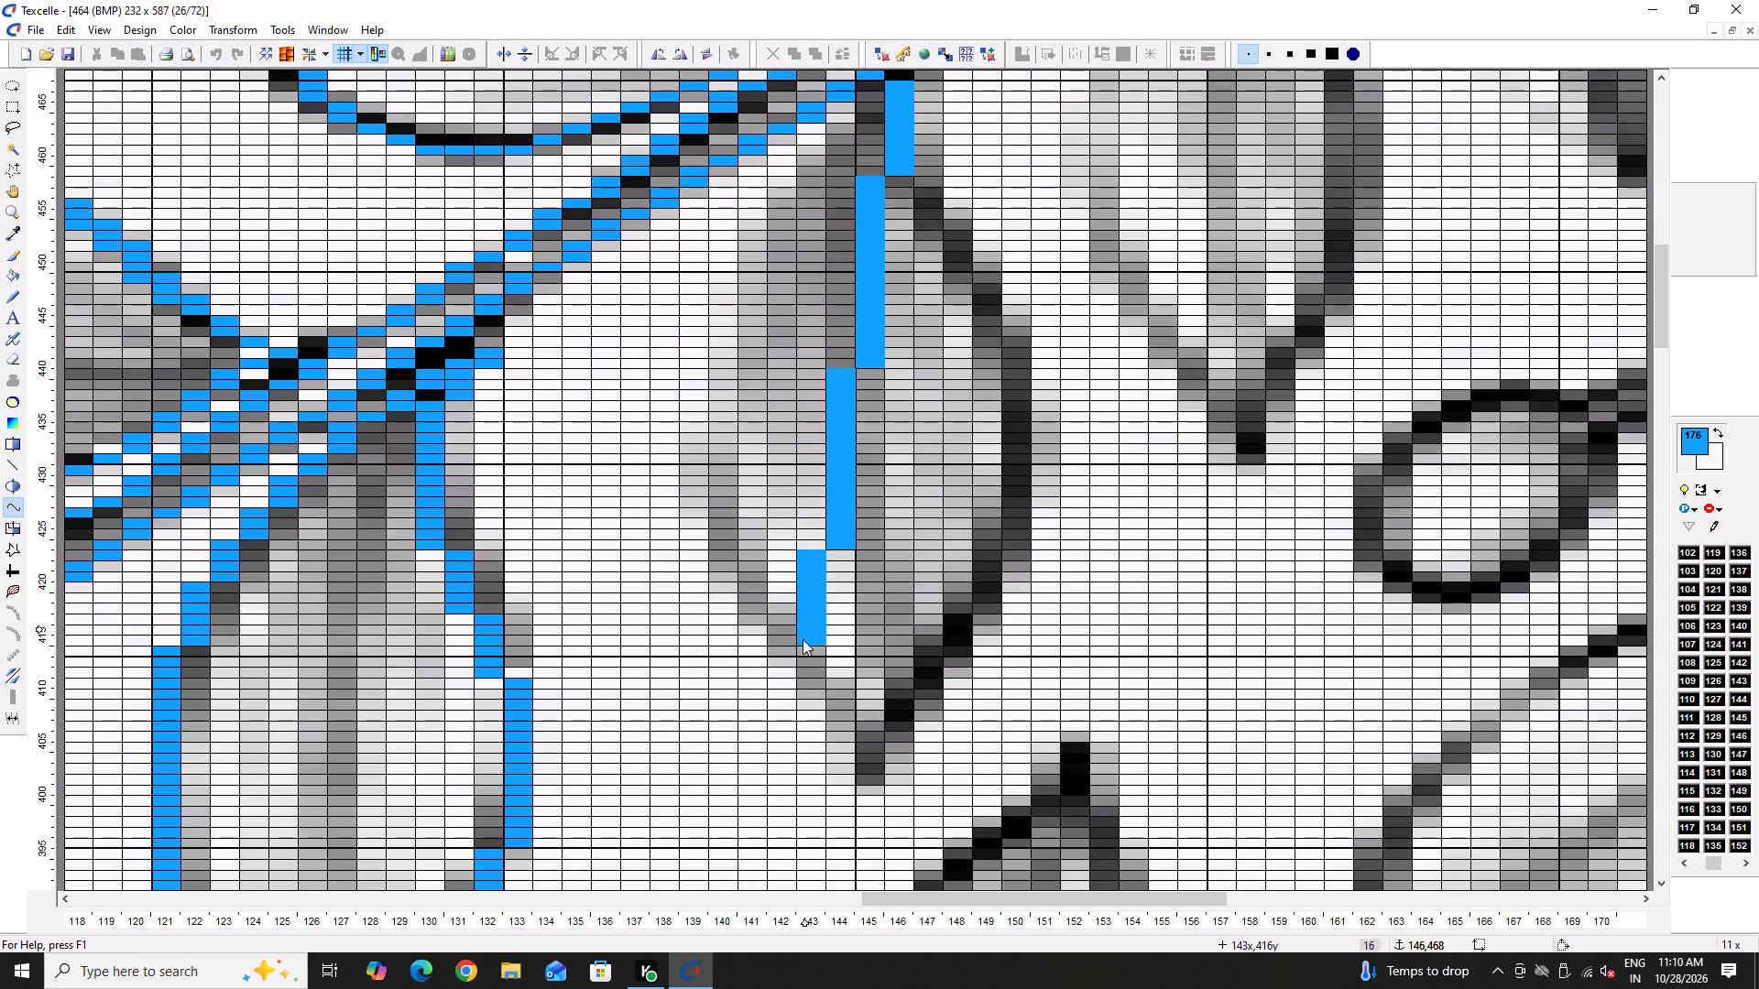
pyautogui.click(892, 819)
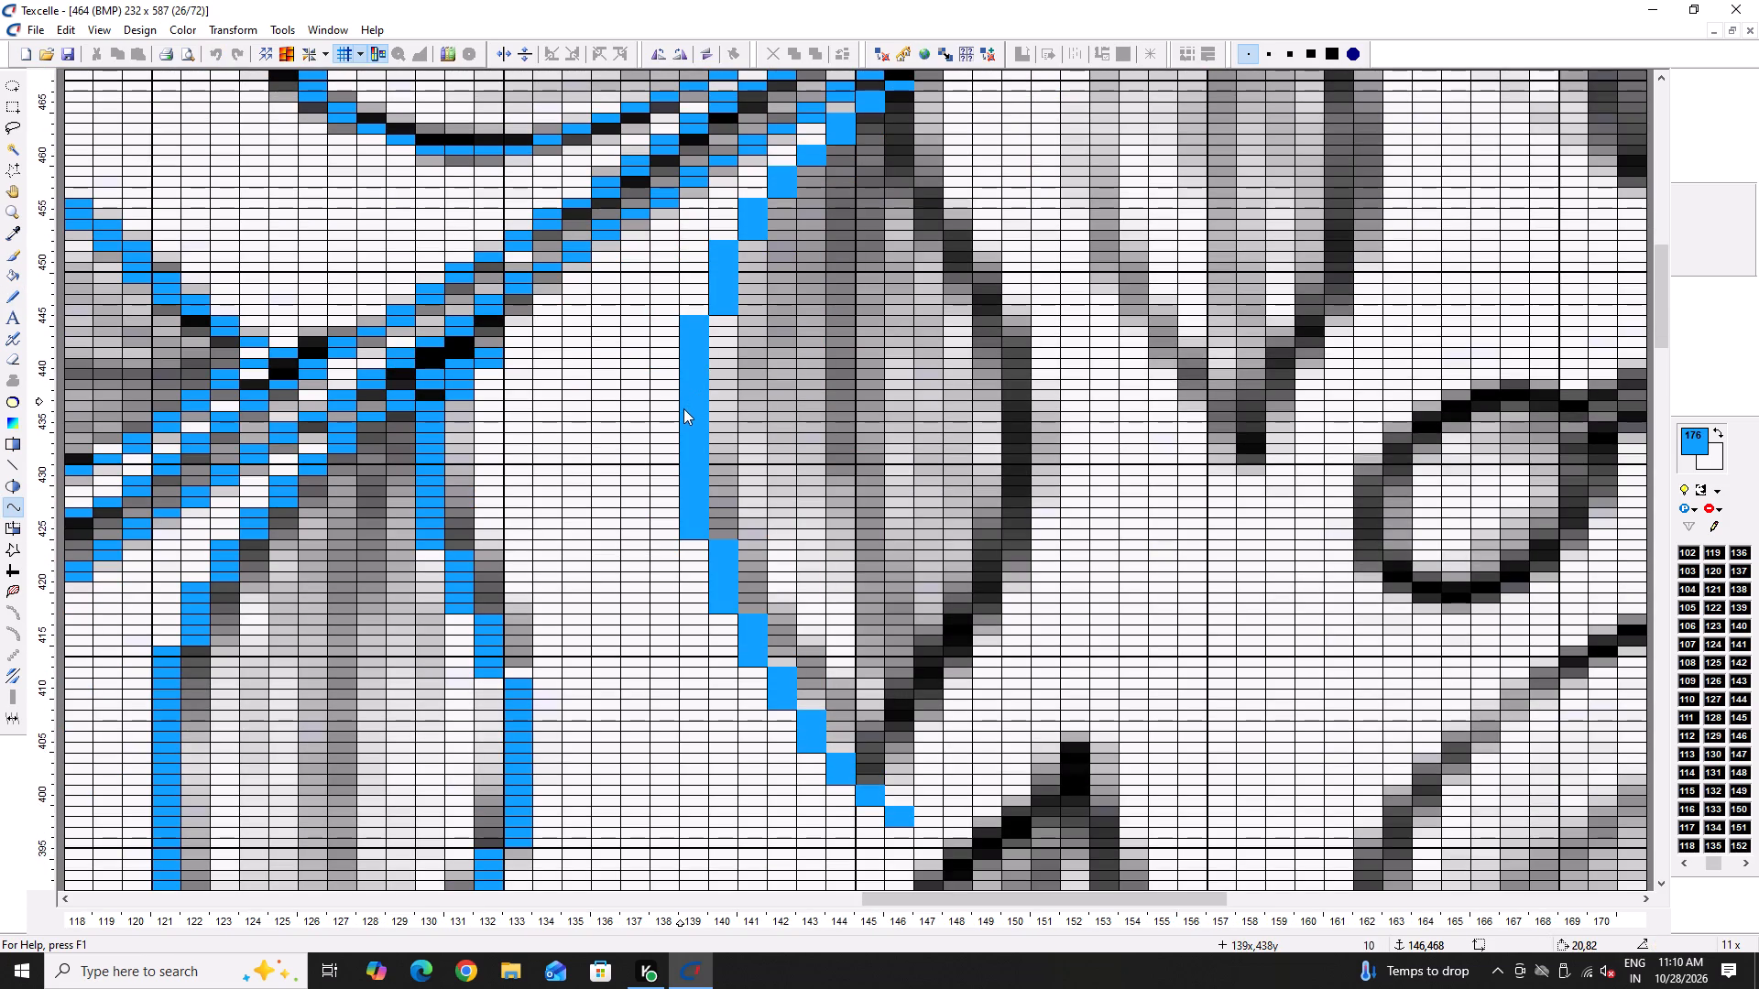
pyautogui.doubleClick(683, 413)
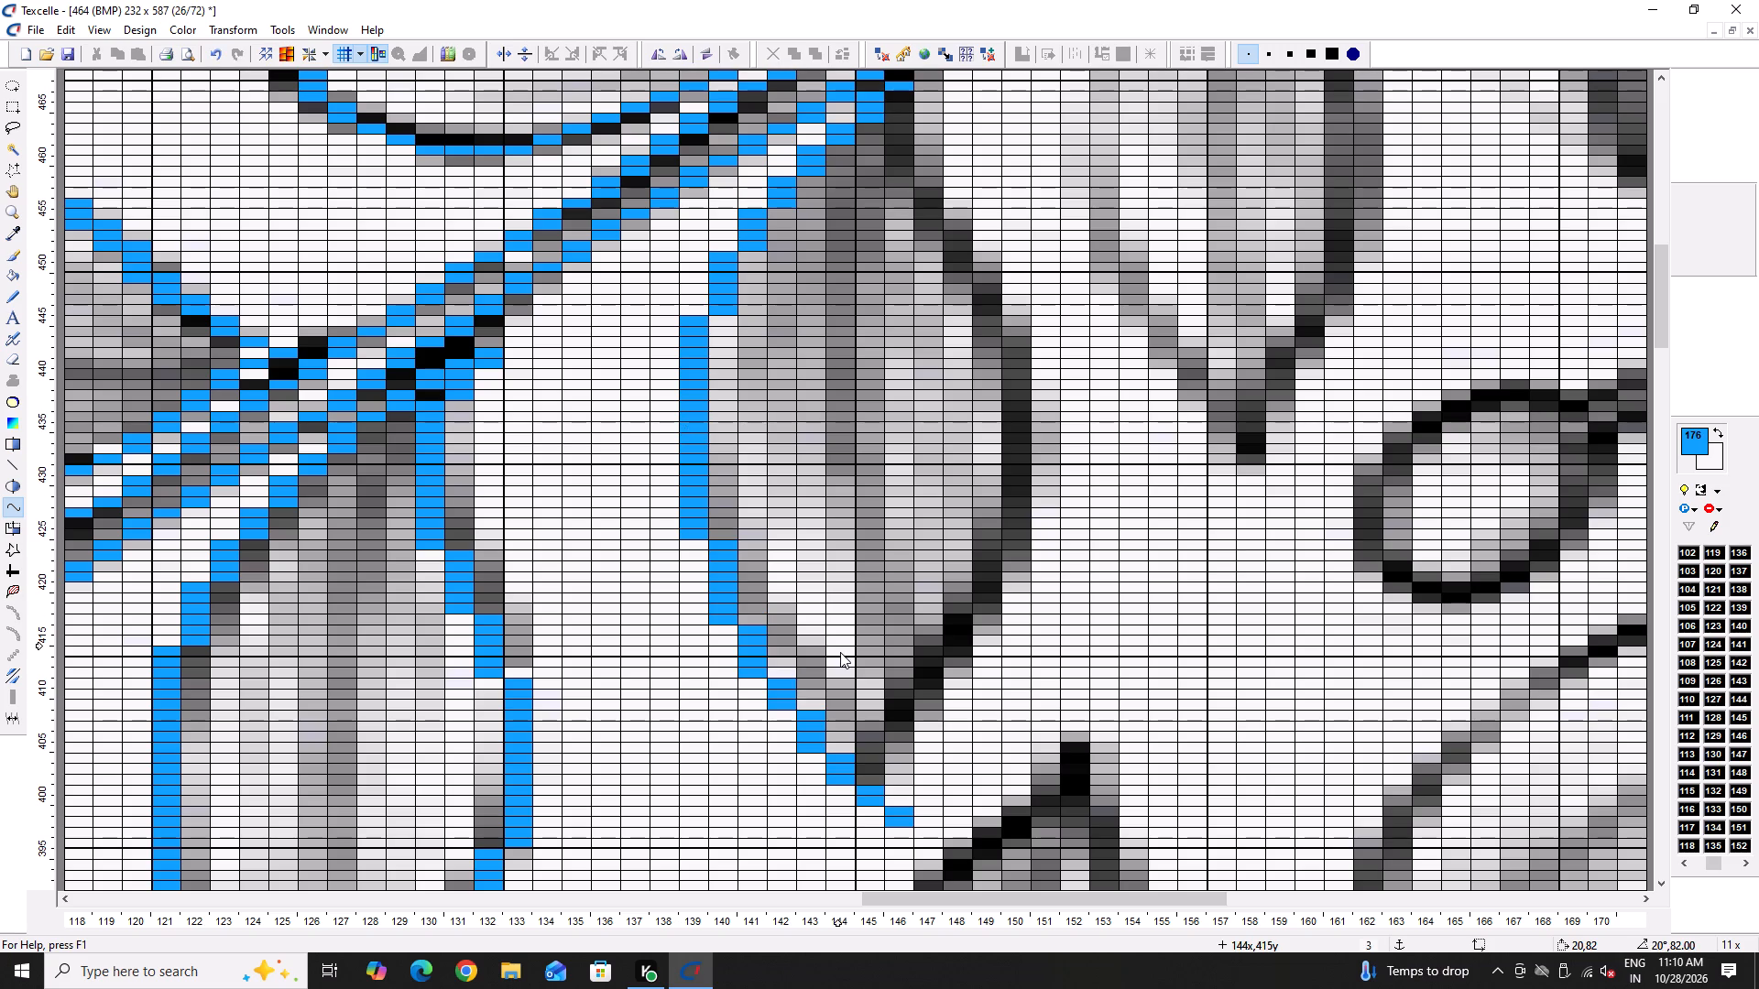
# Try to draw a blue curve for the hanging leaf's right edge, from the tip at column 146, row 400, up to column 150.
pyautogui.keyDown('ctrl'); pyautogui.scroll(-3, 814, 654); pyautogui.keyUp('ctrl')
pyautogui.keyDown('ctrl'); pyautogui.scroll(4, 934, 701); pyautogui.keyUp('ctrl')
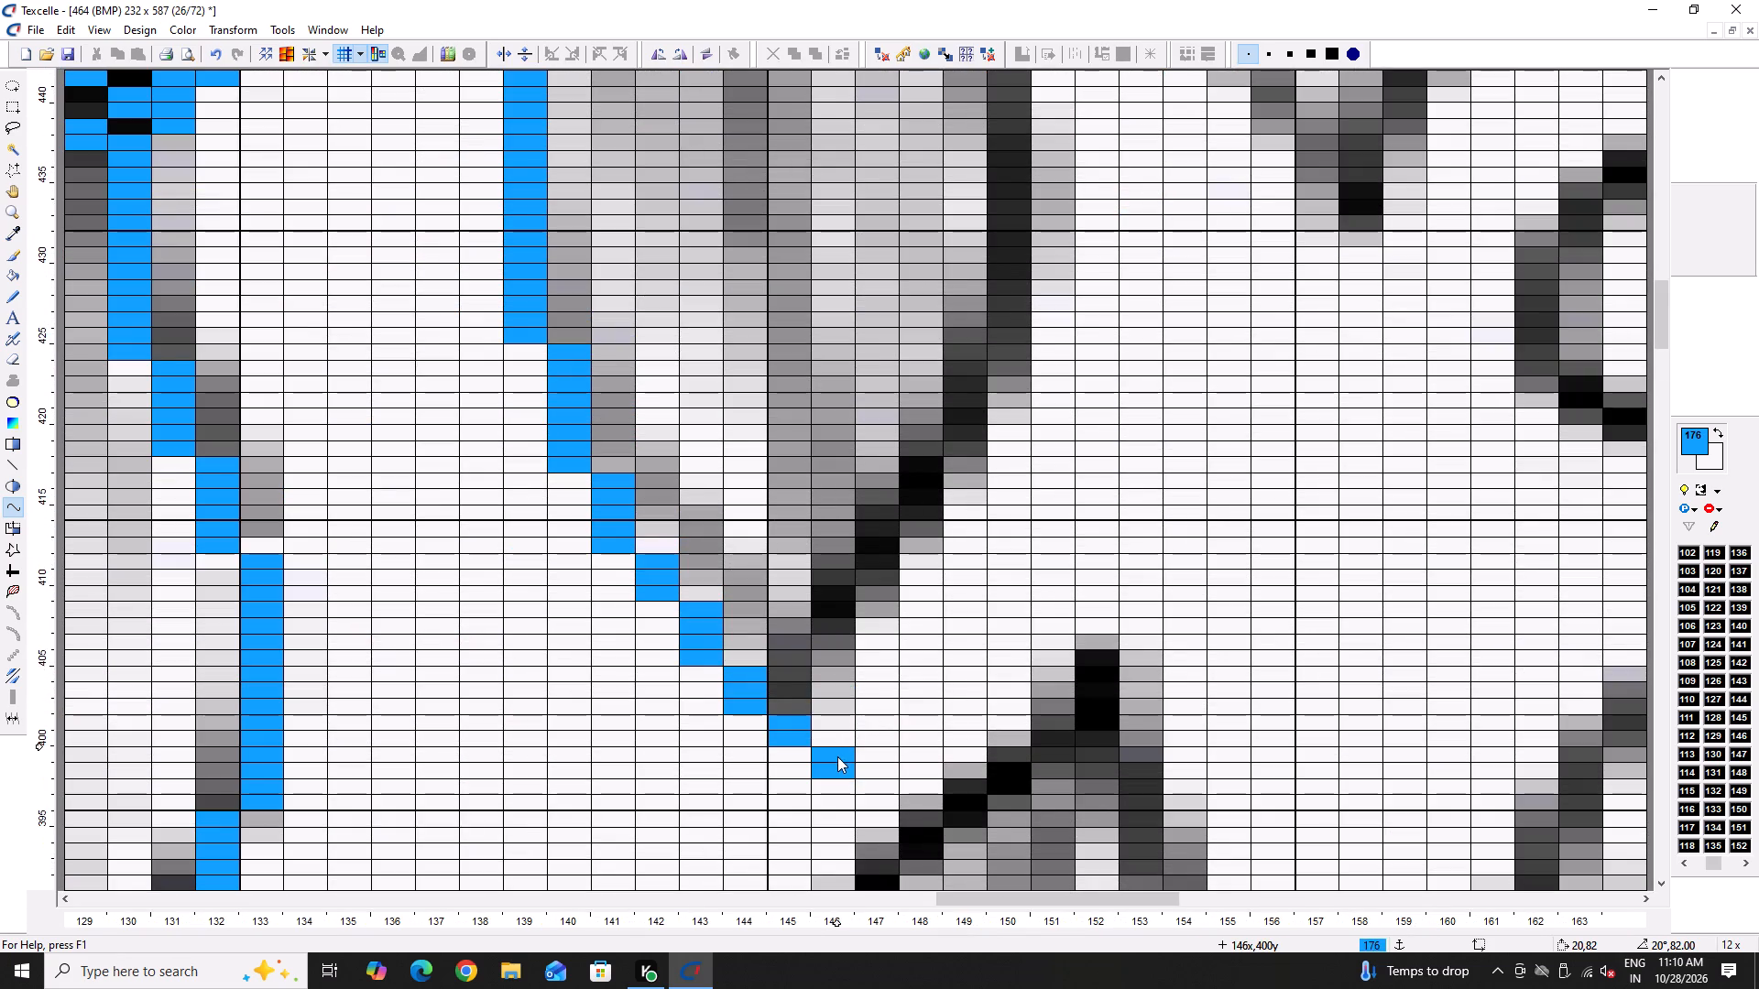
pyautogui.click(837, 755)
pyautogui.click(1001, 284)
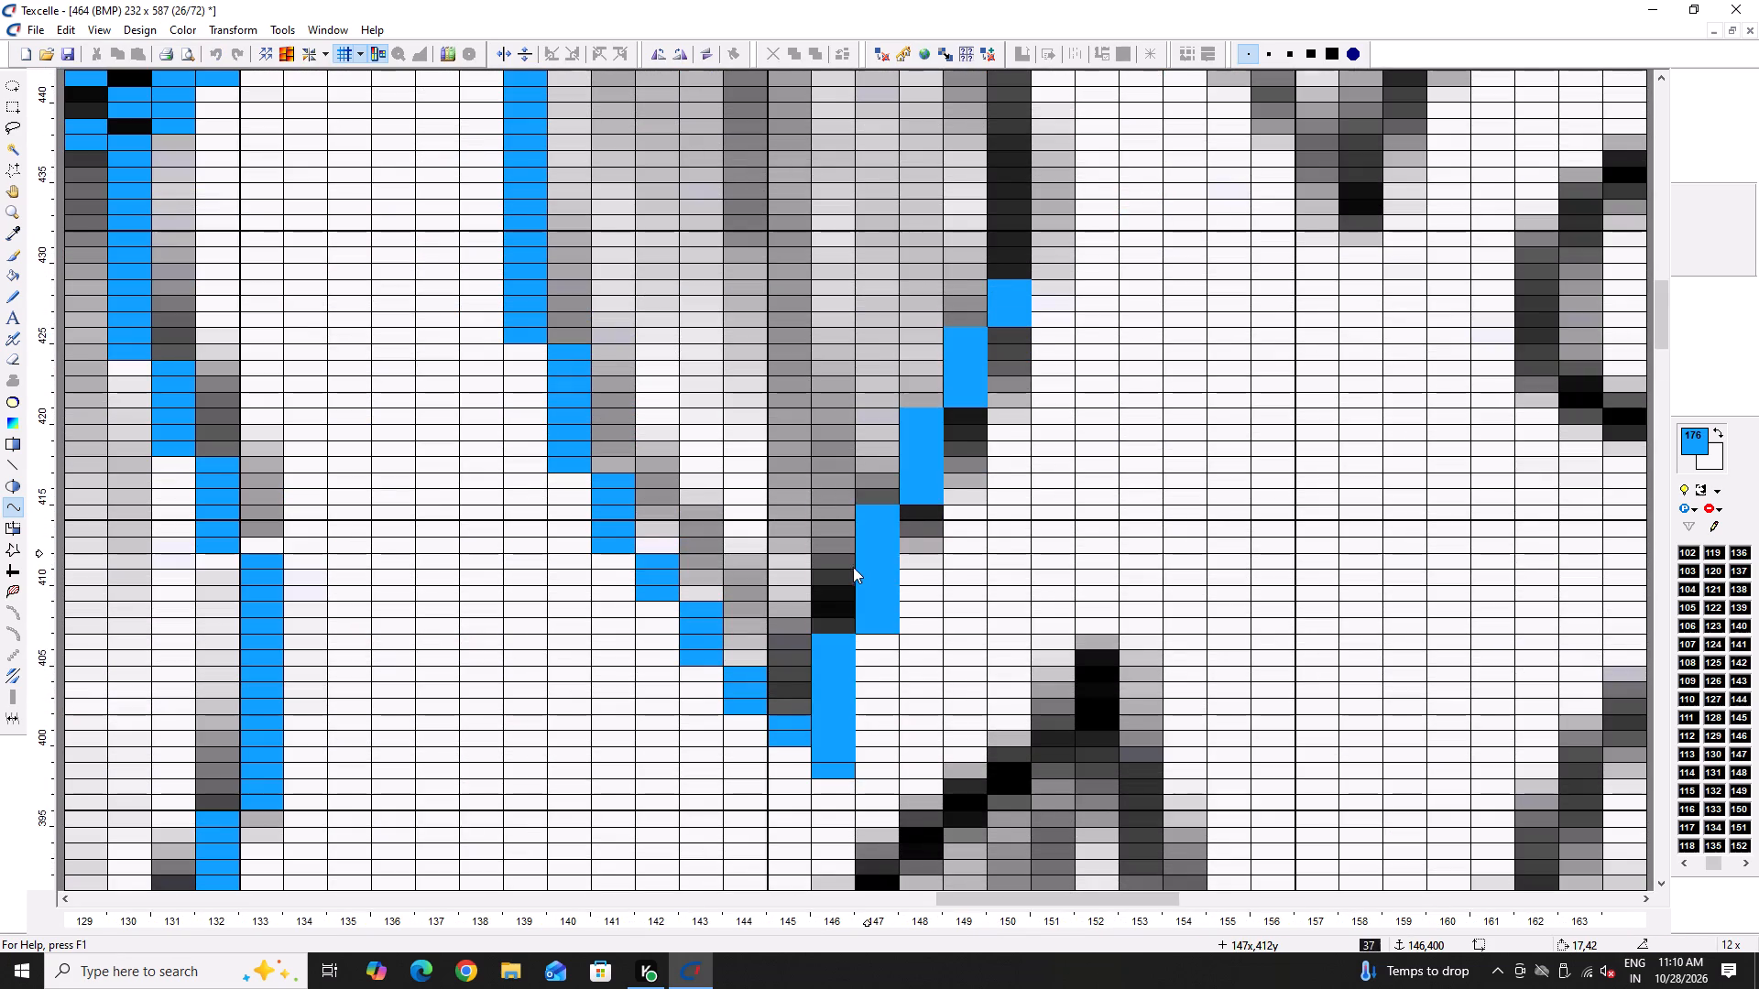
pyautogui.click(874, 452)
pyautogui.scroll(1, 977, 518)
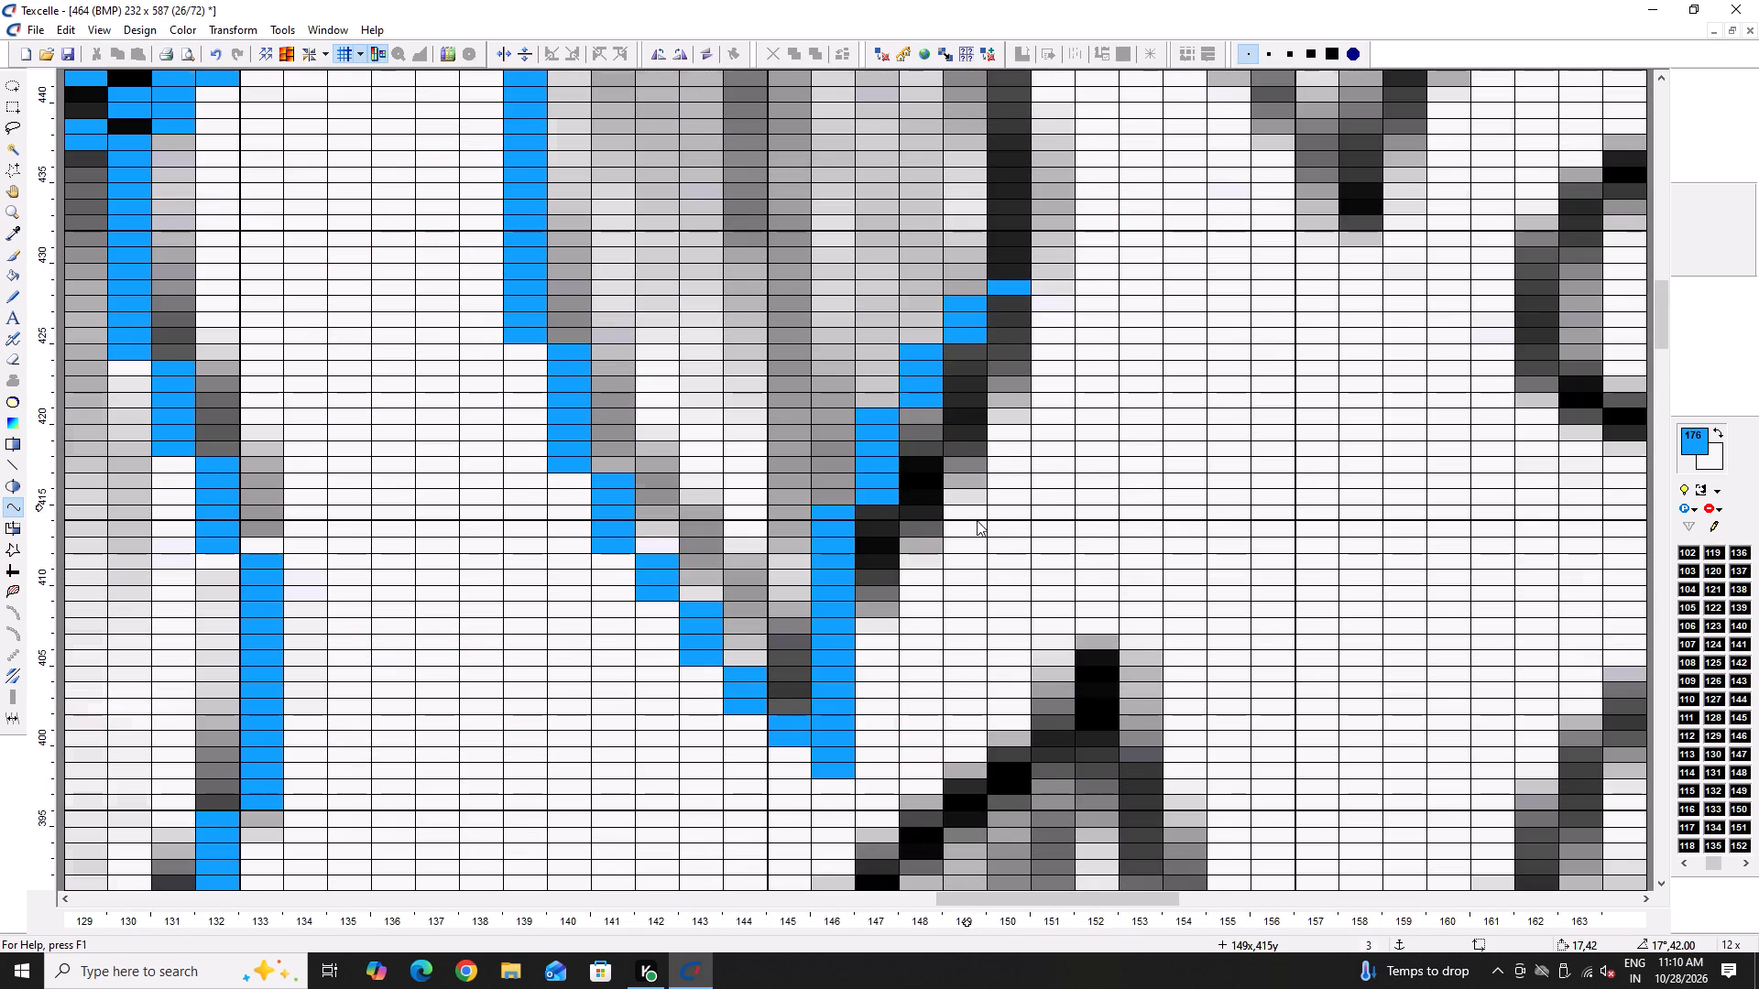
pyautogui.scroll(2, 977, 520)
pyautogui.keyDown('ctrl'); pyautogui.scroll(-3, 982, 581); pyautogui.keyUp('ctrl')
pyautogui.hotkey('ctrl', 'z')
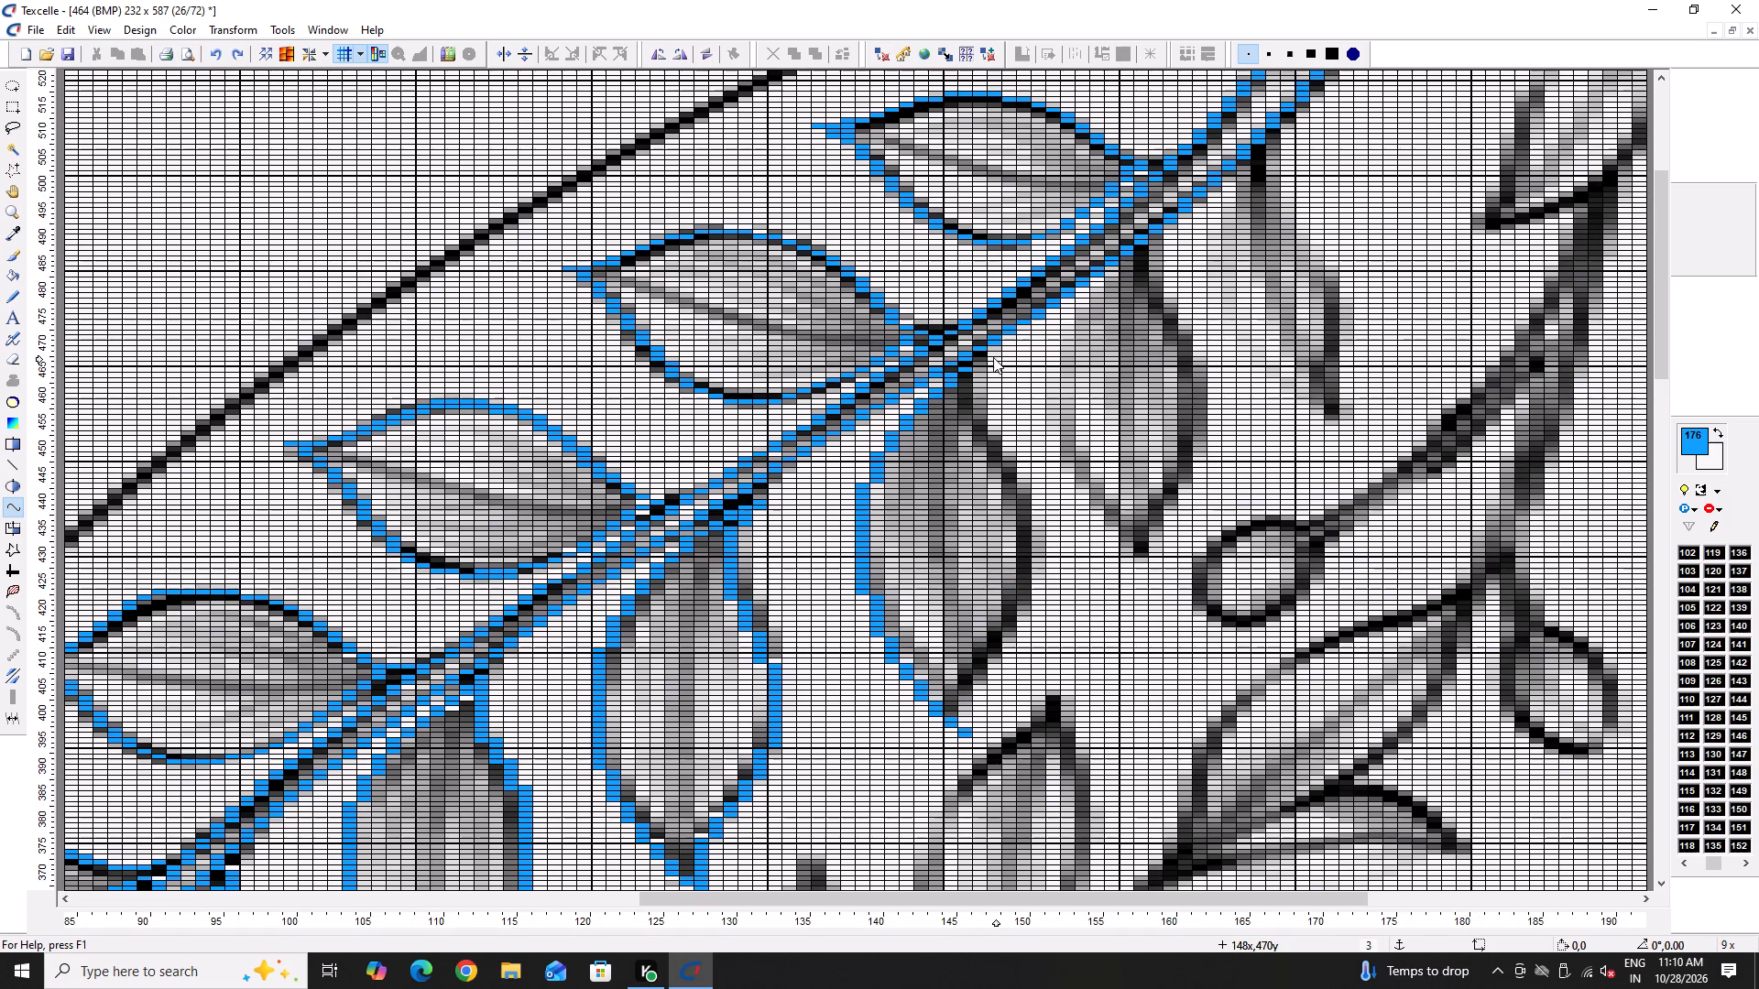
# Pencil the leaf's right edge in blue from the stem at column 147, about row 468, around column 151 and down to the tip.
pyautogui.press('x')
pyautogui.keyDown('ctrl'); pyautogui.scroll(4, 990, 365); pyautogui.keyUp('ctrl')
pyautogui.scroll(-2, 916, 314)
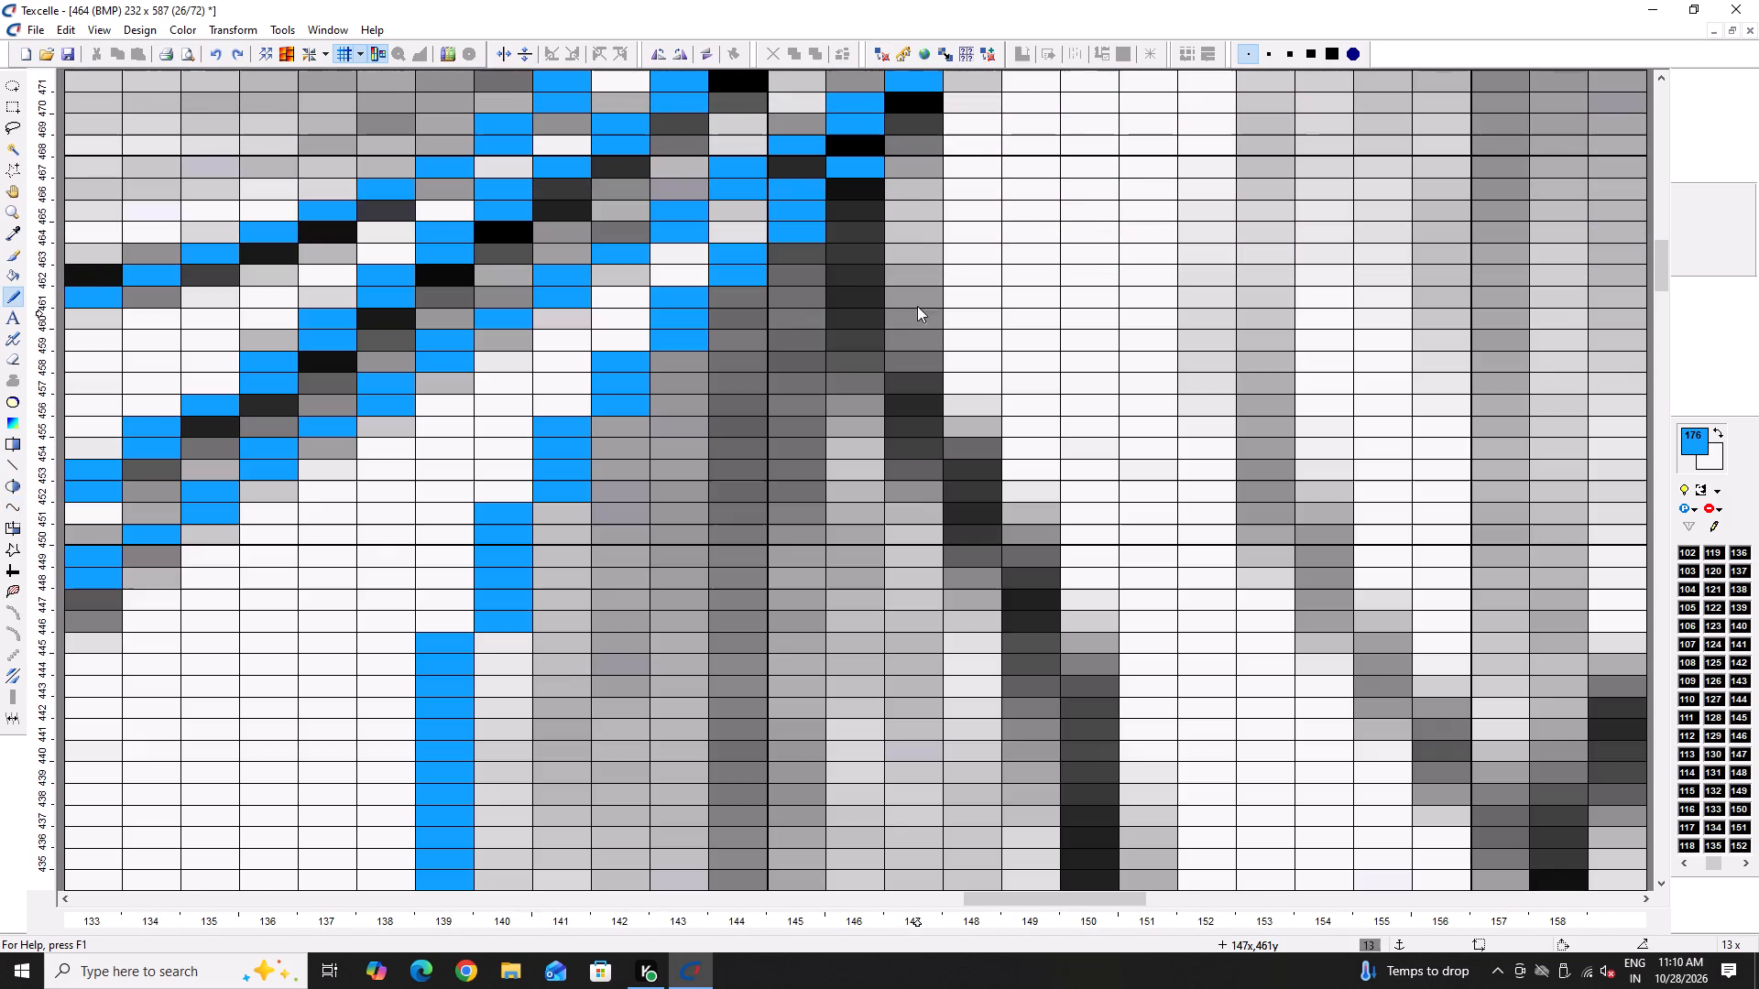
pyautogui.moveTo(926, 139); pyautogui.dragTo(1052, 639)
pyautogui.scroll(-2, 1038, 619)
pyautogui.keyDown('ctrl'); pyautogui.scroll(-2, 1004, 527); pyautogui.keyUp('ctrl')
pyautogui.scroll(-2, 1008, 516)
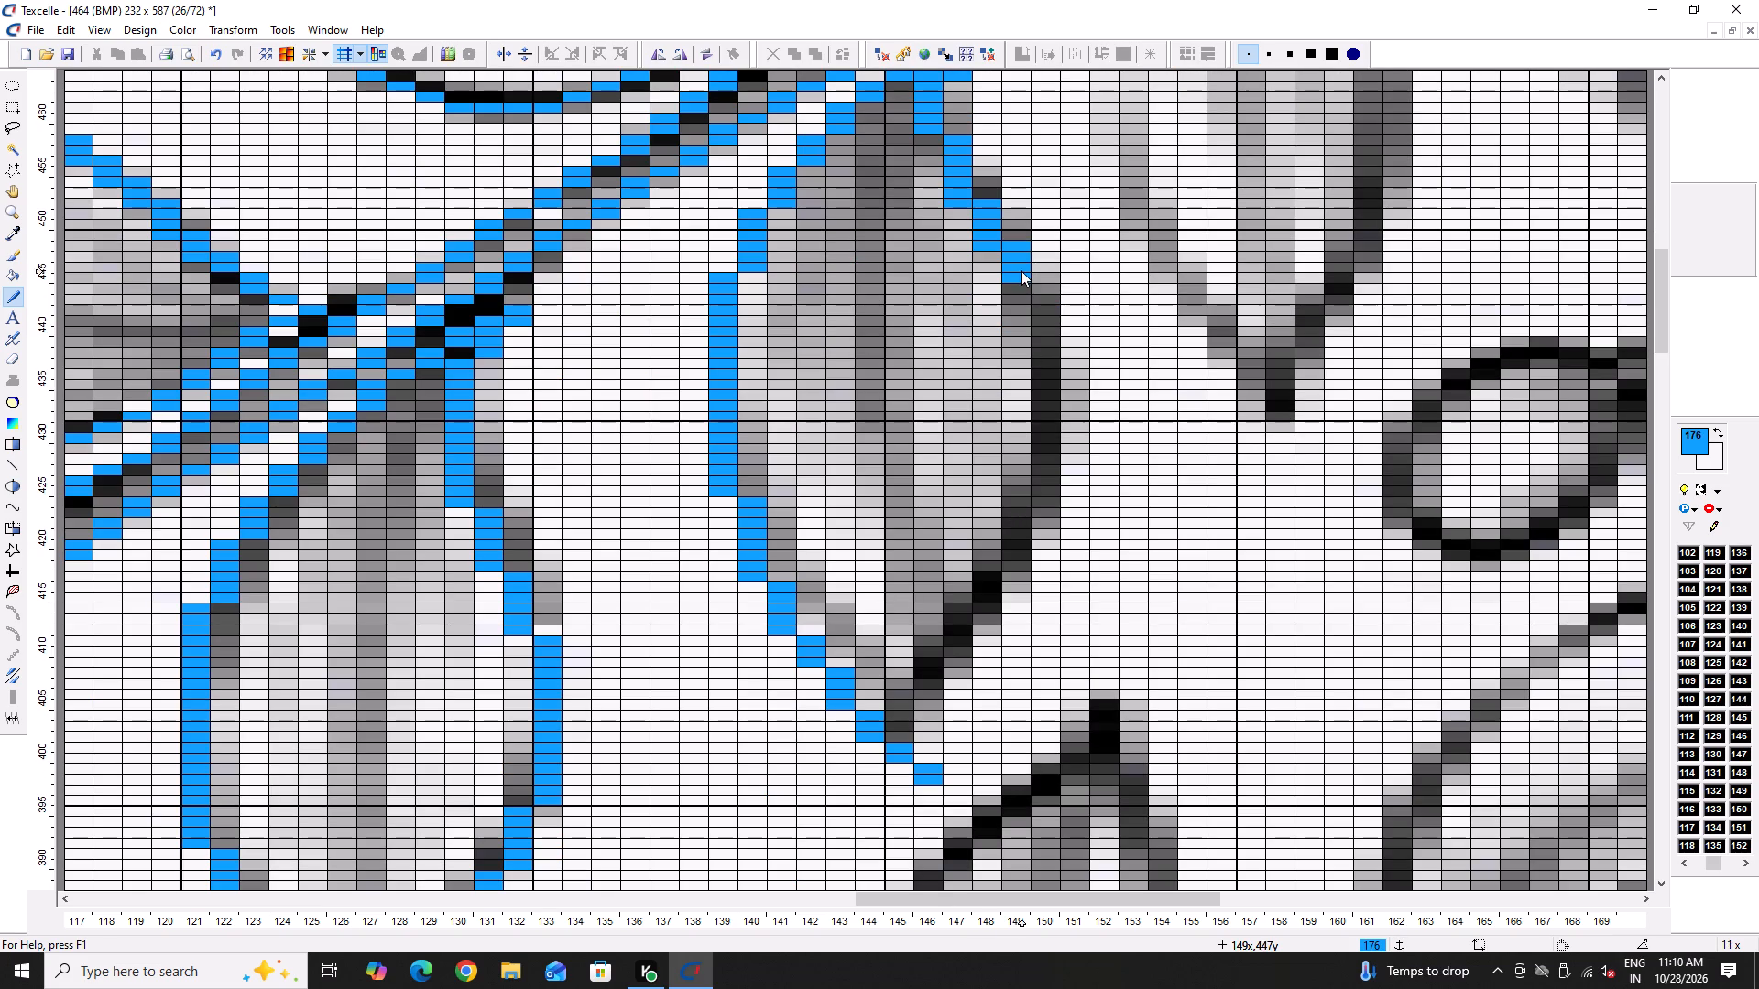
pyautogui.moveTo(1021, 270); pyautogui.dragTo(915, 725)
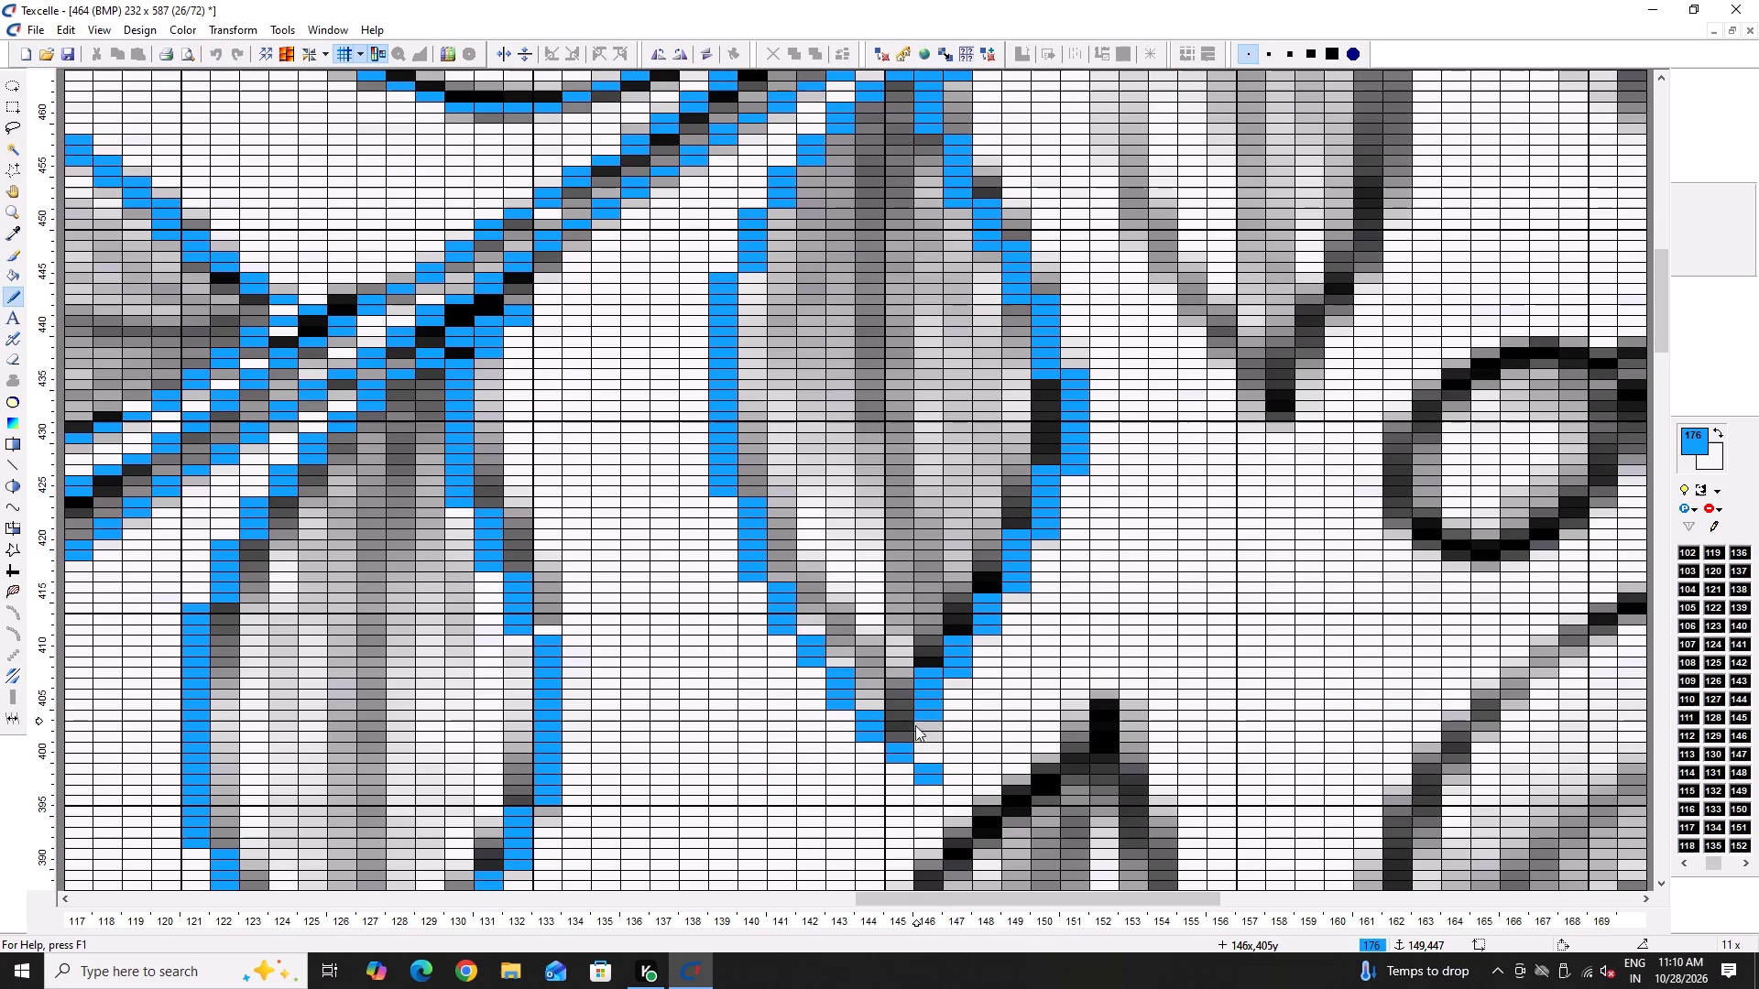
pyautogui.moveTo(915, 725); pyautogui.dragTo(915, 756)
# Tidy the leaf's tip in column 146 near row 400 and add blue pixels to the left edge's steps in columns 142 to 144.
pyautogui.rightClick(926, 769)
pyautogui.moveTo(926, 770); pyautogui.dragTo(926, 778, button='right')
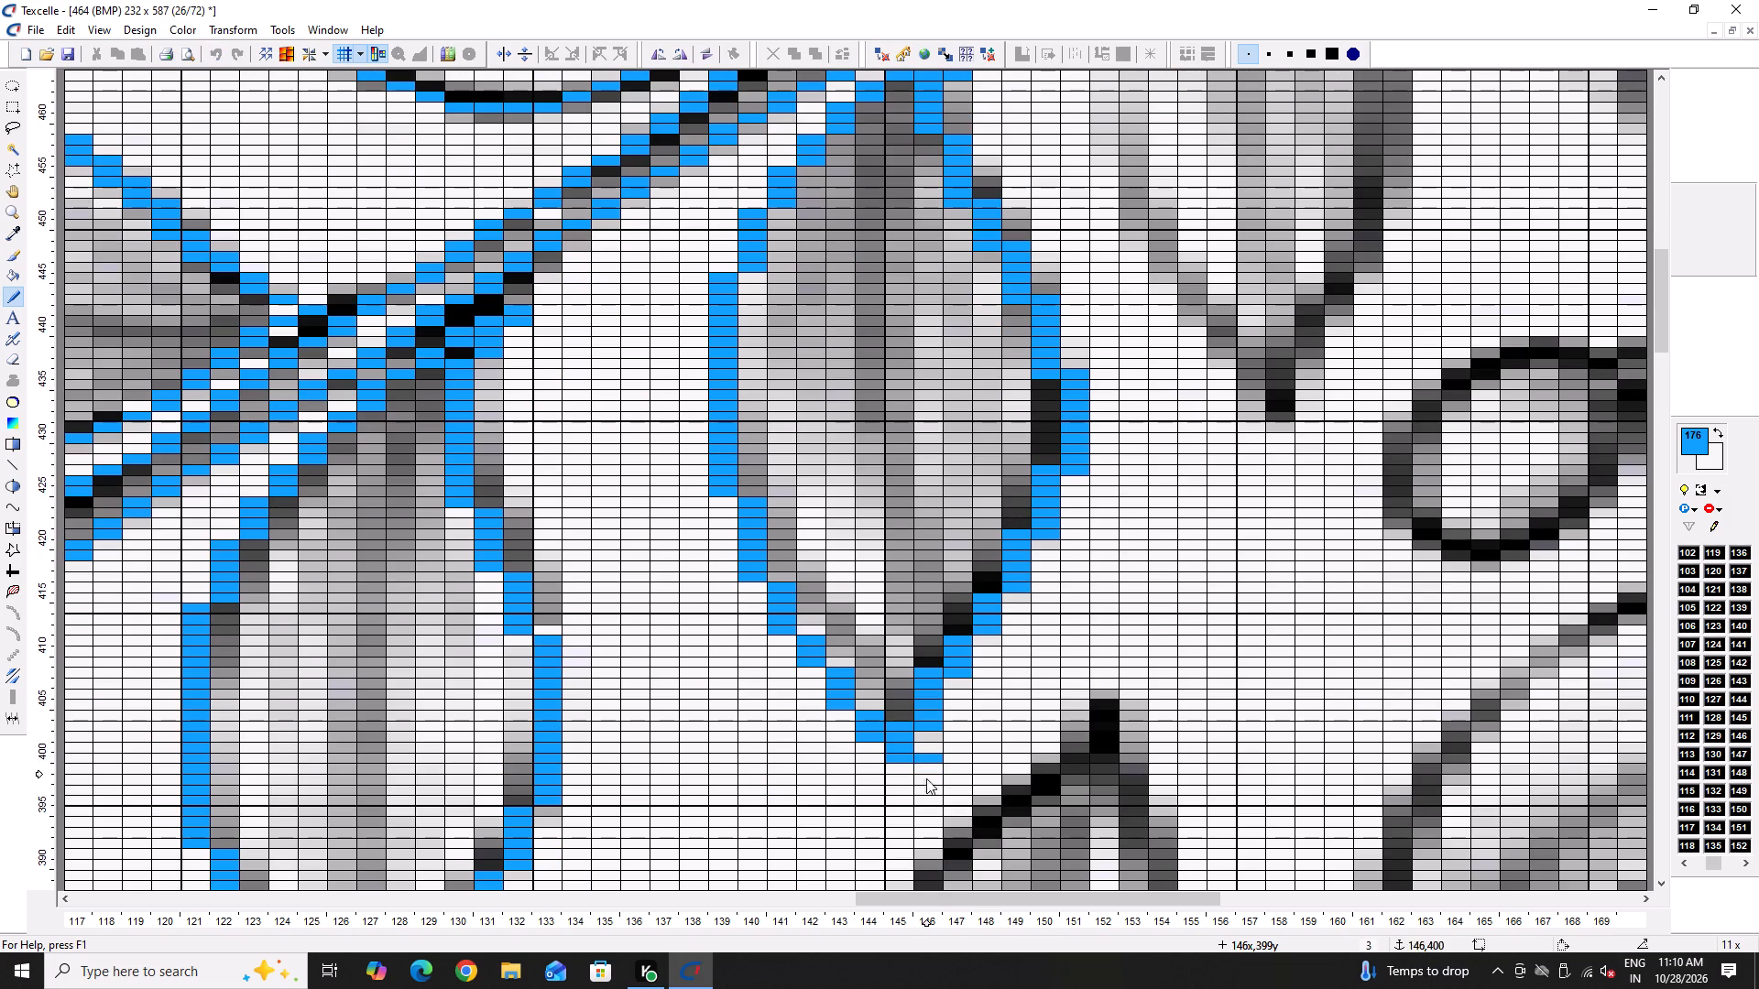
pyautogui.moveTo(926, 778); pyautogui.dragTo(927, 778, button='right')
pyautogui.click(934, 764)
pyautogui.rightClick(932, 726)
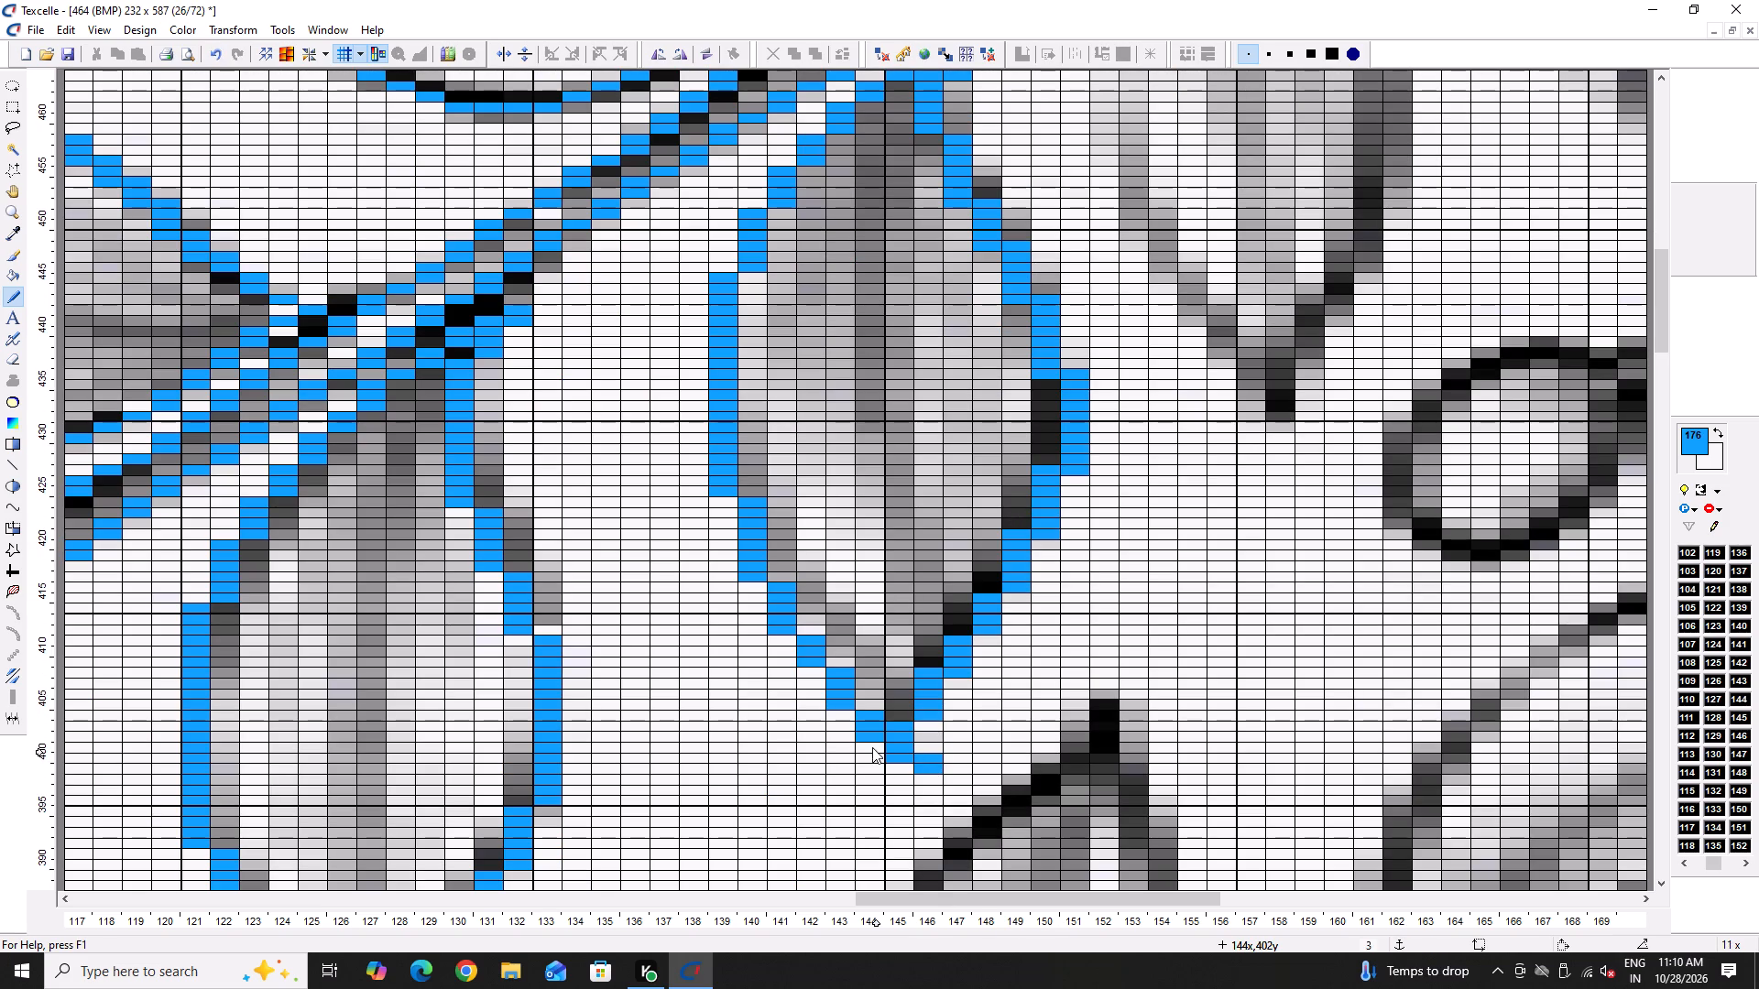
pyautogui.click(872, 747)
pyautogui.click(854, 714)
pyautogui.click(808, 672)
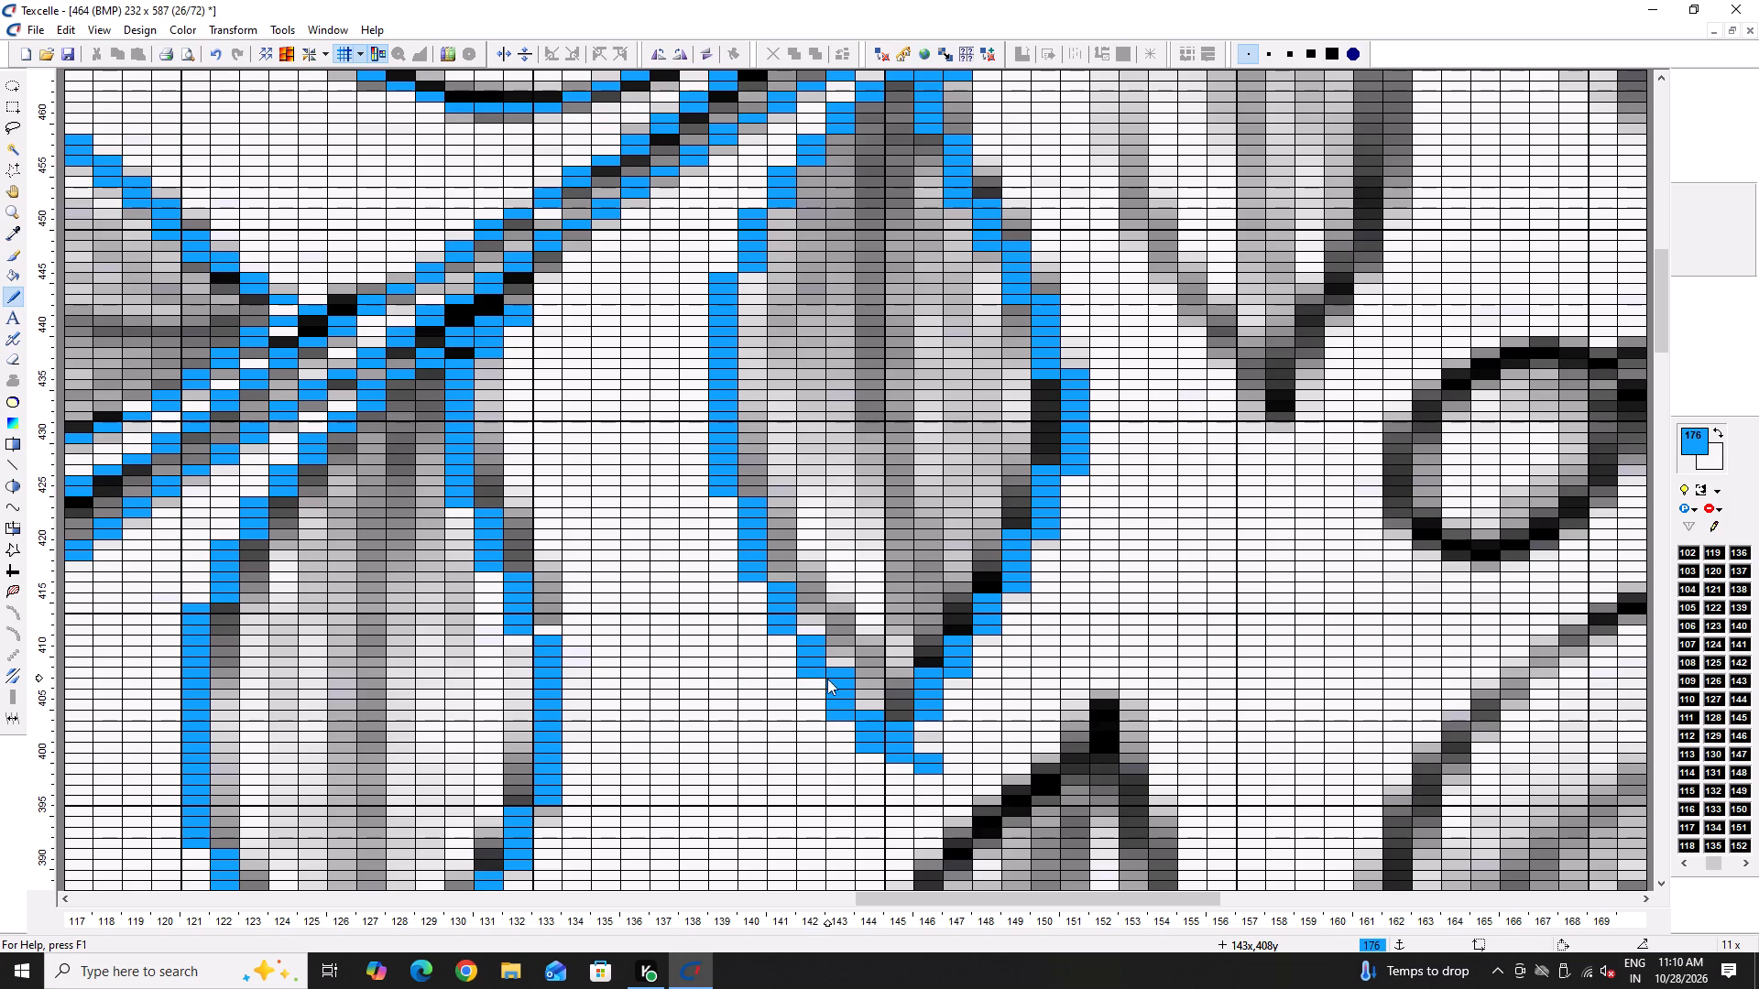
# Refine the leaf's base at the stem, adding blue in column 146 near row 466 and erasing surplus pixels in column 147.
pyautogui.scroll(4, 1057, 411)
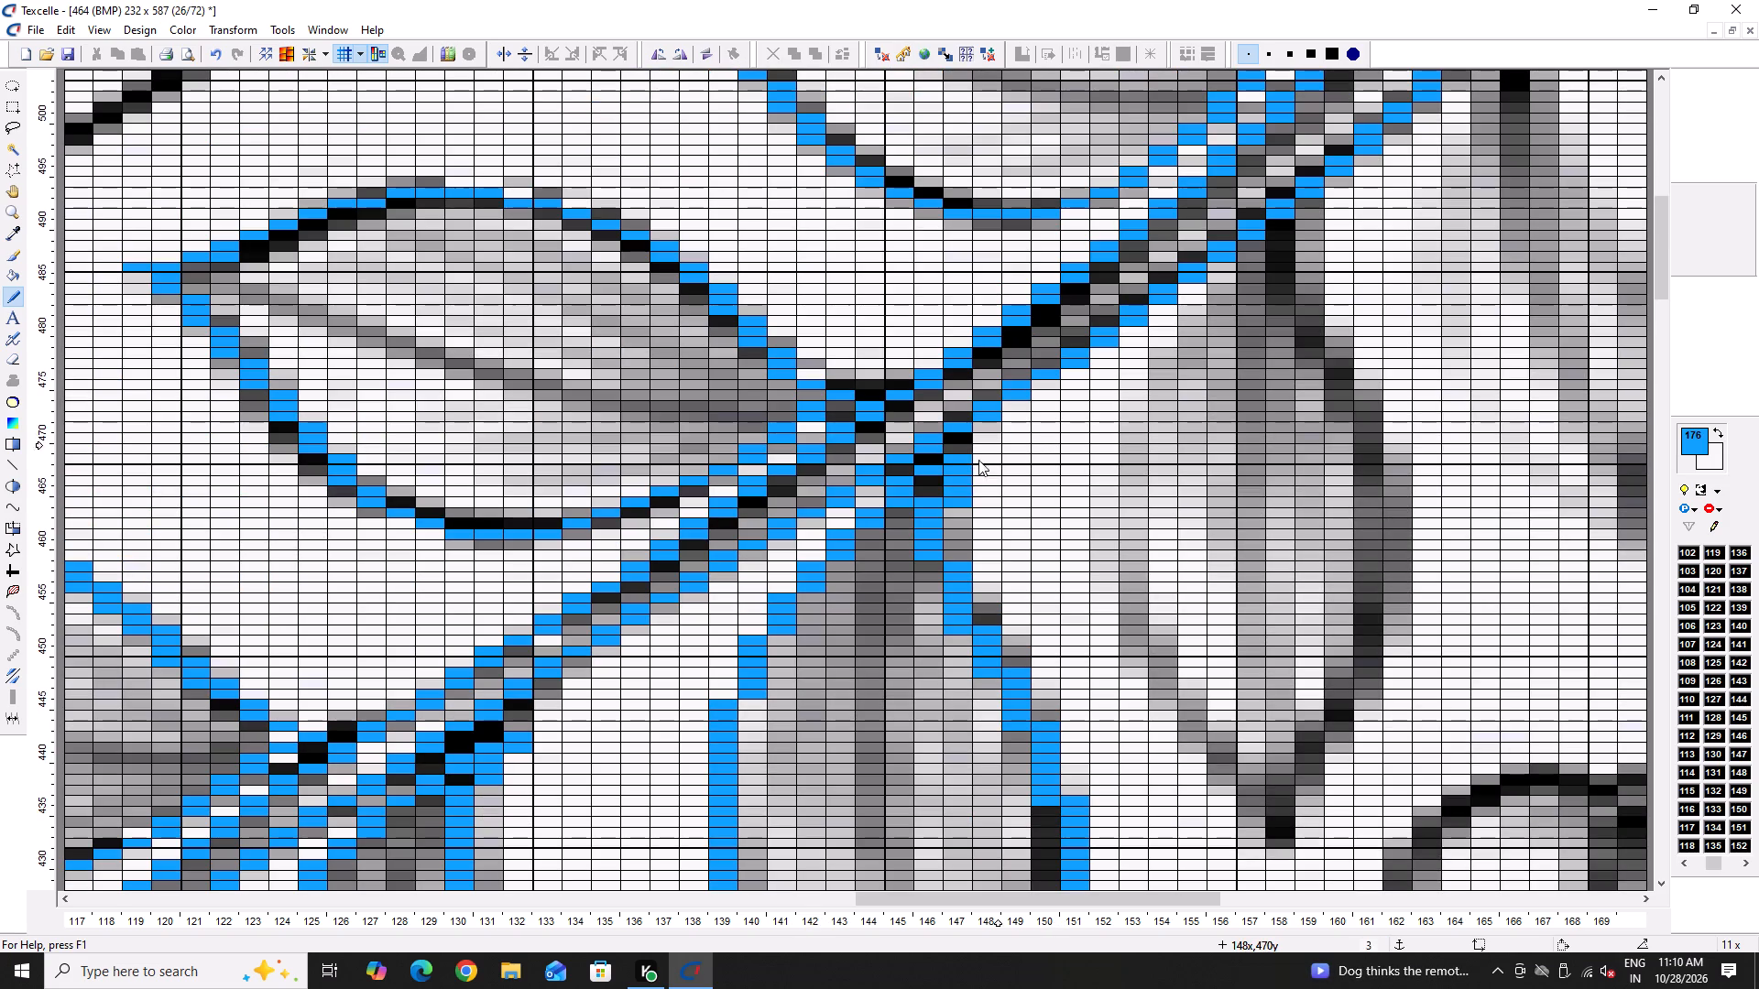
pyautogui.moveTo(934, 480); pyautogui.dragTo(934, 489)
pyautogui.rightClick(961, 505)
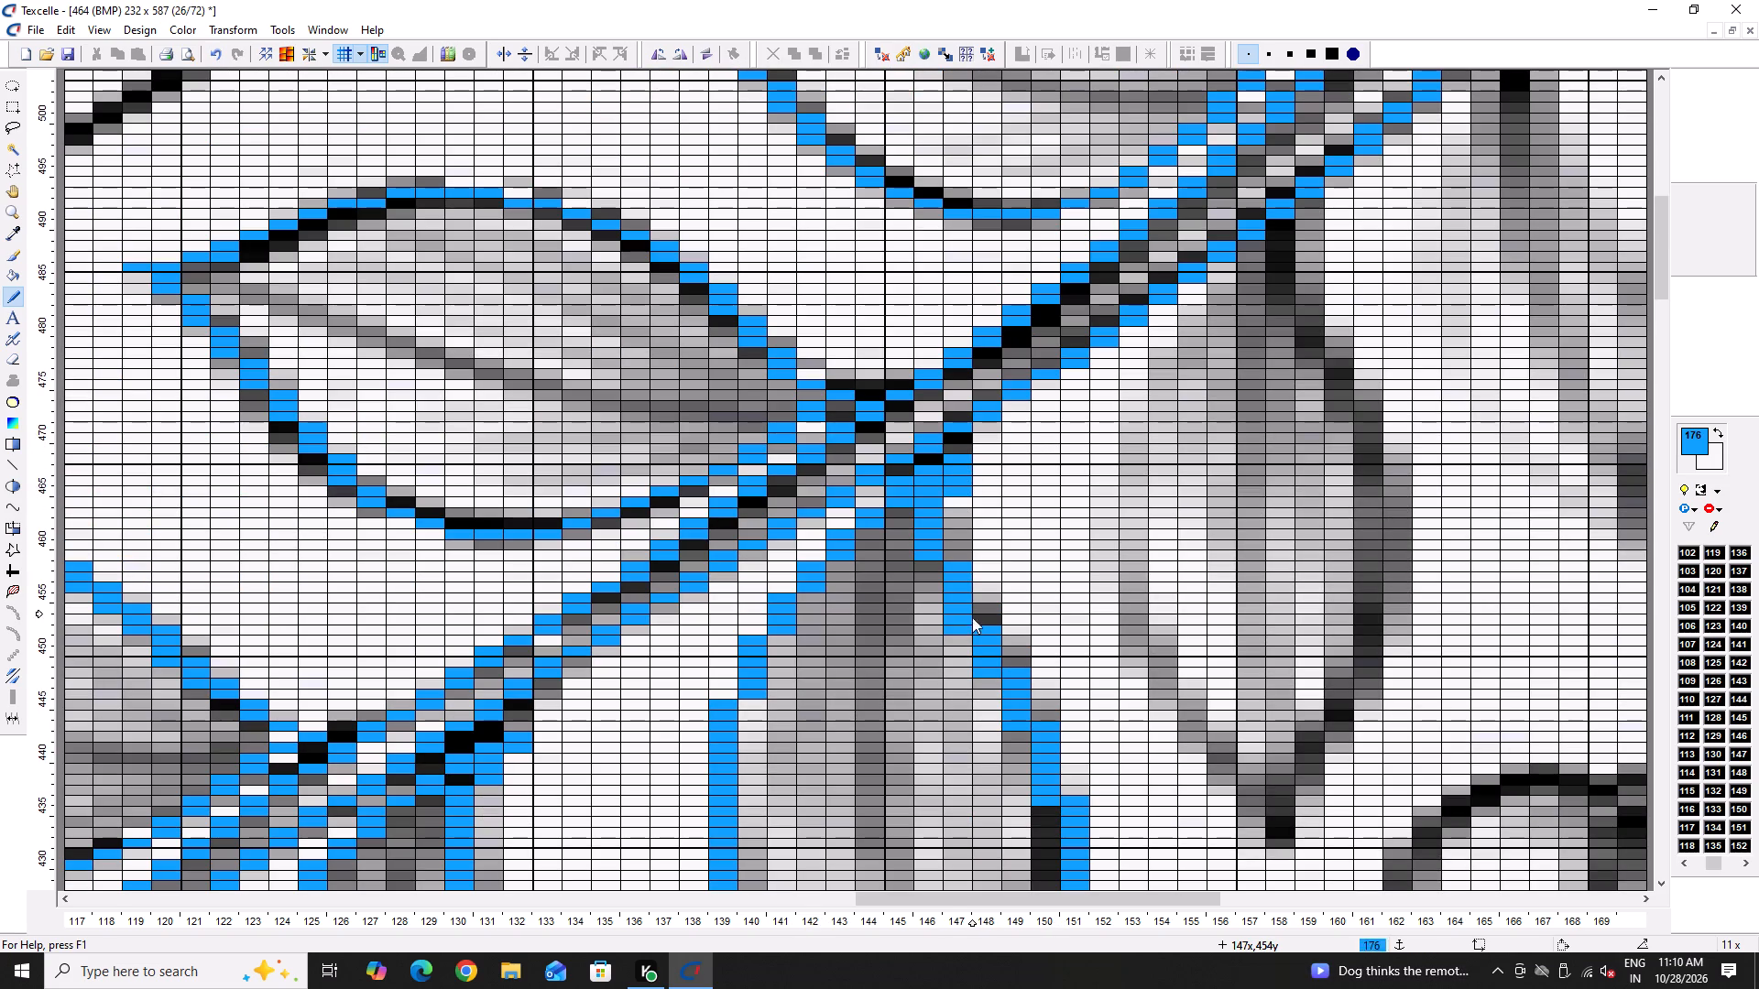
pyautogui.rightClick(956, 631)
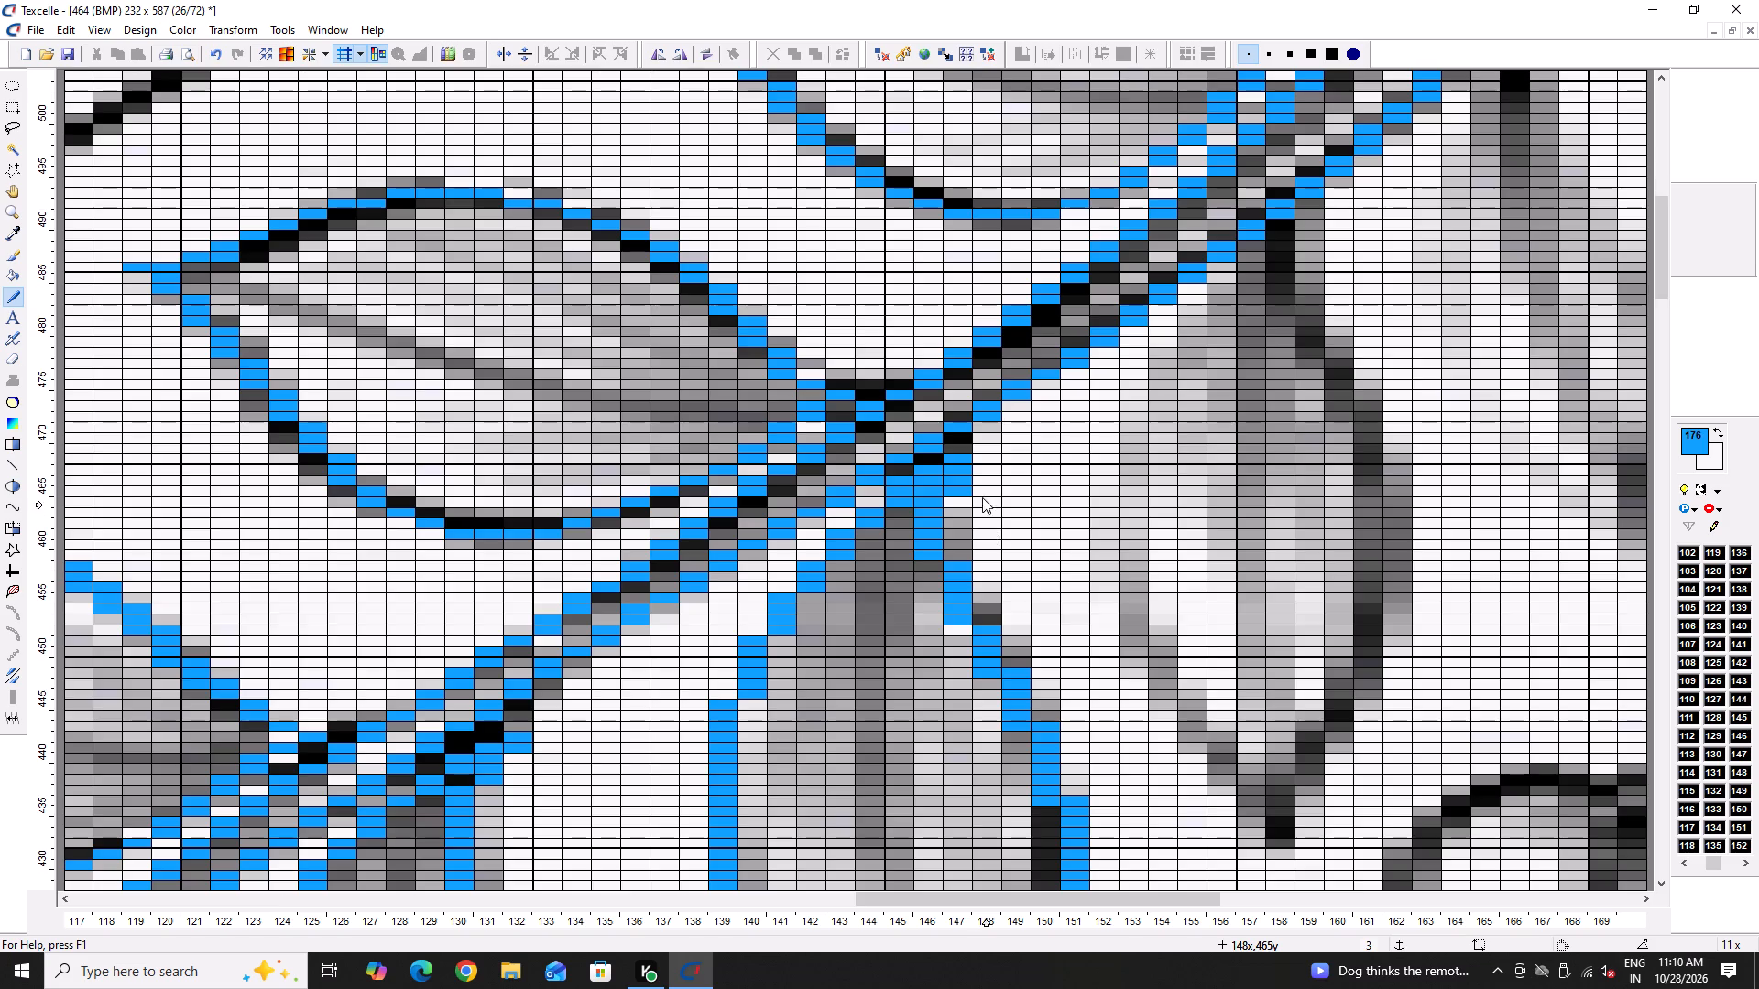
# Draw a blue curve for the next hanging leaf's left edge, from column 158, row 489, bulging to column 153 and ending at about row 430.
pyautogui.keyDown('ctrl'); pyautogui.scroll(-4, 982, 497); pyautogui.keyUp('ctrl')
pyautogui.keyDown('ctrl'); pyautogui.scroll(6, 1164, 415); pyautogui.keyUp('ctrl')
pyautogui.keyDown('ctrl'); pyautogui.scroll(-4, 1164, 418); pyautogui.keyUp('ctrl')
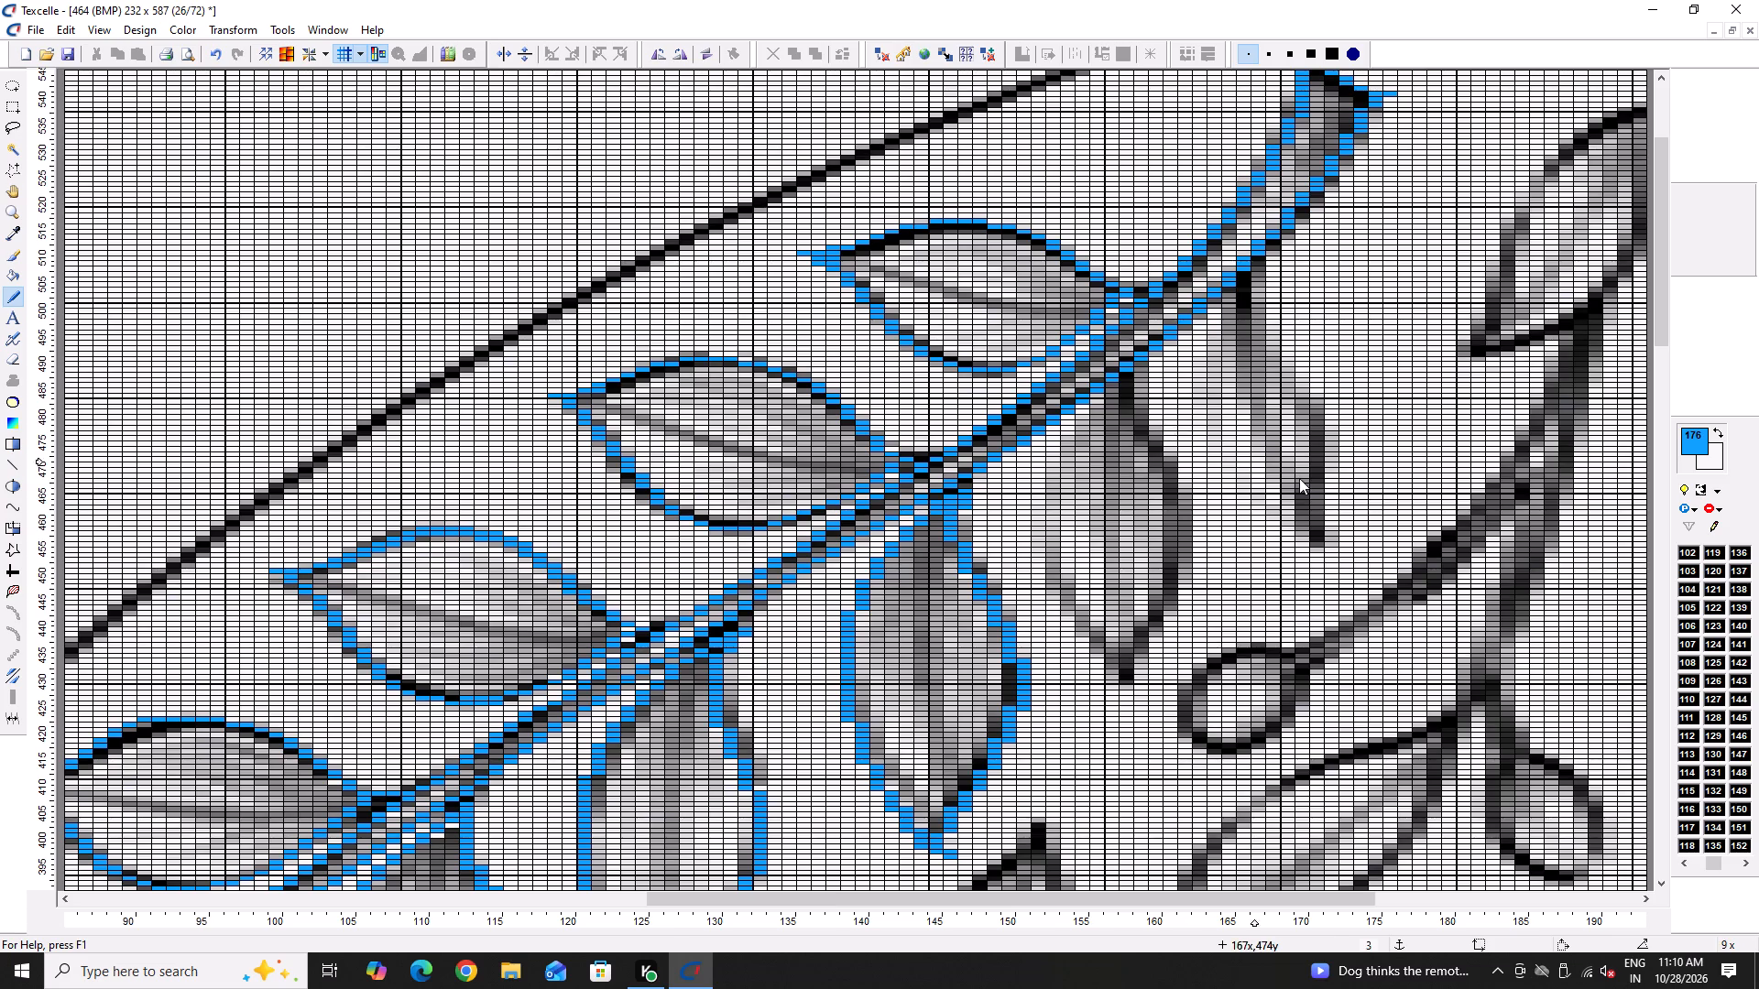
pyautogui.keyDown('ctrl'); pyautogui.scroll(2, 1301, 484); pyautogui.keyUp('ctrl')
pyautogui.press('Right')
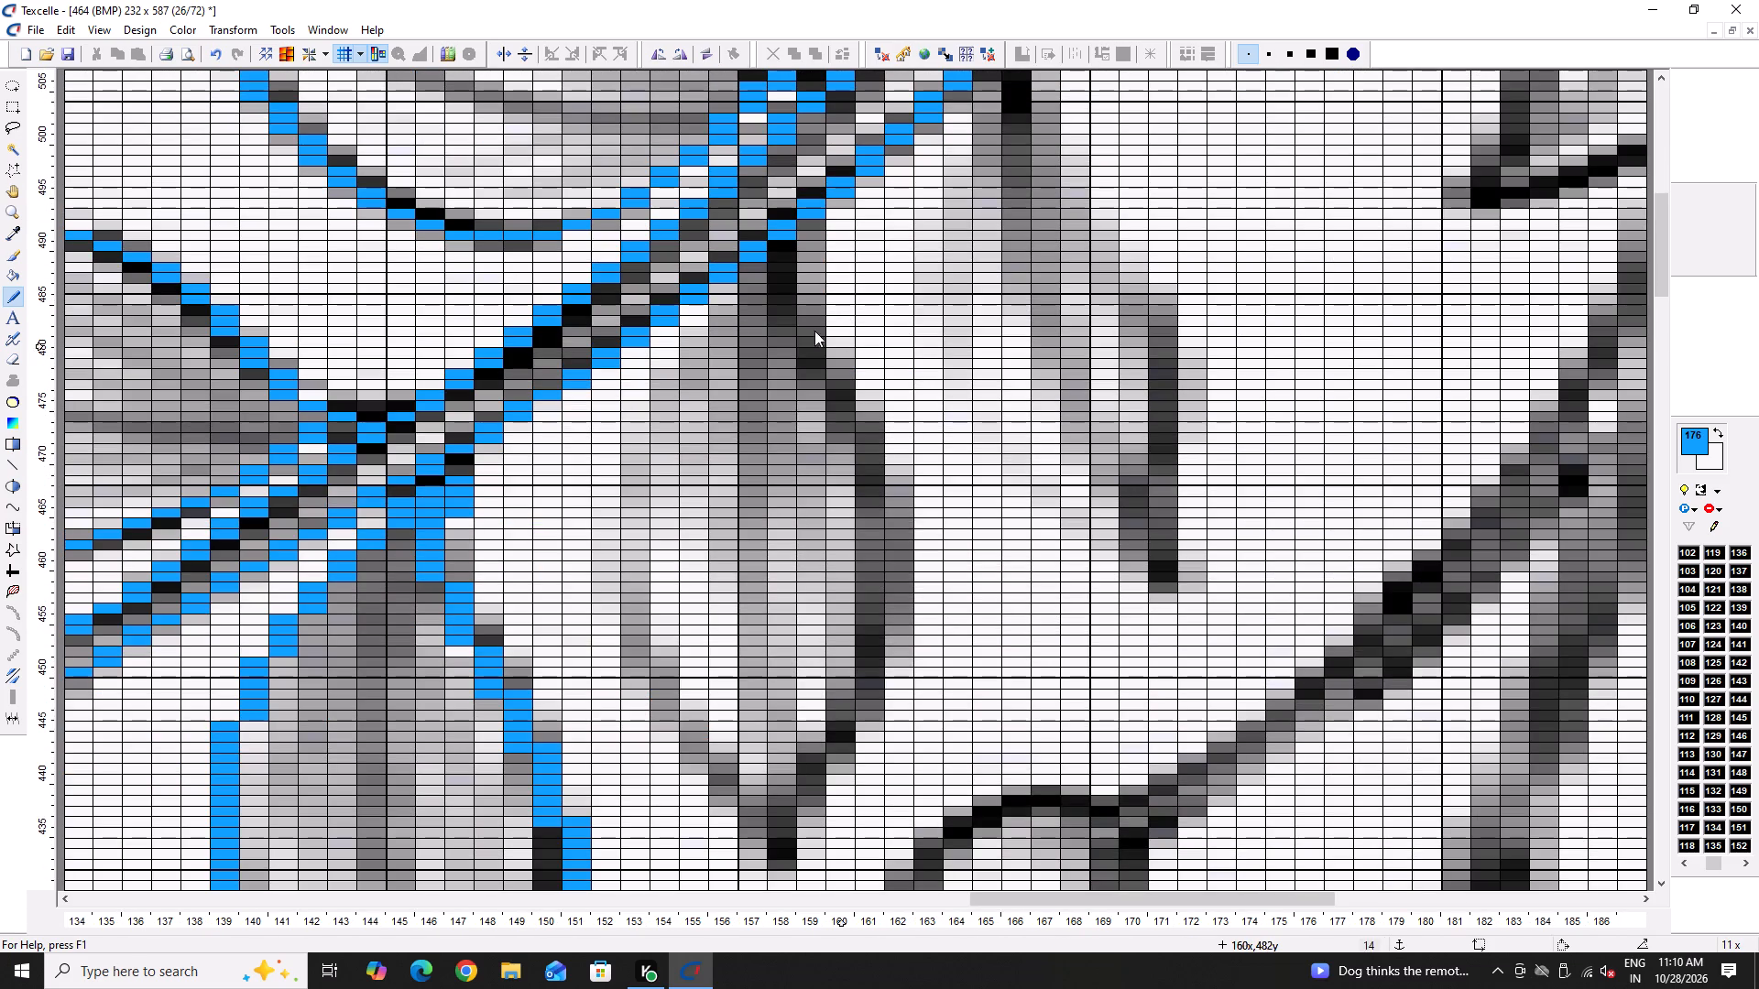
pyautogui.press('y')
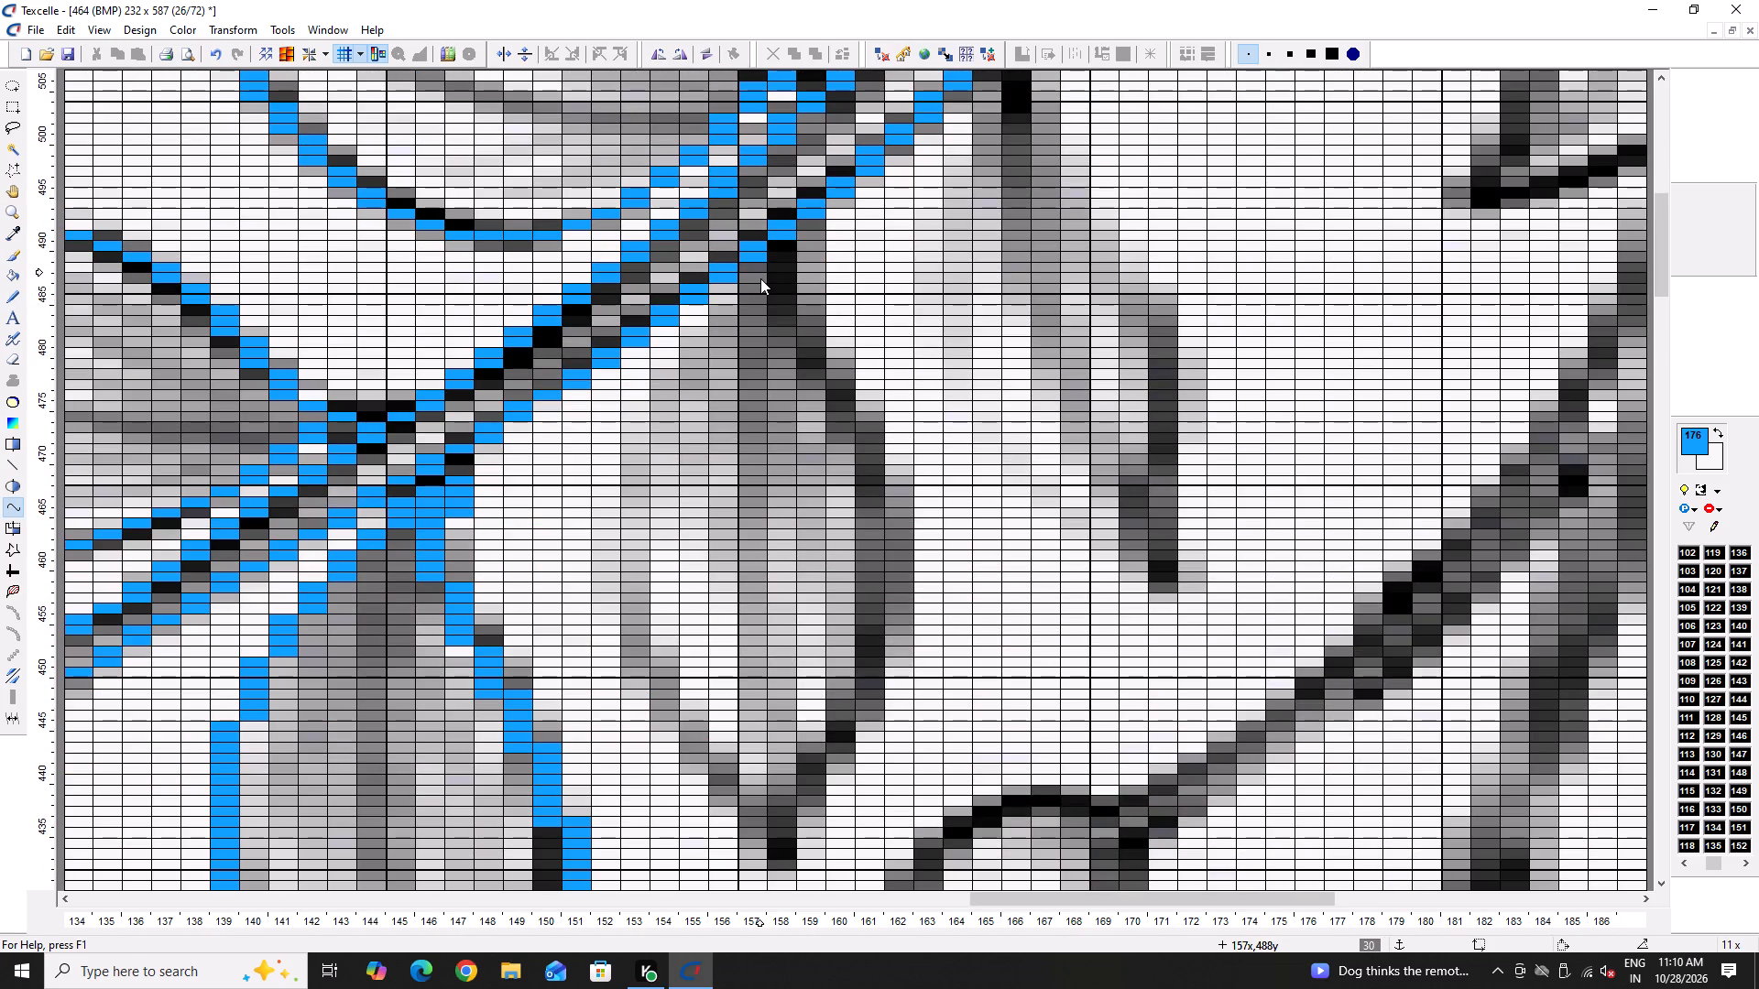
pyautogui.click(776, 268)
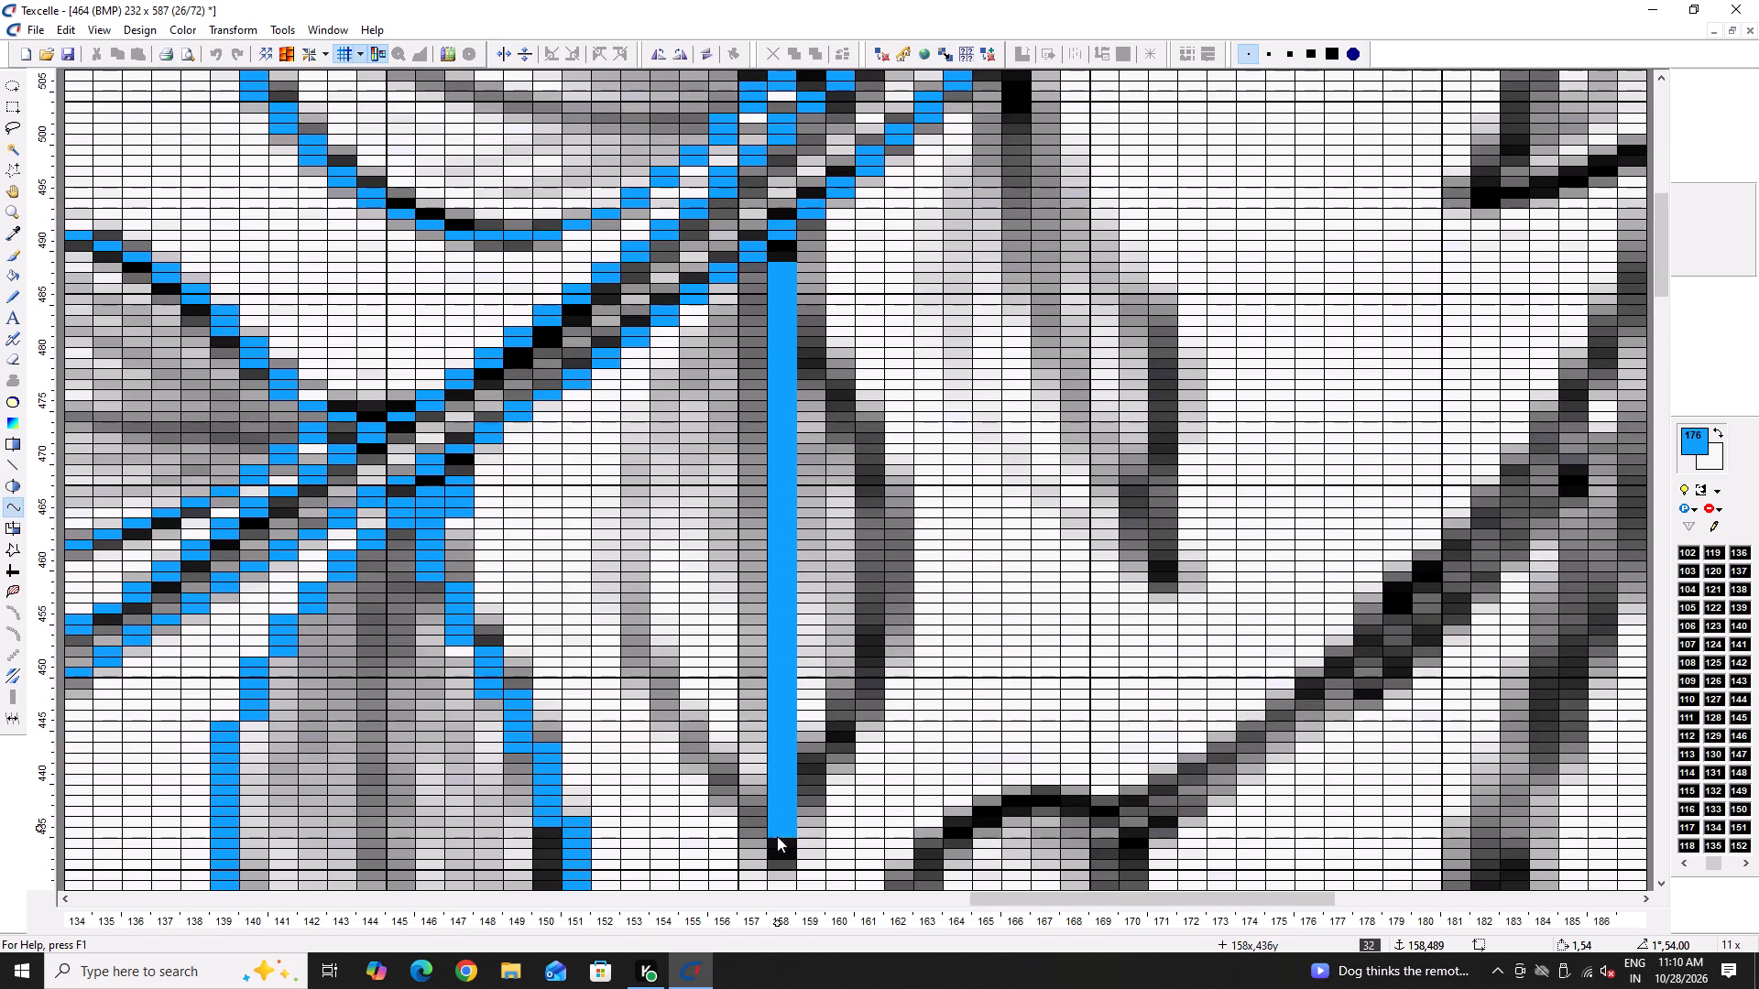
pyautogui.click(792, 889)
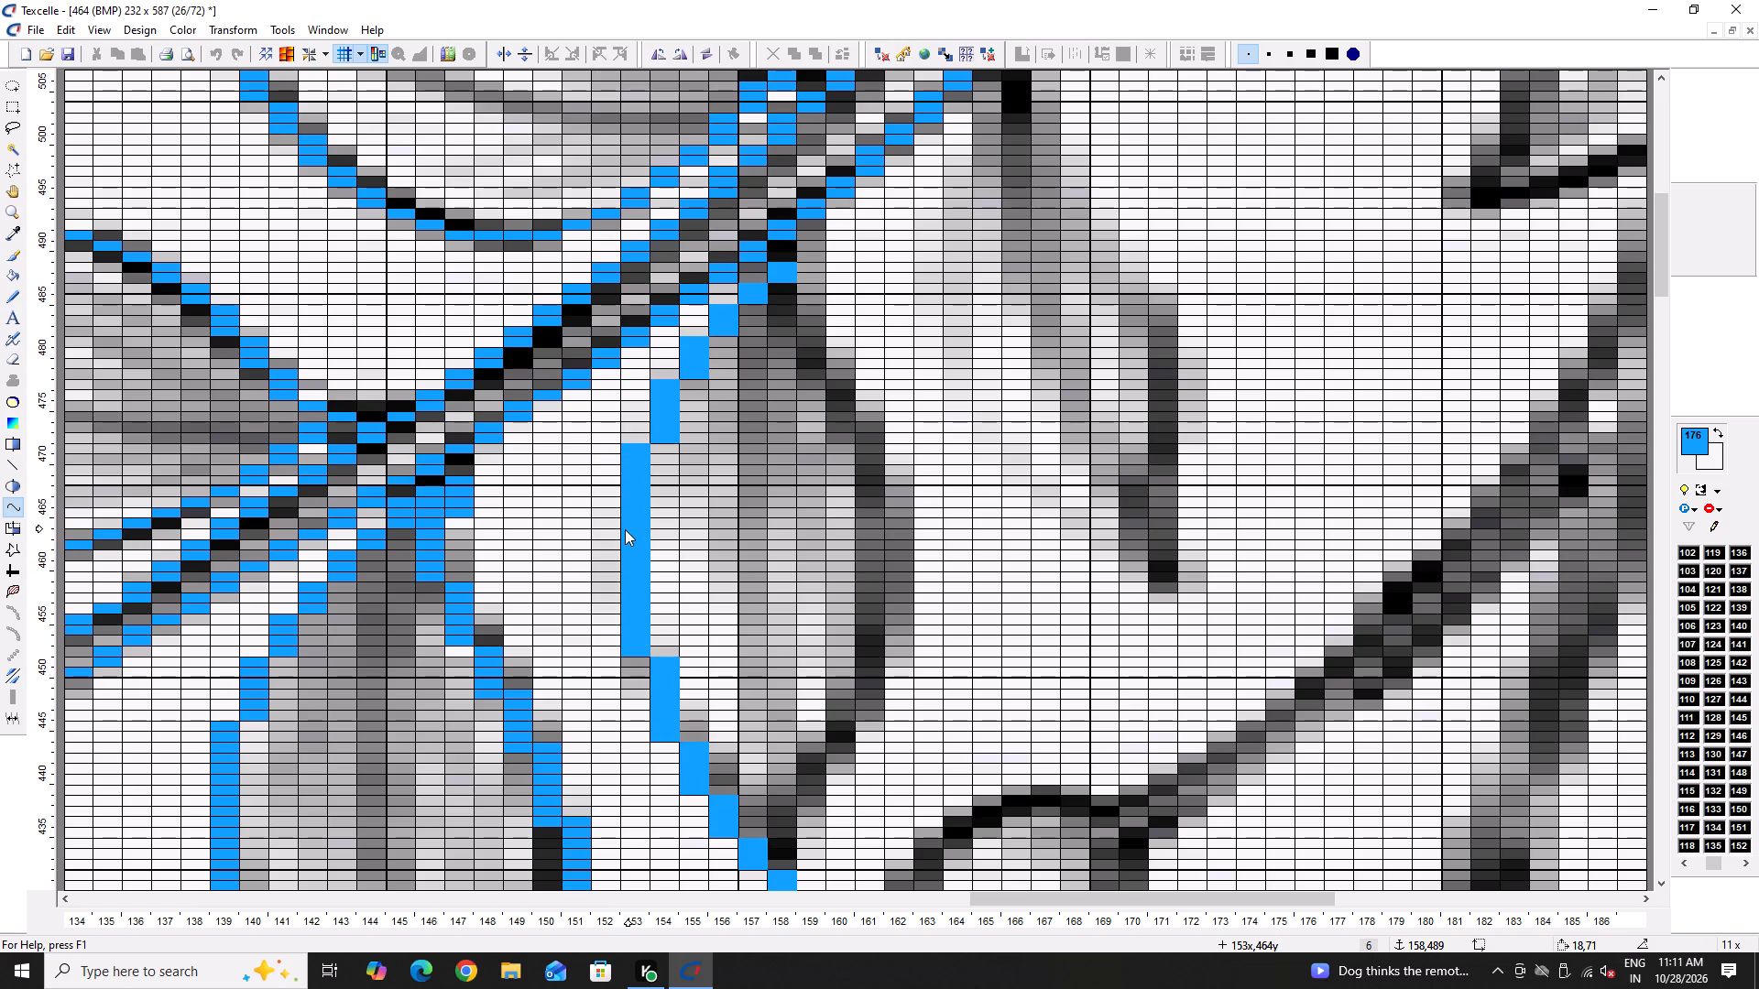
pyautogui.click(625, 529)
# Draw a blue curve for this leaf's lower right edge, from column 160, row 430, below the tip up to column 161, about row 460.
pyautogui.scroll(-1, 868, 645)
pyautogui.click(828, 791)
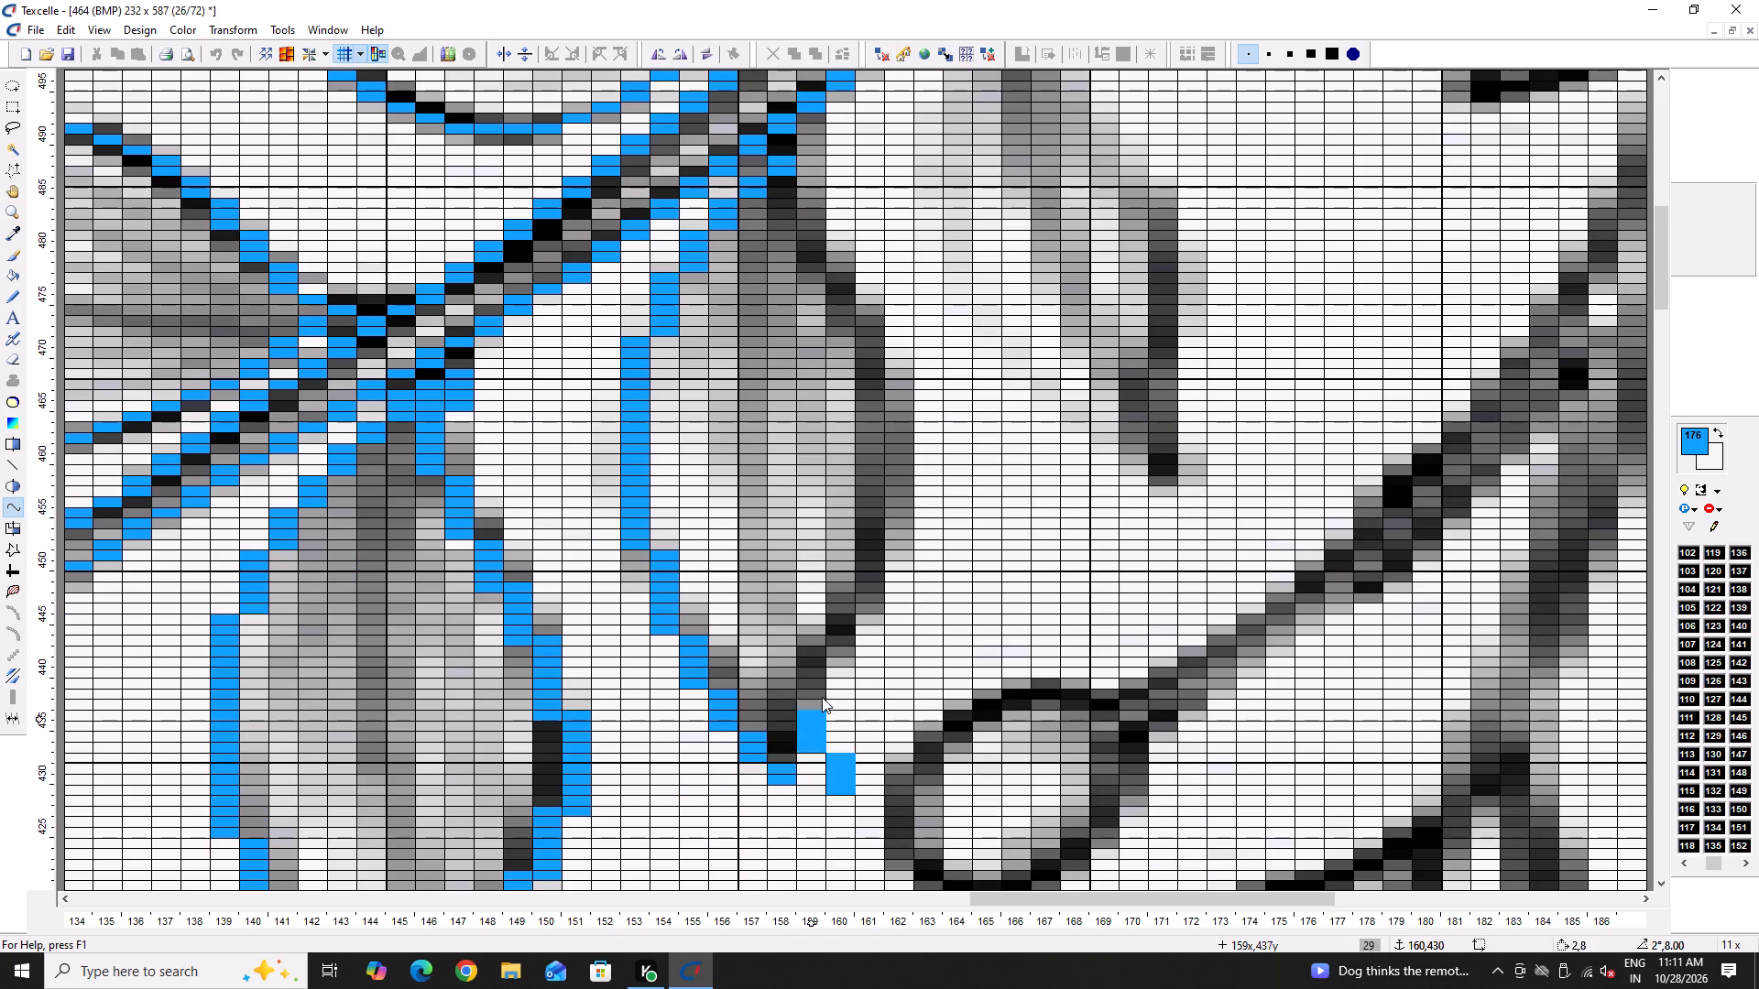
pyautogui.click(881, 470)
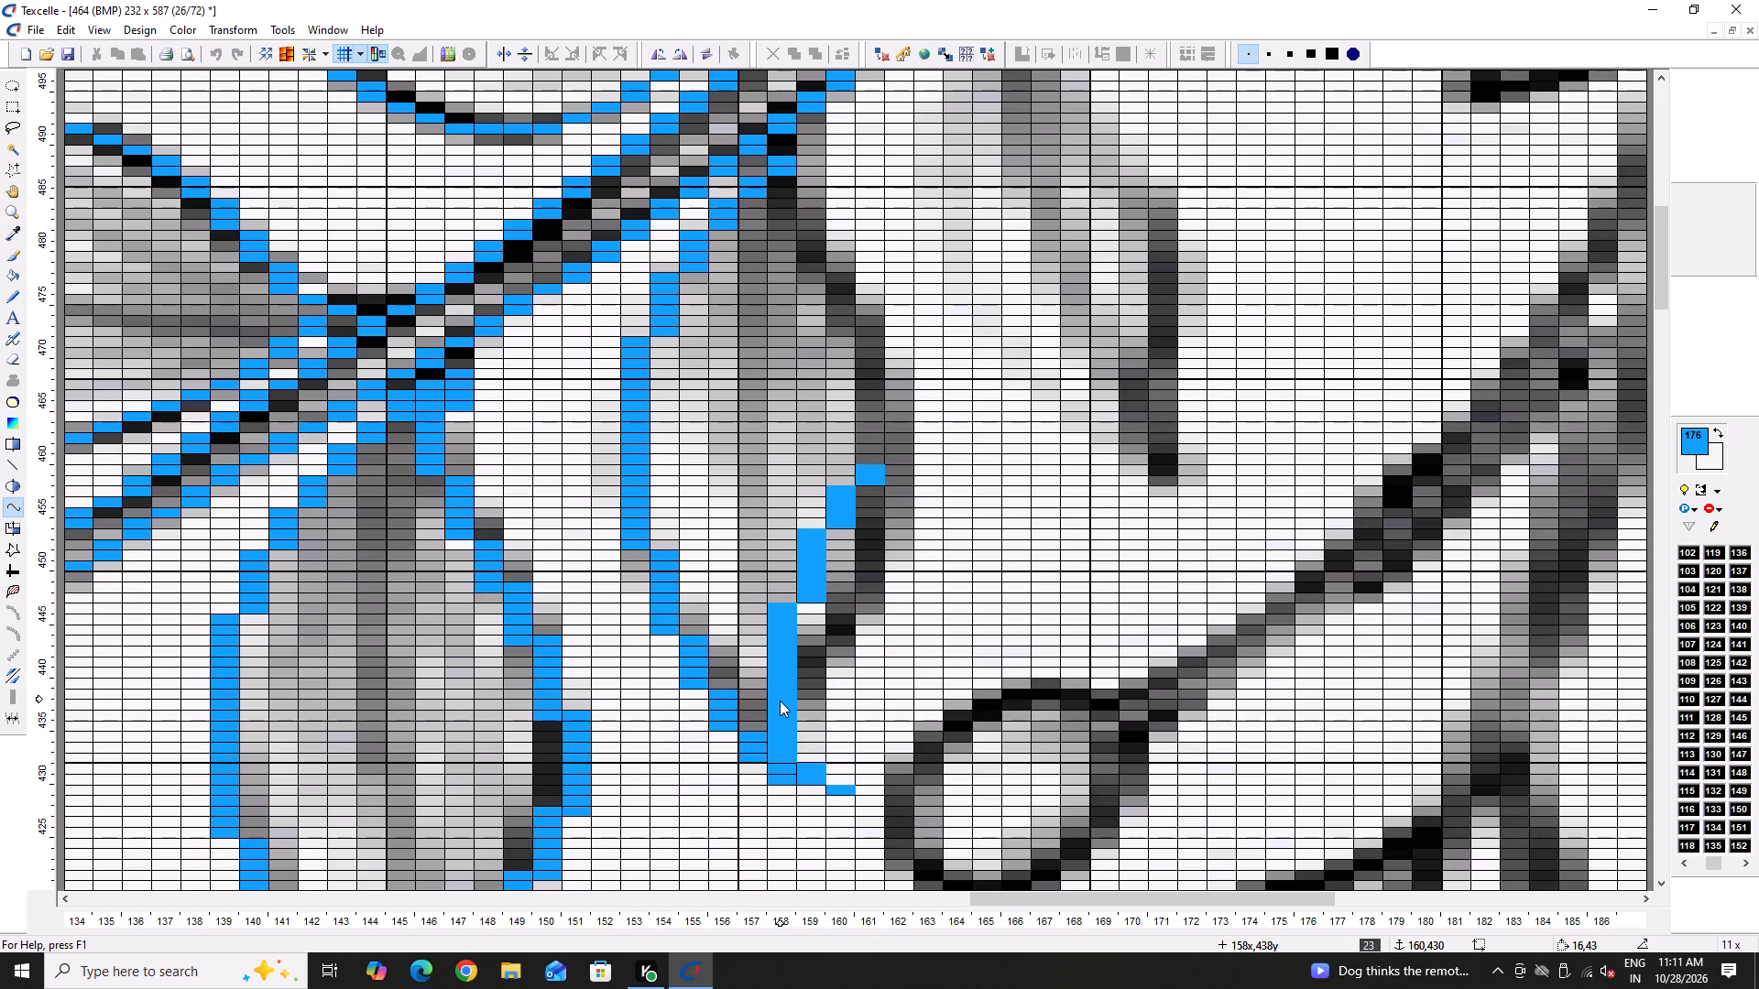
pyautogui.click(776, 688)
# Clean up the leaf's tip, filling column 158 near row 432 with blue and erasing surplus pixels in columns 158 and 160 near row 430.
pyautogui.press('x')
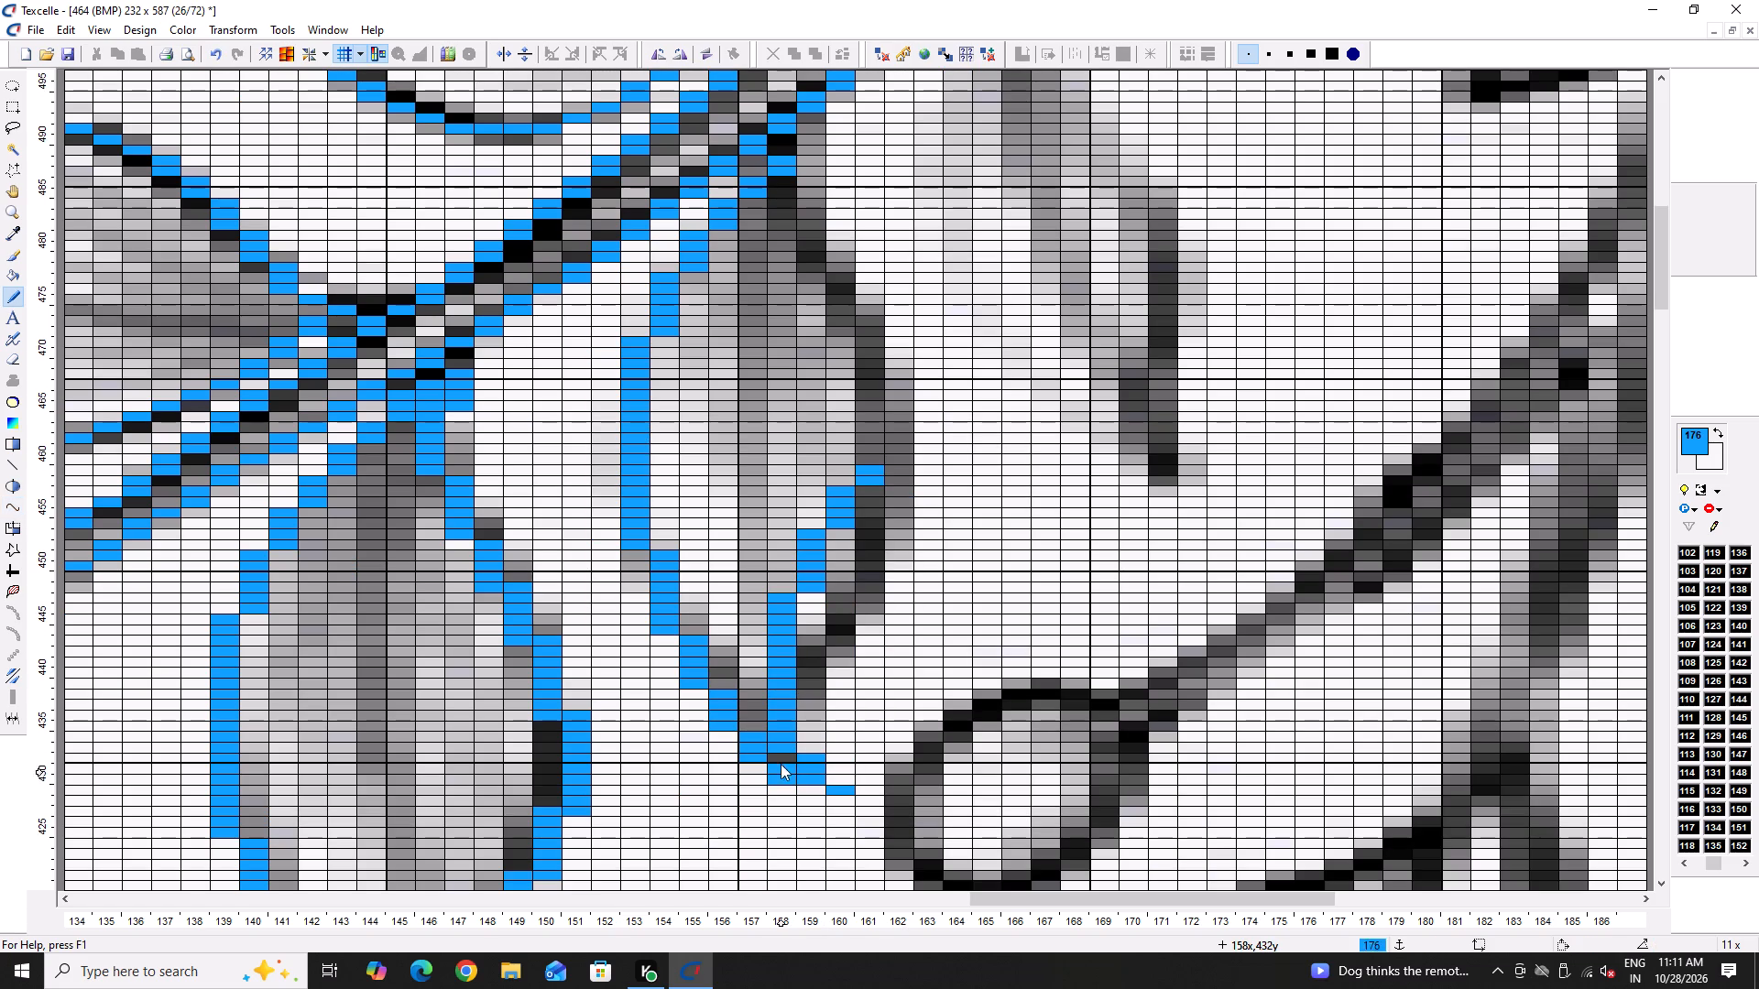
pyautogui.click(783, 758)
pyautogui.rightClick(775, 777)
pyautogui.rightClick(843, 792)
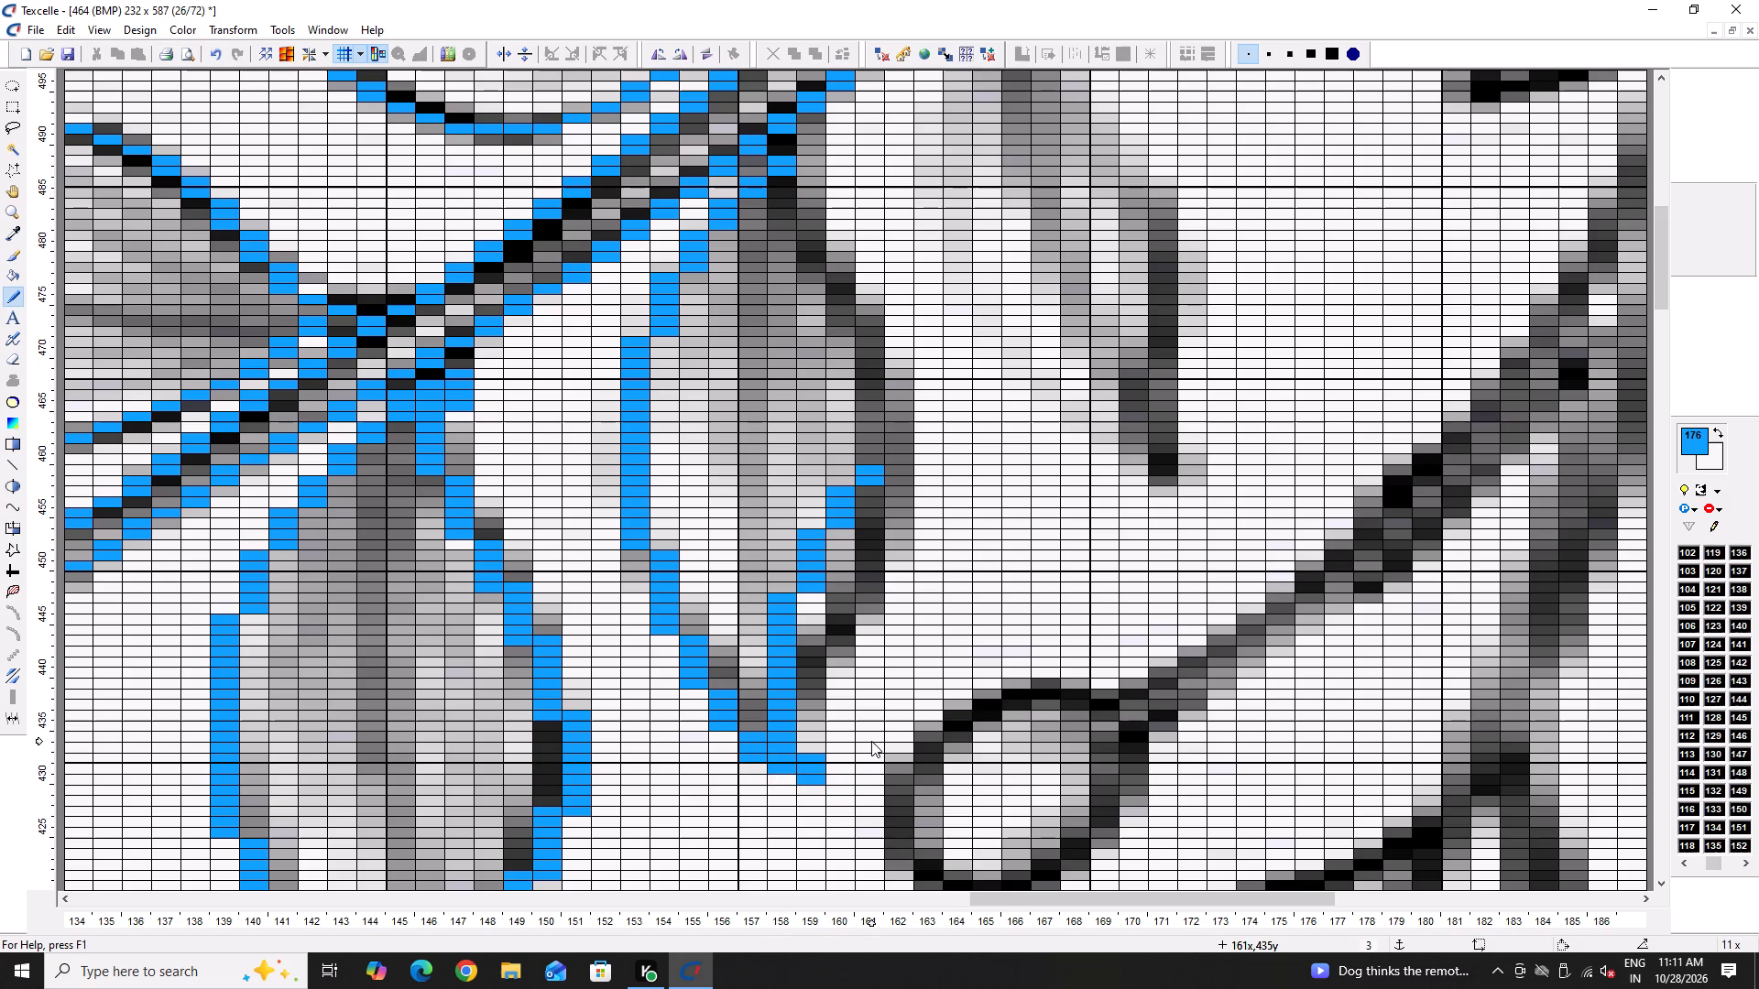
# Pencil the leaf's lower right edge in blue from just above the tip at column 158 up to column 161, about row 457, redoing the first stroke.
pyautogui.press('x')
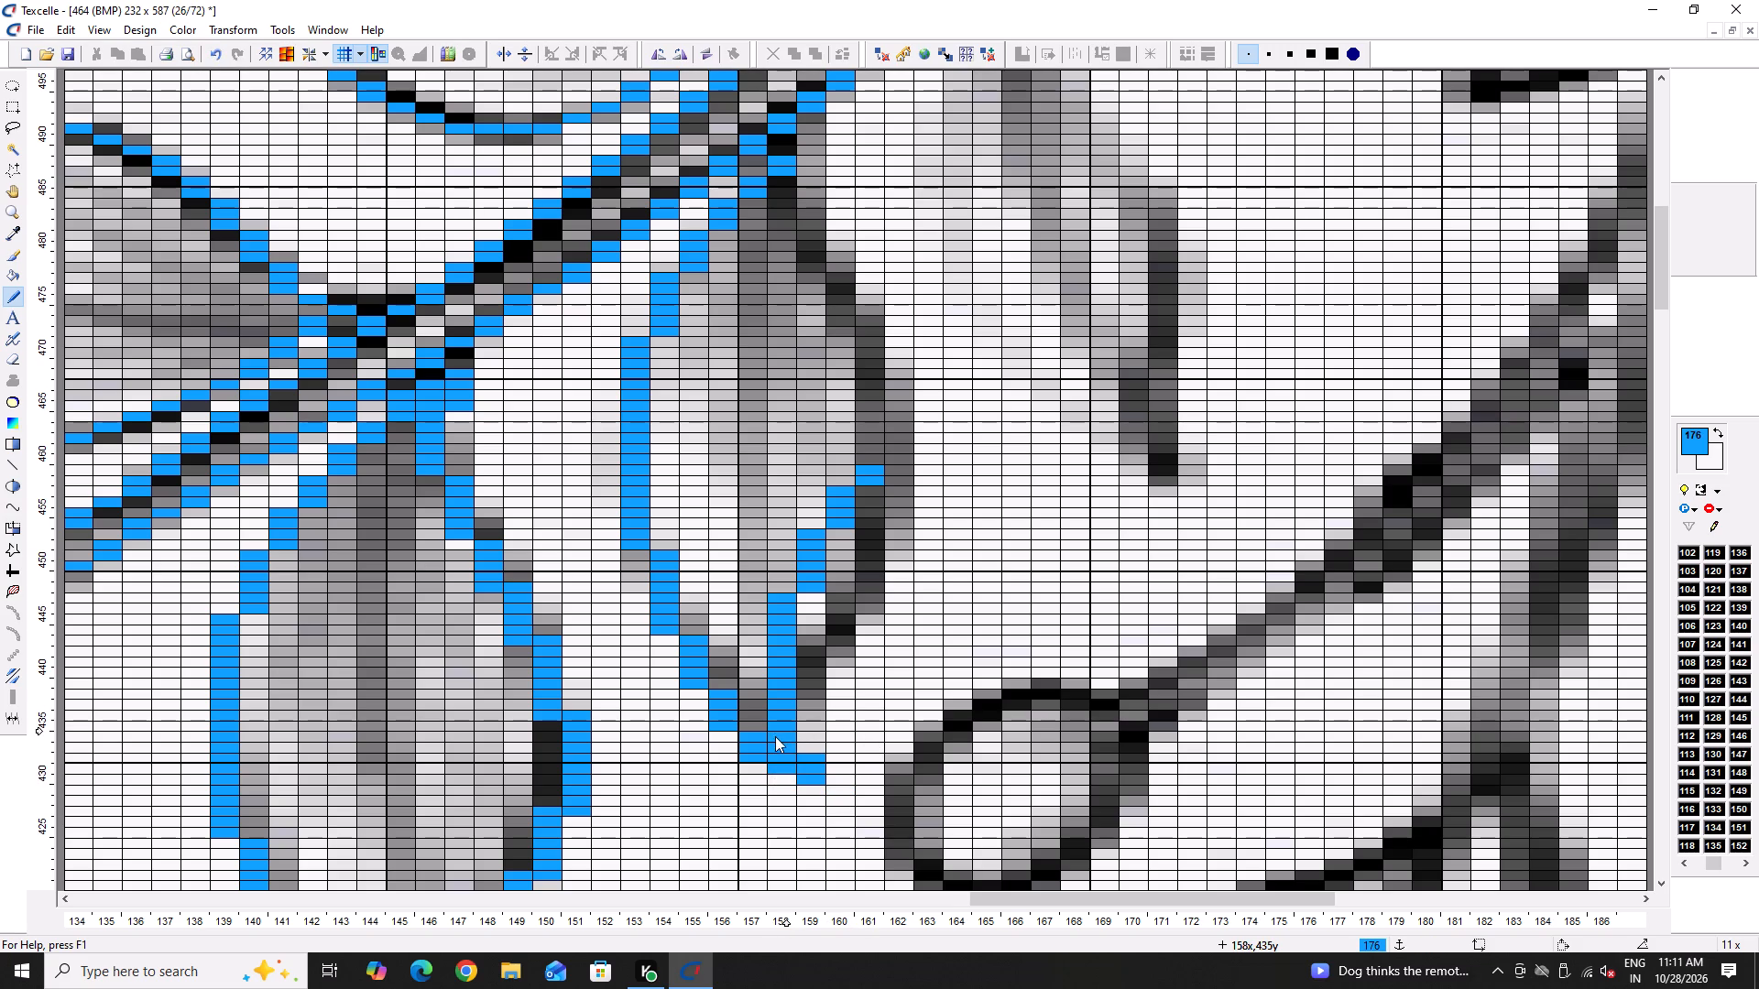
pyautogui.moveTo(780, 731); pyautogui.dragTo(869, 591)
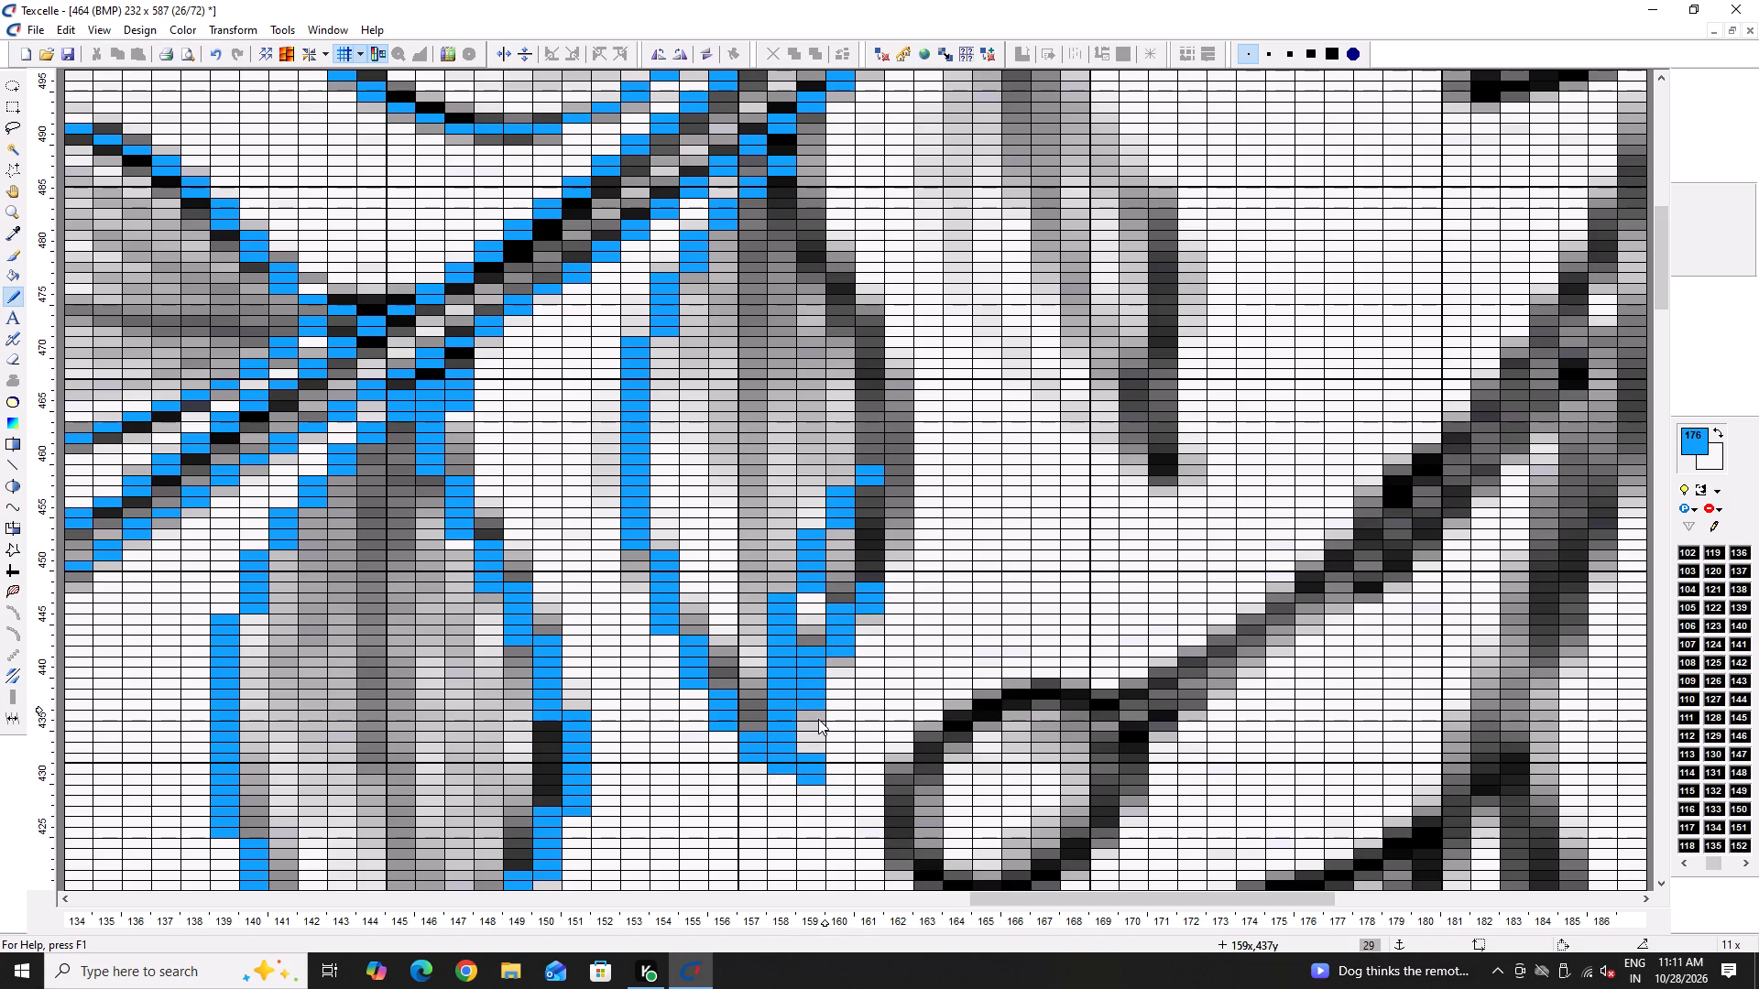
pyautogui.hotkey('ctrl', 'z')
pyautogui.moveTo(783, 709); pyautogui.dragTo(868, 501)
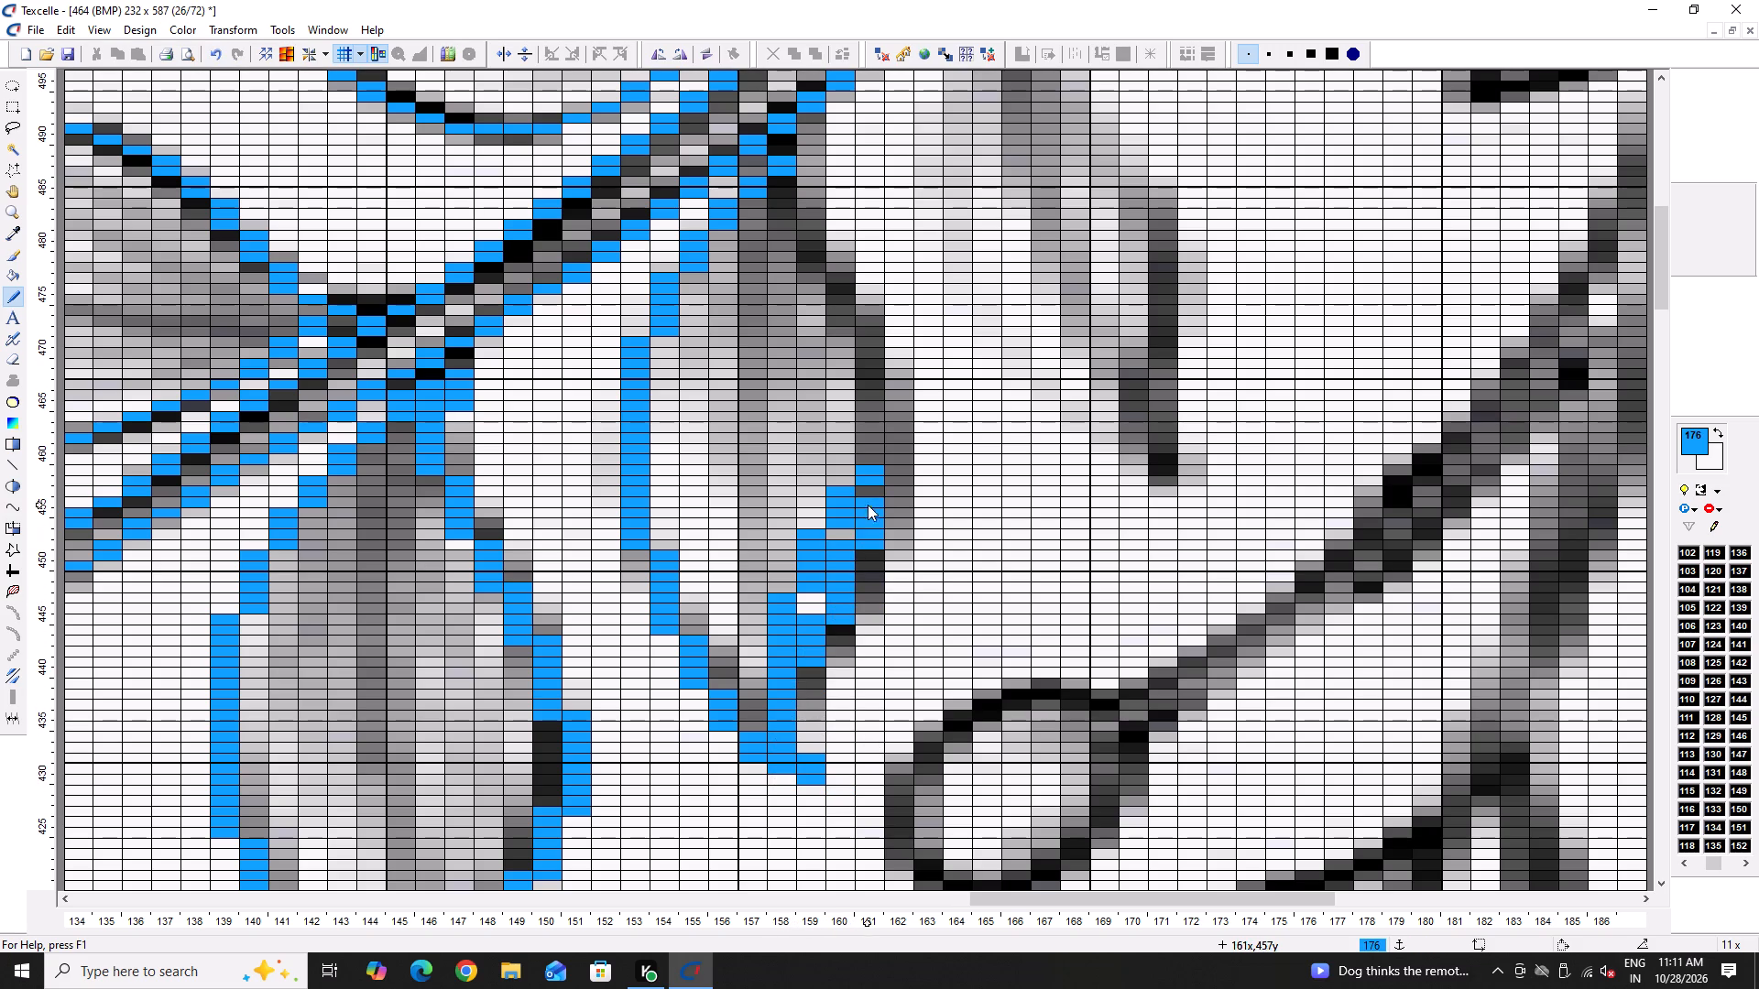
pyautogui.scroll(1, 869, 531)
pyautogui.click(873, 591)
# Draw a blue curve for the leaf's upper right edge, from the stem at column 158, row 489, to column 161, about row 456.
pyautogui.press('y')
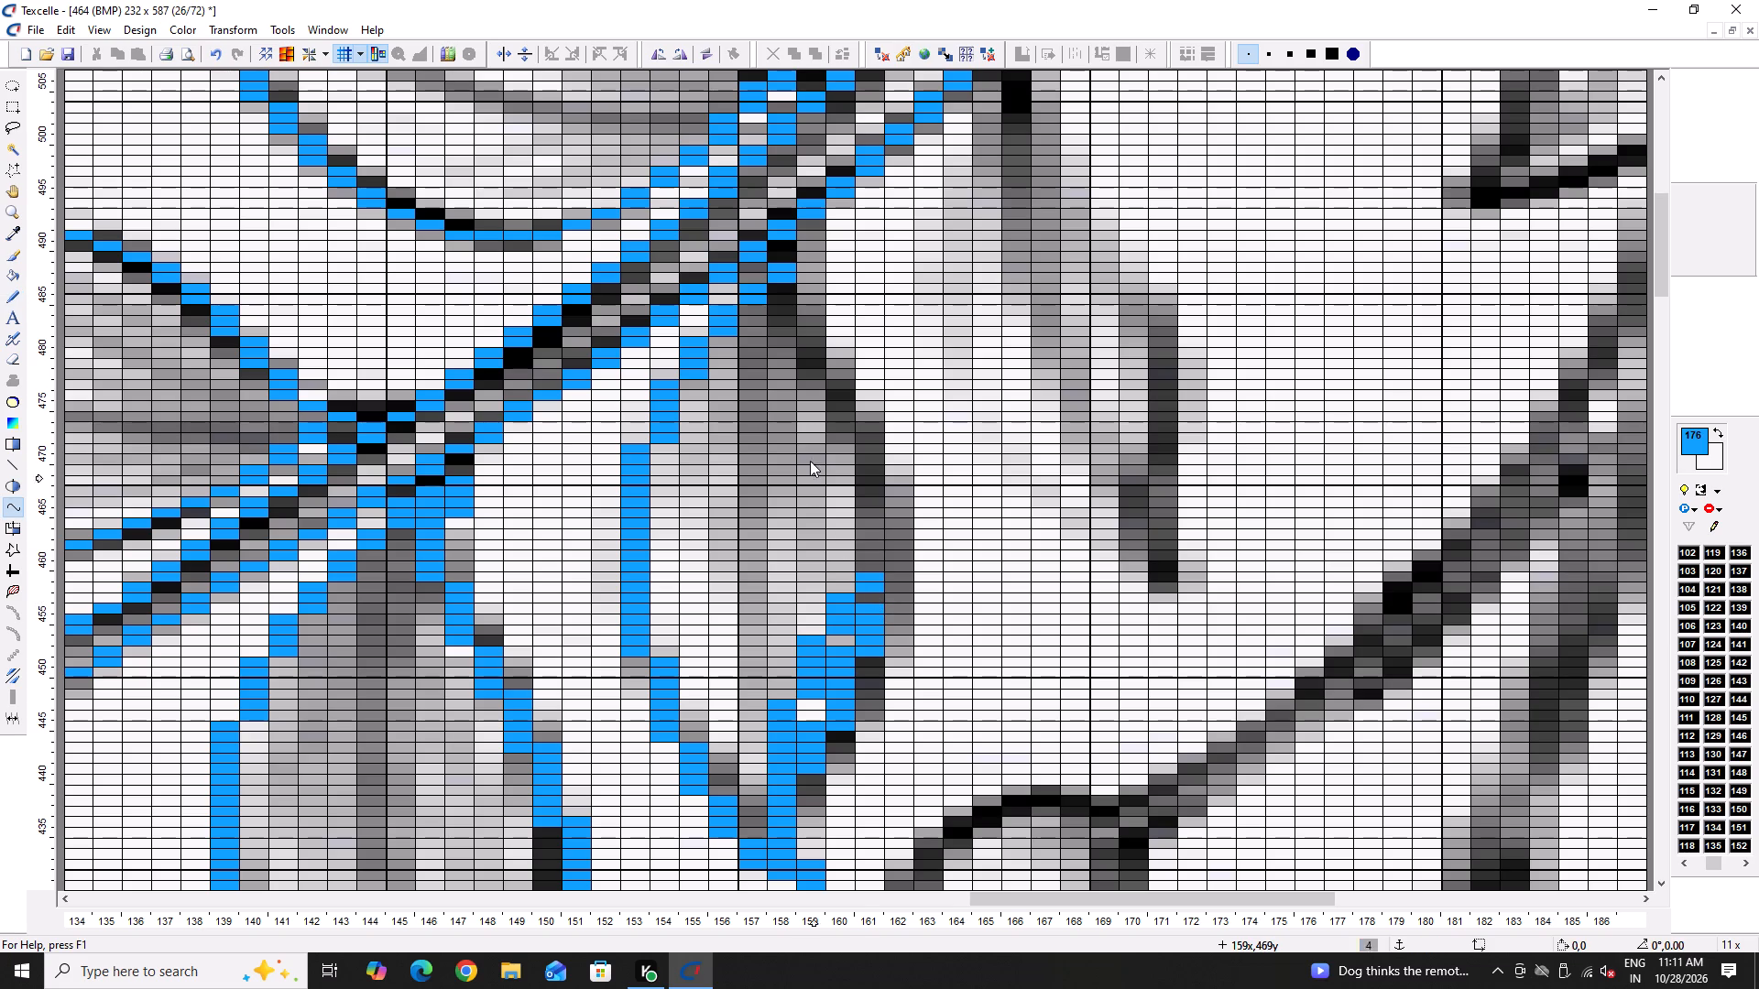
pyautogui.click(795, 267)
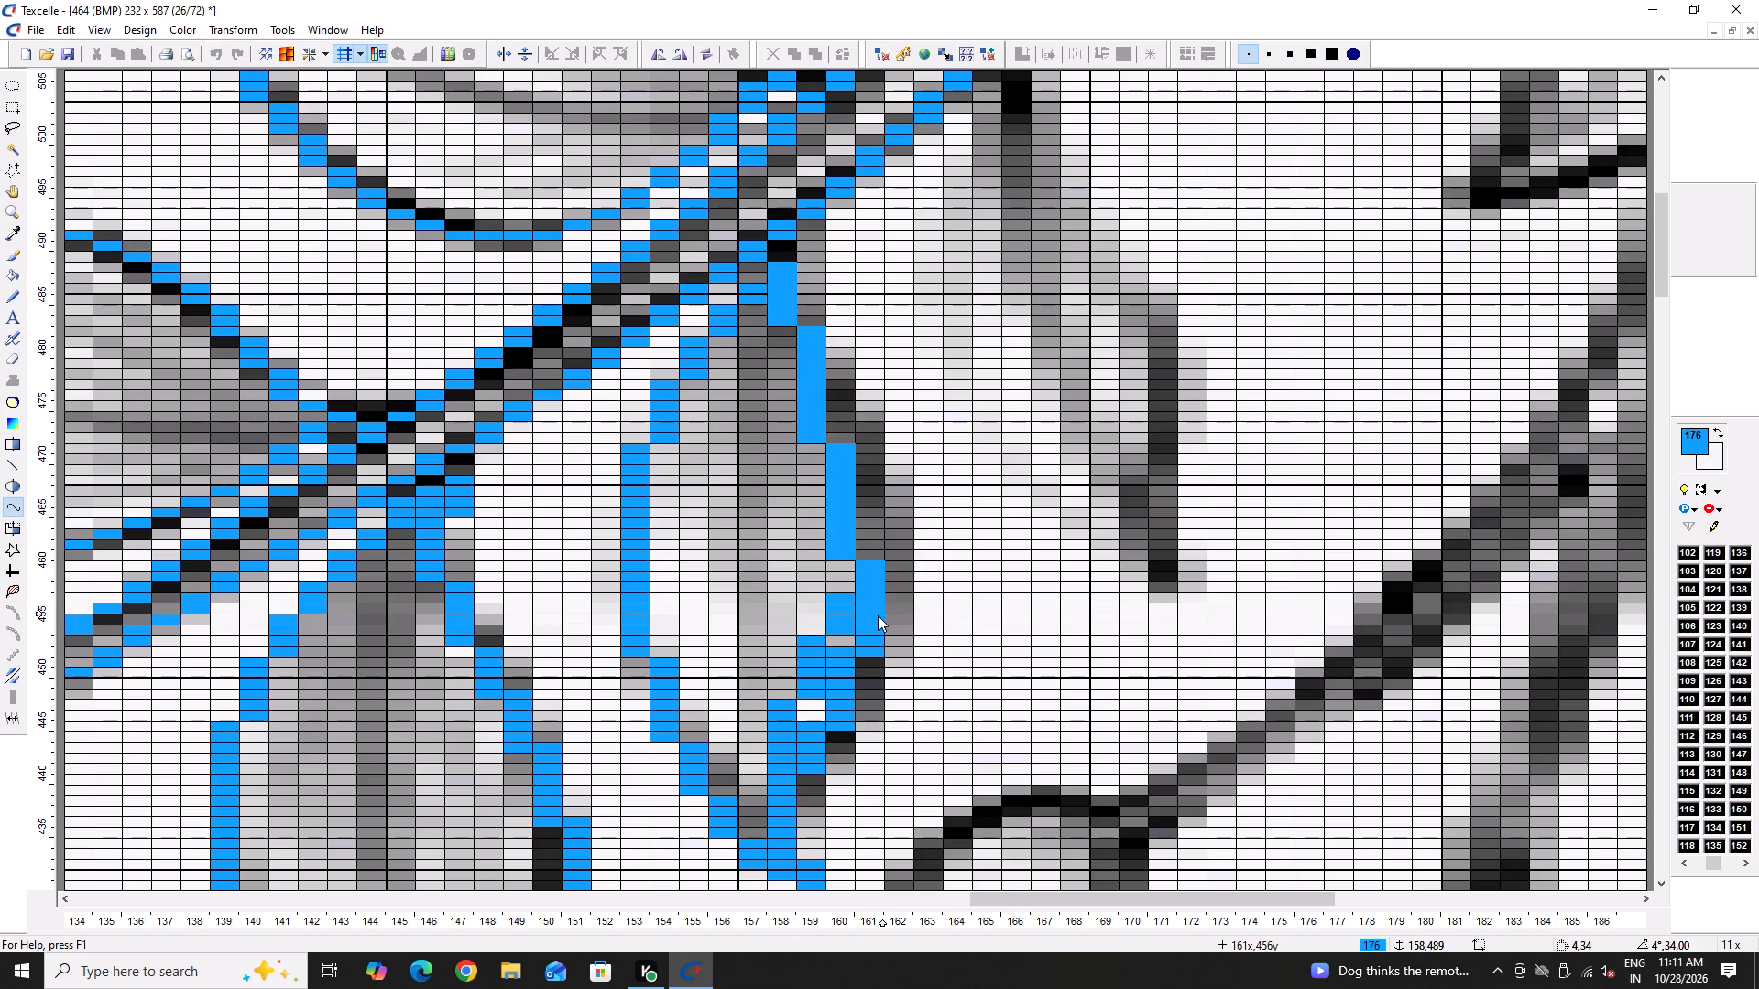
pyautogui.click(878, 615)
pyautogui.click(869, 471)
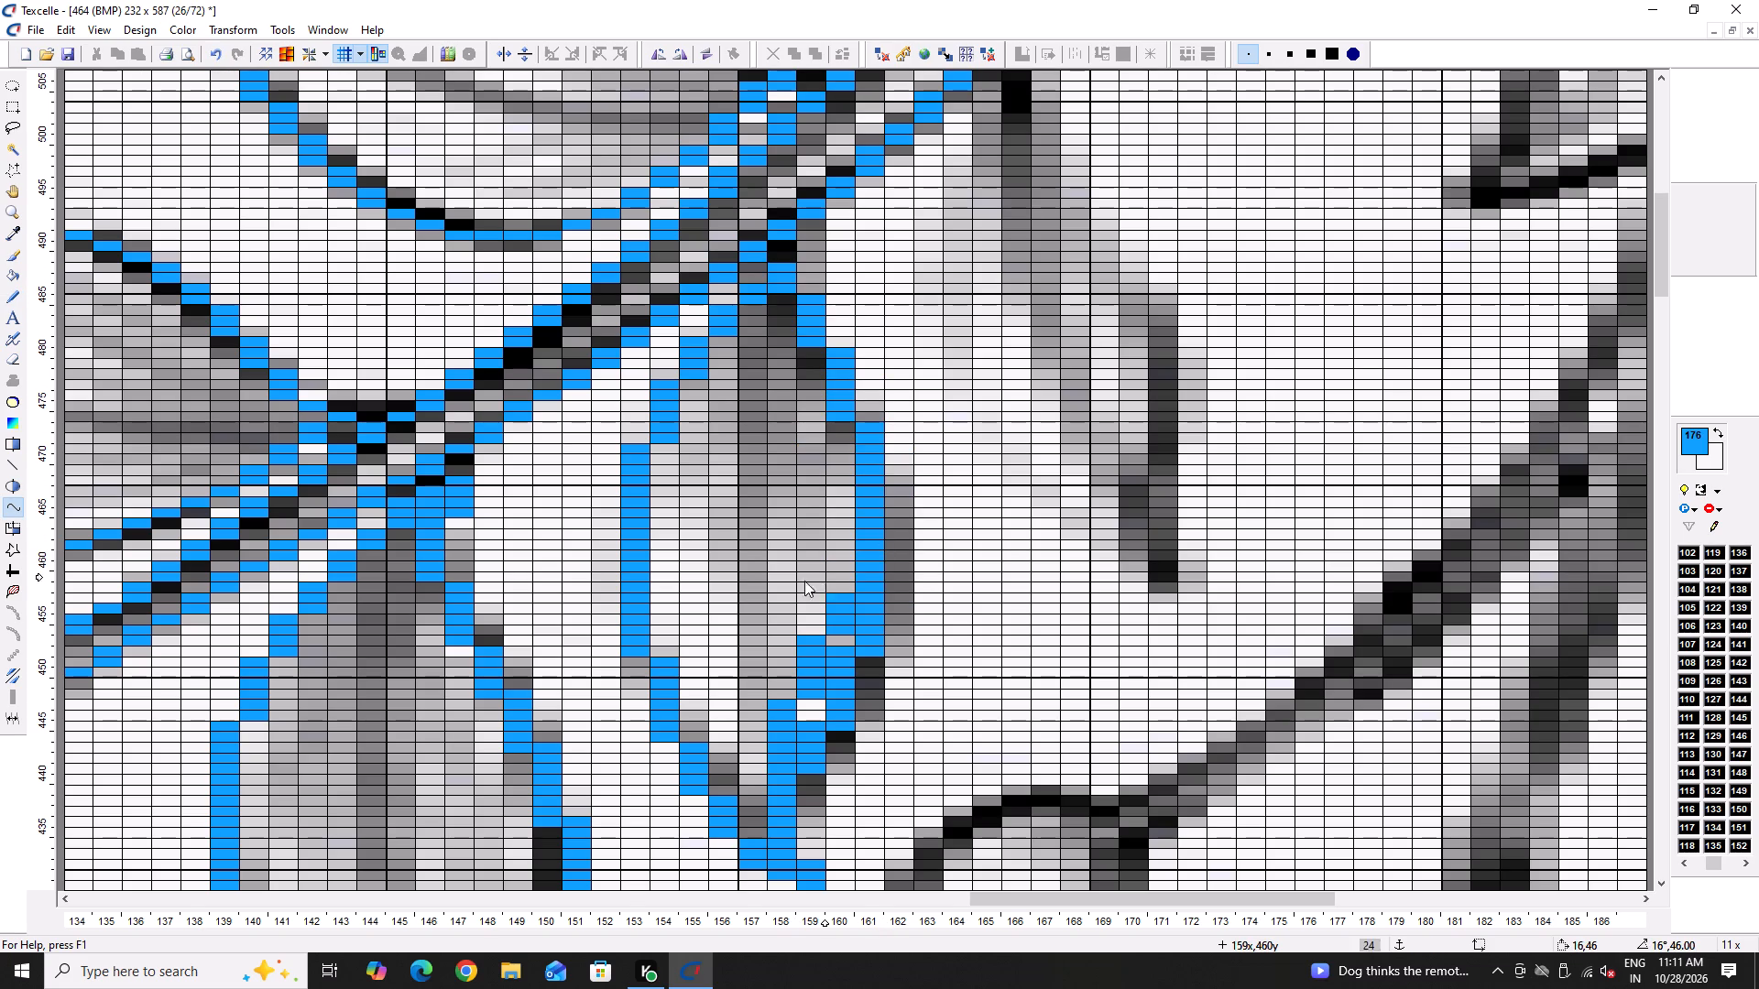
# Pencil the last hanging leaf's outline in blue from the stem at column 166, row 505, around its tip near column 170 and back to the stem.
pyautogui.keyDown('ctrl'); pyautogui.scroll(-4, 803, 581); pyautogui.keyUp('ctrl')
pyautogui.keyDown('ctrl'); pyautogui.scroll(3, 947, 401); pyautogui.keyUp('ctrl')
pyautogui.press('x')
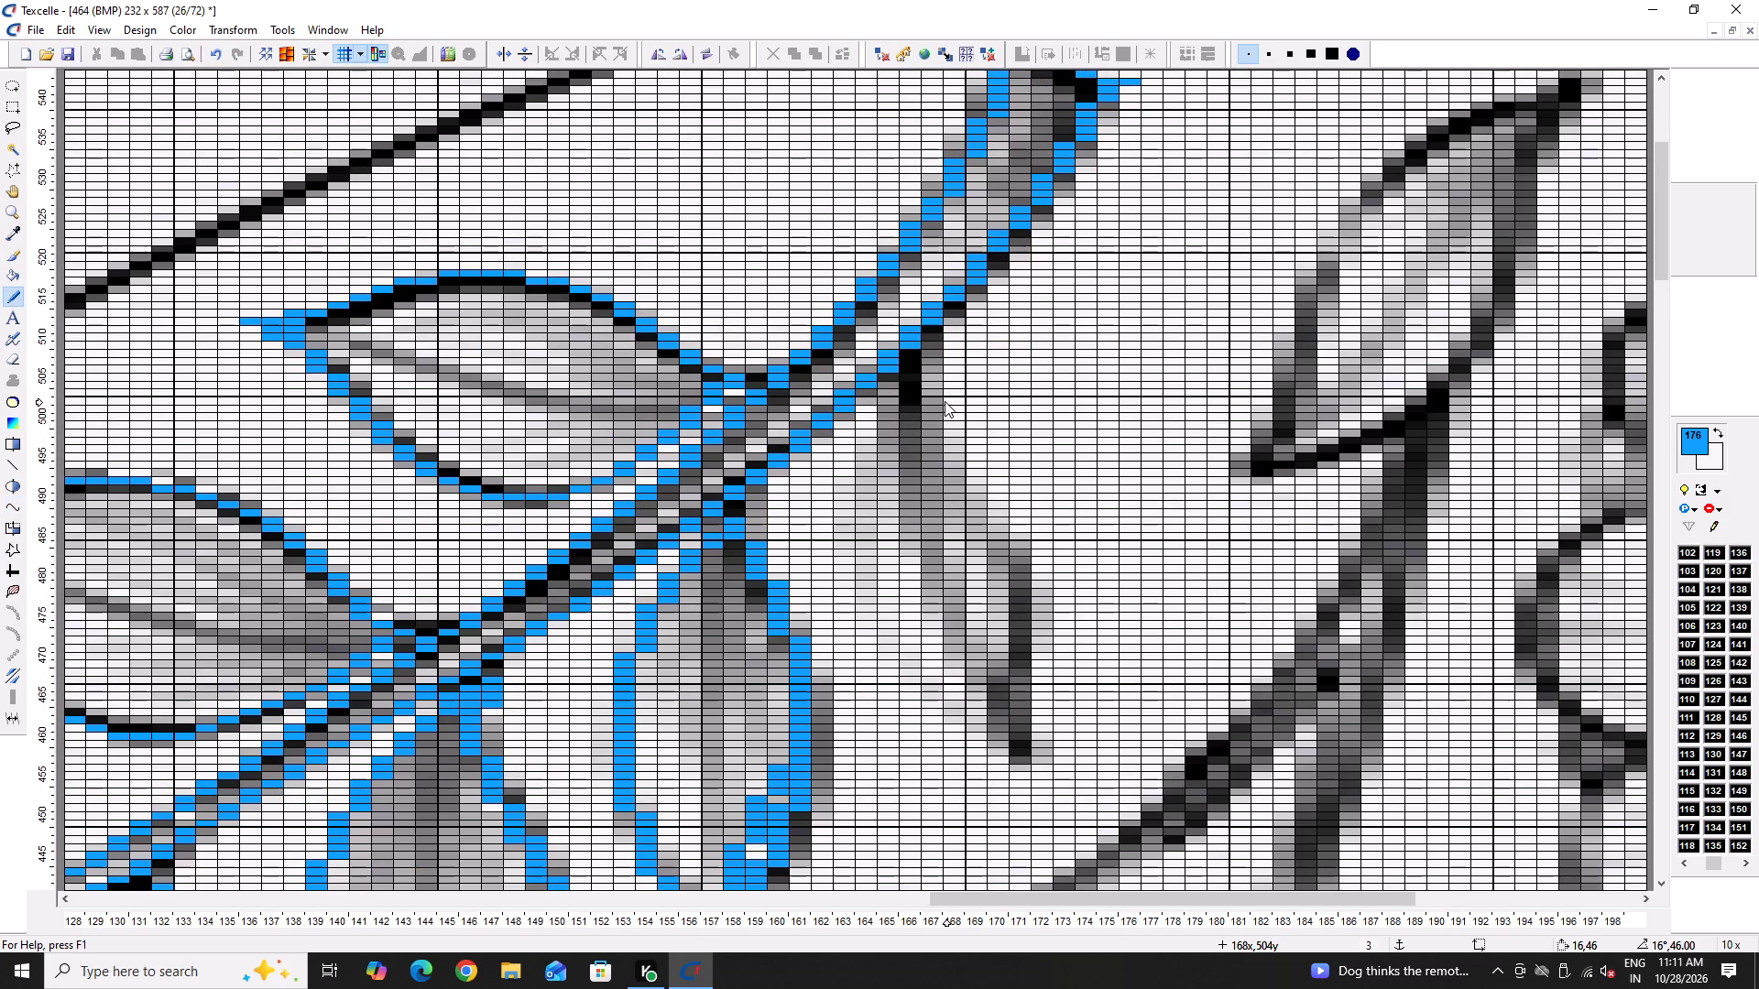
pyautogui.keyDown('ctrl'); pyautogui.scroll(-2, 939, 386); pyautogui.keyUp('ctrl')
pyautogui.moveTo(934, 390); pyautogui.dragTo(931, 558)
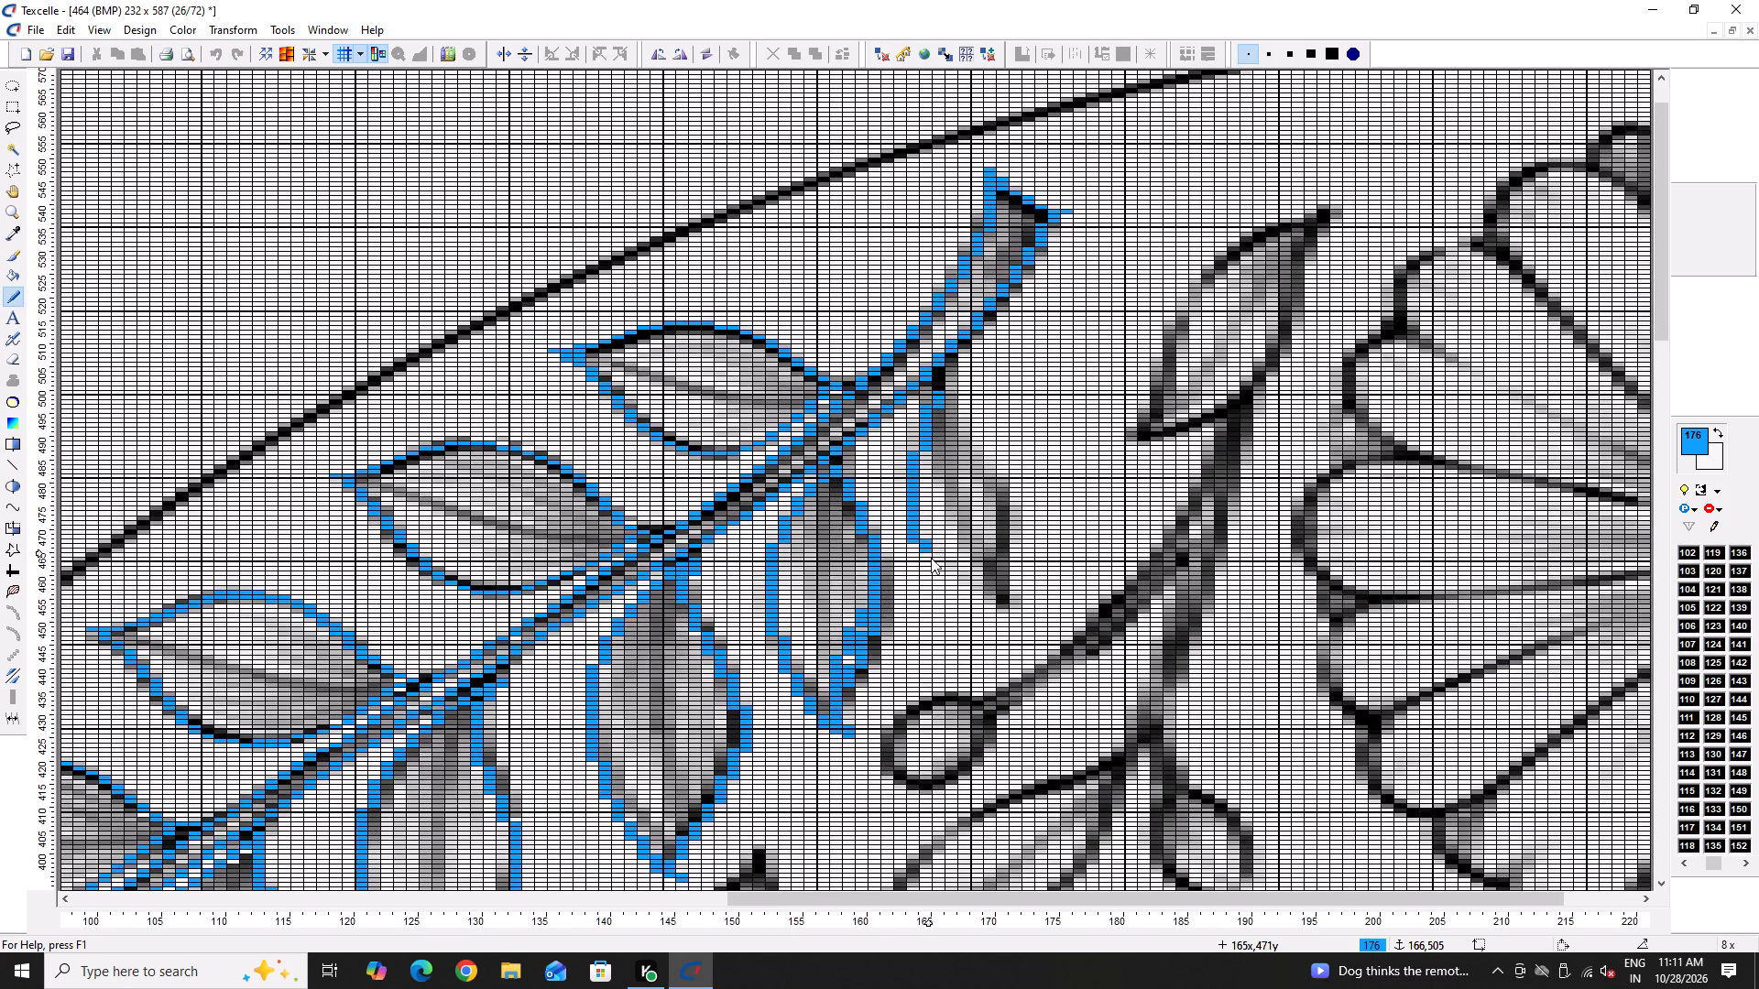
pyautogui.moveTo(931, 558); pyautogui.dragTo(1010, 499)
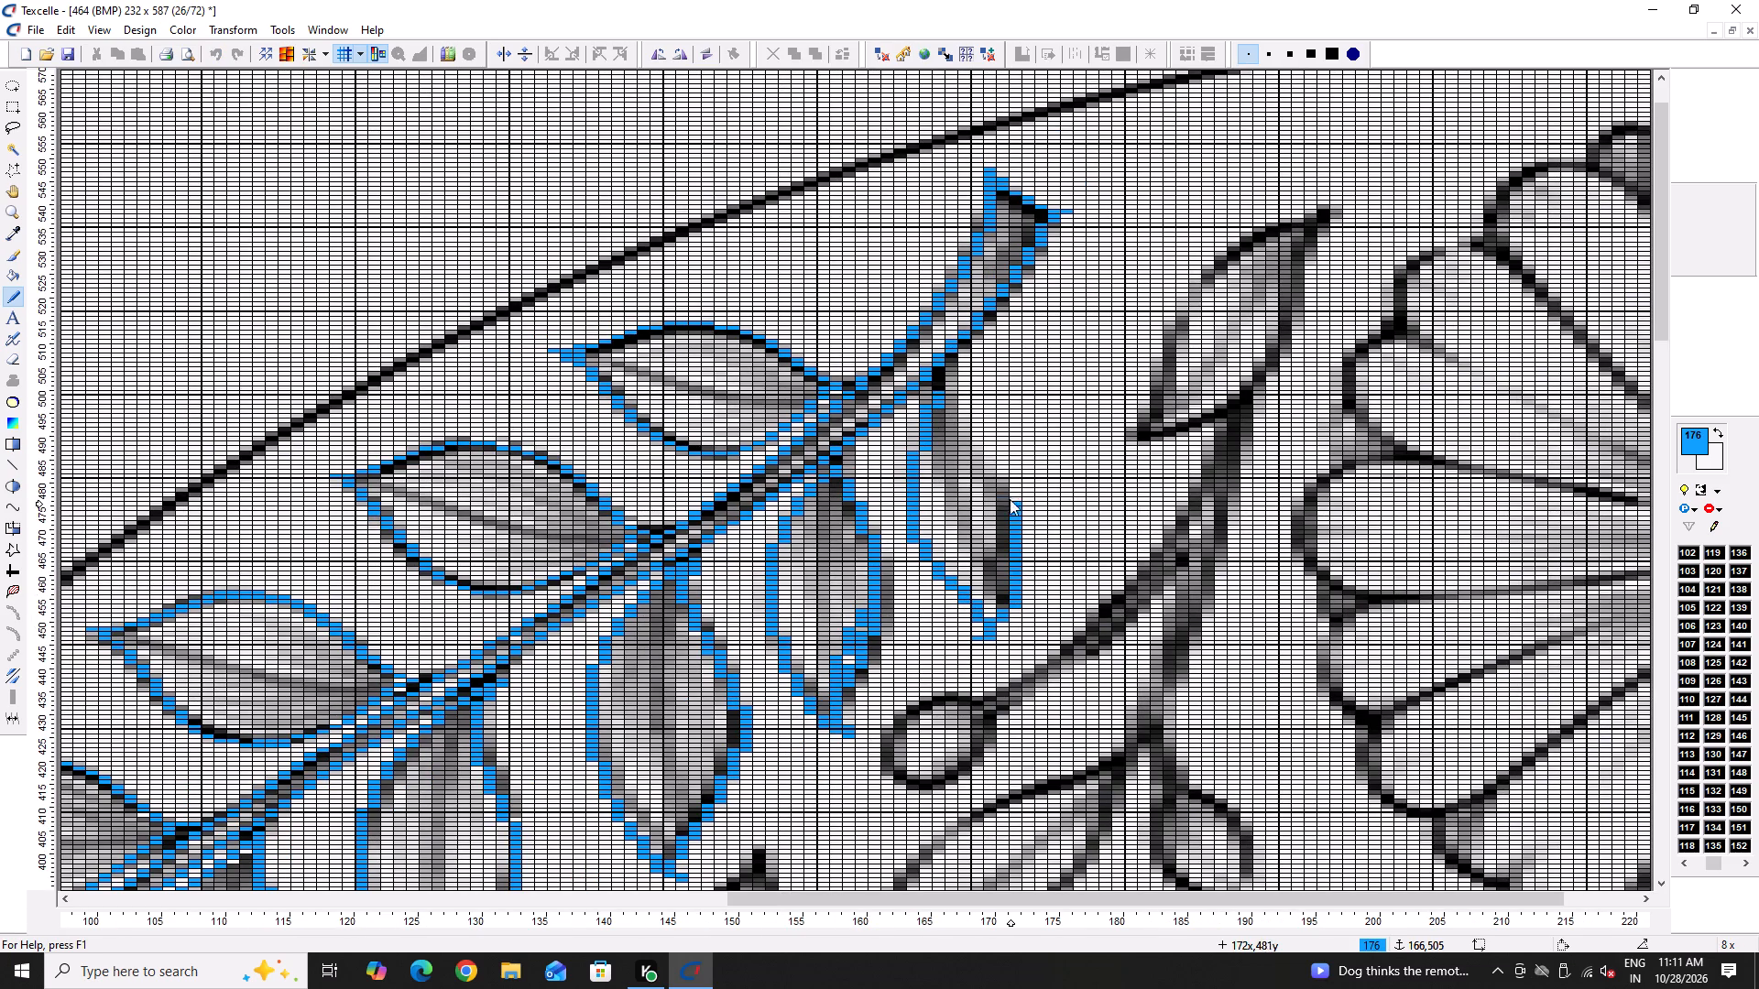
pyautogui.moveTo(1010, 499); pyautogui.dragTo(977, 342)
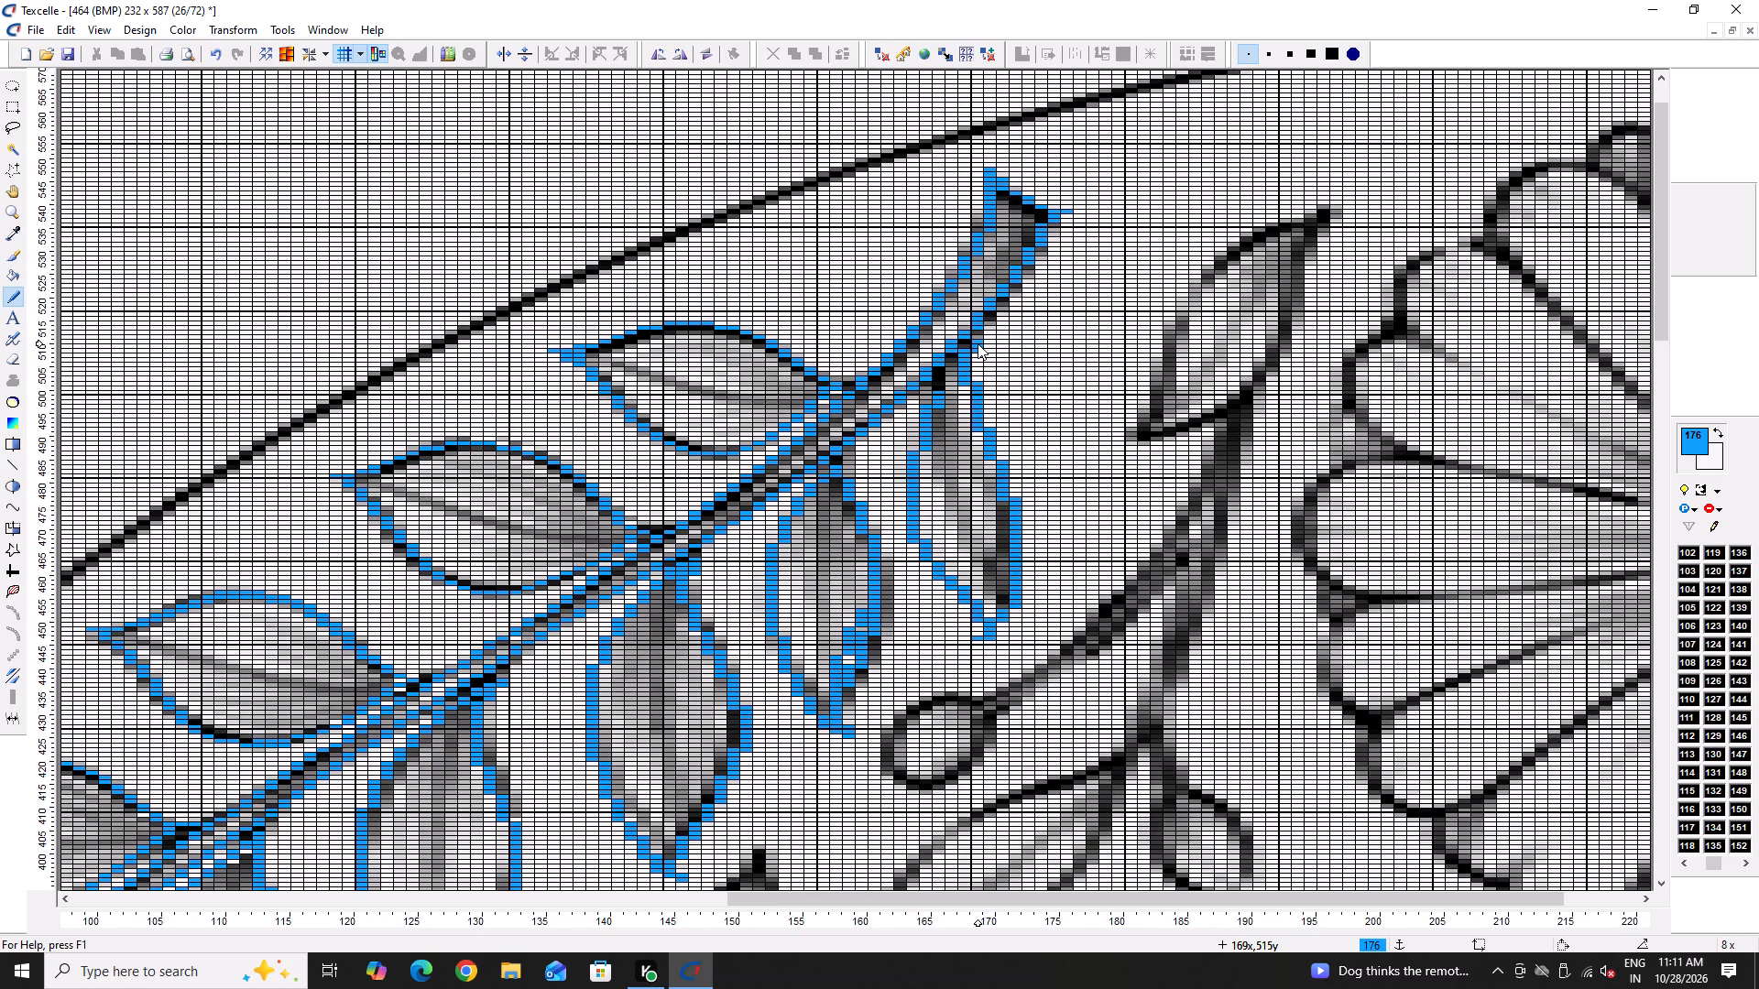
pyautogui.rightClick(978, 343)
# Refine the last leaf's base at the stem, adding blue pixels in column 167 and erasing surplus pixels in columns 168 and 169.
pyautogui.keyDown('ctrl'); pyautogui.scroll(4, 947, 363); pyautogui.keyUp('ctrl')
pyautogui.moveTo(966, 395); pyautogui.dragTo(950, 440)
pyautogui.click(970, 385)
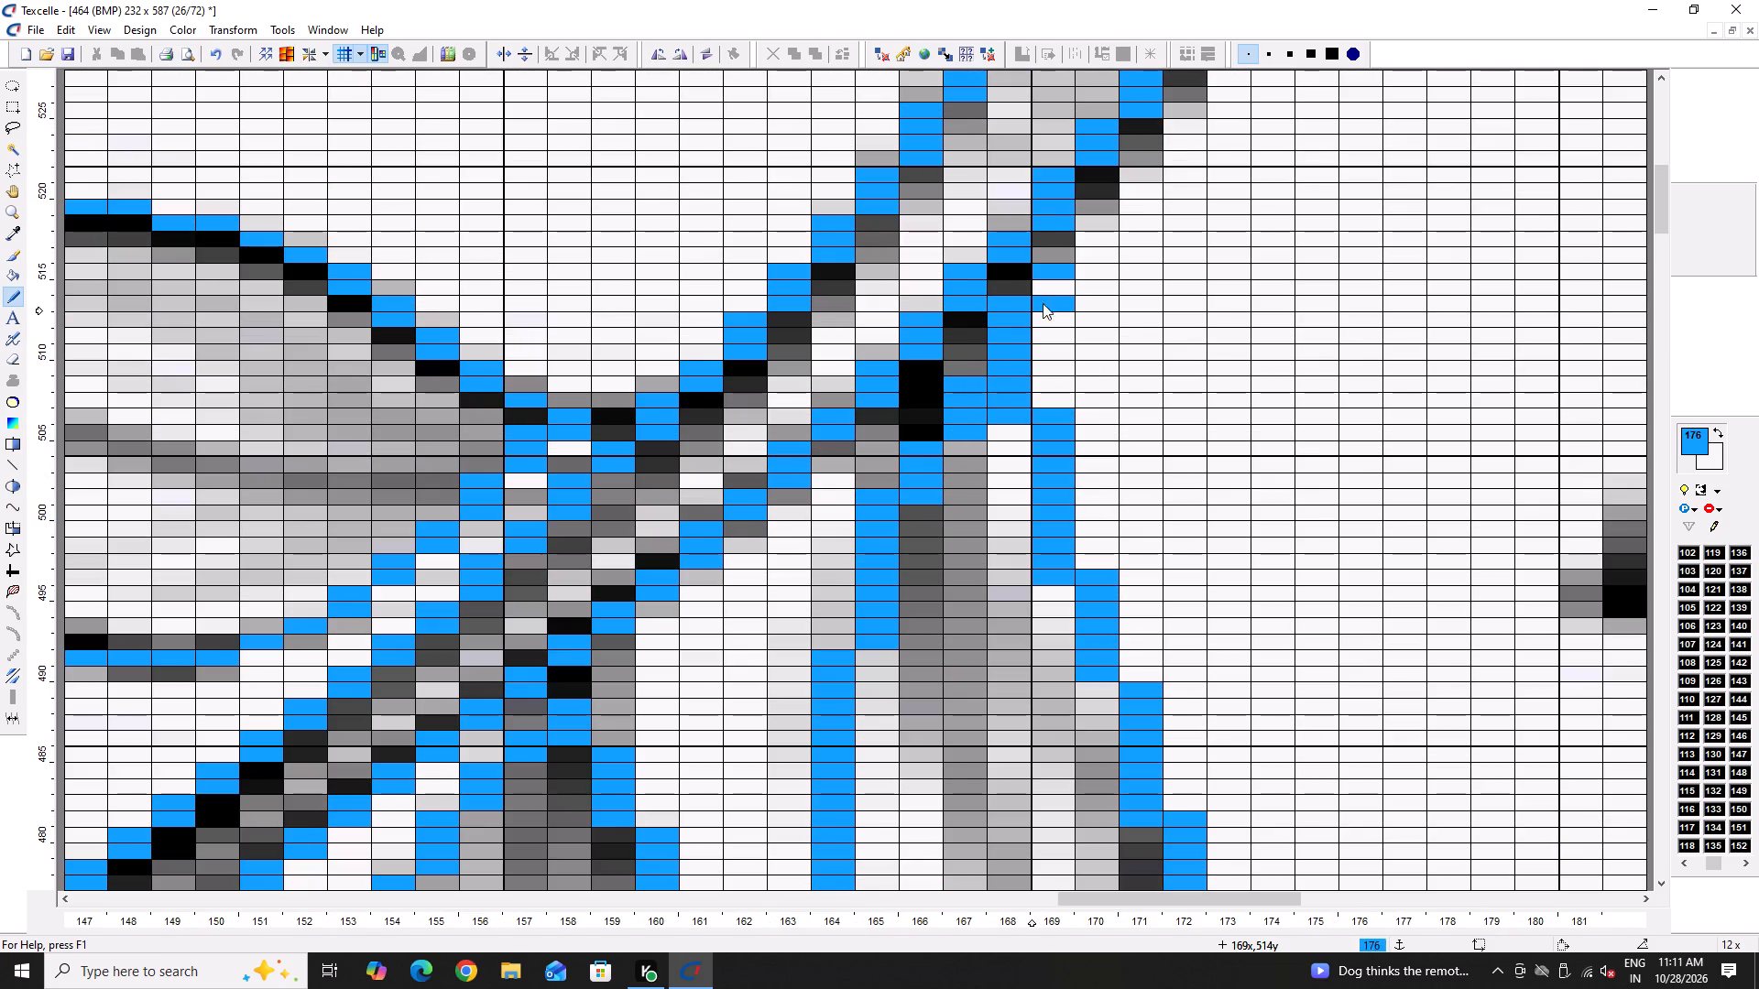
pyautogui.moveTo(1065, 273); pyautogui.dragTo(1054, 277, button='right')
pyautogui.rightClick(1009, 303)
pyautogui.doubleClick(971, 362)
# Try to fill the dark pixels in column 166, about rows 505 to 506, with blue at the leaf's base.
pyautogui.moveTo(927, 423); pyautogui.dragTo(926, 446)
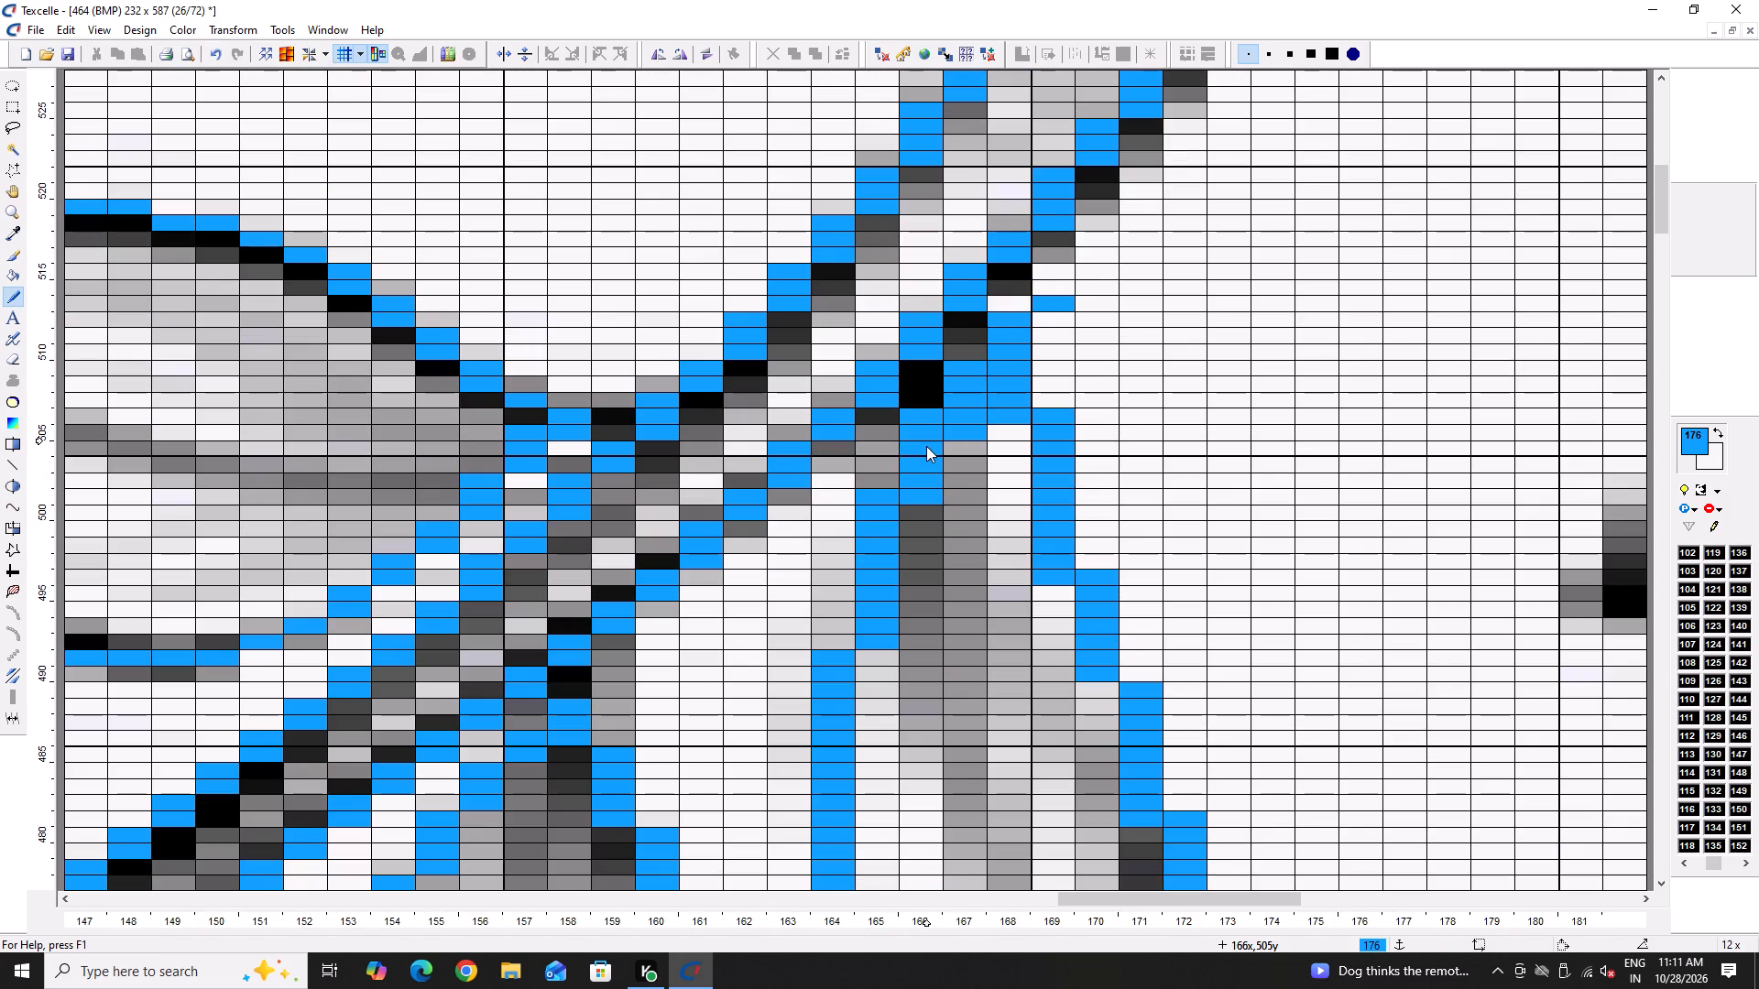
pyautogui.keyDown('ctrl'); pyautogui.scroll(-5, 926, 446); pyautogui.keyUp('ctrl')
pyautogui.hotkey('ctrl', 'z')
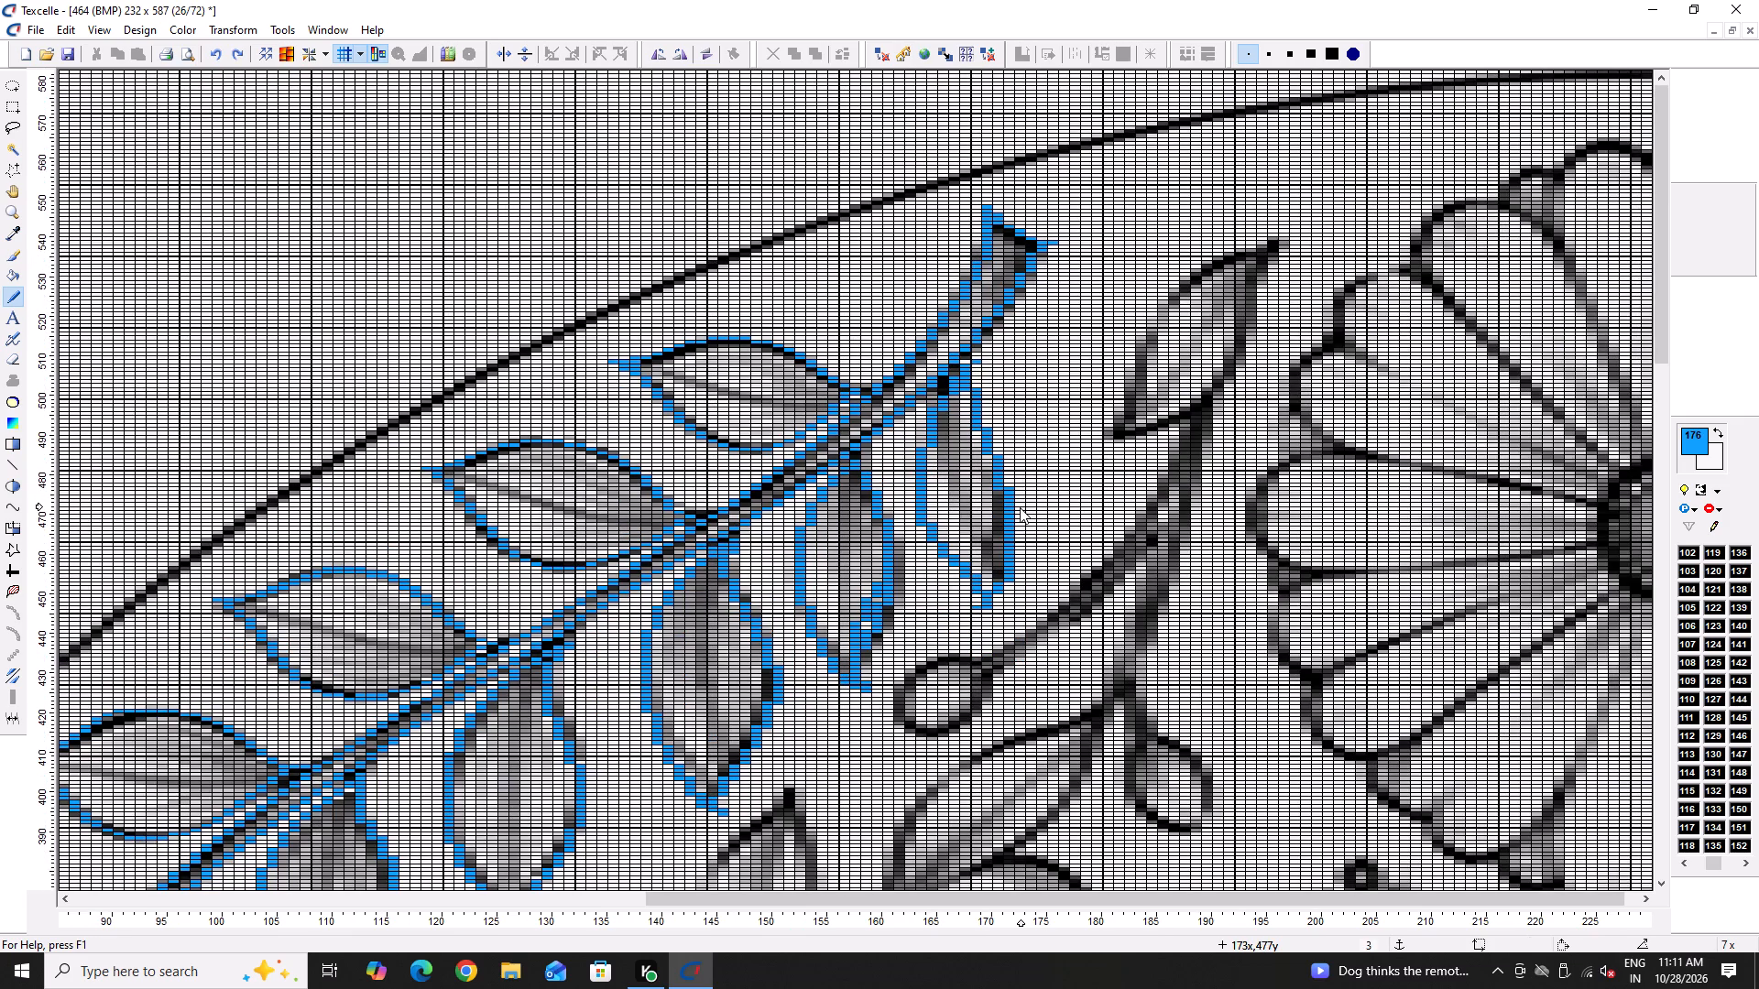
# Undo the blue outline of the last hanging leaf, including its base edits.
pyautogui.hotkey('ctrl', 'z')
pyautogui.hotkey('ctrl', 'z')
pyautogui.hotkey('ctrl', 'z')
pyautogui.hotkey('ctrl', 'z')
pyautogui.hotkey('ctrl', 'z')
pyautogui.hotkey('ctrl', 'z')
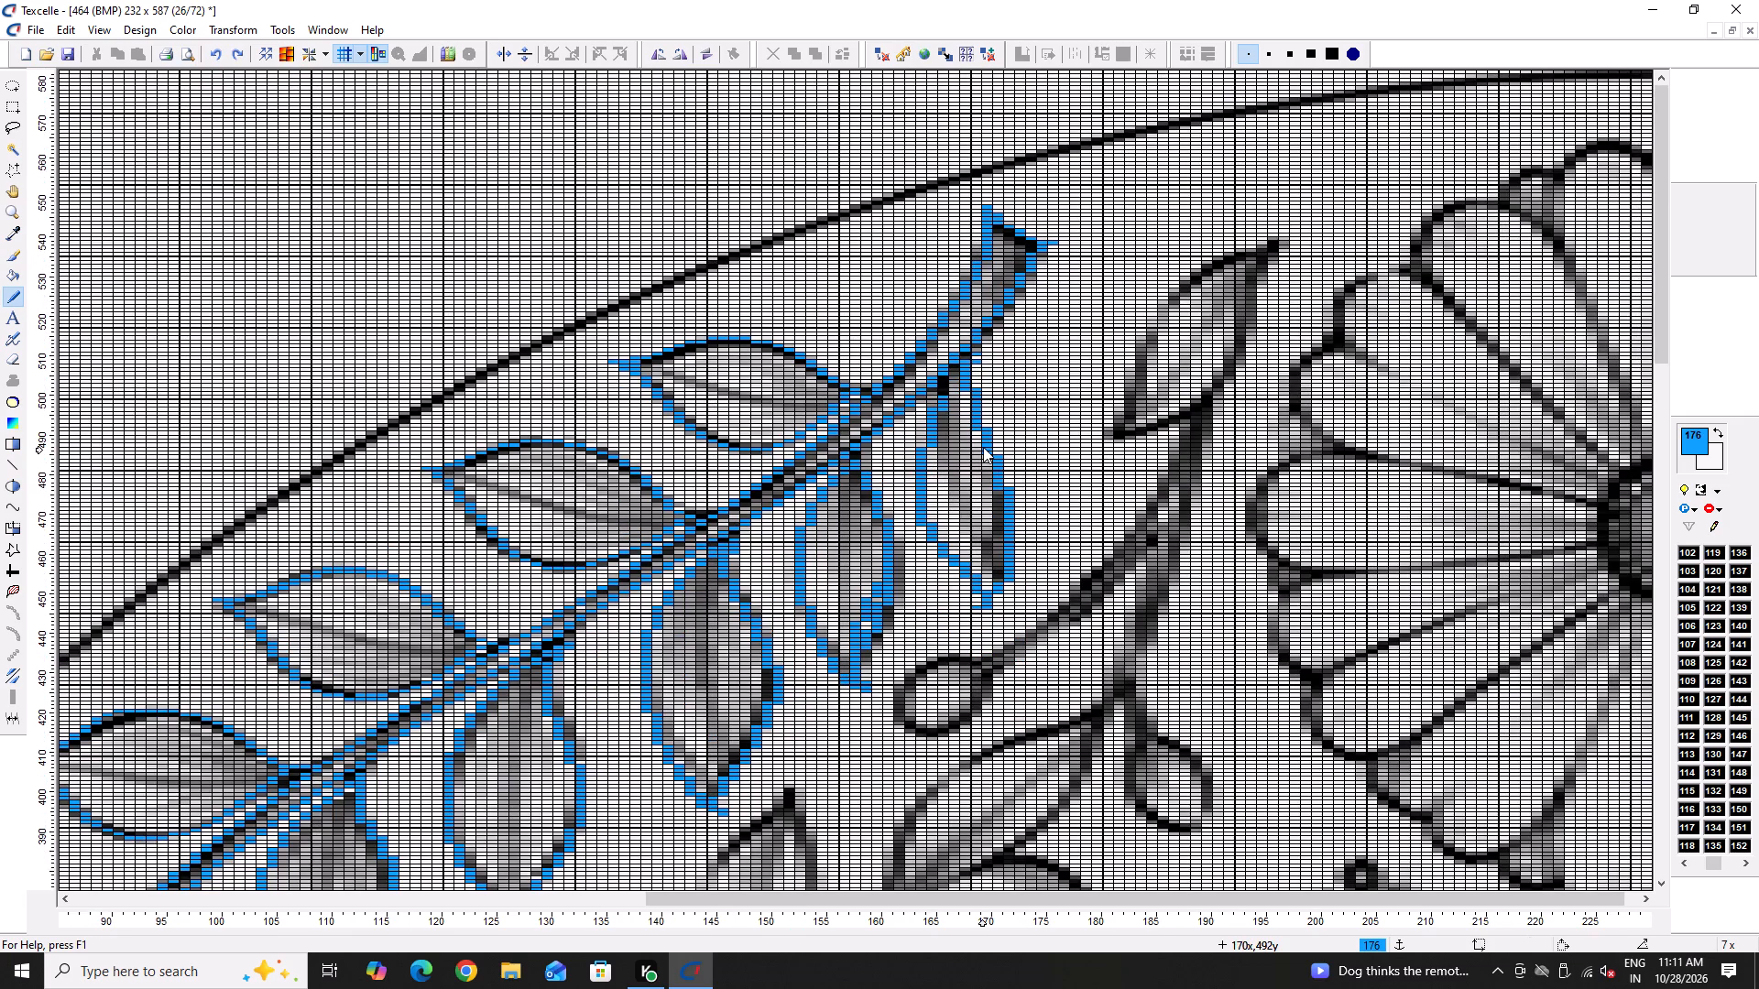
pyautogui.hotkey('ctrl', 'z')
pyautogui.hotkey('ctrl', 'z')
# Fill the gap in the neighbouring hanging leaf's lower right edge with blue, around column 159, row 447.
pyautogui.keyDown('ctrl'); pyautogui.scroll(2, 1010, 461); pyautogui.keyUp('ctrl')
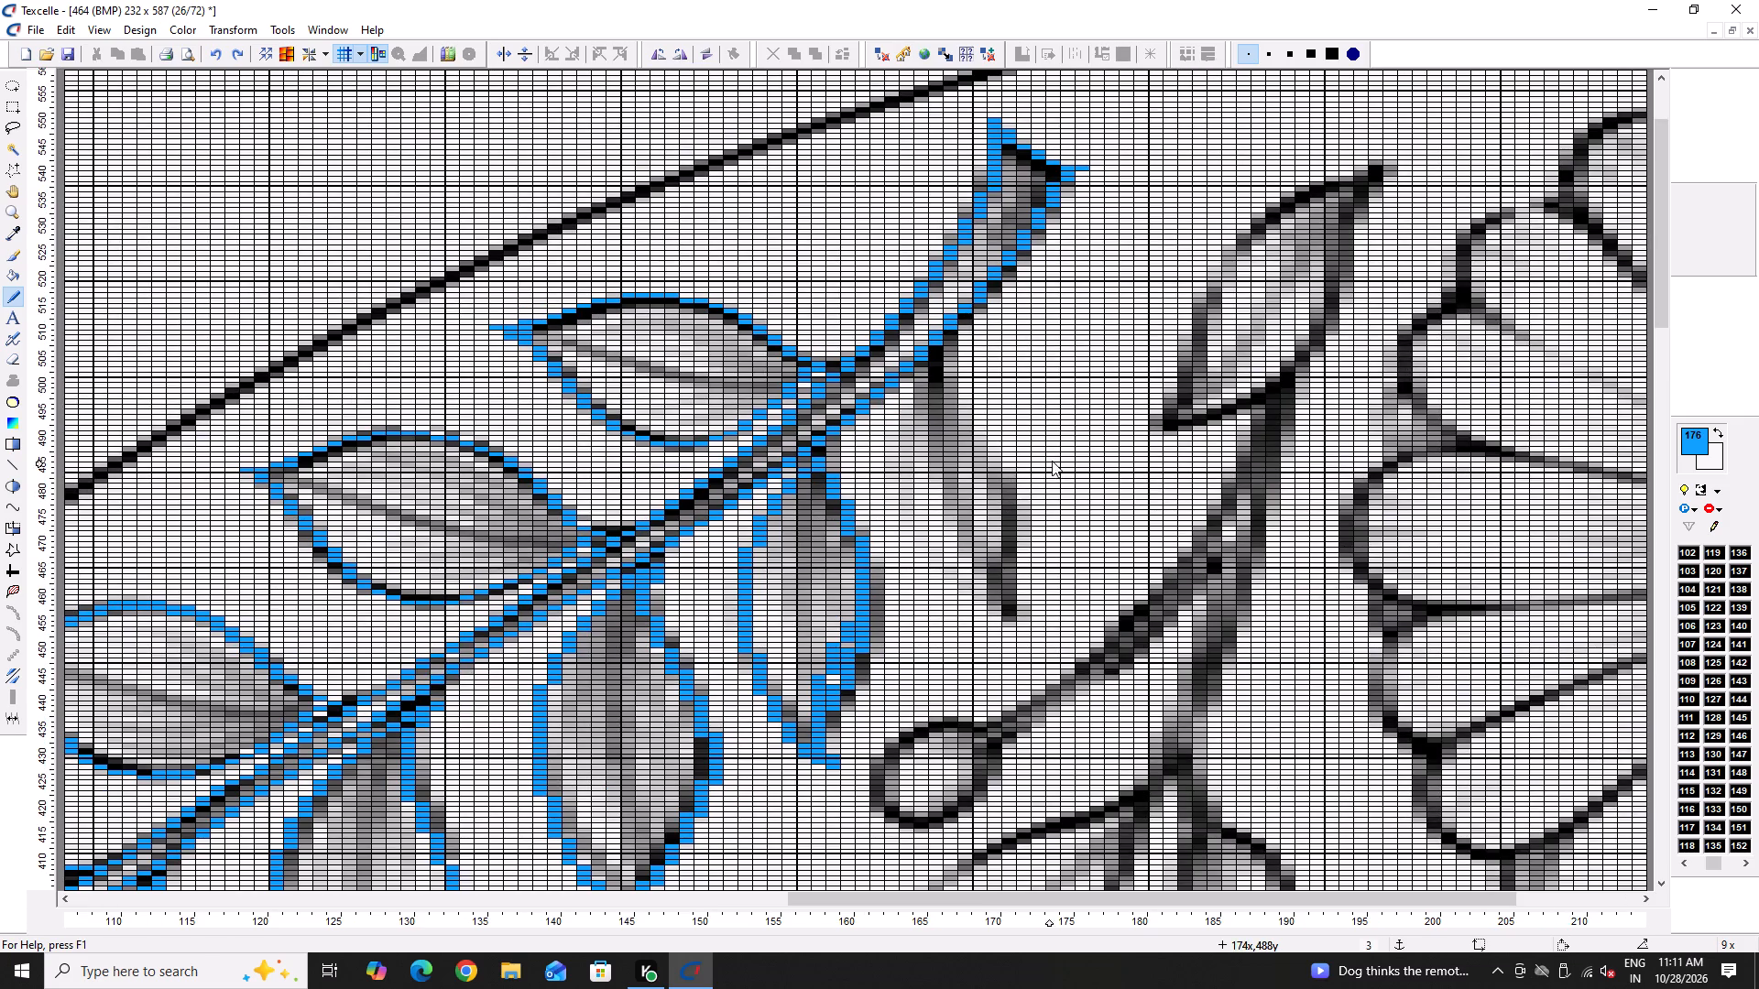
pyautogui.press('x')
pyautogui.keyDown('ctrl'); pyautogui.scroll(2, 1032, 383); pyautogui.keyUp('ctrl')
pyautogui.keyDown('ctrl'); pyautogui.scroll(-4, 949, 362); pyautogui.keyUp('ctrl')
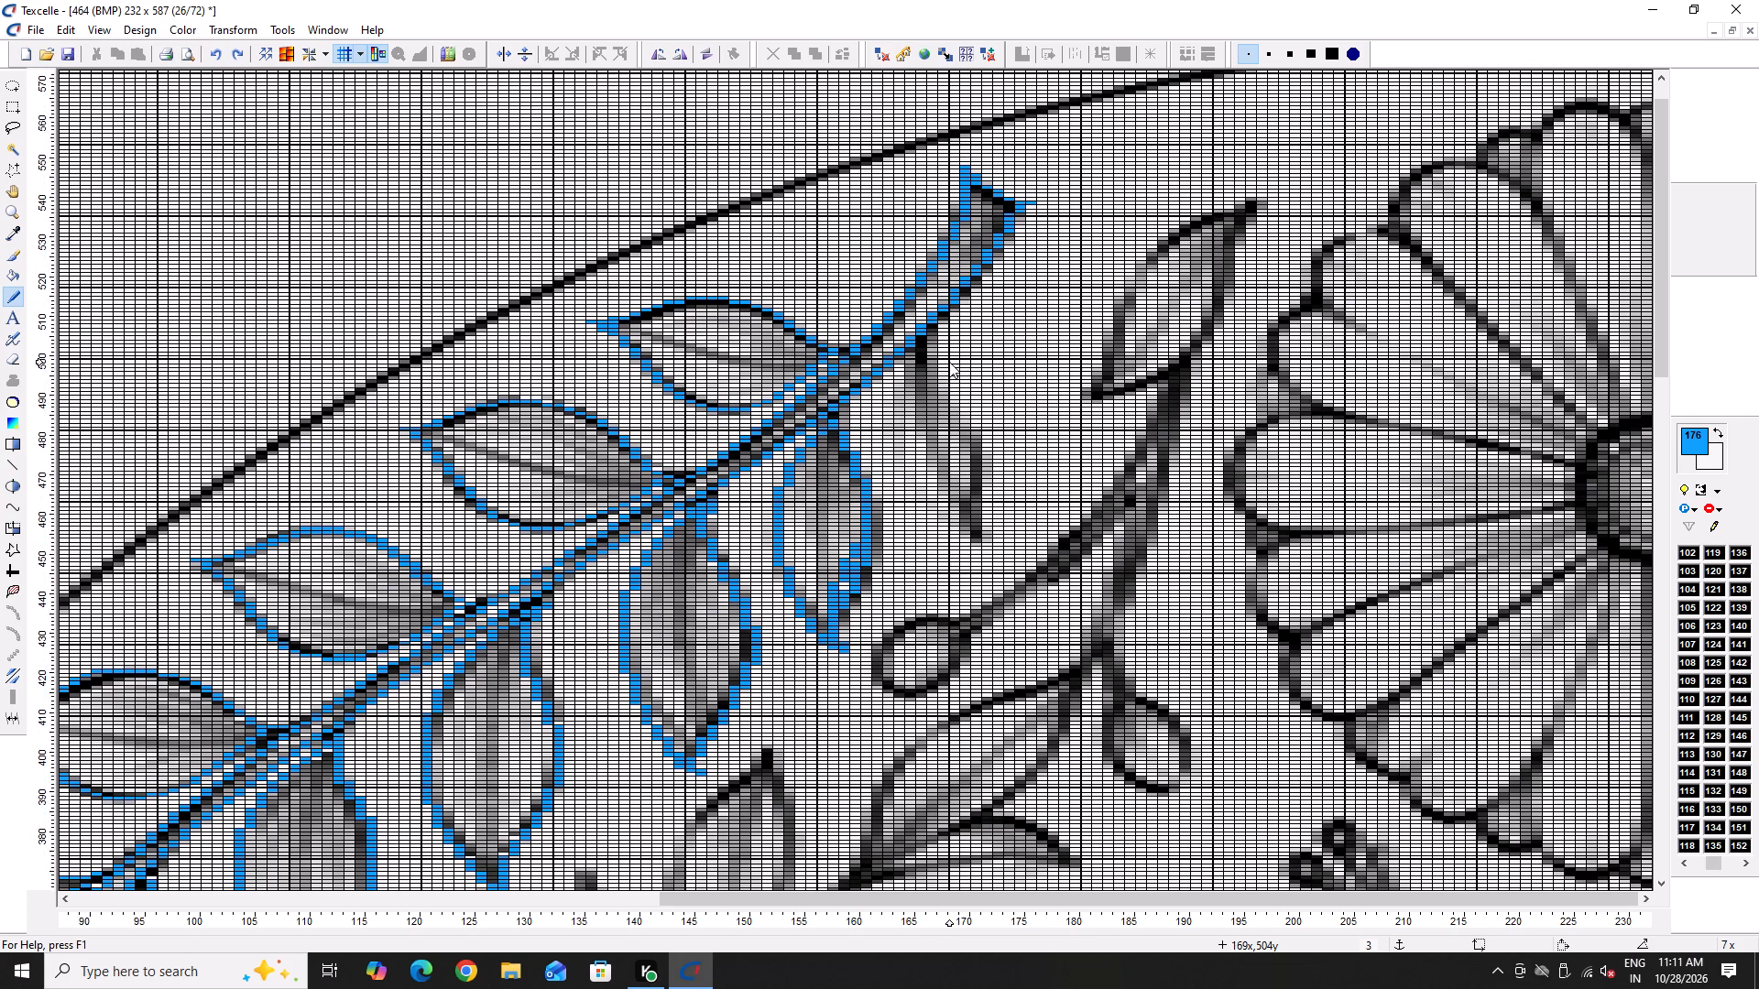
pyautogui.keyDown('ctrl'); pyautogui.scroll(3, 1053, 450); pyautogui.keyUp('ctrl')
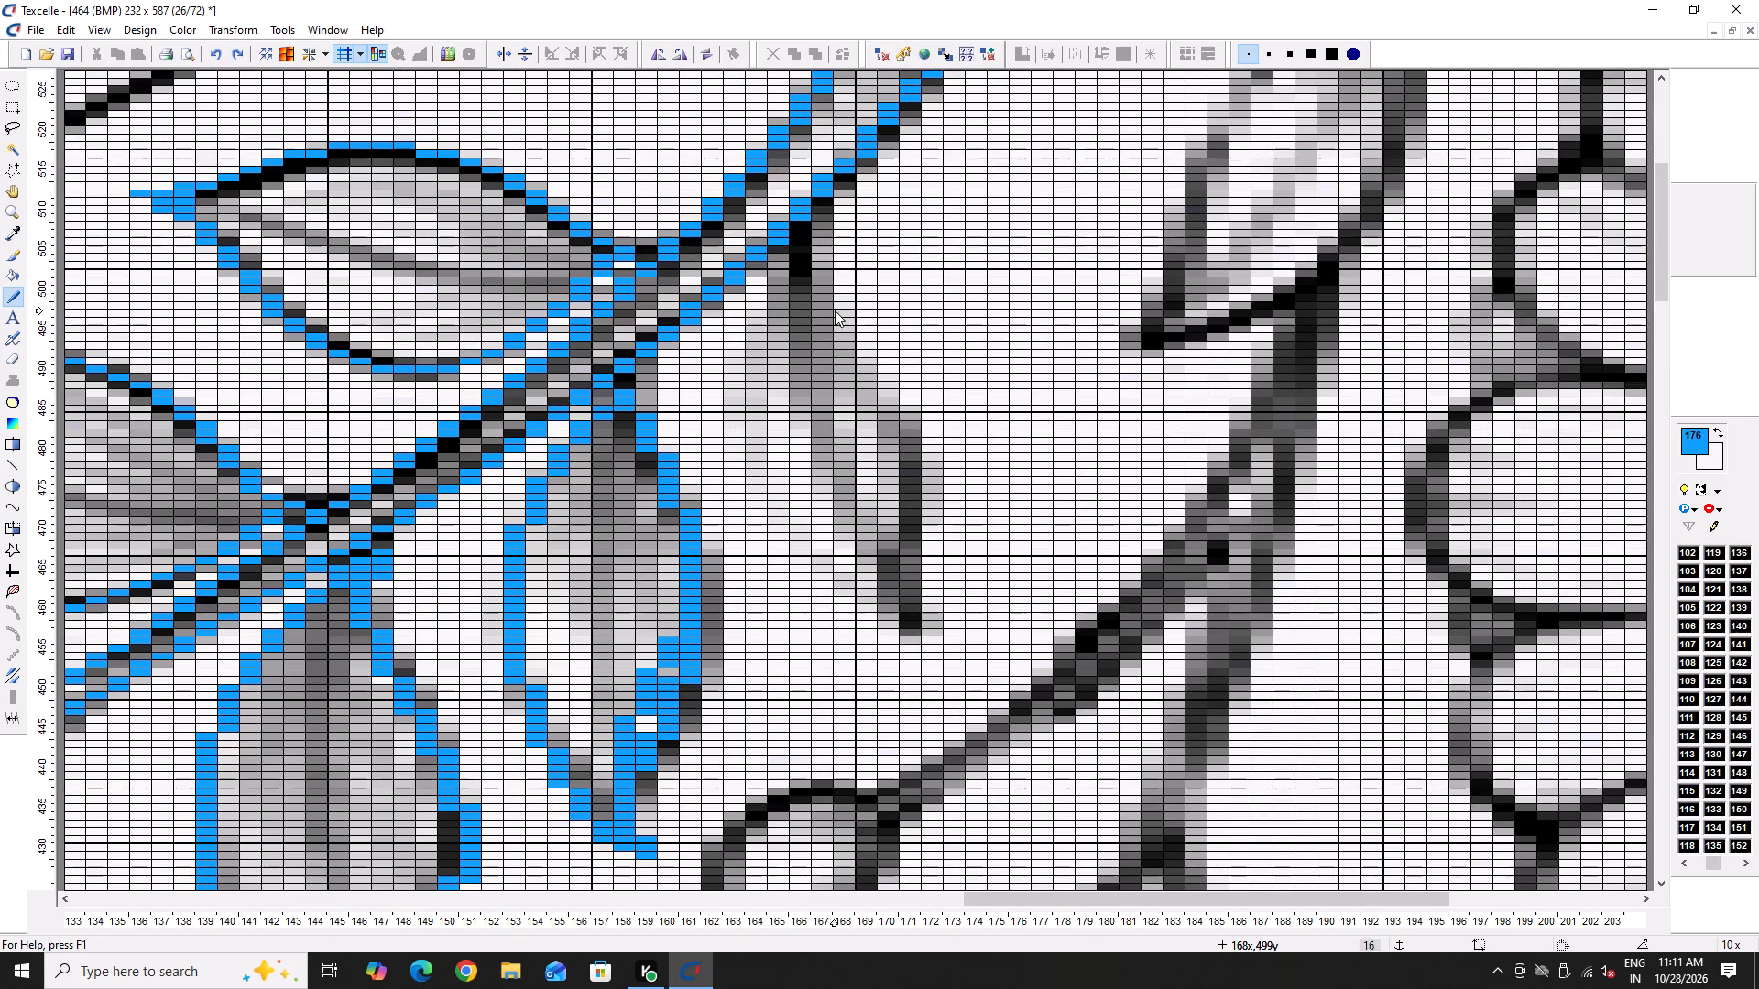
pyautogui.keyDown('ctrl'); pyautogui.scroll(2, 651, 713); pyautogui.keyUp('ctrl')
pyautogui.click(714, 632)
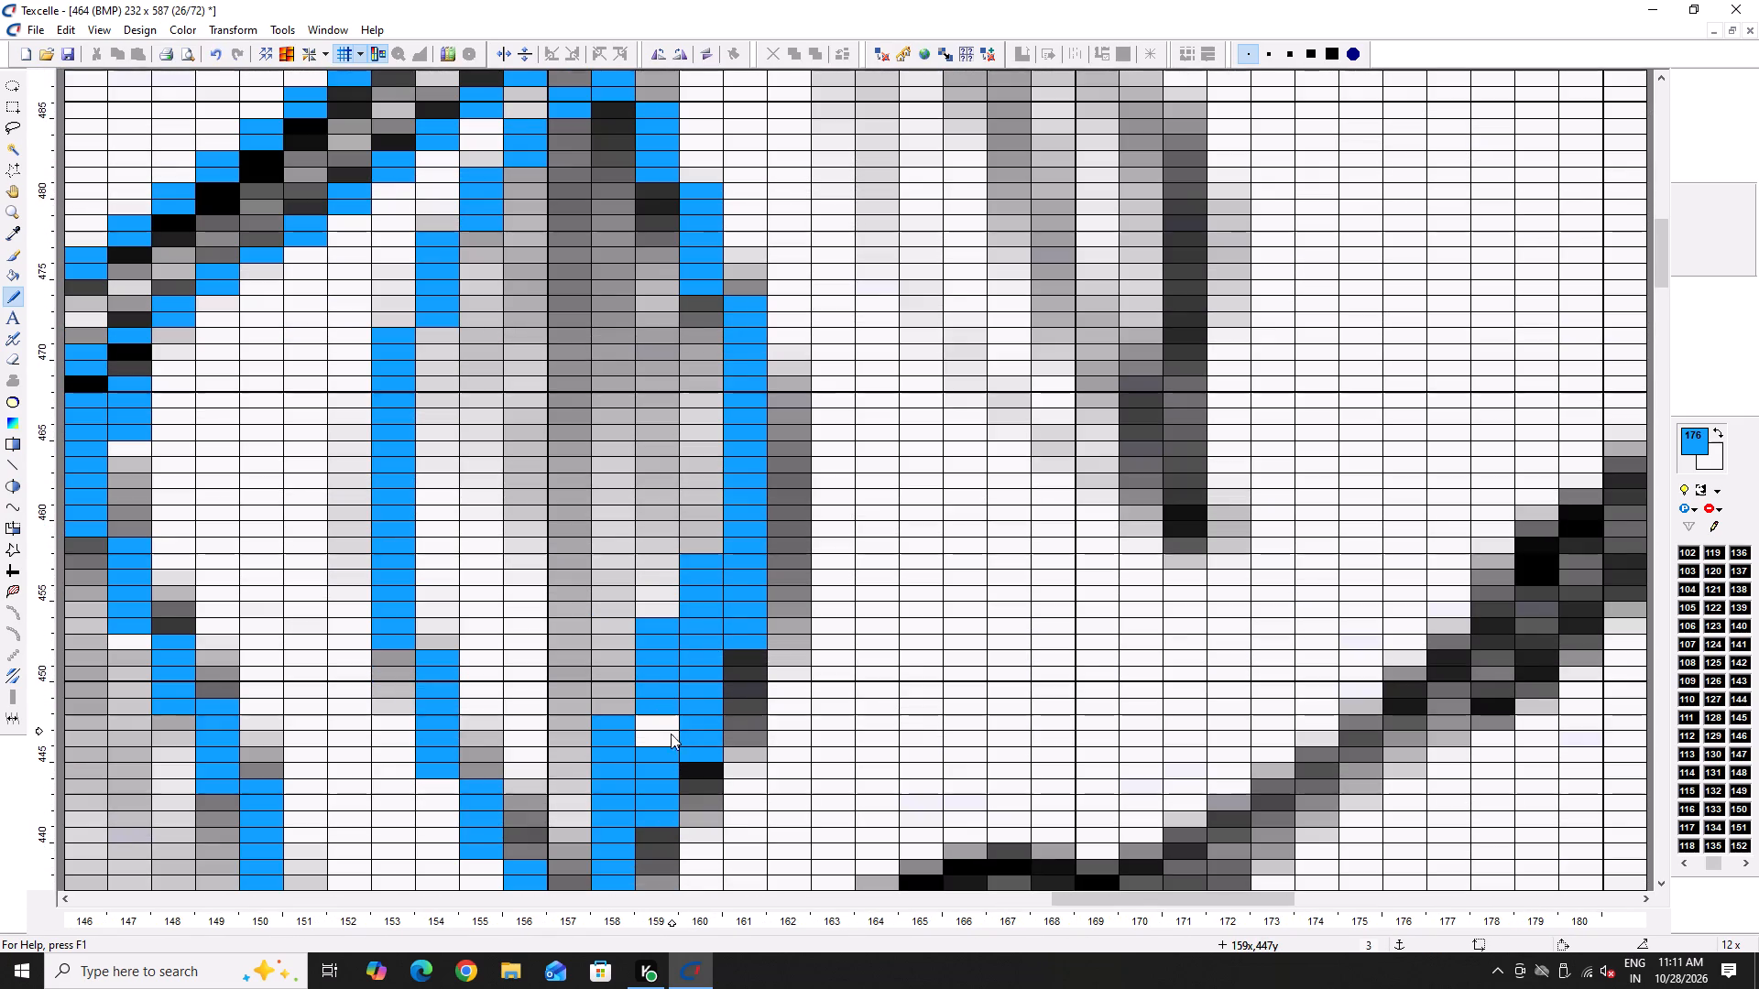
pyautogui.click(670, 737)
pyautogui.click(670, 726)
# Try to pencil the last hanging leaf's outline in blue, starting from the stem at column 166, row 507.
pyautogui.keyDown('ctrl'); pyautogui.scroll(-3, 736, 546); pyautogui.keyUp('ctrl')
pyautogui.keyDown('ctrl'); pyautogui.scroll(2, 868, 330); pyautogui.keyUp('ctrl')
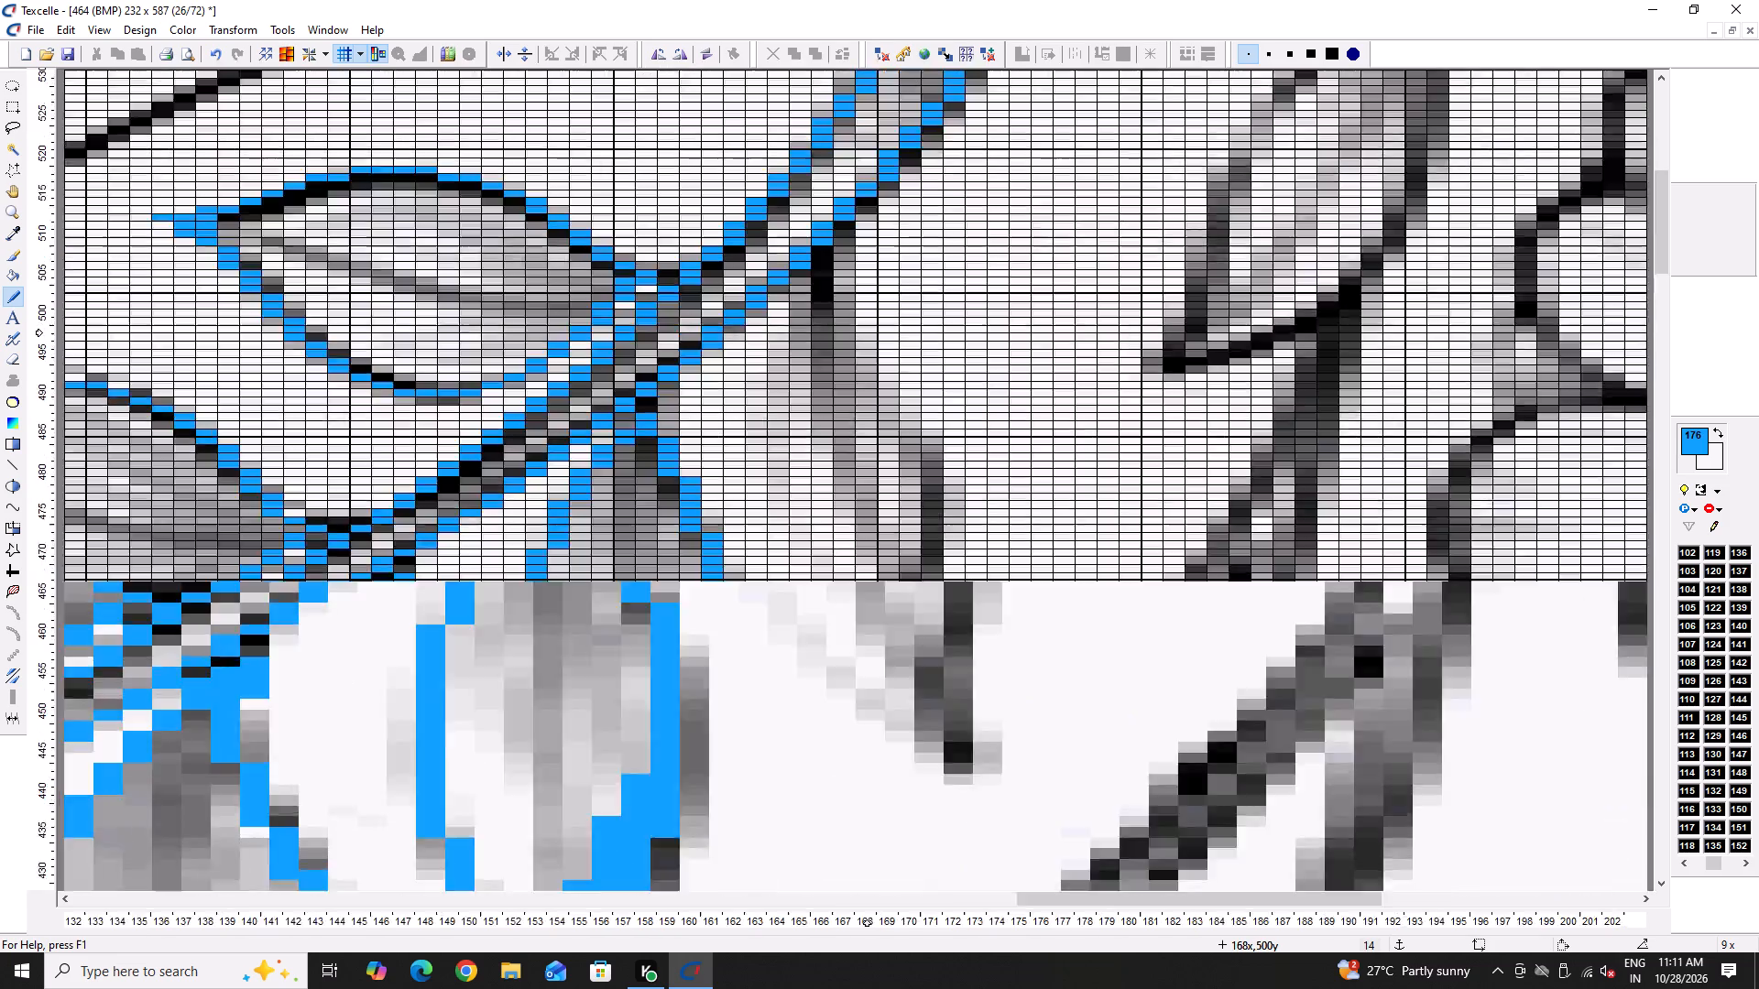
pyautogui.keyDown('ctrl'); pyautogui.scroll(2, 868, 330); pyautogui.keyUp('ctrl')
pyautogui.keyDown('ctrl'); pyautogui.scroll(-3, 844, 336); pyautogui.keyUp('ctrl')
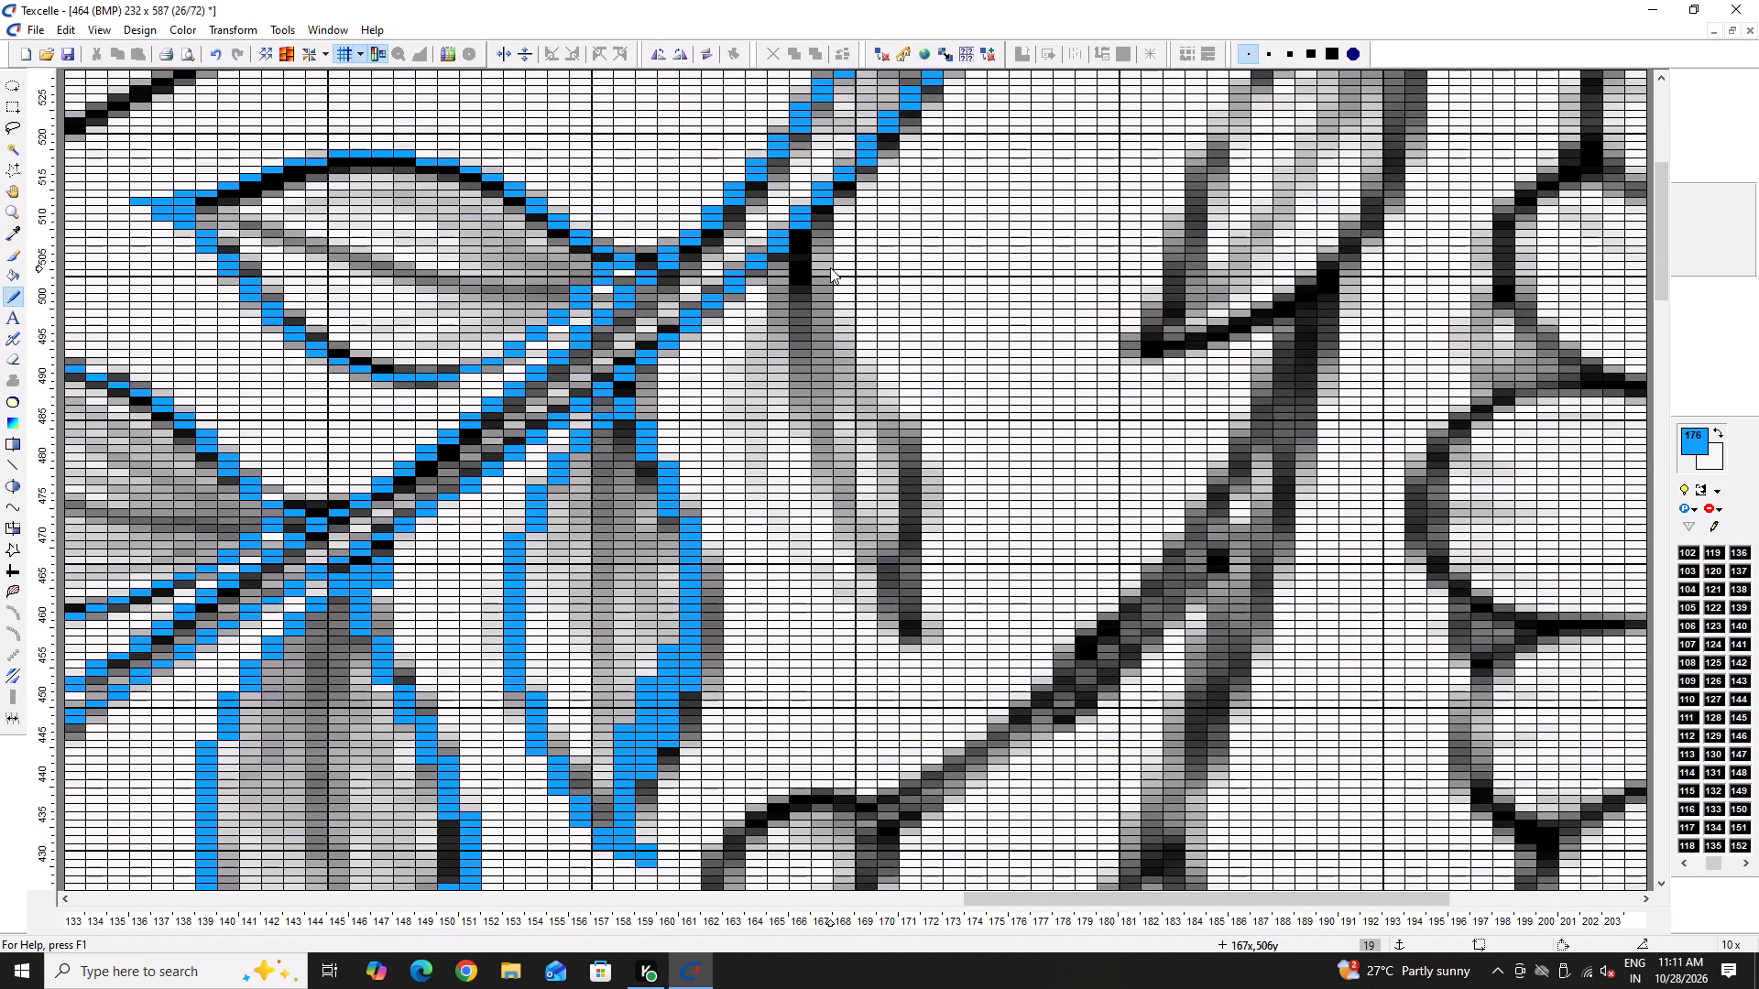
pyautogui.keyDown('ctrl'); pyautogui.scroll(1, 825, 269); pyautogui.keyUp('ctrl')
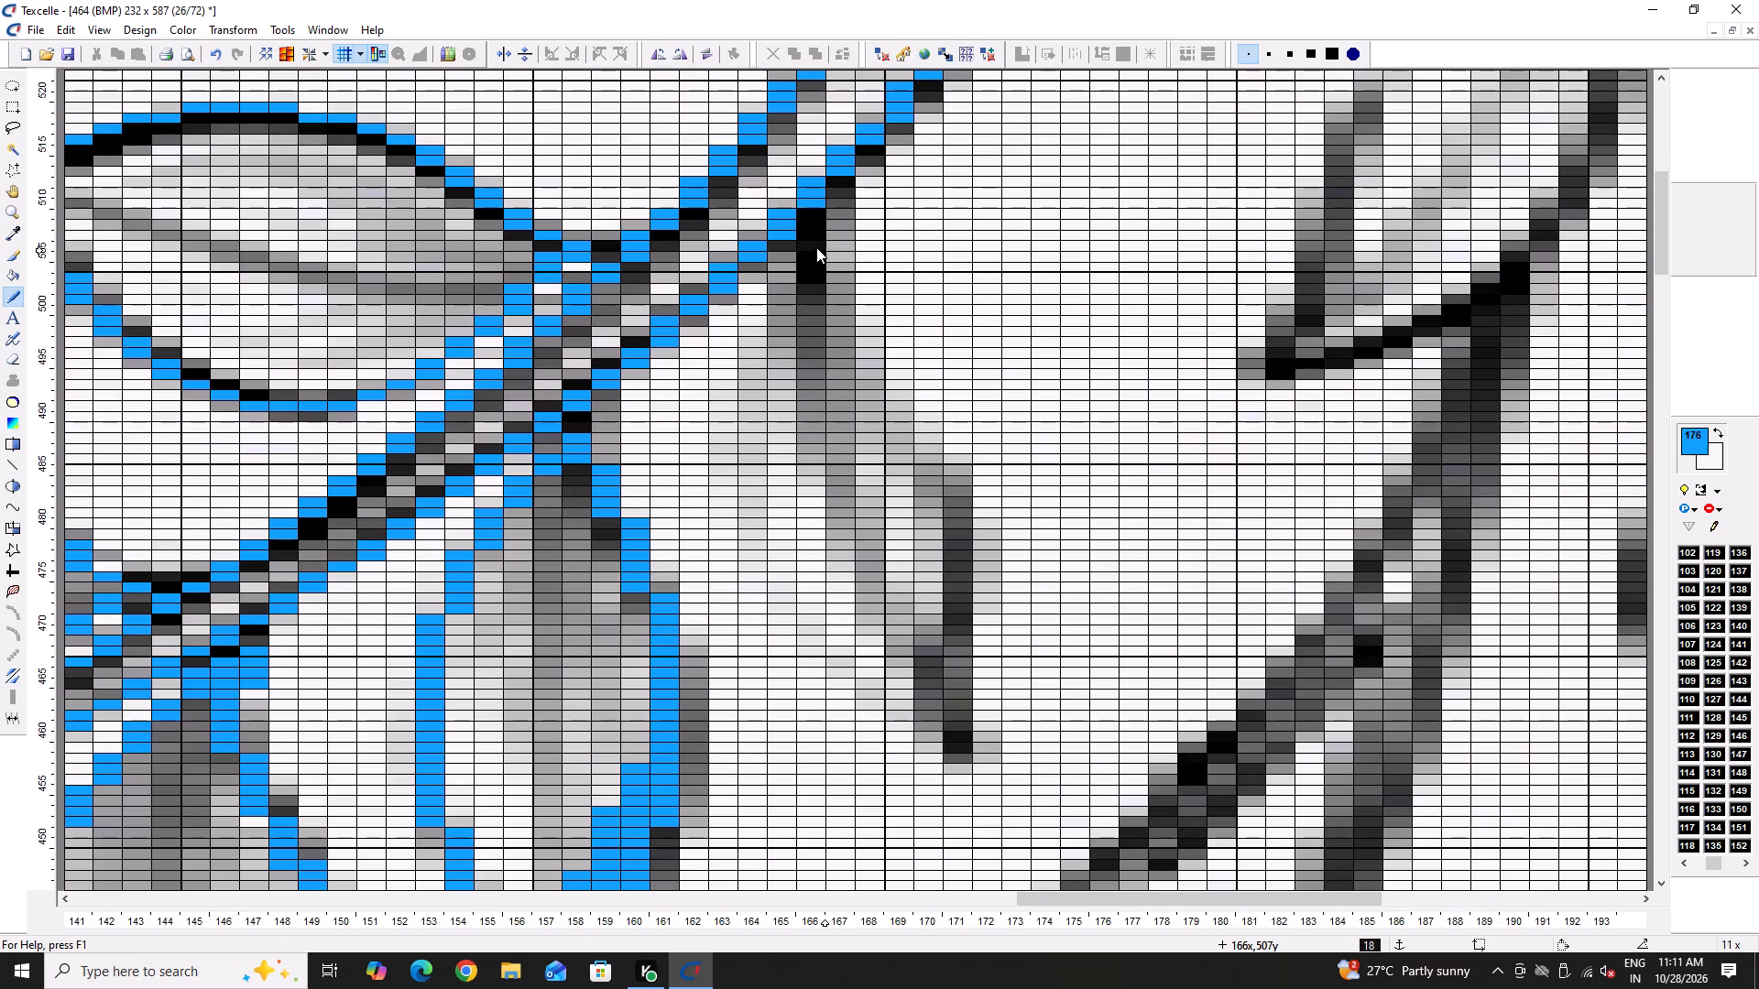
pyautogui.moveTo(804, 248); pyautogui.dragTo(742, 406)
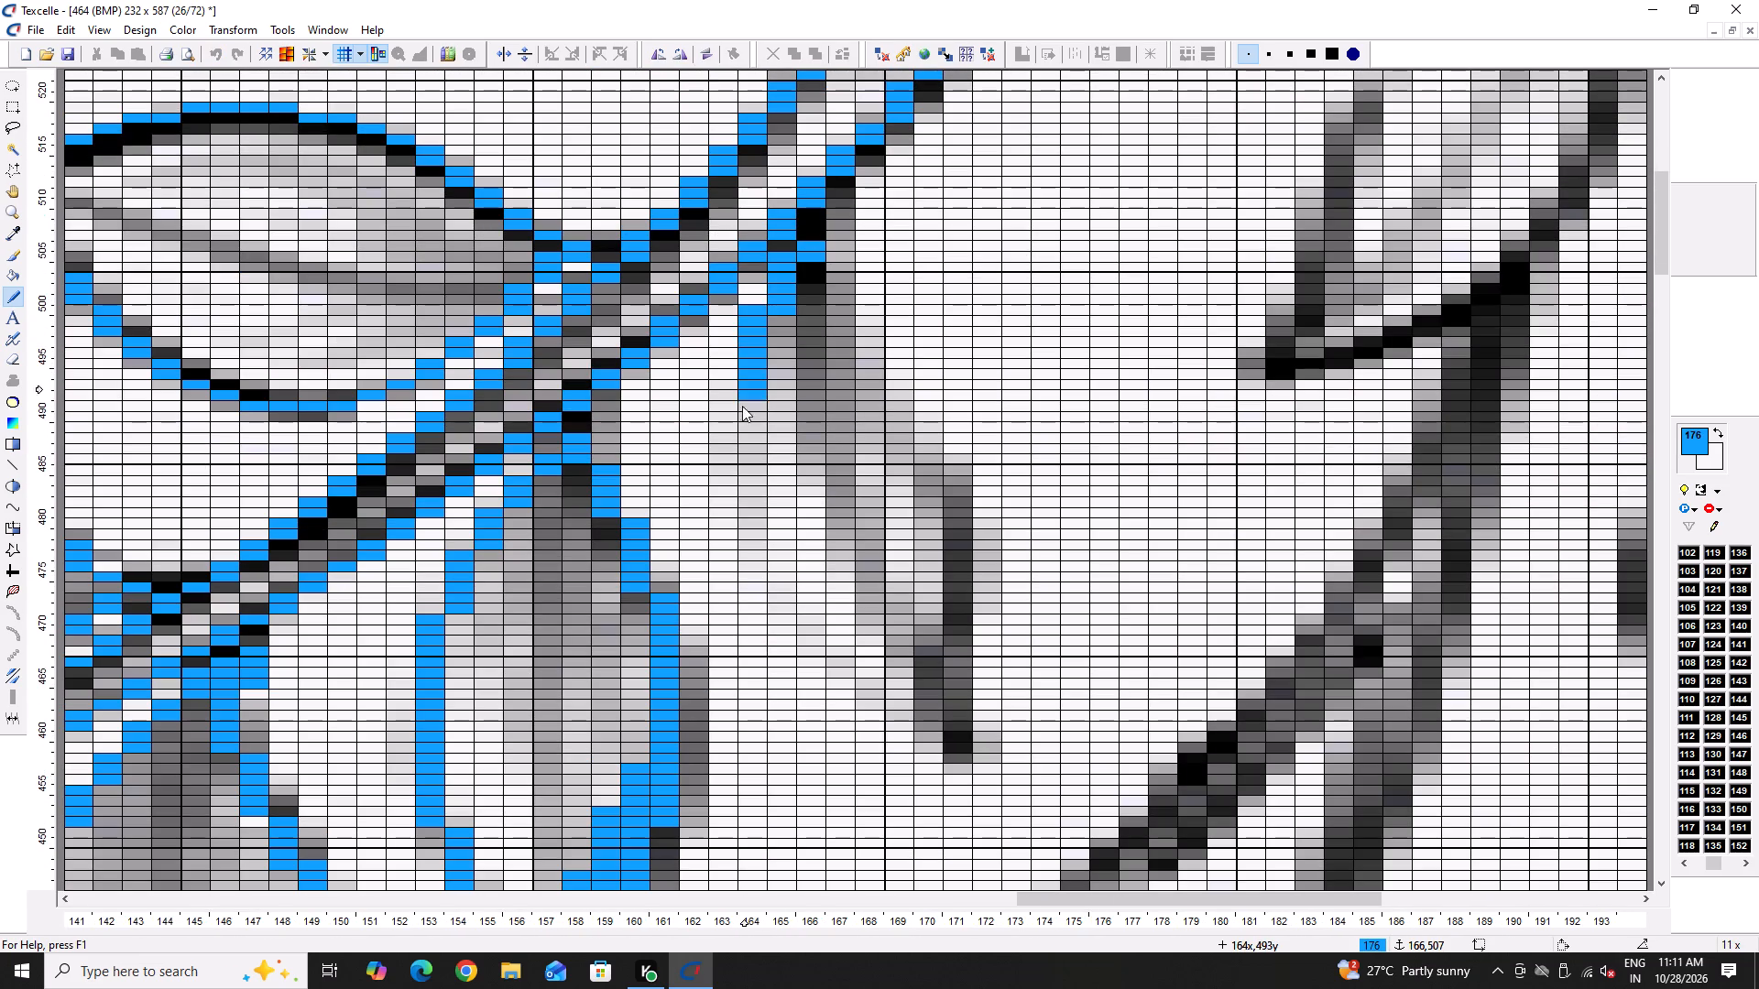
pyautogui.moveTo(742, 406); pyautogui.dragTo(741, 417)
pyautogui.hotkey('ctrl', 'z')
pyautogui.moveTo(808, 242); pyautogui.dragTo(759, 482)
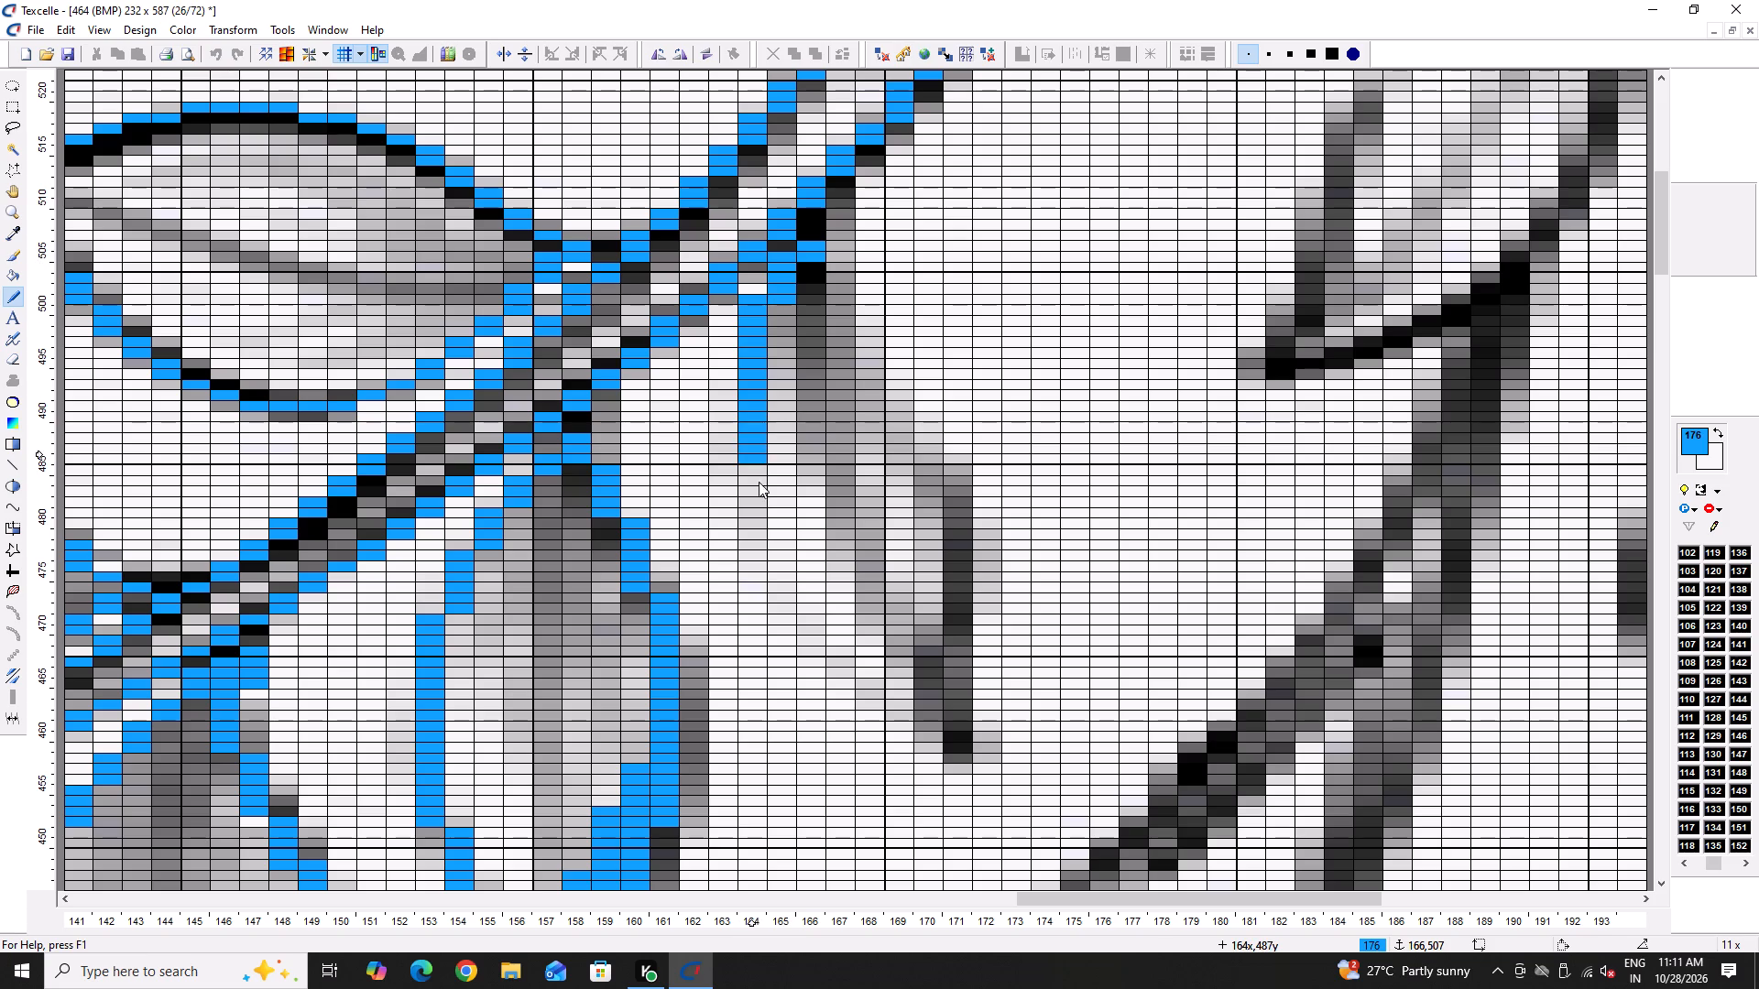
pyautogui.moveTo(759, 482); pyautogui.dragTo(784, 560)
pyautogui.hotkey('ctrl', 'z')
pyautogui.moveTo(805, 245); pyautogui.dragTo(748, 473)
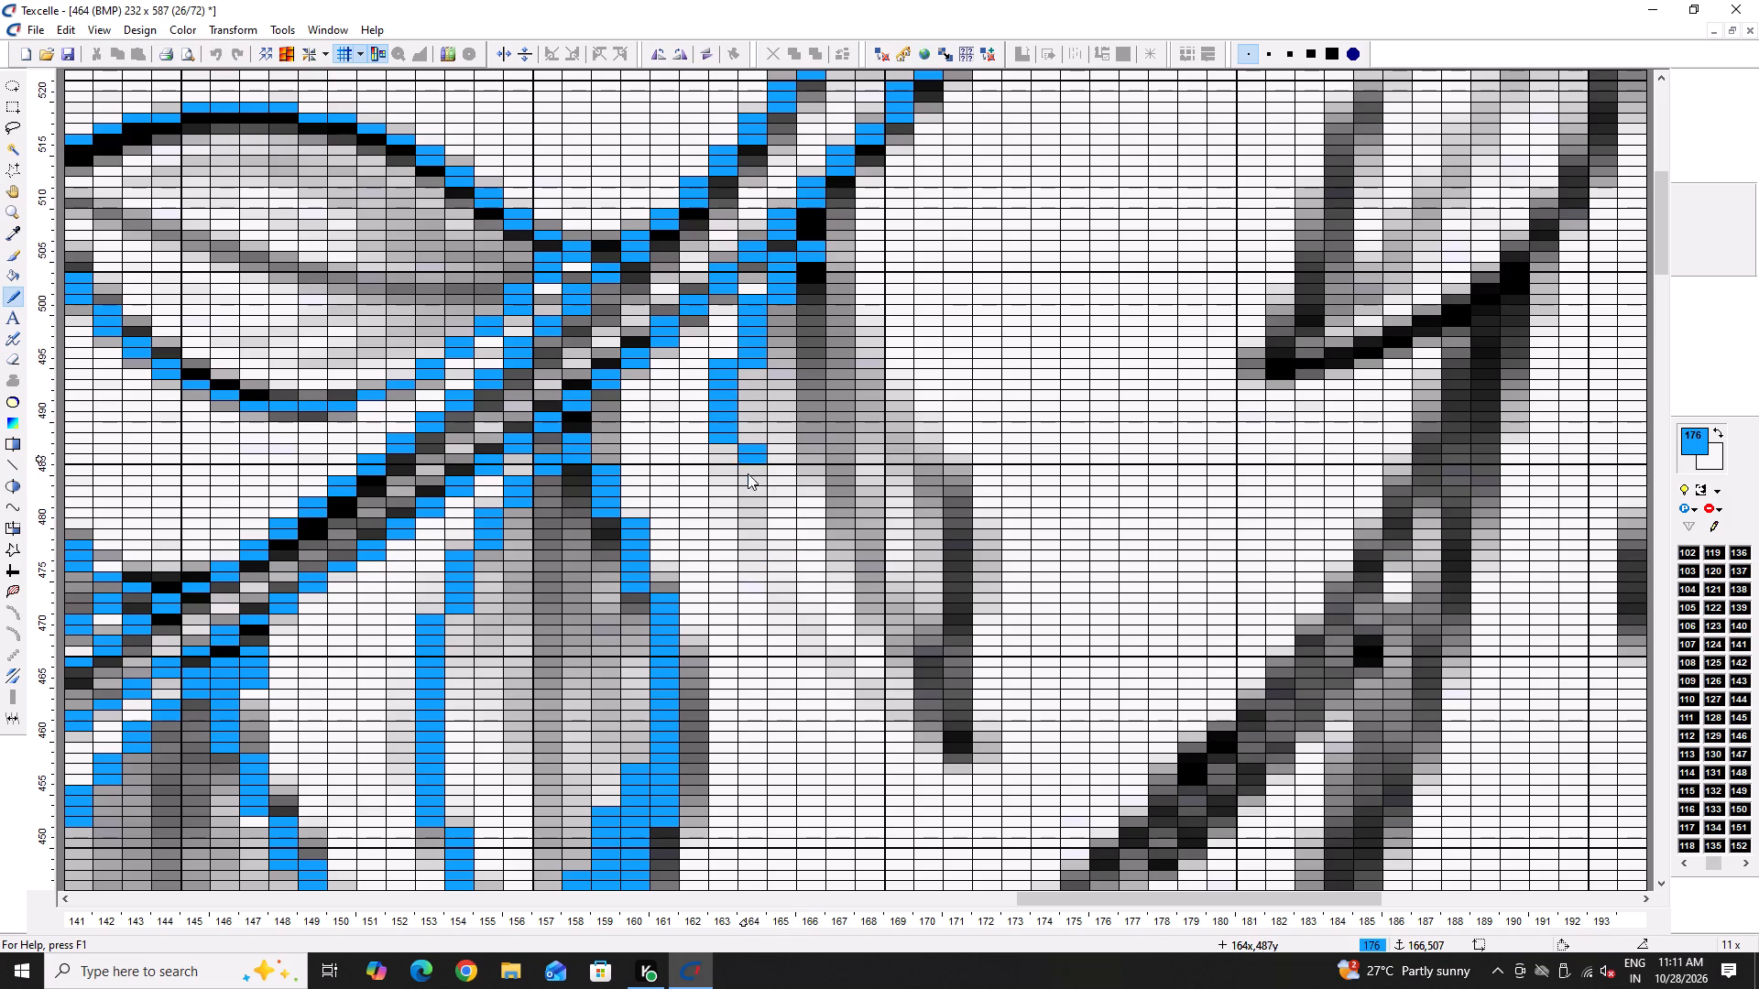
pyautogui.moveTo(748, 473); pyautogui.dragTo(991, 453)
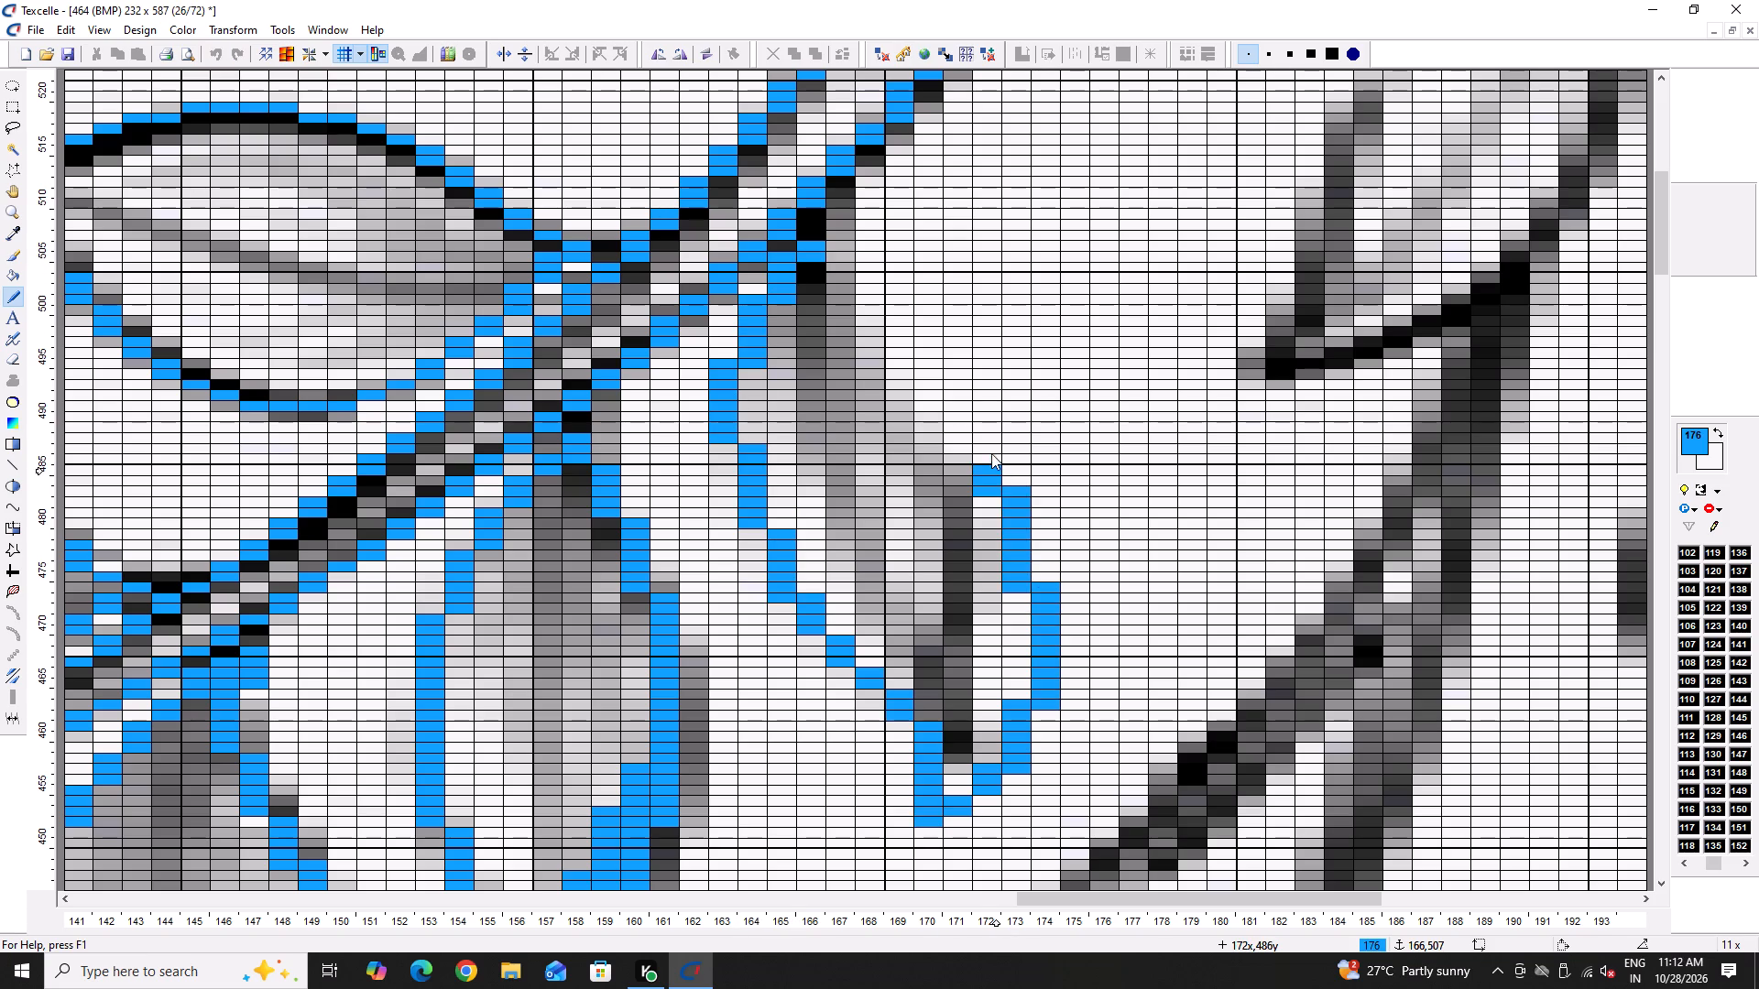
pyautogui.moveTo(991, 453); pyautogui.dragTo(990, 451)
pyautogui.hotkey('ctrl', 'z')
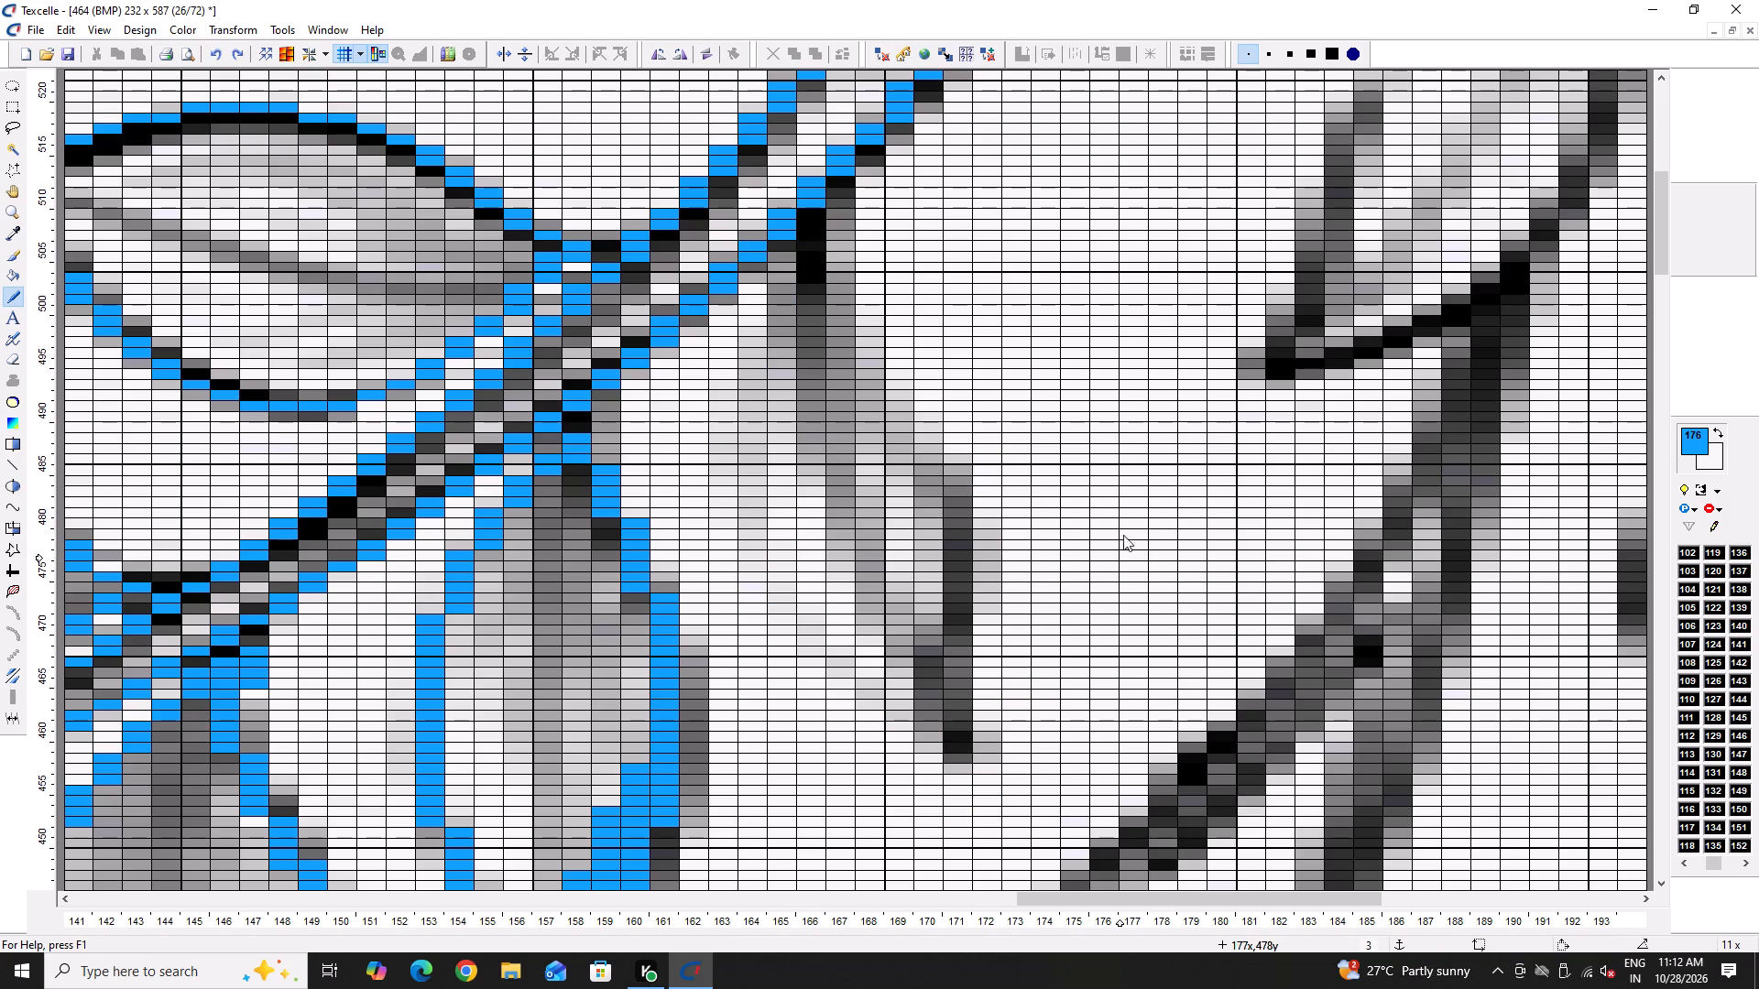
# Refine the neighbouring leaf's base at the stem, adding blue in column 159, about rows 486 to 491, and clearing surplus pixels in column 158.
pyautogui.keyDown('ctrl'); pyautogui.scroll(-5, 1097, 516); pyautogui.keyUp('ctrl')
pyautogui.keyDown('ctrl'); pyautogui.scroll(-1, 893, 472); pyautogui.keyUp('ctrl')
pyautogui.keyDown('ctrl'); pyautogui.scroll(5, 1224, 305); pyautogui.keyUp('ctrl')
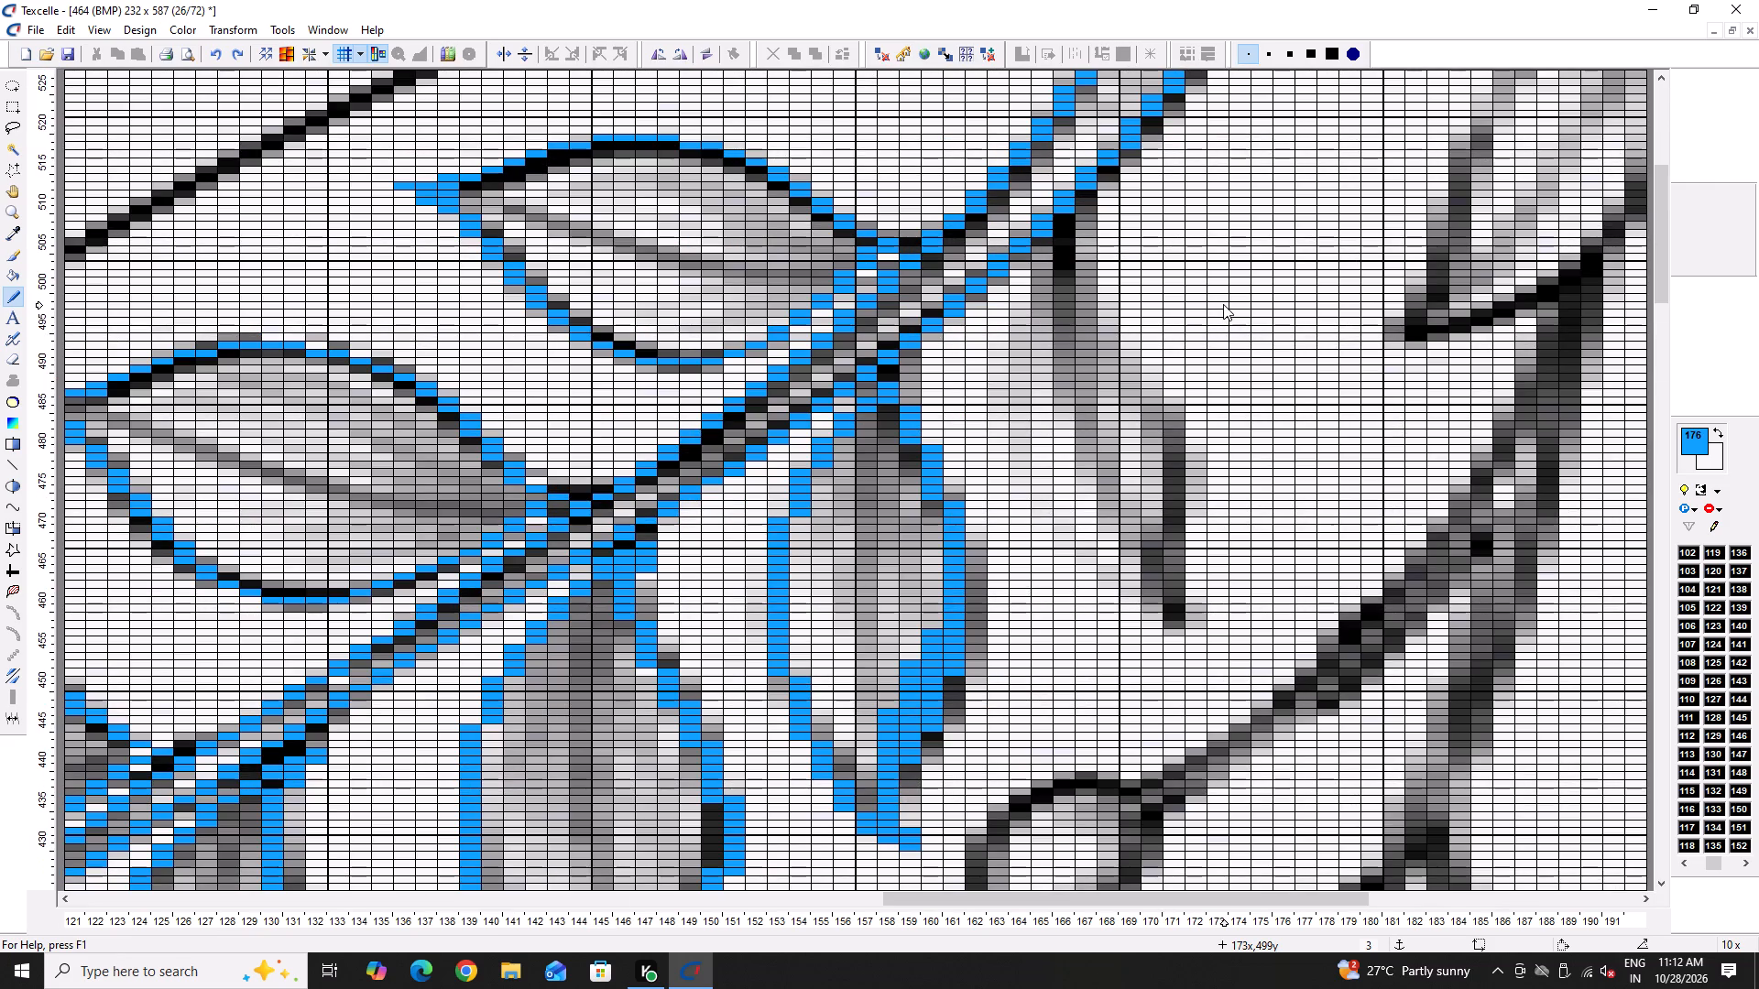
pyautogui.press('Right')
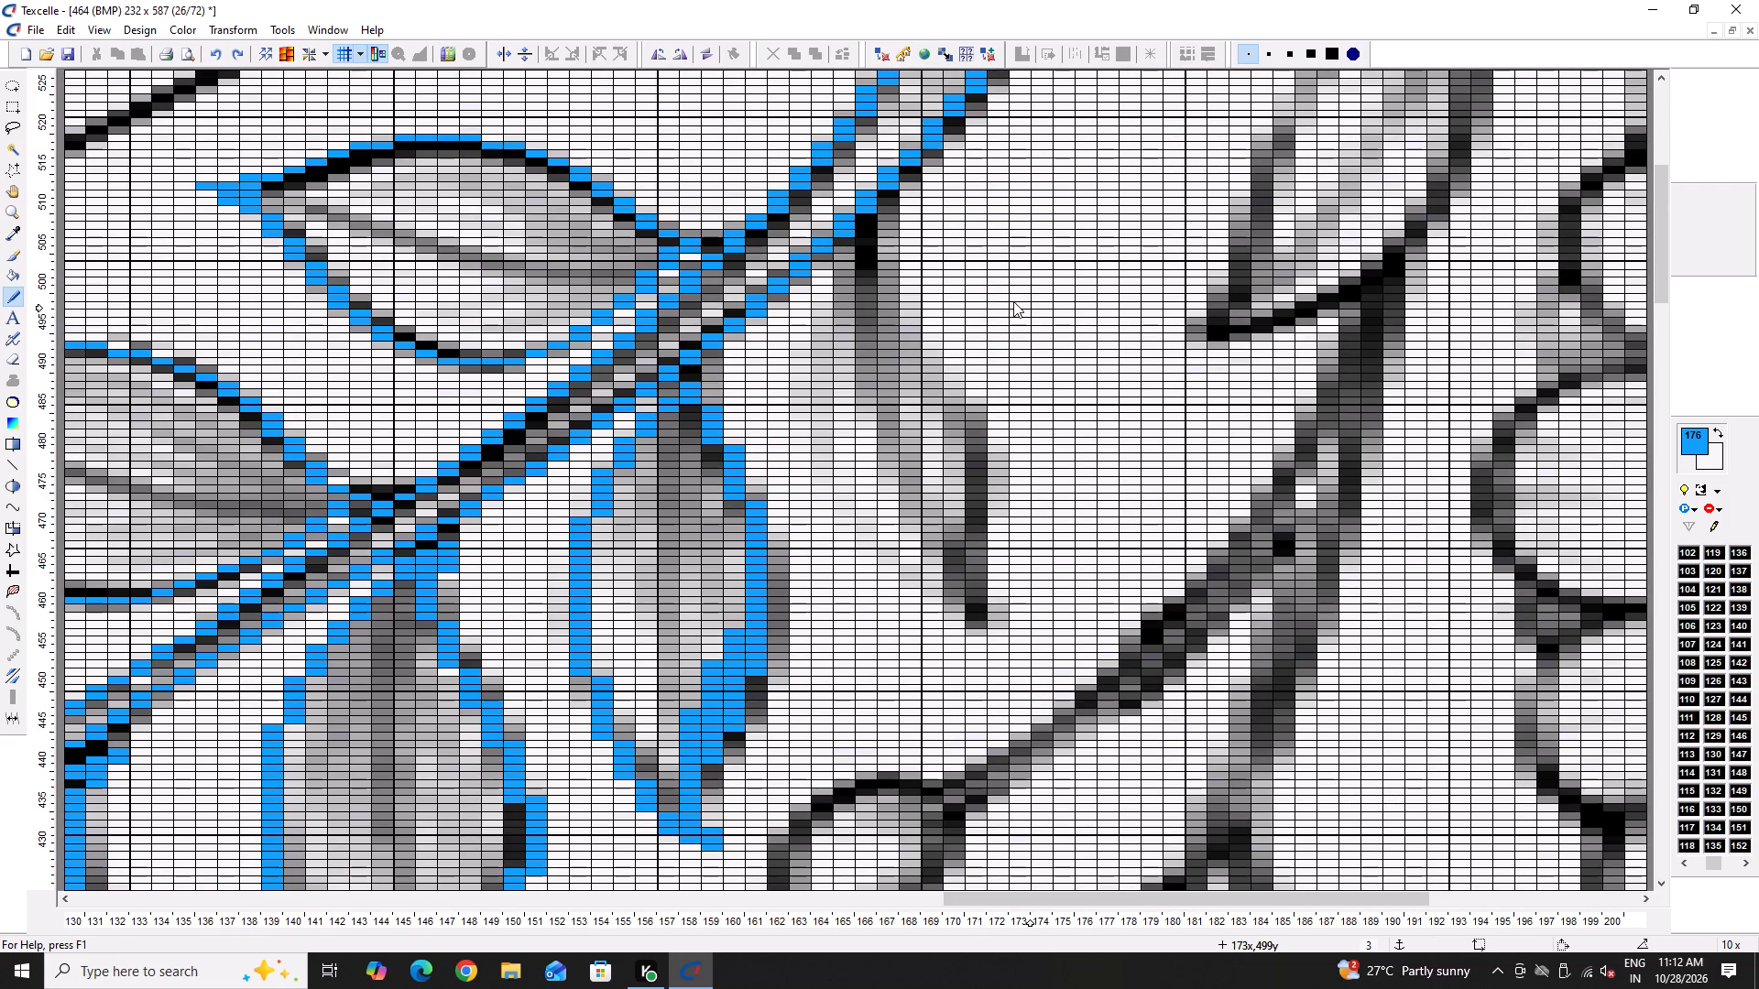
pyautogui.keyDown('ctrl'); pyautogui.scroll(3, 716, 420); pyautogui.keyUp('ctrl')
pyautogui.moveTo(692, 262); pyautogui.dragTo(688, 275)
pyautogui.rightClick(691, 271)
pyautogui.rightClick(693, 266)
pyautogui.rightClick(690, 266)
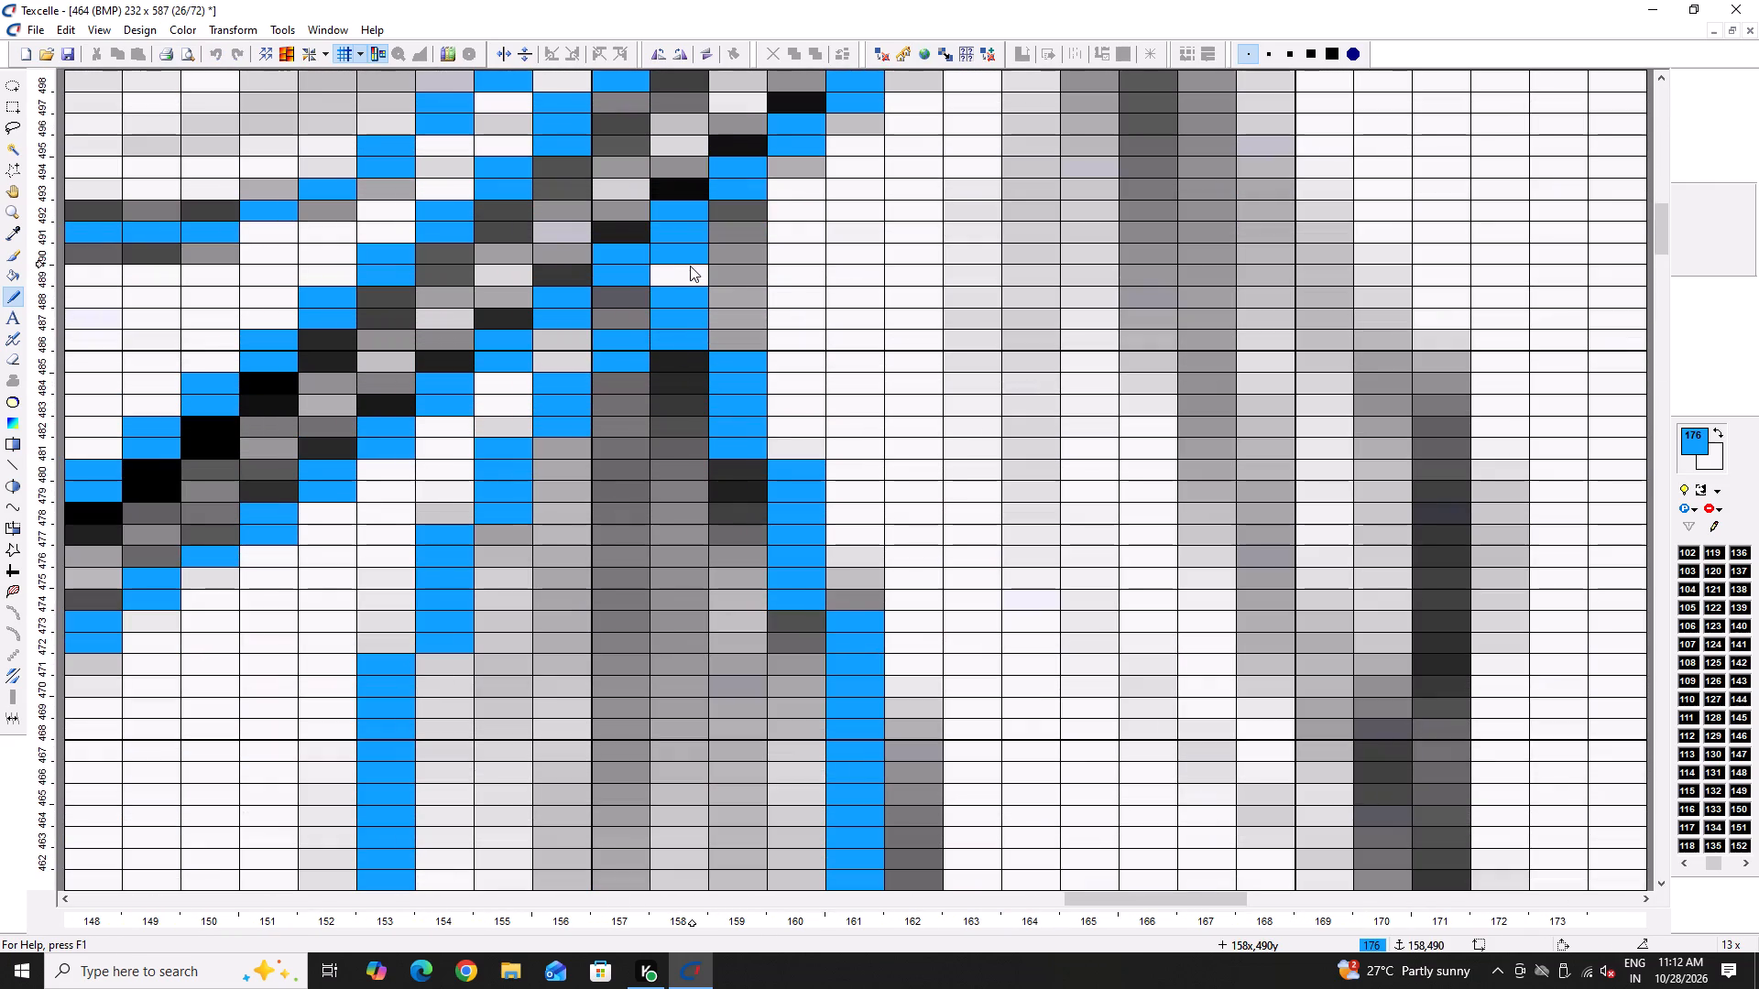
pyautogui.rightClick(695, 262)
pyautogui.moveTo(749, 256); pyautogui.dragTo(746, 357)
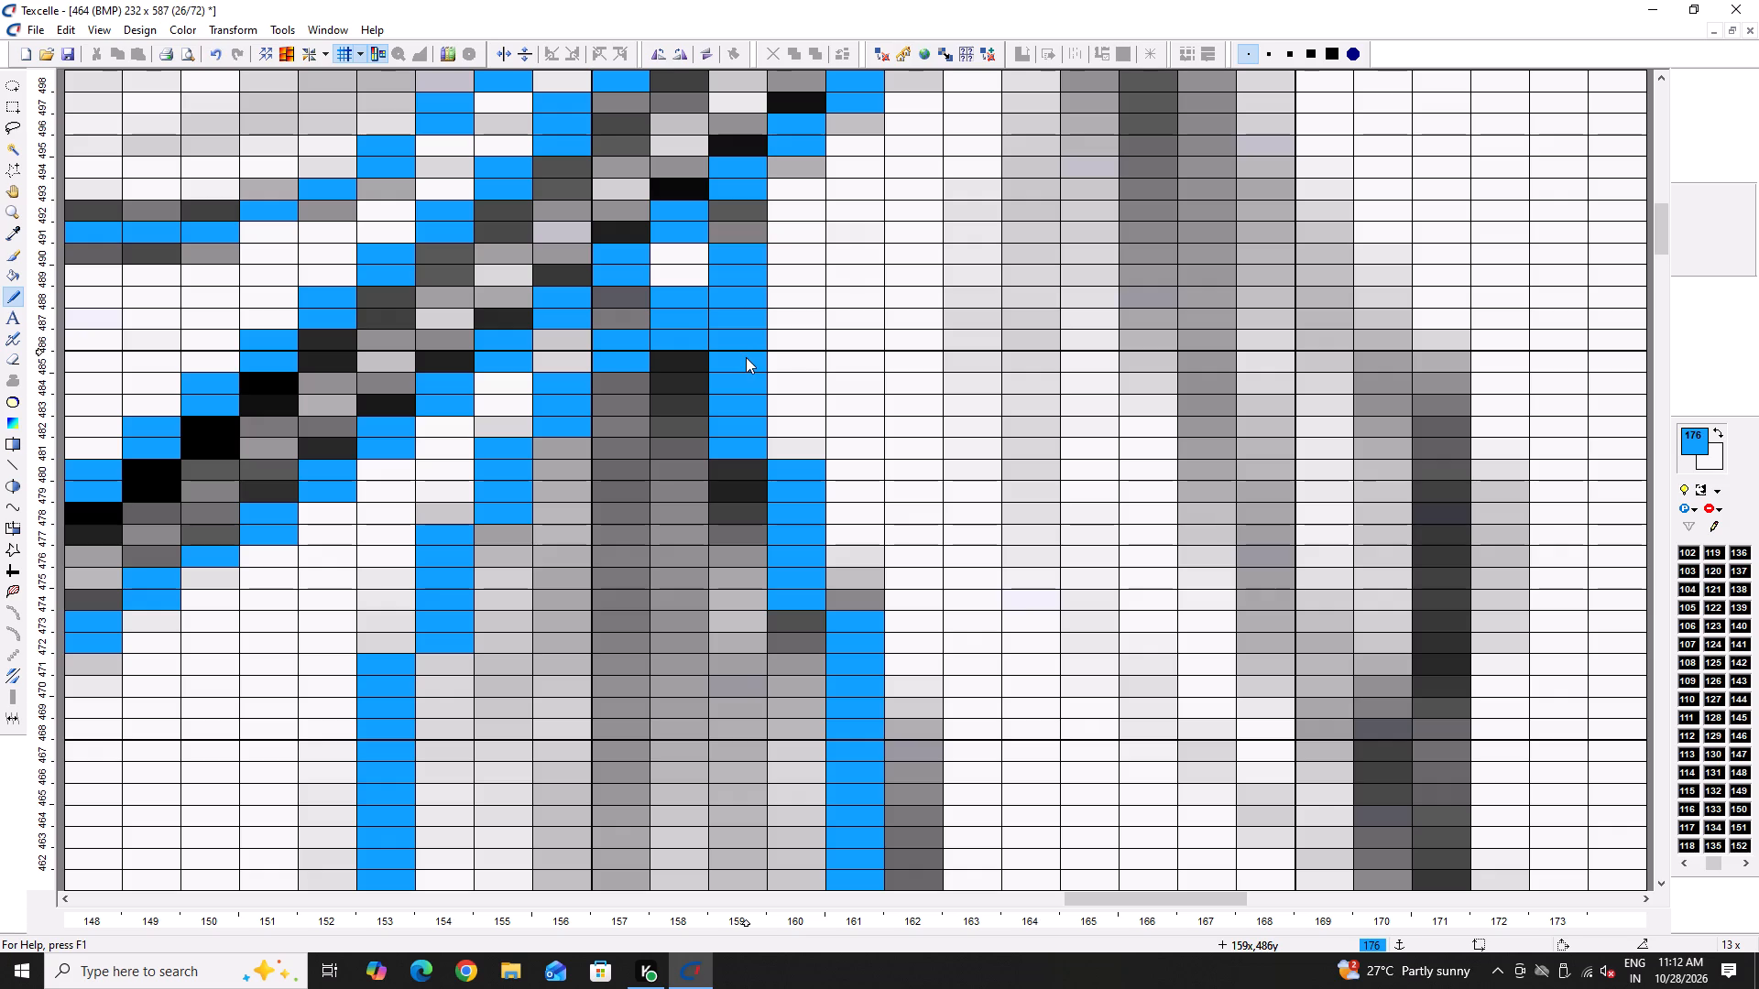
pyautogui.moveTo(680, 328); pyautogui.dragTo(680, 336, button='right')
pyautogui.click(675, 323)
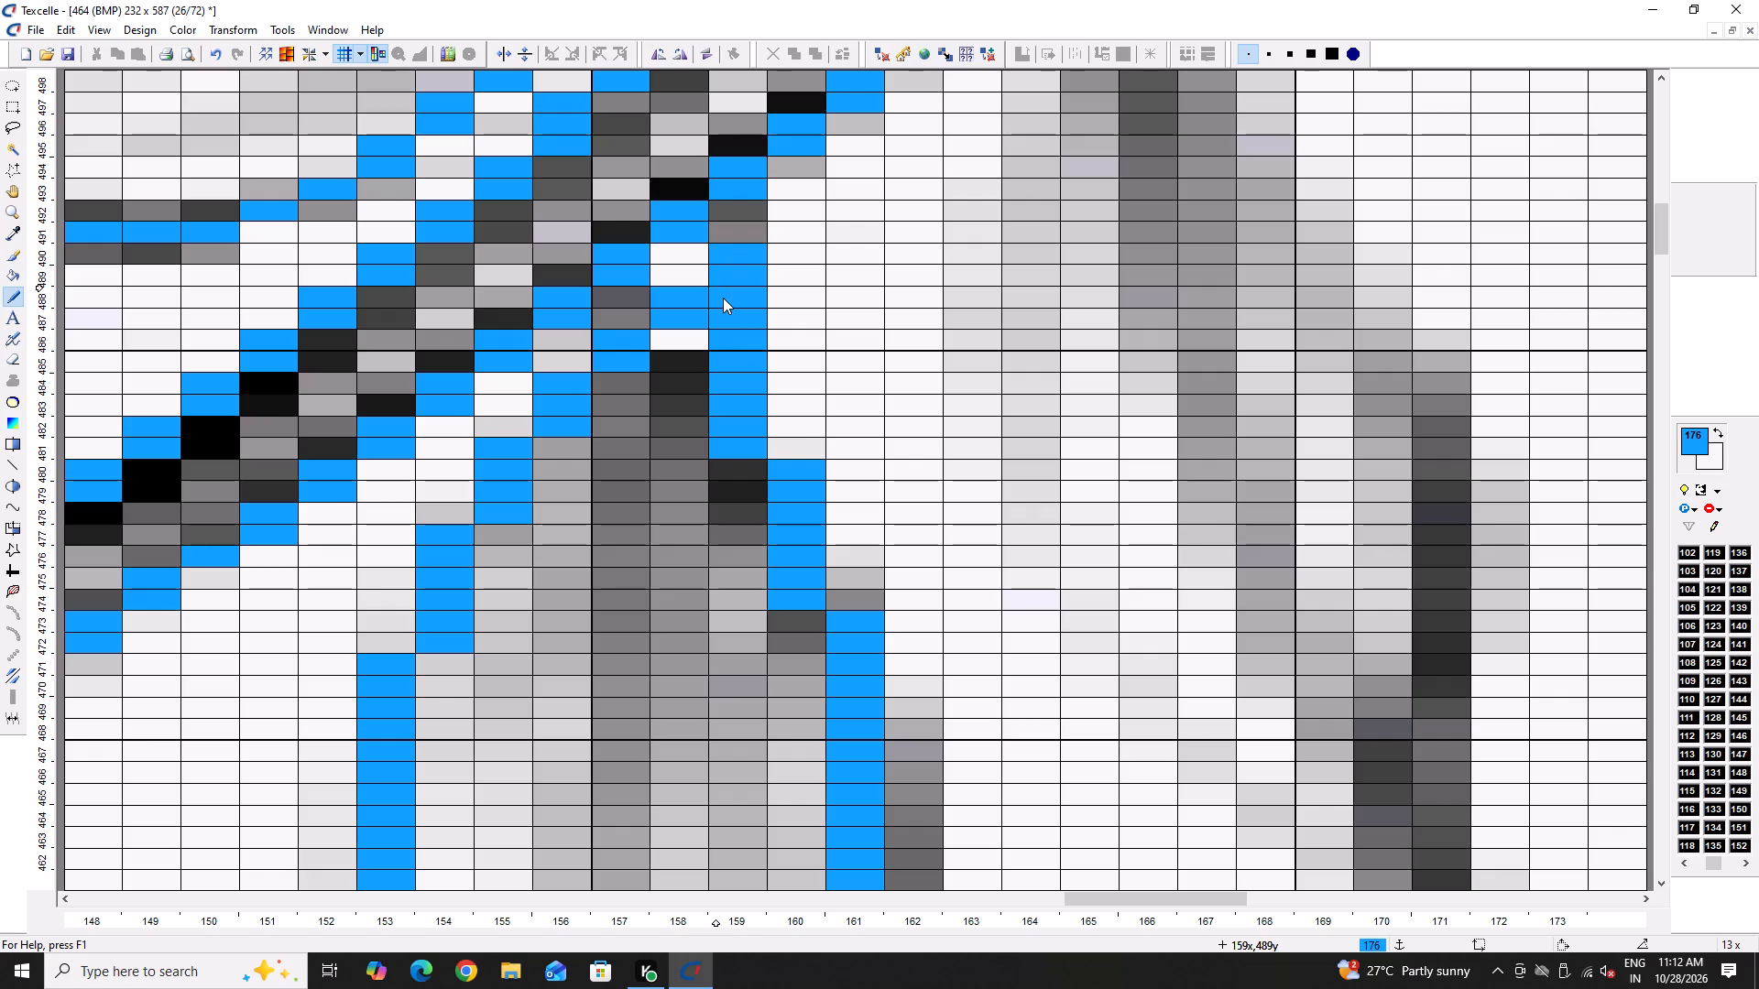
# Pencil the last hanging leaf's outline in blue from column 169, row 512, down around its tip and back up to the stem.
pyautogui.keyDown('ctrl'); pyautogui.scroll(-4, 723, 299); pyautogui.keyUp('ctrl')
pyautogui.keyDown('ctrl'); pyautogui.scroll(2, 950, 245); pyautogui.keyUp('ctrl')
pyautogui.scroll(-2, 855, 285)
pyautogui.keyDown('ctrl'); pyautogui.scroll(-2, 852, 288); pyautogui.keyUp('ctrl')
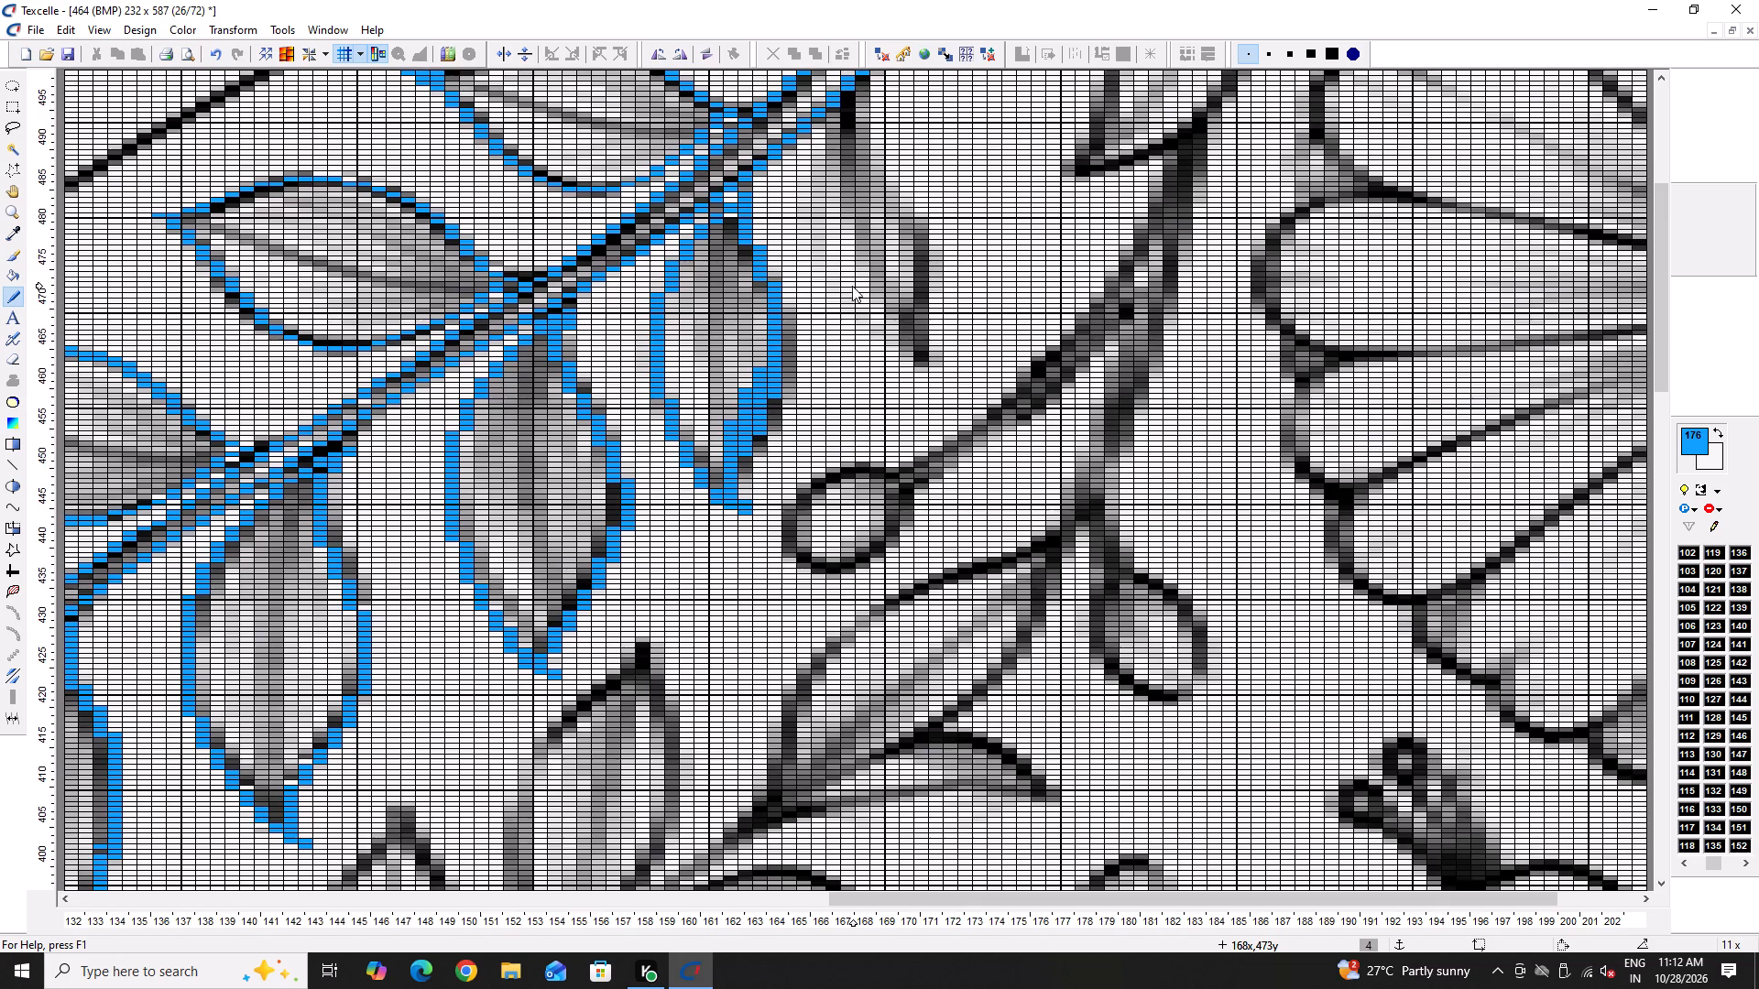
pyautogui.scroll(2, 855, 281)
pyautogui.keyDown('ctrl'); pyautogui.scroll(1, 881, 322); pyautogui.keyUp('ctrl')
pyautogui.moveTo(901, 312); pyautogui.dragTo(925, 464)
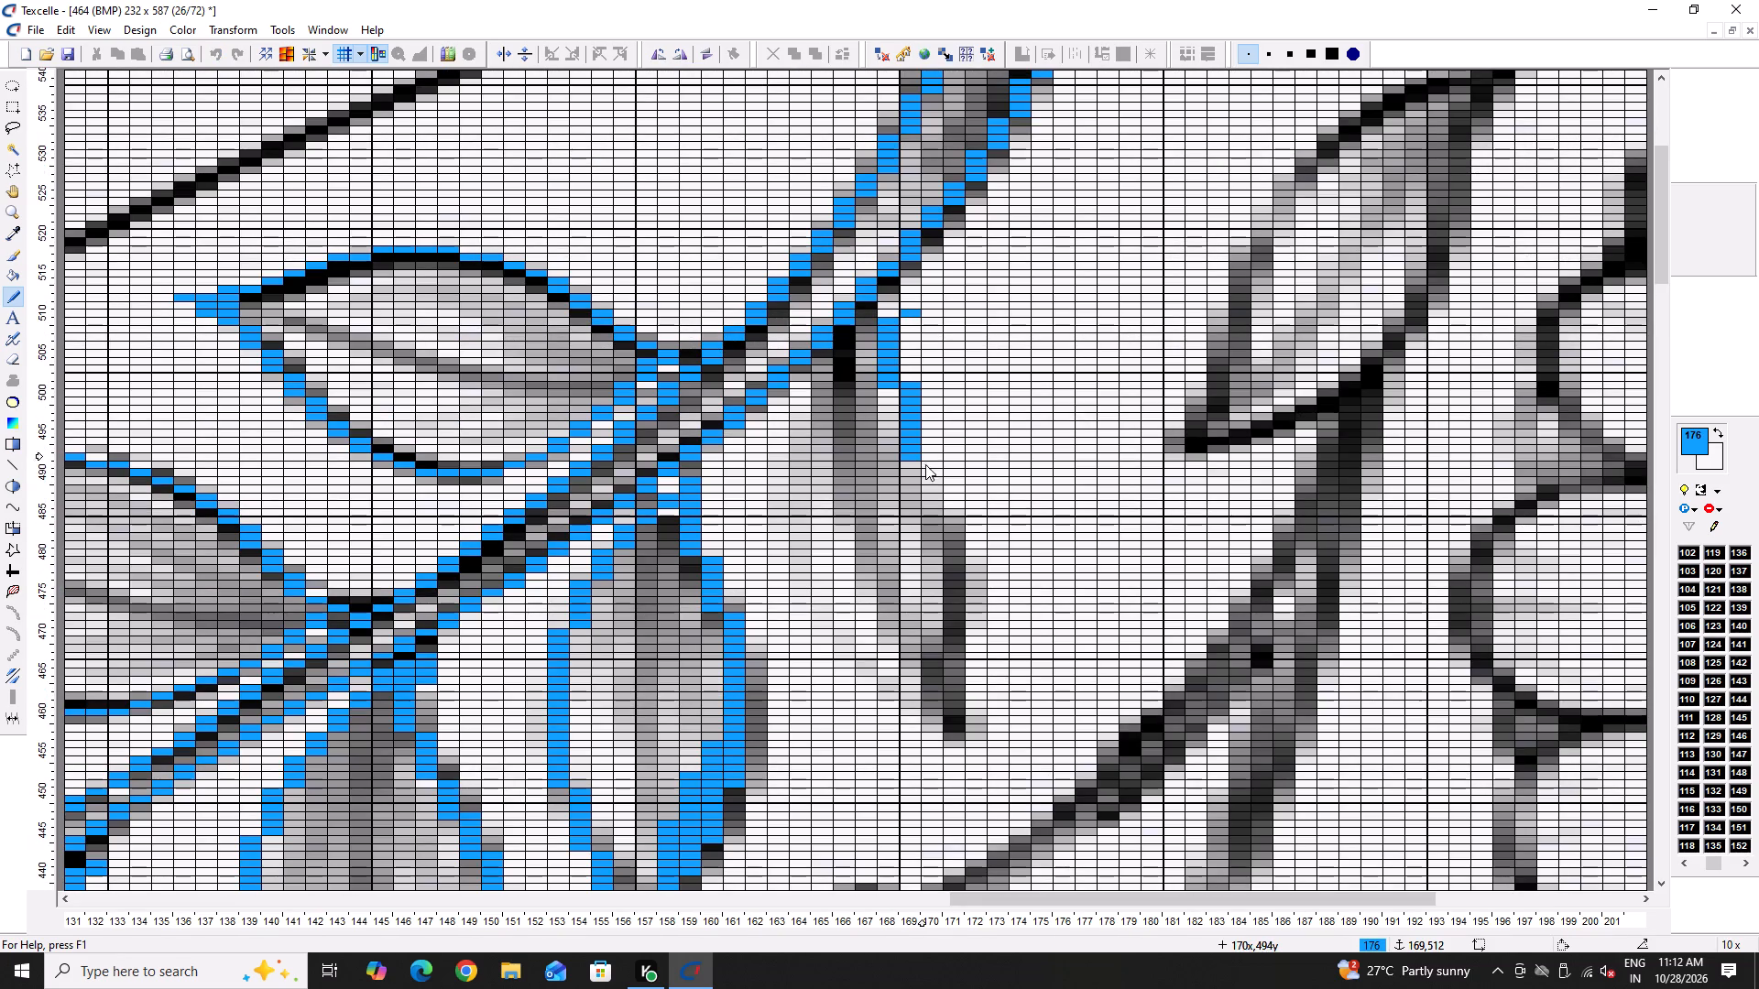
pyautogui.moveTo(925, 464); pyautogui.dragTo(903, 712)
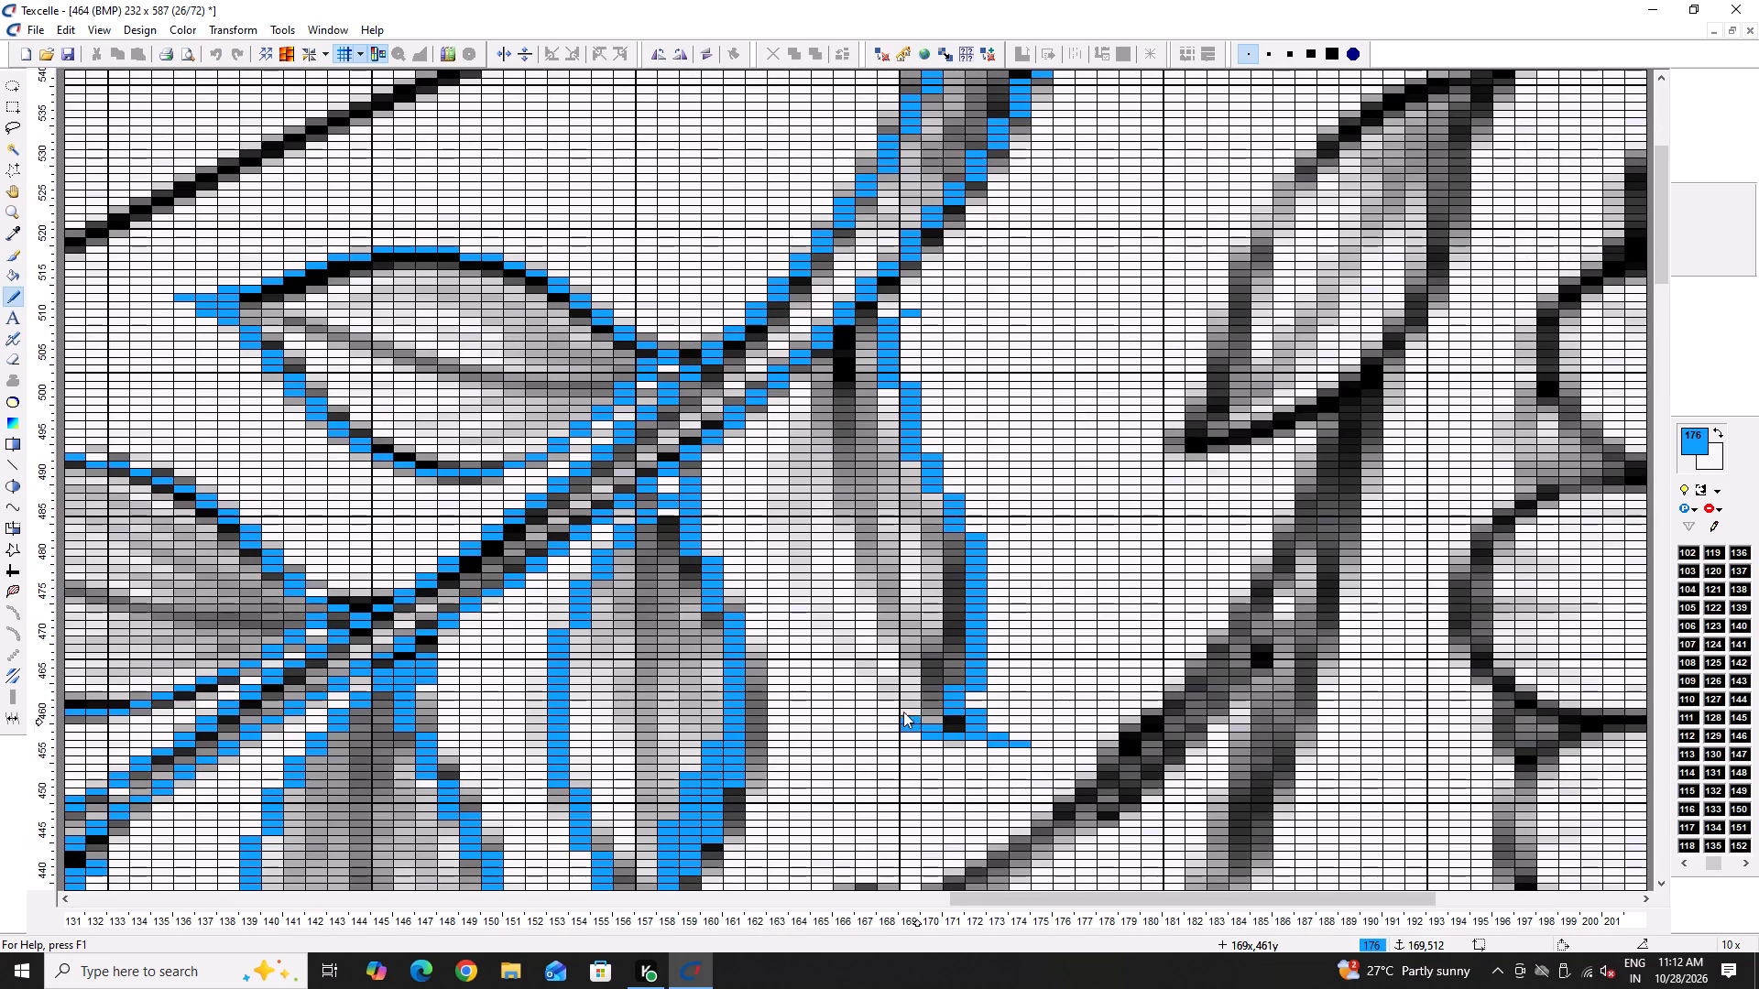
pyautogui.moveTo(903, 712); pyautogui.dragTo(877, 341)
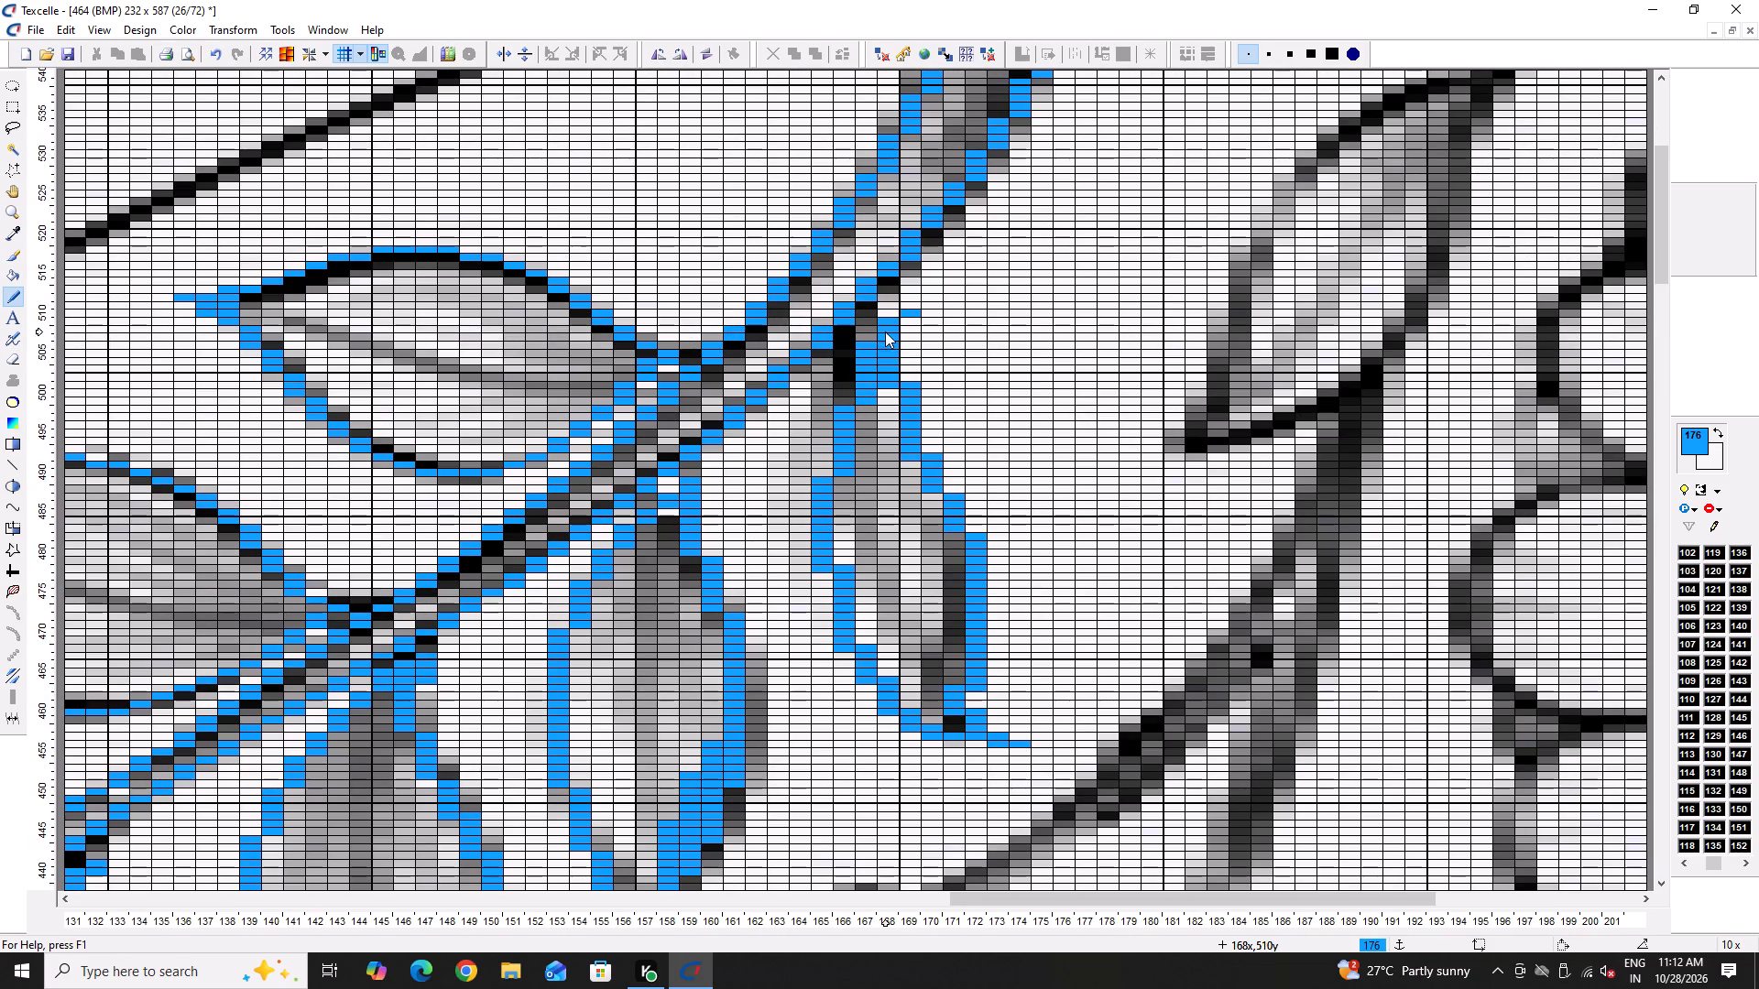
# Join the last leaf's base to the stem with blue pixels in columns 167 and 168, erasing the surplus pixel in column 169.
pyautogui.click(865, 342)
pyautogui.click(893, 305)
pyautogui.rightClick(907, 310)
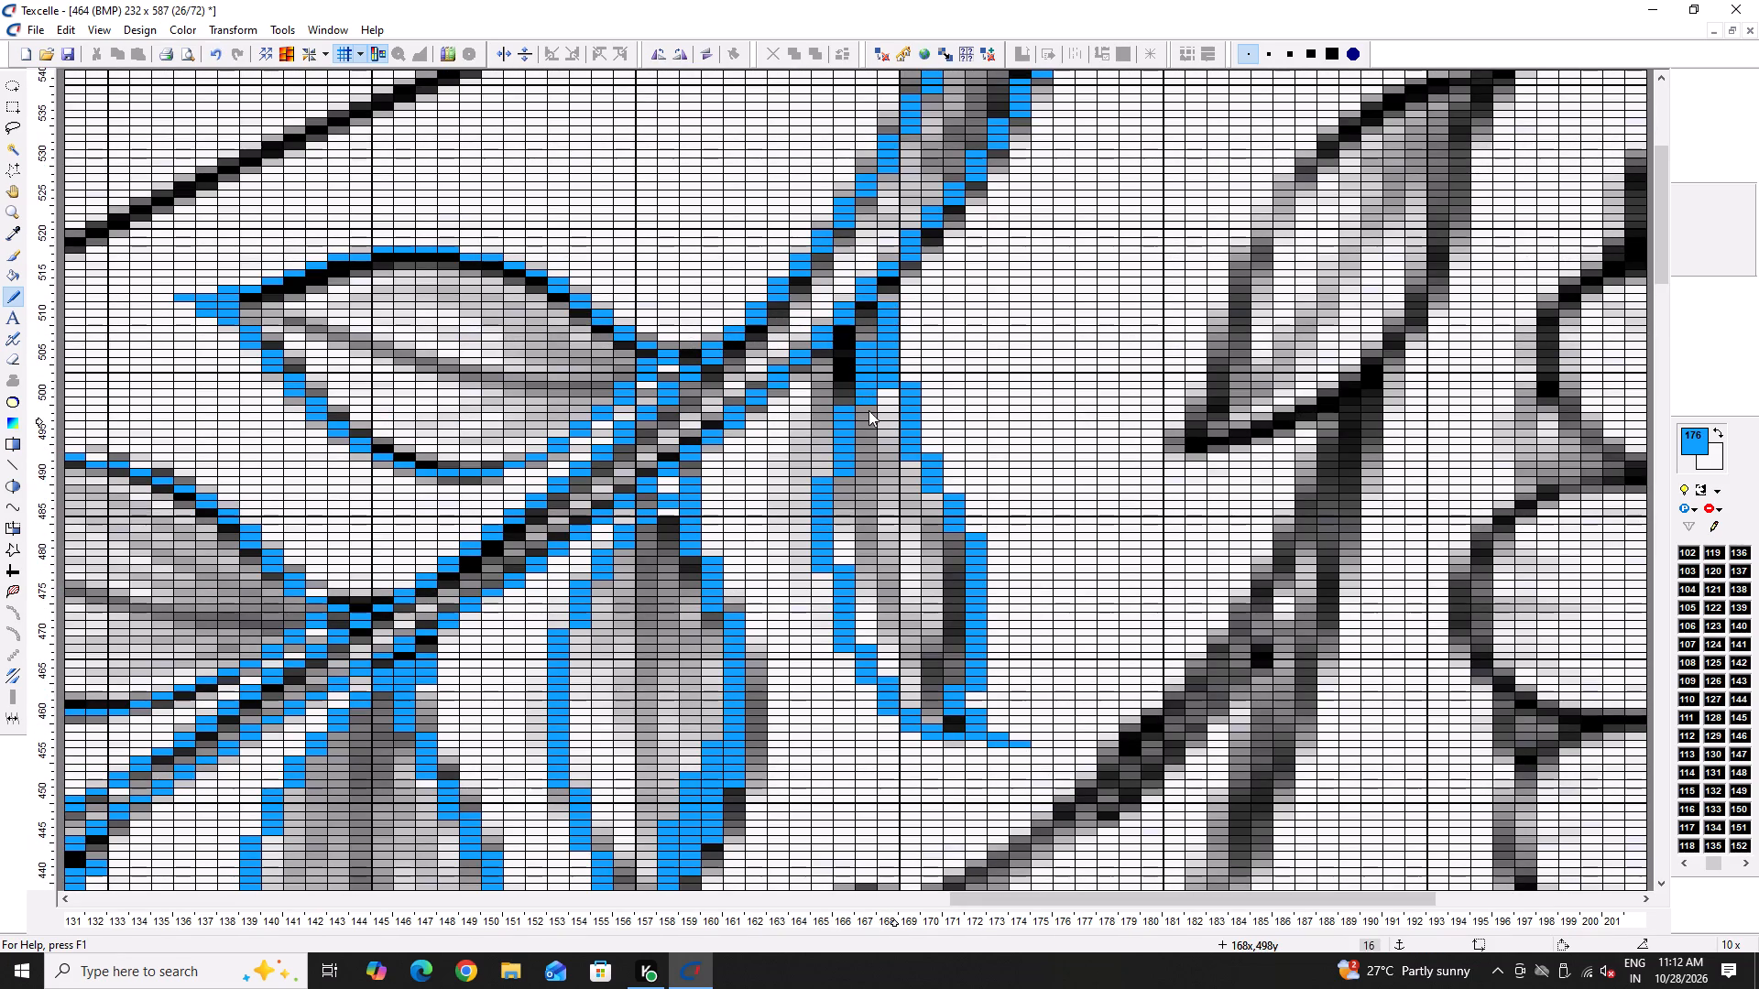
# Thicken the last leaf's left edge in blue across columns 164 to 166, between about rows 478 and 504.
pyautogui.moveTo(850, 372); pyautogui.dragTo(847, 419)
pyautogui.moveTo(824, 408); pyautogui.dragTo(824, 496)
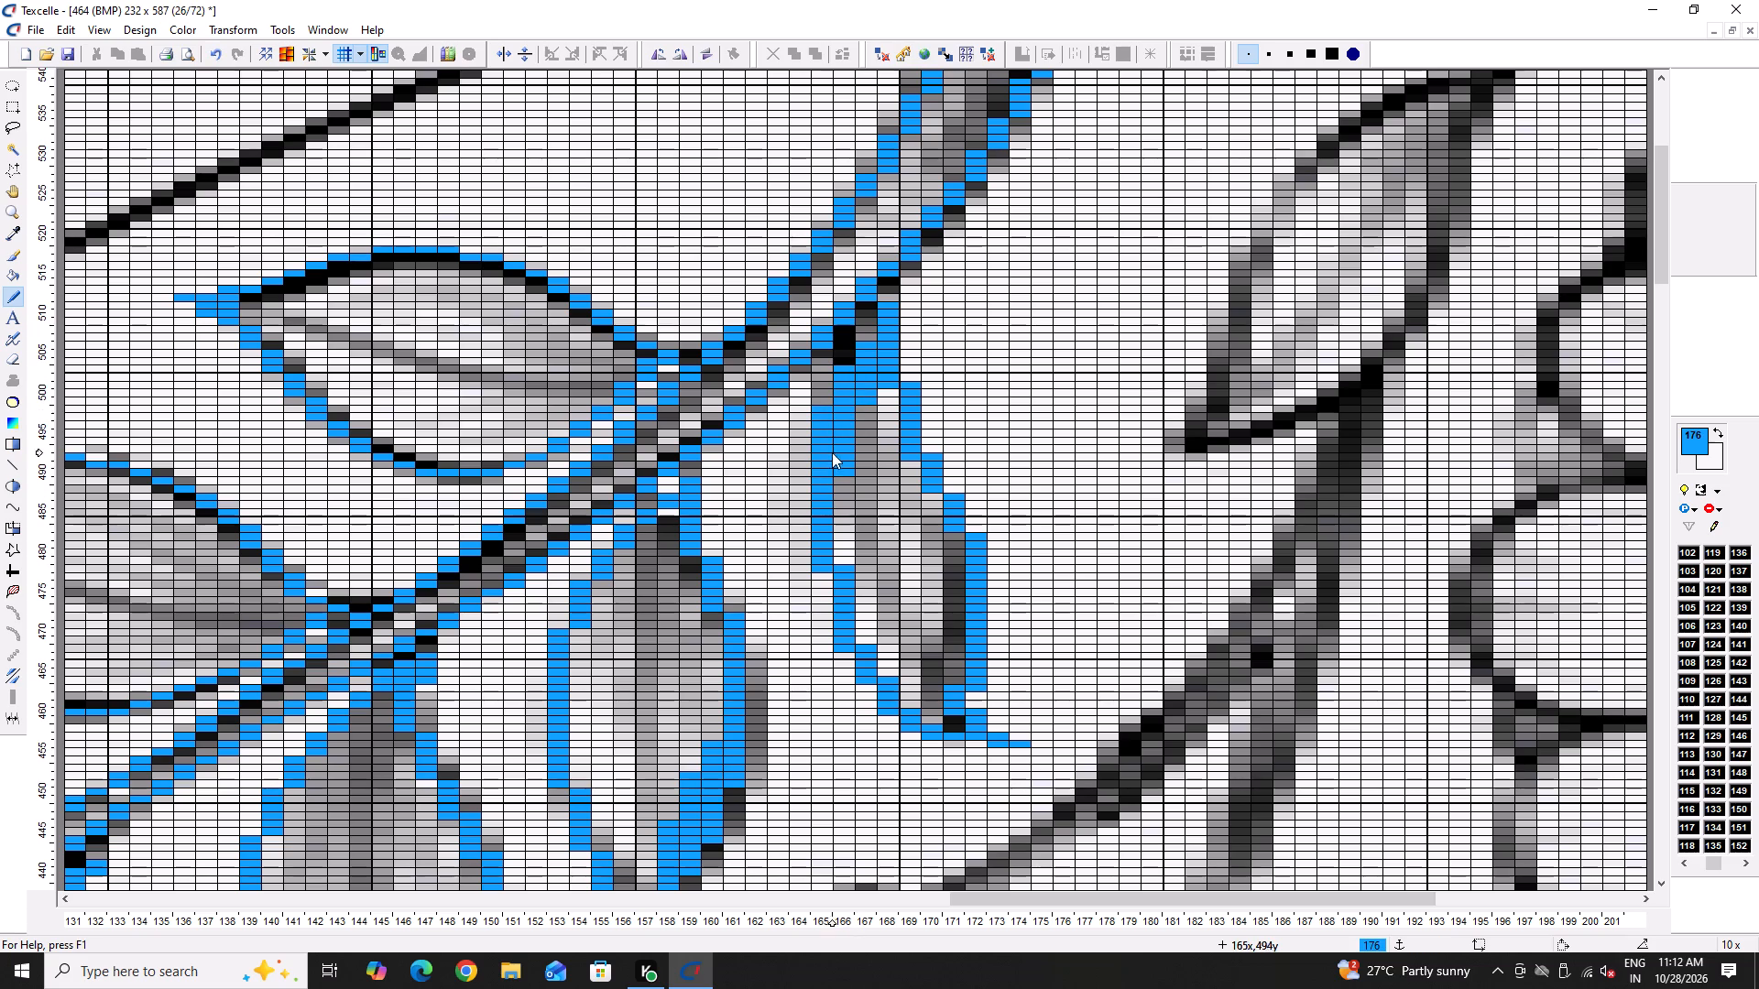
pyautogui.moveTo(824, 598); pyautogui.dragTo(827, 572)
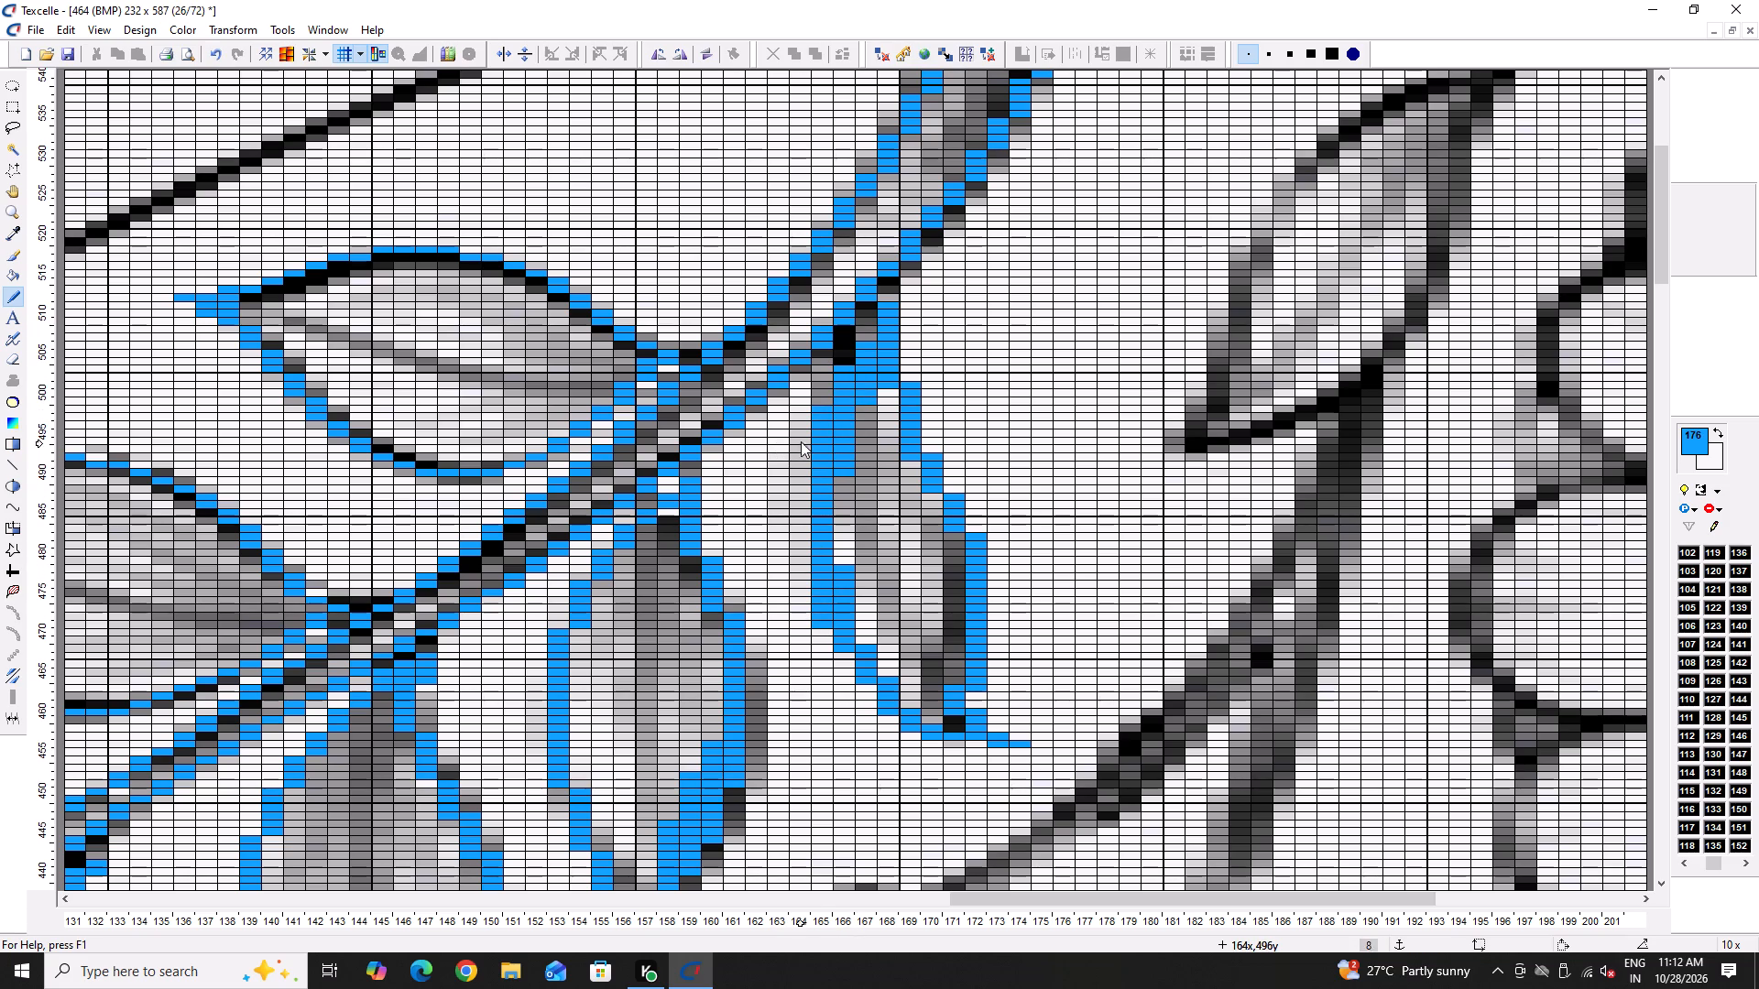
pyautogui.moveTo(801, 440); pyautogui.dragTo(801, 581)
pyautogui.click(801, 581)
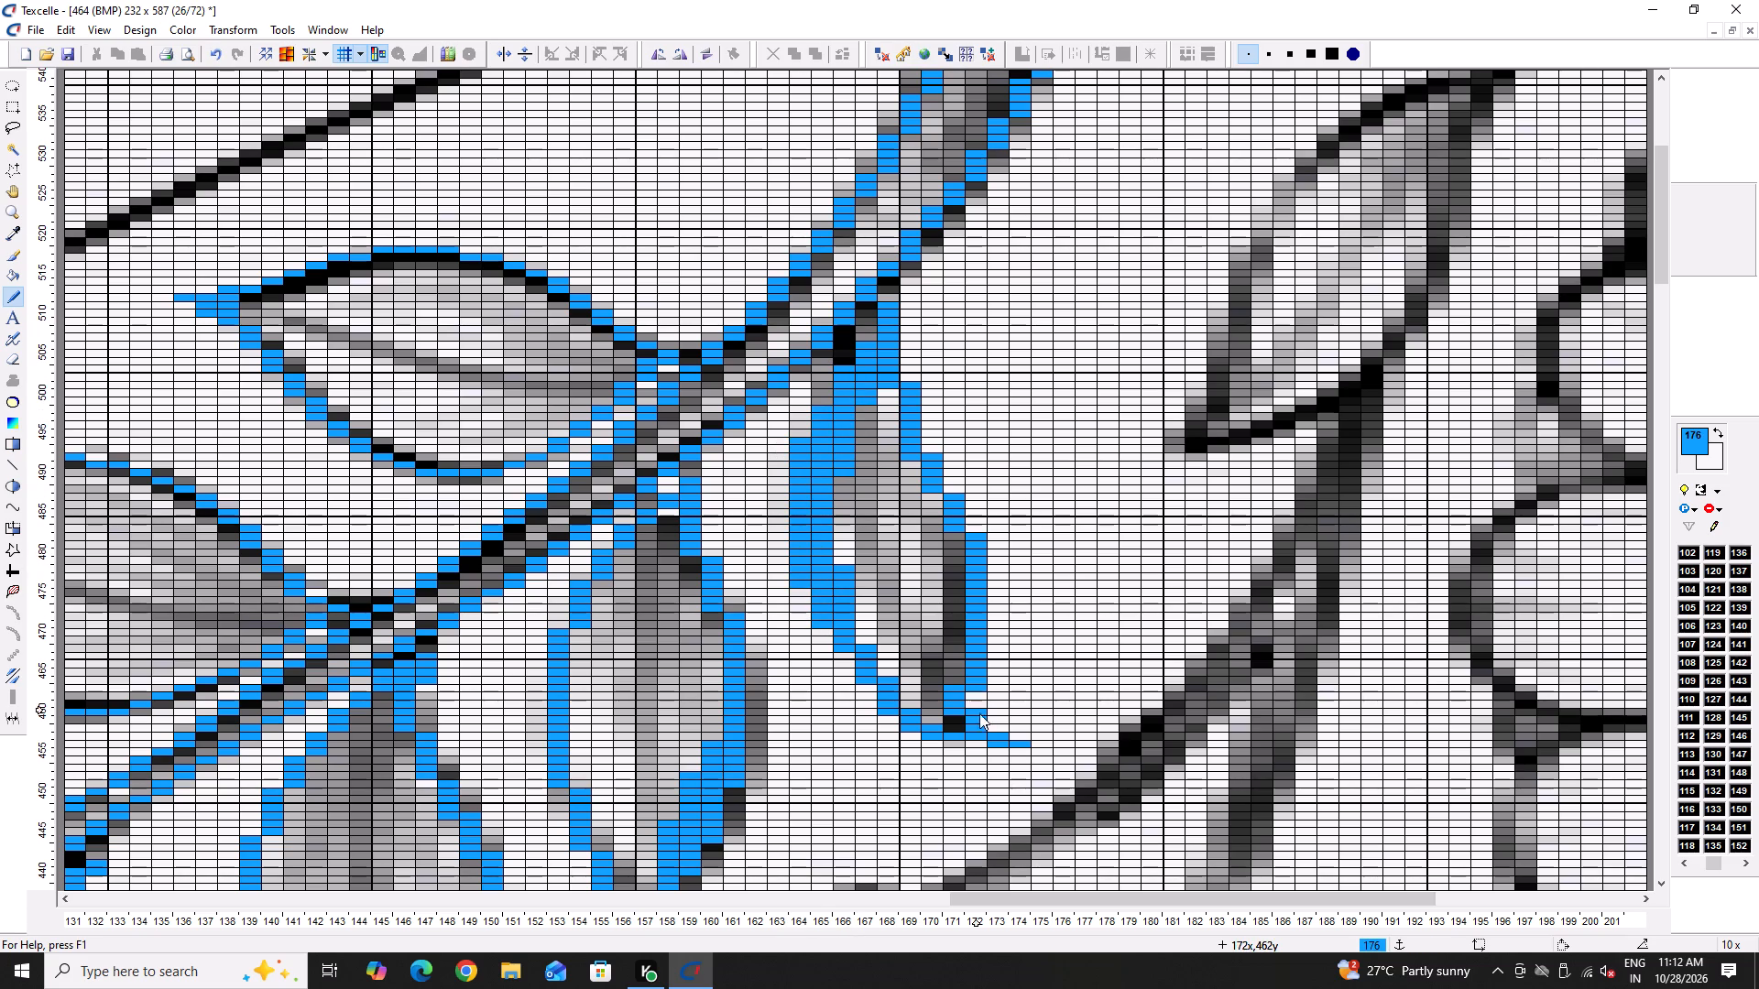
# Clean up the last leaf's tip by erasing the stray tail, filling column 172 with blue and adding blue at column 173, row 460.
pyautogui.moveTo(1002, 745); pyautogui.dragTo(1013, 737, button='right')
pyautogui.moveTo(973, 694); pyautogui.dragTo(974, 712)
pyautogui.doubleClick(998, 726)
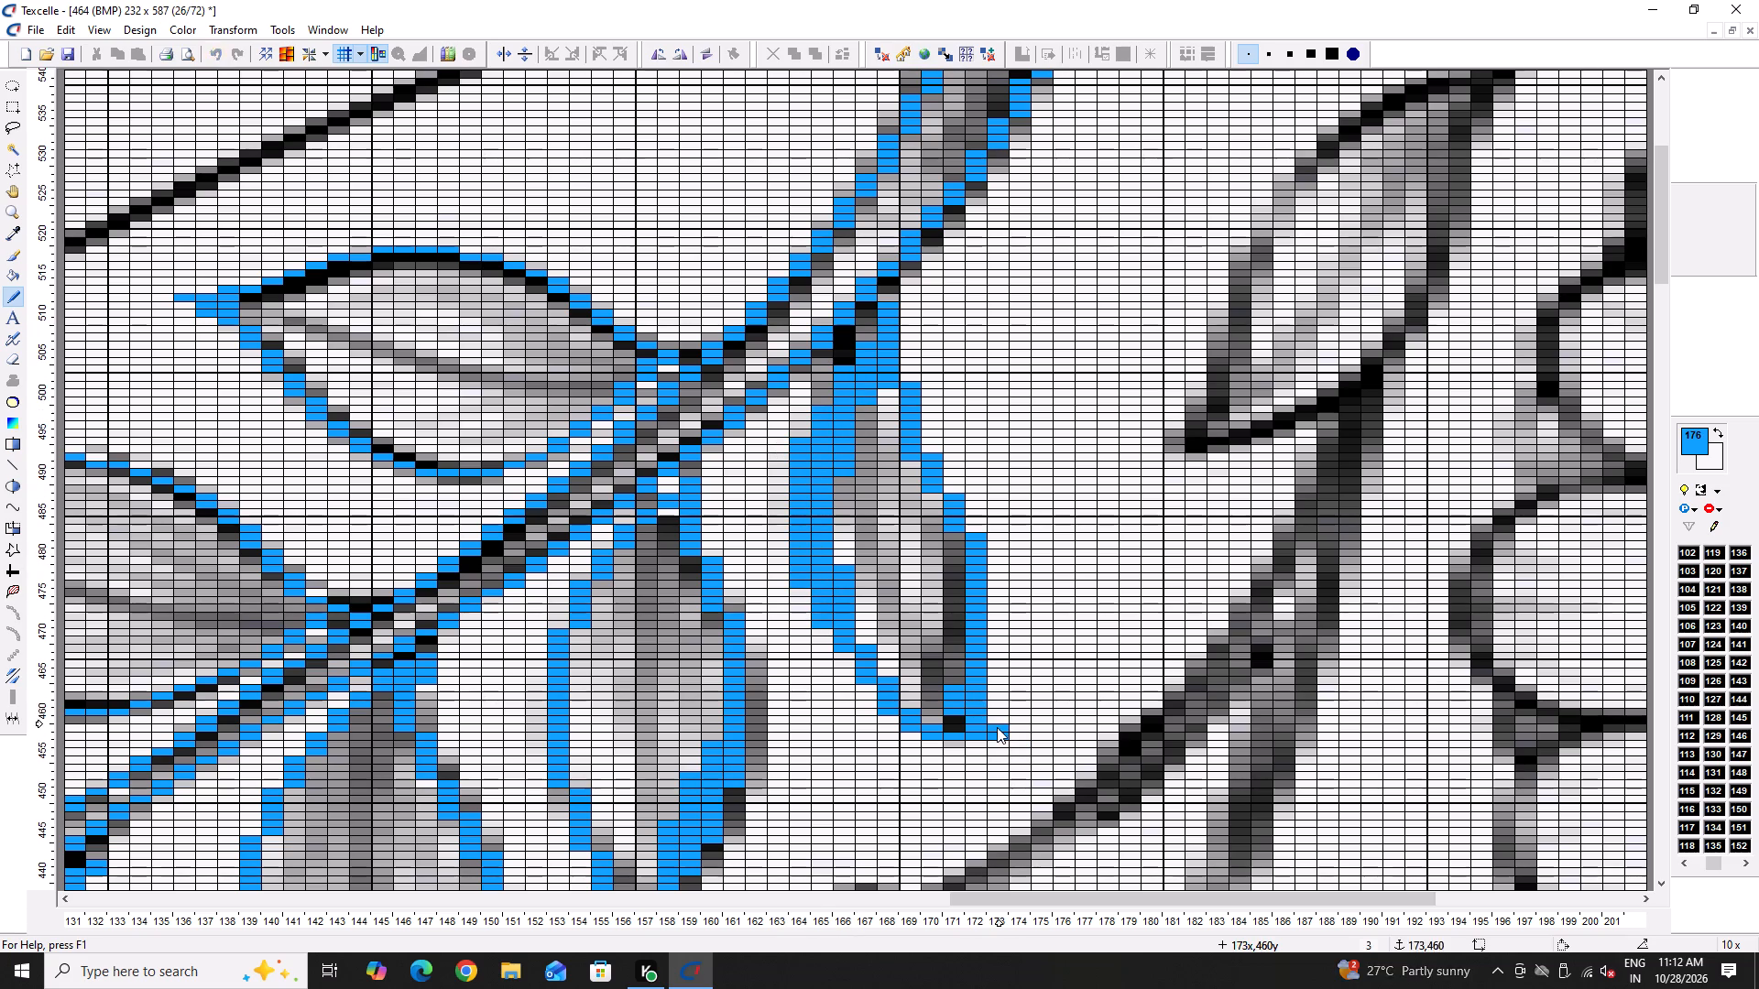
# Save design 464.
pyautogui.keyDown('ctrl'); pyautogui.scroll(-7, 860, 648); pyautogui.keyUp('ctrl')
pyautogui.keyDown('ctrl'); pyautogui.scroll(2, 562, 577); pyautogui.keyUp('ctrl')
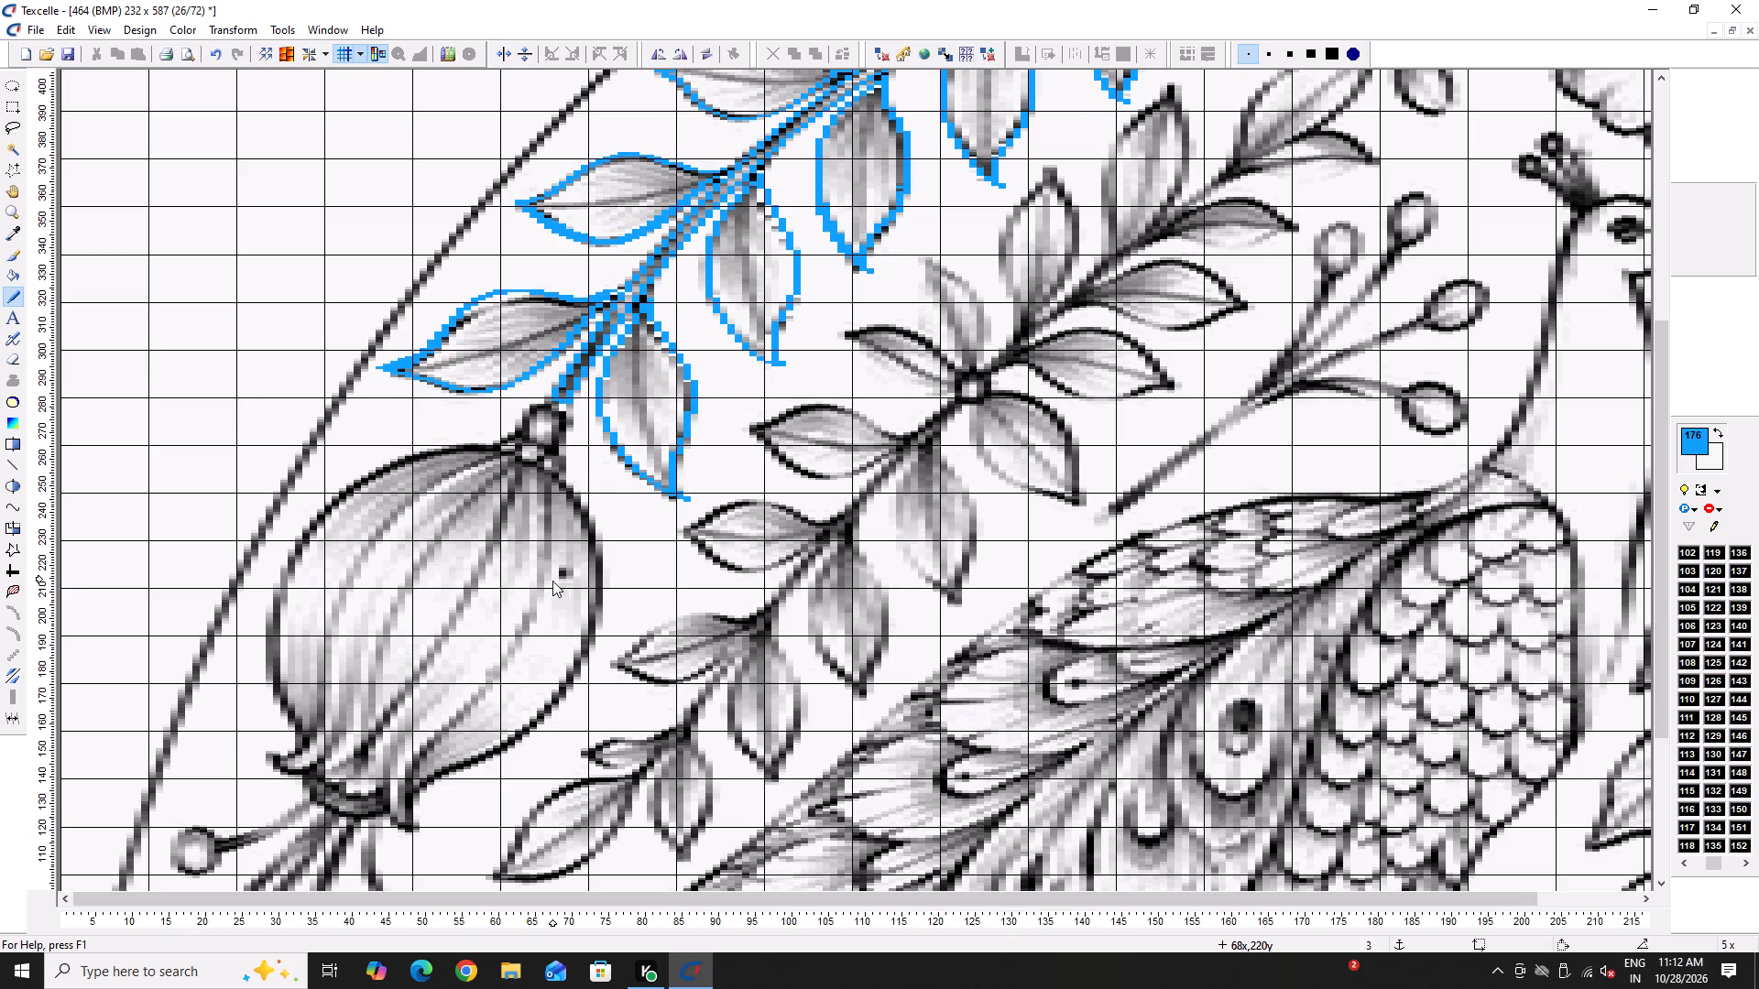
pyautogui.hotkey('ctrl', 's')
pyautogui.hotkey('ctrl', 's')
pyautogui.hotkey('ctrl', 's')
pyautogui.keyDown('ctrl'); pyautogui.scroll(-2, 586, 584); pyautogui.keyUp('ctrl')
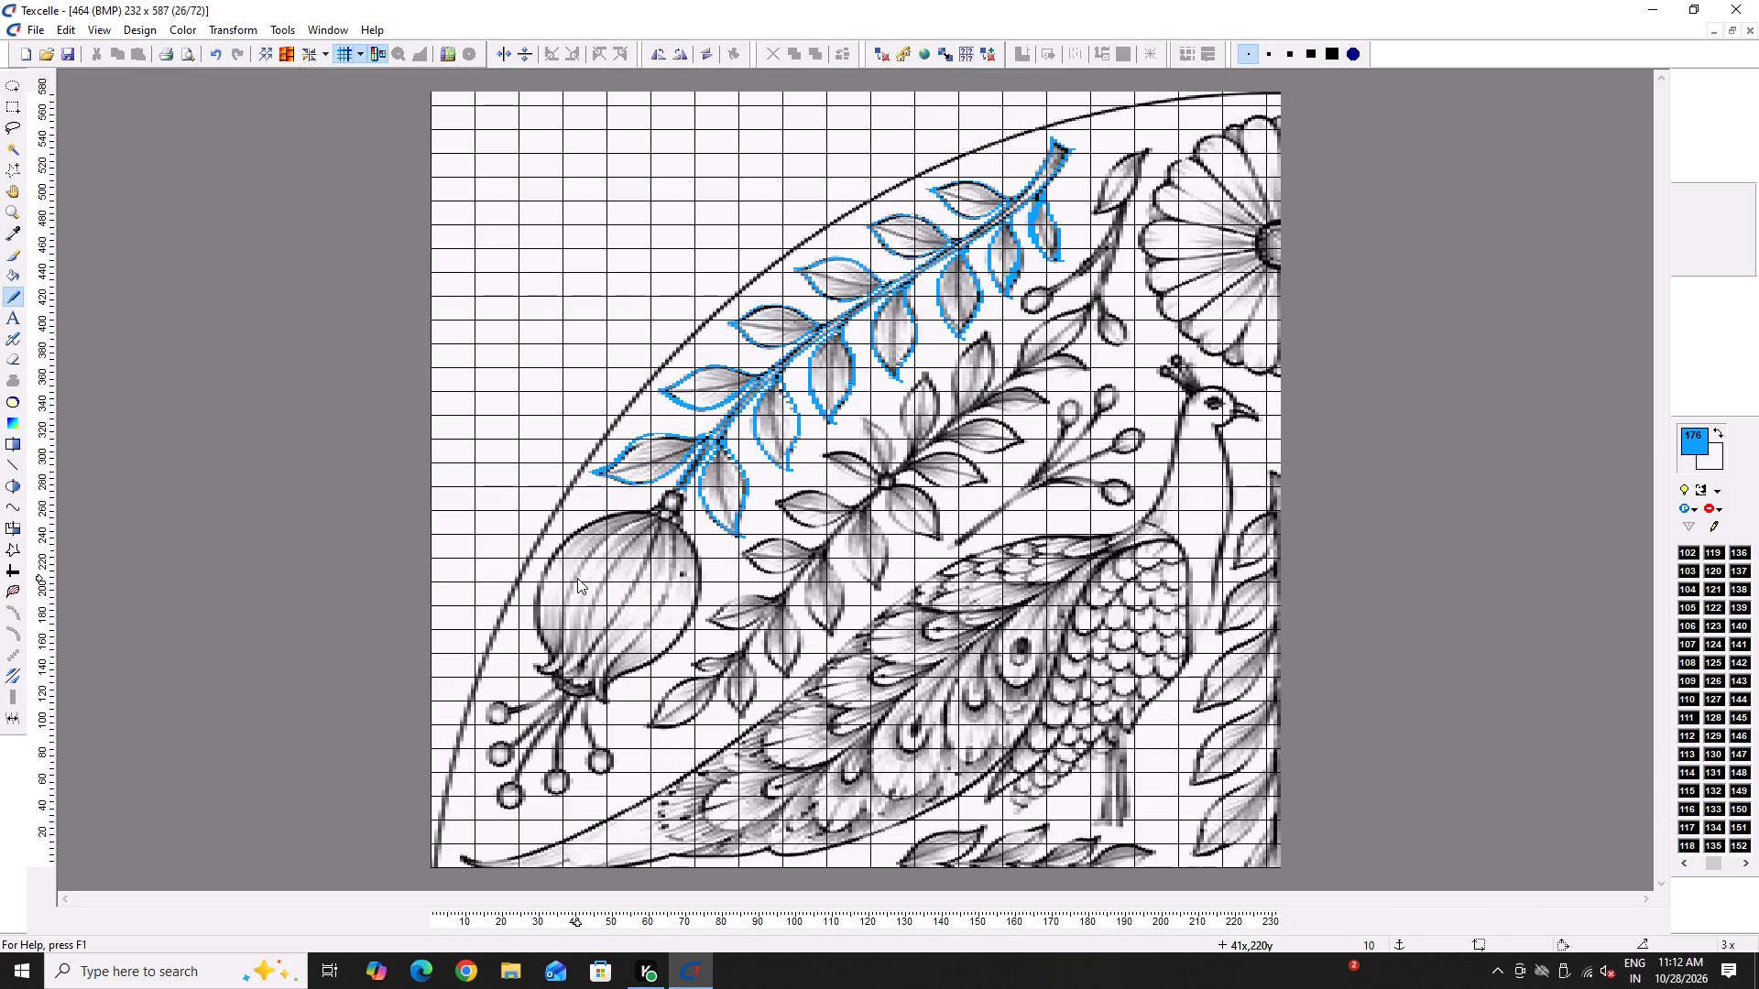
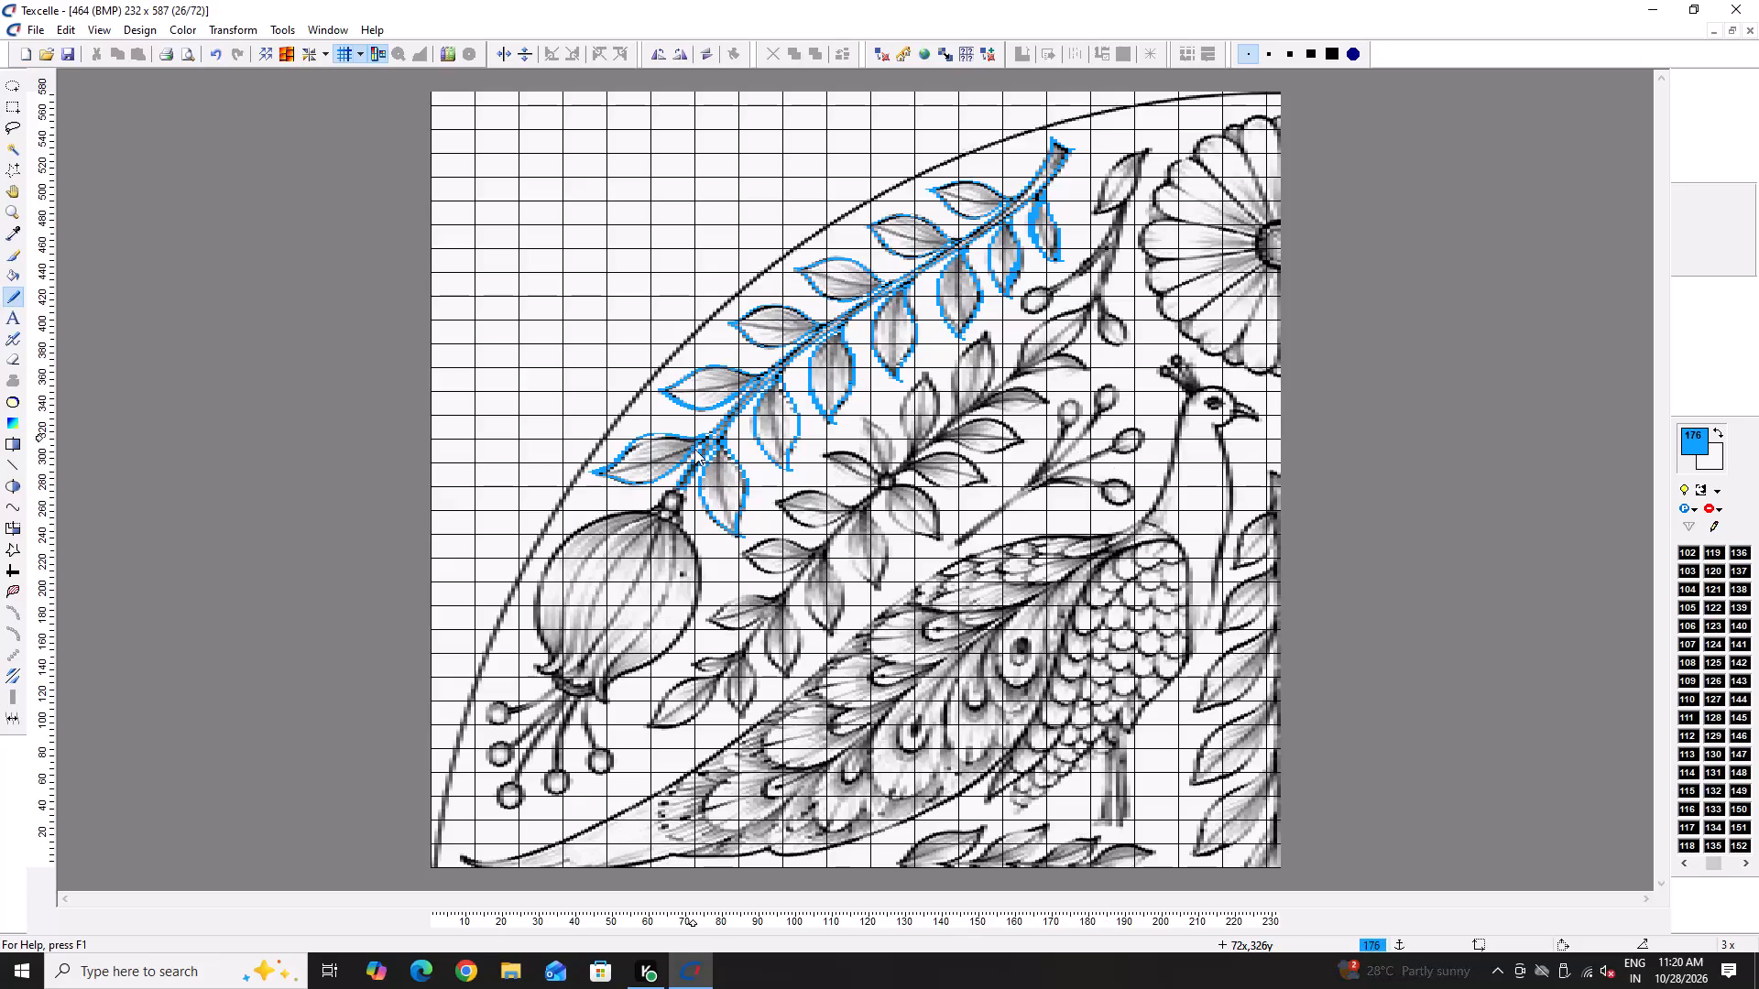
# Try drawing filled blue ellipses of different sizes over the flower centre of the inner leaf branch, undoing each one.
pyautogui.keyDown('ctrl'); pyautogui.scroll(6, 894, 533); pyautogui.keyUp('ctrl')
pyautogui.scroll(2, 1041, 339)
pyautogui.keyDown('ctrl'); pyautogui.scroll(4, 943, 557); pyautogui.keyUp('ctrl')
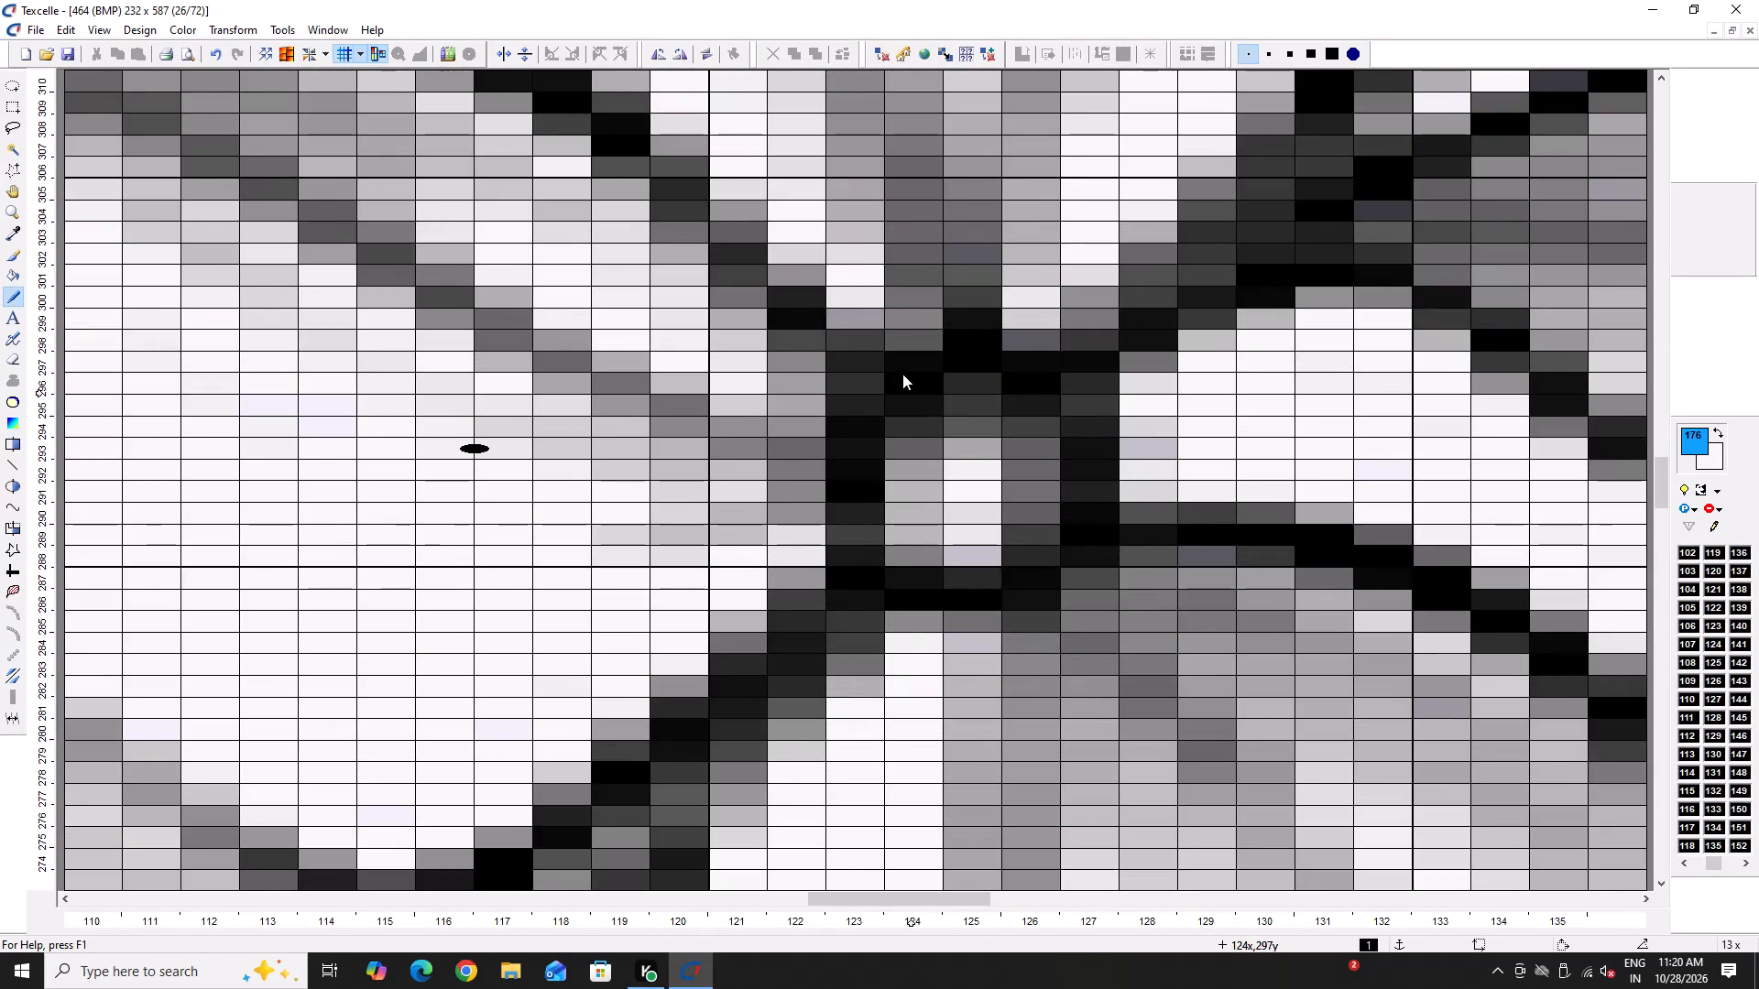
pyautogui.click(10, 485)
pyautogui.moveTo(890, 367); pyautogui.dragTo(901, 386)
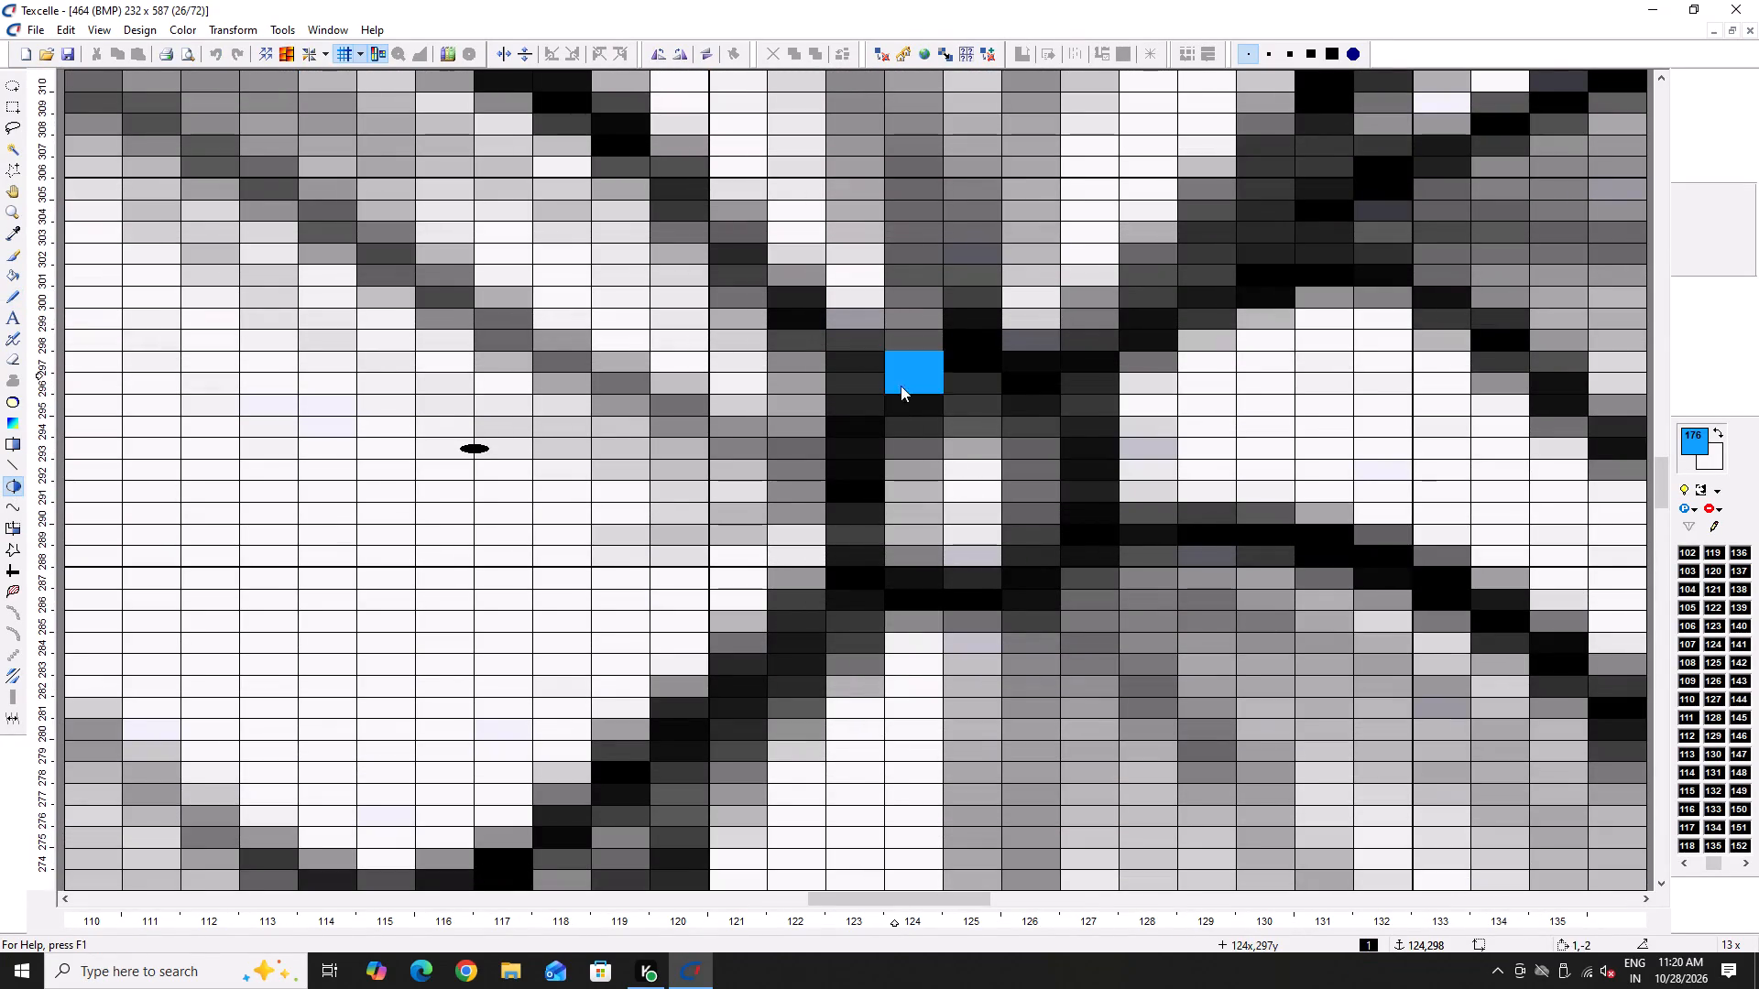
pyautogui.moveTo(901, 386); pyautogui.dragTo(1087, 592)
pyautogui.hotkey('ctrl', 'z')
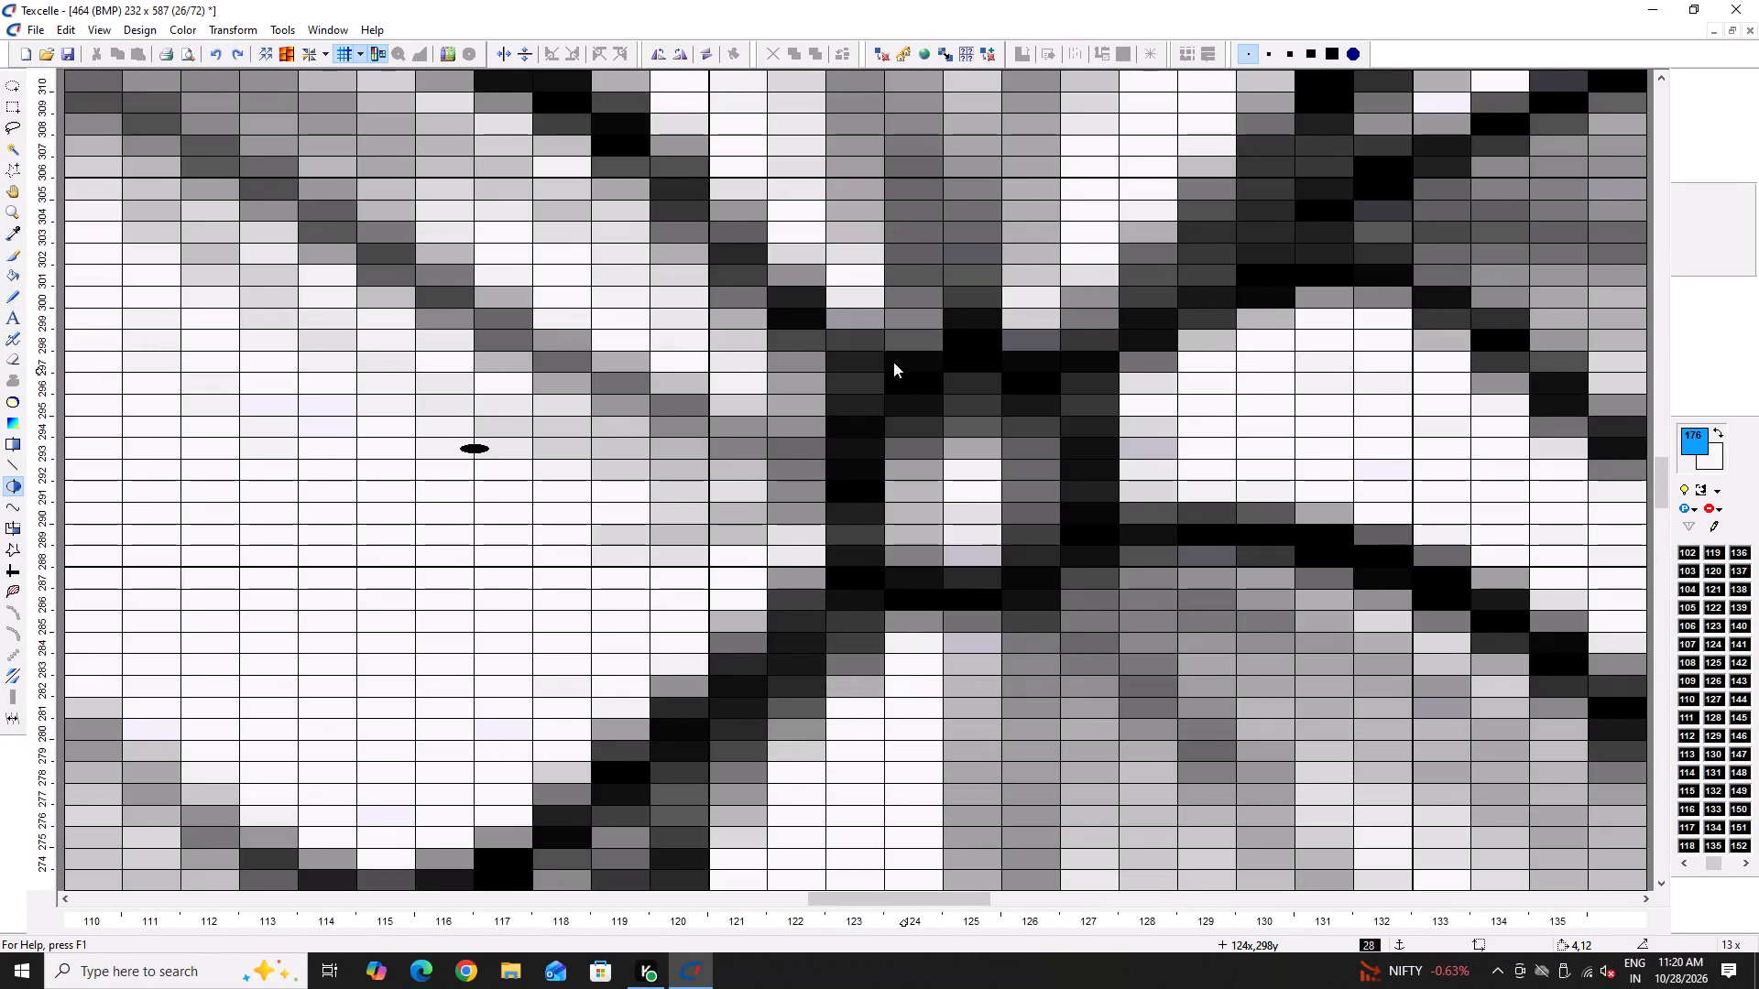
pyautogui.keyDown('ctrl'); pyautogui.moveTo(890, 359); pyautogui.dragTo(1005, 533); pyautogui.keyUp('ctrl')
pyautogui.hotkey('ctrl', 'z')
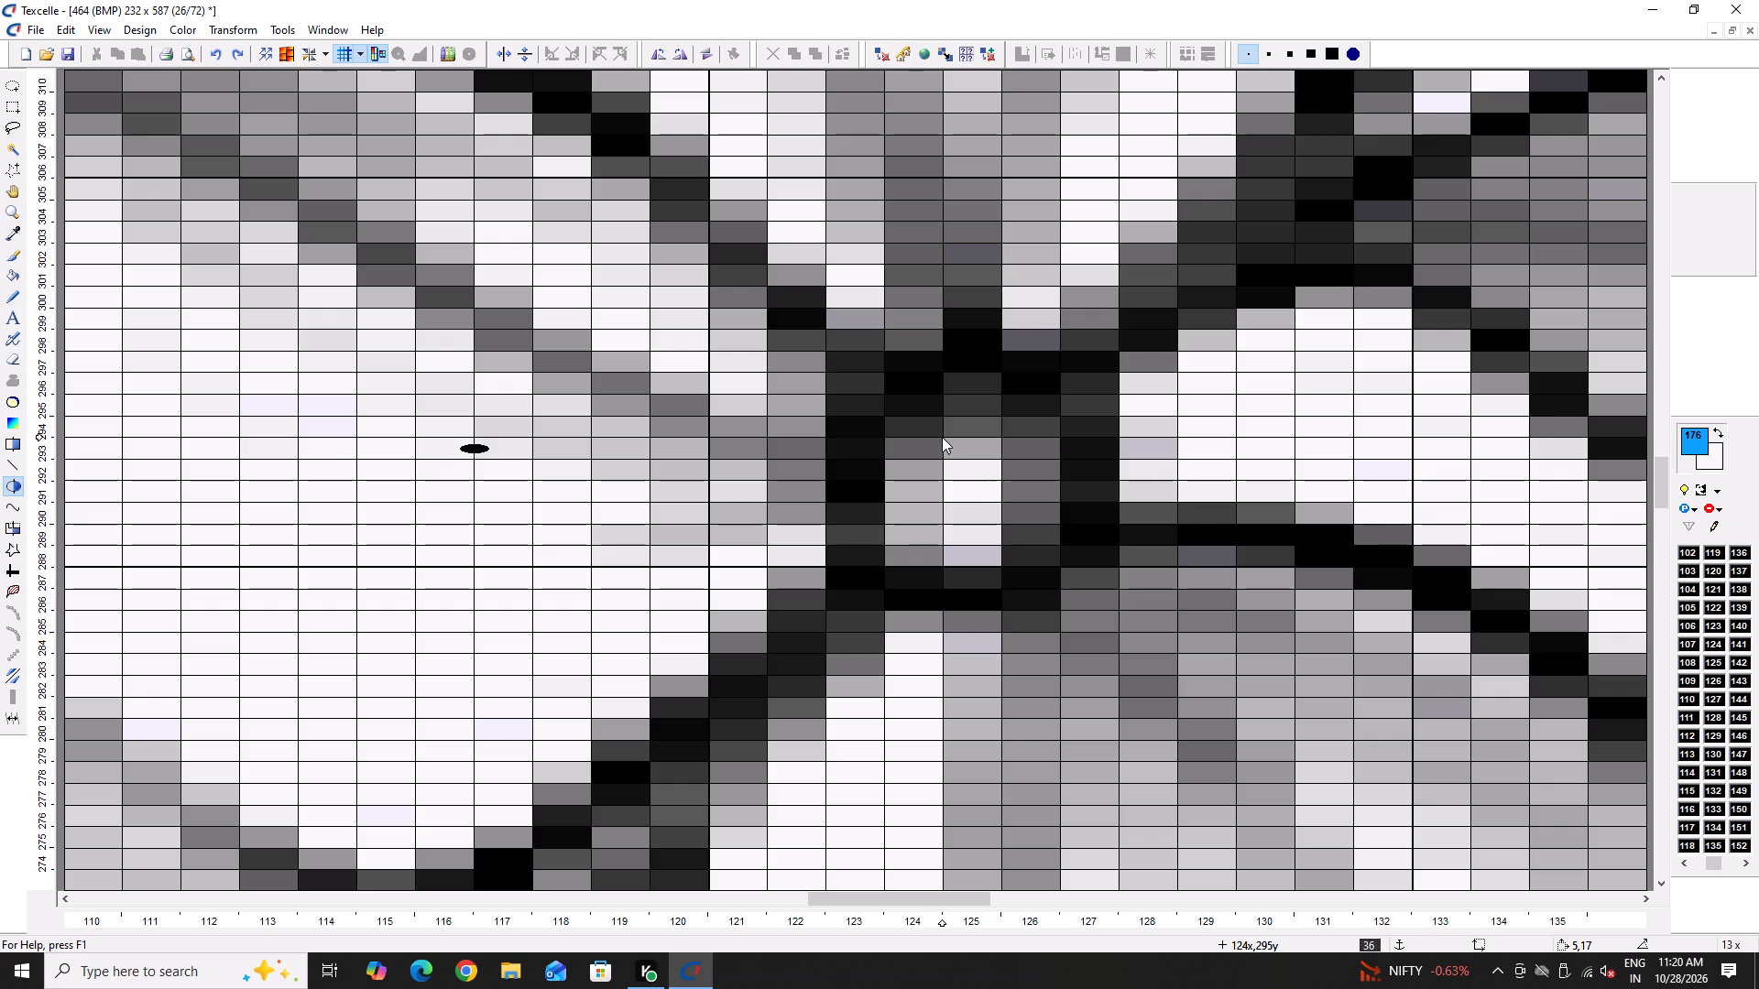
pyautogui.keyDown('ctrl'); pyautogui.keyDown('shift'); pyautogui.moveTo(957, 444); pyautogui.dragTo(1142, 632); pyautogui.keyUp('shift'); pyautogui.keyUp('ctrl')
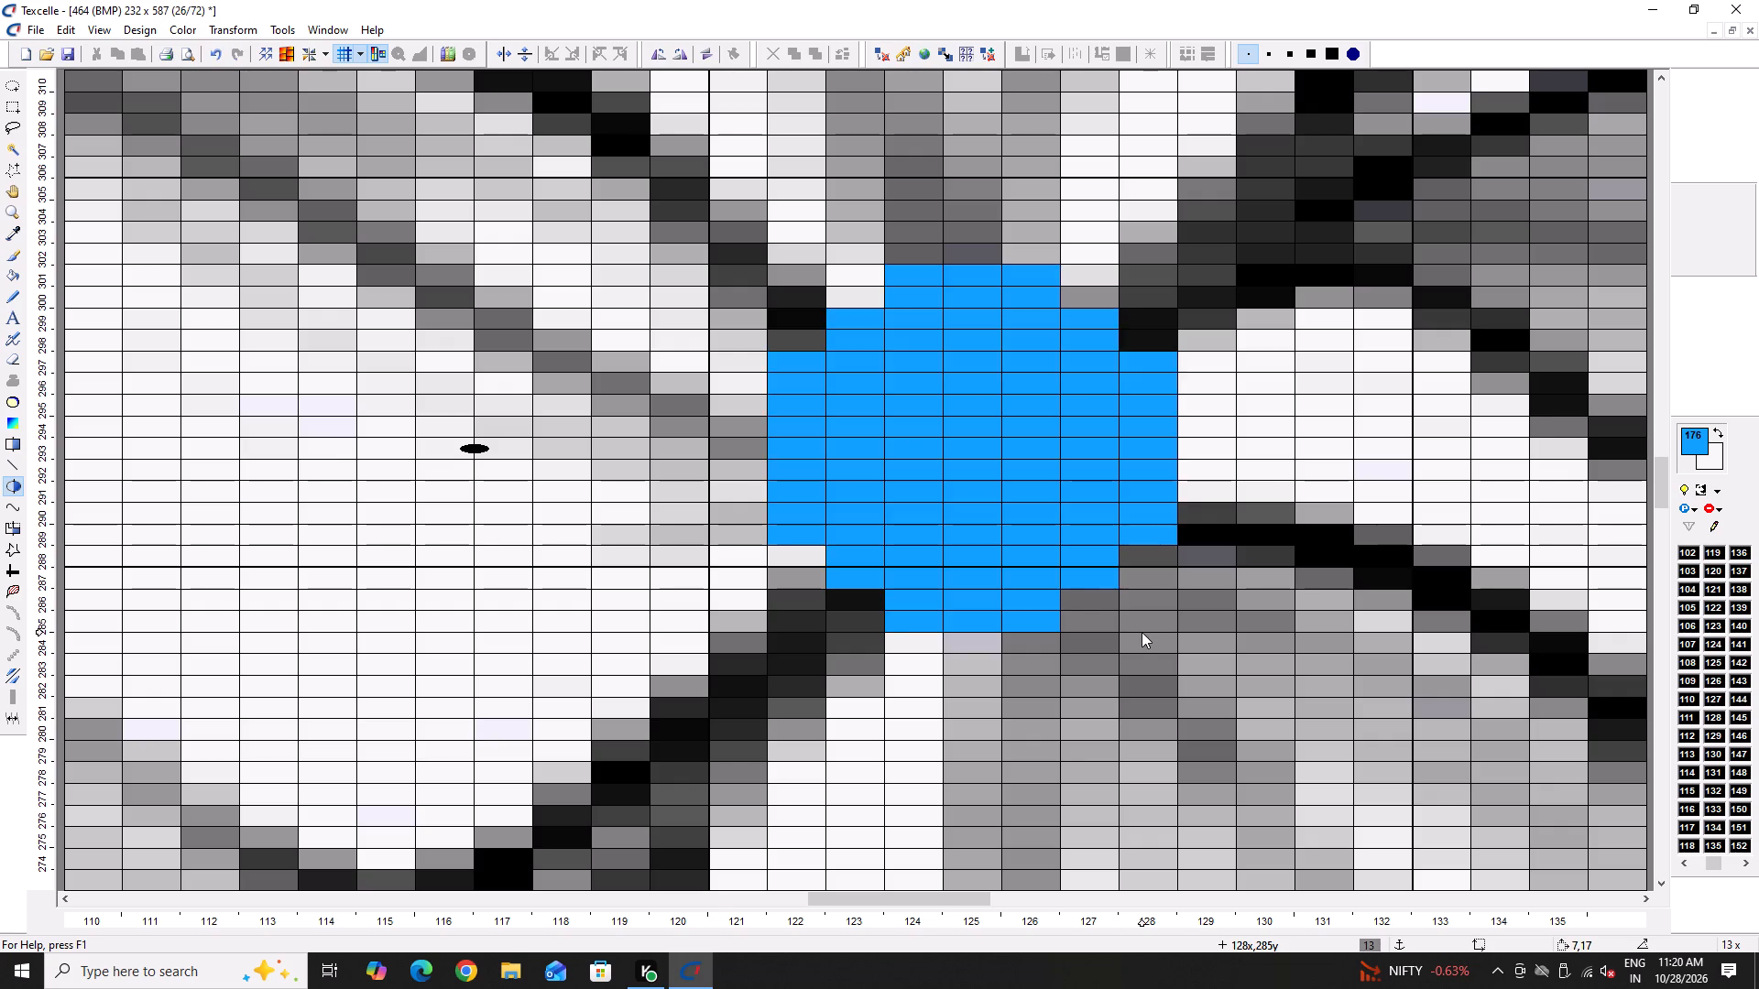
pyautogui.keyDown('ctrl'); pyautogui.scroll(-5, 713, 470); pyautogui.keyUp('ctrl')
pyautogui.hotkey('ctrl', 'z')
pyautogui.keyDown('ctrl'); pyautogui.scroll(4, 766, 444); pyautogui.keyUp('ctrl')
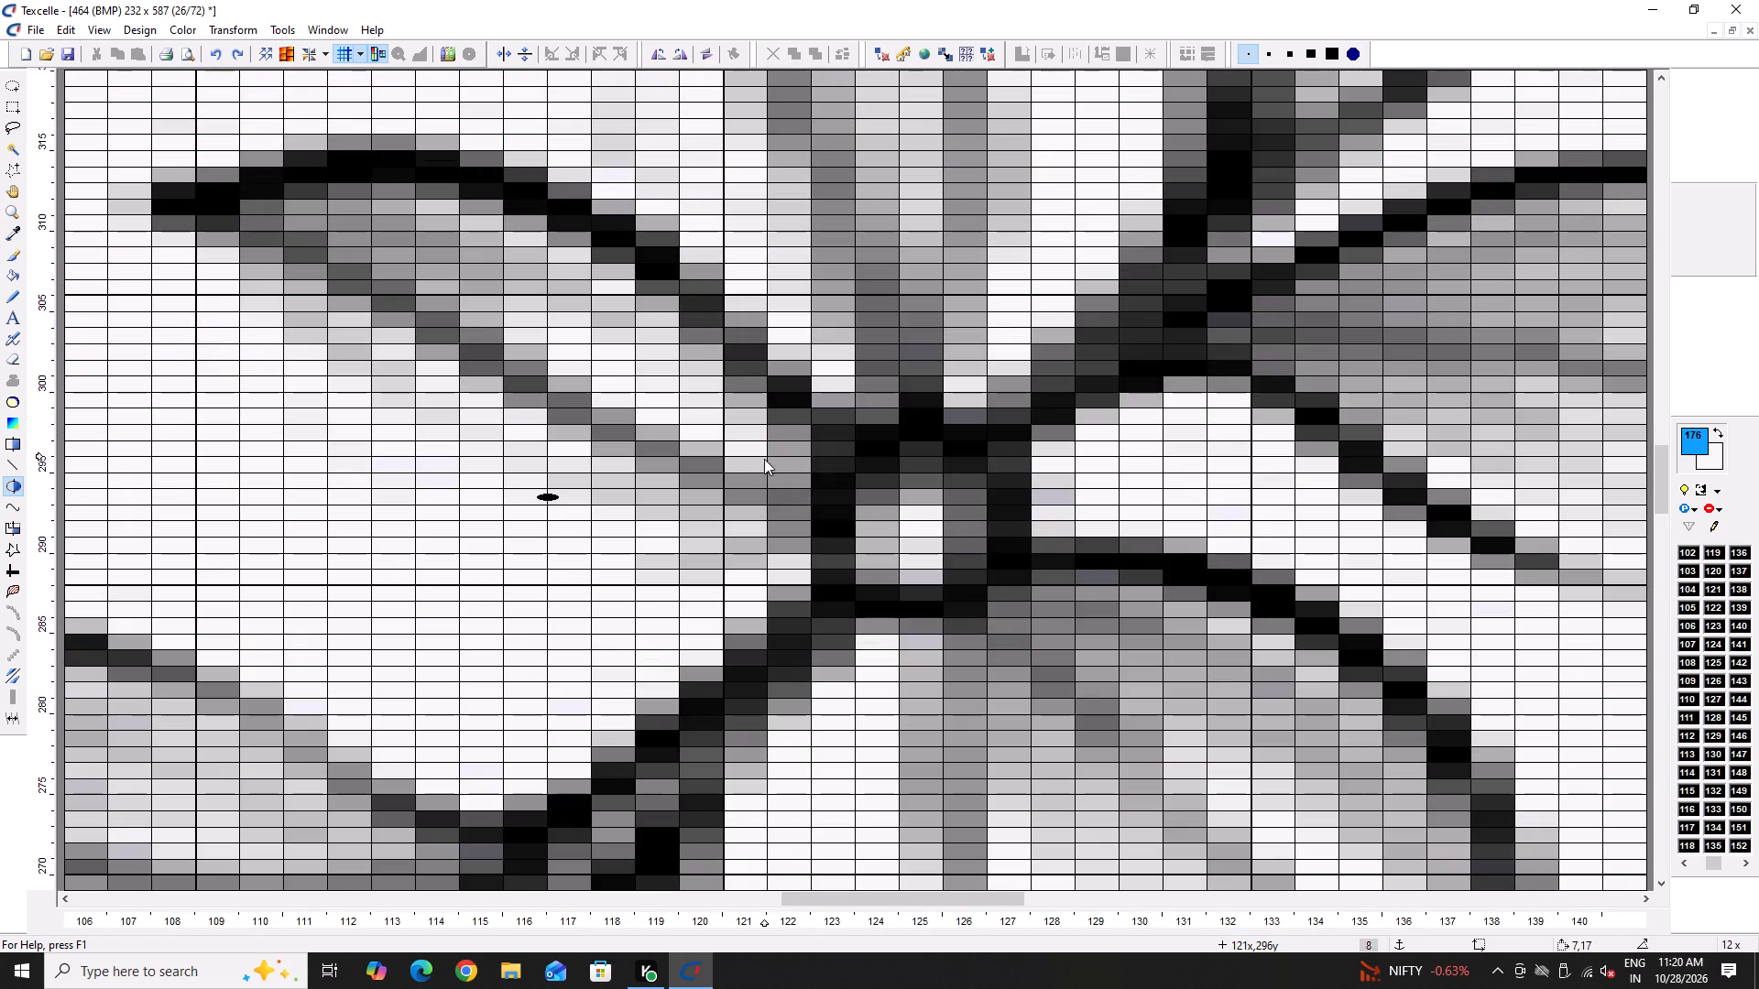
# Draw a filled blue ellipse centred at column 125, row 292 on the flower centre, about 5 columns wide and 13 rows high.
pyautogui.keyDown('ctrl'); pyautogui.keyDown('shift'); pyautogui.moveTo(909, 532); pyautogui.dragTo(988, 607); pyautogui.keyUp('shift'); pyautogui.keyUp('ctrl')
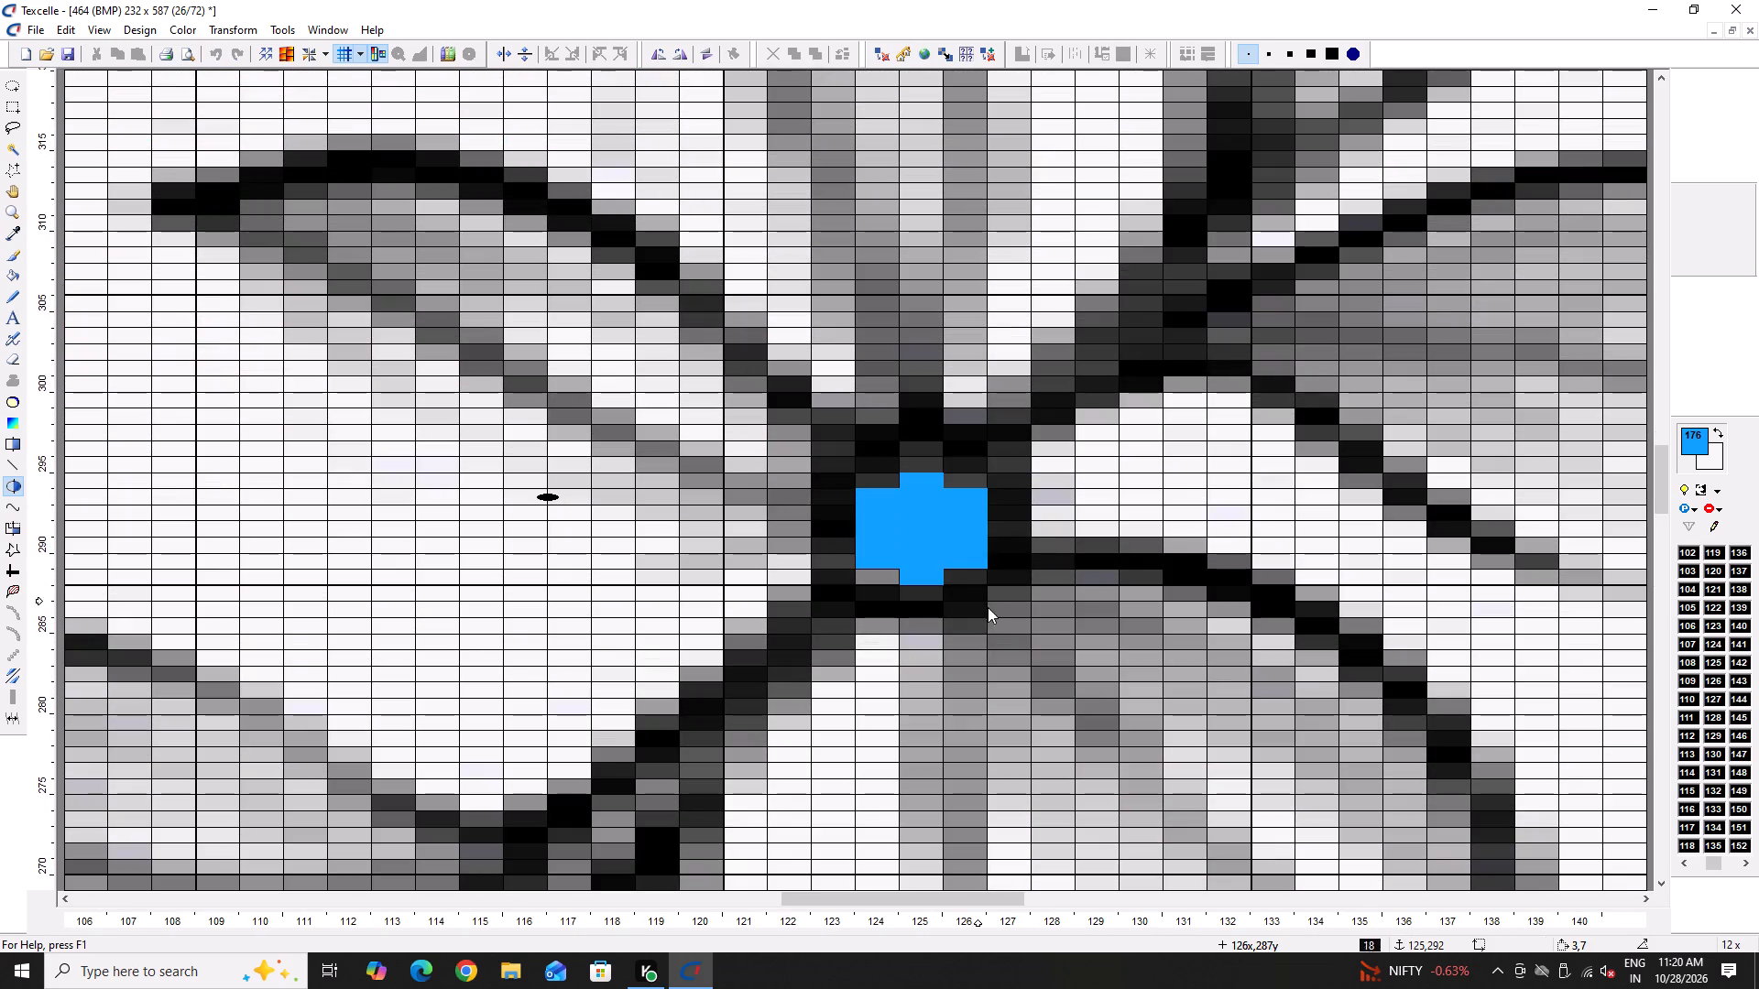
pyautogui.keyDown('ctrl'); pyautogui.keyDown('shift'); pyautogui.moveTo(988, 607); pyautogui.dragTo(1030, 627); pyautogui.keyUp('shift'); pyautogui.keyUp('ctrl')
pyautogui.keyDown('ctrl'); pyautogui.scroll(-4, 779, 520); pyautogui.keyUp('ctrl')
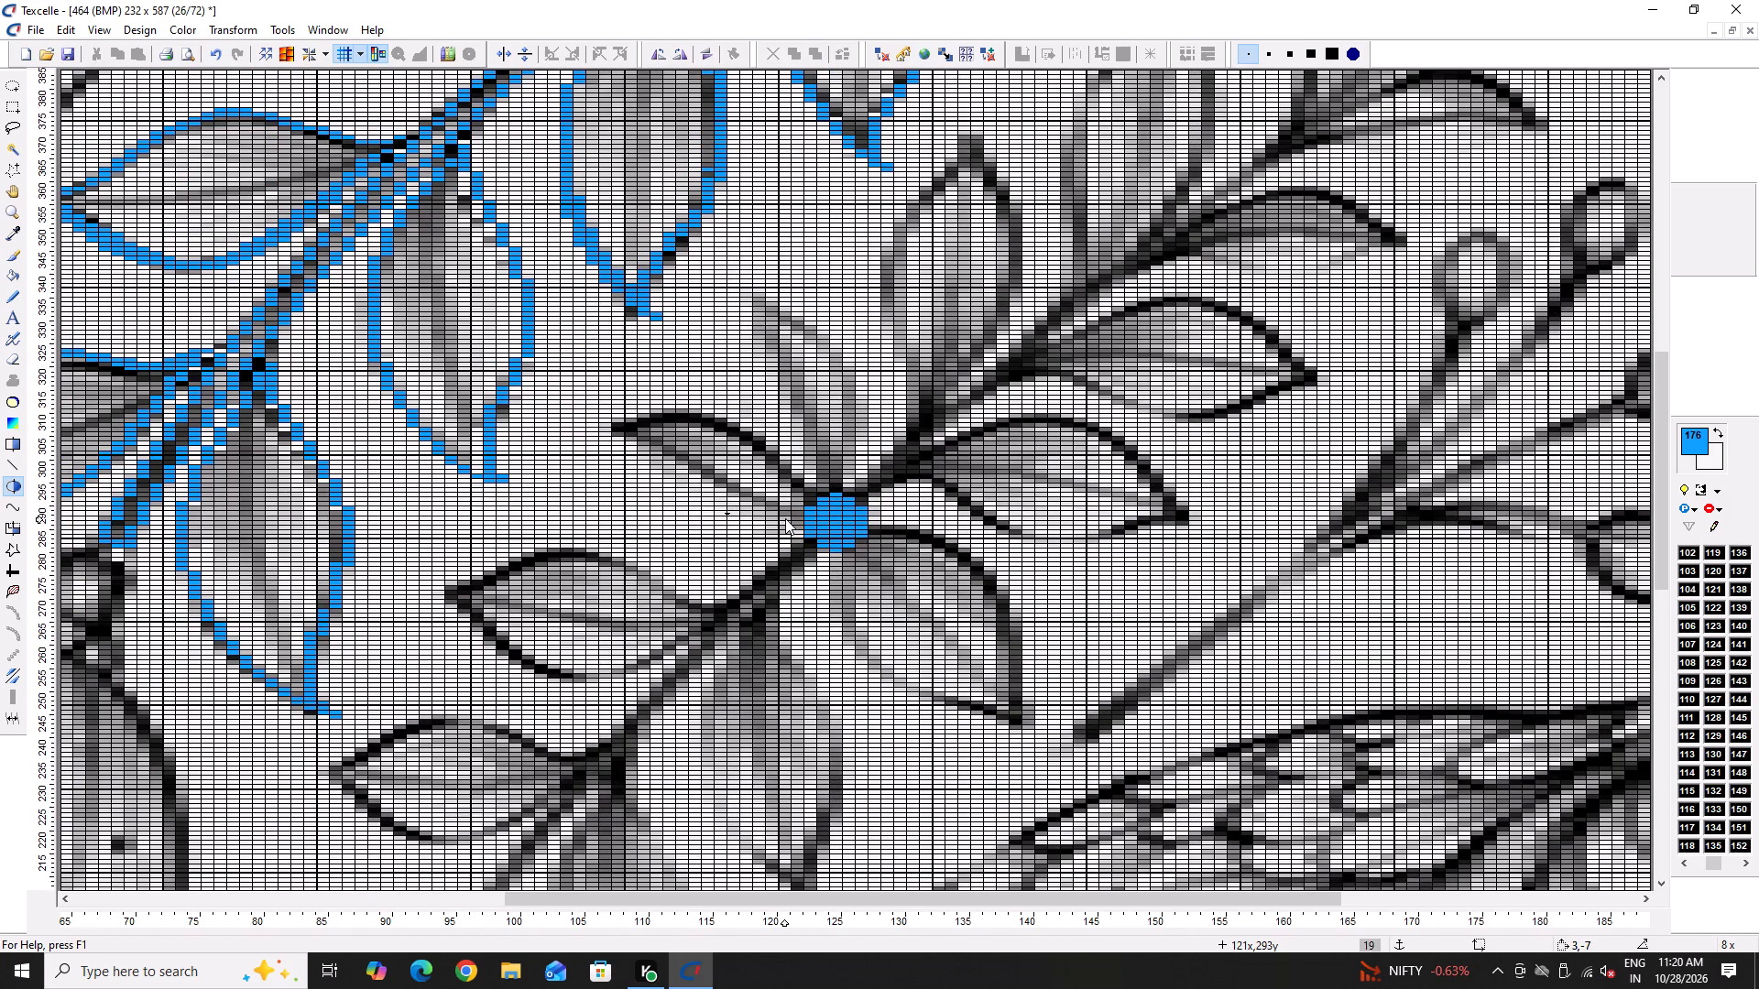
# Trace the stem below the flower centre with two blue curves, from (123, 284) to (96, 200) and on to about column 78, row 140.
pyautogui.press('x')
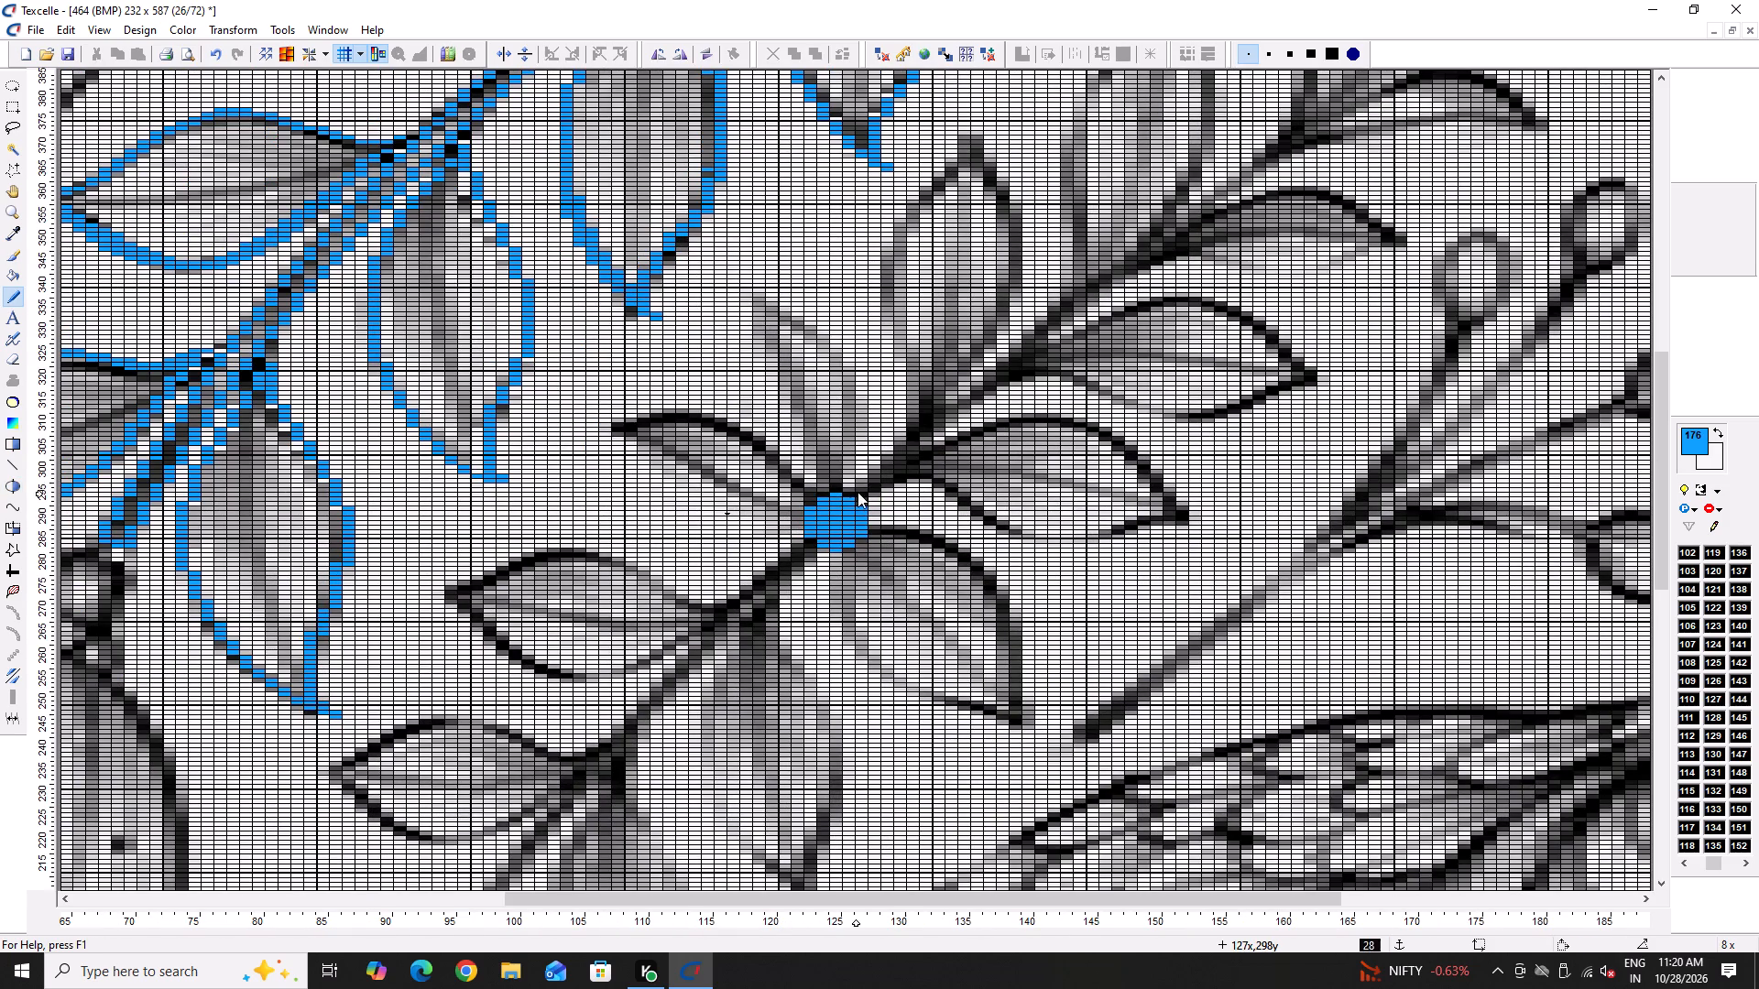
pyautogui.scroll(-3, 859, 520)
pyautogui.keyDown('ctrl'); pyautogui.scroll(-4, 704, 503); pyautogui.keyUp('ctrl')
pyautogui.keyDown('ctrl'); pyautogui.scroll(2, 751, 507); pyautogui.keyUp('ctrl')
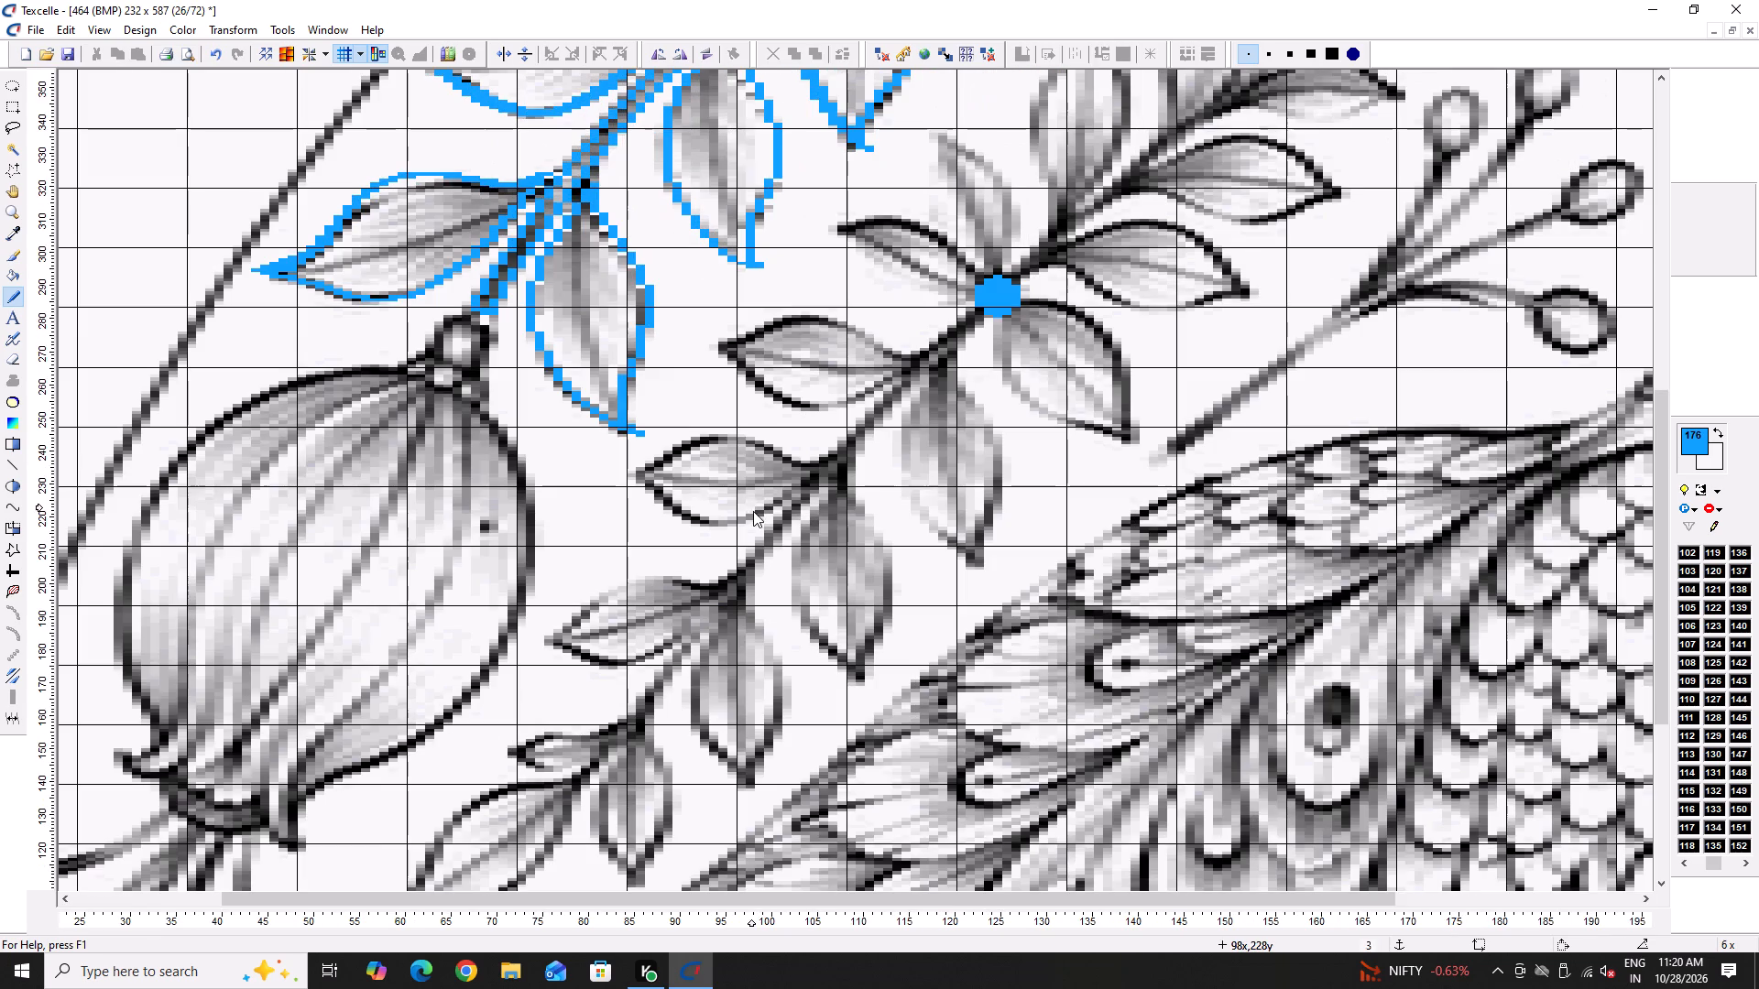
pyautogui.press('y')
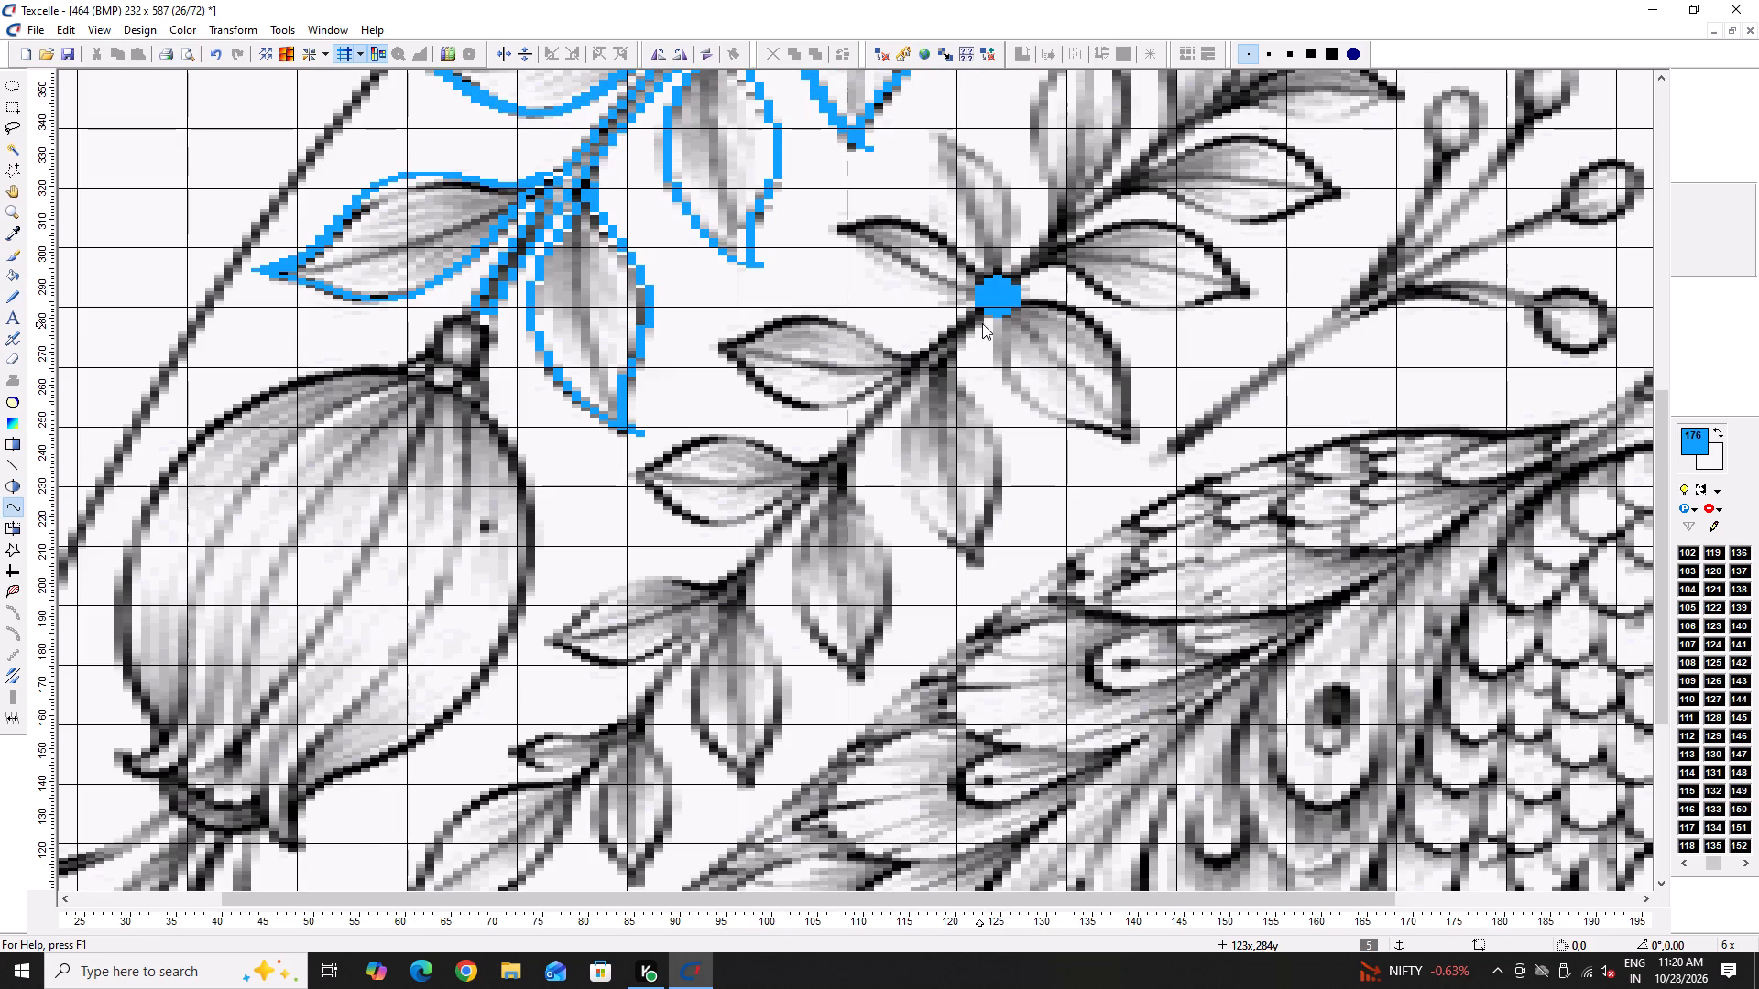
pyautogui.click(982, 323)
pyautogui.click(735, 605)
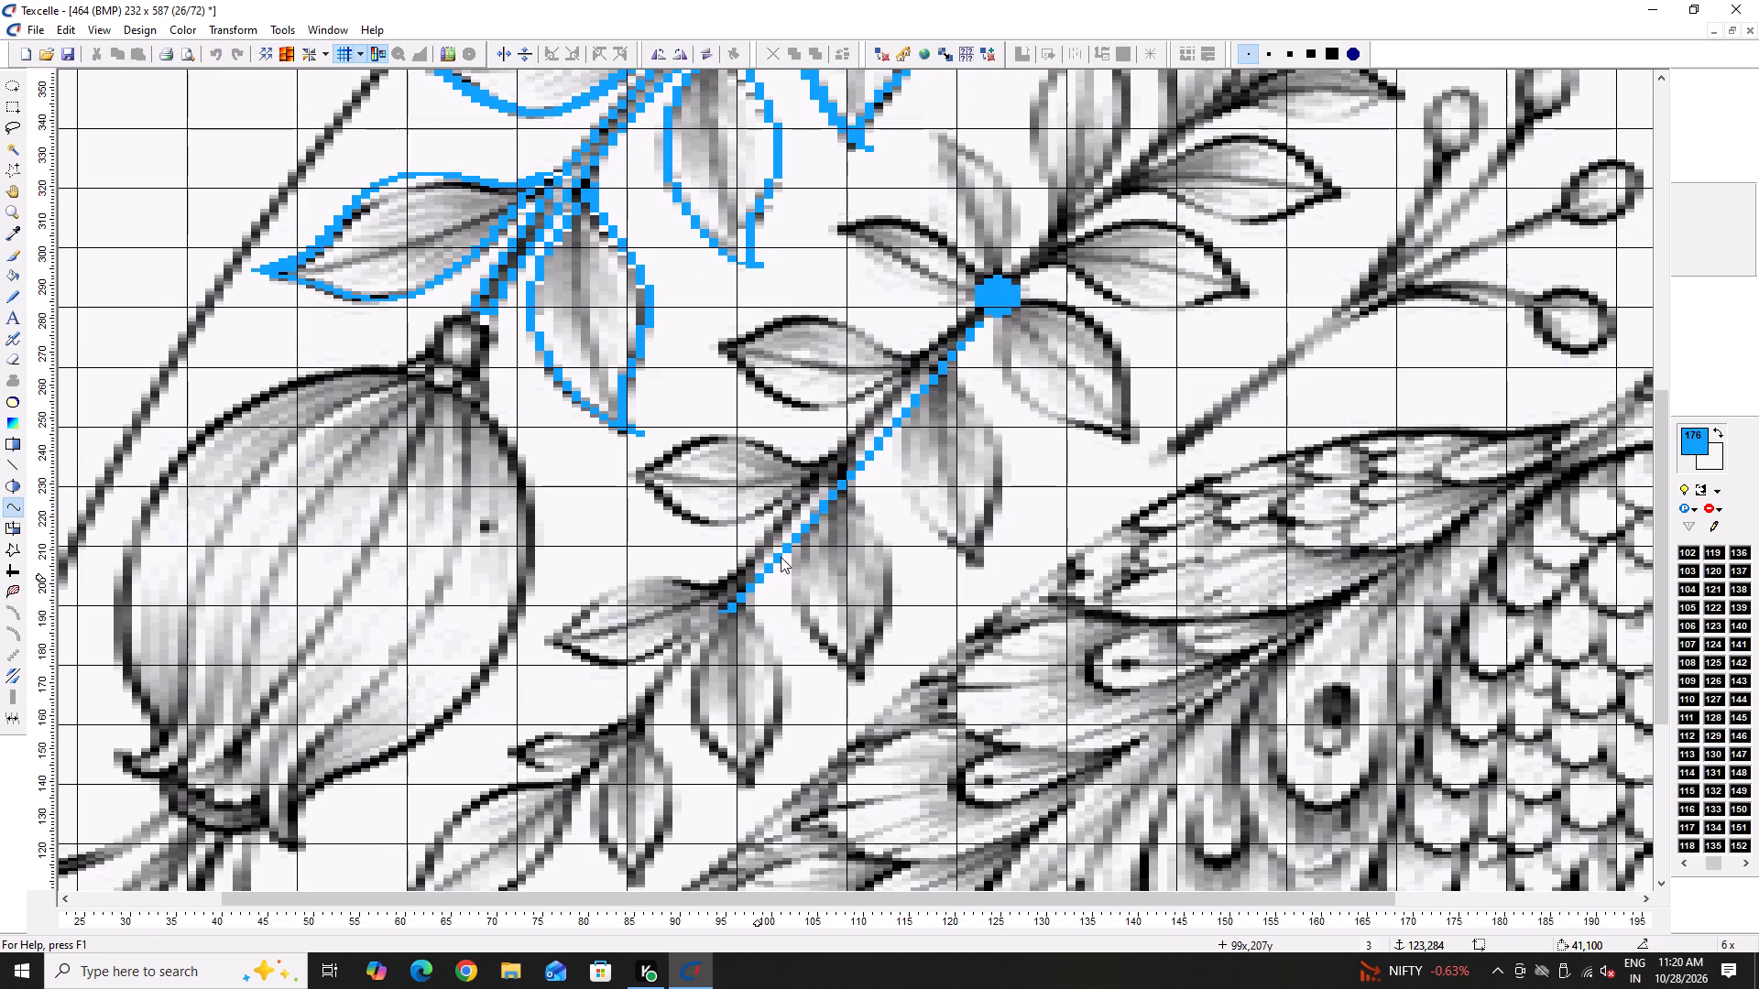
pyautogui.click(824, 472)
pyautogui.scroll(-1, 770, 517)
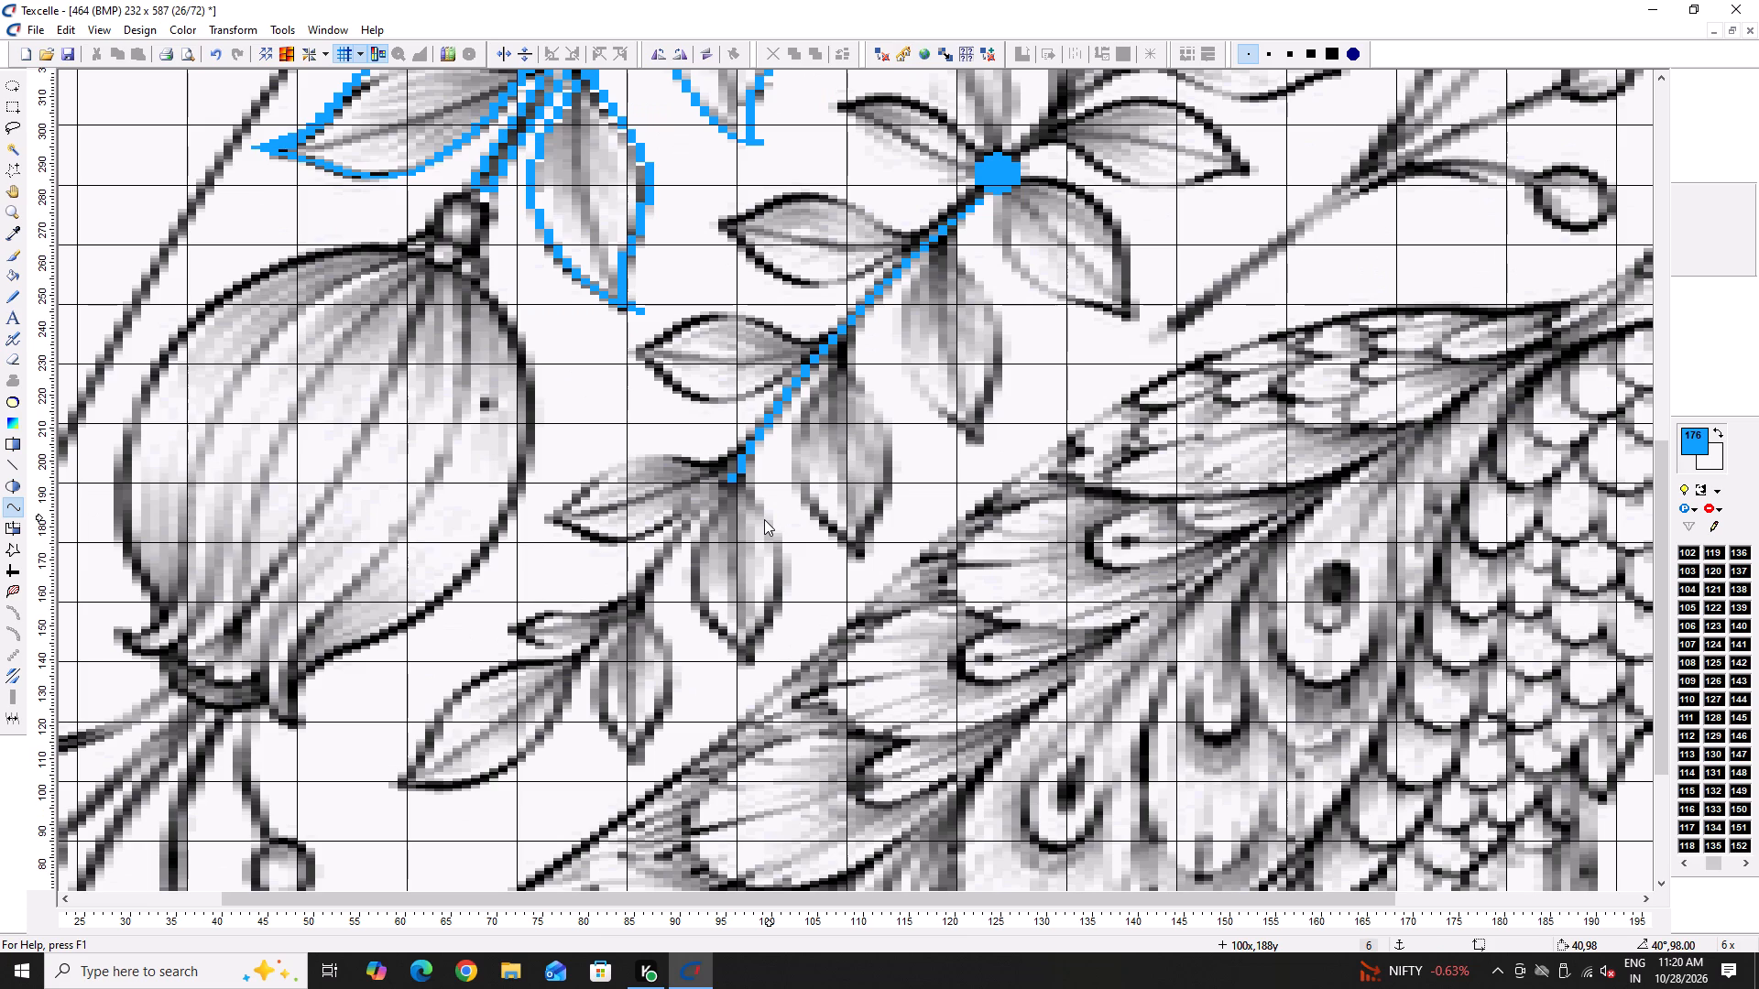
pyautogui.click(731, 477)
pyautogui.click(565, 668)
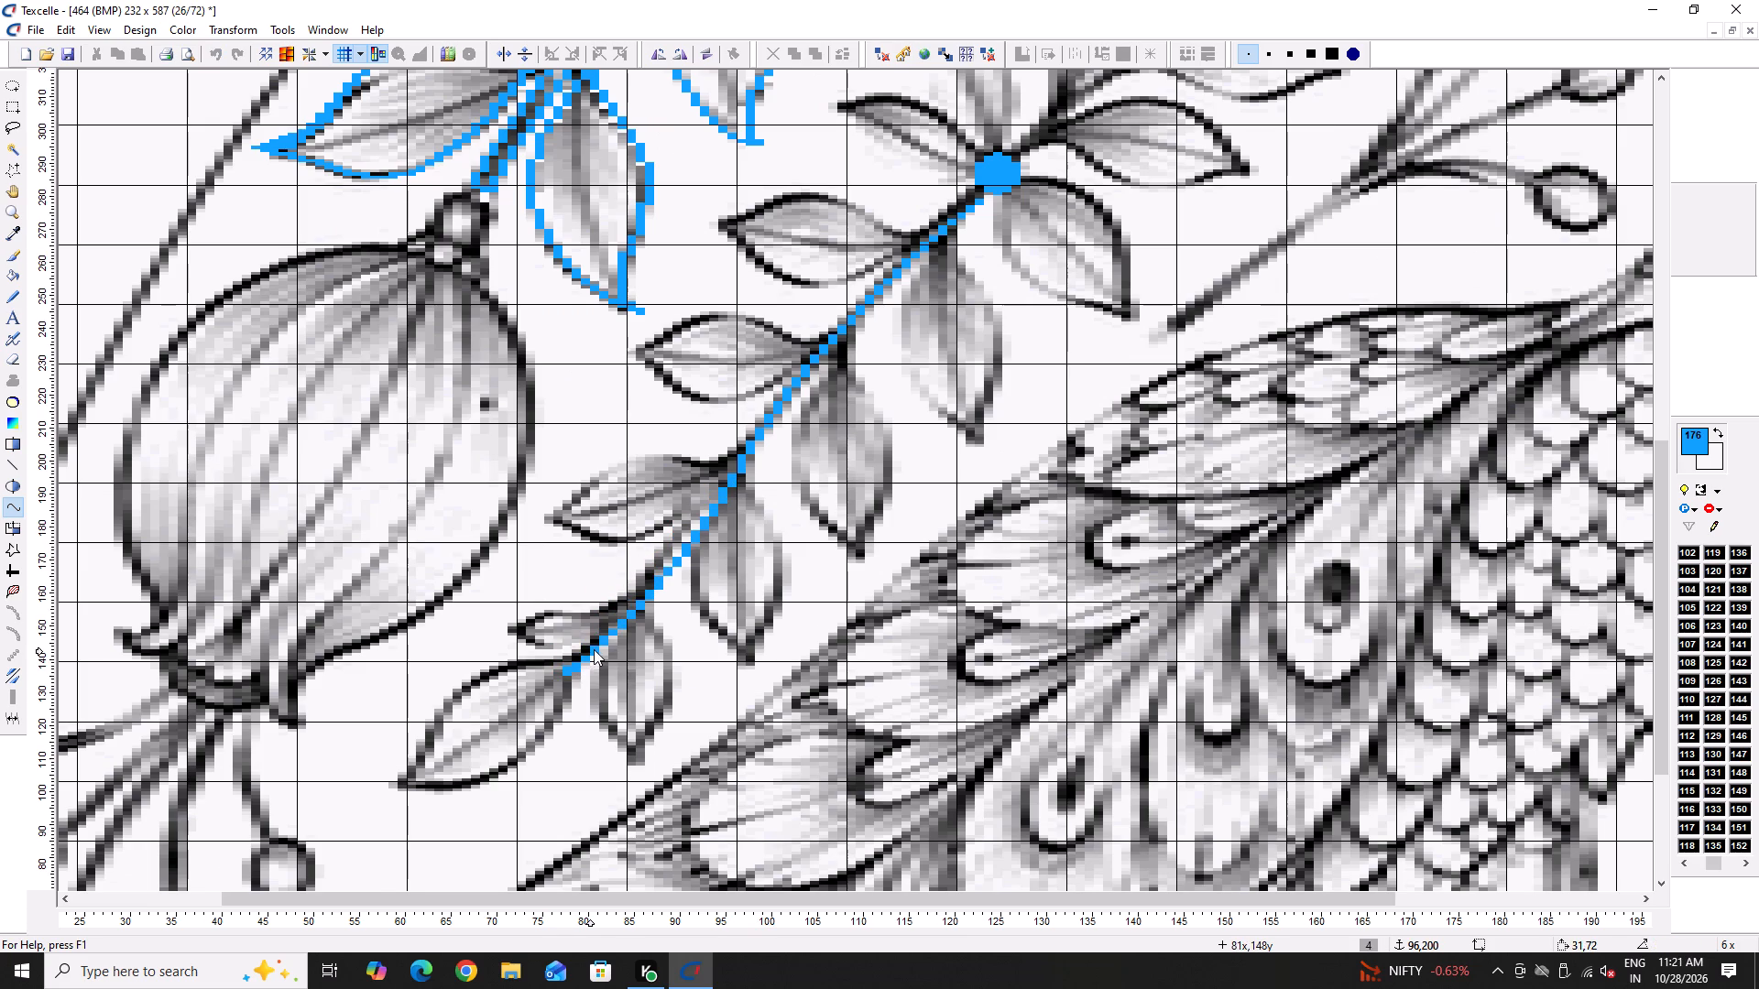
pyautogui.click(594, 644)
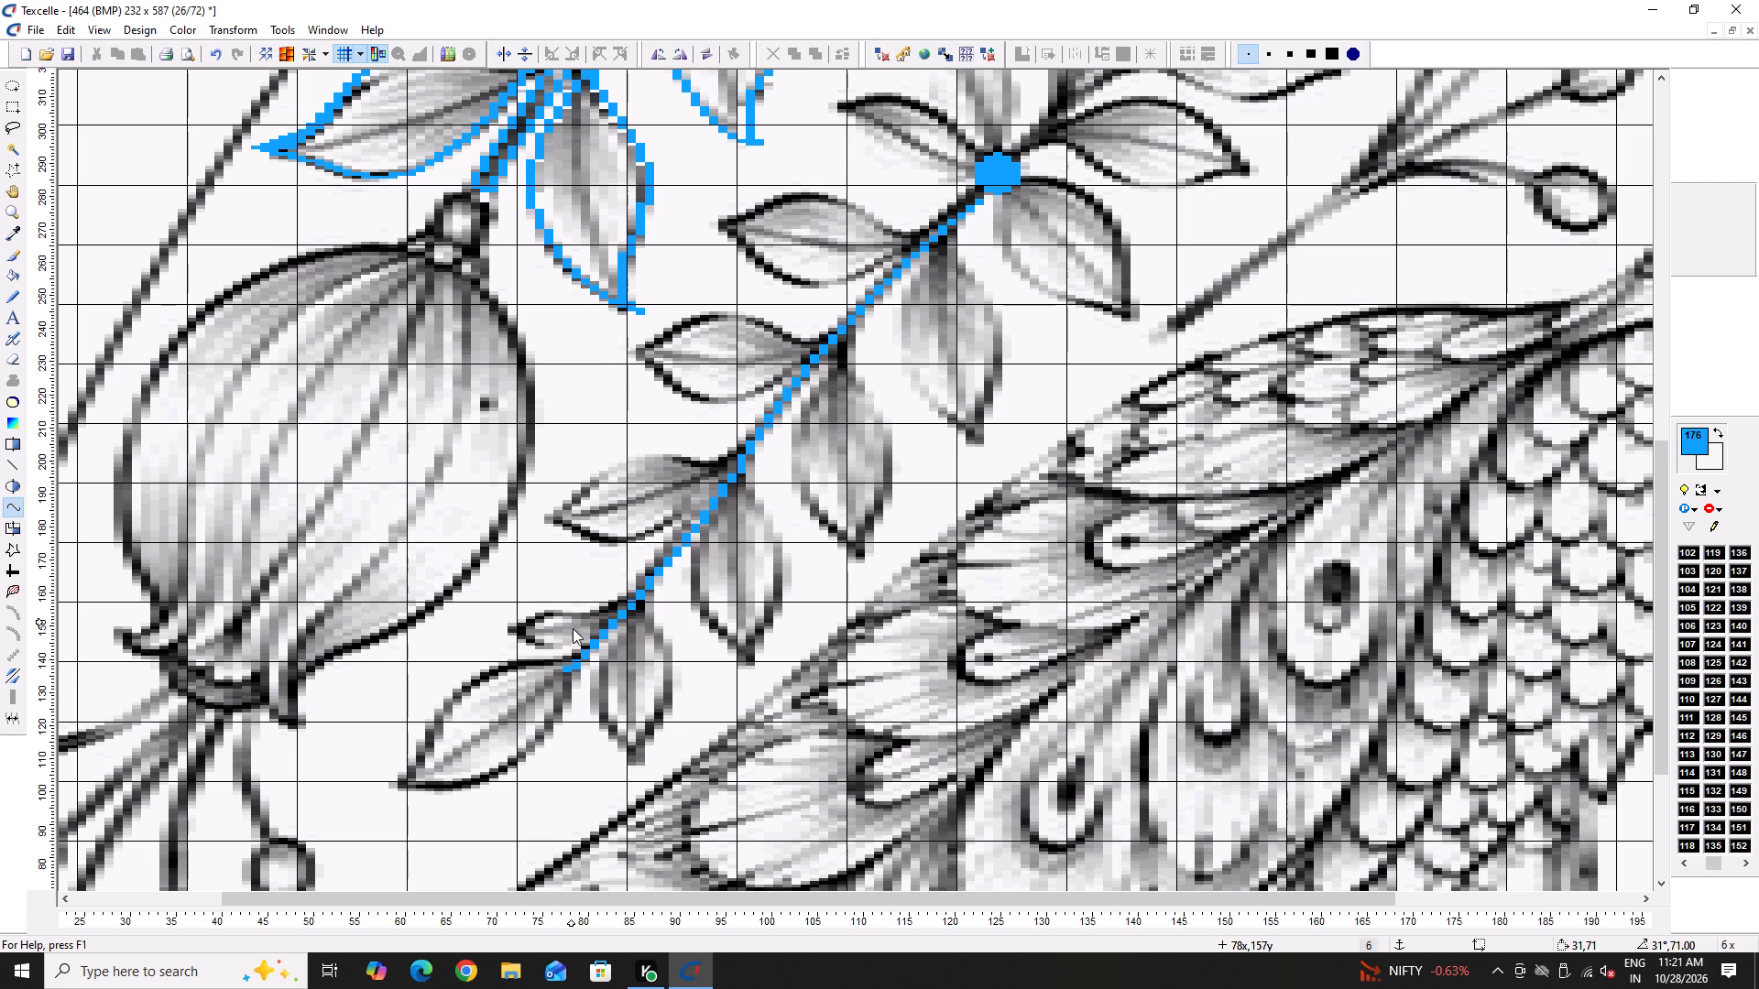
# Smooth the joint of the two stem curves with blue pixels in columns 96 and 98, erasing column 97 at about rows 202 and 207.
pyautogui.keyDown('ctrl'); pyautogui.scroll(-2, 703, 555); pyautogui.keyUp('ctrl')
pyautogui.keyDown('ctrl'); pyautogui.scroll(6, 770, 473); pyautogui.keyUp('ctrl')
pyautogui.keyDown('ctrl'); pyautogui.scroll(1, 735, 585); pyautogui.keyUp('ctrl')
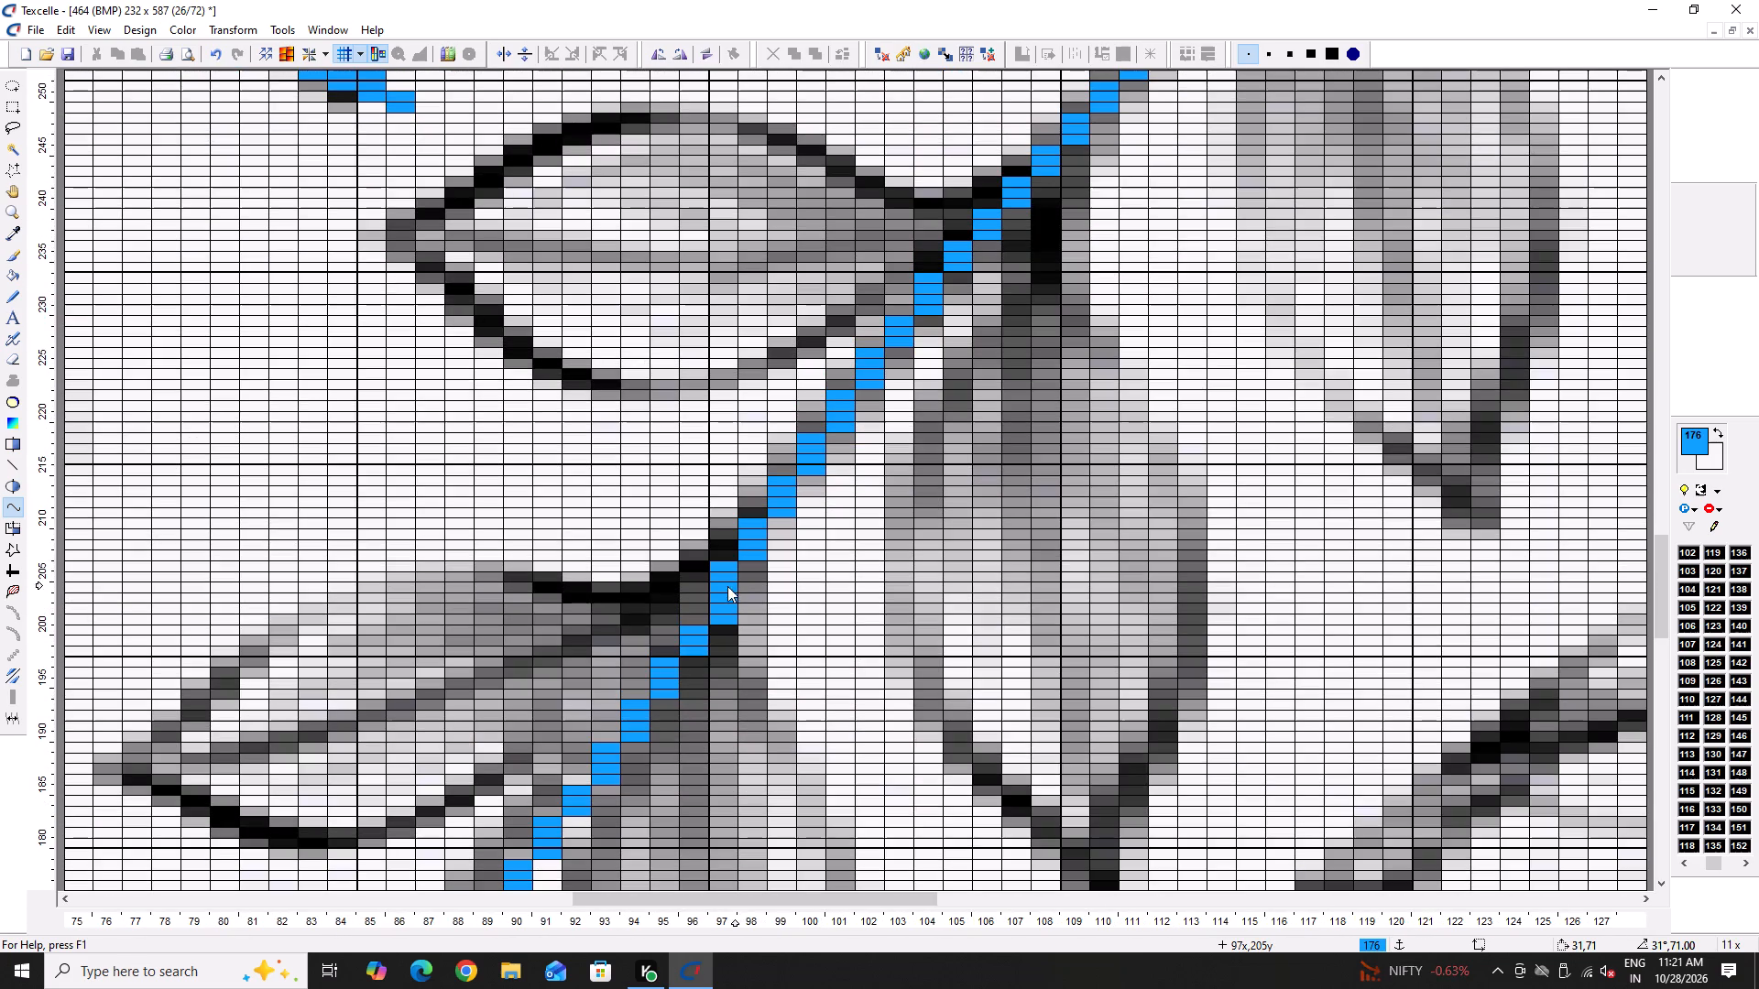
pyautogui.press('space')
pyautogui.write('x')
pyautogui.keyDown('ctrl'); pyautogui.scroll(2, 727, 614); pyautogui.keyUp('ctrl')
pyautogui.moveTo(693, 590); pyautogui.dragTo(696, 604)
pyautogui.rightClick(732, 601)
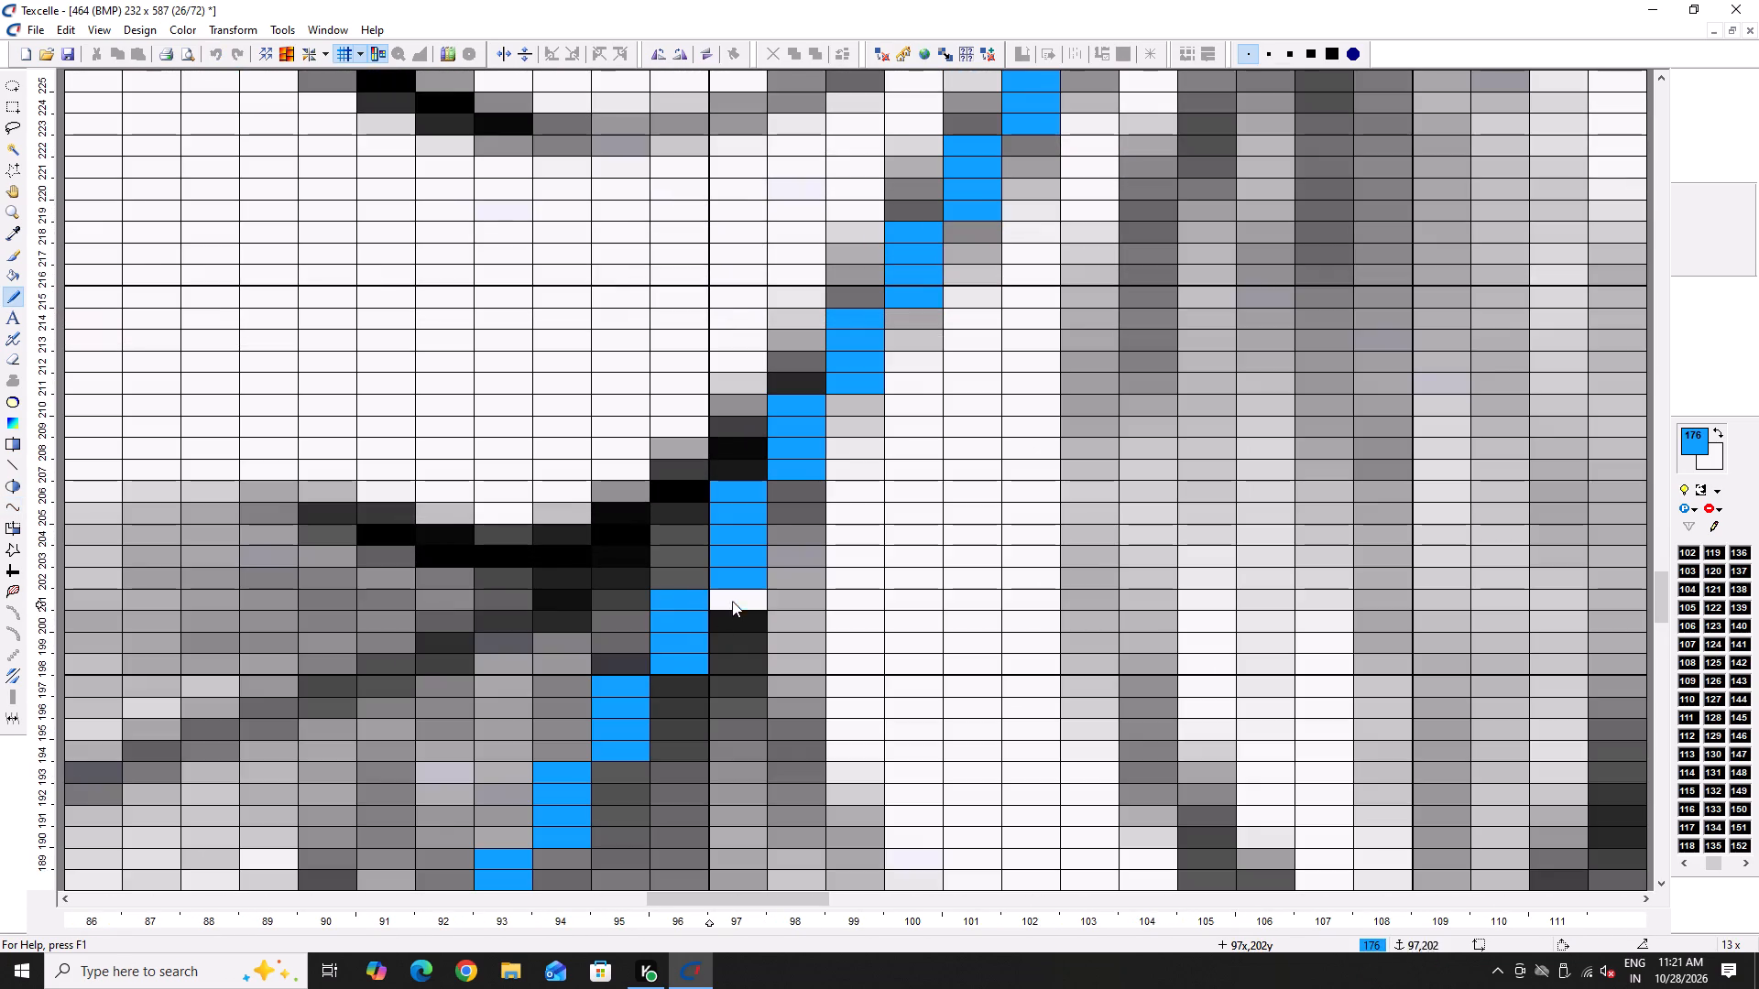
pyautogui.scroll(1, 723, 601)
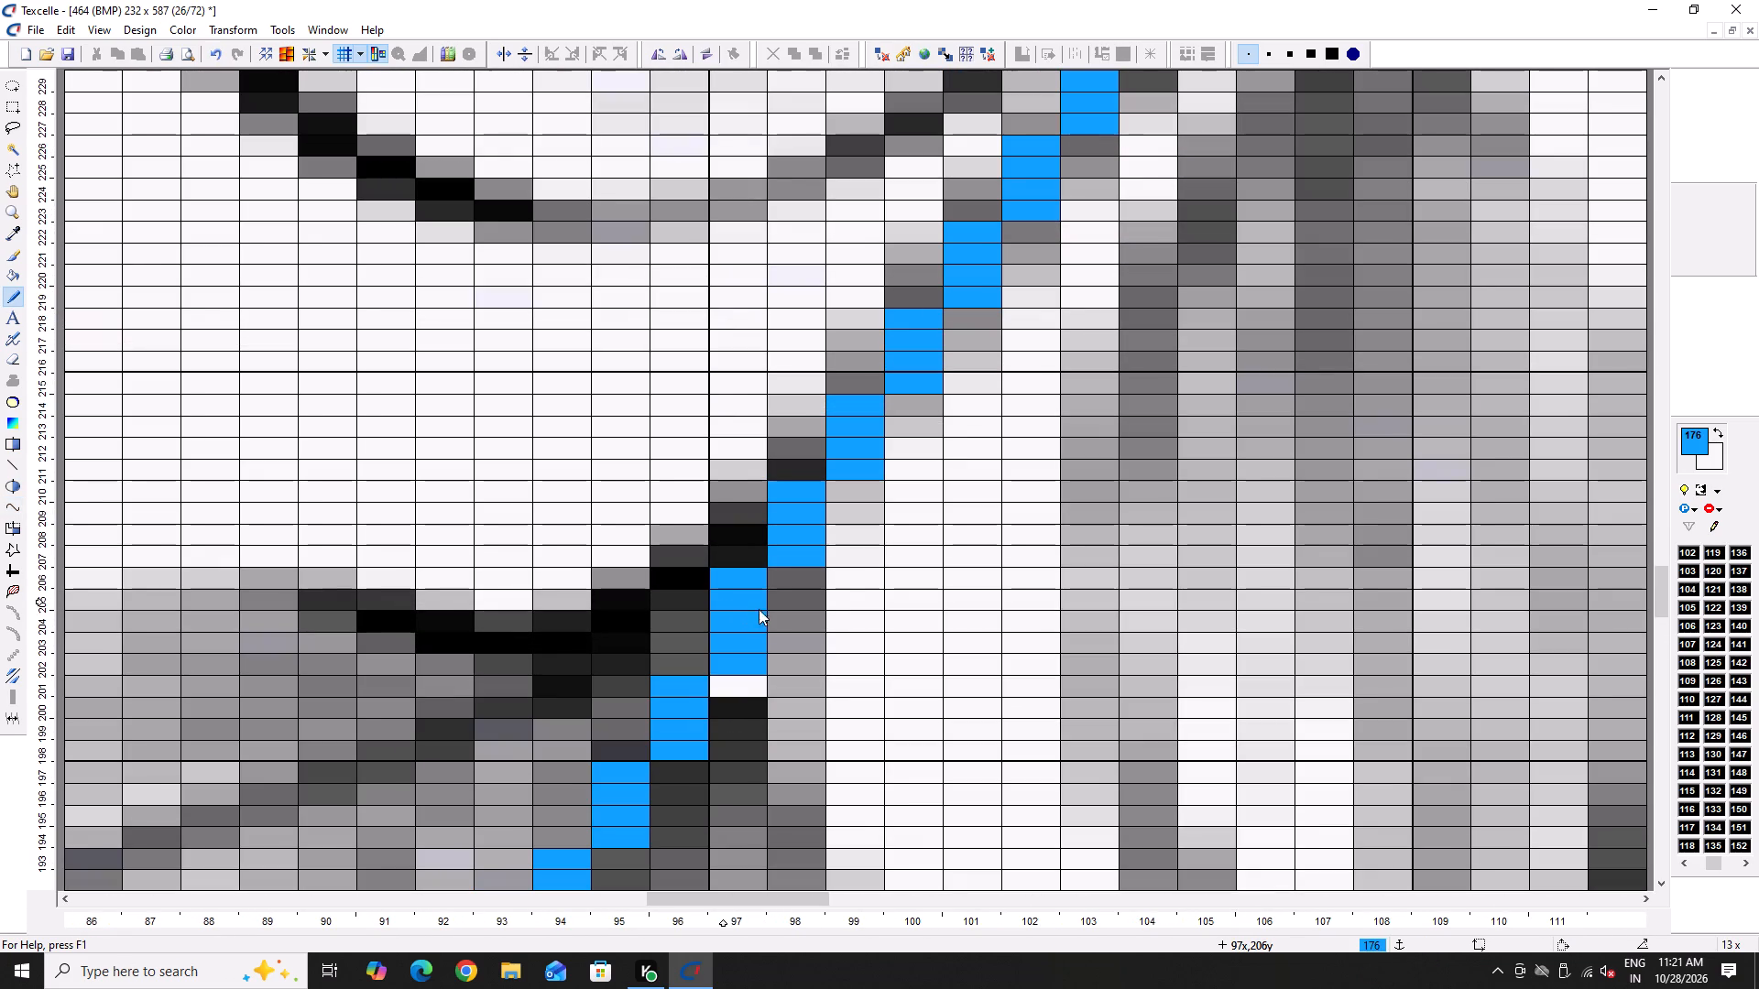
pyautogui.keyDown('ctrl'); pyautogui.scroll(-2, 657, 583); pyautogui.keyUp('ctrl')
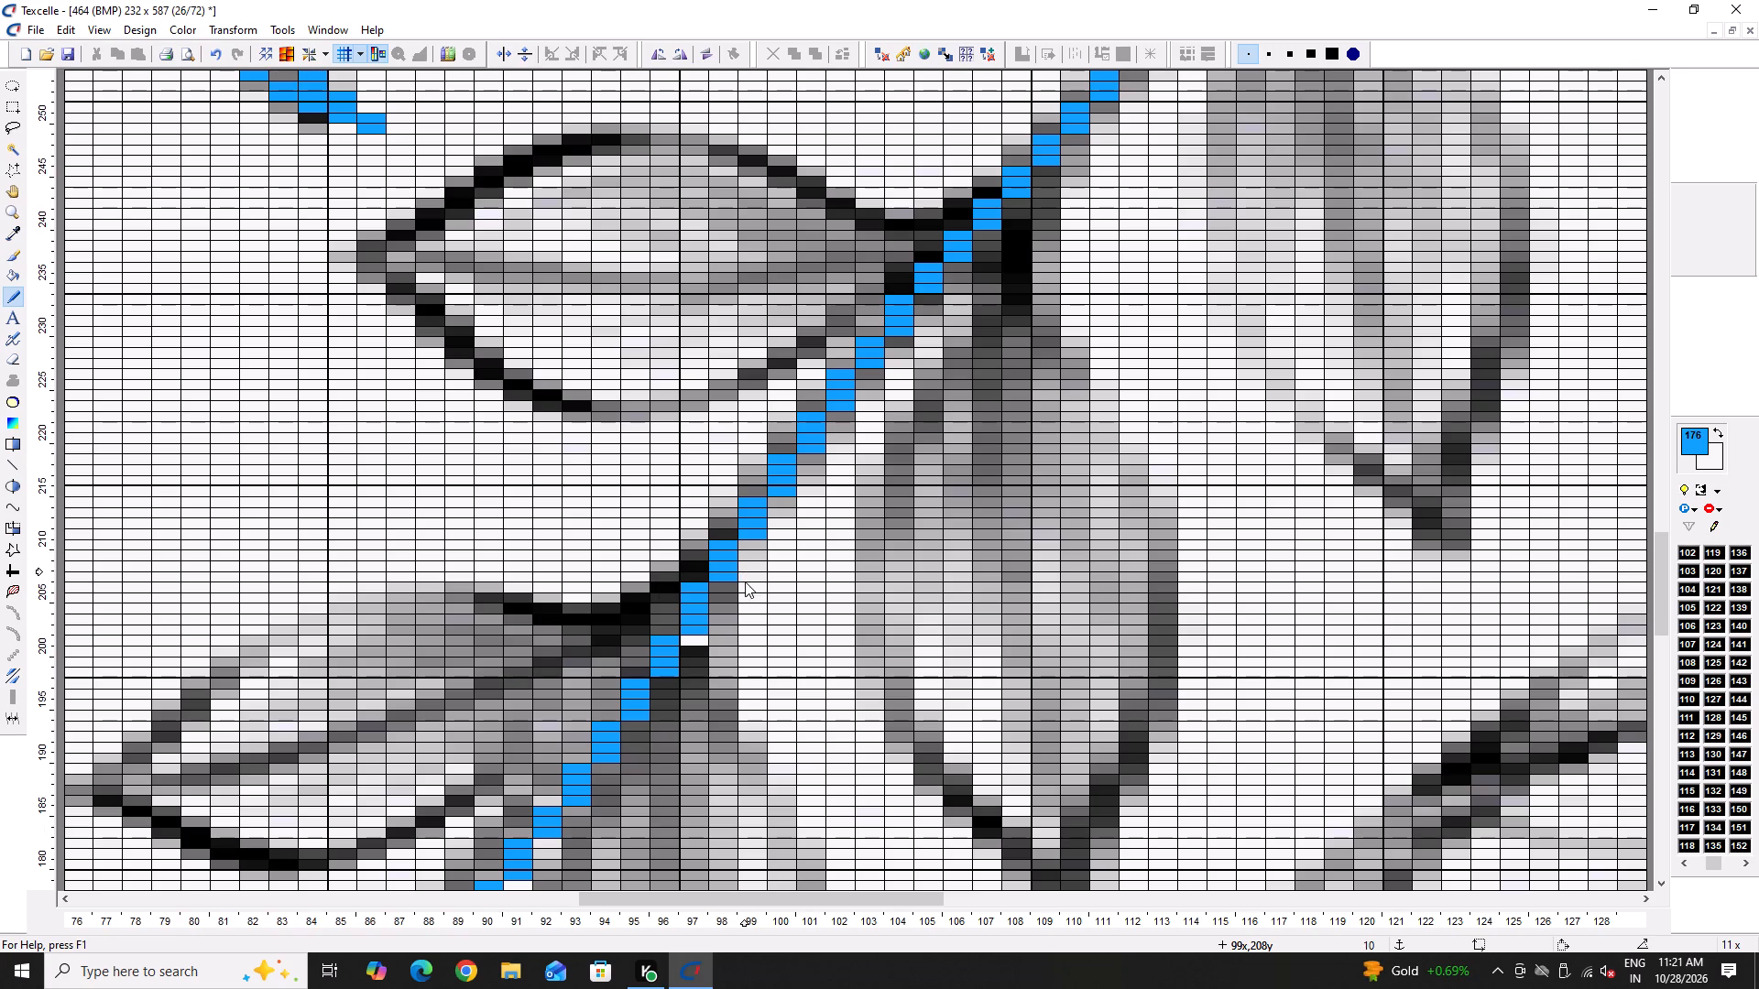
pyautogui.keyDown('ctrl'); pyautogui.scroll(3, 727, 590); pyautogui.keyUp('ctrl')
pyautogui.click(732, 576)
pyautogui.moveTo(674, 576); pyautogui.dragTo(683, 573, button='right')
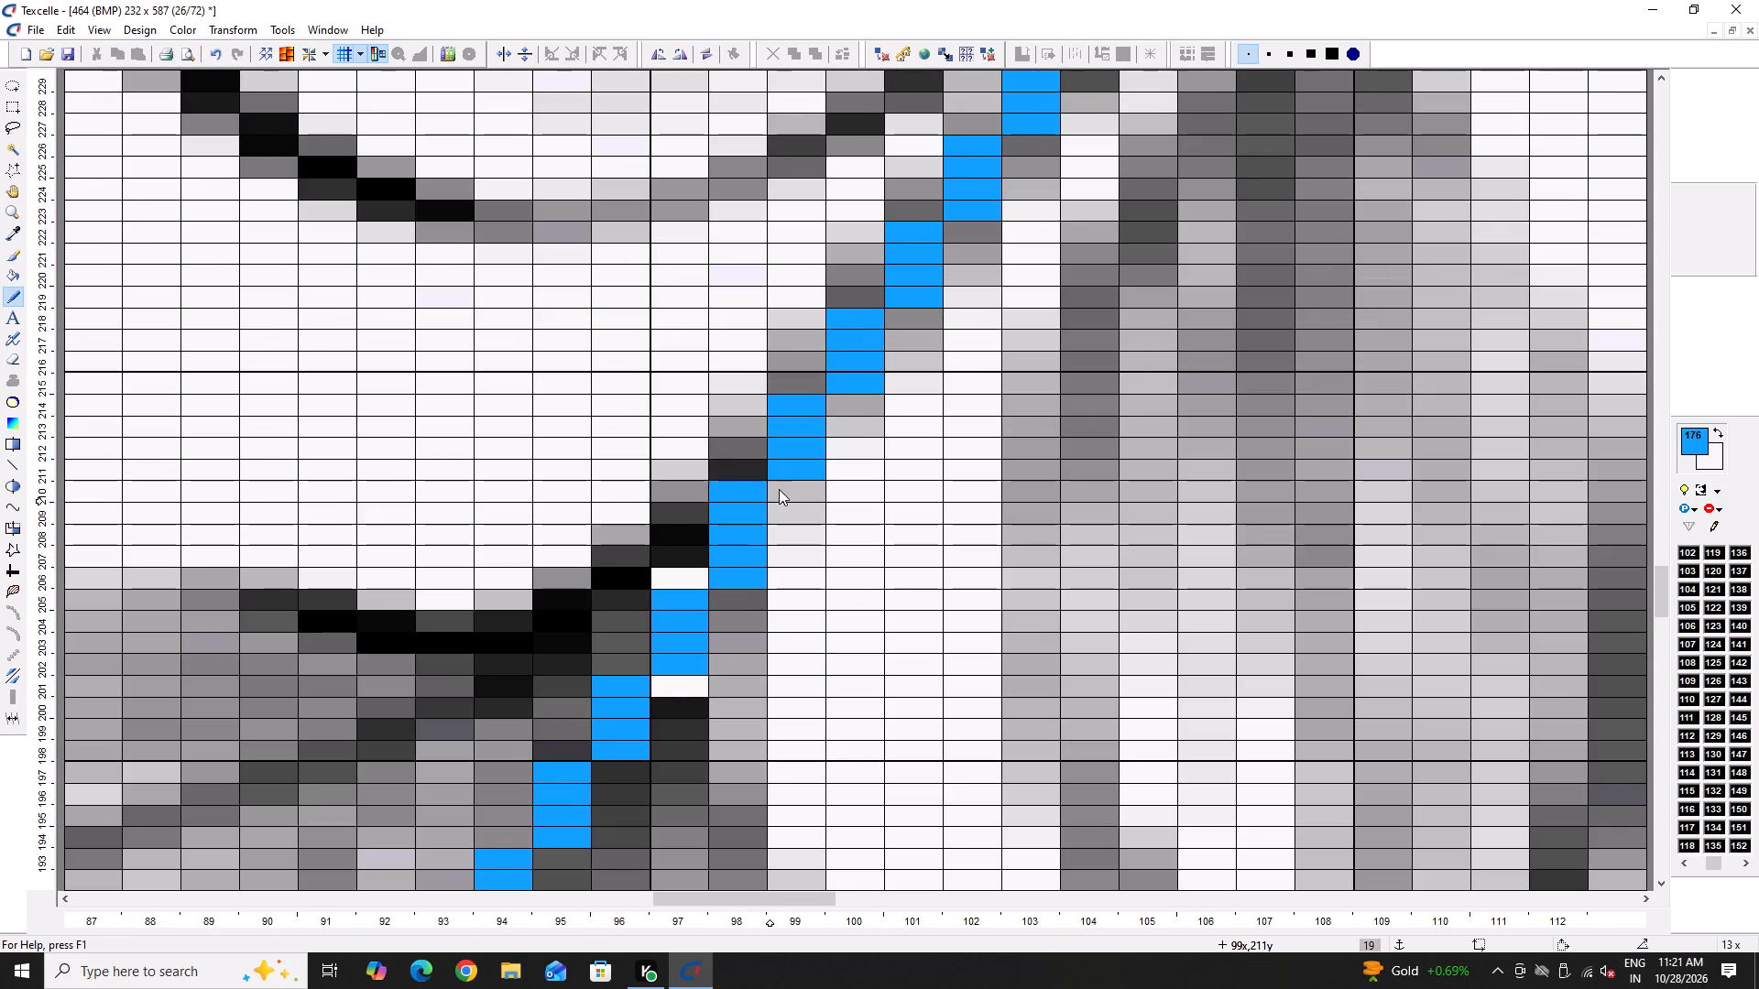
# Check the traced lower stem for uneven pixels and erase one pixel near its lower end.
pyautogui.keyDown('ctrl'); pyautogui.scroll(-2, 741, 516); pyautogui.keyUp('ctrl')
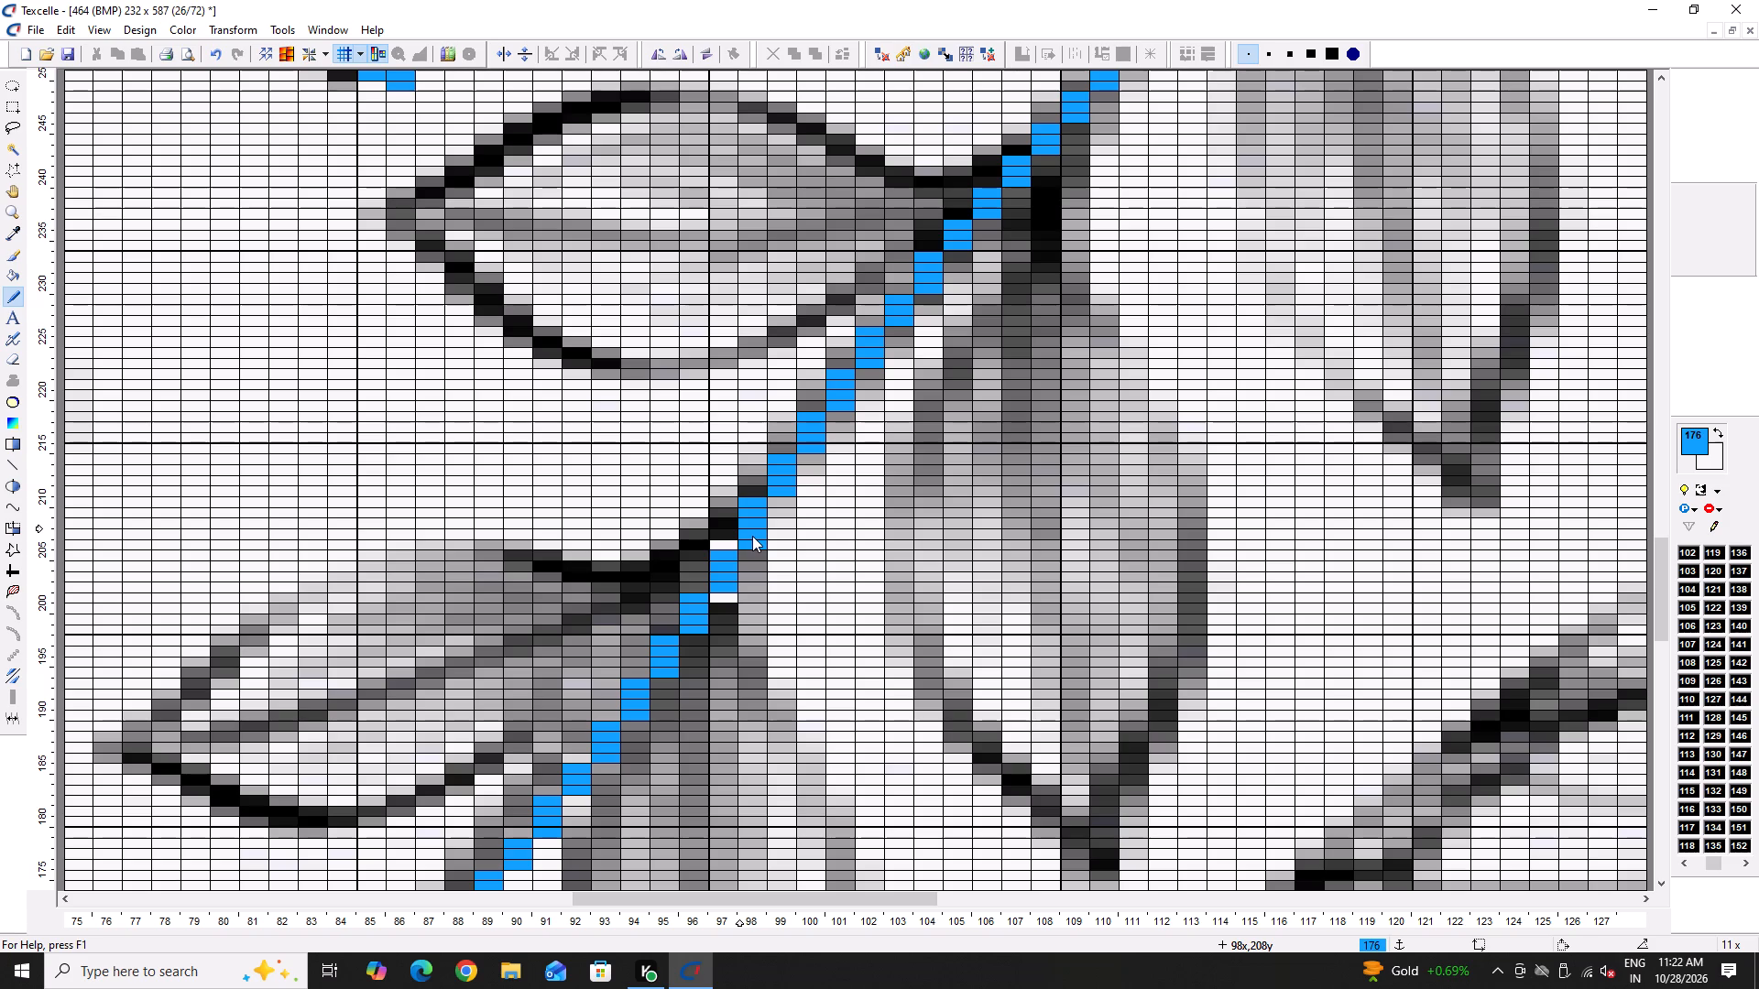
pyautogui.keyDown('ctrl'); pyautogui.scroll(-2, 694, 513); pyautogui.keyUp('ctrl')
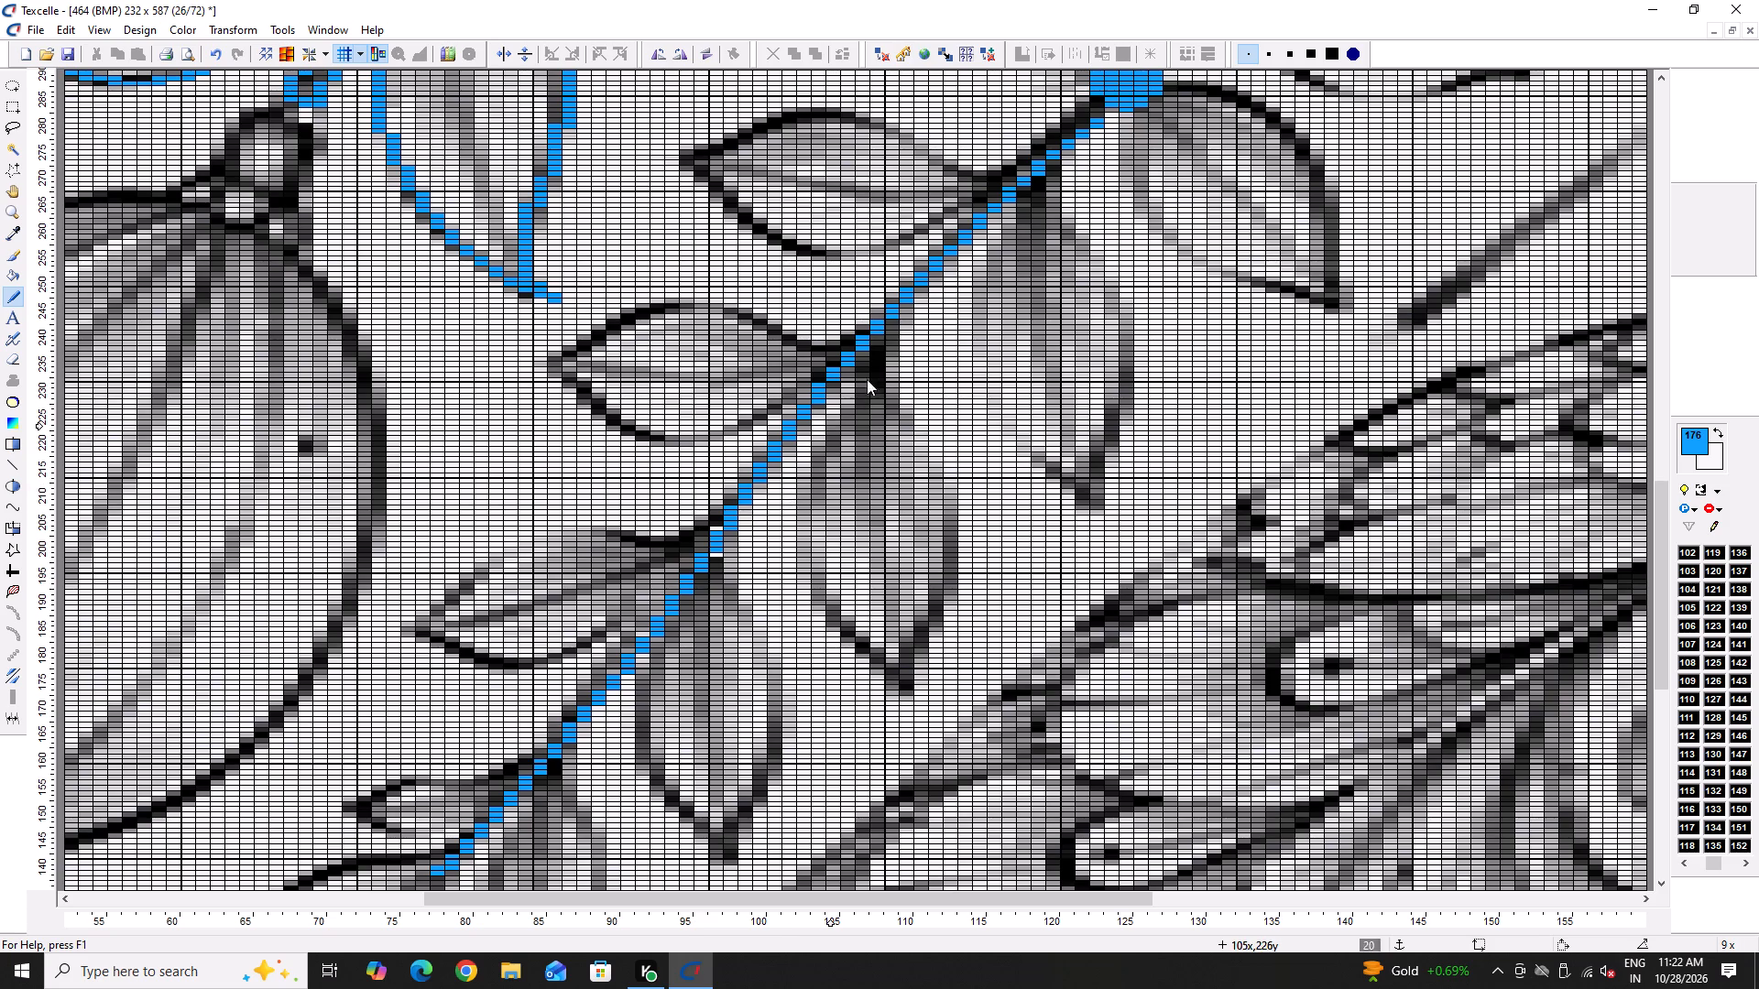
pyautogui.scroll(2, 922, 322)
pyautogui.scroll(-2, 729, 642)
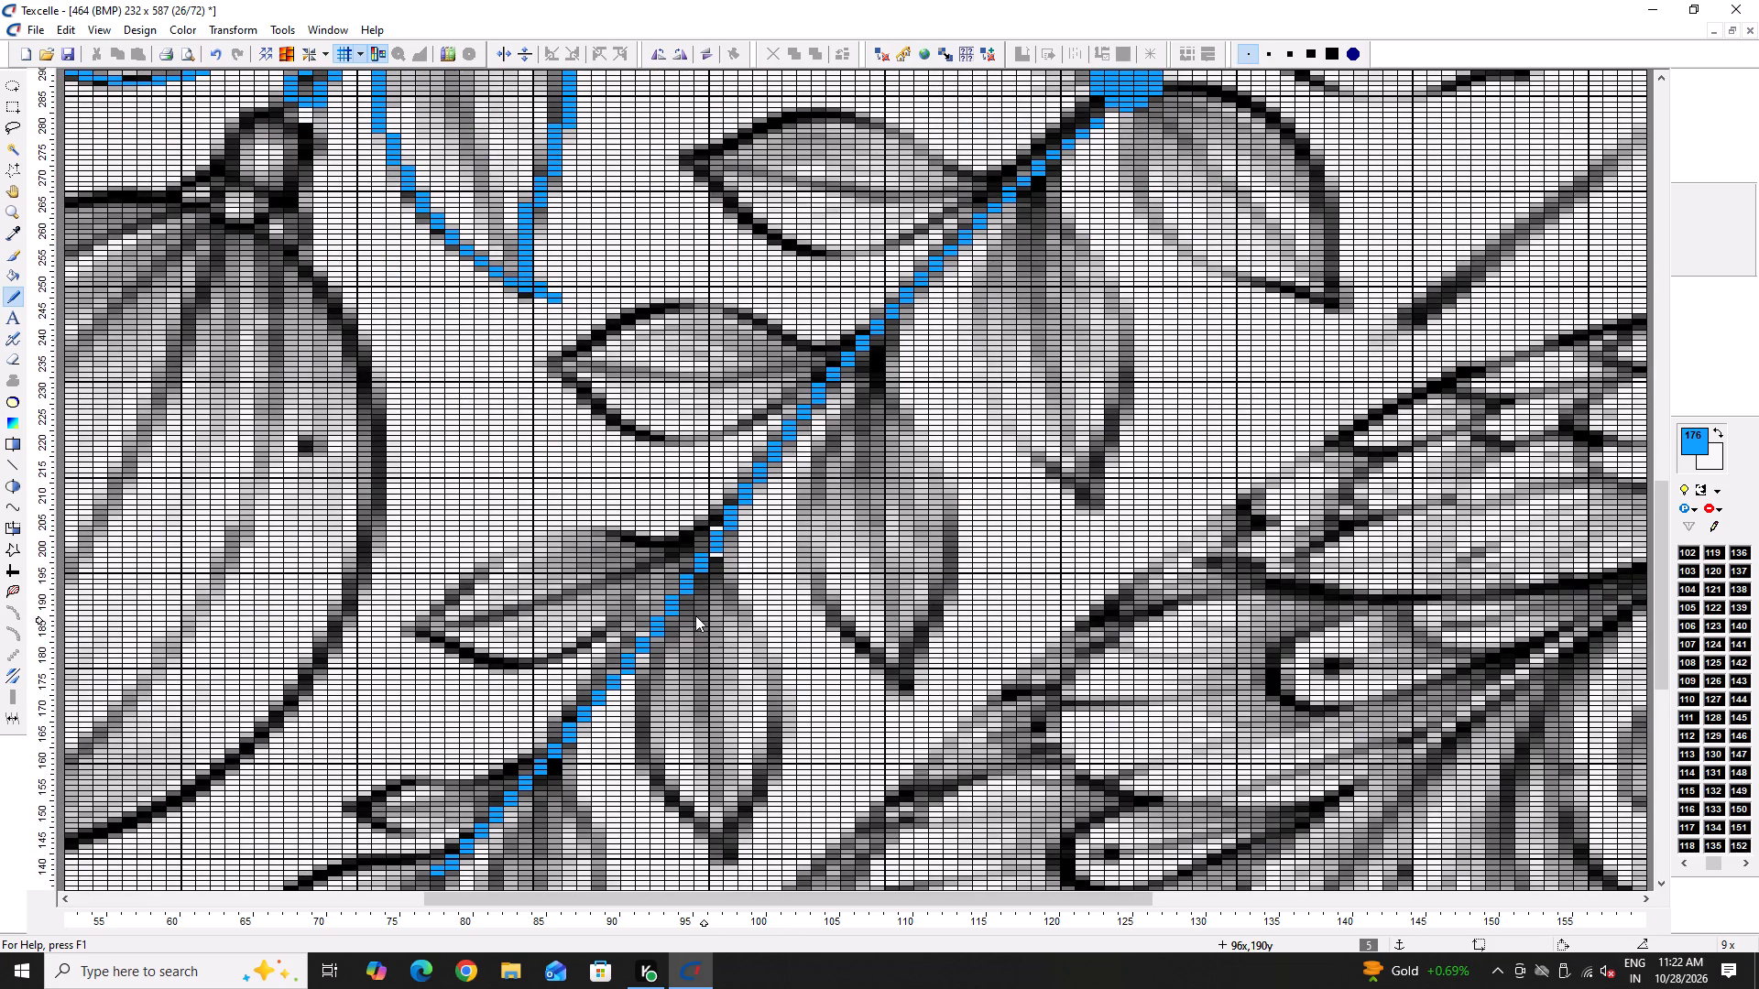
pyautogui.scroll(-3, 619, 670)
pyautogui.keyDown('ctrl'); pyautogui.scroll(3, 442, 515); pyautogui.keyUp('ctrl')
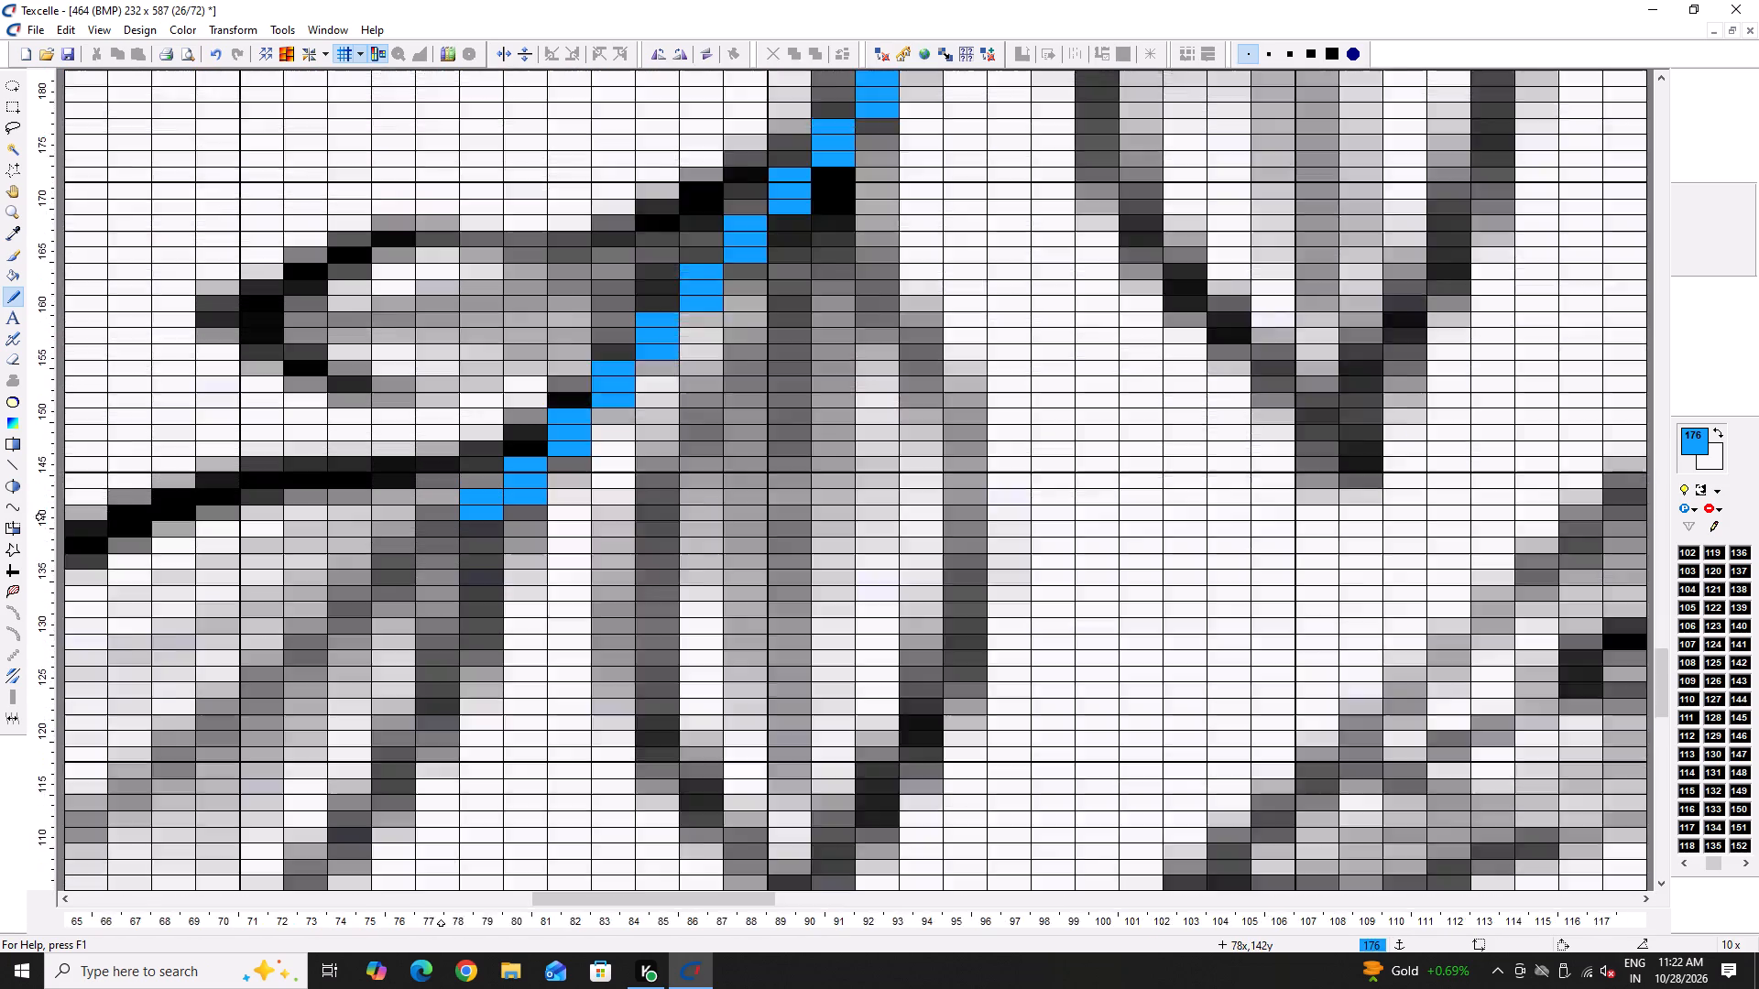
pyautogui.keyDown('ctrl'); pyautogui.scroll(3, 441, 520); pyautogui.keyUp('ctrl')
pyautogui.rightClick(509, 461)
# Draw a blue curve along the stem from (119, 275) through the flower centre to about column 148, row 346.
pyautogui.keyDown('ctrl'); pyautogui.scroll(-6, 498, 482); pyautogui.keyUp('ctrl')
pyautogui.scroll(6, 743, 460)
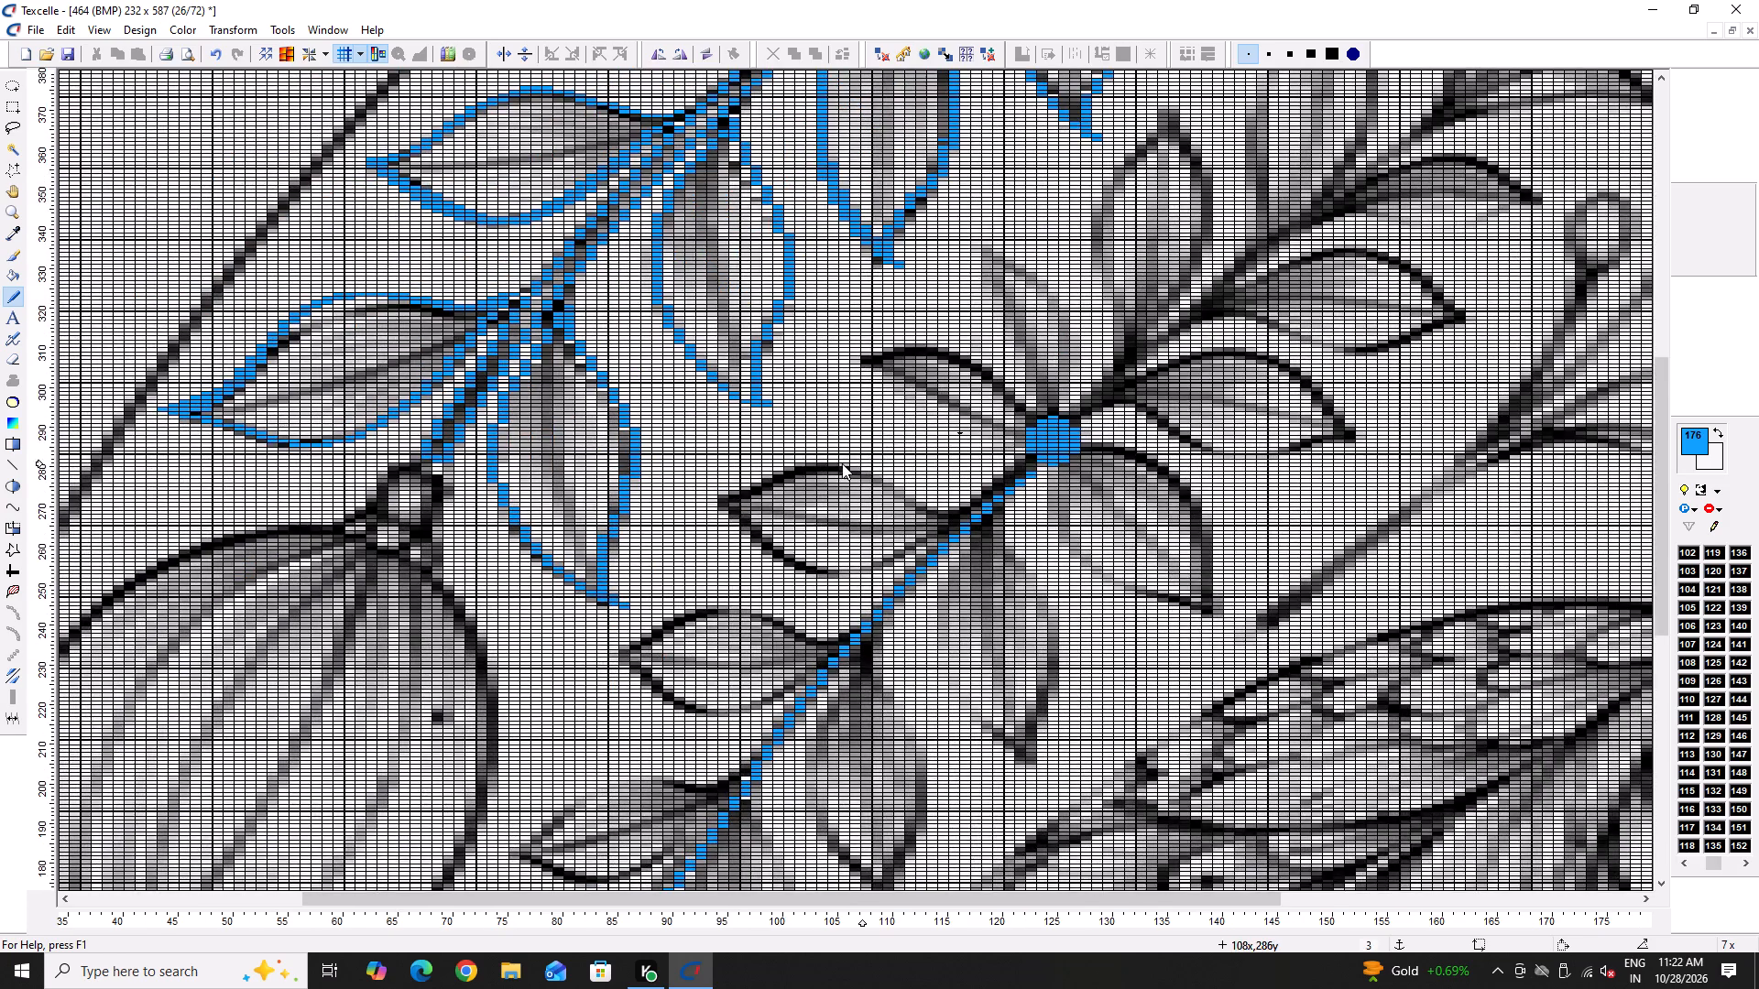
pyautogui.keyDown('ctrl'); pyautogui.scroll(-2, 696, 487); pyautogui.keyUp('ctrl')
pyautogui.keyDown('ctrl'); pyautogui.scroll(4, 986, 380); pyautogui.keyUp('ctrl')
pyautogui.press('y')
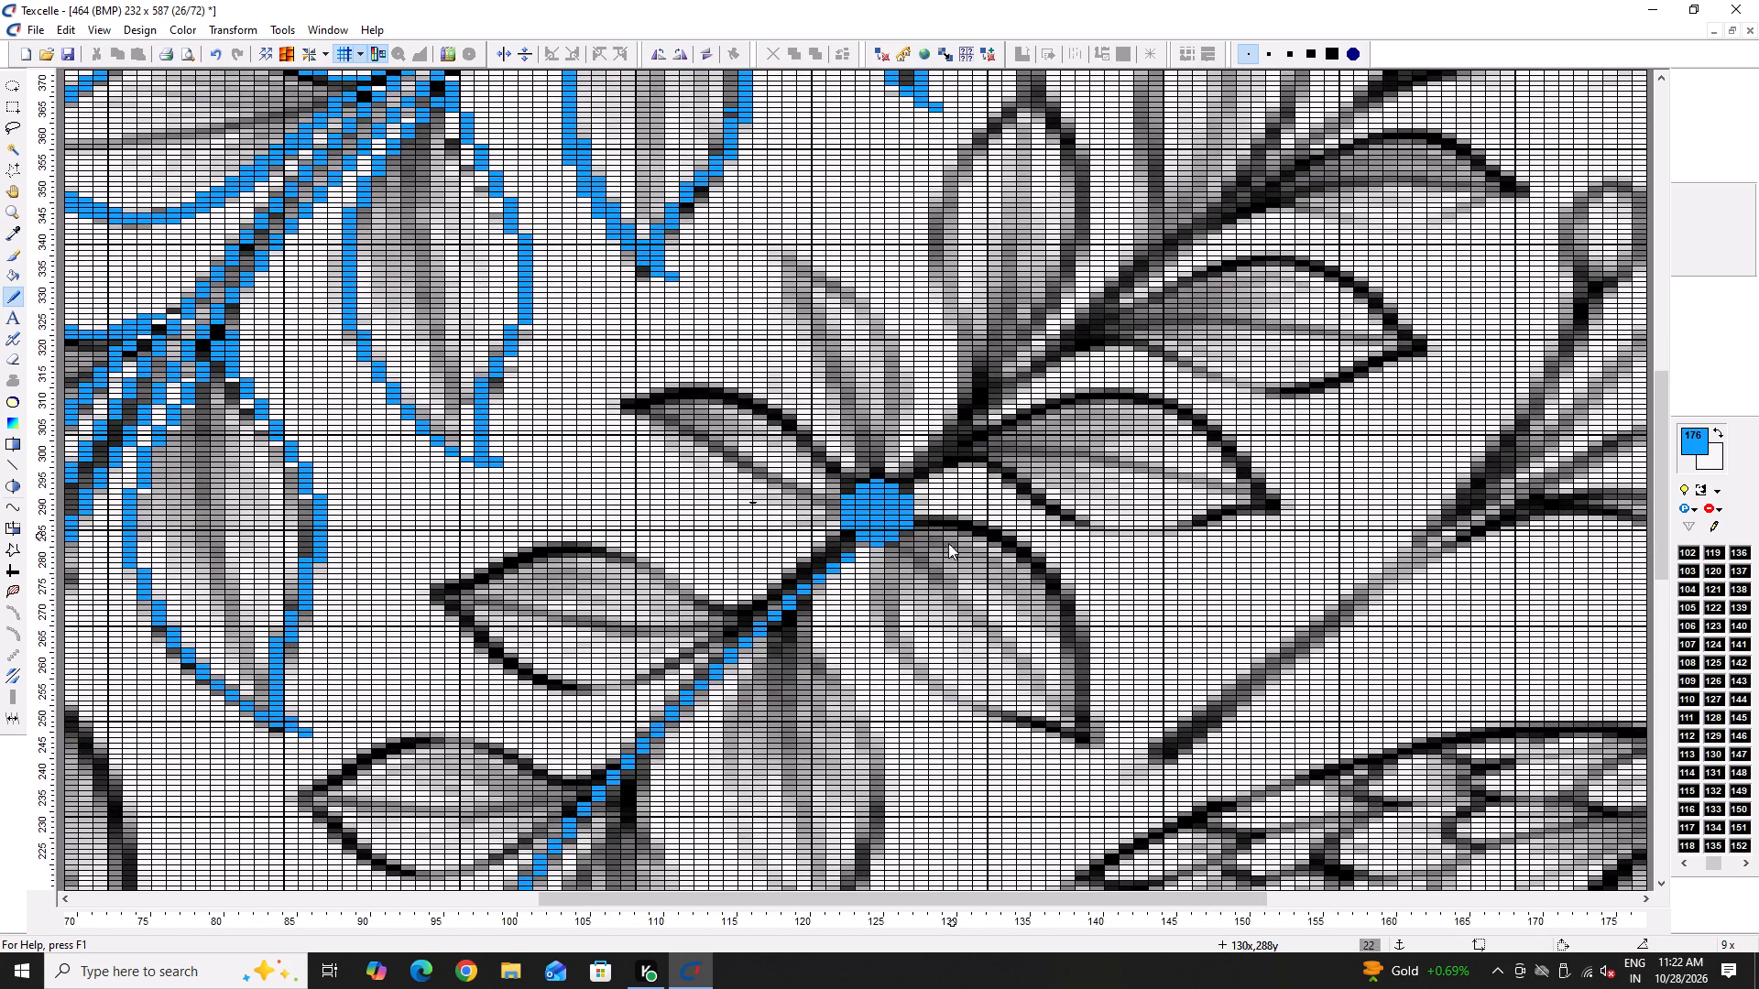
pyautogui.click(788, 602)
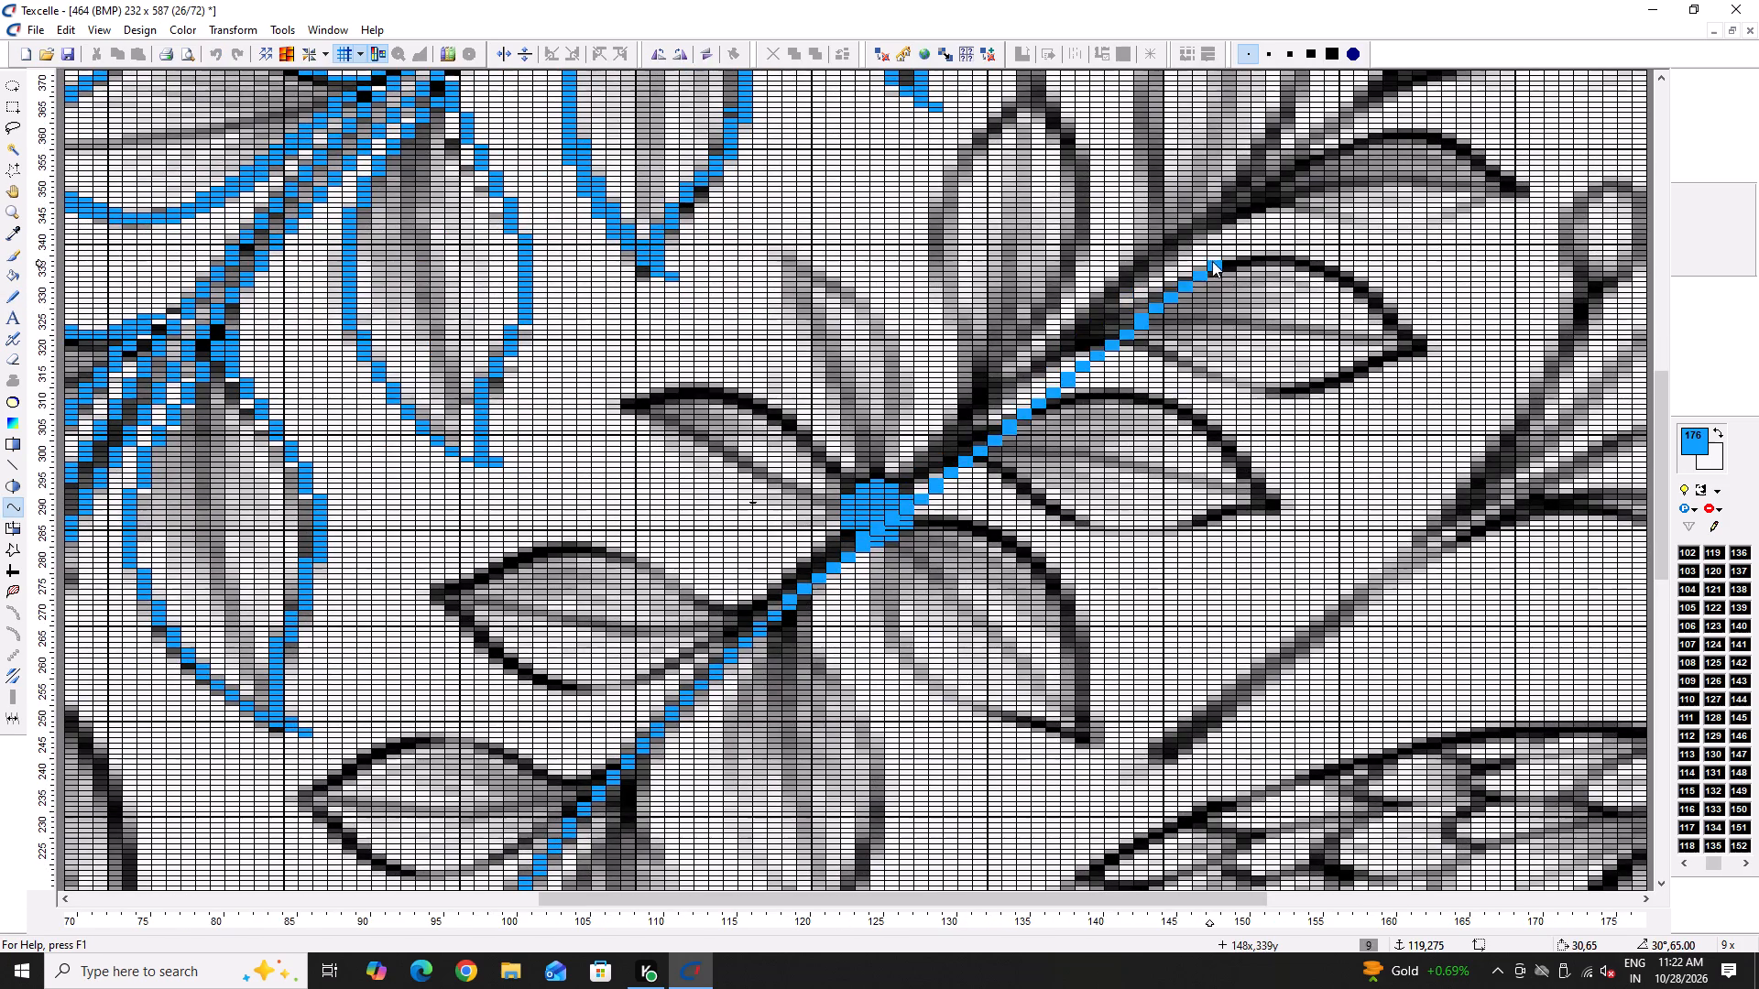
pyautogui.click(1221, 224)
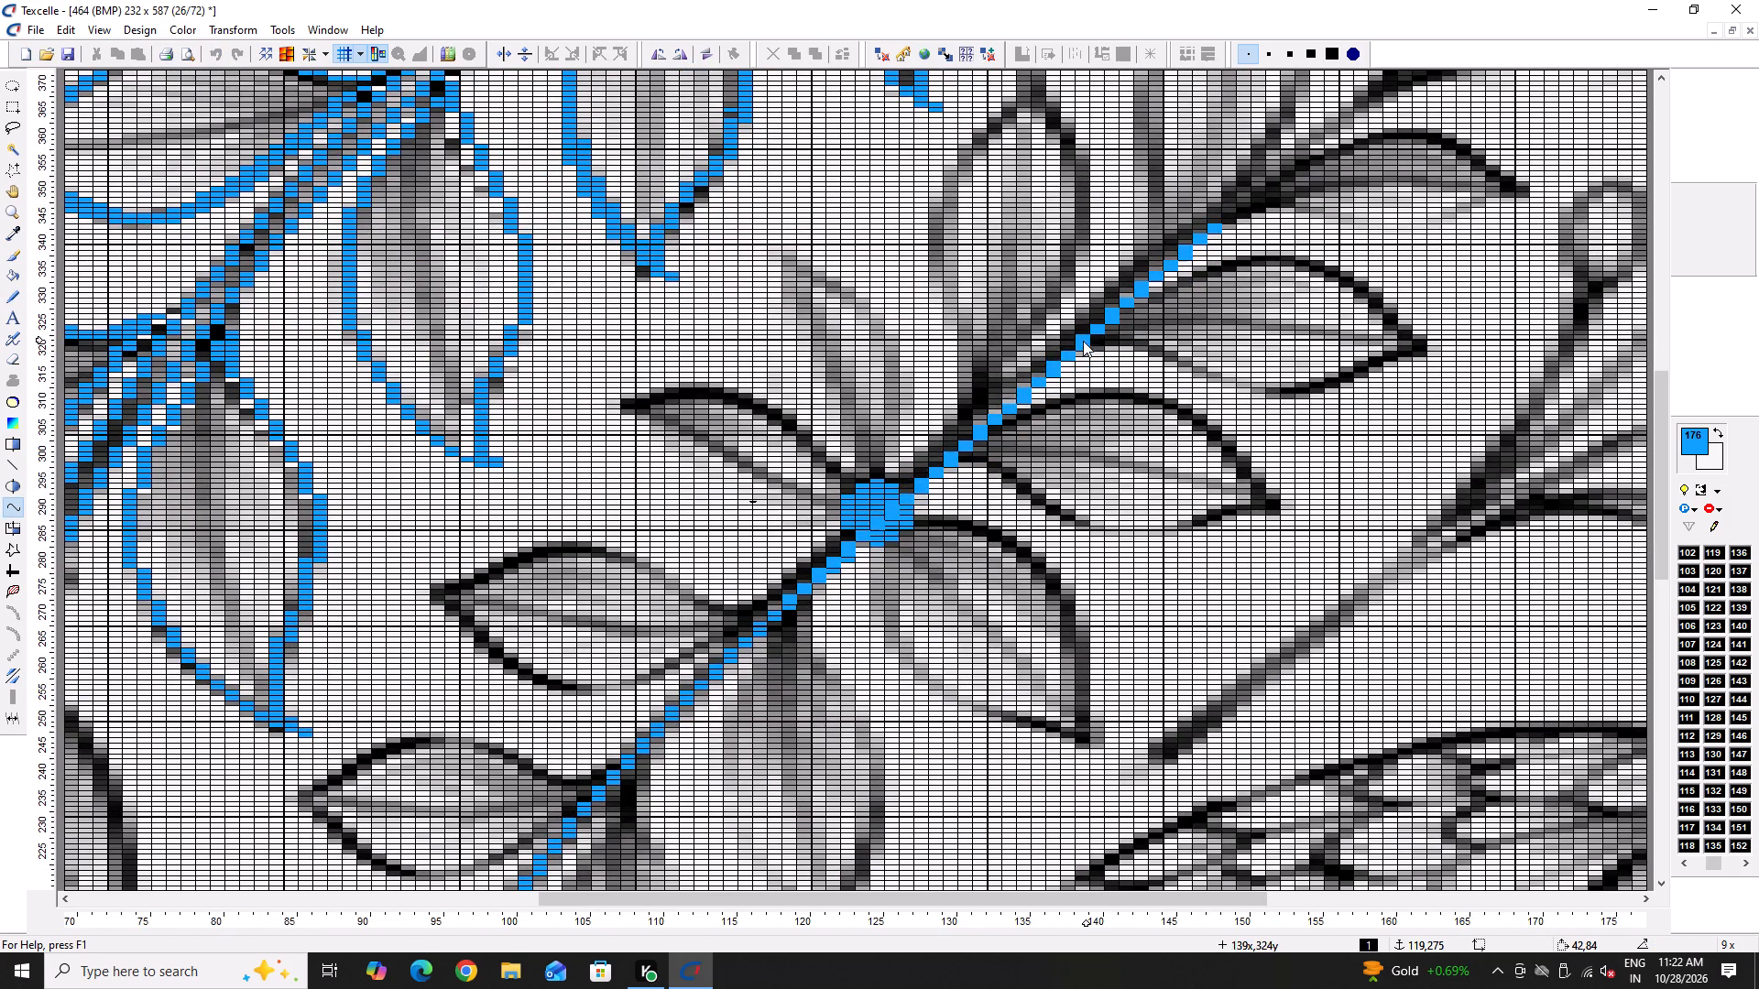
pyautogui.click(1054, 348)
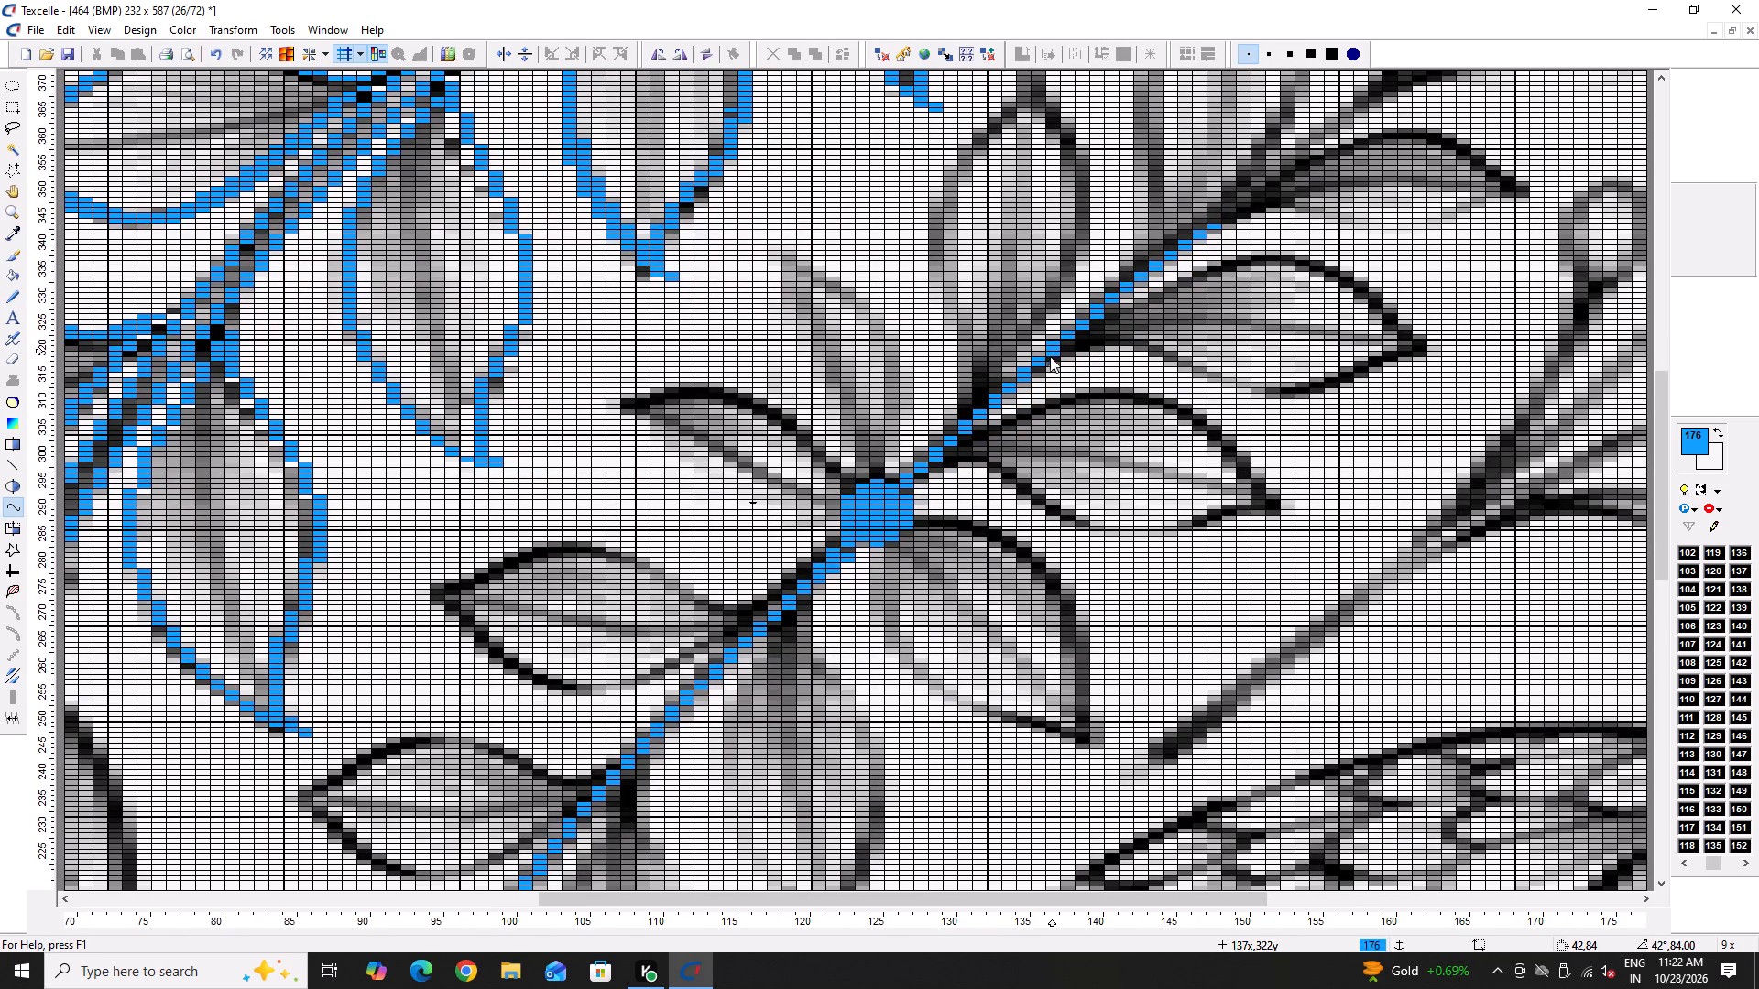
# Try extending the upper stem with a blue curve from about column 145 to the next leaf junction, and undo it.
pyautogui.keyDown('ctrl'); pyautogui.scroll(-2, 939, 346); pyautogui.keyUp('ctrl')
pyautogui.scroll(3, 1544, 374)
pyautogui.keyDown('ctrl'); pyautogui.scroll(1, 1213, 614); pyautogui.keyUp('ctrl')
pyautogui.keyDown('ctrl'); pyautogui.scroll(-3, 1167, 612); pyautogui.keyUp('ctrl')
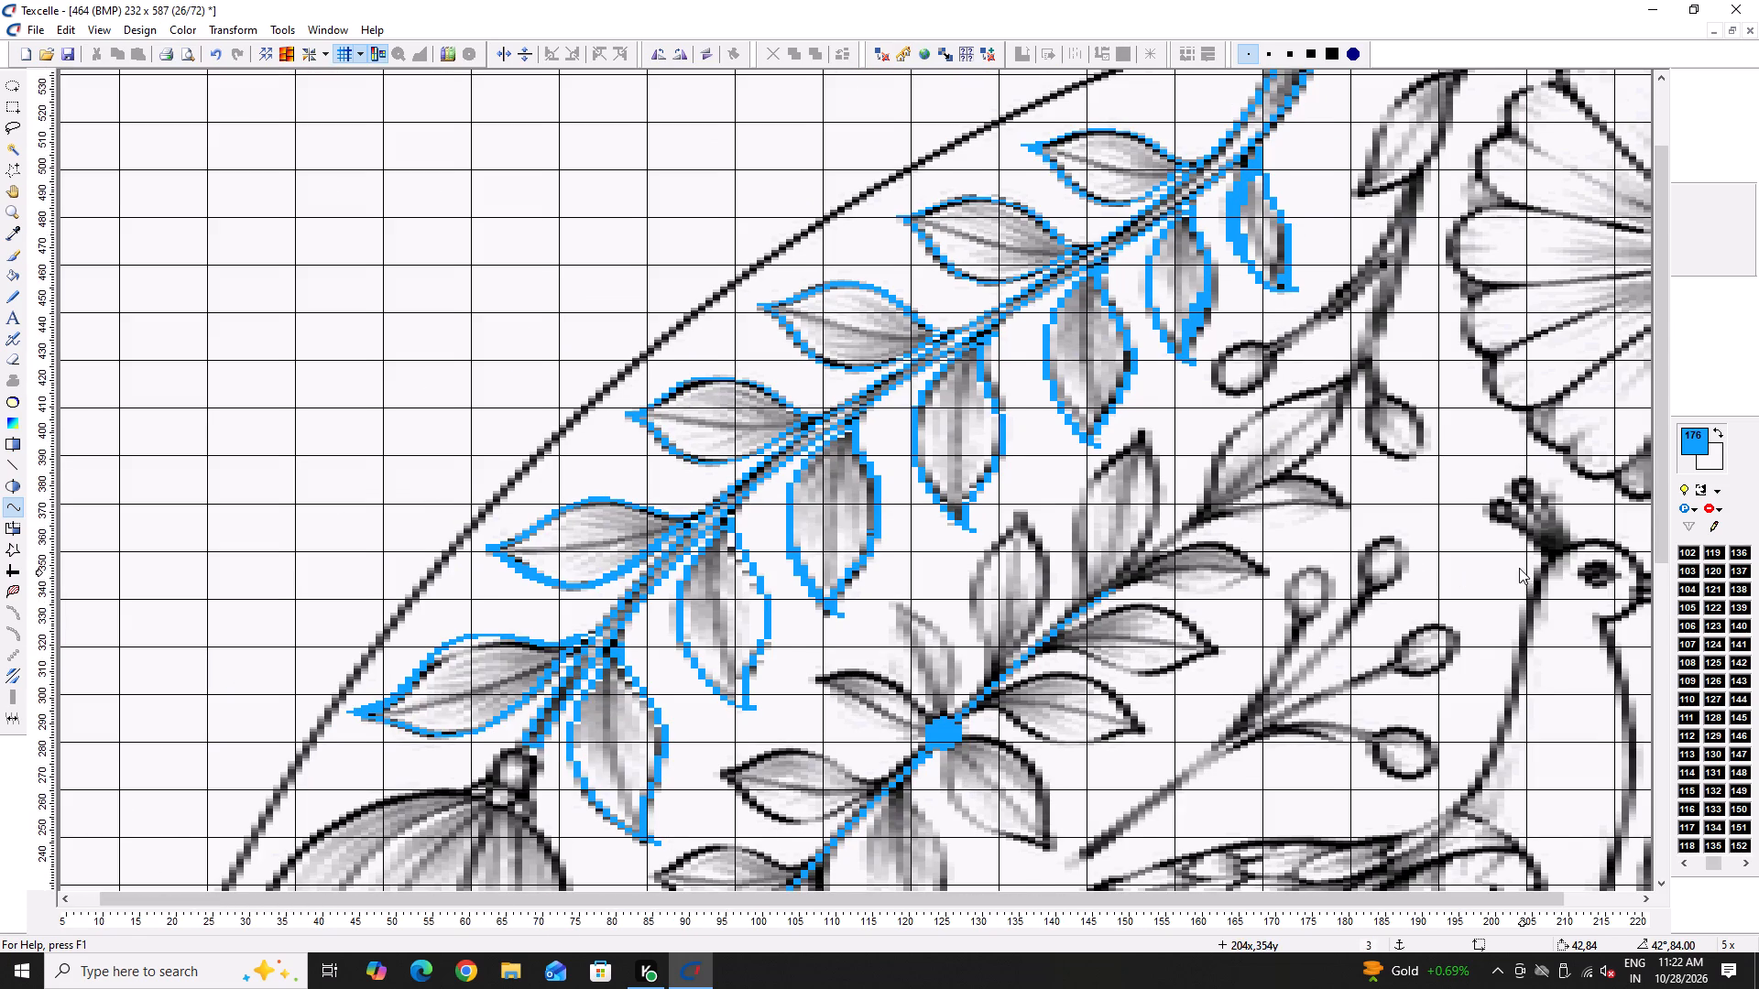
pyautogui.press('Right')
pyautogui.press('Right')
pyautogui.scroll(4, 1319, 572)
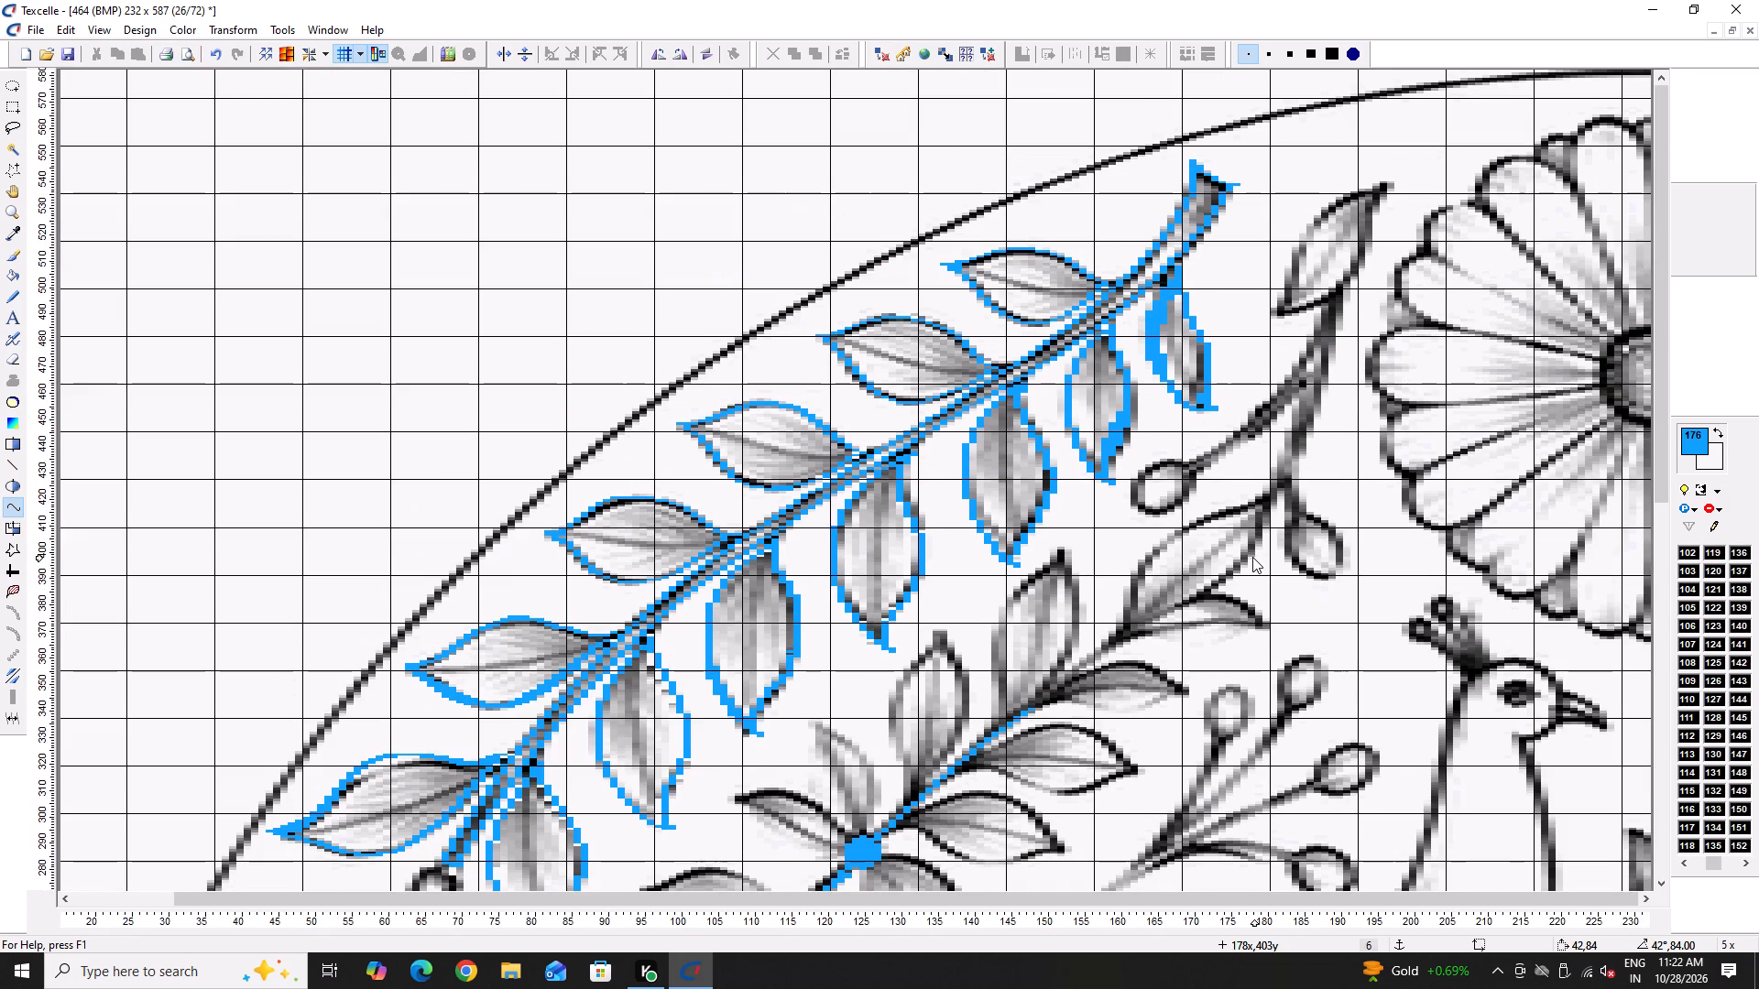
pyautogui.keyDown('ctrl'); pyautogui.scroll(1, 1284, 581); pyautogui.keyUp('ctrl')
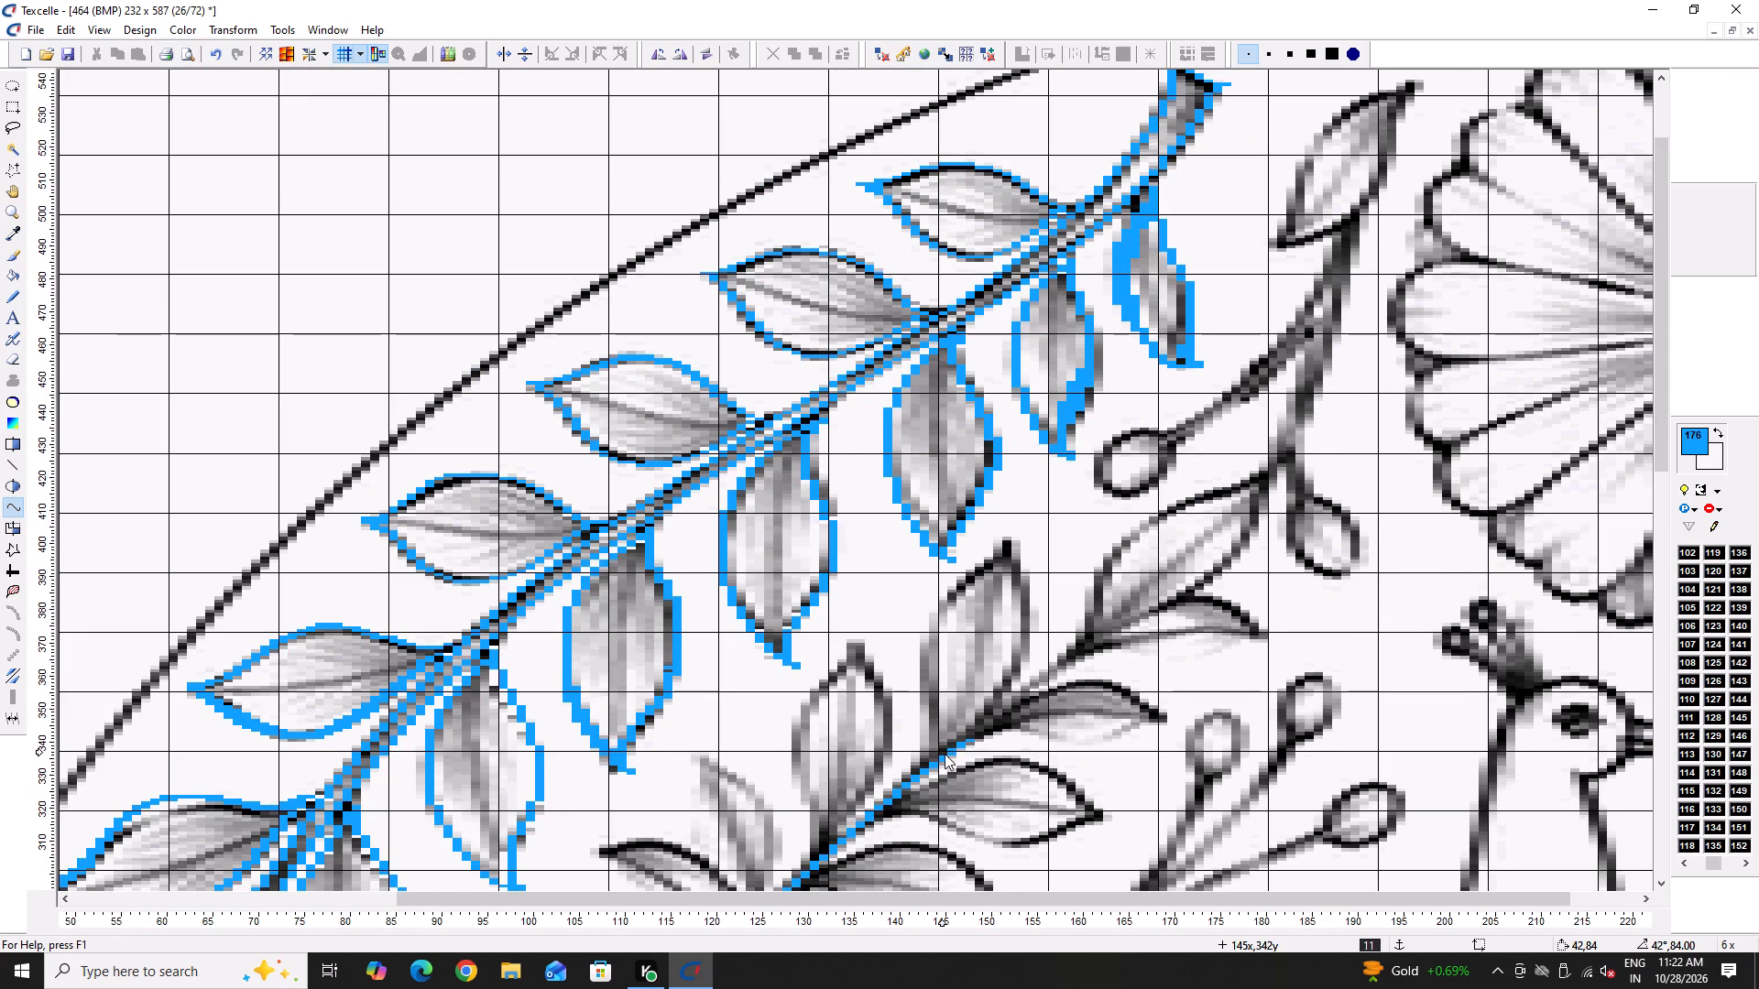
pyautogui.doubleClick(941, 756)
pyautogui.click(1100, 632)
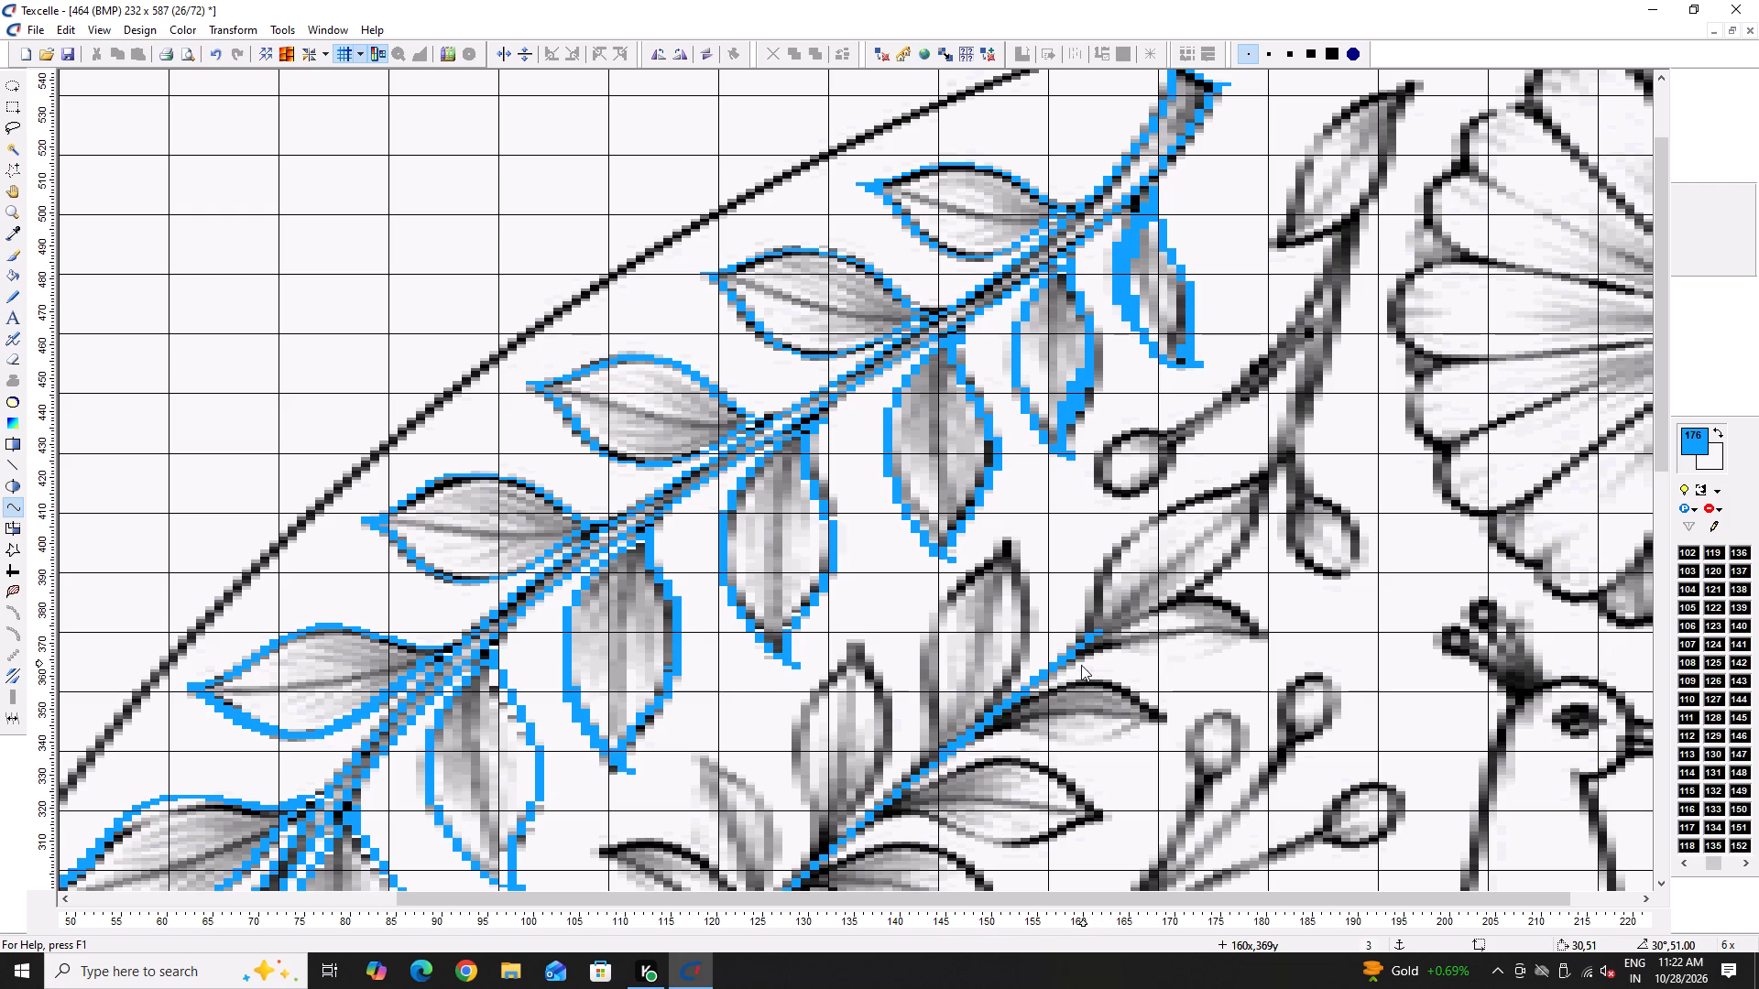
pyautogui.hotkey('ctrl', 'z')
# Extend the upper stem with a blue curve from (147, 345) to the next leaf junction at about column 162, row 375.
pyautogui.keyDown('ctrl'); pyautogui.scroll(3, 1063, 683); pyautogui.keyUp('ctrl')
pyautogui.scroll(-2, 1062, 669)
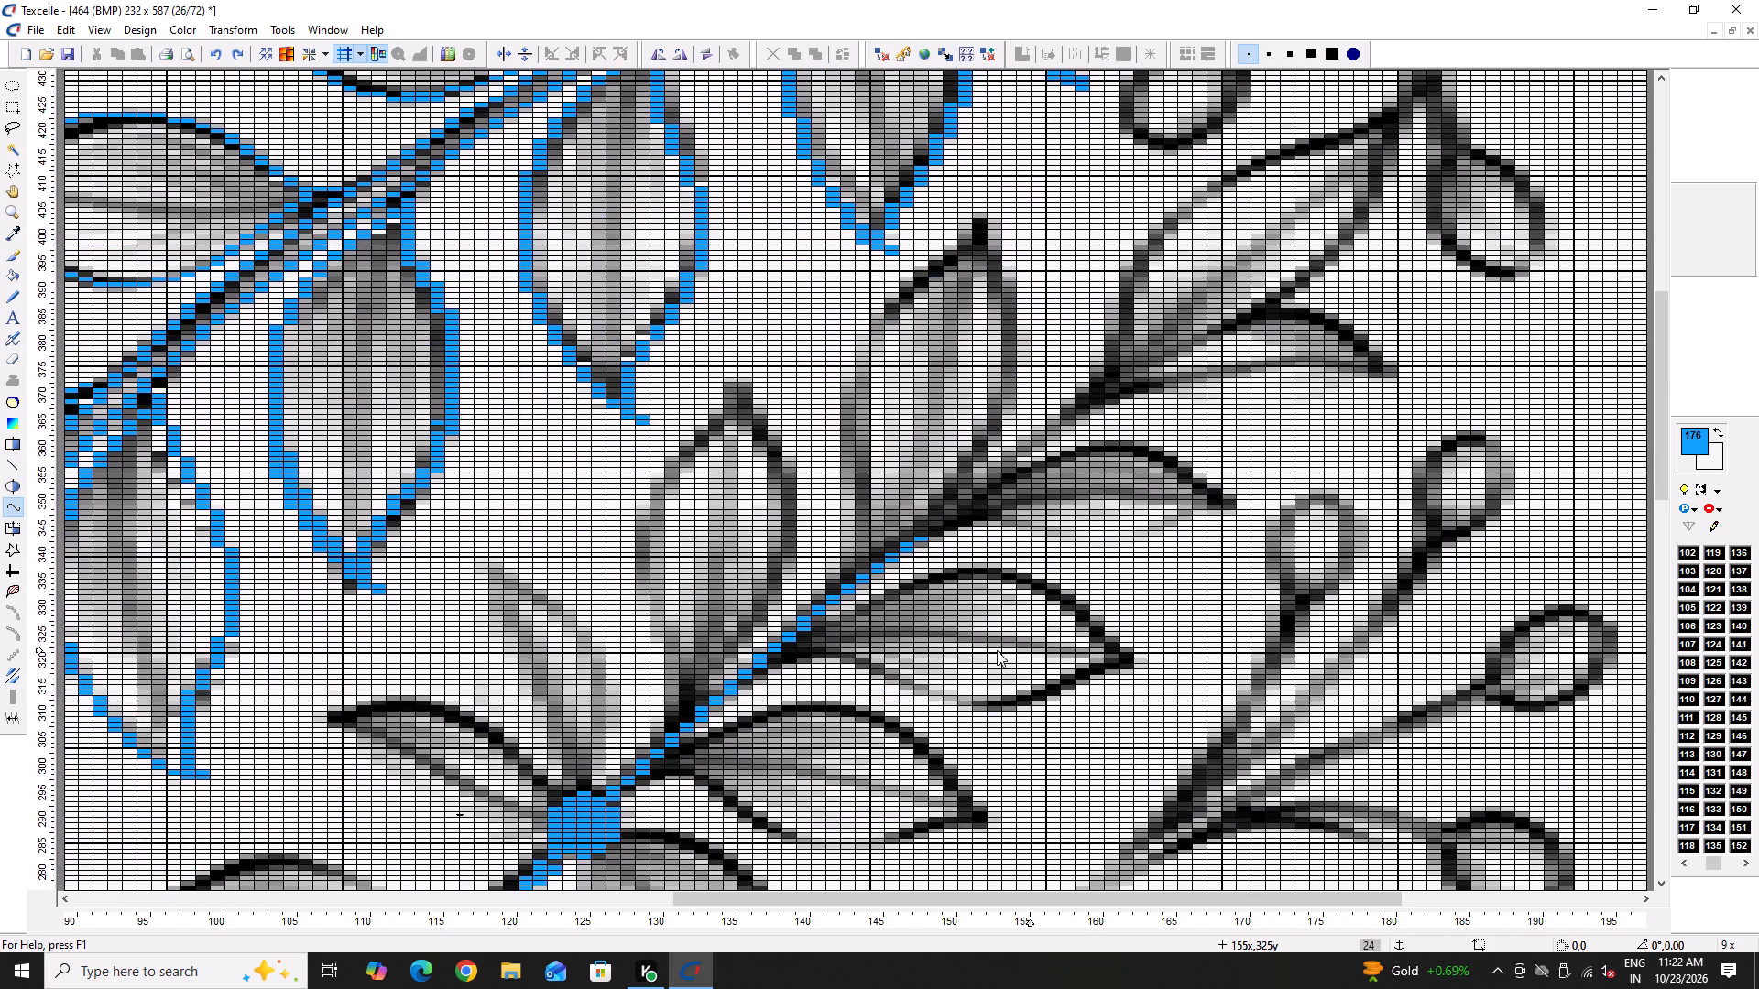
pyautogui.click(908, 545)
pyautogui.click(1126, 364)
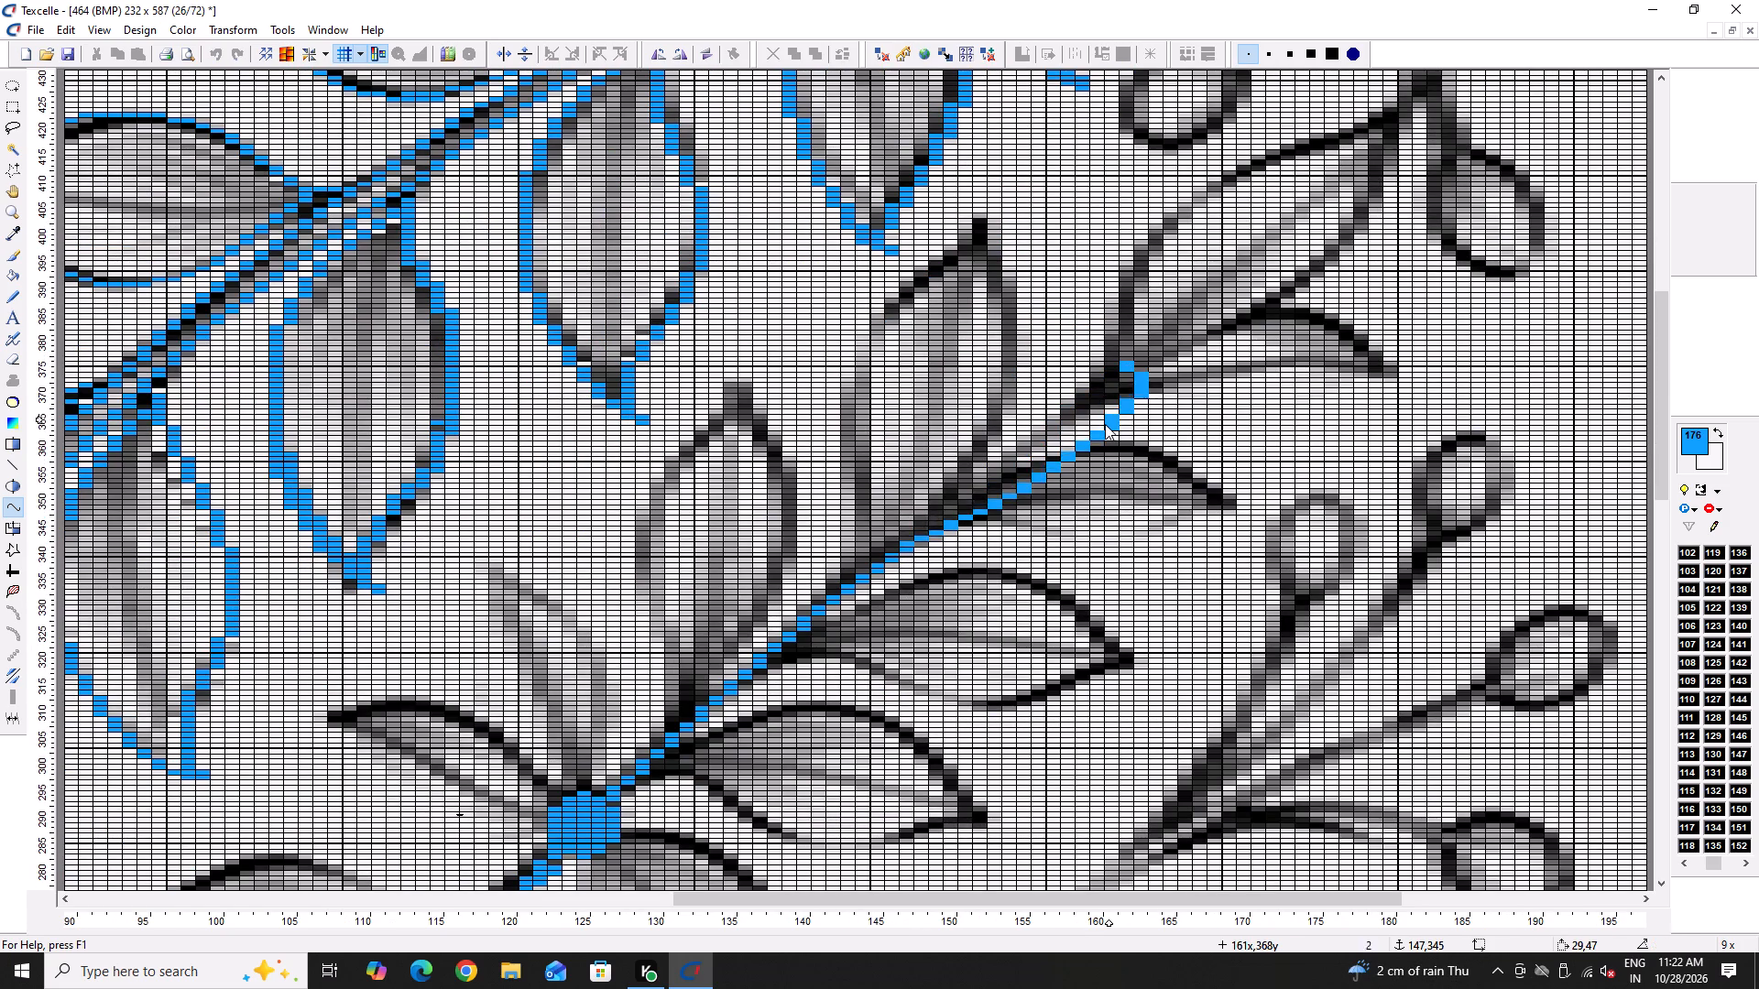
pyautogui.click(1054, 441)
pyautogui.keyDown('ctrl'); pyautogui.scroll(-3, 1050, 443); pyautogui.keyUp('ctrl')
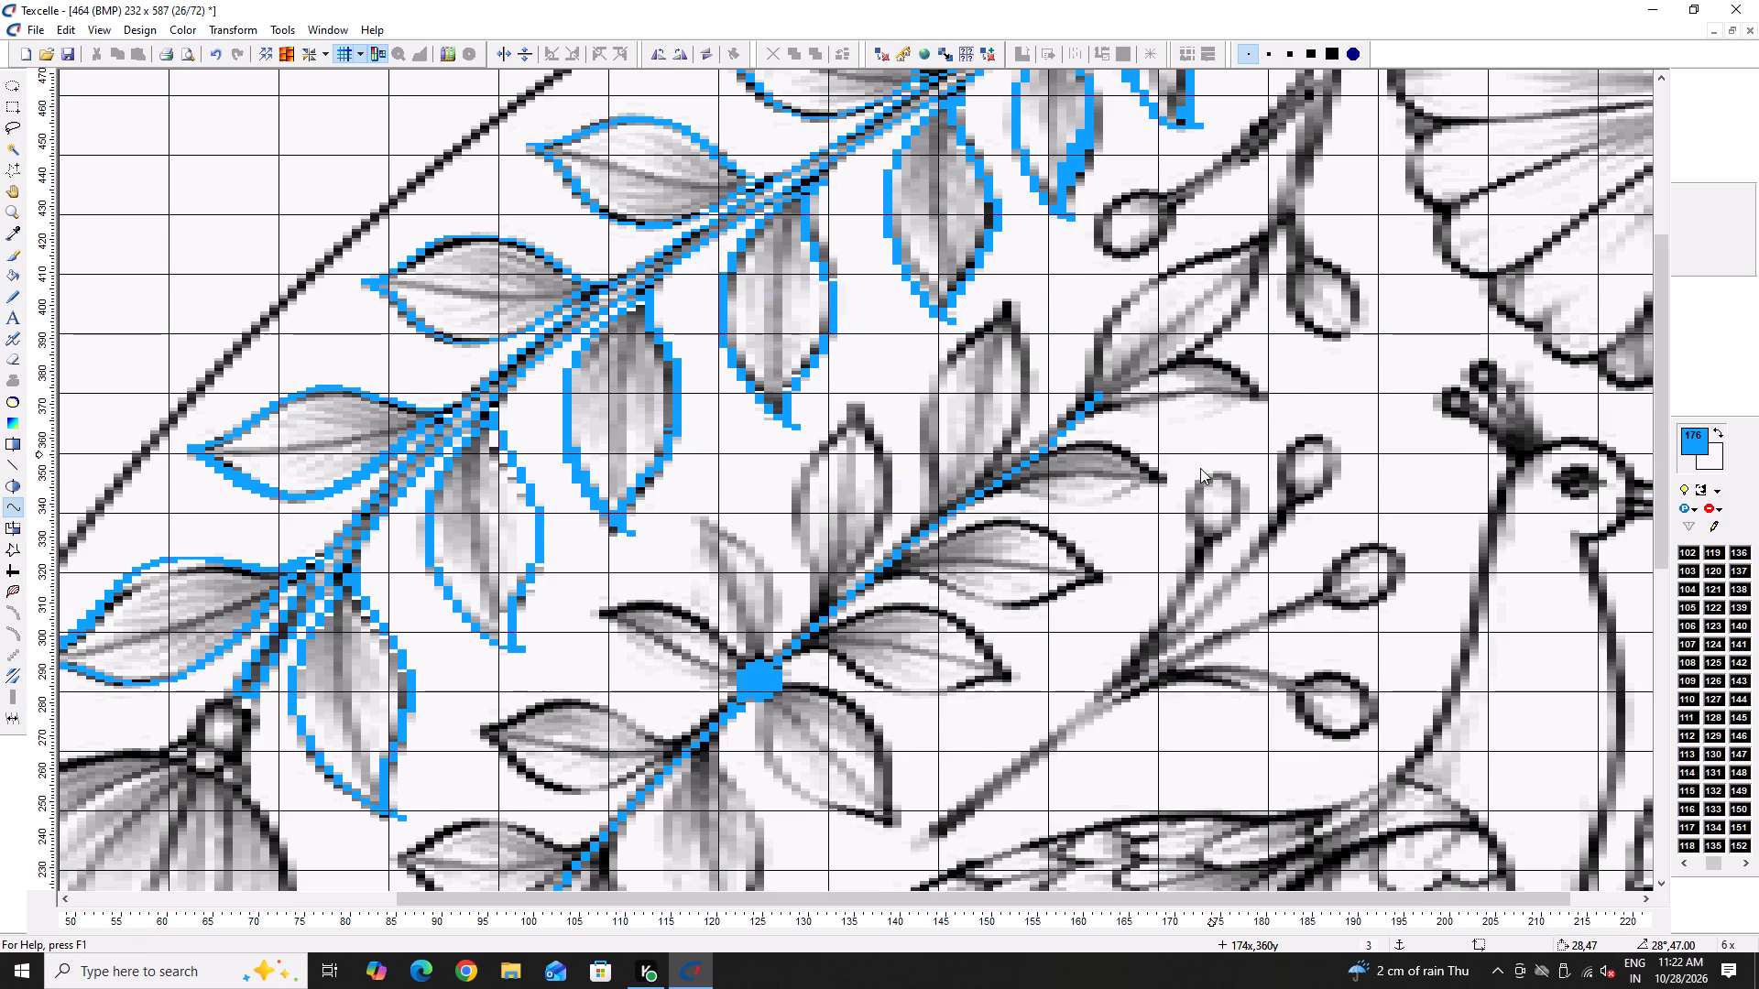
# Erase the surplus blue pixels in columns 121 to 123, where the lower stem meets the flower centre.
pyautogui.scroll(-1, 1181, 484)
pyautogui.keyDown('ctrl'); pyautogui.scroll(8, 763, 603); pyautogui.keyUp('ctrl')
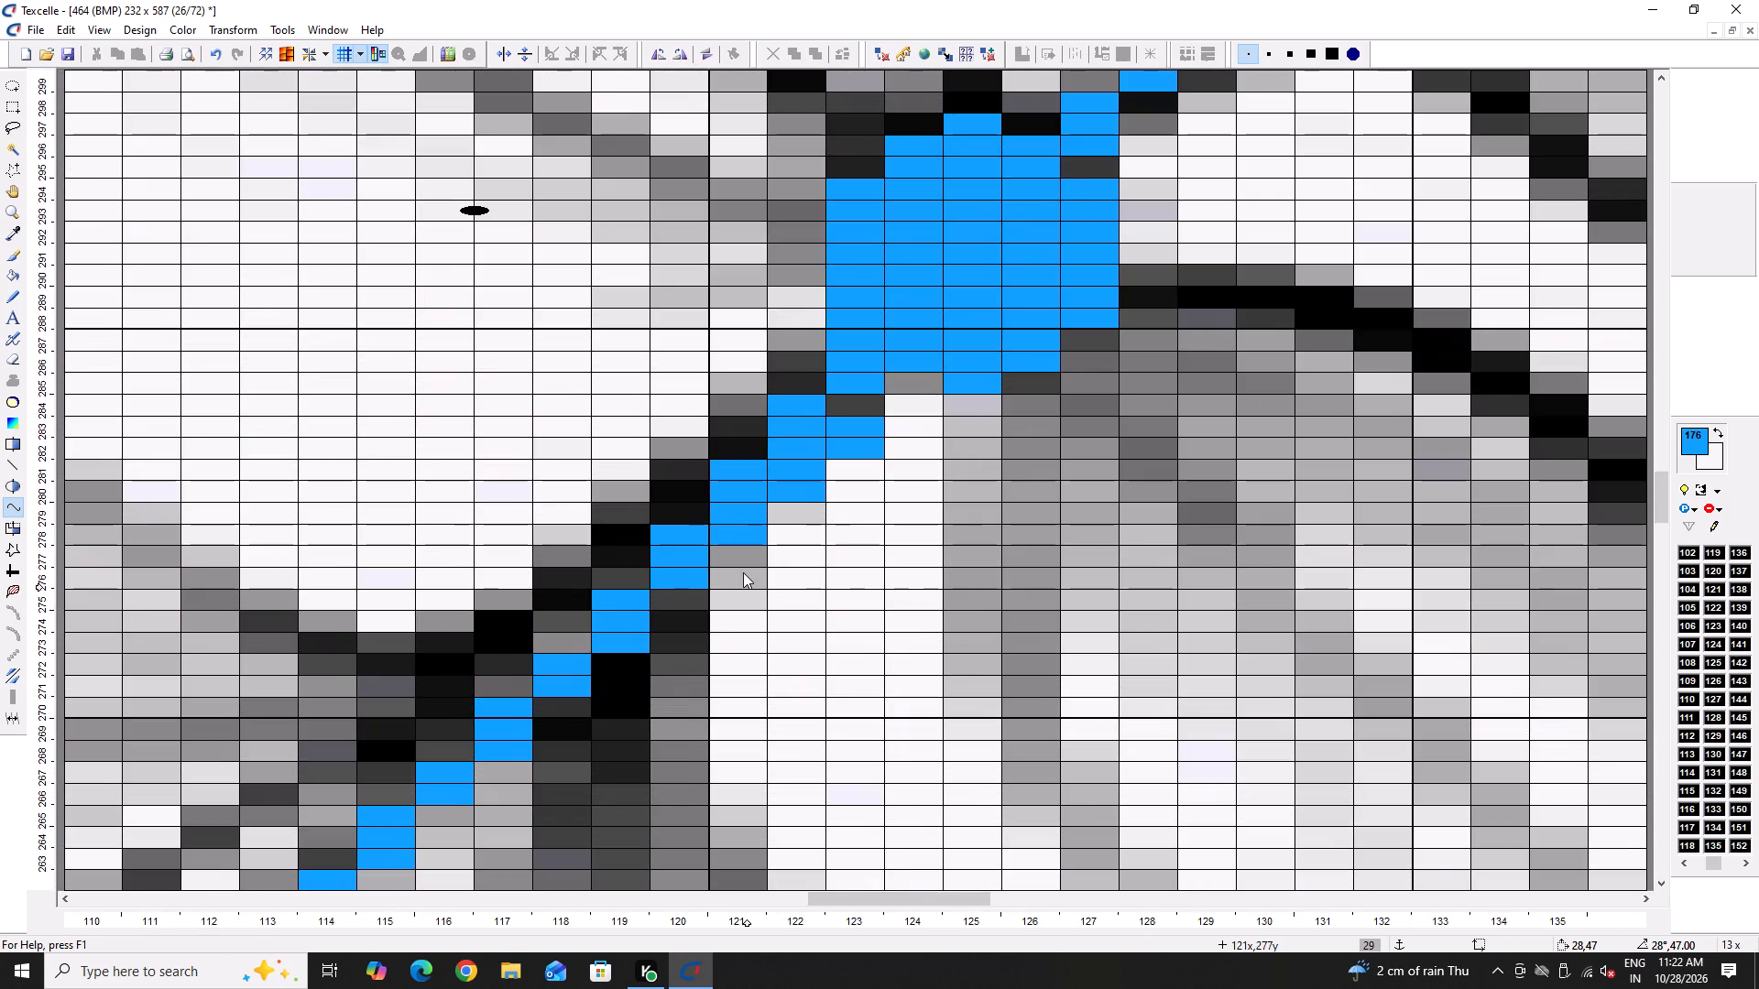
pyautogui.press('x')
pyautogui.rightClick(787, 492)
pyautogui.rightClick(841, 453)
pyautogui.rightClick(846, 449)
pyautogui.rightClick(858, 425)
pyautogui.rightClick(818, 462)
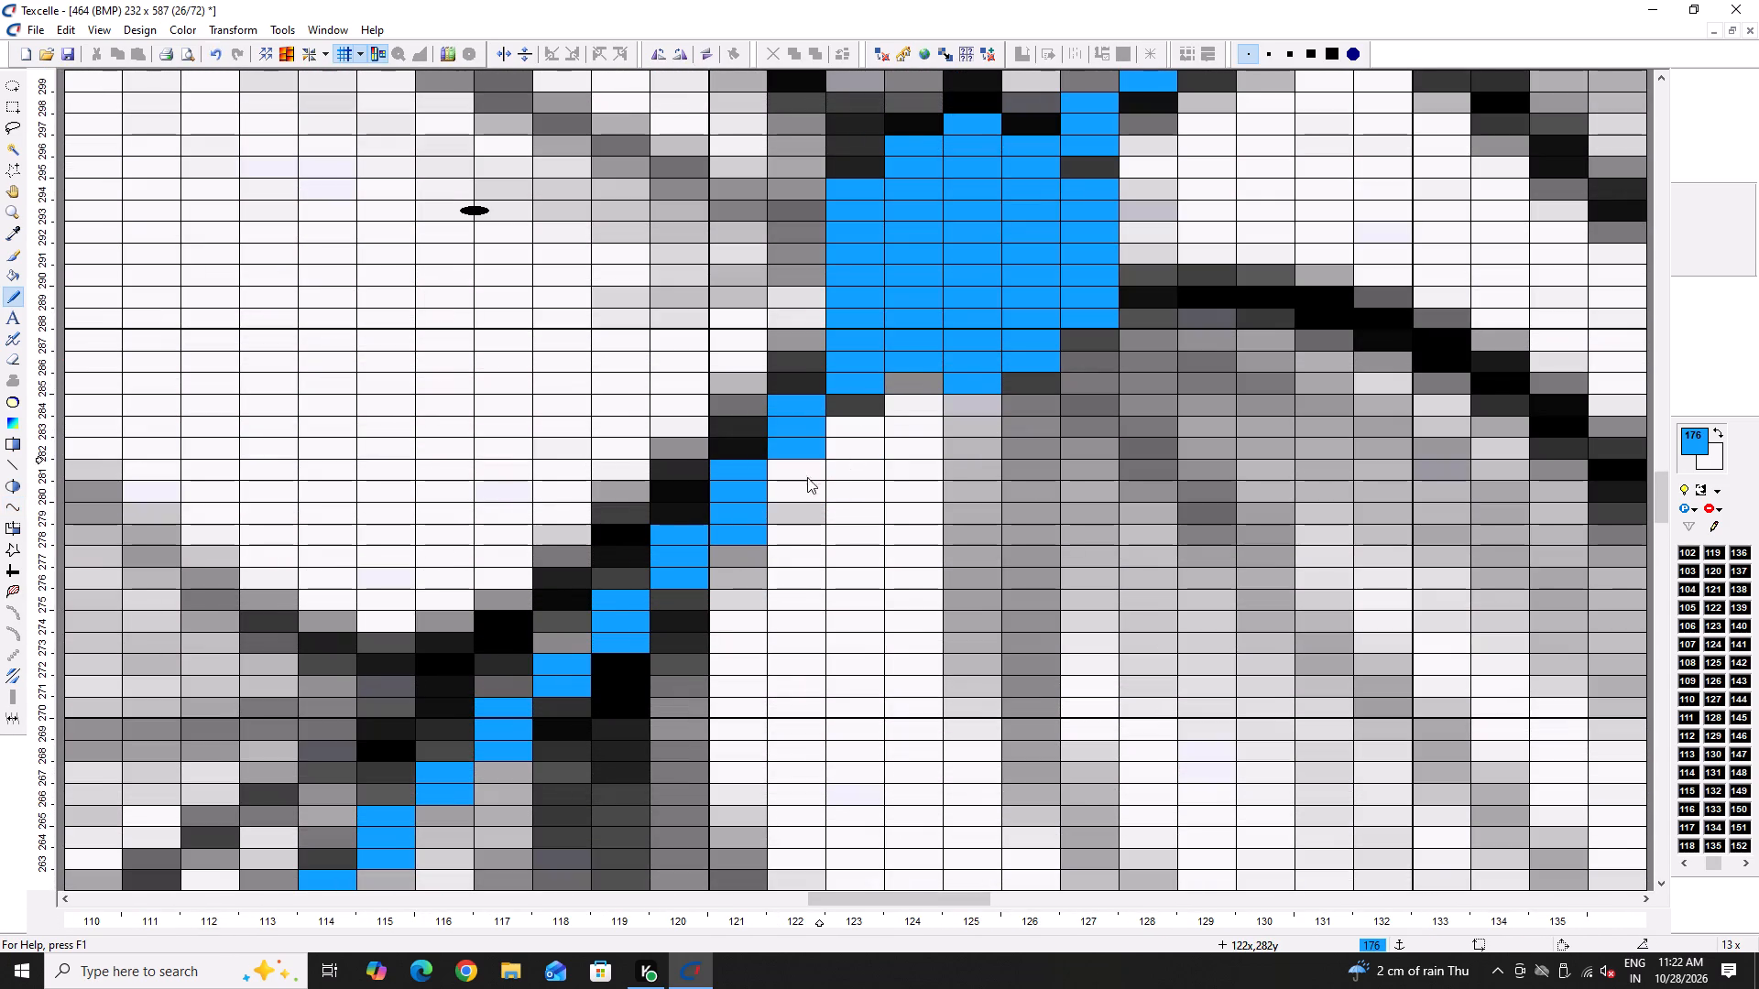
pyautogui.rightClick(752, 535)
pyautogui.keyDown('ctrl'); pyautogui.scroll(-4, 759, 480); pyautogui.keyUp('ctrl')
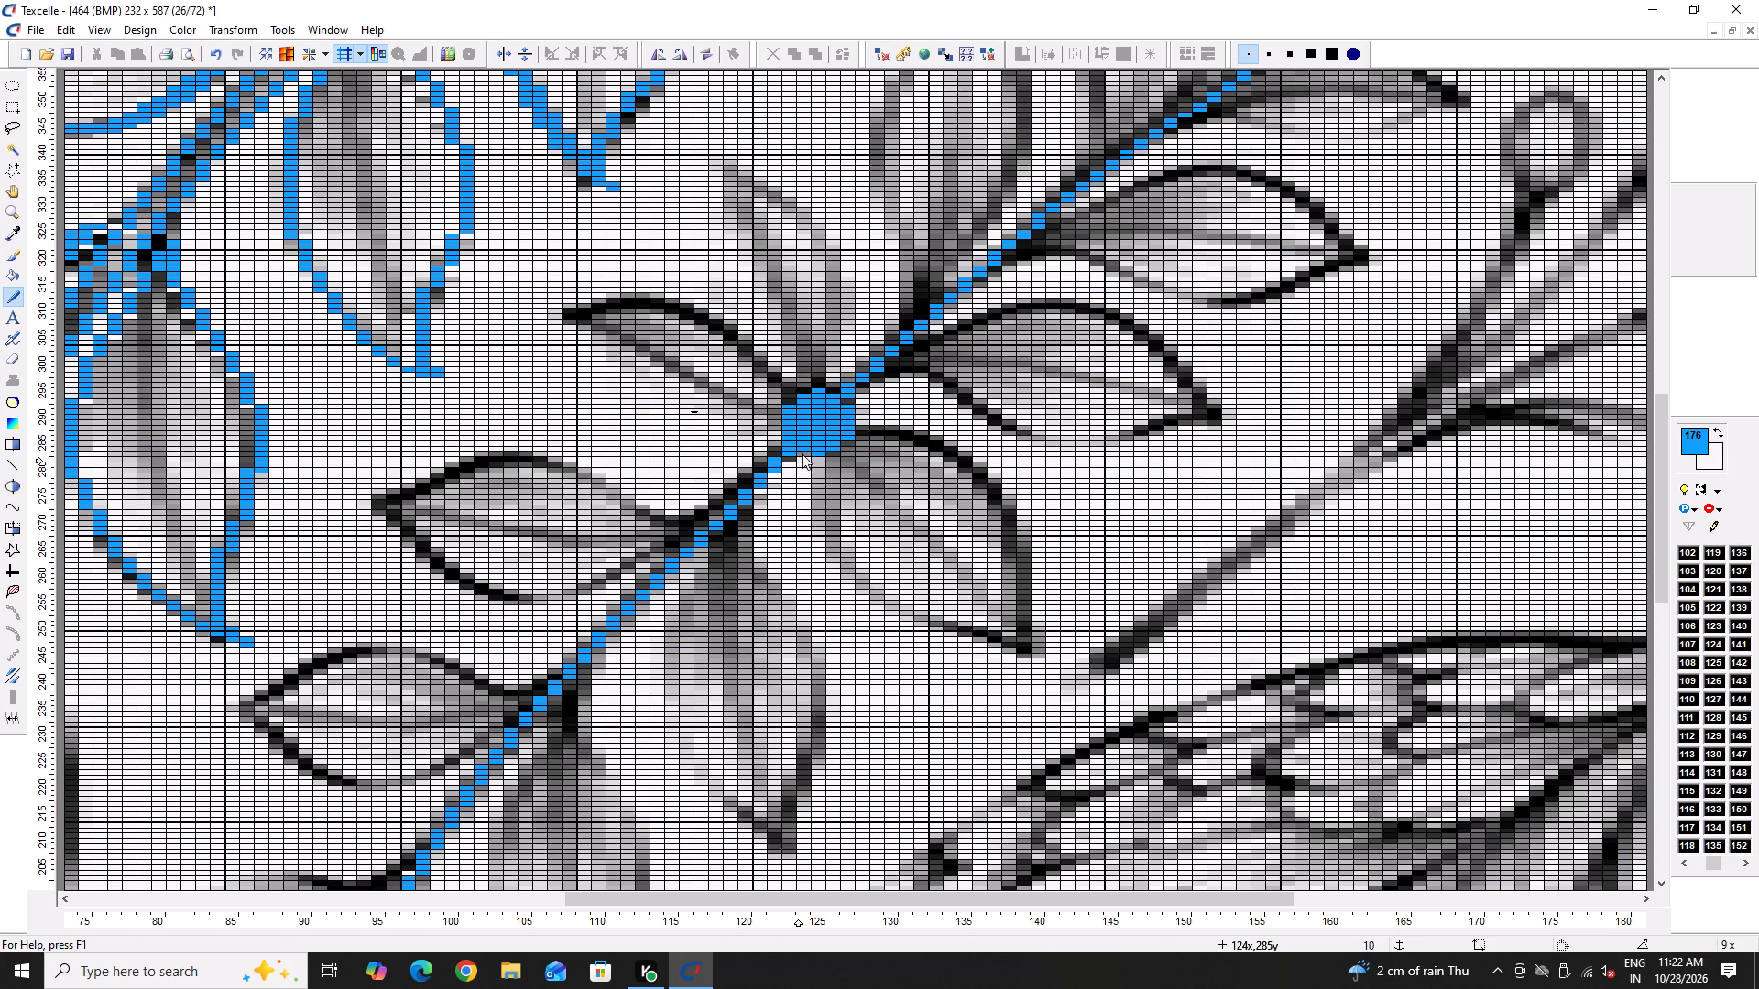
pyautogui.keyDown('ctrl'); pyautogui.scroll(5, 803, 450); pyautogui.keyUp('ctrl')
pyautogui.rightClick(733, 462)
pyautogui.rightClick(737, 448)
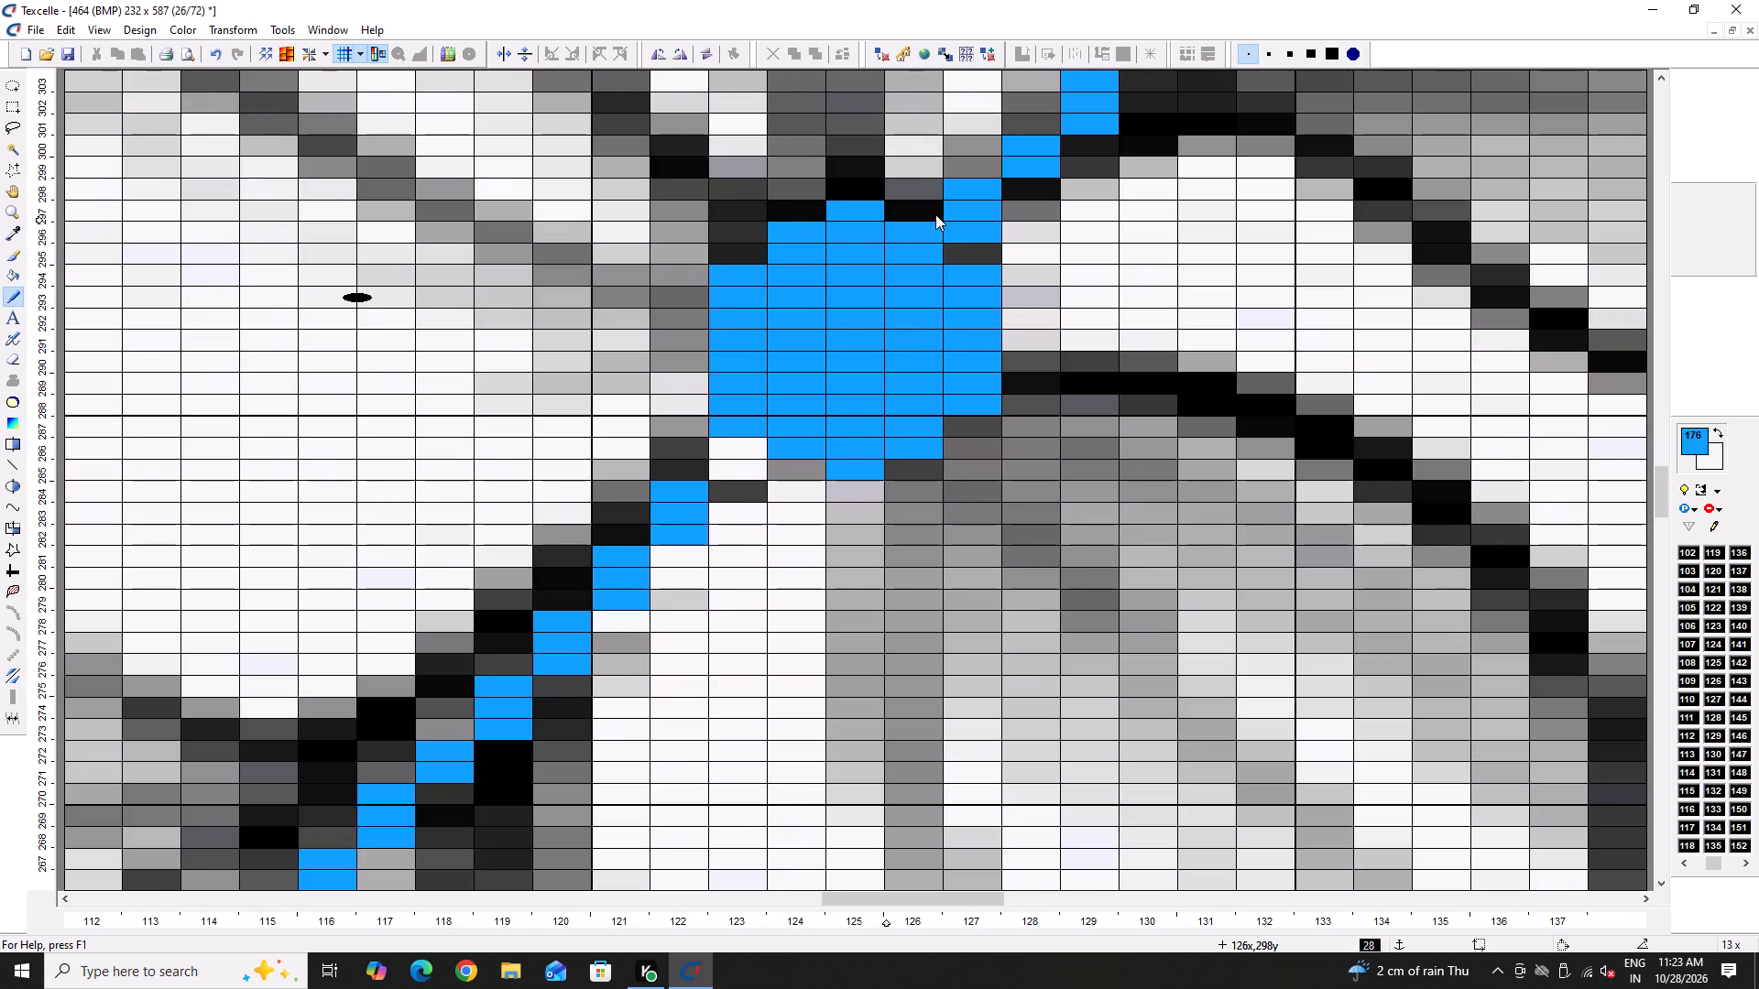
# Thin the upper stem where it leaves the flower centre, erasing surplus pixels in columns 127 to 129 and filling column 127 near row 299.
pyautogui.moveTo(958, 235); pyautogui.dragTo(958, 249, button='right')
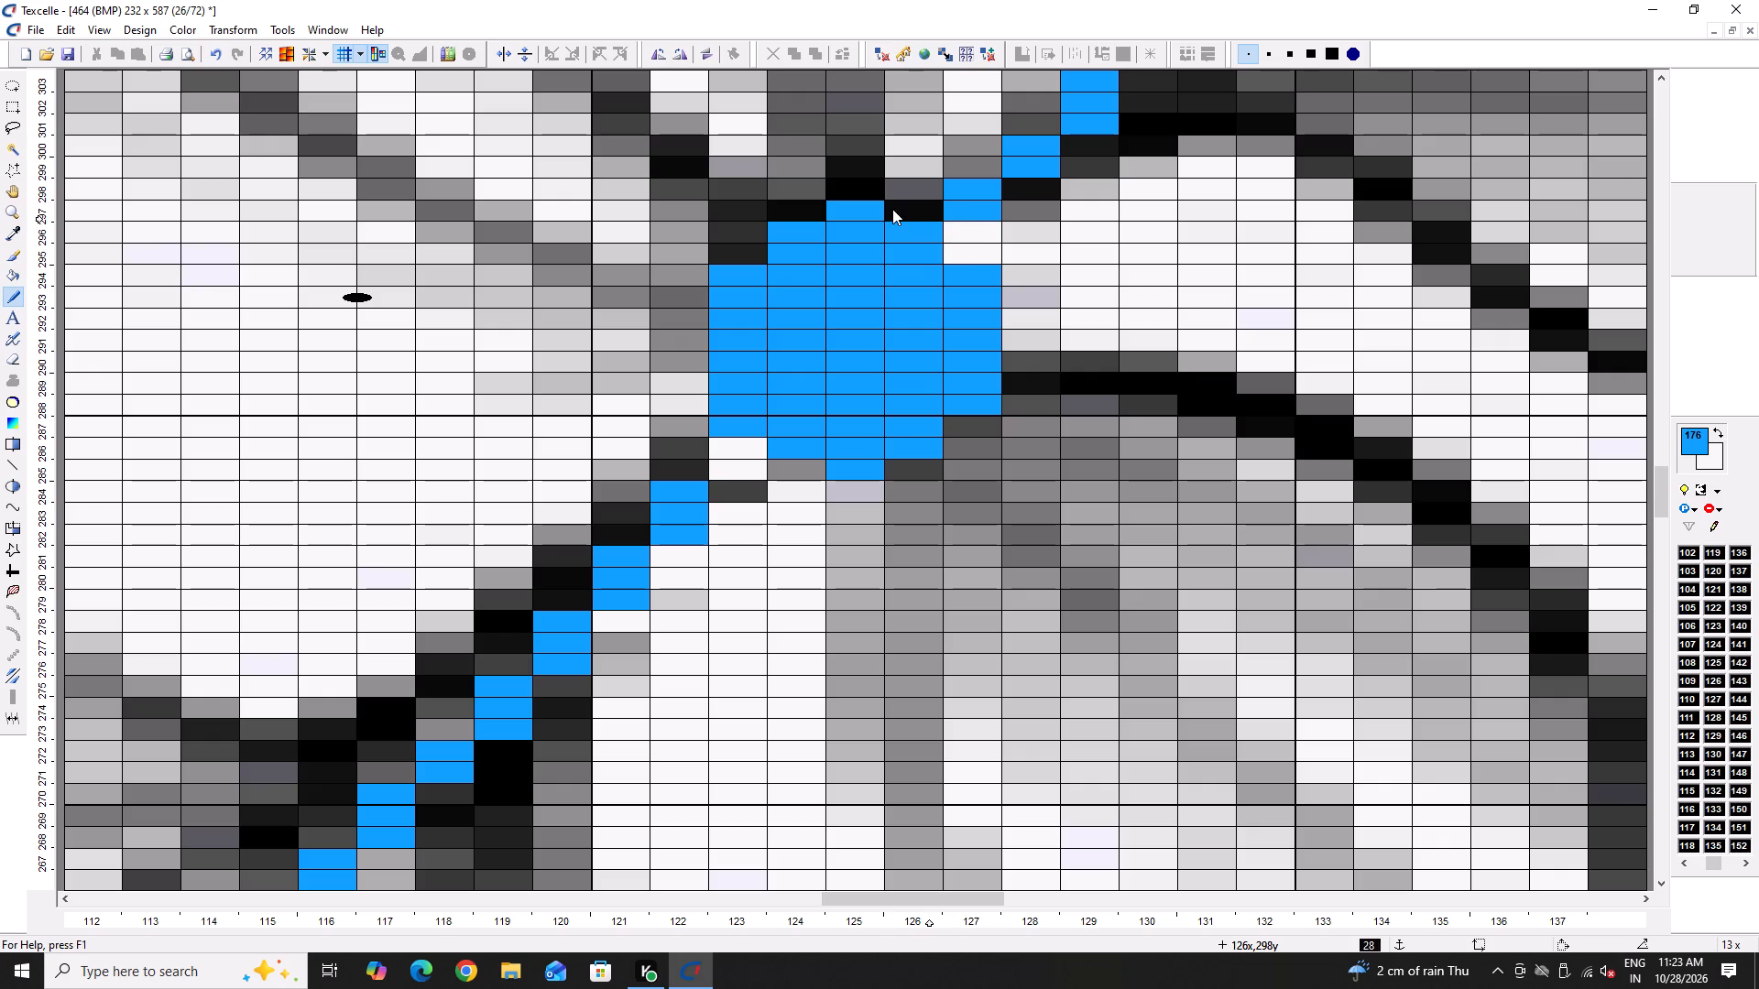
pyautogui.rightClick(960, 218)
pyautogui.scroll(2, 1034, 192)
pyautogui.doubleClick(1054, 294)
pyautogui.rightClick(1032, 333)
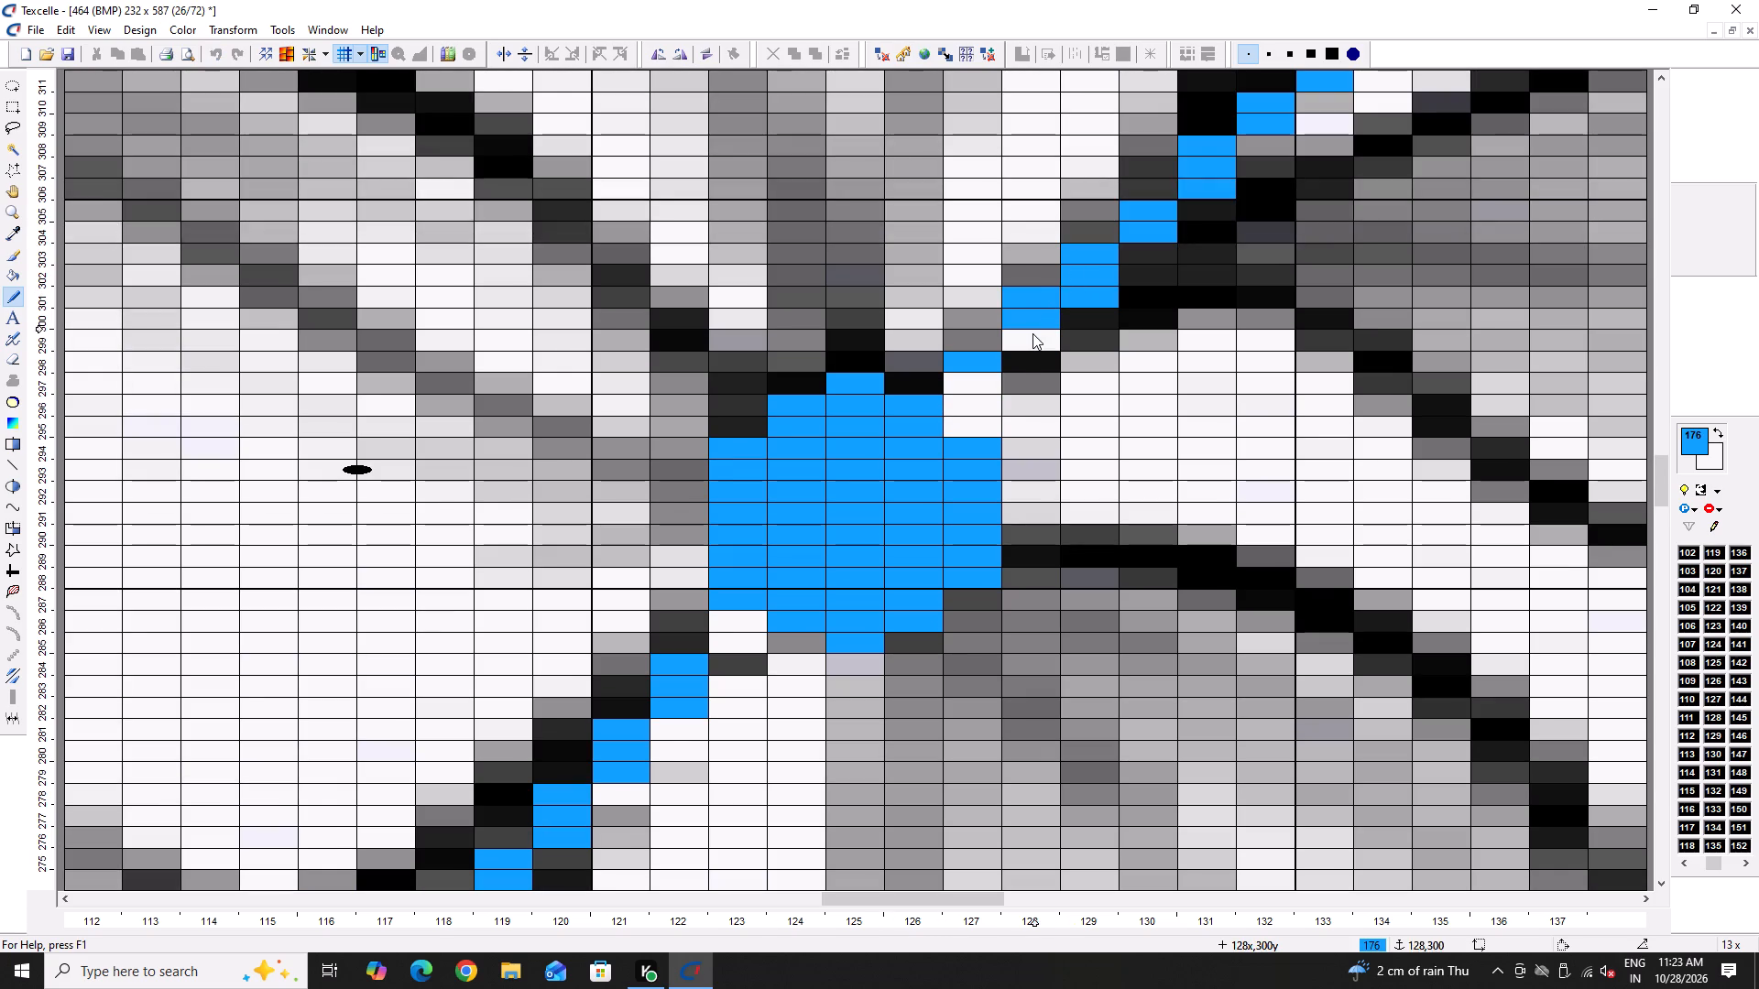
pyautogui.rightClick(1070, 297)
pyautogui.click(961, 339)
# Trim the flower centre's two lower corners by erasing the row 287 pixels in columns 123 and 127.
pyautogui.scroll(-1, 971, 482)
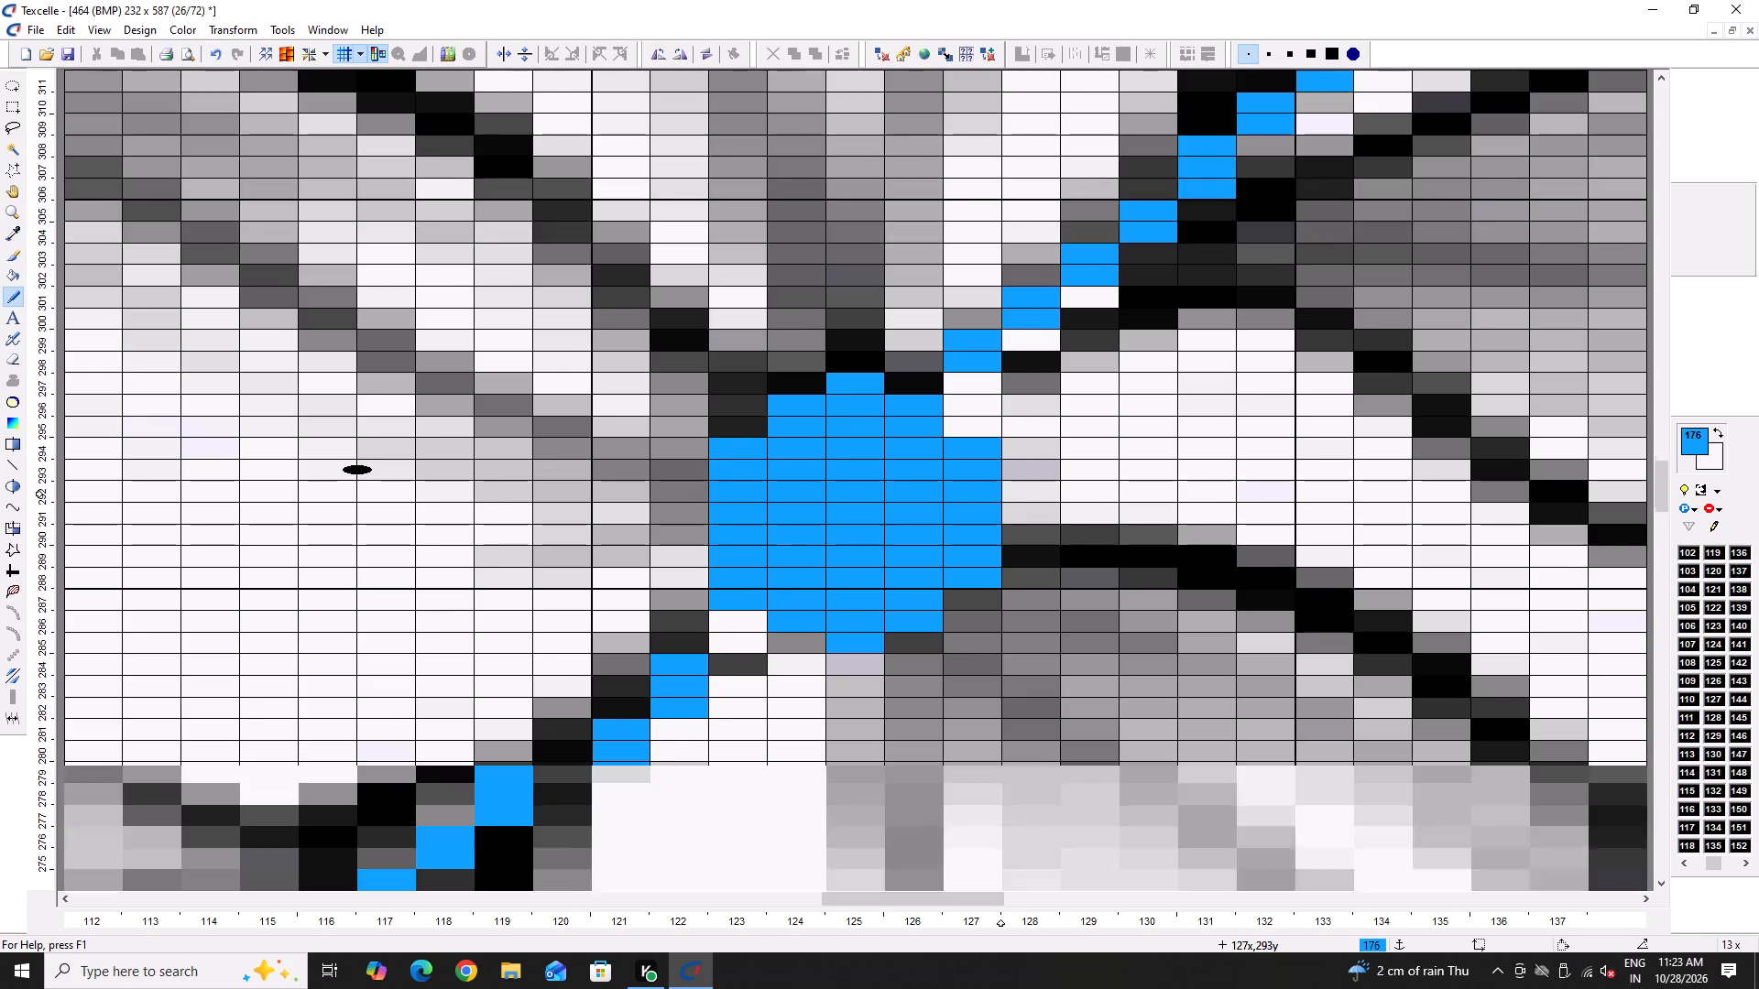
pyautogui.click(967, 509)
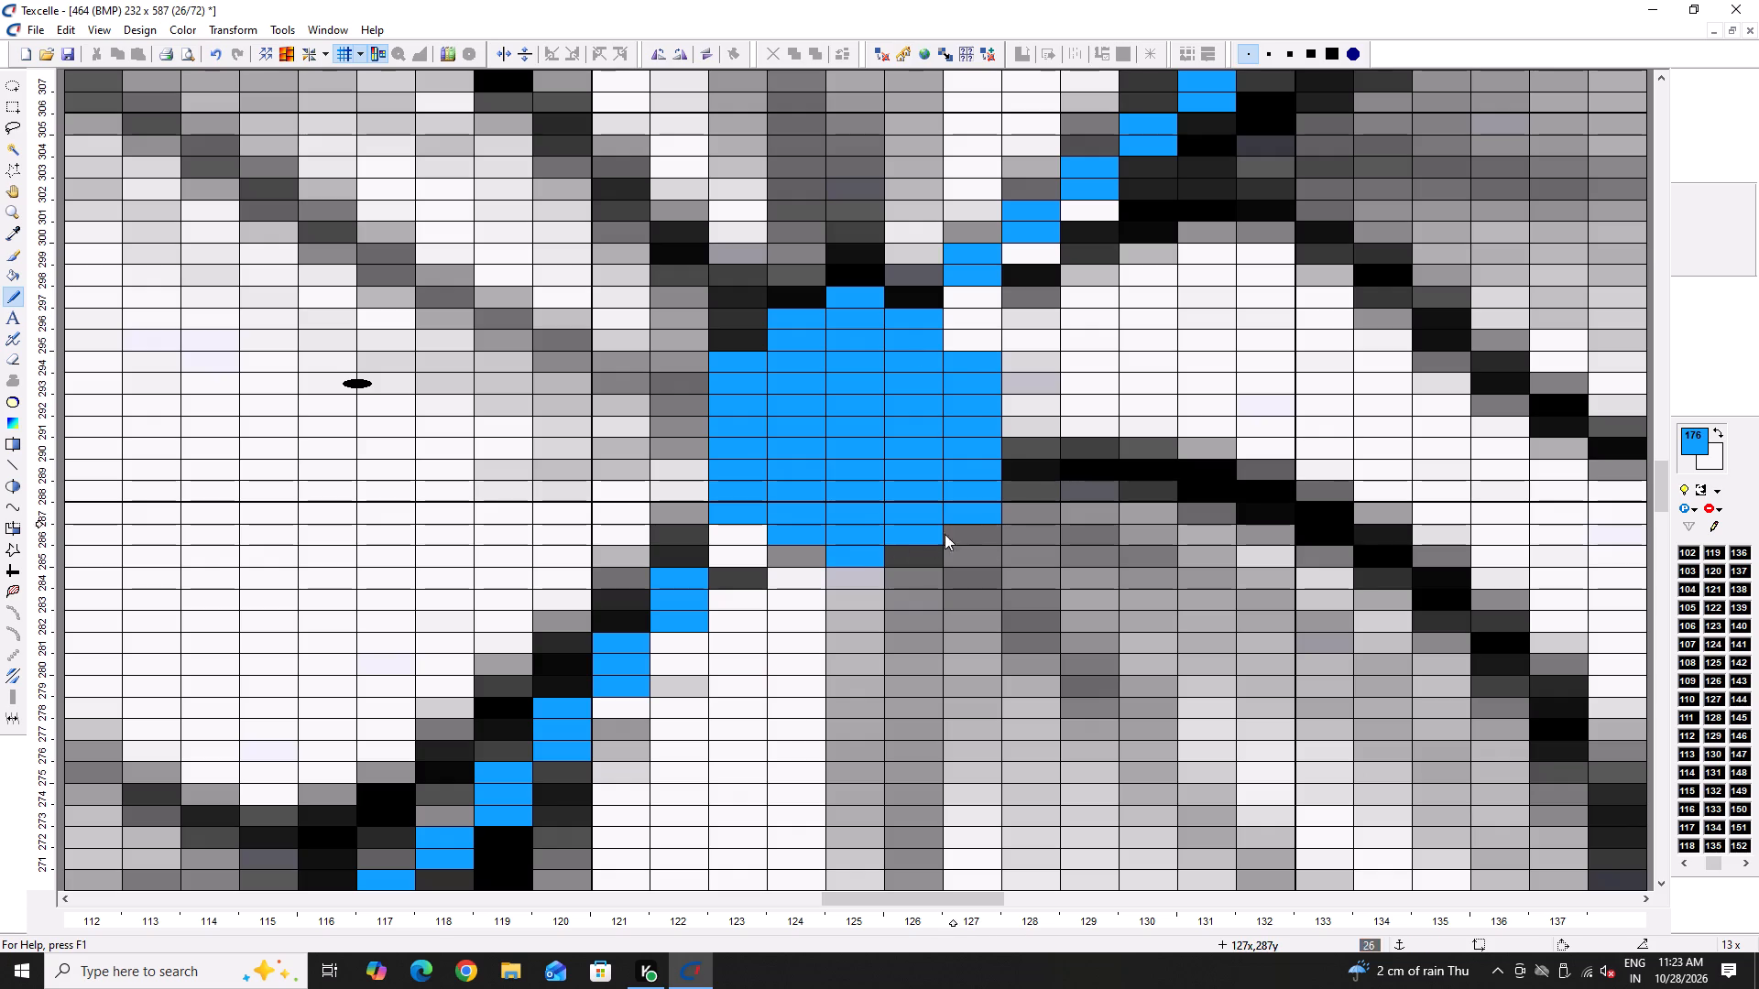
pyautogui.rightClick(728, 504)
pyautogui.rightClick(1002, 503)
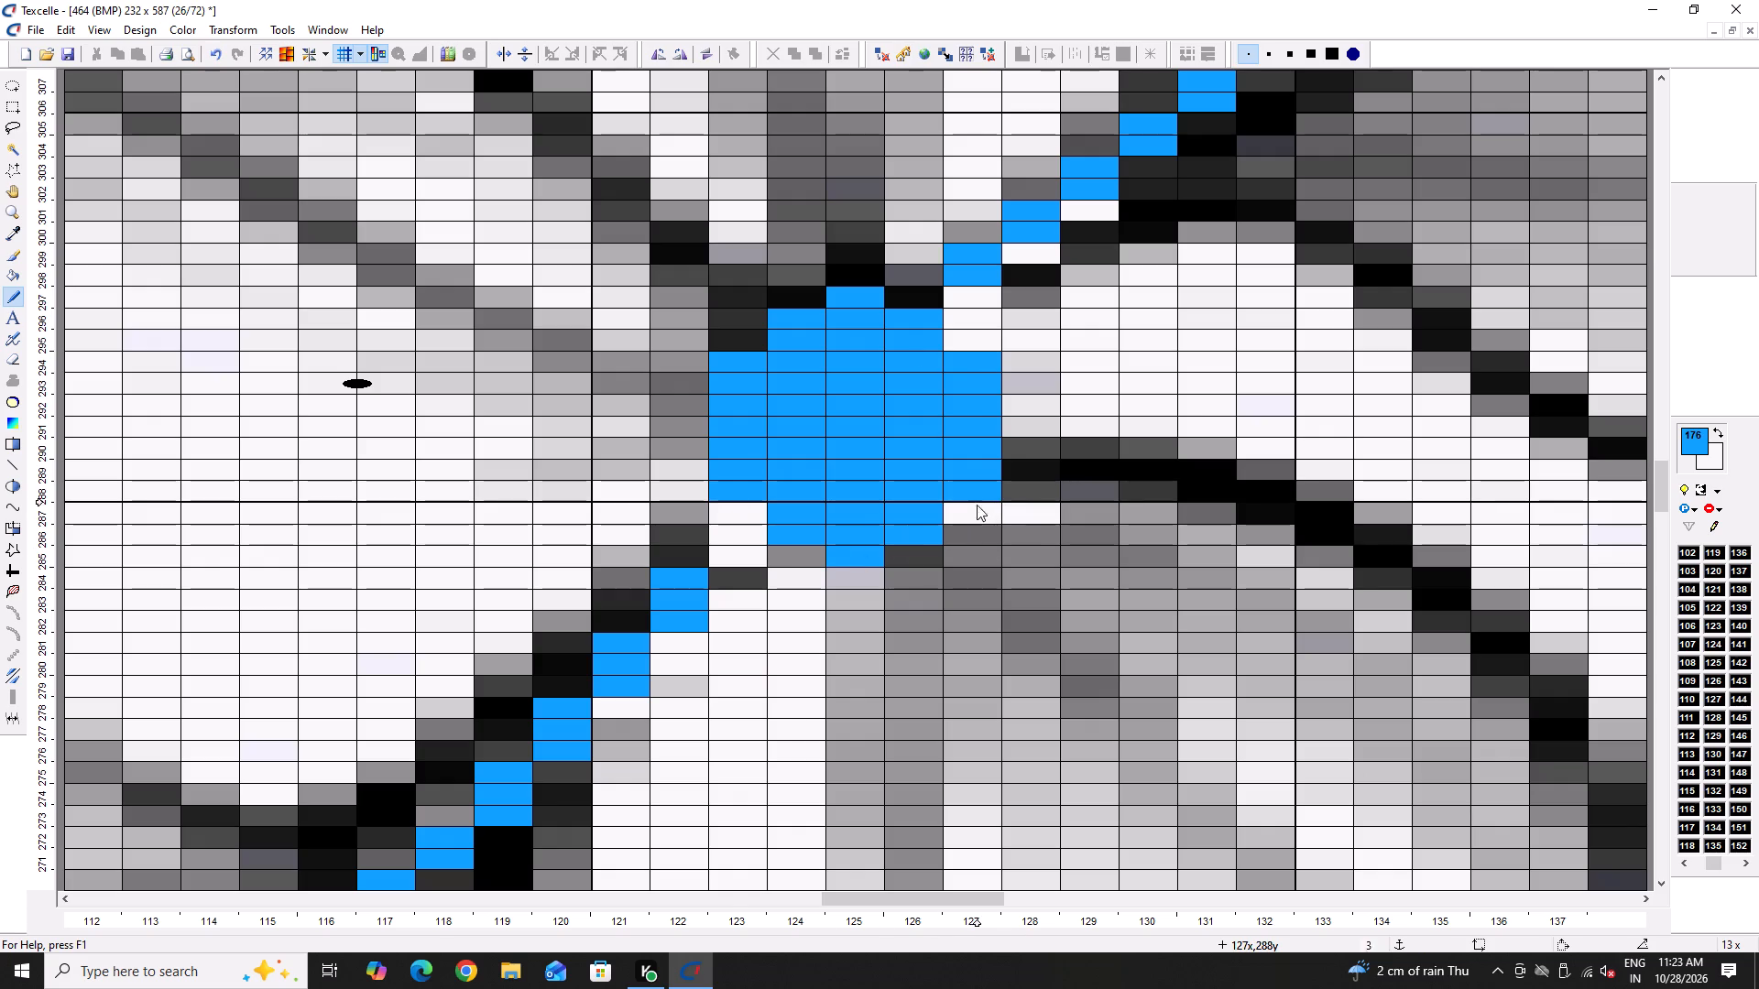
# Start a second blue stem line two columns left of the lower stem, stepping from about (78, 146) up to (83, 163).
pyautogui.keyDown('ctrl'); pyautogui.scroll(-6, 919, 503); pyautogui.keyUp('ctrl')
pyautogui.keyDown('ctrl'); pyautogui.scroll(2, 957, 504); pyautogui.keyUp('ctrl')
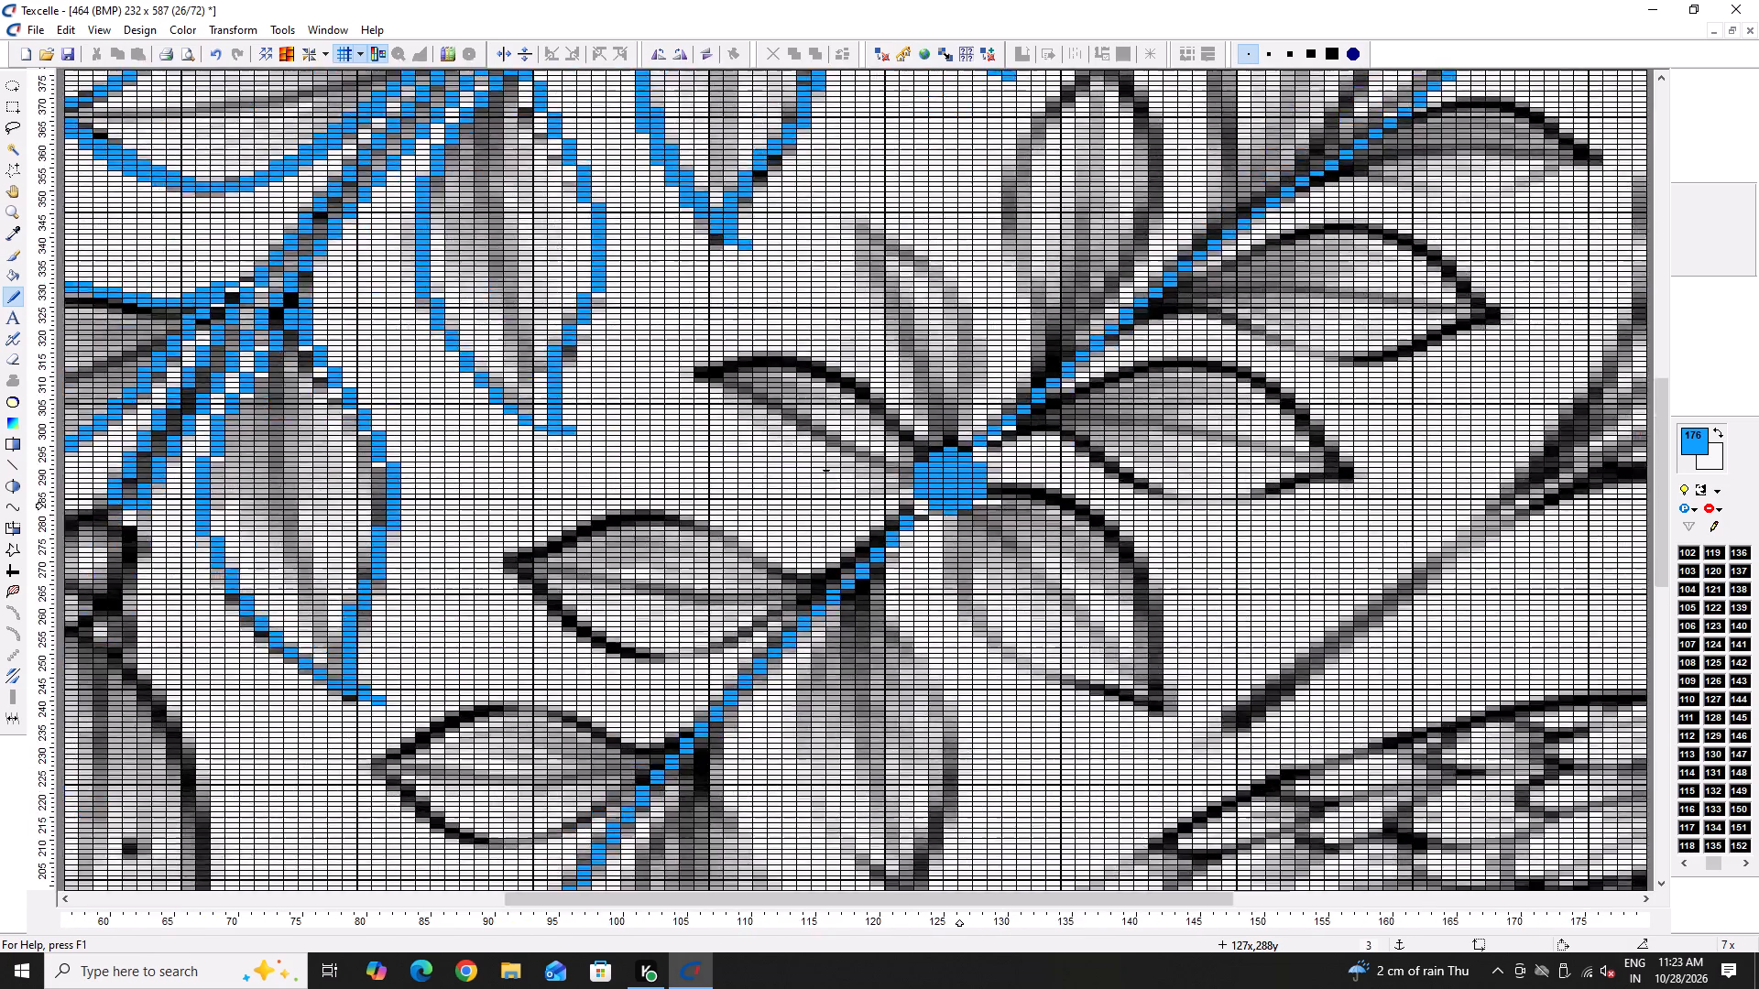
pyautogui.keyDown('ctrl'); pyautogui.scroll(2, 957, 504); pyautogui.keyUp('ctrl')
pyautogui.scroll(-2, 915, 520)
pyautogui.keyDown('ctrl'); pyautogui.scroll(-4, 709, 510); pyautogui.keyUp('ctrl')
pyautogui.scroll(-2, 694, 529)
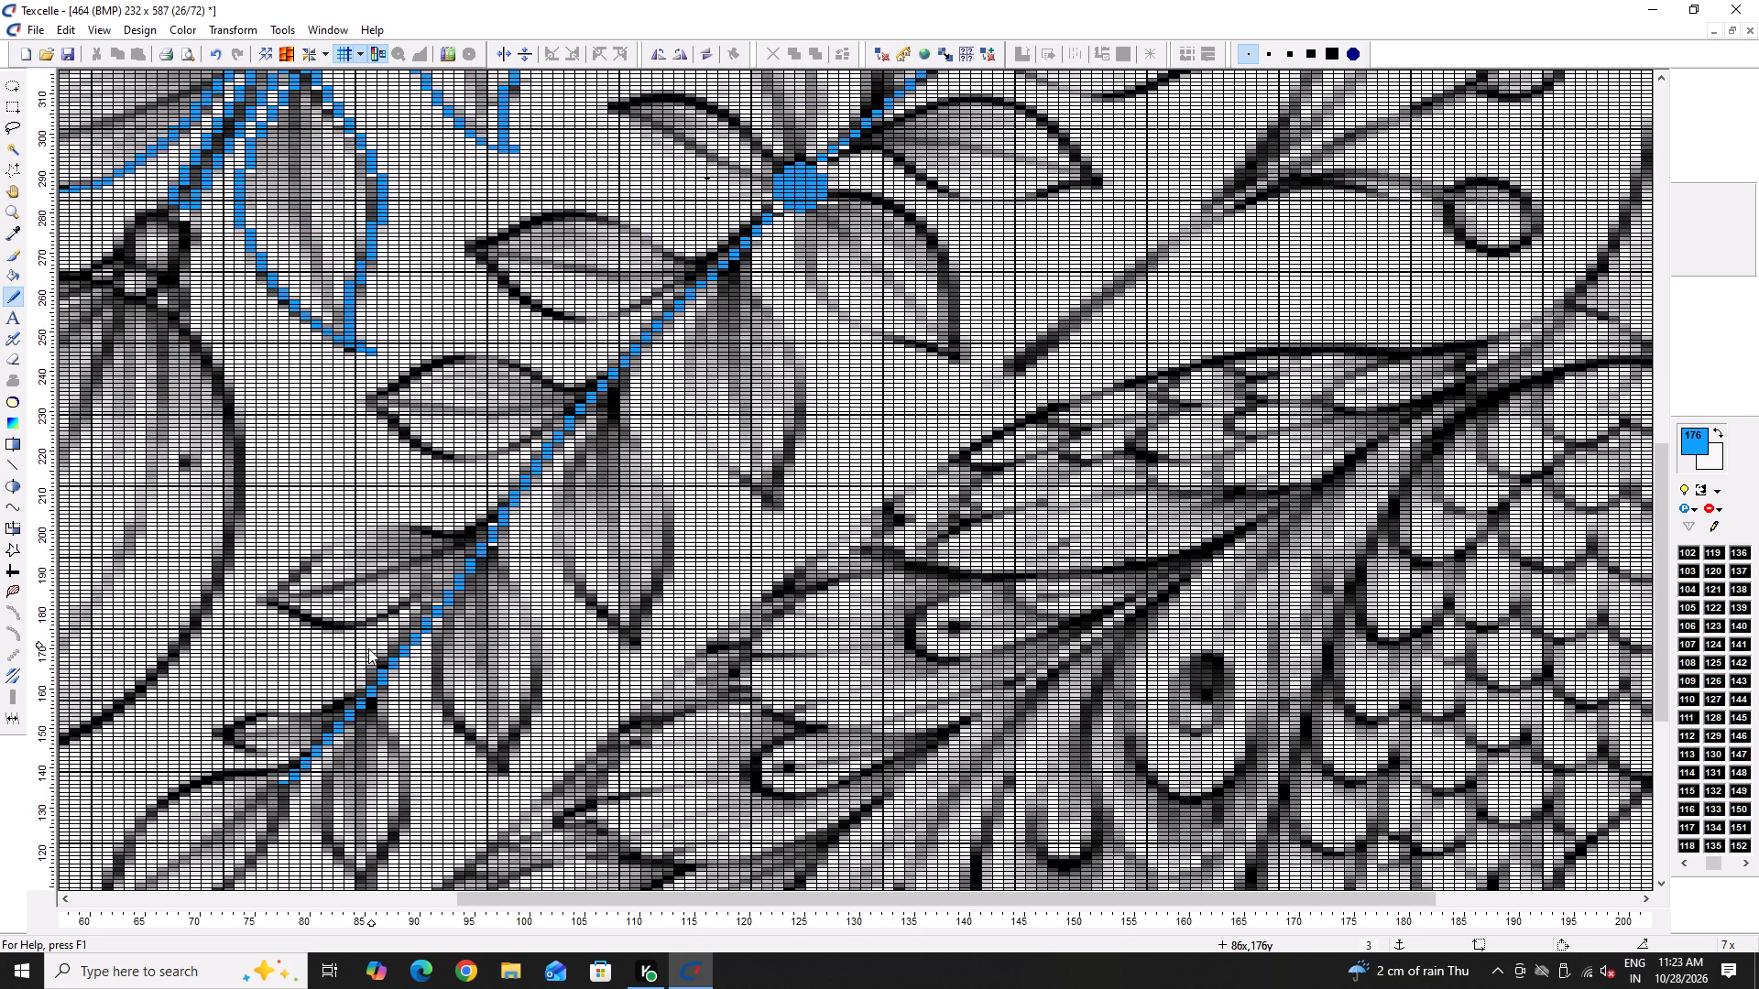
pyautogui.scroll(-2, 354, 656)
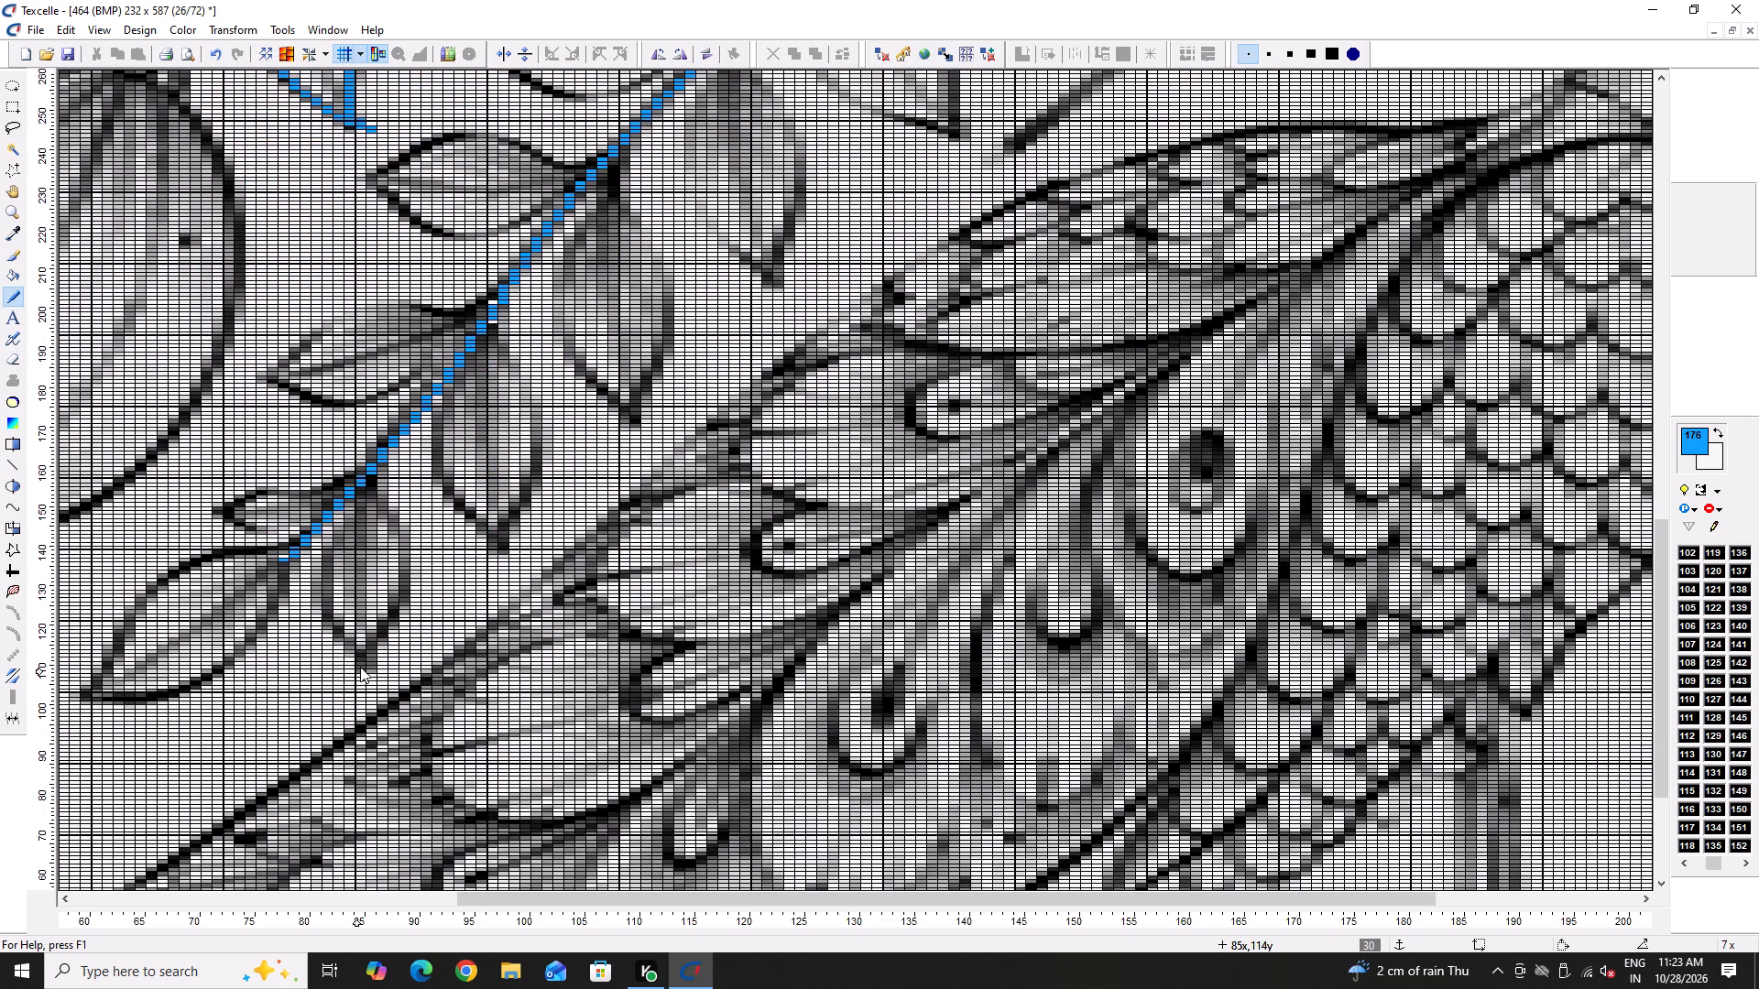
pyautogui.keyDown('ctrl'); pyautogui.scroll(2, 306, 480); pyautogui.keyUp('ctrl')
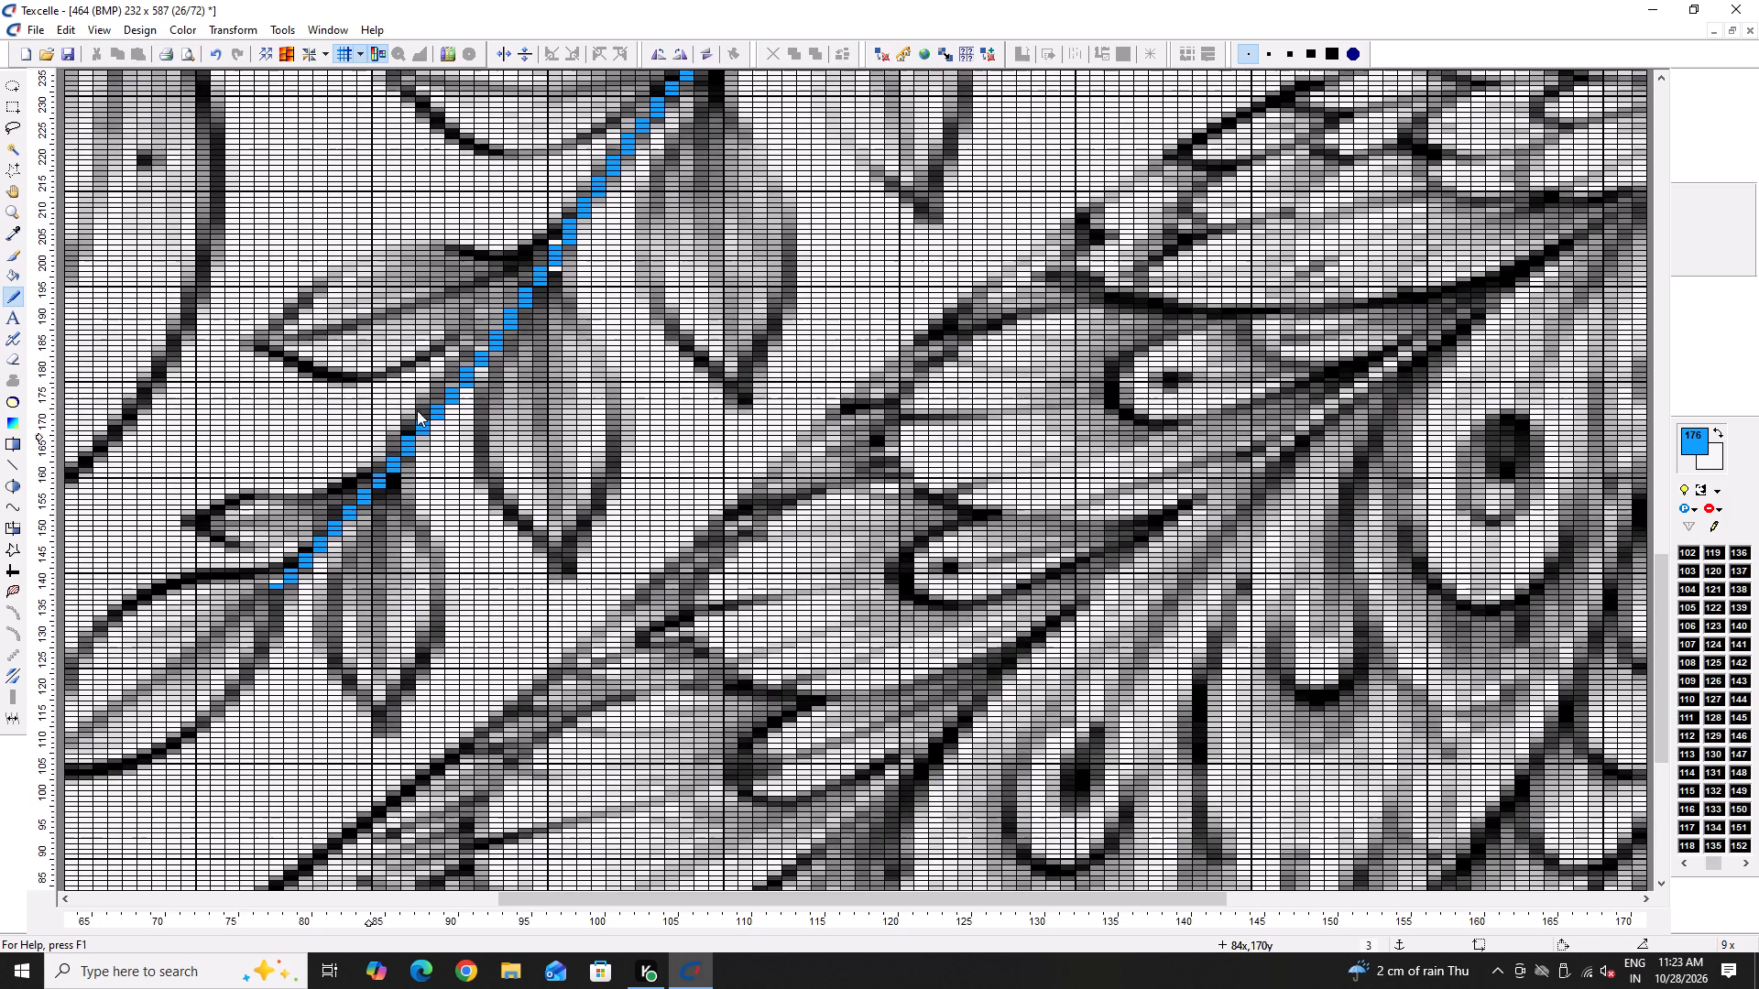
pyautogui.keyDown('ctrl'); pyautogui.scroll(5, 291, 530); pyautogui.keyUp('ctrl')
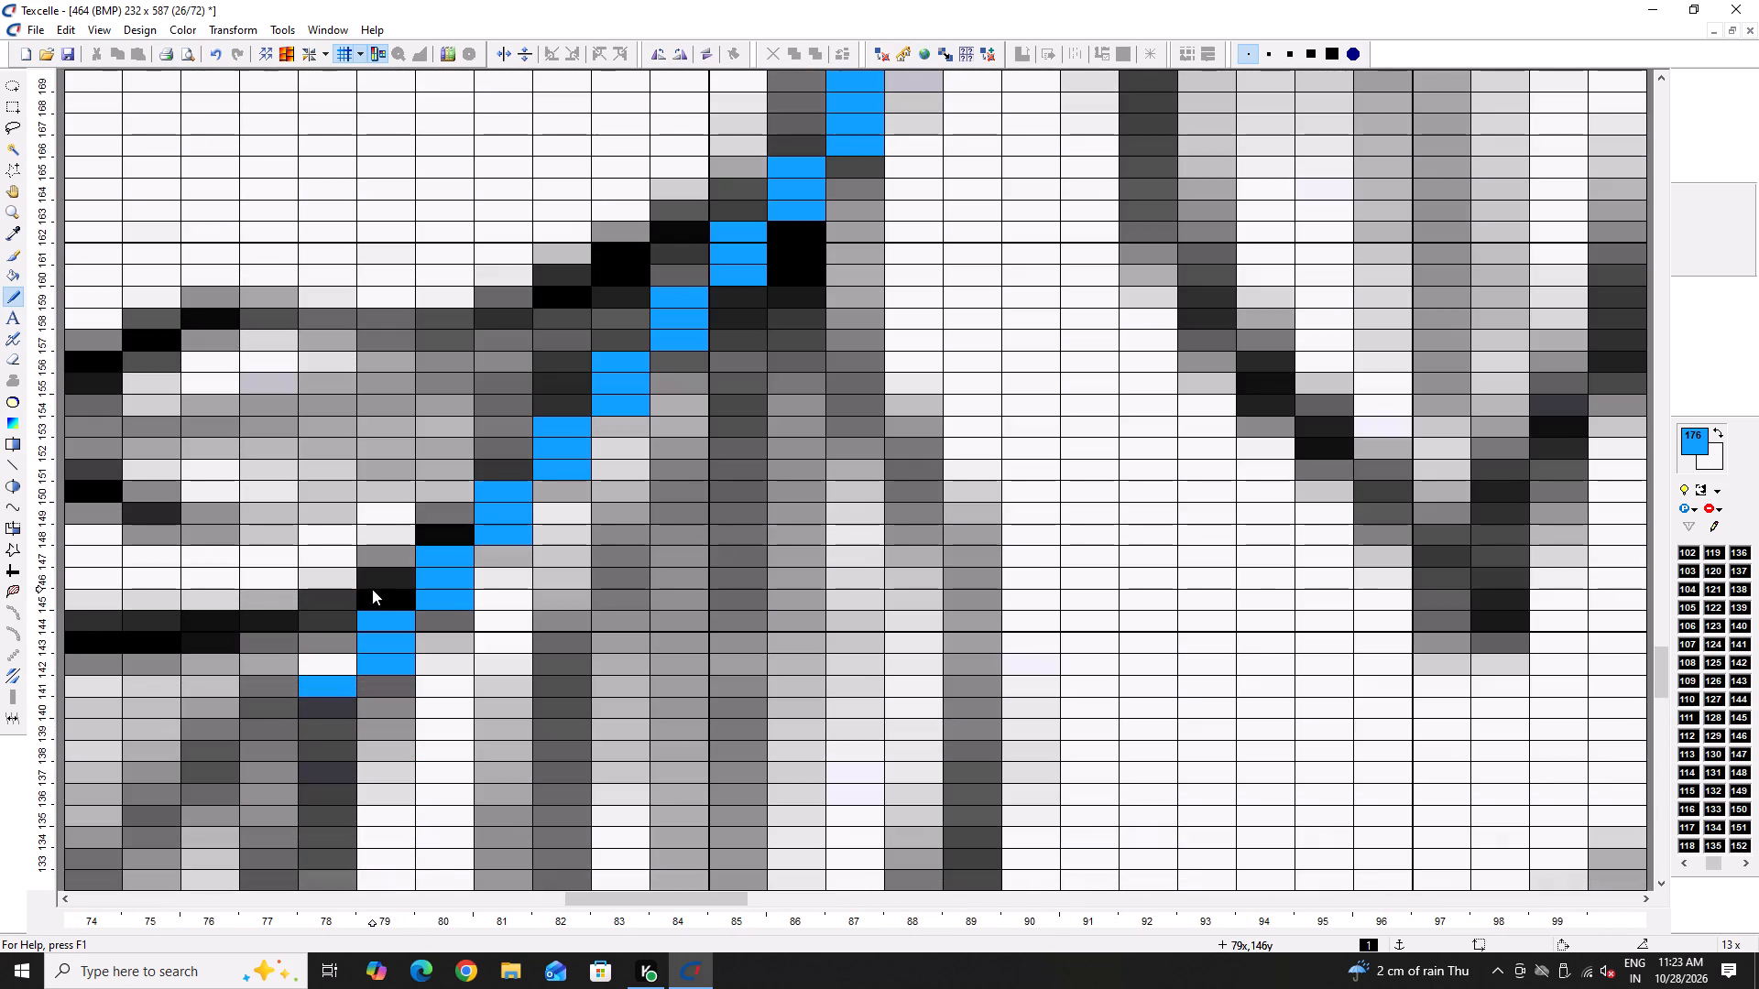
pyautogui.moveTo(345, 603); pyautogui.dragTo(341, 554)
pyautogui.click(341, 554)
pyautogui.moveTo(386, 525); pyautogui.dragTo(398, 505)
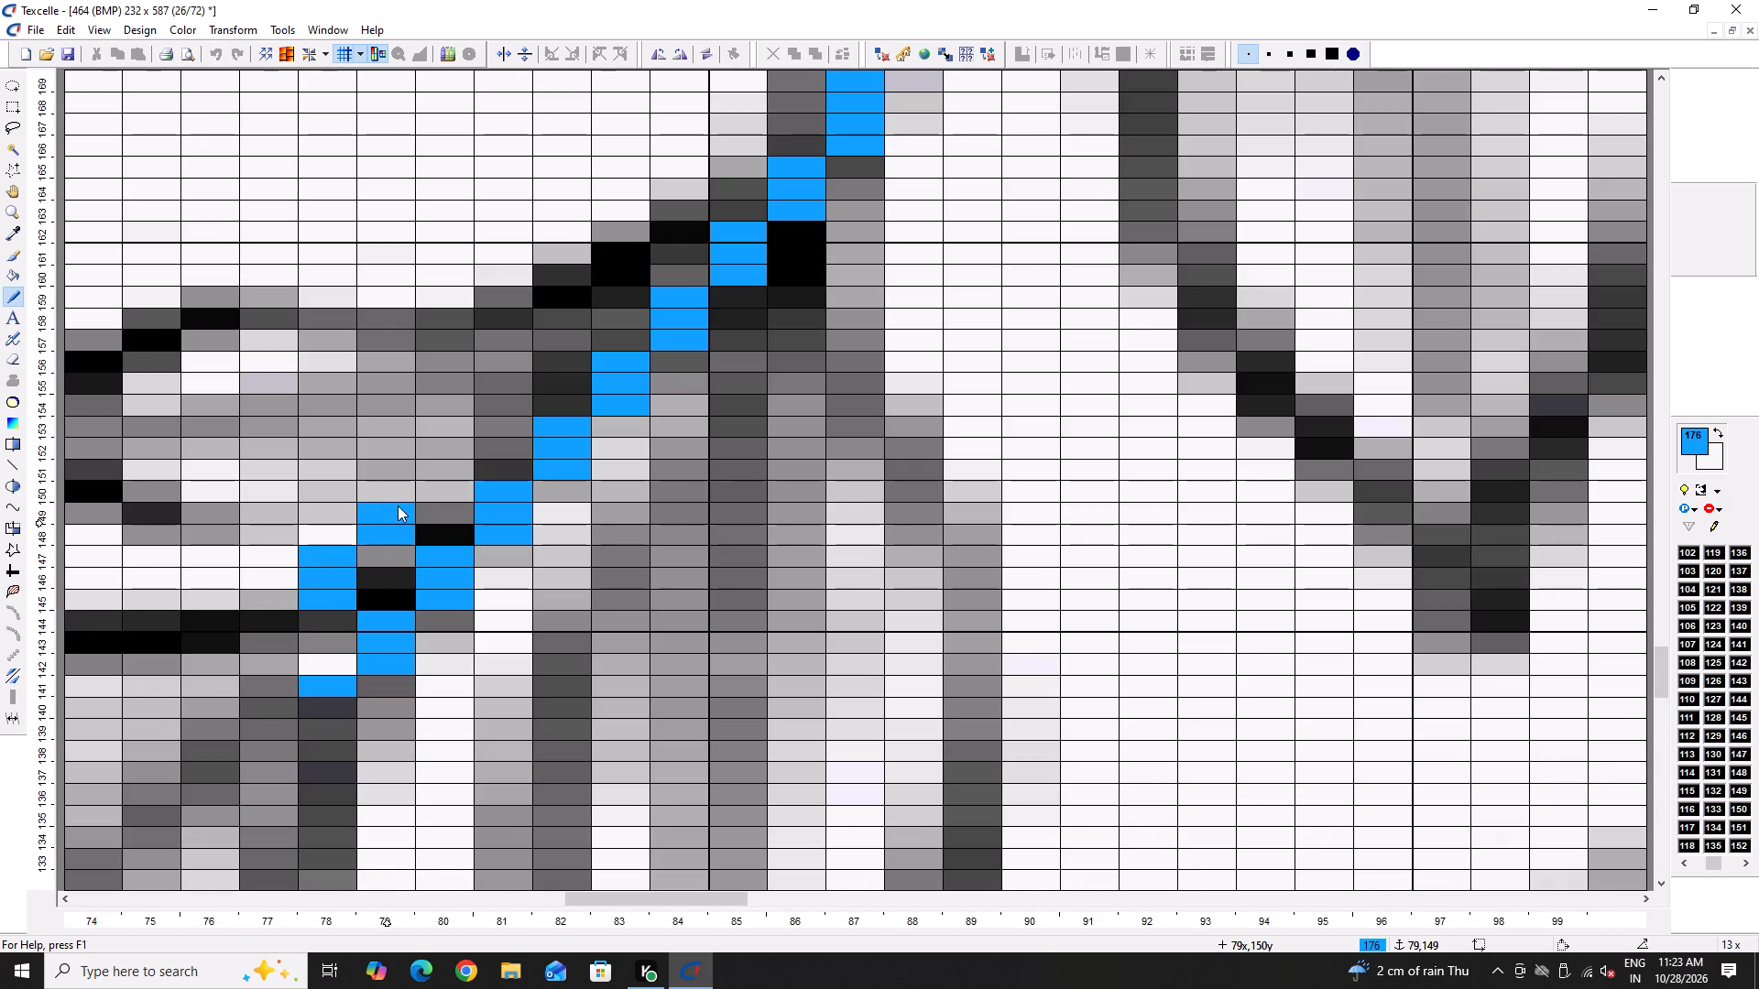
pyautogui.moveTo(398, 505); pyautogui.dragTo(402, 497)
pyautogui.moveTo(436, 471); pyautogui.dragTo(452, 421)
pyautogui.scroll(2, 551, 488)
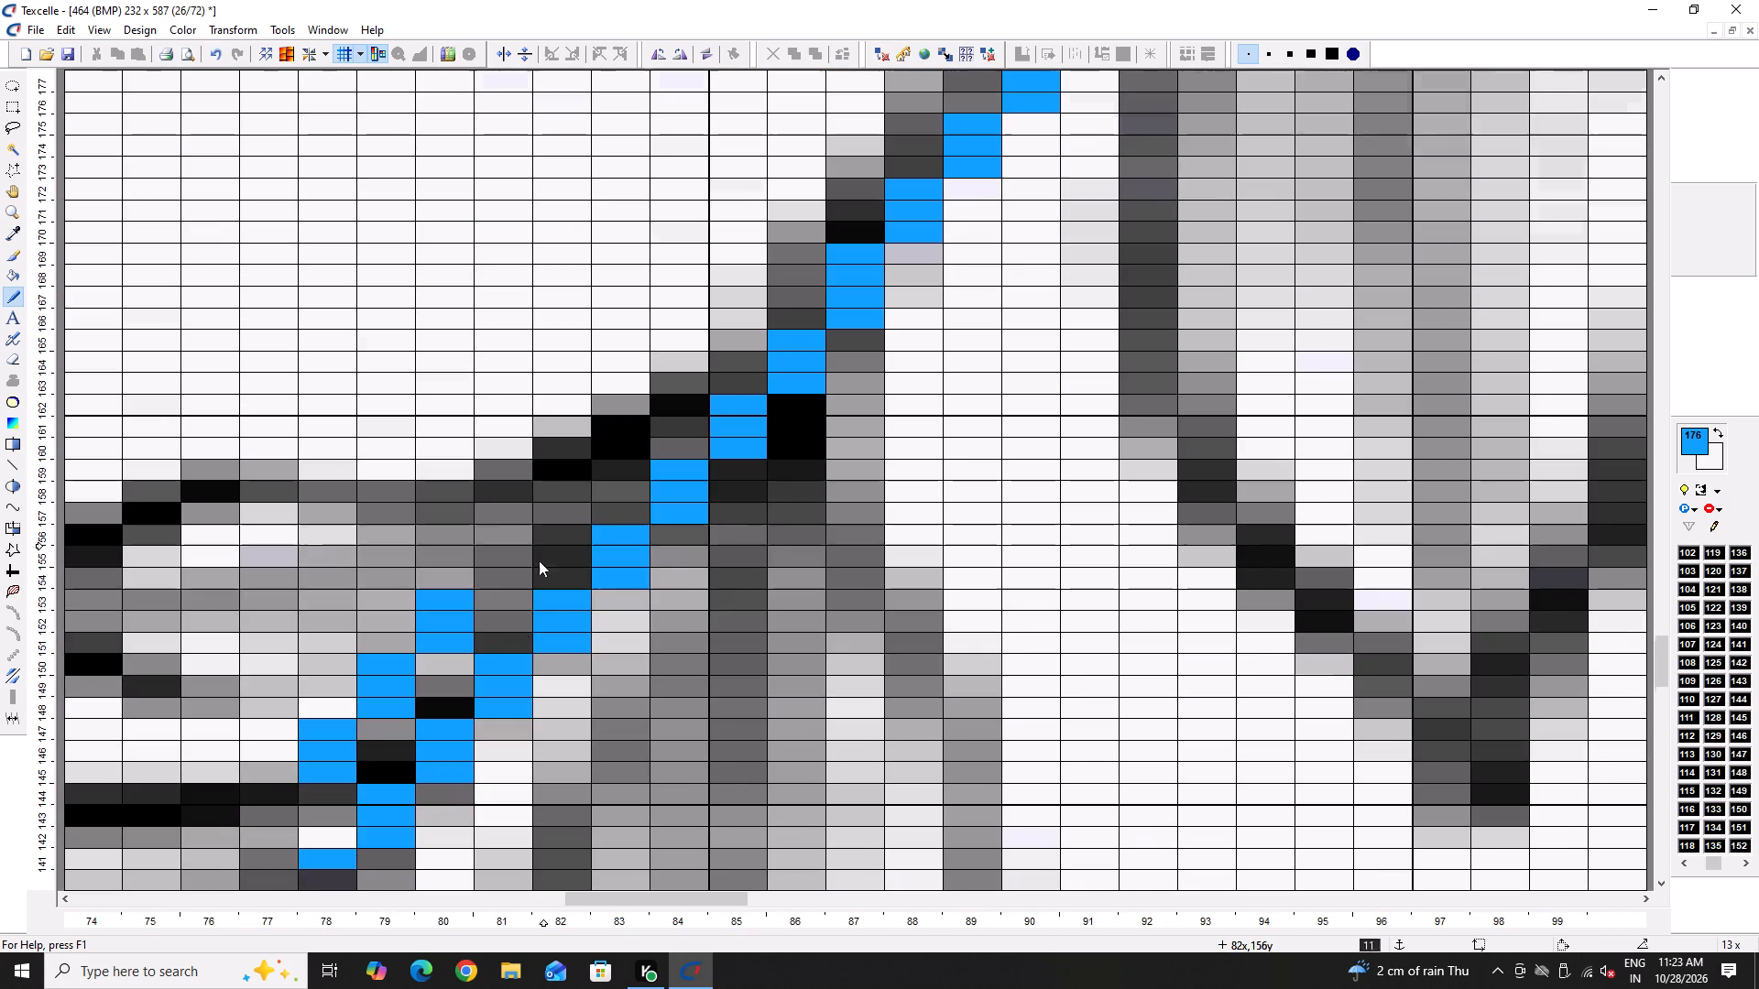
pyautogui.moveTo(498, 578); pyautogui.dragTo(504, 532)
pyautogui.moveTo(544, 505); pyautogui.dragTo(556, 473)
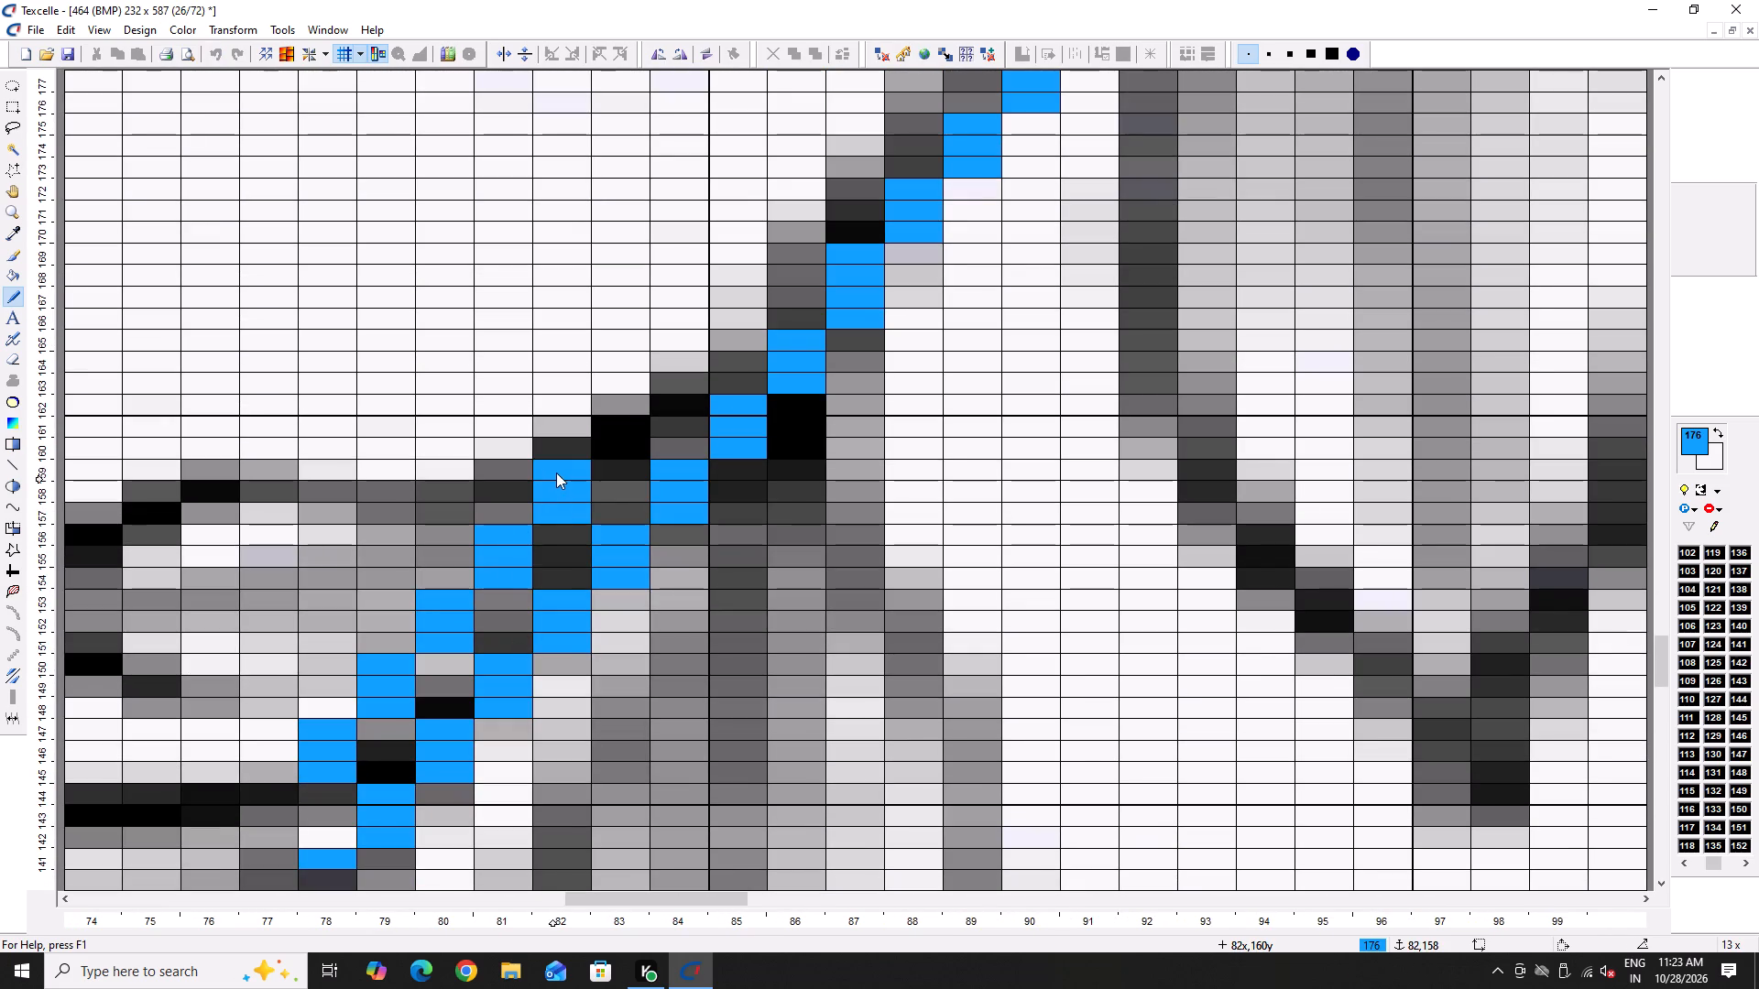
pyautogui.moveTo(556, 473); pyautogui.dragTo(557, 471)
pyautogui.scroll(2, 631, 495)
pyautogui.moveTo(630, 621); pyautogui.dragTo(638, 581)
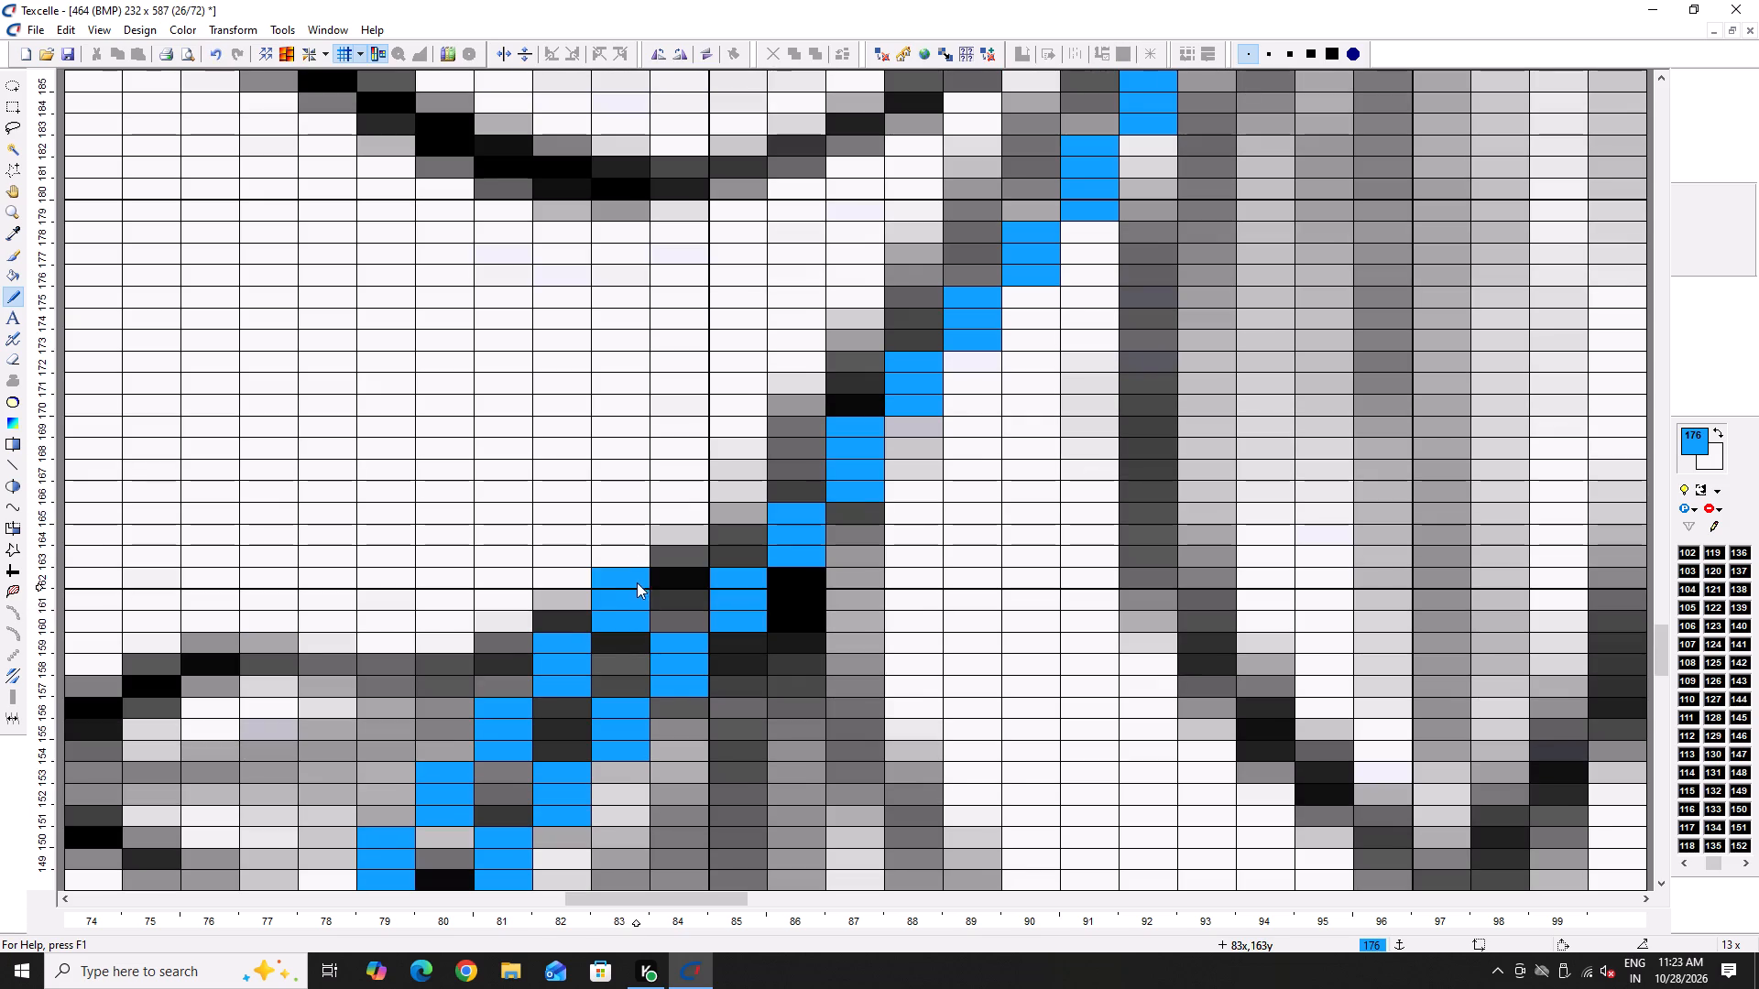
# Continue the parallel blue stem line pixel by pixel through columns 84 to 87, up to about row 176.
pyautogui.keyDown('ctrl'); pyautogui.scroll(-4, 634, 583); pyautogui.keyUp('ctrl')
pyautogui.keyDown('ctrl'); pyautogui.scroll(6, 740, 582); pyautogui.keyUp('ctrl')
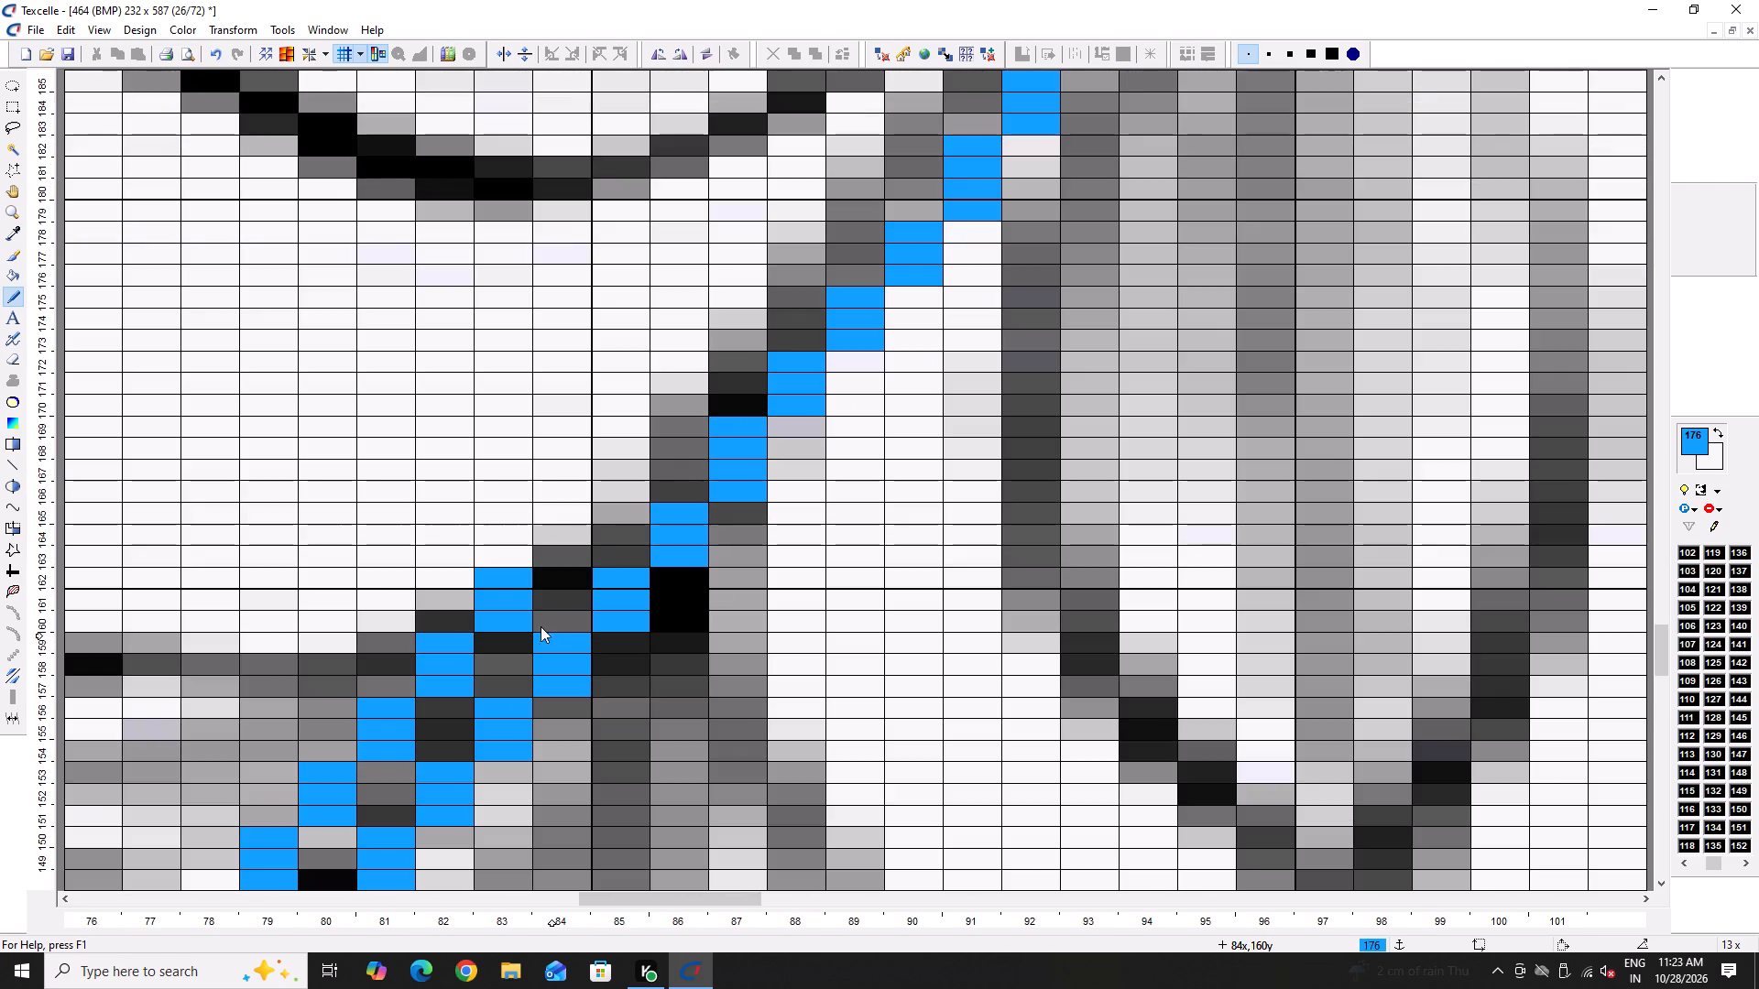
pyautogui.keyDown('ctrl'); pyautogui.scroll(3, 518, 591); pyautogui.keyUp('ctrl')
pyautogui.scroll(1, 606, 539)
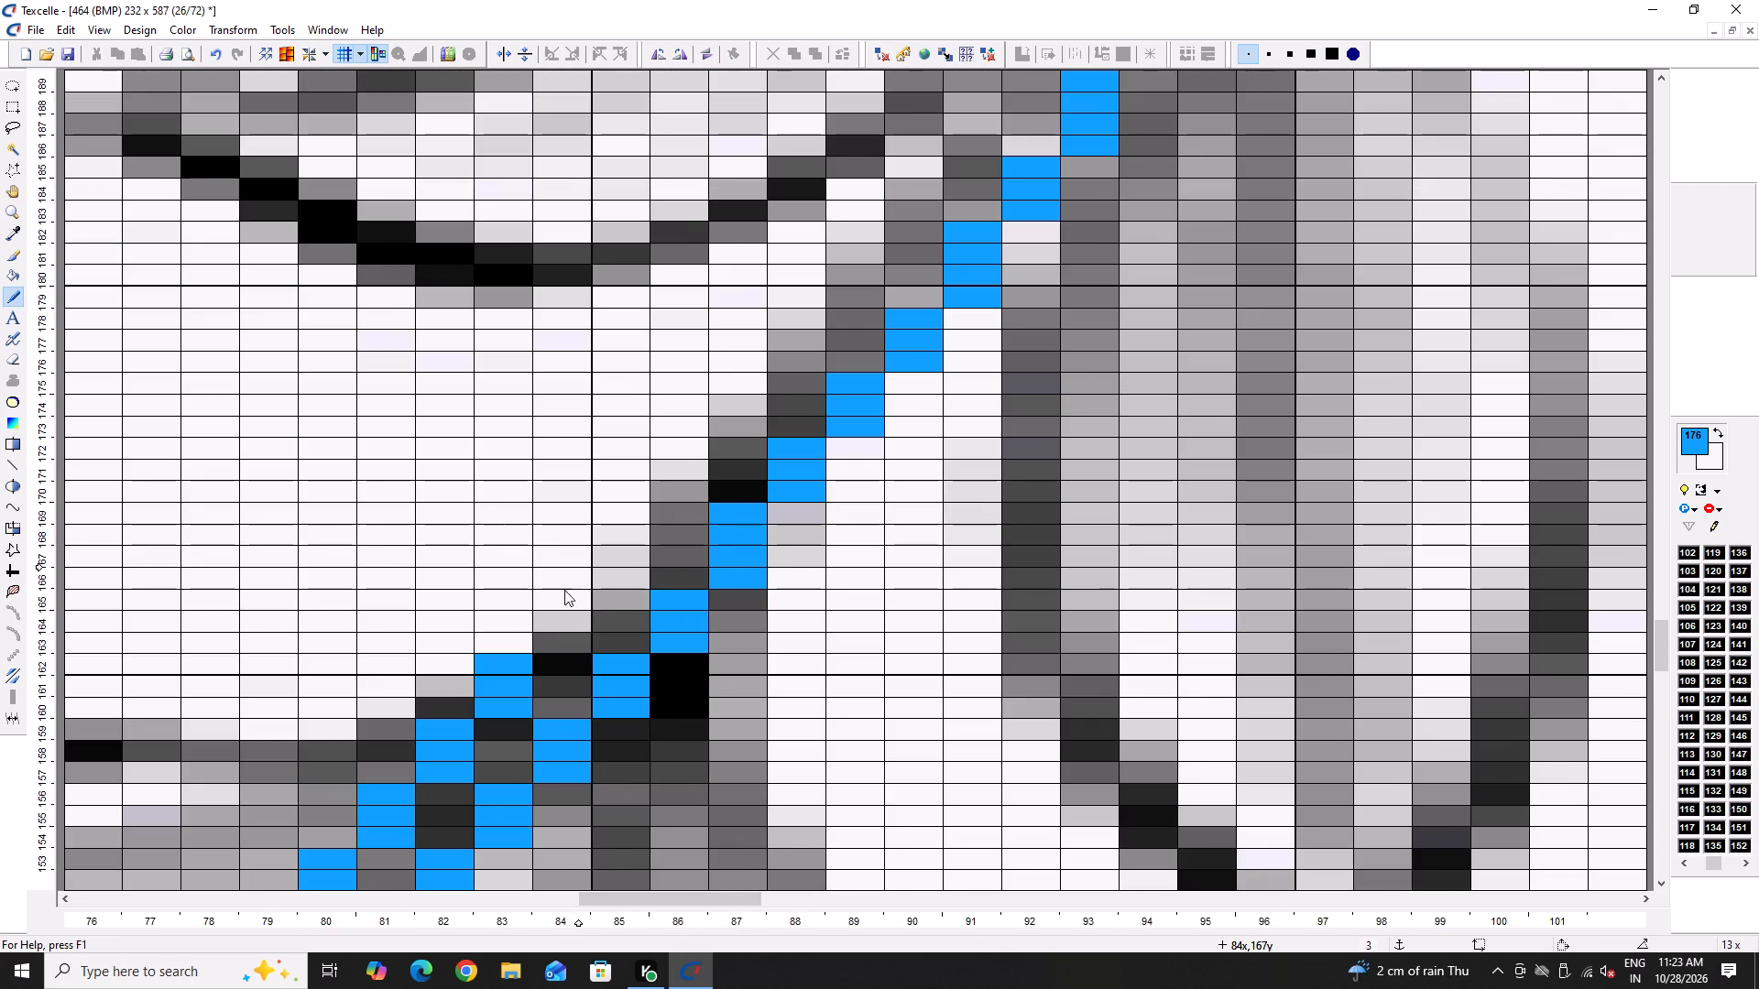
pyautogui.keyDown('ctrl'); pyautogui.scroll(3, 557, 608); pyautogui.keyUp('ctrl')
pyautogui.moveTo(555, 637); pyautogui.dragTo(565, 598)
pyautogui.moveTo(629, 567); pyautogui.dragTo(628, 545)
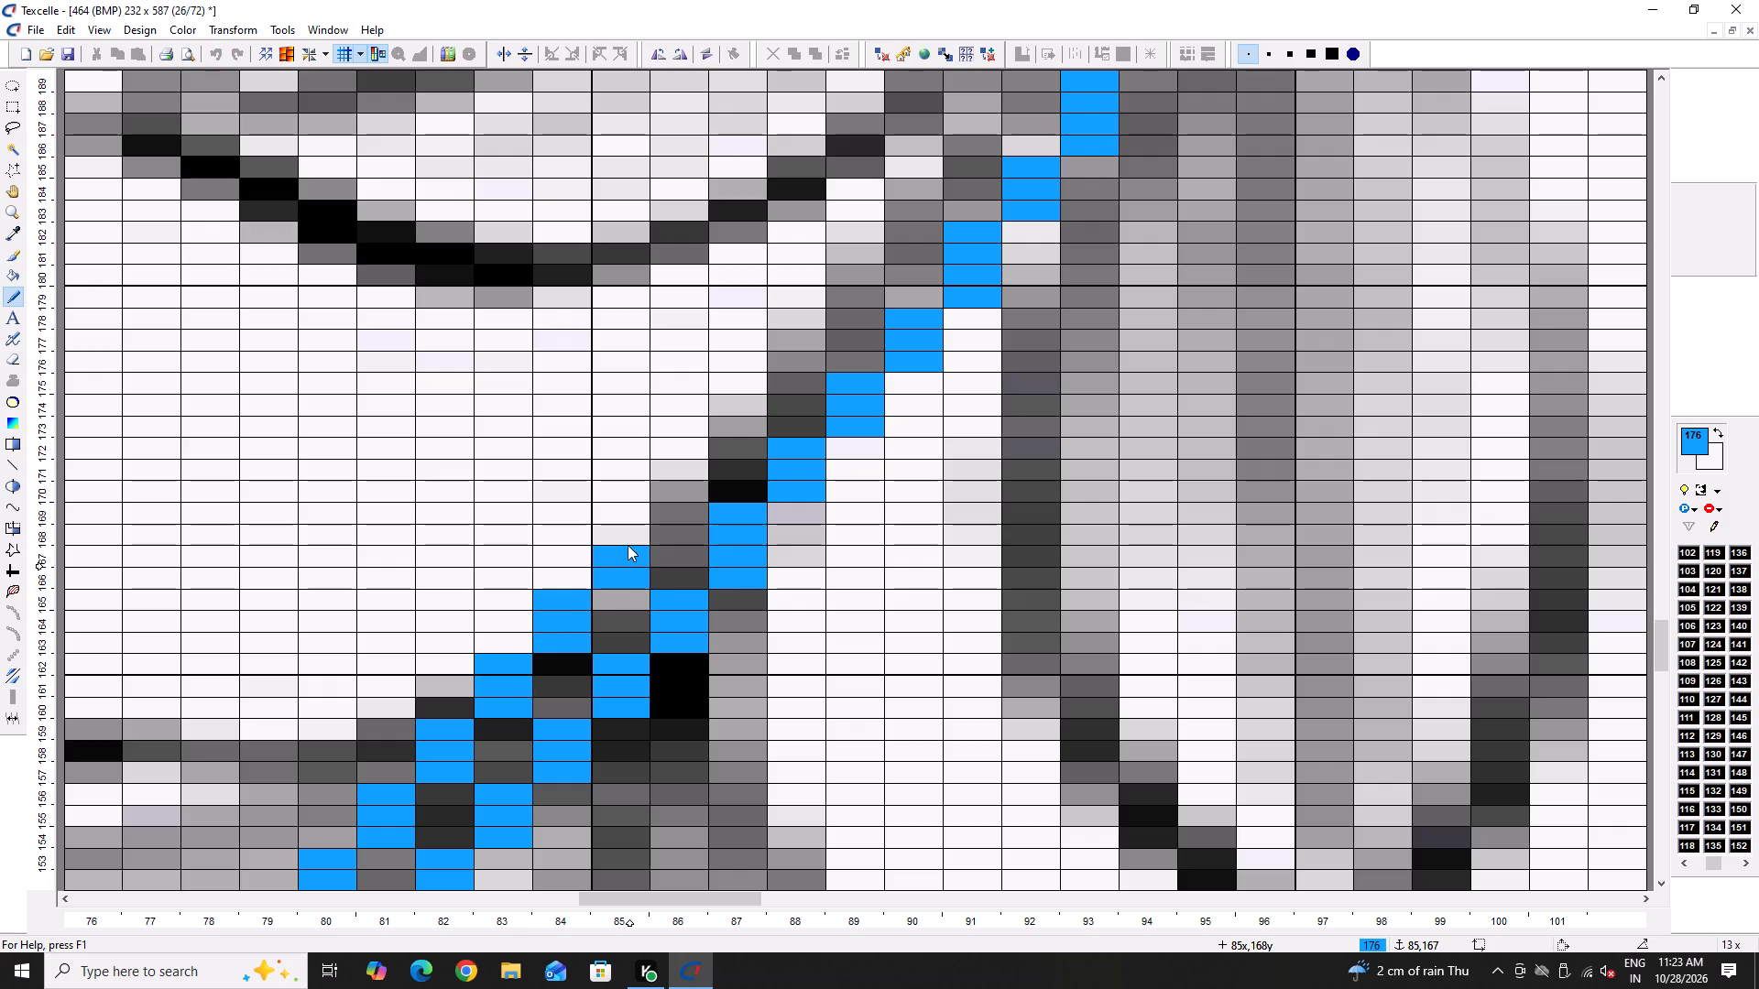
pyautogui.moveTo(628, 545); pyautogui.dragTo(630, 520)
pyautogui.moveTo(660, 497); pyautogui.dragTo(675, 439)
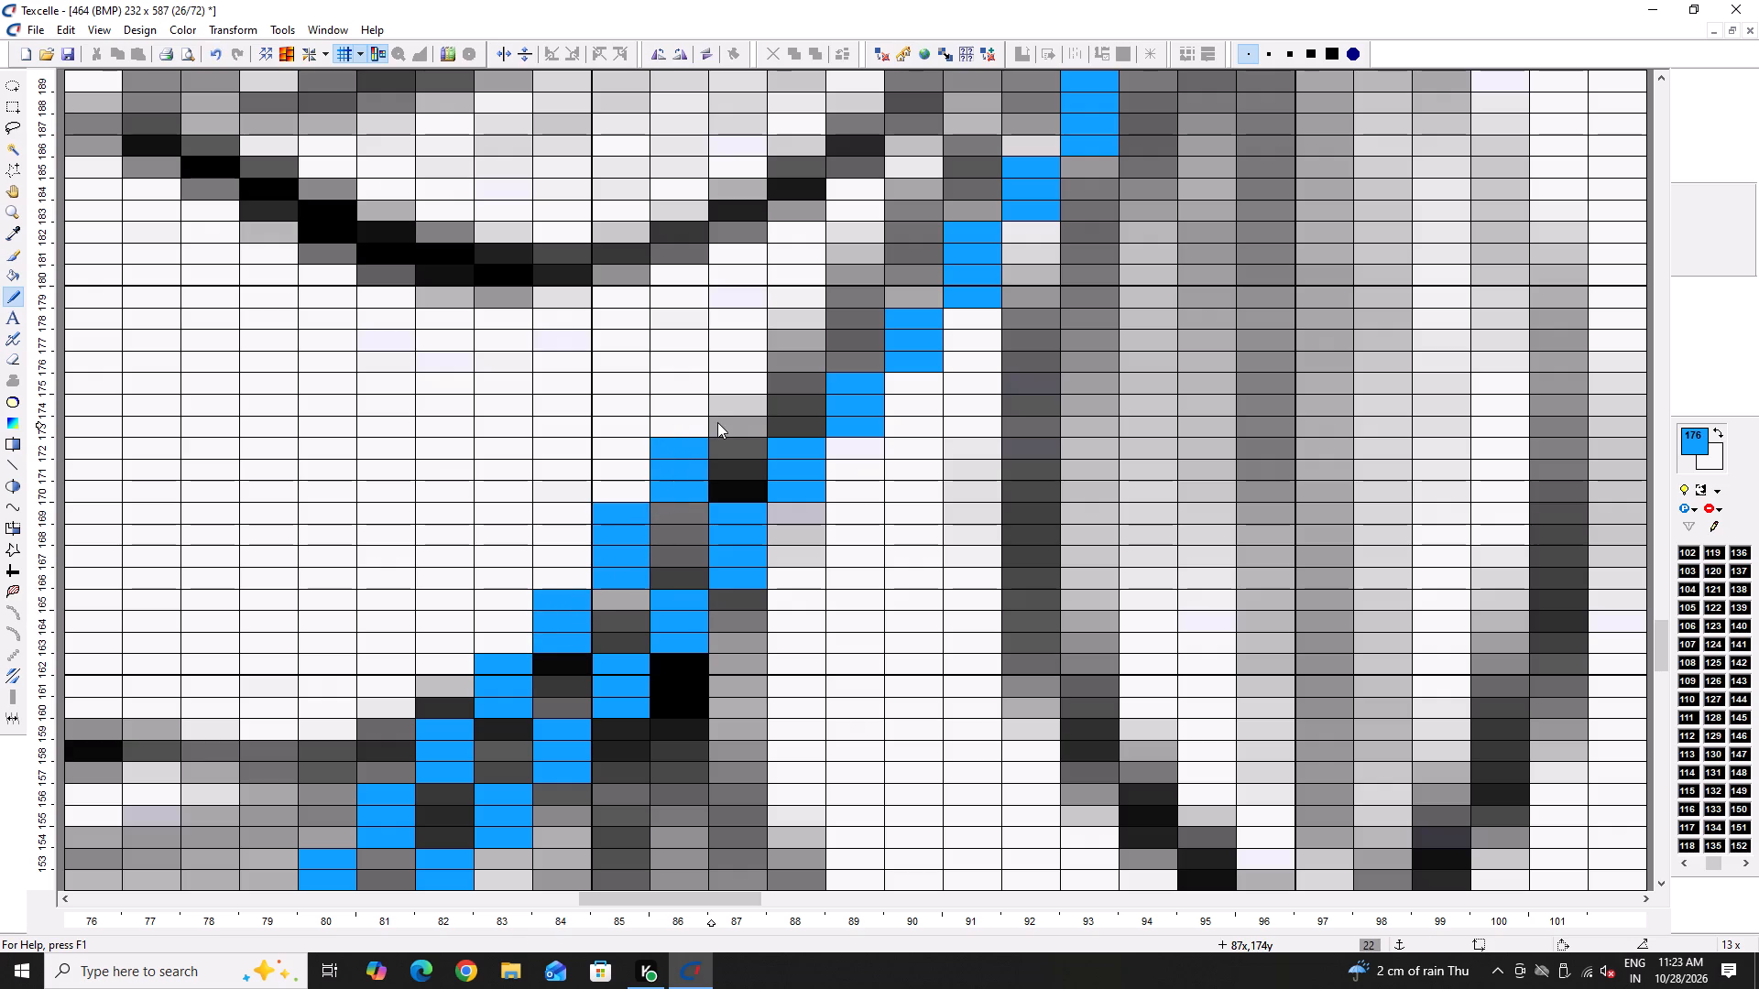
pyautogui.moveTo(717, 422); pyautogui.dragTo(729, 398)
pyautogui.click(729, 398)
pyautogui.click(731, 393)
pyautogui.click(735, 381)
pyautogui.click(735, 375)
# Continue the parallel blue stem line through columns 88 to 92, up to about row 194.
pyautogui.scroll(5, 830, 451)
pyautogui.keyDown('ctrl'); pyautogui.scroll(5, 847, 832); pyautogui.keyUp('ctrl')
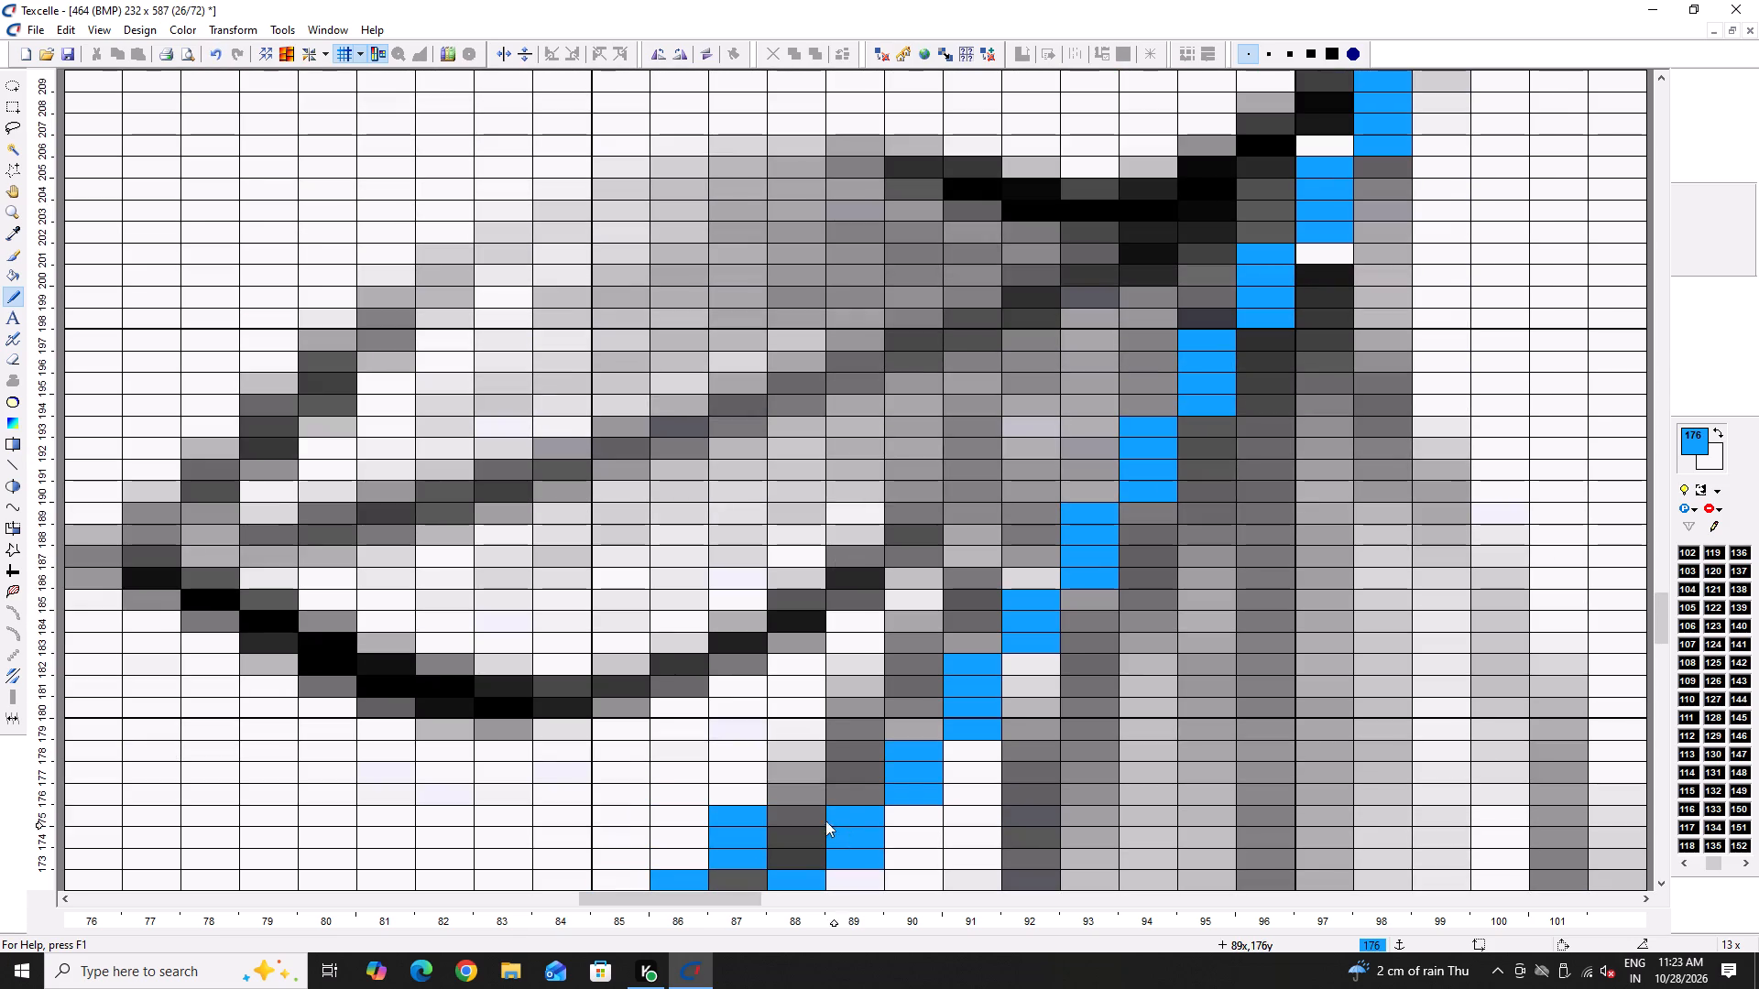
pyautogui.moveTo(803, 791); pyautogui.dragTo(811, 744)
pyautogui.moveTo(846, 723); pyautogui.dragTo(869, 666)
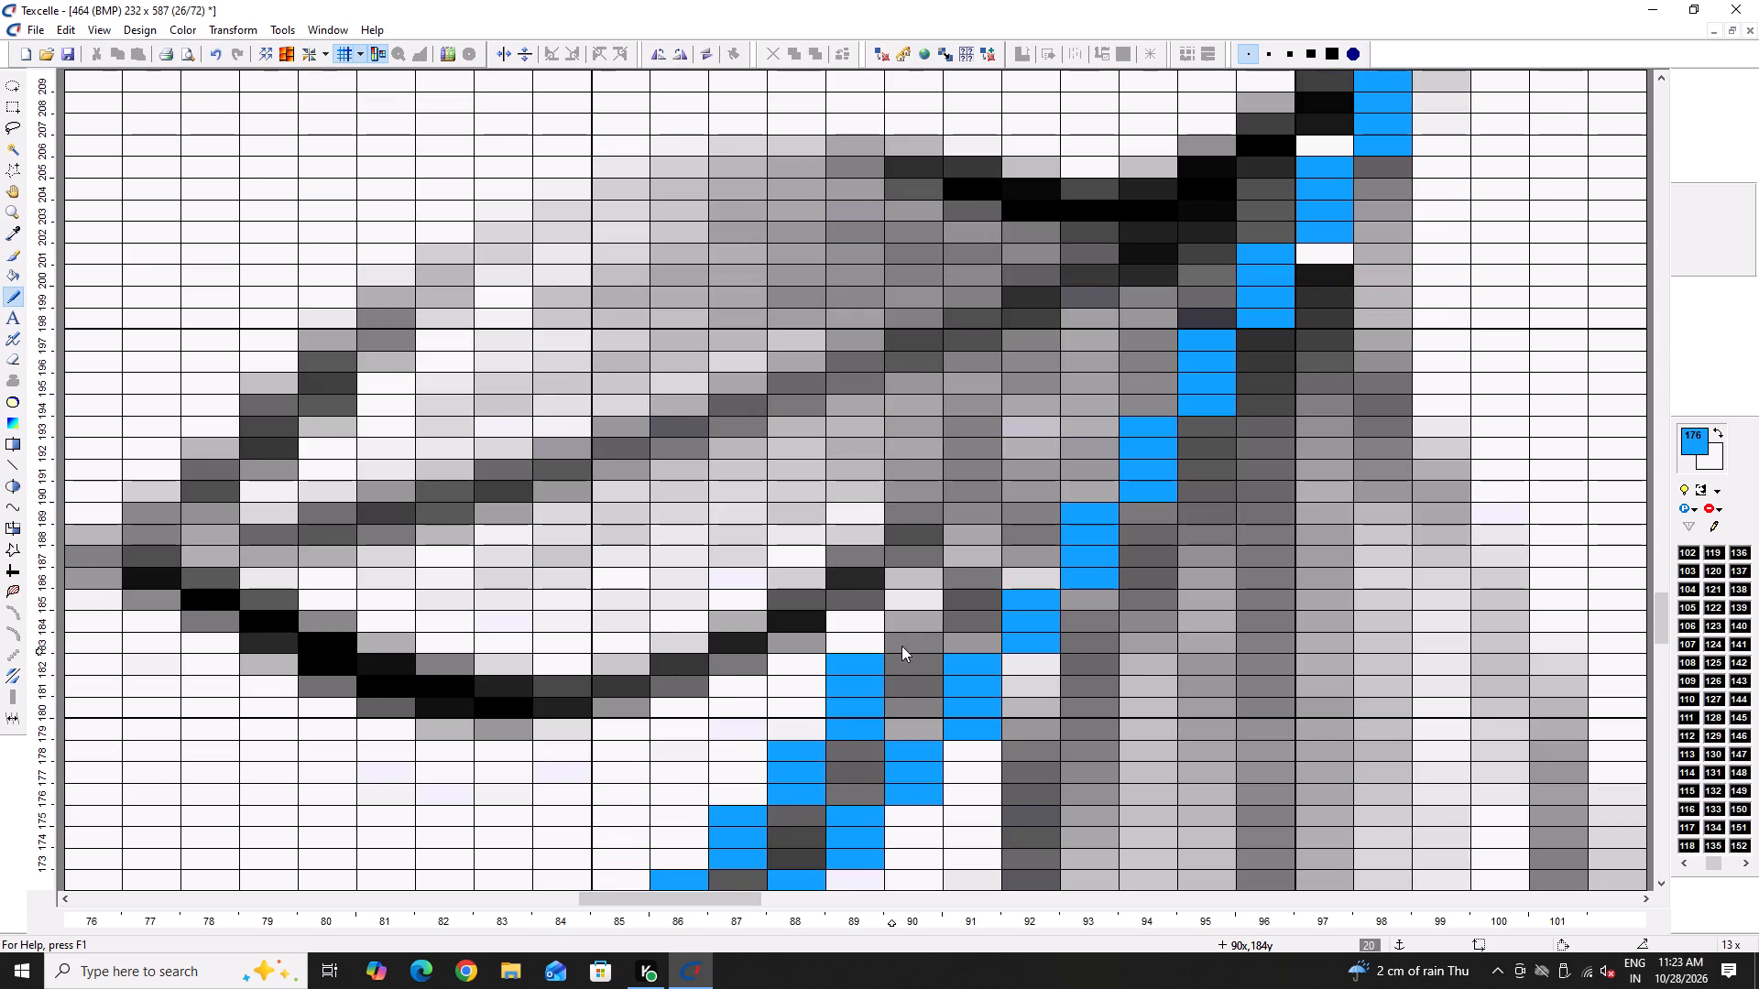
pyautogui.moveTo(903, 643); pyautogui.dragTo(915, 596)
pyautogui.moveTo(965, 572); pyautogui.dragTo(981, 514)
pyautogui.click(981, 514)
pyautogui.moveTo(1032, 493); pyautogui.dragTo(1044, 463)
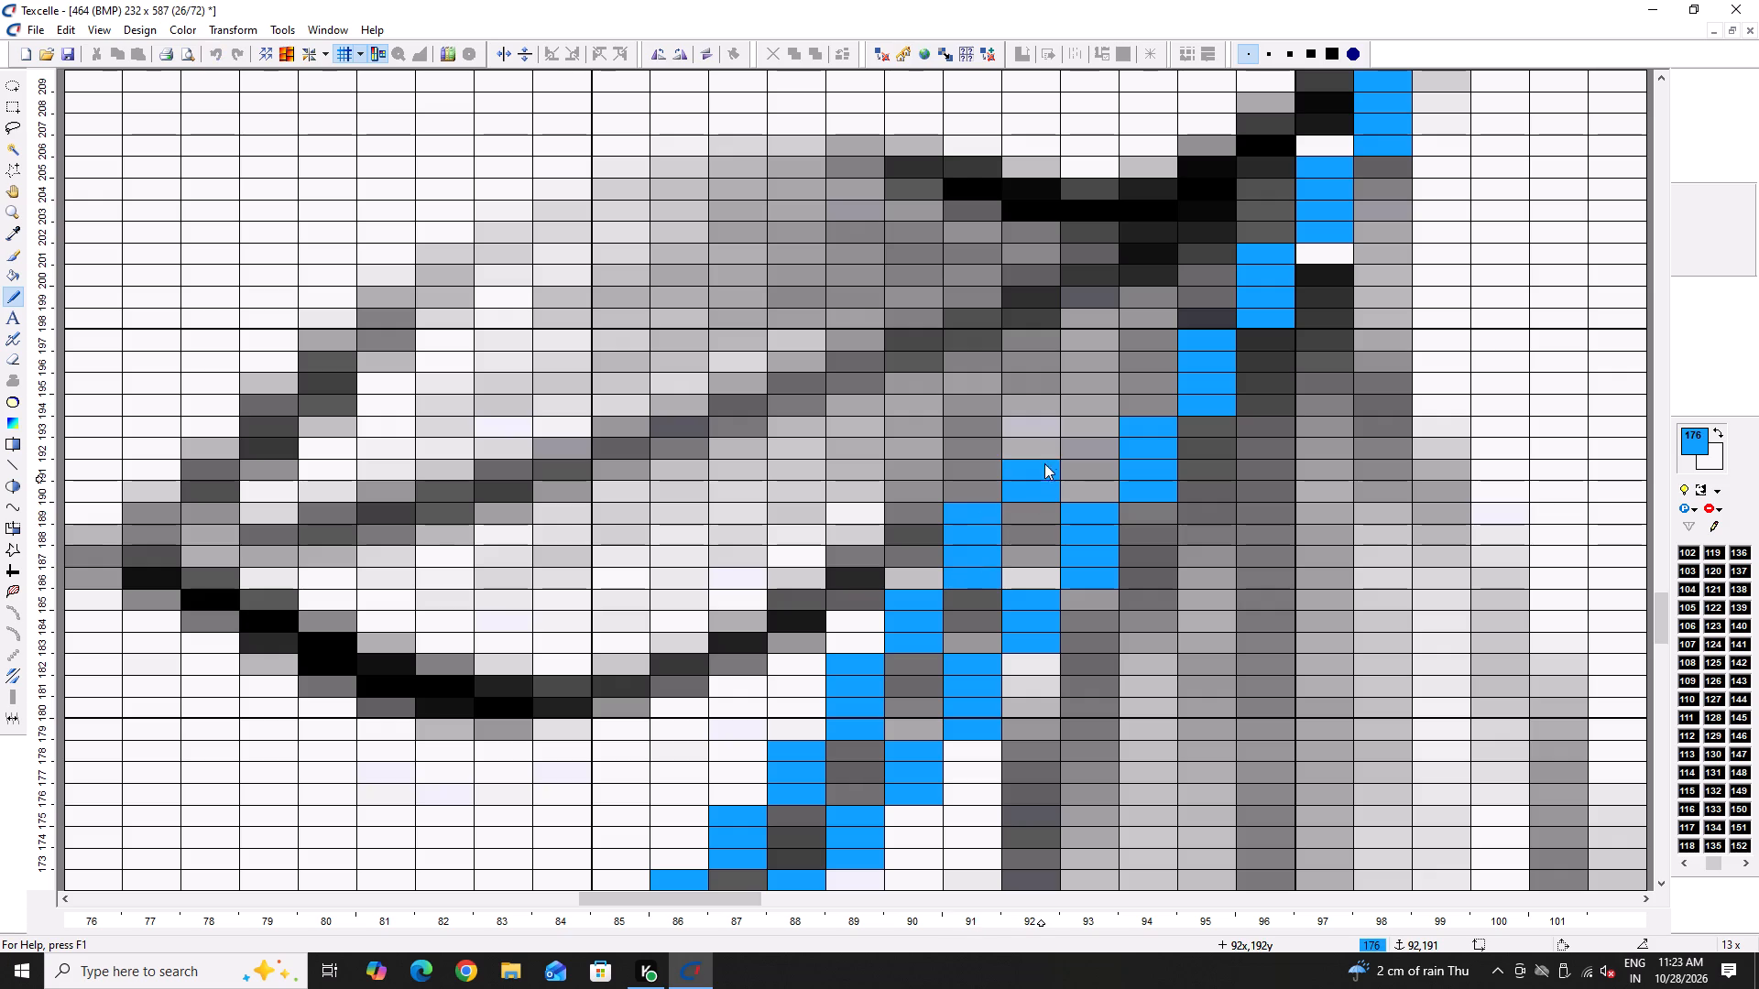
pyautogui.moveTo(1044, 463); pyautogui.dragTo(1048, 430)
# Continue the parallel blue stem line through columns 93 to 95, up to about row 205.
pyautogui.scroll(2, 1130, 541)
pyautogui.press('Right')
pyautogui.scroll(2, 1019, 627)
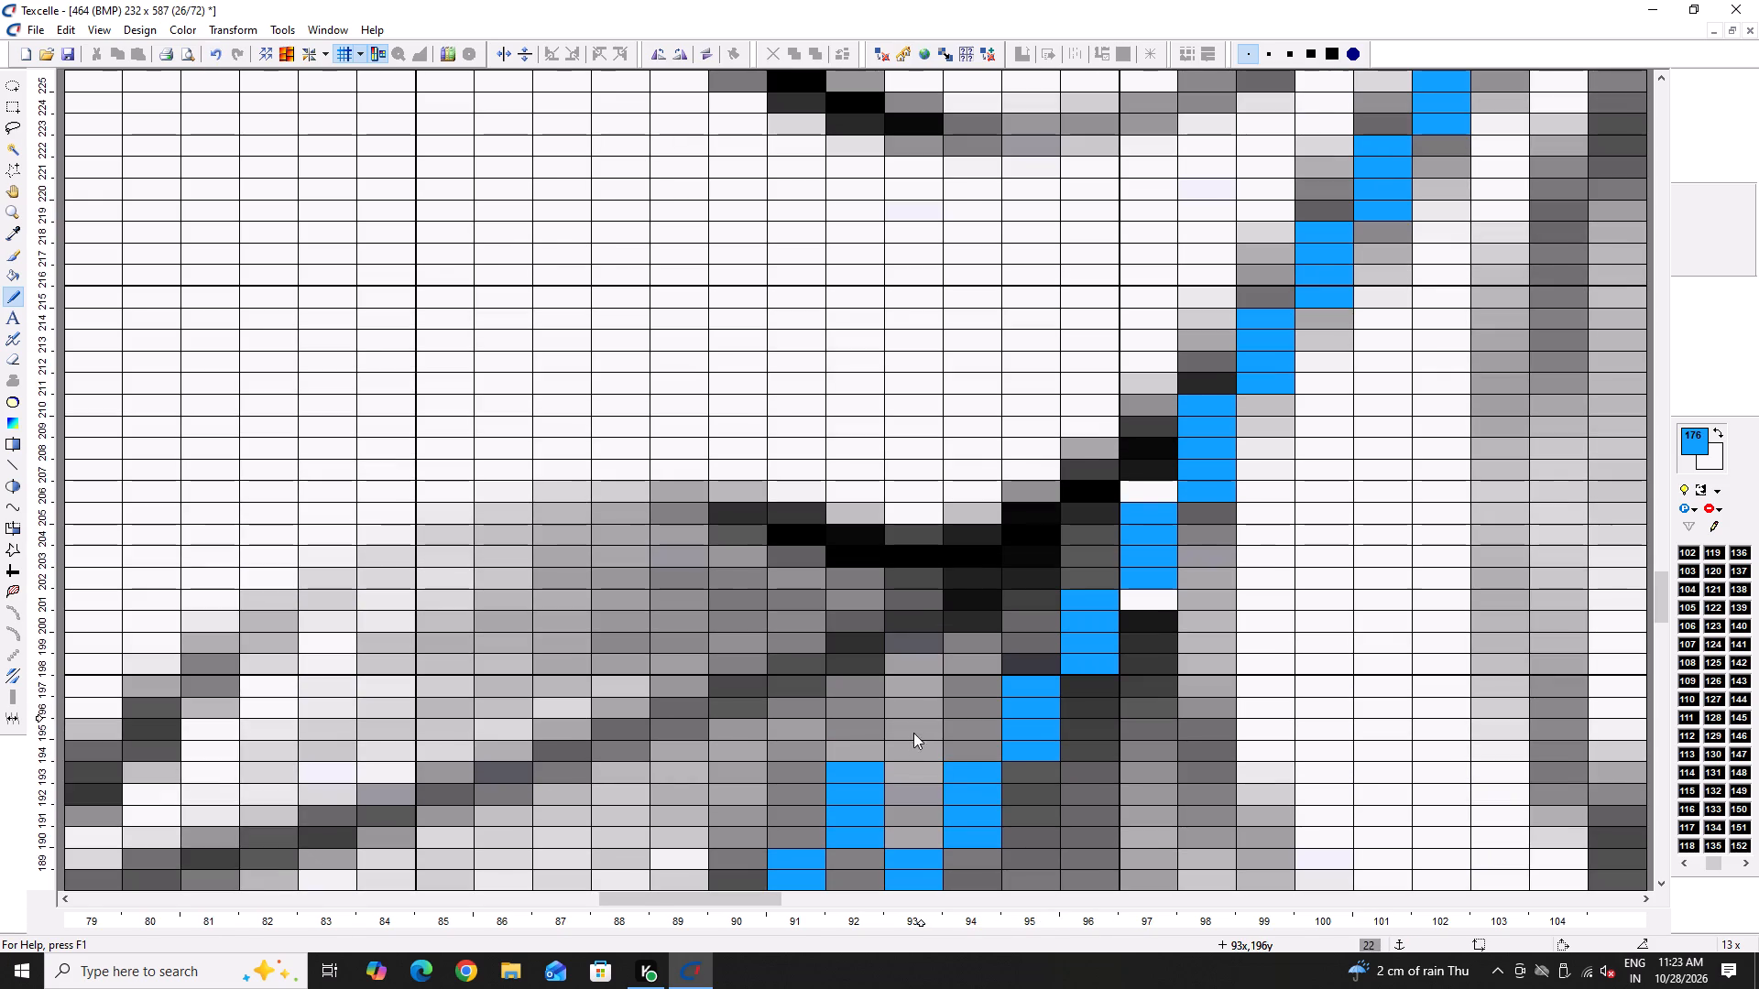
pyautogui.moveTo(915, 752); pyautogui.dragTo(925, 690)
pyautogui.moveTo(970, 669); pyautogui.dragTo(985, 603)
pyautogui.click(985, 603)
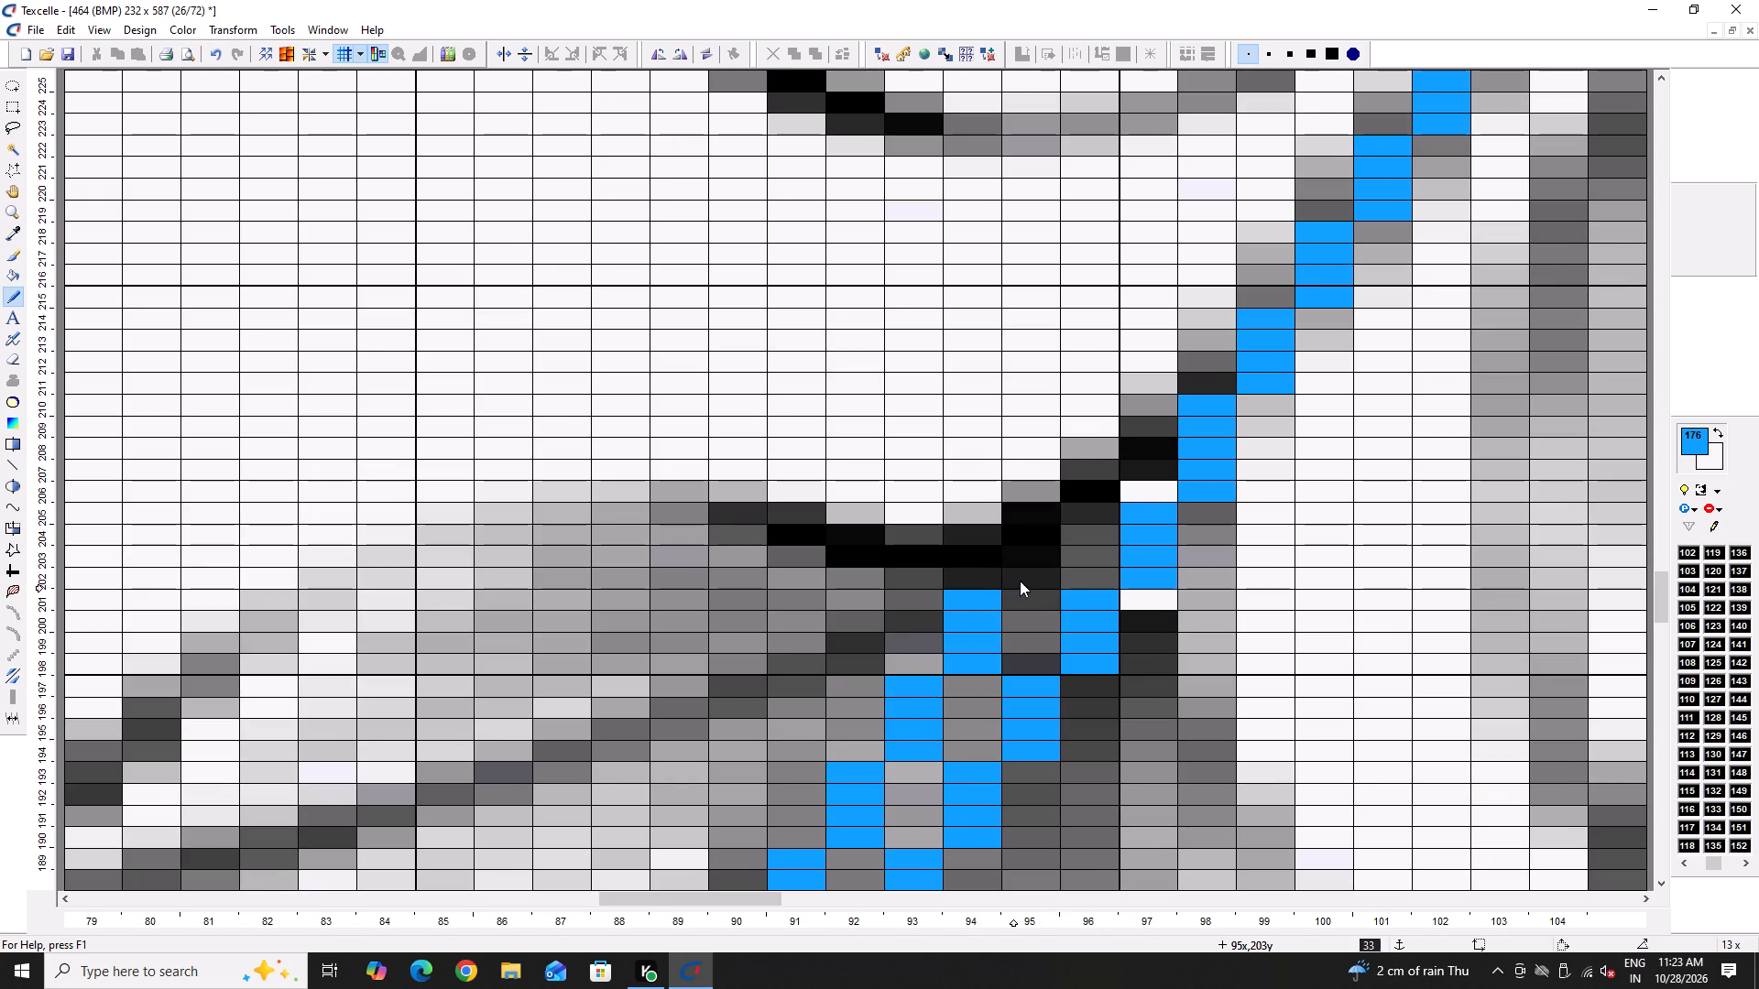
pyautogui.moveTo(1020, 581); pyautogui.dragTo(1034, 509)
pyautogui.click(1034, 509)
# Continue the parallel blue stem line through columns 96 to 100, up to about row 226.
pyautogui.press('Right')
pyautogui.press('Right')
pyautogui.scroll(3, 846, 655)
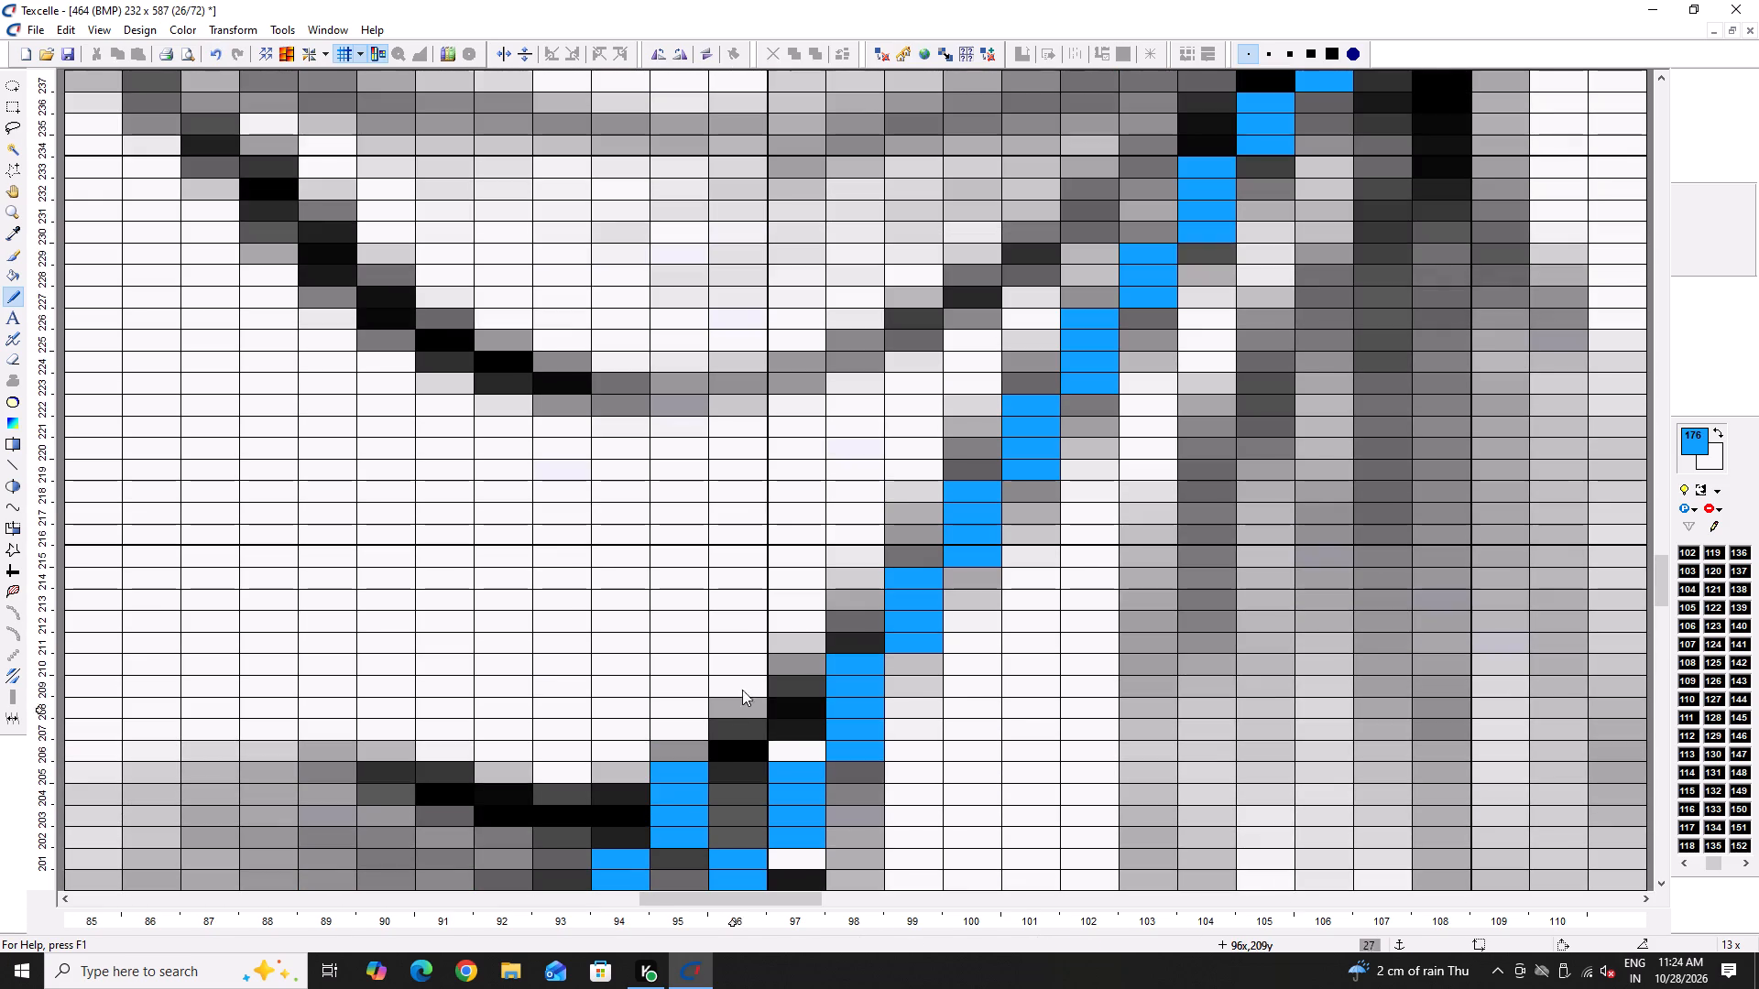
pyautogui.moveTo(740, 749); pyautogui.dragTo(766, 662)
pyautogui.moveTo(795, 641); pyautogui.dragTo(805, 587)
pyautogui.click(806, 585)
pyautogui.moveTo(852, 560); pyautogui.dragTo(858, 498)
pyautogui.scroll(2, 970, 571)
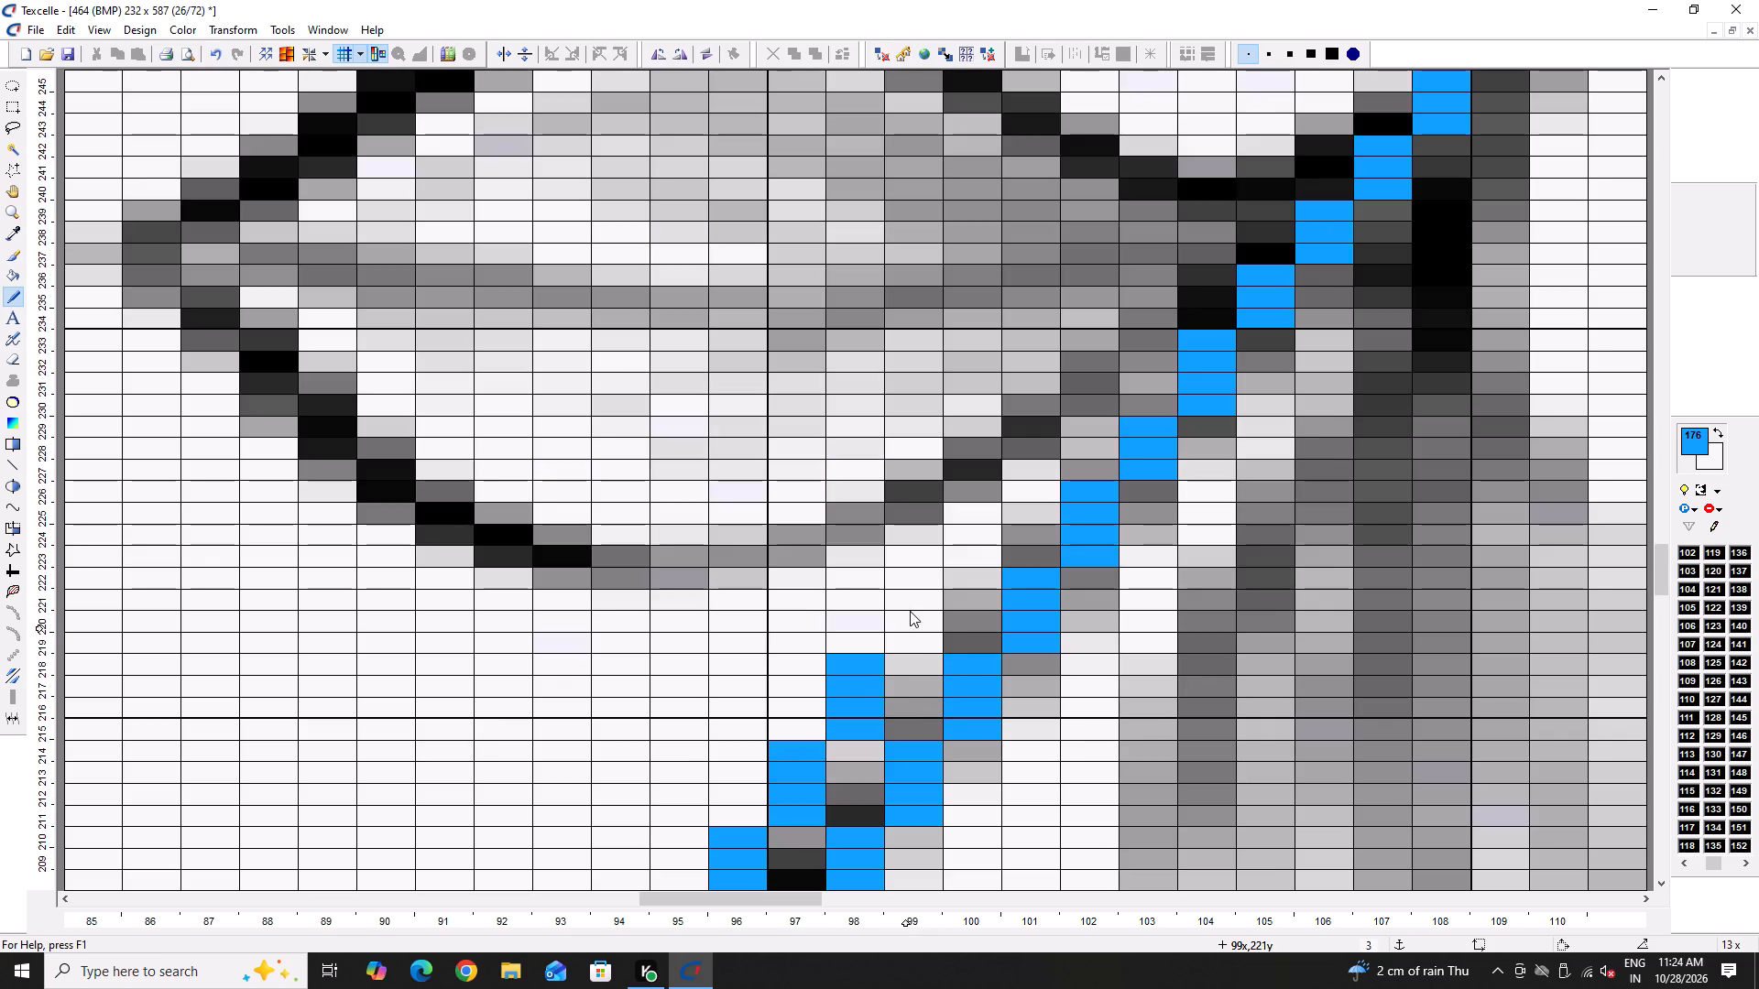
pyautogui.moveTo(916, 641); pyautogui.dragTo(933, 581)
pyautogui.moveTo(973, 555); pyautogui.dragTo(983, 499)
# Continue the parallel blue stem line through columns 101 to 103, up to about row 236.
pyautogui.scroll(5, 1032, 507)
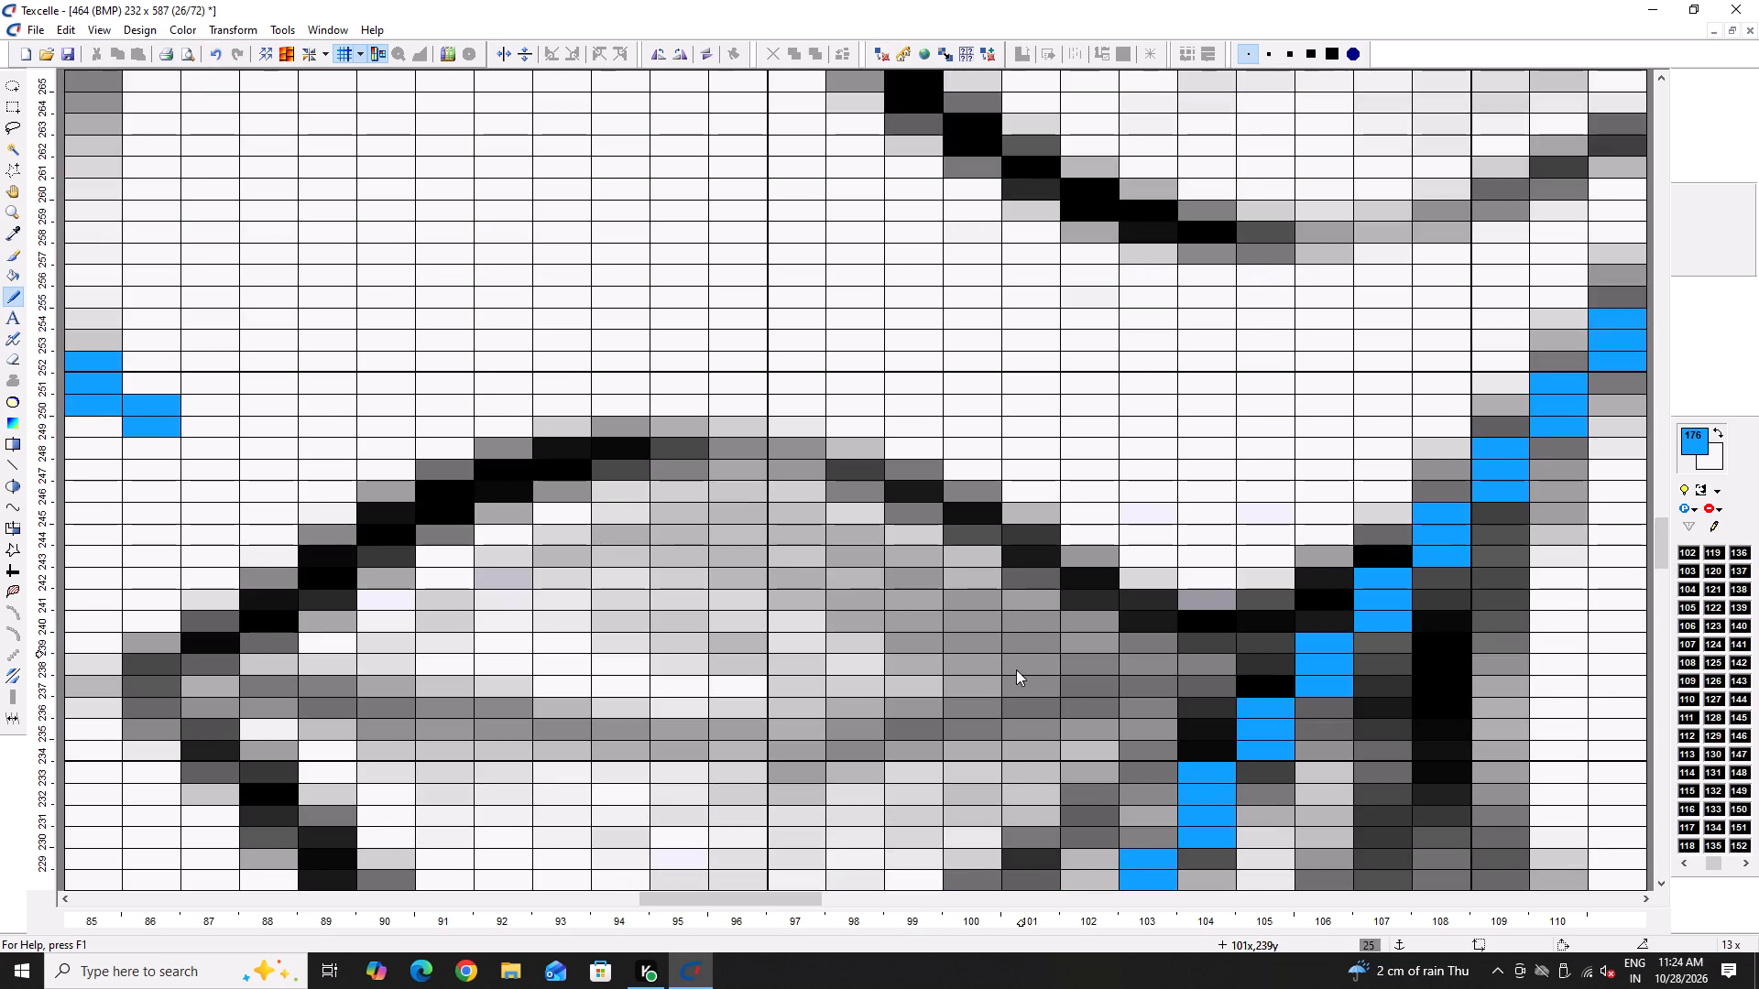
pyautogui.scroll(-2, 1015, 797)
pyautogui.moveTo(1024, 730); pyautogui.dragTo(1039, 671)
pyautogui.moveTo(1091, 658); pyautogui.dragTo(1092, 644)
pyautogui.click(1092, 644)
pyautogui.rightClick(1030, 664)
pyautogui.moveTo(1110, 602); pyautogui.dragTo(1110, 627)
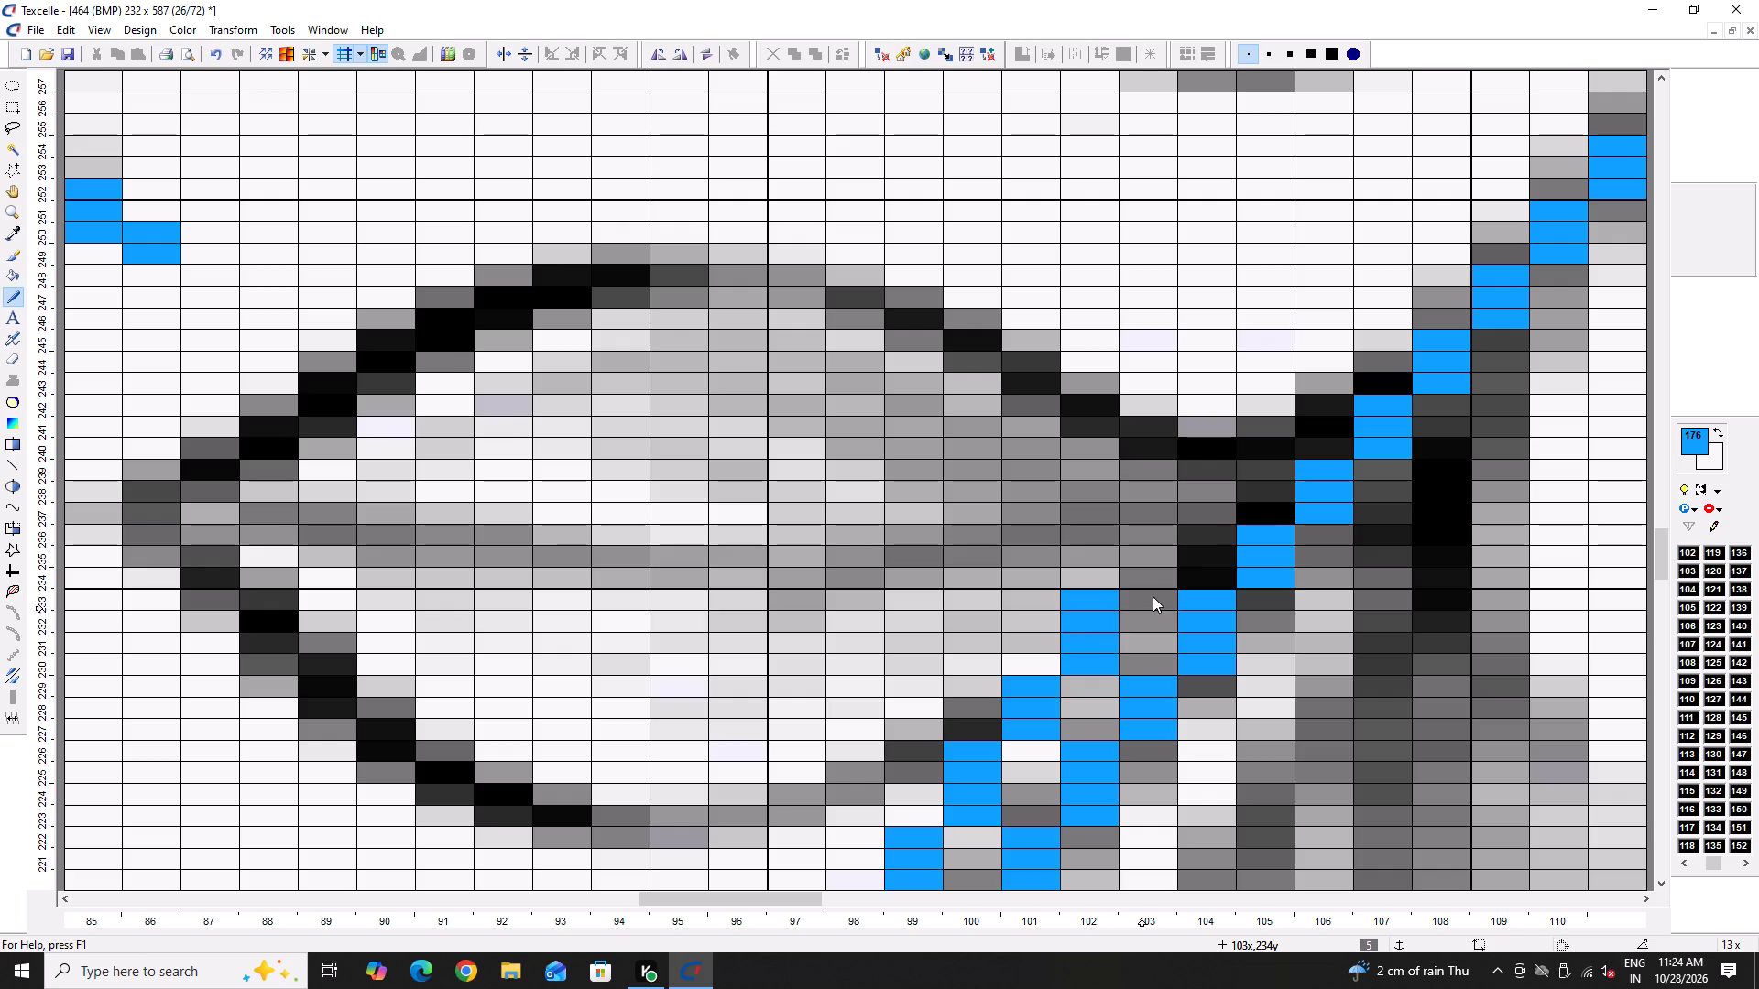
pyautogui.moveTo(1147, 576); pyautogui.dragTo(1152, 525)
# Continue the parallel blue stem line through columns 104 to 109, up to about row 254.
pyautogui.press('Right')
pyautogui.press('Right')
pyautogui.scroll(2, 872, 642)
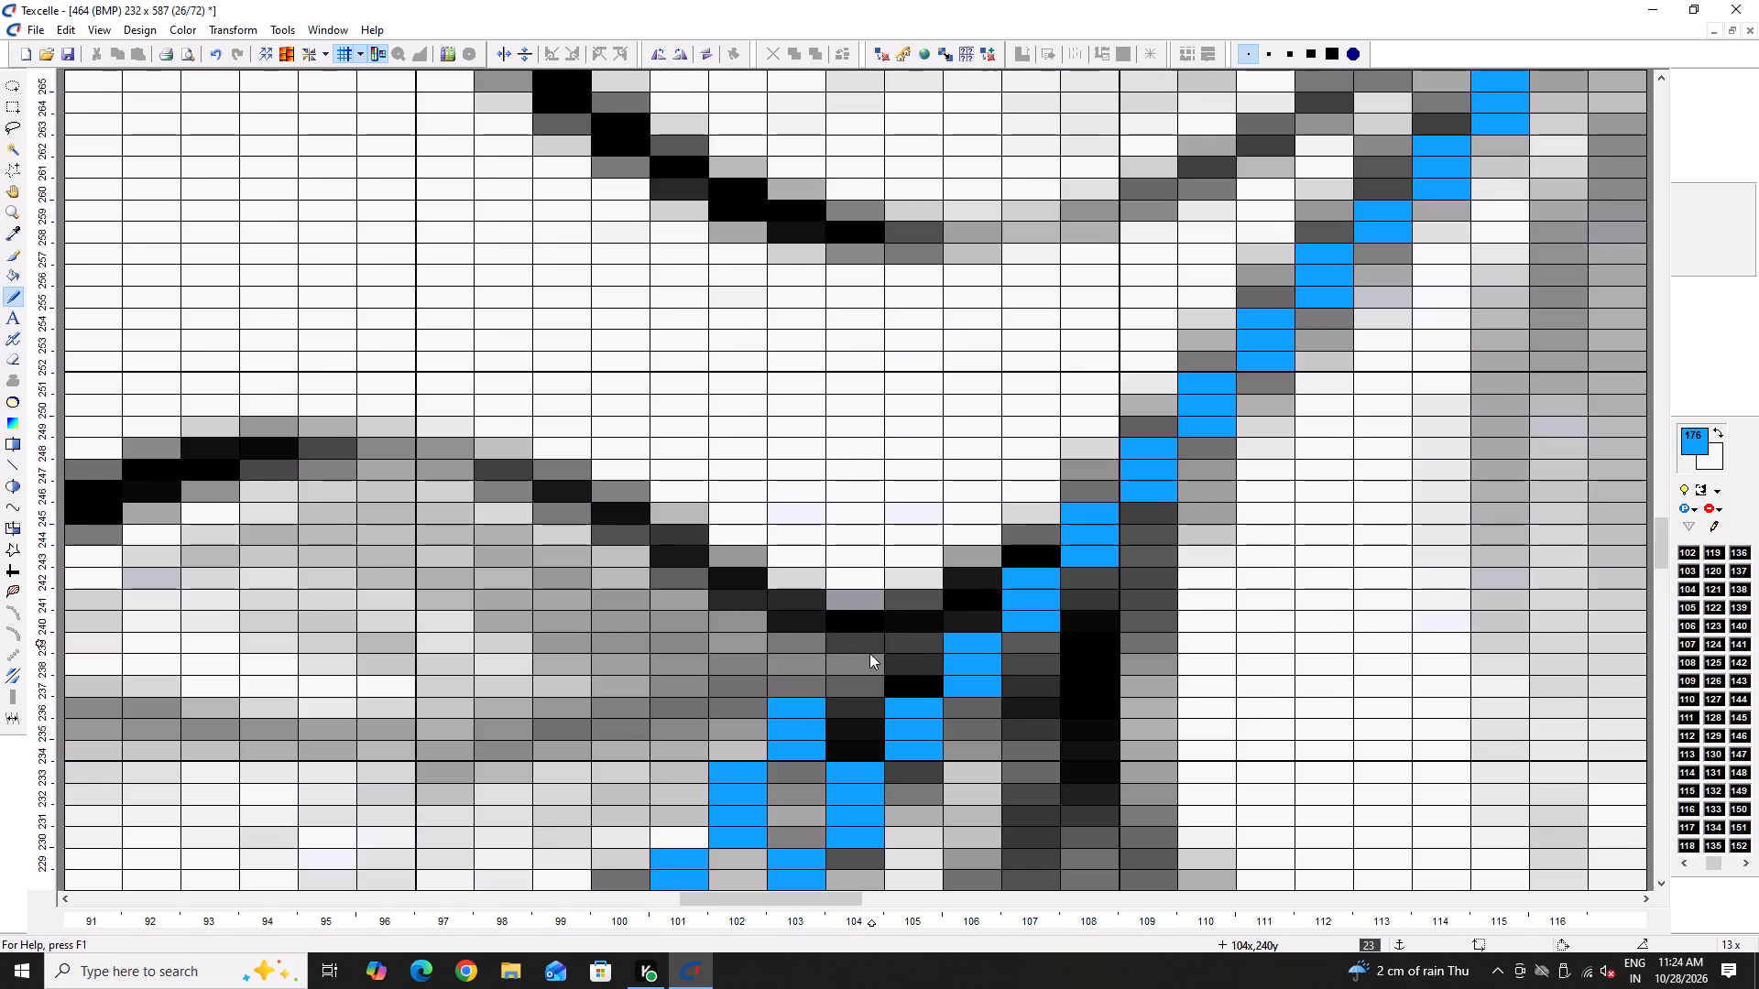
pyautogui.moveTo(864, 689); pyautogui.dragTo(871, 640)
pyautogui.moveTo(905, 619); pyautogui.dragTo(923, 583)
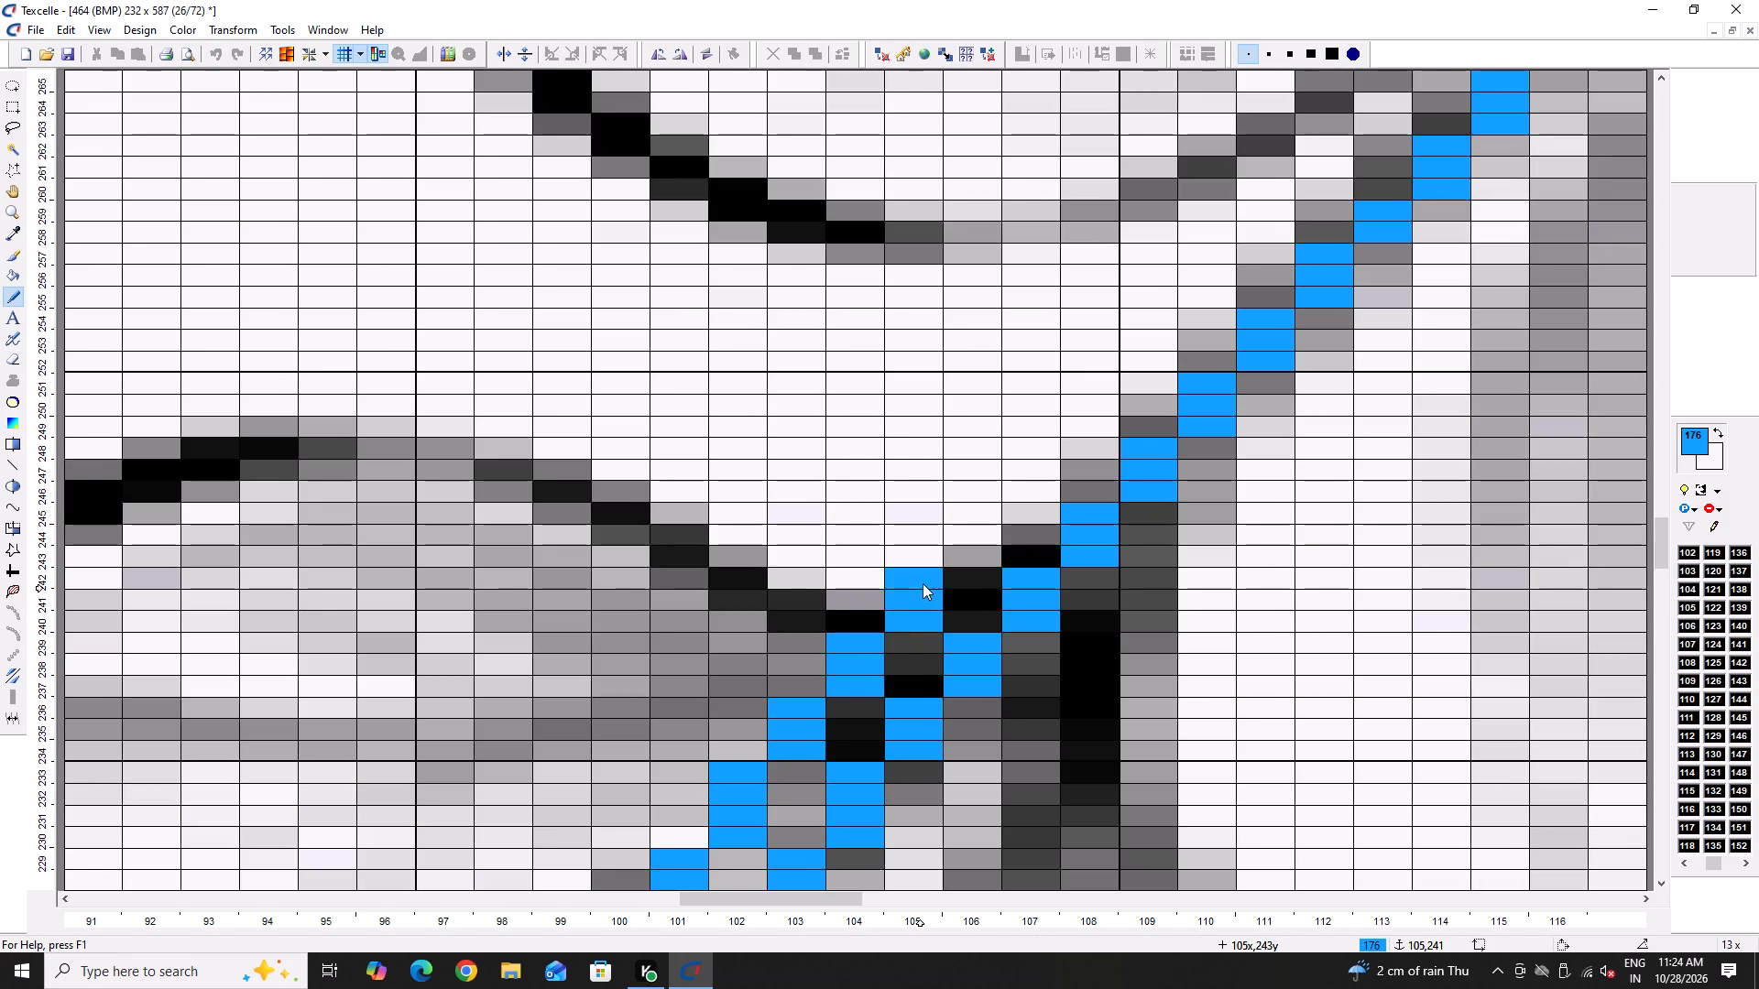
pyautogui.moveTo(923, 583); pyautogui.dragTo(923, 582)
pyautogui.moveTo(956, 560); pyautogui.dragTo(967, 521)
pyautogui.press('Right')
pyautogui.scroll(3, 806, 684)
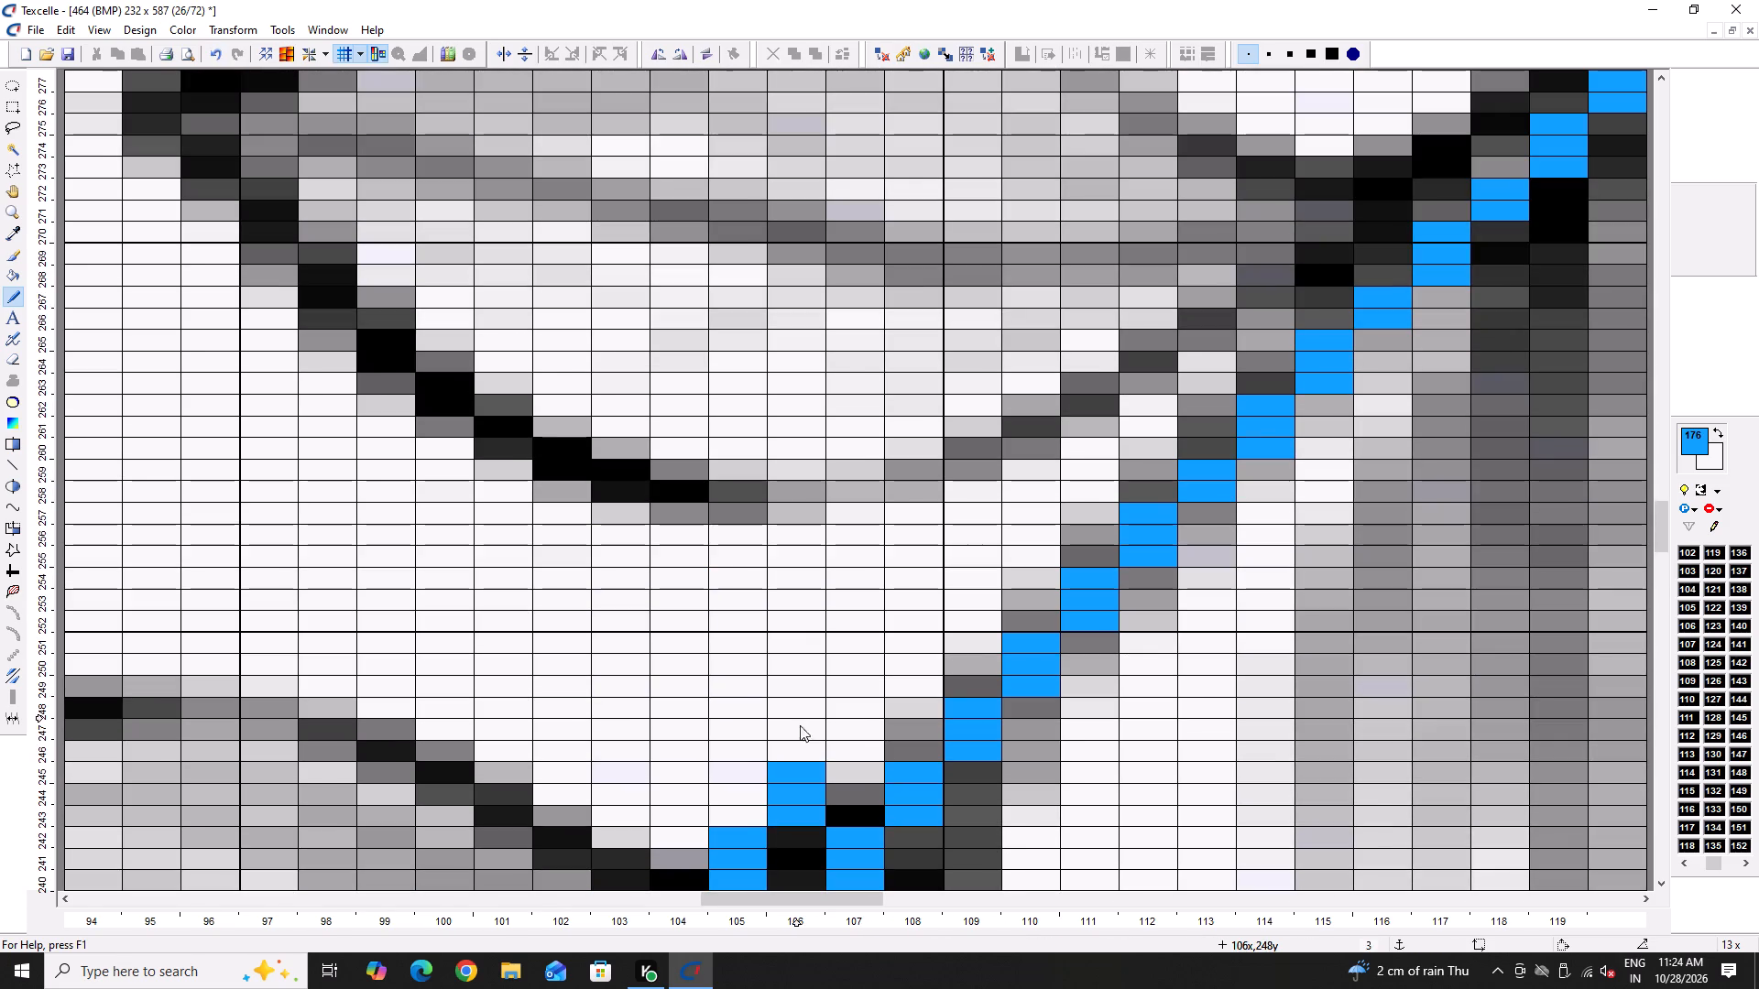
pyautogui.moveTo(851, 747); pyautogui.dragTo(862, 710)
pyautogui.moveTo(916, 675); pyautogui.dragTo(923, 640)
pyautogui.click(923, 640)
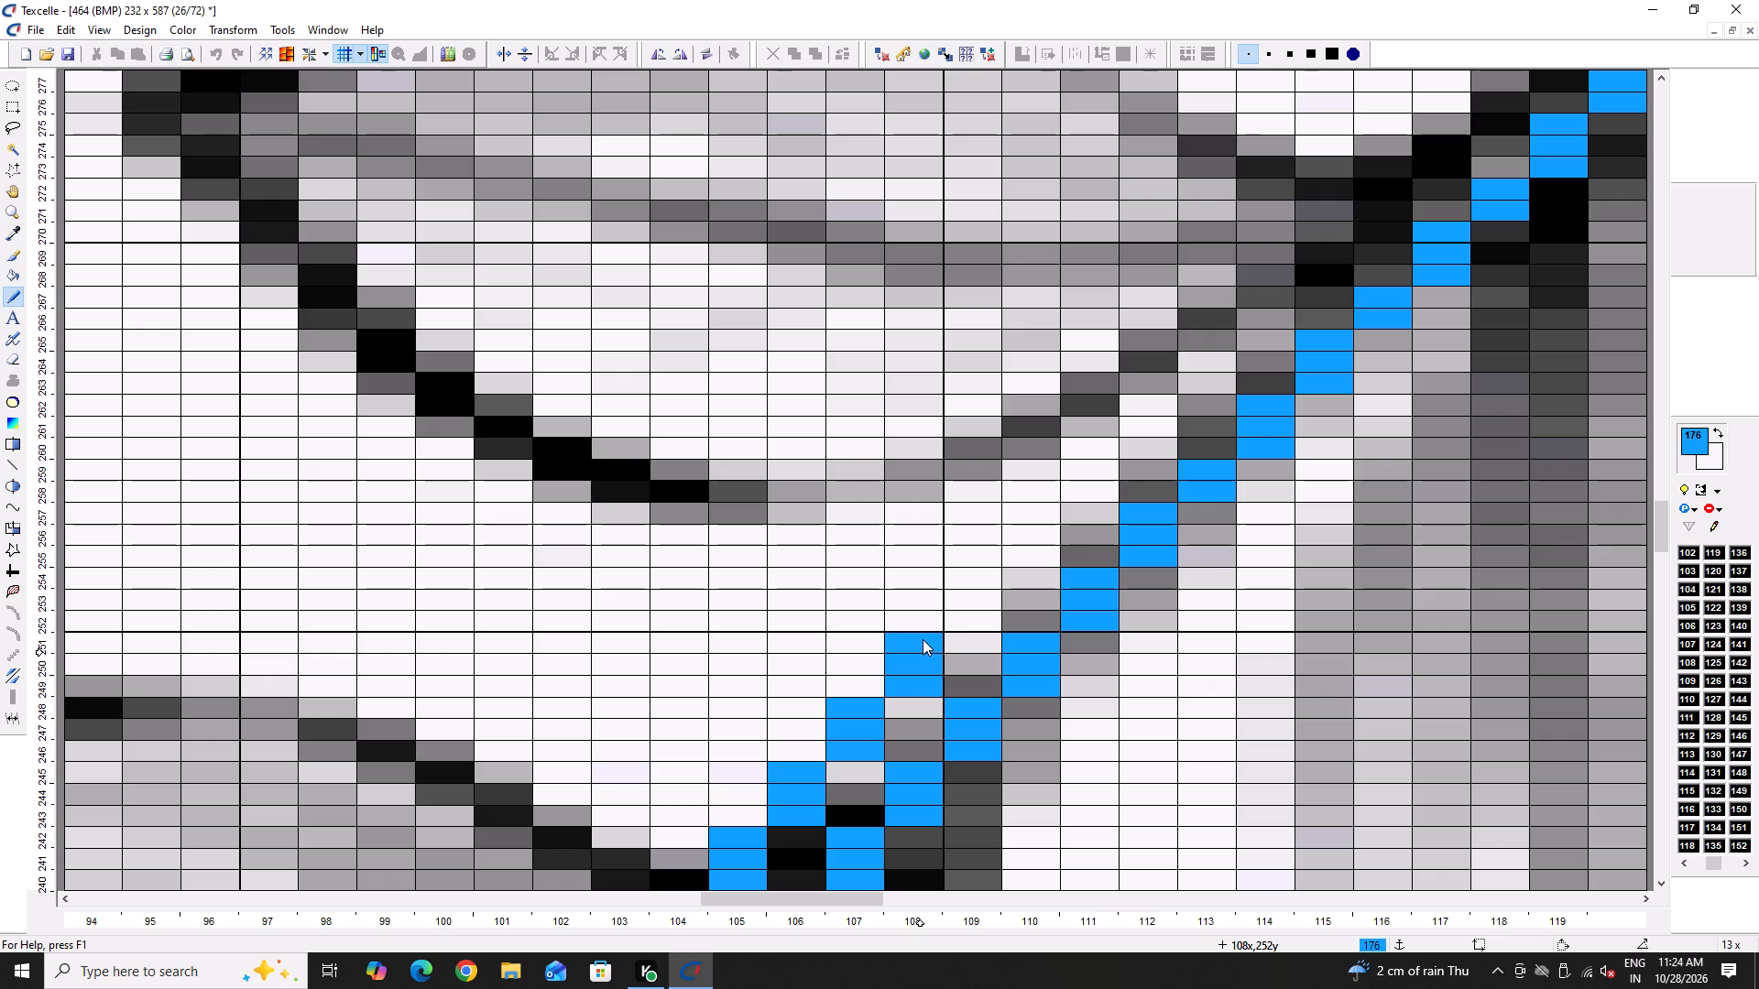
pyautogui.moveTo(959, 625); pyautogui.dragTo(979, 586)
pyautogui.click(979, 586)
# Continue the parallel blue stem line through columns 110 to 113, up to about row 264.
pyautogui.scroll(2, 1011, 636)
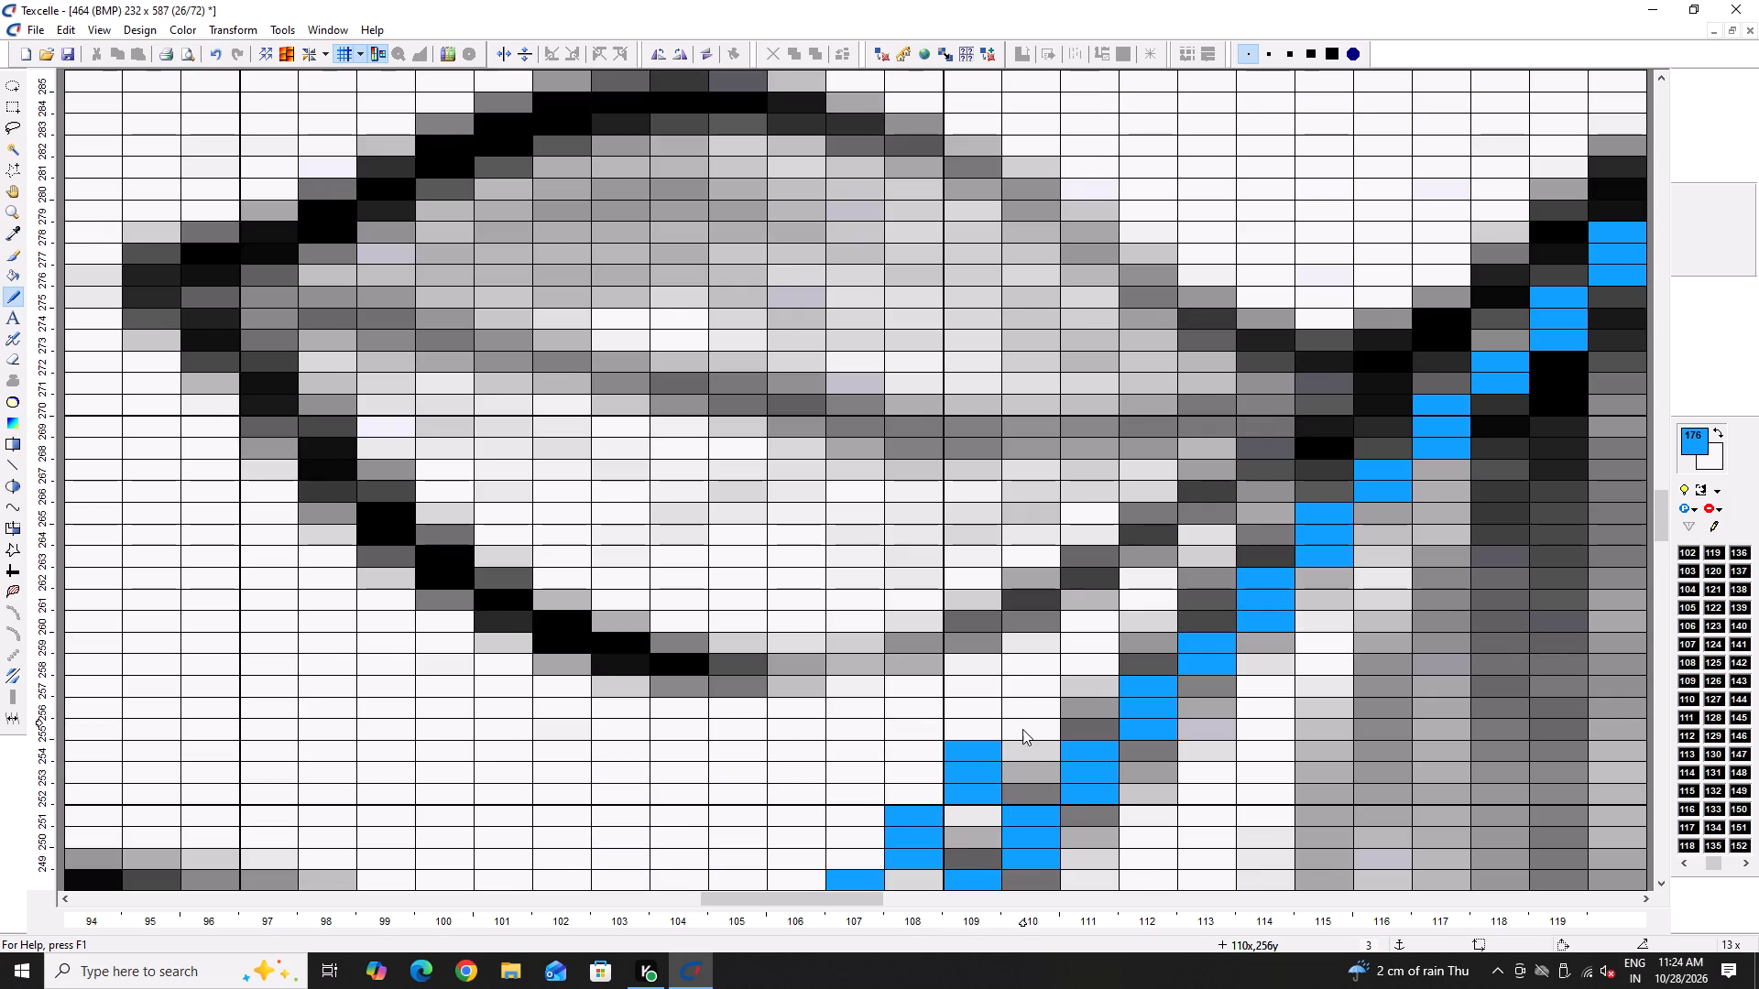
pyautogui.moveTo(1022, 730); pyautogui.dragTo(1034, 693)
pyautogui.moveTo(1082, 665); pyautogui.dragTo(1092, 627)
pyautogui.click(1092, 627)
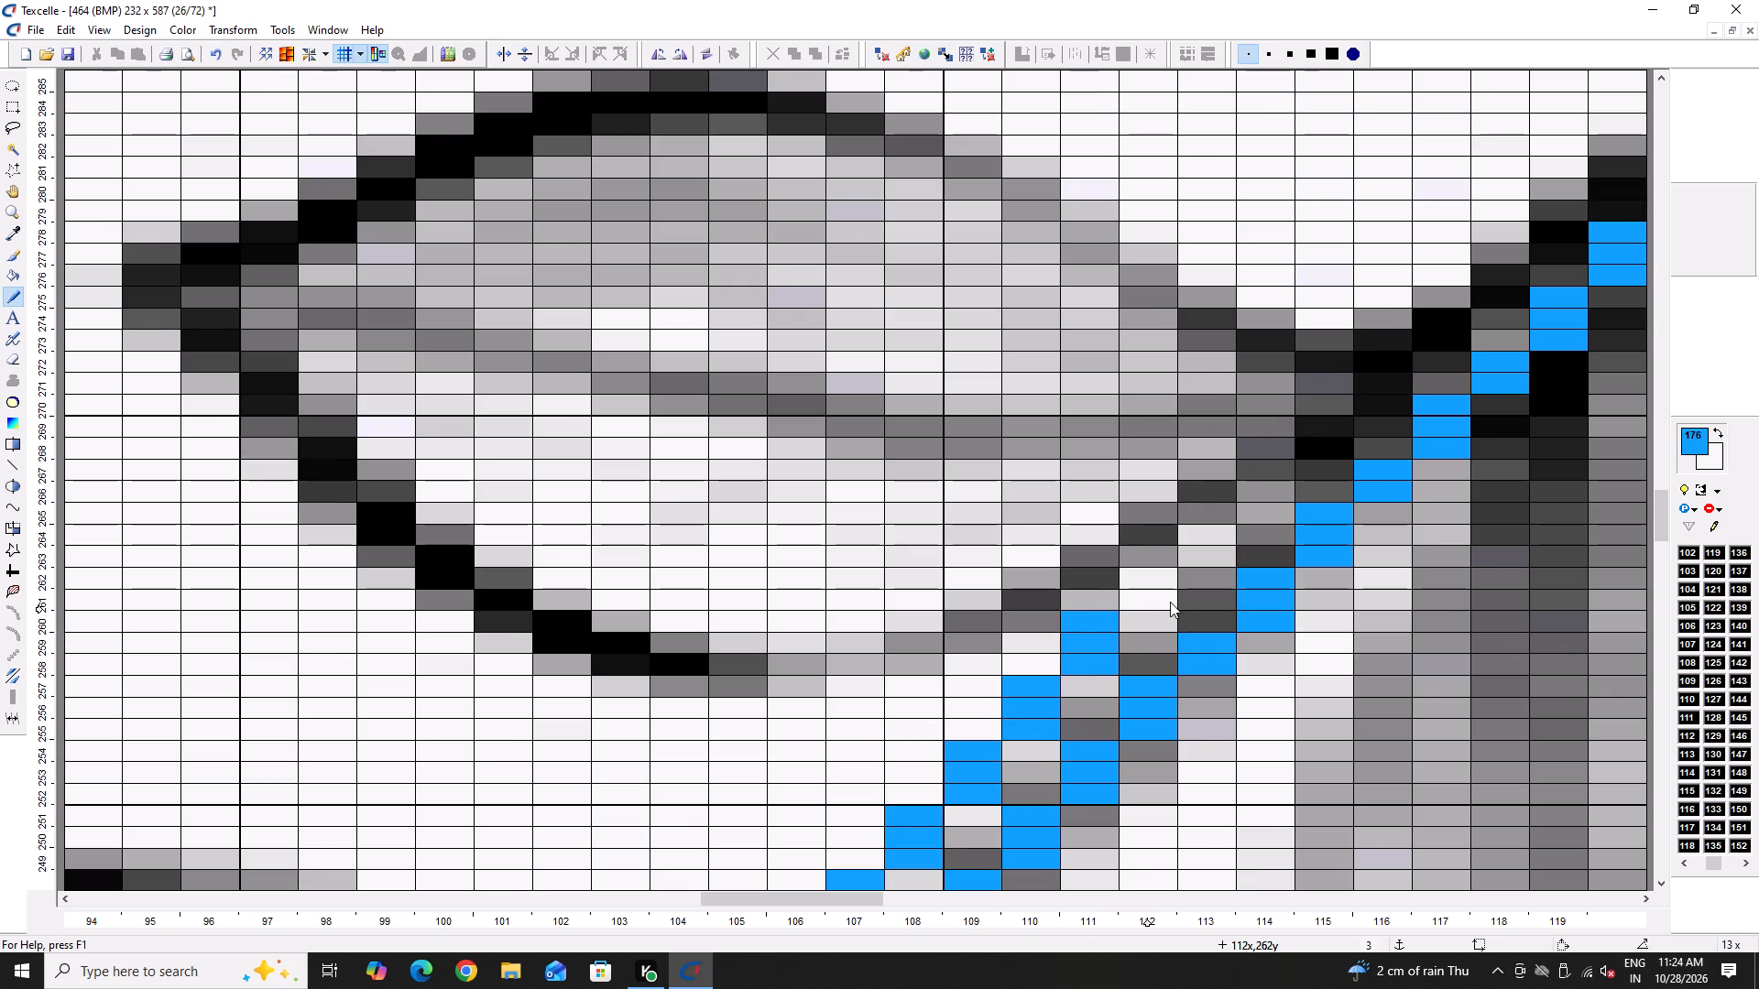
pyautogui.rightClick(1087, 620)
pyautogui.moveTo(1145, 622); pyautogui.dragTo(1156, 597)
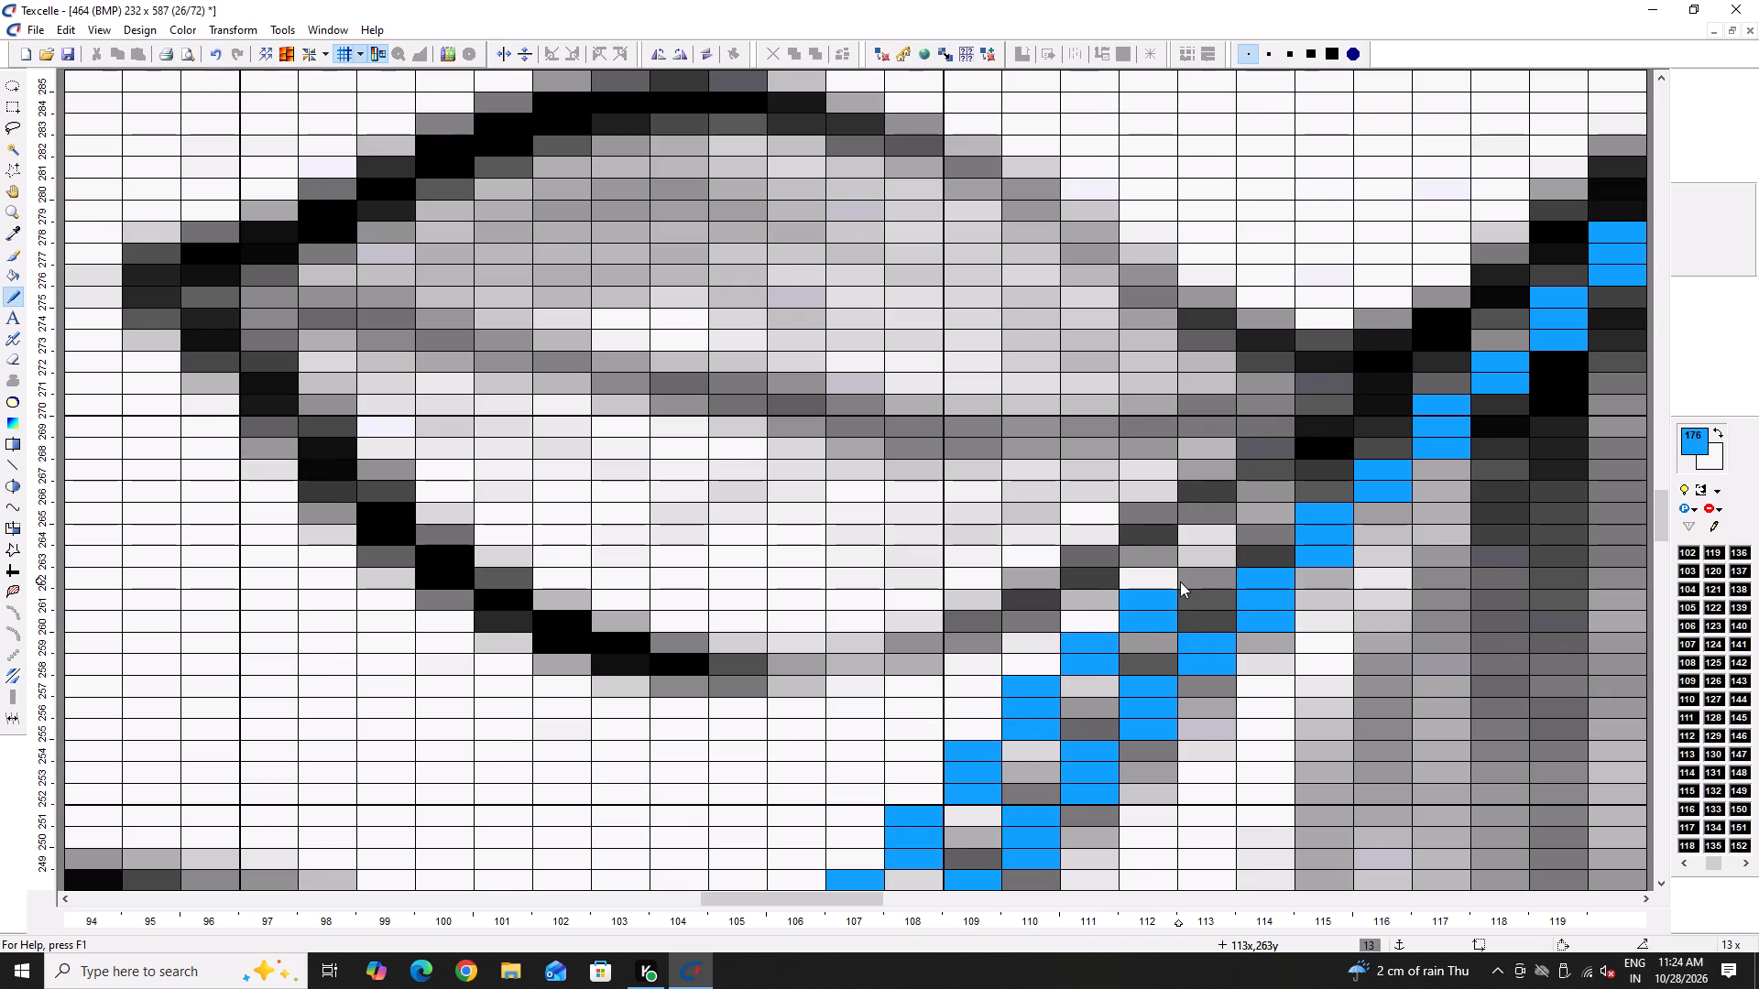
pyautogui.click(1168, 584)
pyautogui.moveTo(1189, 562); pyautogui.dragTo(1195, 527)
# Continue the parallel blue stem line through columns 114 and 115, up to about row 269, clearing stray pixels.
pyautogui.scroll(2, 1230, 588)
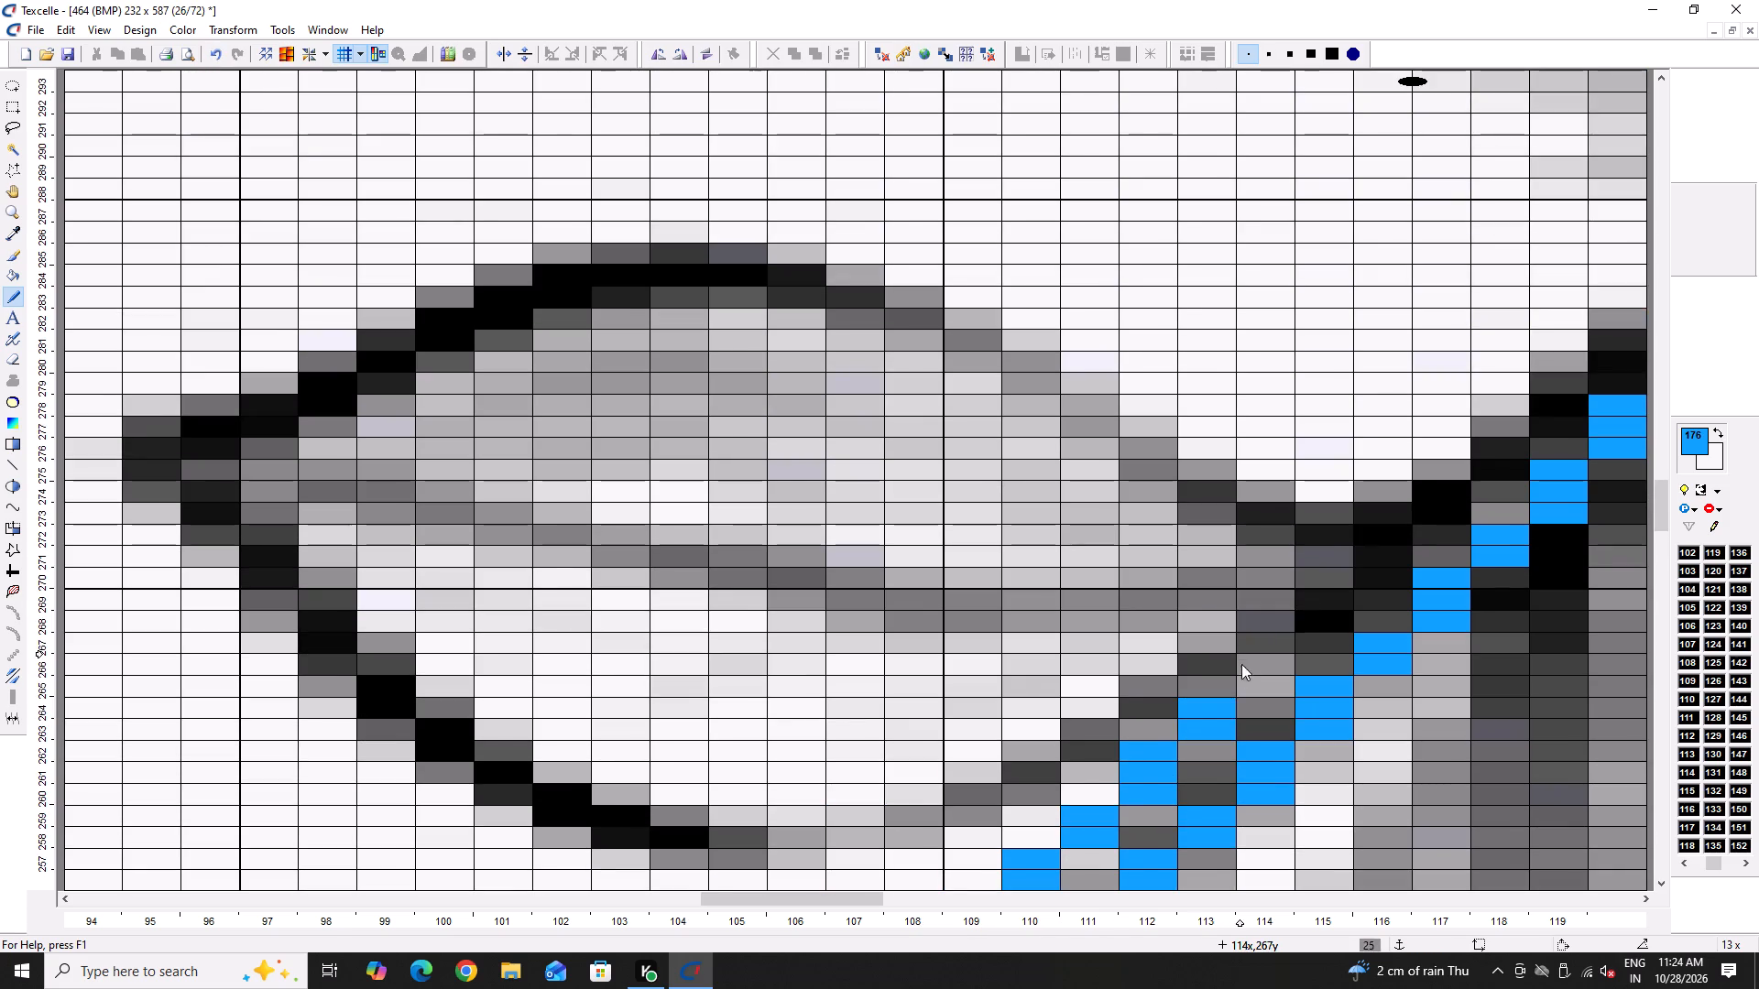
pyautogui.press('Right')
pyautogui.moveTo(1089, 685); pyautogui.dragTo(1089, 653)
pyautogui.rightClick(1089, 684)
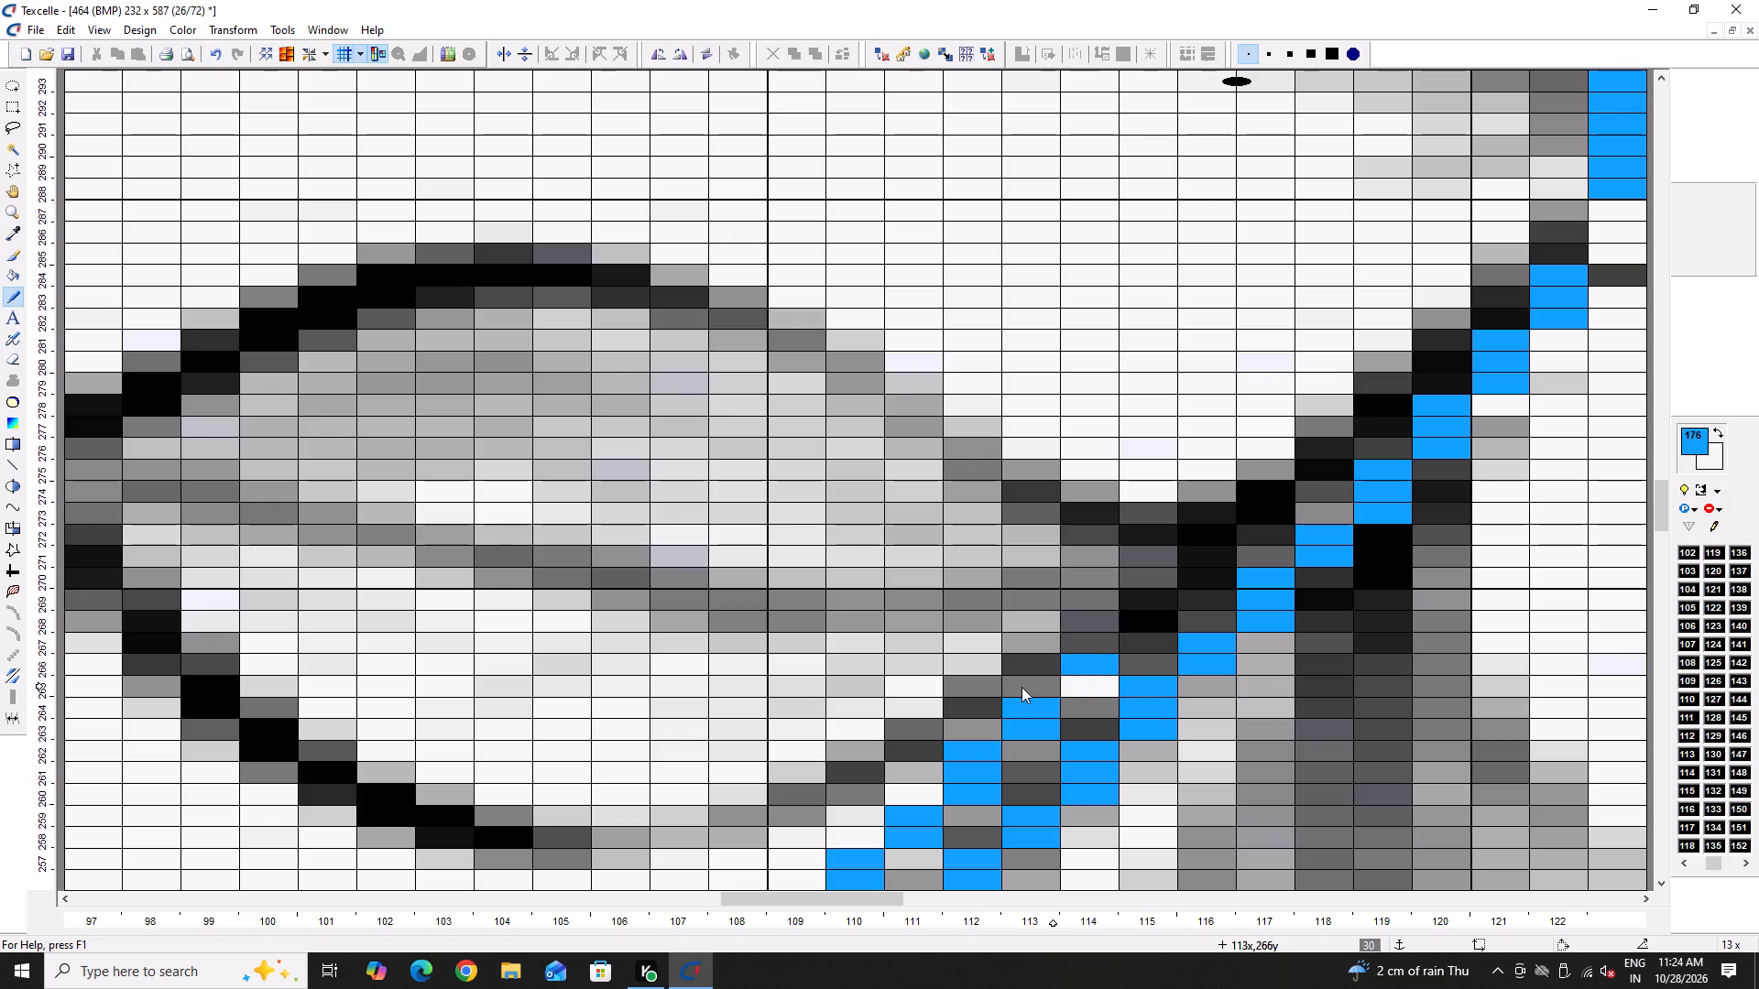
pyautogui.click(1022, 687)
pyautogui.moveTo(1093, 654); pyautogui.dragTo(1098, 624)
pyautogui.rightClick(1104, 618)
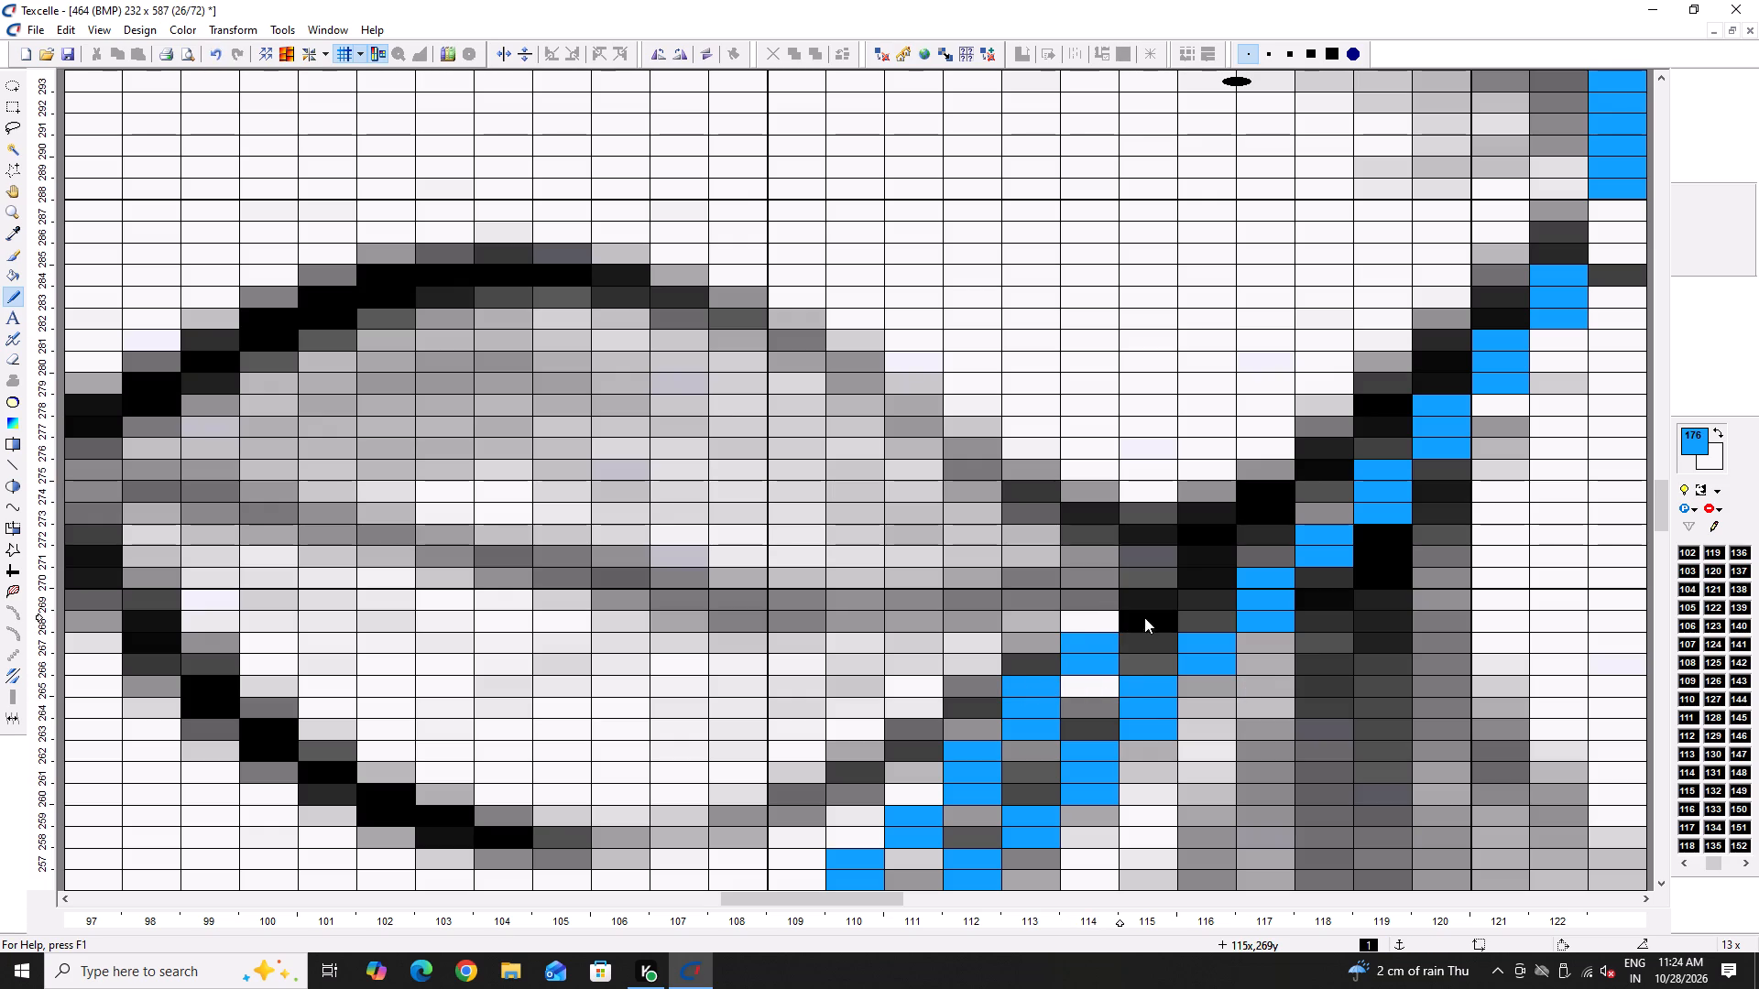
pyautogui.click(1153, 621)
pyautogui.doubleClick(1154, 611)
pyautogui.moveTo(1154, 607); pyautogui.dragTo(1158, 581)
# Continue the parallel blue stem line through columns 115 to 119, up to about row 281, clearing the stray pixel.
pyautogui.press('Right')
pyautogui.press('Right')
pyautogui.scroll(2, 745, 668)
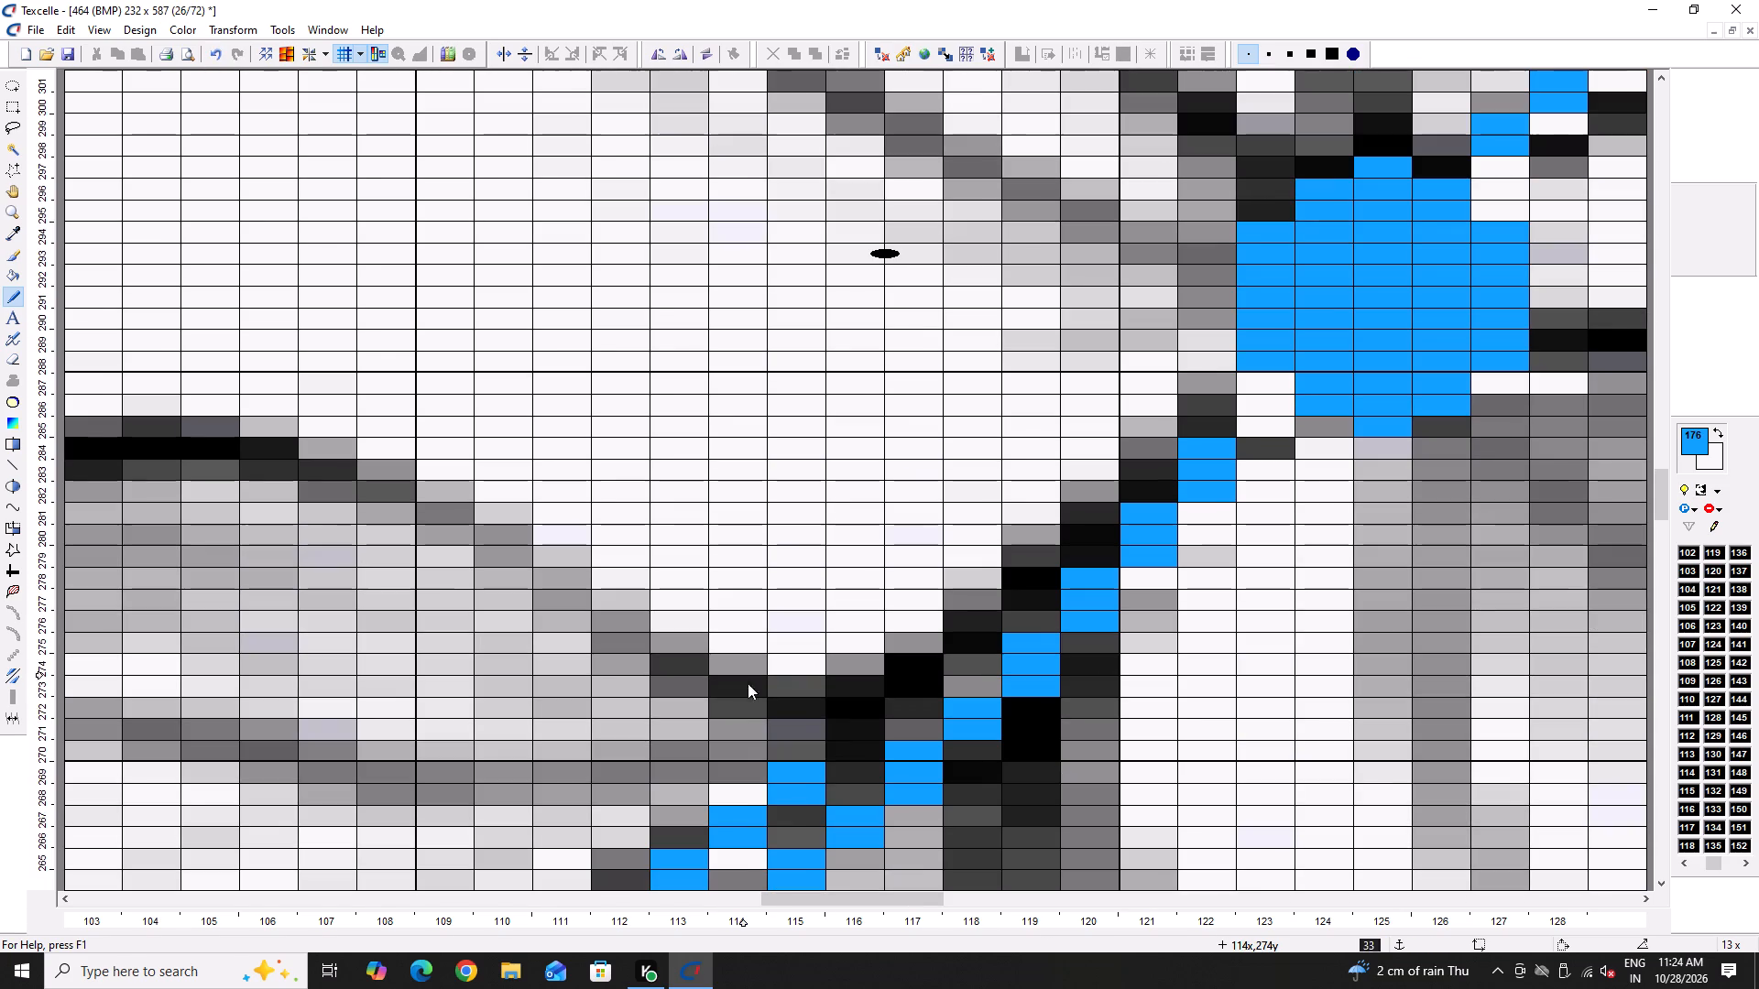
pyautogui.click(817, 753)
pyautogui.click(873, 723)
pyautogui.doubleClick(868, 713)
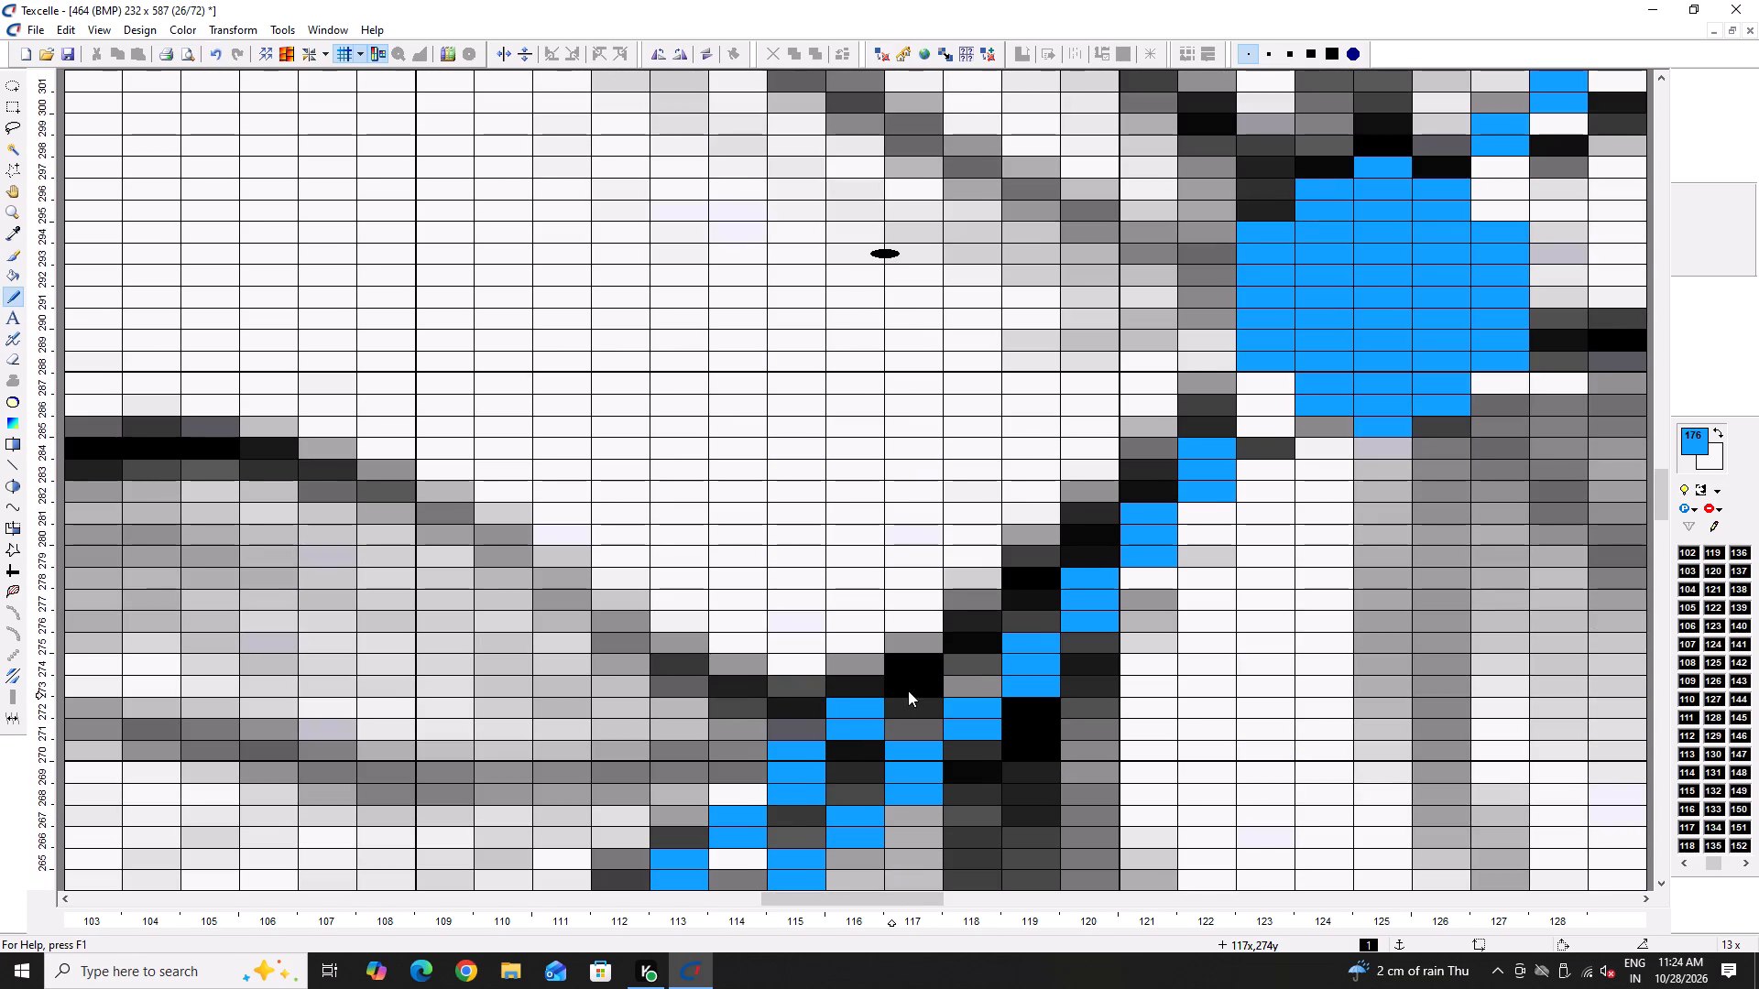
pyautogui.moveTo(908, 690); pyautogui.dragTo(920, 664)
pyautogui.click(920, 664)
pyautogui.moveTo(974, 633); pyautogui.dragTo(978, 614)
pyautogui.click(978, 614)
pyautogui.rightClick(977, 650)
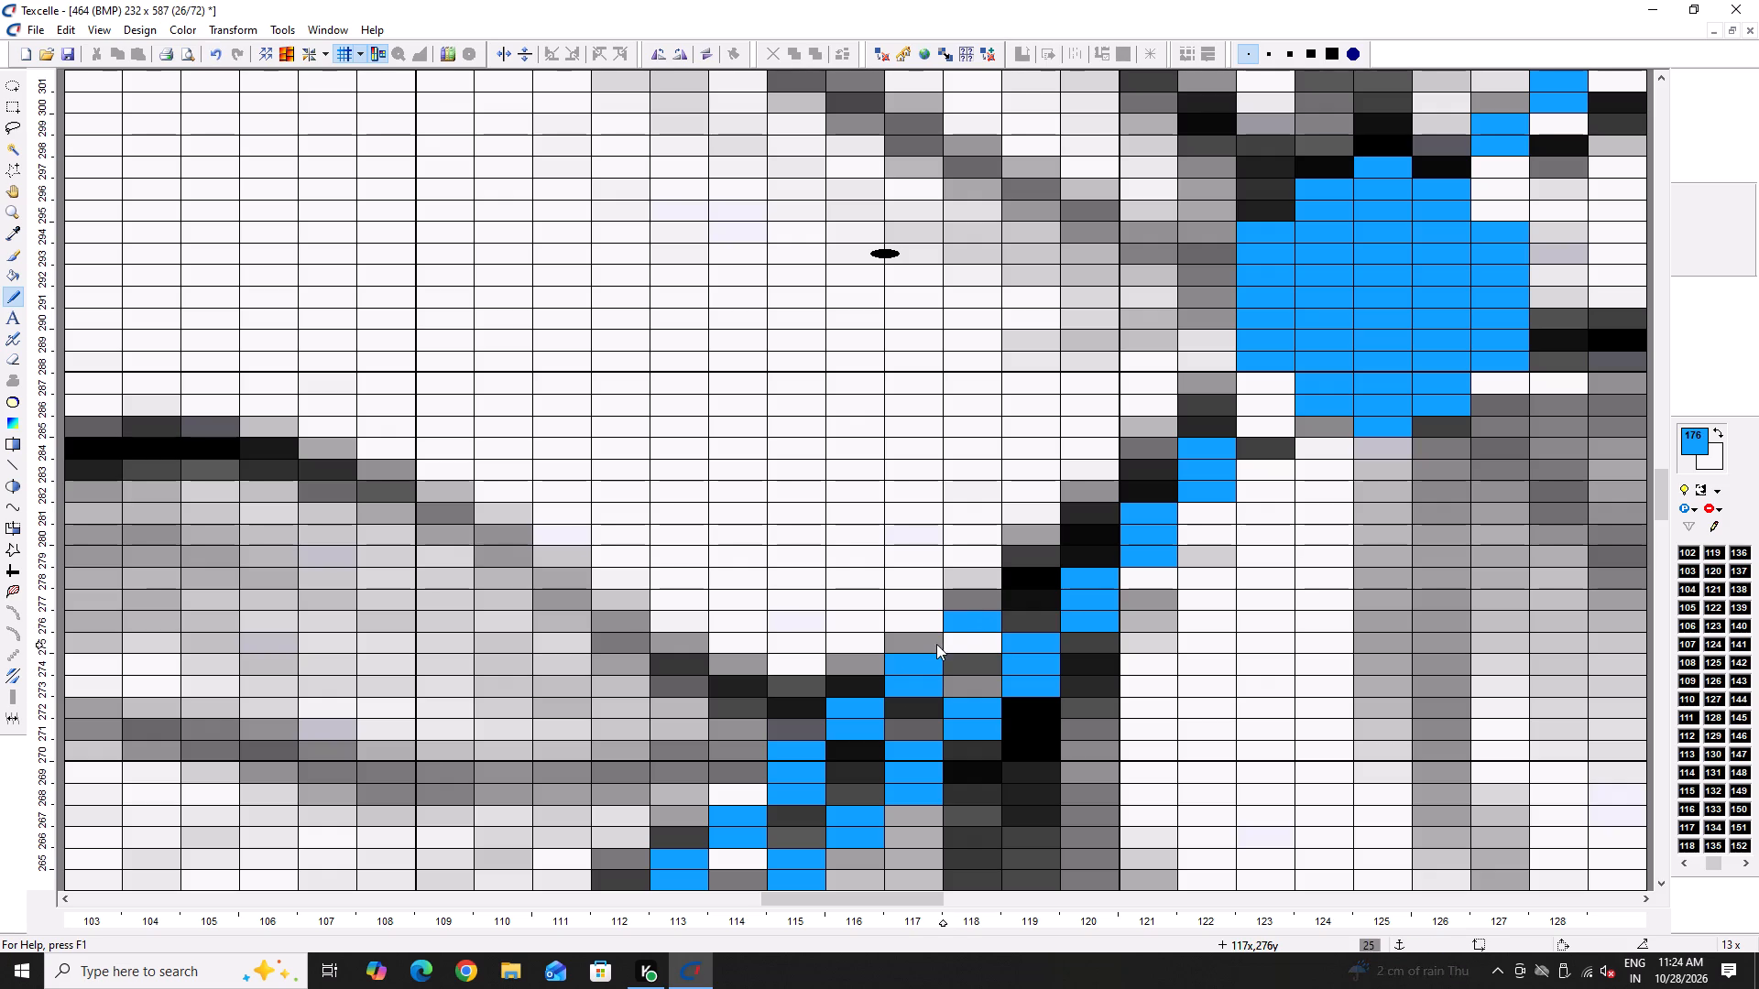
pyautogui.click(934, 644)
pyautogui.moveTo(986, 605); pyautogui.dragTo(991, 572)
pyautogui.moveTo(1019, 548); pyautogui.dragTo(1029, 506)
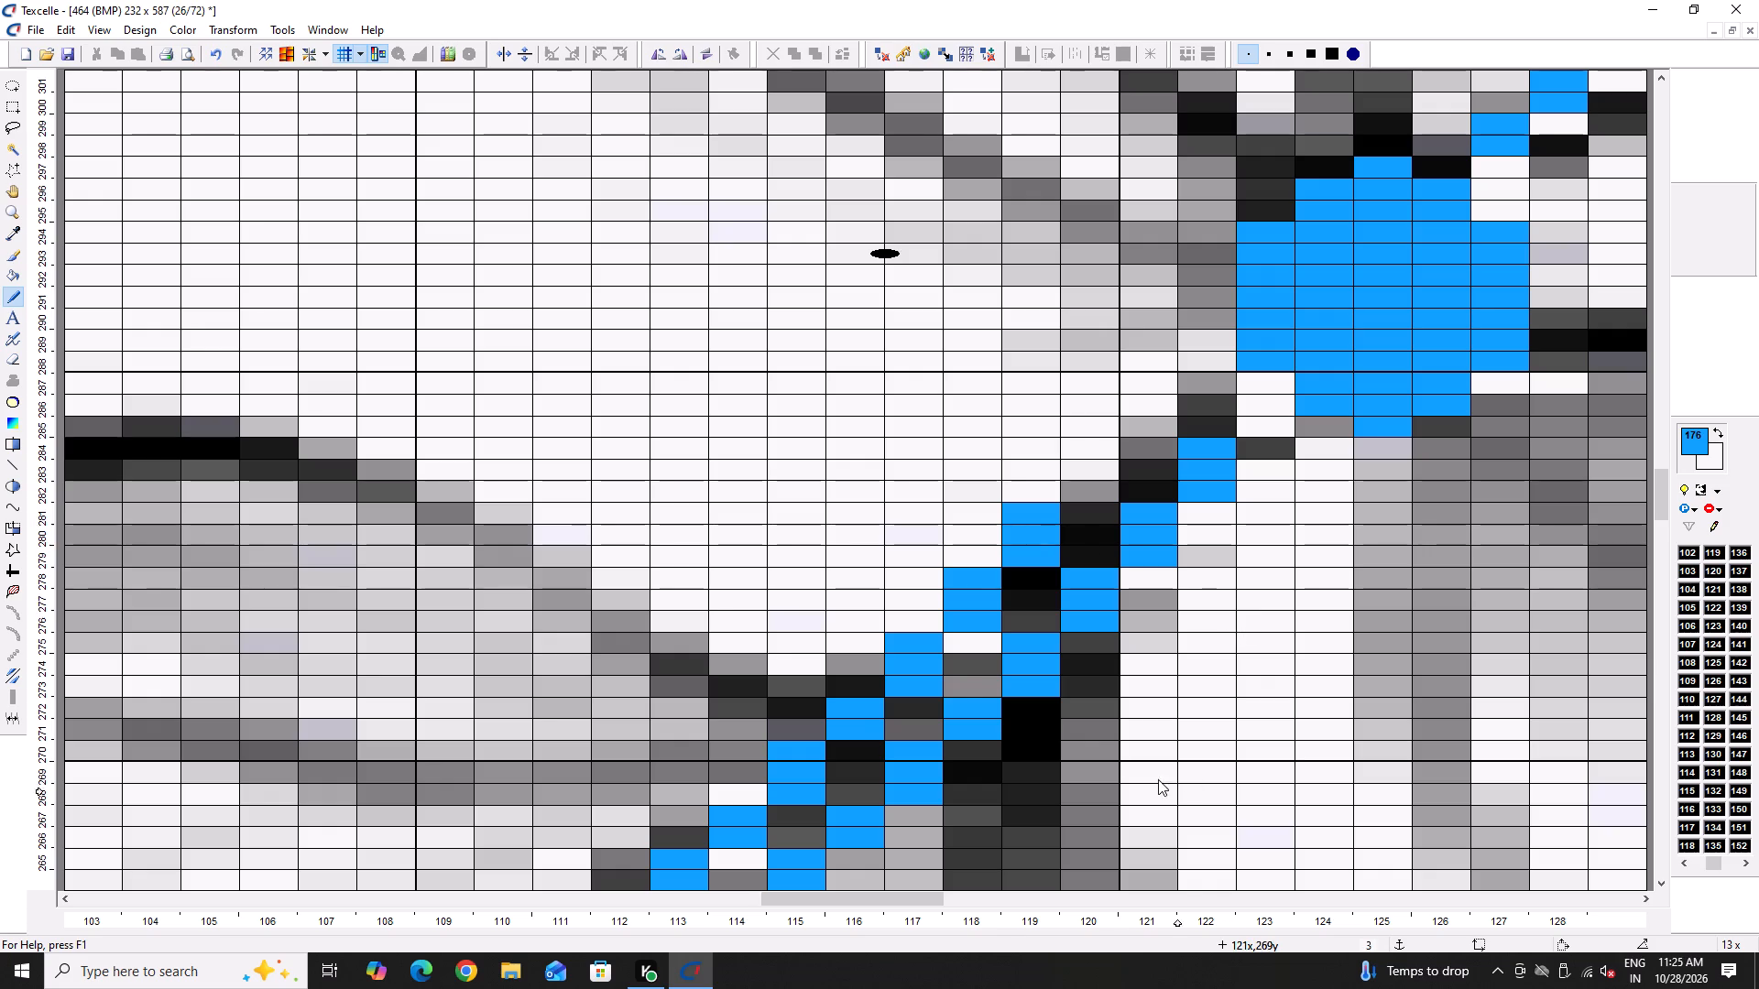
# Extend the parallel blue stem line through columns 120 and 121 towards the blue flower centre.
pyautogui.scroll(2, 1088, 730)
pyautogui.click(1110, 669)
pyautogui.click(1109, 640)
pyautogui.click(1108, 610)
pyautogui.moveTo(1142, 588); pyautogui.dragTo(1159, 597)
pyautogui.rightClick(1095, 597)
# Start the parallel blue stem line above the flower centre, through columns 126 to 129, up to about row 307.
pyautogui.keyDown('ctrl'); pyautogui.scroll(-5, 1095, 607); pyautogui.keyUp('ctrl')
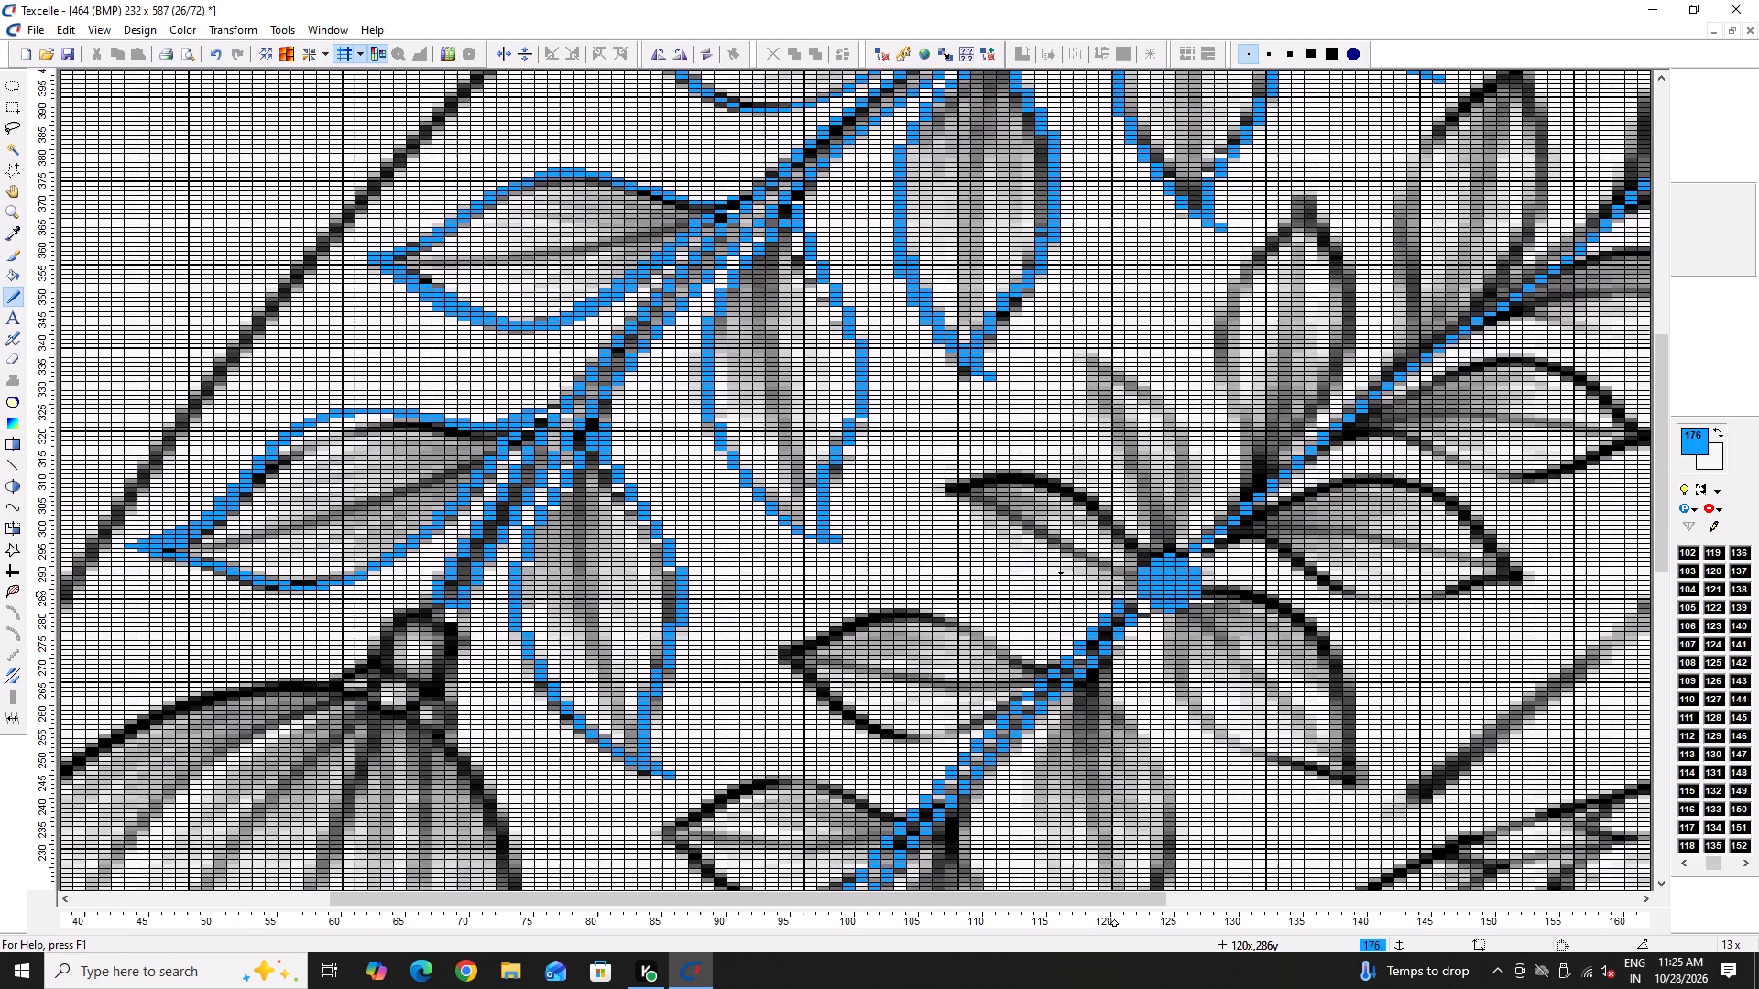
pyautogui.scroll(-2, 1089, 622)
pyautogui.scroll(-3, 887, 688)
pyautogui.scroll(6, 884, 539)
pyautogui.keyDown('ctrl'); pyautogui.scroll(2, 1398, 584); pyautogui.keyUp('ctrl')
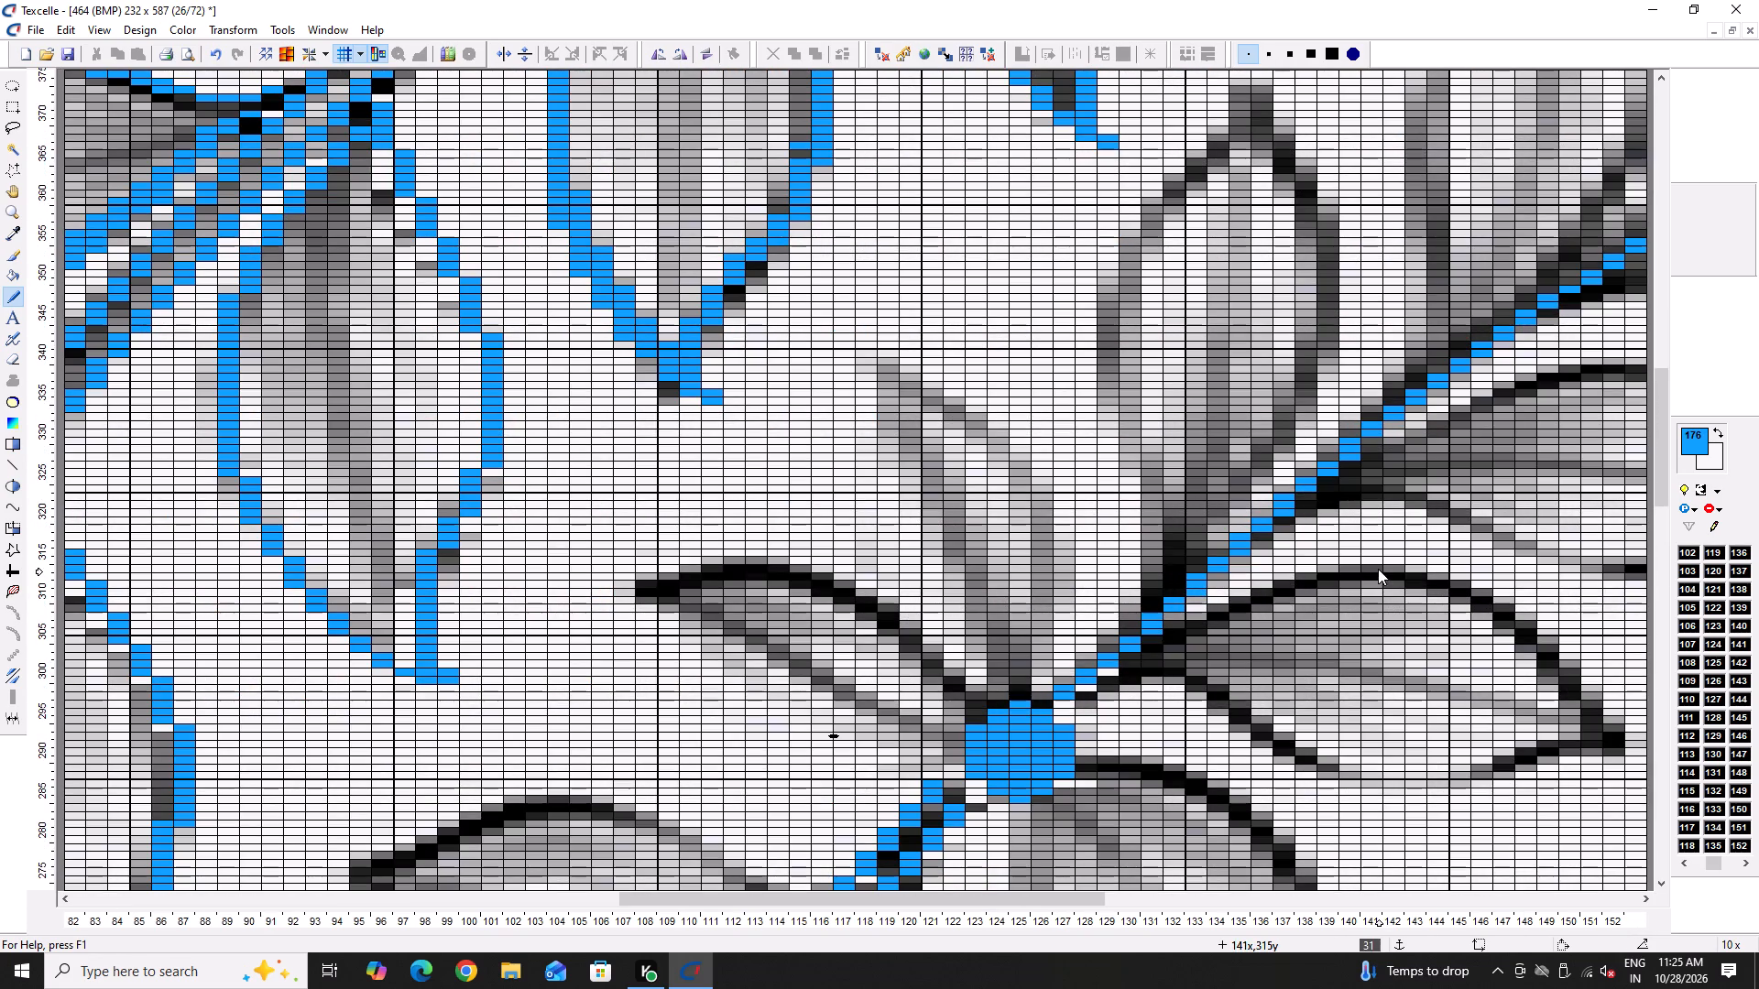
pyautogui.press('Right')
pyautogui.press('Right')
pyautogui.scroll(4, 1323, 566)
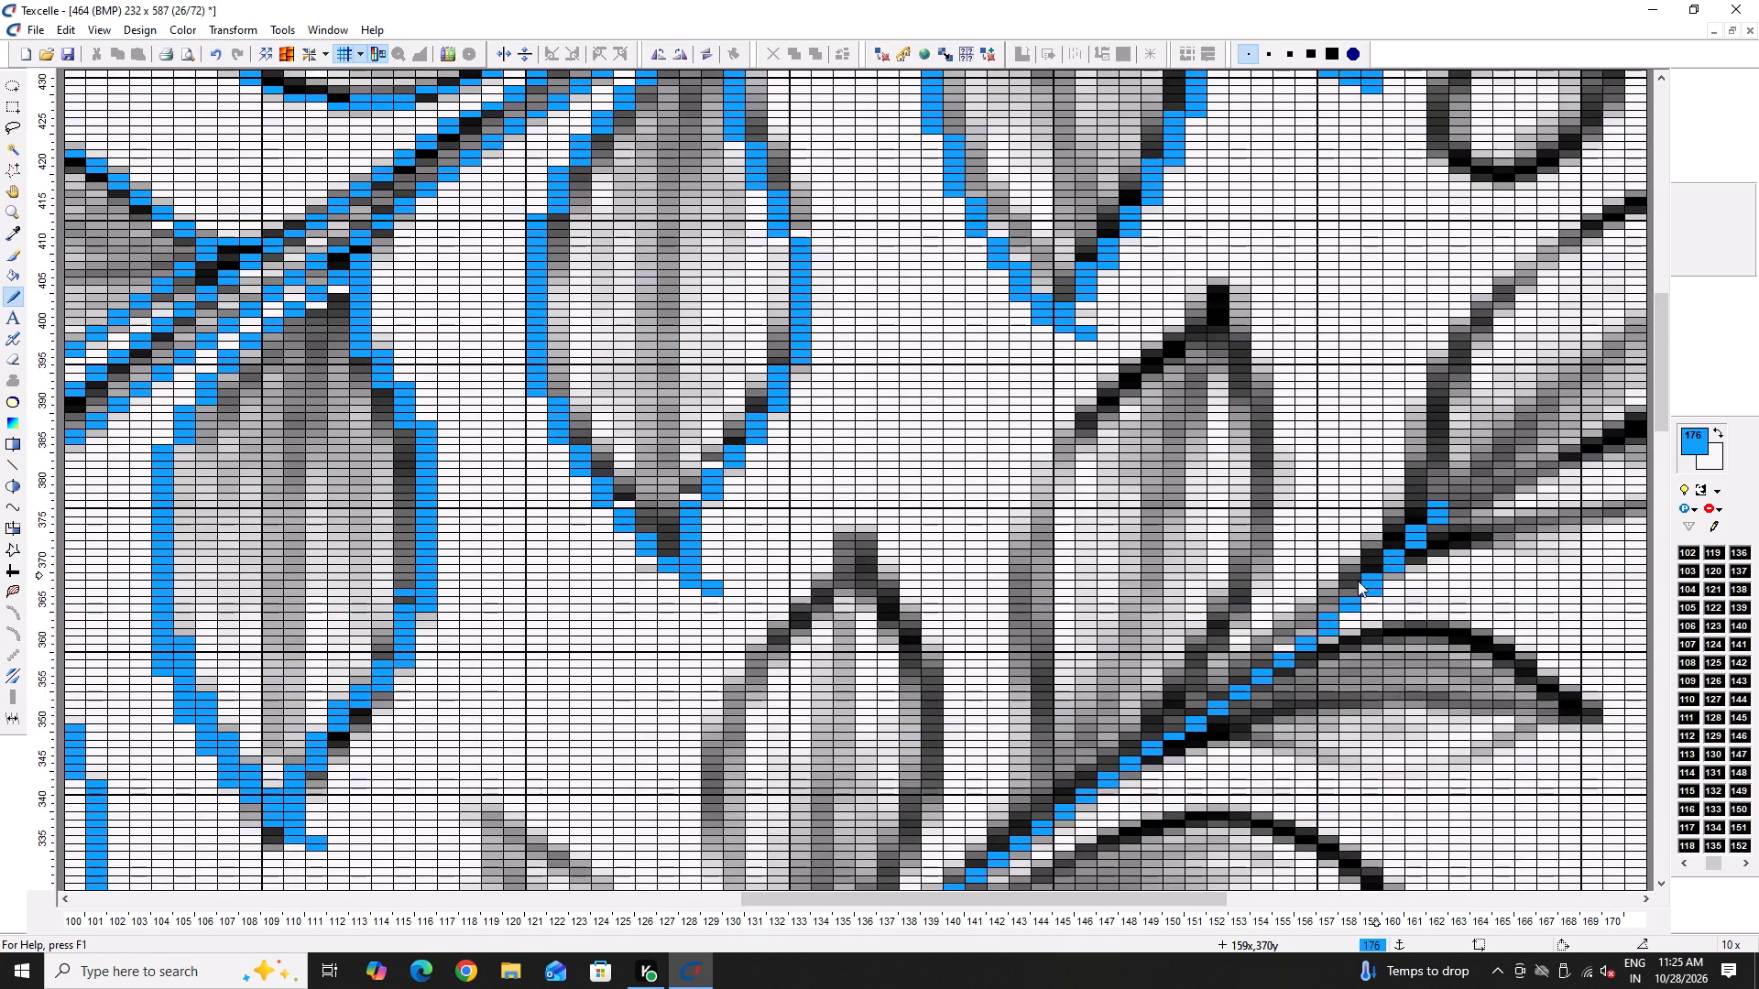
pyautogui.scroll(-4, 1239, 625)
pyautogui.keyDown('ctrl'); pyautogui.scroll(5, 668, 686); pyautogui.keyUp('ctrl')
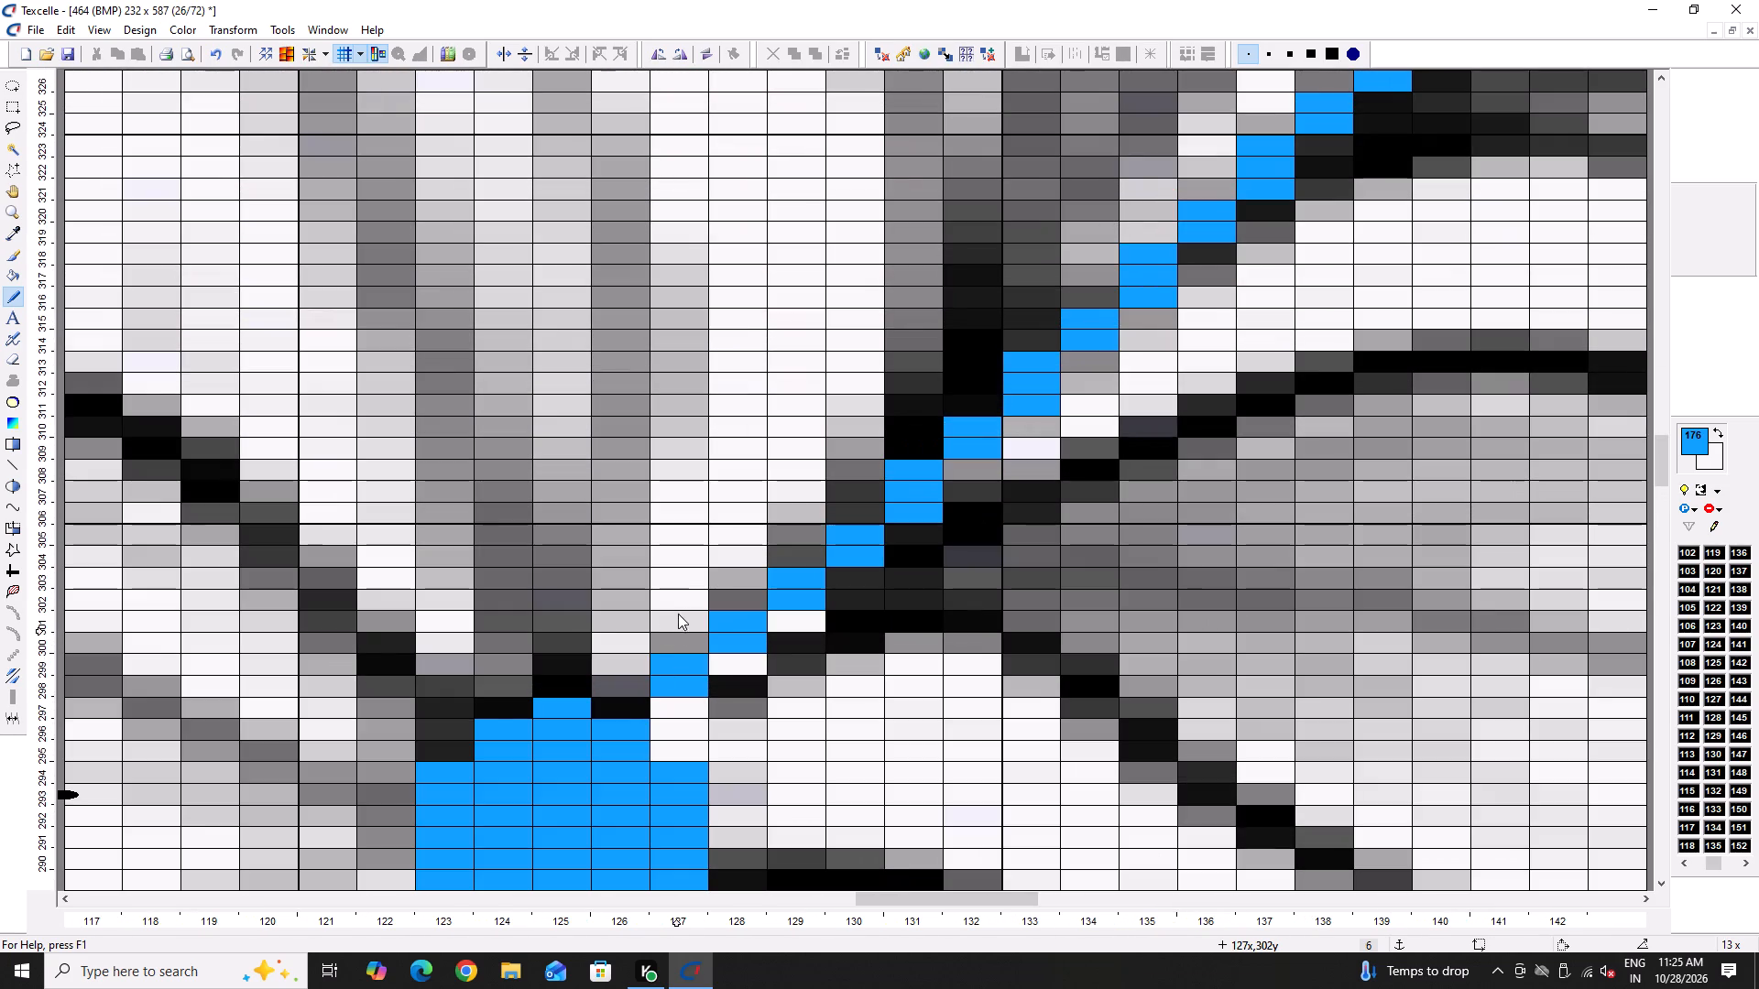
pyautogui.moveTo(644, 632); pyautogui.dragTo(643, 609)
pyautogui.click(677, 591)
pyautogui.rightClick(627, 603)
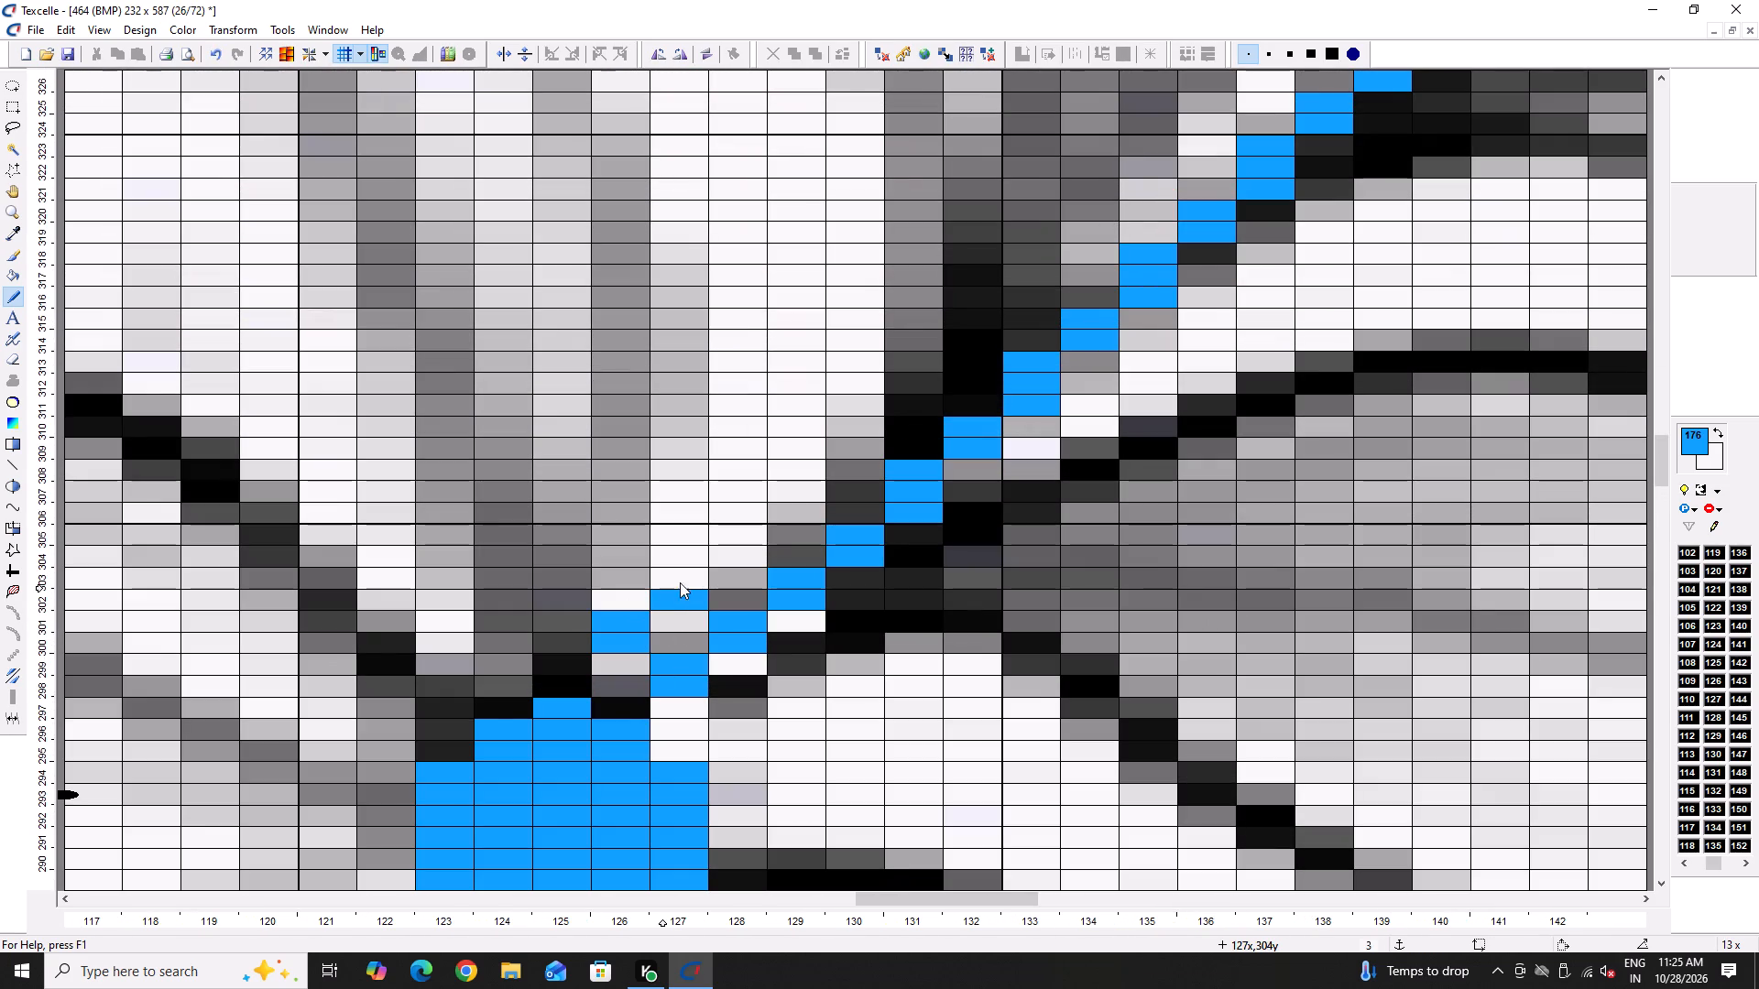
pyautogui.doubleClick(691, 576)
pyautogui.click(730, 558)
pyautogui.click(745, 543)
pyautogui.doubleClick(783, 515)
pyautogui.click(798, 492)
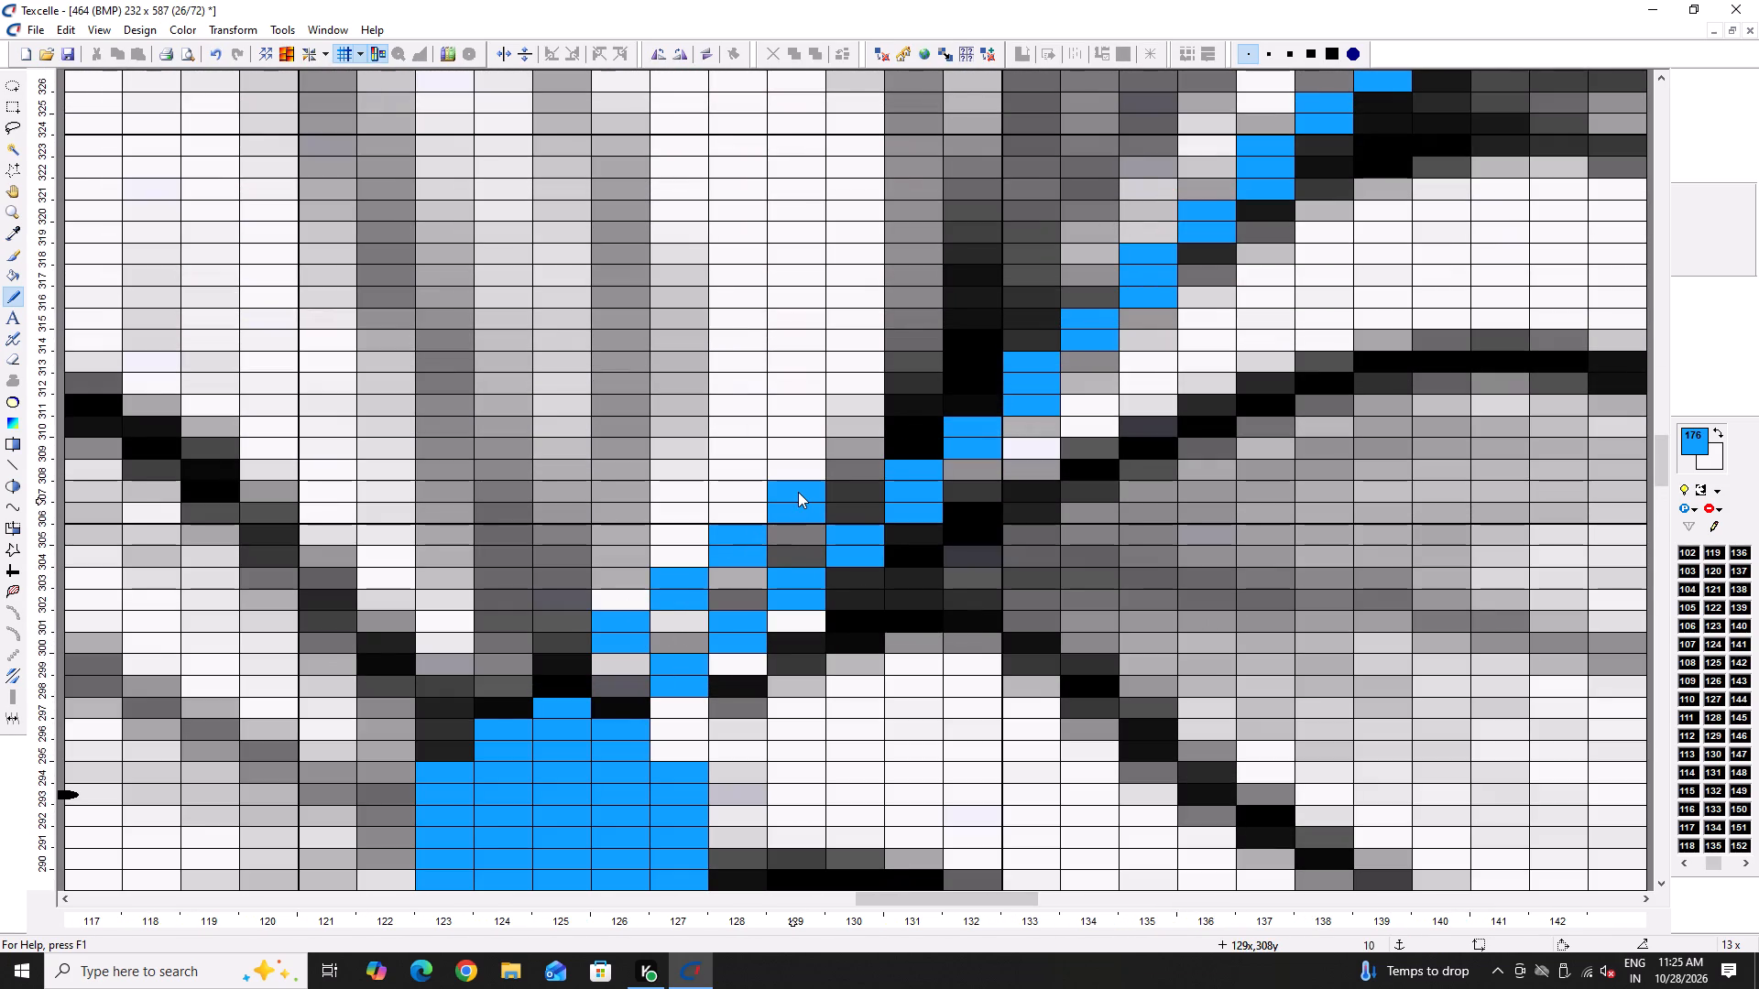
pyautogui.scroll(2, 808, 495)
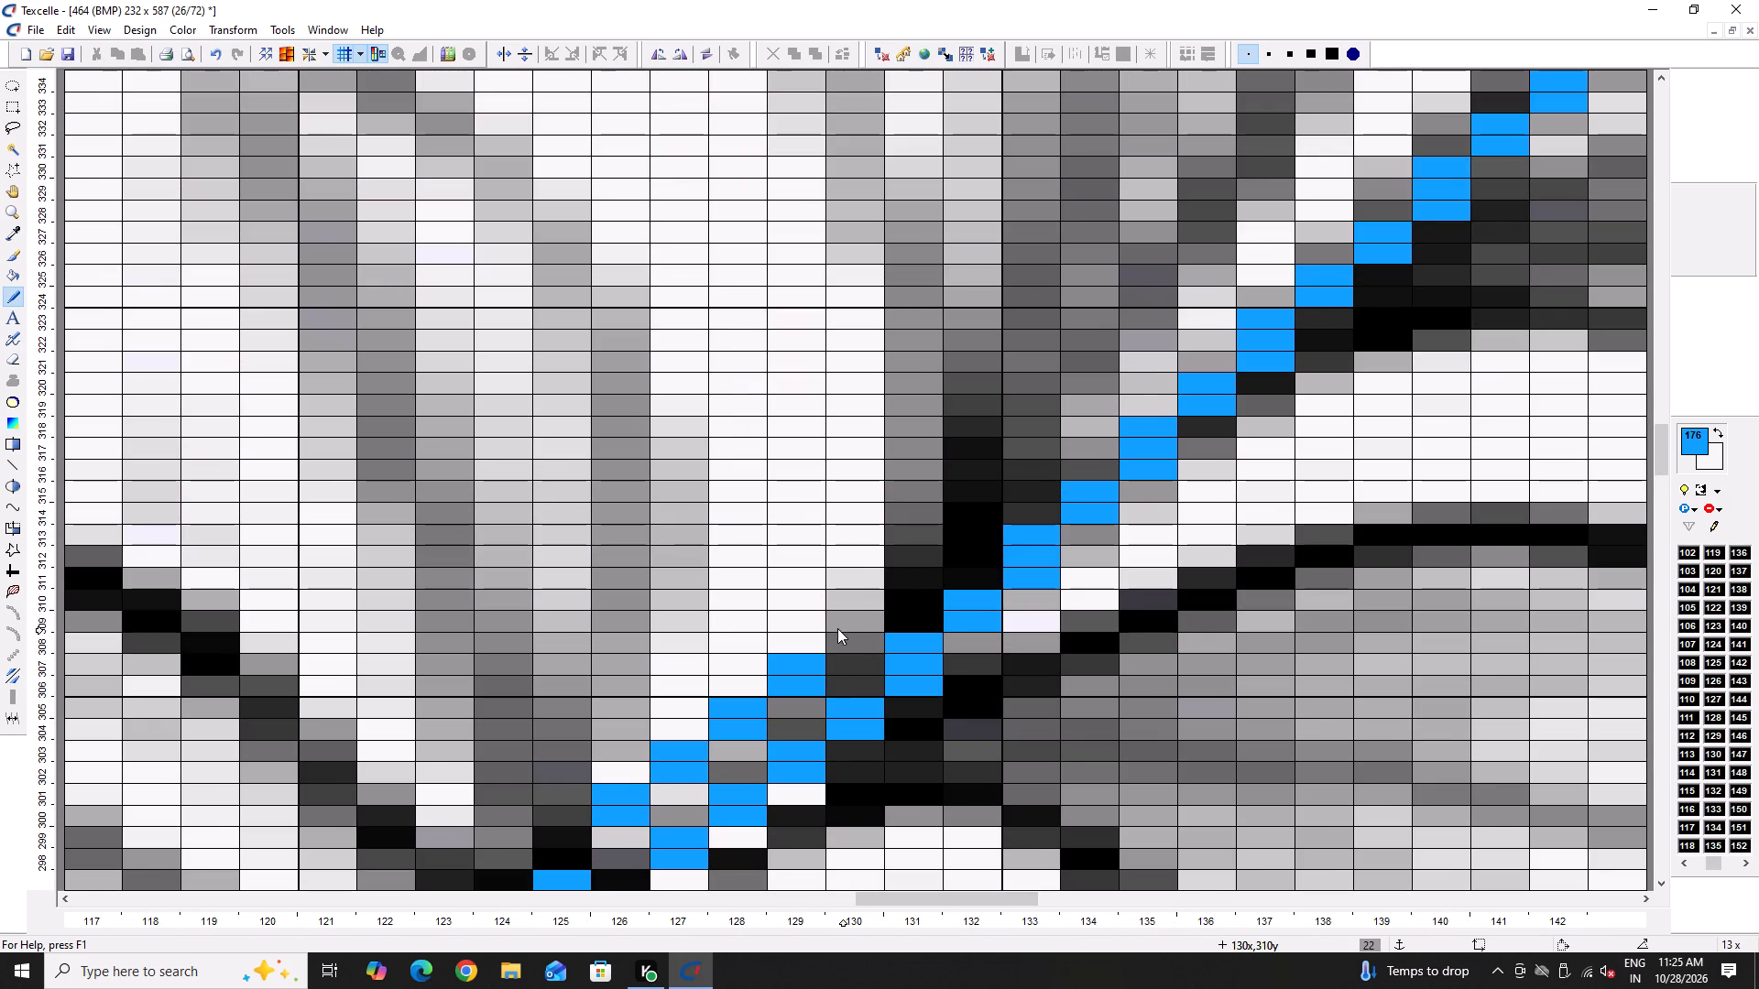
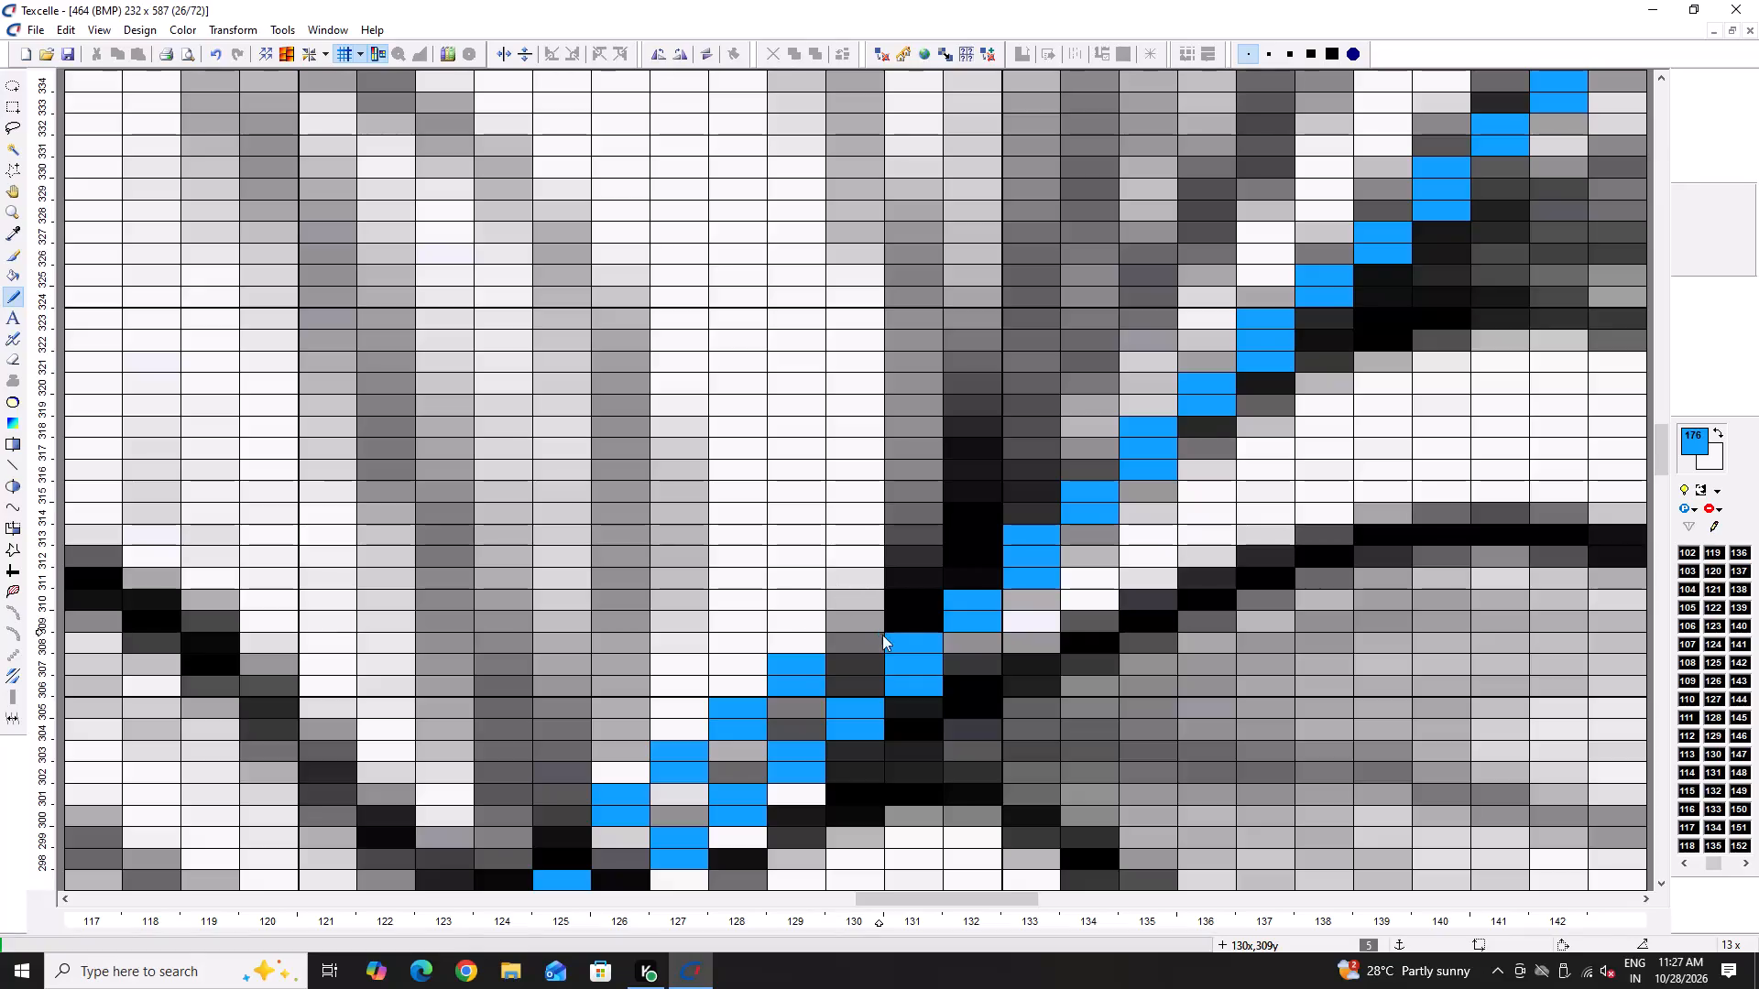
# Save design 464 with the newly traced parallel stem line.
pyautogui.hotkey('ctrl', 's')
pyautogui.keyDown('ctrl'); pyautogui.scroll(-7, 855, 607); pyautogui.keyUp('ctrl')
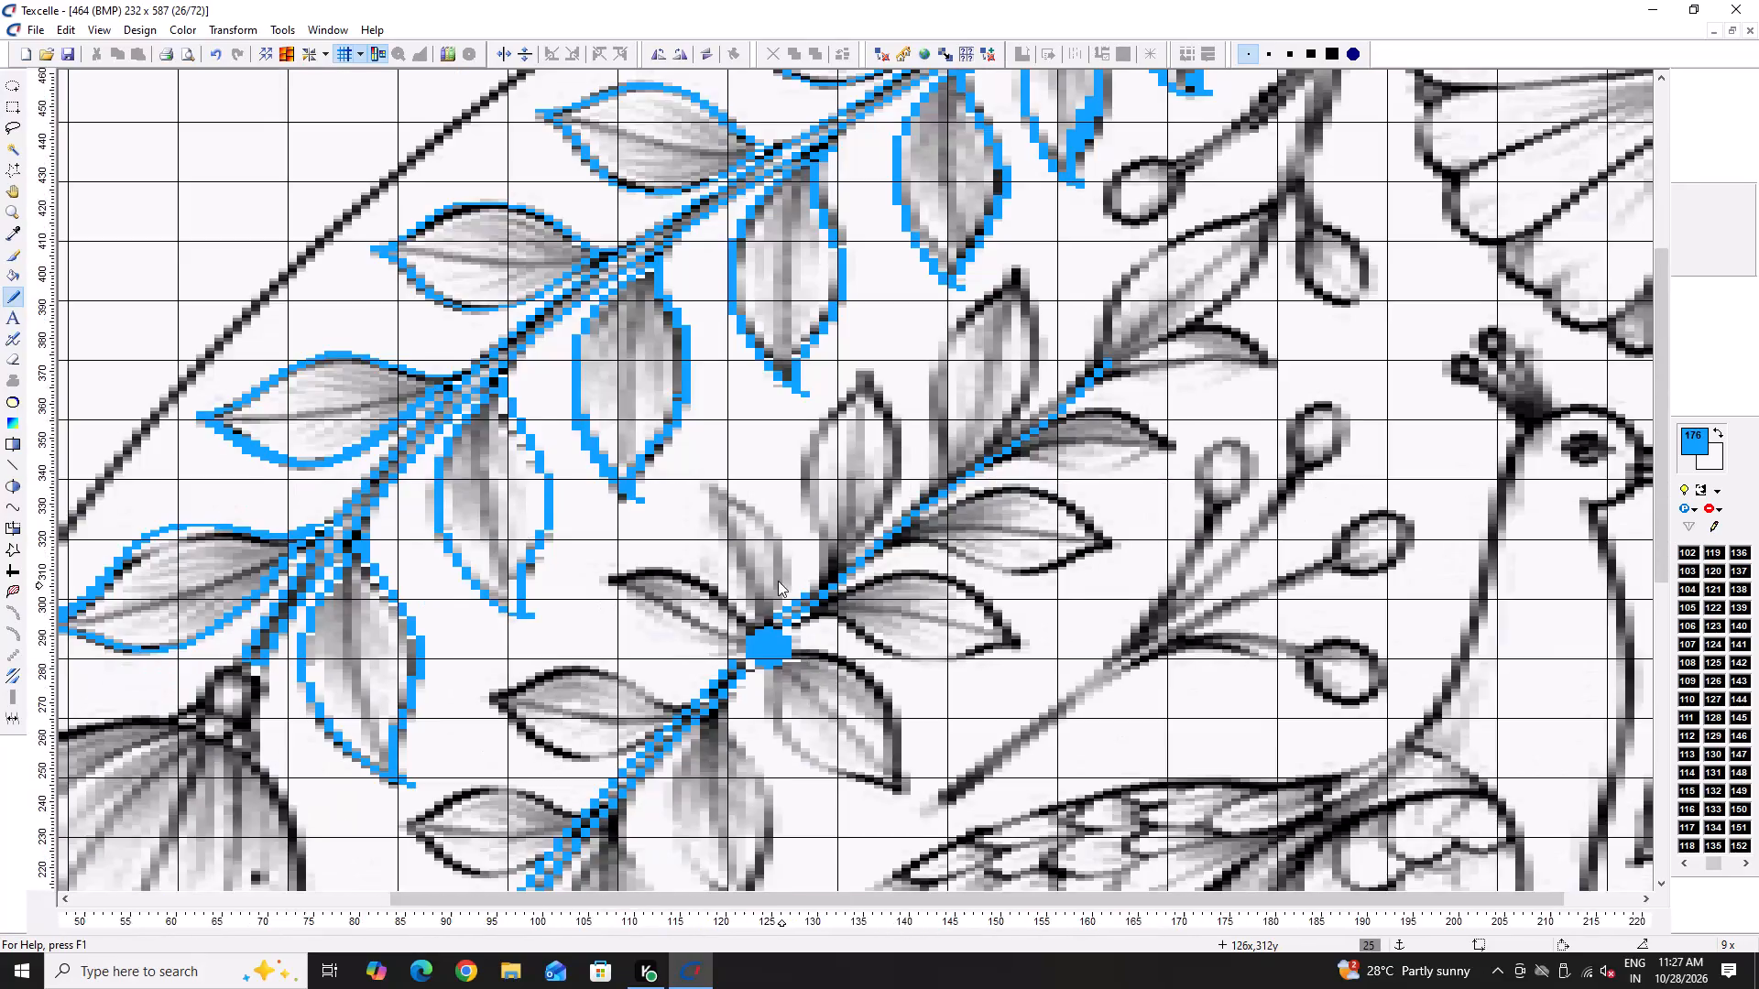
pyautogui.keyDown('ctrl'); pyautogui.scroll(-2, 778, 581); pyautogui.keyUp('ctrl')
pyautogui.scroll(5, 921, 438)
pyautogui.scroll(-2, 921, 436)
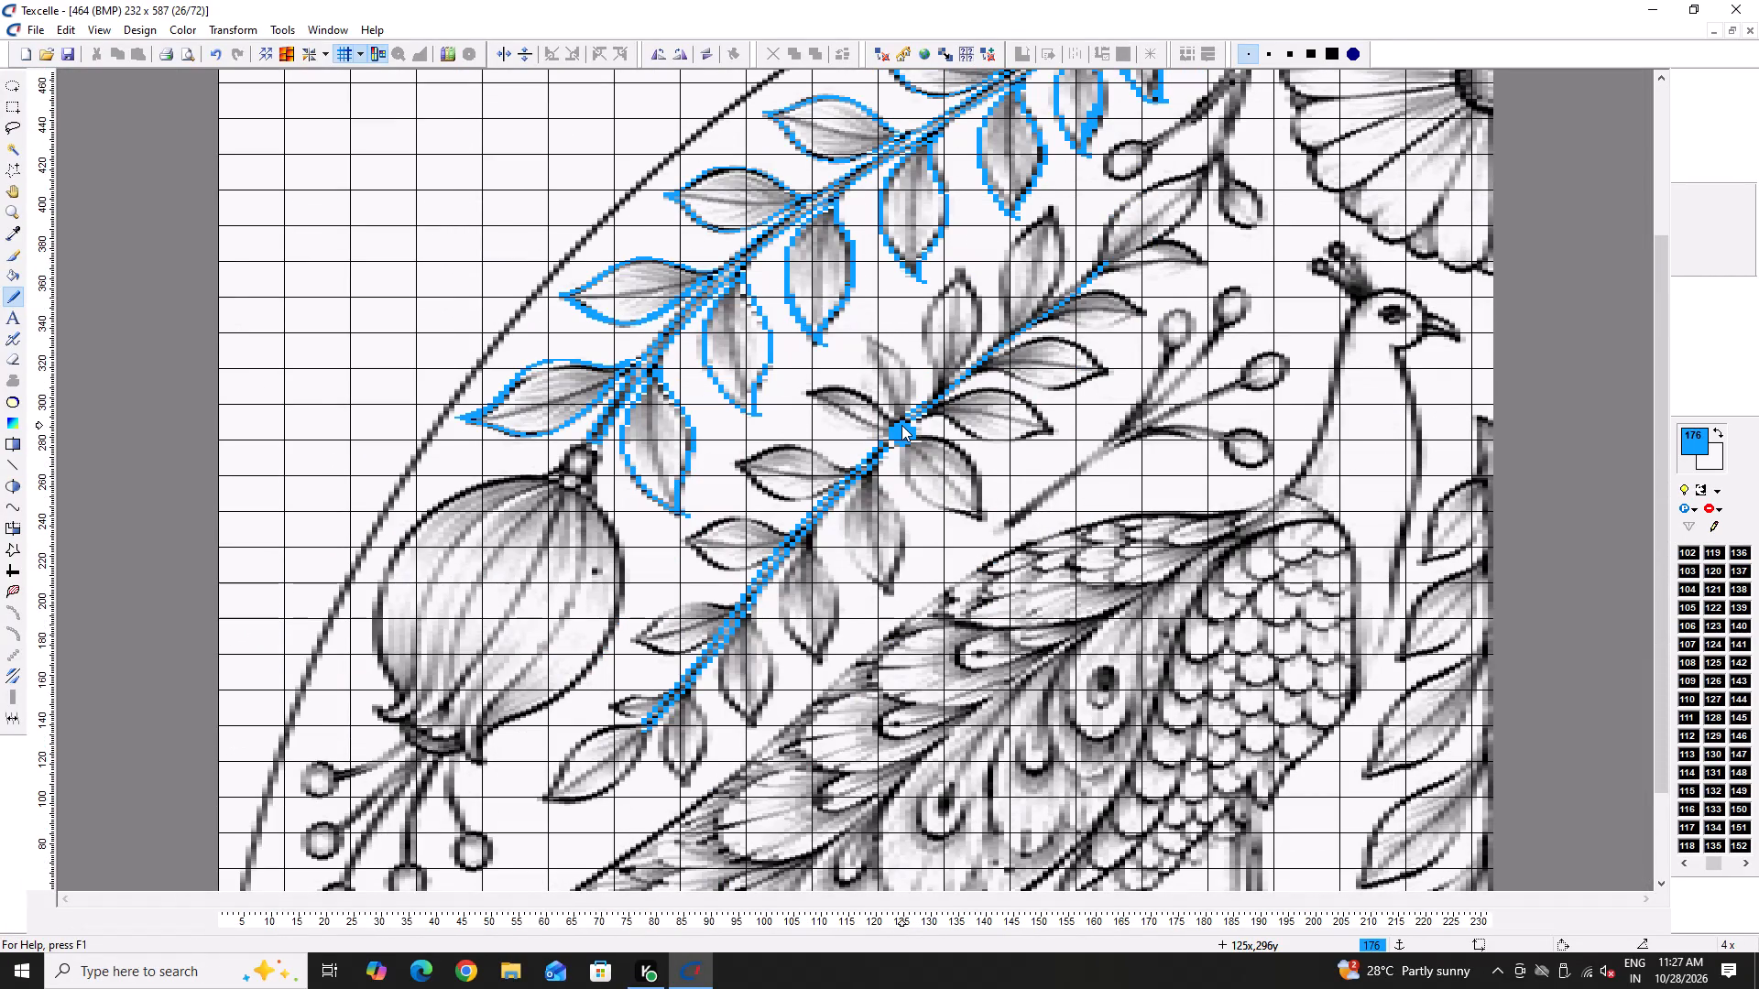
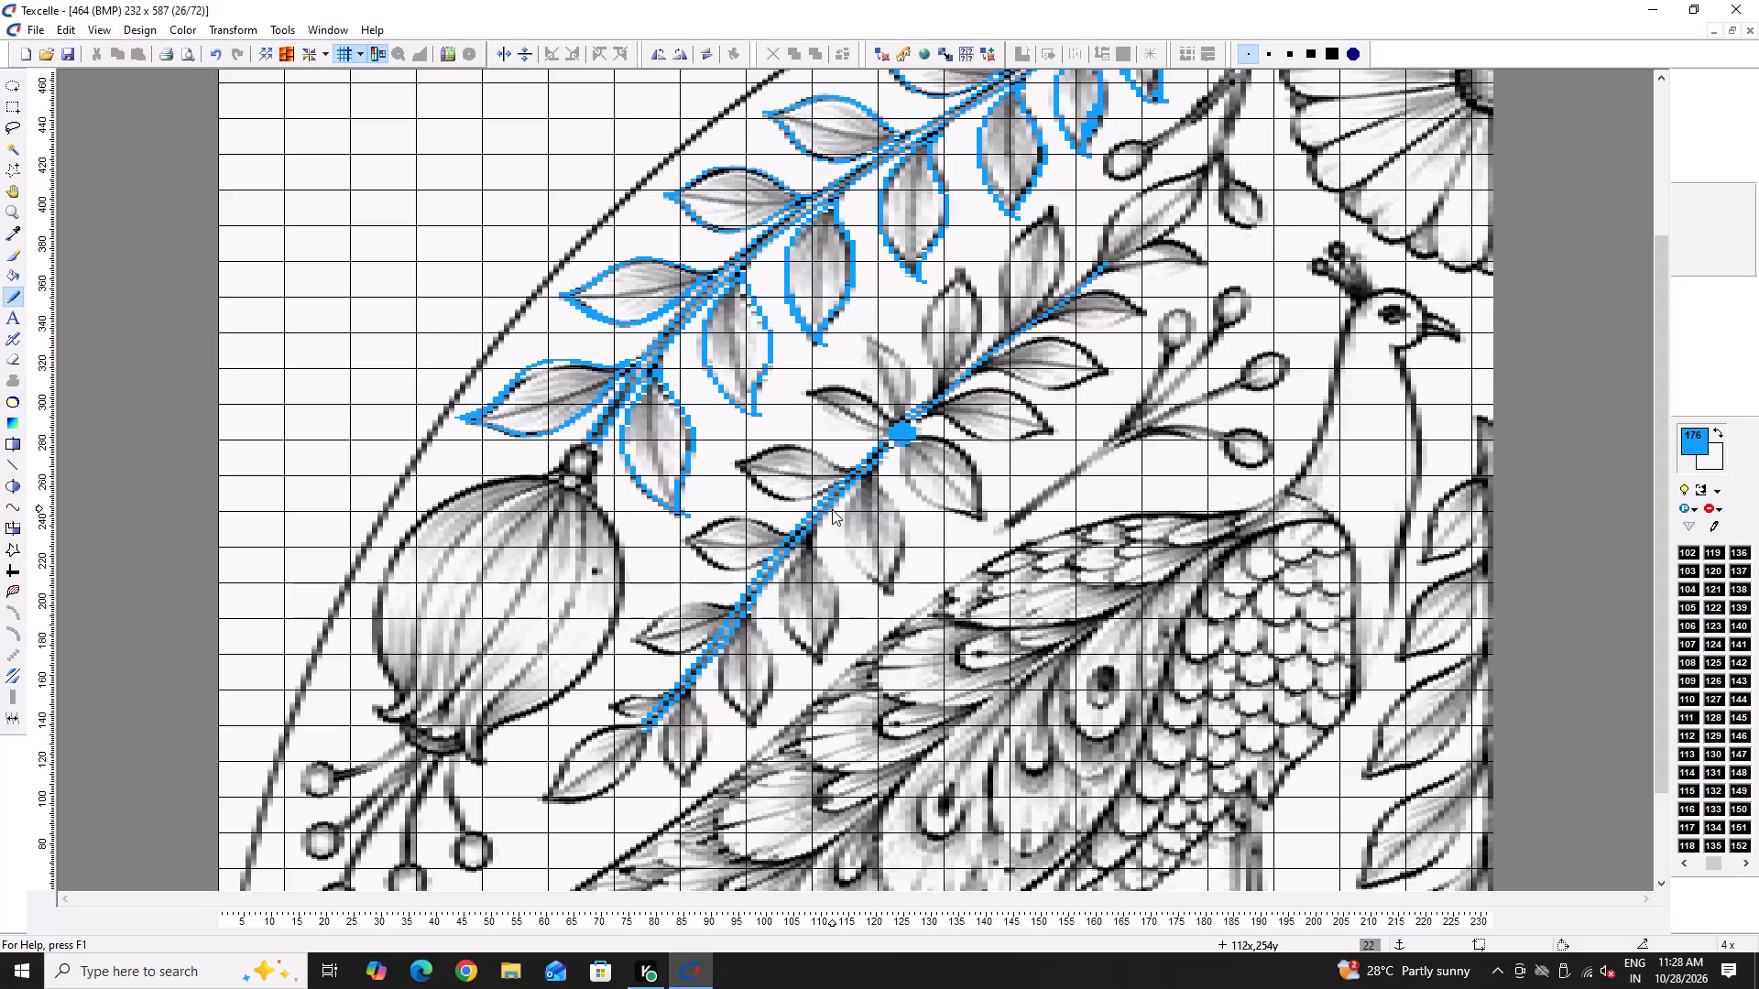
# Start a second blue stem line above the existing one, from beside the flower centre to about 134x, 321y.
pyautogui.keyDown('ctrl'); pyautogui.scroll(7, 1039, 347); pyautogui.keyUp('ctrl')
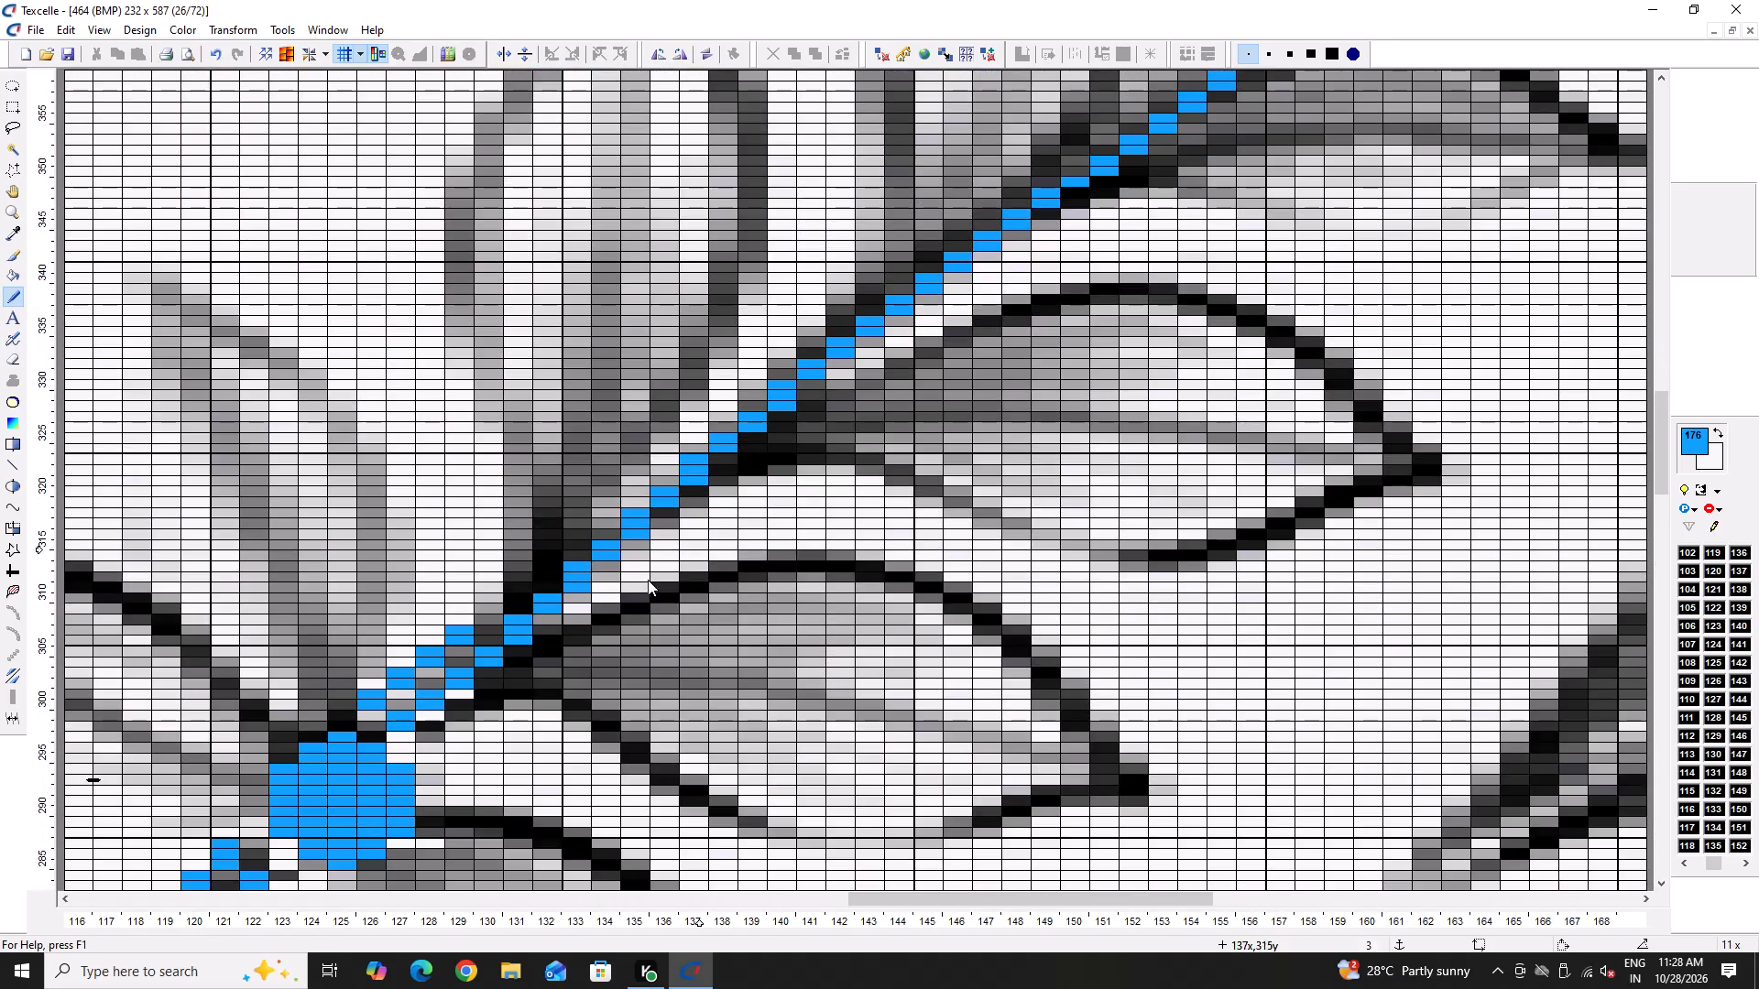
pyautogui.keyDown('ctrl'); pyautogui.scroll(6, 486, 610); pyautogui.keyUp('ctrl')
pyautogui.click(468, 622)
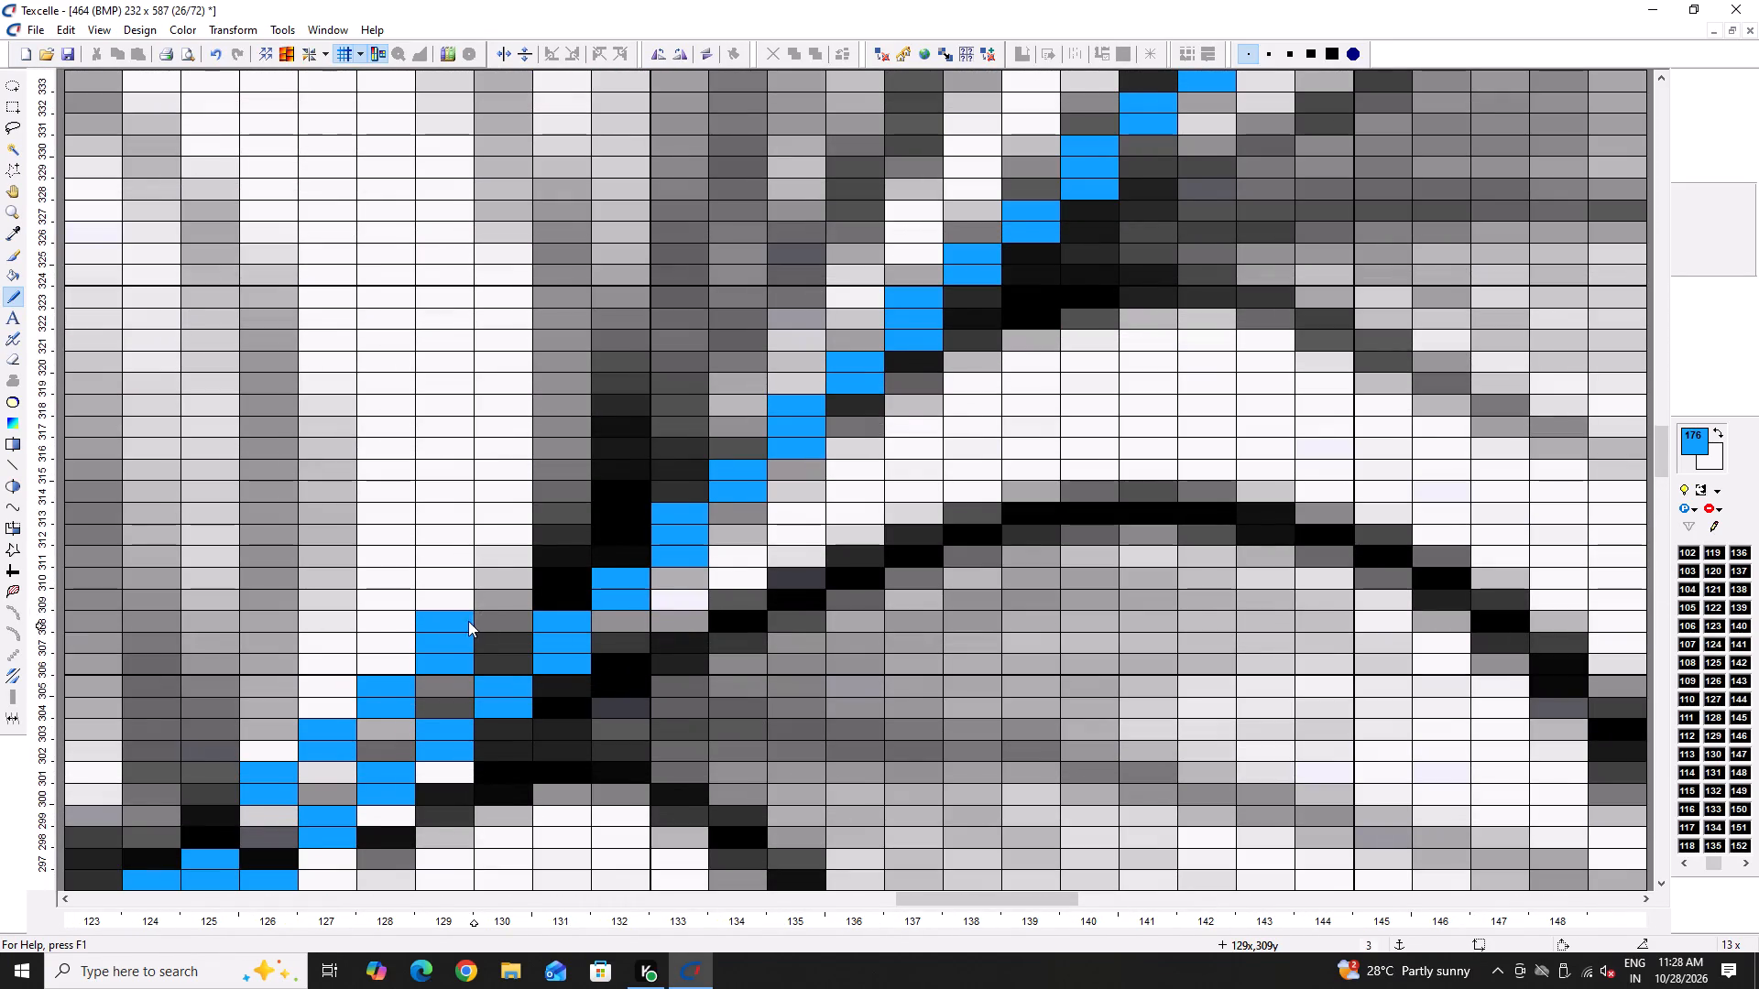
pyautogui.click(493, 597)
pyautogui.click(497, 581)
pyautogui.click(555, 553)
pyautogui.click(567, 531)
pyautogui.click(574, 510)
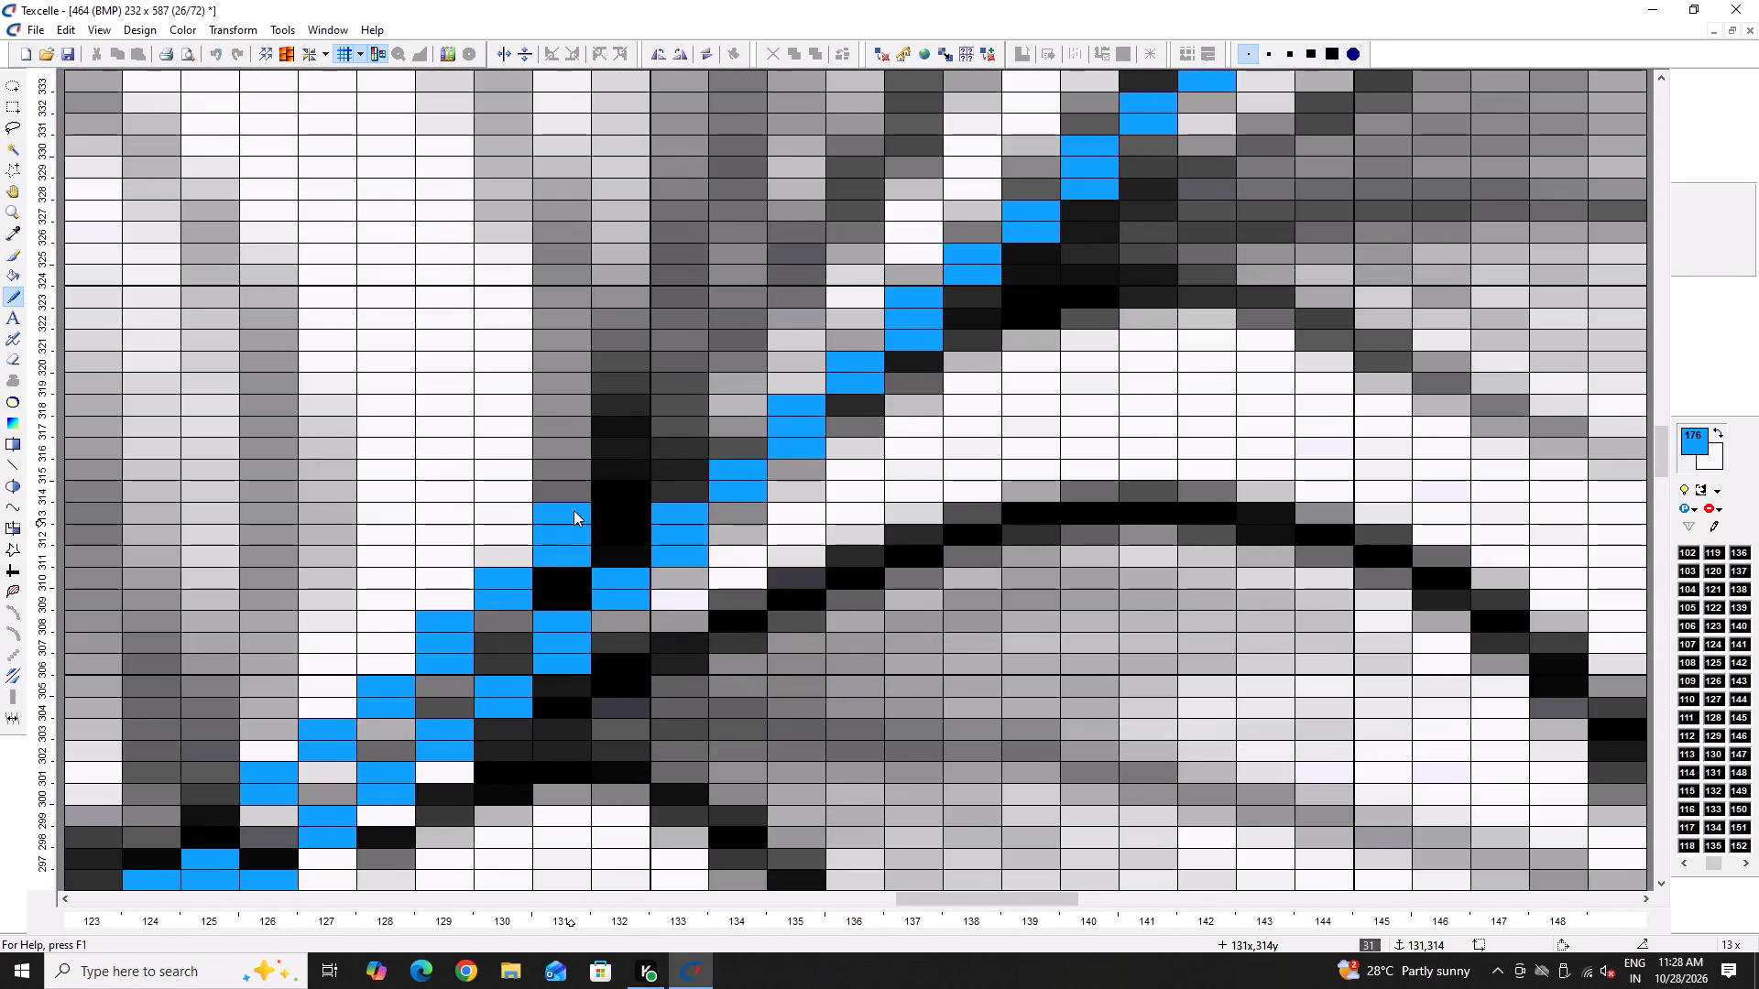
pyautogui.moveTo(614, 485); pyautogui.dragTo(620, 462)
pyautogui.moveTo(672, 447); pyautogui.dragTo(683, 403)
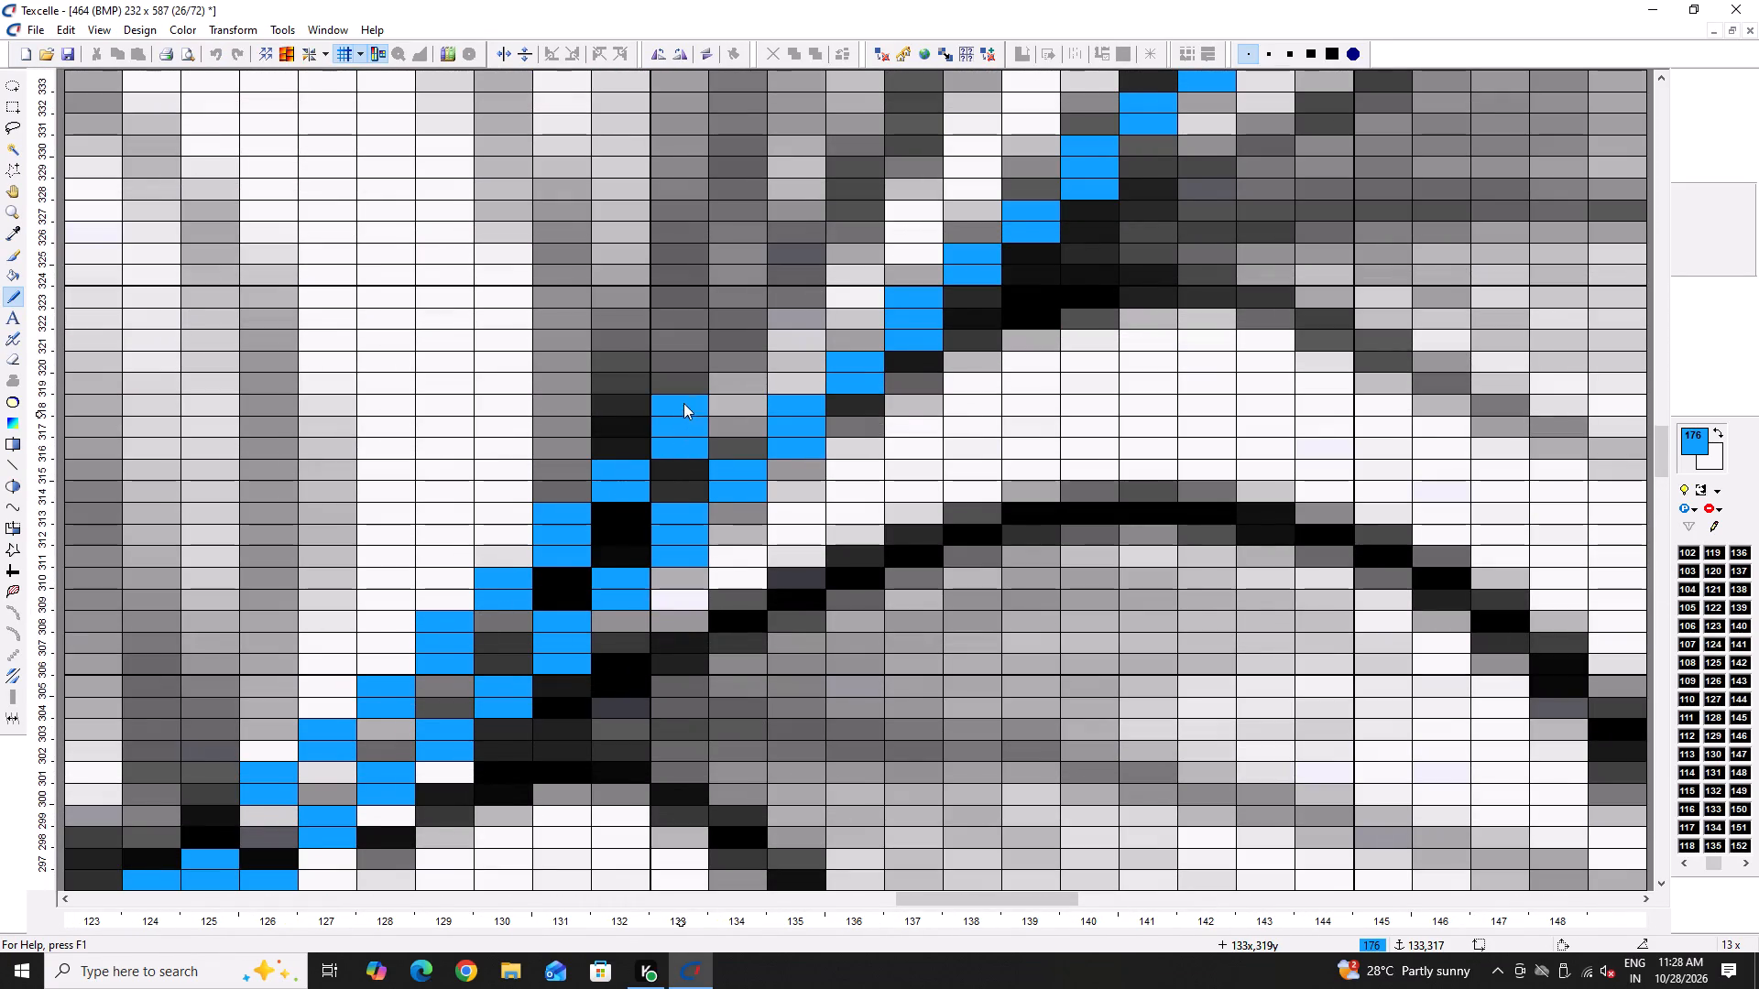
pyautogui.moveTo(683, 403); pyautogui.dragTo(685, 398)
pyautogui.moveTo(728, 382); pyautogui.dragTo(733, 355)
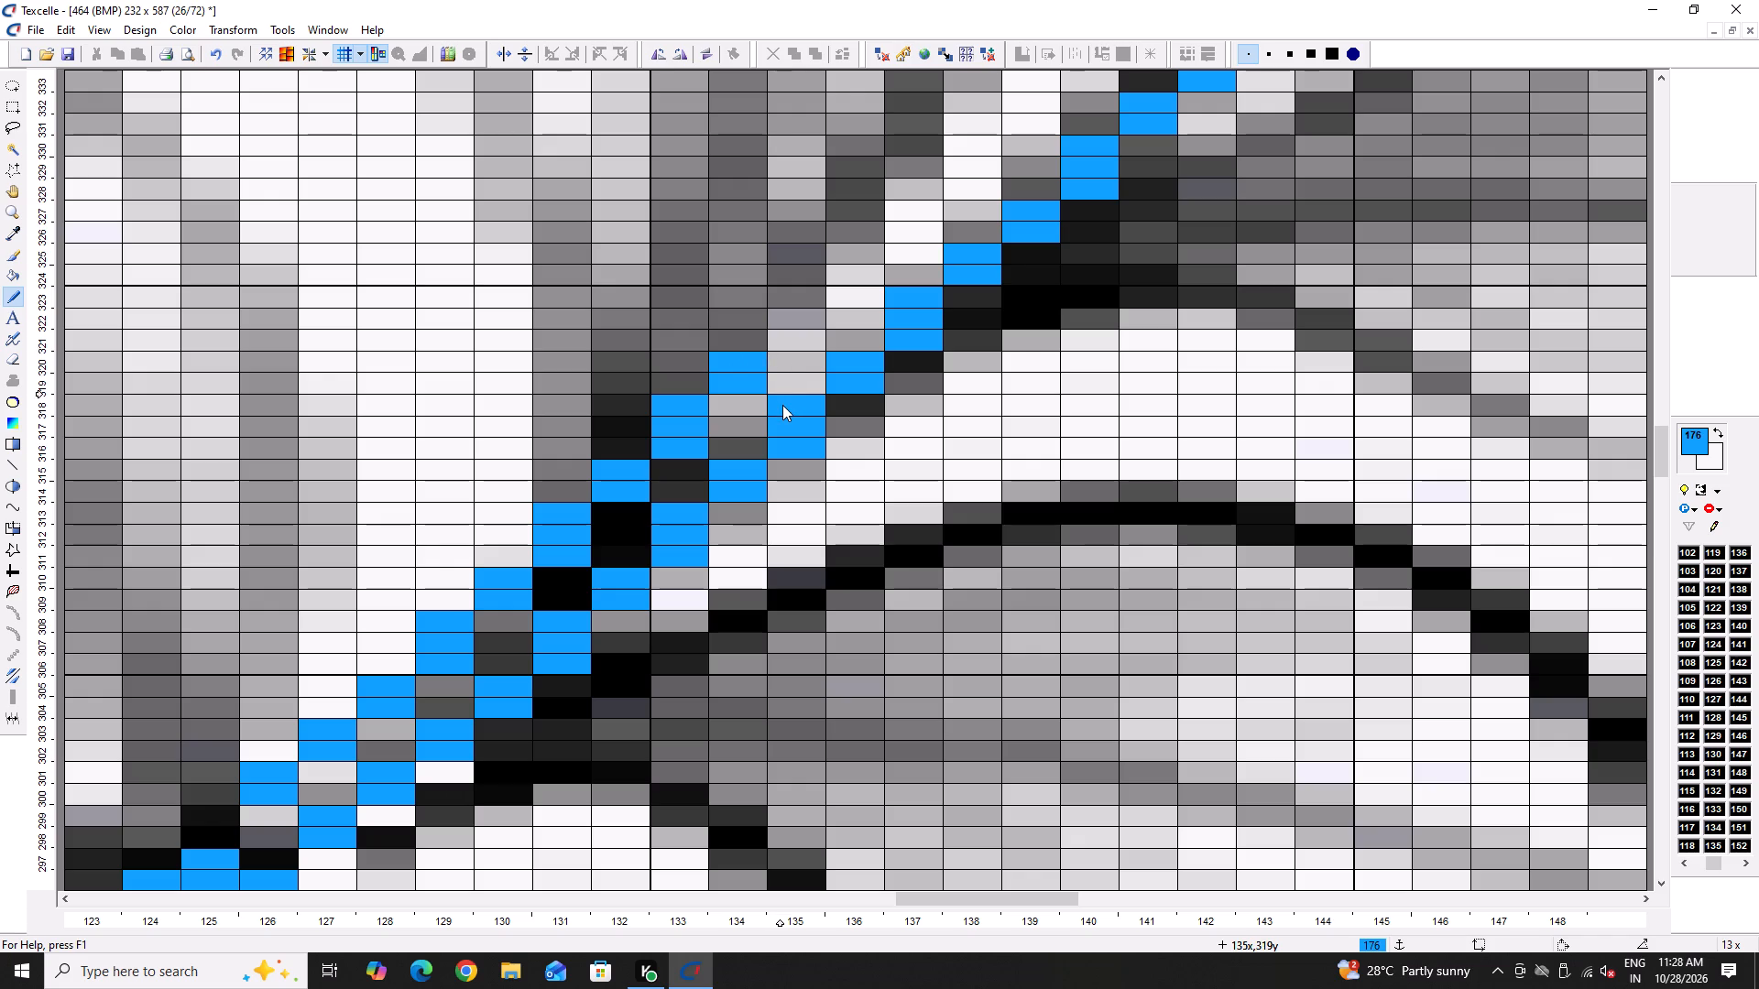
# Continue the parallel blue stem line in stair-stepped pixels from about 135x, 322y to about 139x, 333y.
pyautogui.scroll(3, 782, 405)
pyautogui.keyDown('ctrl'); pyautogui.scroll(1, 811, 607); pyautogui.keyUp('ctrl')
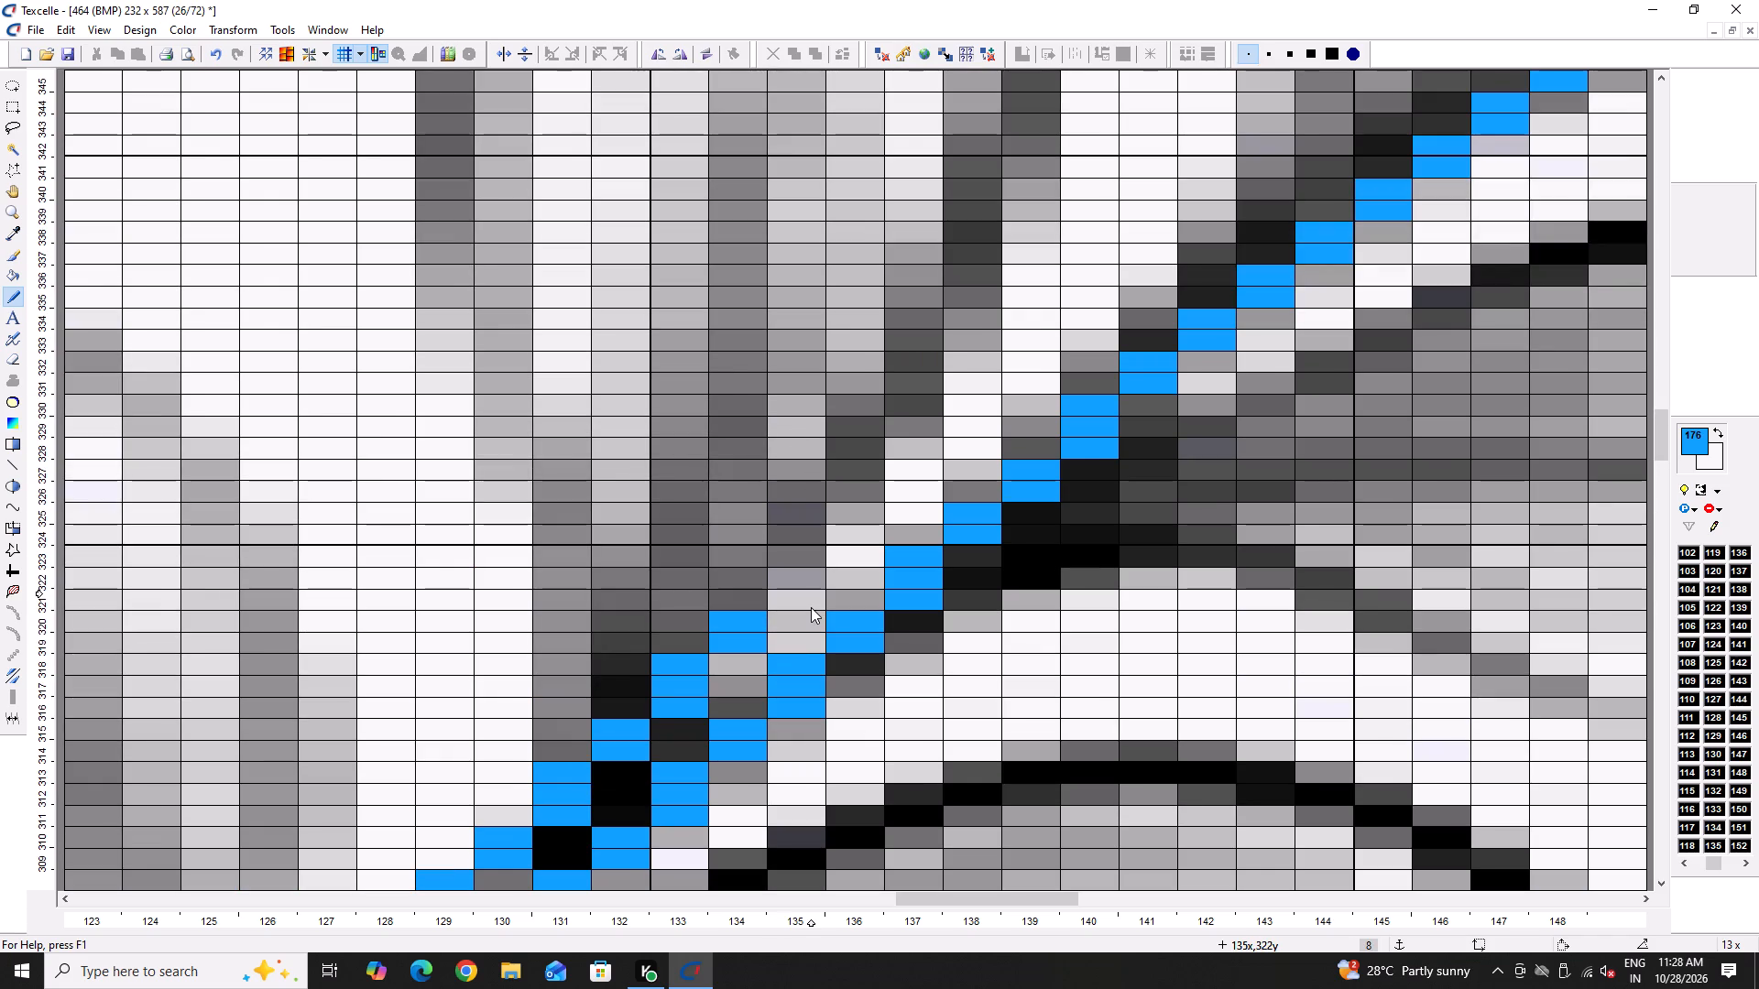
pyautogui.keyDown('ctrl'); pyautogui.scroll(5, 811, 607); pyautogui.keyUp('ctrl')
pyautogui.moveTo(807, 600); pyautogui.dragTo(808, 552)
pyautogui.moveTo(854, 527); pyautogui.dragTo(854, 527)
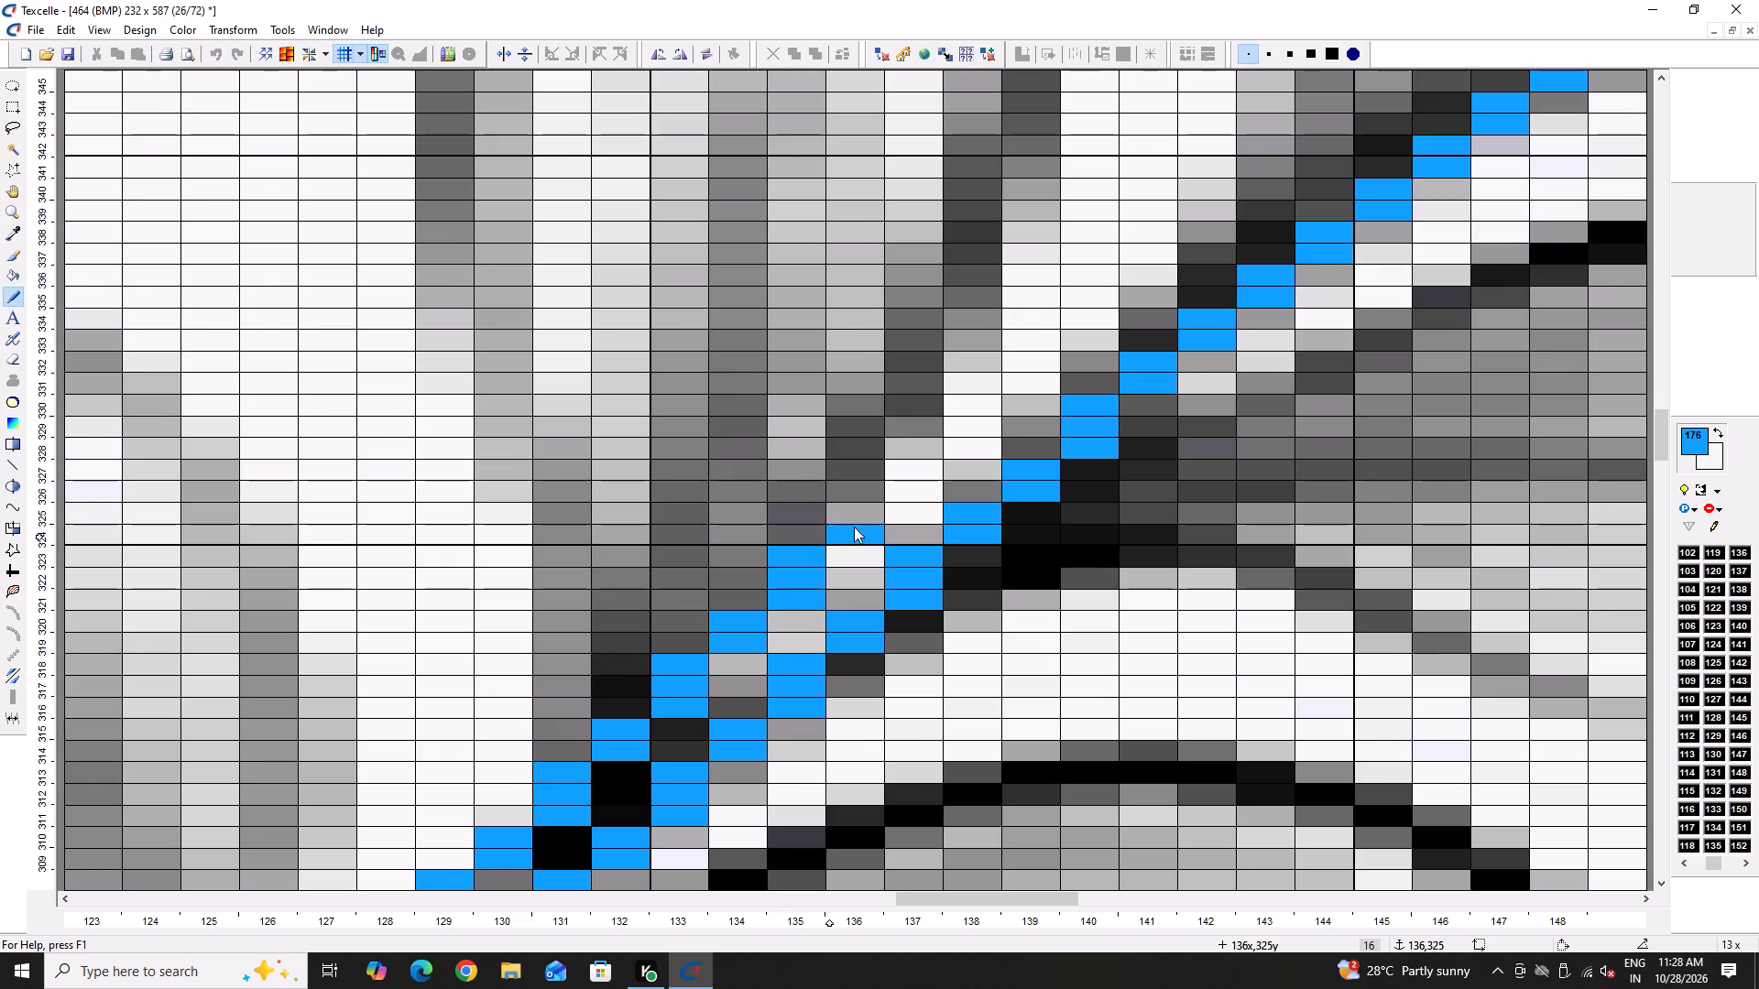
pyautogui.moveTo(854, 527); pyautogui.dragTo(854, 501)
pyautogui.moveTo(865, 483); pyautogui.dragTo(875, 484, button='right')
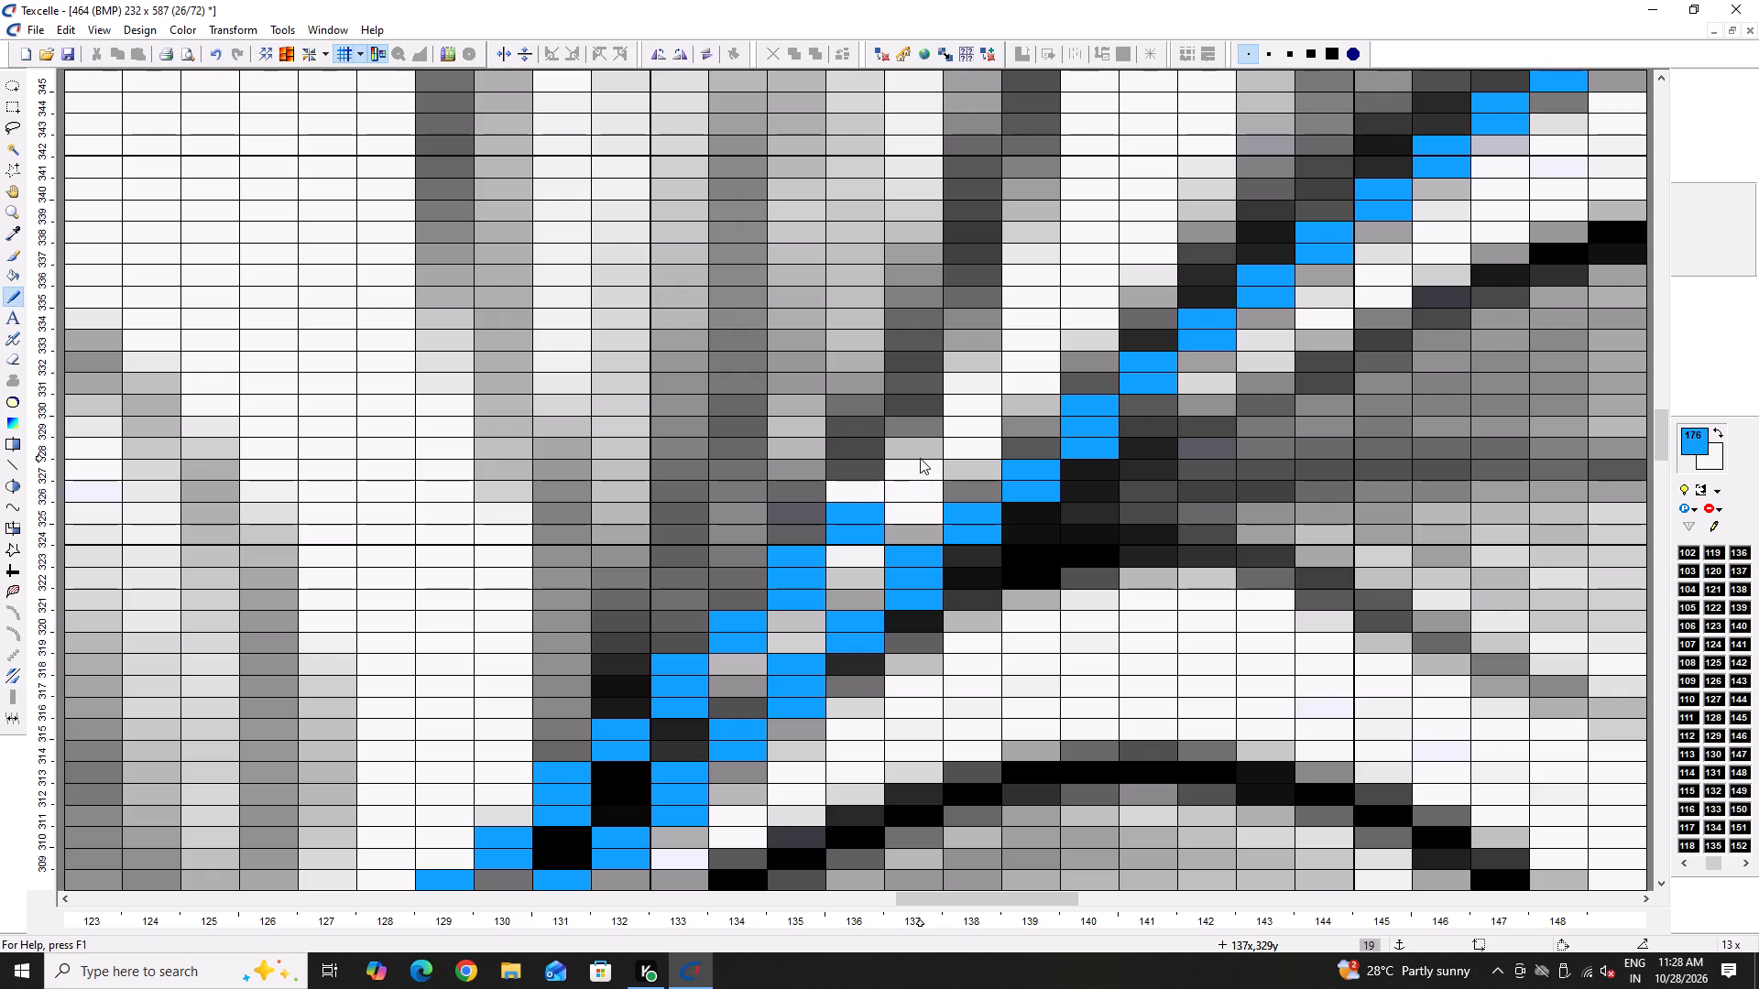
pyautogui.keyDown('ctrl'); pyautogui.scroll(2, 908, 511); pyautogui.keyUp('ctrl')
pyautogui.moveTo(922, 491); pyautogui.dragTo(918, 468)
pyautogui.moveTo(948, 448); pyautogui.dragTo(960, 406)
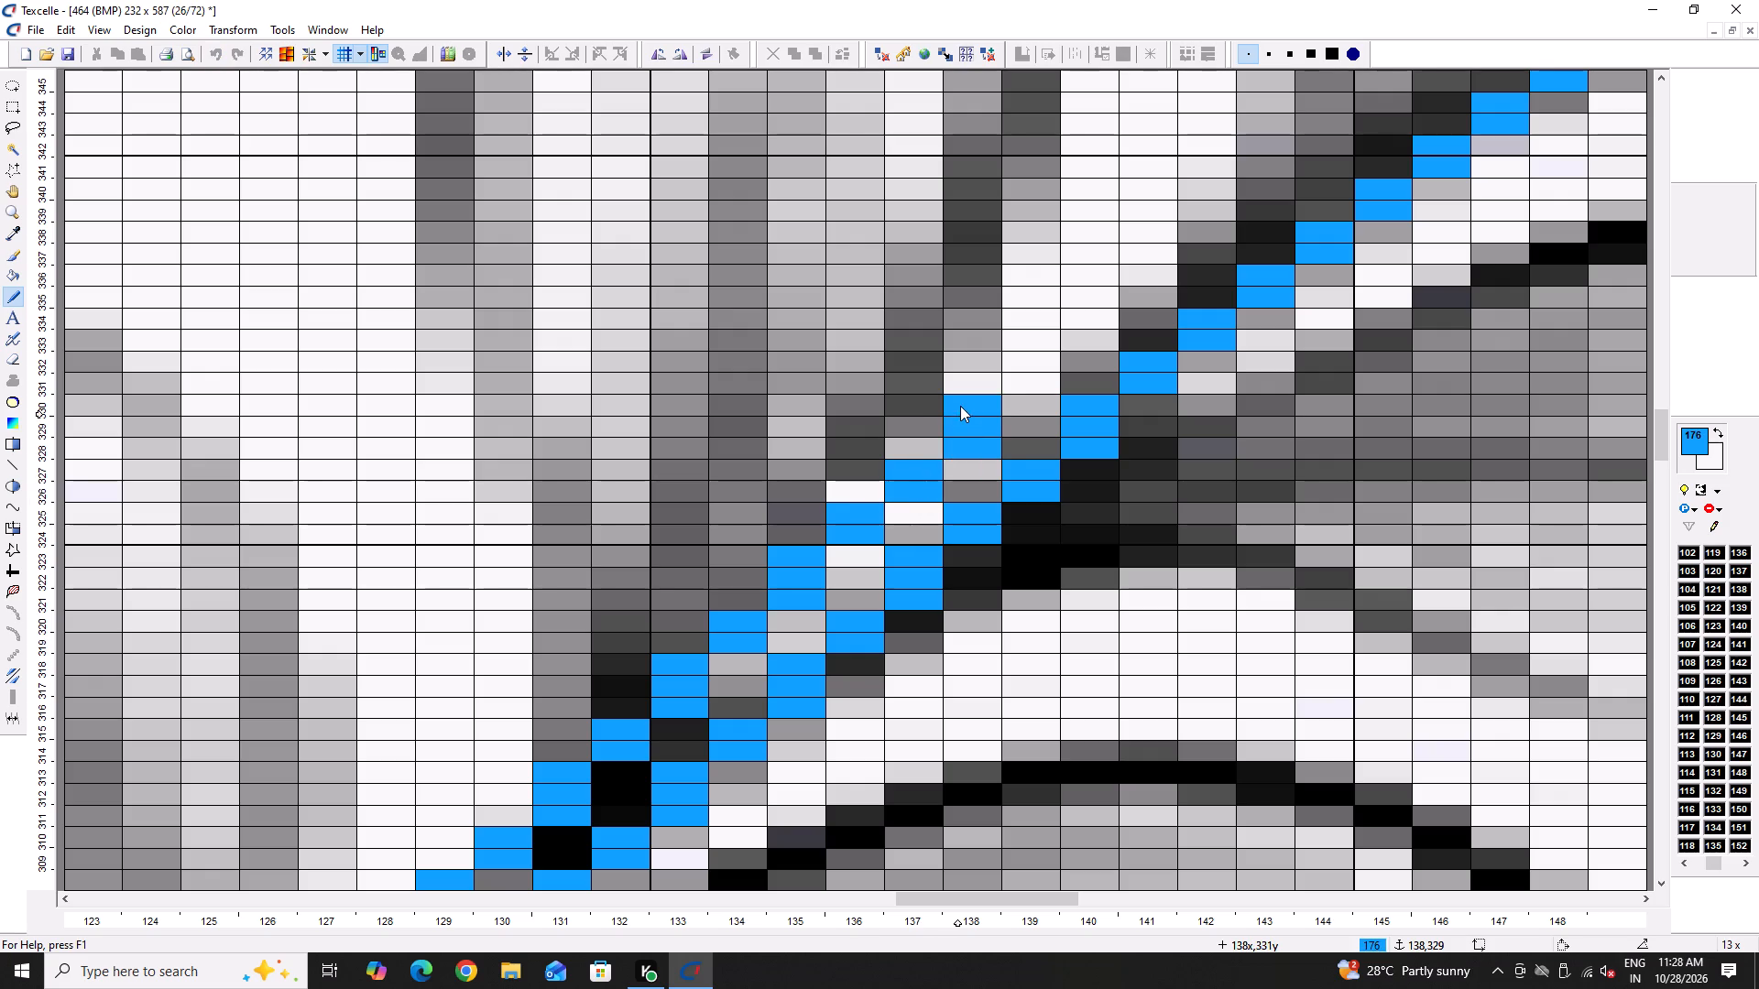
pyautogui.moveTo(960, 406); pyautogui.dragTo(961, 403)
pyautogui.moveTo(1005, 384); pyautogui.dragTo(1013, 354)
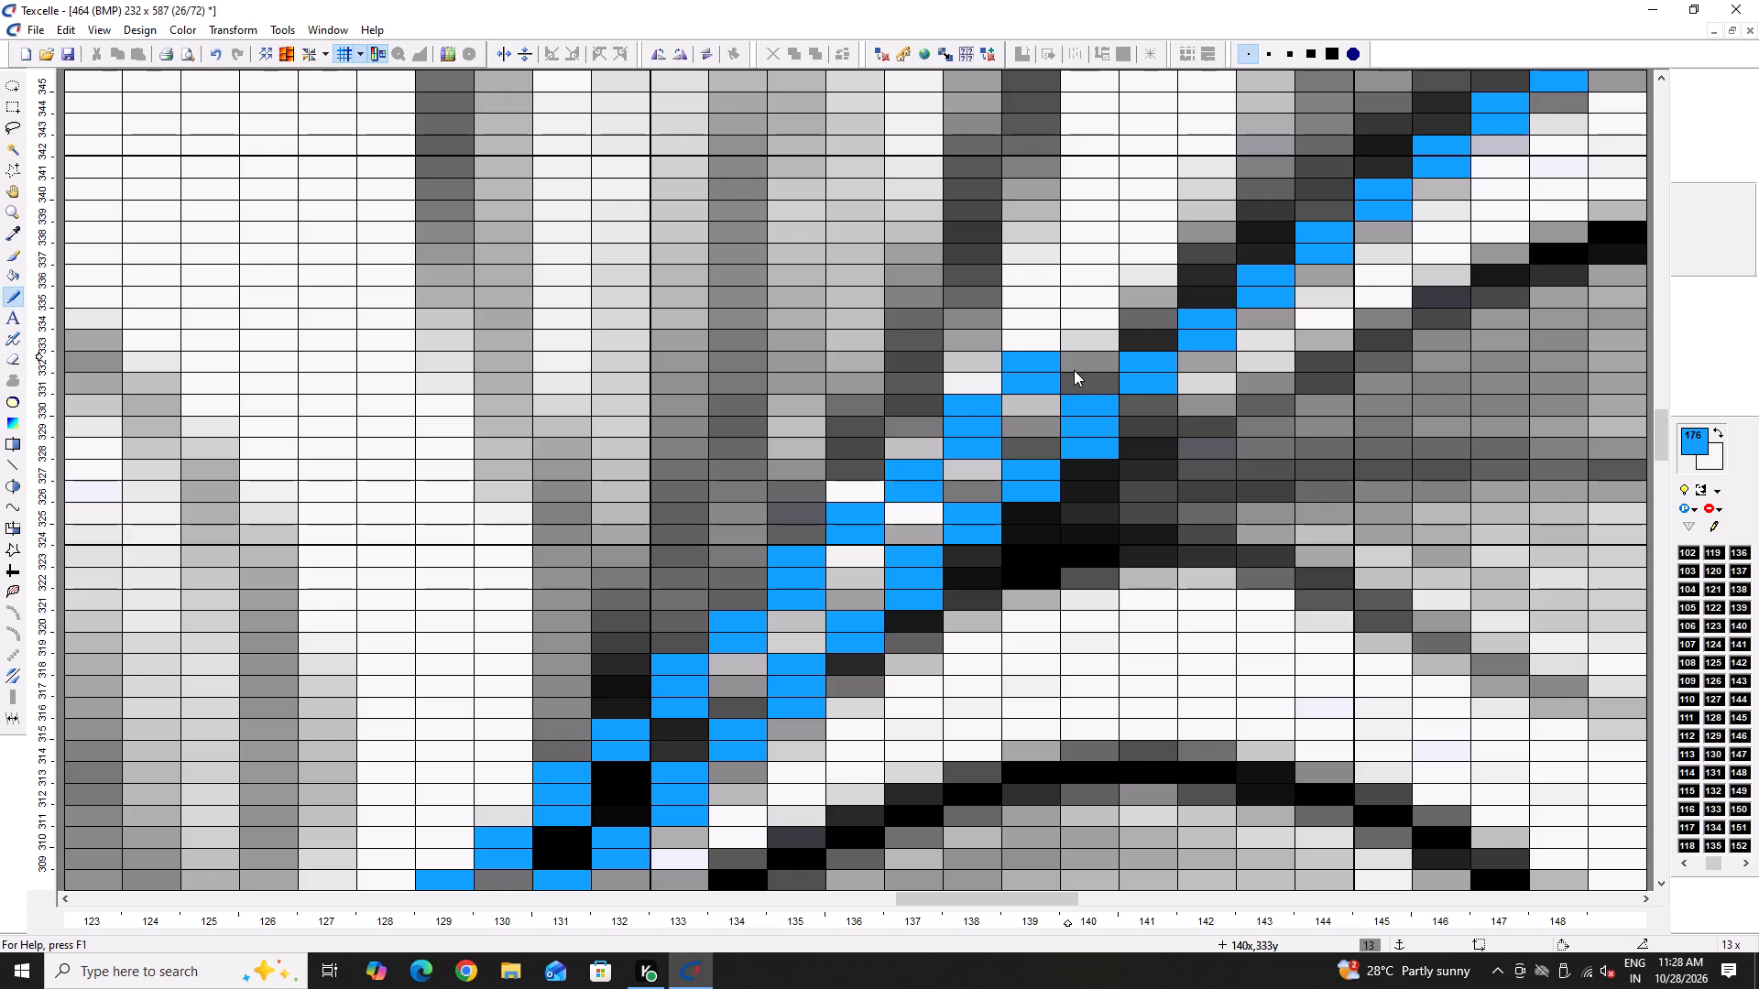
# Extend the parallel blue stem line pixel by pixel from about 140x, 334y to about 145x, 345y.
pyautogui.press('Right')
pyautogui.press('Right')
pyautogui.scroll(3, 629, 427)
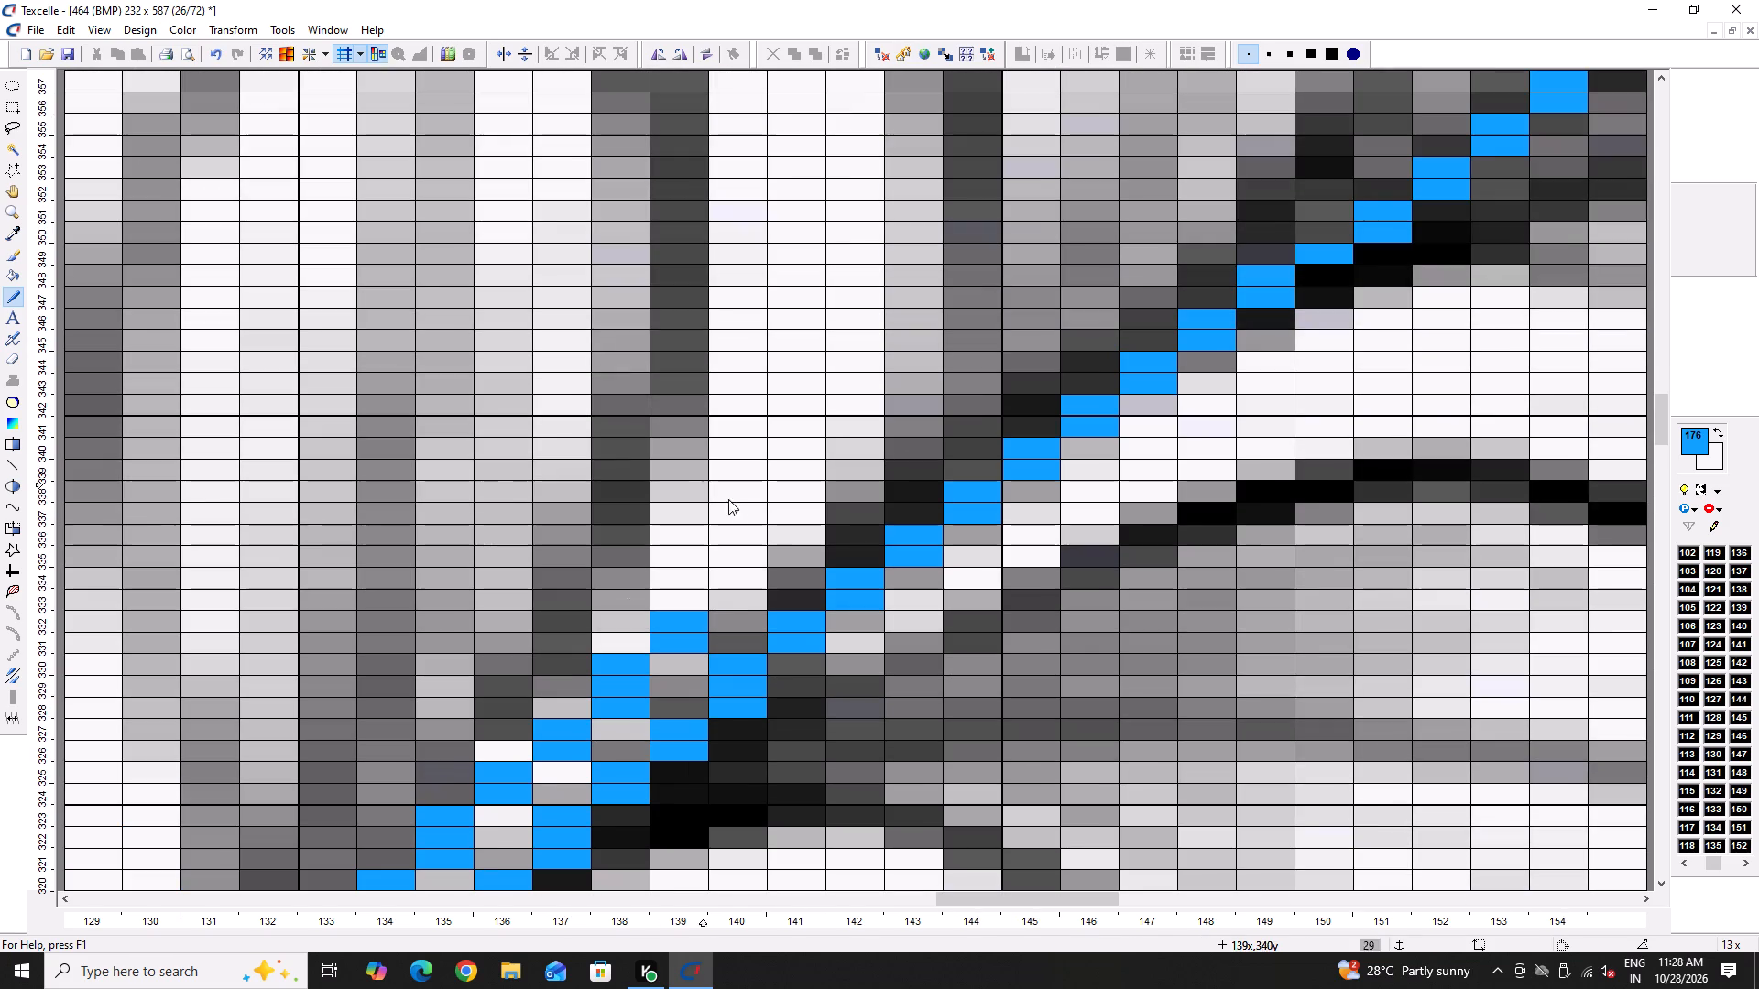
pyautogui.keyDown('ctrl'); pyautogui.scroll(3, 712, 580); pyautogui.keyUp('ctrl')
pyautogui.moveTo(735, 598); pyautogui.dragTo(744, 573)
pyautogui.click(744, 573)
pyautogui.moveTo(797, 547); pyautogui.dragTo(805, 527)
pyautogui.moveTo(839, 504); pyautogui.dragTo(846, 482)
pyautogui.click(846, 482)
pyautogui.moveTo(892, 466); pyautogui.dragTo(905, 440)
pyautogui.click(905, 440)
pyautogui.moveTo(967, 419); pyautogui.dragTo(968, 411)
pyautogui.click(971, 401)
pyautogui.click(1016, 380)
pyautogui.click(1025, 365)
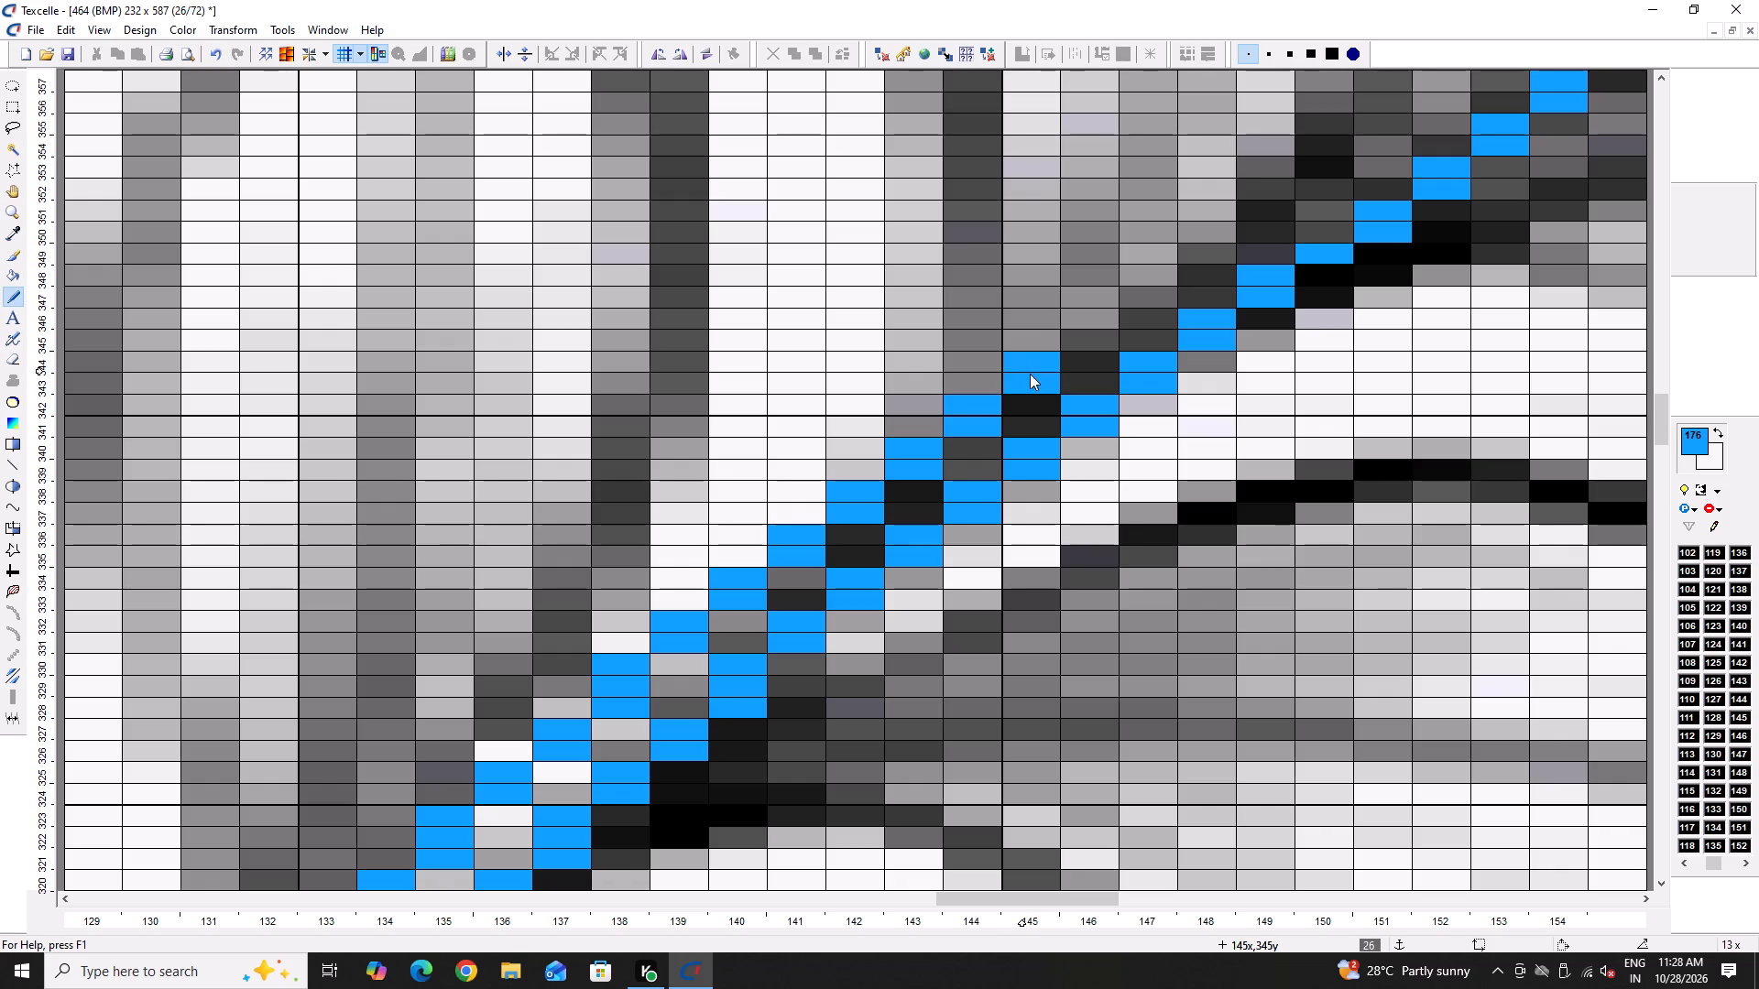
# Extend the parallel blue stem line in paired pixels from about 146x, 346y to about 148x, 351y.
pyautogui.press('Right')
pyautogui.press('Right')
pyautogui.scroll(3, 831, 458)
pyautogui.click(736, 604)
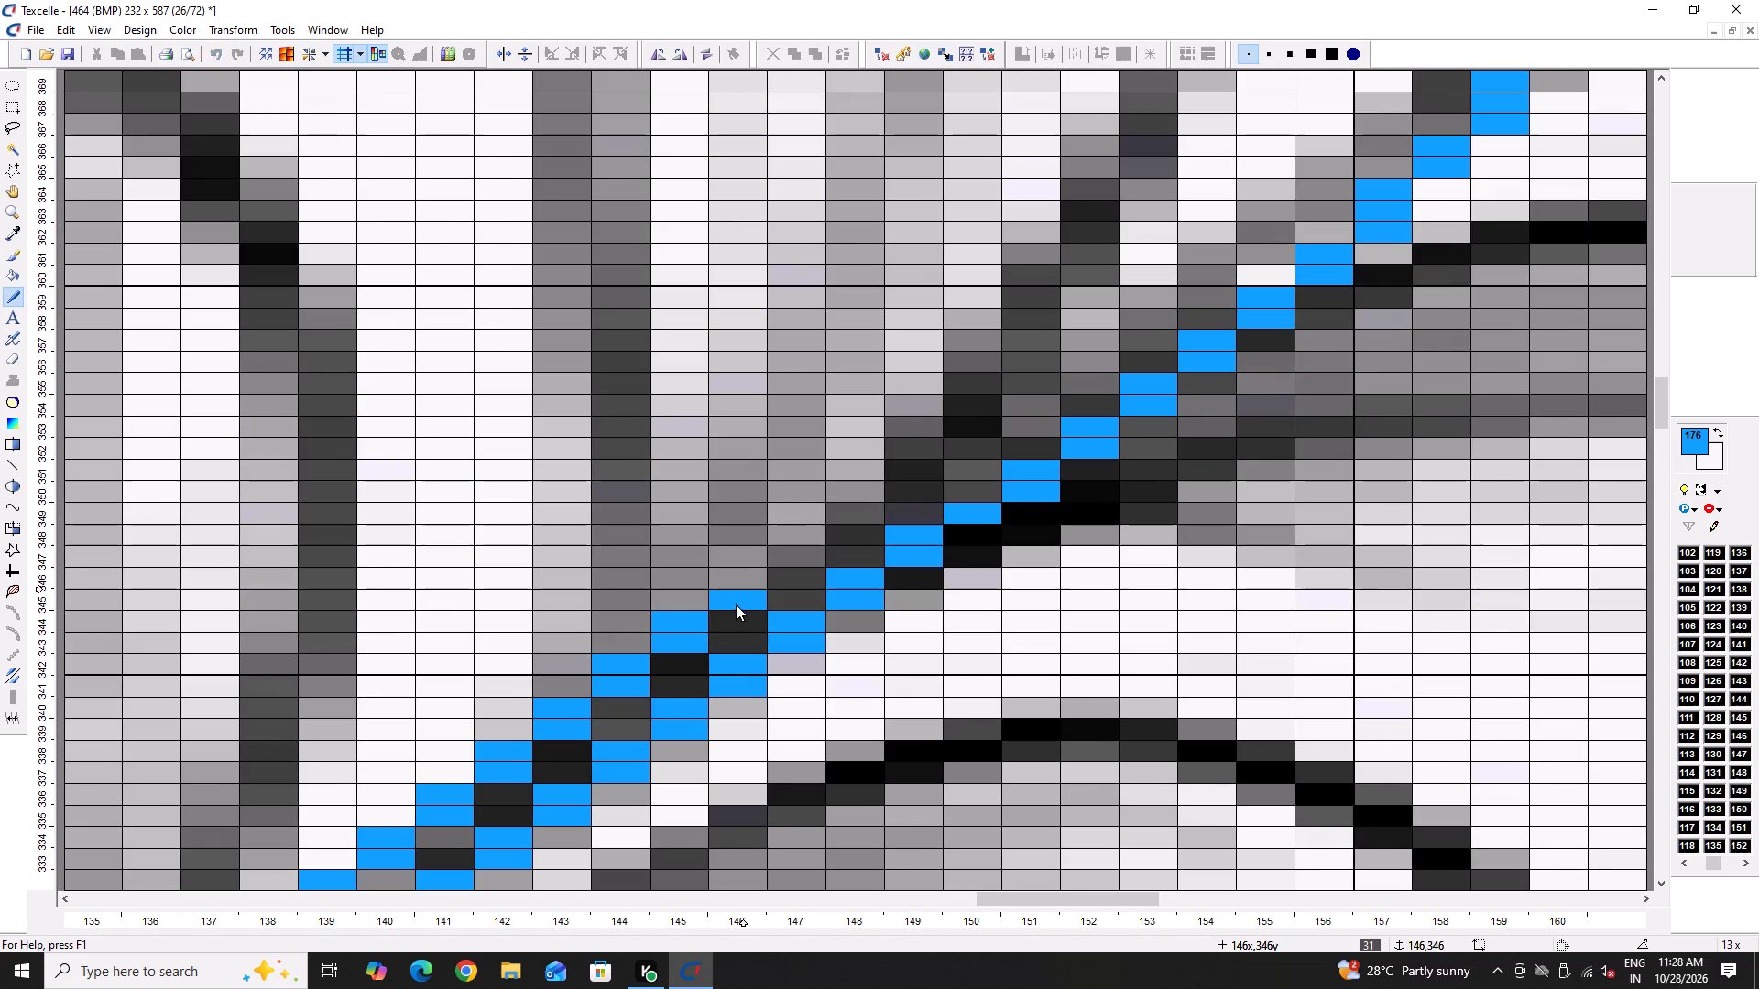
pyautogui.click(743, 578)
pyautogui.click(784, 554)
pyautogui.click(790, 535)
pyautogui.click(841, 513)
pyautogui.click(854, 494)
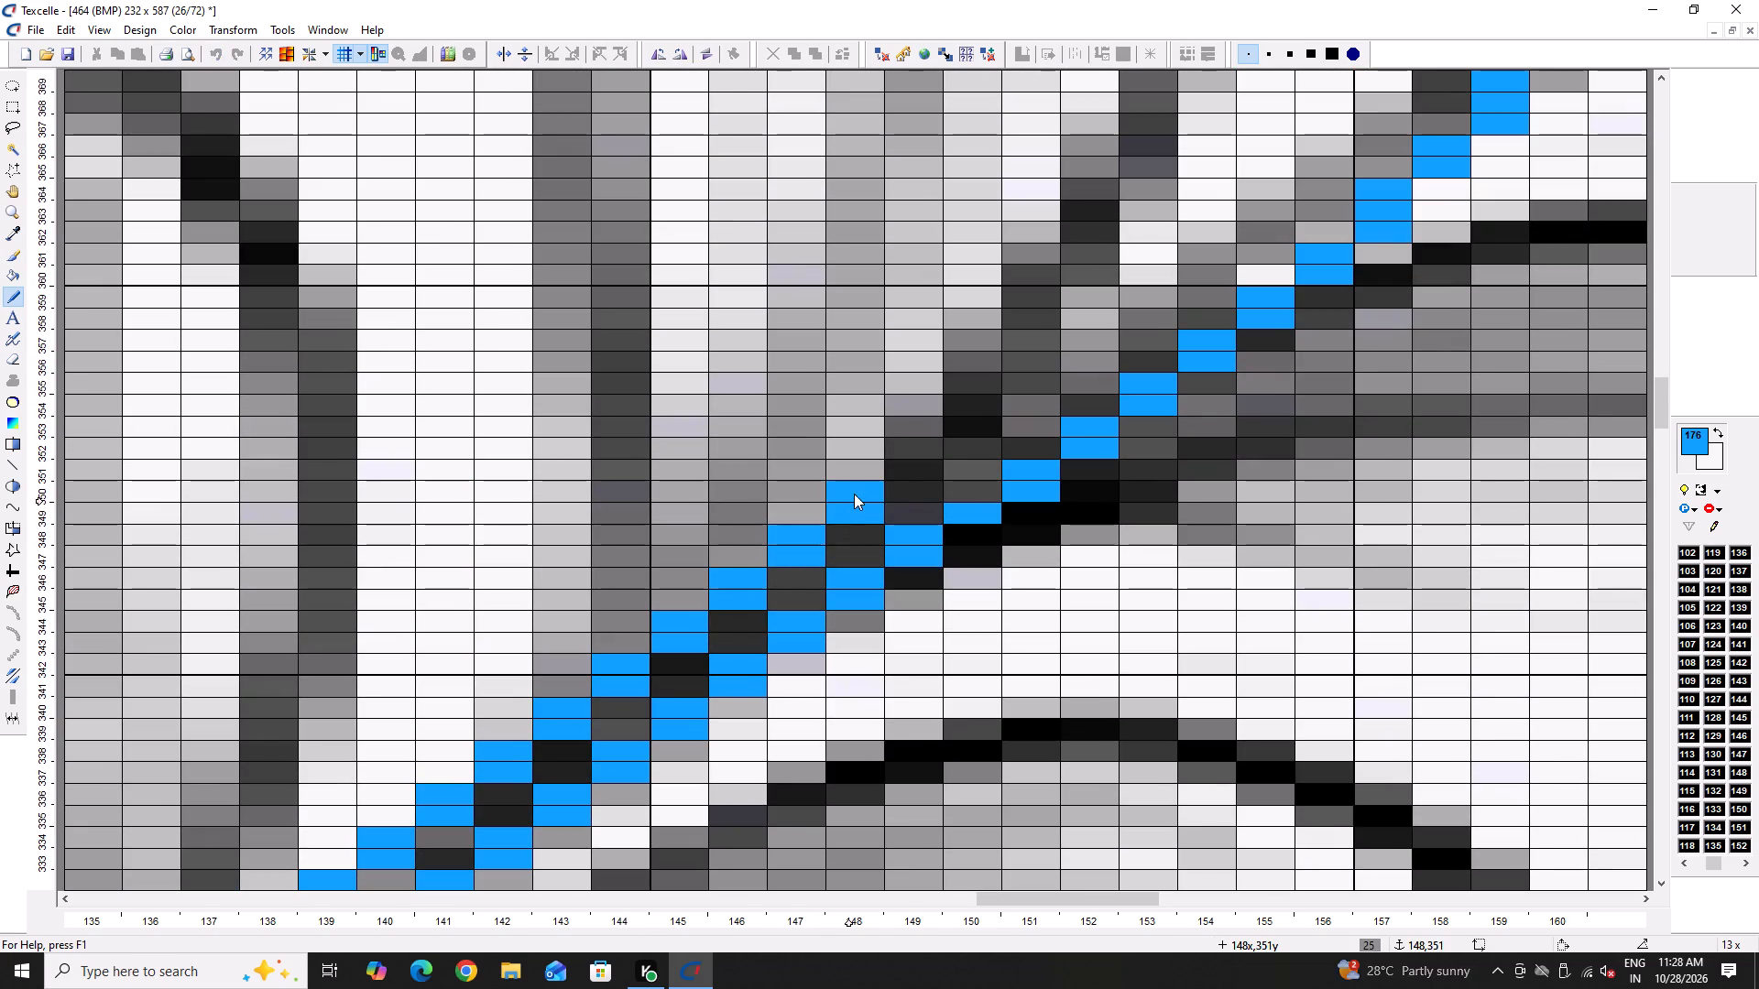
# Shape the parallel line's steps around 149x, 351y, whitening stray pixels, and carry the blue on to about 152x, 358y.
pyautogui.click(900, 475)
pyautogui.click(906, 484)
pyautogui.rightClick(868, 490)
pyautogui.rightClick(908, 474)
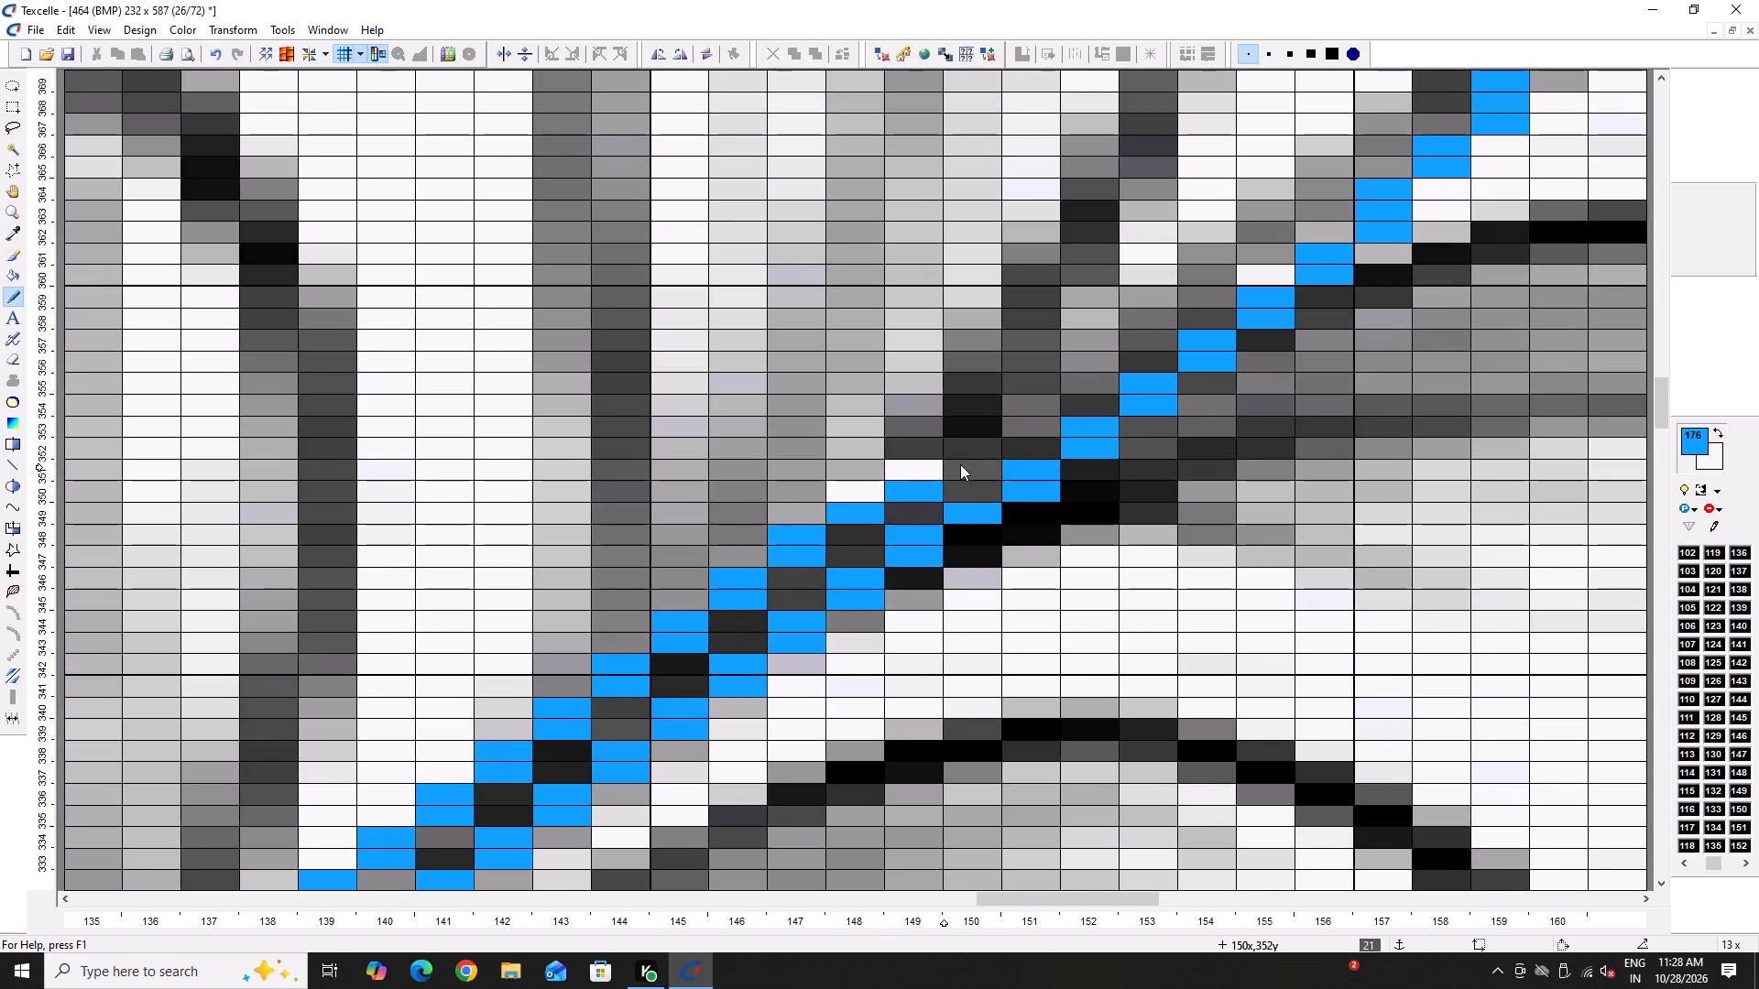
pyautogui.click(962, 464)
pyautogui.rightClick(965, 467)
pyautogui.click(924, 471)
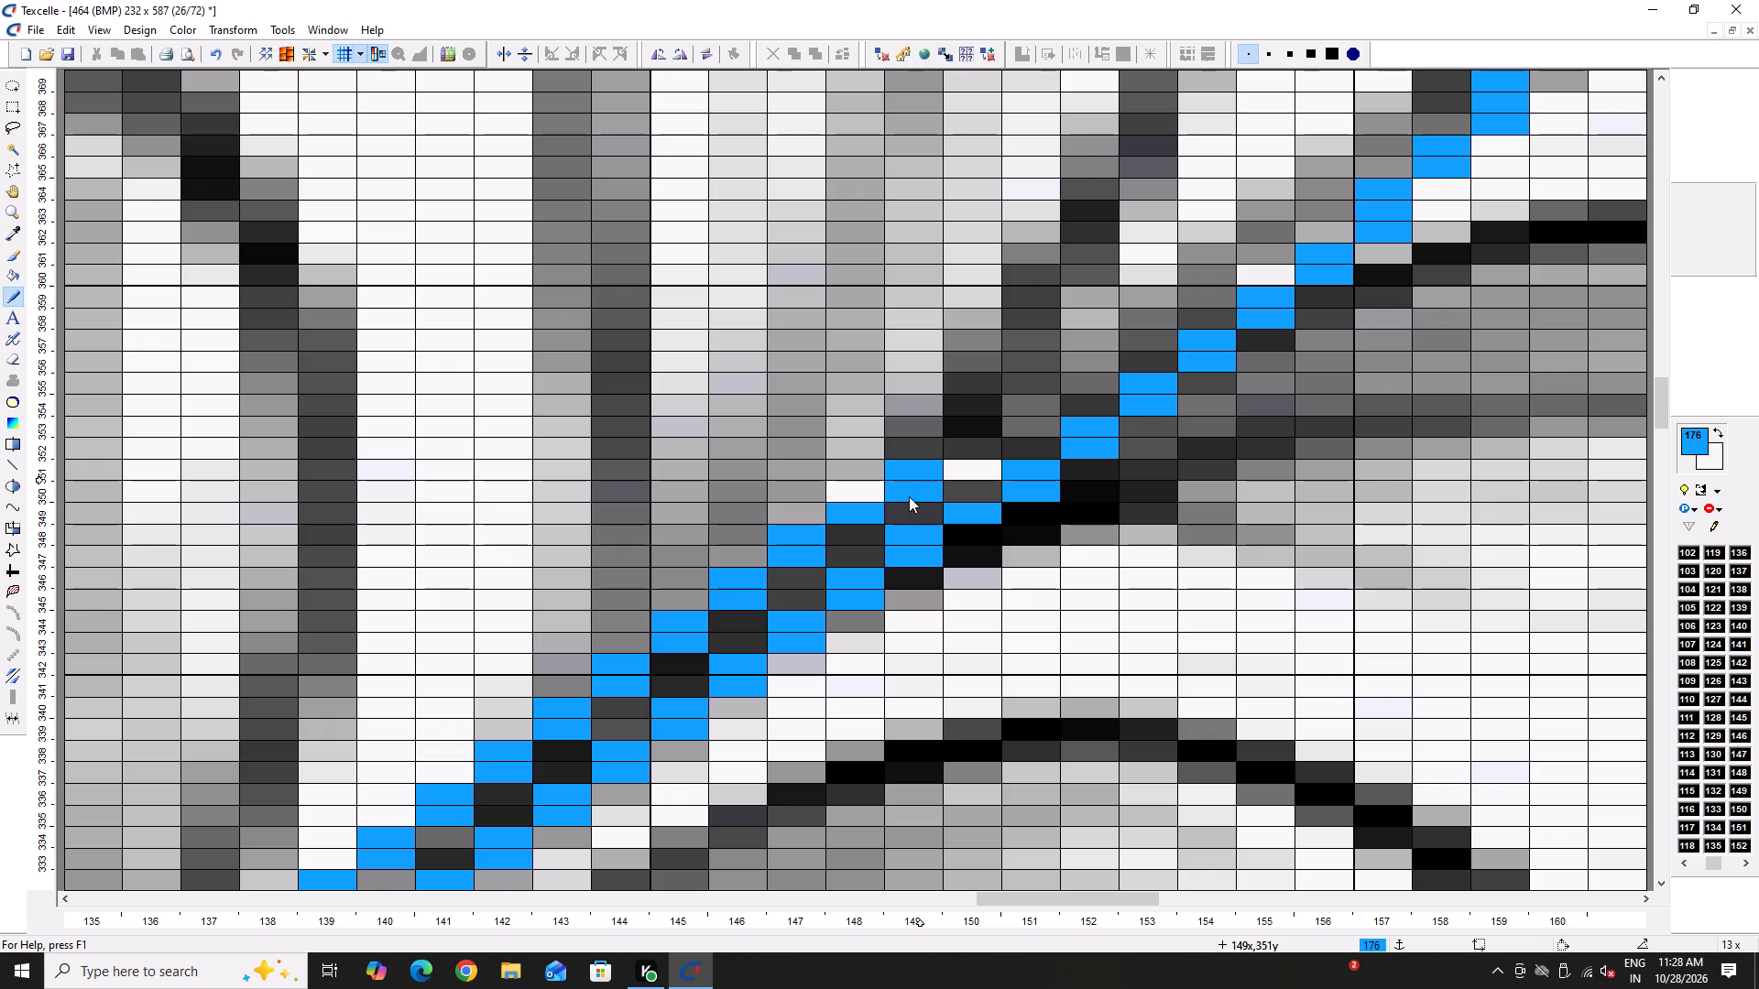
pyautogui.click(961, 442)
pyautogui.click(967, 429)
pyautogui.click(1011, 407)
pyautogui.click(1035, 372)
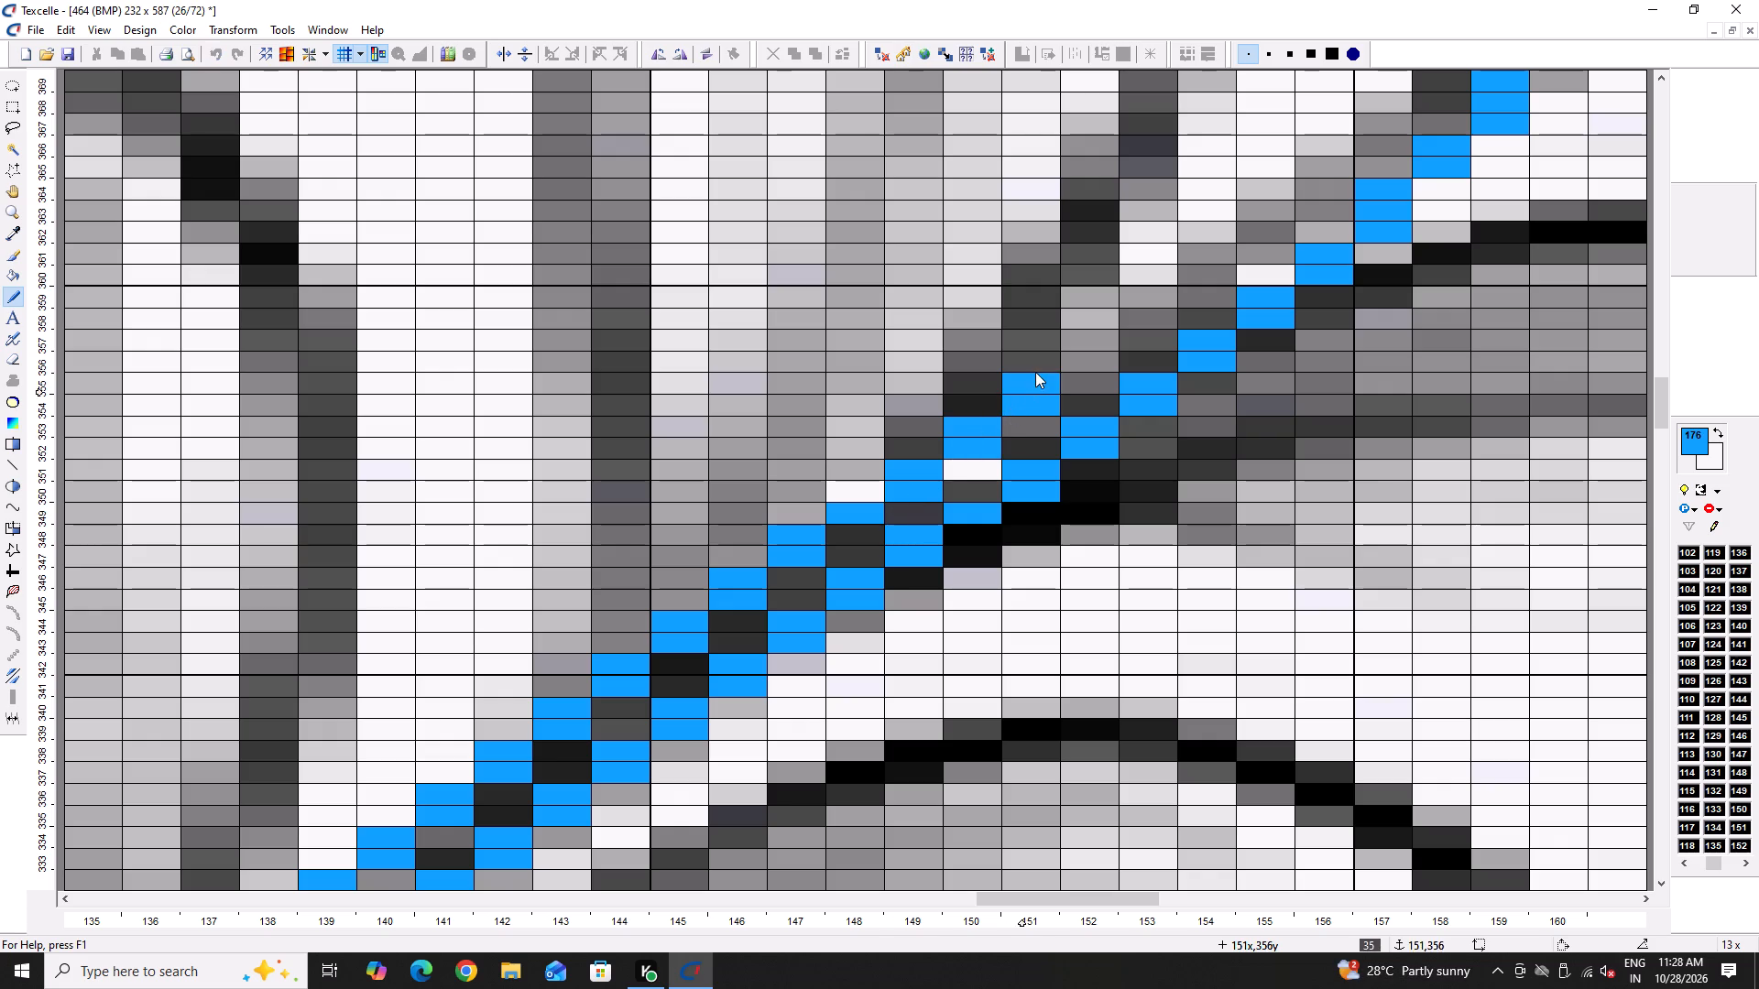
pyautogui.click(1067, 360)
pyautogui.click(1085, 331)
# Continue the parallel blue stem line from about 153x, 359y to about 155x, 363y, whitening the surplus pixel.
pyautogui.press('Right')
pyautogui.press('Right')
pyautogui.scroll(2, 885, 443)
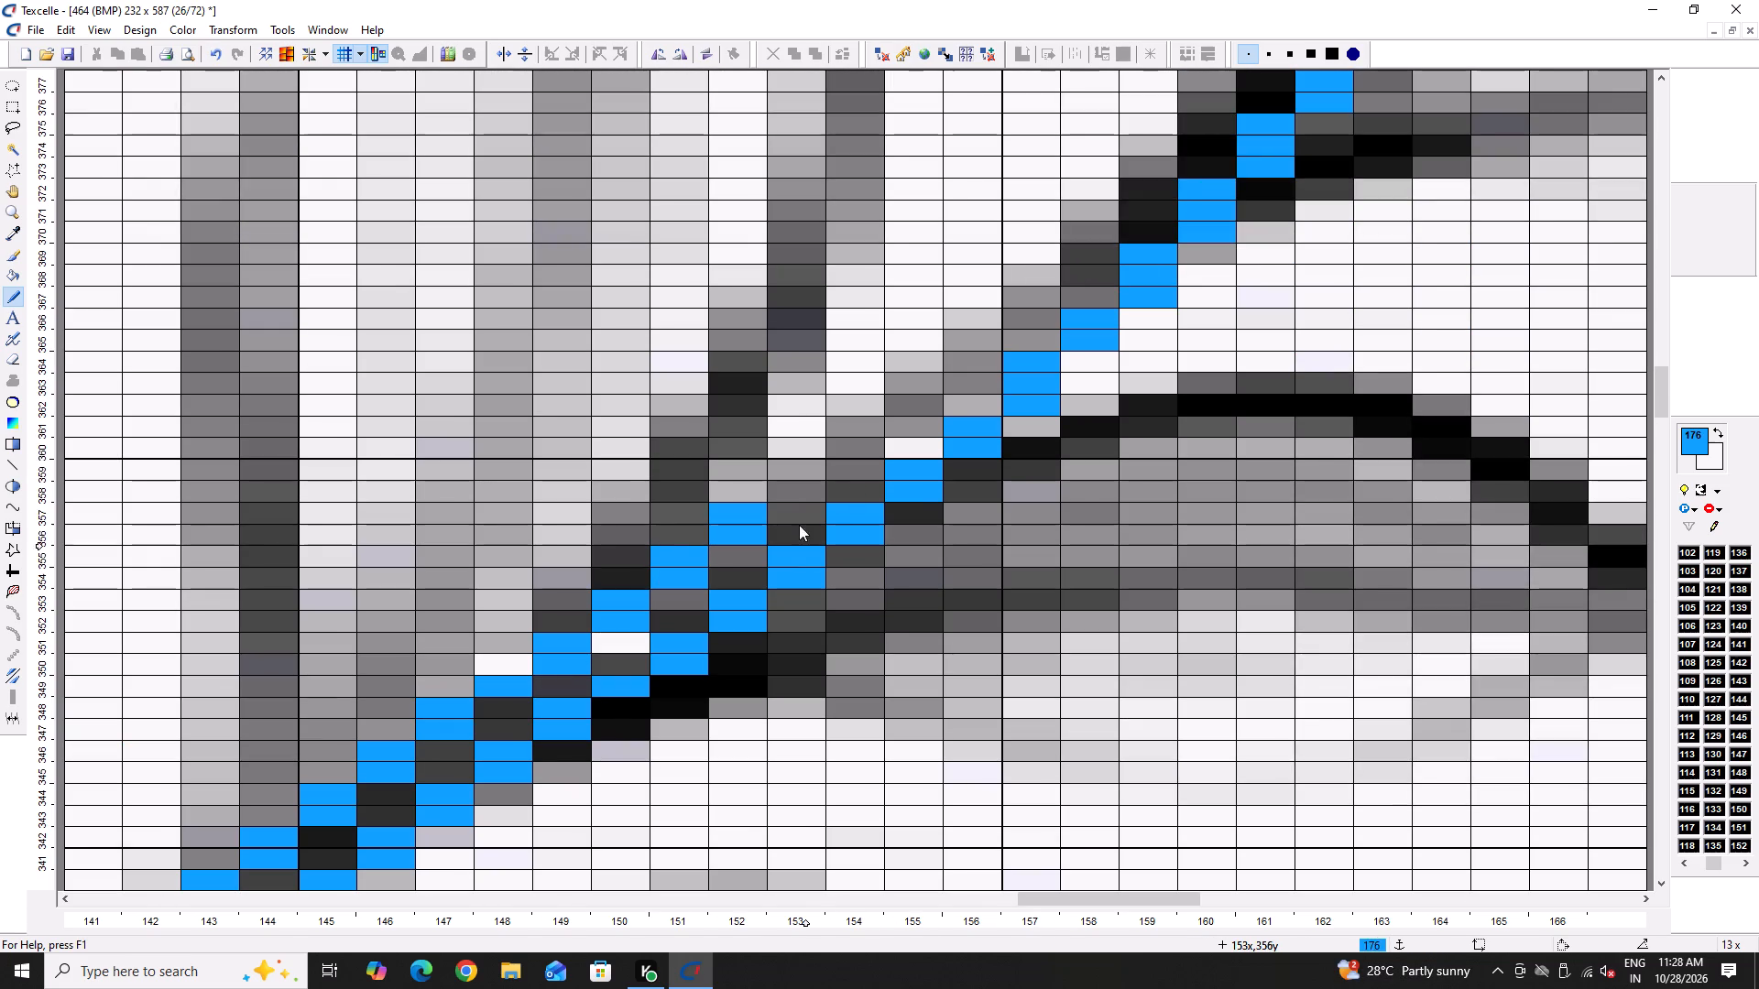
pyautogui.click(795, 486)
pyautogui.click(804, 457)
pyautogui.click(813, 473)
pyautogui.rightClick(806, 445)
pyautogui.click(851, 438)
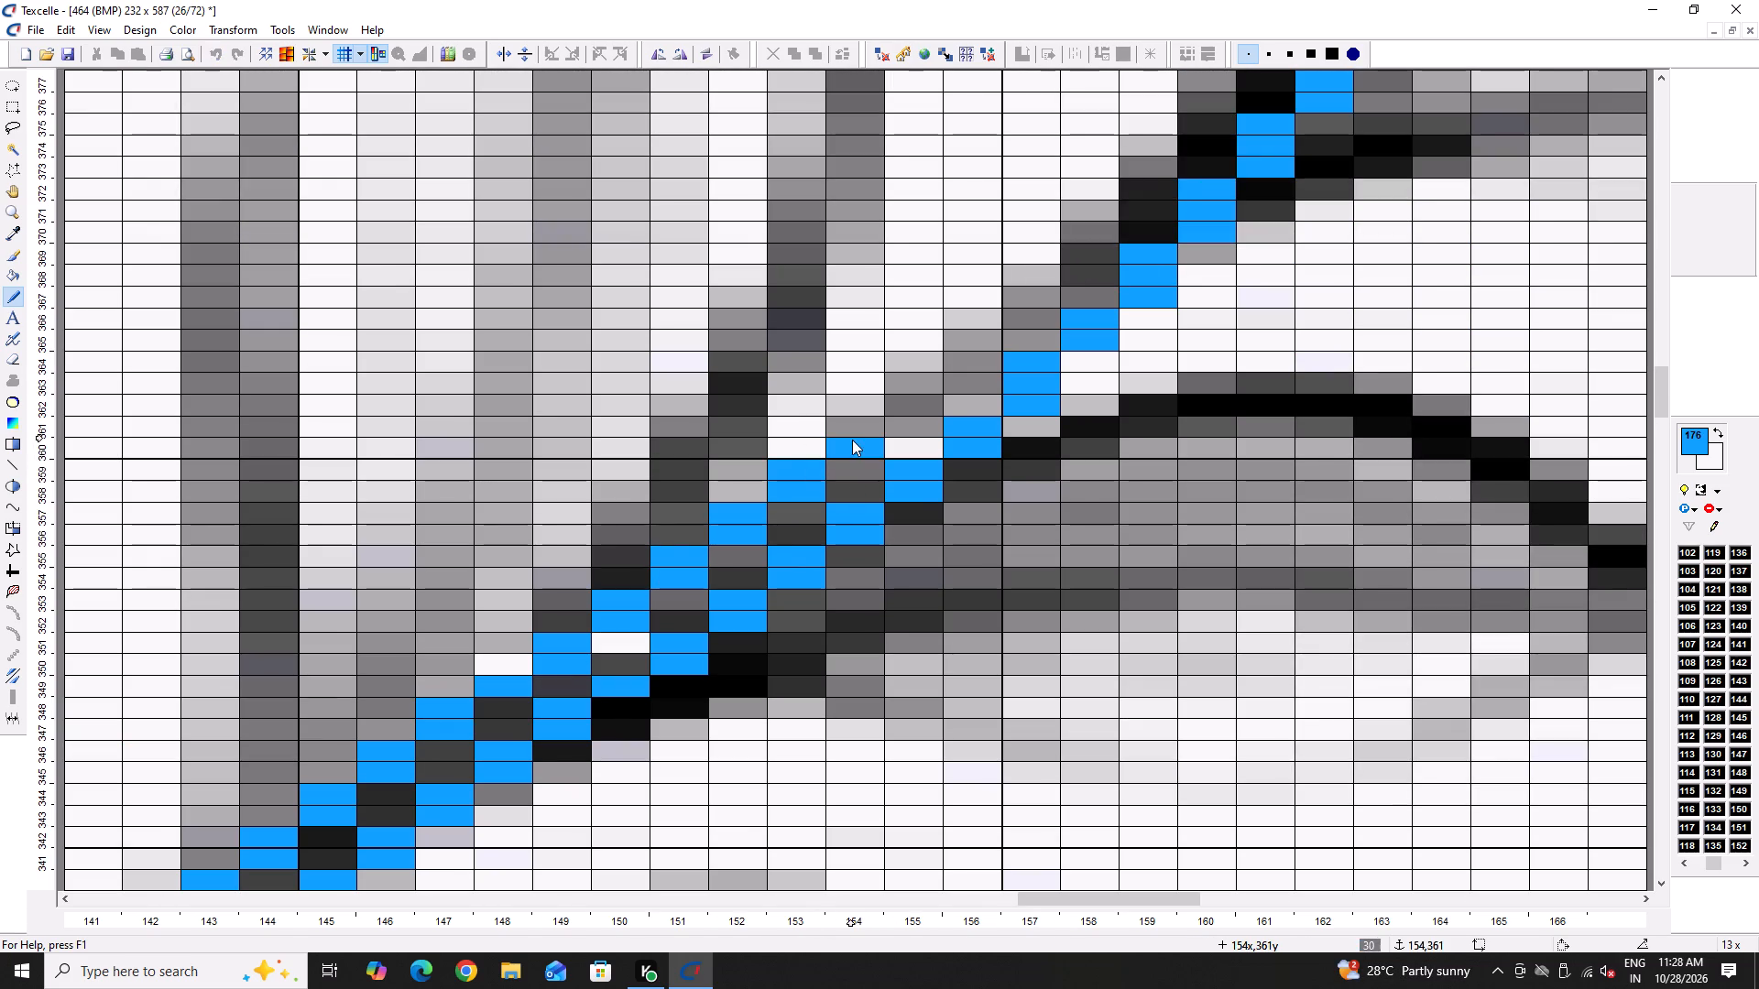
pyautogui.click(857, 427)
pyautogui.click(898, 403)
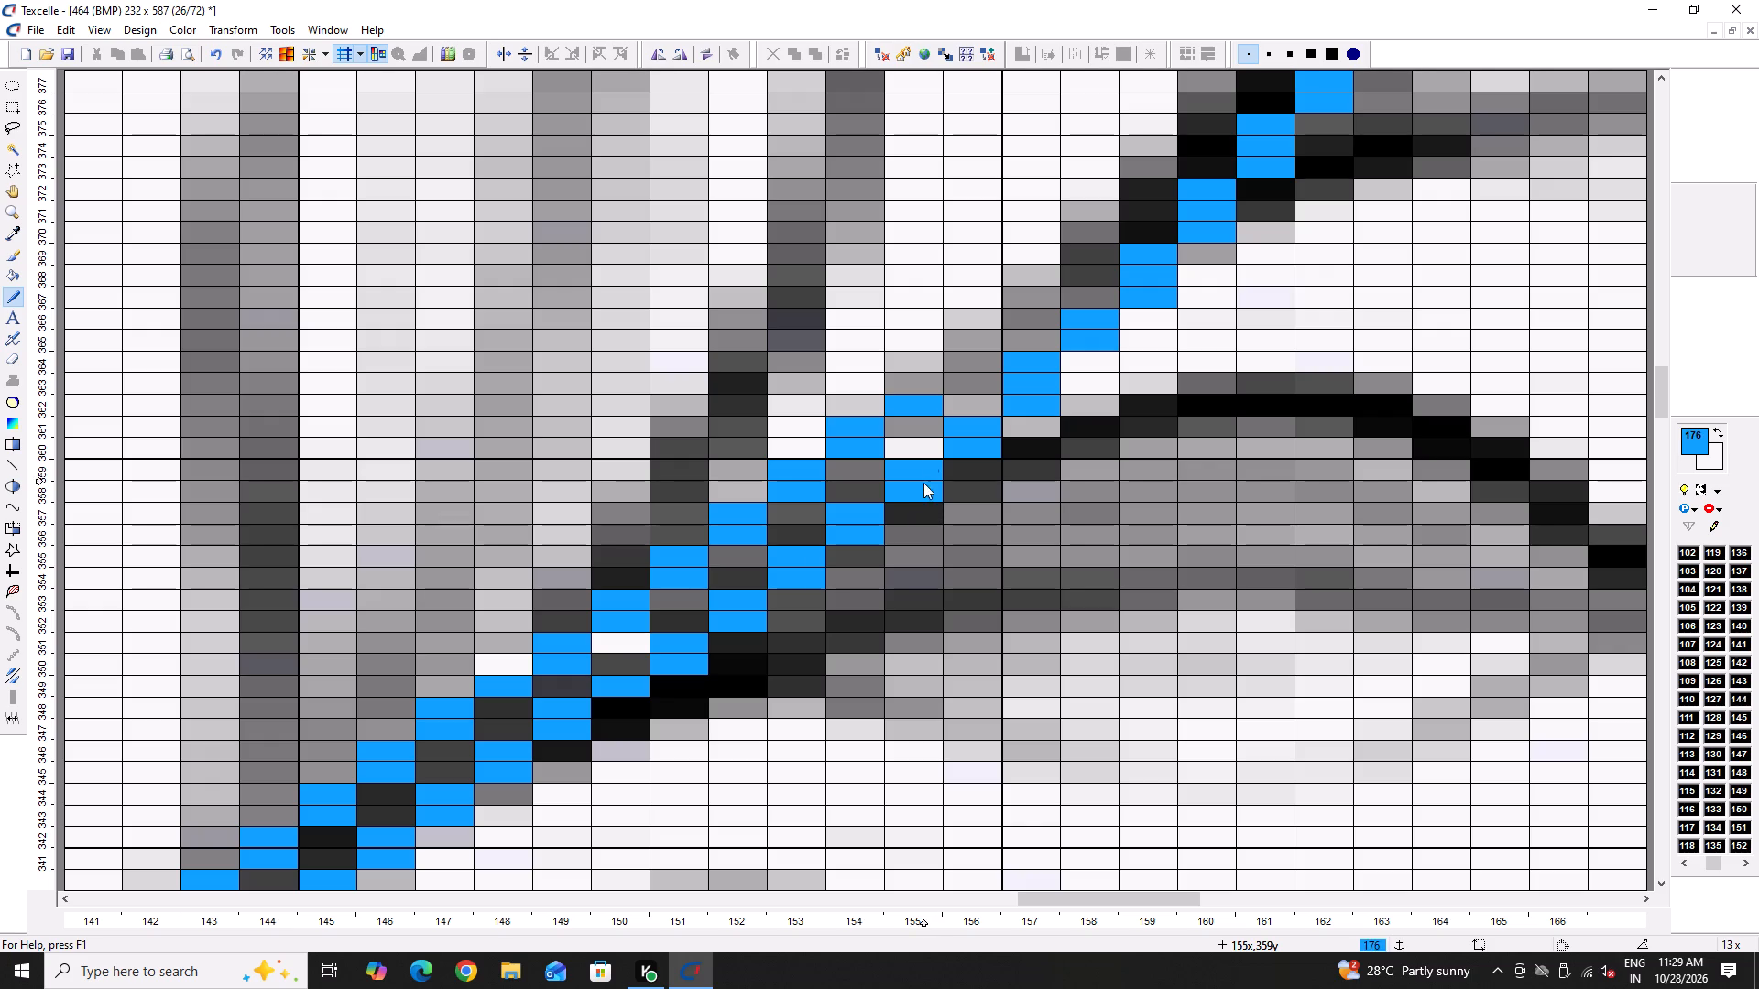
# Carry the parallel blue stem line up to about 158x, 372y, replacing misplaced pixels along it with white.
pyautogui.click(926, 392)
pyautogui.moveTo(968, 353); pyautogui.dragTo(968, 350)
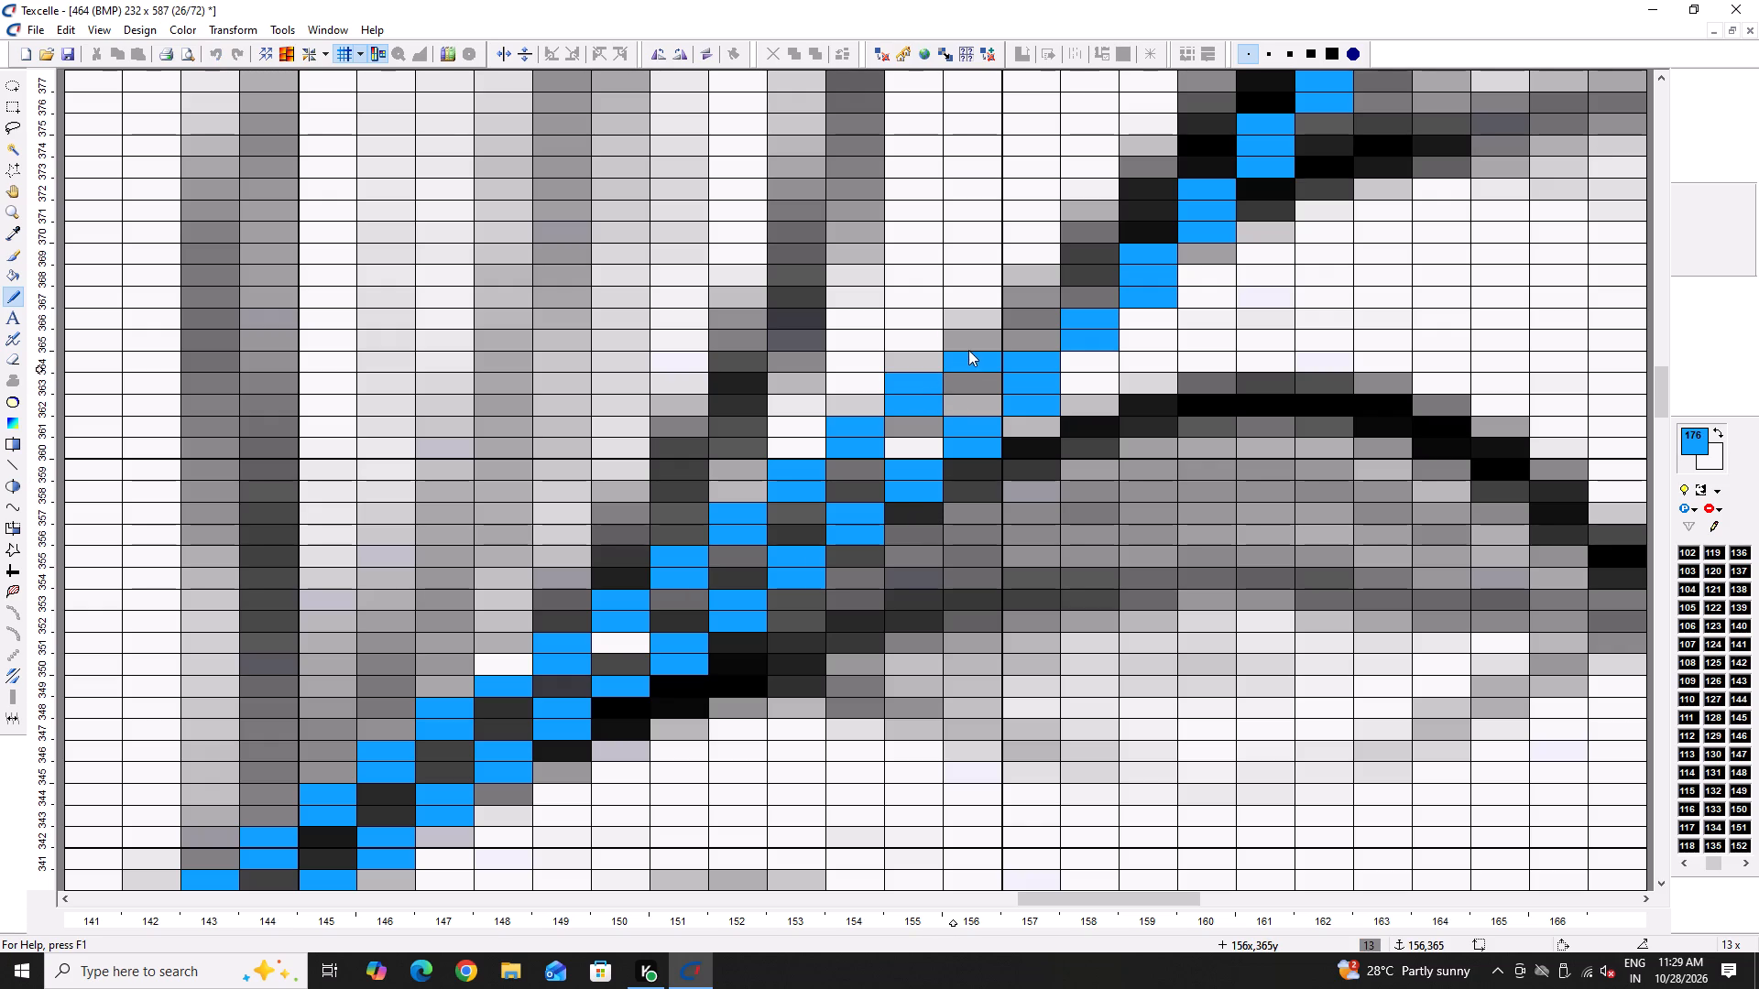
pyautogui.moveTo(968, 350); pyautogui.dragTo(970, 323)
pyautogui.rightClick(976, 362)
pyautogui.click(926, 357)
pyautogui.click(984, 300)
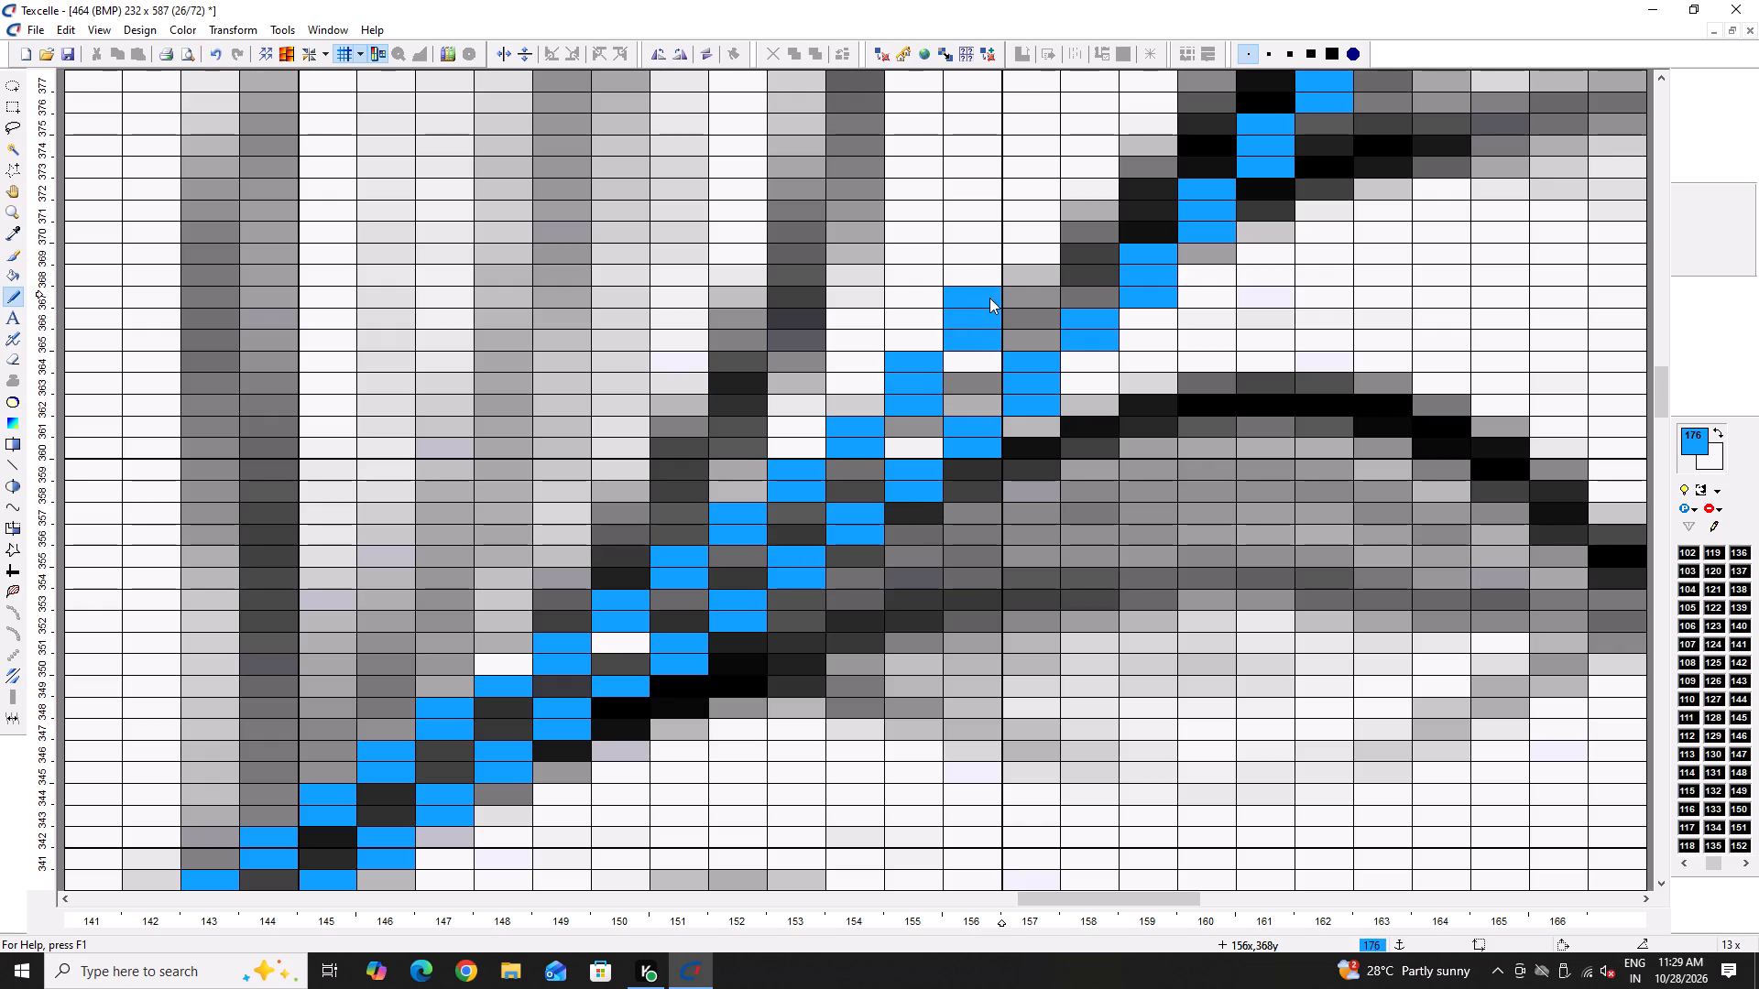
pyautogui.rightClick(989, 298)
pyautogui.click(1032, 292)
pyautogui.click(1032, 271)
pyautogui.click(1037, 246)
pyautogui.moveTo(1076, 231); pyautogui.dragTo(1084, 201)
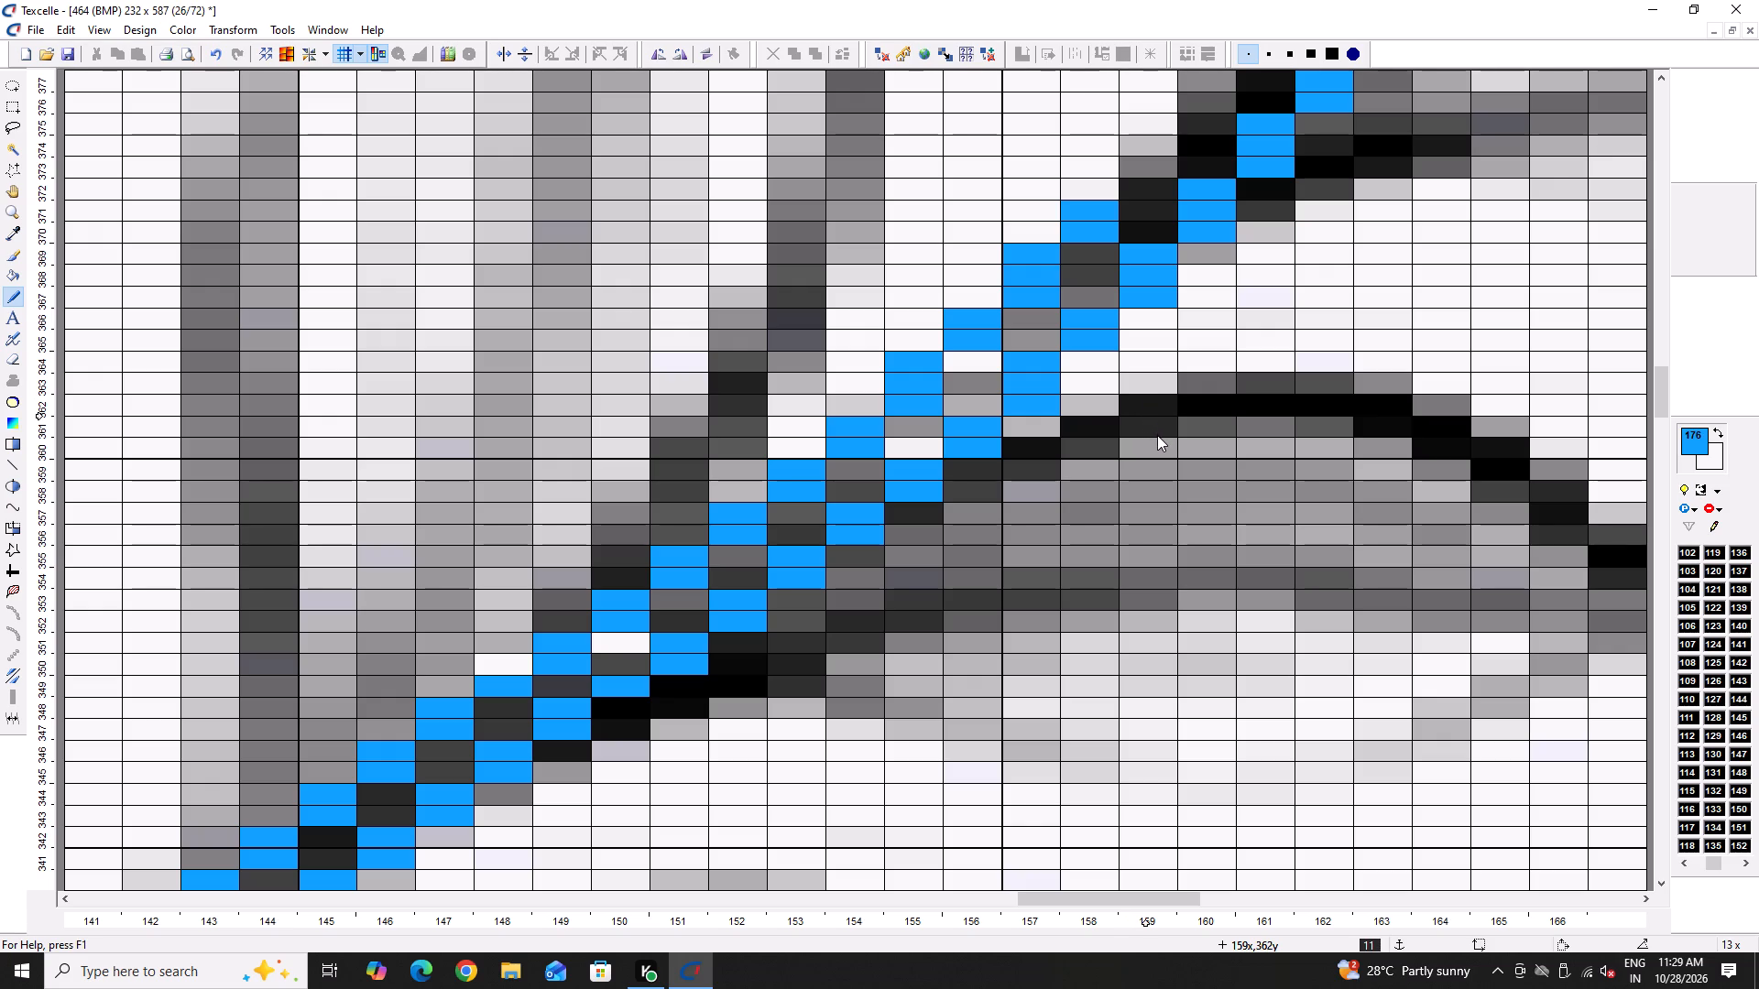
# Finish the parallel blue stem line at the upper tip, ending level with the first line at about 160x, 379y.
pyautogui.press('Right')
pyautogui.press('Right')
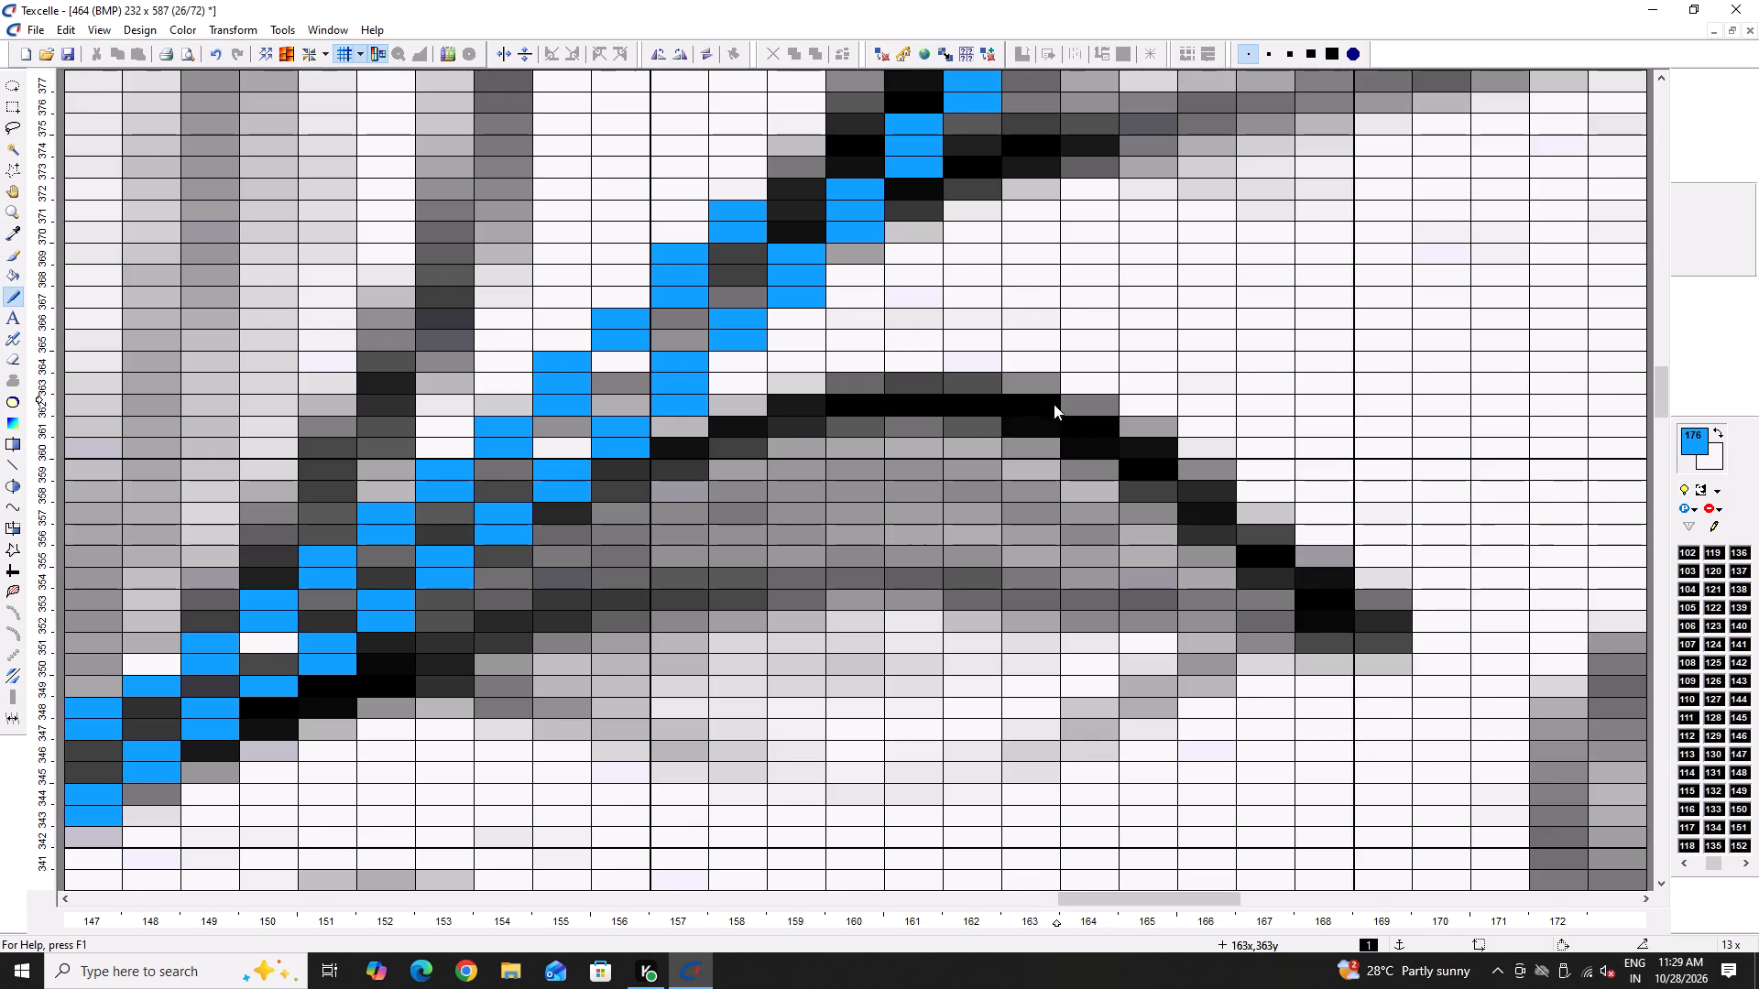
pyautogui.scroll(5, 958, 484)
pyautogui.click(756, 621)
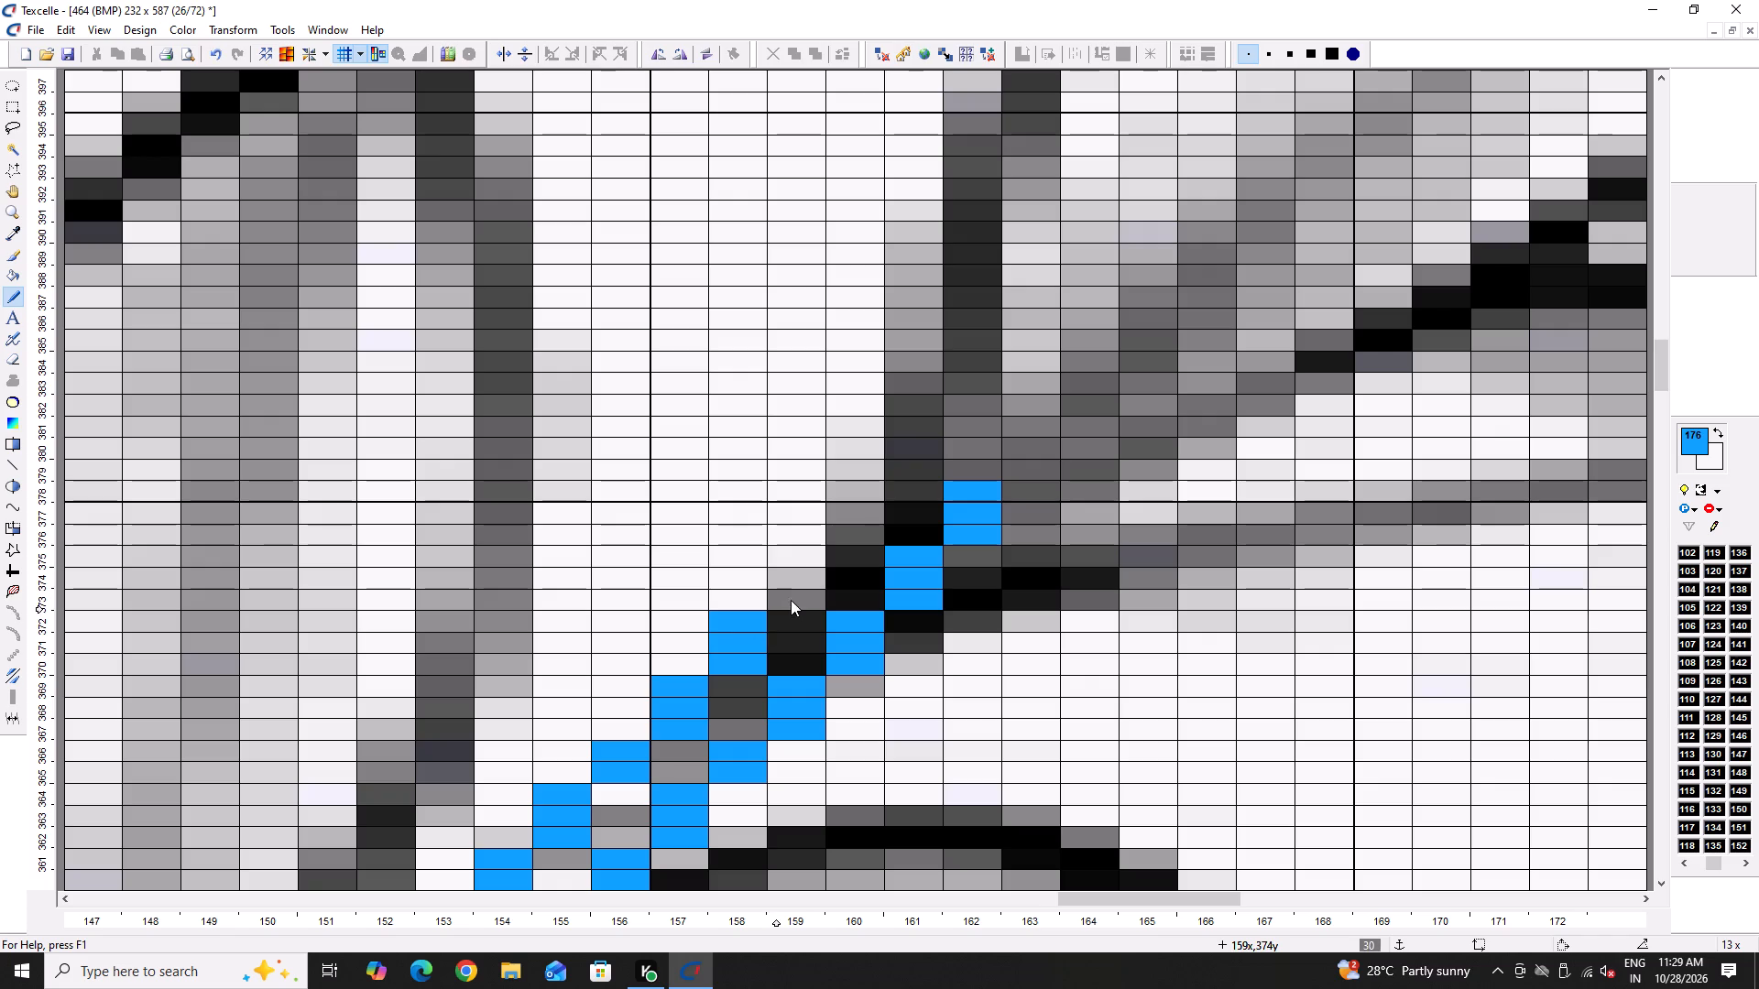
pyautogui.moveTo(791, 600); pyautogui.dragTo(800, 560)
pyautogui.moveTo(847, 534); pyautogui.dragTo(856, 496)
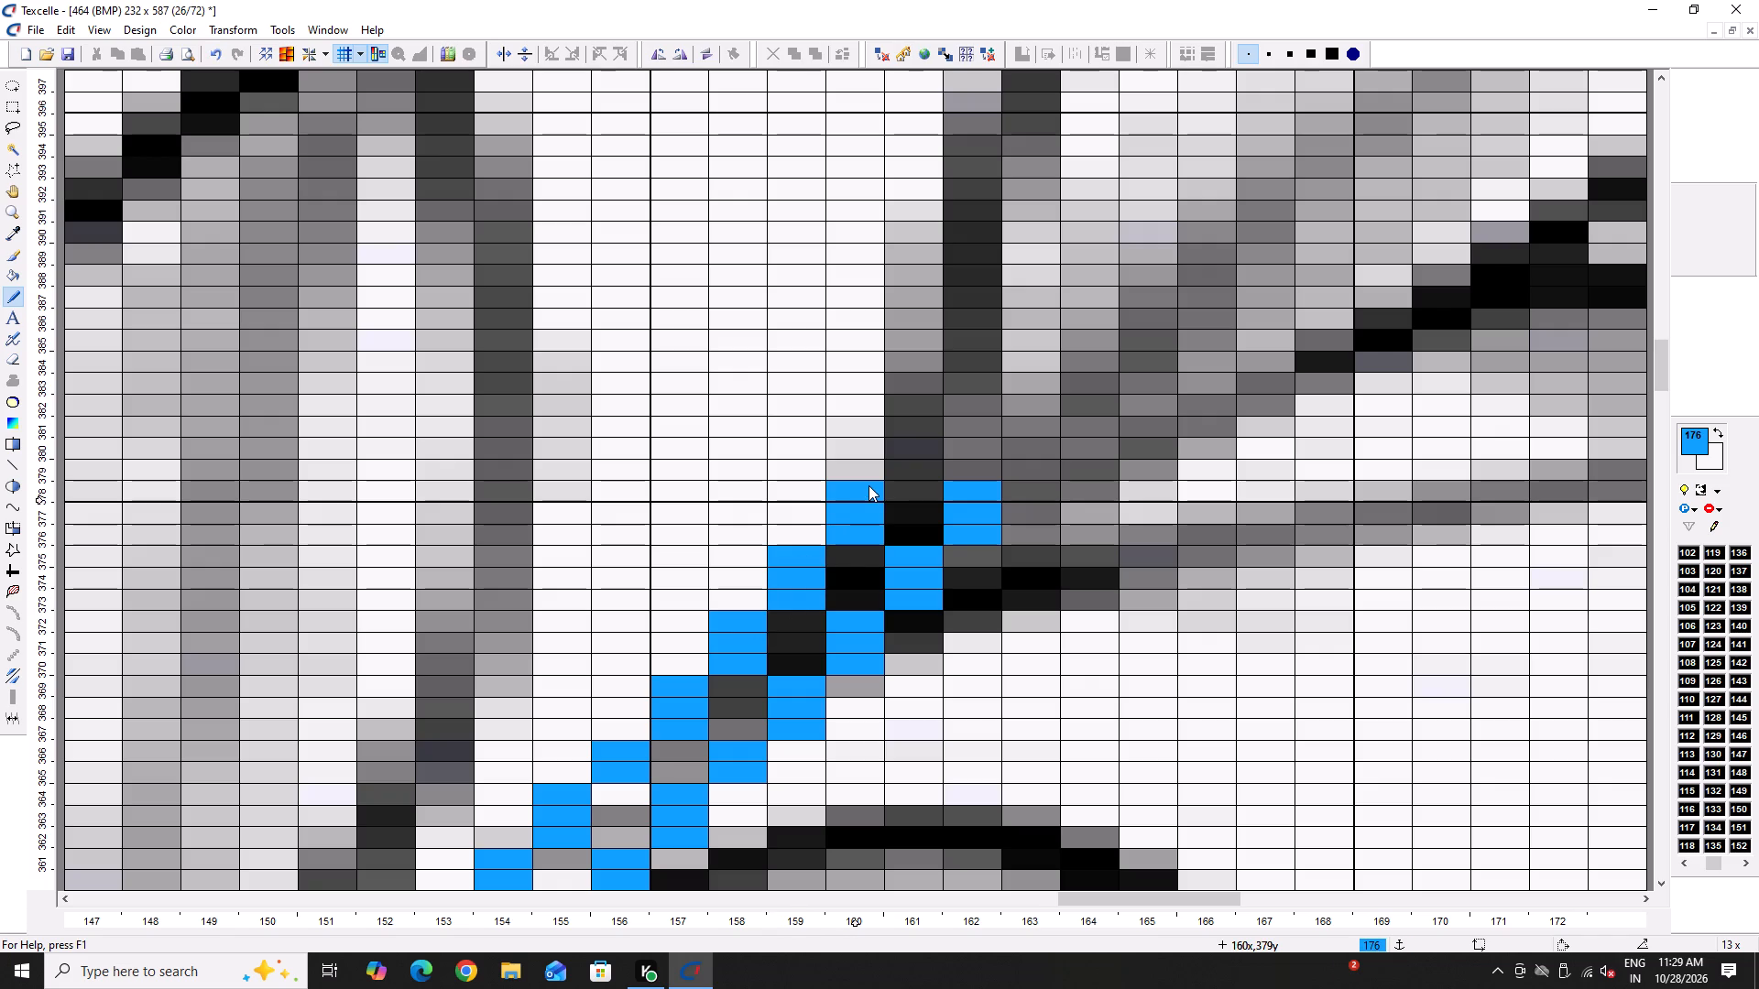
pyautogui.keyDown('ctrl'); pyautogui.scroll(-7, 867, 481); pyautogui.keyUp('ctrl')
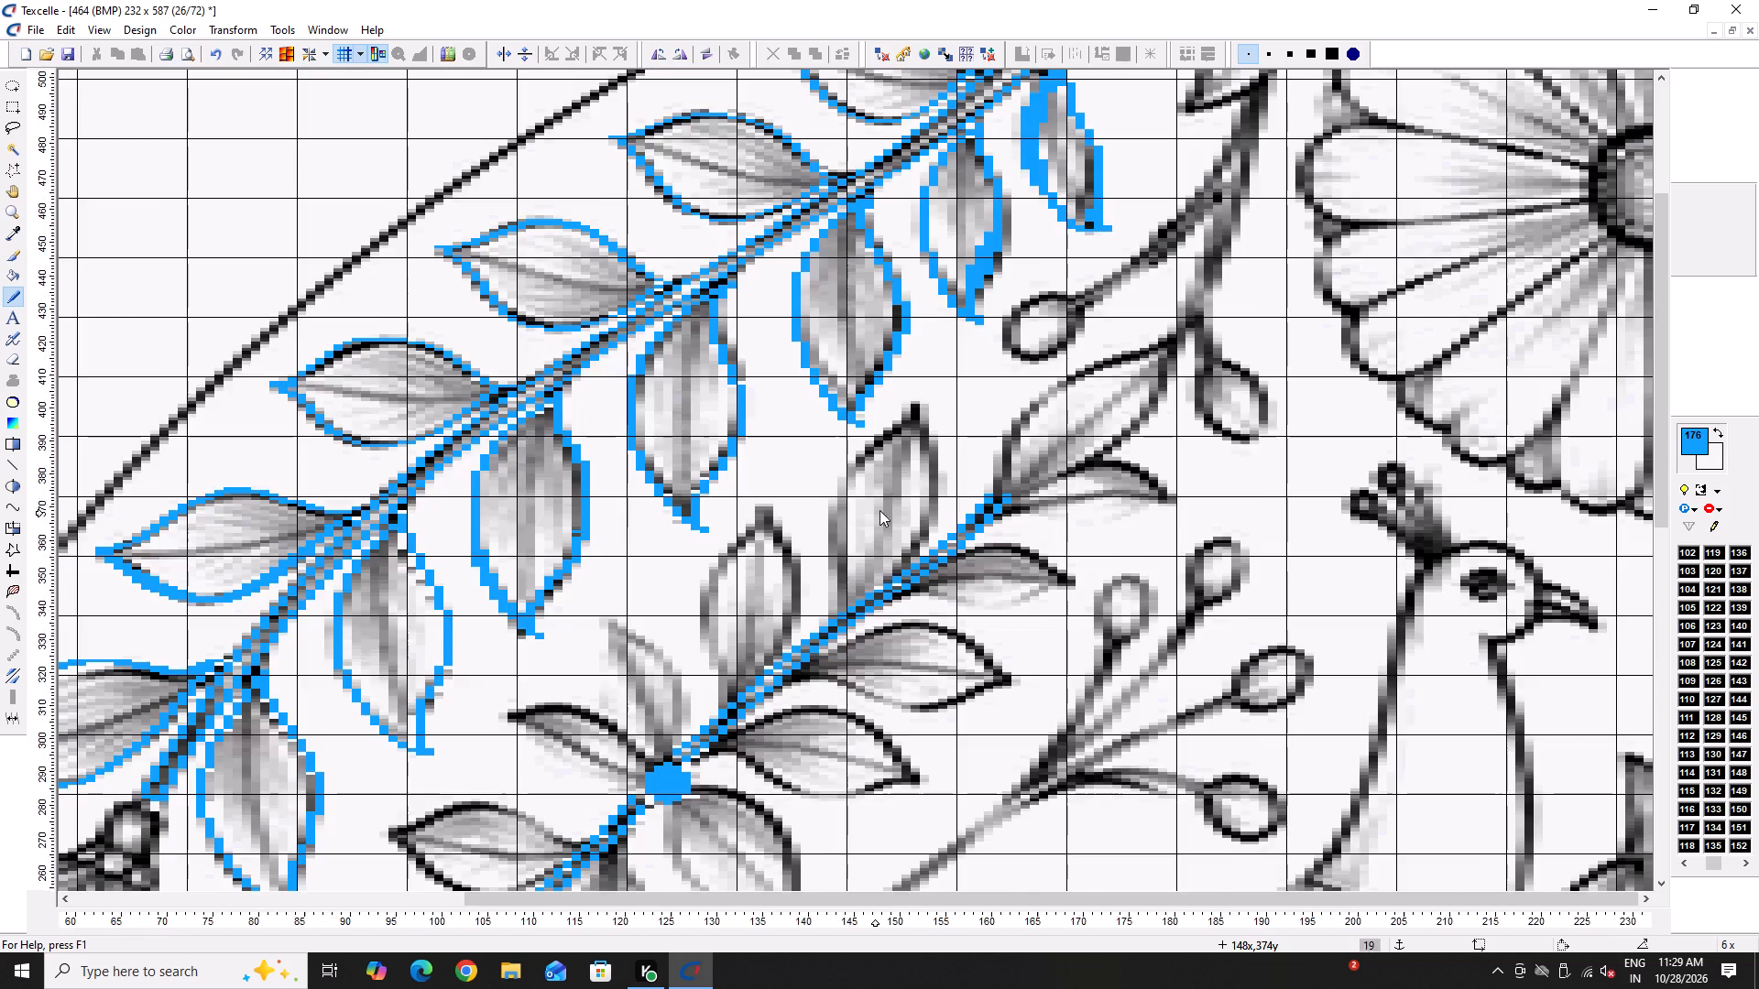
pyautogui.keyDown('ctrl'); pyautogui.scroll(5, 1018, 522); pyautogui.keyUp('ctrl')
pyautogui.click(959, 429)
# Trim the stem's lower end beside the bottom leaf, painting the surplus blue pixels around 78x to 79x, 142y to 145y white.
pyautogui.keyDown('ctrl'); pyautogui.scroll(-6, 869, 451); pyautogui.keyUp('ctrl')
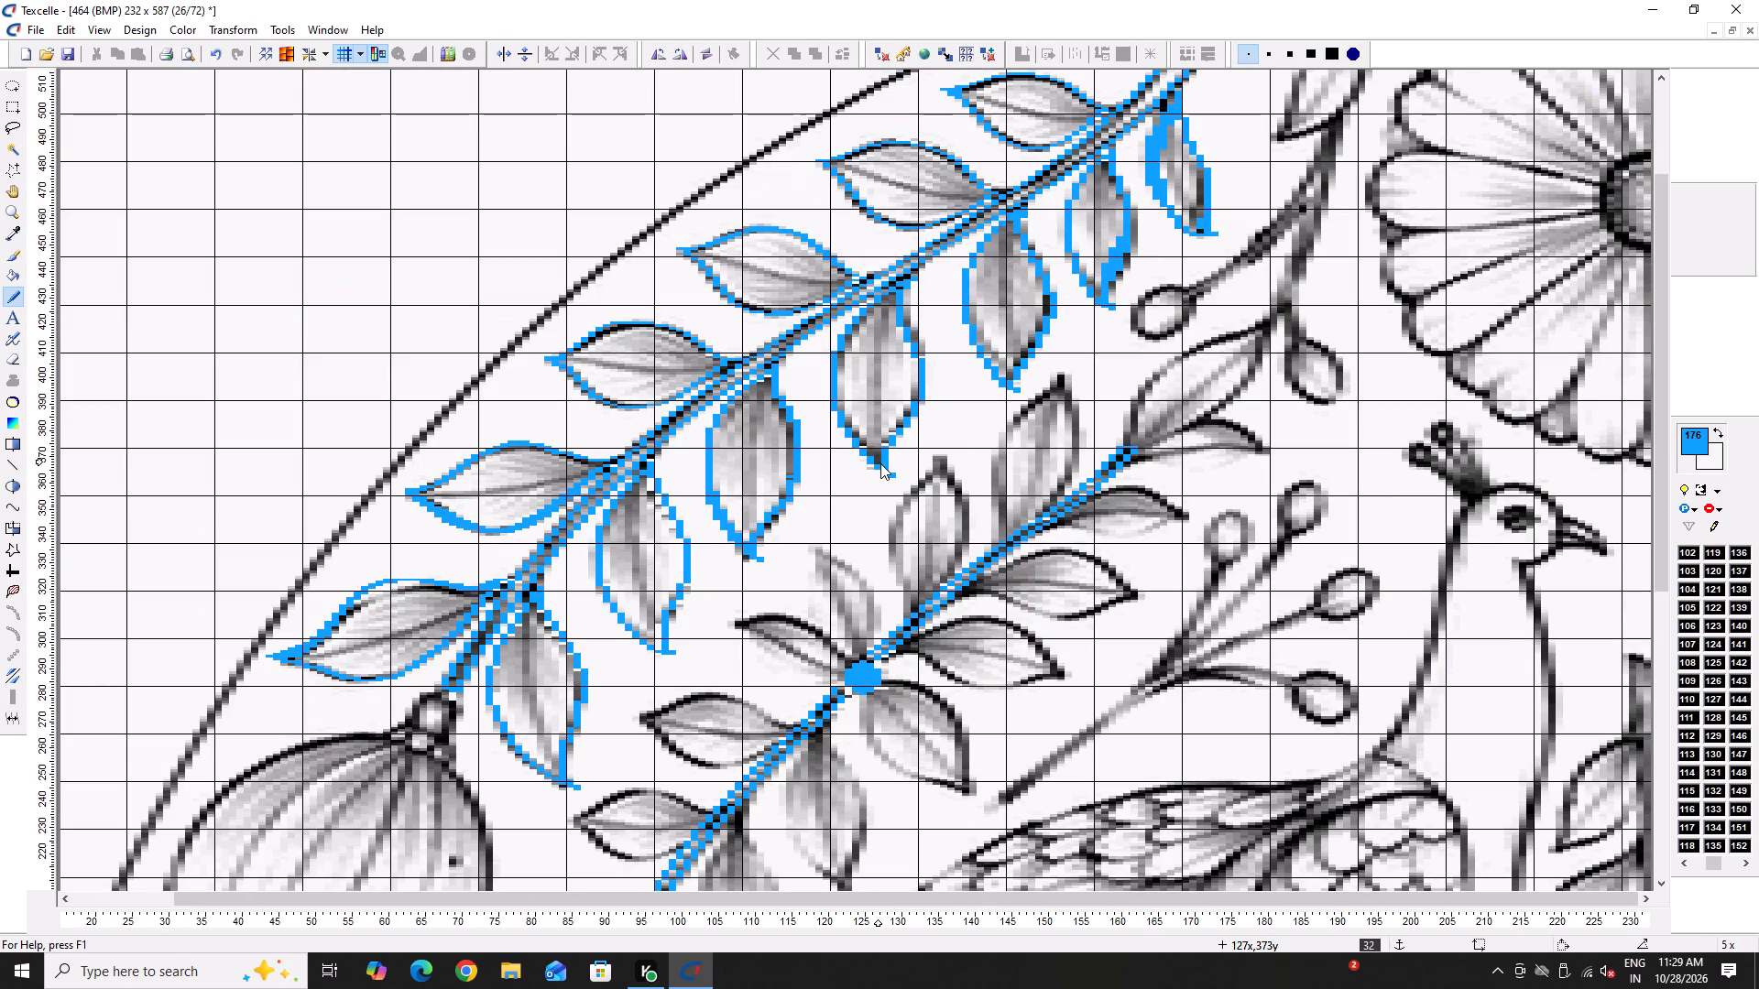
pyautogui.scroll(-6, 1141, 526)
pyautogui.keyDown('ctrl'); pyautogui.scroll(-2, 934, 525); pyautogui.keyUp('ctrl')
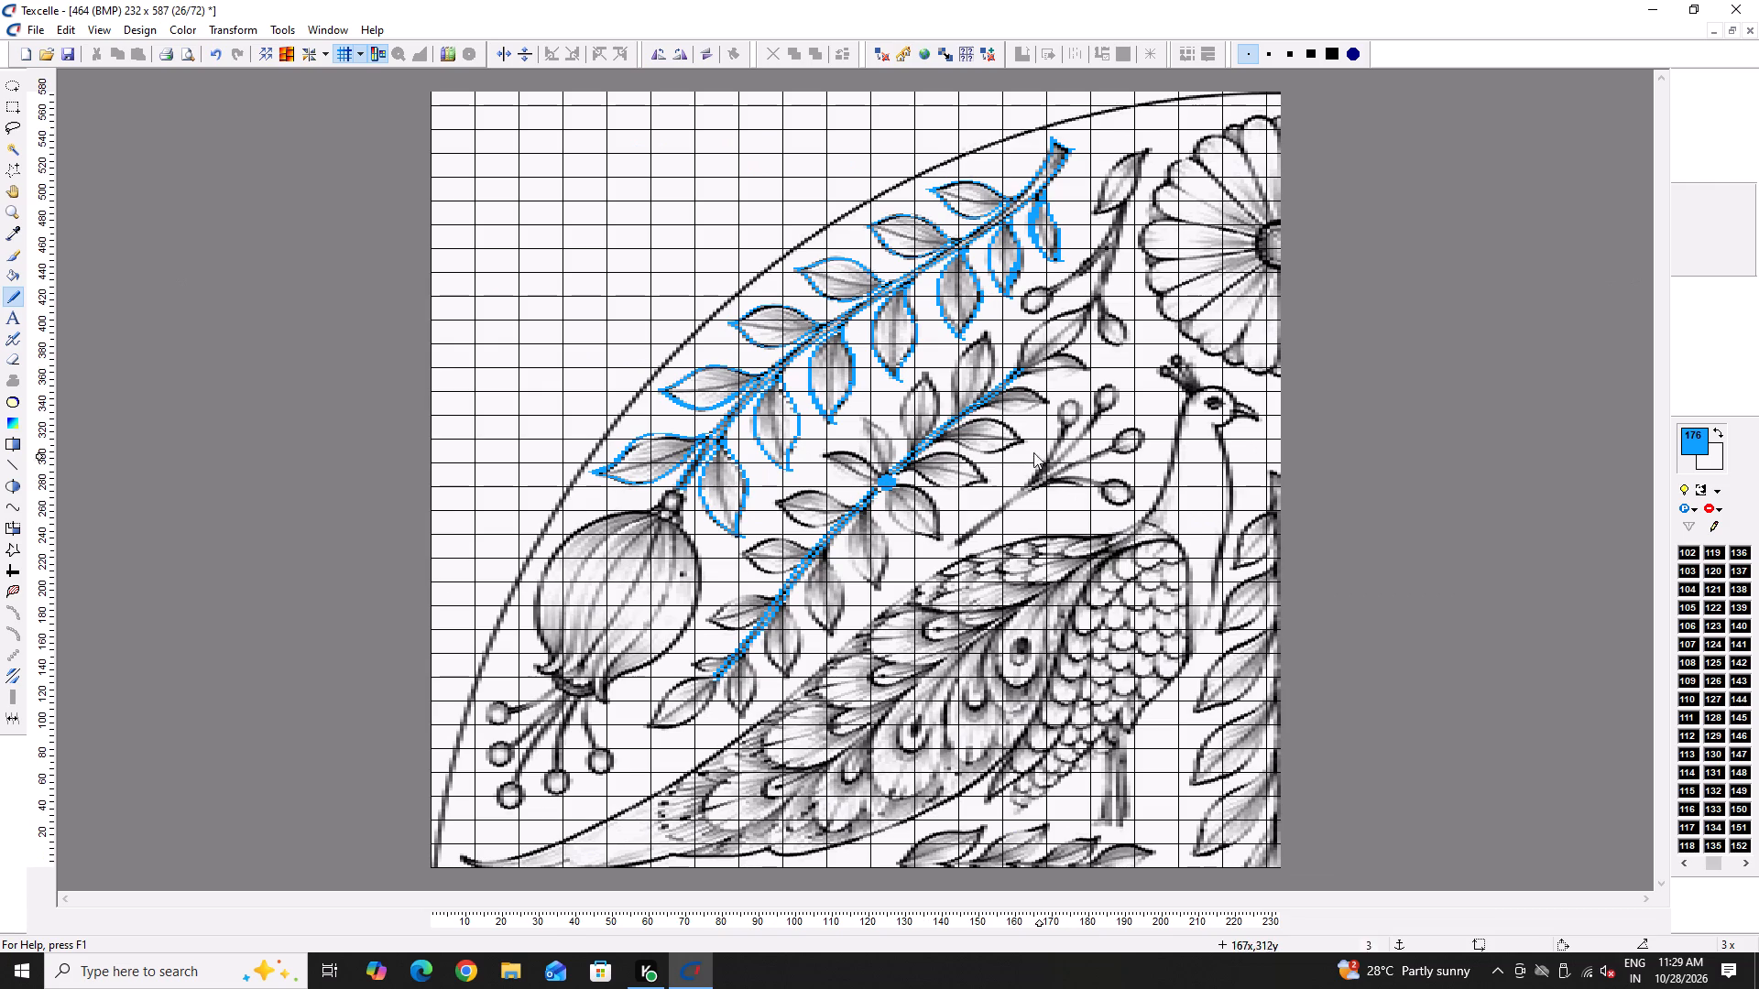
pyautogui.keyDown('ctrl'); pyautogui.scroll(1, 1038, 475); pyautogui.keyUp('ctrl')
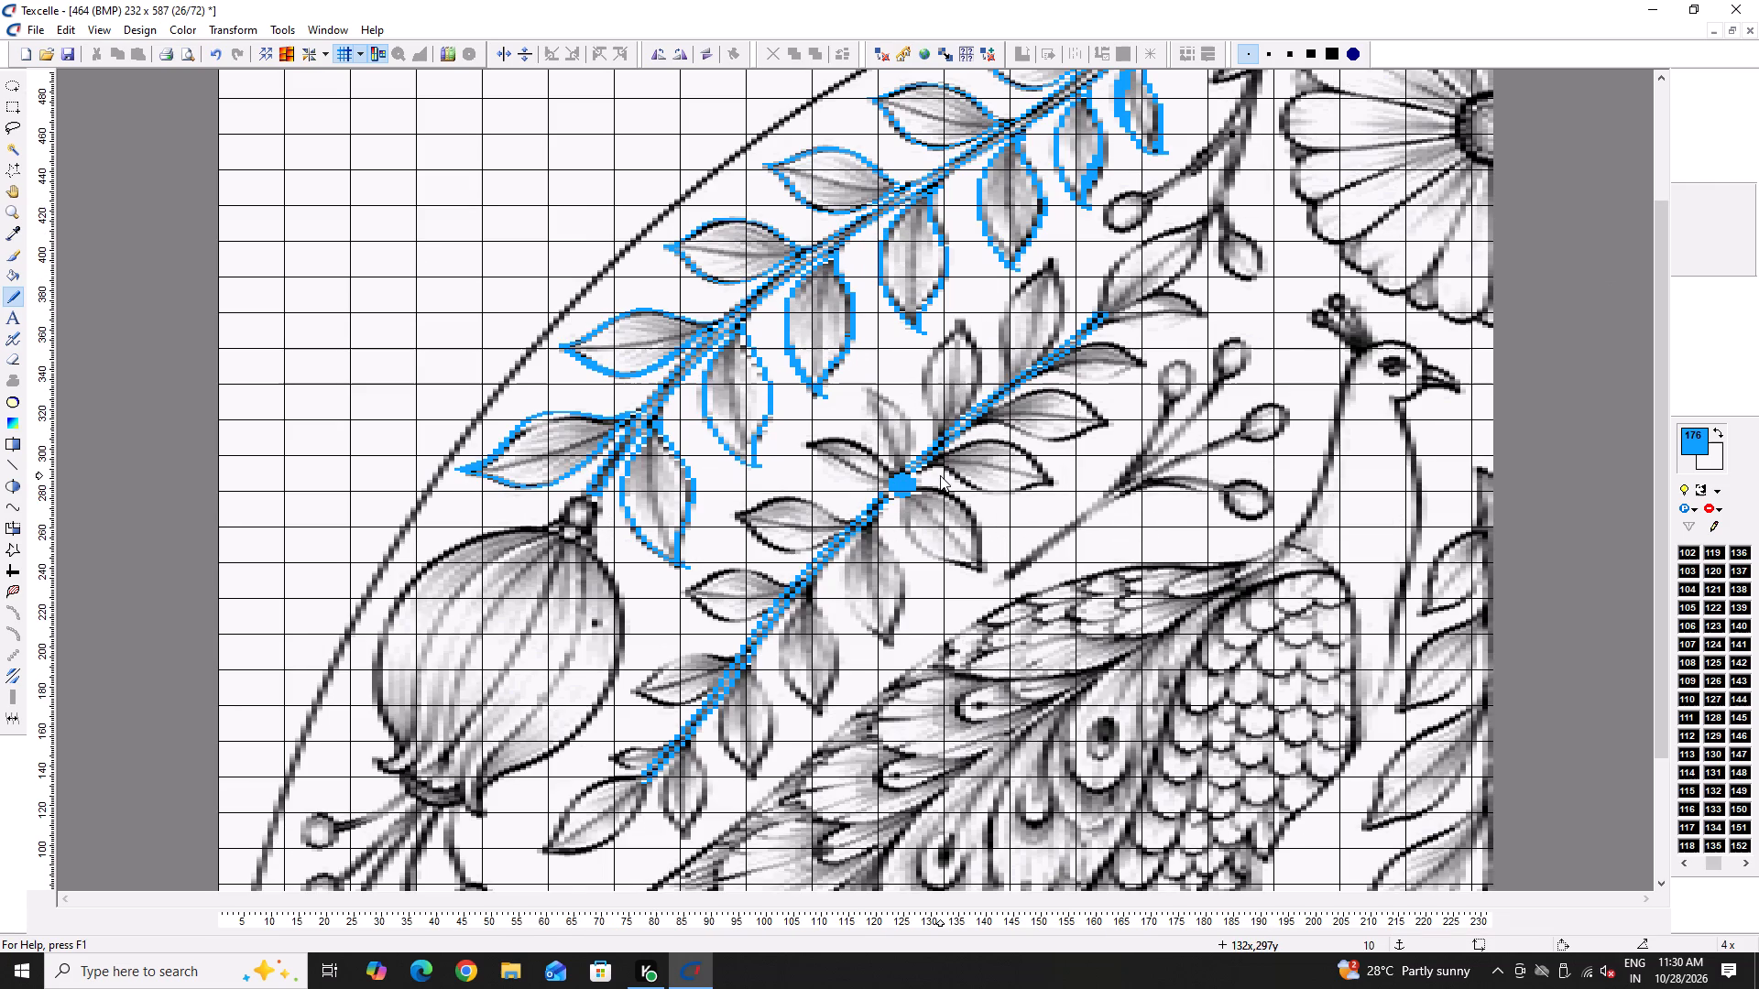
pyautogui.scroll(-2, 937, 484)
pyautogui.keyDown('ctrl'); pyautogui.scroll(7, 616, 621); pyautogui.keyUp('ctrl')
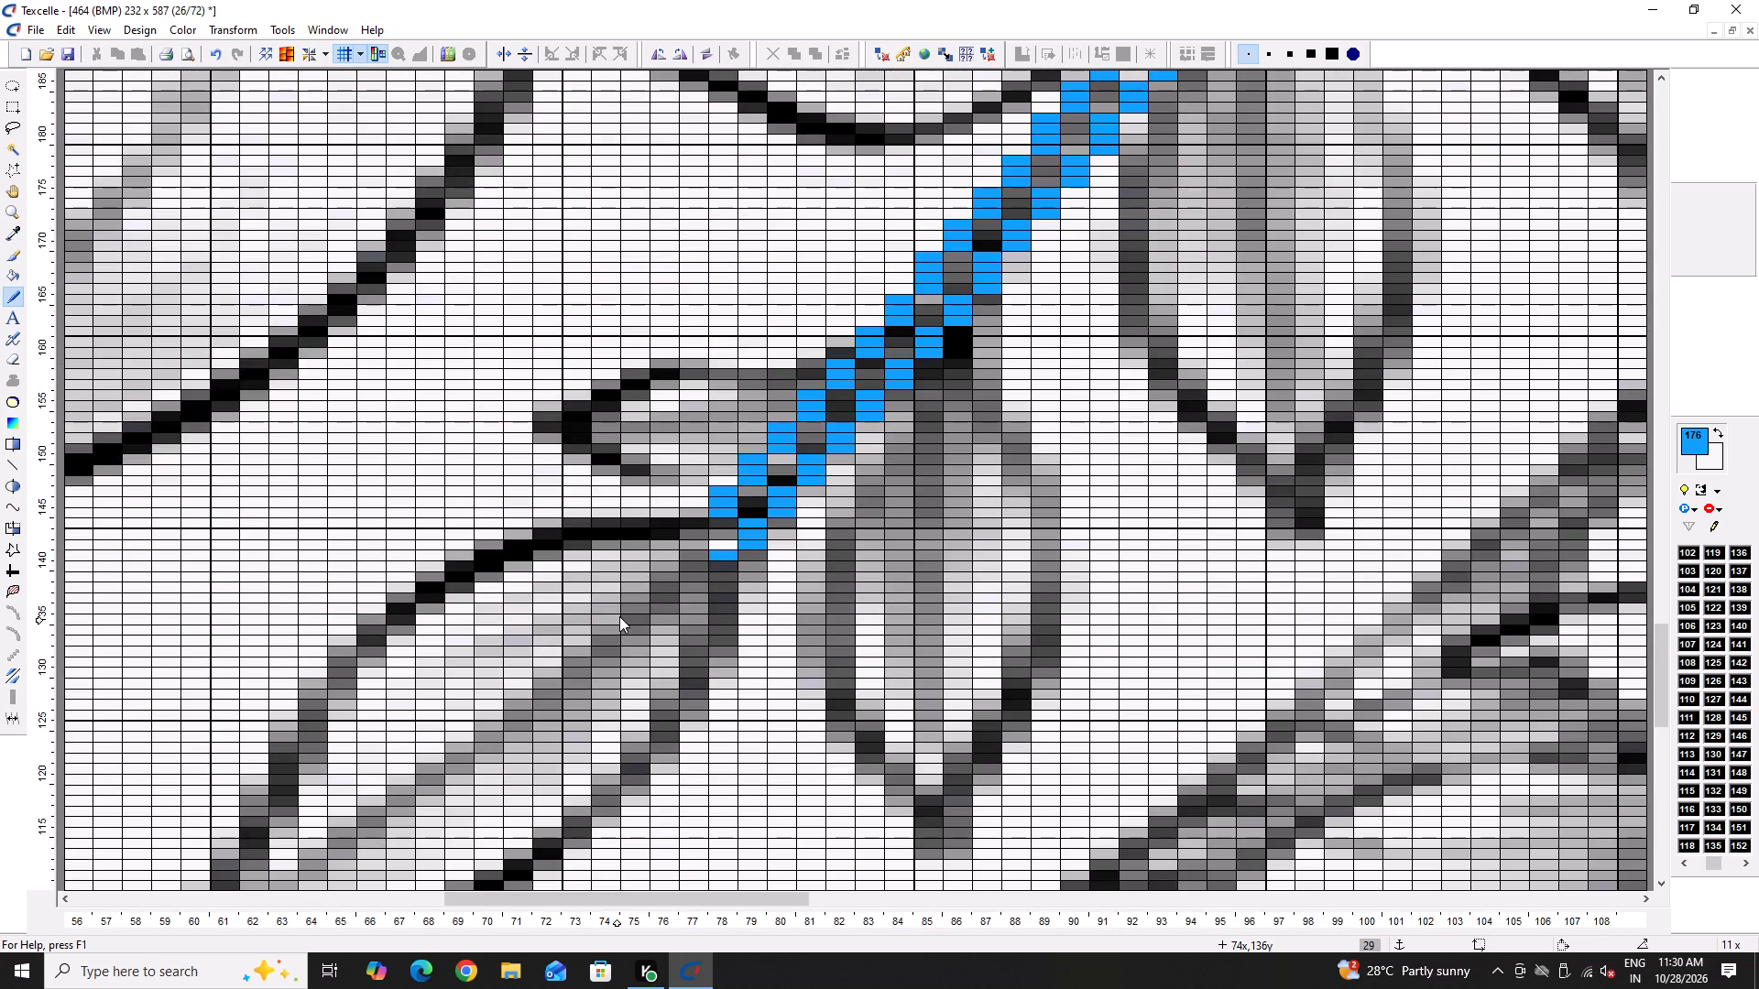
pyautogui.moveTo(726, 520); pyautogui.dragTo(729, 547)
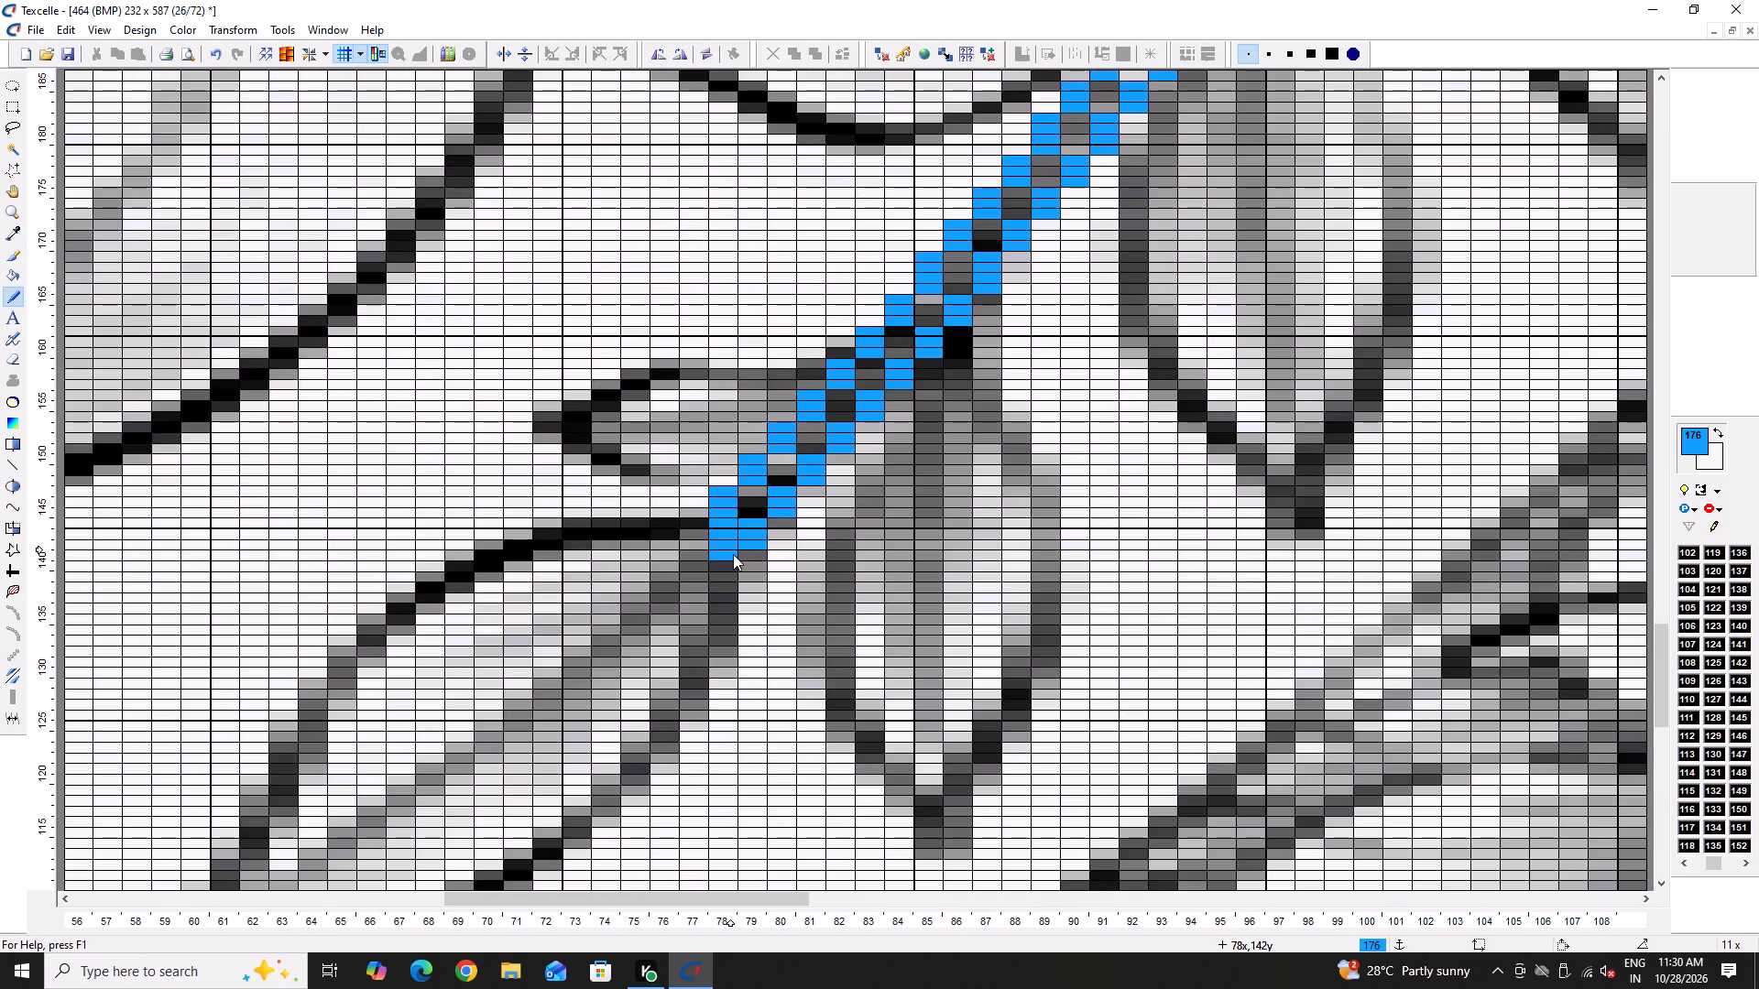
pyautogui.keyDown('ctrl'); pyautogui.scroll(1, 740, 553); pyautogui.keyUp('ctrl')
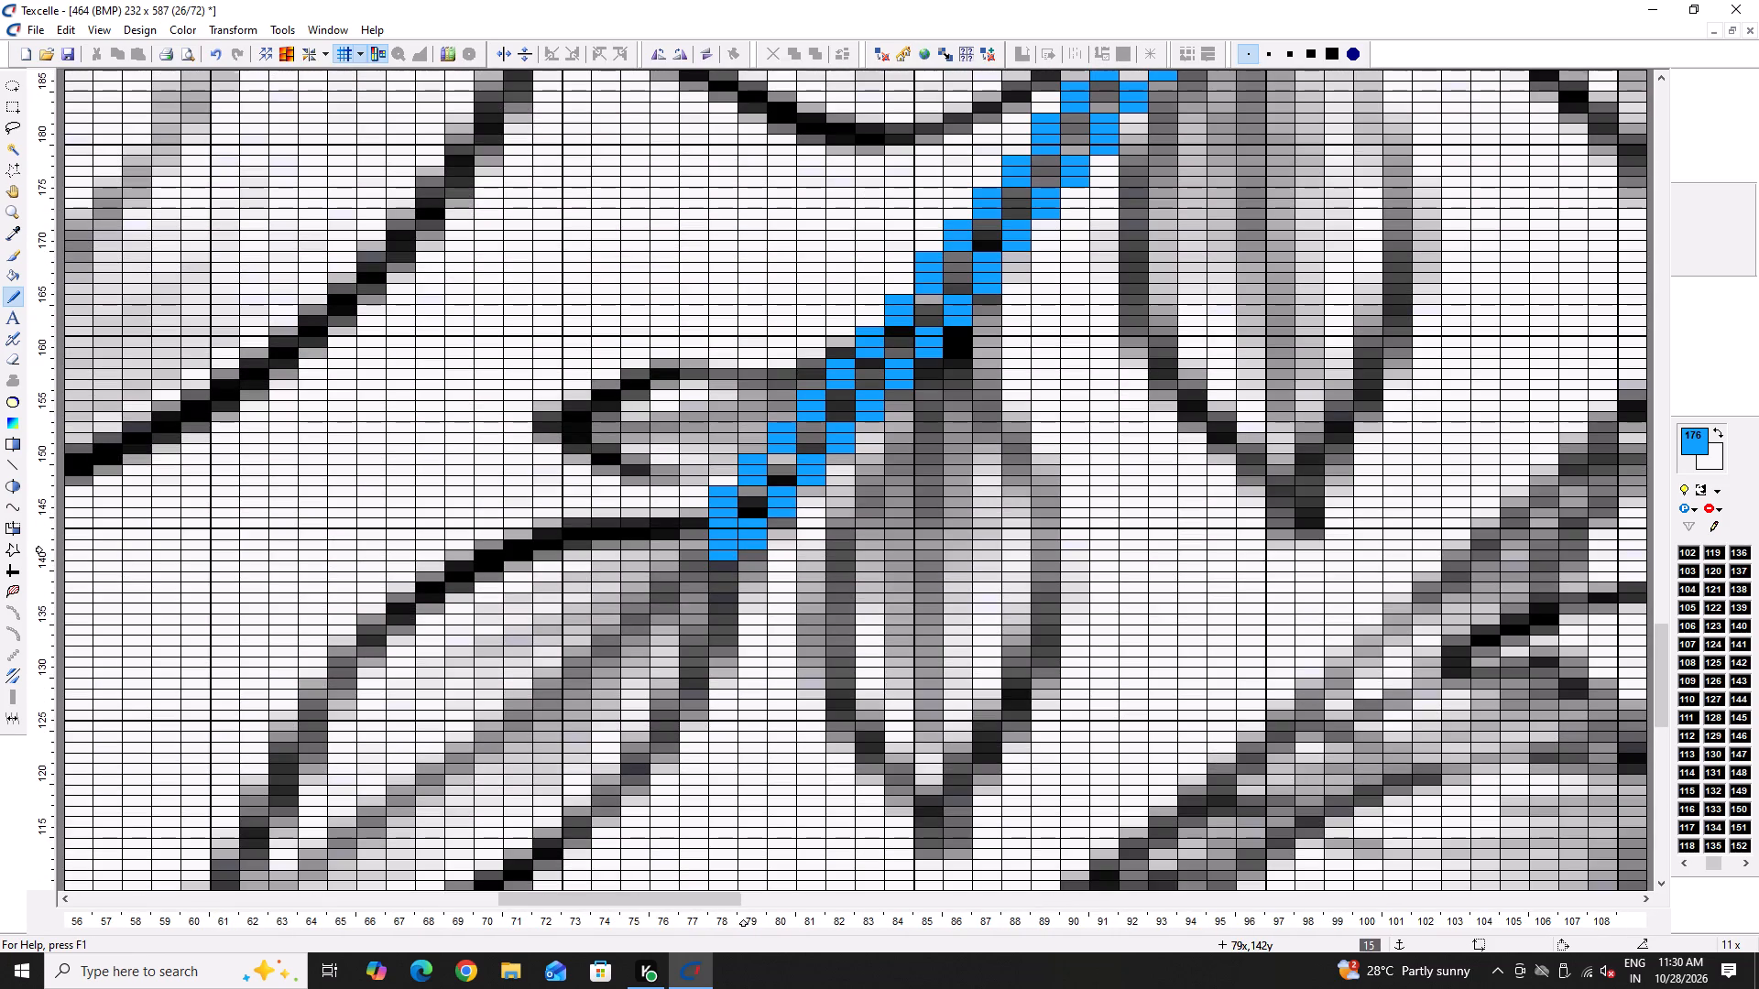
pyautogui.keyDown('ctrl'); pyautogui.scroll(3, 740, 553); pyautogui.keyUp('ctrl')
pyautogui.moveTo(680, 482); pyautogui.dragTo(683, 527, button='right')
pyautogui.rightClick(714, 513)
pyautogui.rightClick(677, 477)
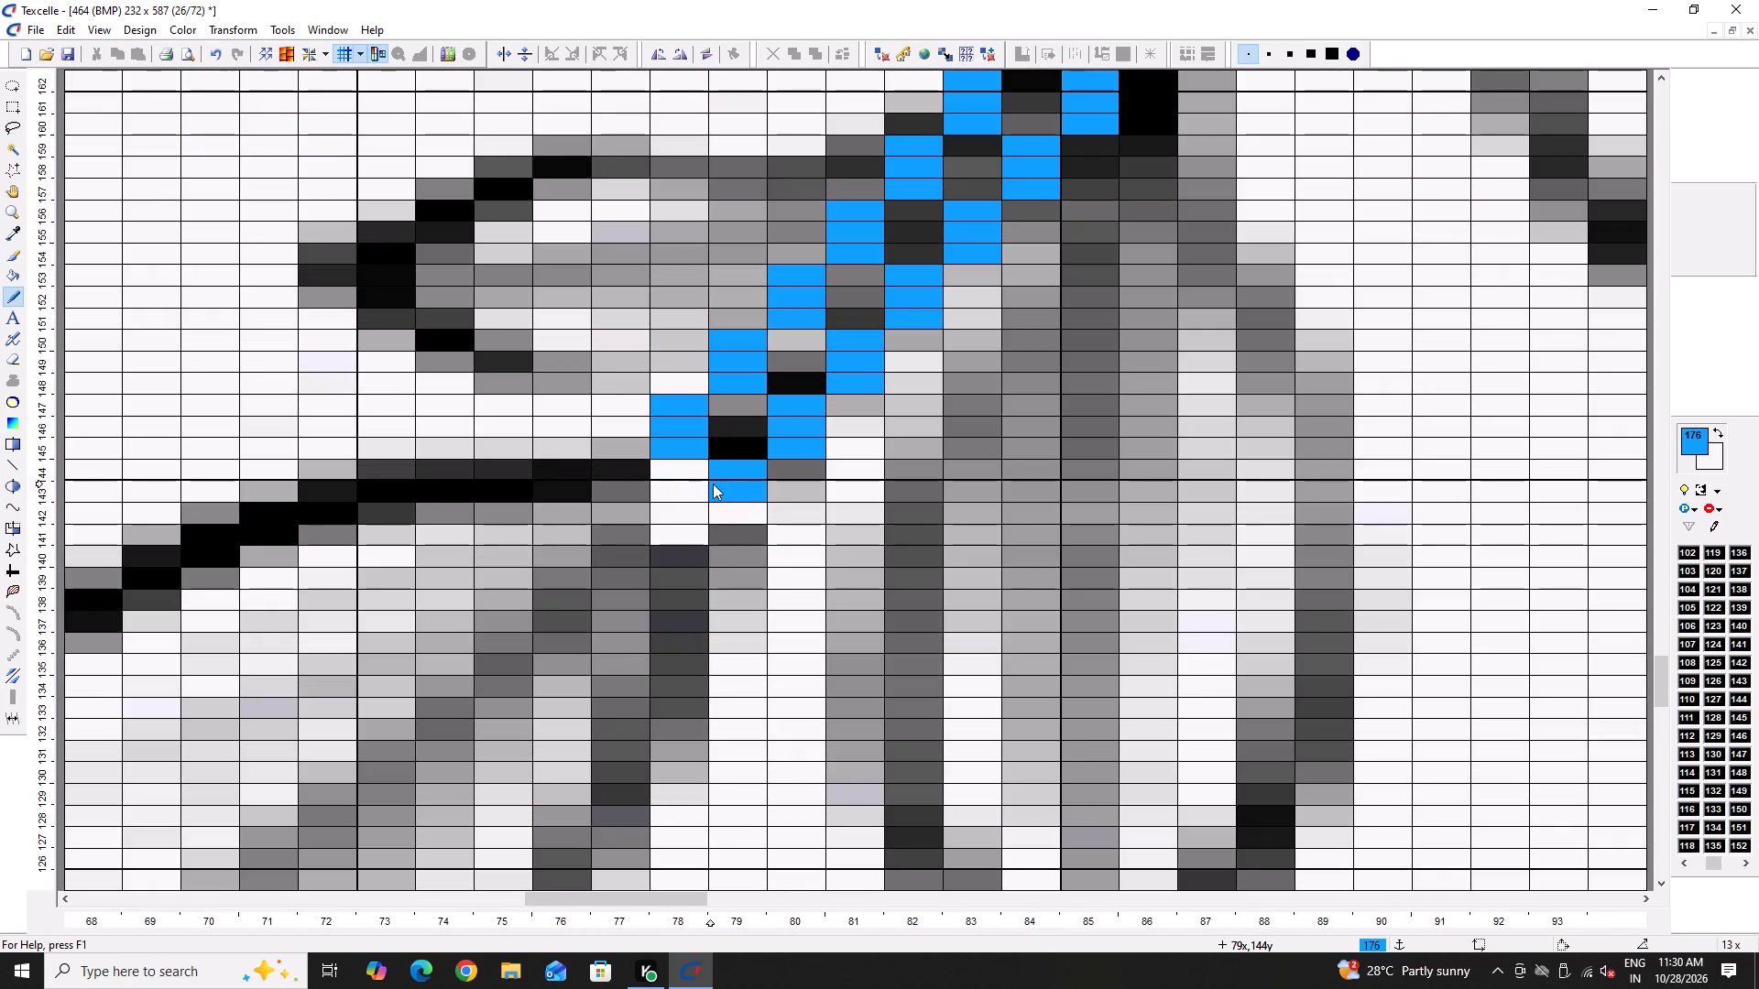
pyautogui.rightClick(724, 486)
pyautogui.keyDown('ctrl'); pyautogui.scroll(-4, 676, 465); pyautogui.keyUp('ctrl')
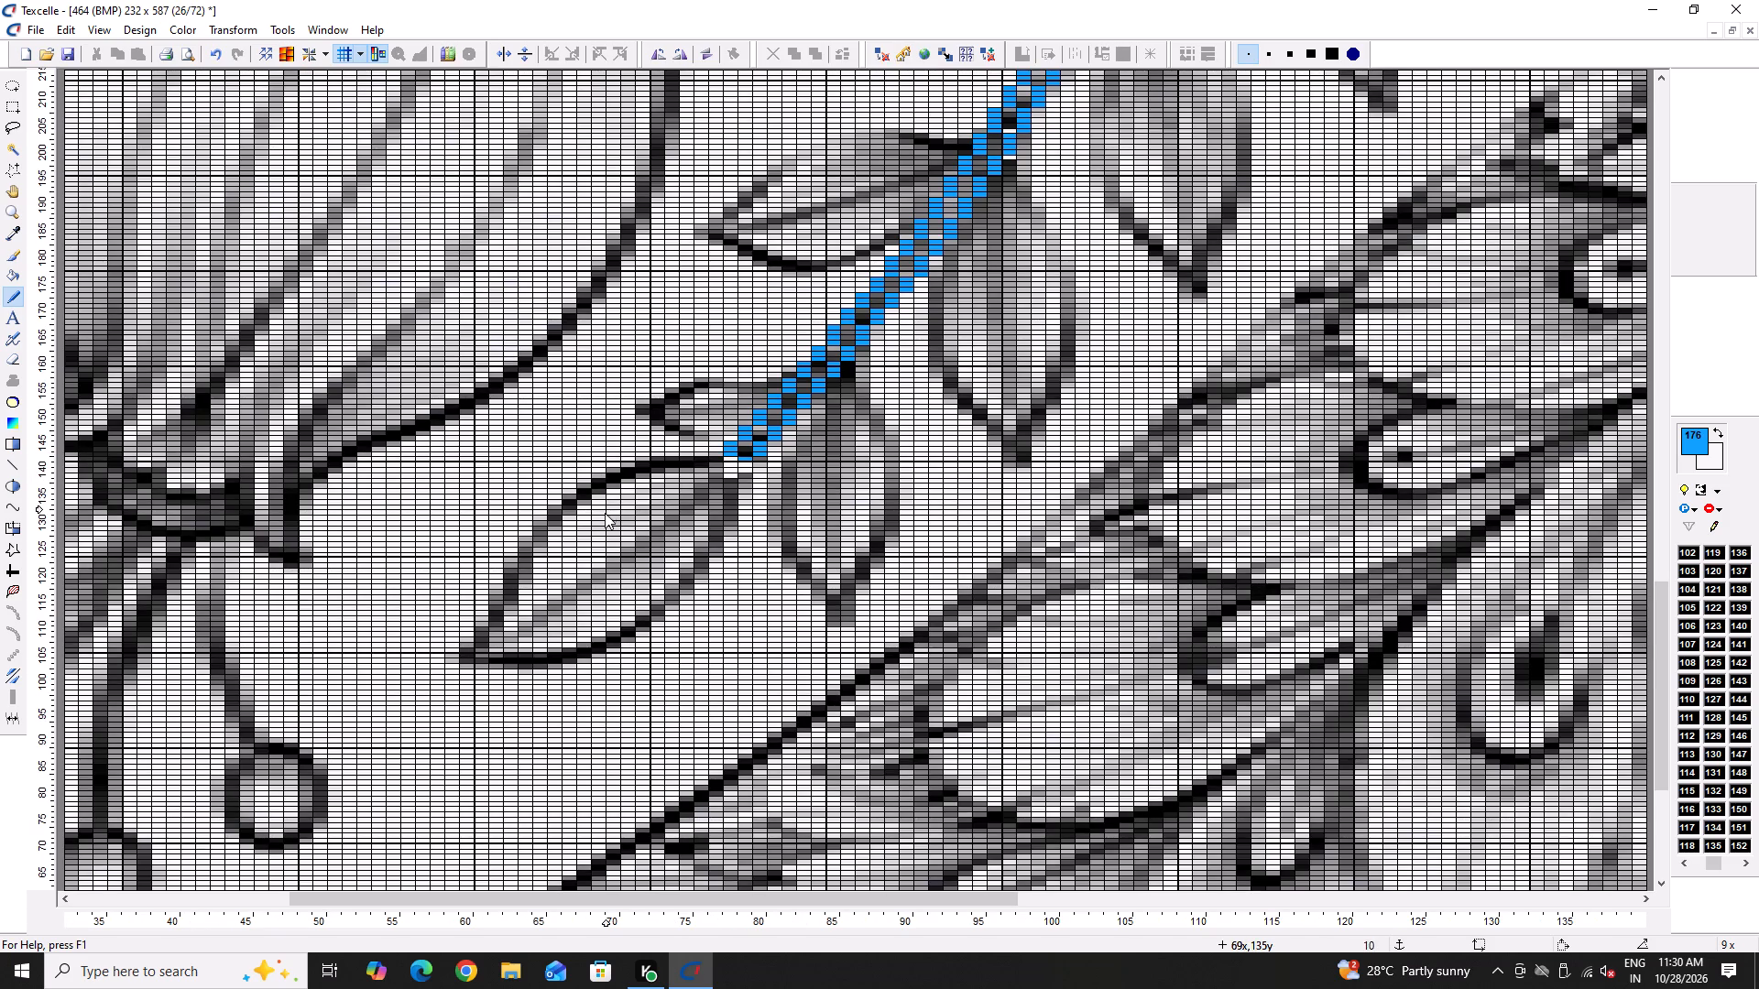
# Trace the bottom leaf's upper edge in blue from the stem at about 77x, 144y to the tip near 58x, 107y, undoing one misdrawn stroke.
pyautogui.press('x')
pyautogui.keyDown('ctrl'); pyautogui.scroll(4, 600, 518); pyautogui.keyUp('ctrl')
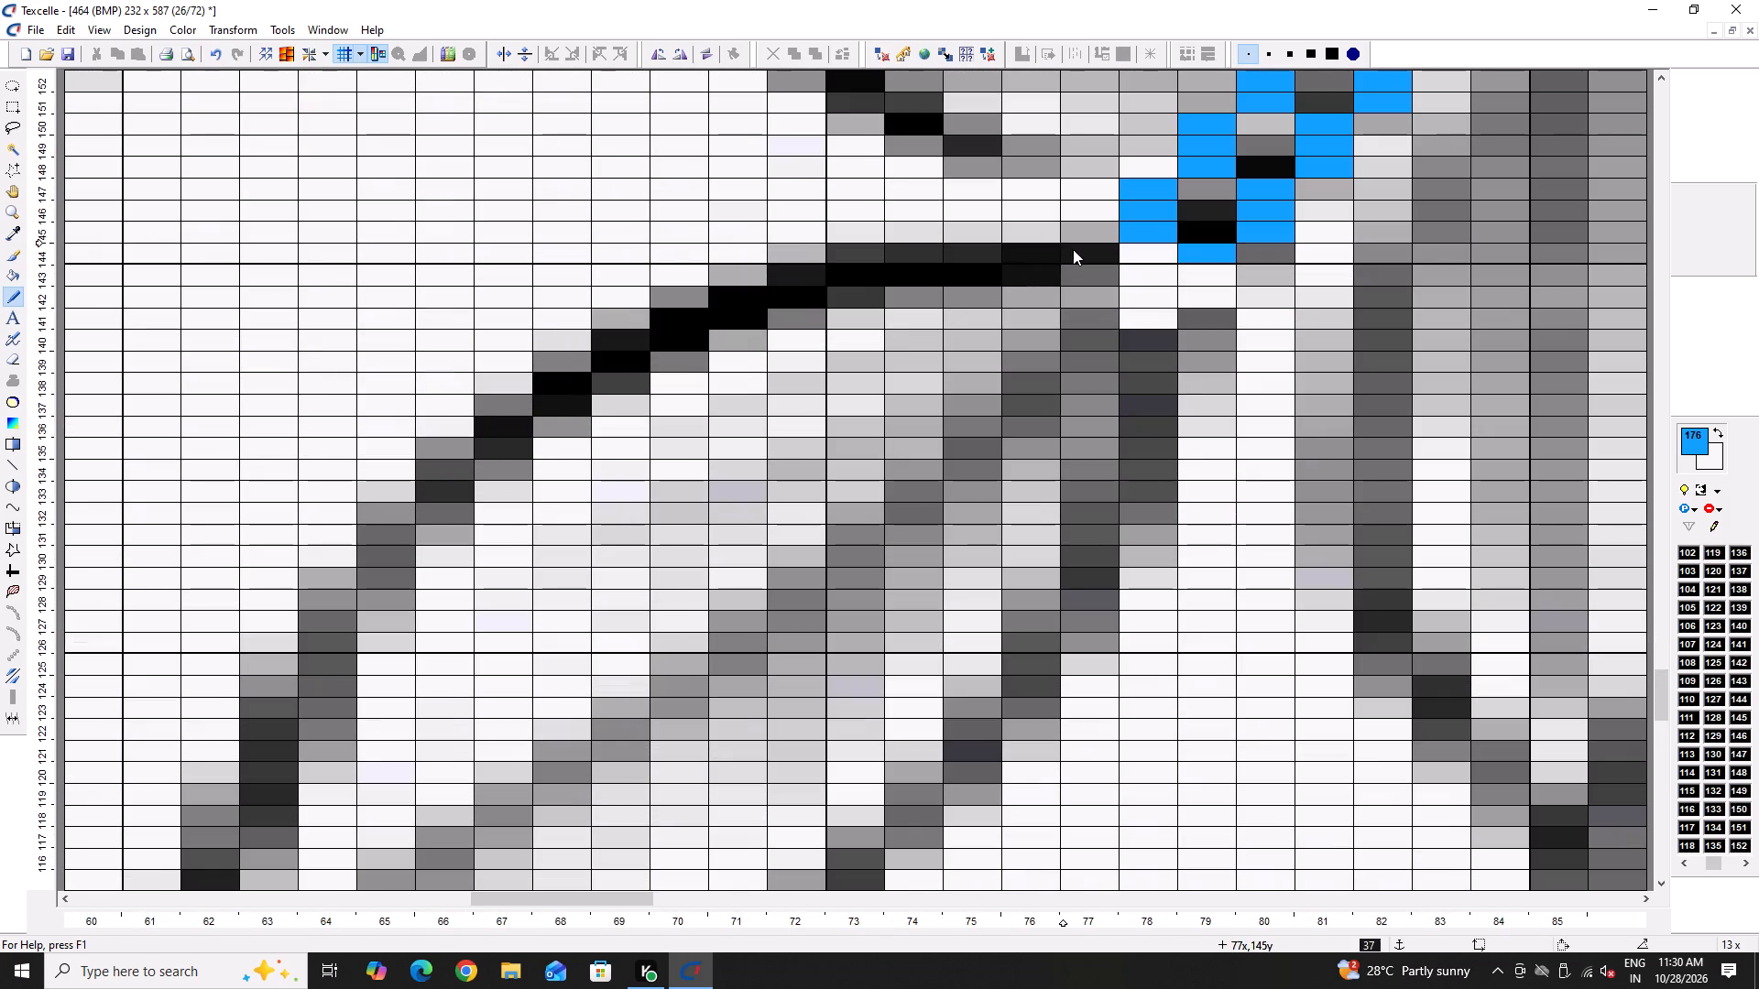
pyautogui.moveTo(1073, 249); pyautogui.dragTo(794, 271)
pyautogui.moveTo(887, 254); pyautogui.dragTo(847, 254)
pyautogui.keyDown('ctrl'); pyautogui.scroll(-2, 847, 255); pyautogui.keyUp('ctrl')
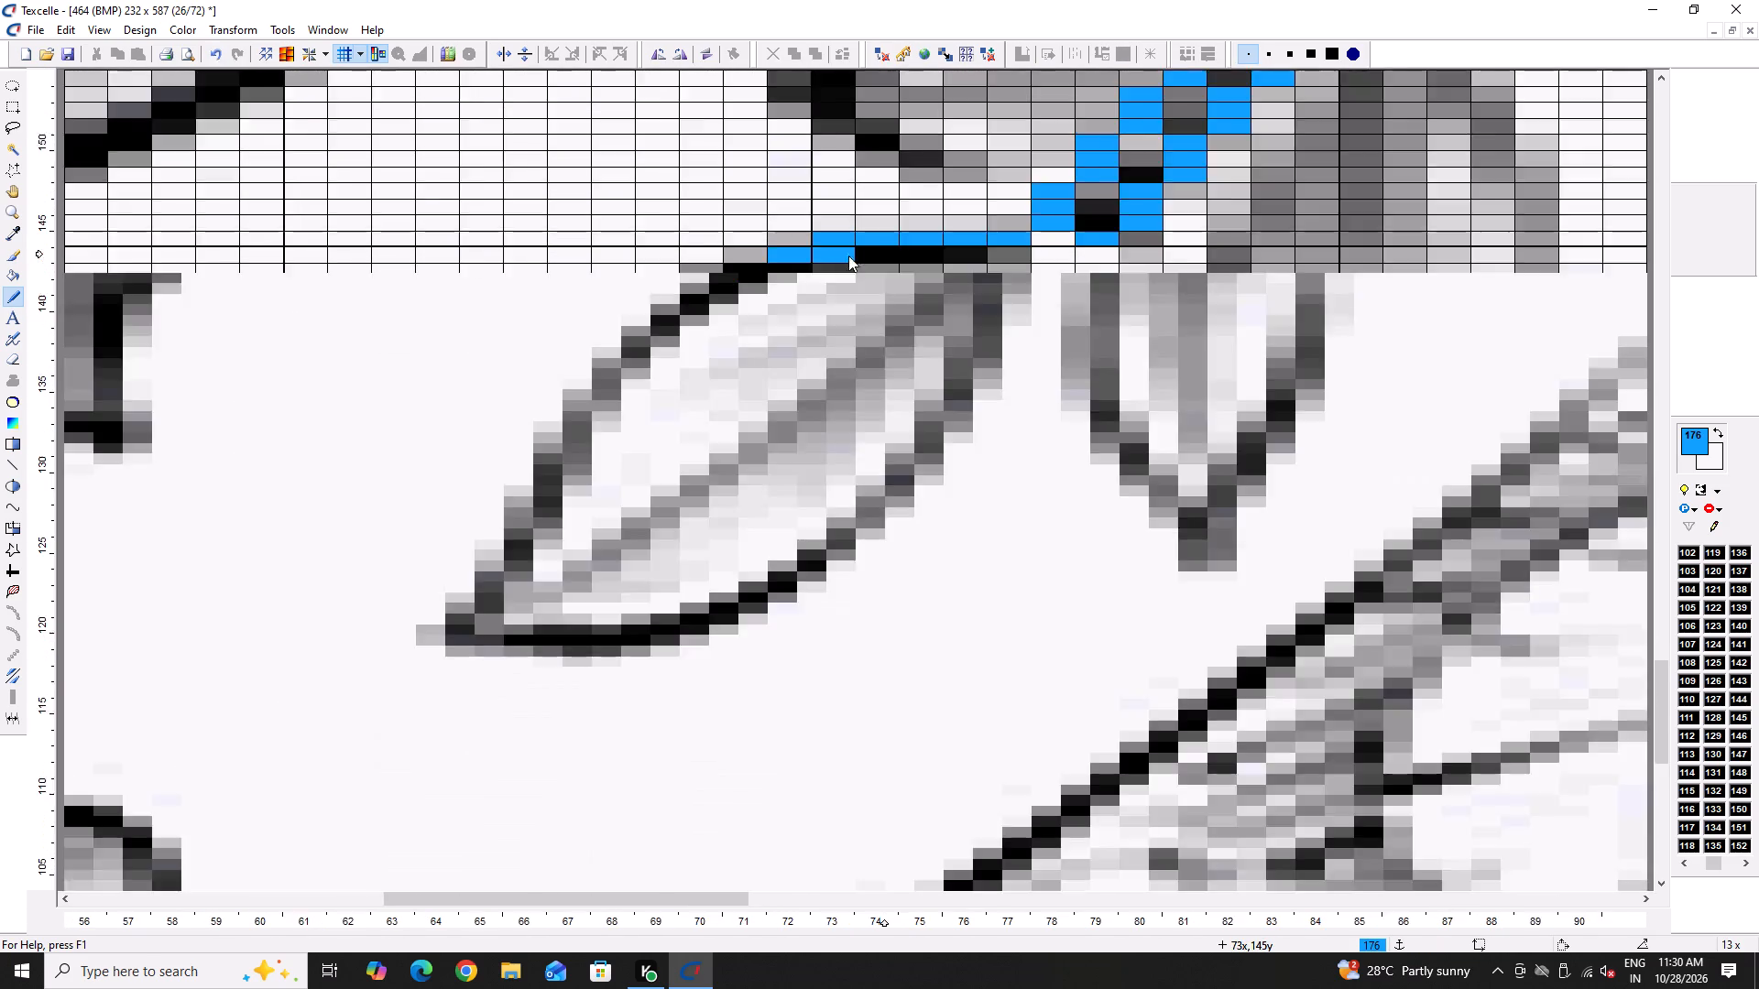
pyautogui.scroll(-2, 851, 274)
pyautogui.scroll(1, 840, 165)
pyautogui.moveTo(815, 142); pyautogui.dragTo(759, 152)
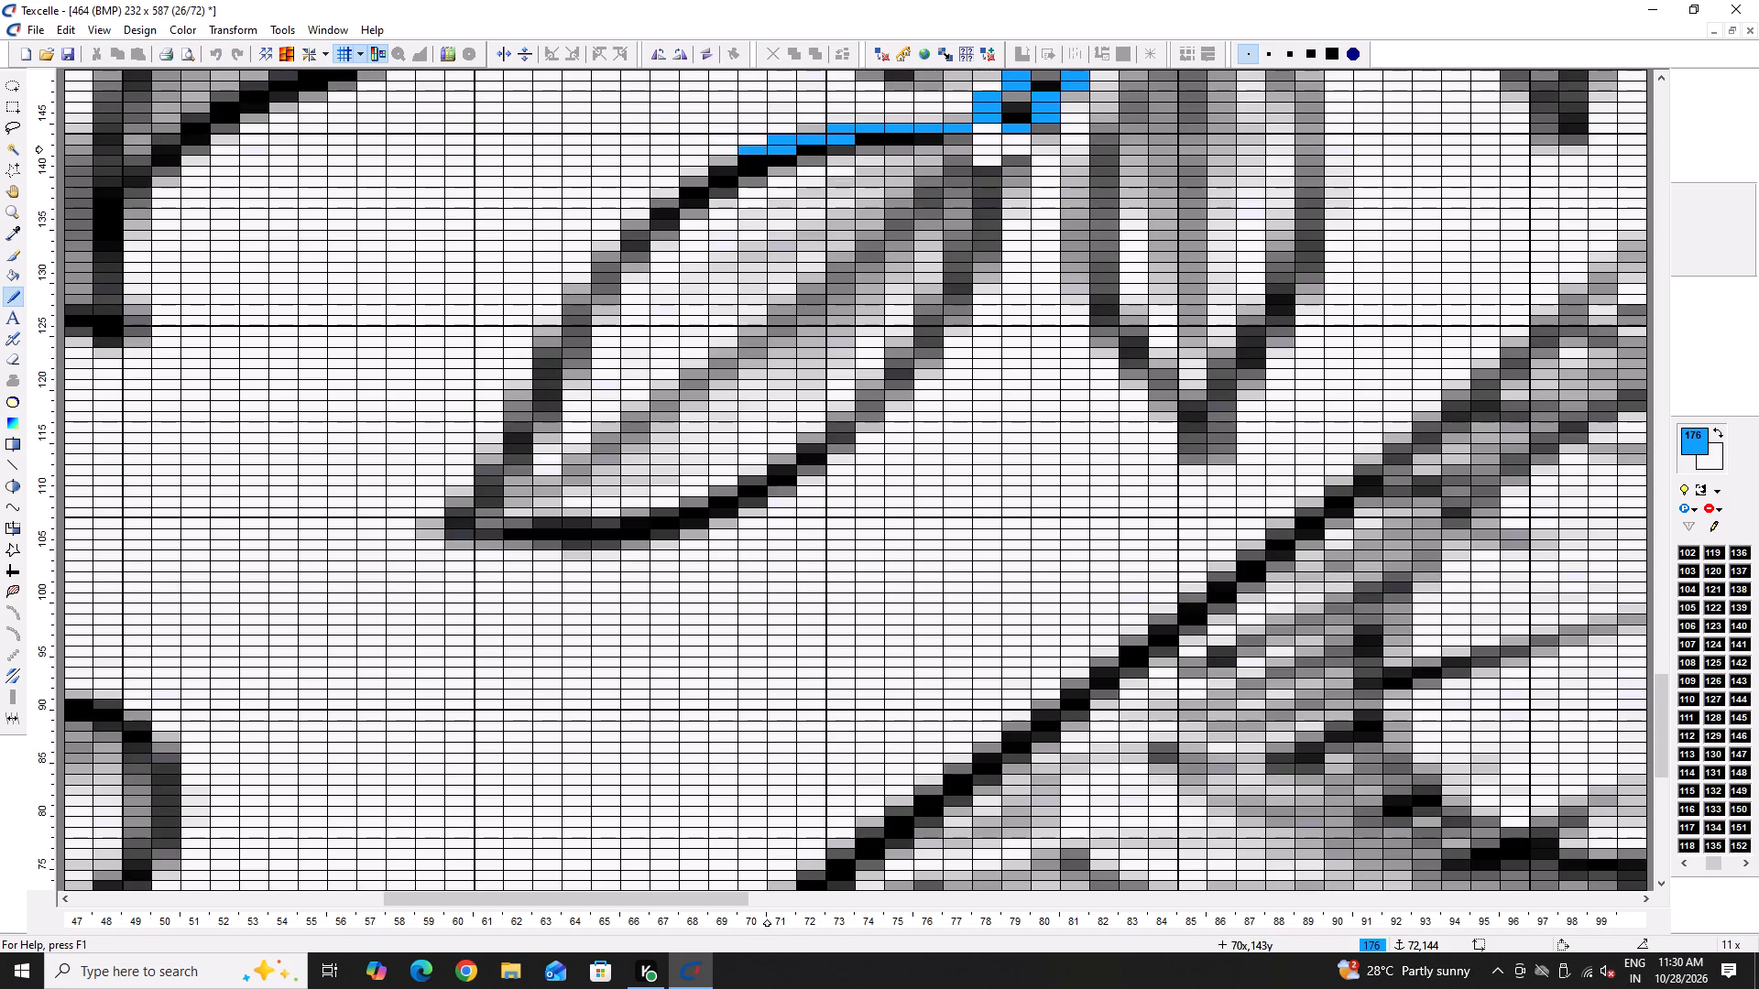
pyautogui.moveTo(759, 152); pyautogui.dragTo(612, 306)
pyautogui.hotkey('ctrl', 'z')
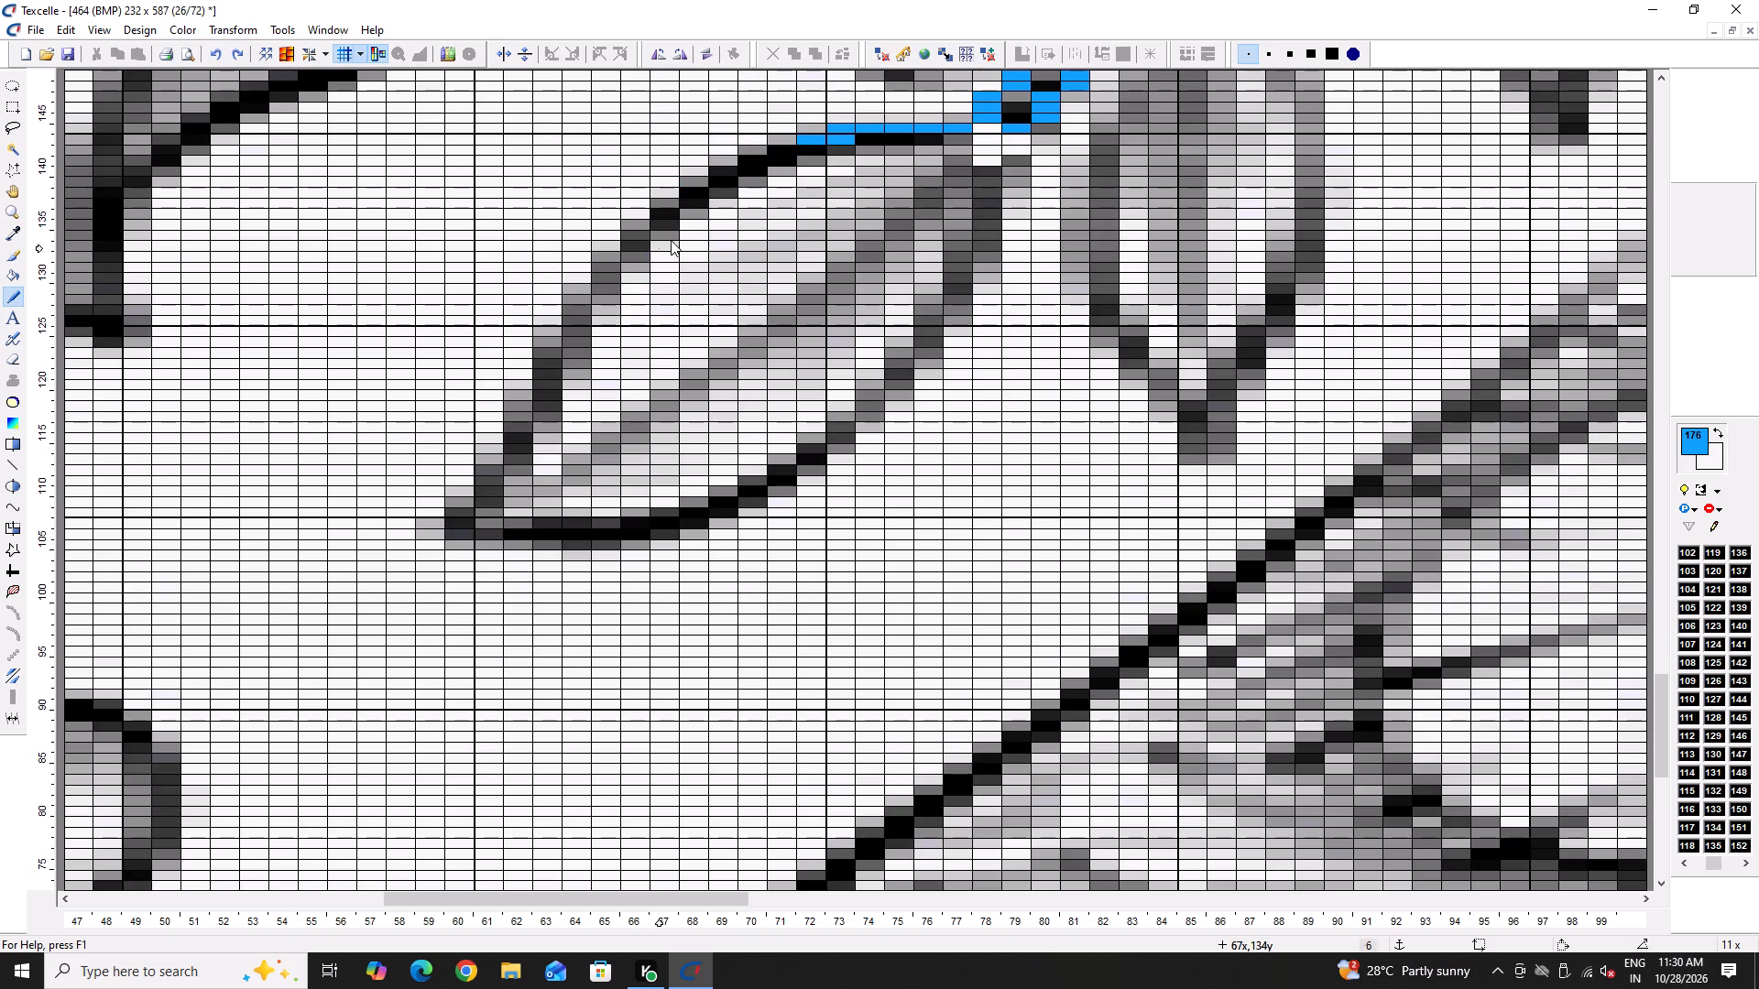
pyautogui.moveTo(817, 139); pyautogui.dragTo(649, 236)
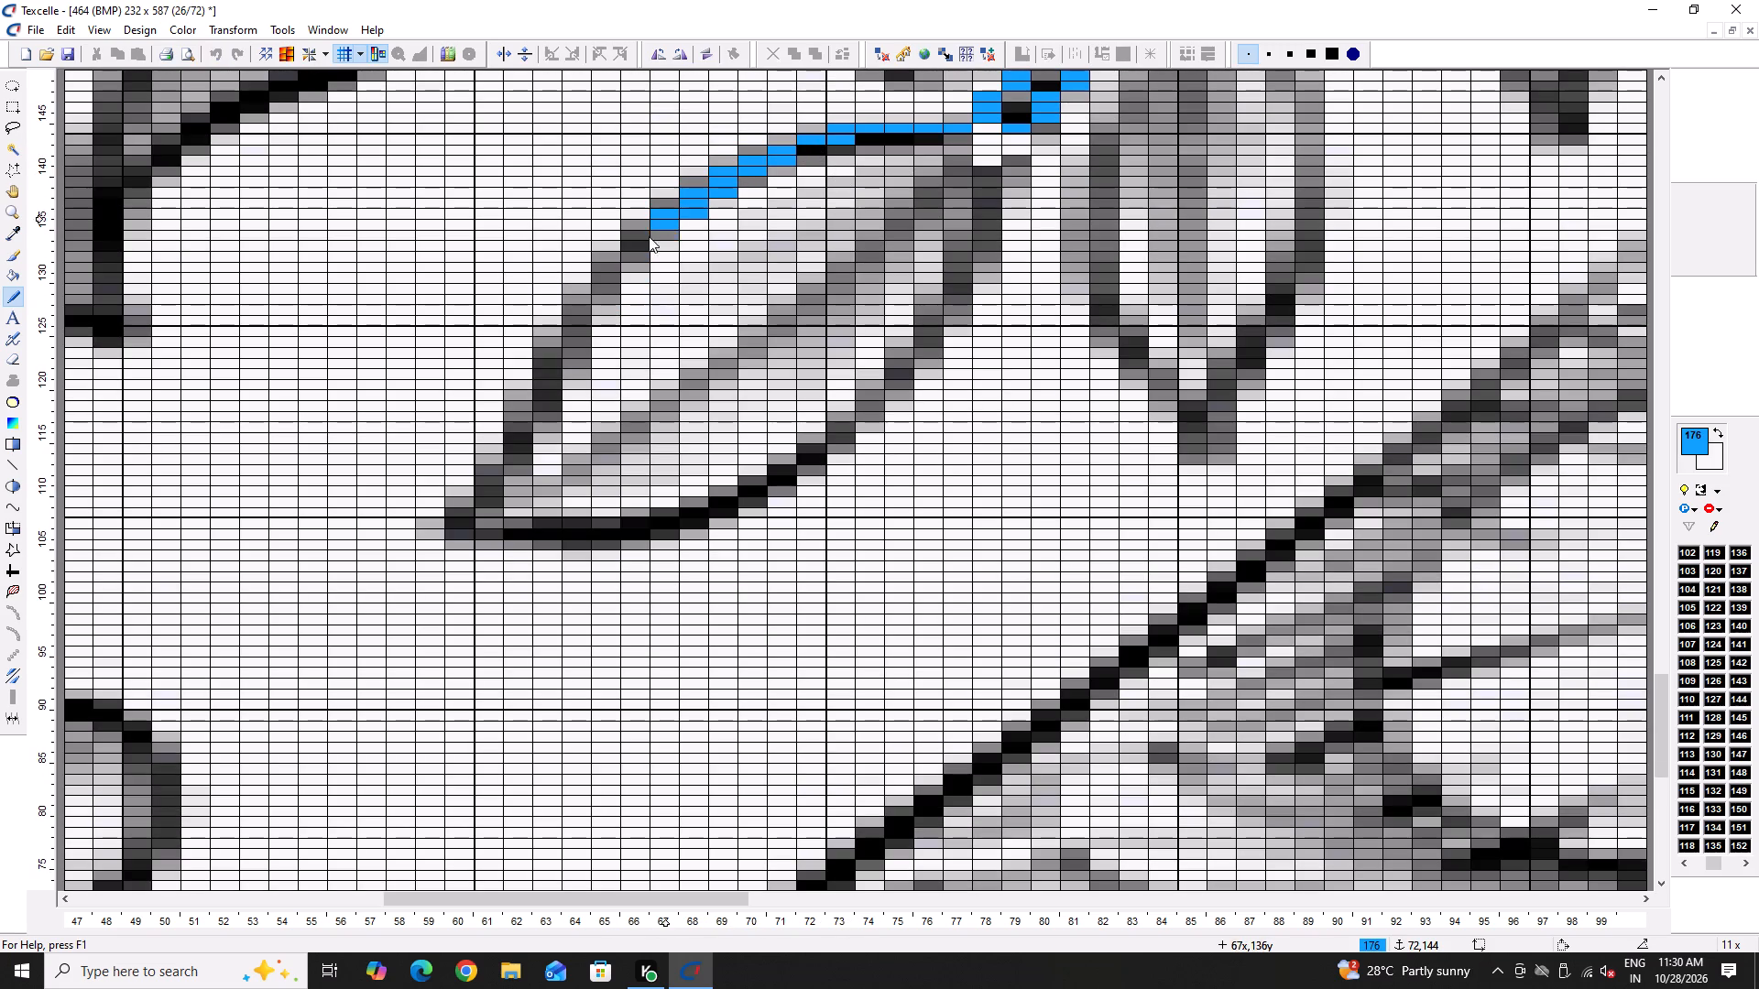
pyautogui.moveTo(649, 236); pyautogui.dragTo(509, 490)
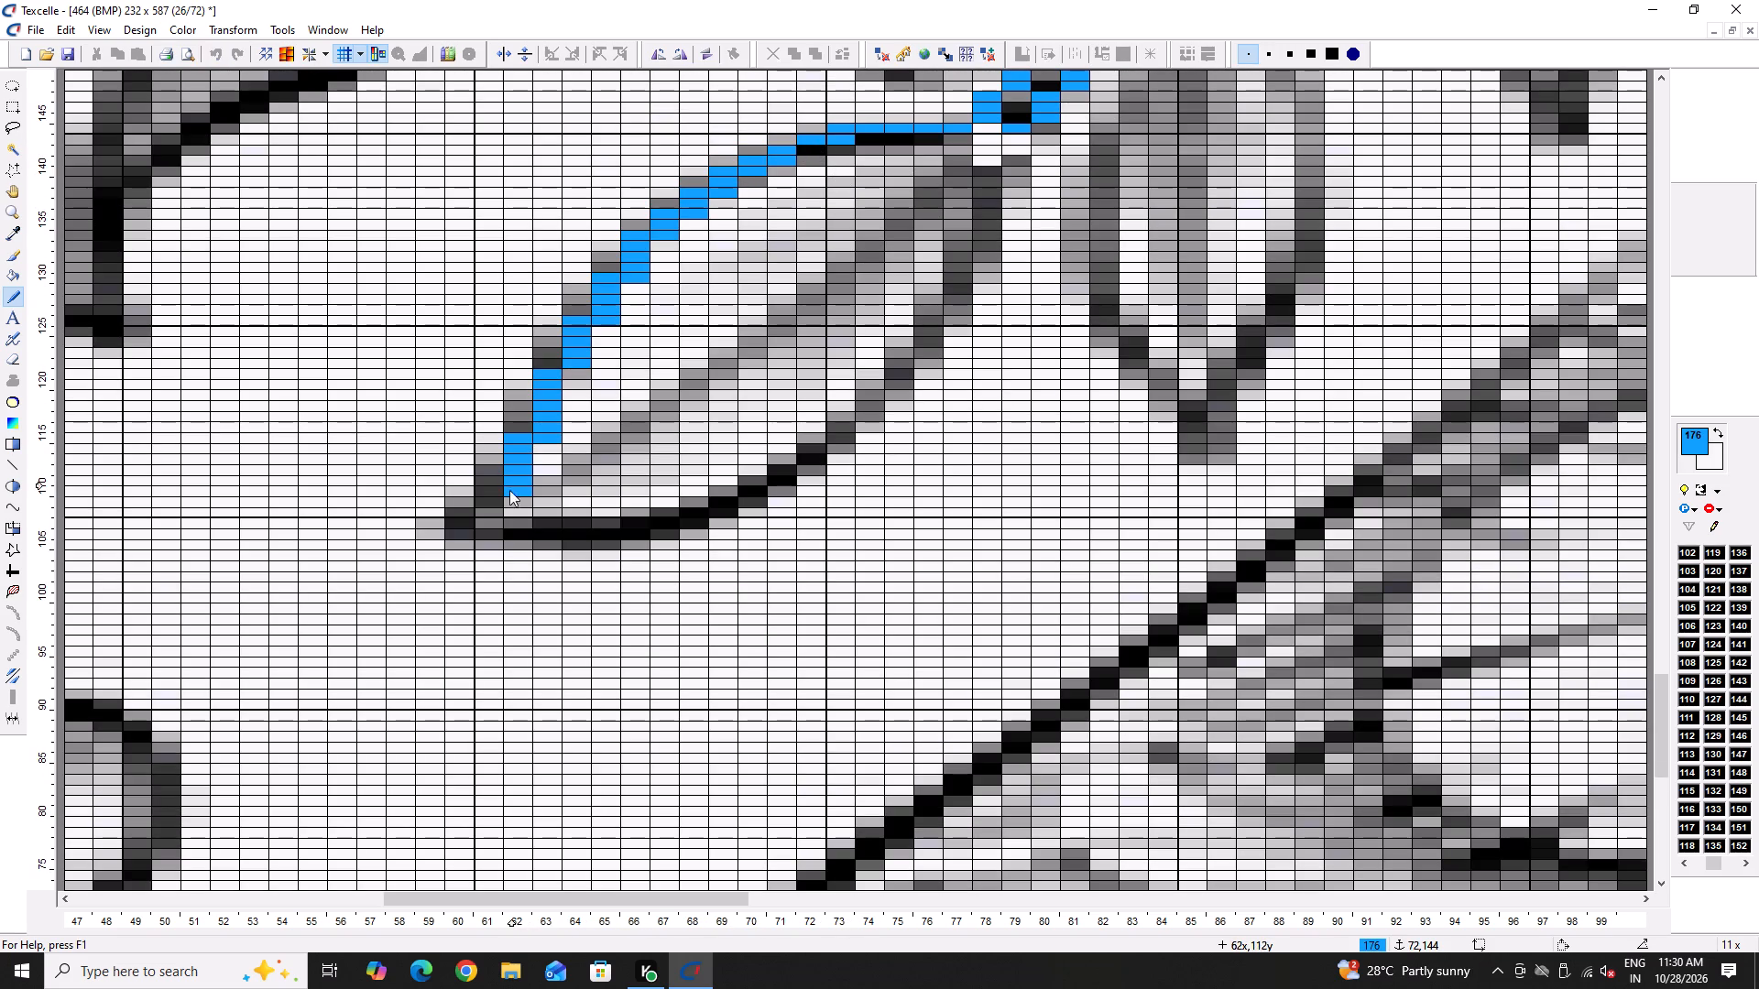
pyautogui.moveTo(509, 490); pyautogui.dragTo(464, 530)
pyautogui.moveTo(471, 518); pyautogui.dragTo(413, 532)
# Draw the bottom leaf's lower edge as a blue curve from the tip at 58x, 107y back to the stem end.
pyautogui.press('y')
pyautogui.moveTo(411, 532); pyautogui.dragTo(460, 531)
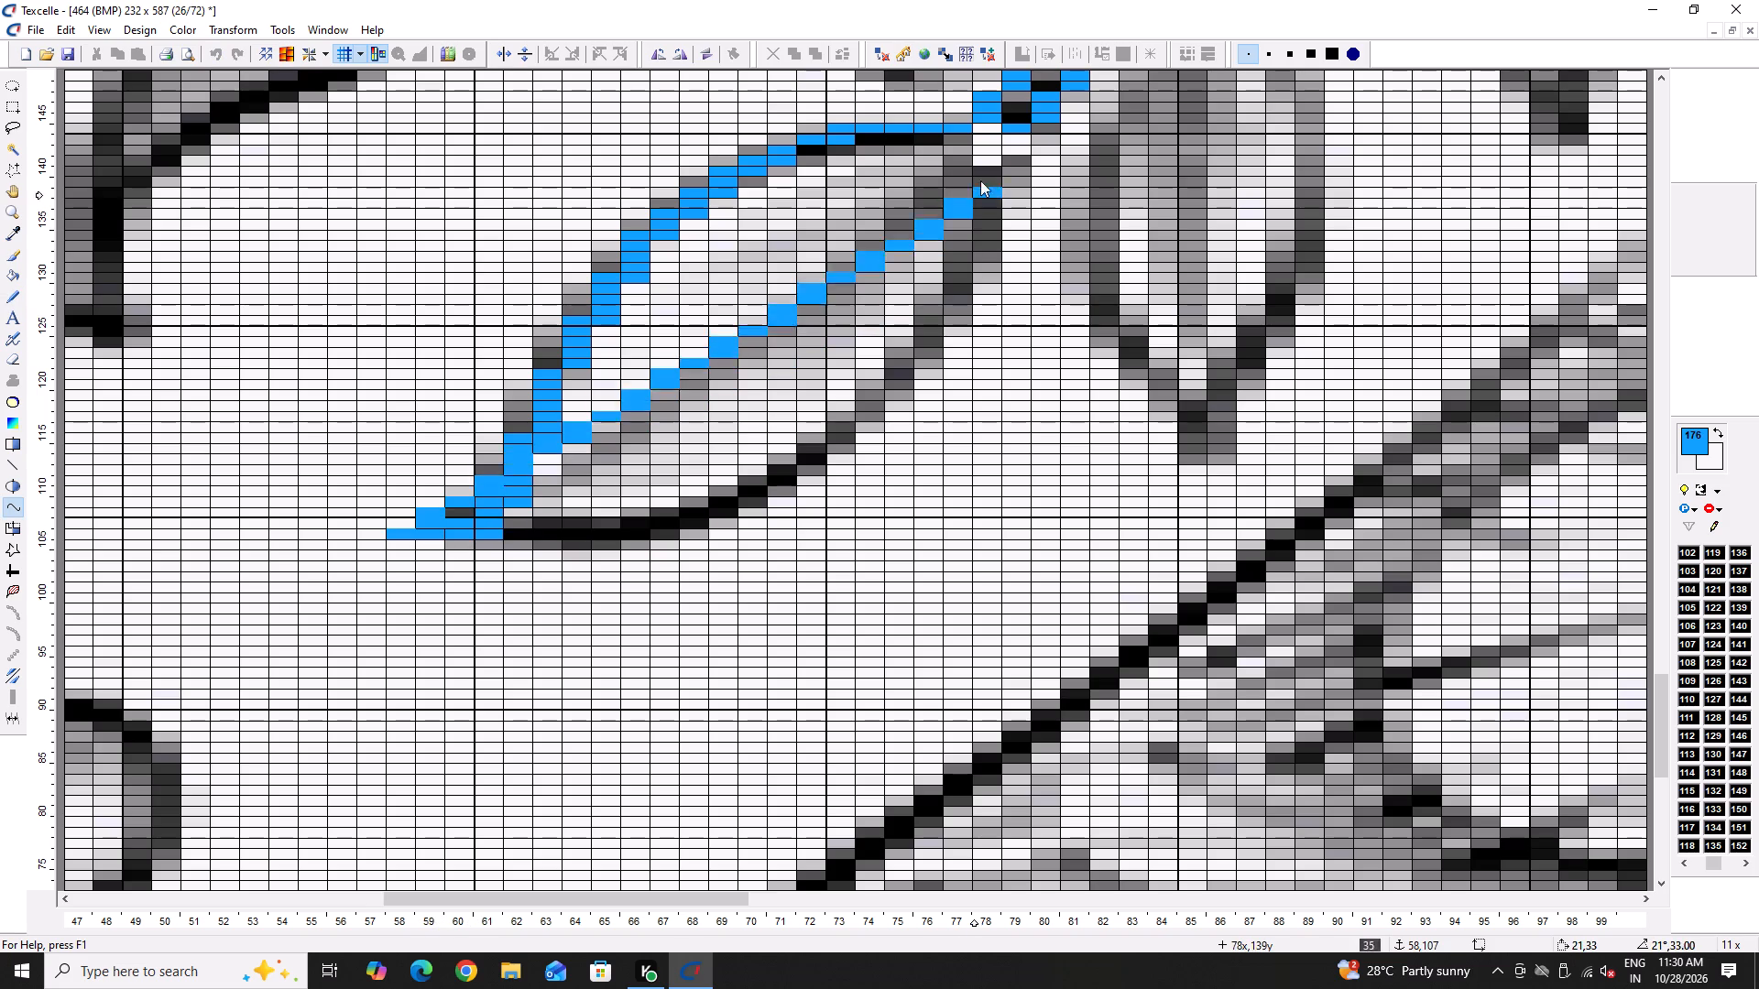
pyautogui.click(970, 135)
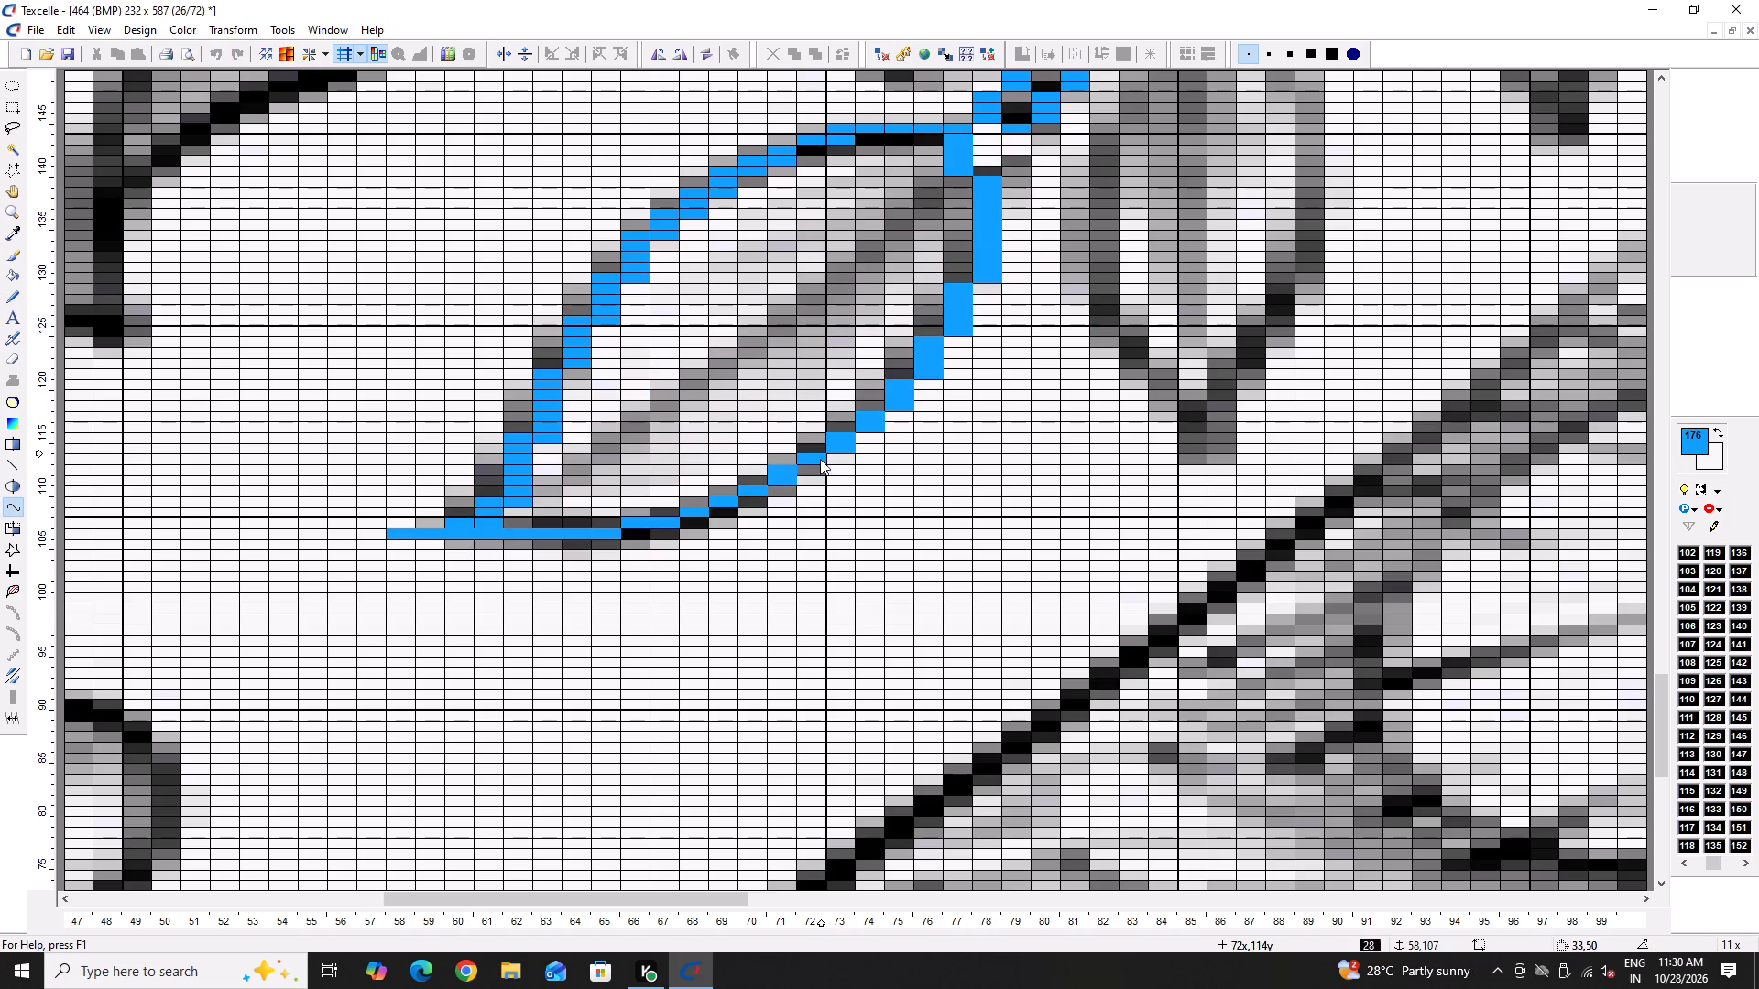
pyautogui.click(803, 476)
# Trace the second large leaf's upper edge in blue from its tip at about 75x, 189y to about 81x, 200y.
pyautogui.keyDown('ctrl'); pyautogui.scroll(-3, 708, 420); pyautogui.keyUp('ctrl')
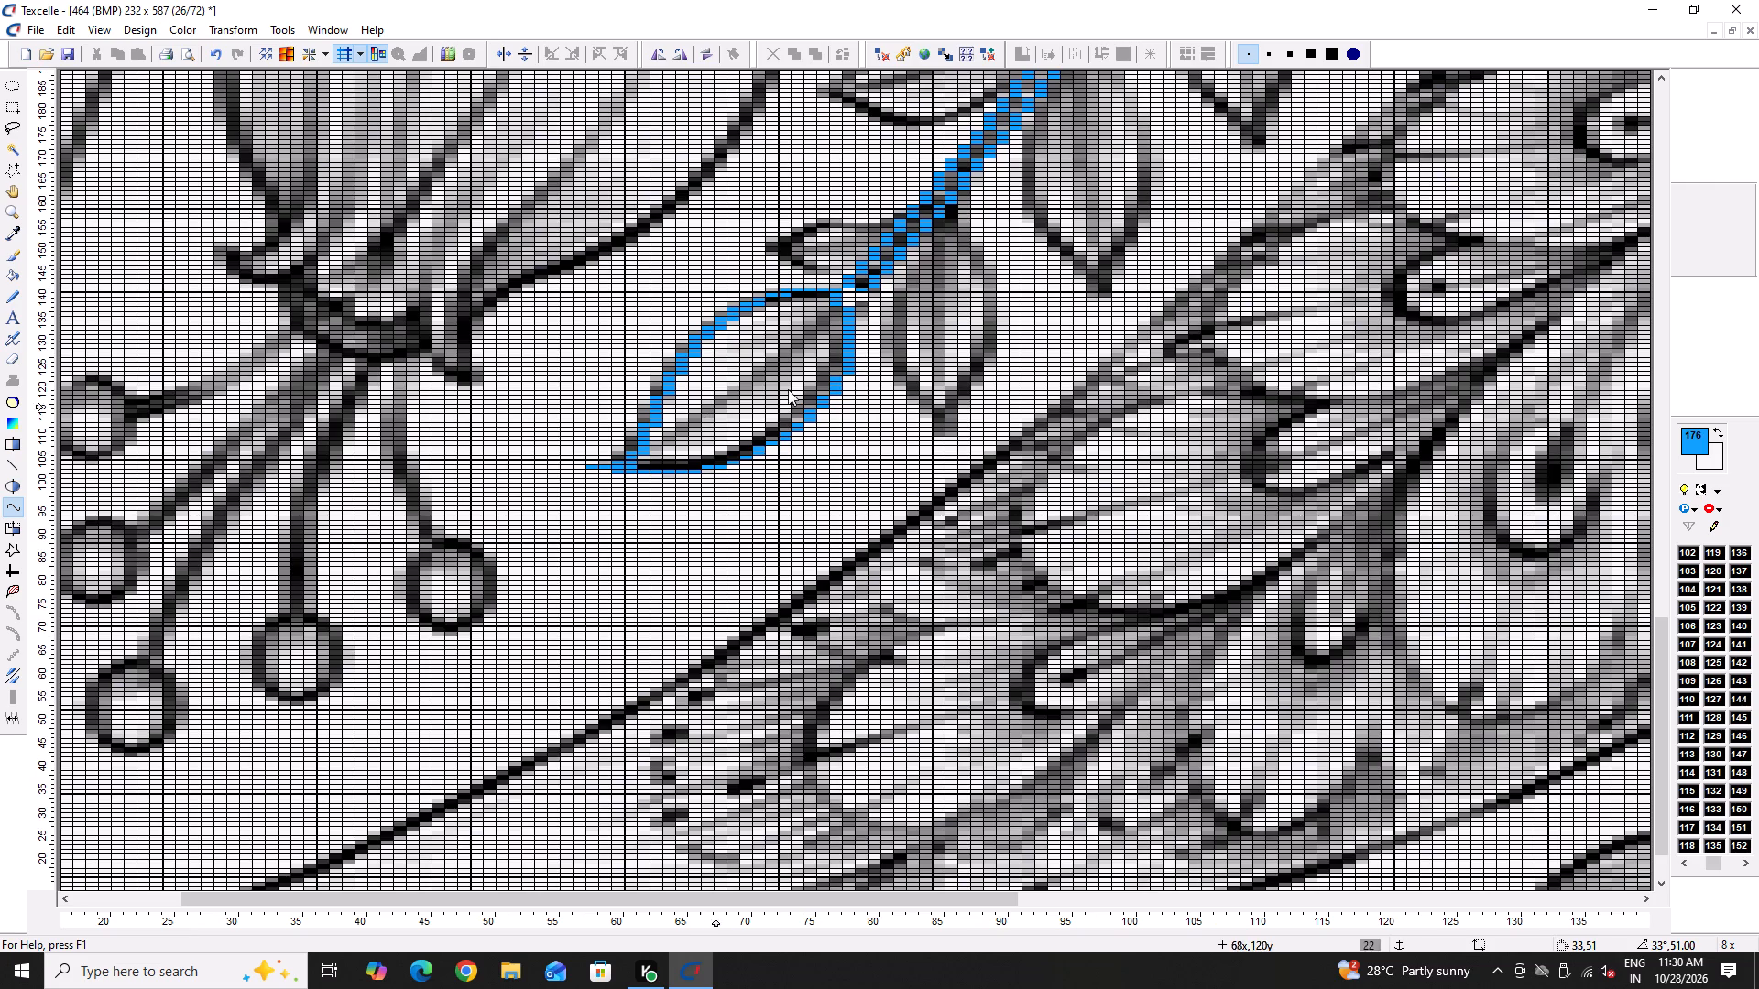
pyautogui.scroll(3, 1106, 377)
pyautogui.keyDown('ctrl'); pyautogui.scroll(4, 1054, 321); pyautogui.keyUp('ctrl')
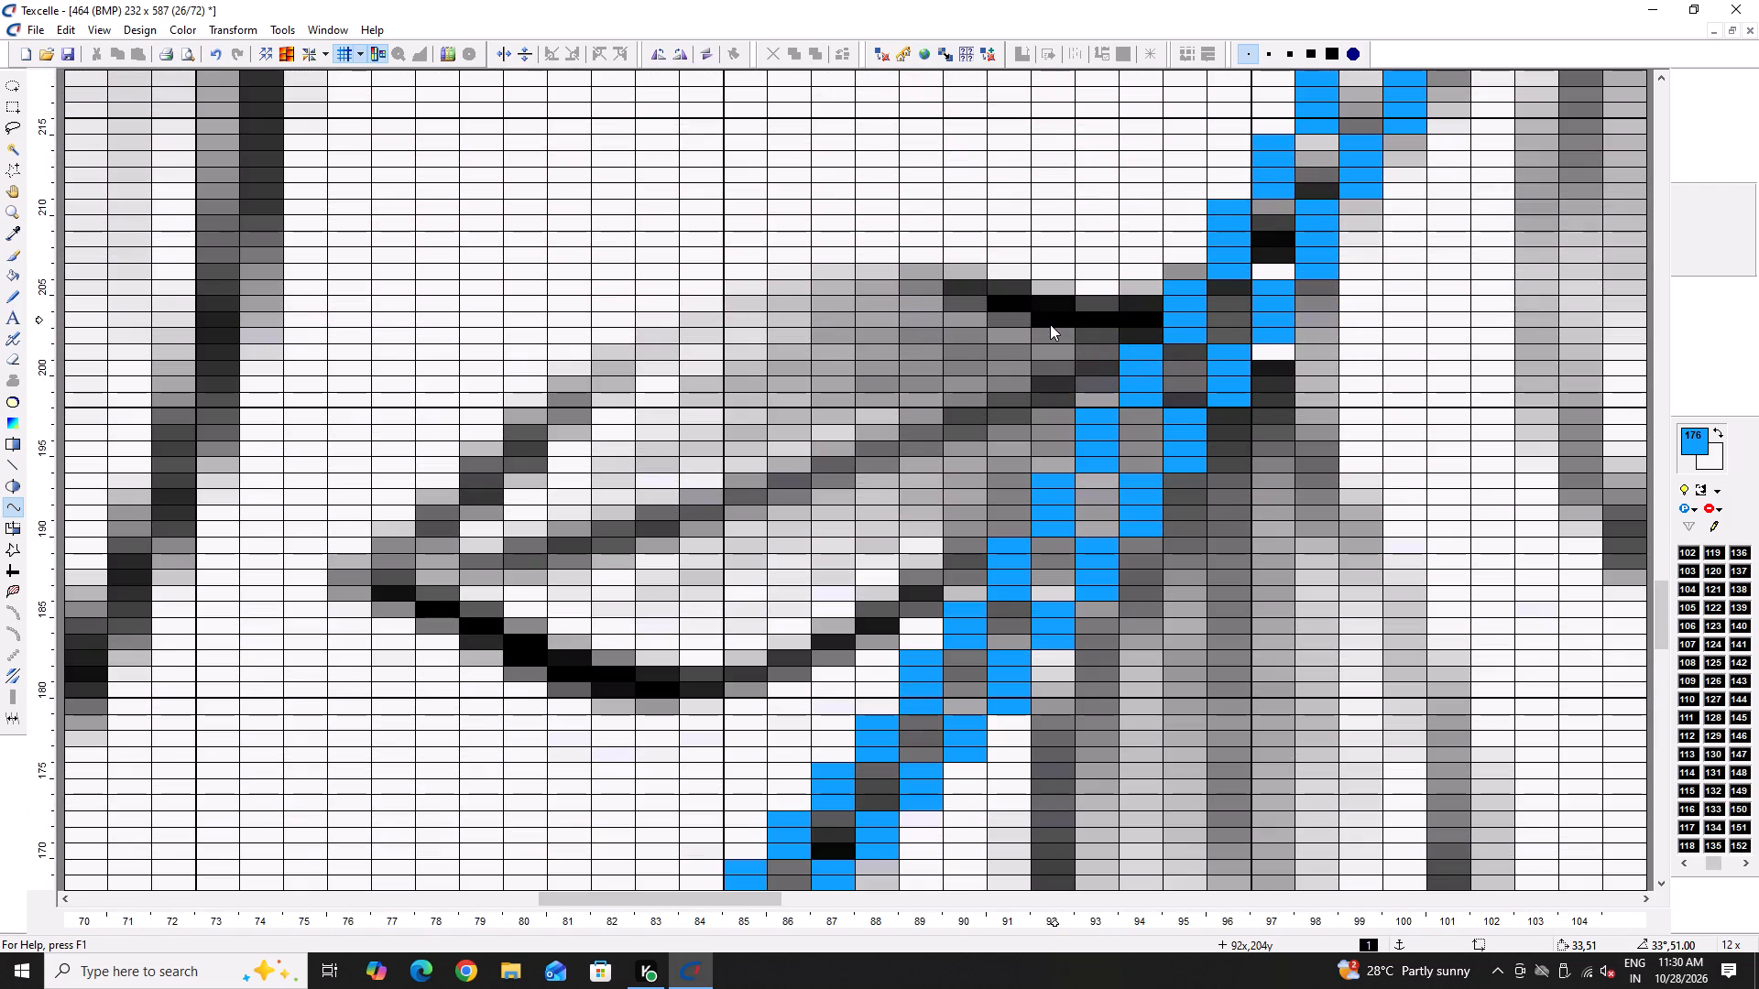
pyautogui.press('x')
pyautogui.moveTo(319, 558); pyautogui.dragTo(341, 558)
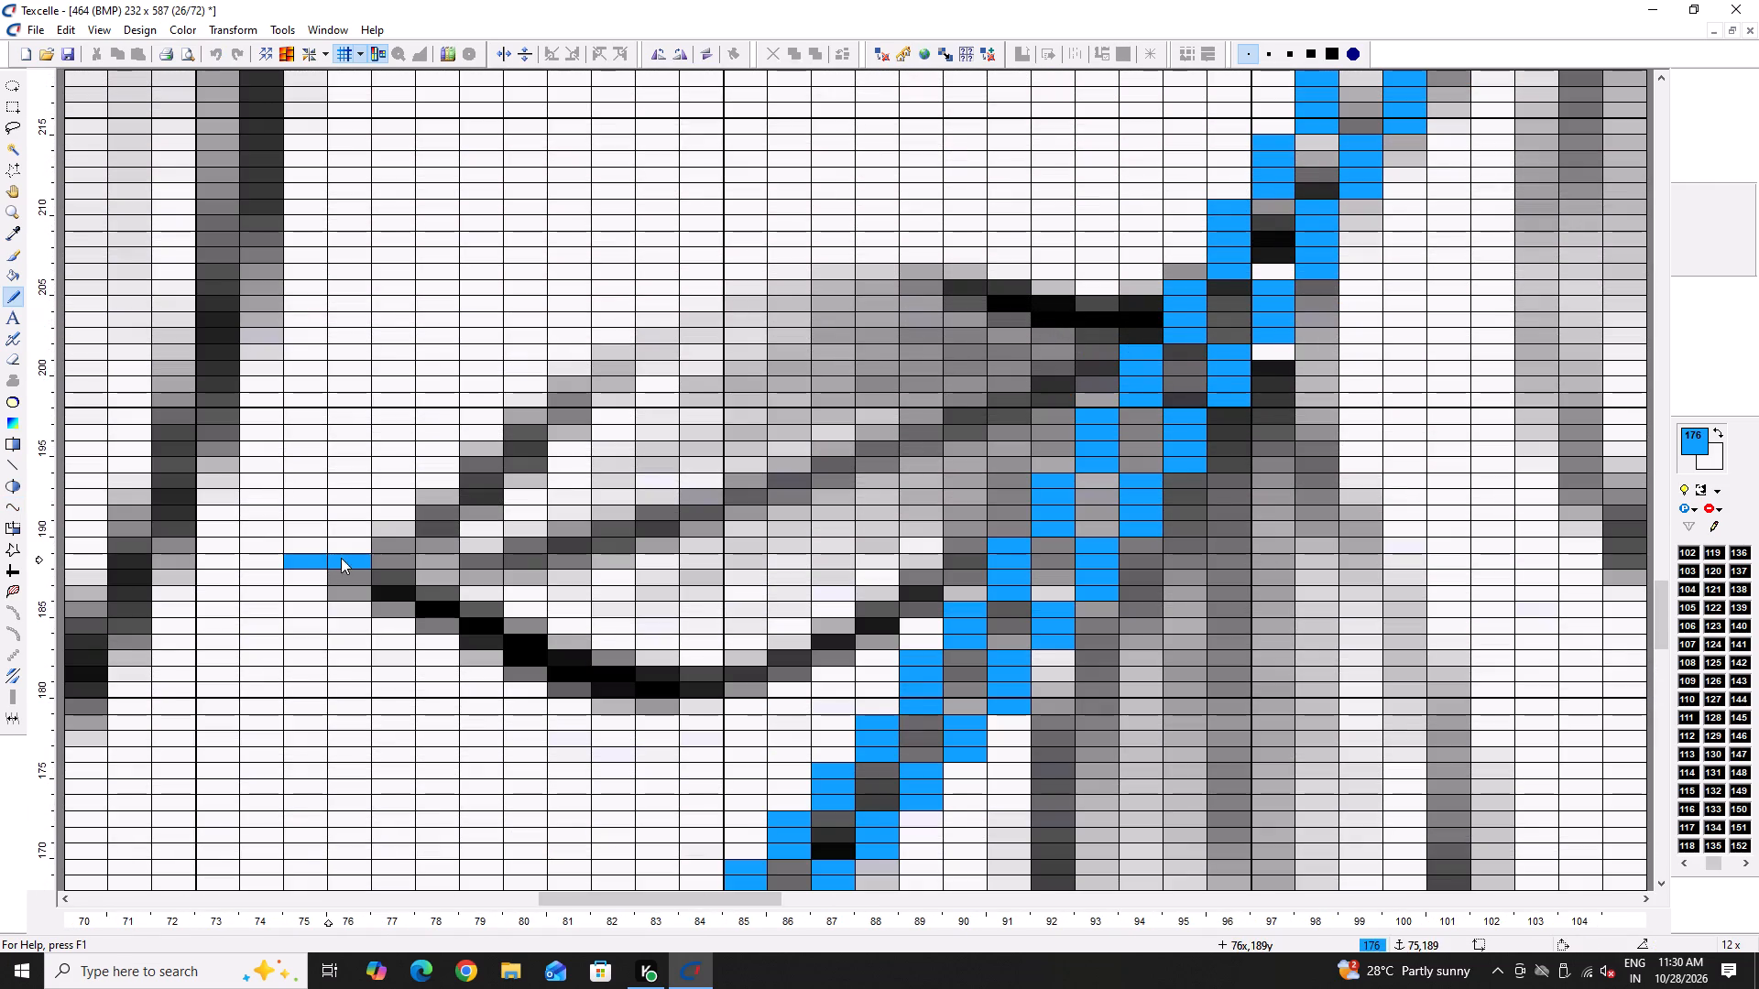
pyautogui.moveTo(341, 558); pyautogui.dragTo(344, 558)
pyautogui.click(363, 545)
pyautogui.click(392, 529)
pyautogui.click(410, 509)
pyautogui.click(420, 498)
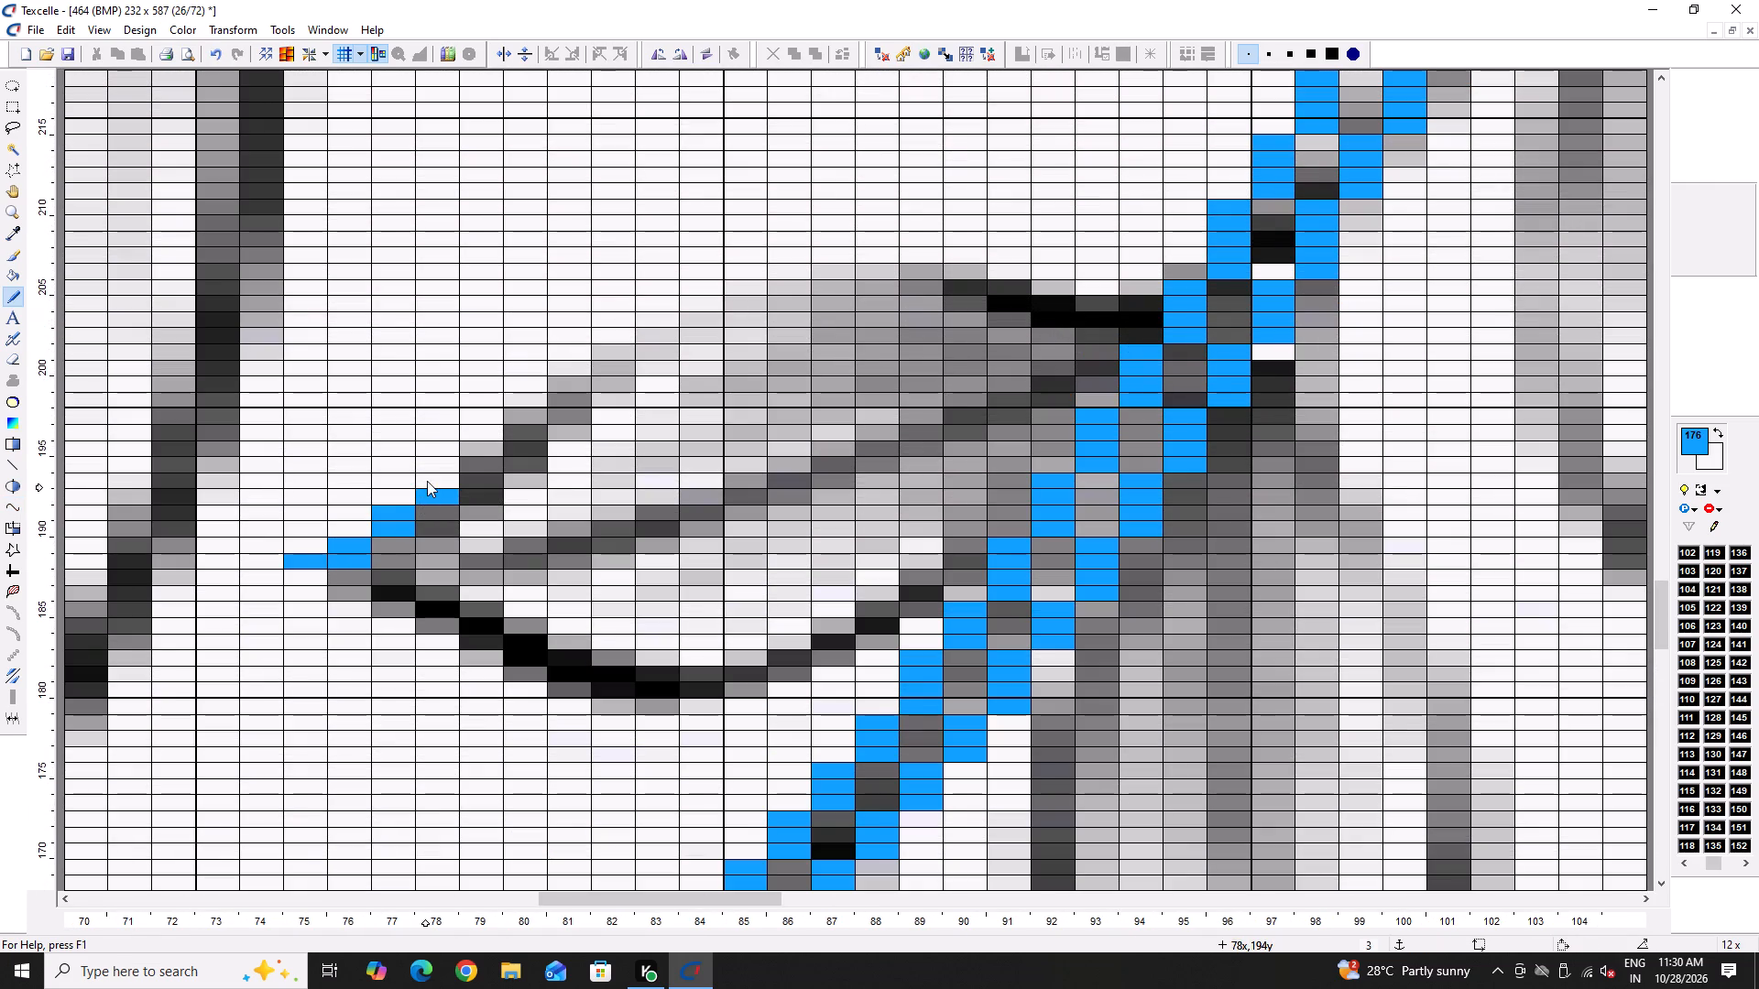
pyautogui.click(427, 479)
pyautogui.moveTo(465, 456); pyautogui.dragTo(470, 444)
pyautogui.moveTo(507, 427); pyautogui.dragTo(511, 411)
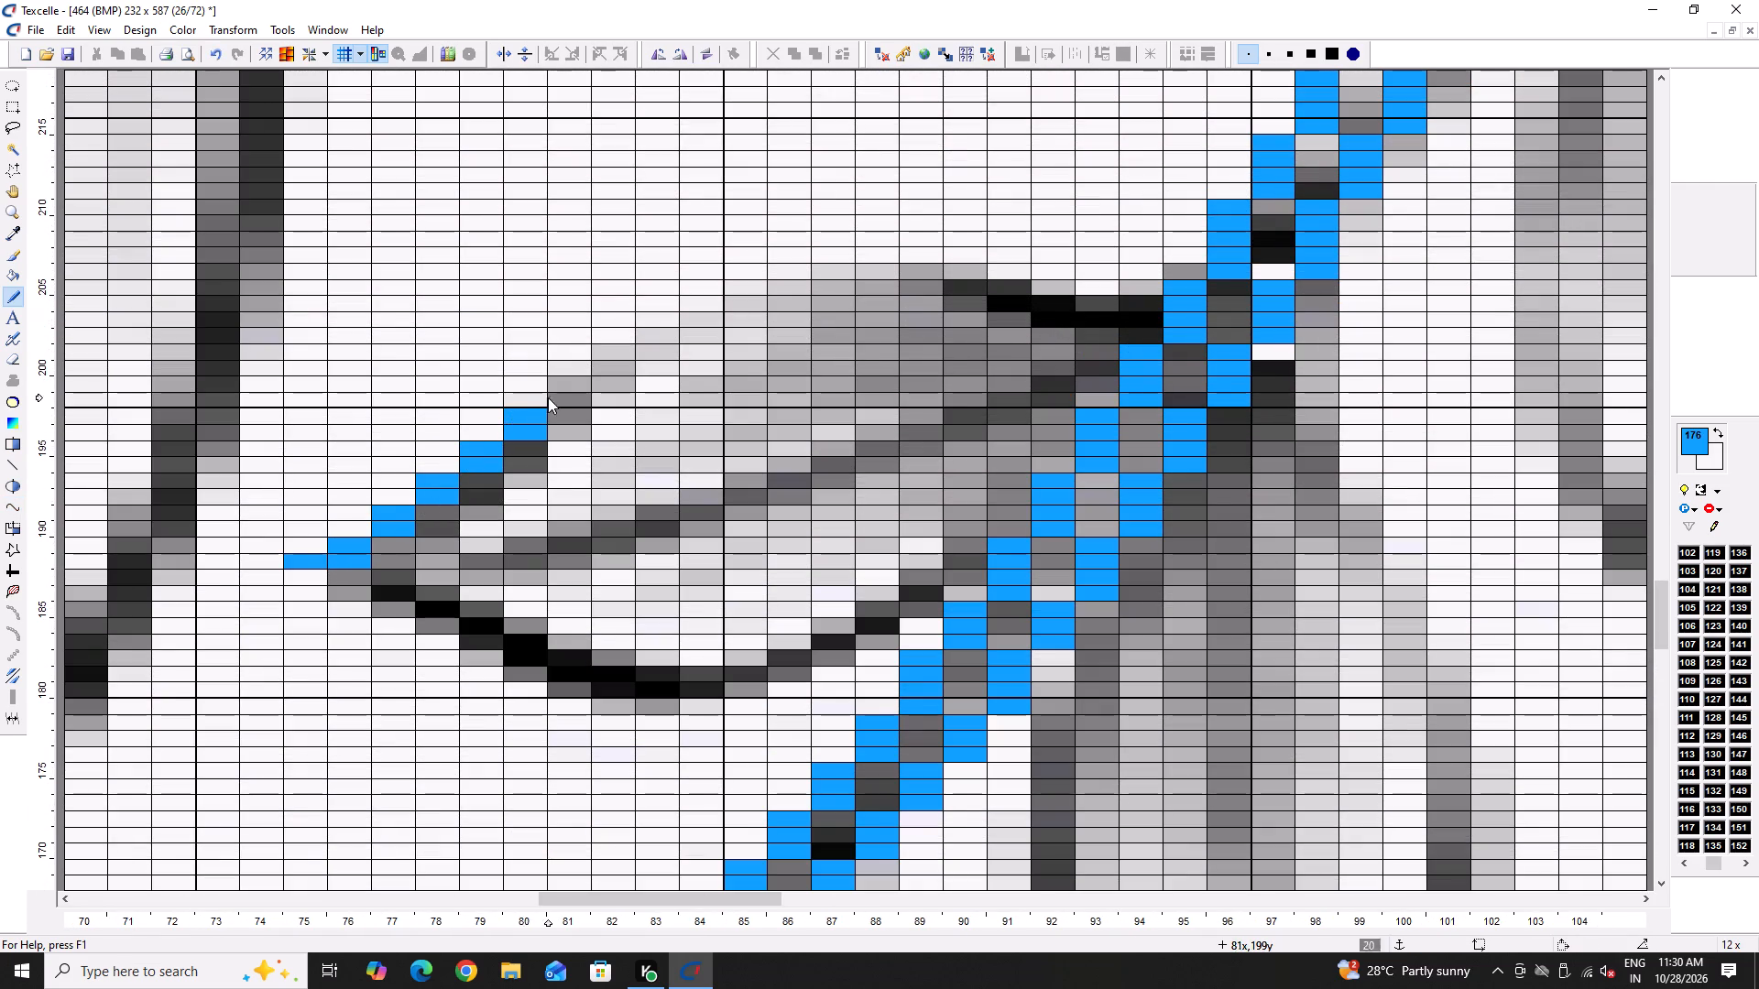
pyautogui.moveTo(551, 396); pyautogui.dragTo(558, 371)
pyautogui.rightClick(574, 362)
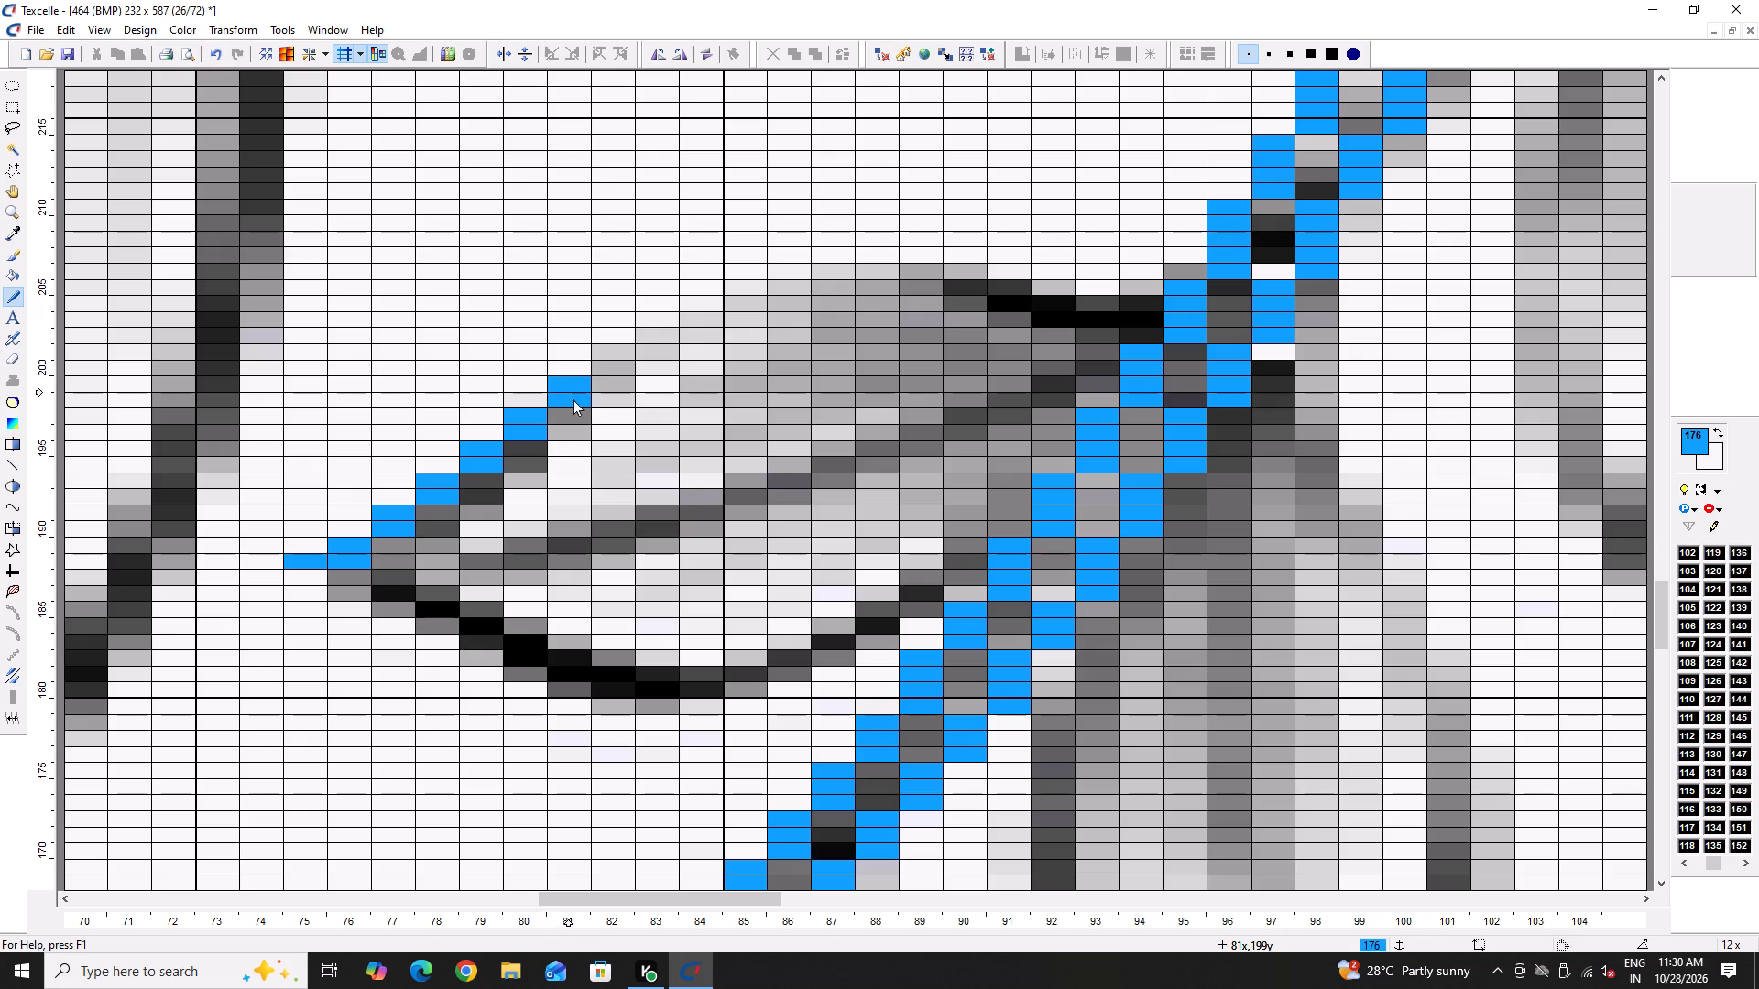
# Continue the leaf's blue upper edge from about 82x, 201y to 85x, 206y, whitening the surplus pixel at 84x, 206y.
pyautogui.keyDown('ctrl'); pyautogui.scroll(-10, 355, 430); pyautogui.keyUp('ctrl')
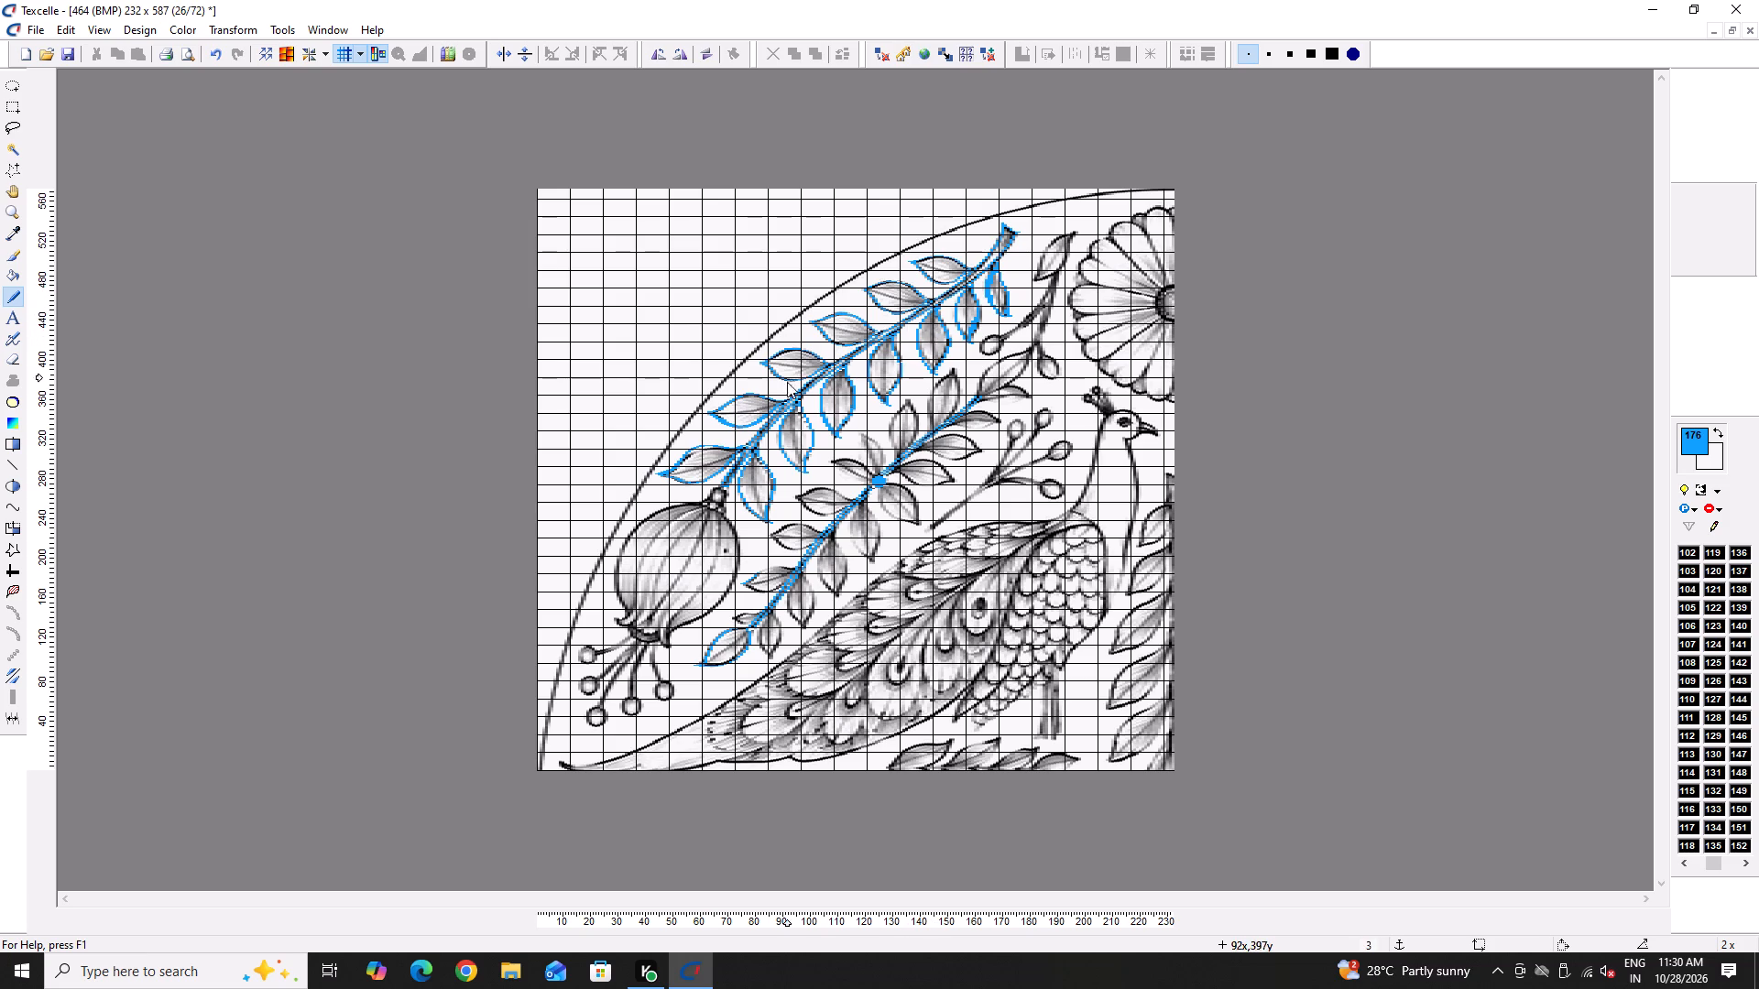
pyautogui.keyDown('ctrl'); pyautogui.scroll(7, 746, 561); pyautogui.keyUp('ctrl')
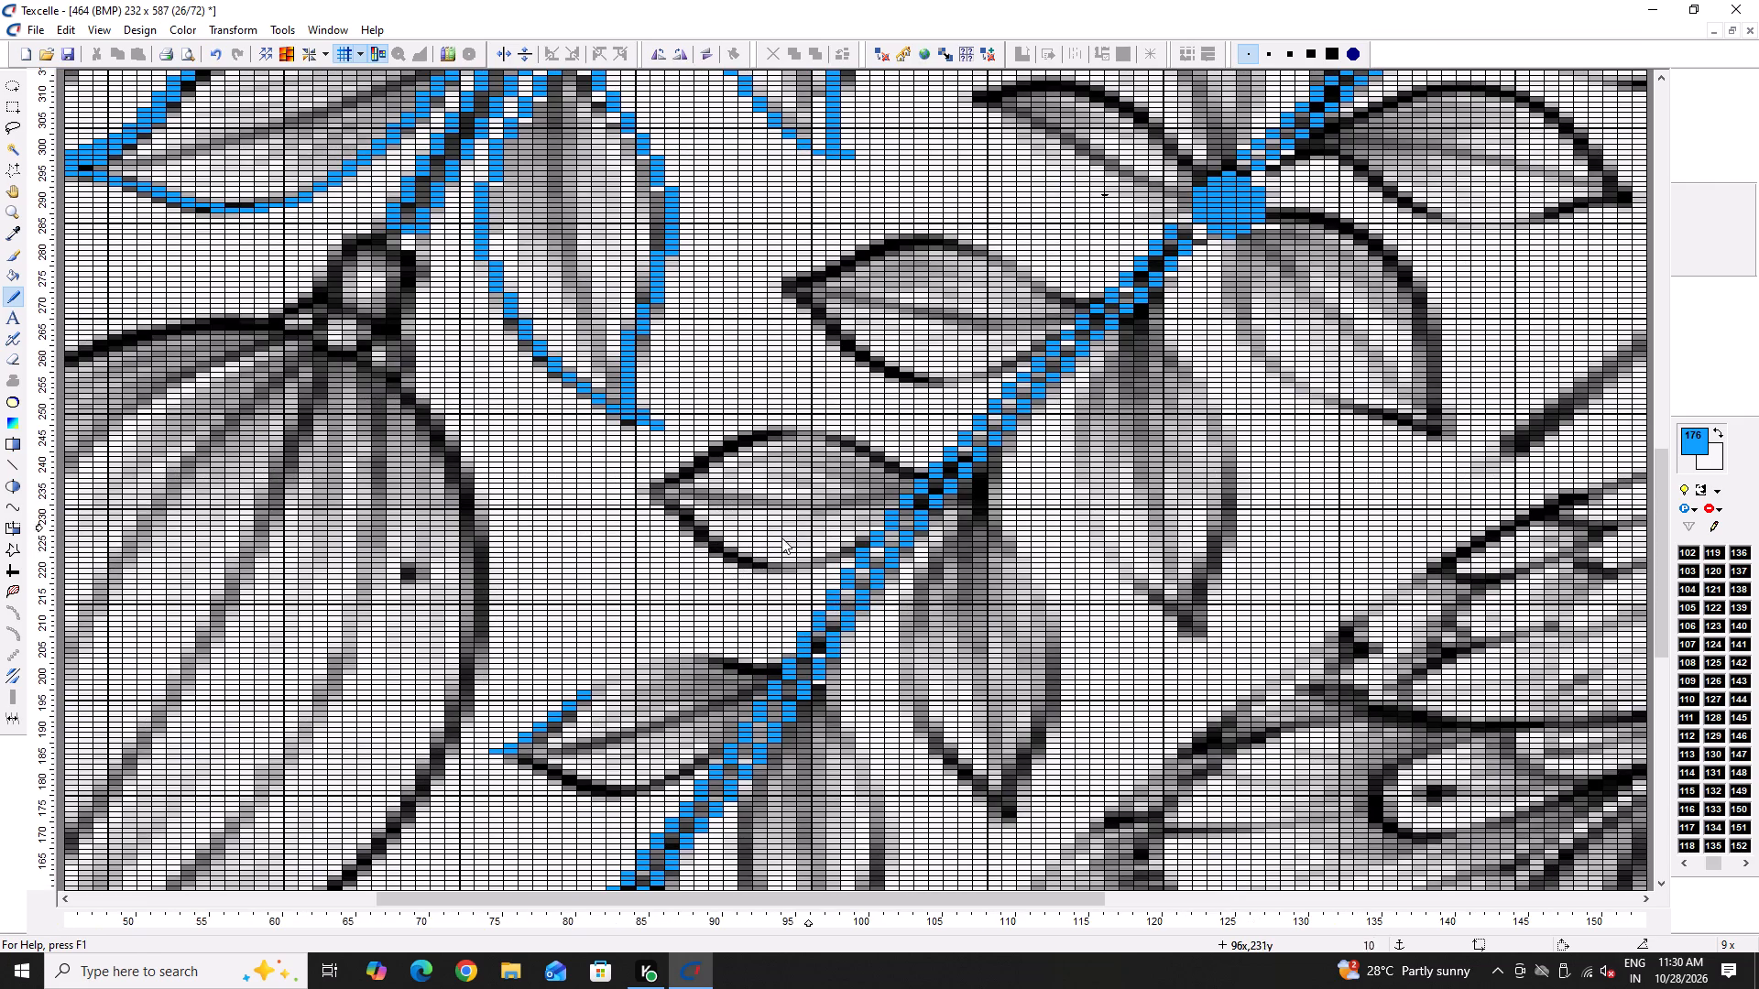
pyautogui.keyDown('ctrl'); pyautogui.scroll(5, 614, 684); pyautogui.keyUp('ctrl')
pyautogui.moveTo(621, 703); pyautogui.dragTo(626, 687)
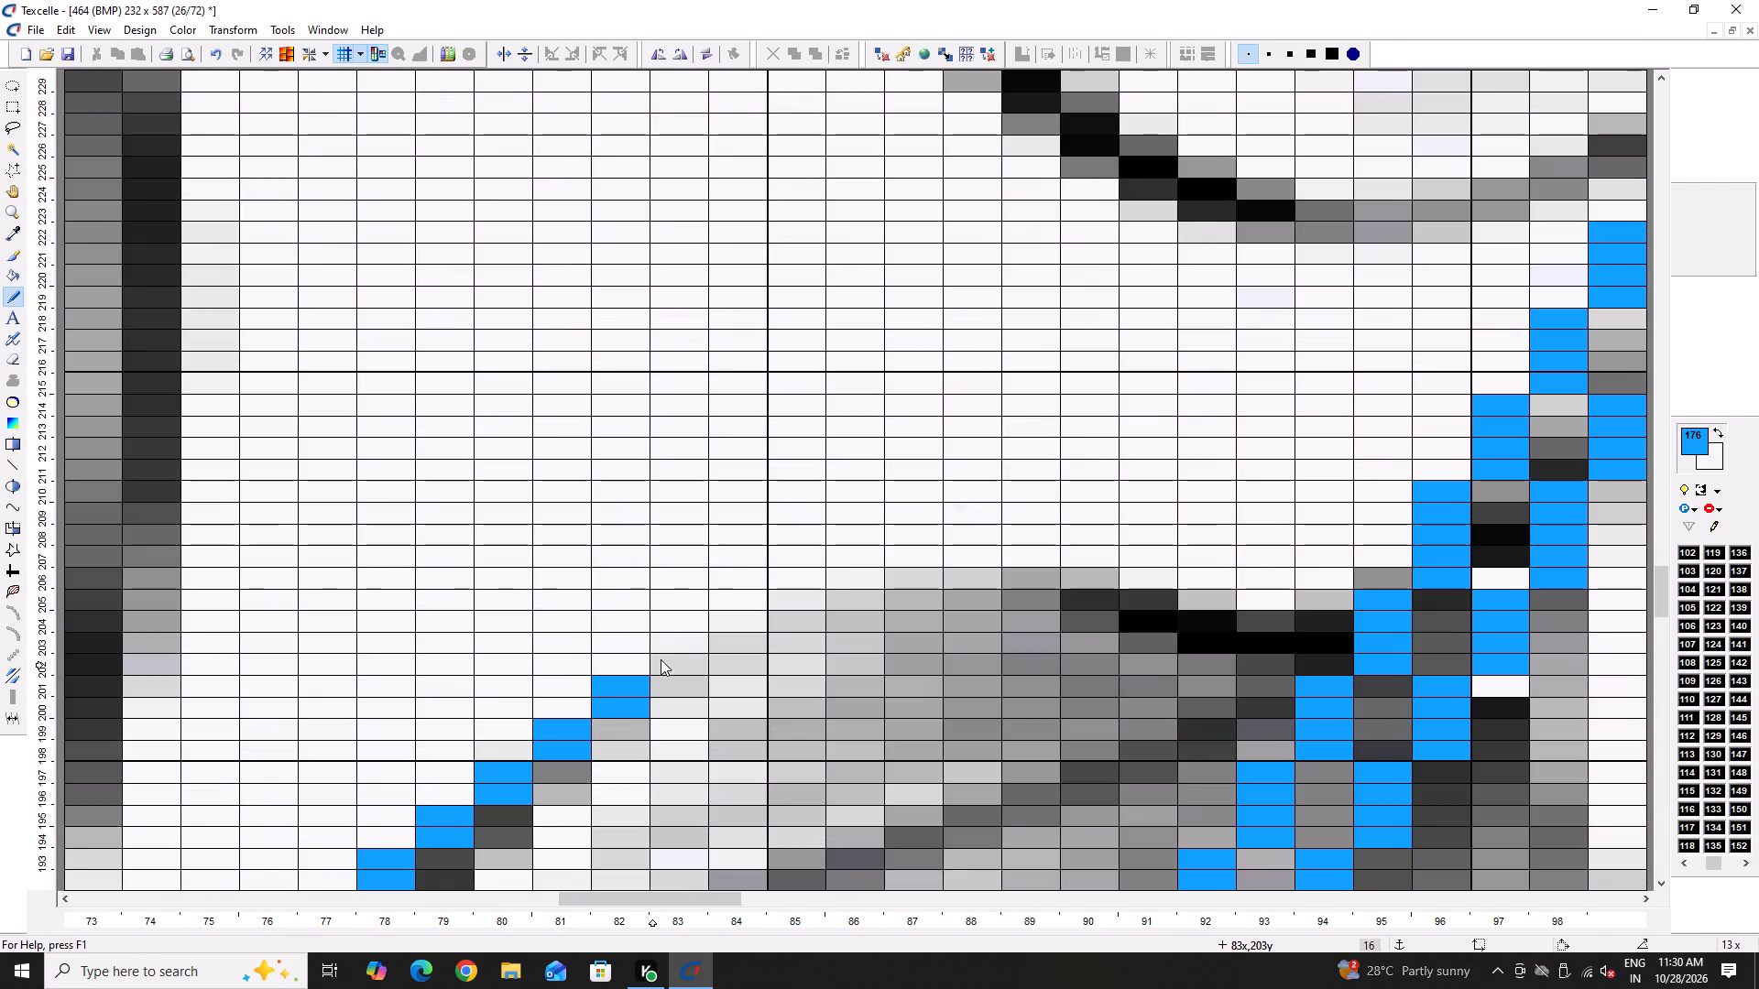
pyautogui.click(661, 659)
pyautogui.click(679, 646)
pyautogui.doubleClick(713, 626)
pyautogui.click(767, 602)
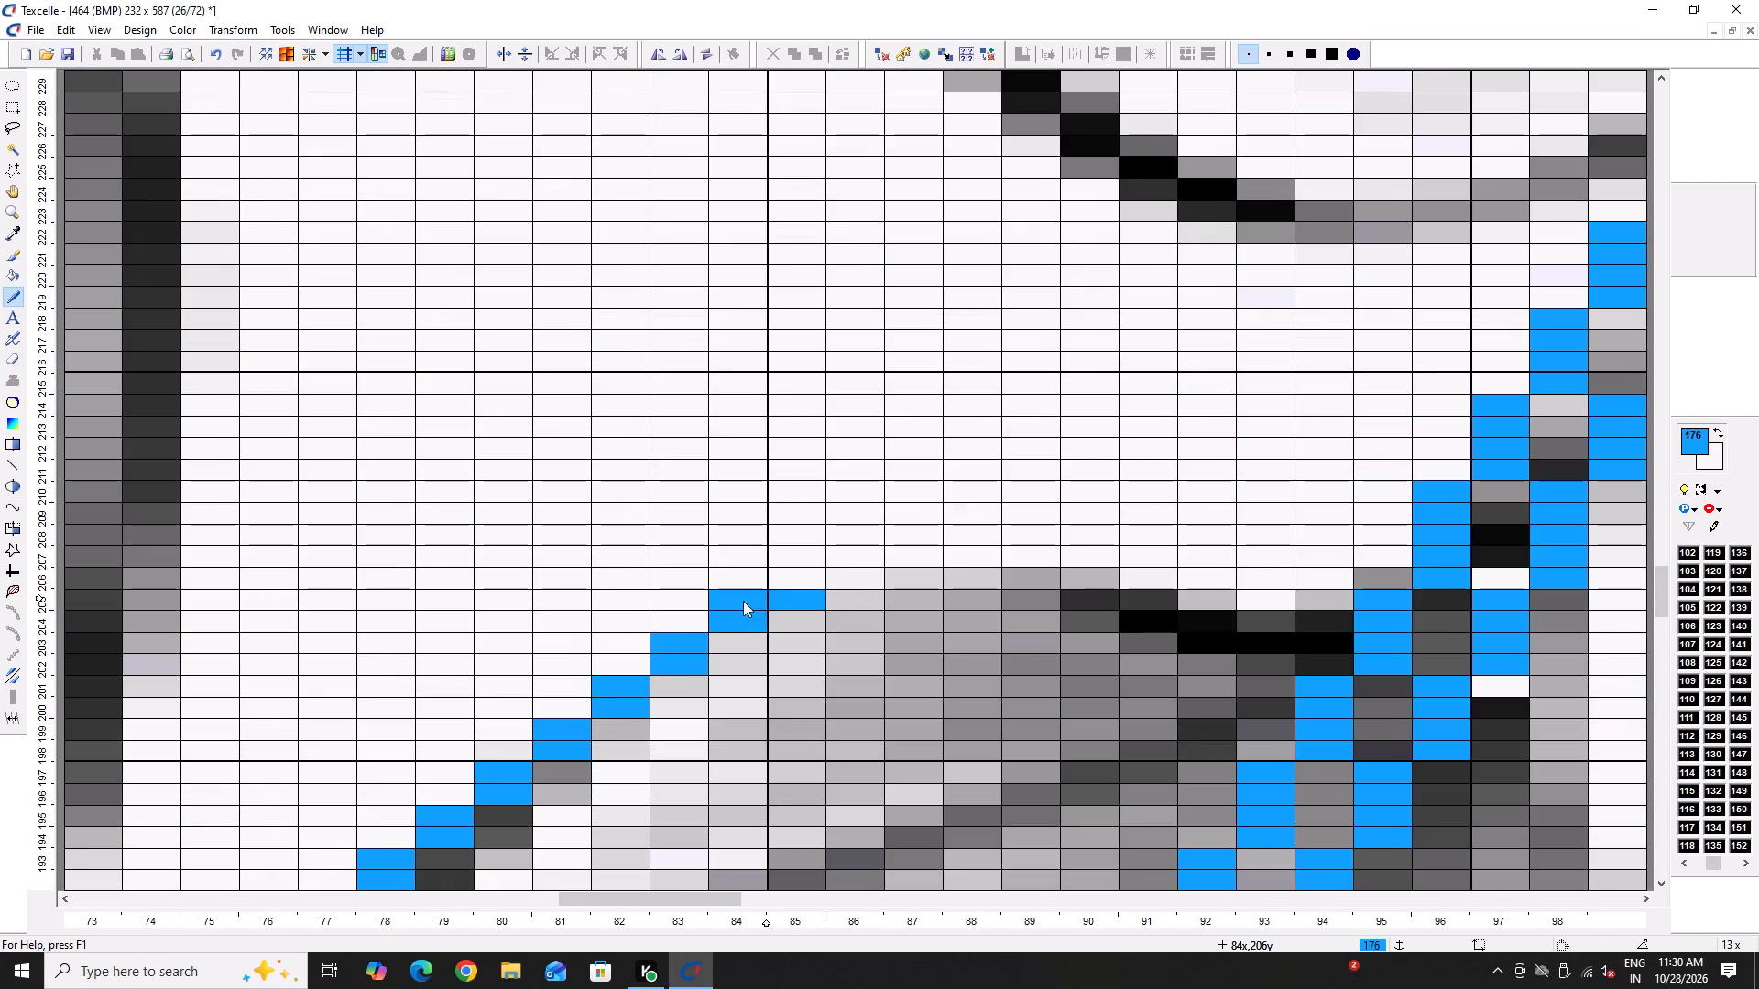
pyautogui.rightClick(743, 601)
# Carry the leaf's blue upper edge over its crest at 207y and down to the stem at about 93x, 204y, whitening surplus pixels.
pyautogui.moveTo(855, 584); pyautogui.dragTo(1032, 583)
pyautogui.click(1036, 583)
pyautogui.click(1045, 583)
pyautogui.moveTo(1081, 584); pyautogui.dragTo(1093, 591)
pyautogui.click(1097, 592)
pyautogui.click(1130, 600)
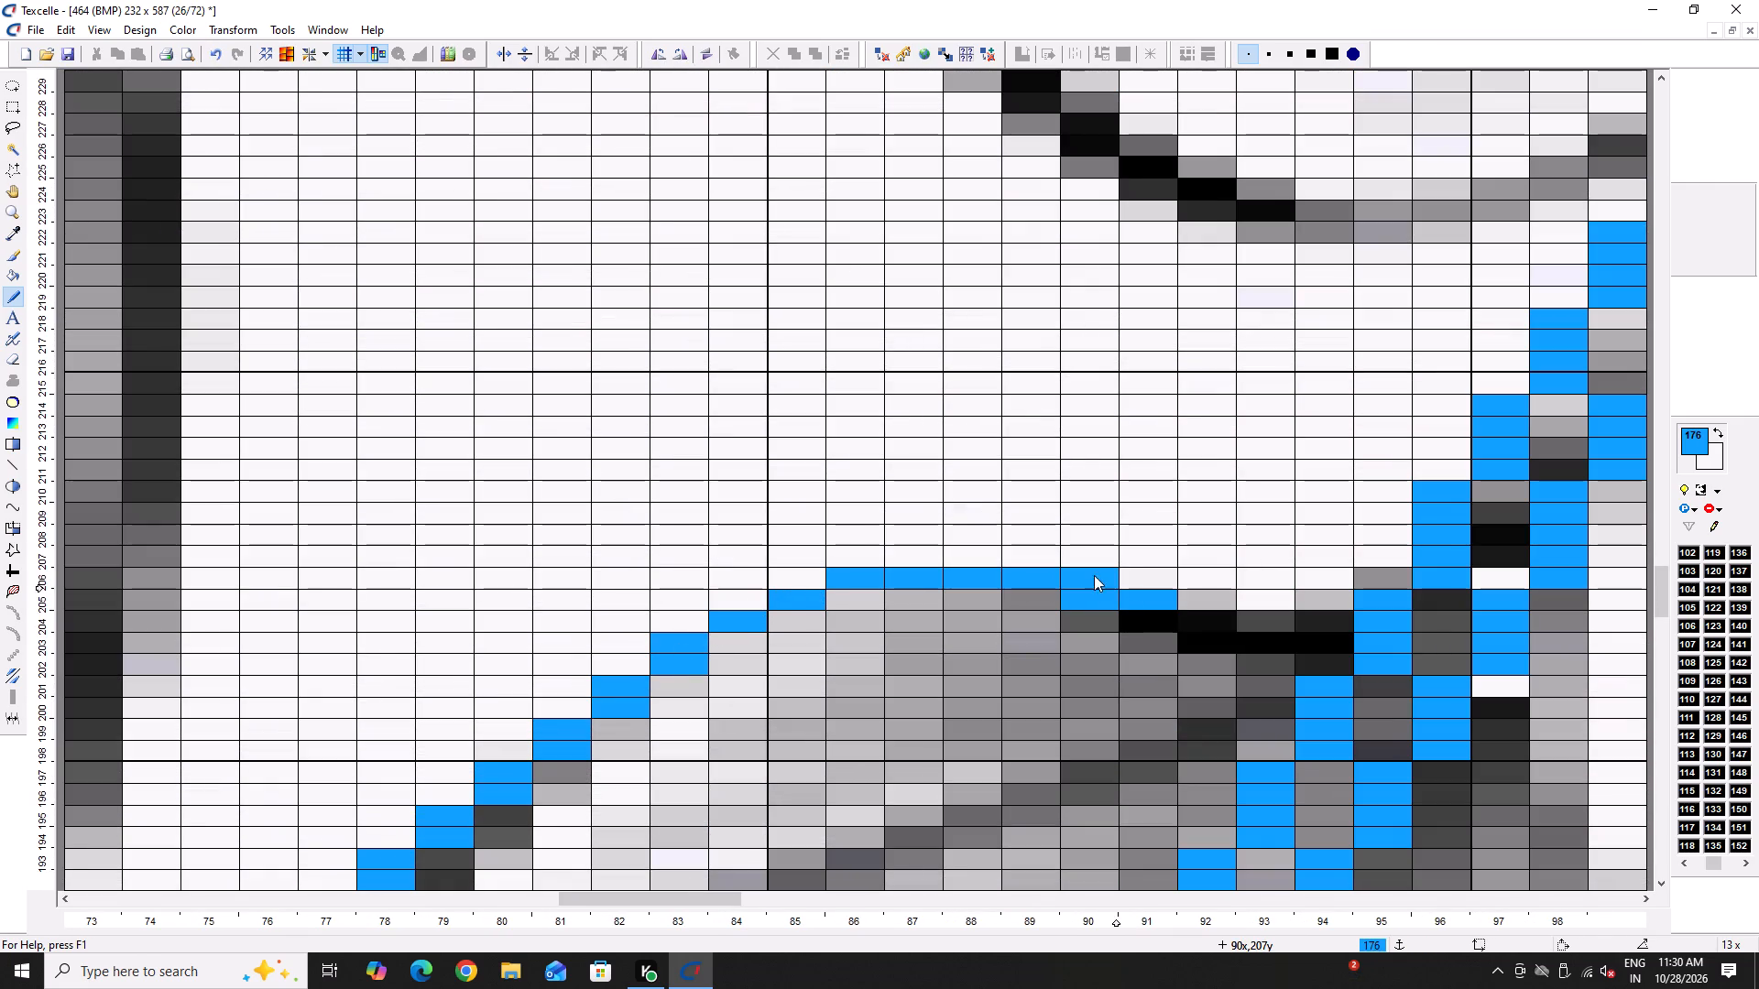
pyautogui.moveTo(1091, 573); pyautogui.dragTo(1103, 588, button='right')
pyautogui.click(1208, 621)
pyautogui.click(1244, 631)
pyautogui.click(1279, 636)
pyautogui.rightClick(1285, 627)
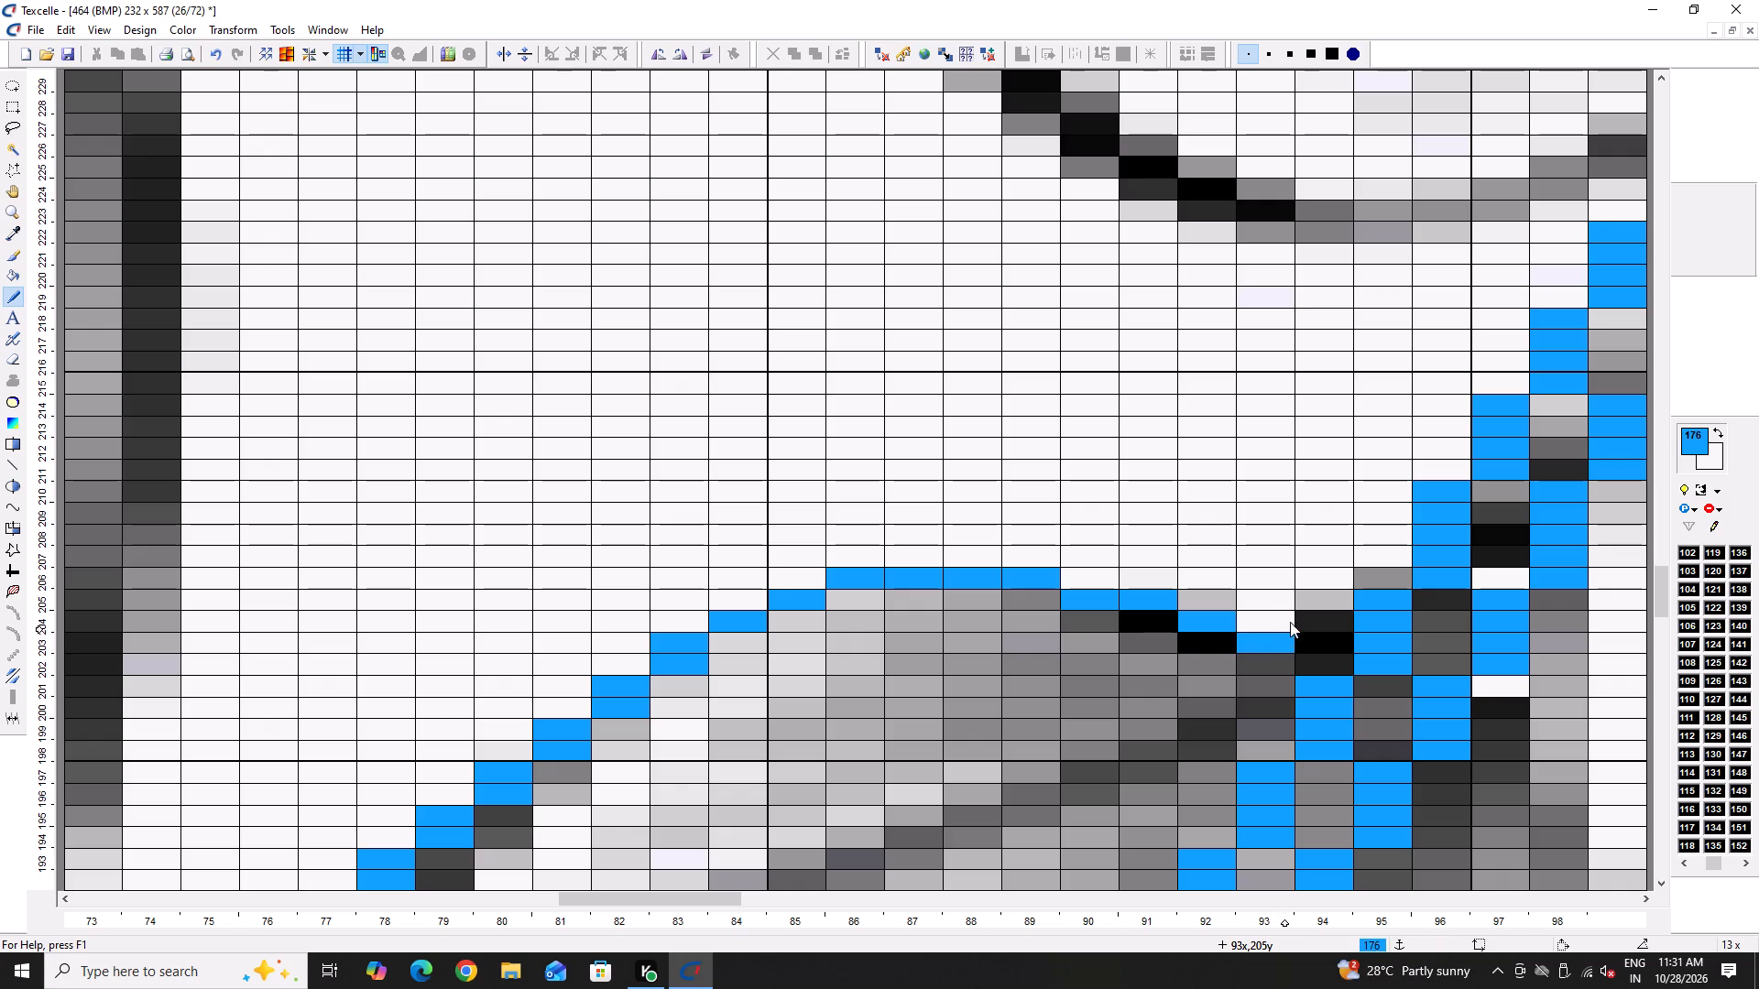
# Trace the leaf's lower edge in blue from the tip at about 76x, 188y to about 83x, 182y, replacing misplaced pixels with white.
pyautogui.keyDown('ctrl'); pyautogui.scroll(-4, 1206, 614); pyautogui.keyUp('ctrl')
pyautogui.keyDown('ctrl'); pyautogui.scroll(2, 846, 585); pyautogui.keyUp('ctrl')
pyautogui.click(694, 537)
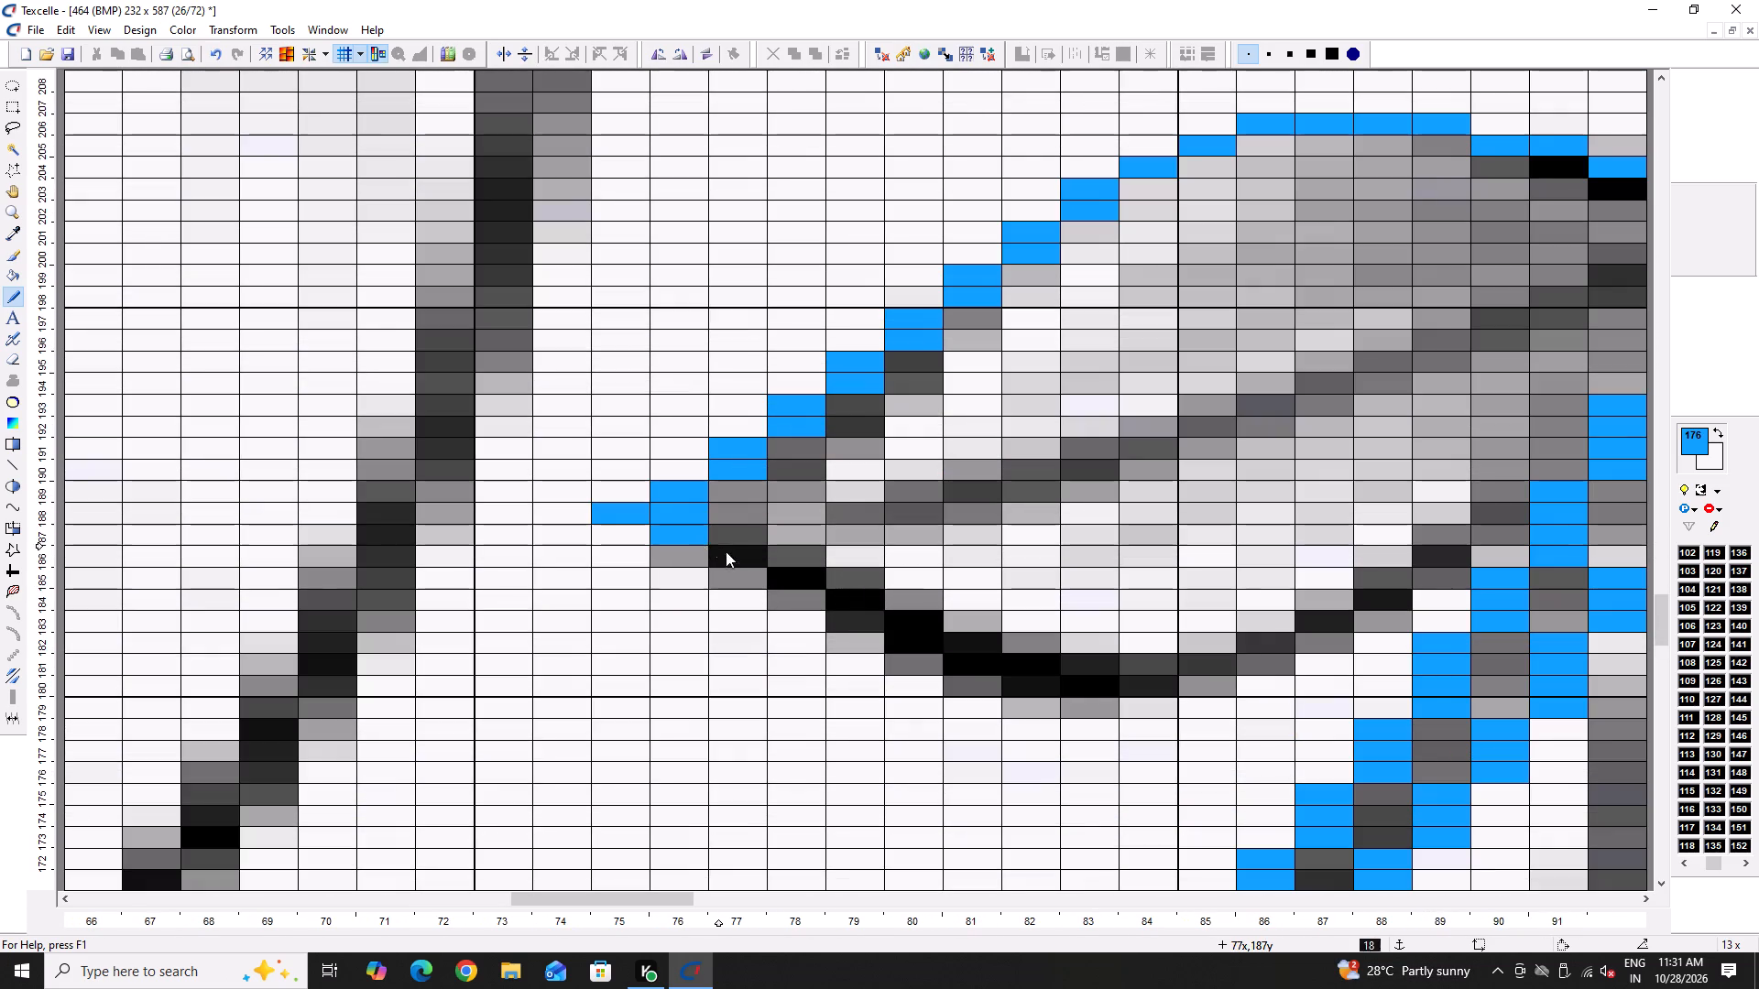
pyautogui.click(730, 556)
pyautogui.click(772, 570)
pyautogui.click(841, 593)
pyautogui.click(887, 620)
pyautogui.click(967, 654)
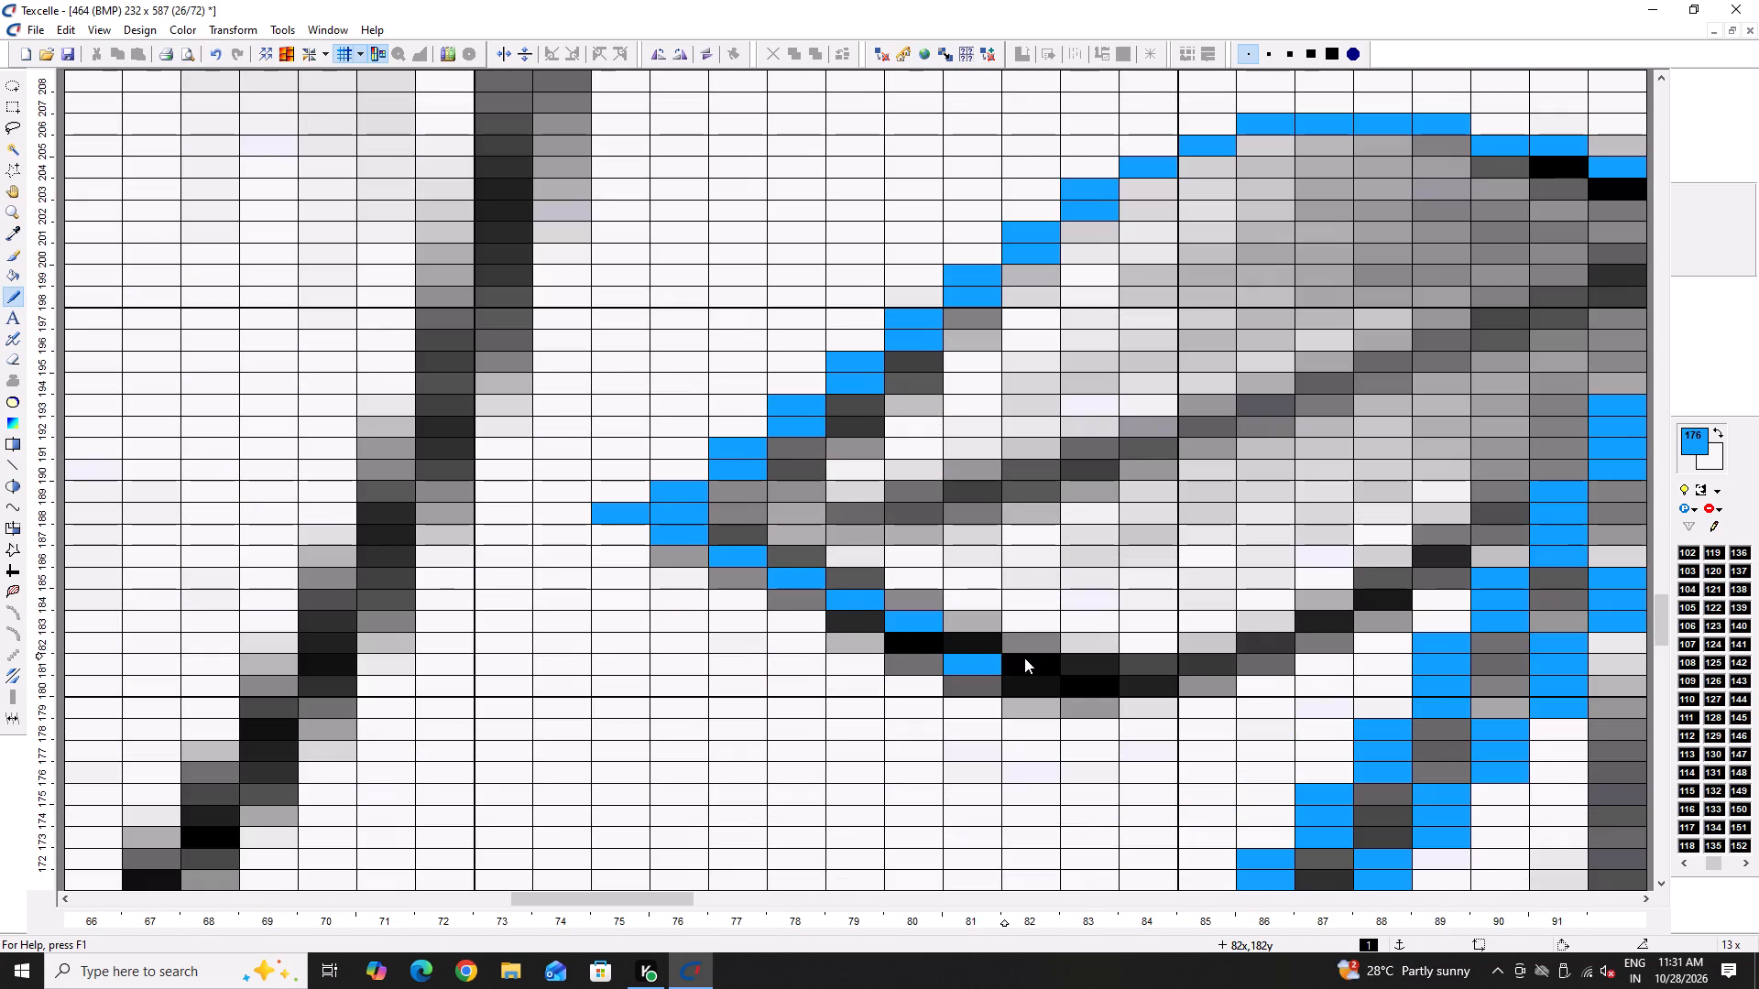
pyautogui.click(966, 641)
pyautogui.moveTo(1015, 675); pyautogui.dragTo(1153, 676)
pyautogui.moveTo(976, 657); pyautogui.dragTo(993, 659, button='right')
pyautogui.click(1014, 659)
pyautogui.moveTo(1020, 683); pyautogui.dragTo(1037, 679, button='right')
pyautogui.click(1091, 661)
pyautogui.rightClick(1088, 680)
# Continue the leaf's blue lower edge from about 84x, 182y up to about 89x, 190y, whitening the surplus pixel at 84x, 181y.
pyautogui.press('Right')
pyautogui.press('Right')
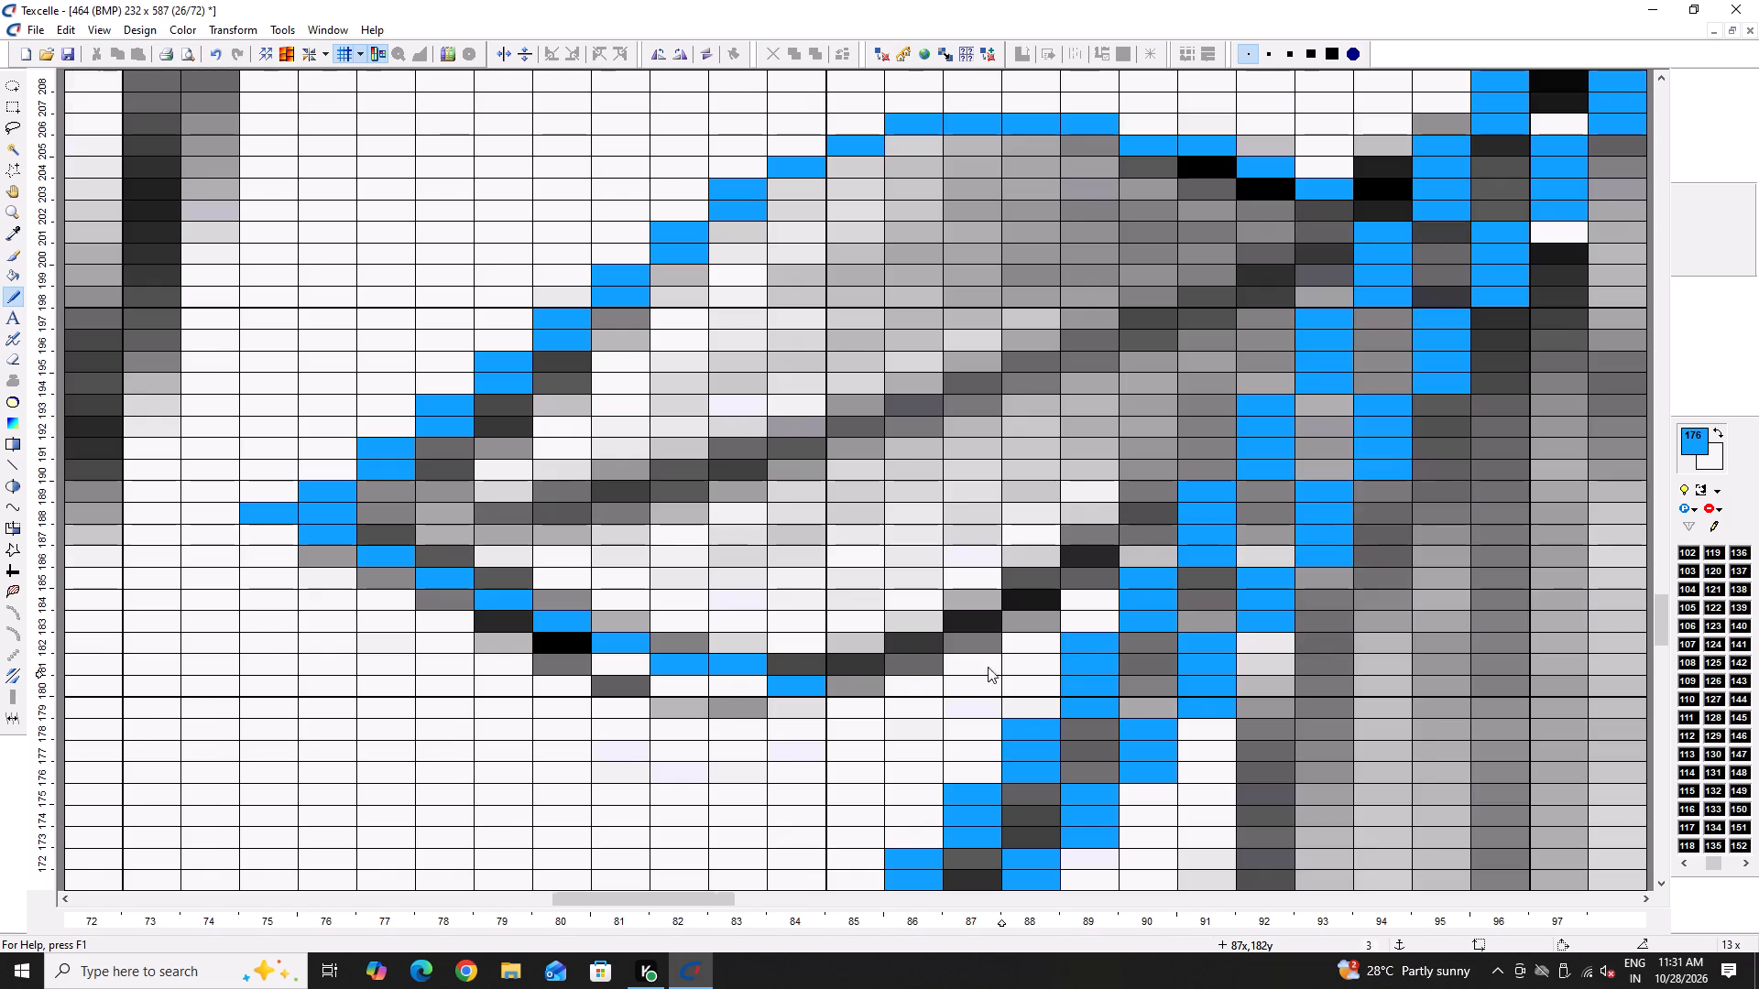
pyautogui.moveTo(801, 683); pyautogui.dragTo(817, 680, button='right')
pyautogui.moveTo(789, 658); pyautogui.dragTo(858, 653)
pyautogui.click(859, 653)
pyautogui.click(908, 638)
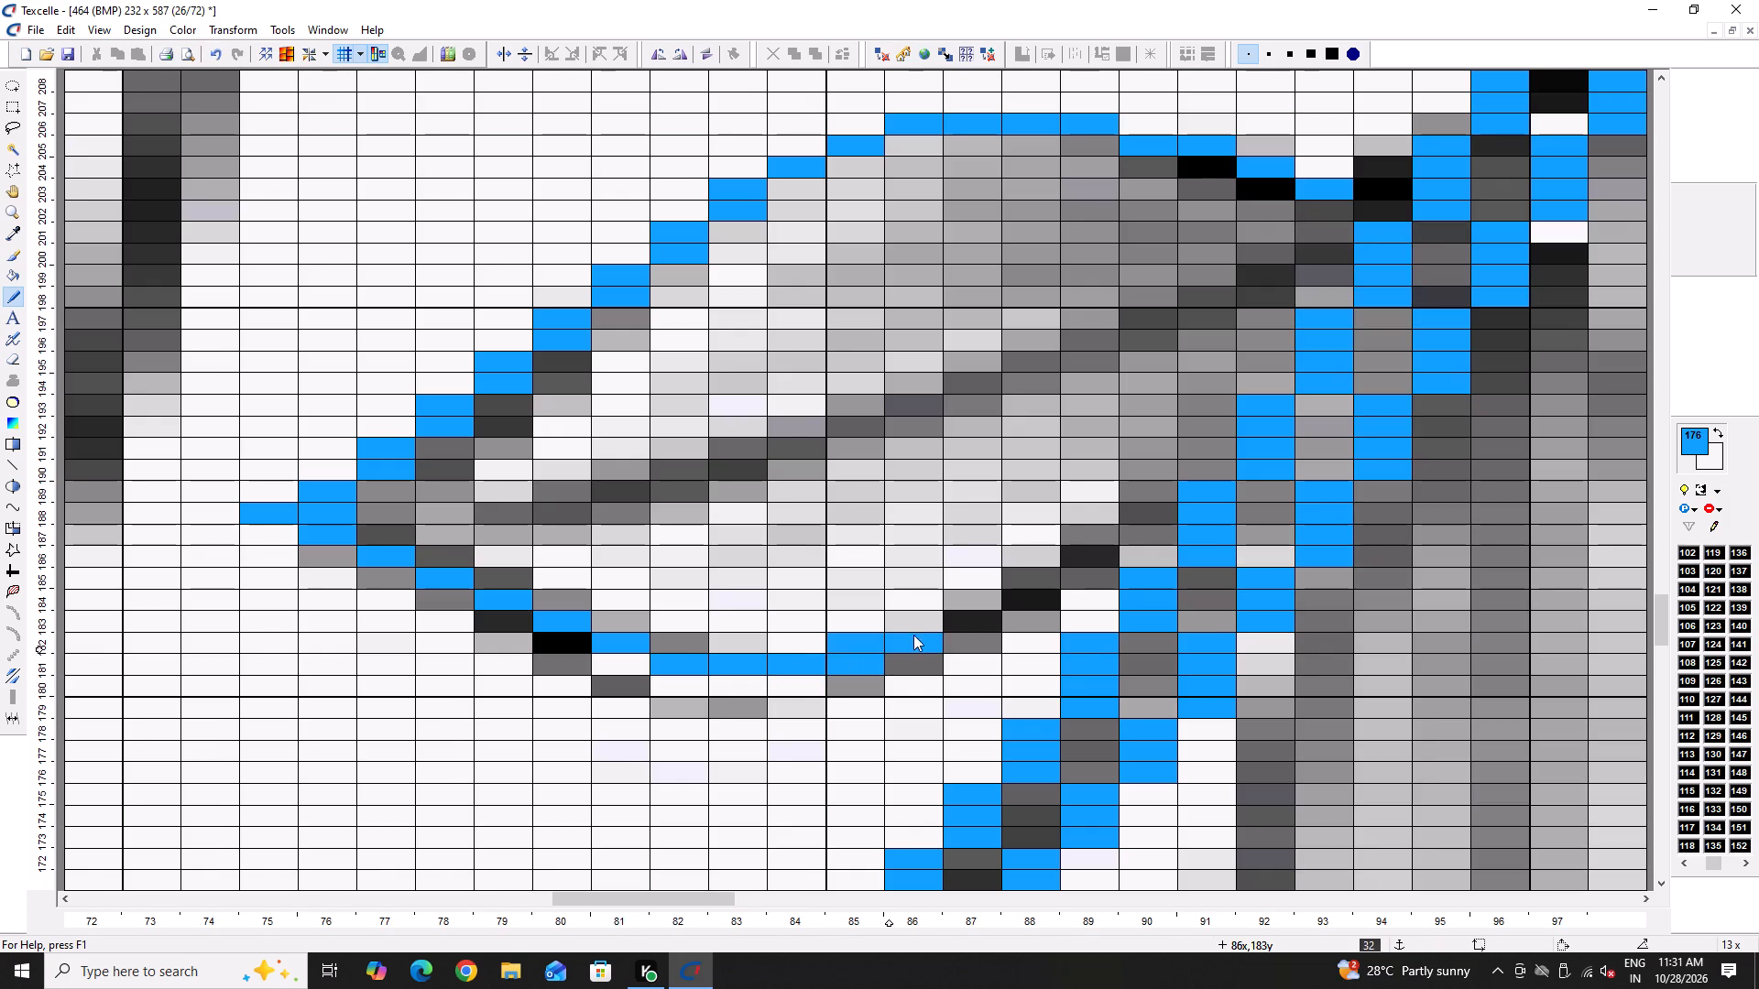
pyautogui.click(973, 612)
pyautogui.click(1023, 595)
pyautogui.click(1042, 582)
pyautogui.click(1073, 559)
pyautogui.click(1086, 540)
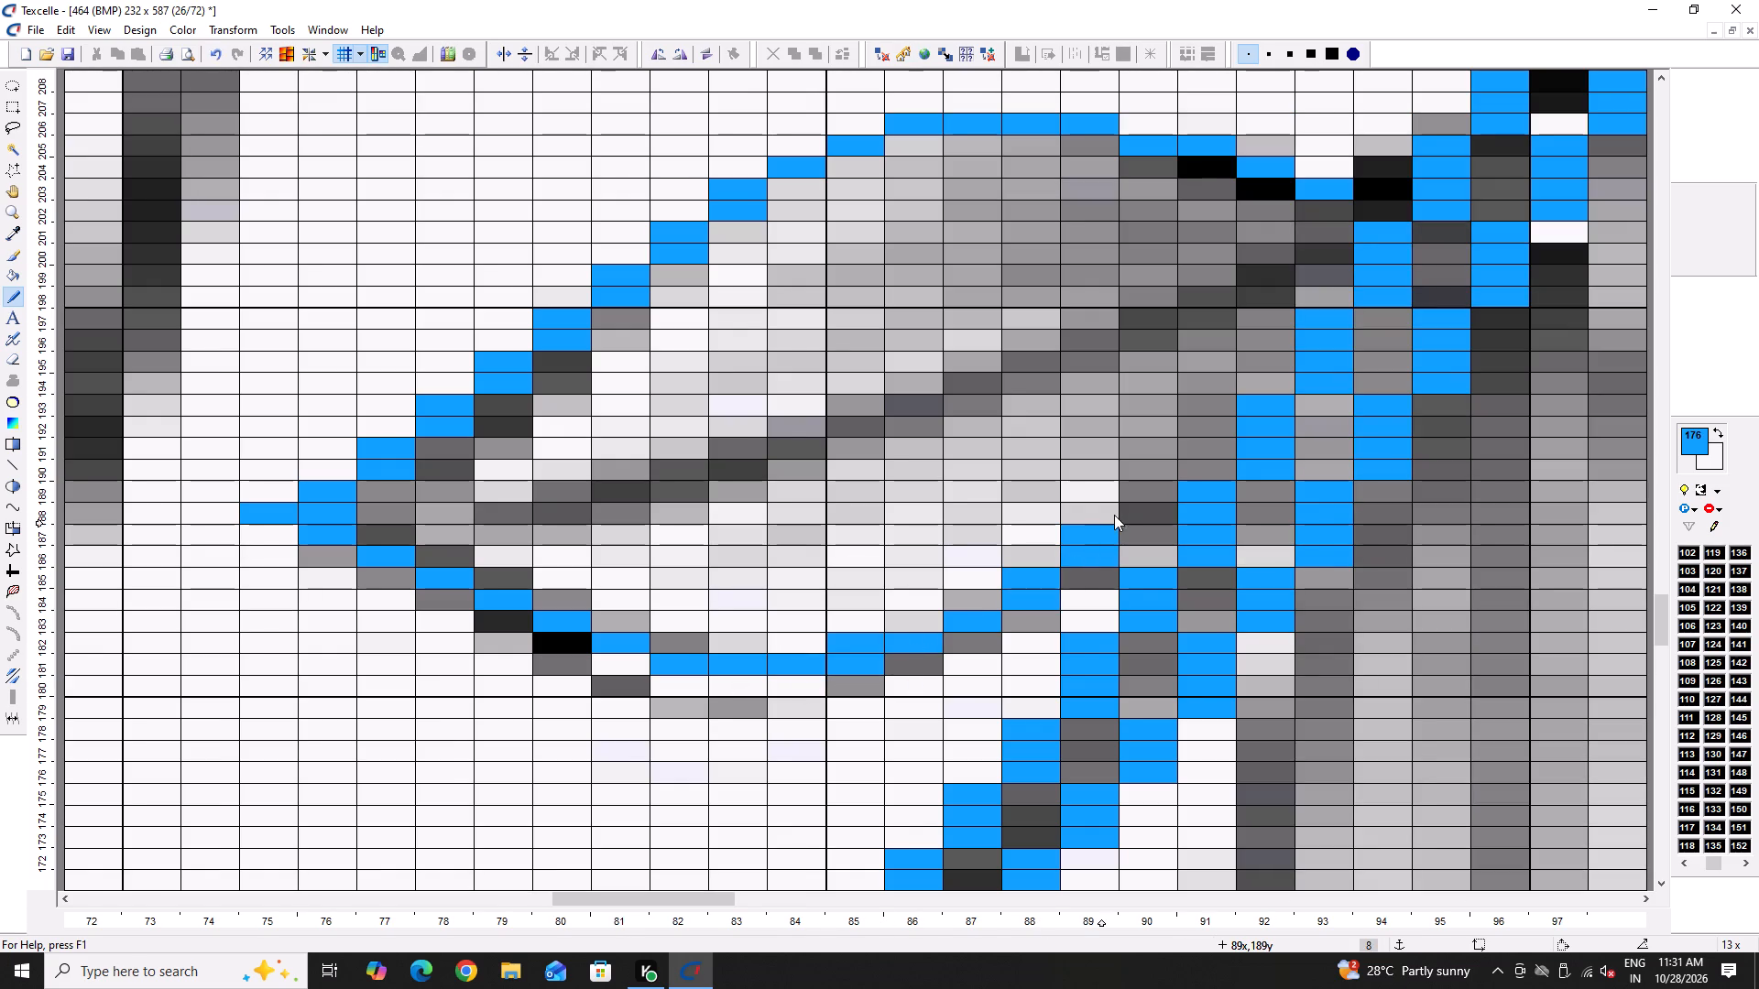
pyautogui.click(1090, 536)
pyautogui.moveTo(1106, 518); pyautogui.dragTo(1107, 494)
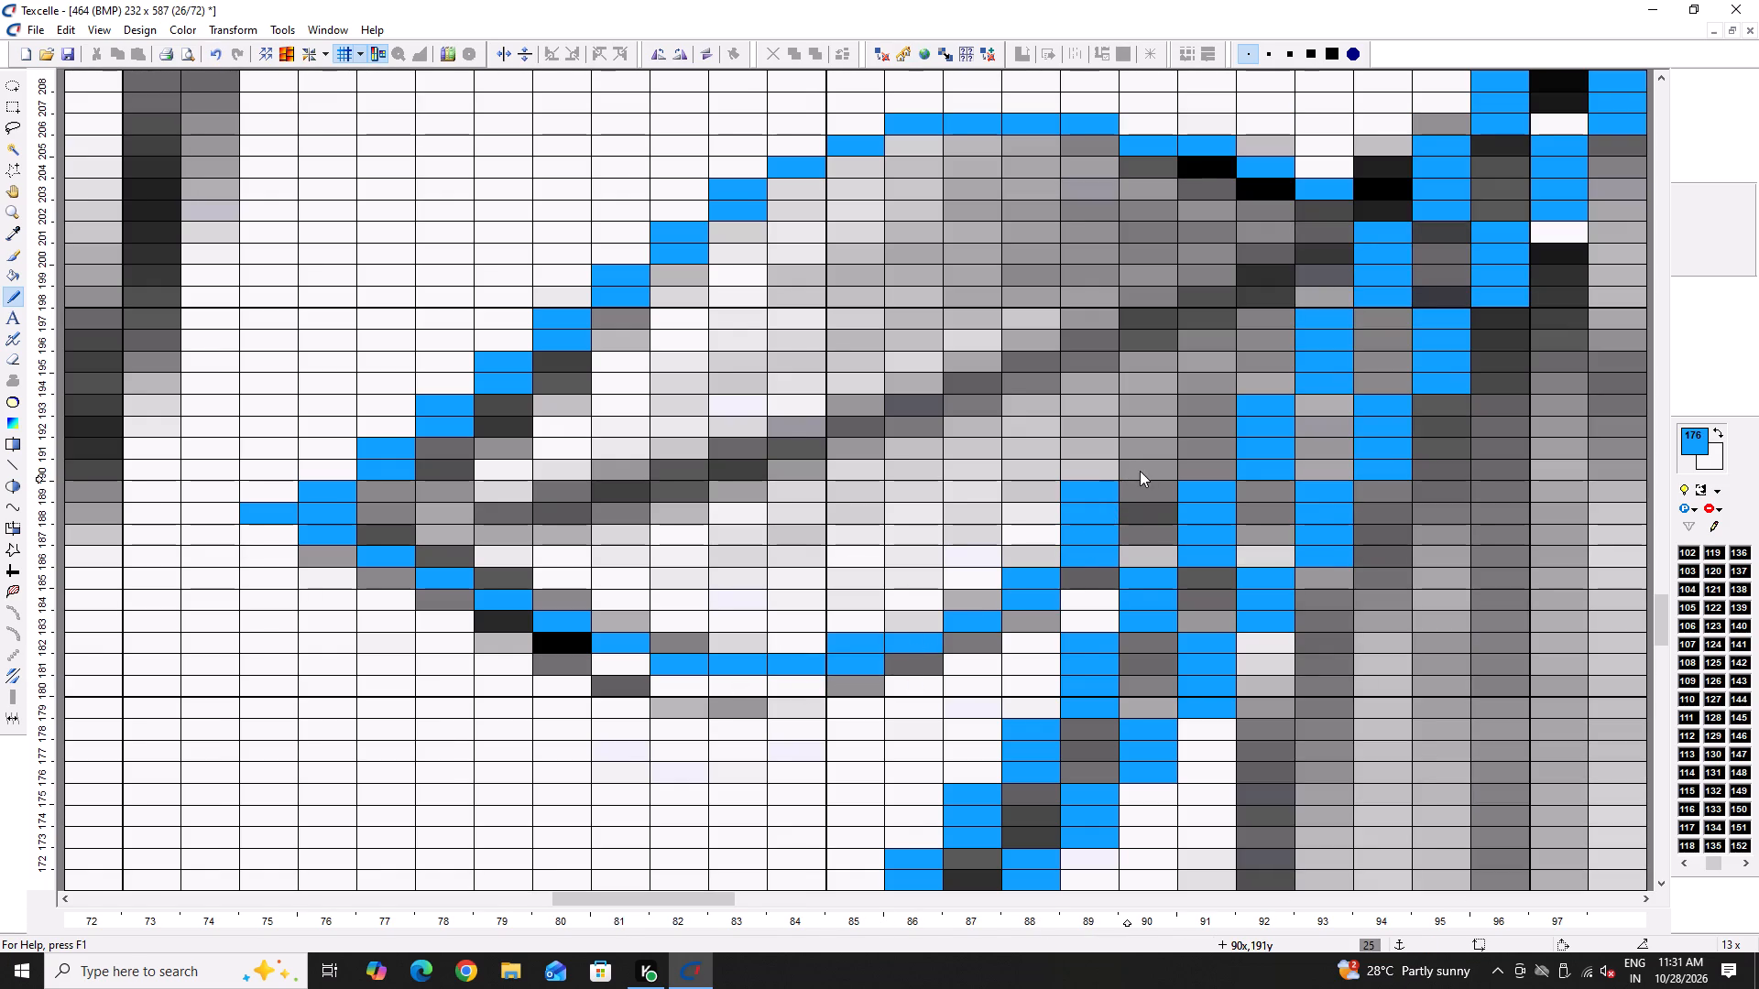
# Close the leaf outline in blue alongside the stem from about 90x, 191y up to the upper edge at about 92x, 203y.
pyautogui.moveTo(1140, 470); pyautogui.dragTo(1154, 386)
pyautogui.click(1154, 386)
pyautogui.moveTo(1196, 374); pyautogui.dragTo(1218, 307)
pyautogui.scroll(3, 1344, 472)
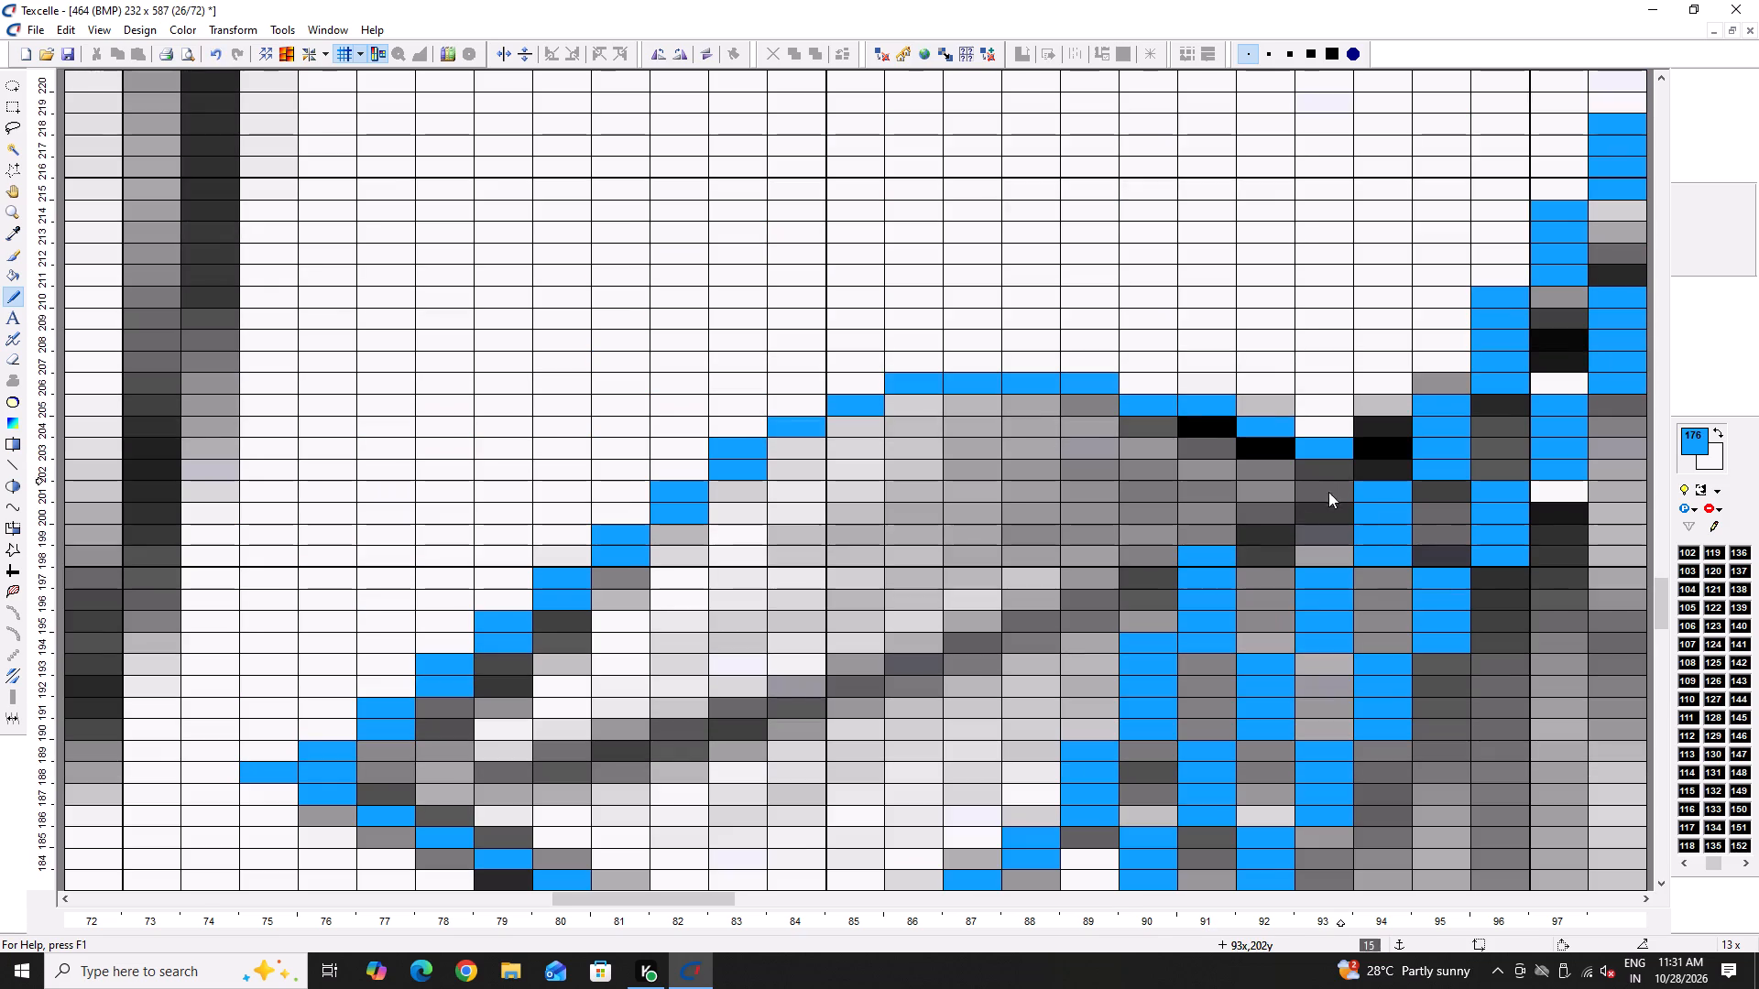
pyautogui.moveTo(1276, 538); pyautogui.dragTo(1291, 467)
pyautogui.doubleClick(1293, 465)
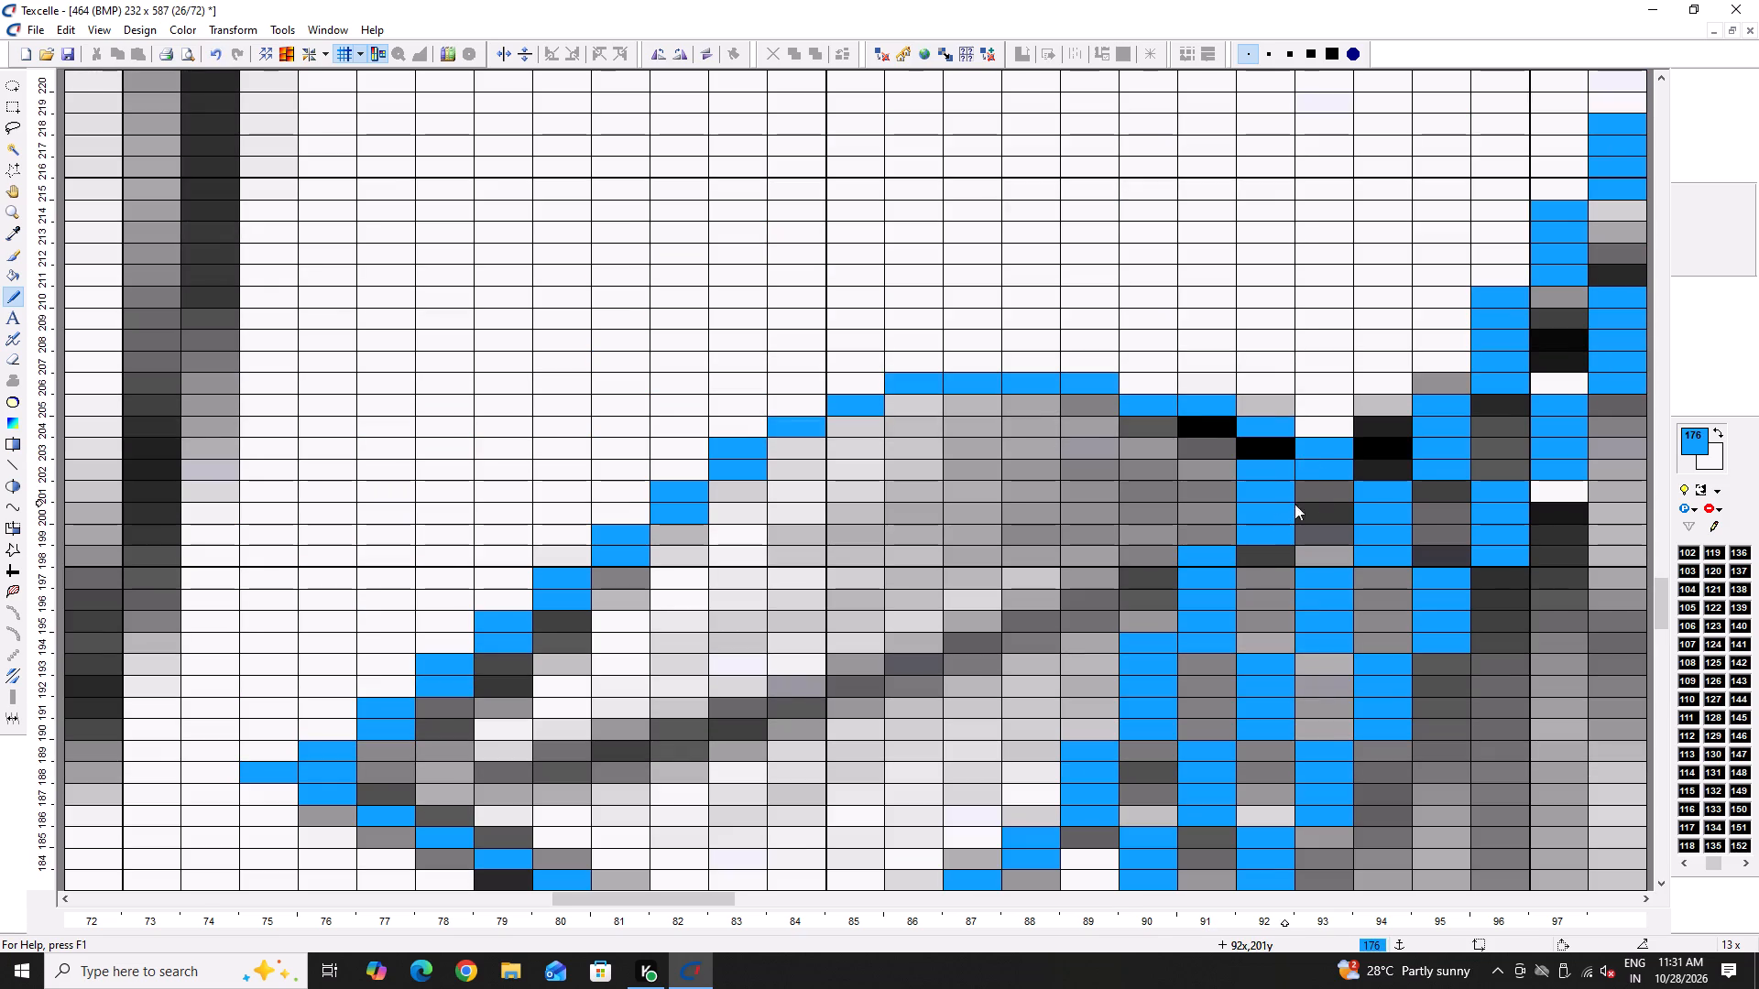
pyautogui.click(1263, 559)
# Clean up the leaf's lower outline by painting the surplus pixels at about 85x, 183y, 90x, 195y and 91x, 199y white.
pyautogui.keyDown('ctrl'); pyautogui.scroll(-1, 943, 545); pyautogui.keyUp('ctrl')
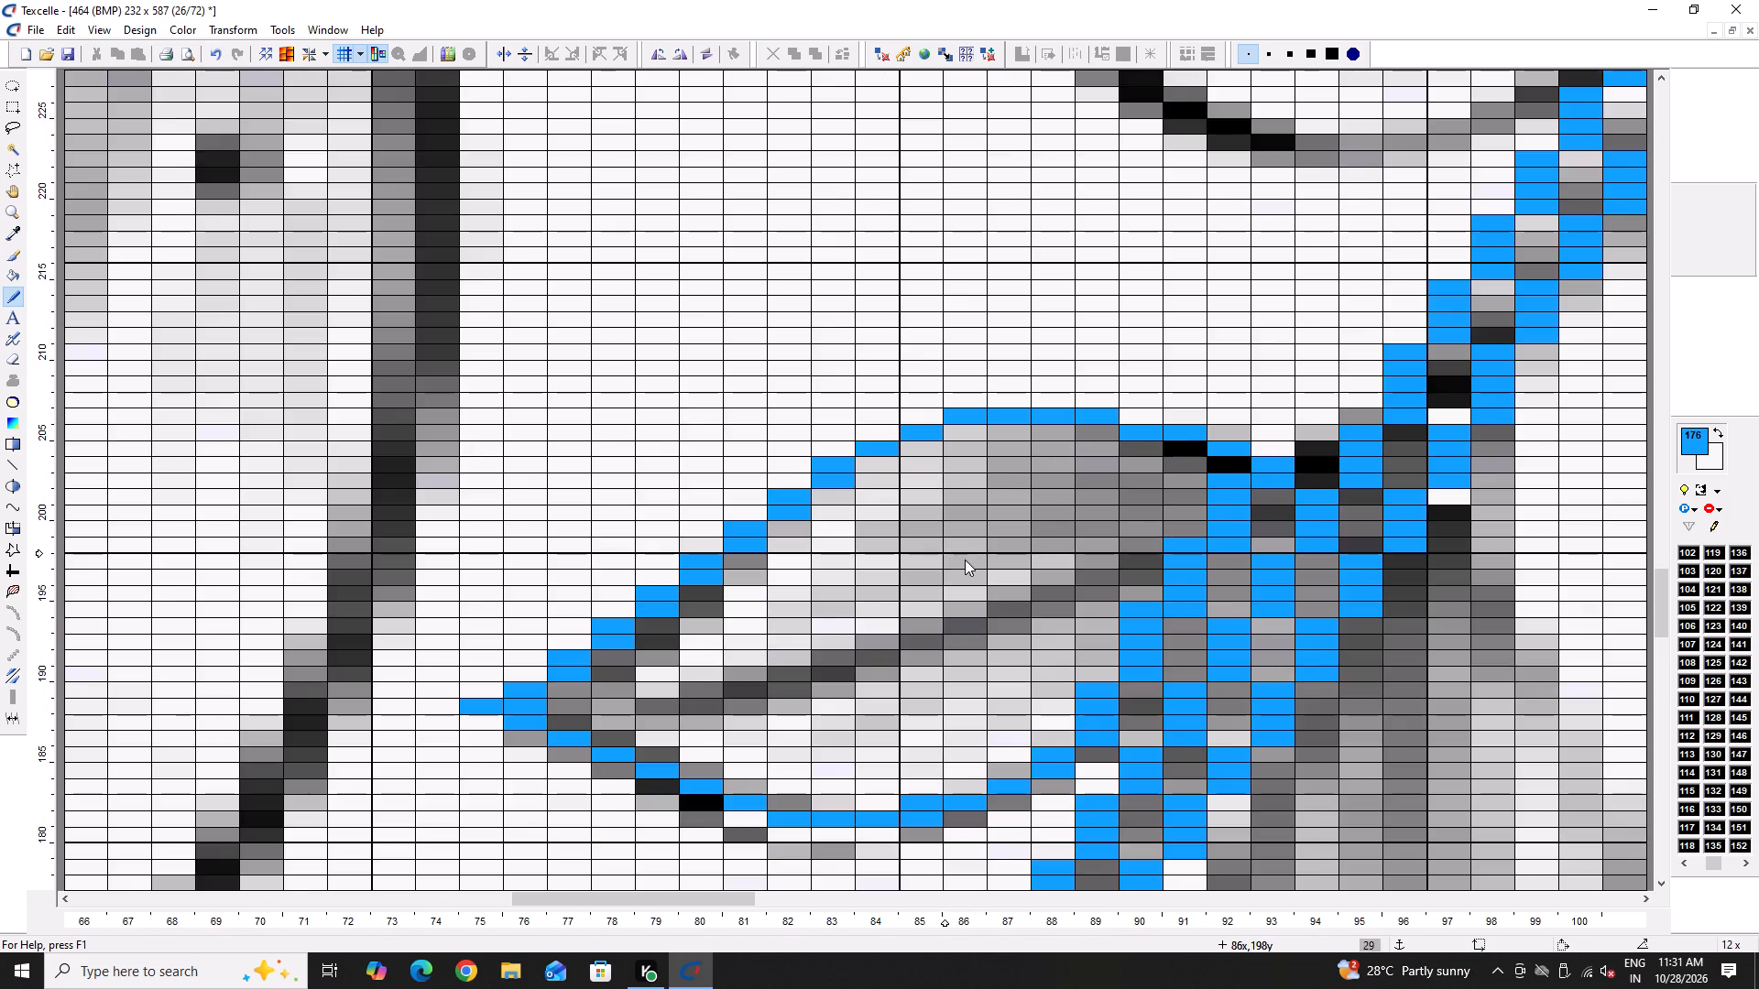
pyautogui.scroll(-1, 990, 589)
pyautogui.keyDown('ctrl'); pyautogui.scroll(2, 1086, 684); pyautogui.keyUp('ctrl')
pyautogui.rightClick(857, 706)
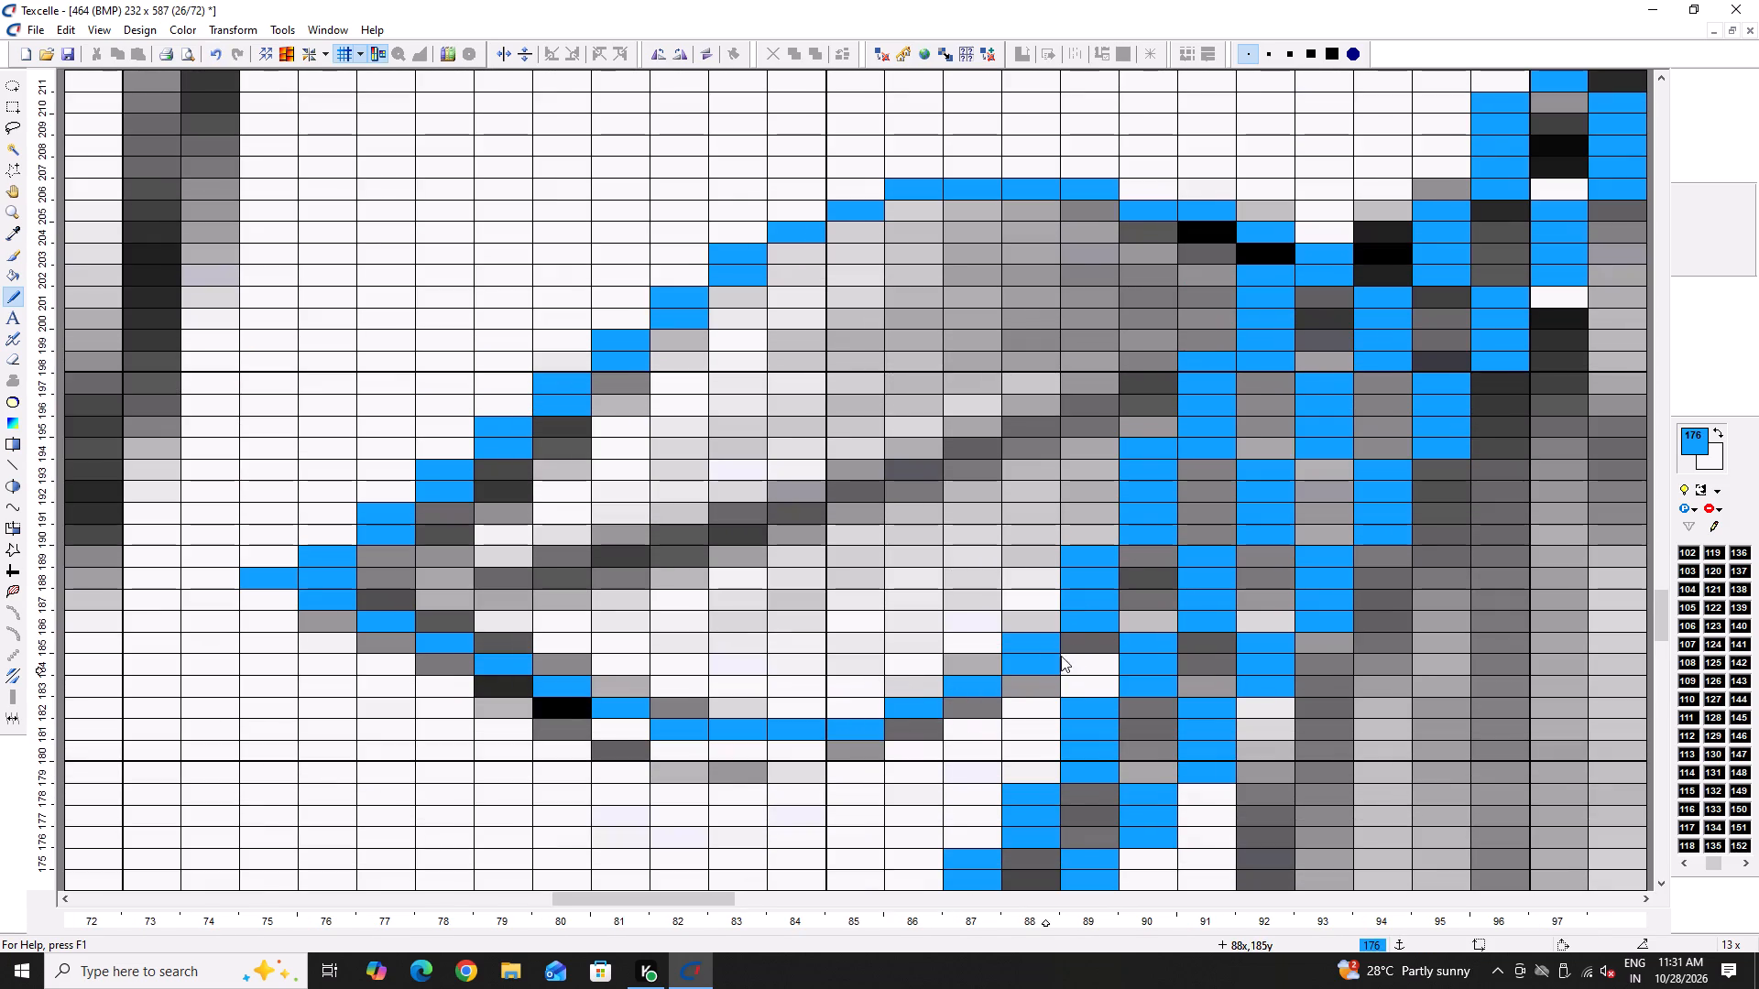
pyautogui.rightClick(1157, 451)
pyautogui.rightClick(1199, 367)
pyautogui.rightClick(1199, 365)
pyautogui.keyDown('ctrl'); pyautogui.scroll(-3, 1123, 402); pyautogui.keyUp('ctrl')
pyautogui.keyDown('ctrl'); pyautogui.scroll(6, 1229, 370); pyautogui.keyUp('ctrl')
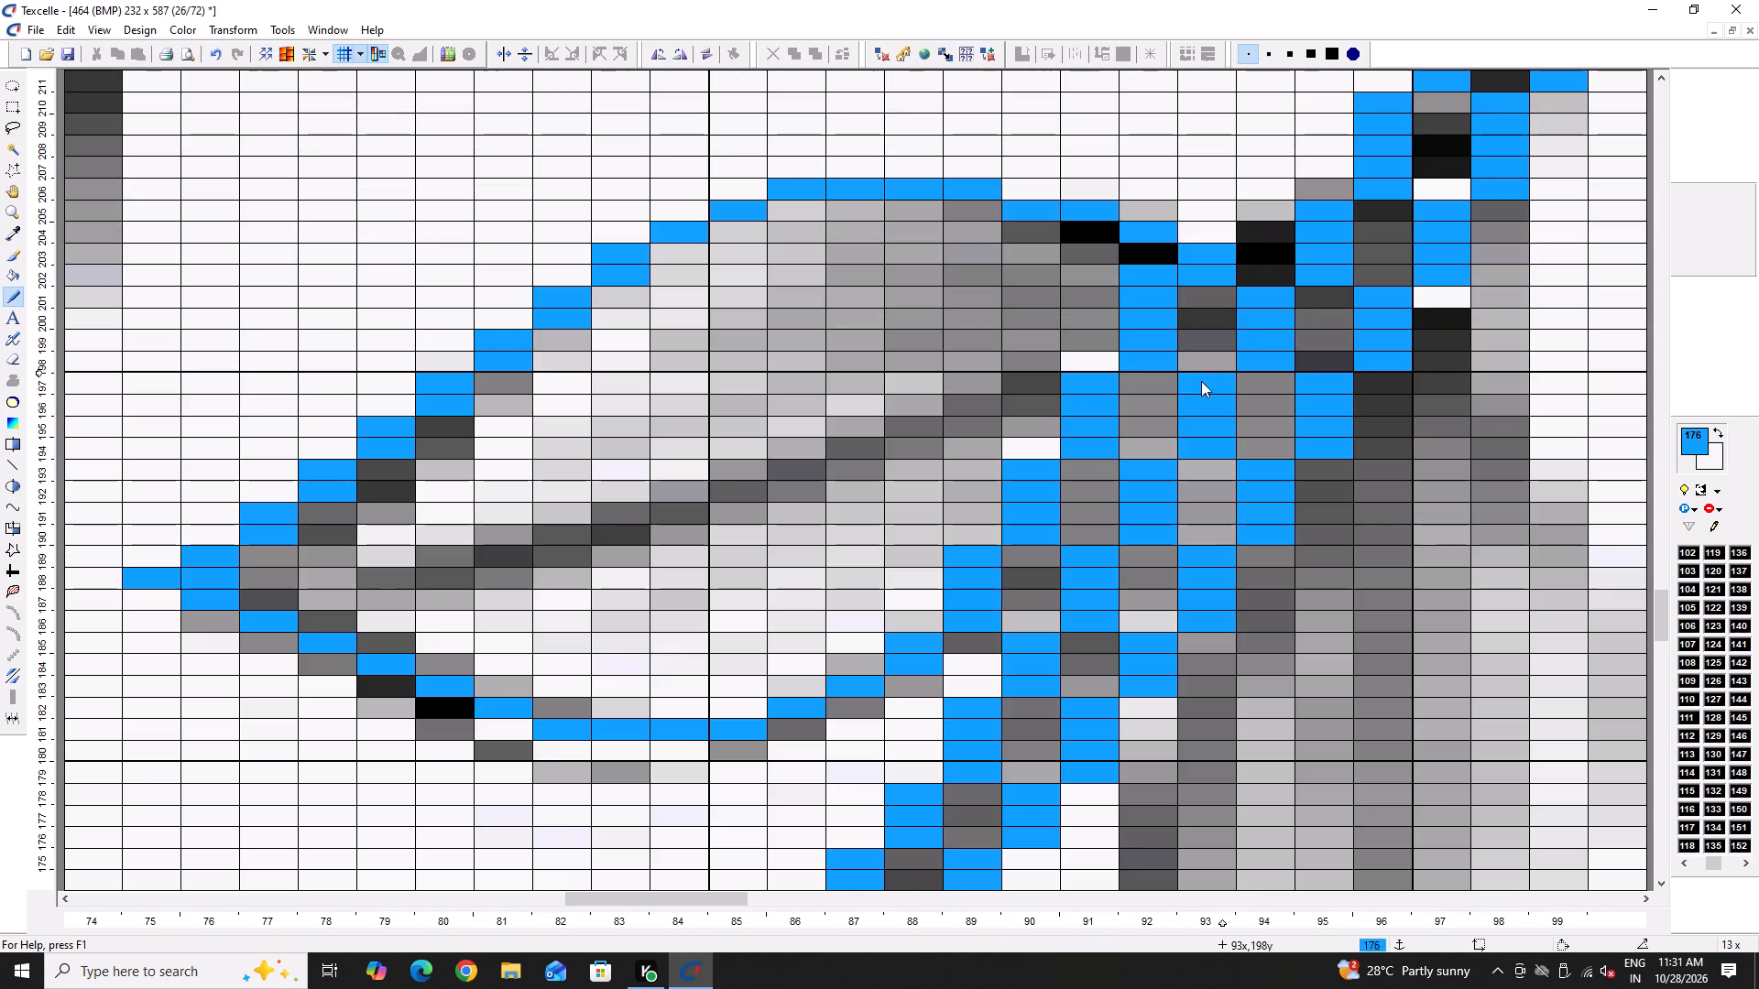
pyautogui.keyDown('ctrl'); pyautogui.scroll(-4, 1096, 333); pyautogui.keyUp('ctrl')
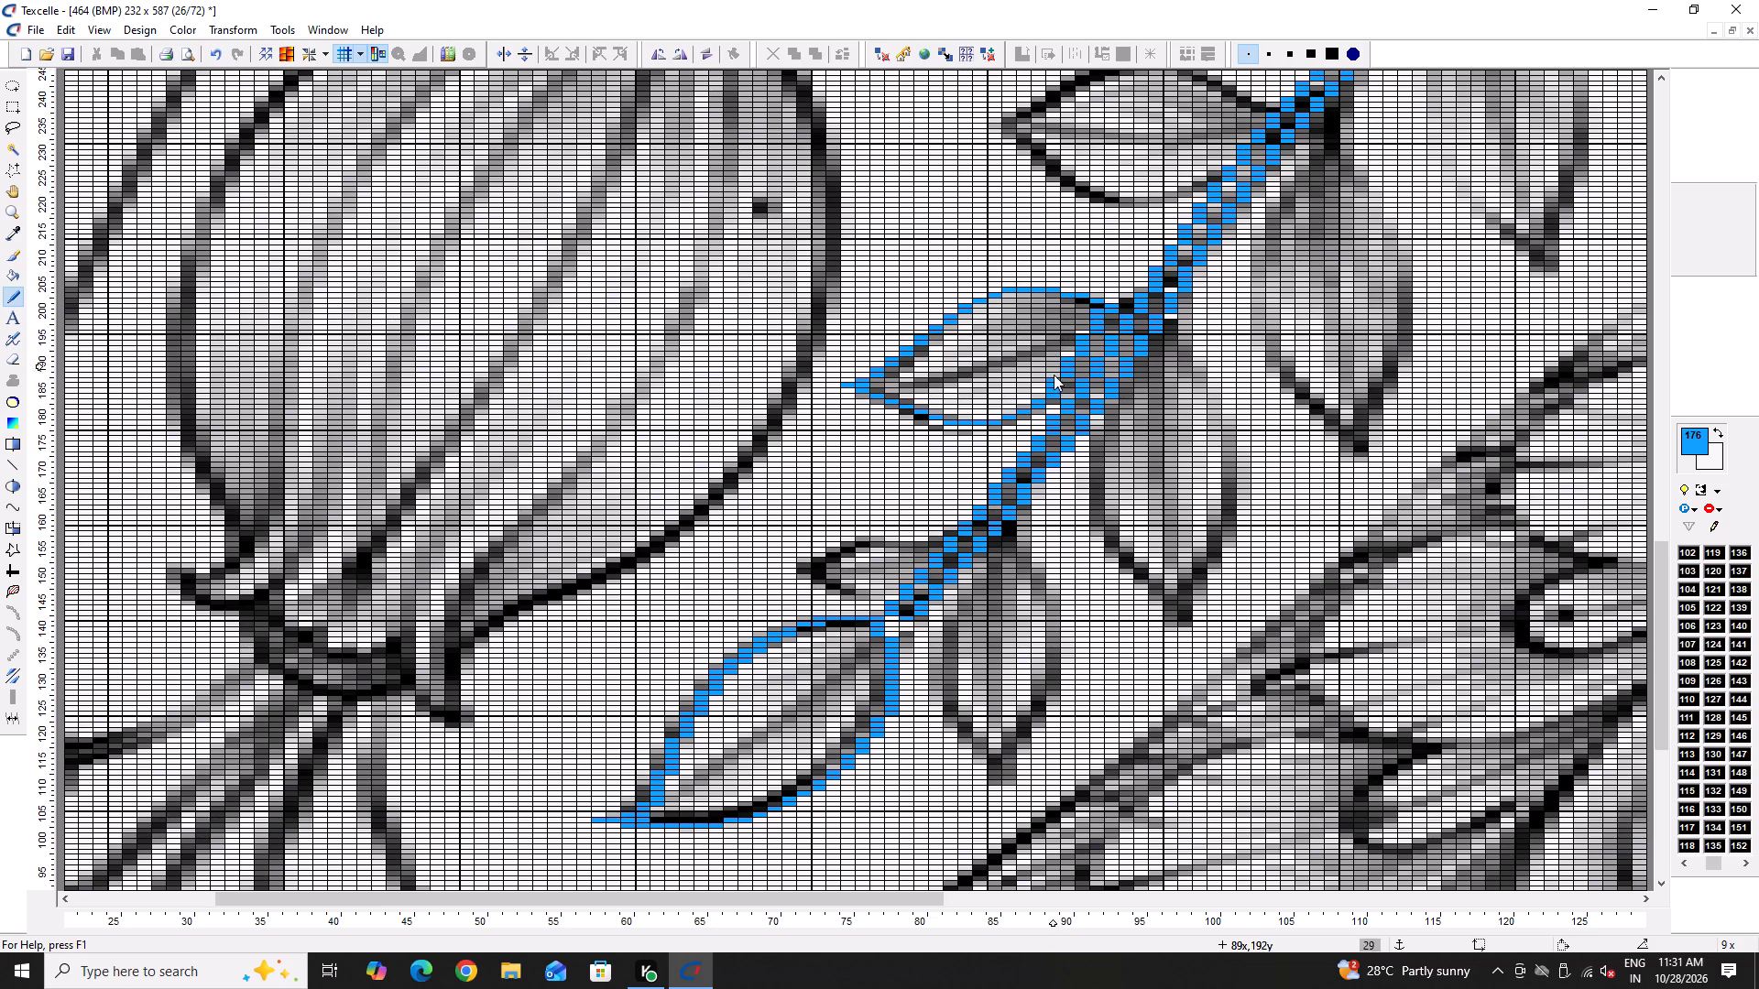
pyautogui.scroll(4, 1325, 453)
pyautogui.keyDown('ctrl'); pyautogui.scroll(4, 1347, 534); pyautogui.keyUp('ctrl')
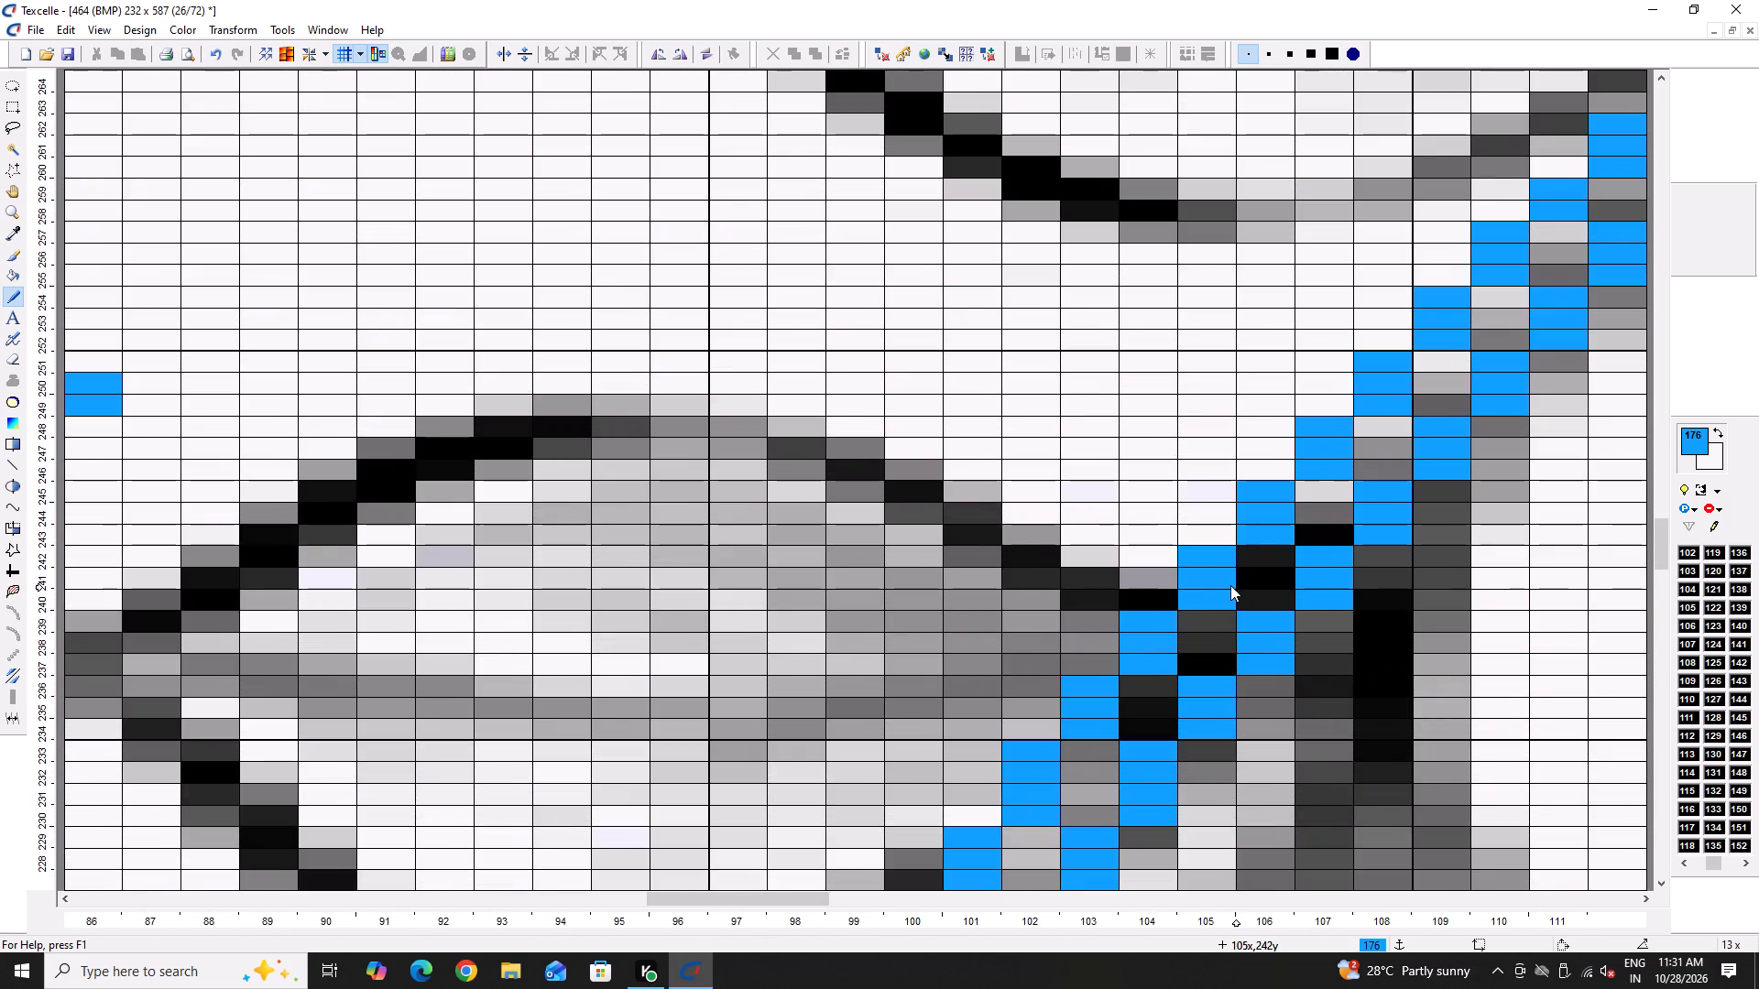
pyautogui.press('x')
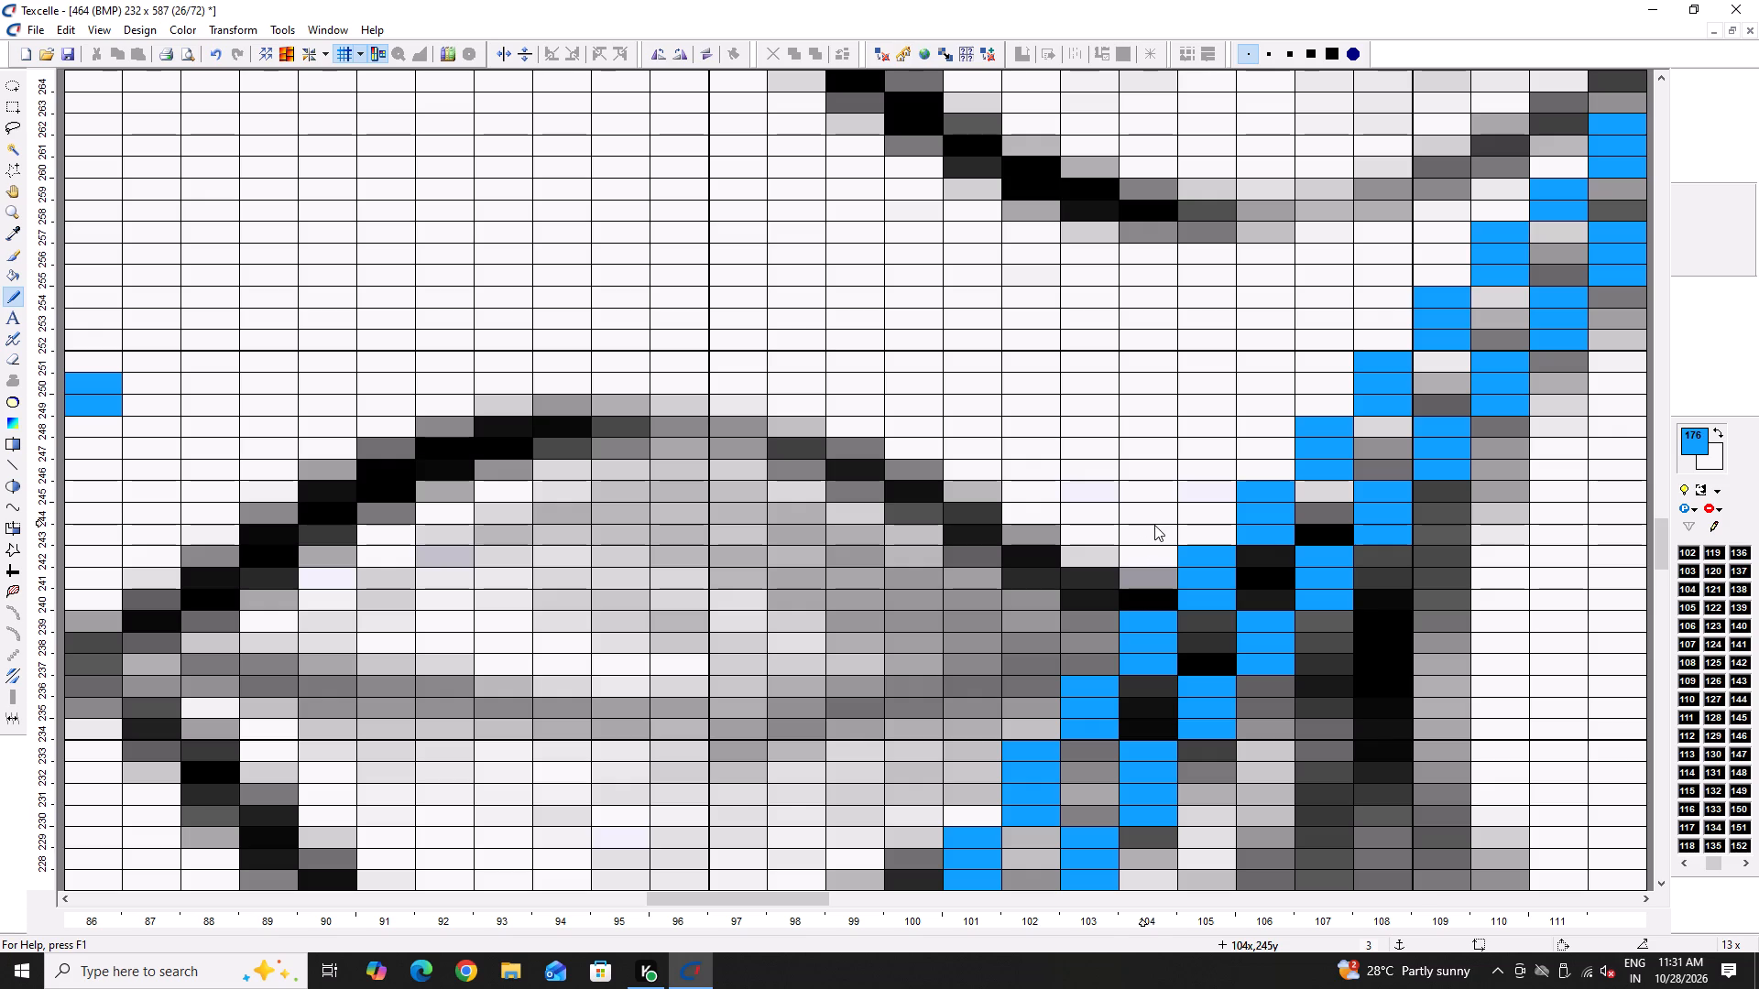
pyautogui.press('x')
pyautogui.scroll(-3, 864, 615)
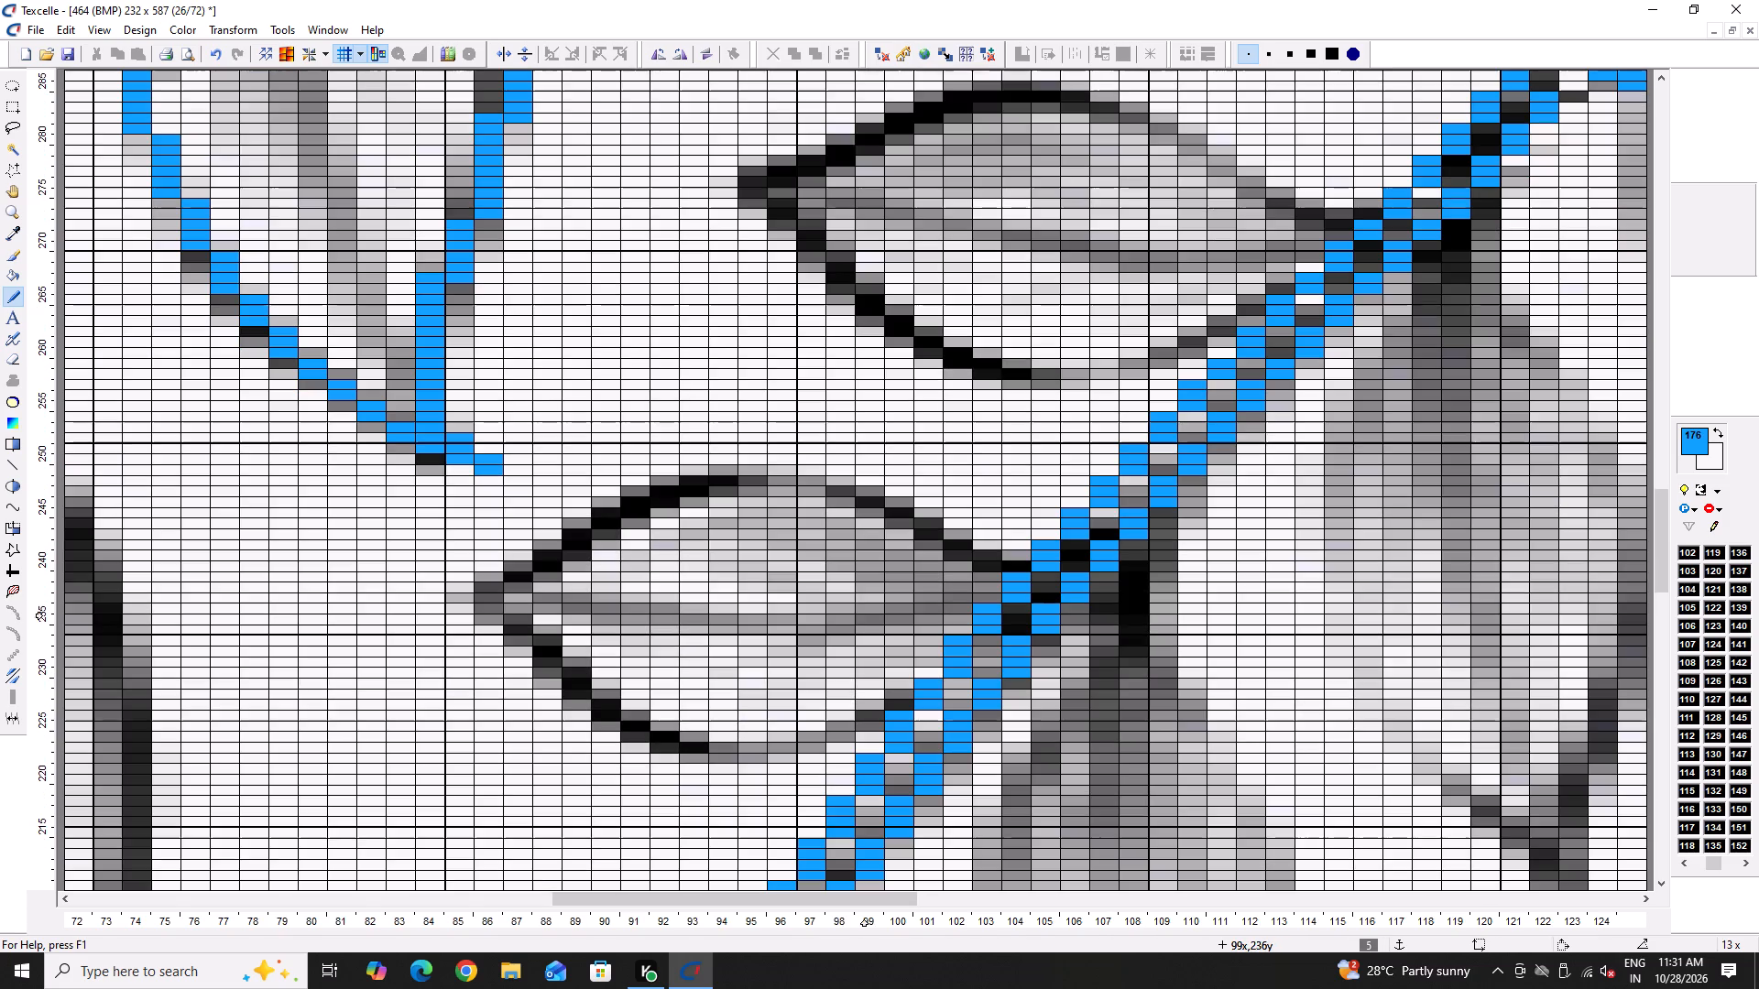
# Trace the second leaf's upper edge in blue from the tip at about 84x, 240y to about 103x, 243y, whitening surplus pixels.
pyautogui.keyDown('ctrl'); pyautogui.scroll(2, 500, 593); pyautogui.keyUp('ctrl')
pyautogui.moveTo(473, 564); pyautogui.dragTo(524, 568)
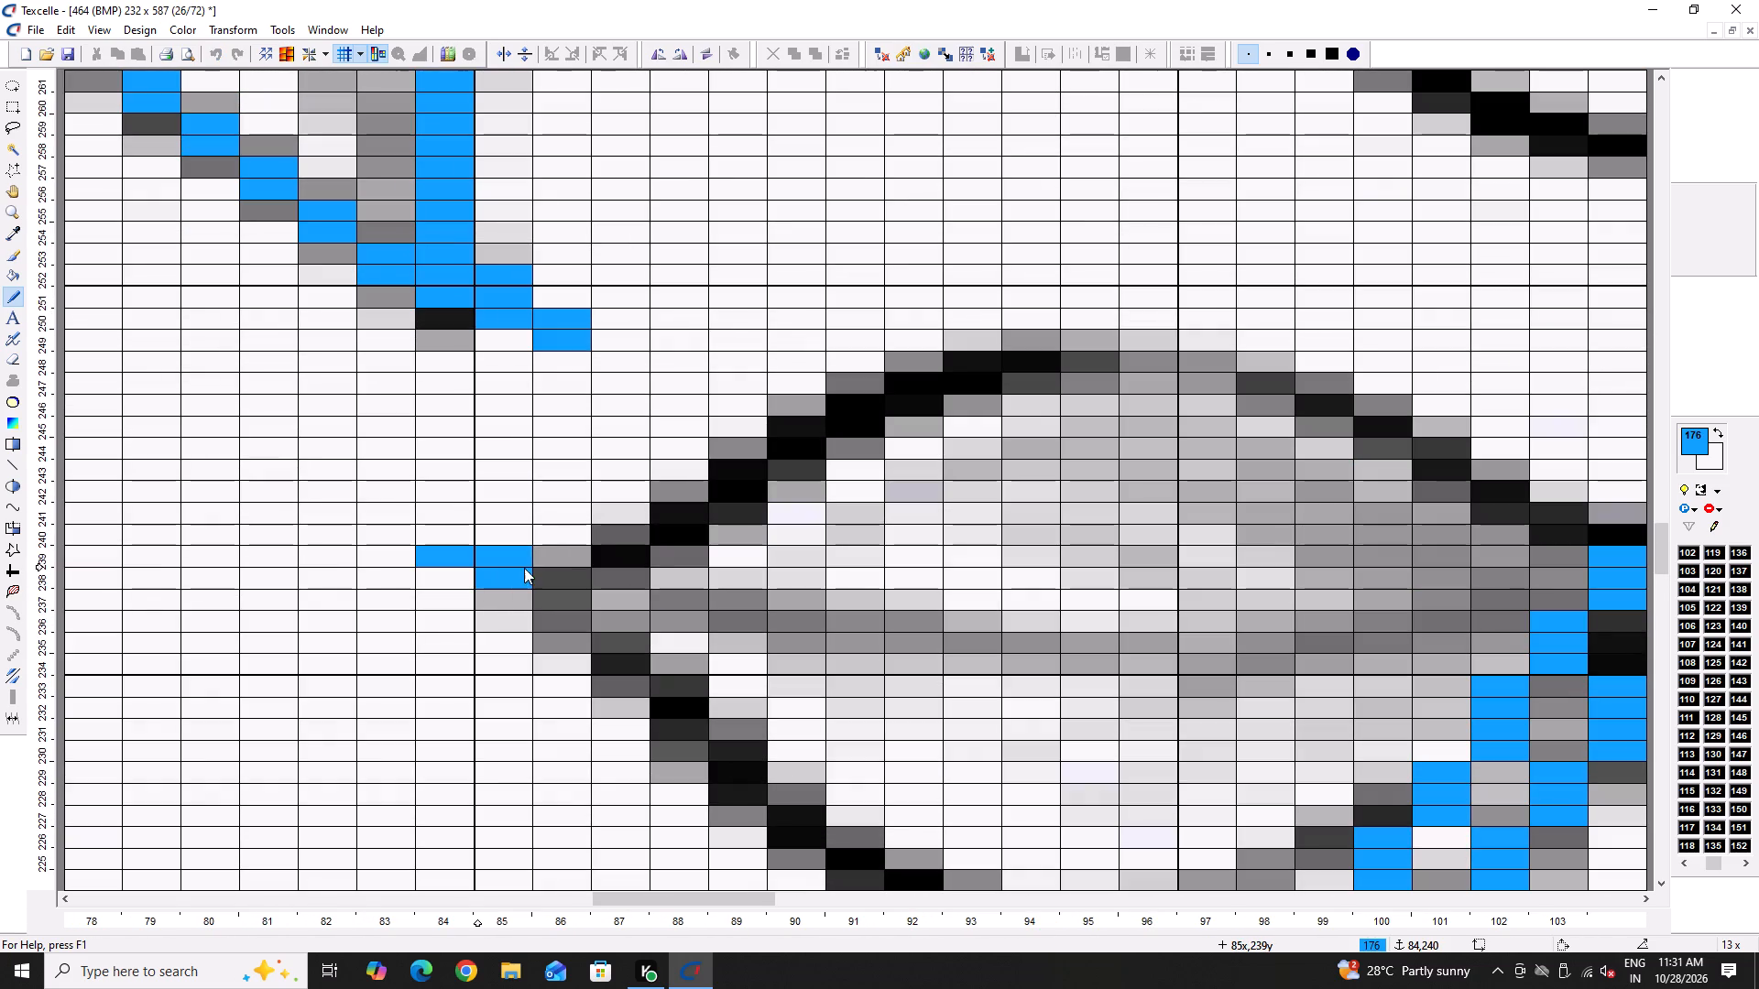
pyautogui.moveTo(524, 568); pyautogui.dragTo(855, 379)
pyautogui.moveTo(859, 377); pyautogui.dragTo(1119, 349)
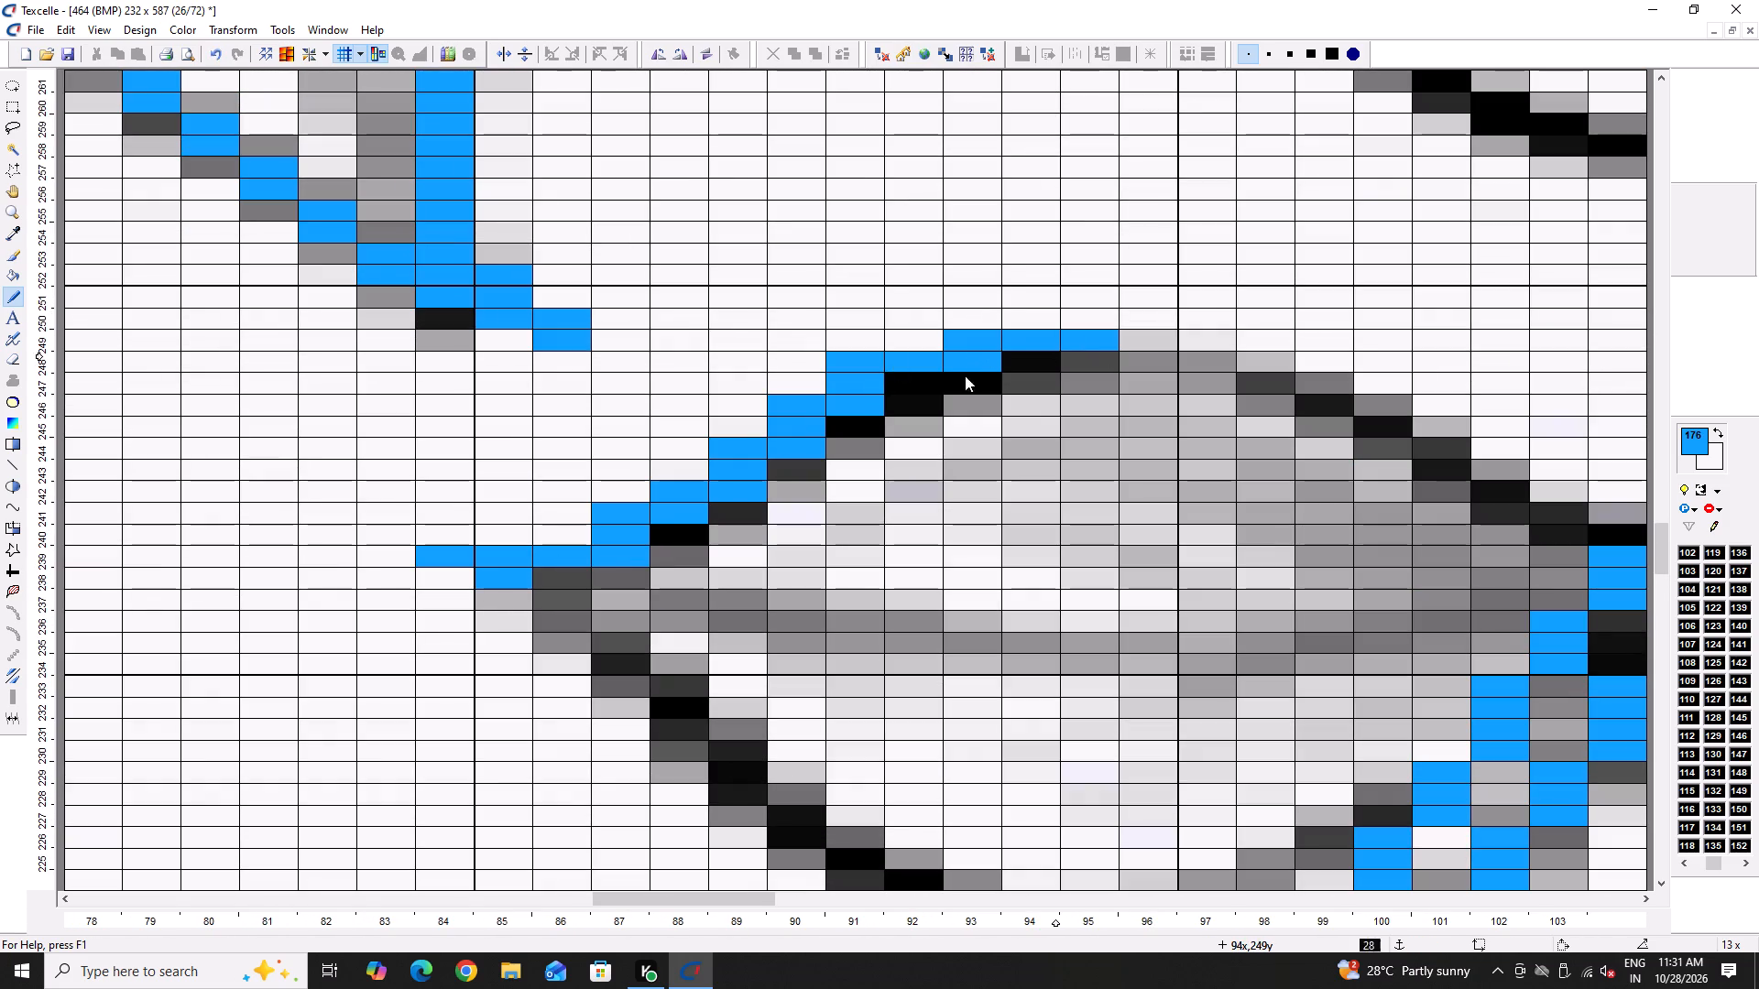
pyautogui.rightClick(841, 365)
pyautogui.keyDown('ctrl'); pyautogui.scroll(-1, 841, 372); pyautogui.keyUp('ctrl')
pyautogui.press('Right')
pyautogui.press('Right')
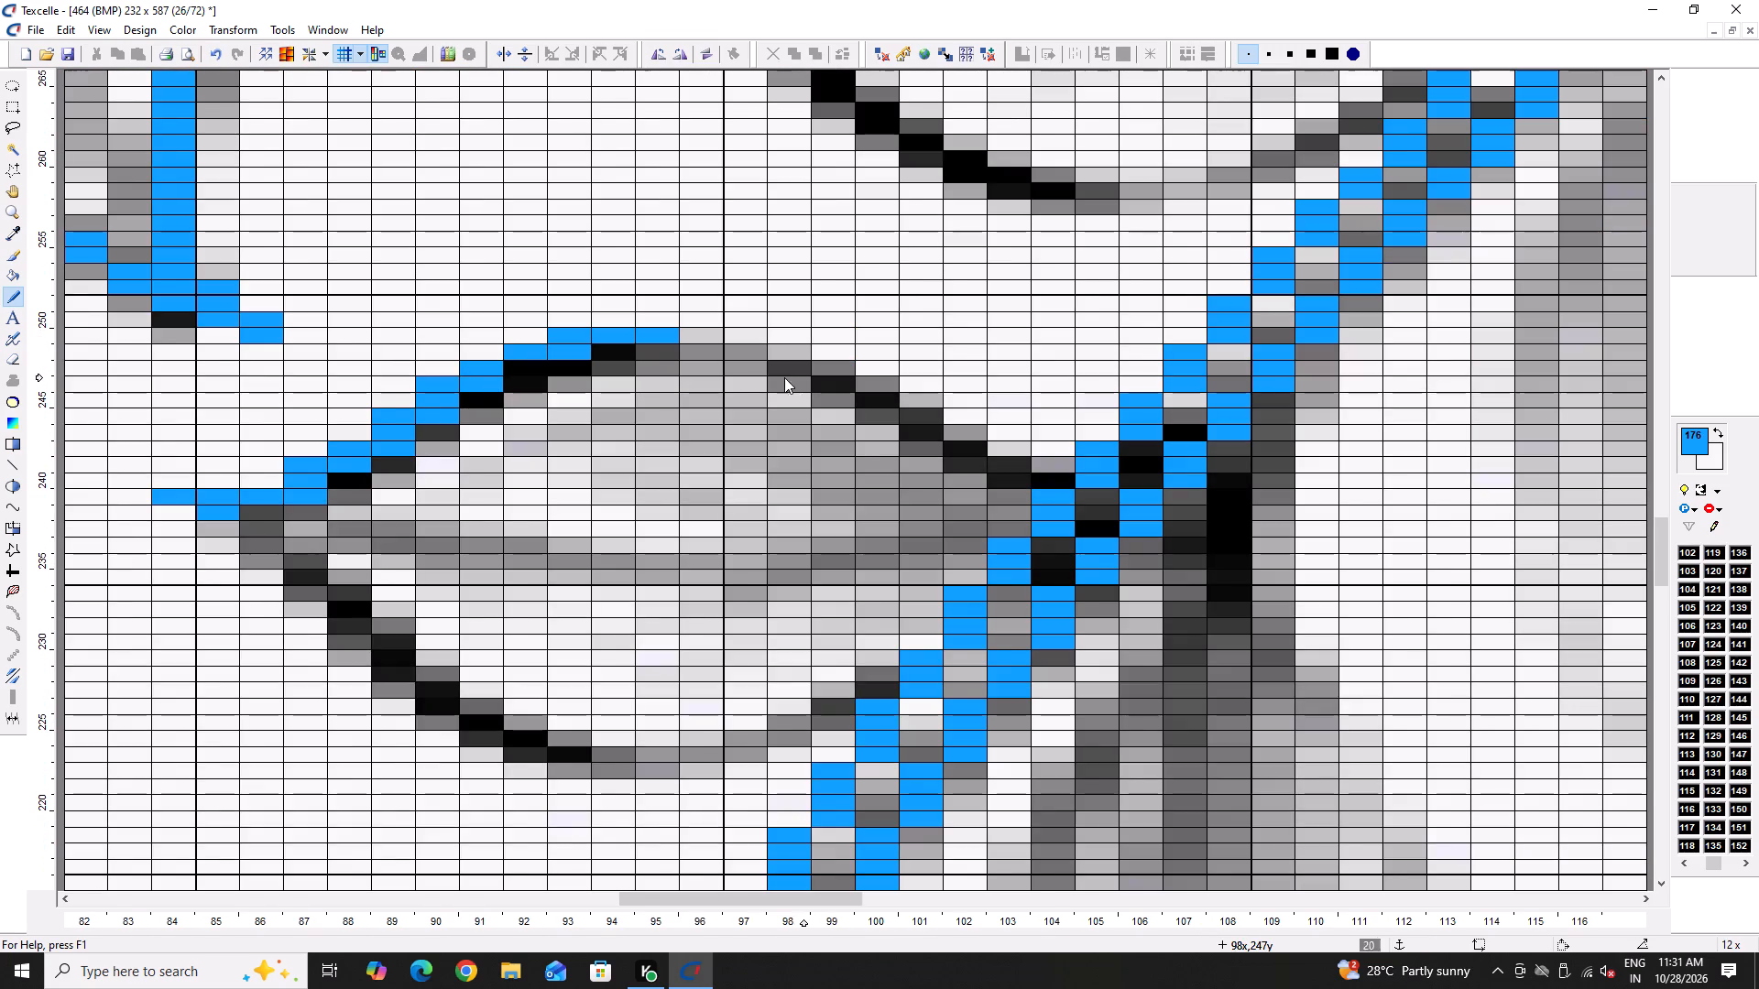
pyautogui.moveTo(637, 334); pyautogui.dragTo(1035, 450)
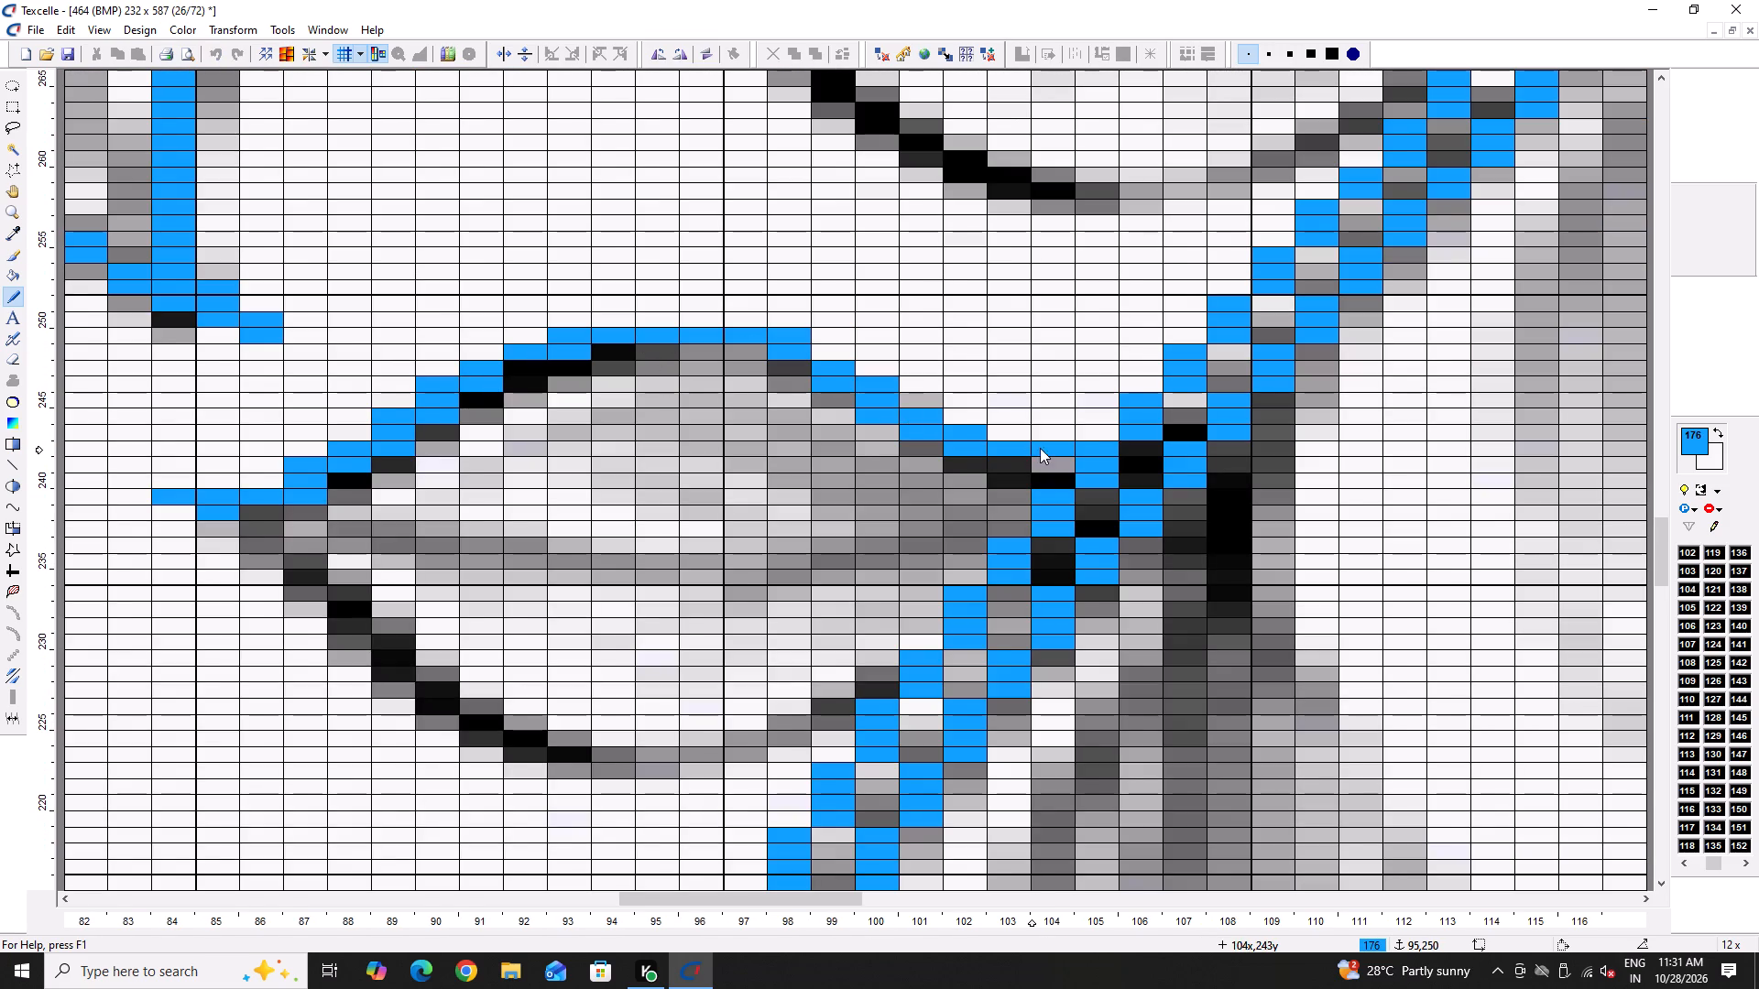
pyautogui.click(1036, 450)
pyautogui.click(1043, 448)
pyautogui.rightClick(1057, 442)
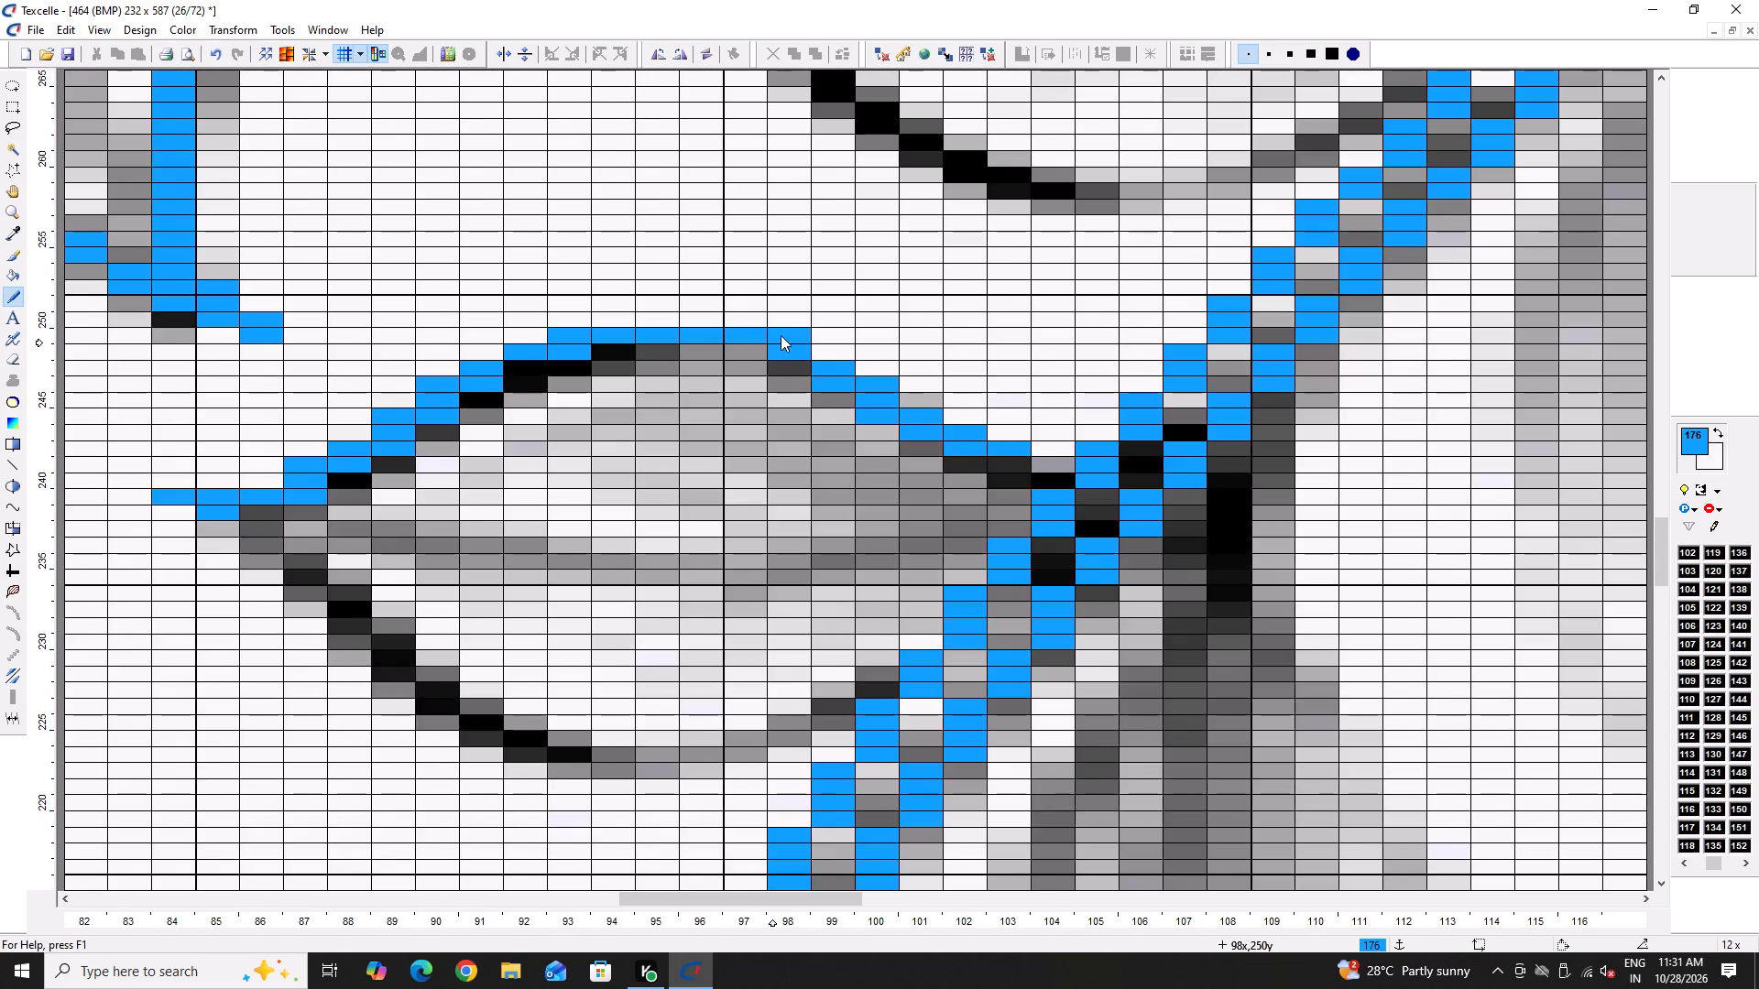
# Smooth the top of the leaf by whitening surplus pixels at 93x, 97x and 98x, 250y, and painting 97x, 249y blue.
pyautogui.rightClick(782, 335)
pyautogui.rightClick(566, 342)
pyautogui.click(746, 347)
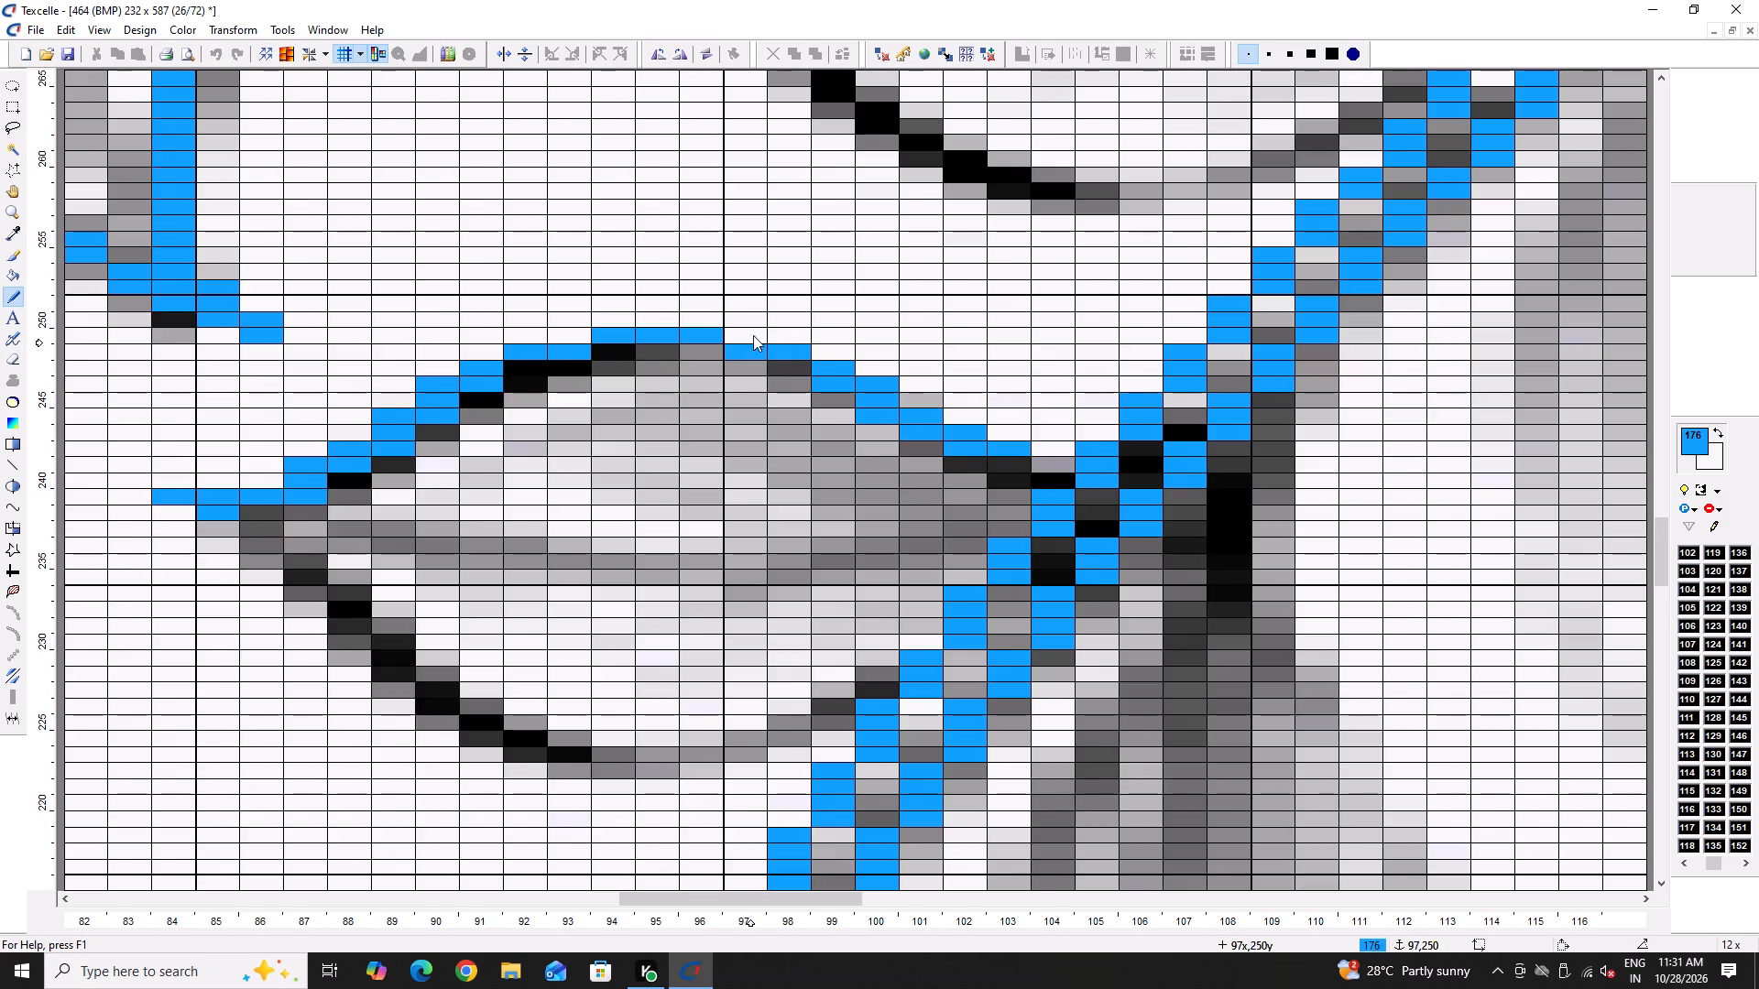
pyautogui.rightClick(753, 335)
# Trace the leaf's lower edge in blue from the tip at about 85x, 239y to the stem at about 100x, 231y.
pyautogui.moveTo(239, 512); pyautogui.dragTo(371, 640)
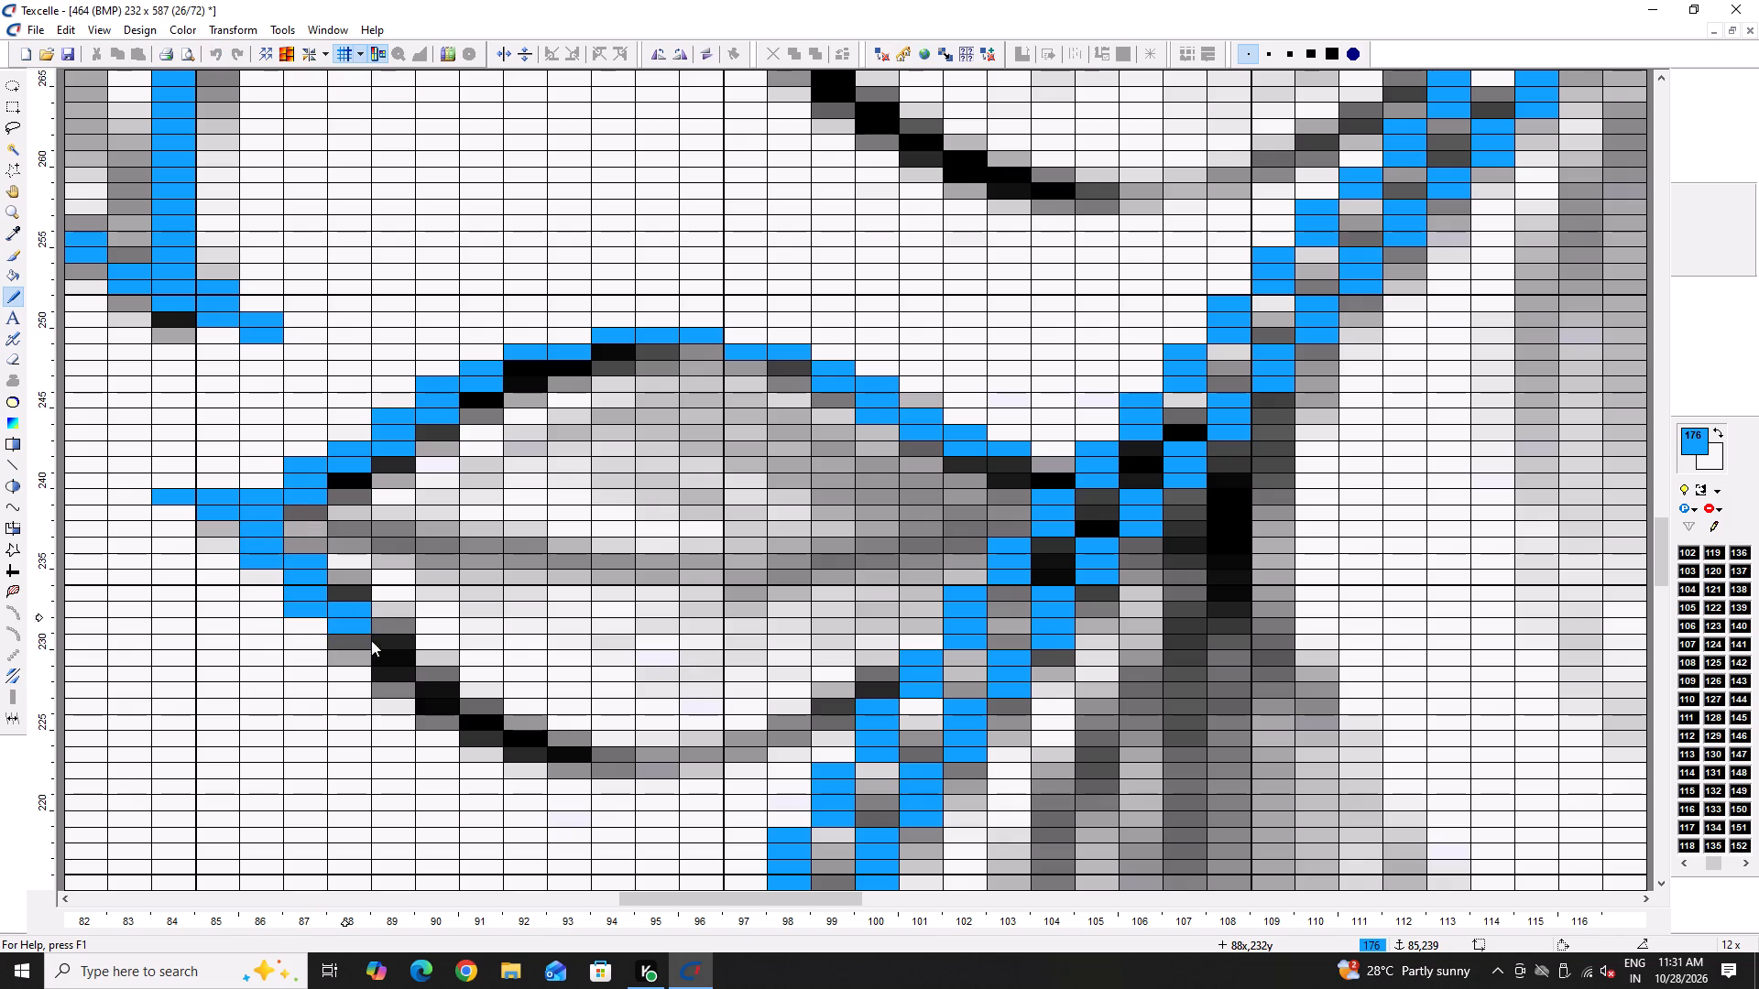
pyautogui.moveTo(371, 640); pyautogui.dragTo(863, 642)
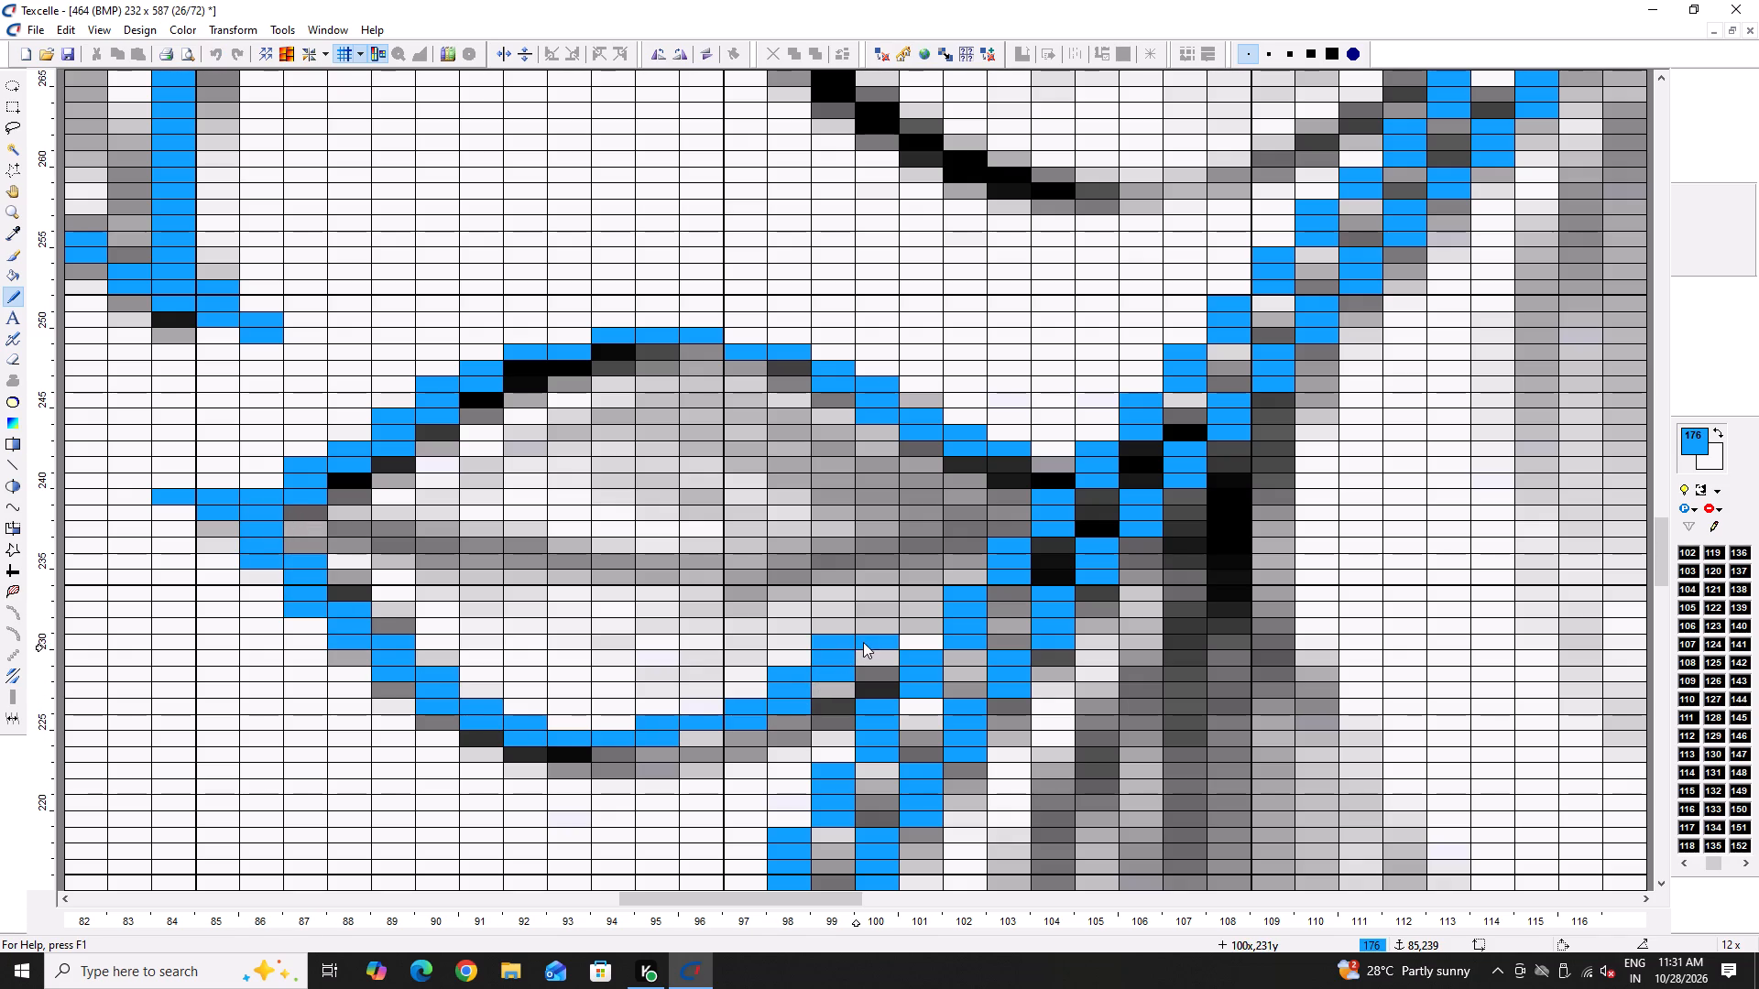
pyautogui.moveTo(863, 642); pyautogui.dragTo(869, 637)
pyautogui.click(869, 637)
pyautogui.click(867, 658)
pyautogui.moveTo(828, 674); pyautogui.dragTo(827, 682)
pyautogui.click(826, 683)
# Thin the lower edge by whitening surplus pixels between about 99x, 232y and 95x, 226y, and fill gaps at 96x, 225y and 85x, 238y in blue.
pyautogui.moveTo(836, 628); pyautogui.dragTo(829, 648, button='right')
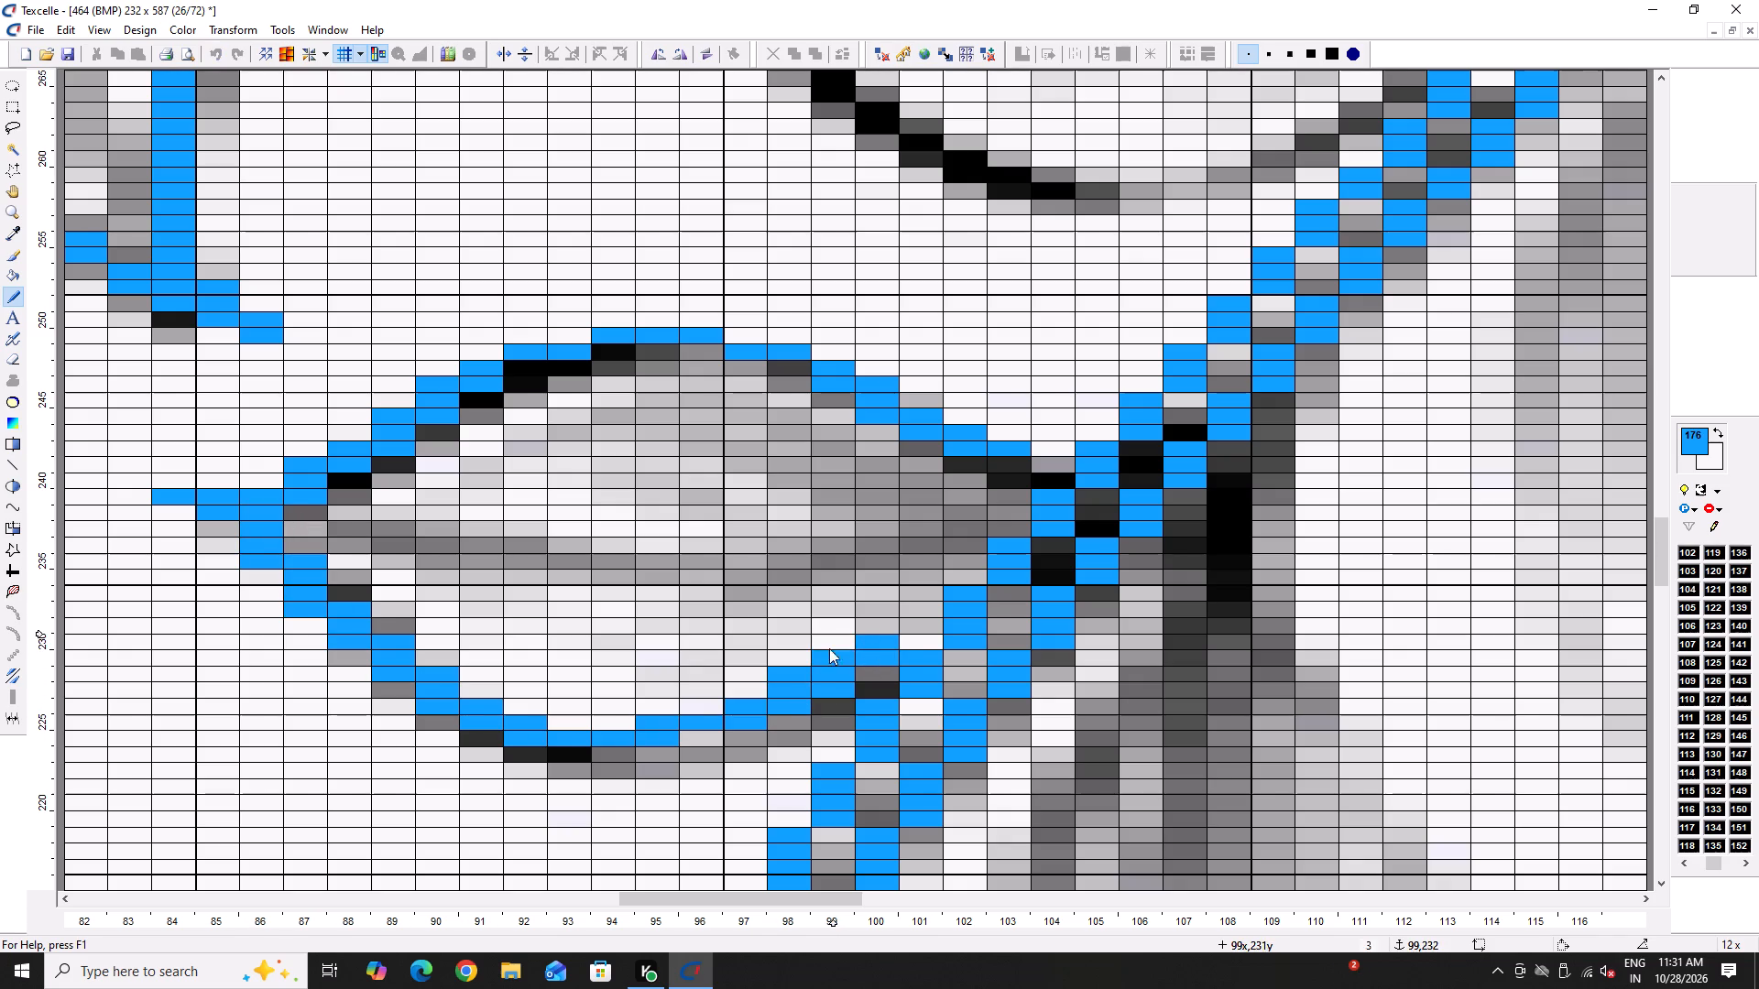
pyautogui.moveTo(829, 648); pyautogui.dragTo(829, 657, button='right')
pyautogui.rightClick(791, 671)
pyautogui.rightClick(775, 680)
pyautogui.rightClick(750, 706)
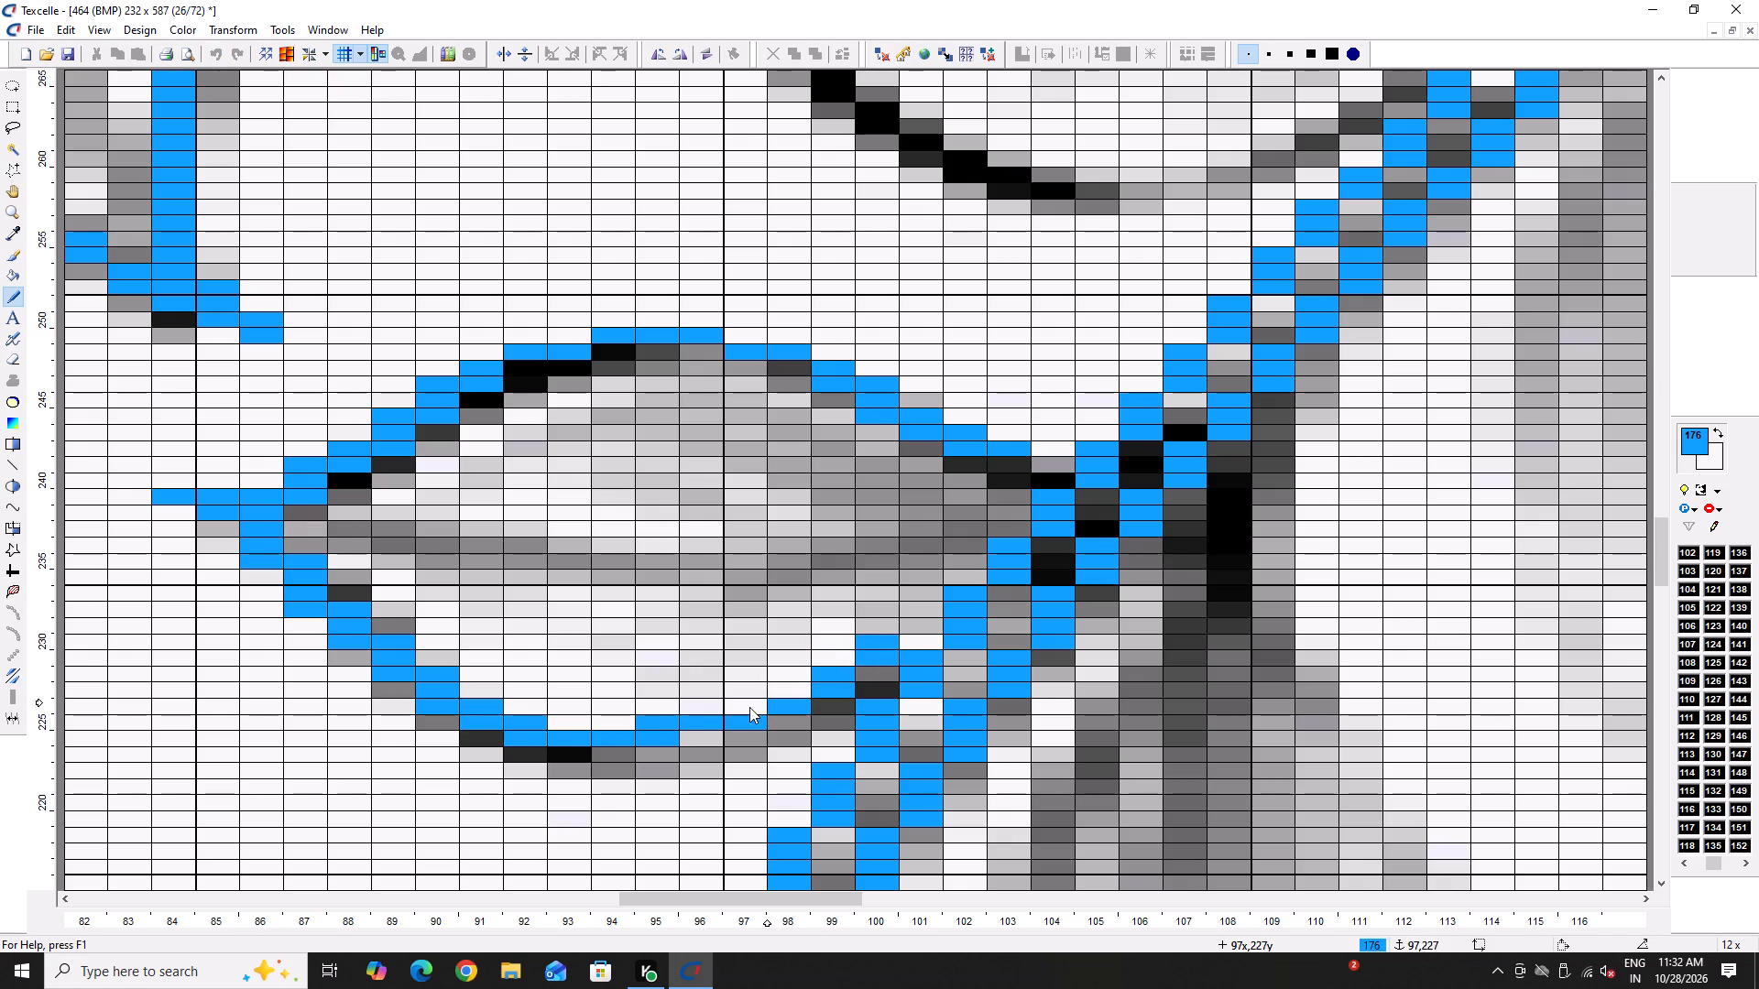
pyautogui.rightClick(678, 719)
pyautogui.click(696, 744)
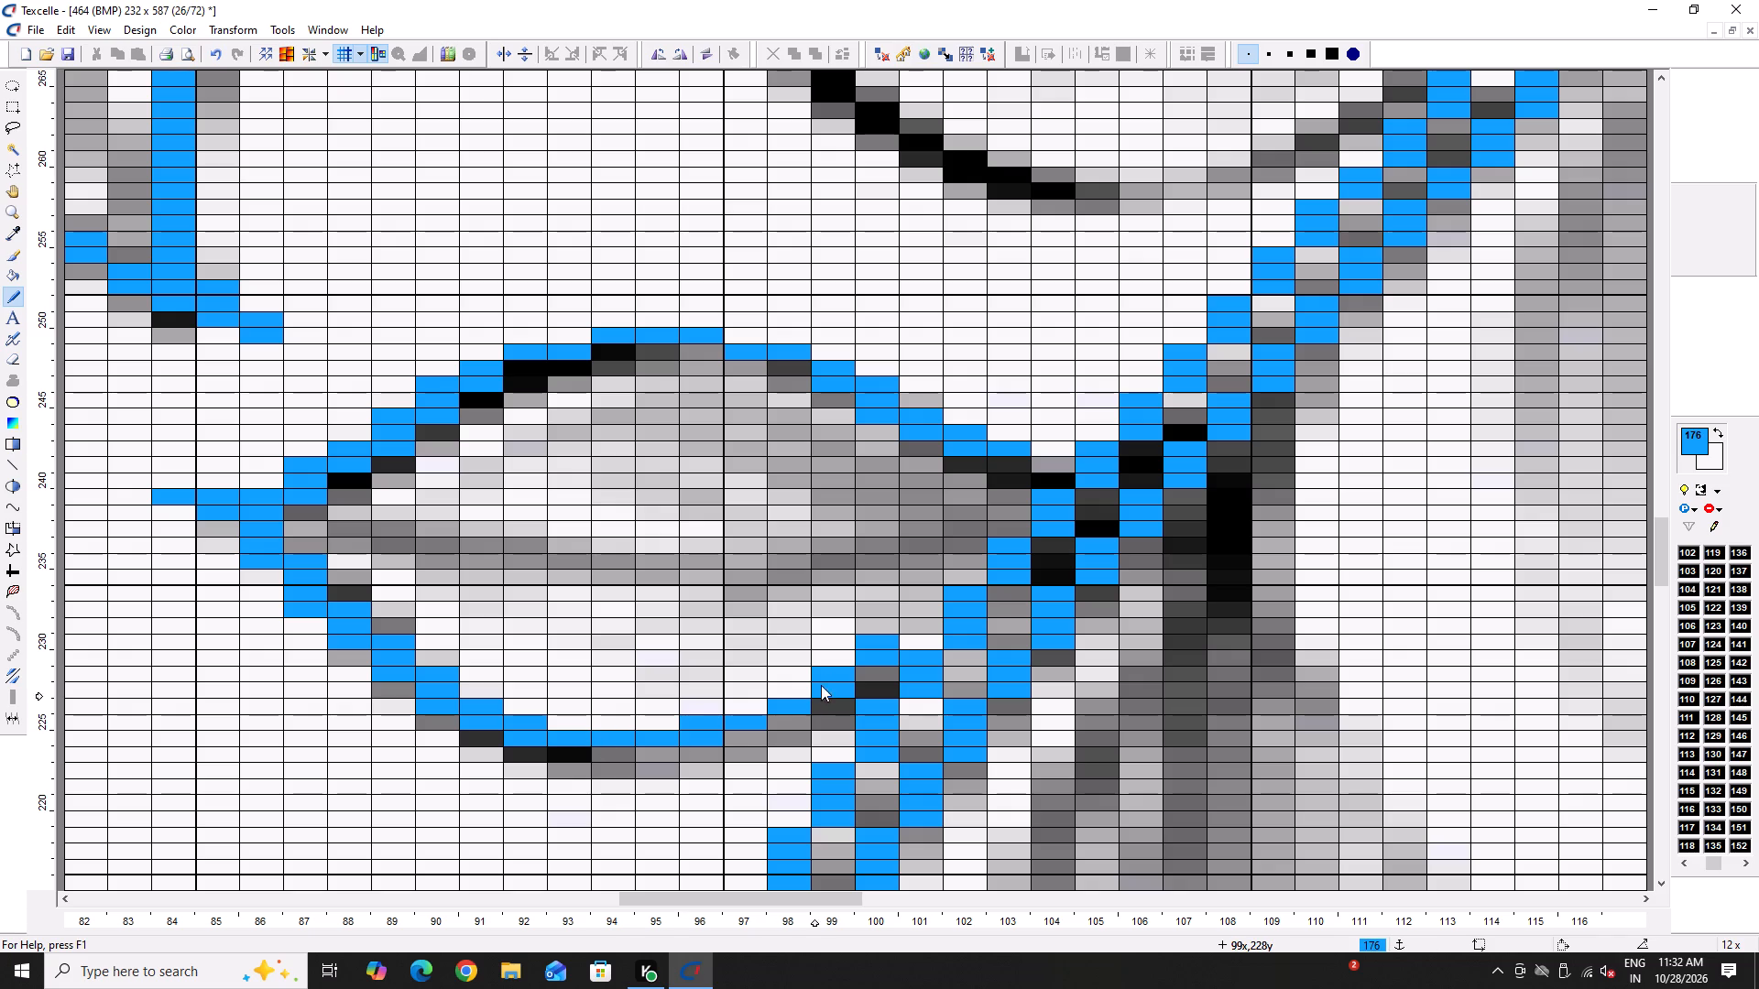
pyautogui.click(238, 535)
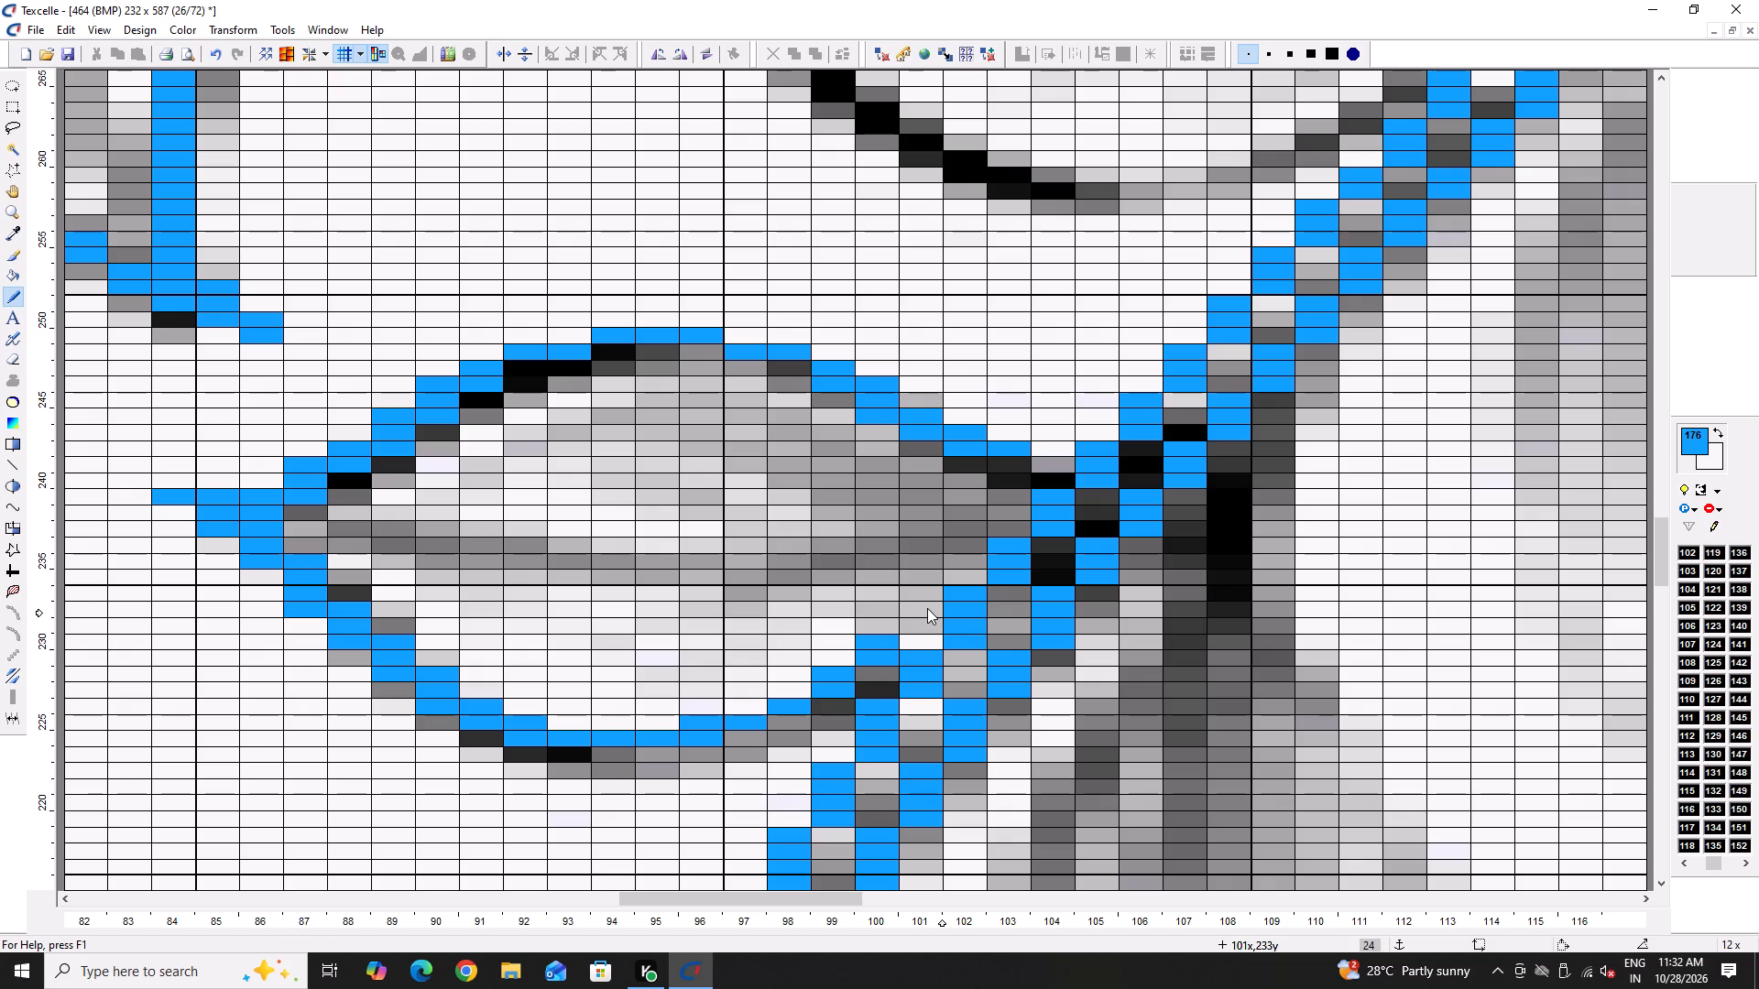
# Close the leaf's base in blue alongside the stem from about 99x, 230y up to the upper edge at about 103x, 242y.
pyautogui.keyDown('ctrl'); pyautogui.scroll(2, 1018, 627); pyautogui.keyUp('ctrl')
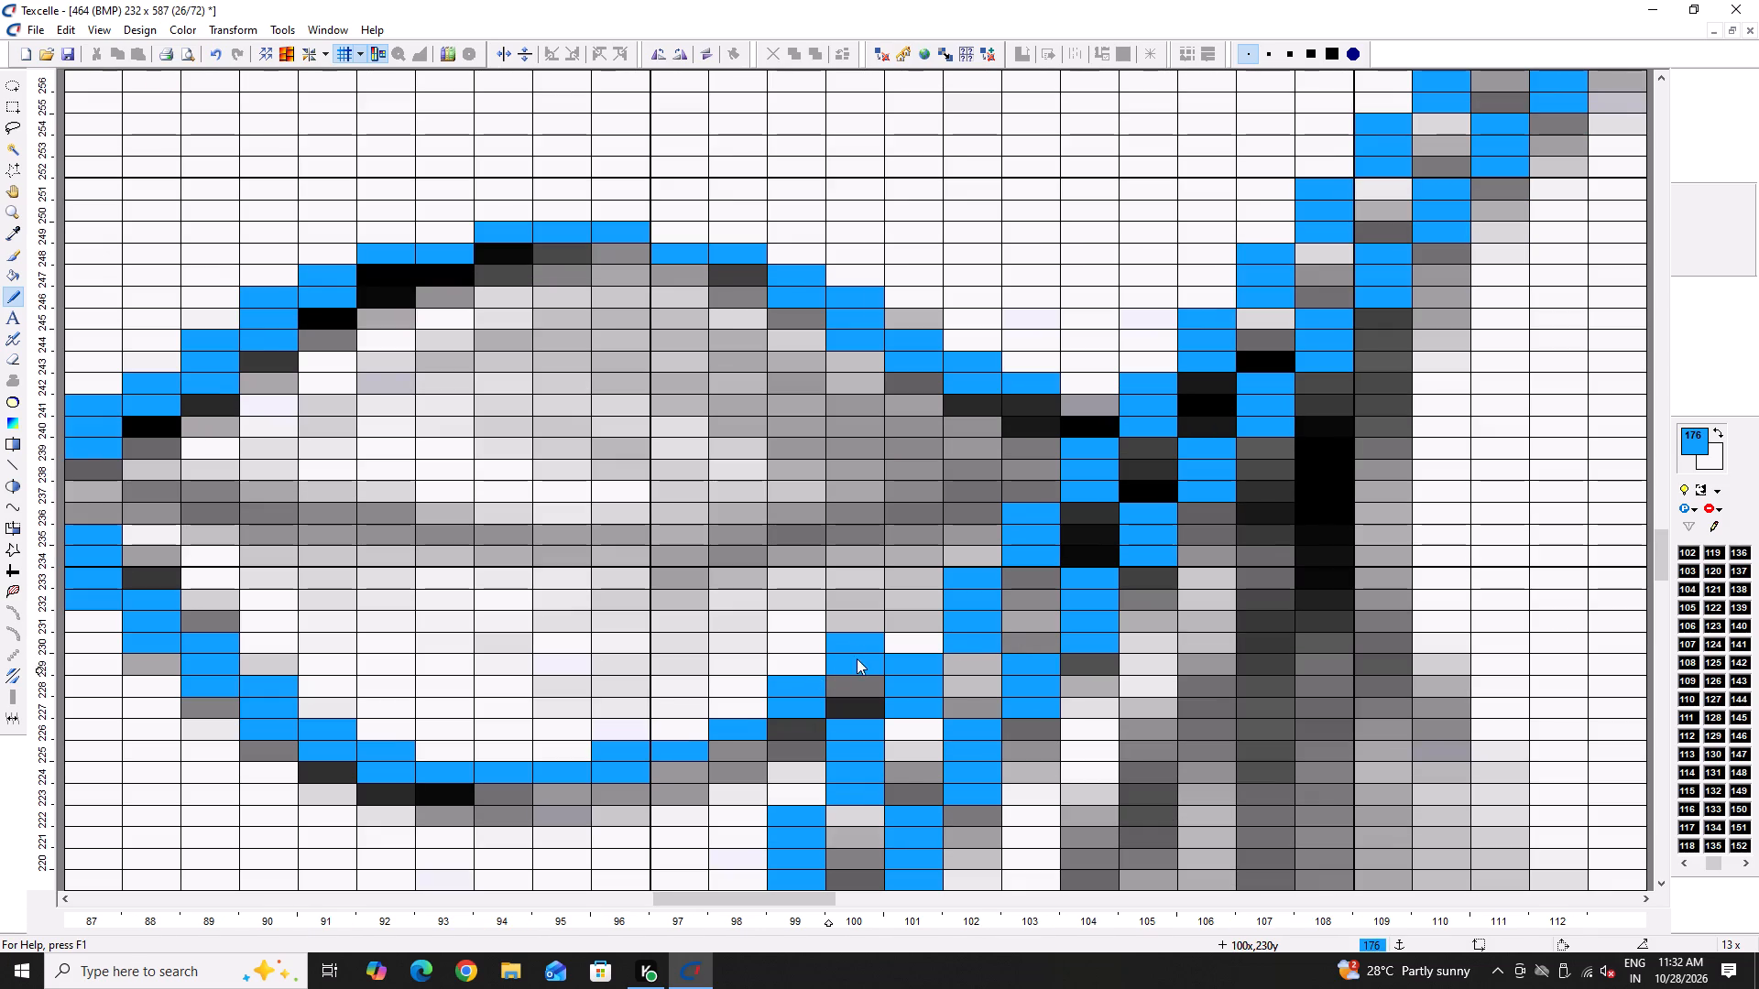
pyautogui.rightClick(857, 658)
pyautogui.click(804, 658)
pyautogui.moveTo(860, 634); pyautogui.dragTo(865, 592)
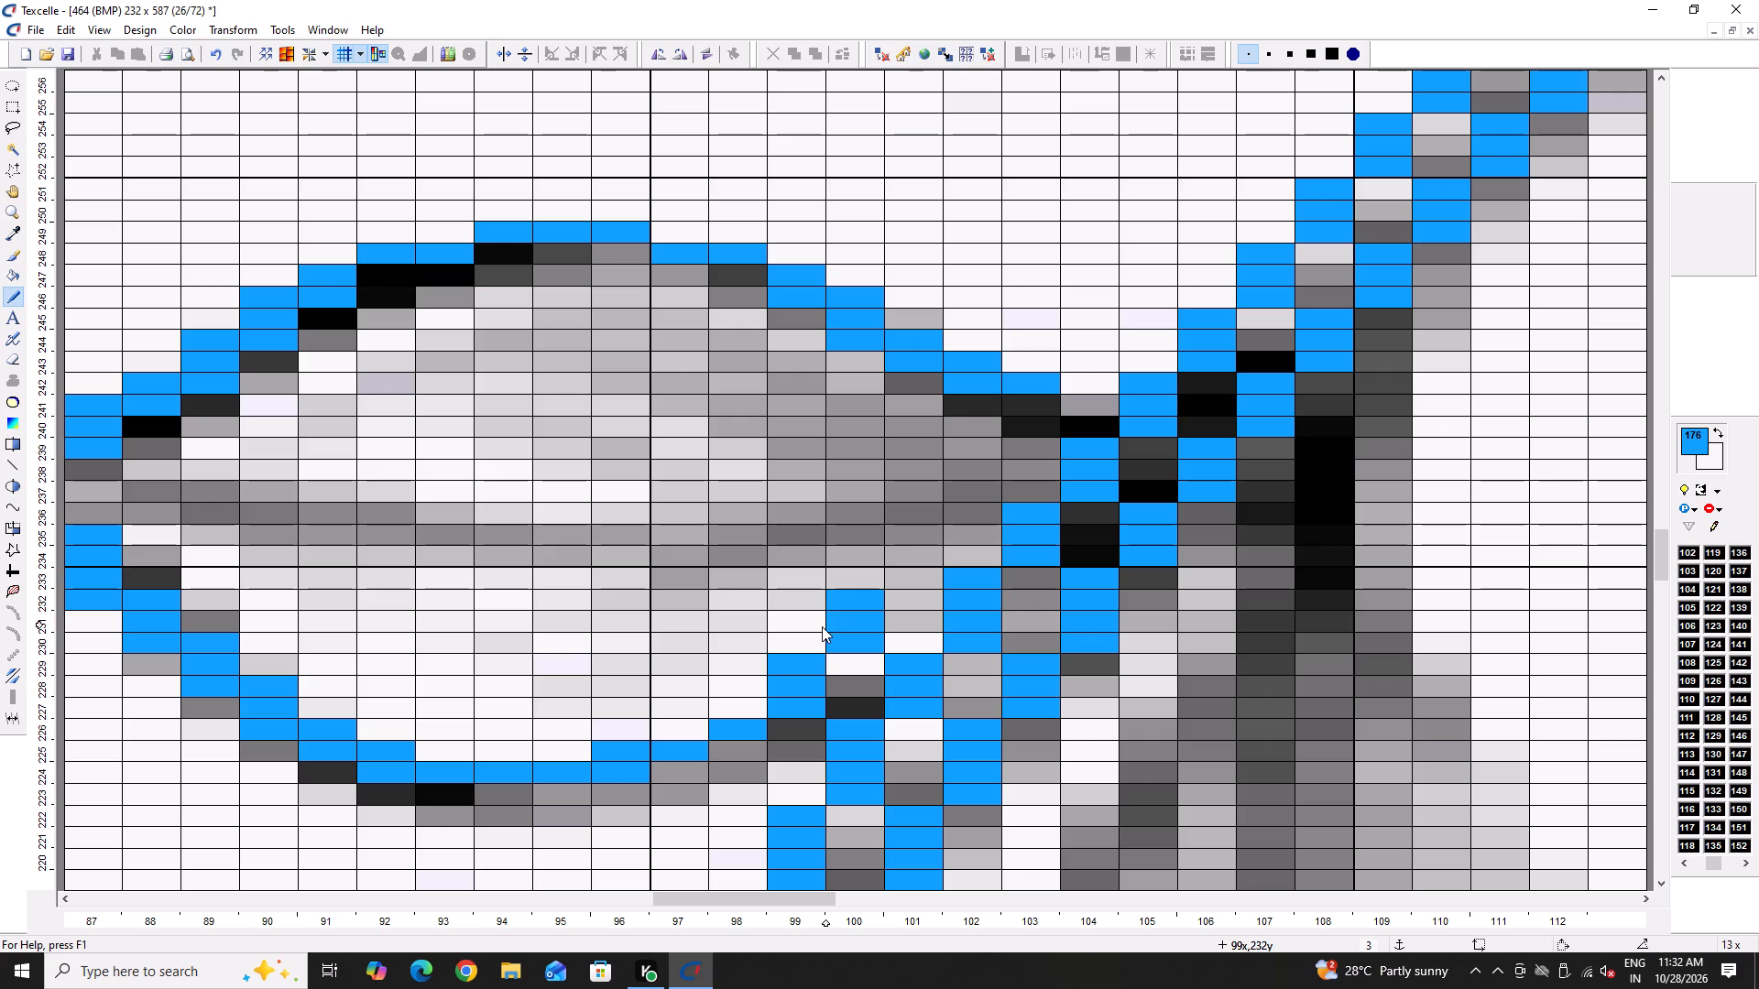
pyautogui.click(872, 575)
pyautogui.moveTo(915, 557); pyautogui.dragTo(910, 517)
pyautogui.click(929, 494)
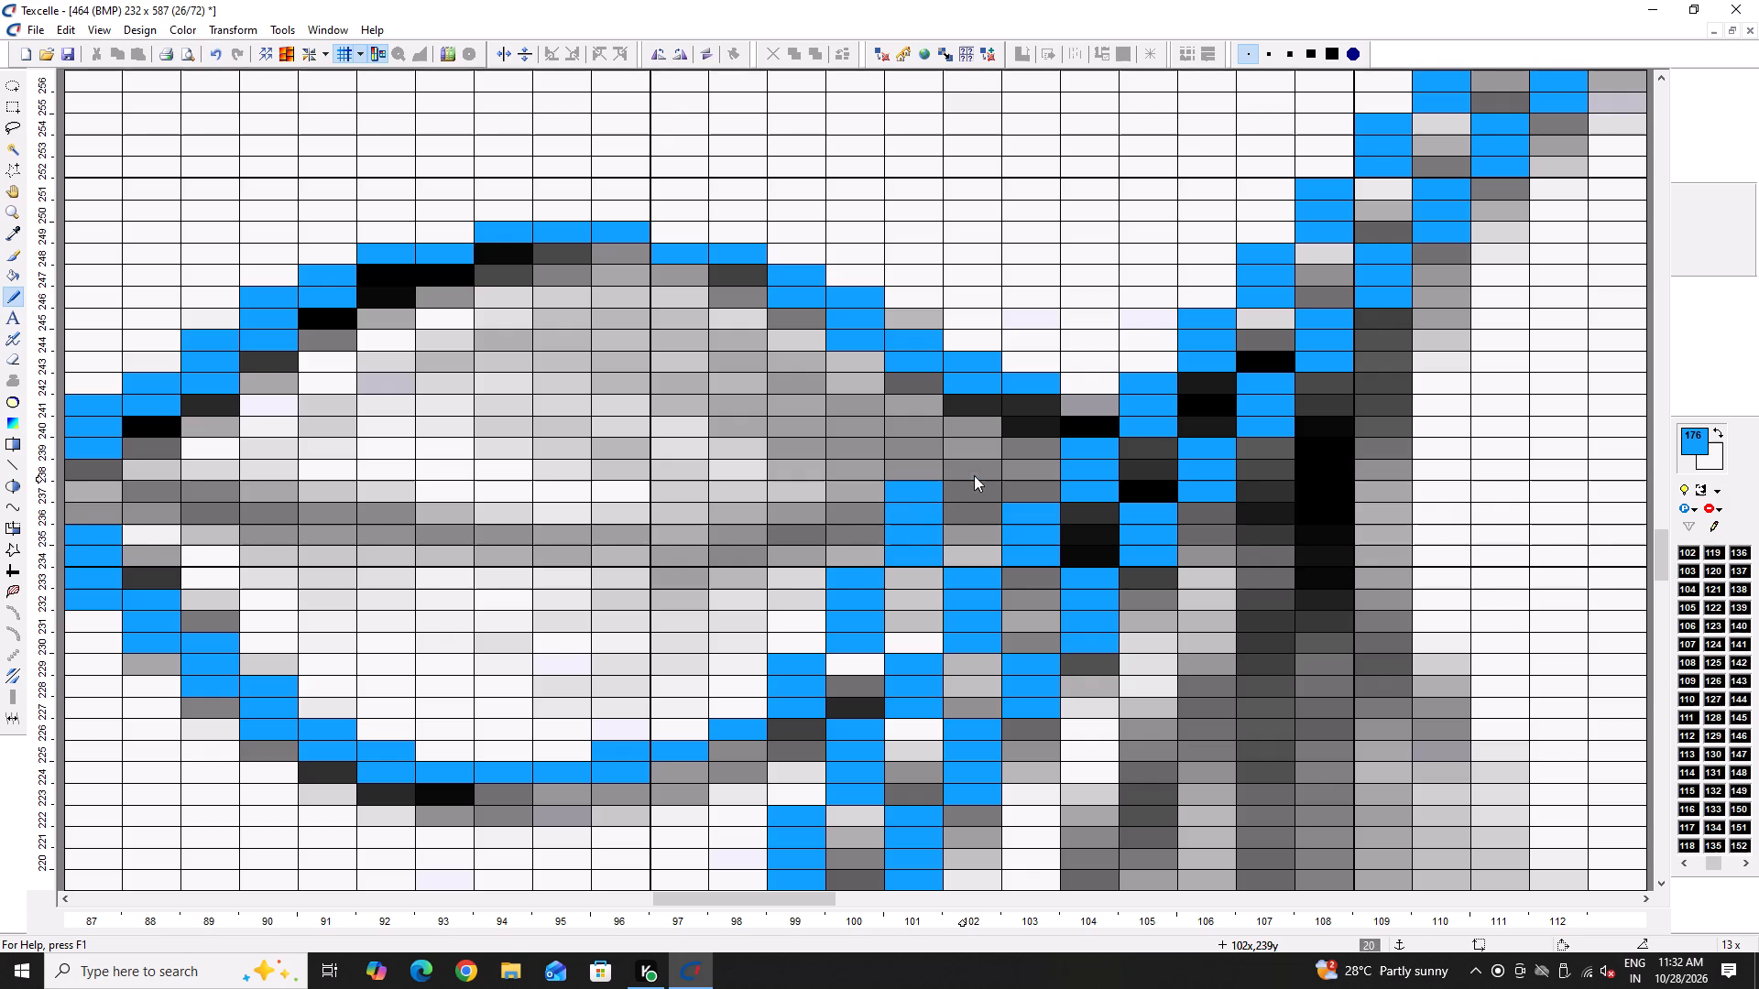
pyautogui.moveTo(974, 475); pyautogui.dragTo(990, 408)
pyautogui.moveTo(1014, 393); pyautogui.dragTo(1019, 411)
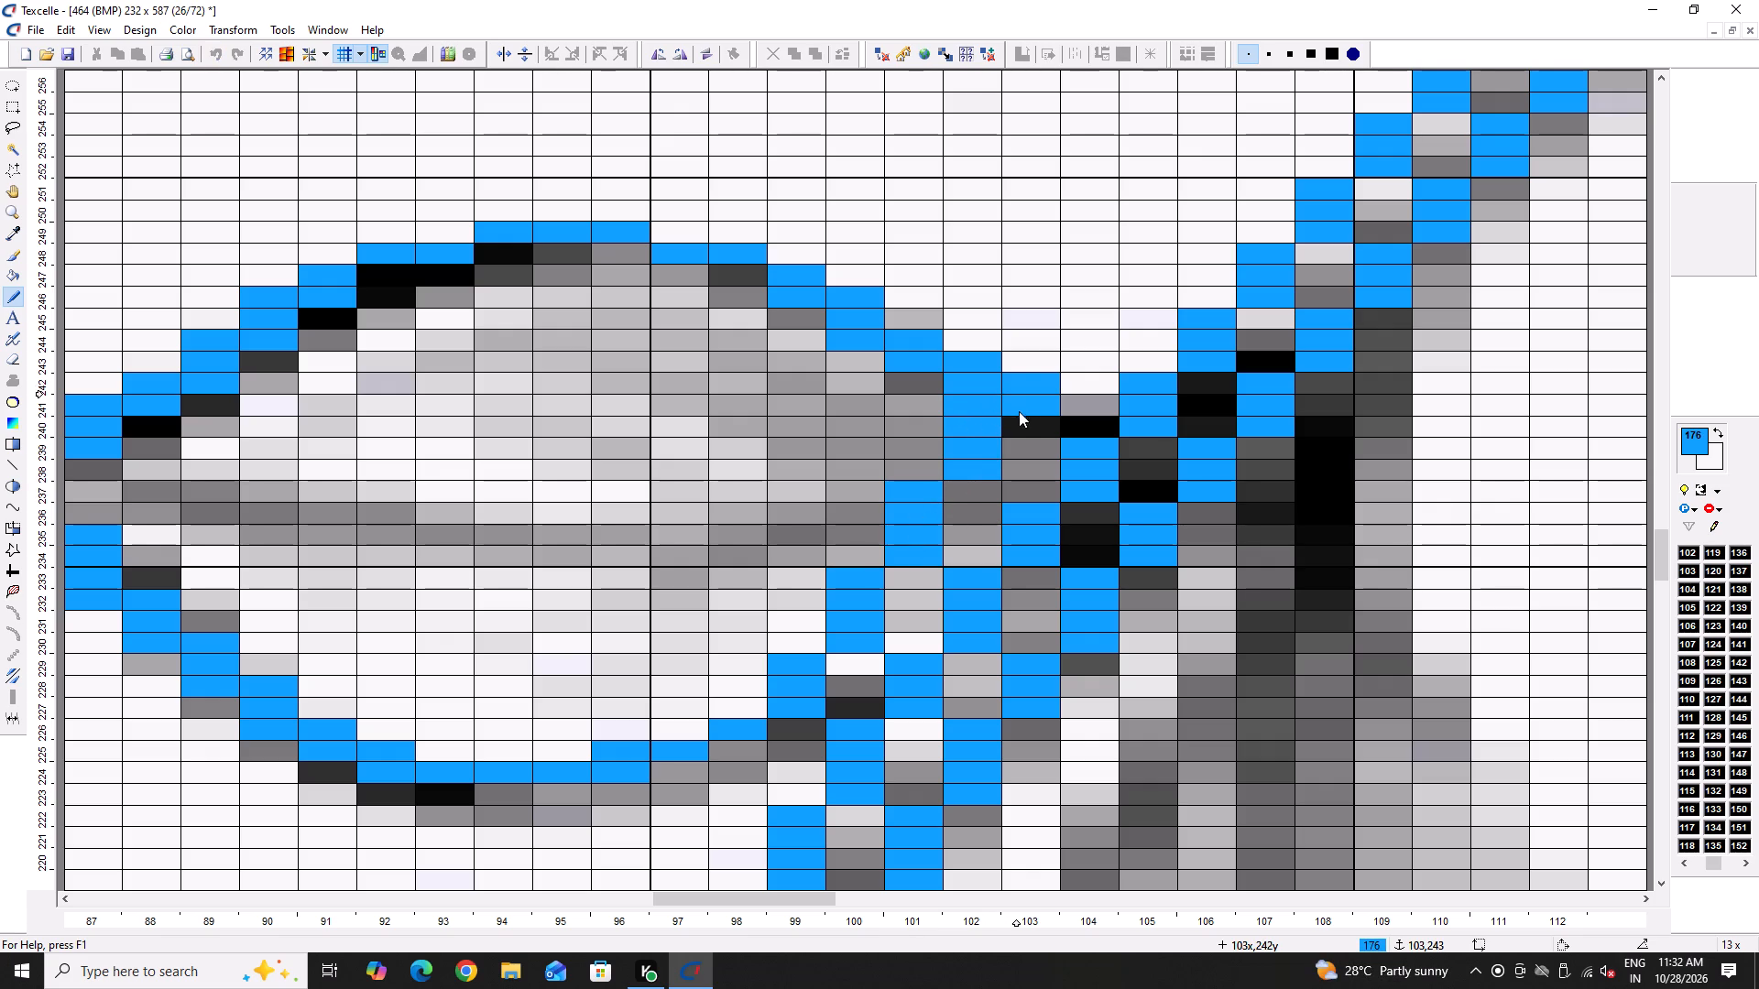
pyautogui.moveTo(1019, 411); pyautogui.dragTo(1019, 418)
pyautogui.moveTo(974, 474); pyautogui.dragTo(974, 494)
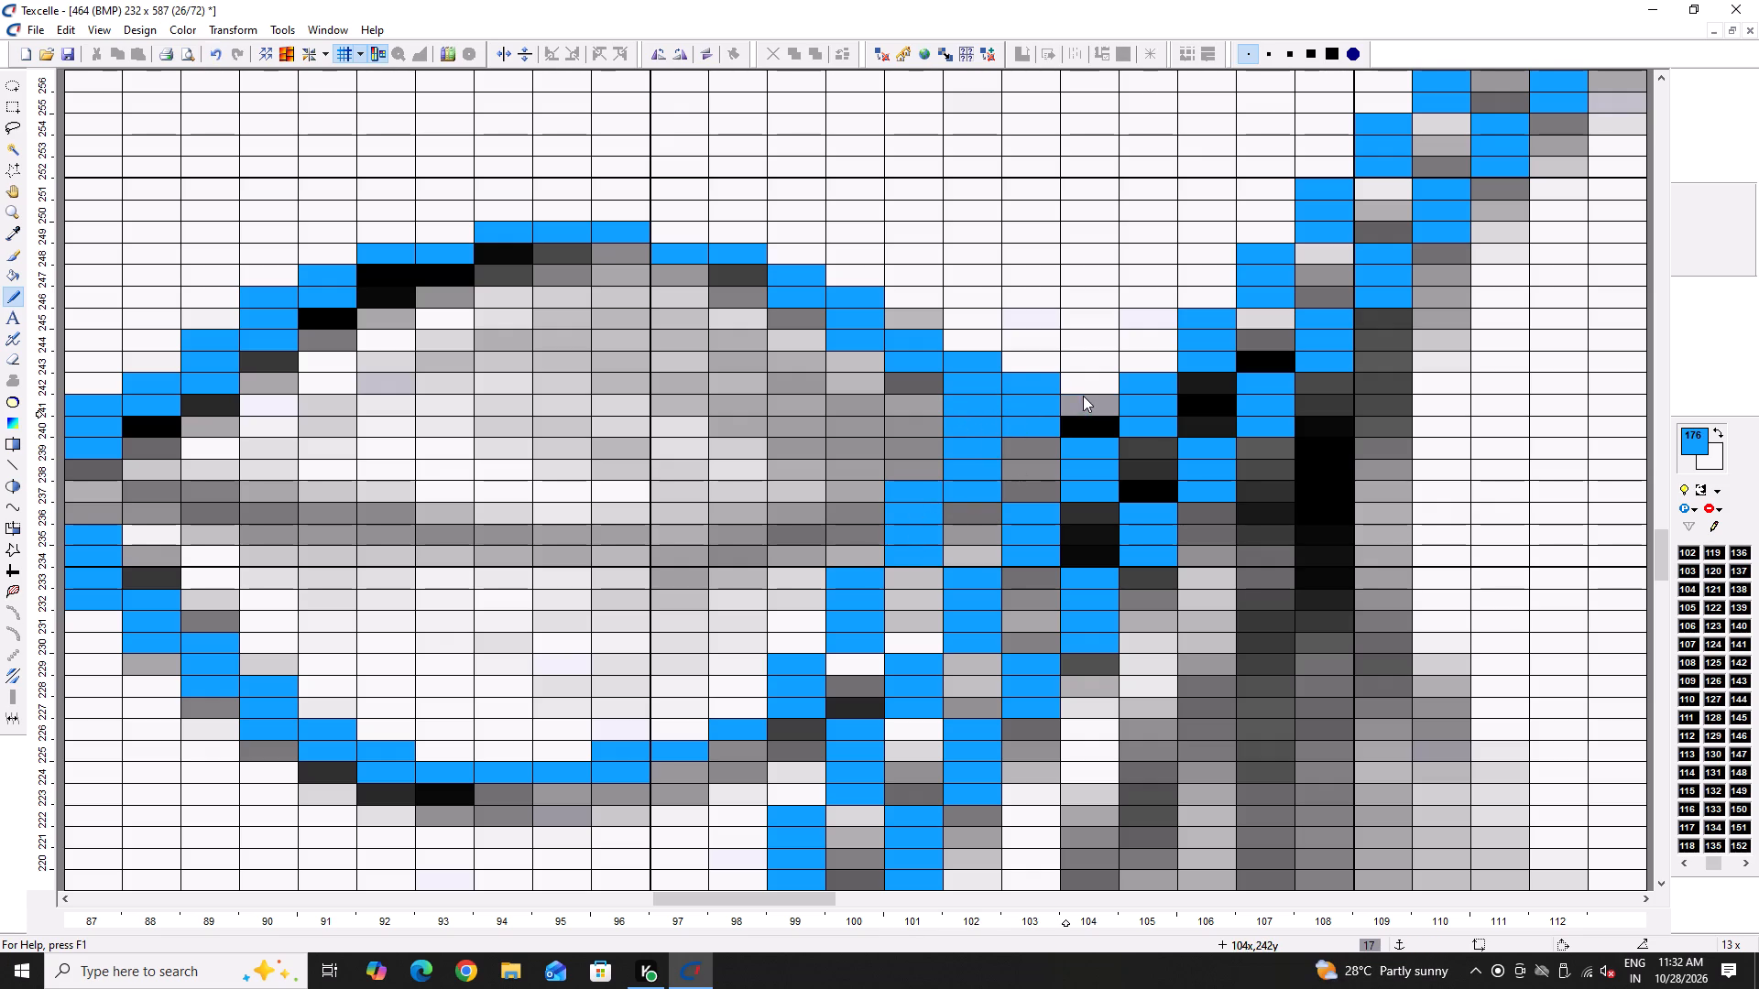
pyautogui.doubleClick(1083, 396)
pyautogui.rightClick(1072, 403)
# Trace the next leaf up the stem along its upper edge in blue, from about 93x, 281y to the stem at about 115x, 274y.
pyautogui.keyDown('ctrl'); pyautogui.scroll(-4, 711, 427); pyautogui.keyUp('ctrl')
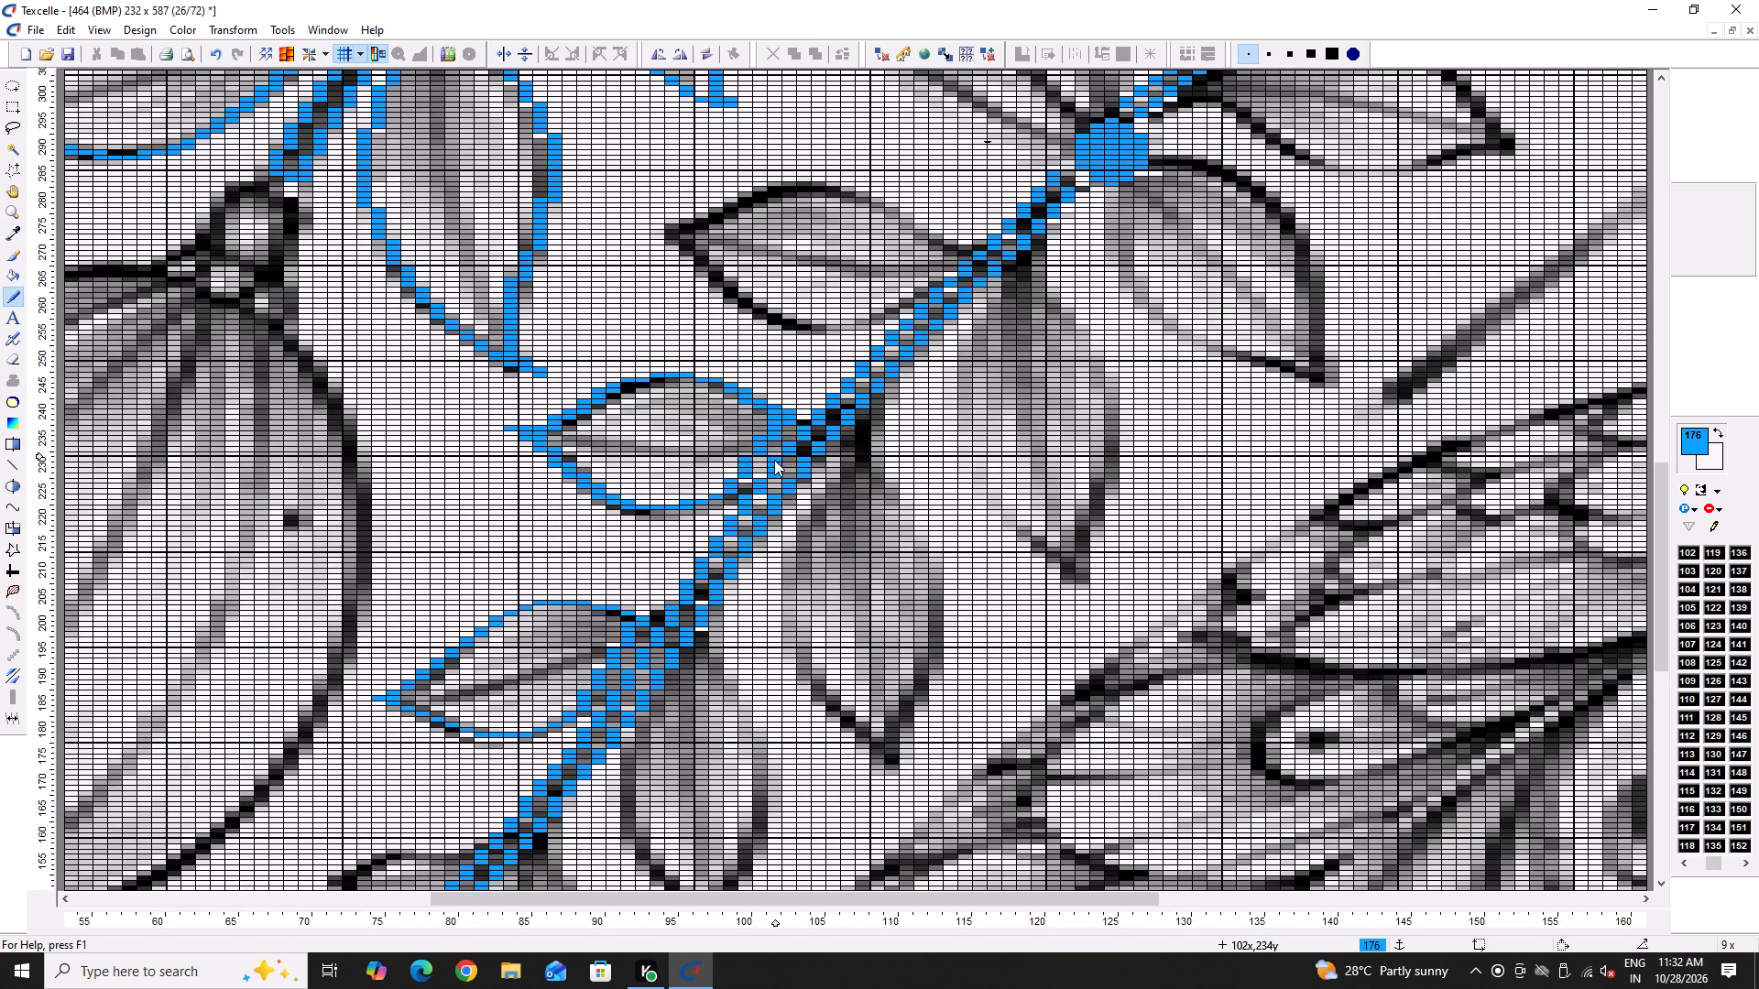
pyautogui.scroll(2, 933, 413)
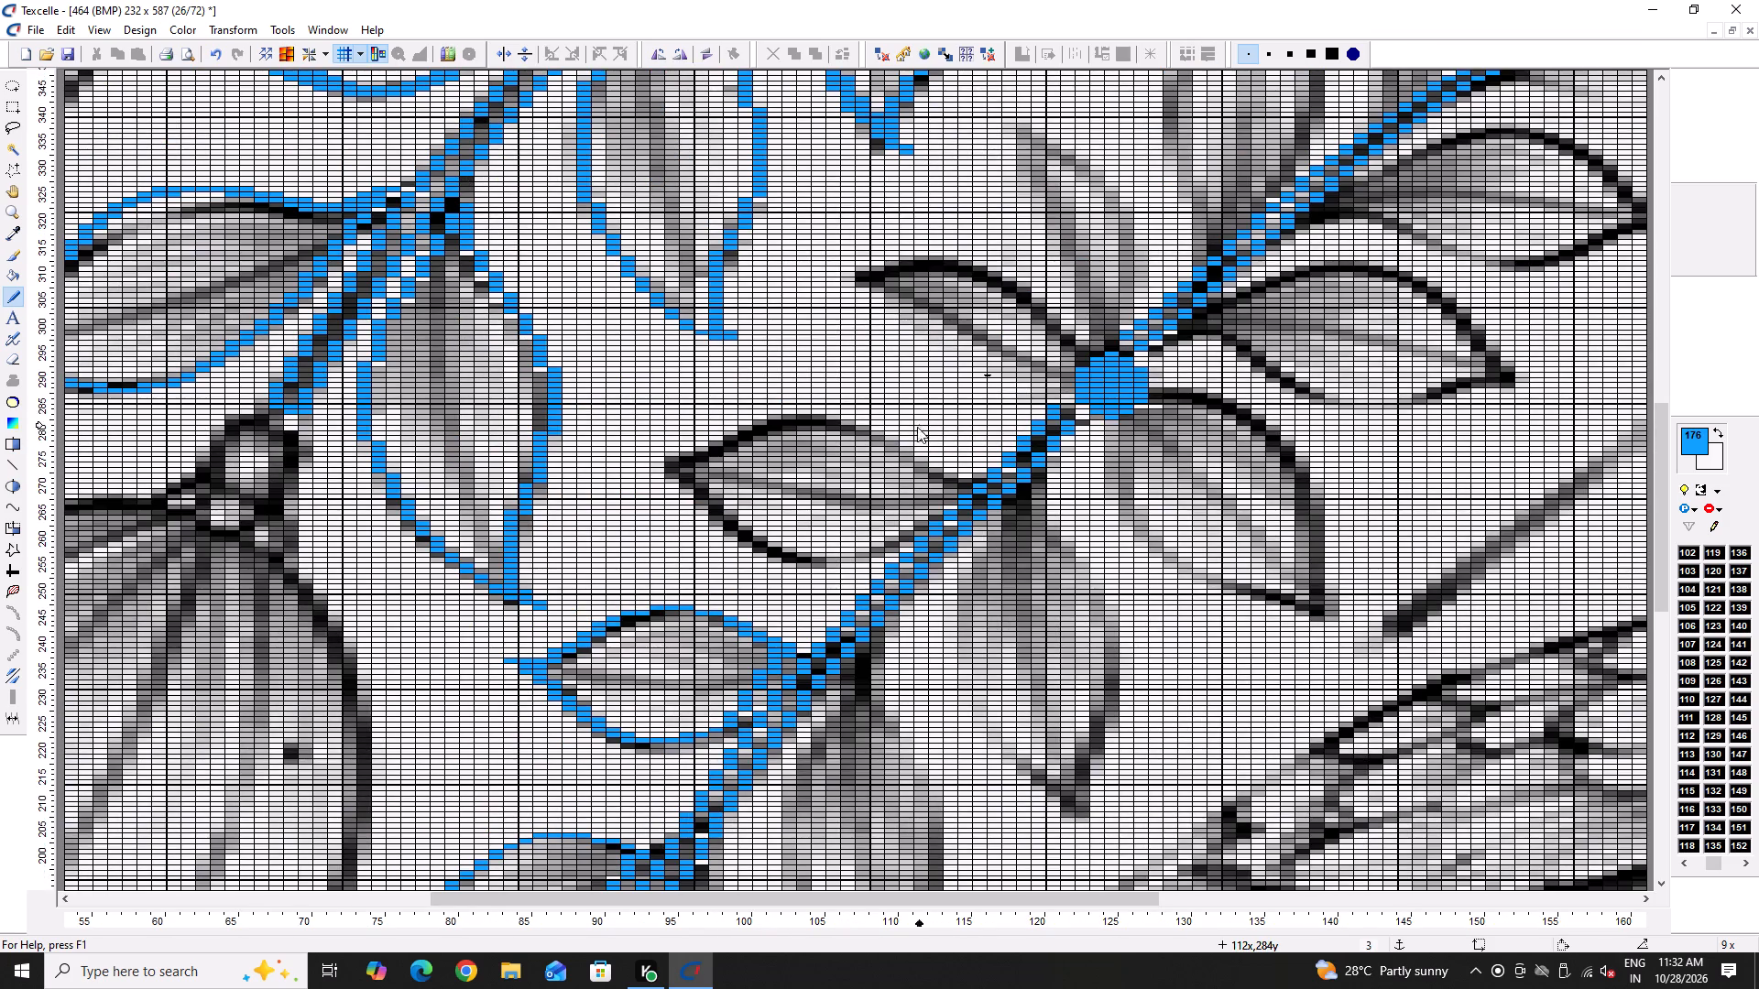
pyautogui.press('x')
pyautogui.keyDown('ctrl'); pyautogui.scroll(2, 913, 436); pyautogui.keyUp('ctrl')
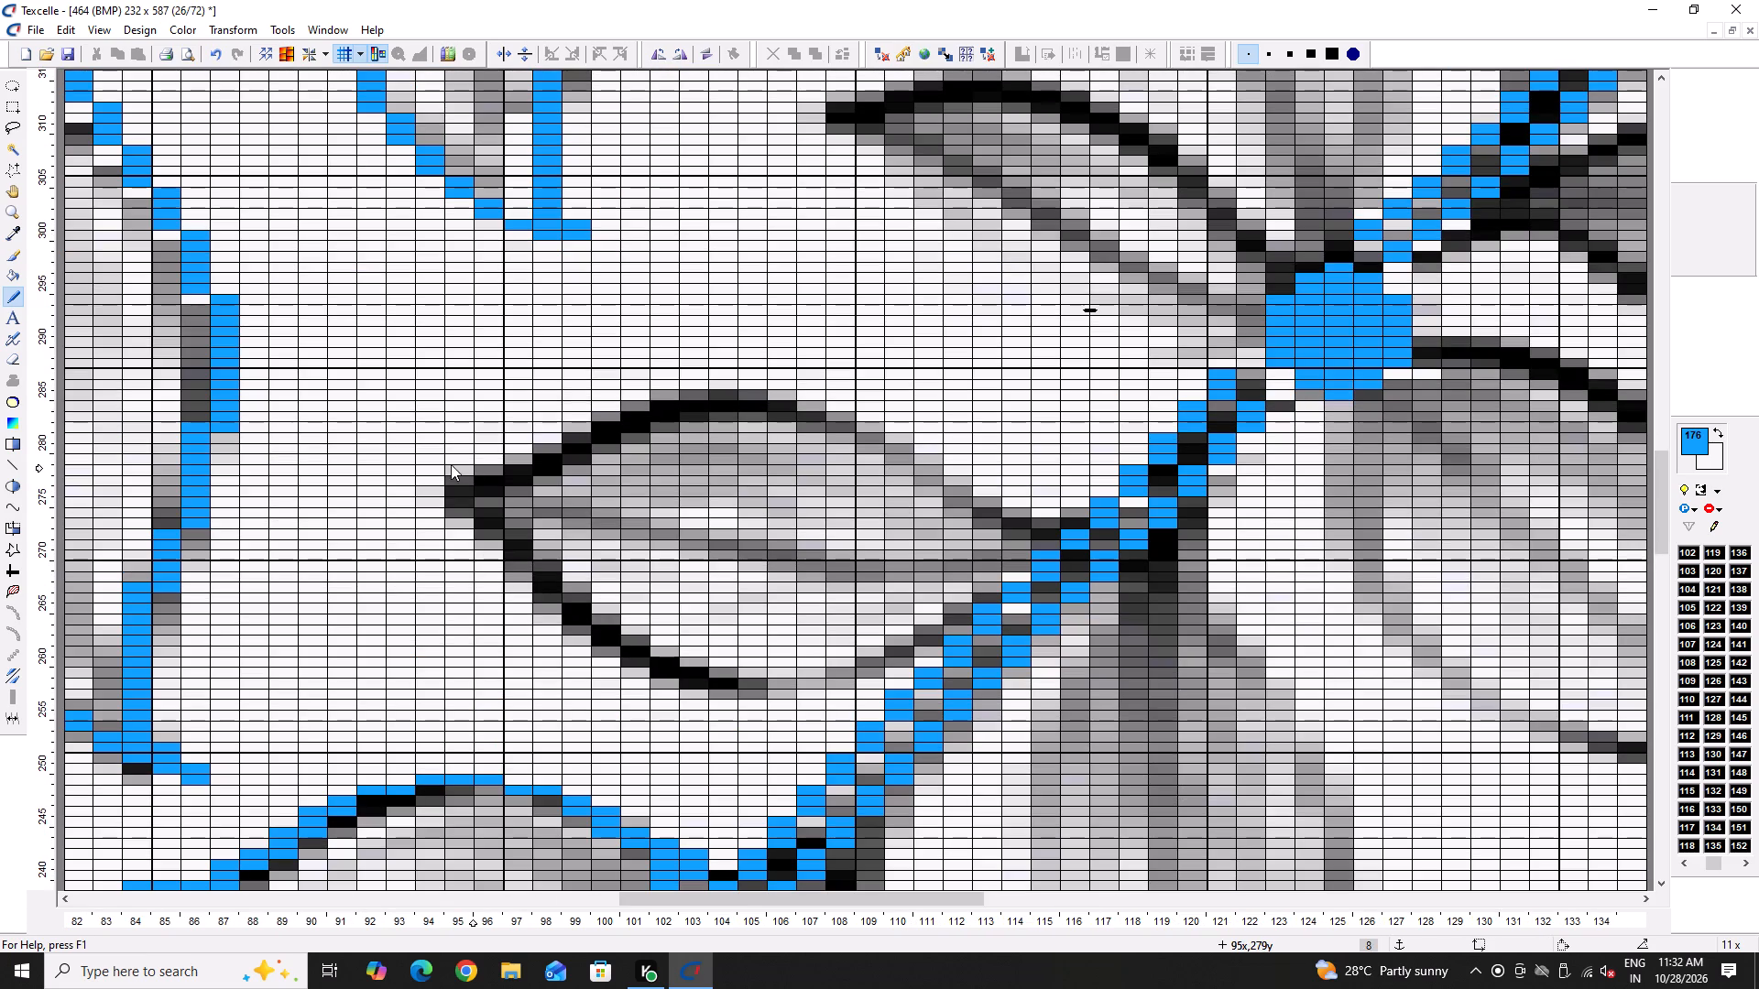
pyautogui.moveTo(403, 451); pyautogui.dragTo(571, 437)
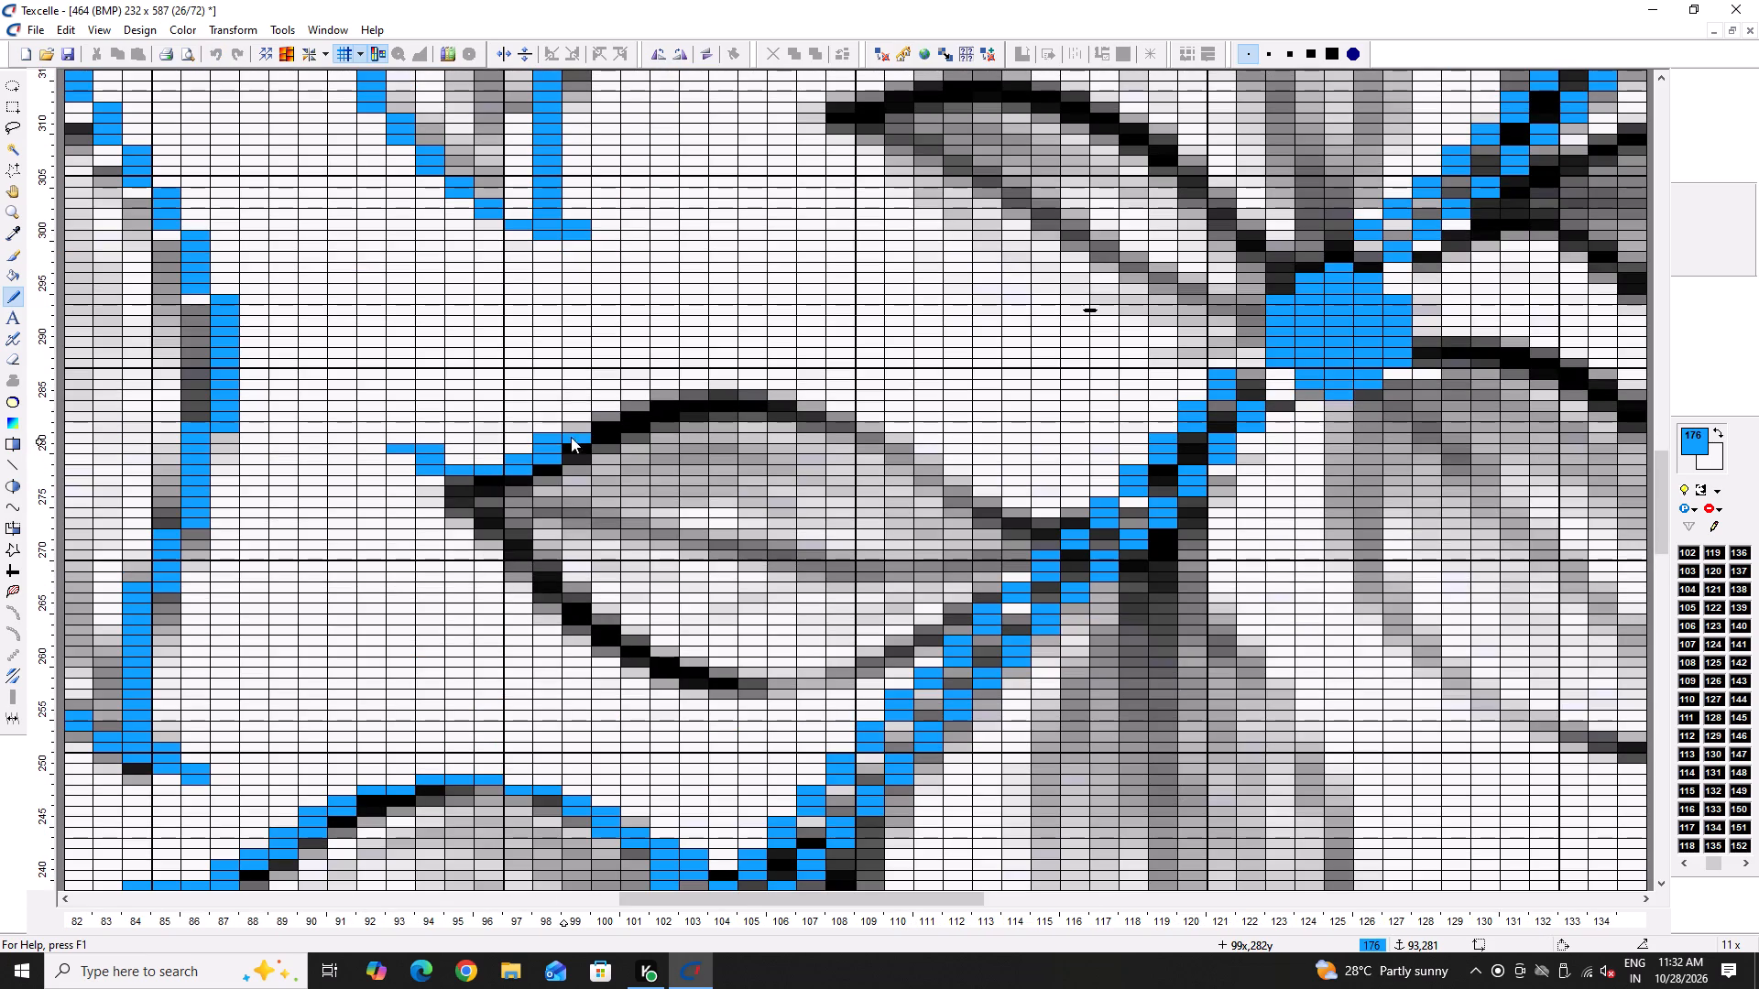
pyautogui.moveTo(571, 437); pyautogui.dragTo(685, 397)
pyautogui.moveTo(686, 397); pyautogui.dragTo(883, 451)
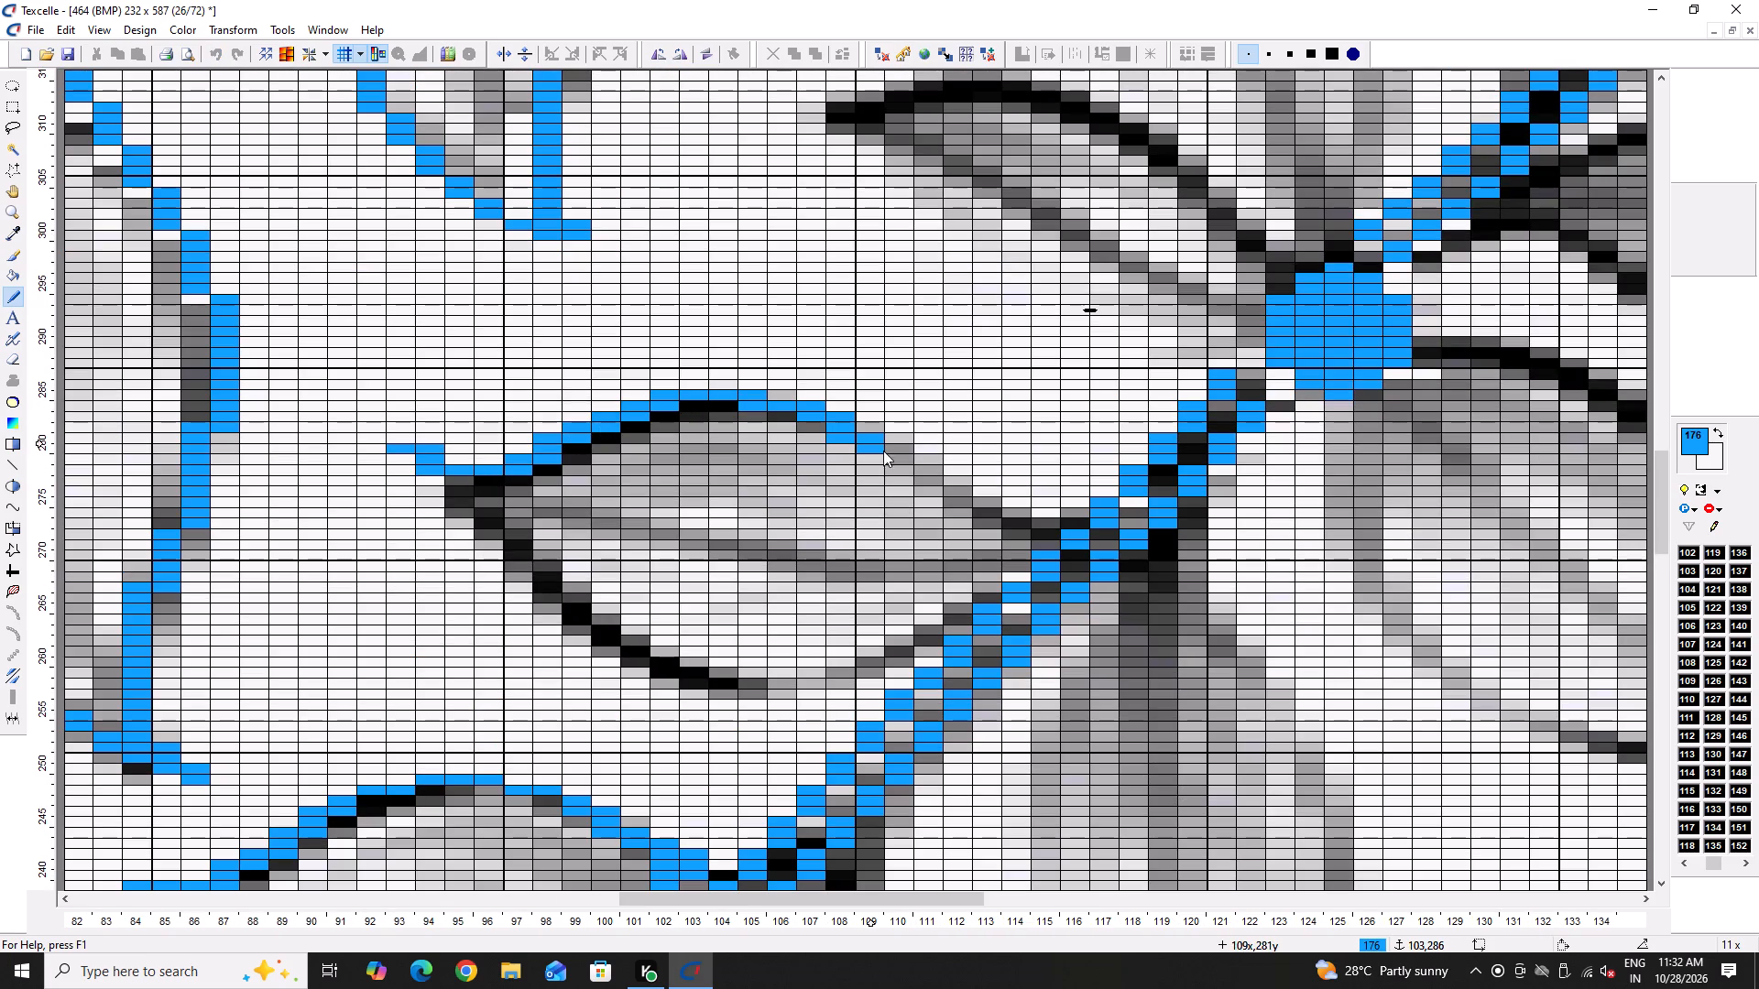
pyautogui.moveTo(883, 451); pyautogui.dragTo(917, 472)
pyautogui.moveTo(919, 473); pyautogui.dragTo(1043, 518)
pyautogui.click(1043, 518)
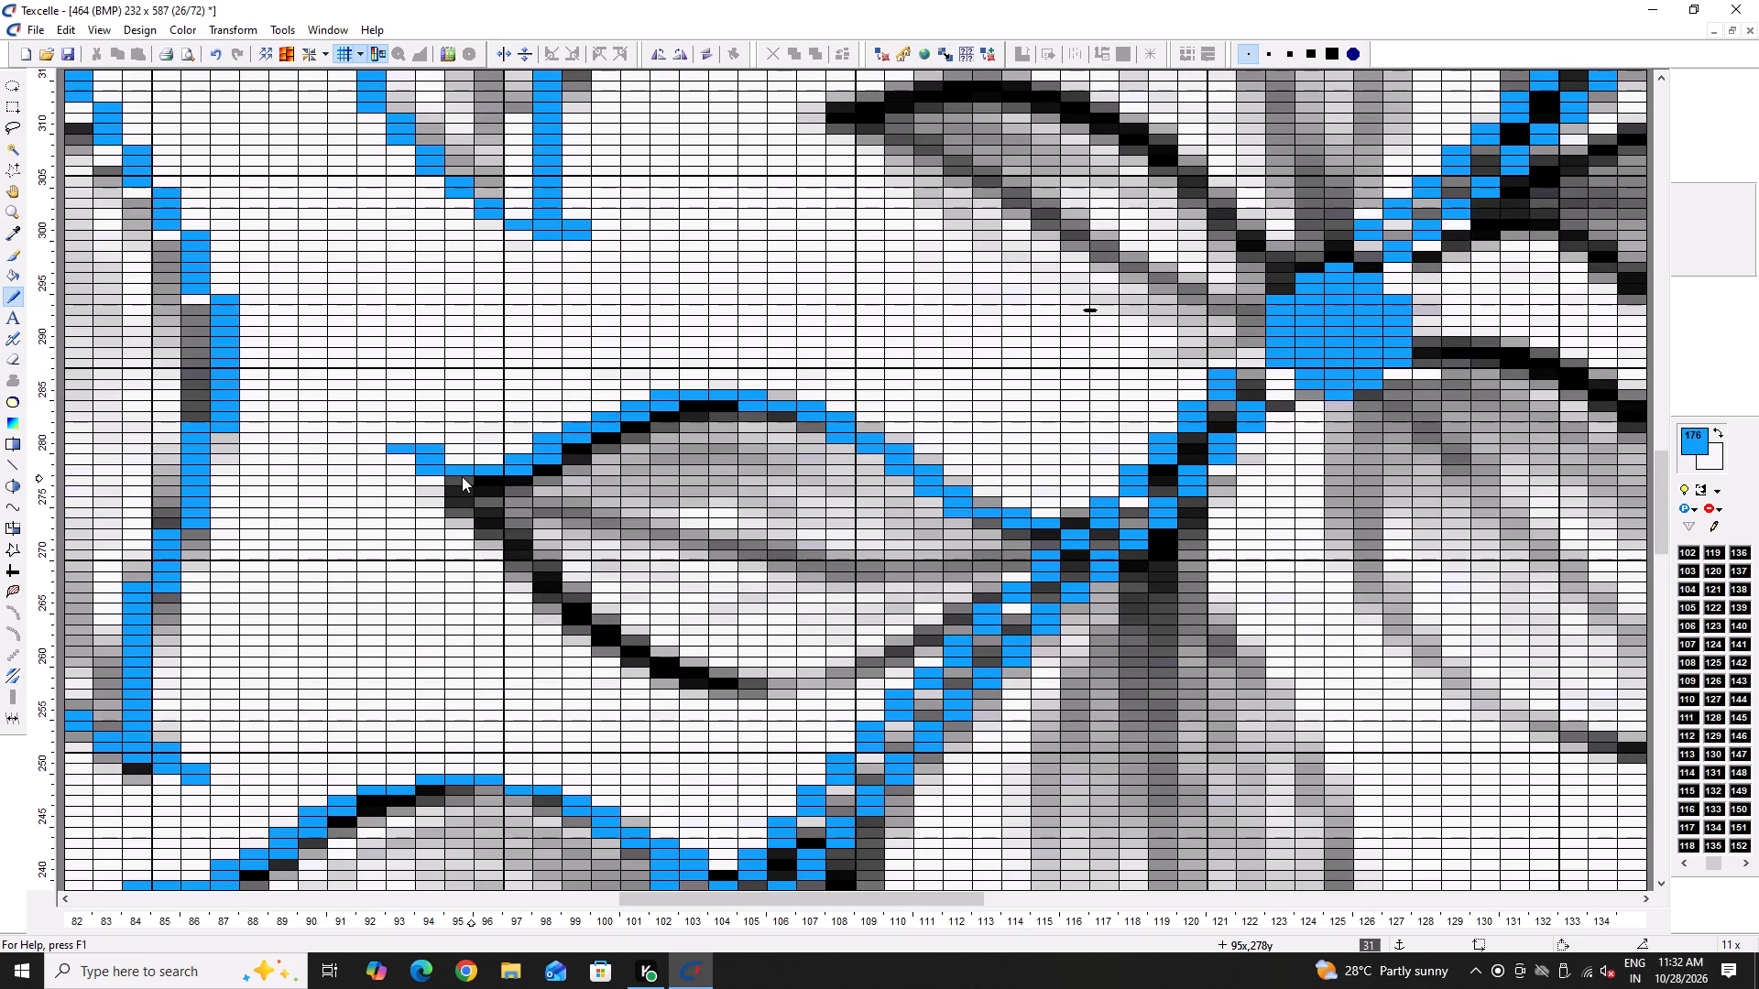
# Whiten the surplus tip pixels and trace the leaf's tip in blue from about 94x, 280y down to about 96x, 271y.
pyautogui.keyDown('ctrl'); pyautogui.scroll(2, 442, 468); pyautogui.keyUp('ctrl')
pyautogui.rightClick(439, 462)
pyautogui.rightClick(361, 421)
pyautogui.moveTo(442, 451); pyautogui.dragTo(521, 582)
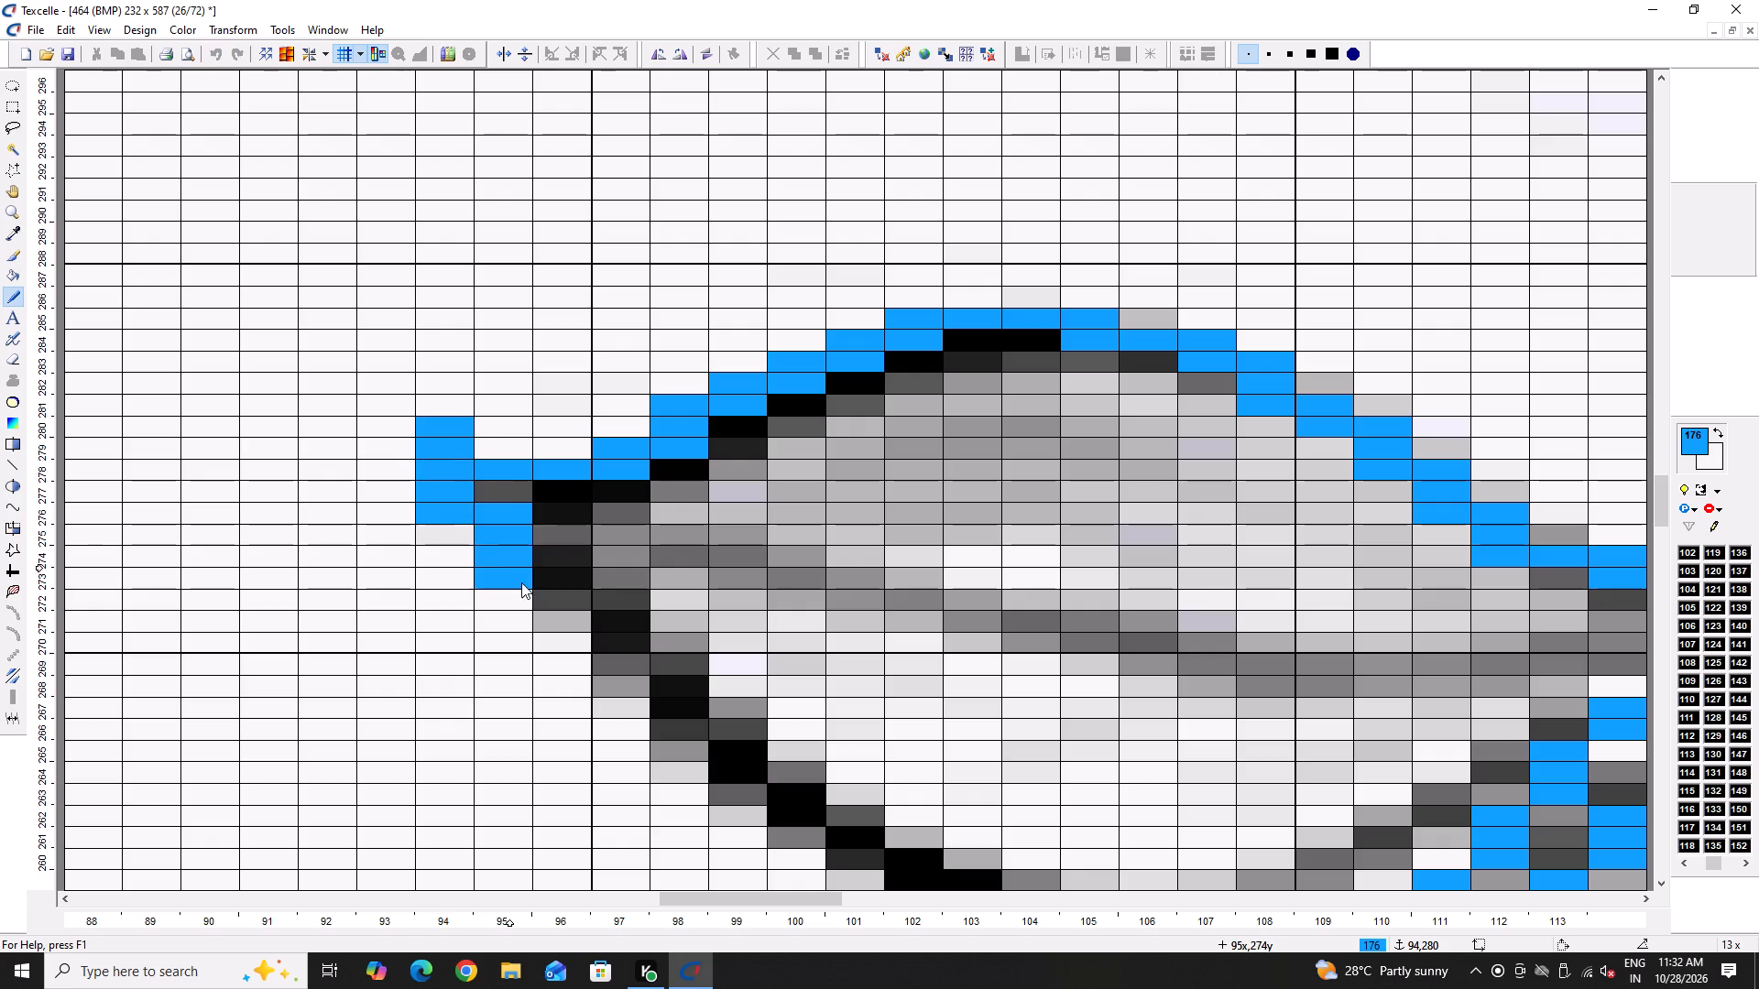
pyautogui.moveTo(521, 582); pyautogui.dragTo(592, 641)
# Draw the leaf's lower edge as a blue curve from 96x, 272y to the stem at about 112x, 268y, bowed through about 104x, 259y.
pyautogui.keyDown('ctrl'); pyautogui.scroll(-4, 499, 530); pyautogui.keyUp('ctrl')
pyautogui.keyDown('ctrl'); pyautogui.scroll(1, 545, 404); pyautogui.keyUp('ctrl')
pyautogui.scroll(1, 567, 341)
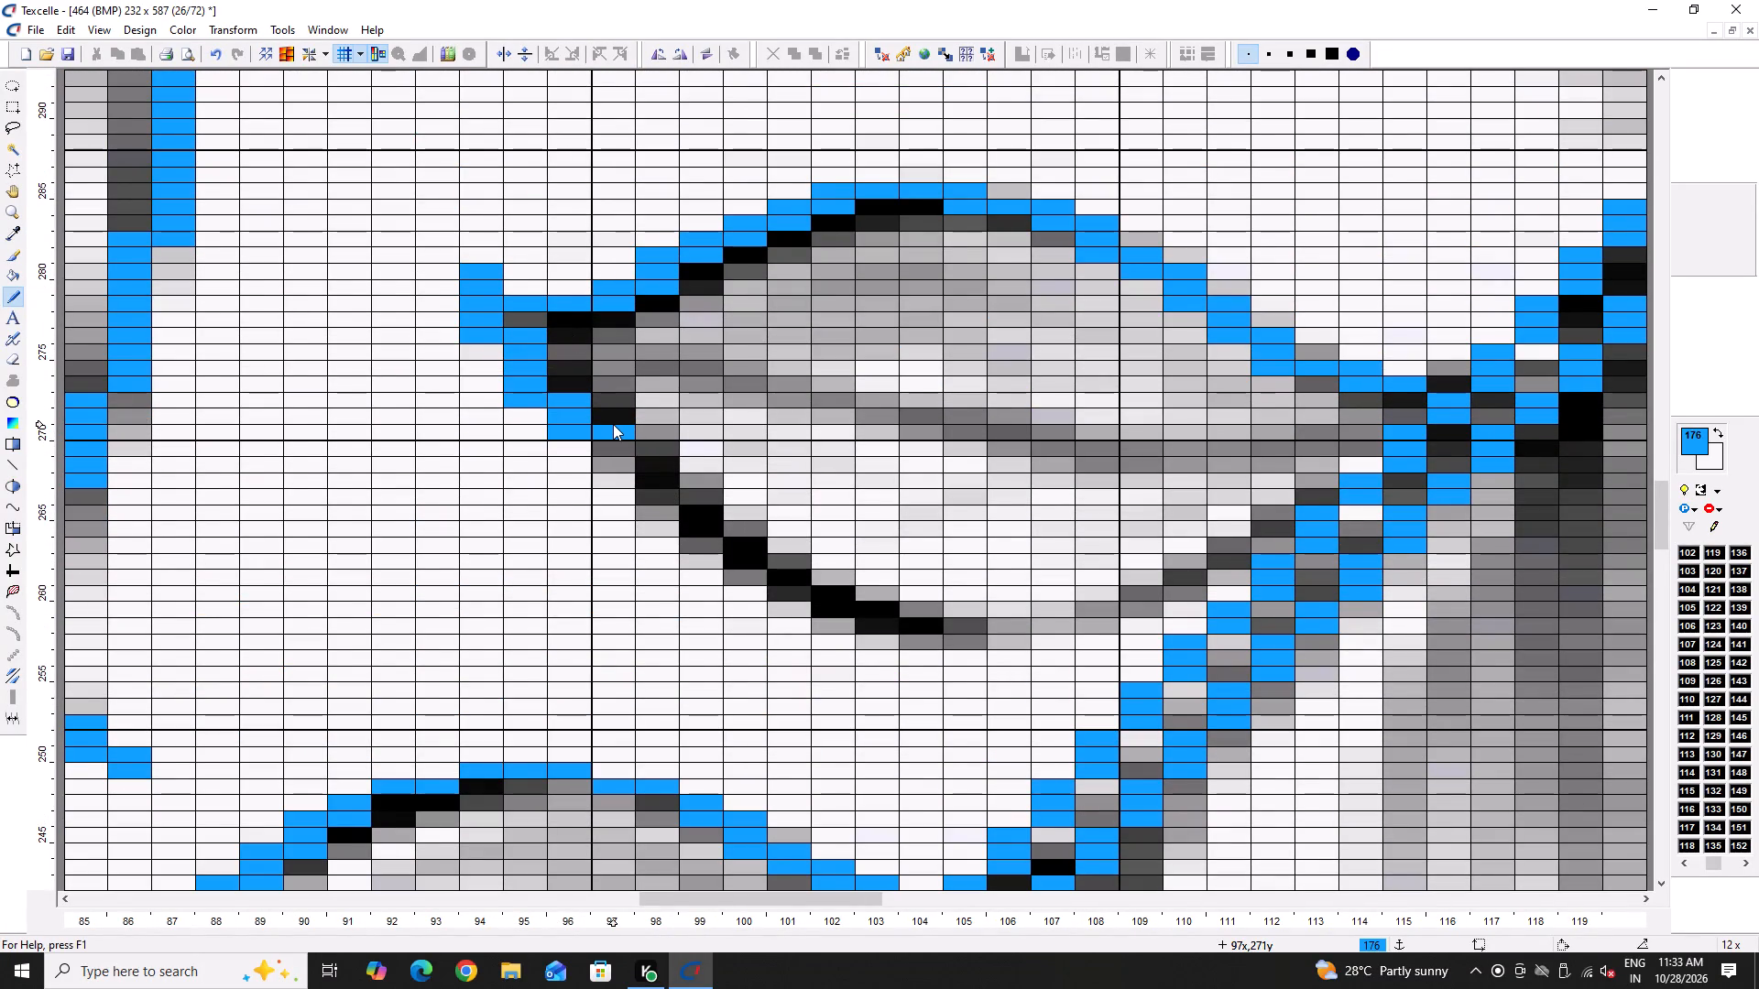
pyautogui.press('y')
pyautogui.click(565, 421)
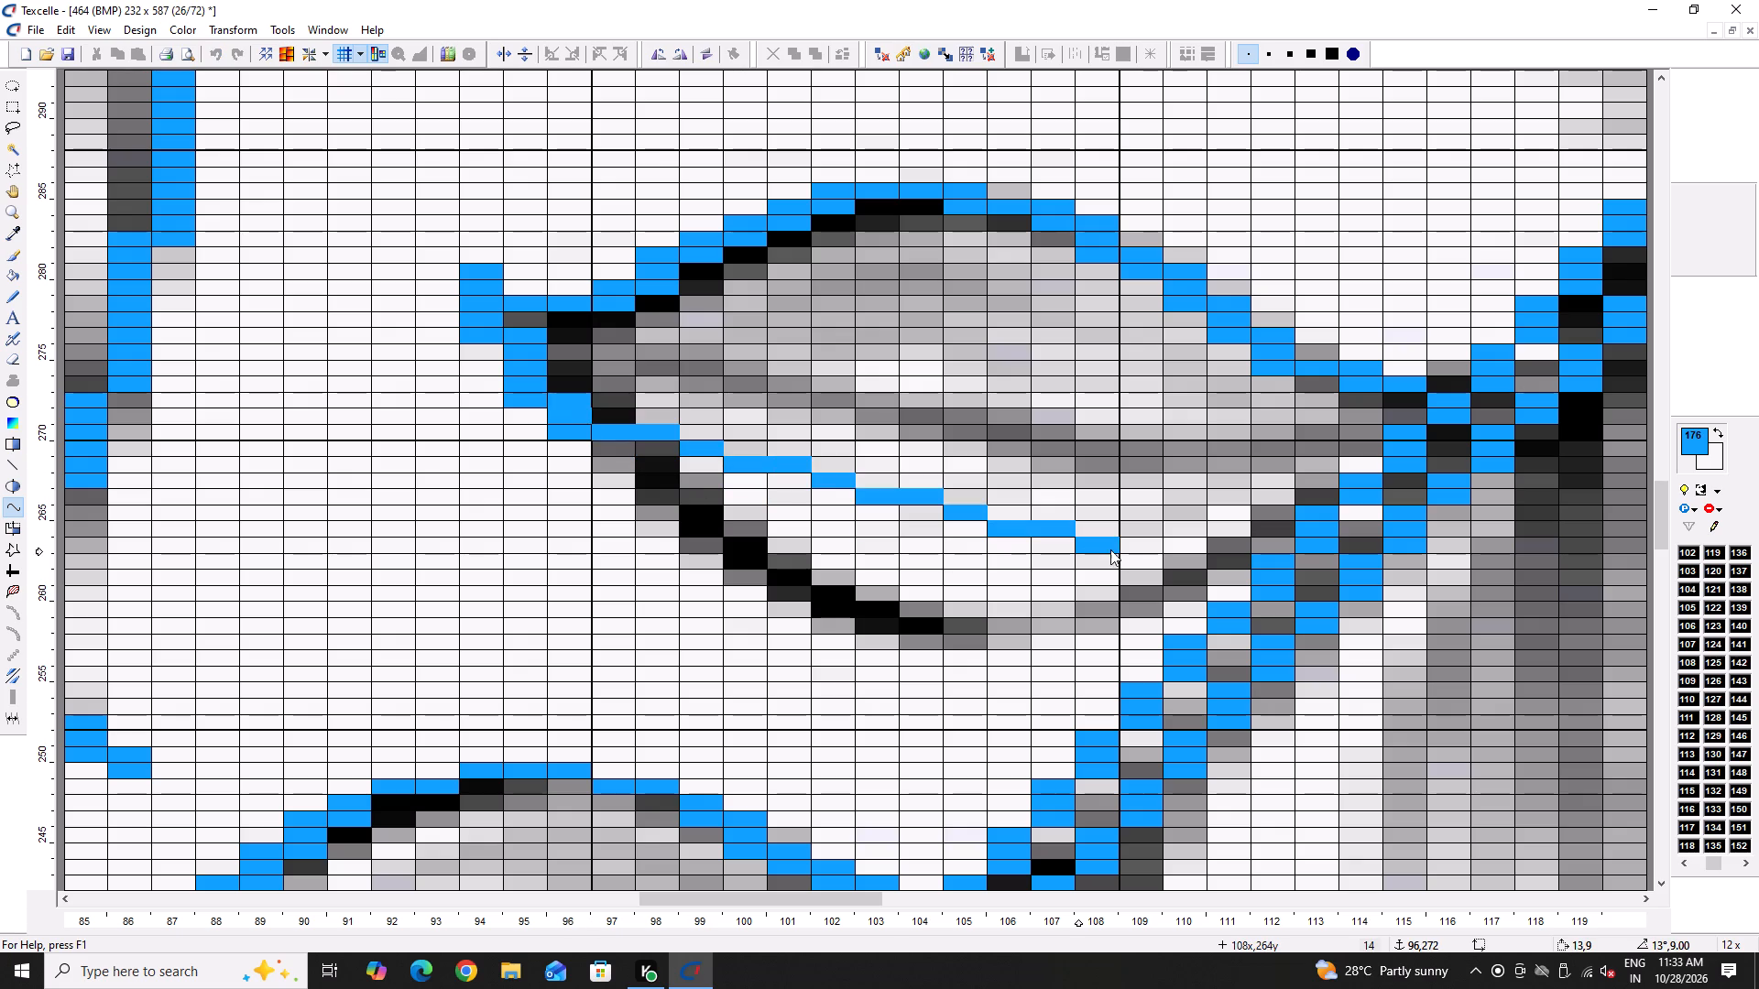
pyautogui.click(1259, 491)
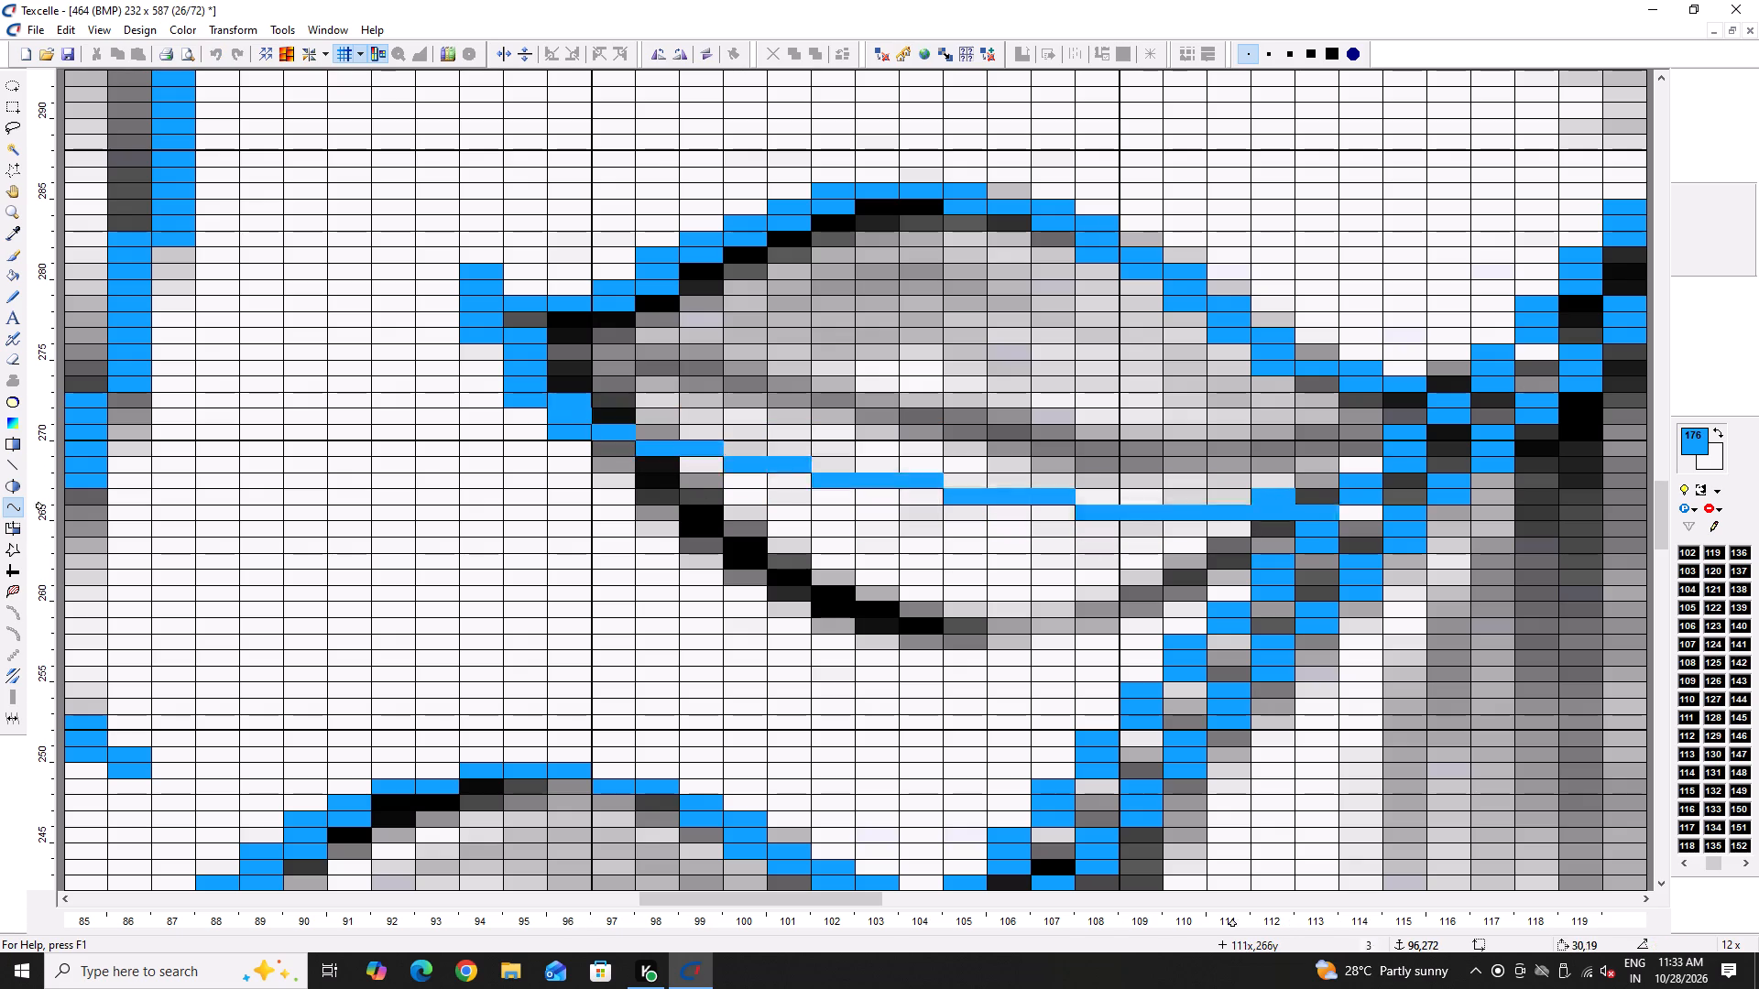
pyautogui.click(934, 626)
# Draw a blue curve along the outer left edge of the leaf hanging below the stem, from 117x, 267y to about 126x, 209y.
pyautogui.keyDown('ctrl'); pyautogui.scroll(-6, 852, 596); pyautogui.keyUp('ctrl')
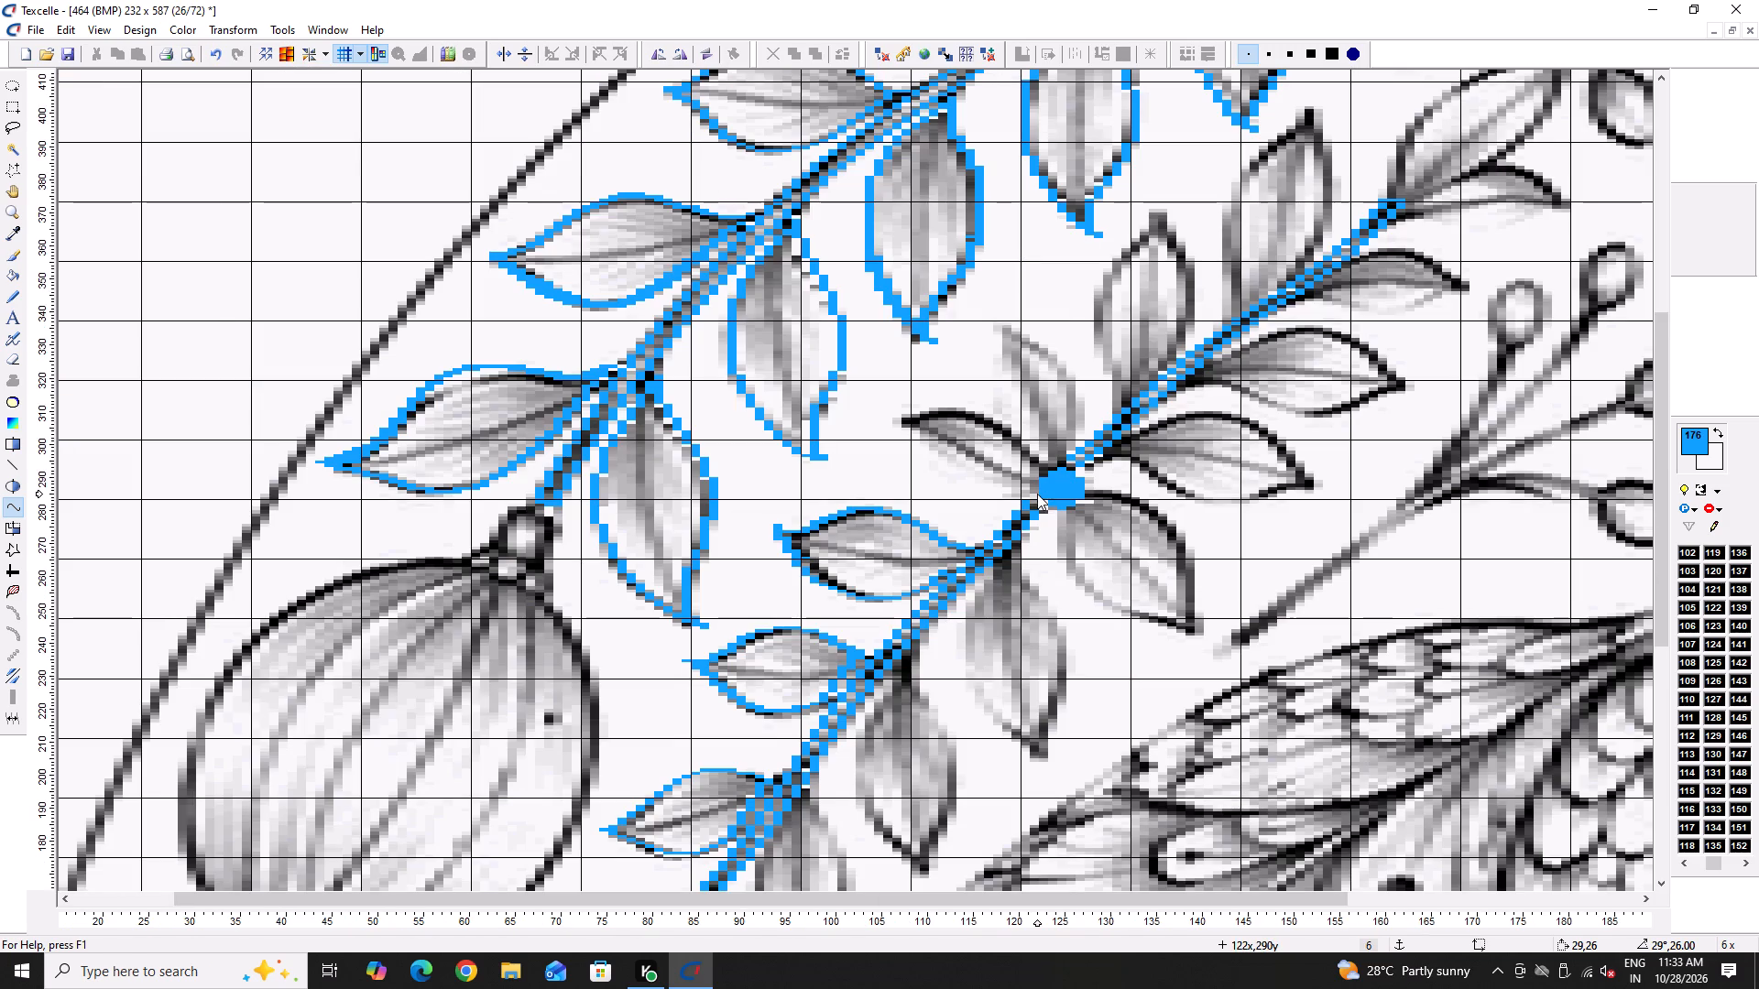
pyautogui.keyDown('ctrl'); pyautogui.scroll(-3, 1037, 494); pyautogui.keyUp('ctrl')
pyautogui.keyDown('ctrl'); pyautogui.scroll(6, 877, 568); pyautogui.keyUp('ctrl')
pyautogui.keyDown('ctrl'); pyautogui.scroll(1, 871, 353); pyautogui.keyUp('ctrl')
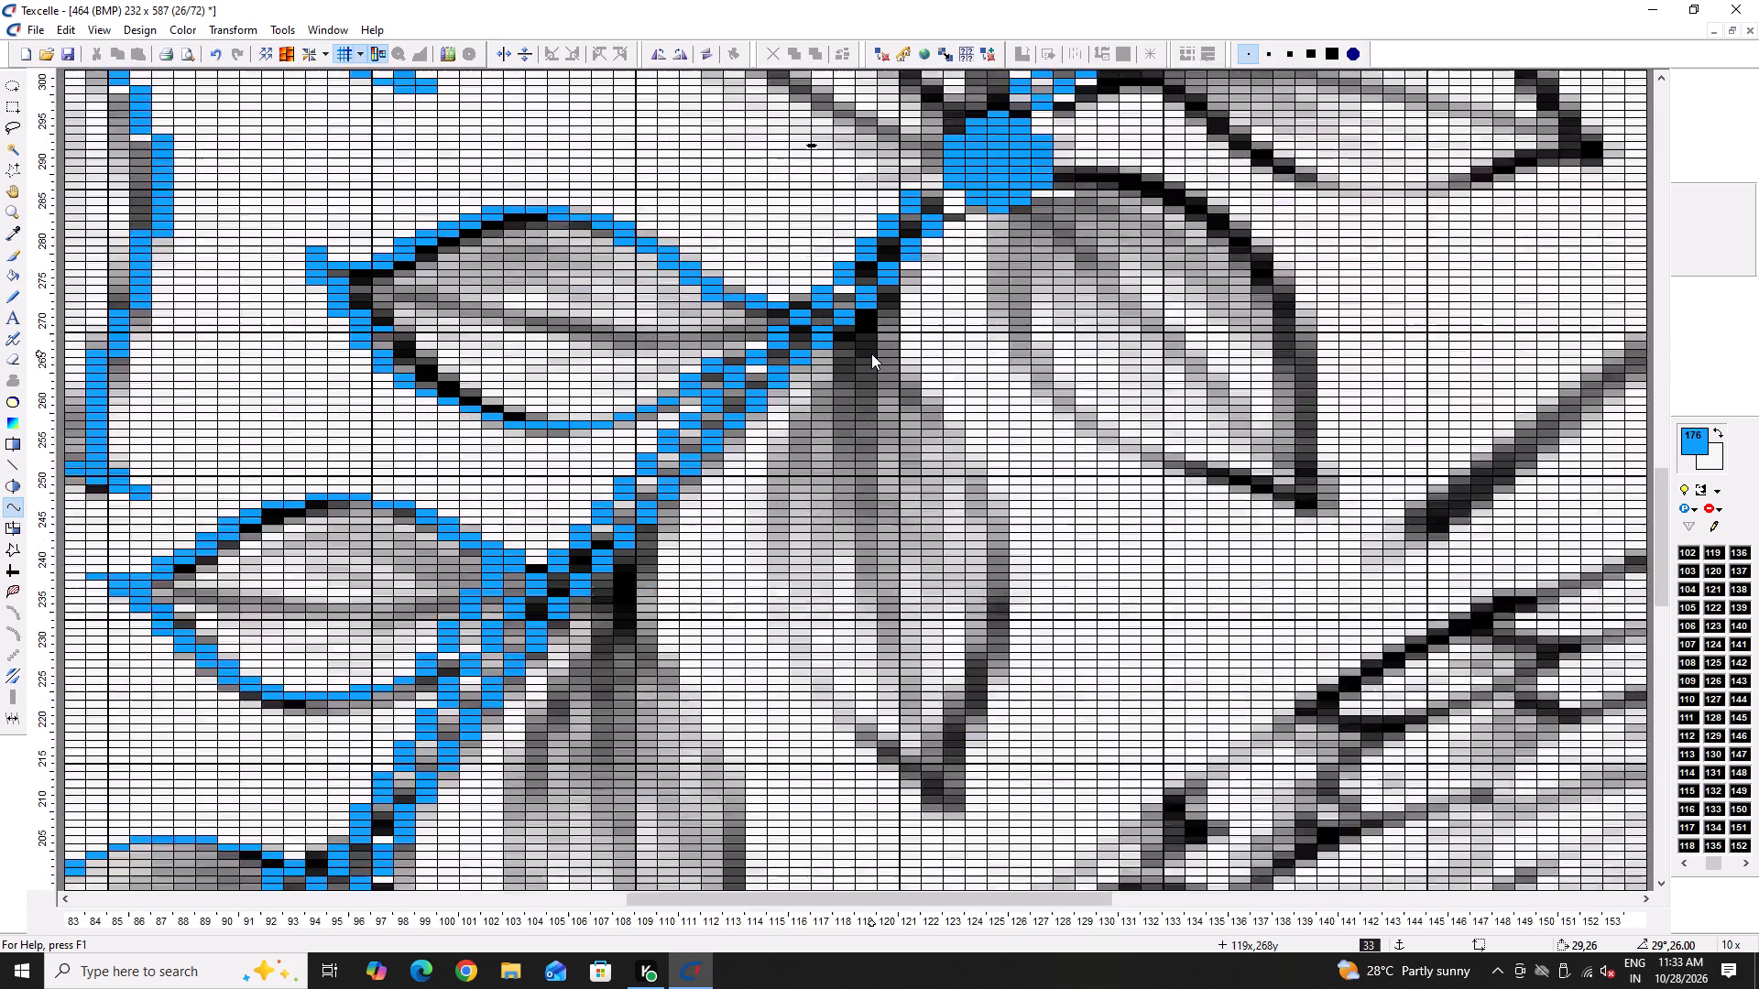
pyautogui.keyDown('ctrl'); pyautogui.scroll(1, 871, 353); pyautogui.keyUp('ctrl')
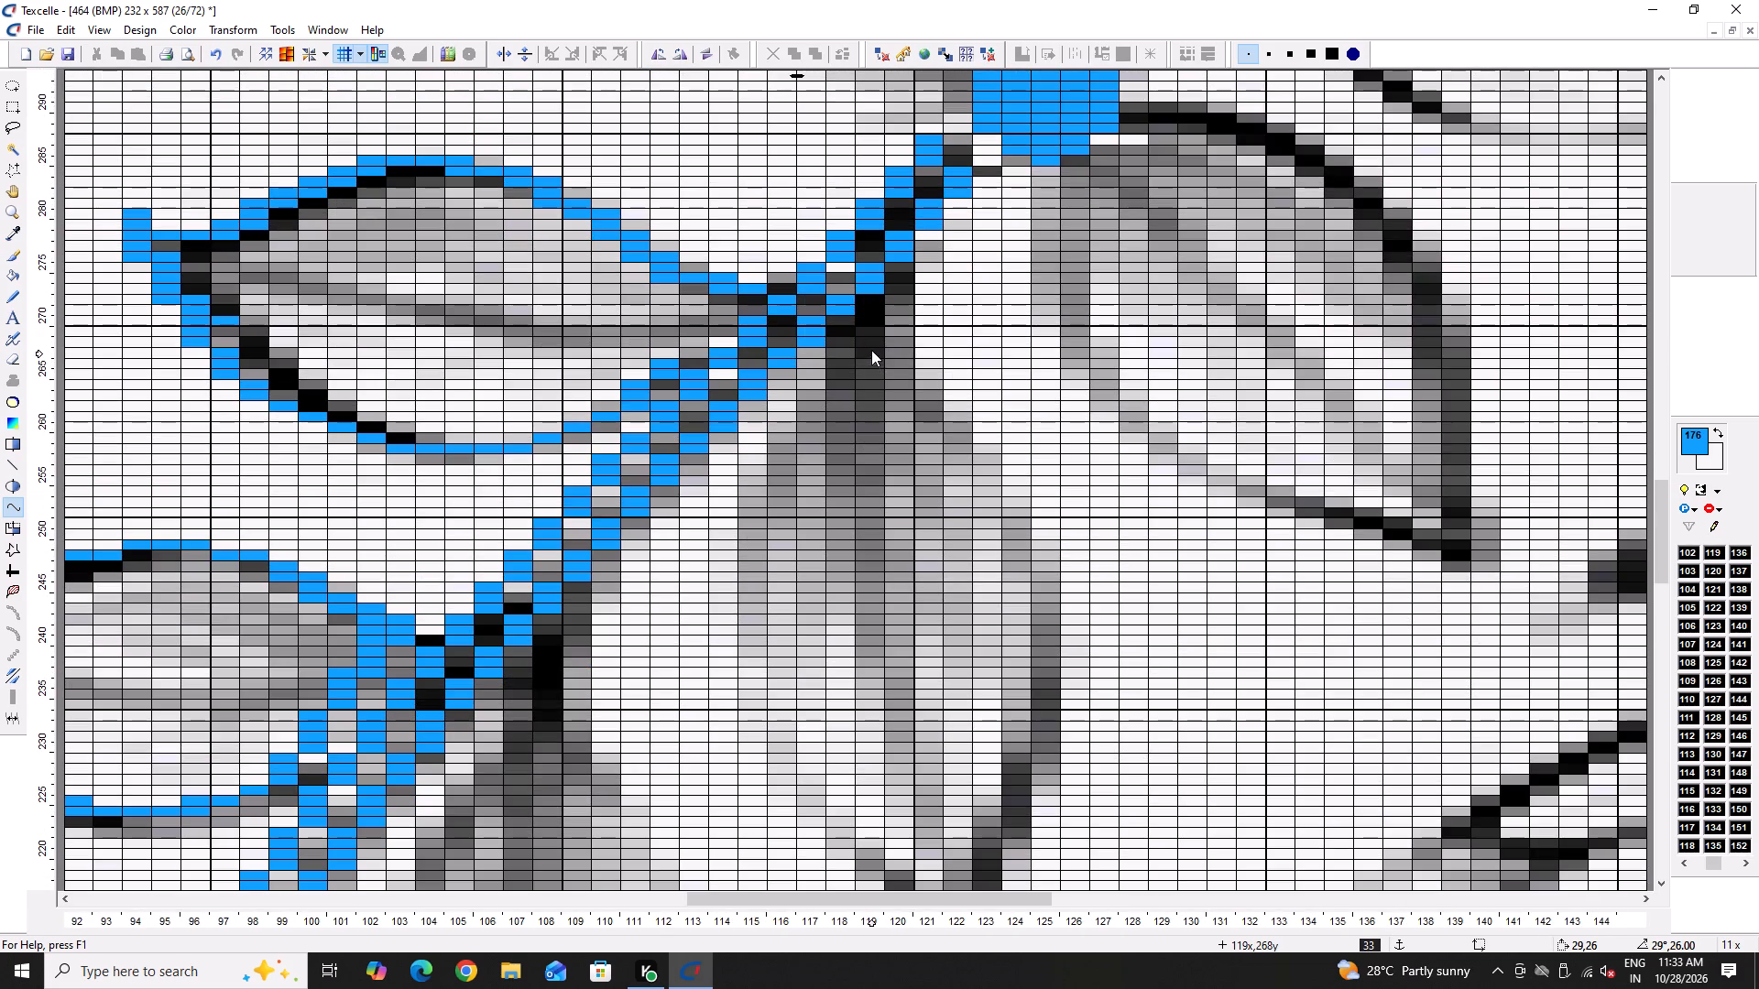
pyautogui.scroll(-2, 868, 350)
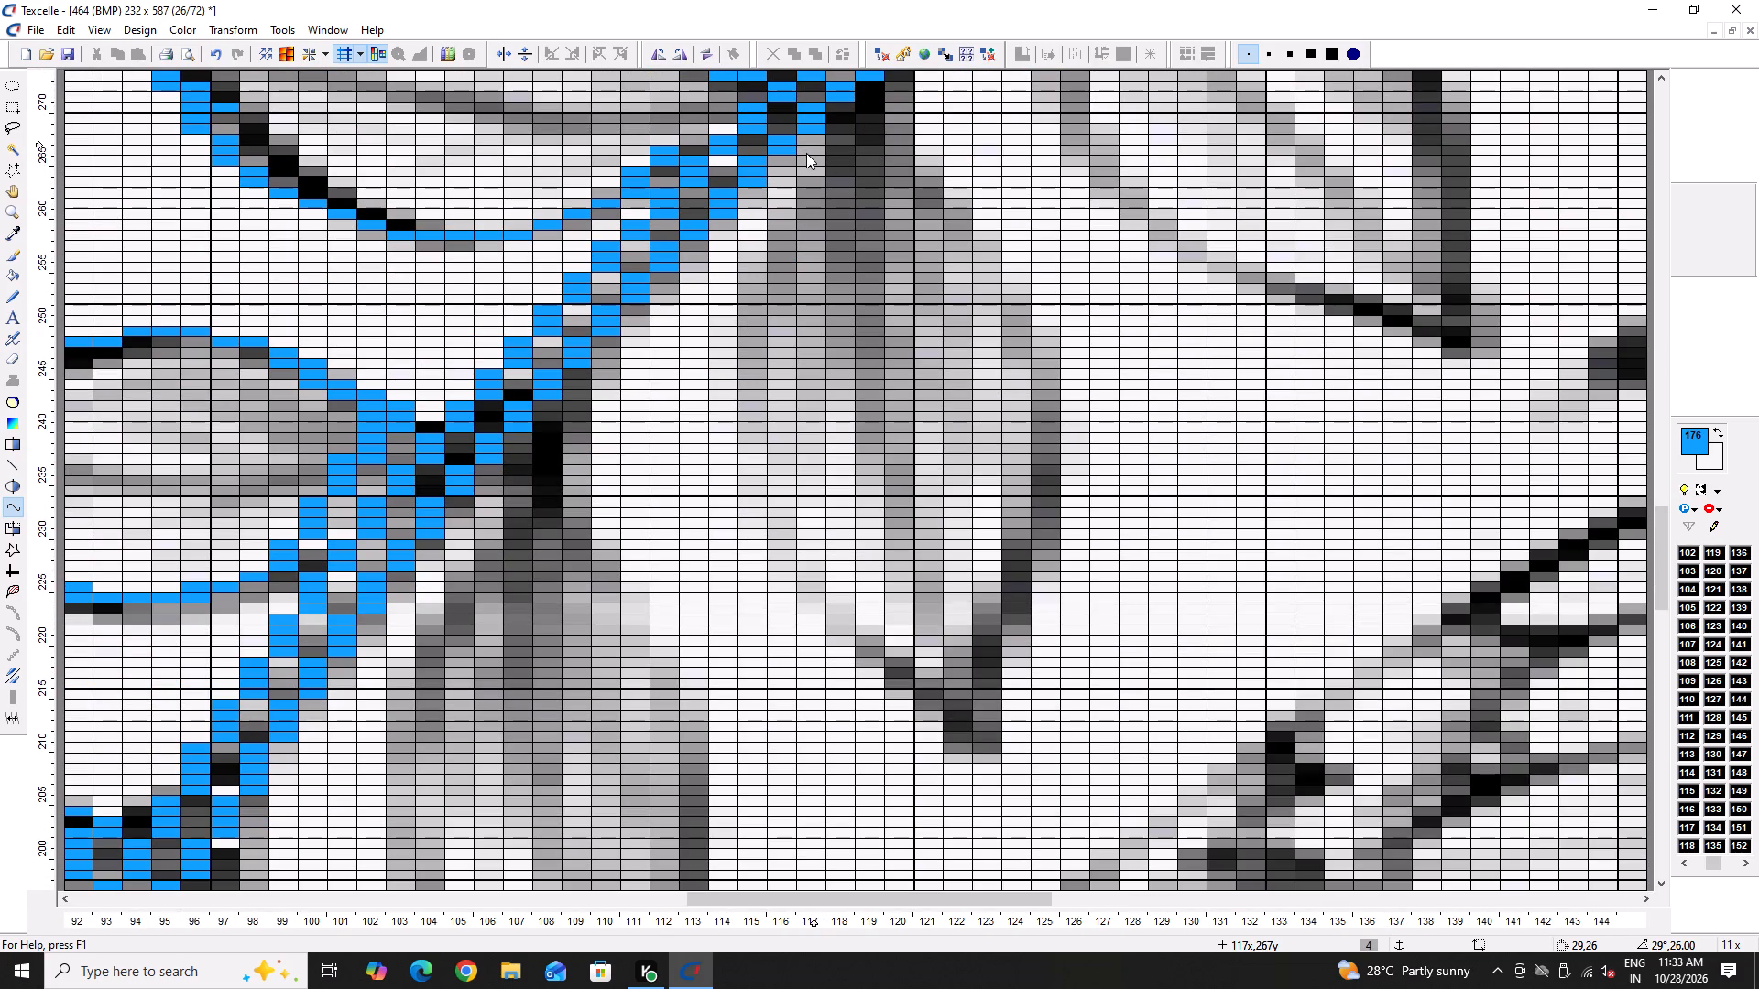
pyautogui.click(806, 153)
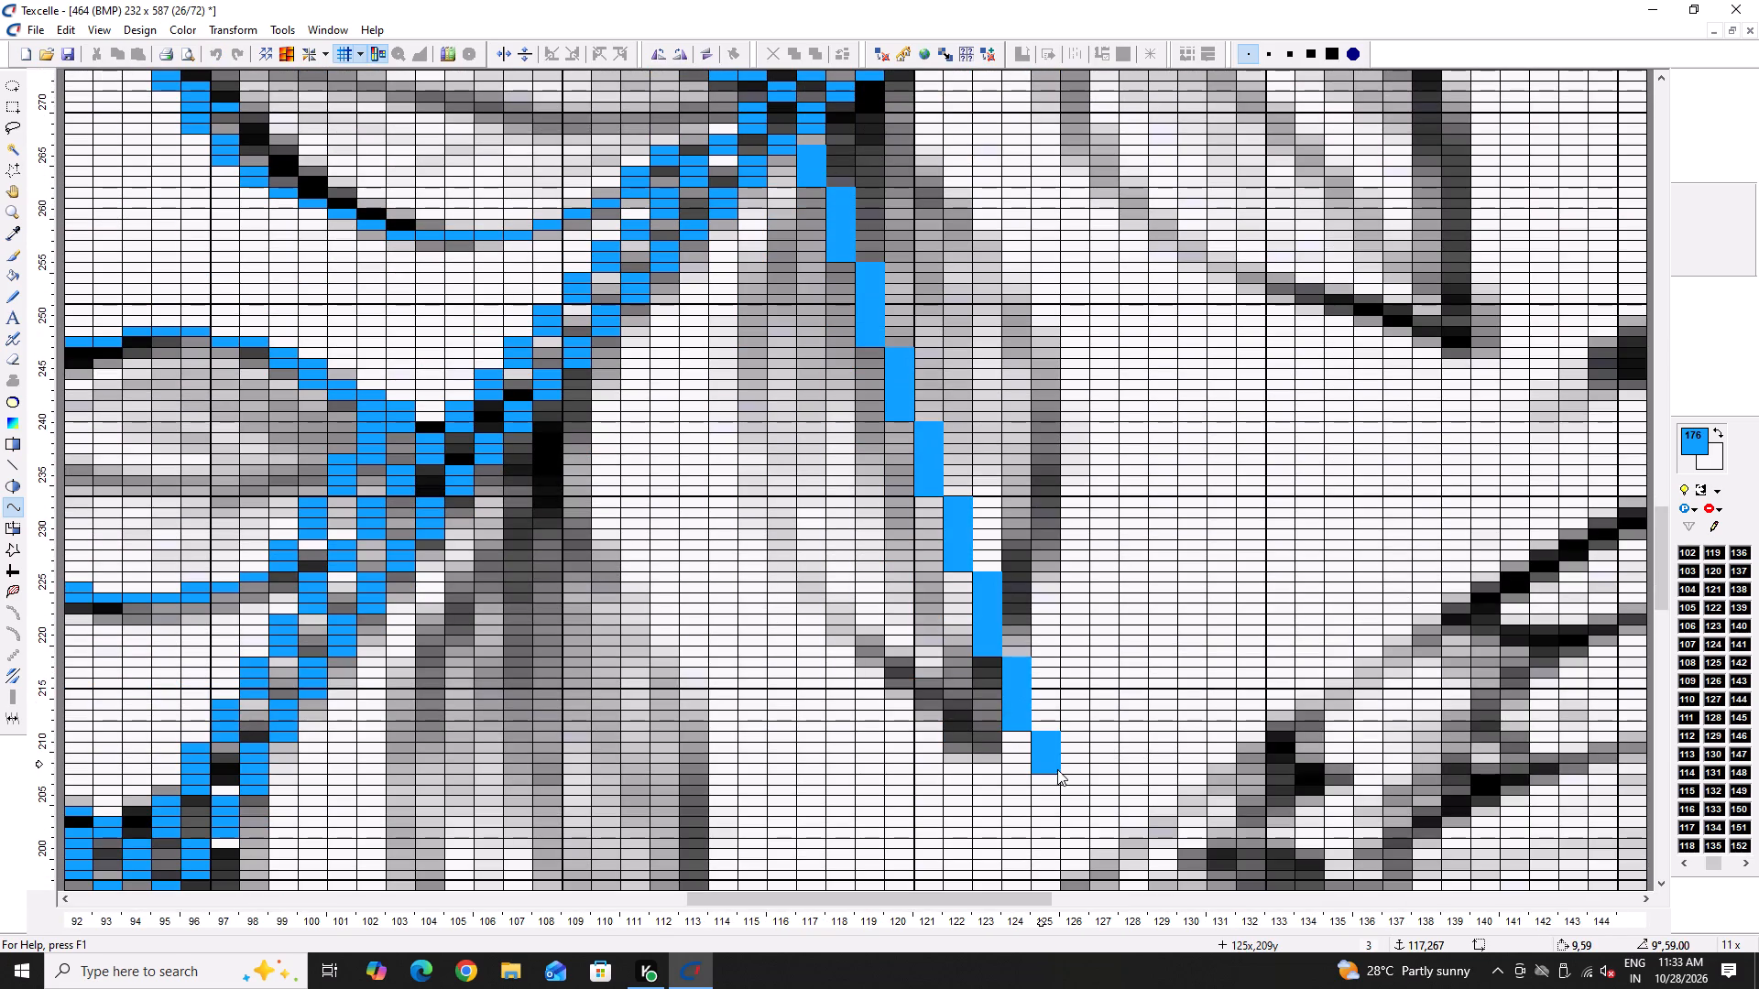
pyautogui.click(1065, 770)
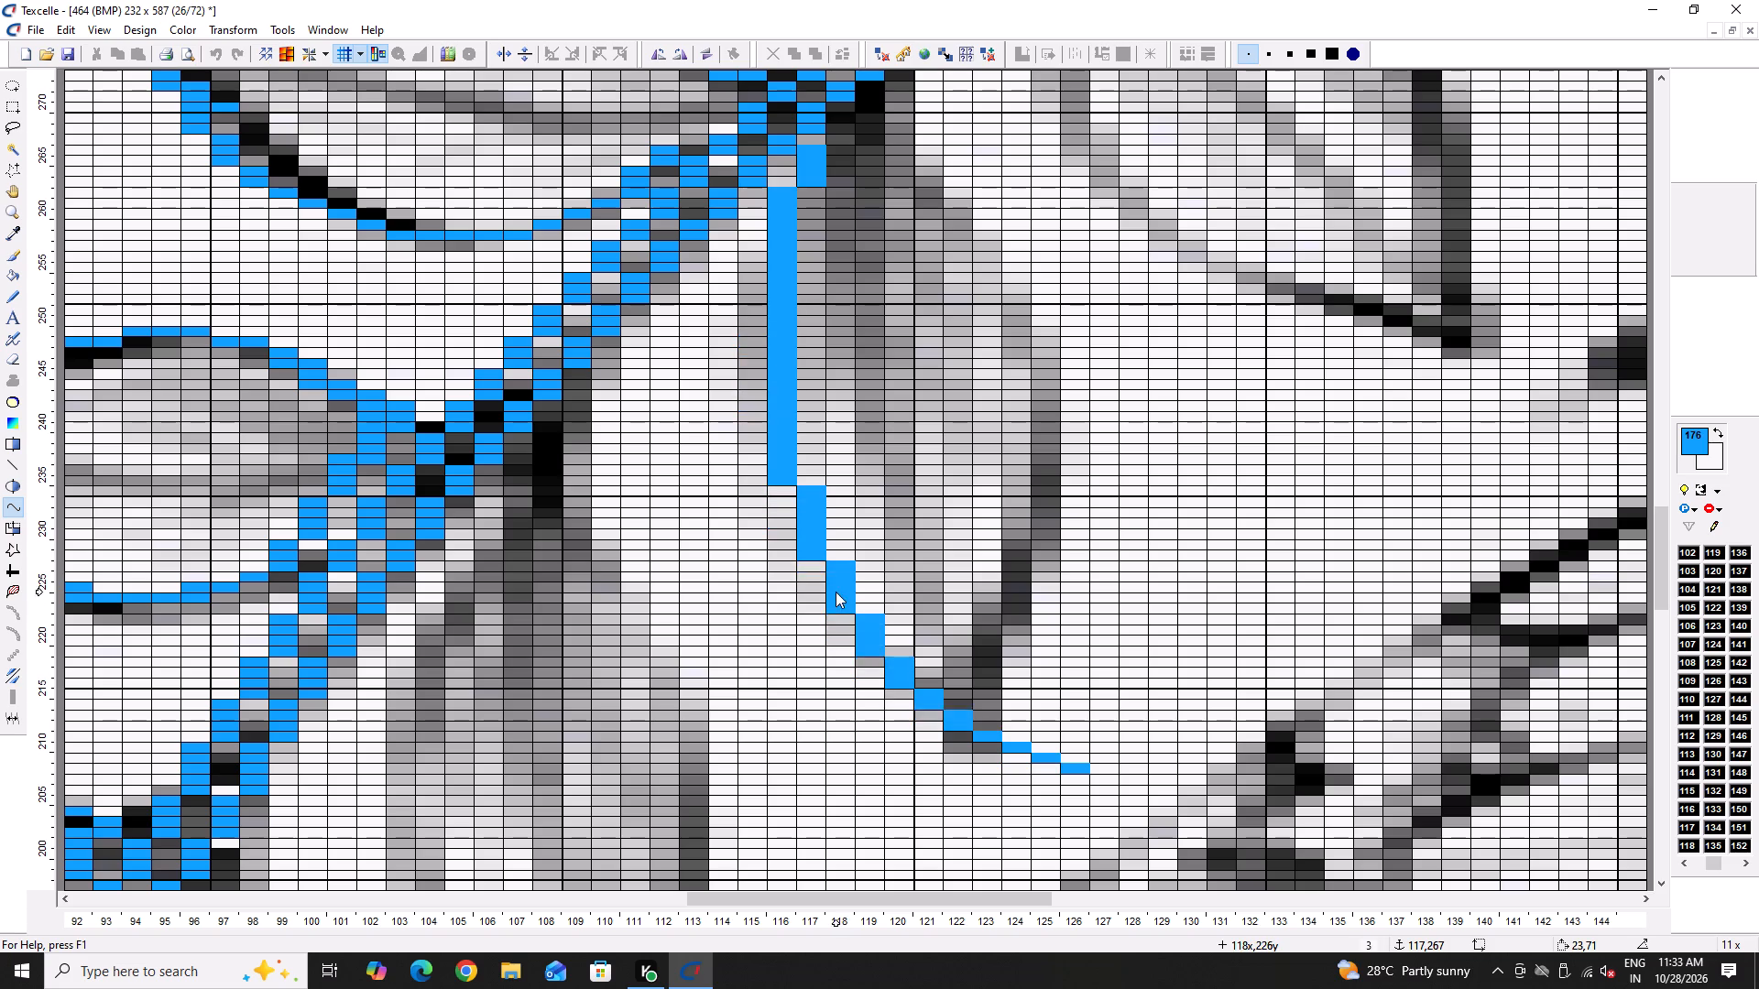
pyautogui.click(786, 584)
# Whiten the surplus pixel beyond the hanging leaf's tip and trace its right edge in blue from 124x, 211y up to about 125x, 229y.
pyautogui.keyDown('ctrl'); pyautogui.scroll(-3, 797, 585); pyautogui.keyUp('ctrl')
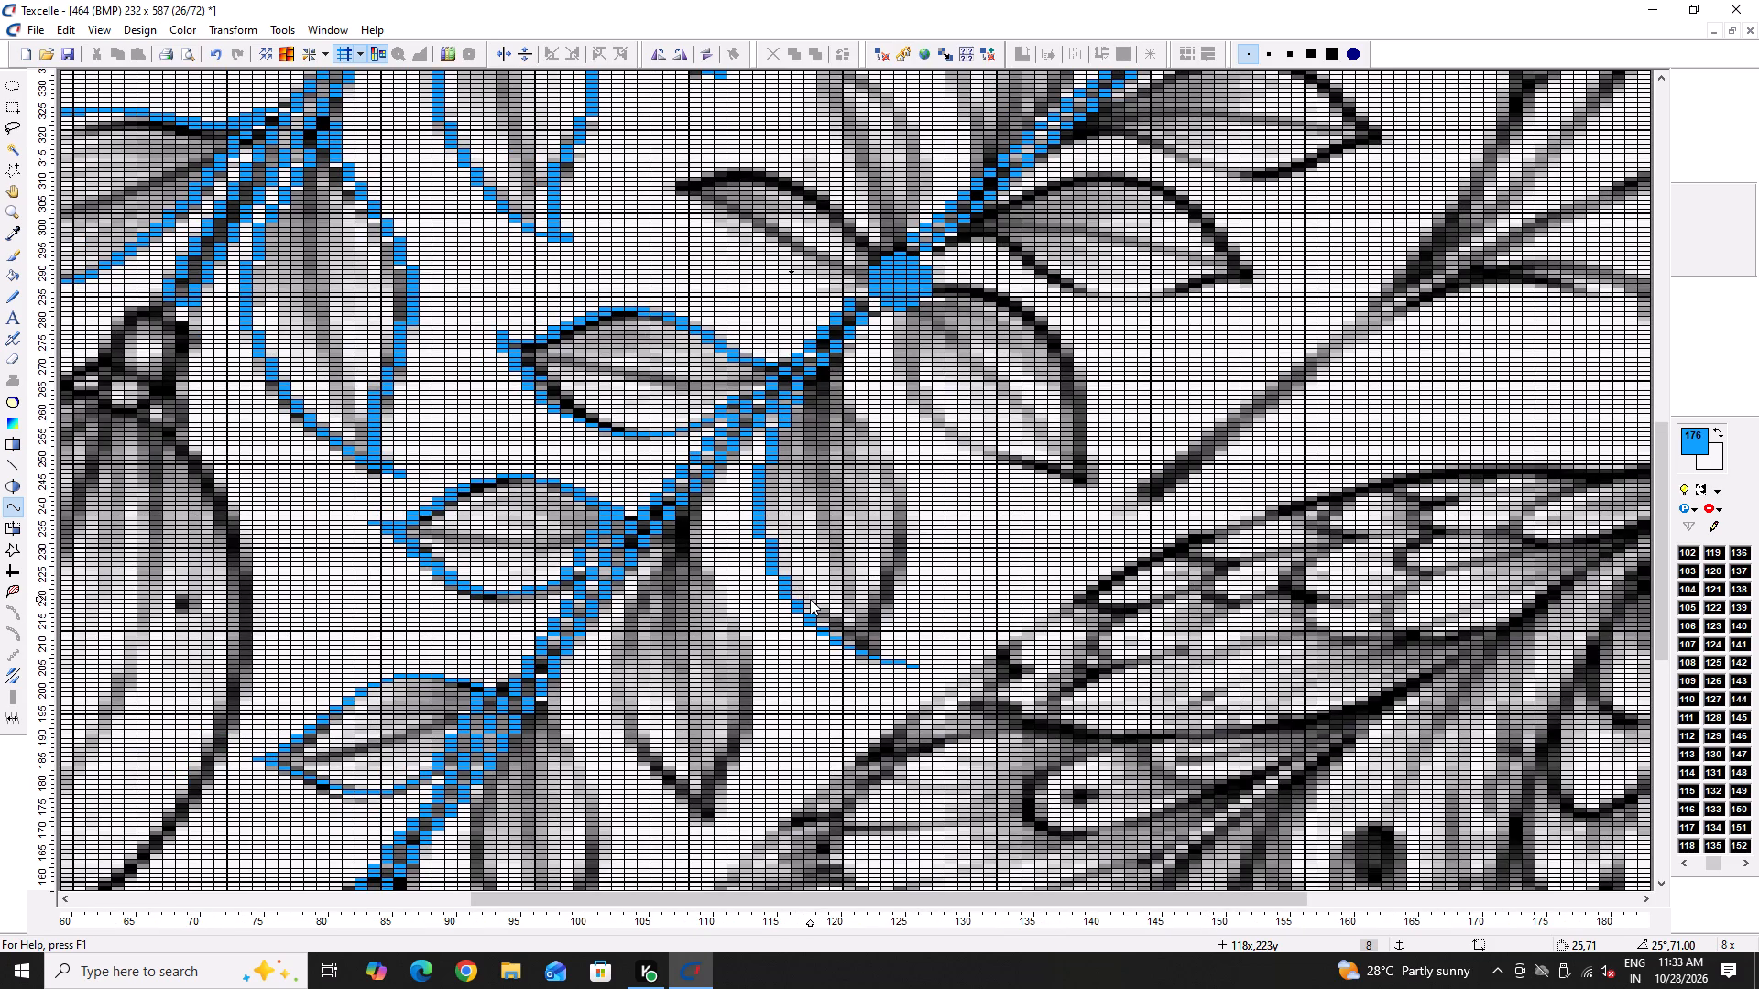
pyautogui.press('x')
pyautogui.keyDown('ctrl'); pyautogui.scroll(4, 898, 639); pyautogui.keyUp('ctrl')
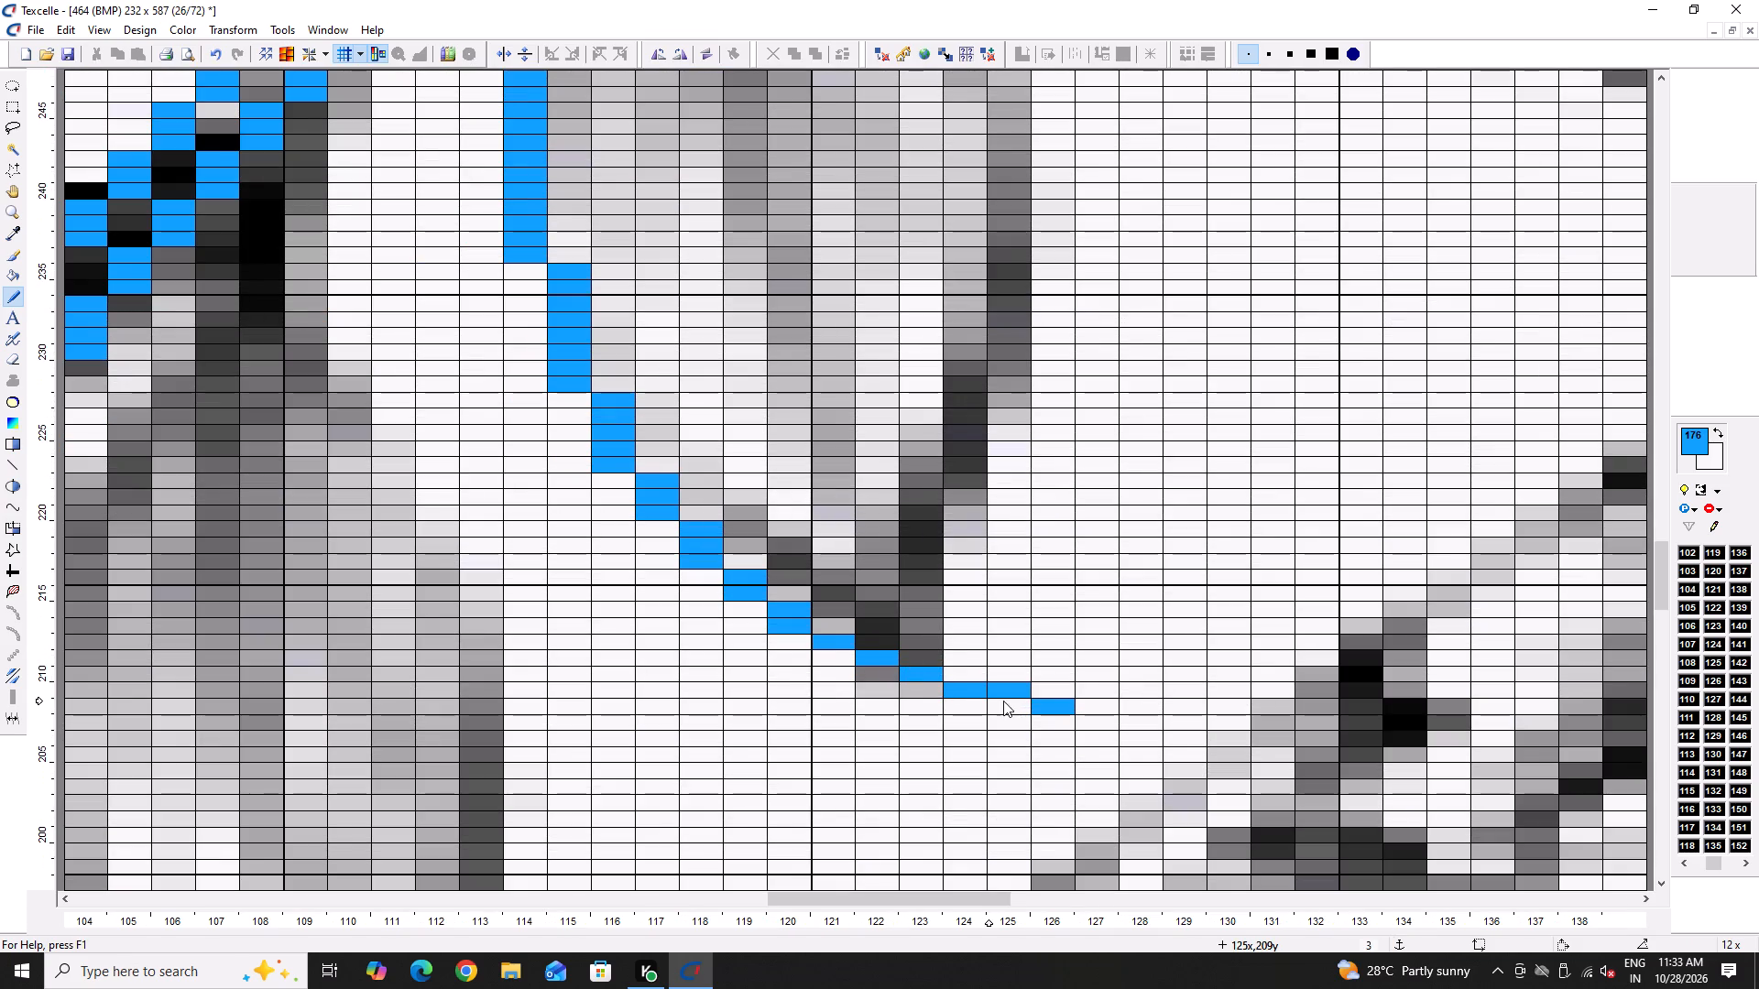
pyautogui.moveTo(1003, 701); pyautogui.dragTo(1055, 709, button='right')
pyautogui.moveTo(958, 678); pyautogui.dragTo(925, 571)
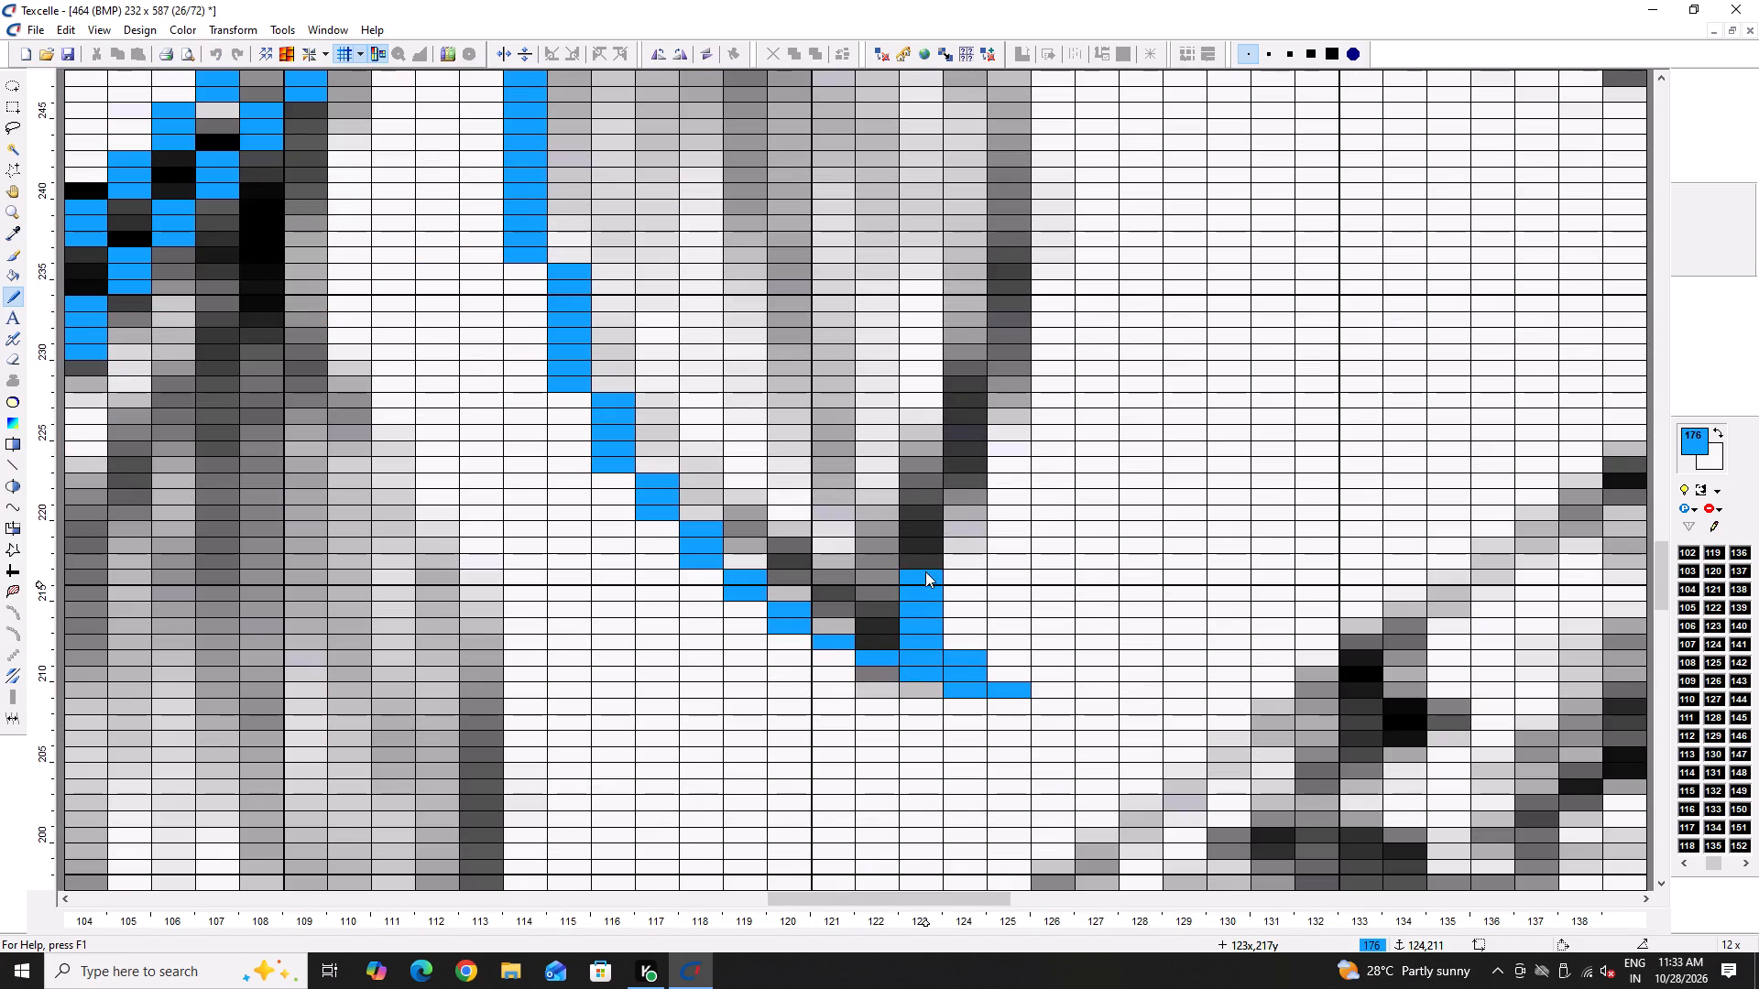
pyautogui.moveTo(925, 571); pyautogui.dragTo(1022, 377)
# Trace the rest of the hanging leaf's right edge in blue from the stem at 120x, 273y down to about 125x, 230y.
pyautogui.scroll(5, 1013, 401)
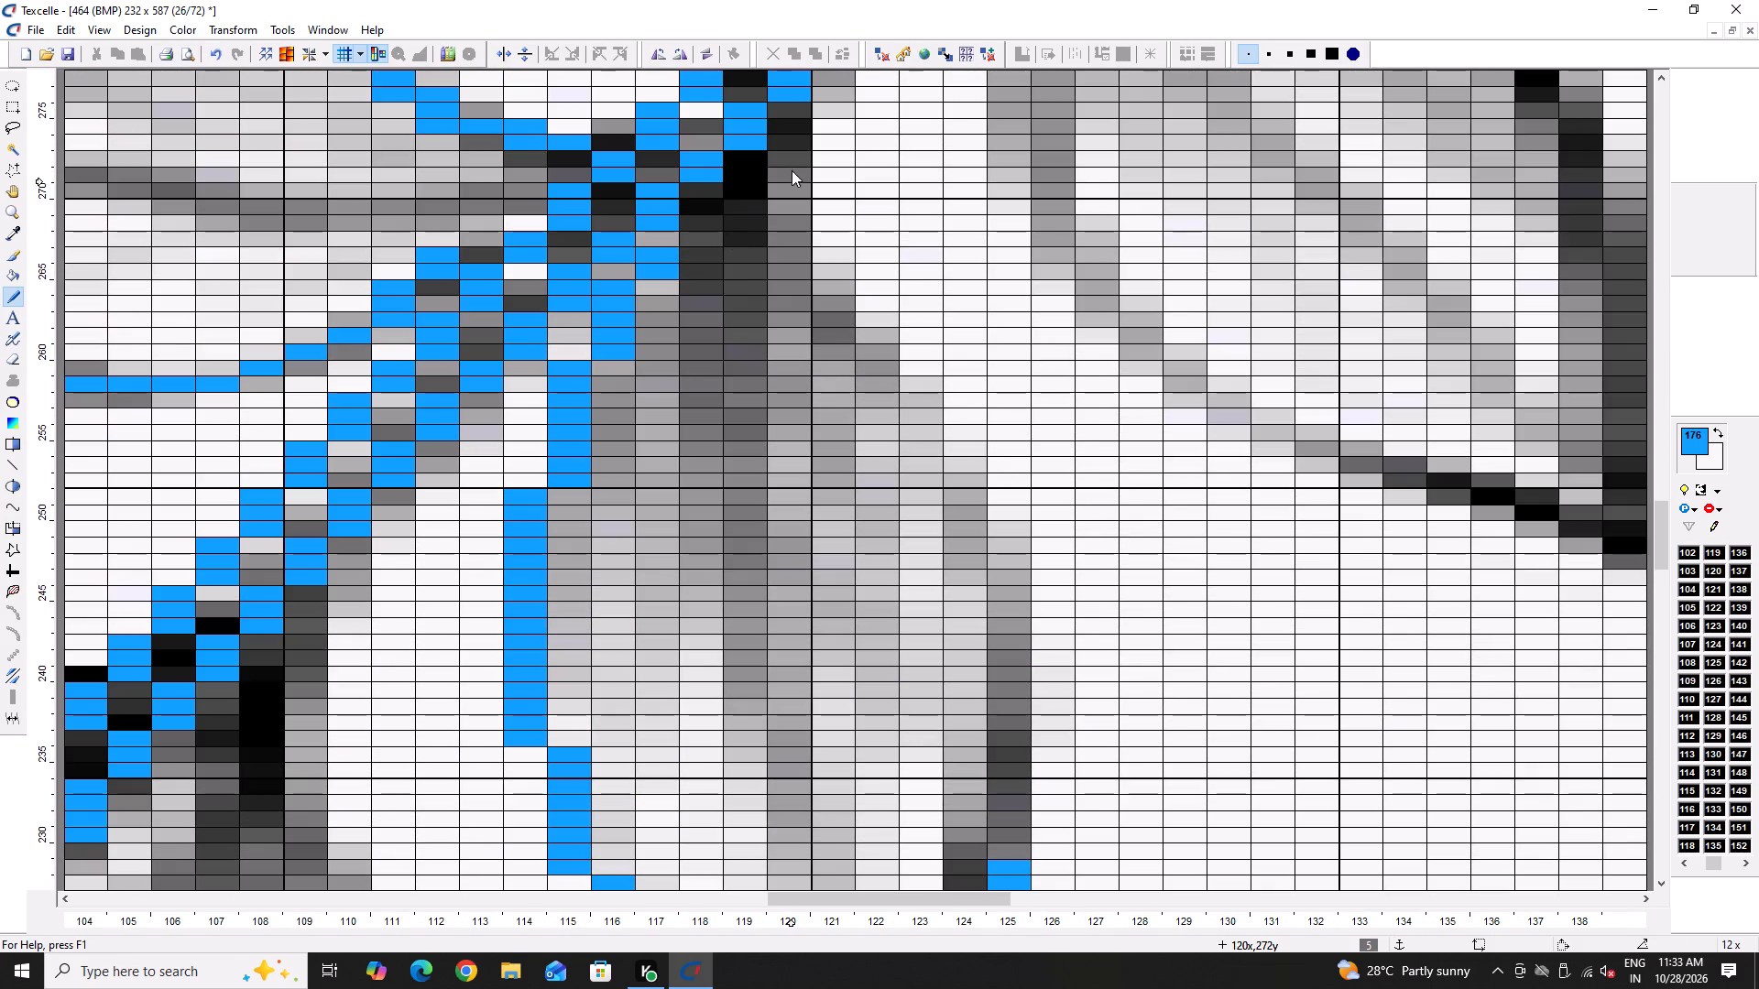
pyautogui.moveTo(782, 161); pyautogui.dragTo(1011, 758)
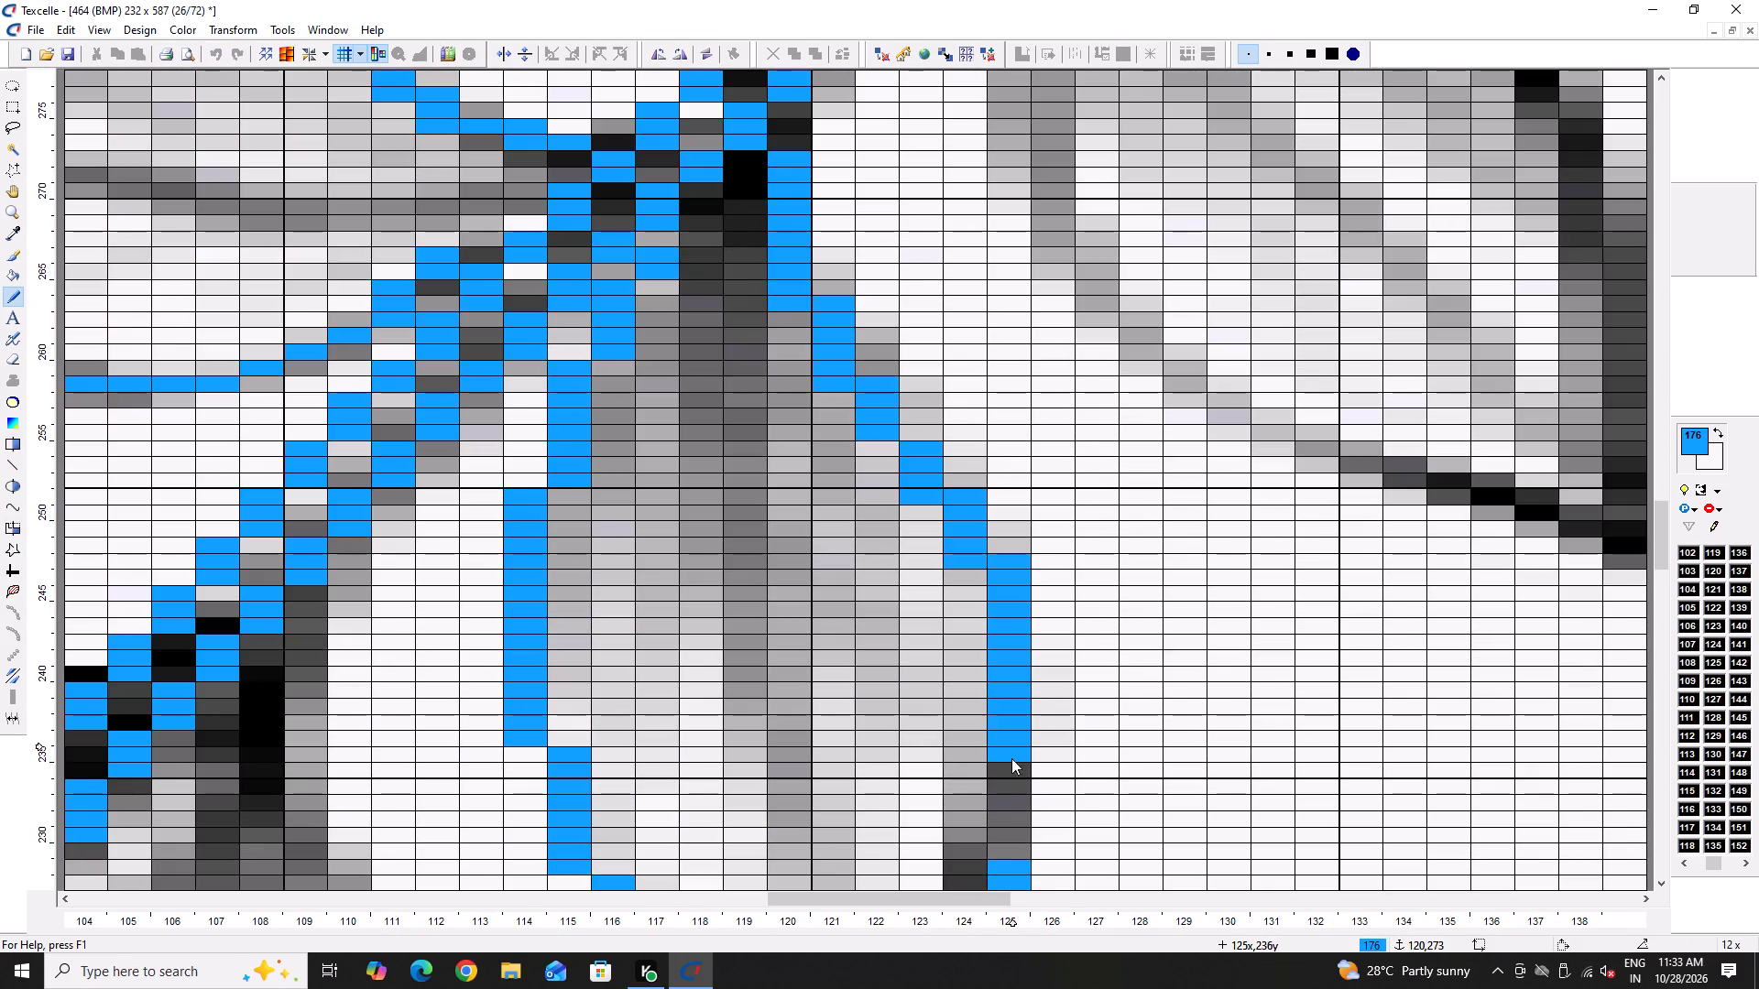
pyautogui.moveTo(1011, 758); pyautogui.dragTo(1004, 842)
# Smooth the stair-steps of the leaf's upper right edge between about 265y and 255y, adding blue pixels and whitening surplus ones.
pyautogui.keyDown('ctrl'); pyautogui.scroll(-4, 1001, 658); pyautogui.keyUp('ctrl')
pyautogui.keyDown('ctrl'); pyautogui.scroll(5, 1019, 593); pyautogui.keyUp('ctrl')
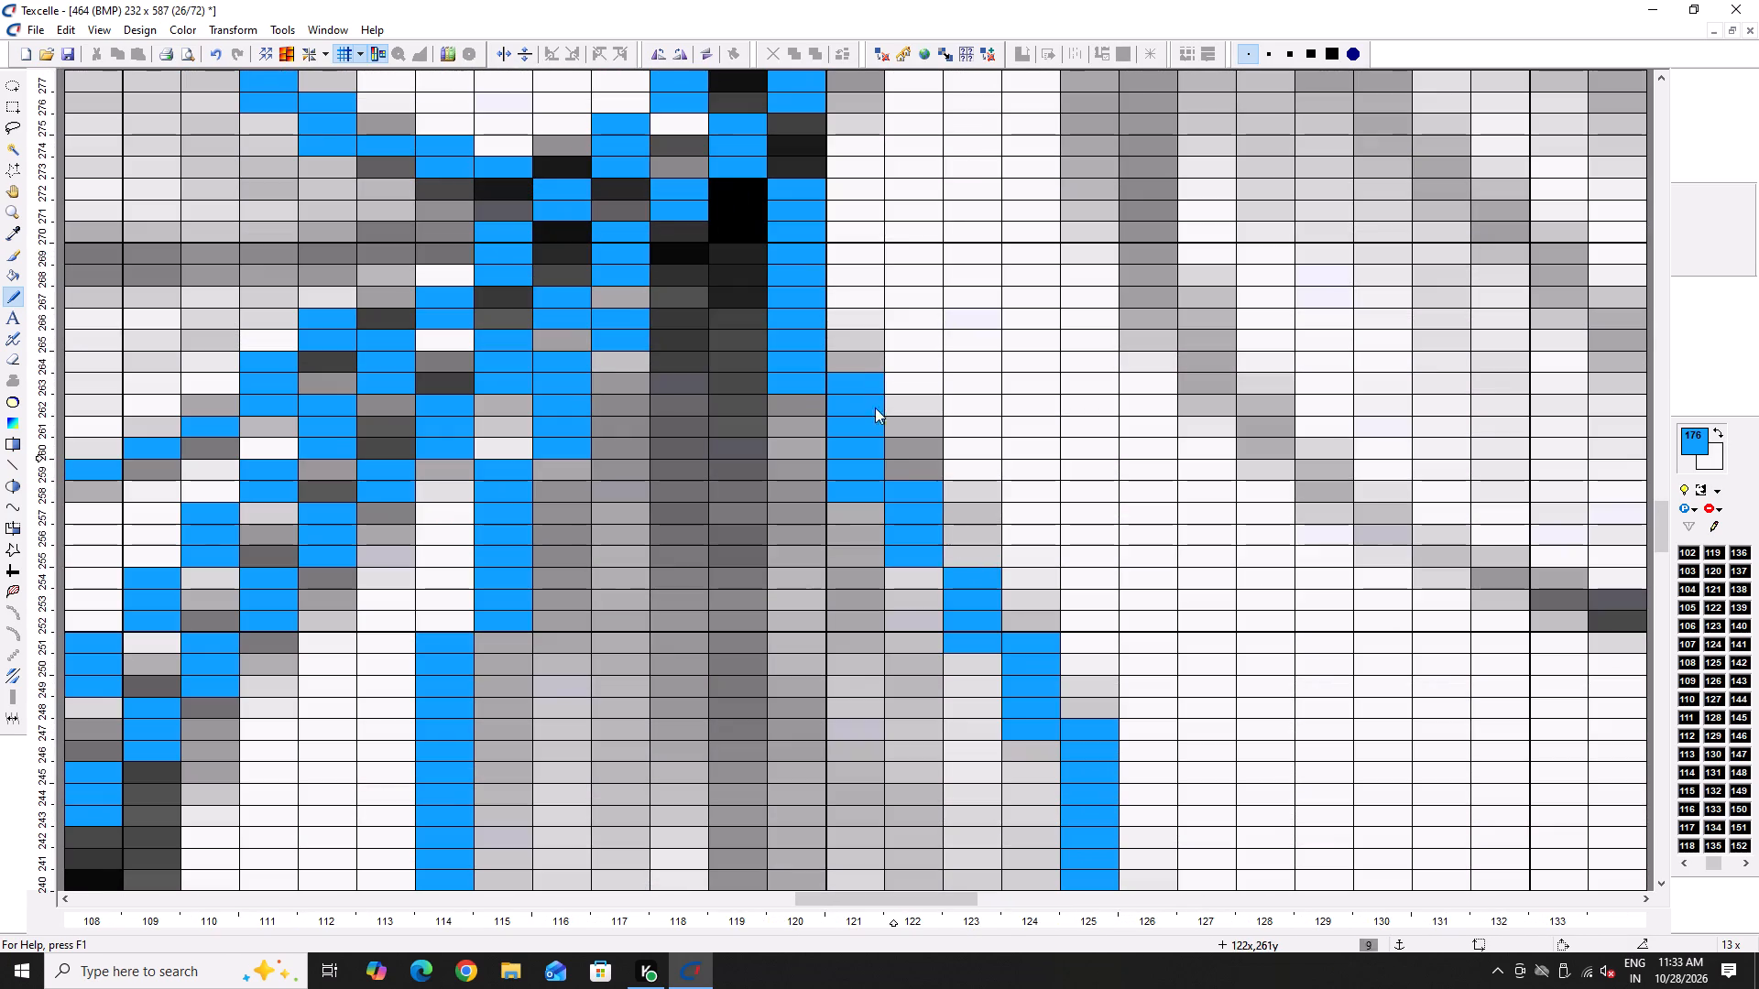
pyautogui.moveTo(839, 342); pyautogui.dragTo(838, 366)
pyautogui.rightClick(852, 344)
pyautogui.rightClick(805, 366)
pyautogui.rightClick(794, 377)
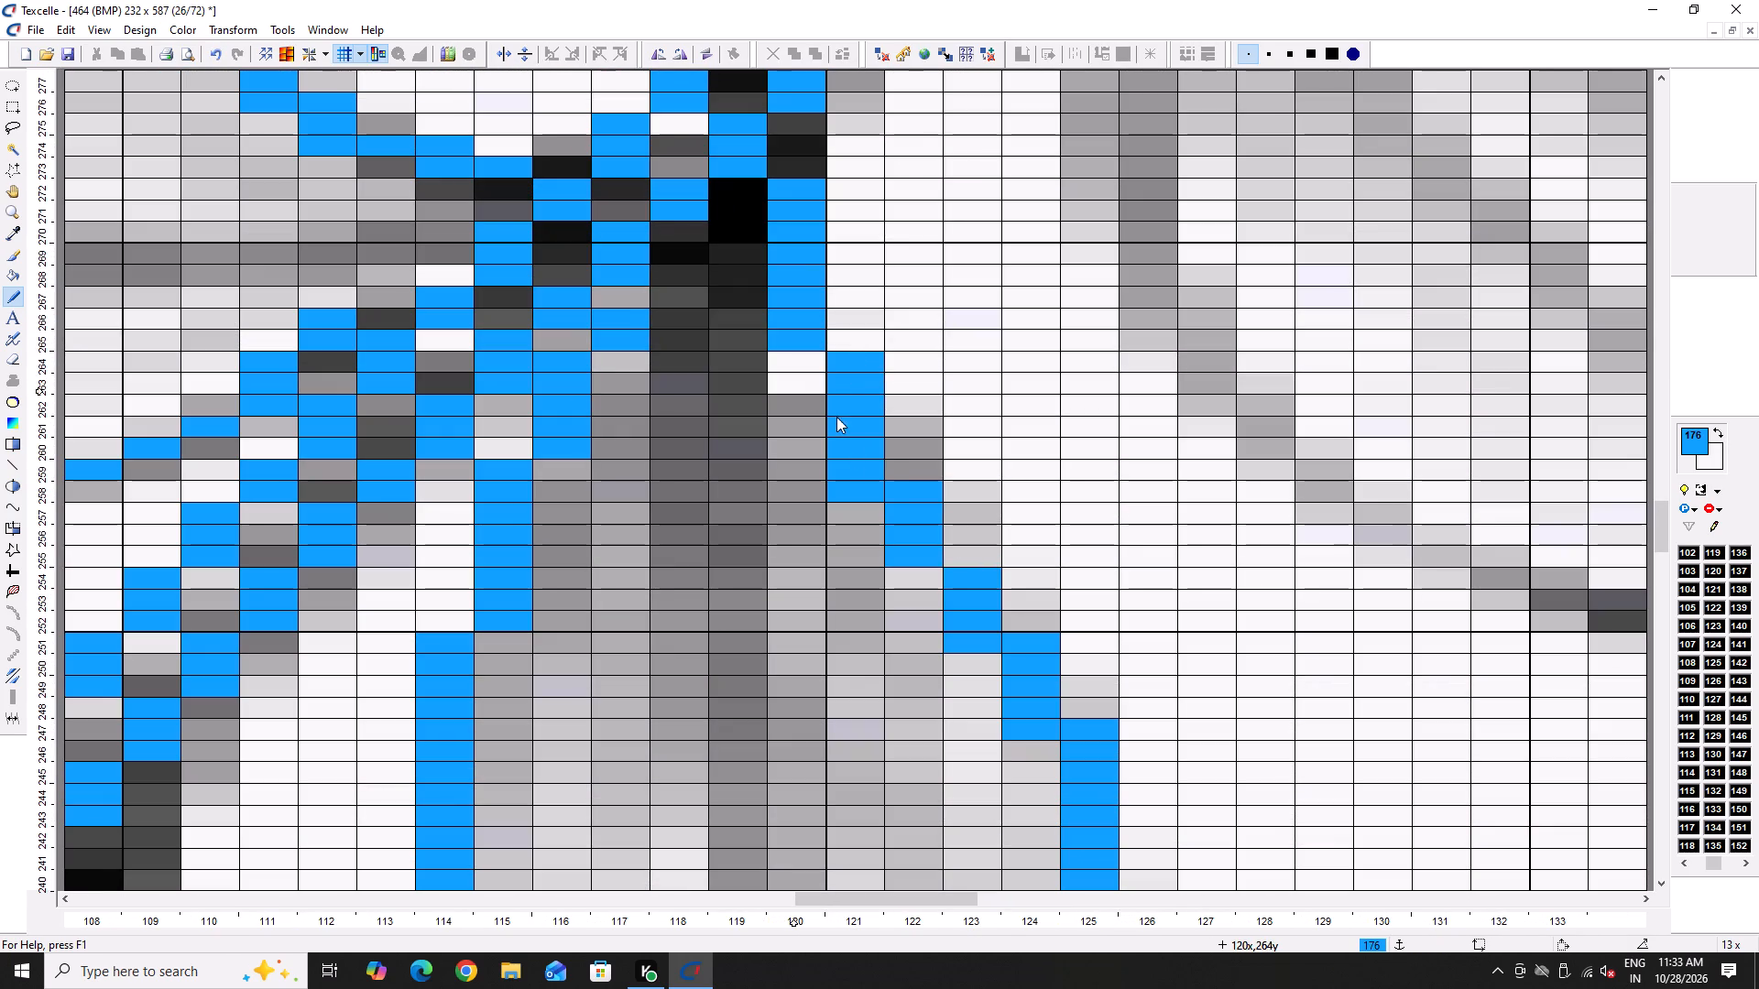
pyautogui.click(893, 478)
pyautogui.rightClick(840, 476)
pyautogui.click(943, 545)
pyautogui.rightClick(933, 557)
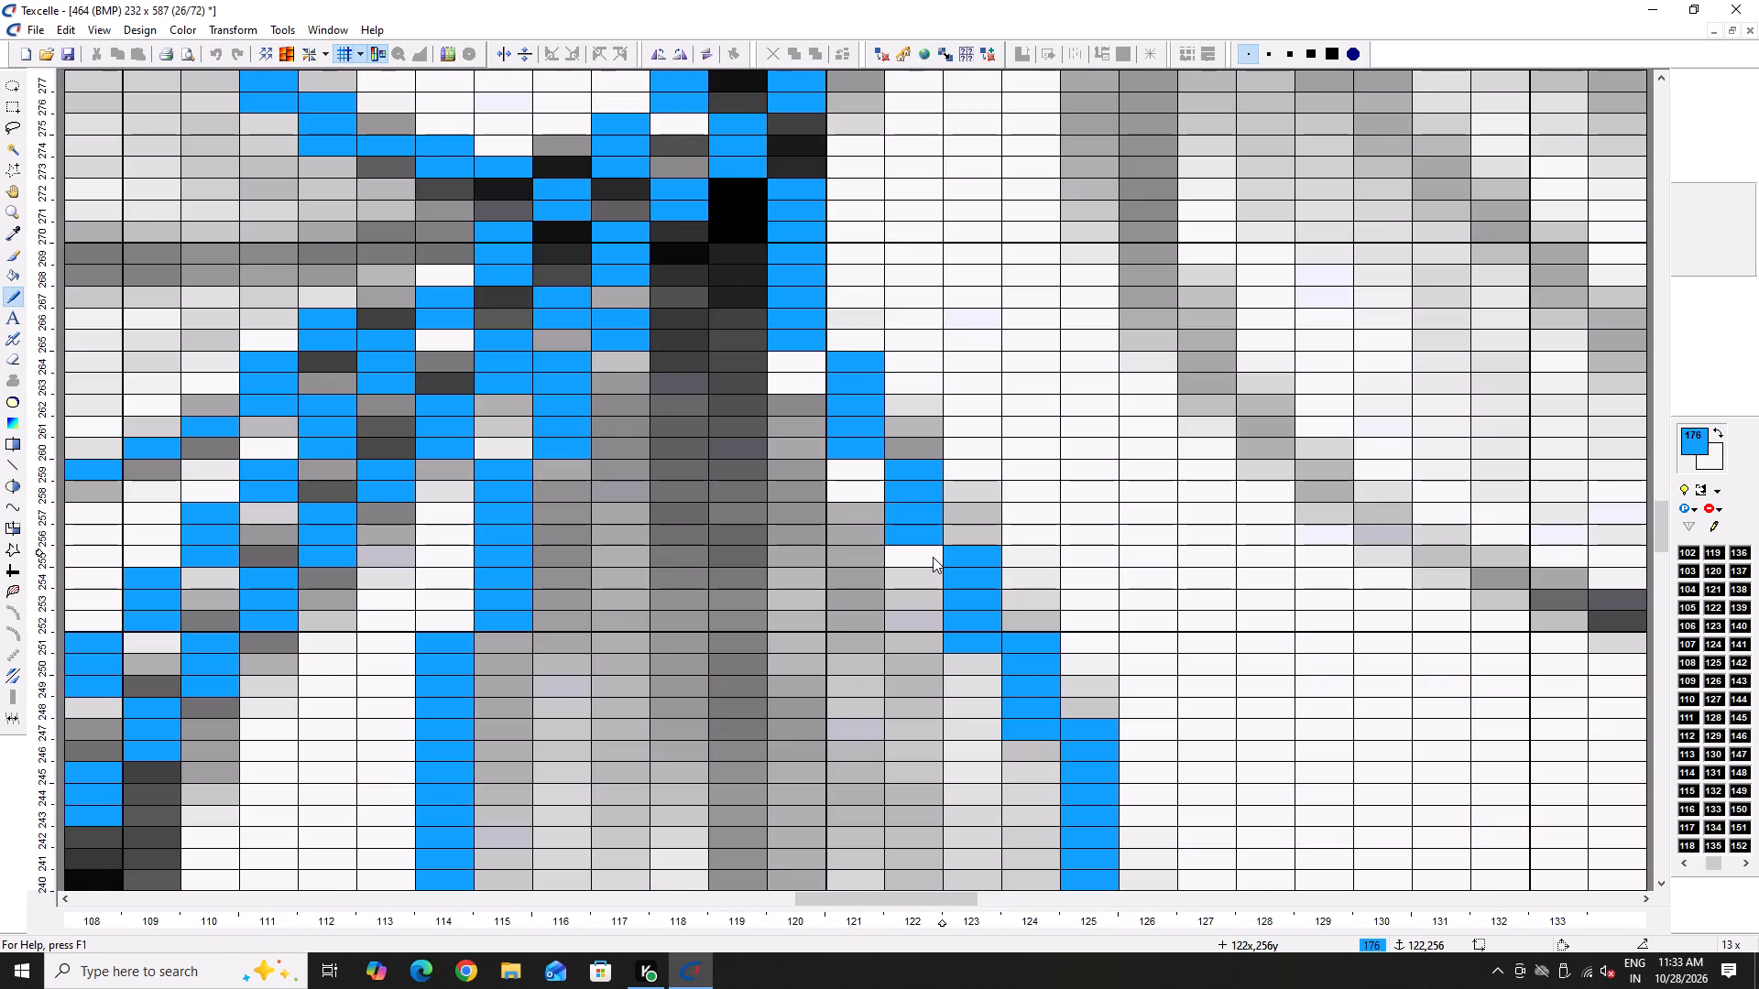
# Save design 464.
pyautogui.hotkey('ctrl', 's')
pyautogui.hotkey('ctrl', 's')
pyautogui.hotkey('ctrl', 's')
pyautogui.hotkey('ctrl', 's')
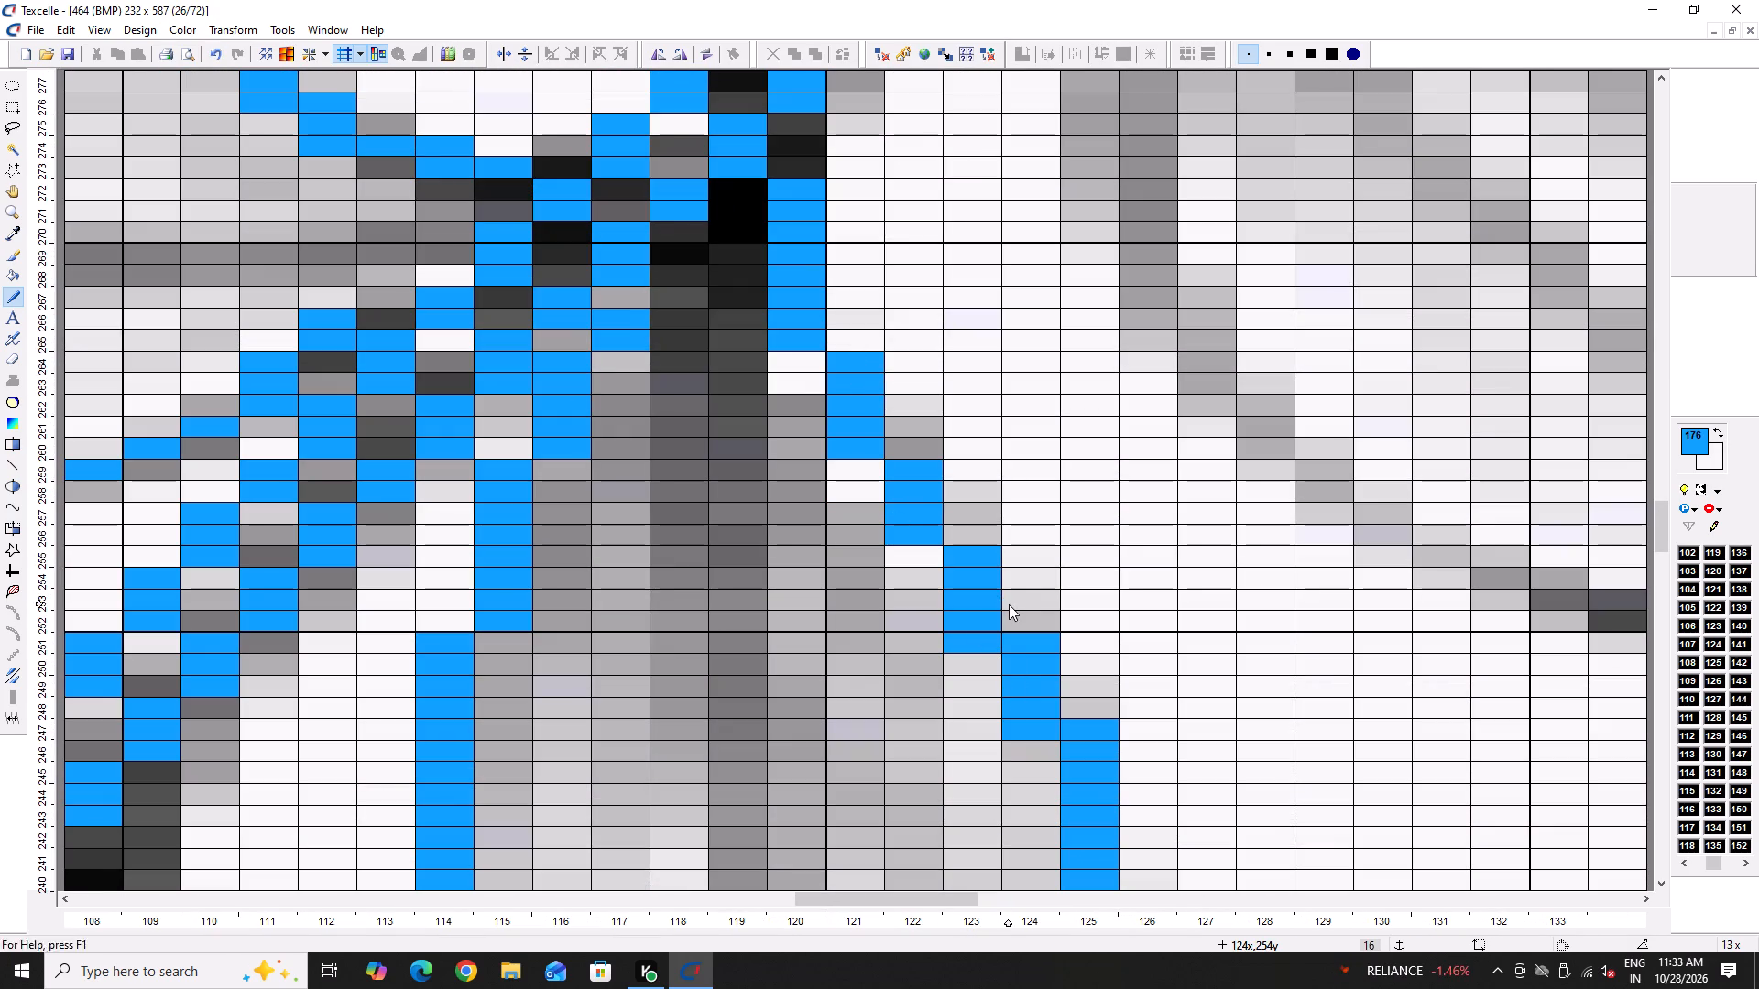
pyautogui.hotkey('ctrl', 's')
pyautogui.hotkey('ctrl', 's')
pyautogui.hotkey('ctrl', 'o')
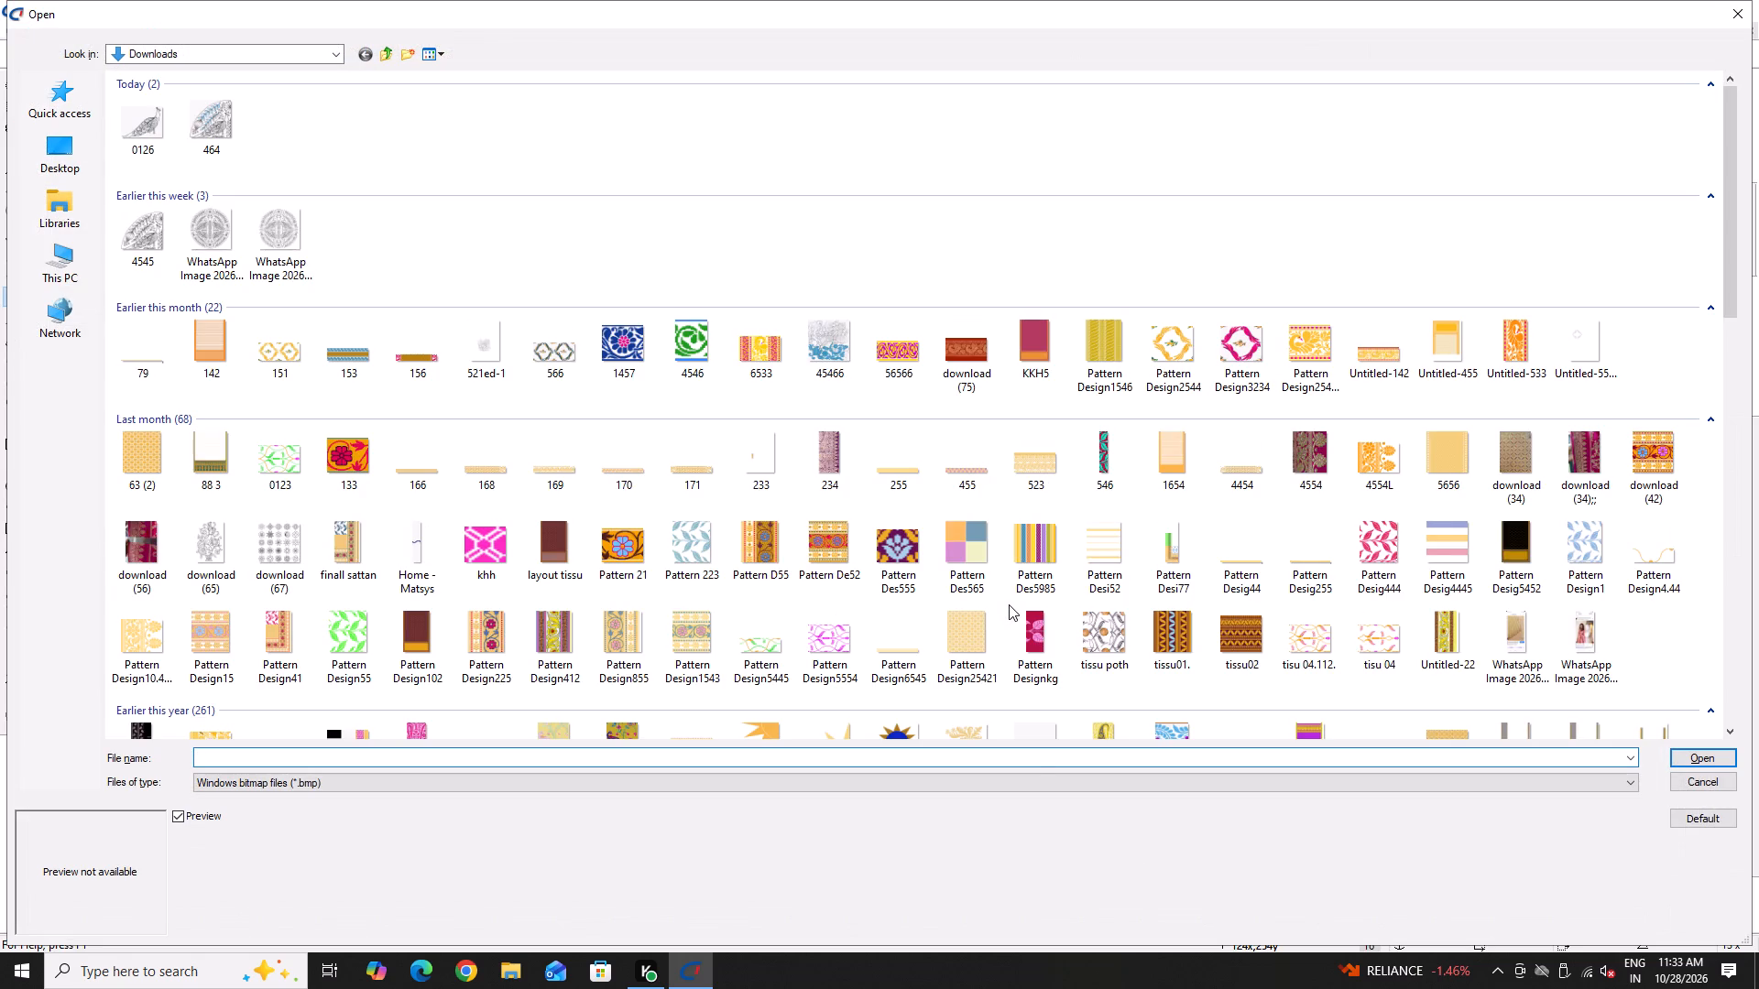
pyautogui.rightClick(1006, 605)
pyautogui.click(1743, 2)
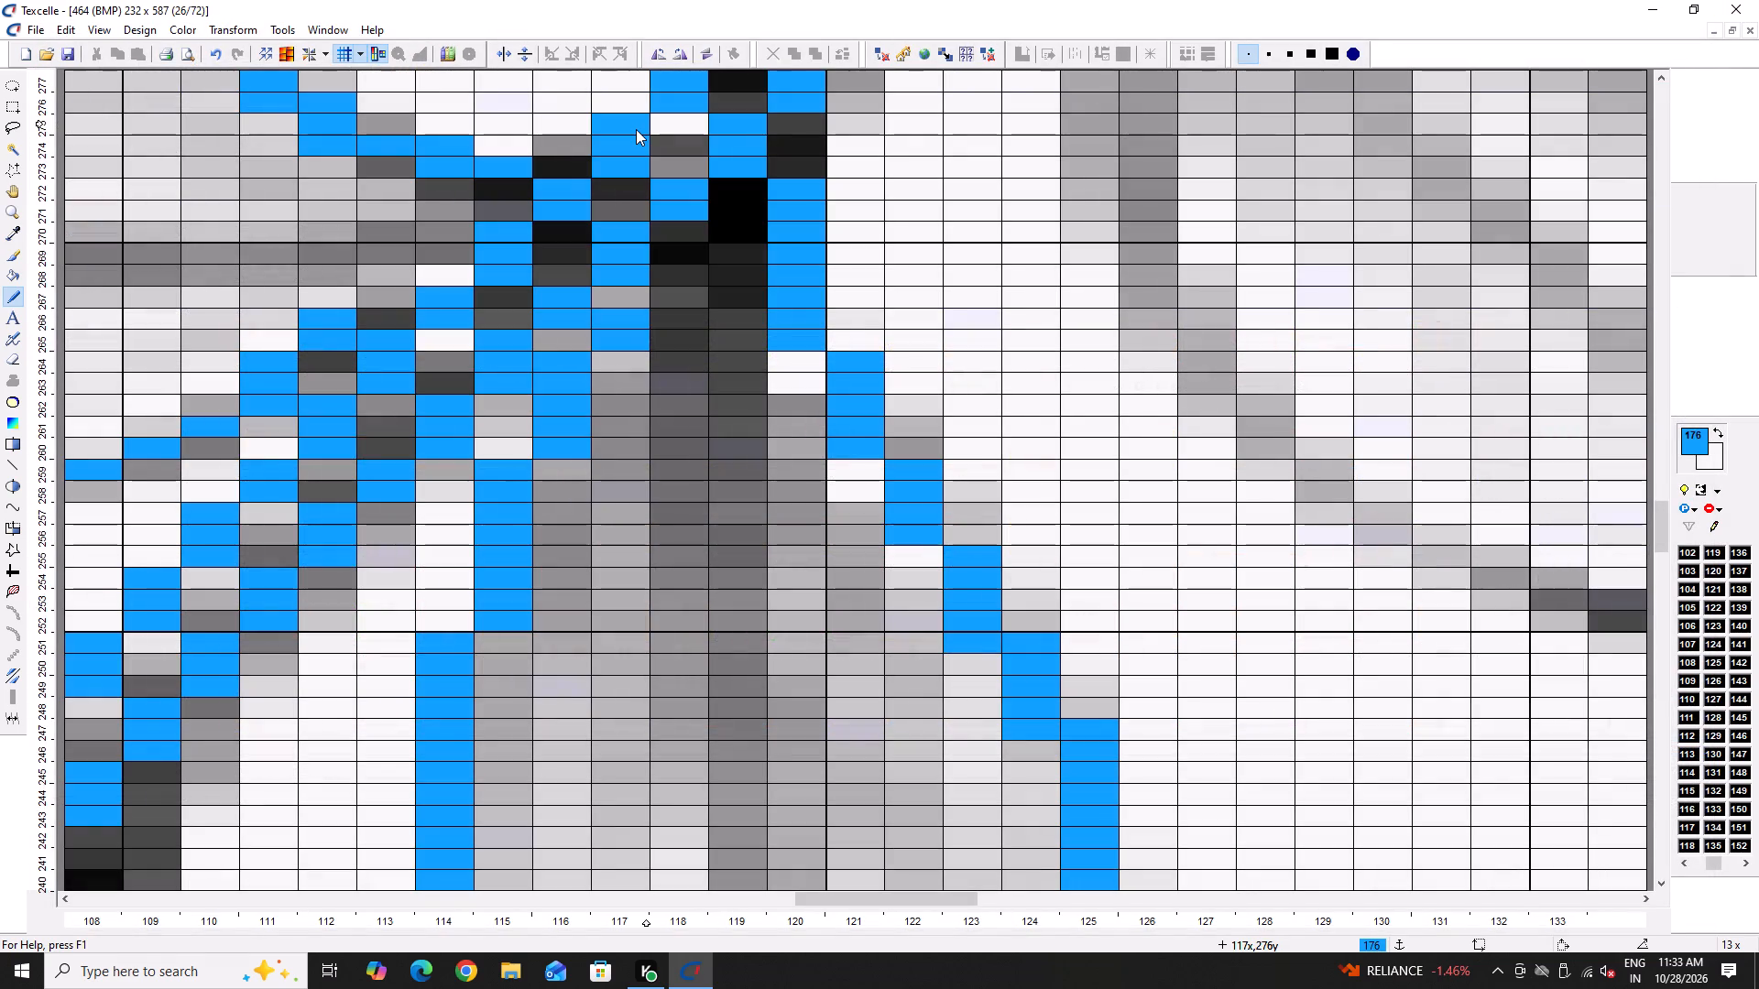
# Start opening another bitmap and go to the desing folder on the FASTER 32GB (F:) drive.
pyautogui.hotkey('ctrl', 'o')
pyautogui.click(62, 276)
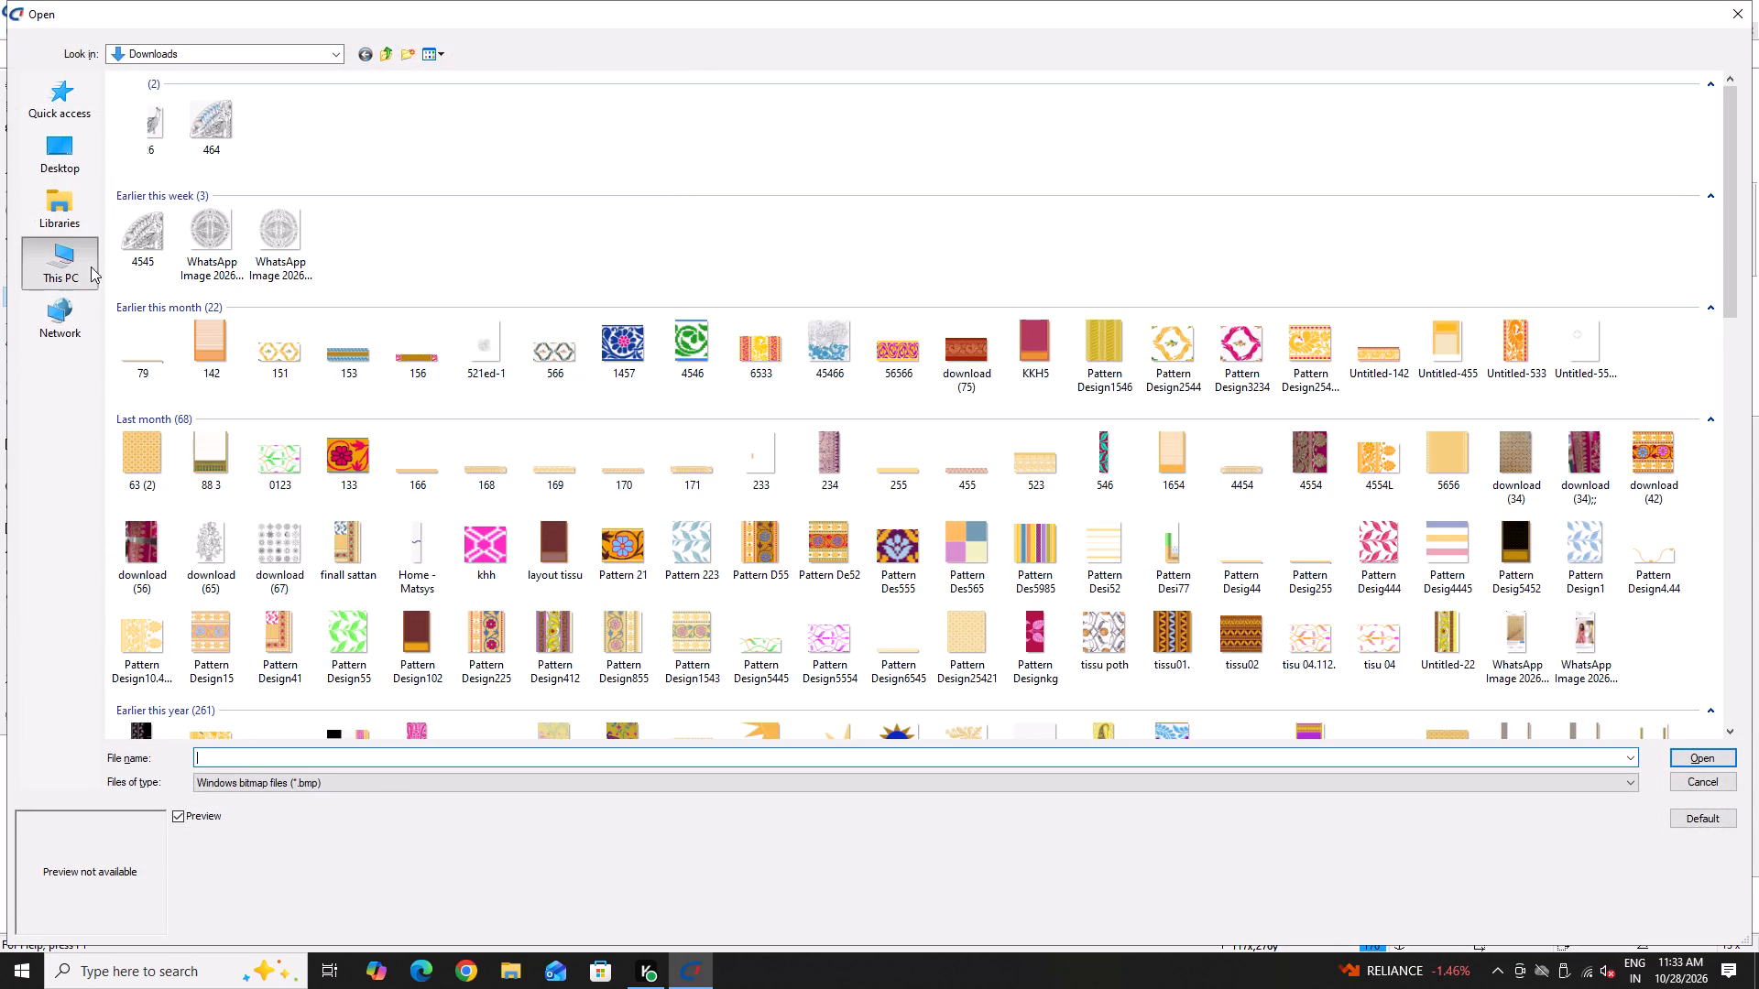
pyautogui.click(78, 261)
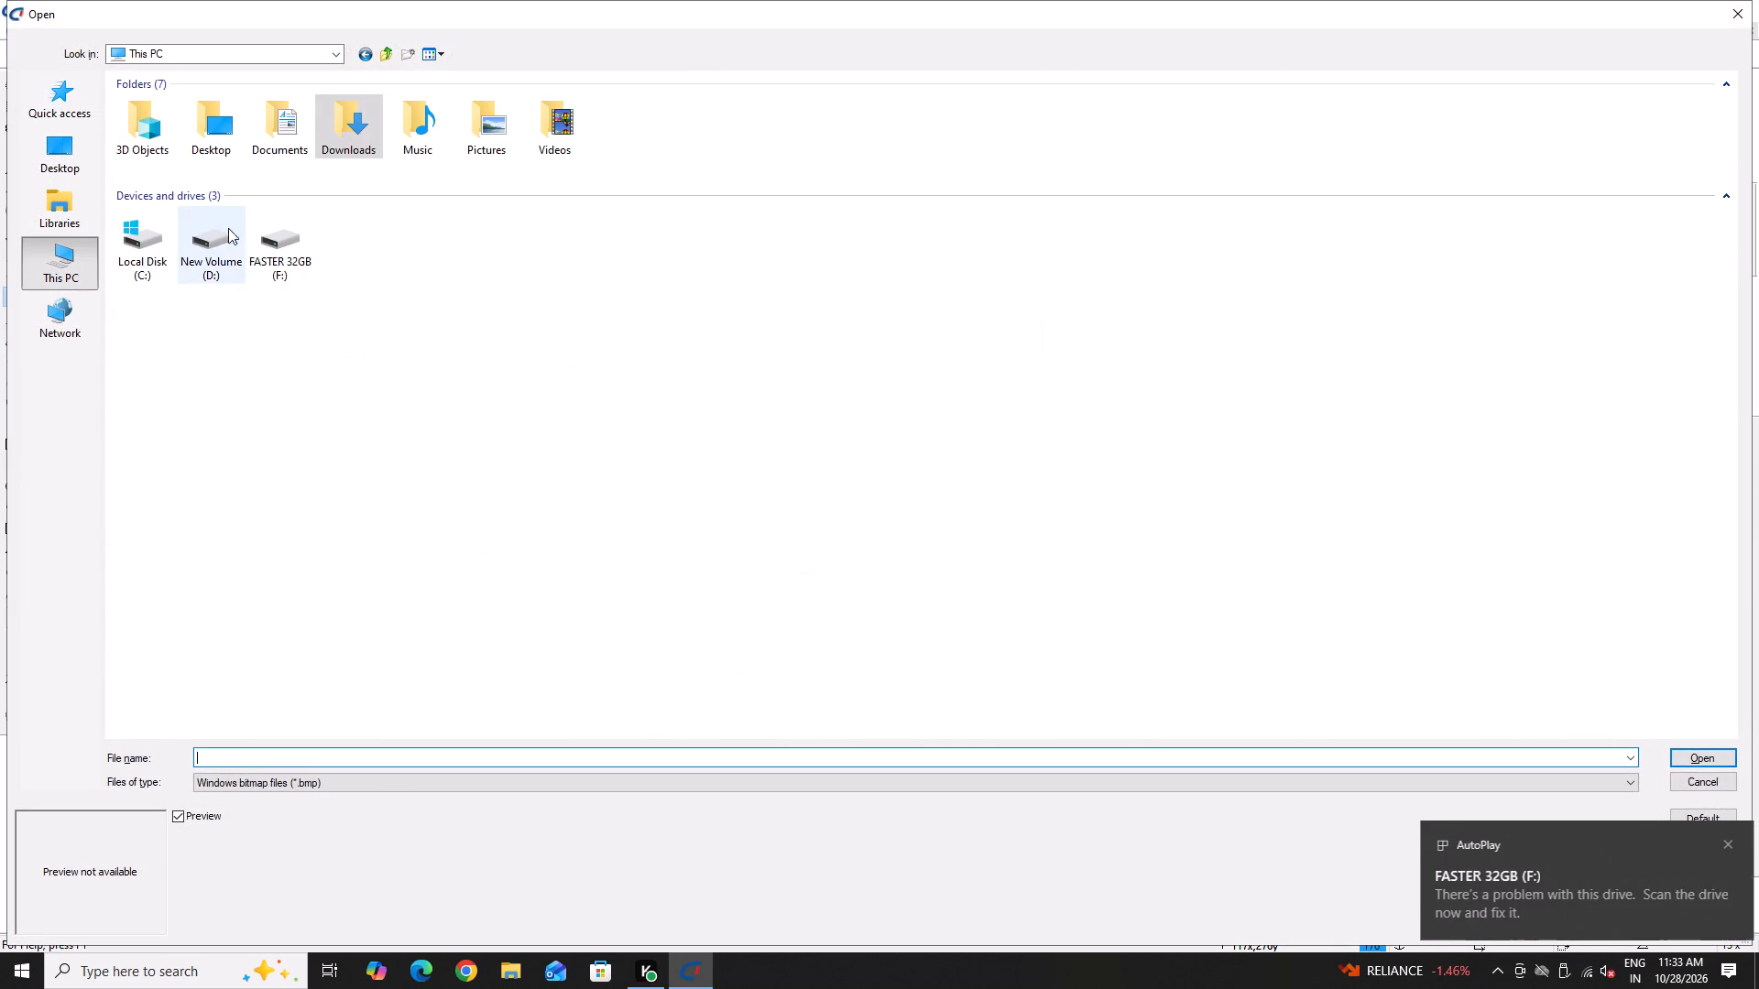
pyautogui.tripleClick(275, 217)
pyautogui.keyDown('ctrl'); pyautogui.scroll(4, 411, 315); pyautogui.keyUp('ctrl')
pyautogui.doubleClick(210, 122)
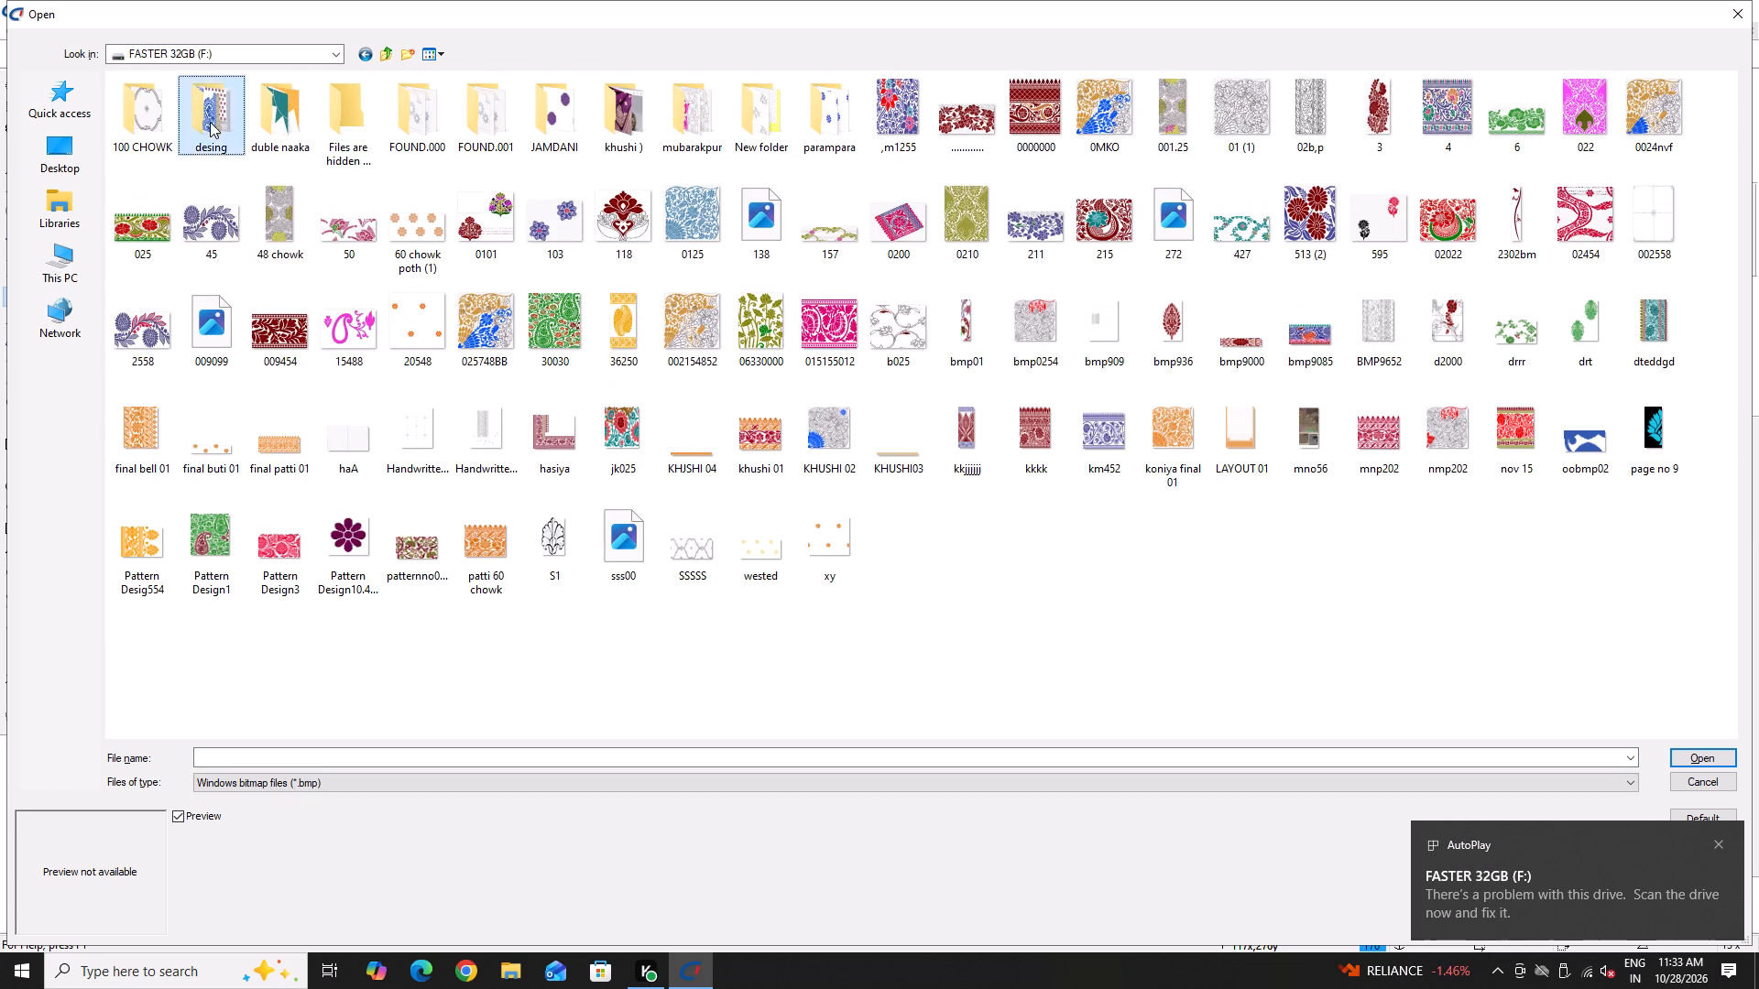
# Look through the bitmap thumbnails in the desing folder and open the design Untitled-202501.
pyautogui.keyDown('ctrl'); pyautogui.scroll(12, 335, 287); pyautogui.keyUp('ctrl')
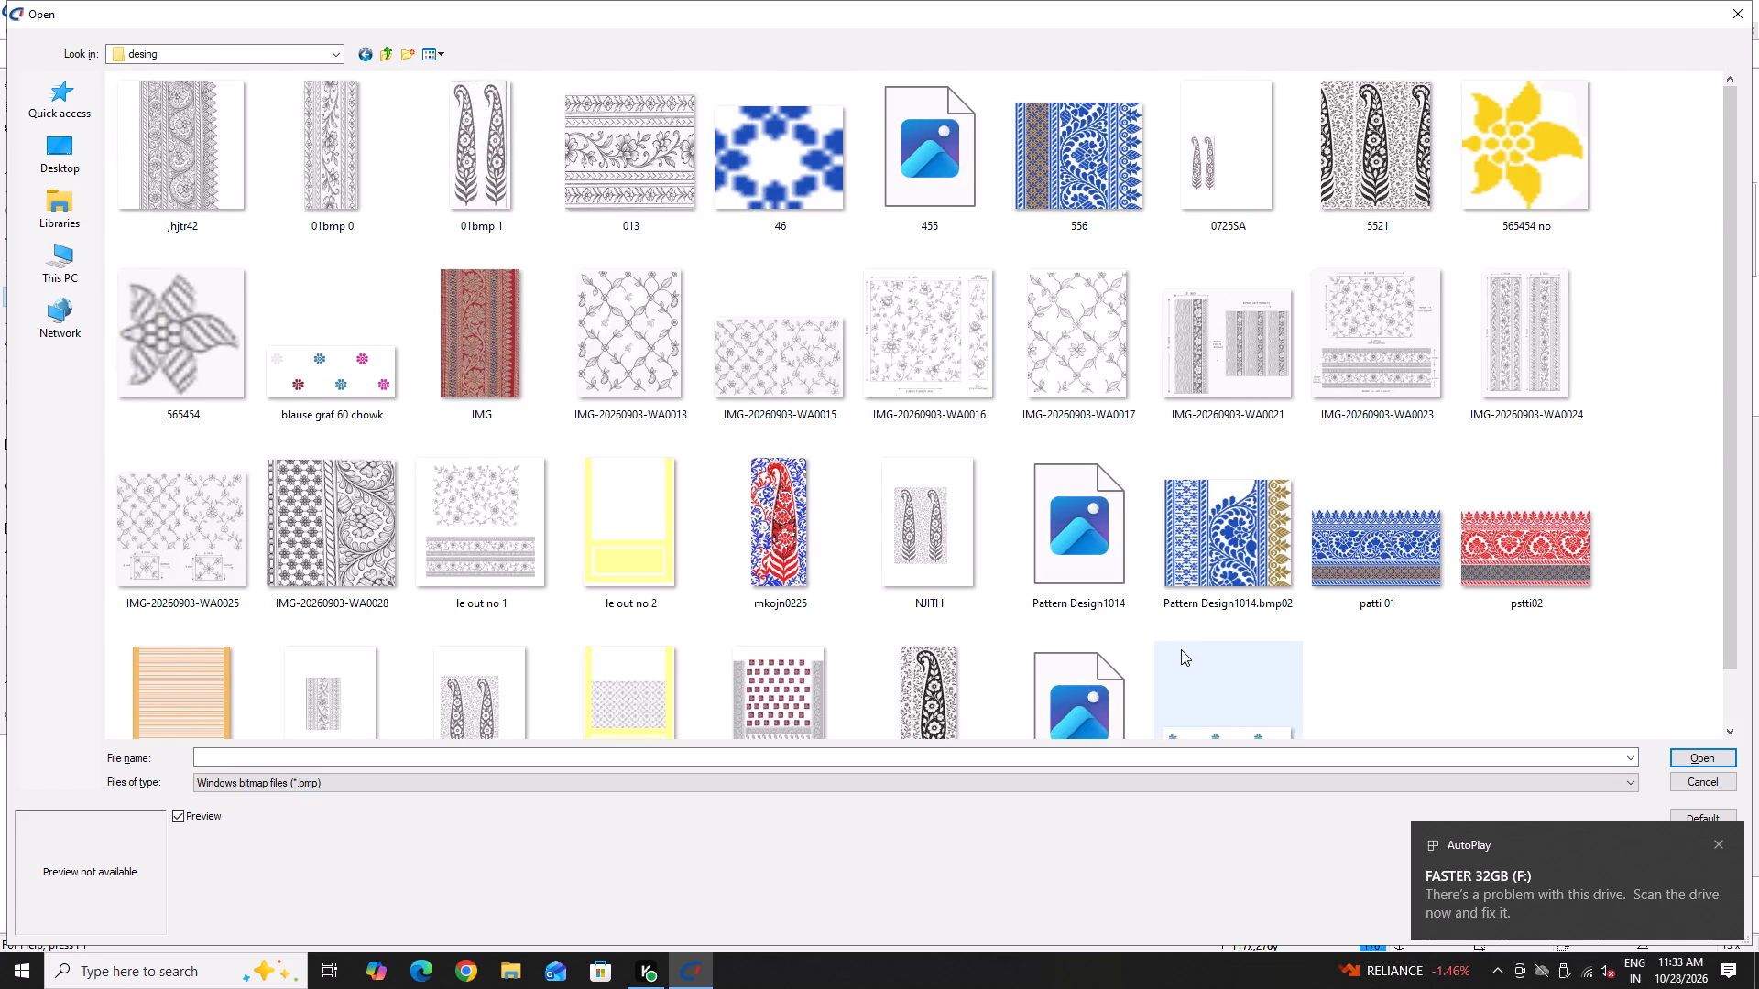
pyautogui.scroll(-1, 1172, 647)
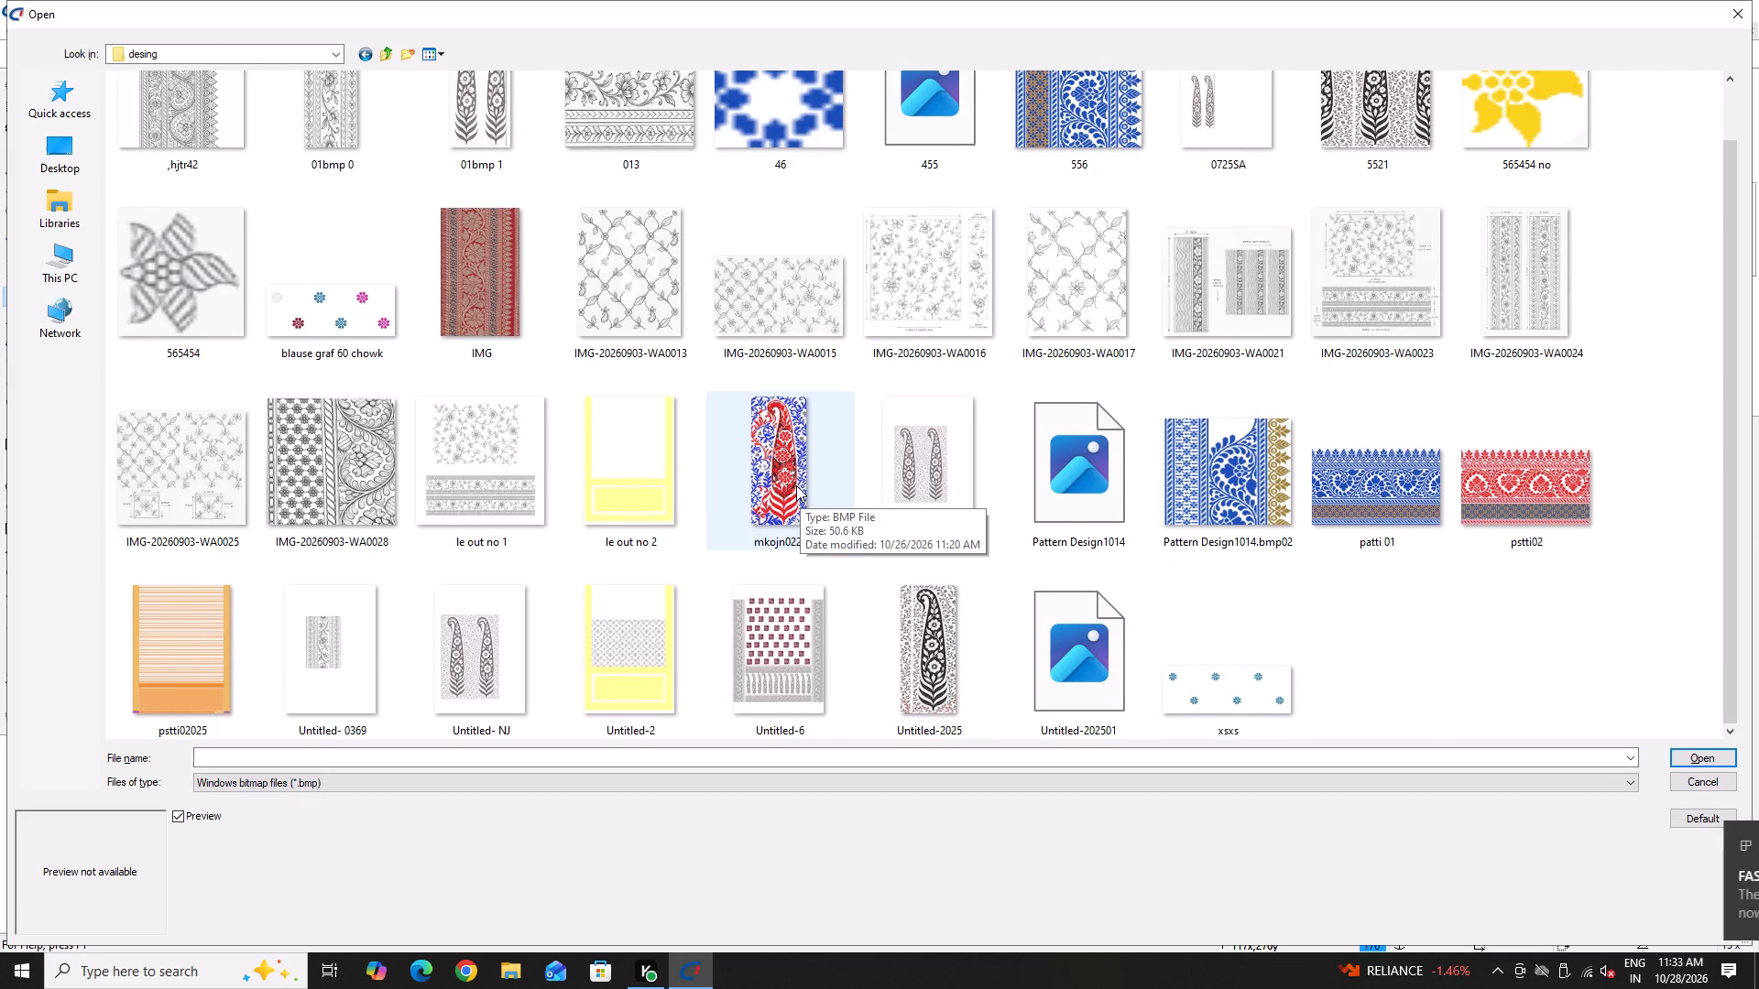
pyautogui.scroll(1, 766, 479)
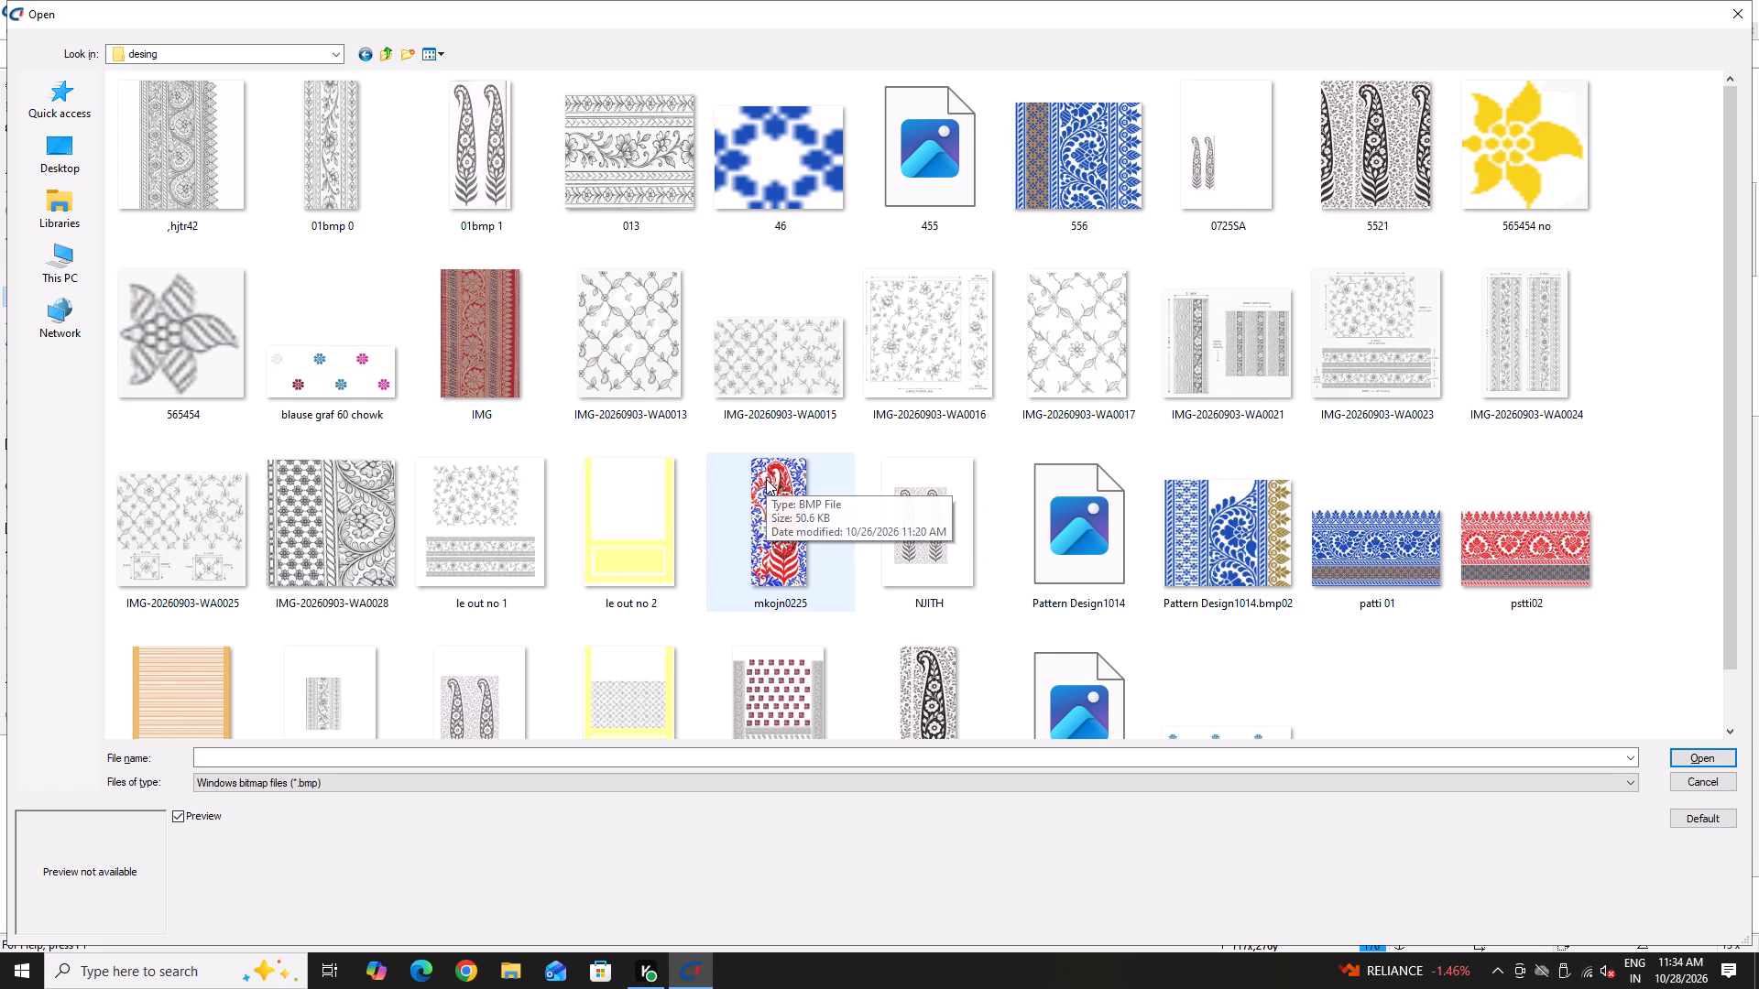
pyautogui.scroll(-2, 766, 479)
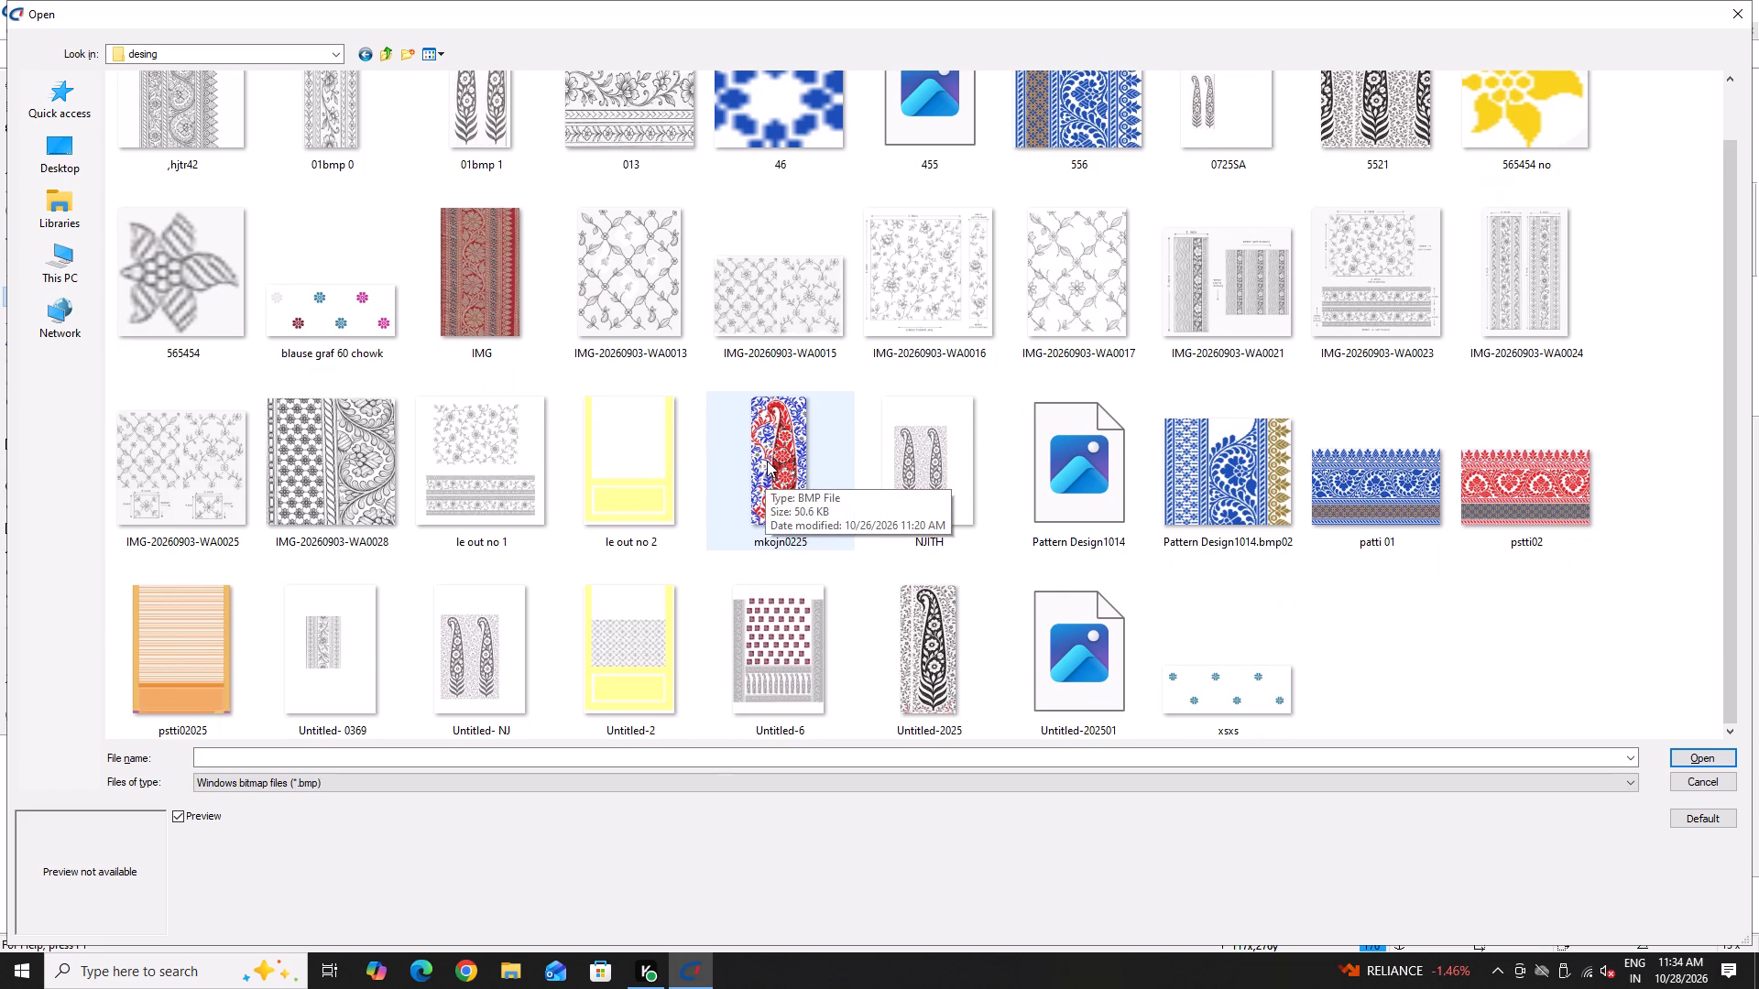
pyautogui.scroll(2, 772, 437)
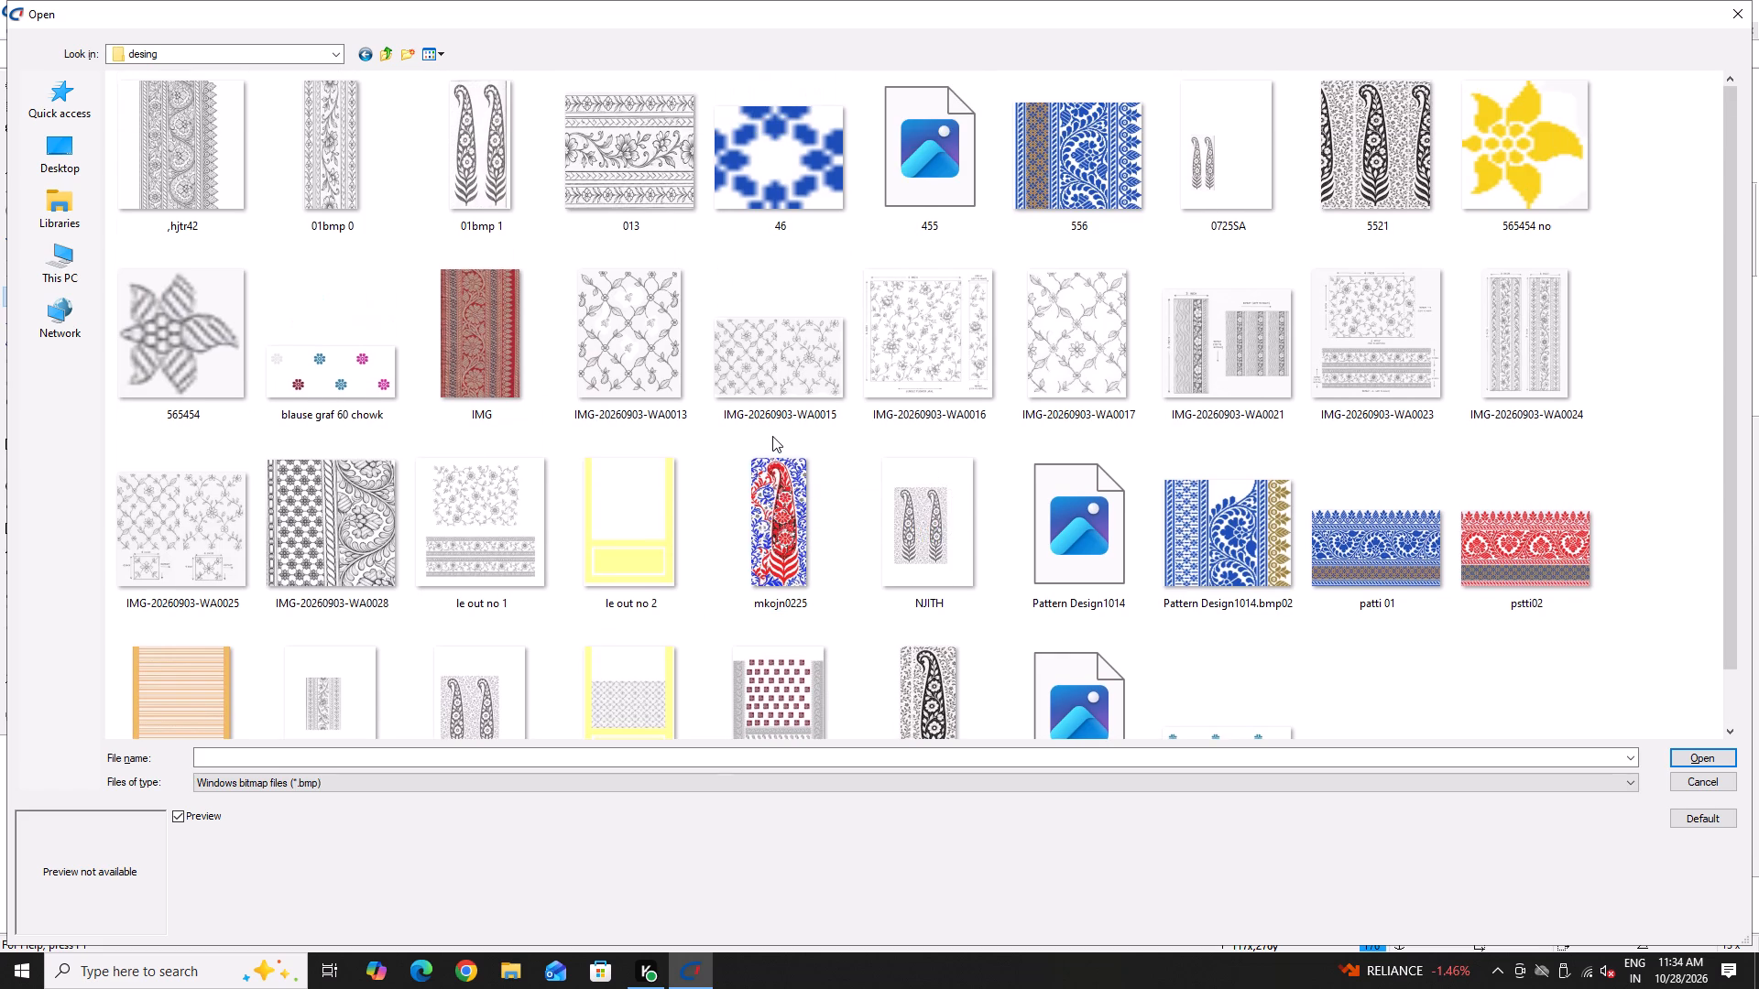
pyautogui.scroll(-3, 633, 408)
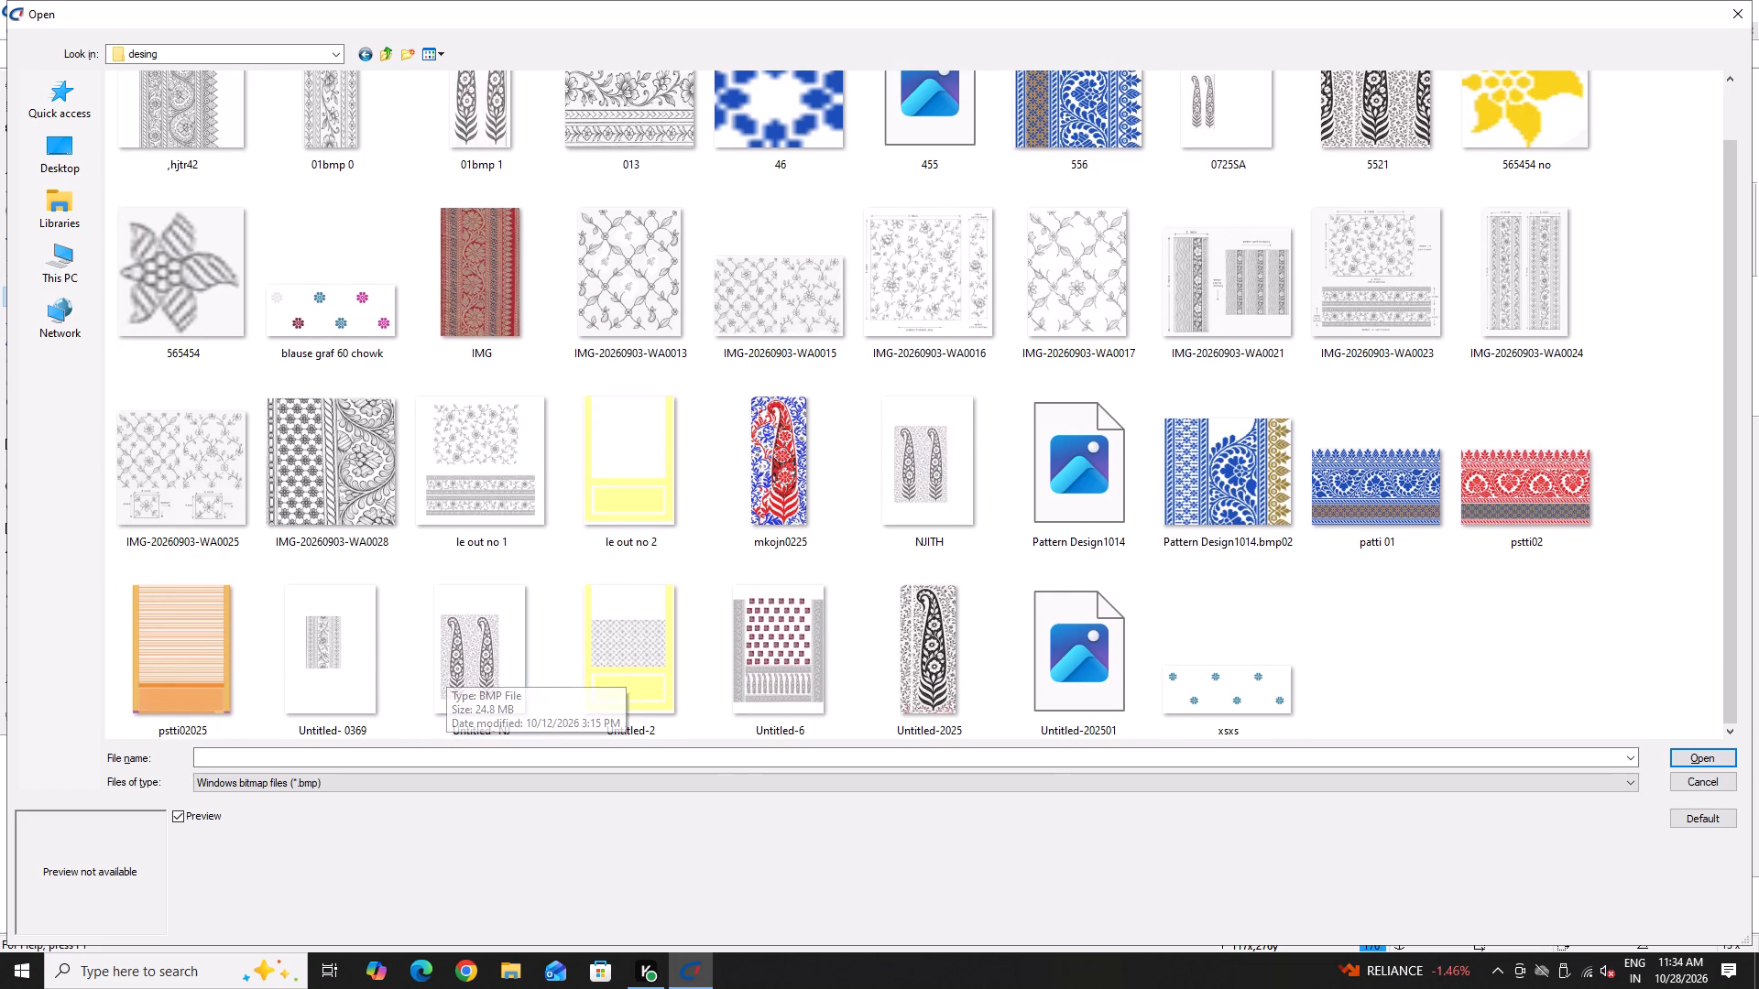
pyautogui.click(1633, 789)
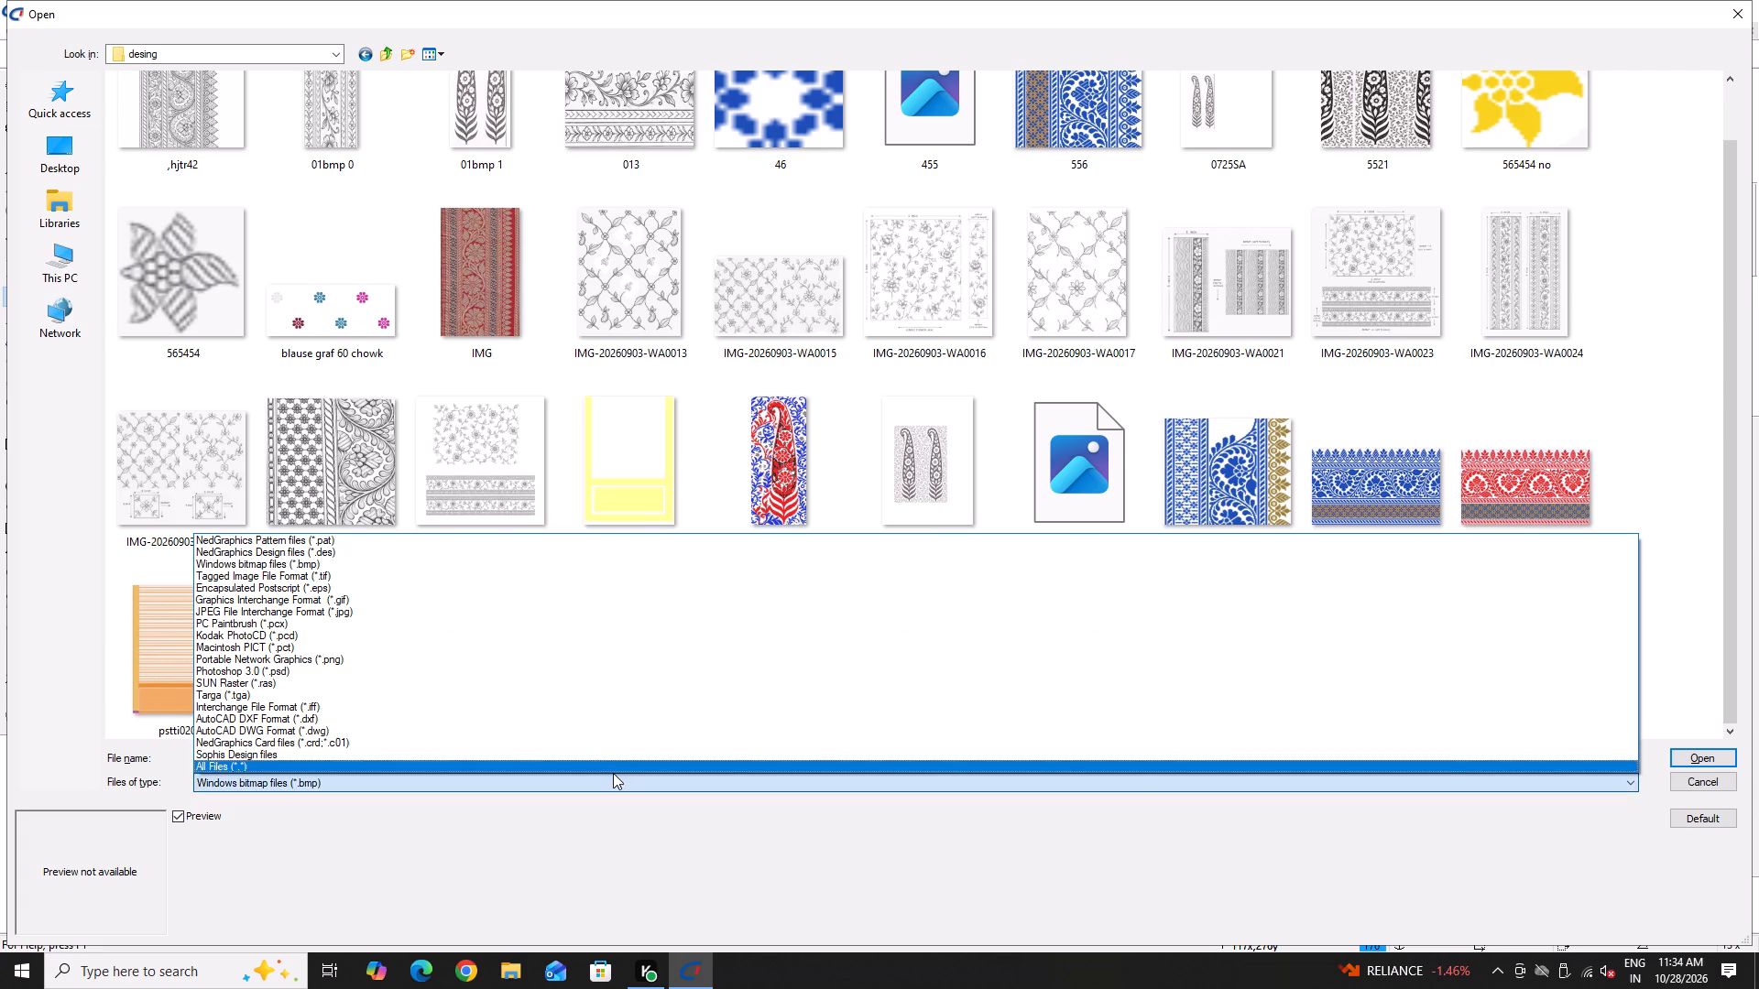
pyautogui.click(613, 773)
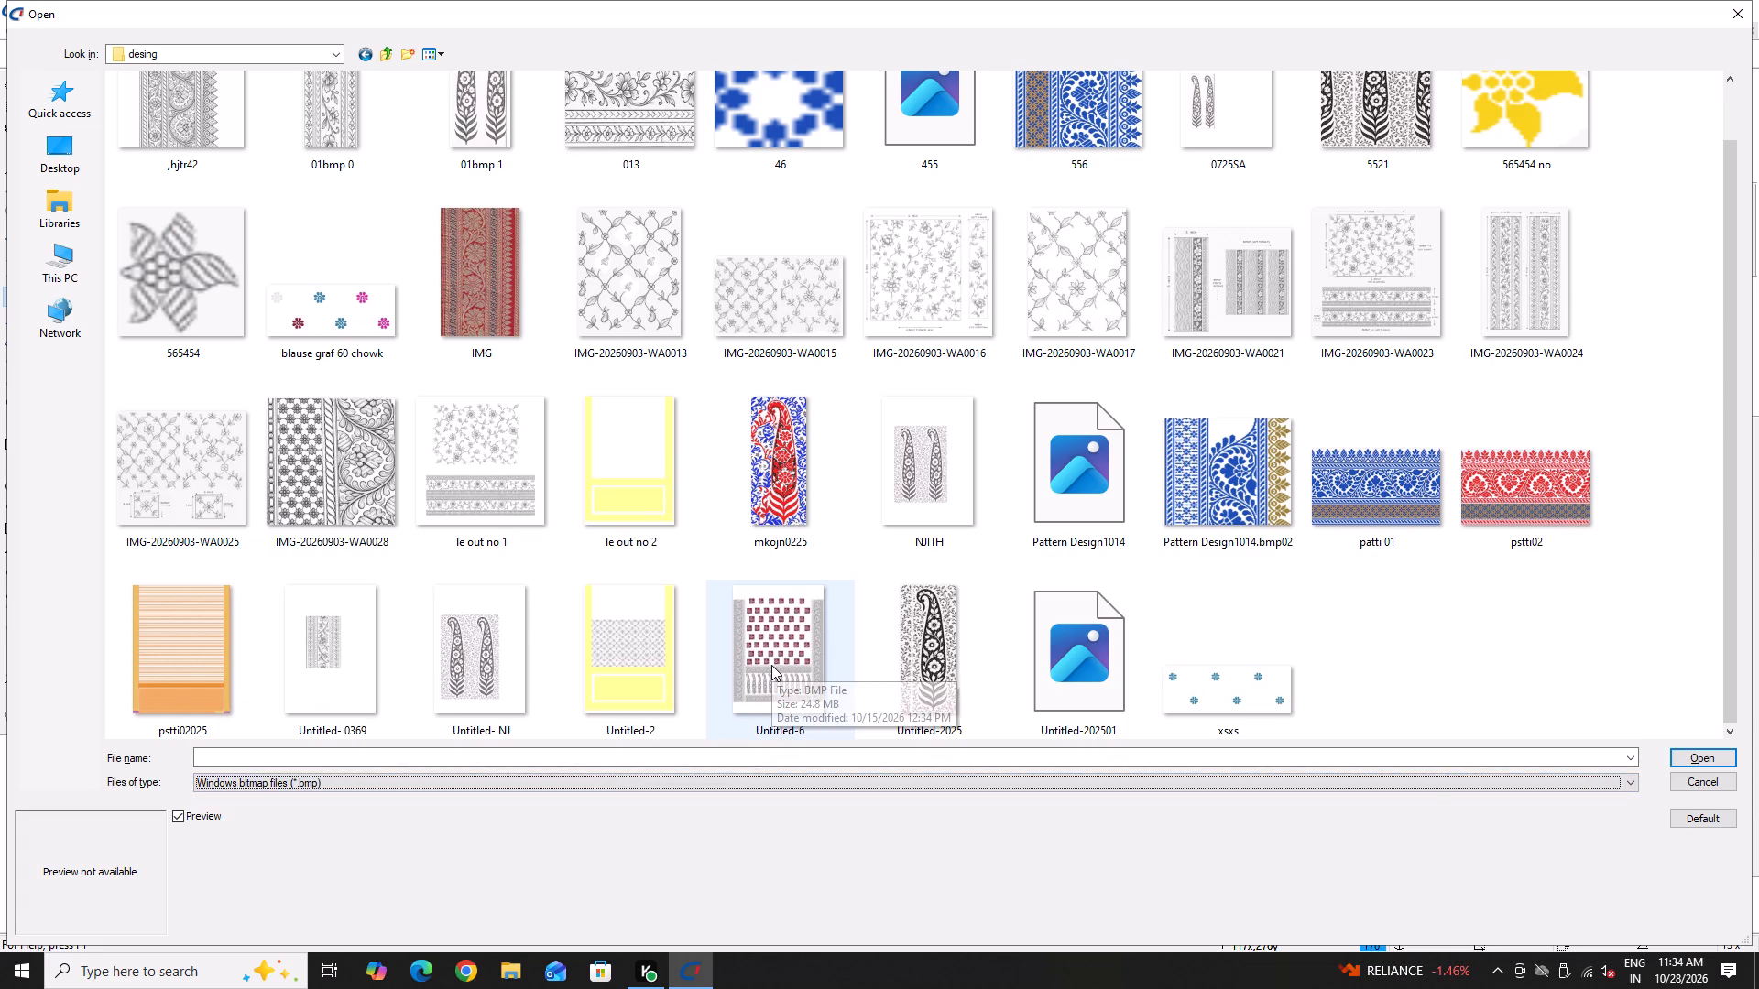
pyautogui.scroll(2, 771, 665)
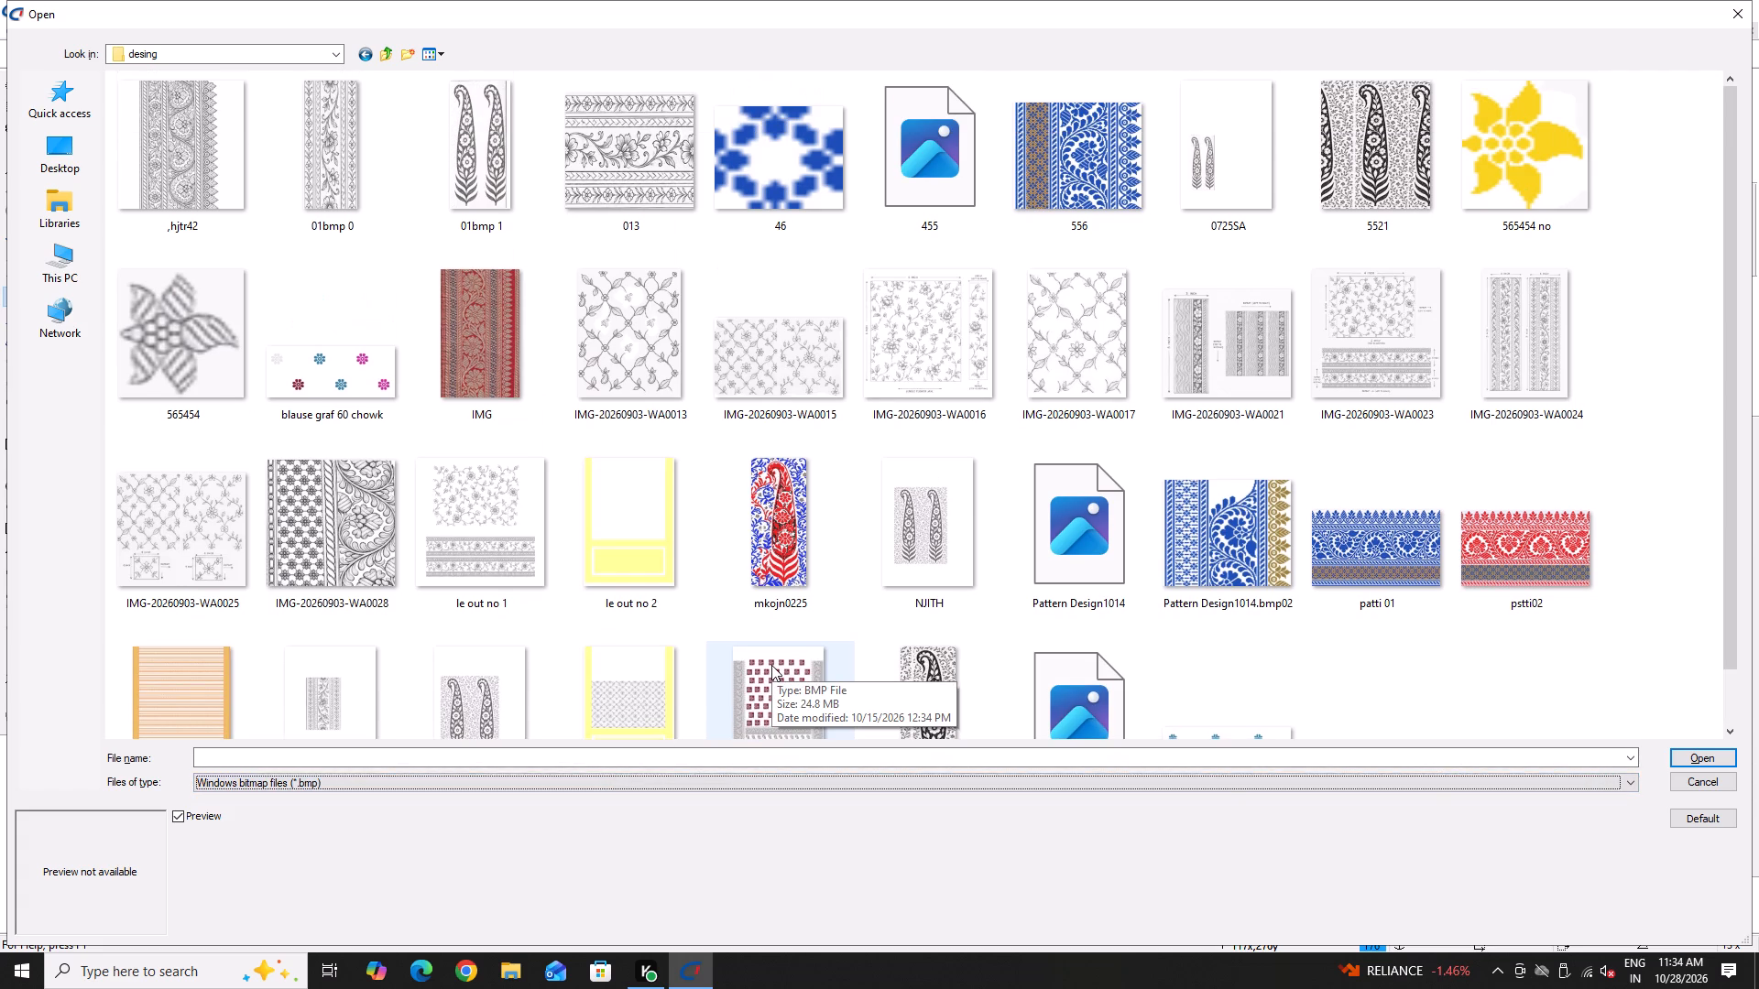
pyautogui.scroll(-1, 771, 665)
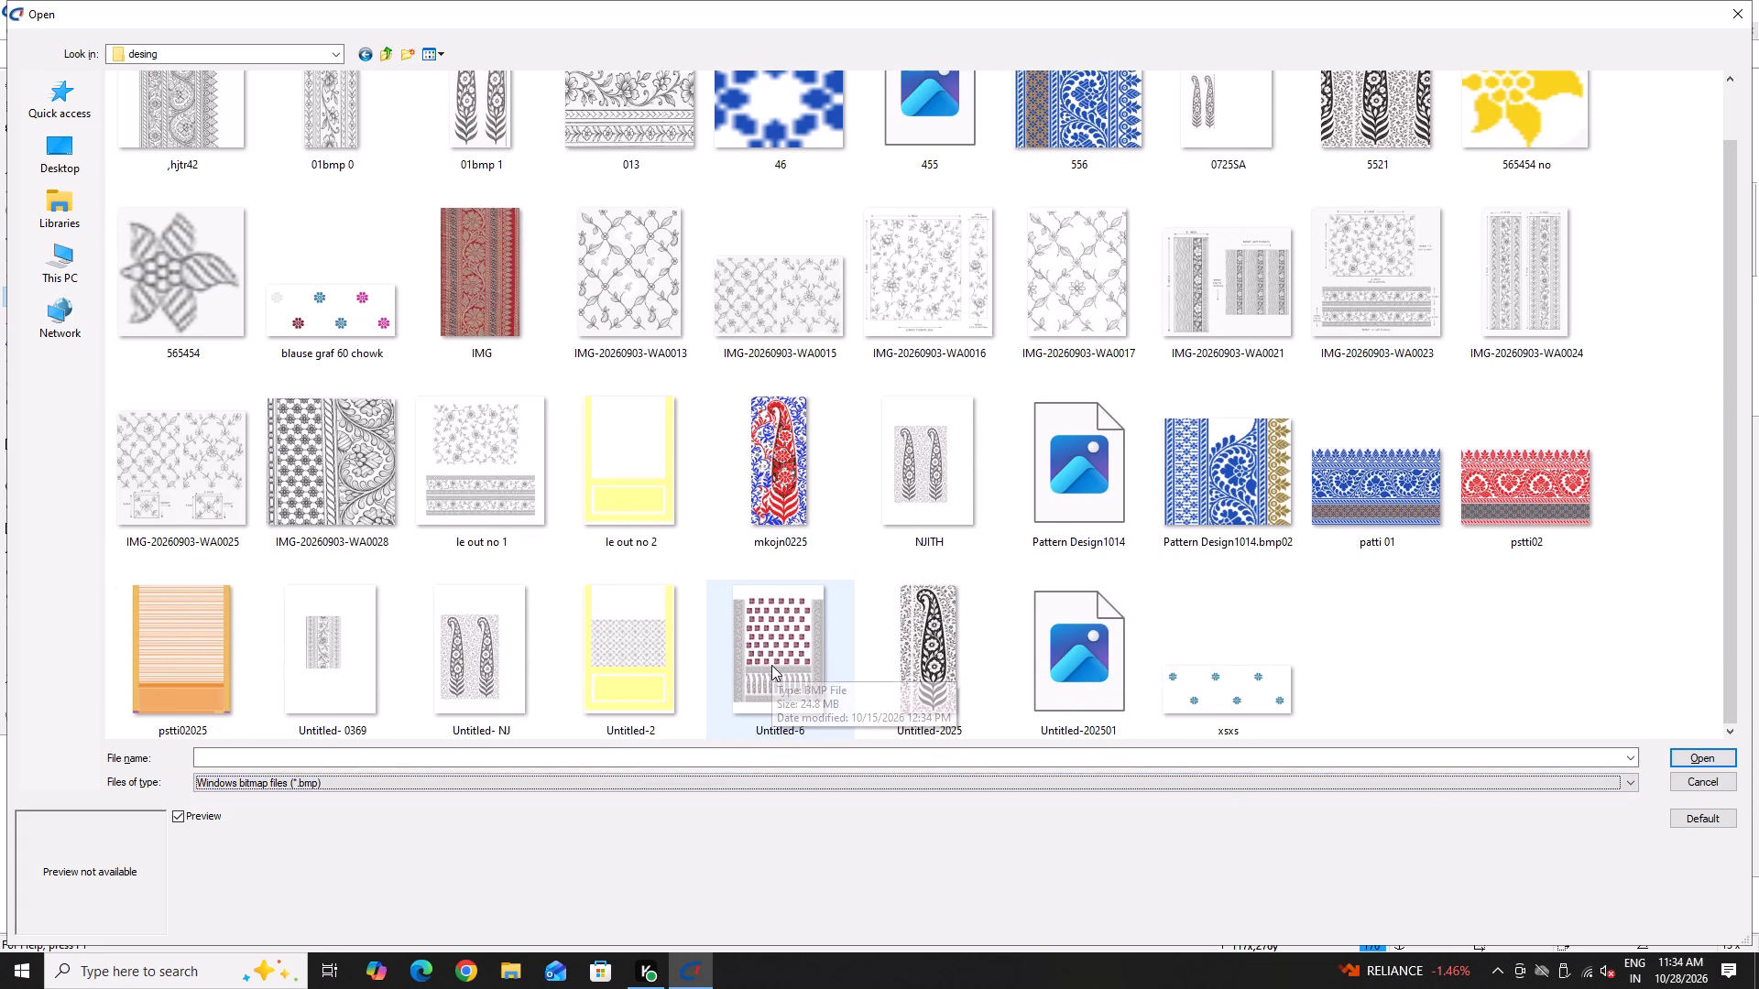
pyautogui.doubleClick(1062, 639)
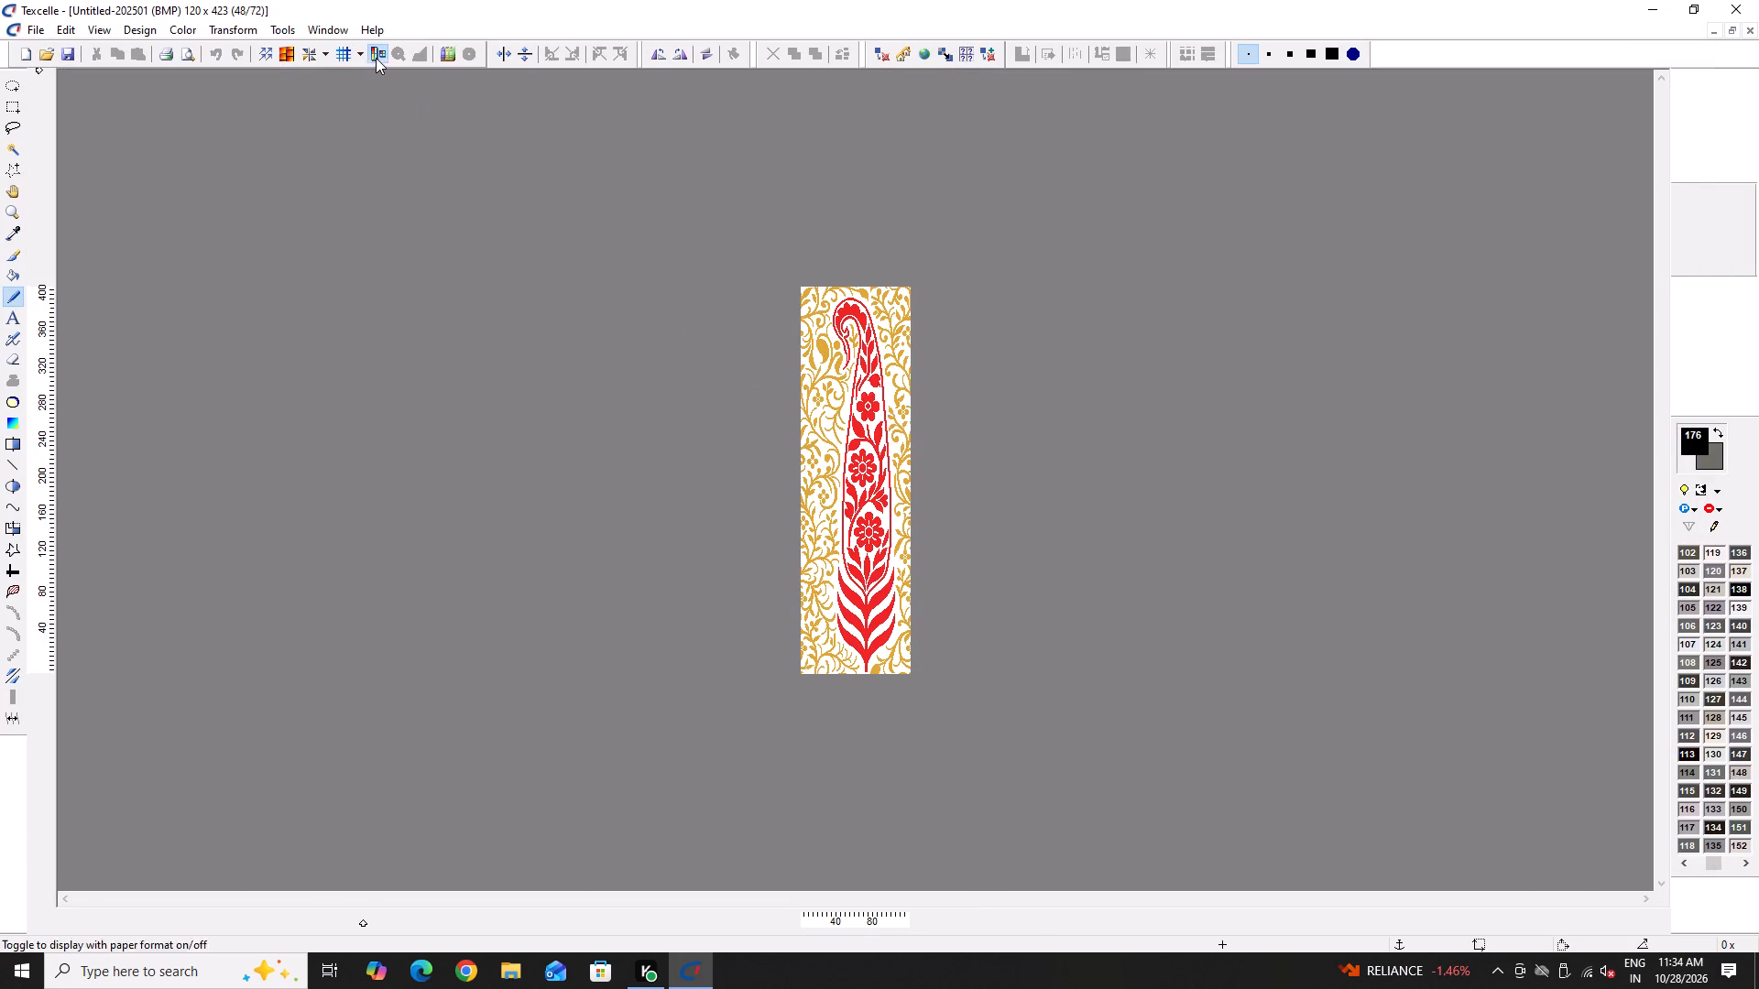
# Display the paisley design in paper format with the grid on, and show it in repeat.
pyautogui.click(376, 58)
pyautogui.click(350, 50)
pyautogui.keyDown('ctrl'); pyautogui.scroll(5, 1073, 654); pyautogui.keyUp('ctrl')
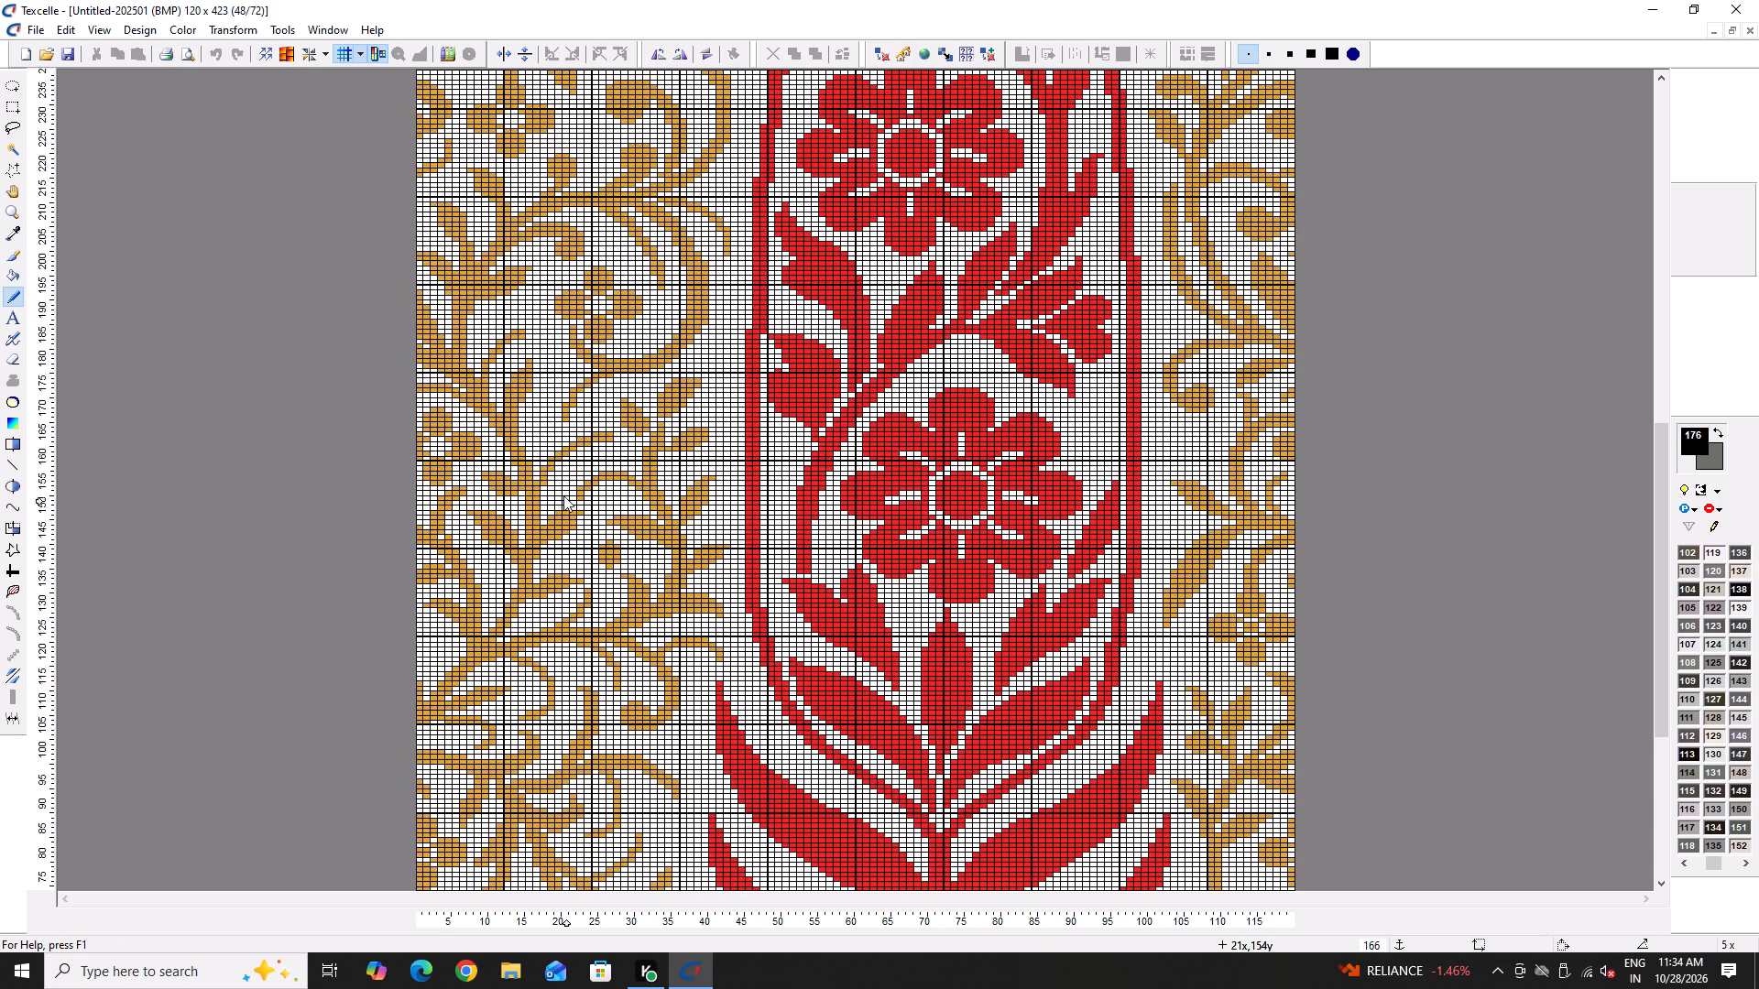
pyautogui.scroll(4, 487, 405)
pyautogui.click(268, 53)
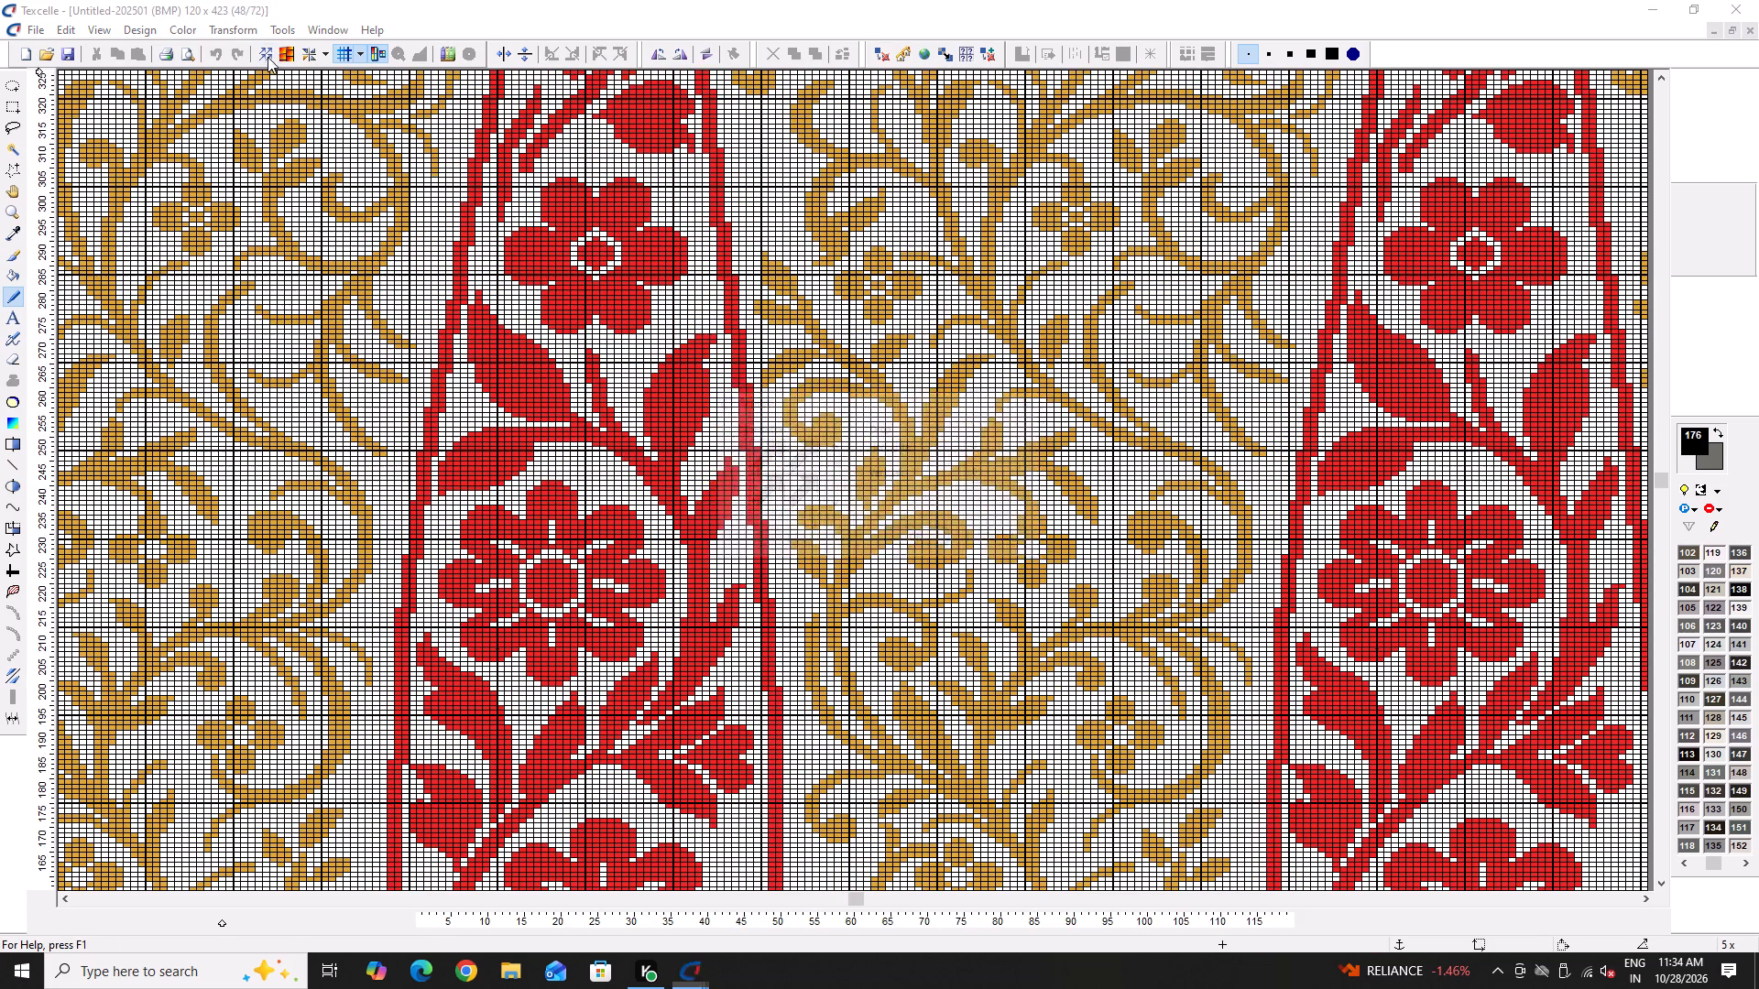
pyautogui.click(925, 541)
# Pick ochre colour 164 and outline a leaf above the short horizontal branch, from 35x, 282y along 284y to 28x and down to the branch.
pyautogui.keyDown('ctrl'); pyautogui.scroll(-3, 786, 513); pyautogui.keyUp('ctrl')
pyautogui.keyDown('ctrl'); pyautogui.scroll(4, 1046, 460); pyautogui.keyUp('ctrl')
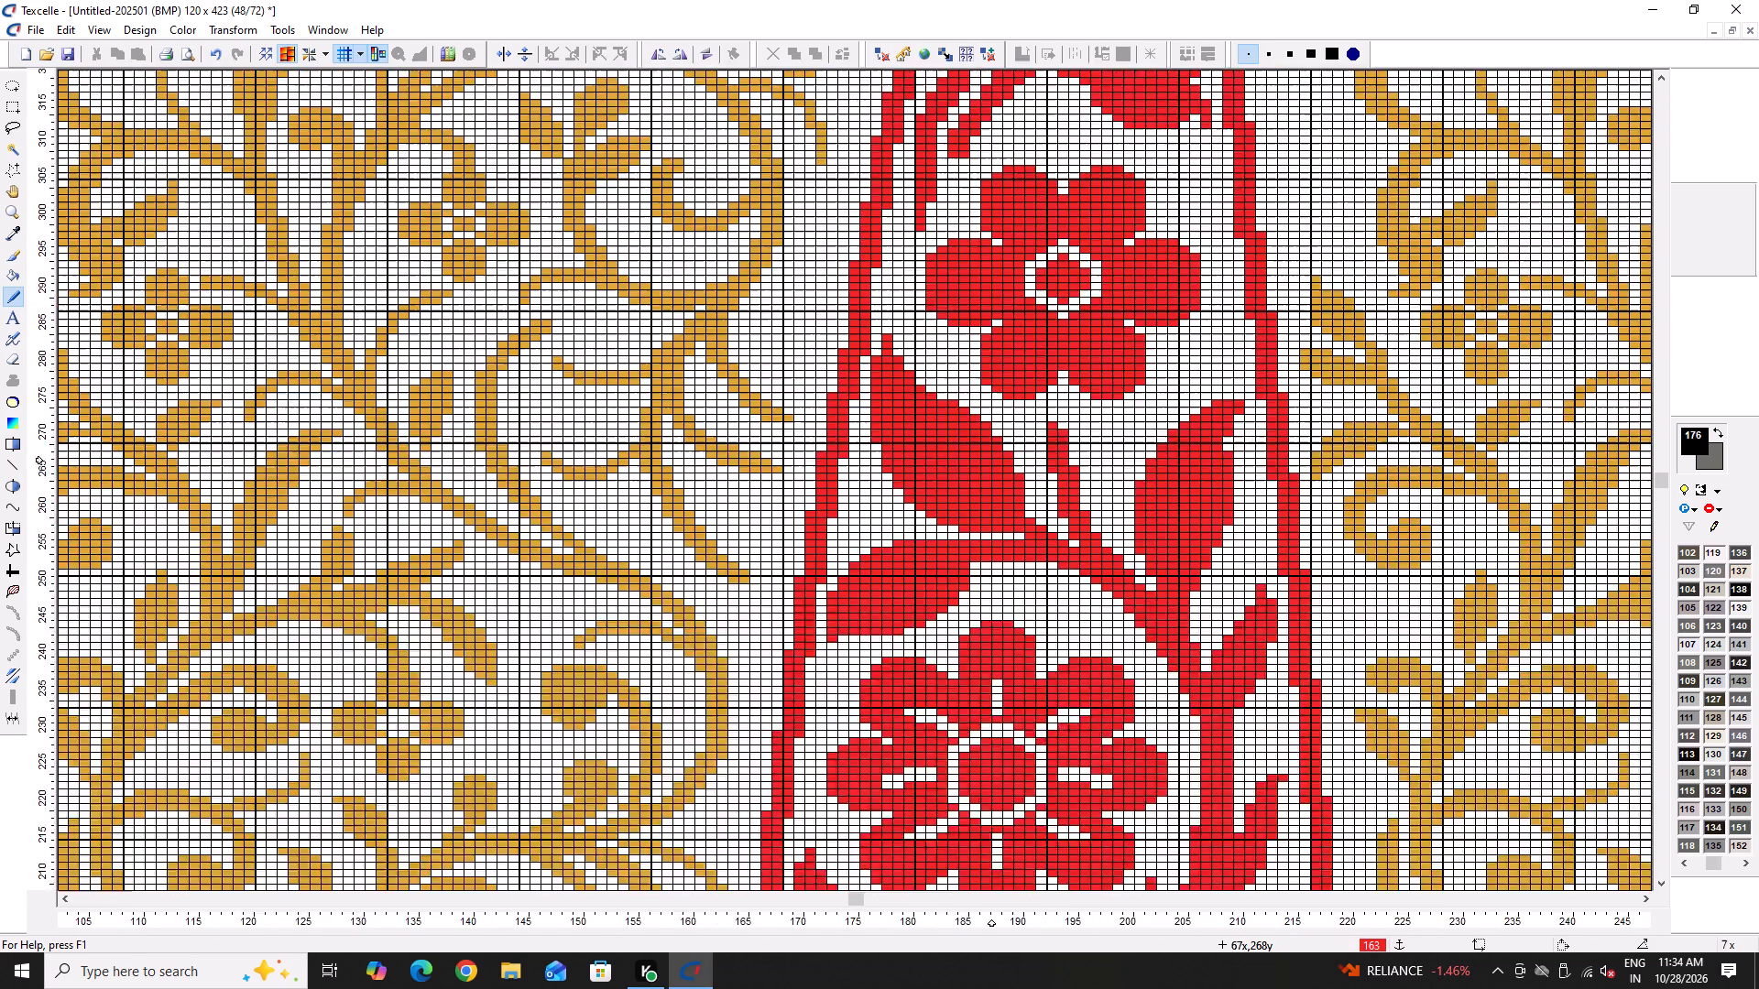
pyautogui.keyDown('ctrl'); pyautogui.scroll(2, 991, 460); pyautogui.keyUp('ctrl')
pyautogui.keyDown('ctrl'); pyautogui.scroll(2, 529, 404); pyautogui.keyUp('ctrl')
pyautogui.press('x')
pyautogui.scroll(2, 560, 388)
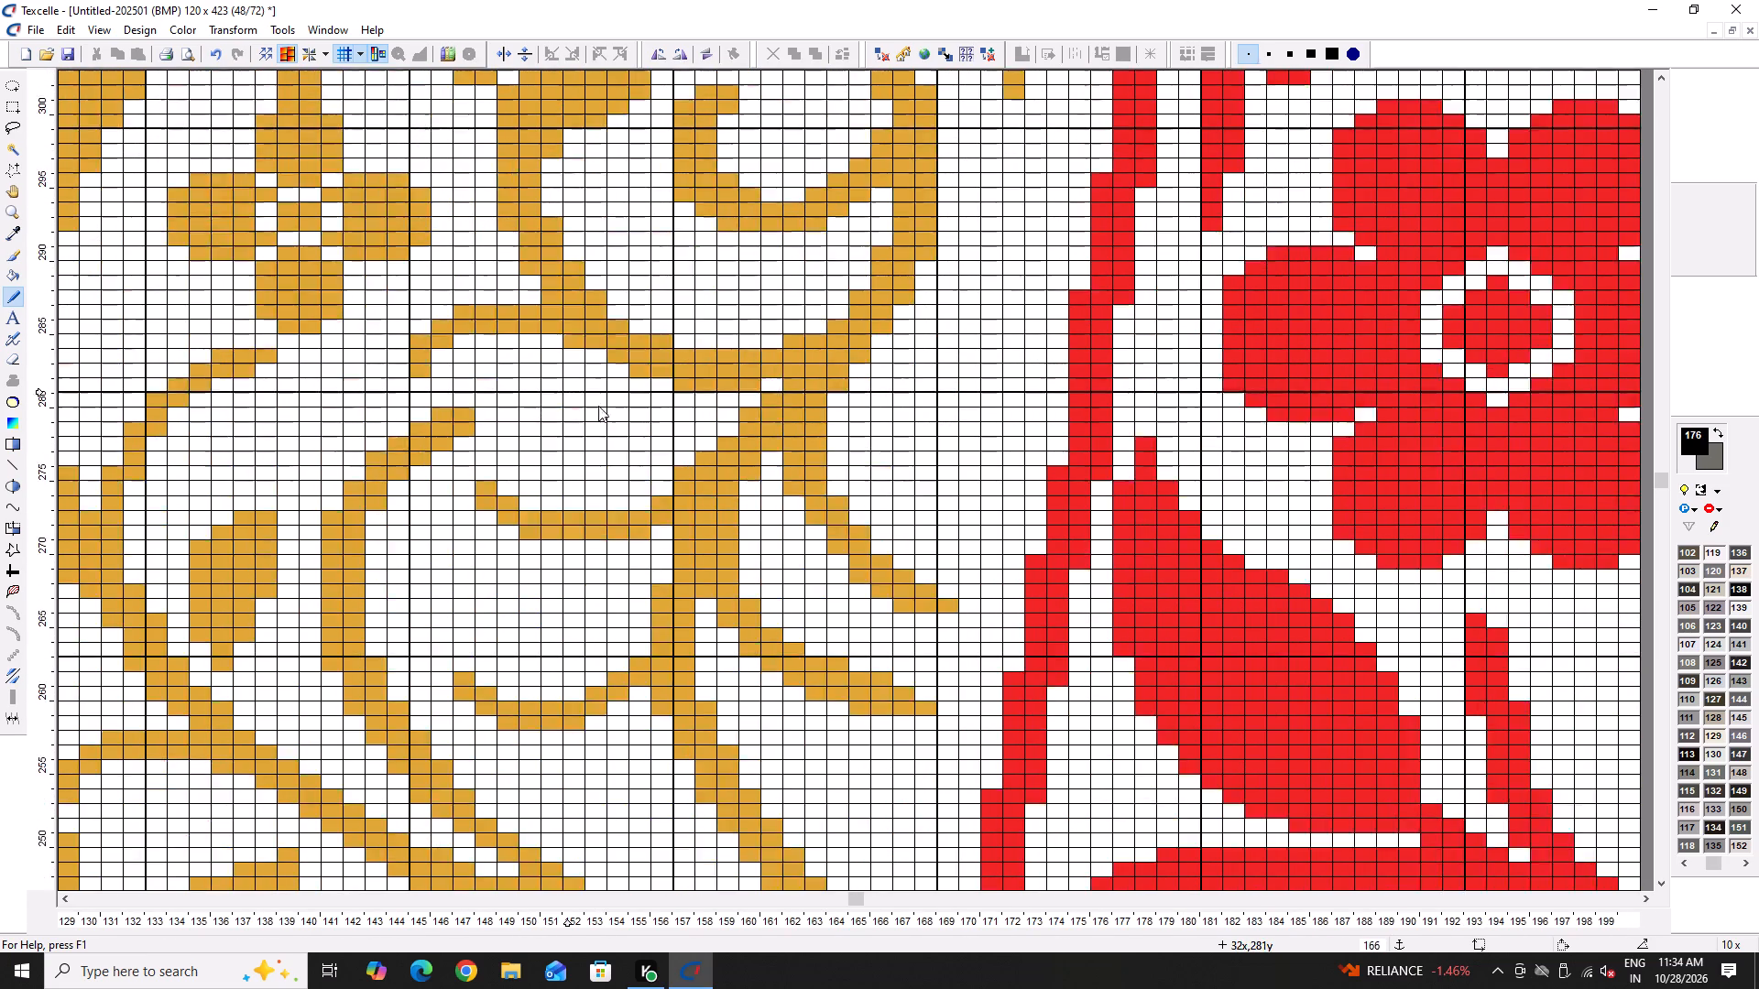
pyautogui.scroll(1, 598, 406)
pyautogui.keyDown('ctrl'); pyautogui.scroll(2, 850, 472); pyautogui.keyUp('ctrl')
pyautogui.scroll(-2, 730, 557)
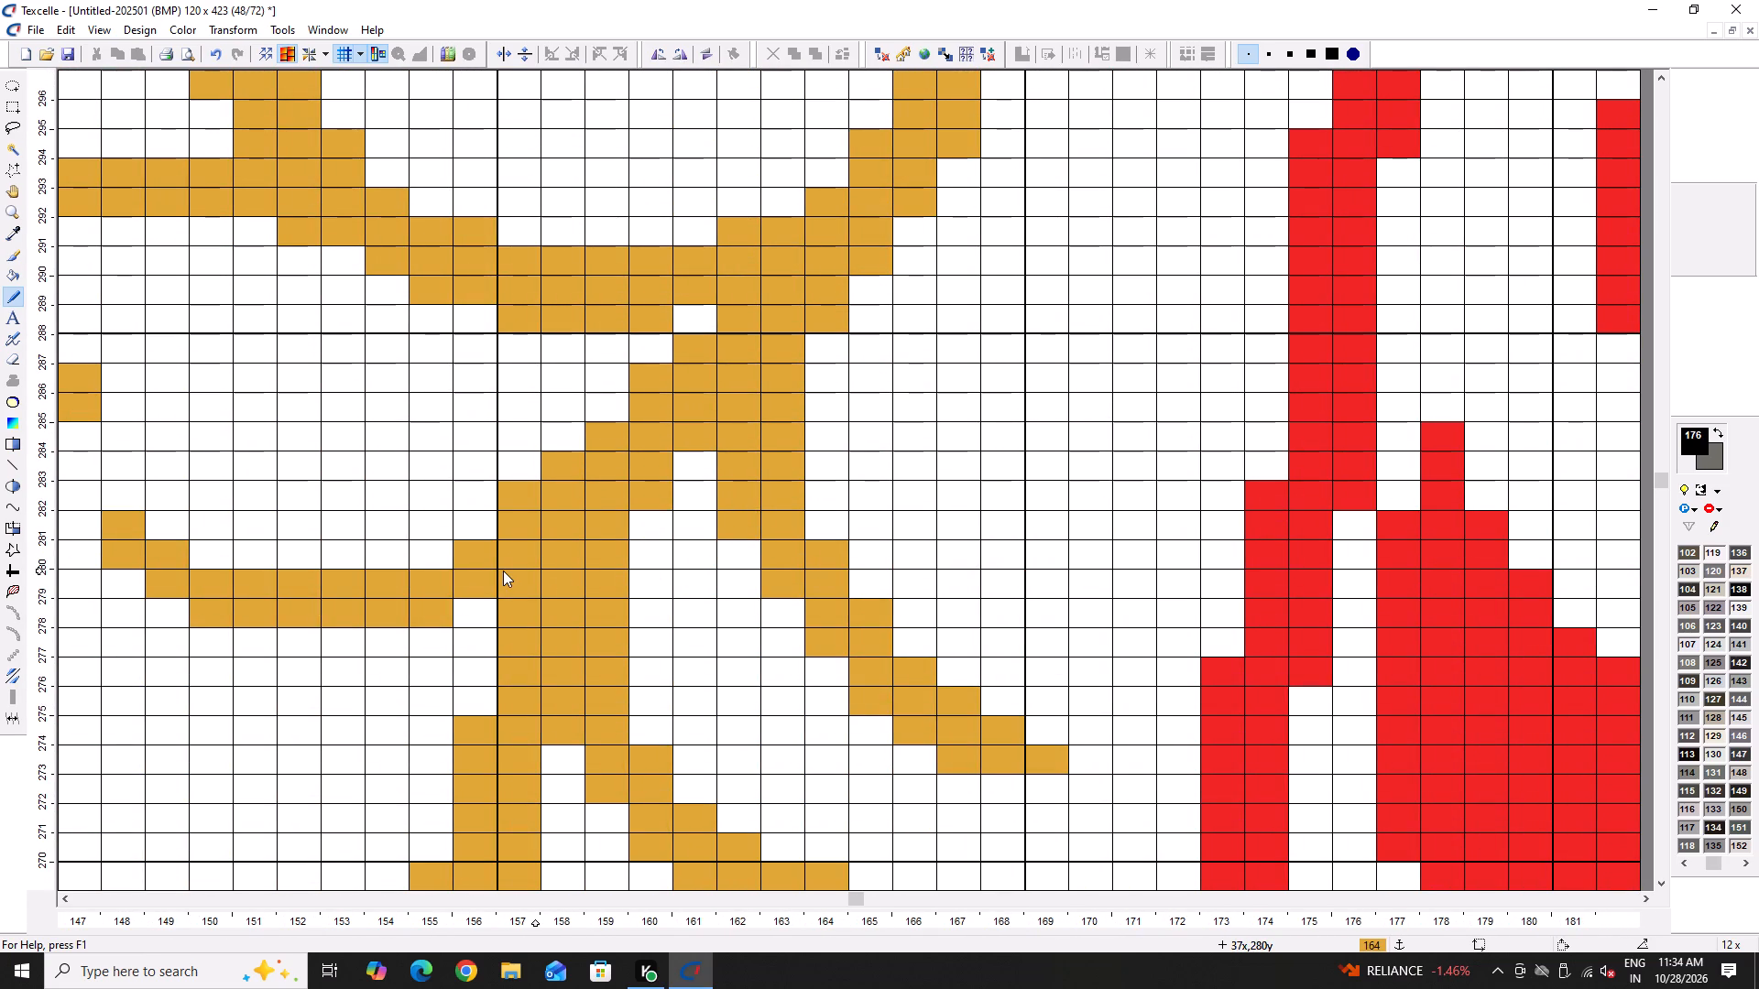
pyautogui.press('x')
pyautogui.press('Left')
pyautogui.press('Left')
pyautogui.press('space')
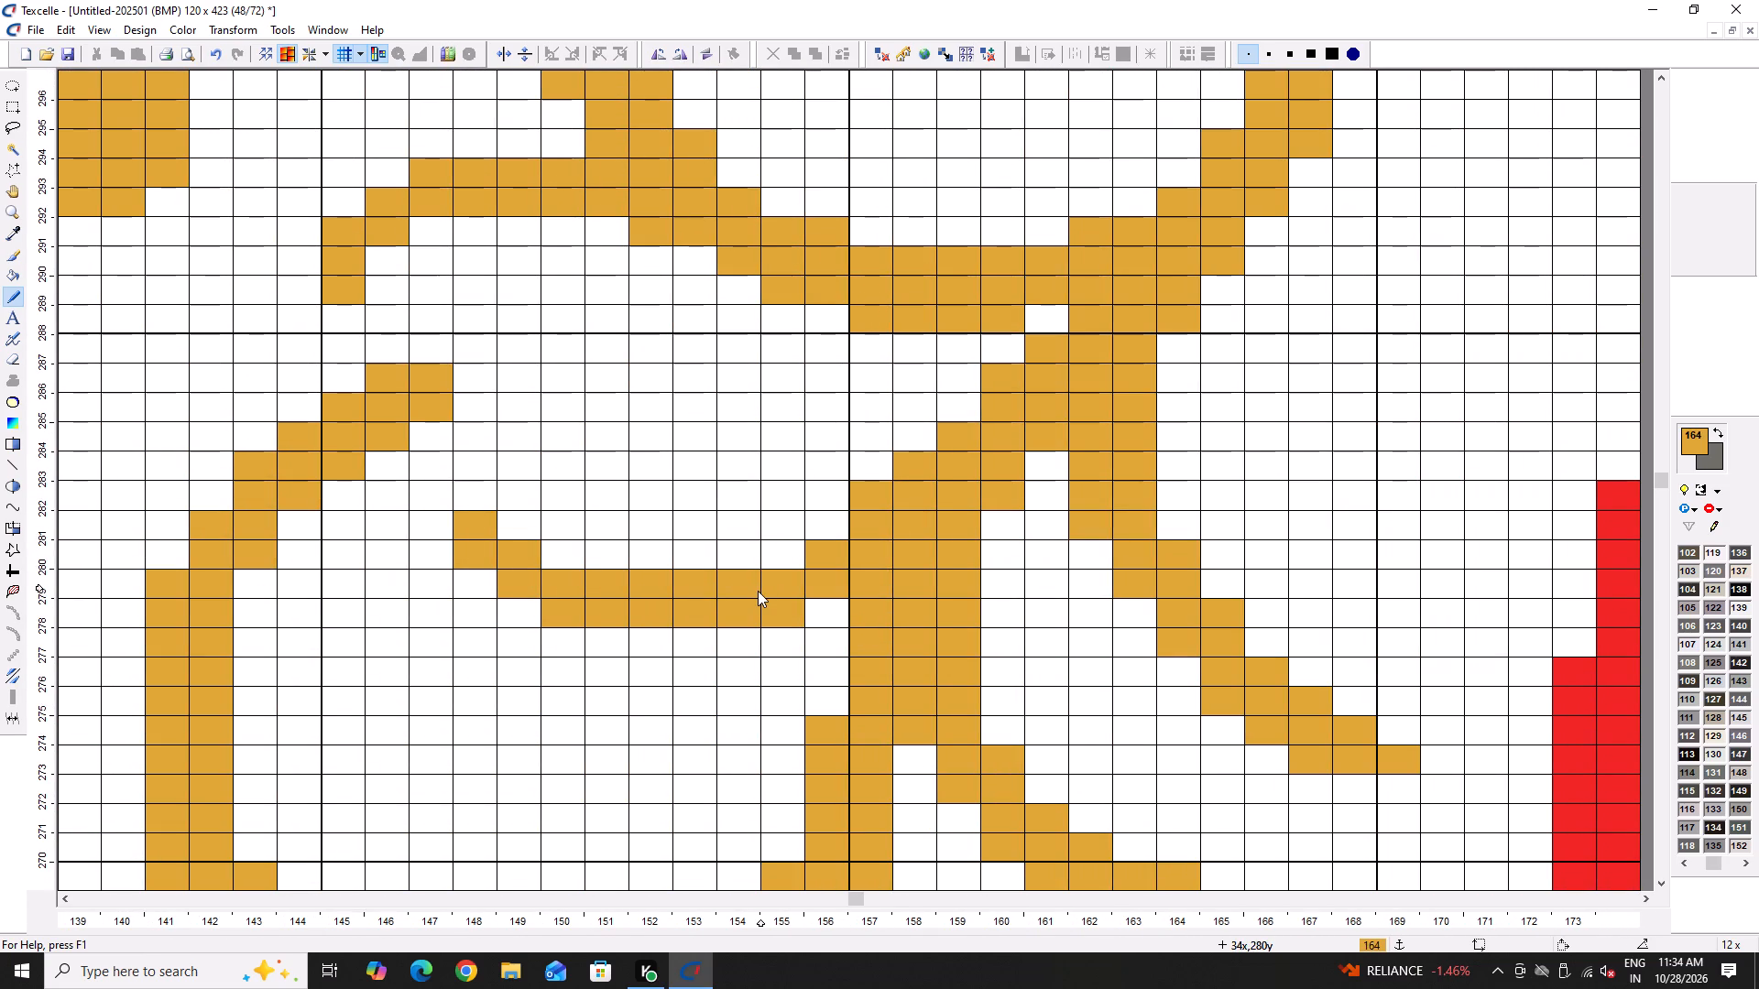
pyautogui.write('x')
pyautogui.scroll(1, 738, 557)
pyautogui.moveTo(781, 621); pyautogui.dragTo(669, 554)
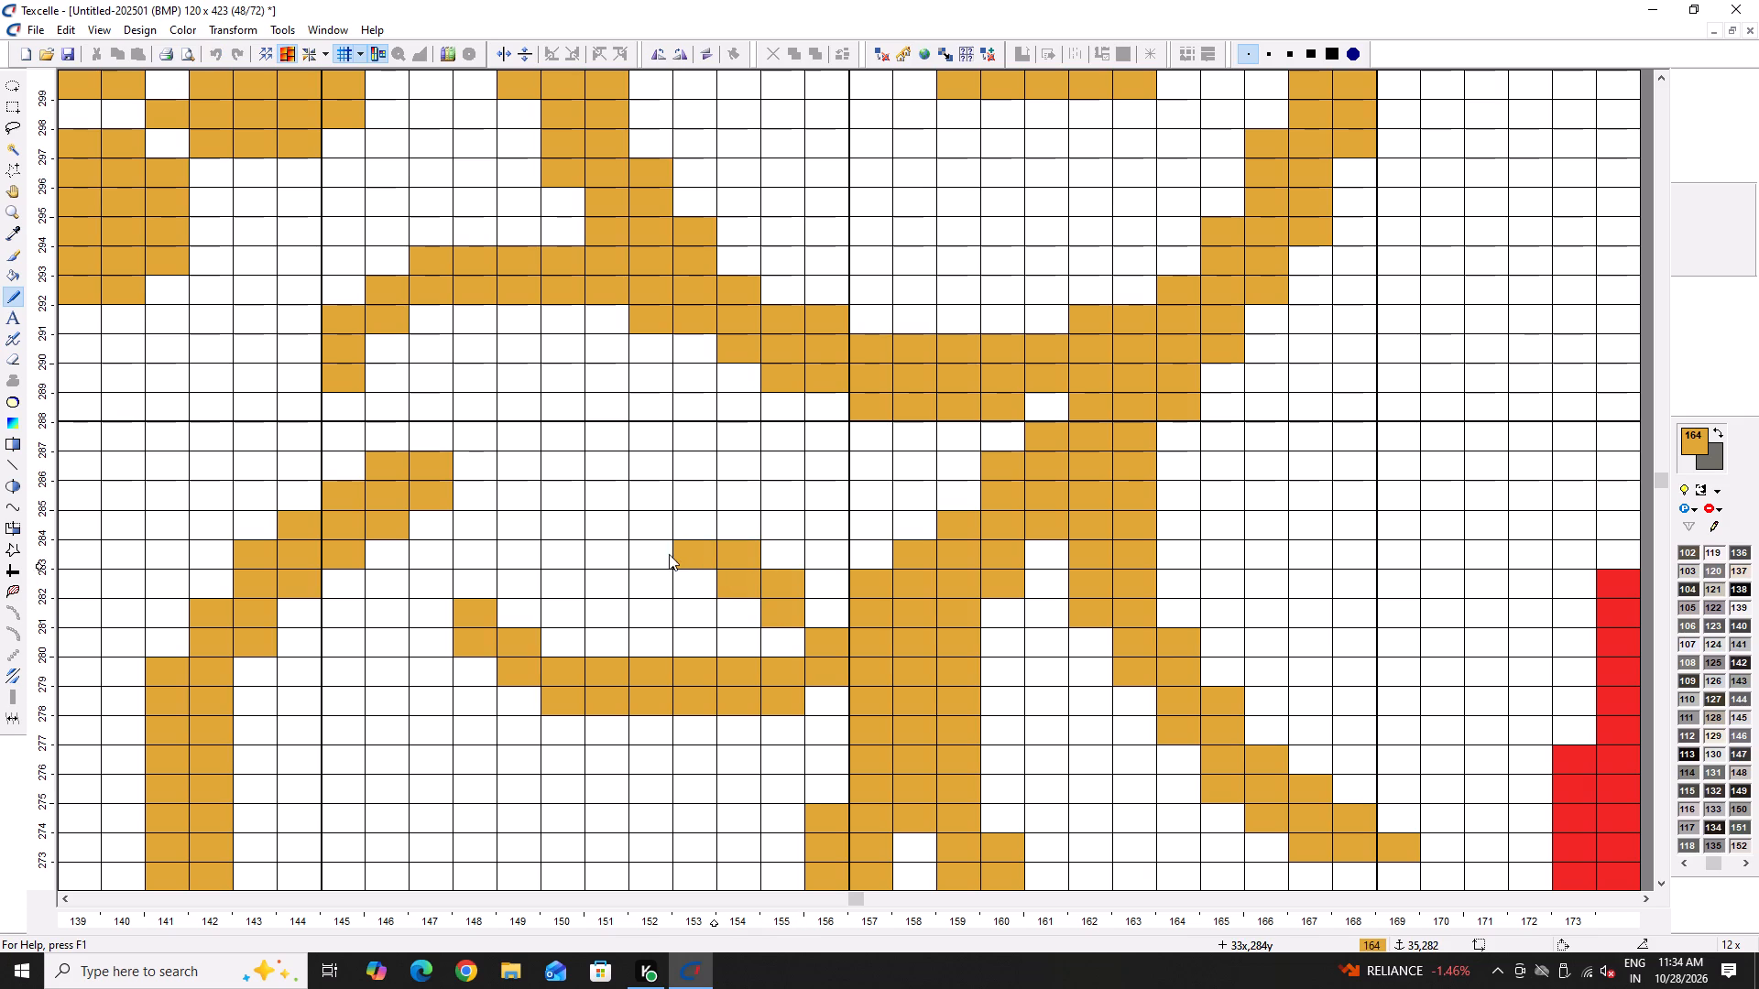
pyautogui.moveTo(669, 554); pyautogui.dragTo(487, 548)
pyautogui.moveTo(485, 558); pyautogui.dragTo(485, 598)
pyautogui.click(473, 520)
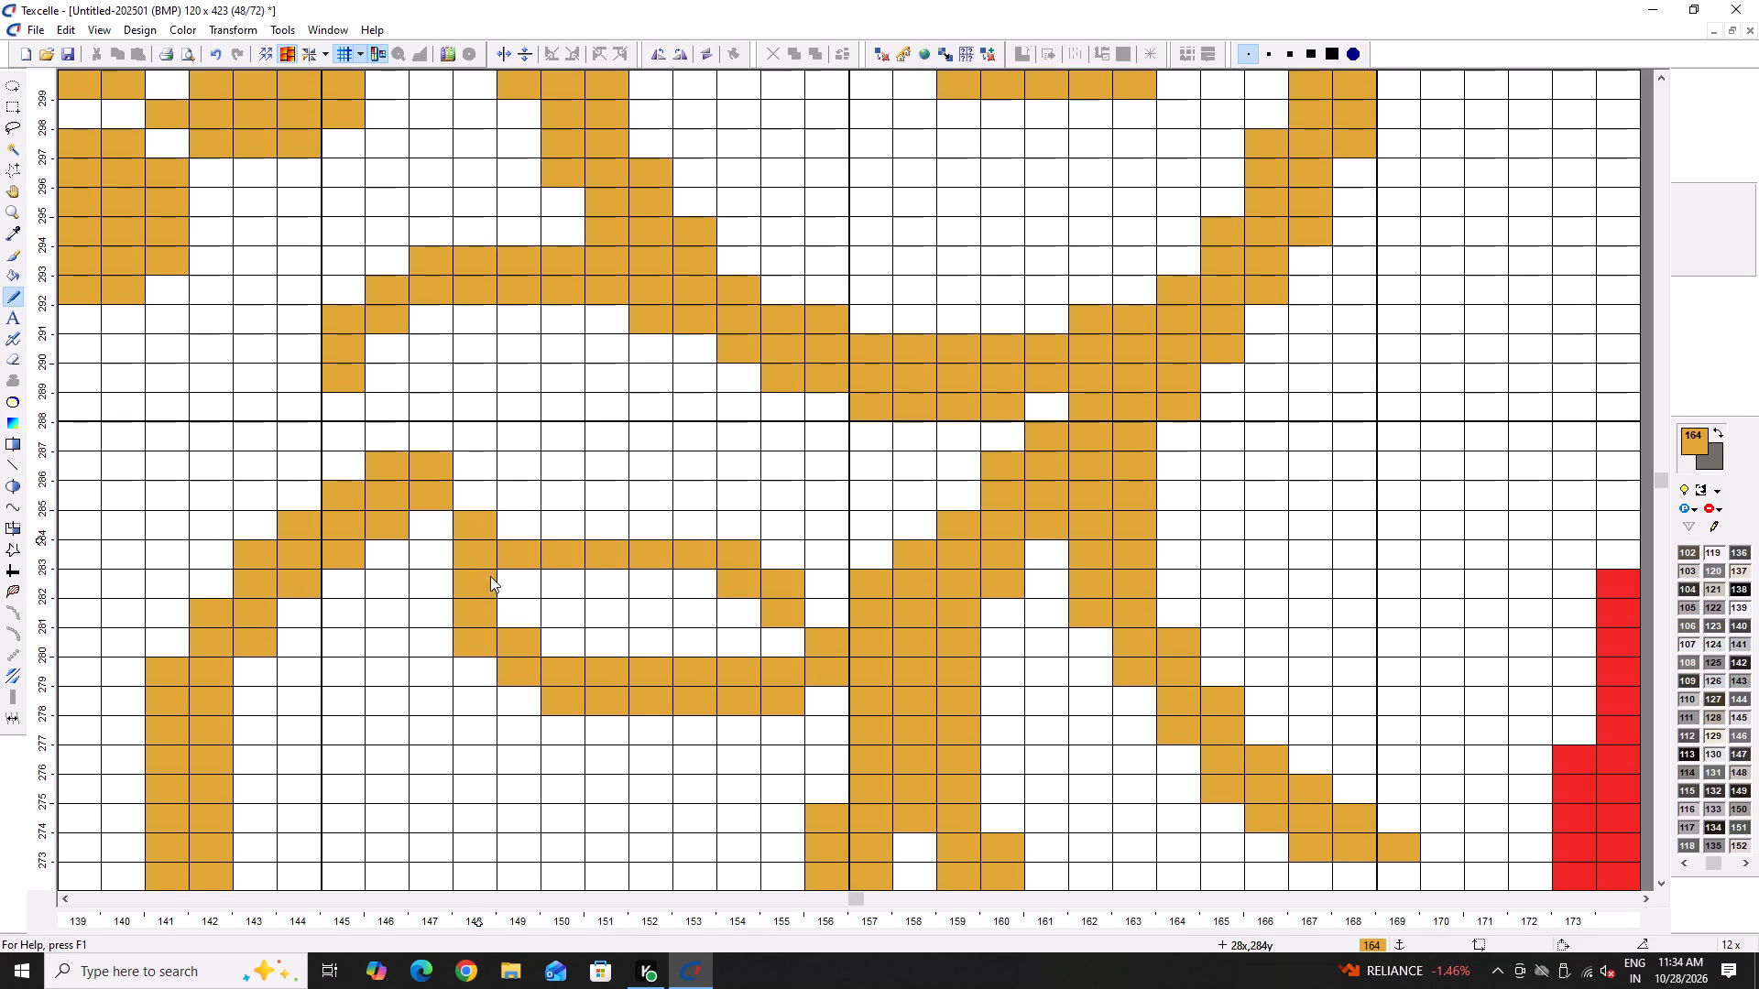
# Fill the inside of the new leaf outline with ochre colour 164 down to the branch.
pyautogui.moveTo(485, 568); pyautogui.dragTo(556, 603)
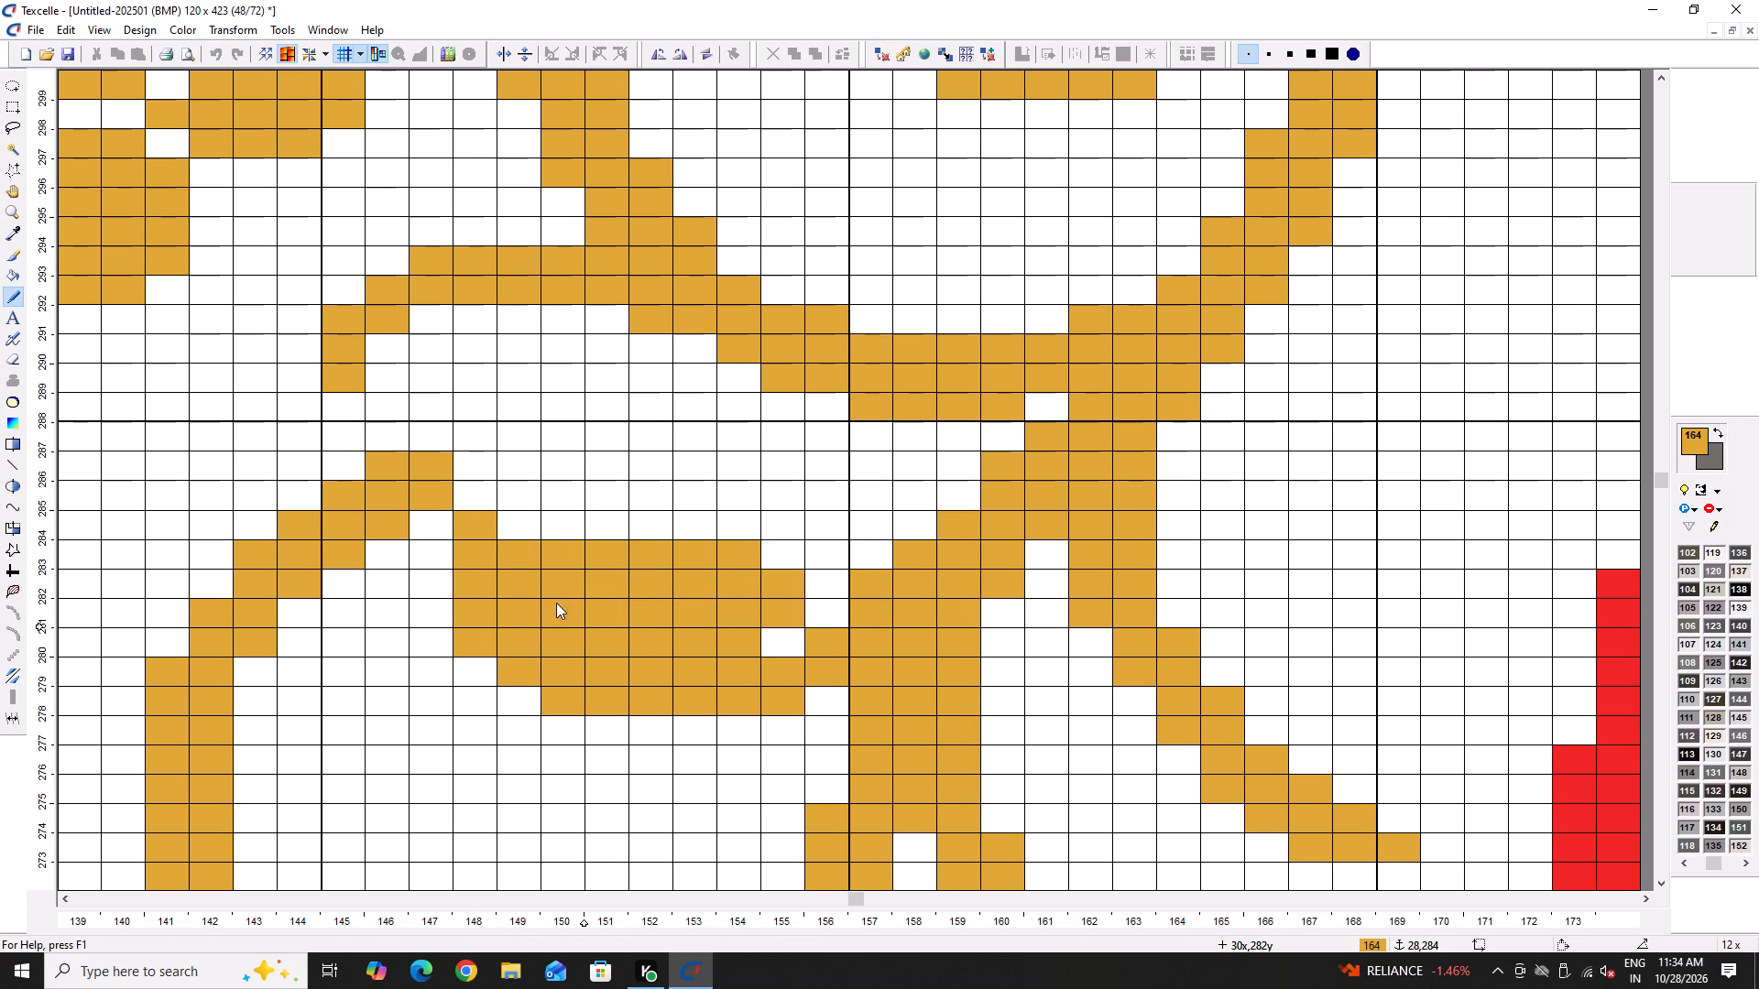
pyautogui.moveTo(556, 603); pyautogui.dragTo(791, 642)
# Set white as the second colour and erase surplus ochre cells around the upper leaf's stalk and the adjoining stem, between 34x and 38x.
pyautogui.rightClick(748, 545)
pyautogui.hotkey('ctrl', 'space')
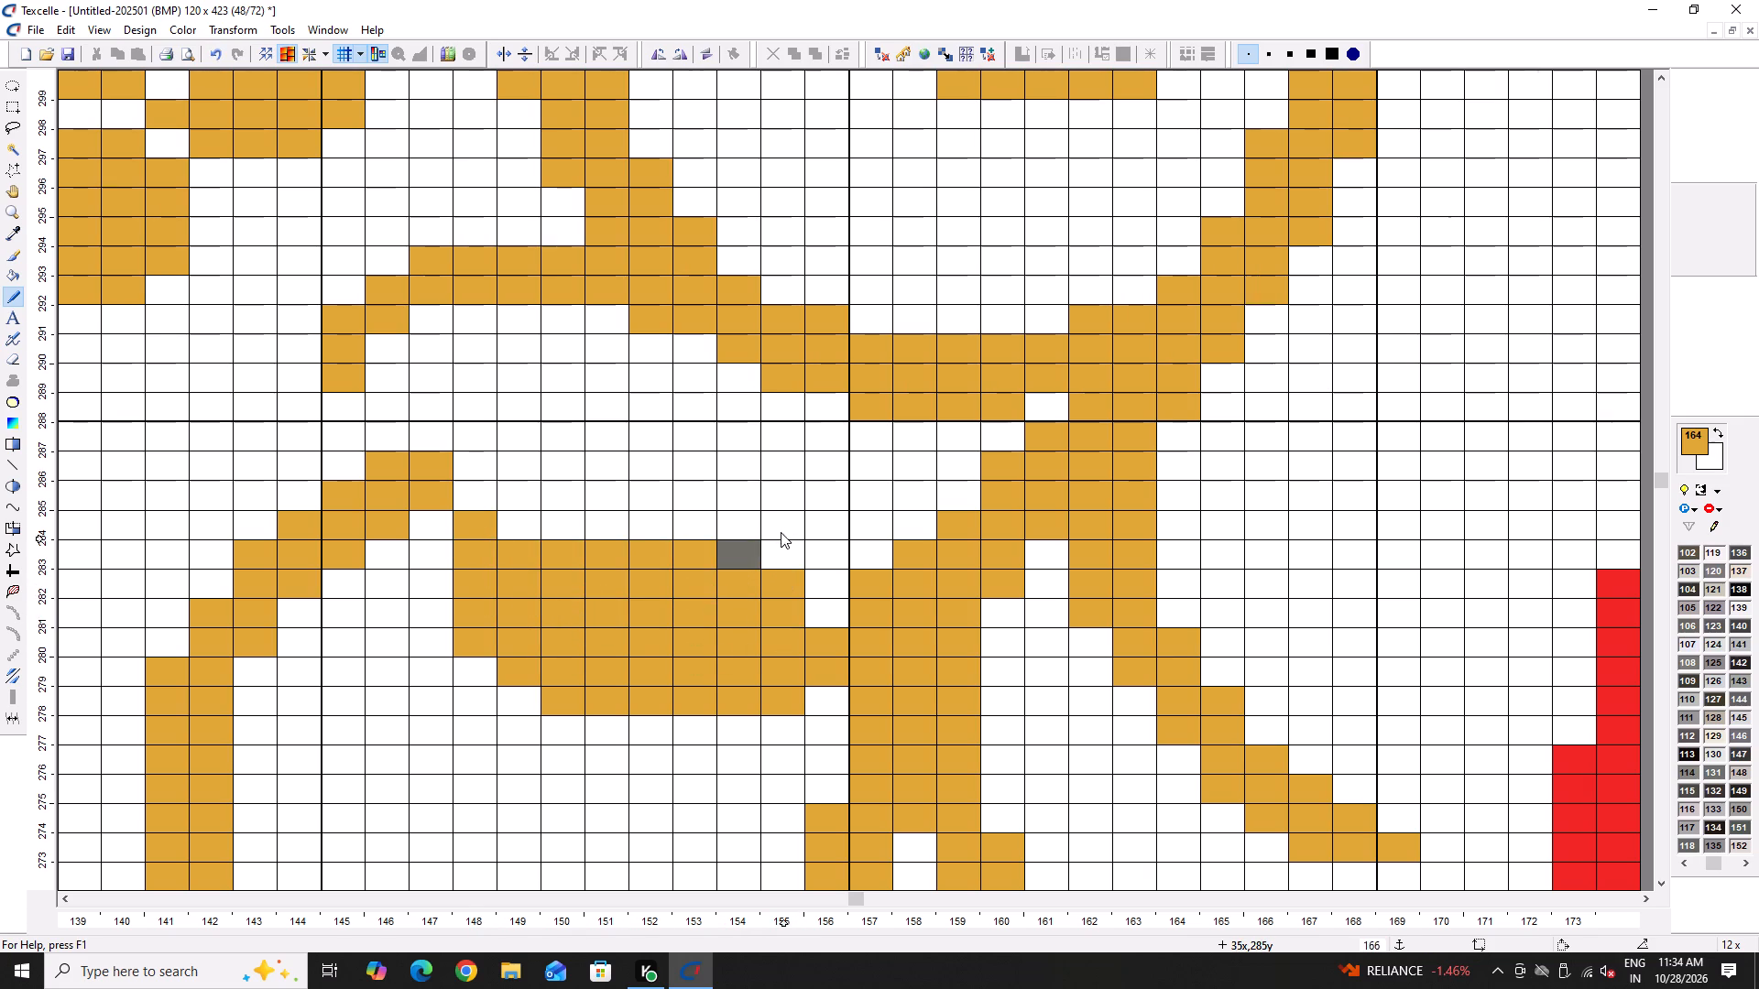
pyautogui.keyDown('ctrl'); pyautogui.rightClick(750, 558); pyautogui.keyUp('ctrl')
pyautogui.rightClick(789, 586)
pyautogui.moveTo(876, 574); pyautogui.dragTo(868, 608, button='right')
pyautogui.rightClick(901, 560)
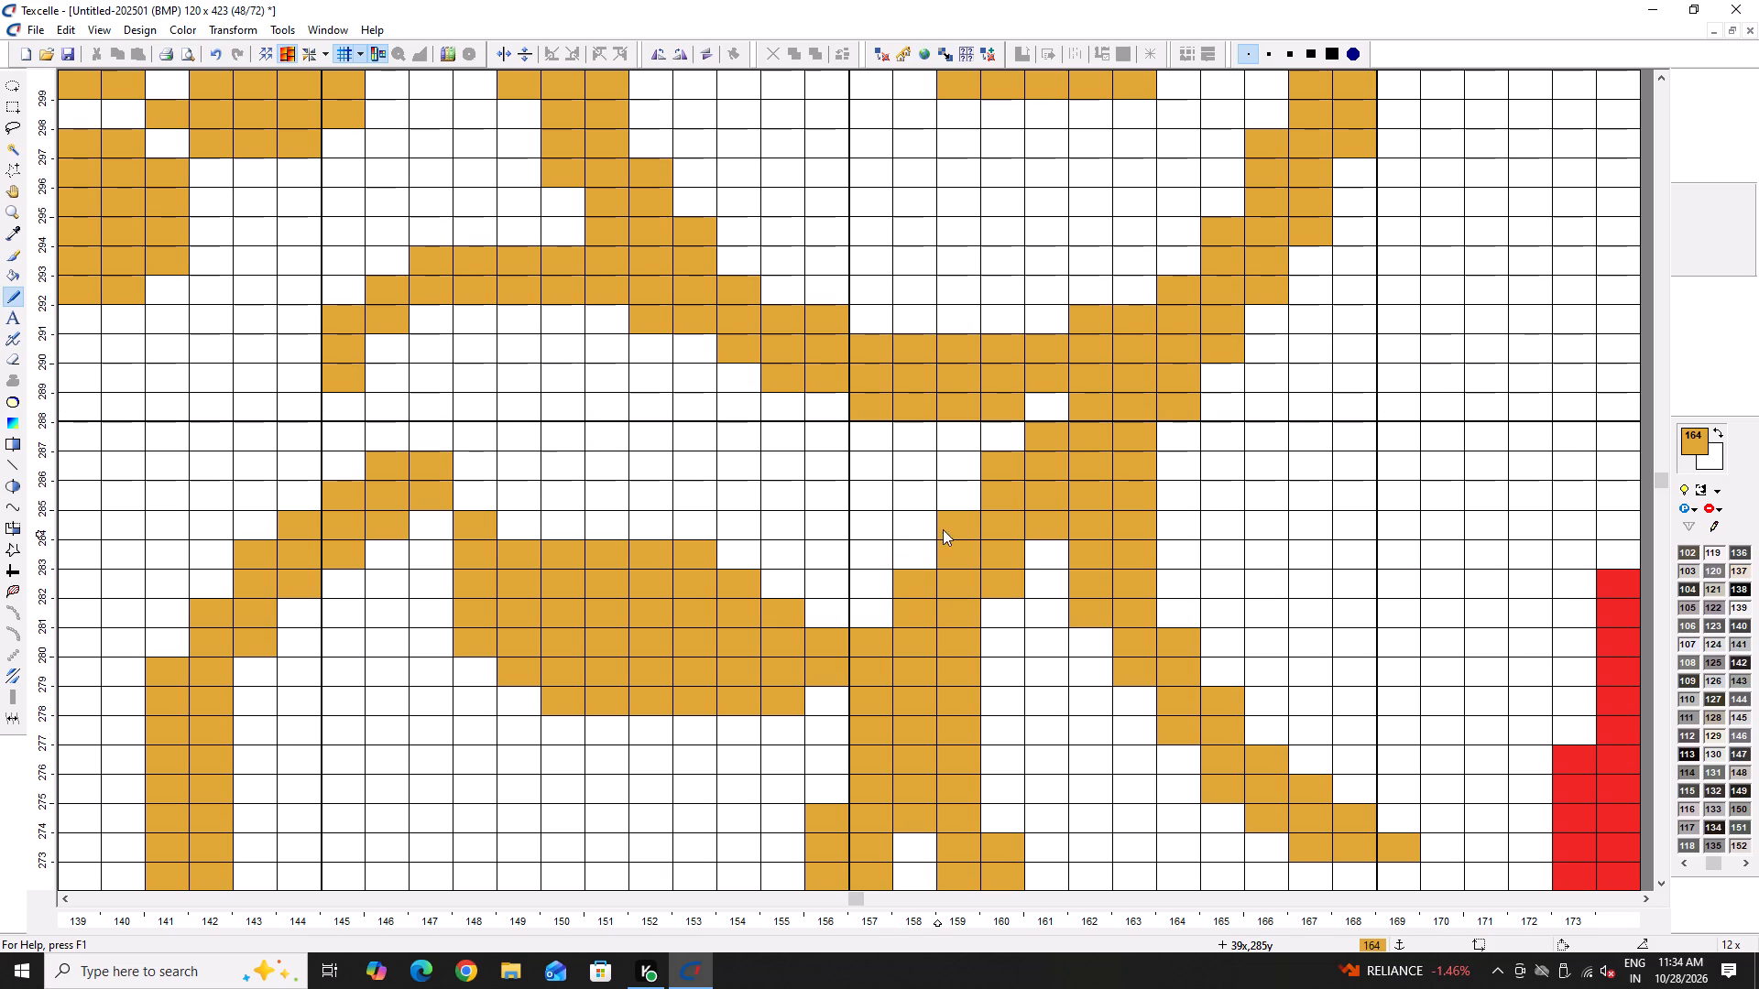
pyautogui.scroll(-4, 889, 622)
pyautogui.rightClick(786, 358)
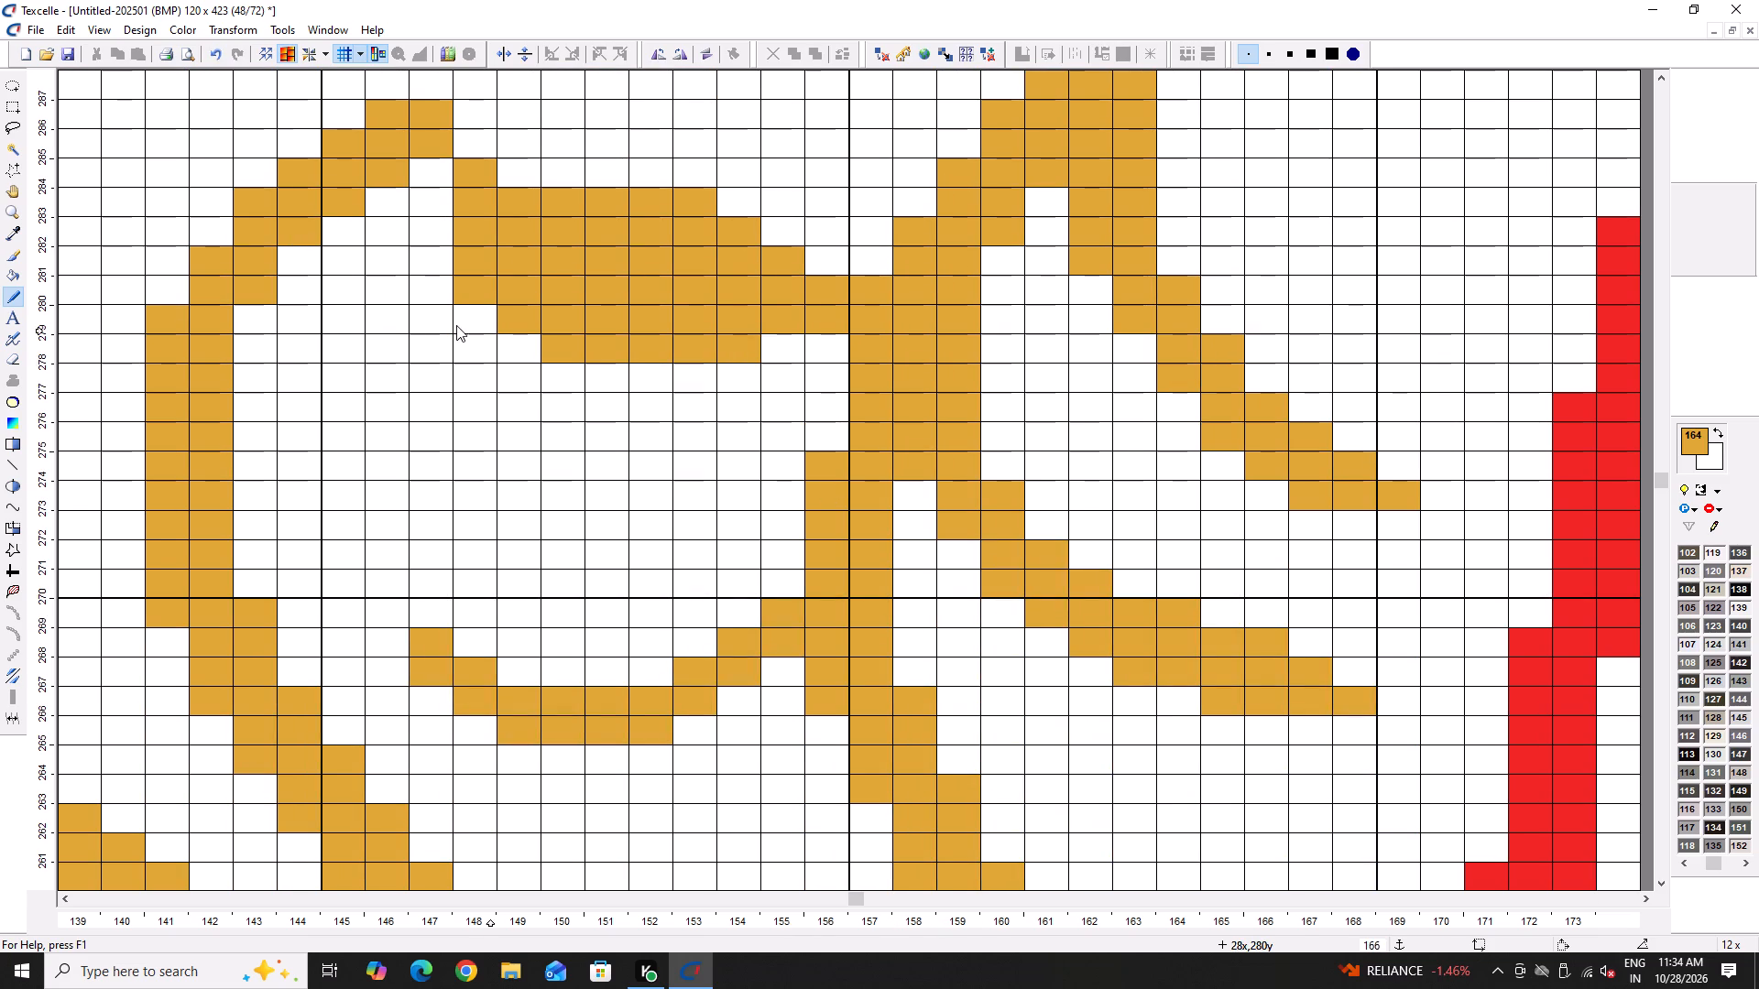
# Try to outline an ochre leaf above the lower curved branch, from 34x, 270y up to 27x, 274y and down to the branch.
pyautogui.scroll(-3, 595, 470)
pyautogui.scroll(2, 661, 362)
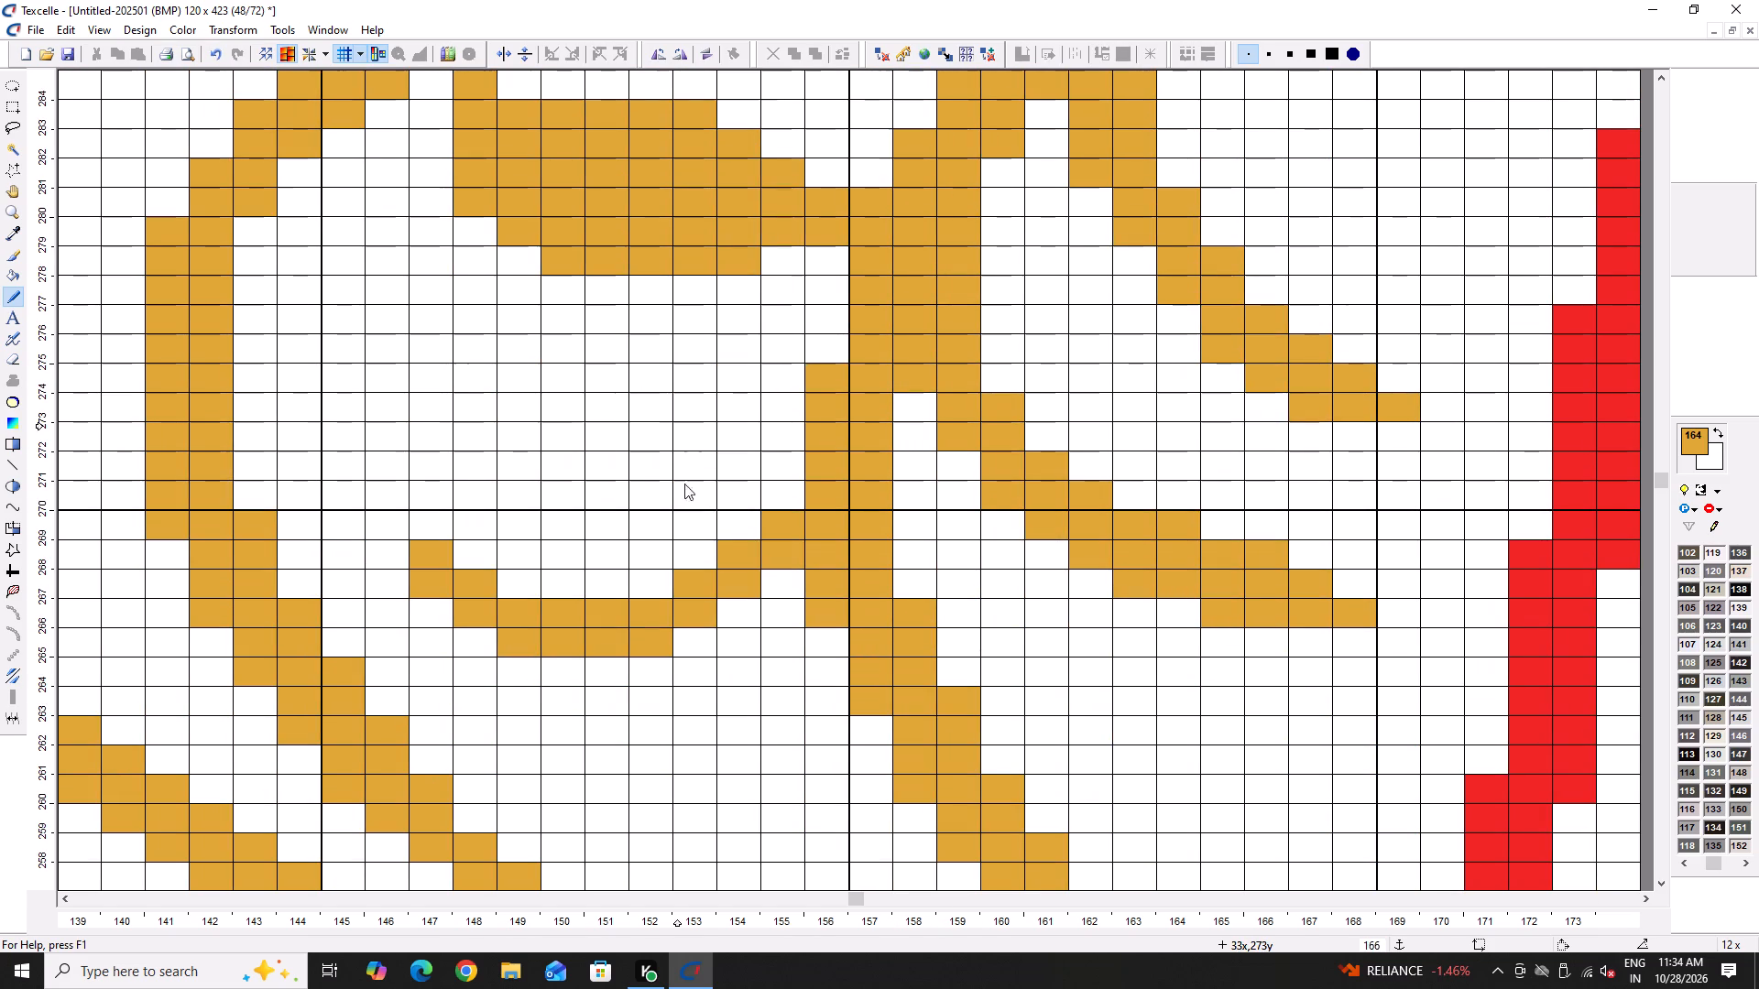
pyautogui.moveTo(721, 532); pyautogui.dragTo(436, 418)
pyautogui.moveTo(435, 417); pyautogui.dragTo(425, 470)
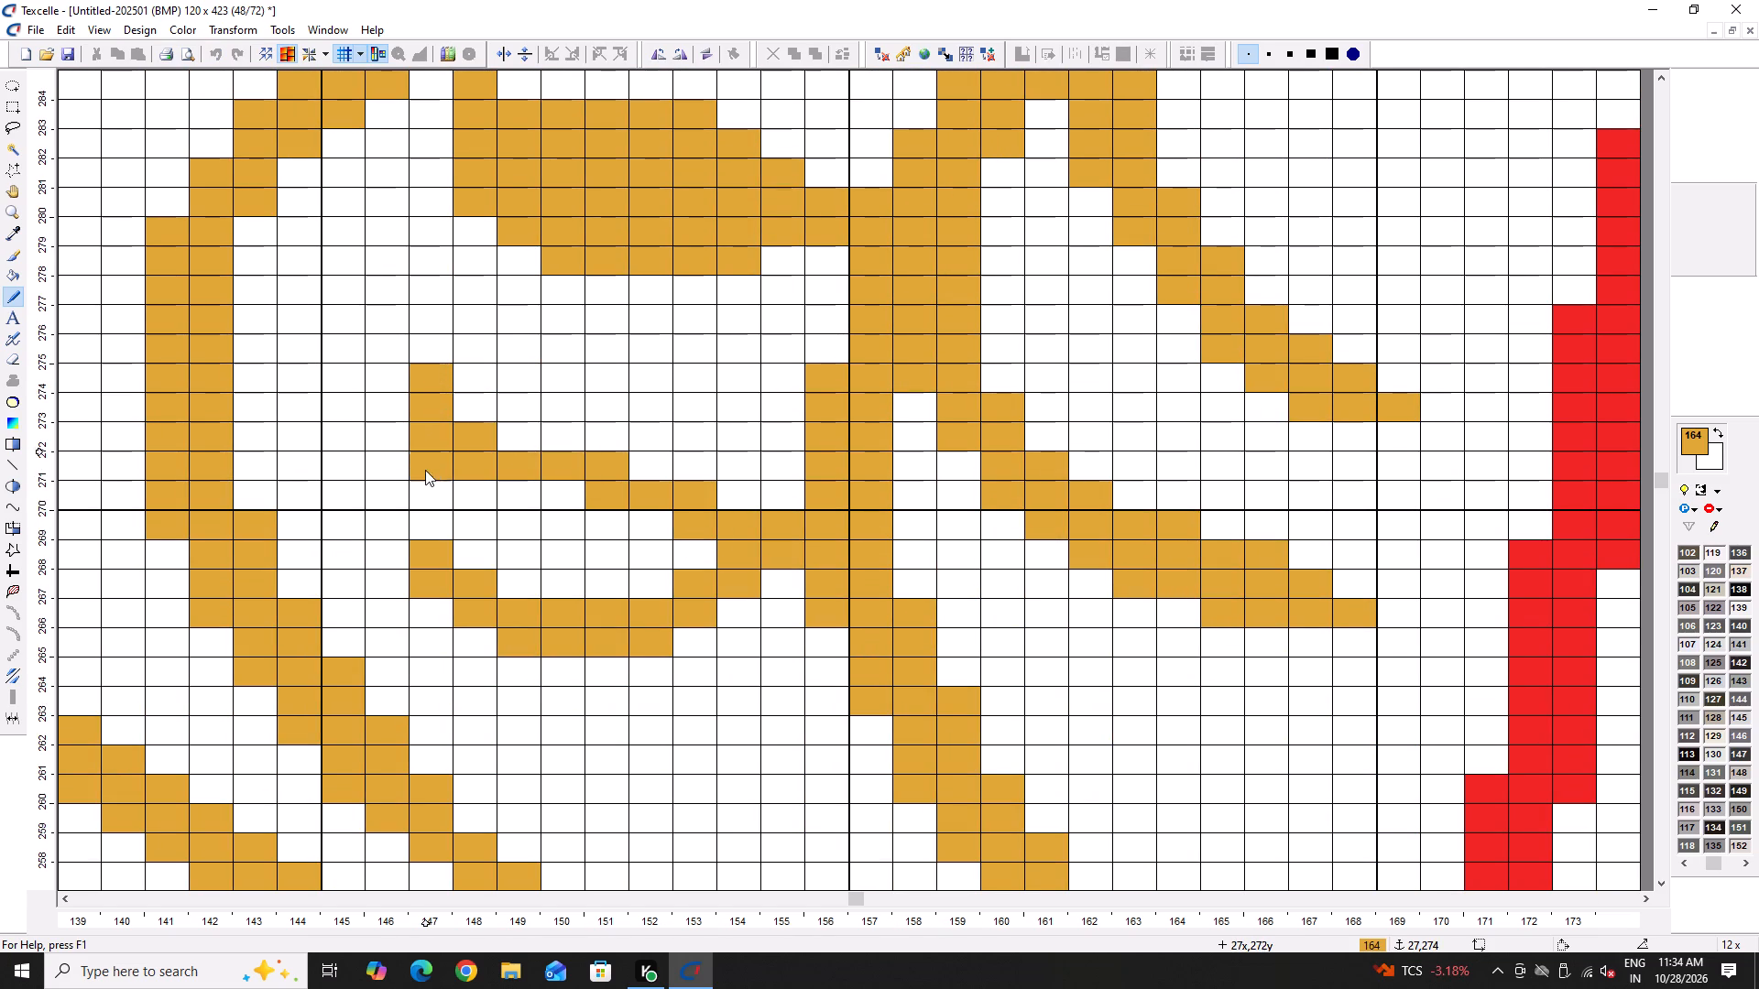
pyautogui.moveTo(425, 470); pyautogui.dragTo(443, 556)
# Erase the unfinished leaf outline together with the lower curved branch, back to the vertical stem.
pyautogui.scroll(1, 698, 565)
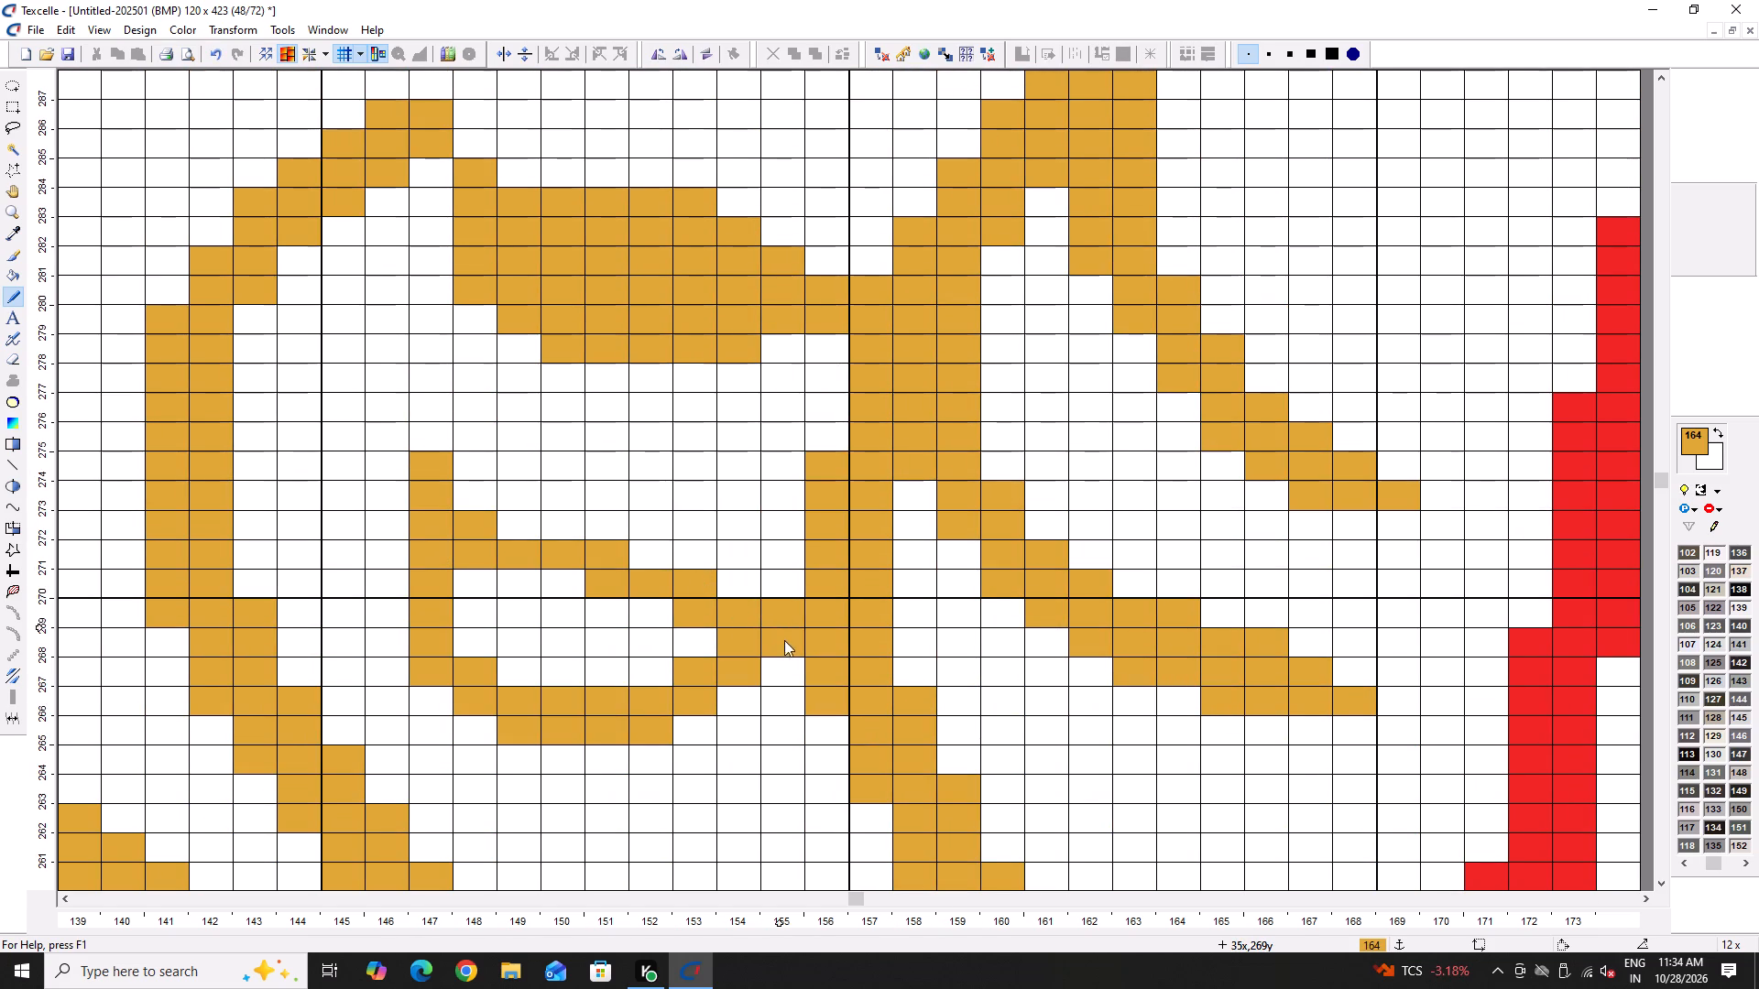
pyautogui.moveTo(749, 592); pyautogui.dragTo(773, 674, button='right')
pyautogui.moveTo(791, 589); pyautogui.dragTo(775, 650, button='right')
pyautogui.moveTo(684, 577); pyautogui.dragTo(664, 752, button='right')
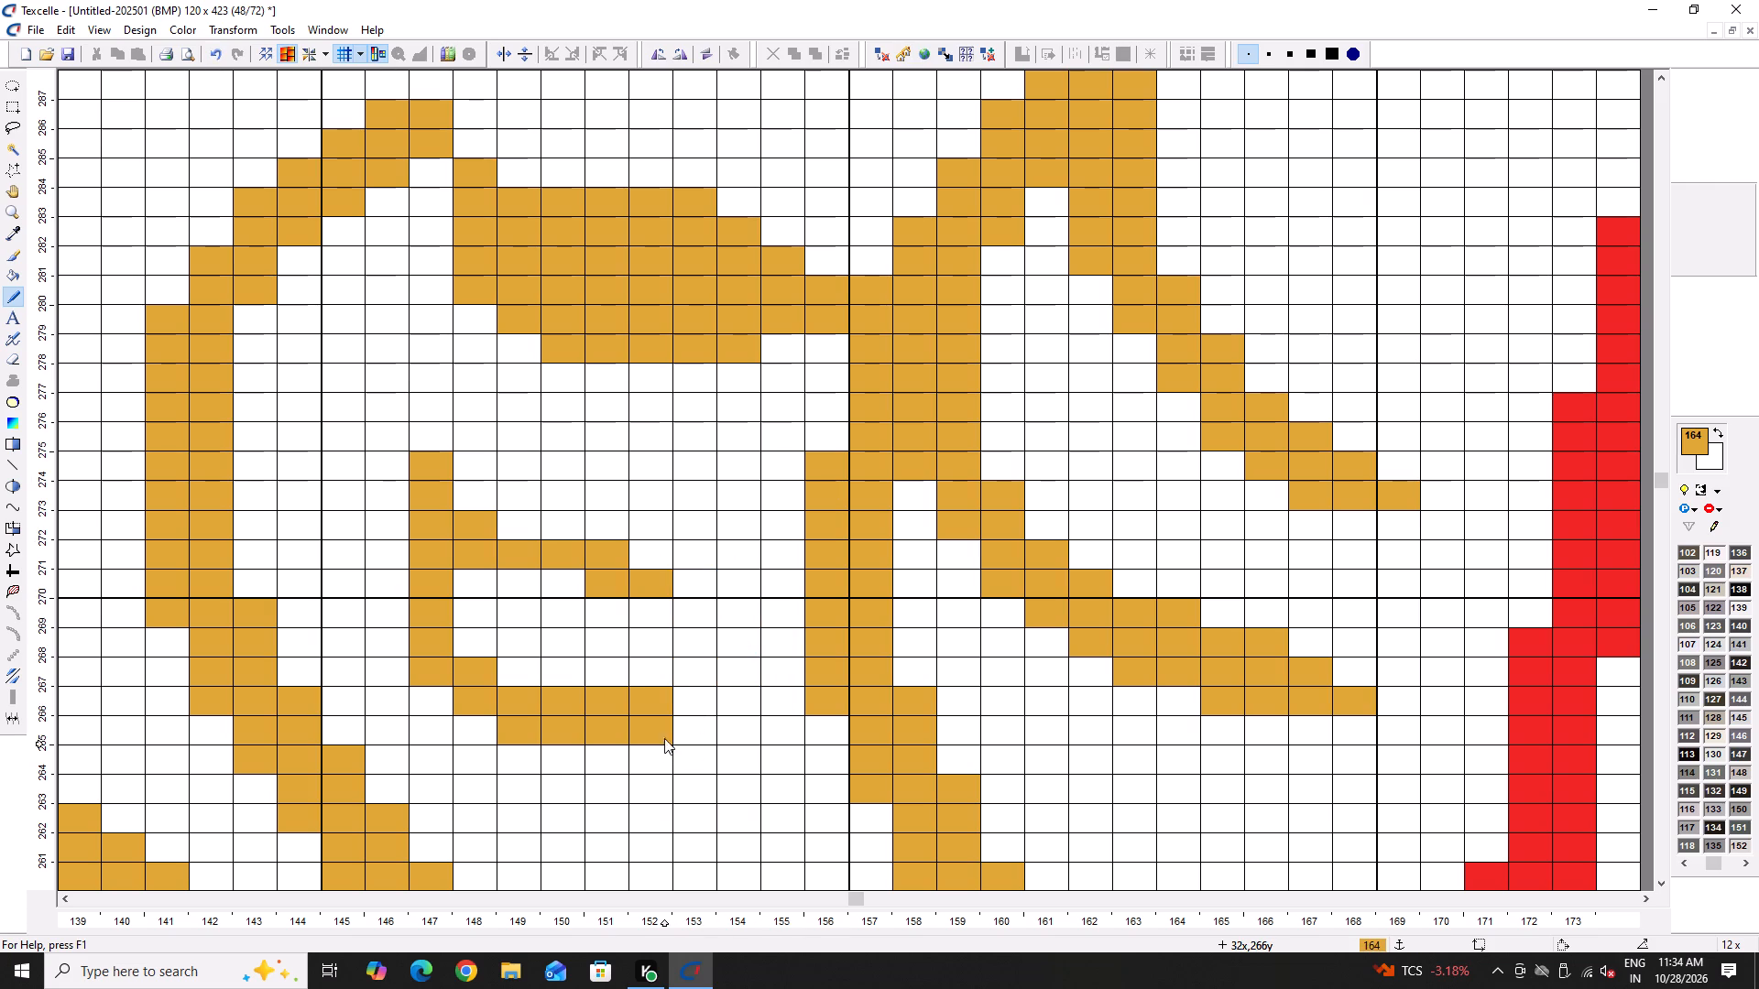
pyautogui.press('h')
pyautogui.rightClick(630, 726)
pyautogui.press('x')
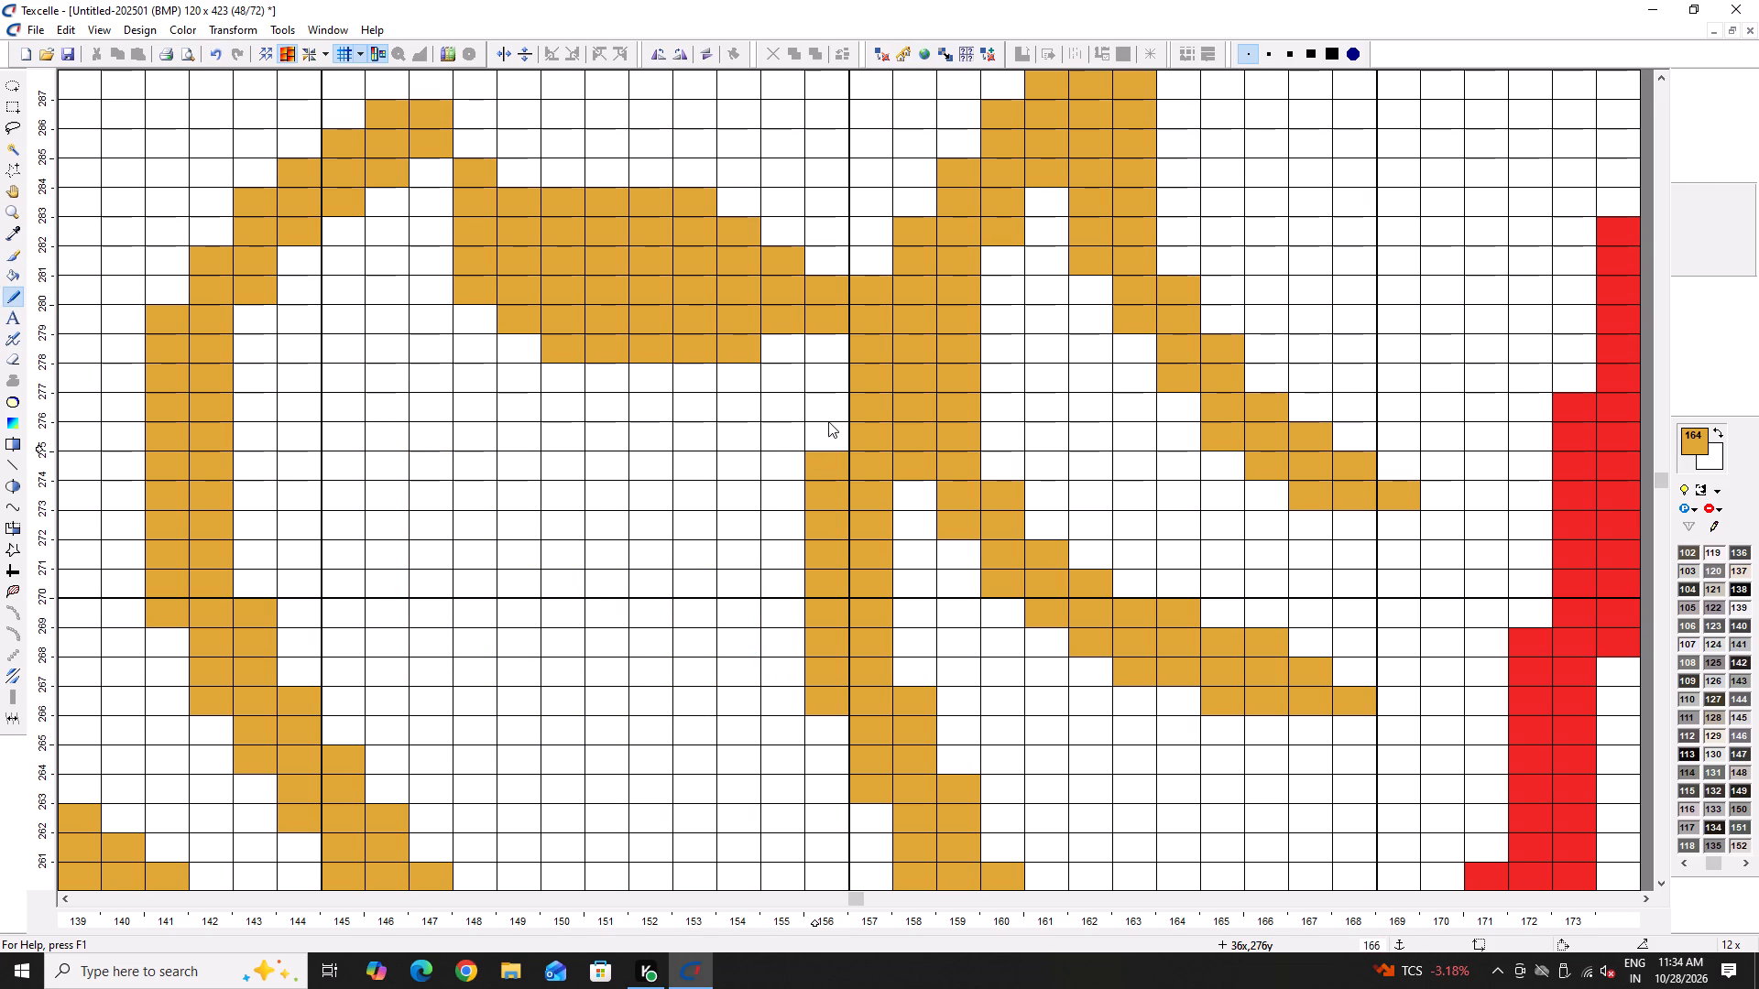
# Shift the vertical stem section between about 276y and 267y by clearing column 36x and painting column 38x in ochre.
pyautogui.moveTo(827, 448); pyautogui.dragTo(815, 709, button='right')
pyautogui.moveTo(898, 462); pyautogui.dragTo(891, 667)
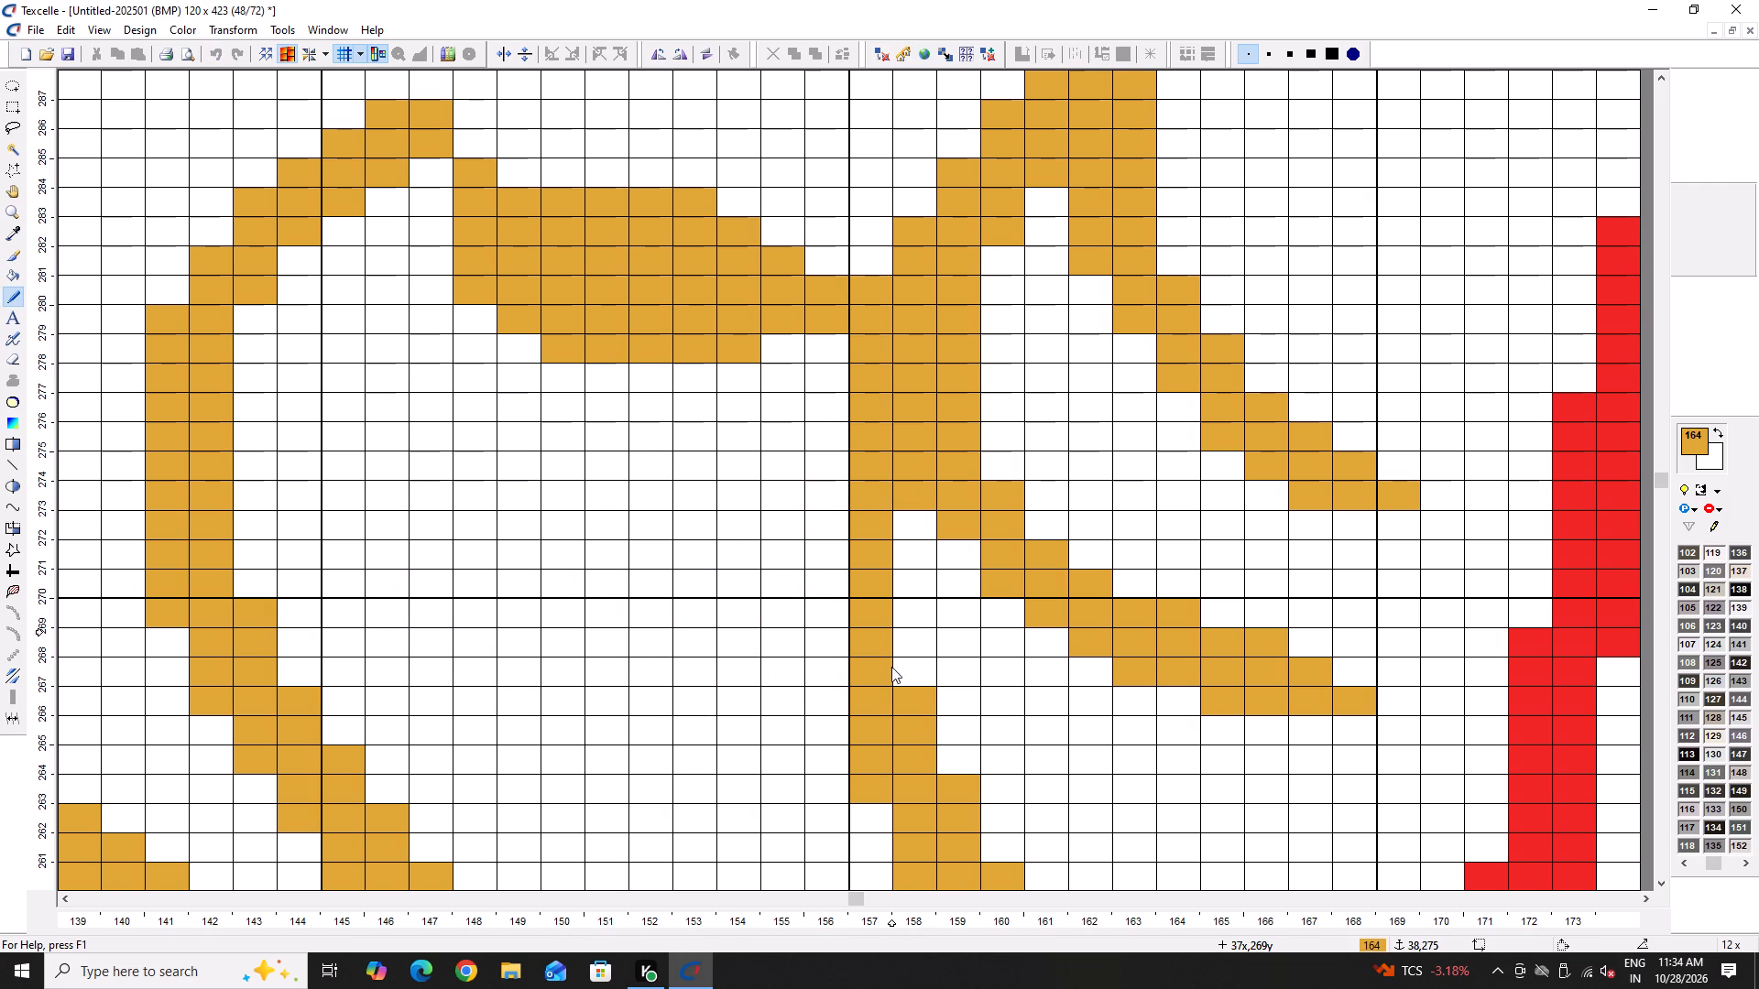
pyautogui.moveTo(891, 667); pyautogui.dragTo(891, 697)
pyautogui.moveTo(905, 517); pyautogui.dragTo(903, 679)
# Outline an ochre leaf growing from the stem at 37x, 277y, curving down to 28x, 264y and back up to the stem.
pyautogui.moveTo(850, 399); pyautogui.dragTo(761, 524)
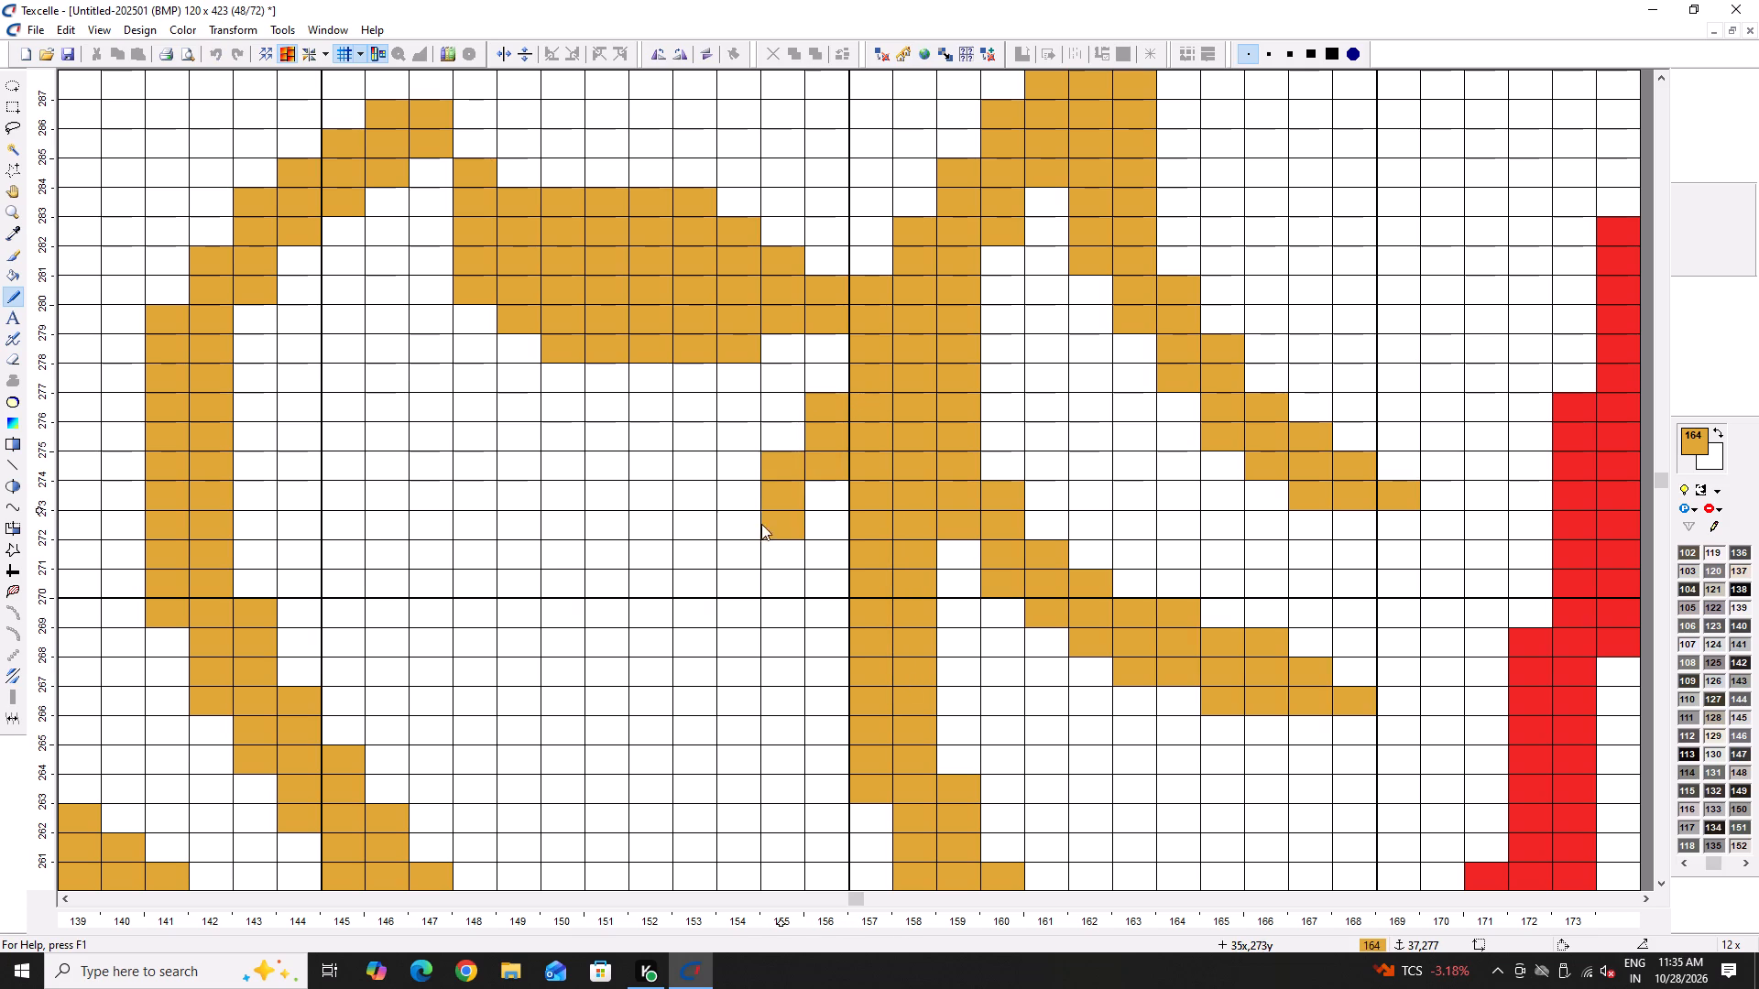
pyautogui.moveTo(761, 524); pyautogui.dragTo(718, 674)
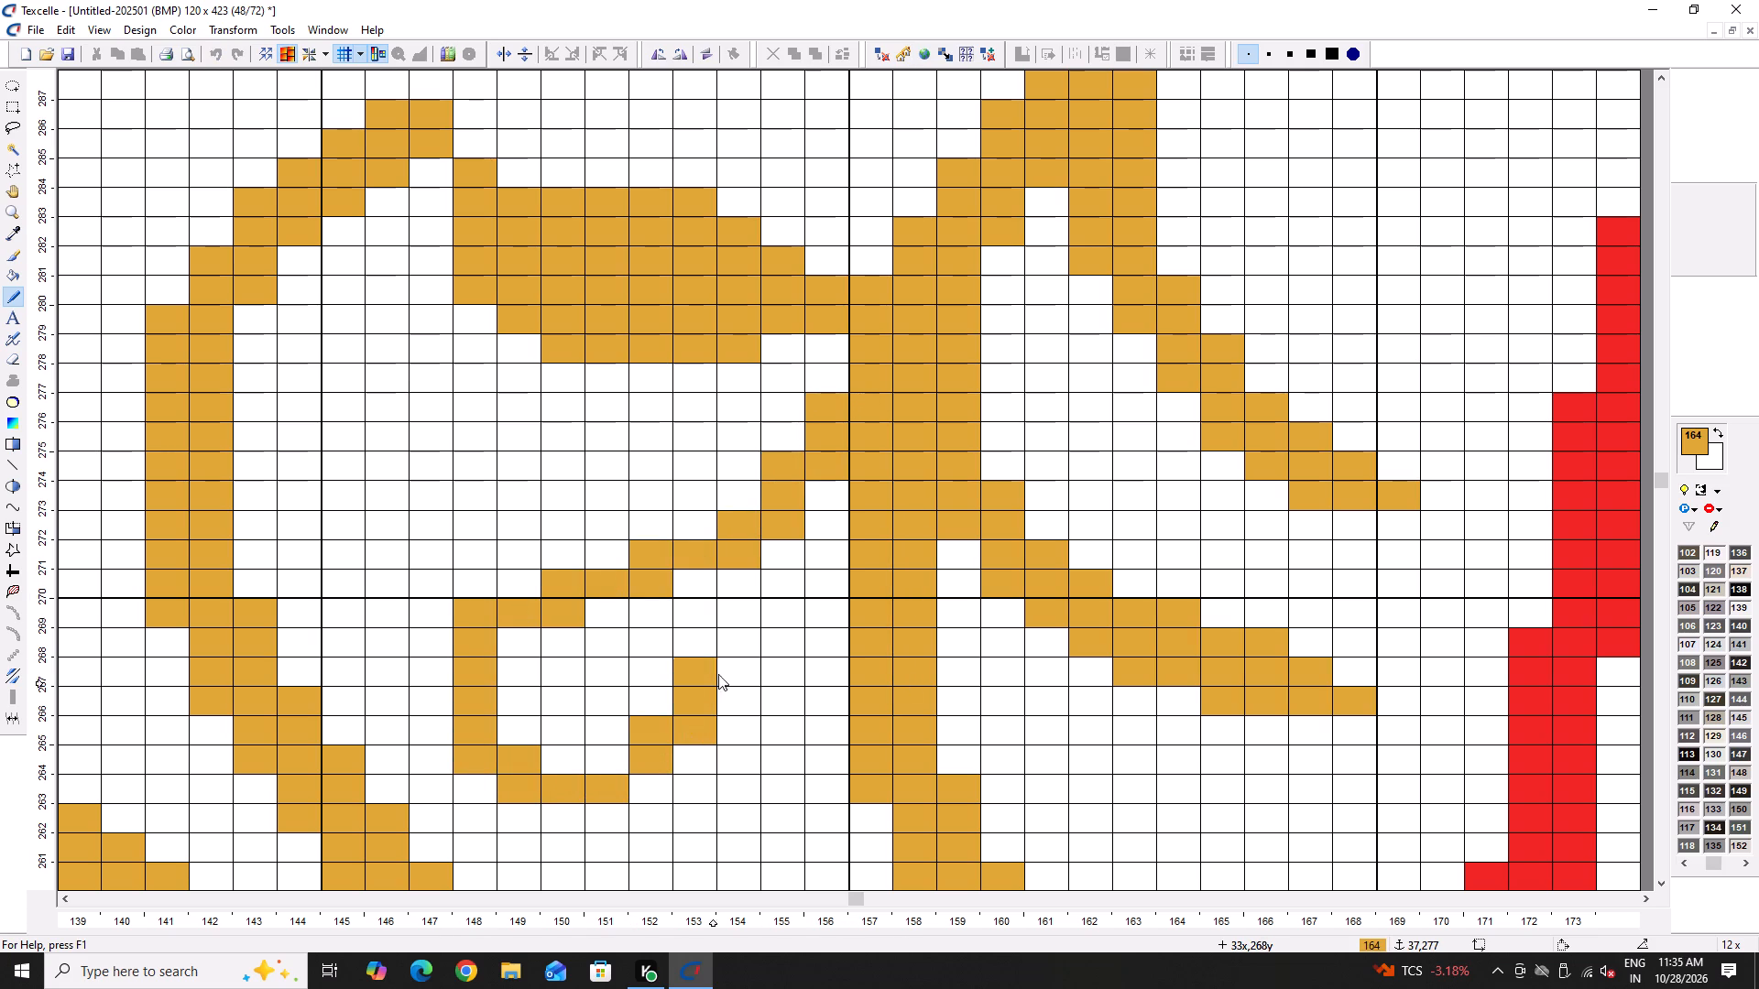
pyautogui.moveTo(718, 674); pyautogui.dragTo(791, 552)
pyautogui.moveTo(792, 549); pyautogui.dragTo(817, 464)
pyautogui.click(817, 464)
# Fill the inside of the new leaf outline with ochre colour 164 and round off its corner at 28x, 270y.
pyautogui.moveTo(723, 567); pyautogui.dragTo(491, 620)
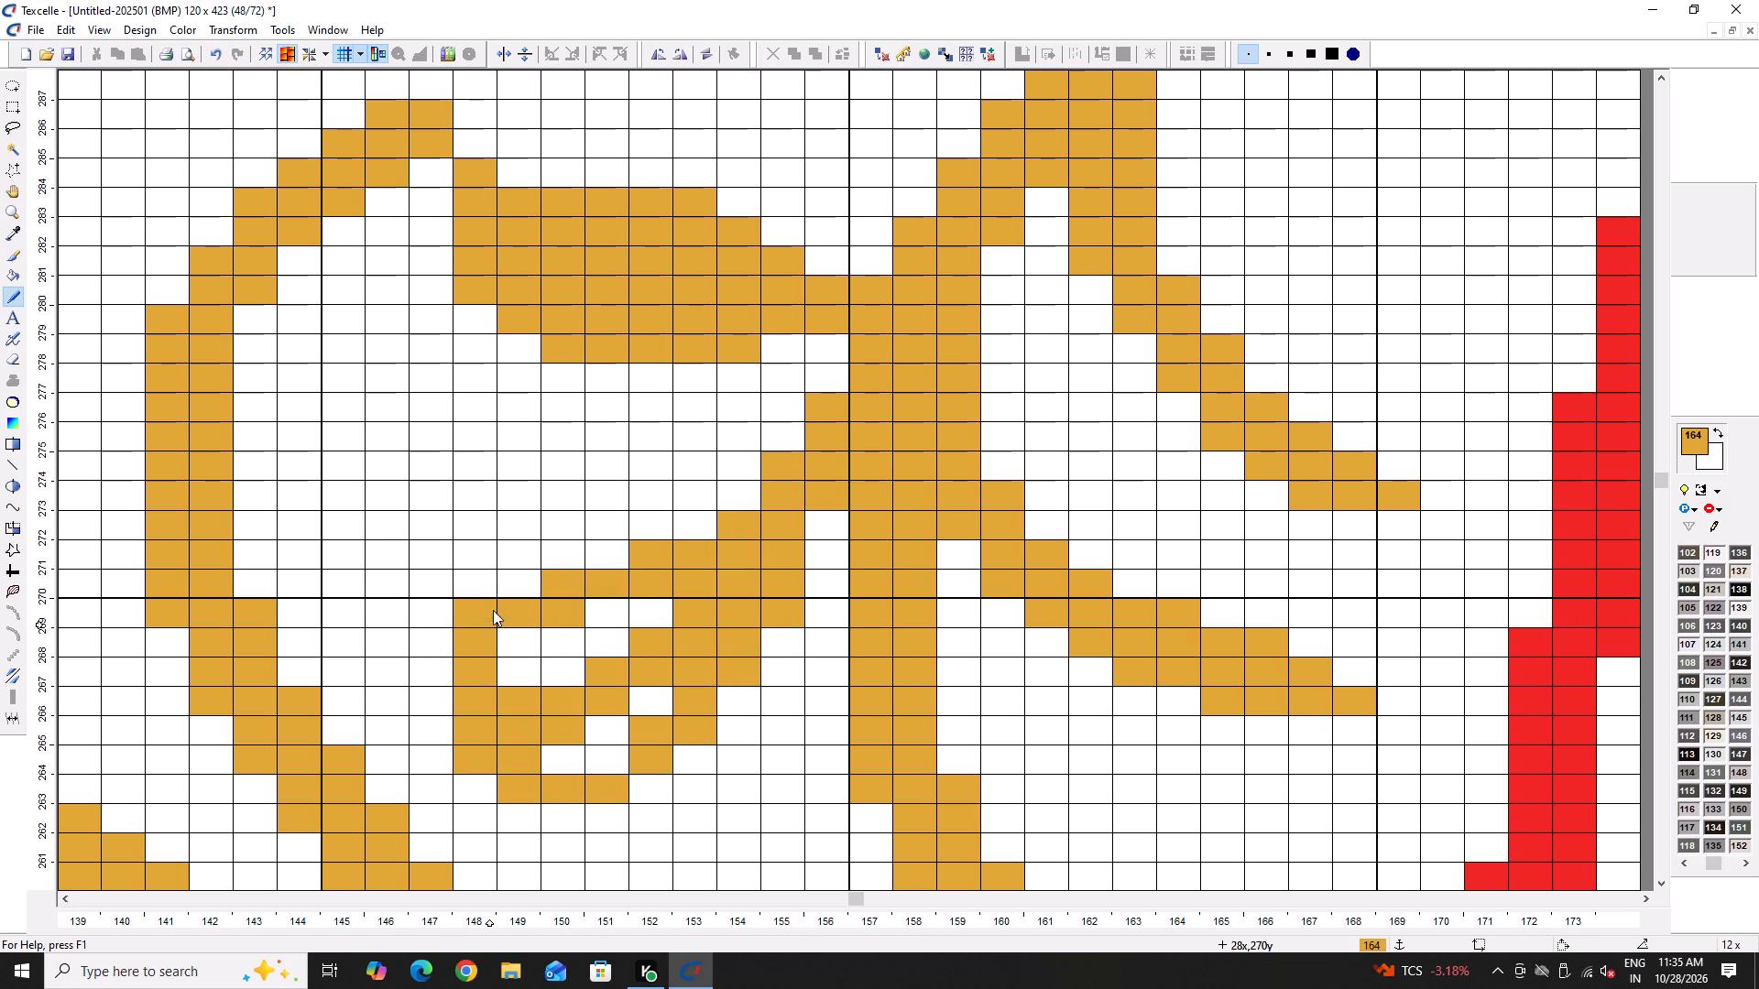
pyautogui.rightClick(481, 603)
pyautogui.moveTo(599, 641); pyautogui.dragTo(701, 572)
pyautogui.click(701, 572)
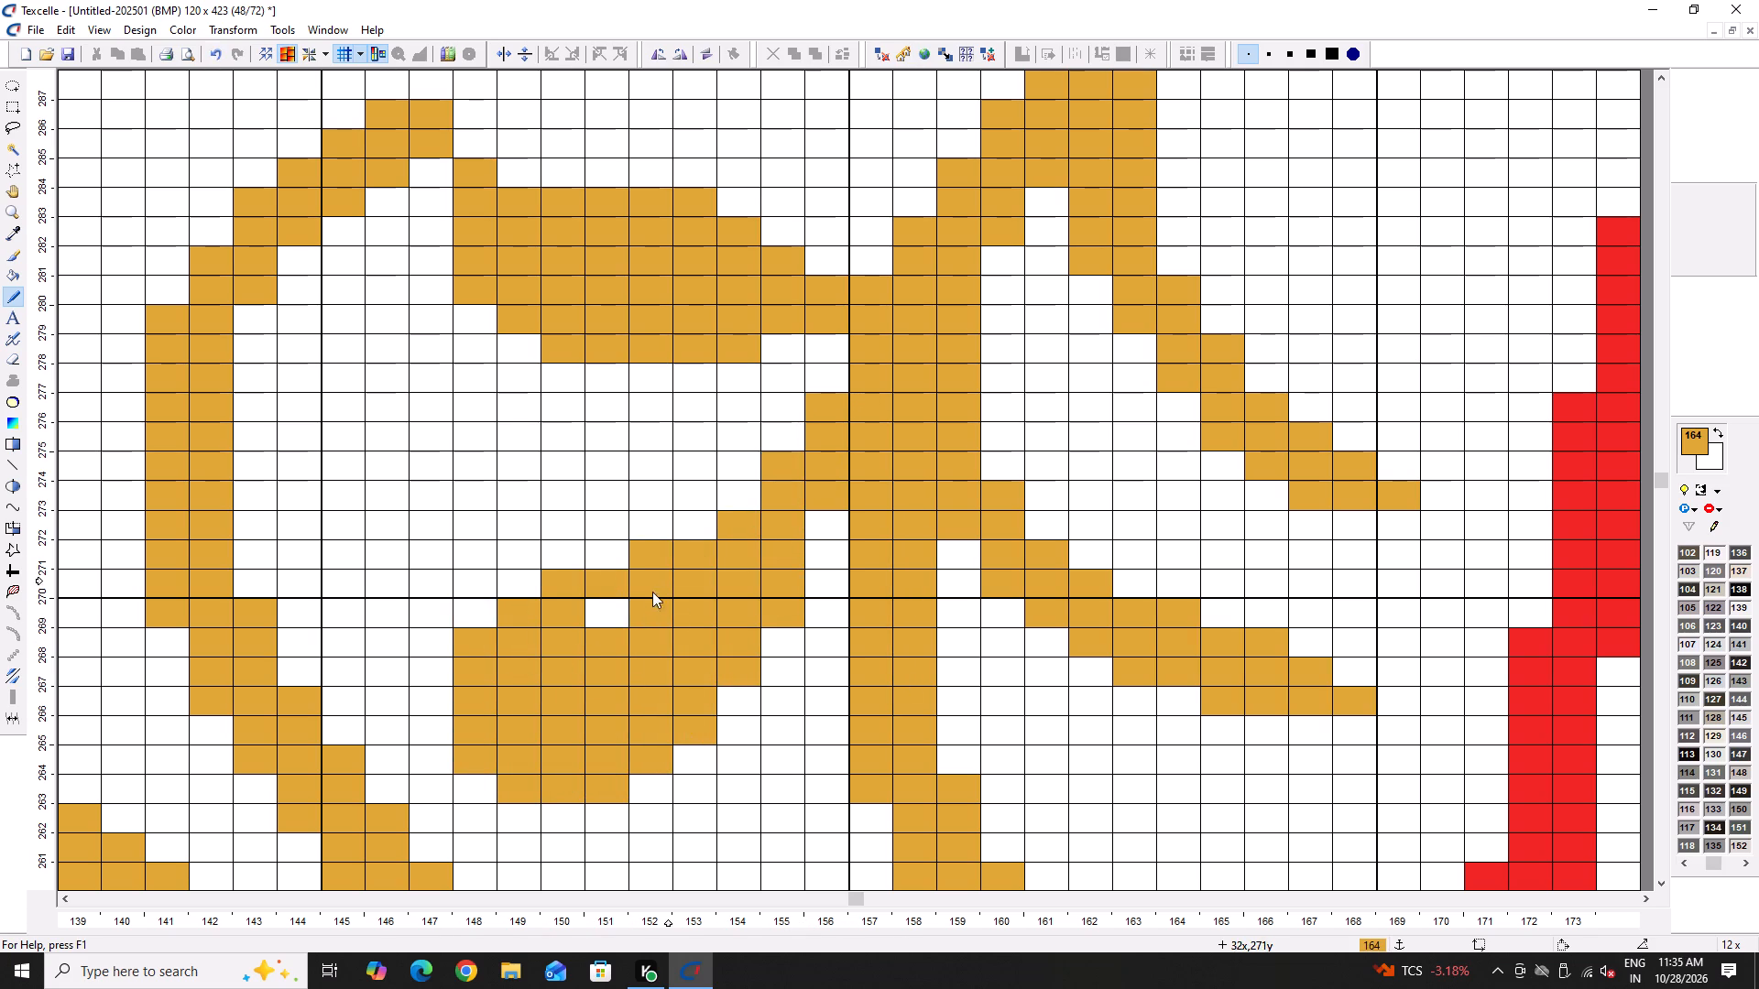
pyautogui.moveTo(651, 595); pyautogui.dragTo(631, 620)
pyautogui.moveTo(625, 623); pyautogui.dragTo(581, 633)
pyautogui.click(808, 525)
# Erase the end of the stem's lowest descending branch from 41x, 260y to about 45x, 253y.
pyautogui.keyDown('ctrl'); pyautogui.scroll(-3, 696, 515); pyautogui.keyUp('ctrl')
pyautogui.scroll(-1, 807, 560)
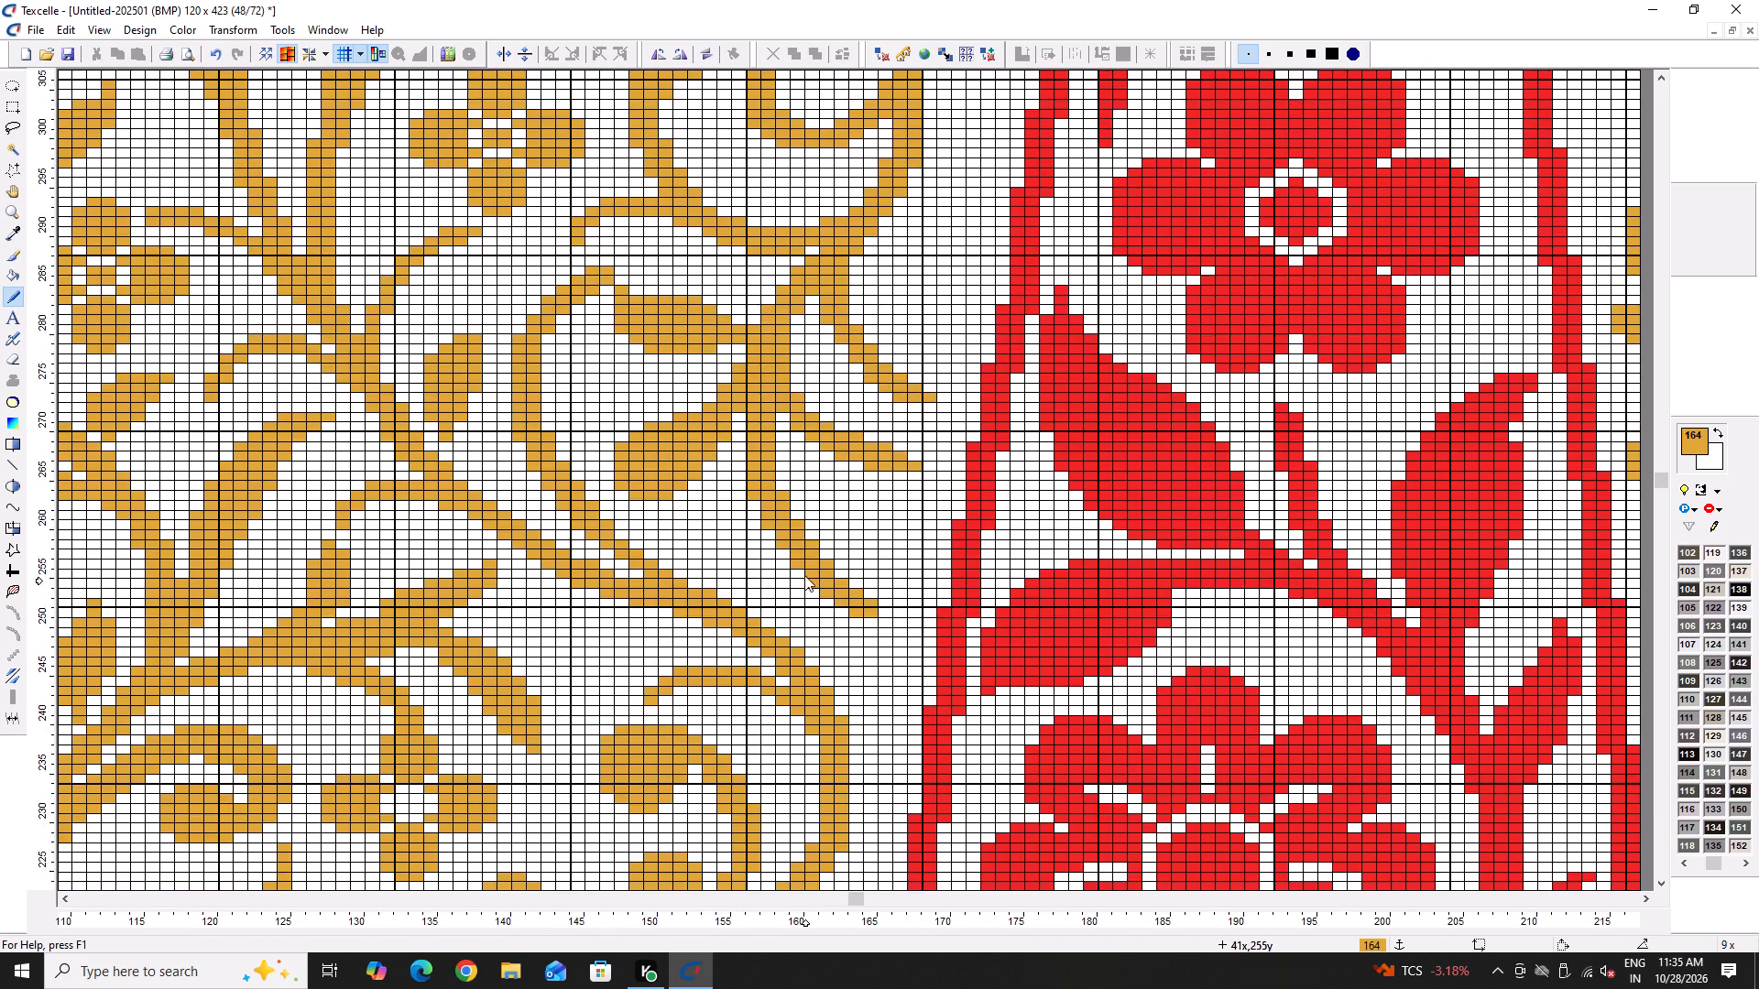
pyautogui.keyDown('ctrl'); pyautogui.scroll(4, 803, 552); pyautogui.keyUp('ctrl')
pyautogui.scroll(1, 777, 484)
pyautogui.keyDown('ctrl'); pyautogui.scroll(-2, 806, 547); pyautogui.keyUp('ctrl')
pyautogui.moveTo(833, 550); pyautogui.dragTo(834, 660, button='right')
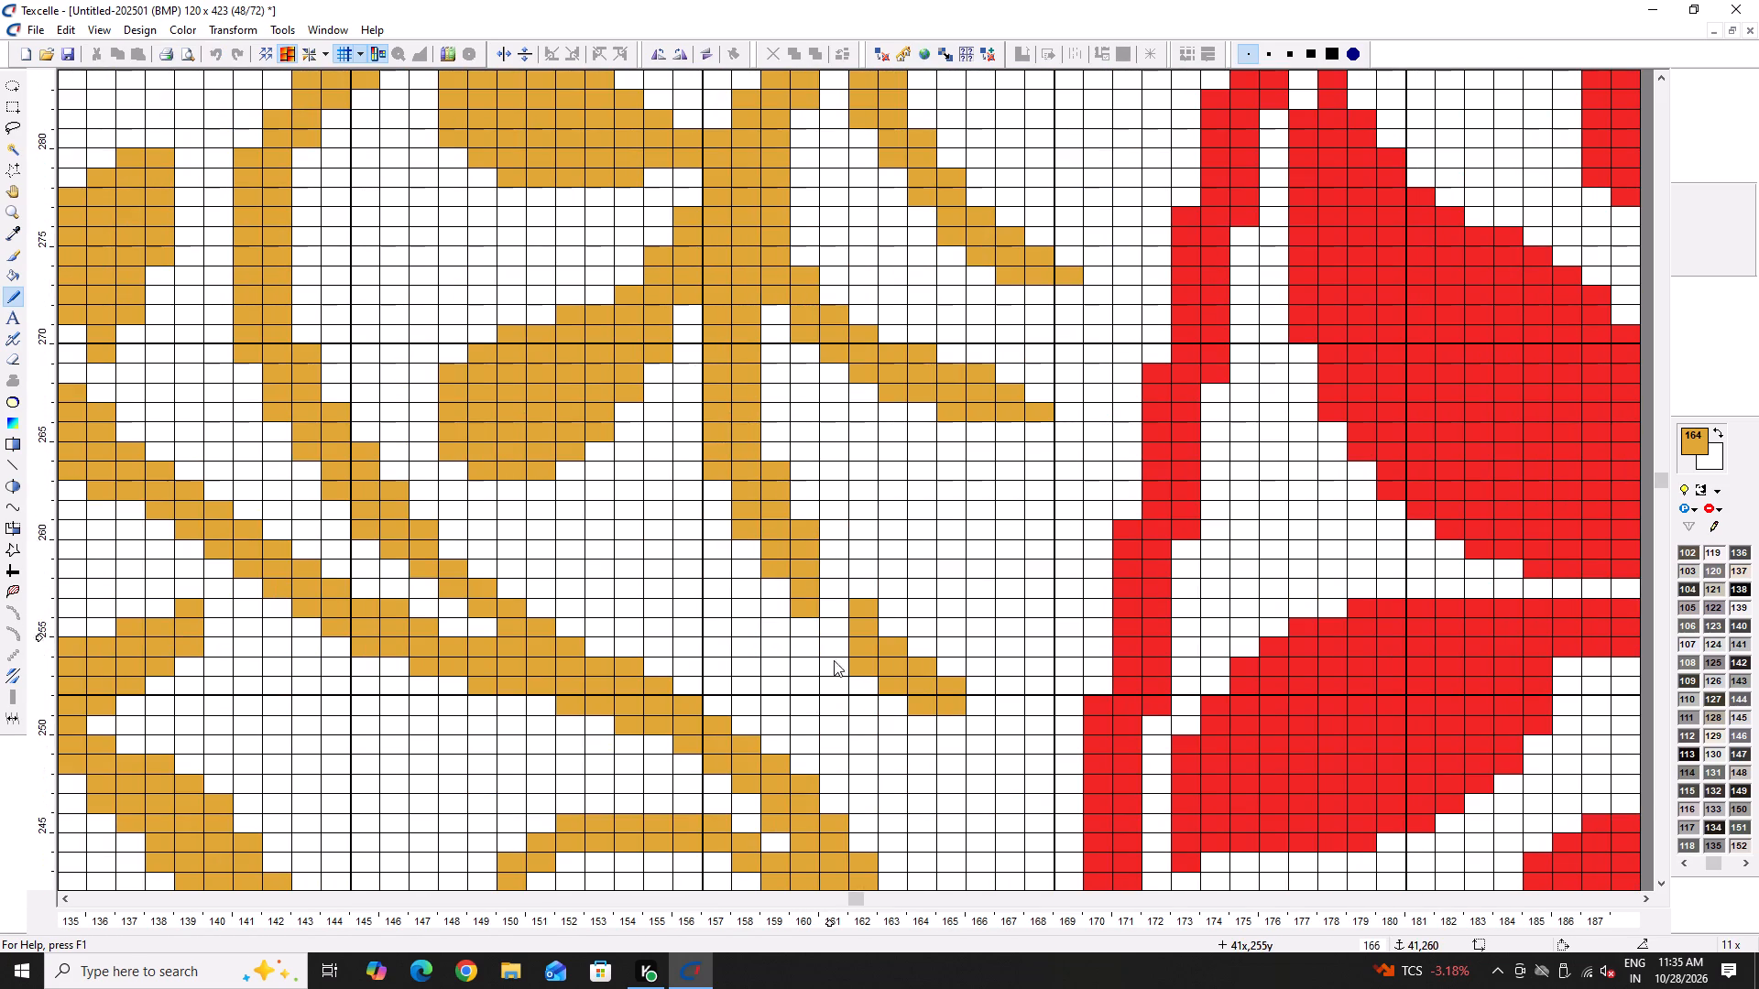
pyautogui.moveTo(834, 660); pyautogui.dragTo(951, 700, button='right')
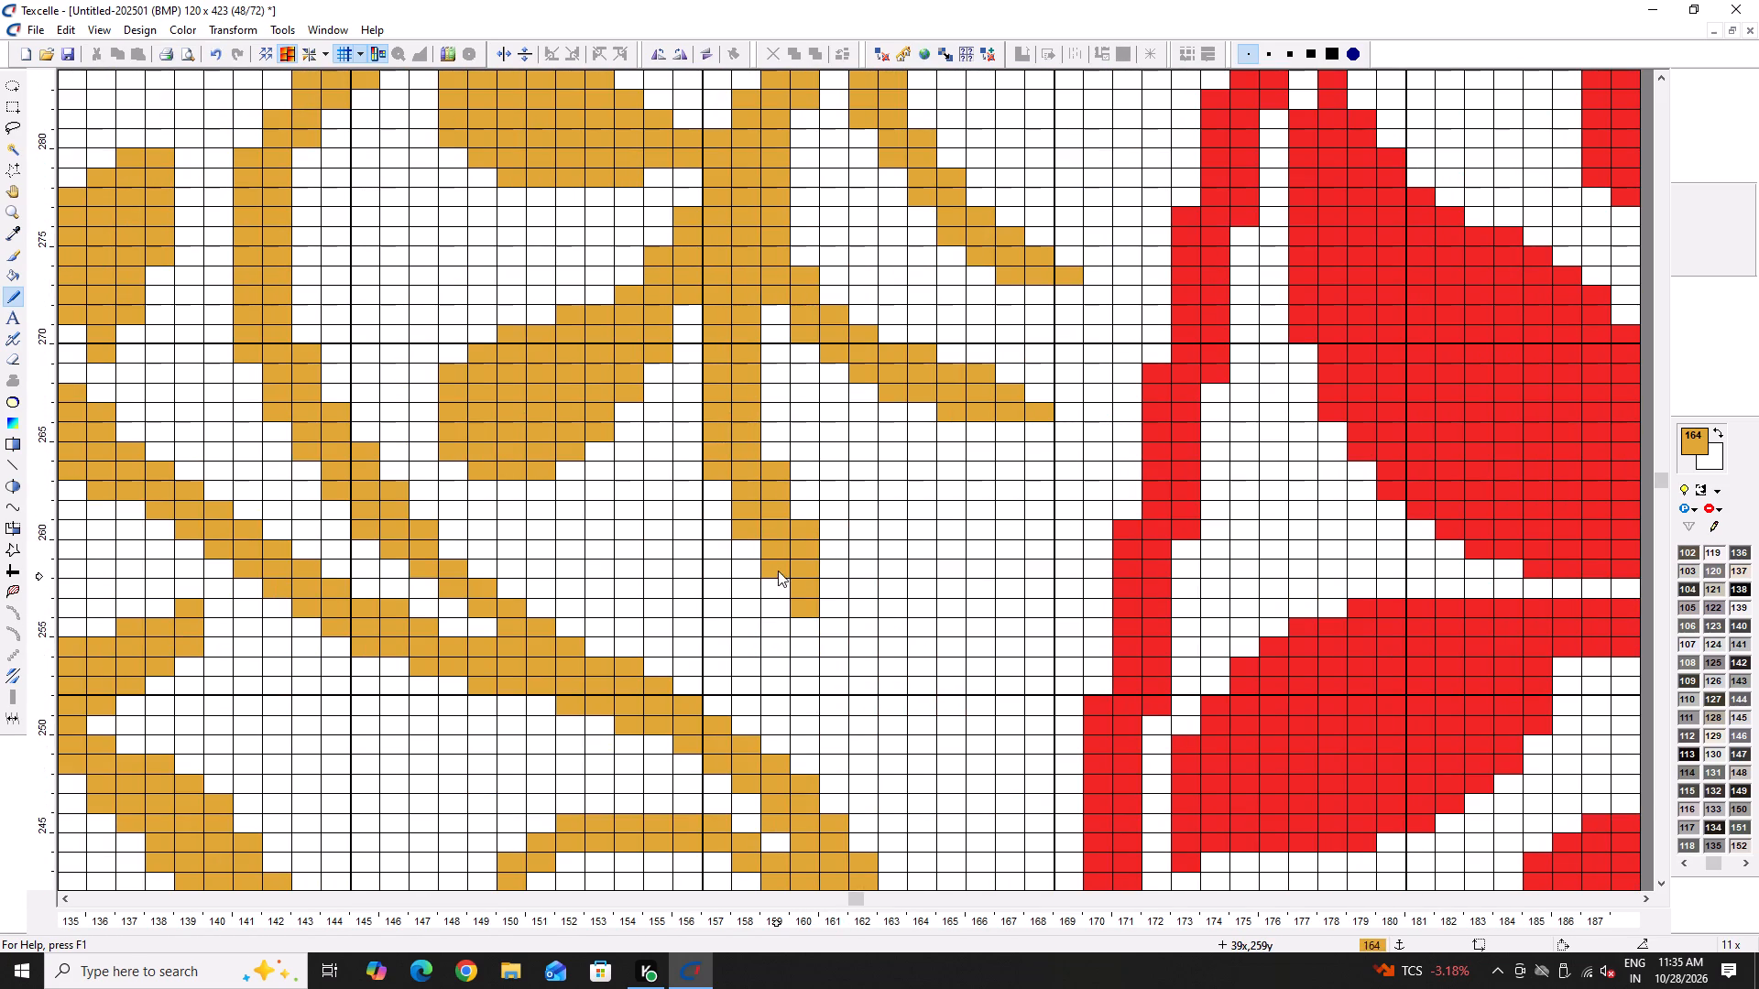
# Outline a broad leaf around the stem's lower end, from 39x, 265y to 46x, 254y and back to 37x, and fill it with ochre.
pyautogui.moveTo(773, 441); pyautogui.dragTo(984, 675)
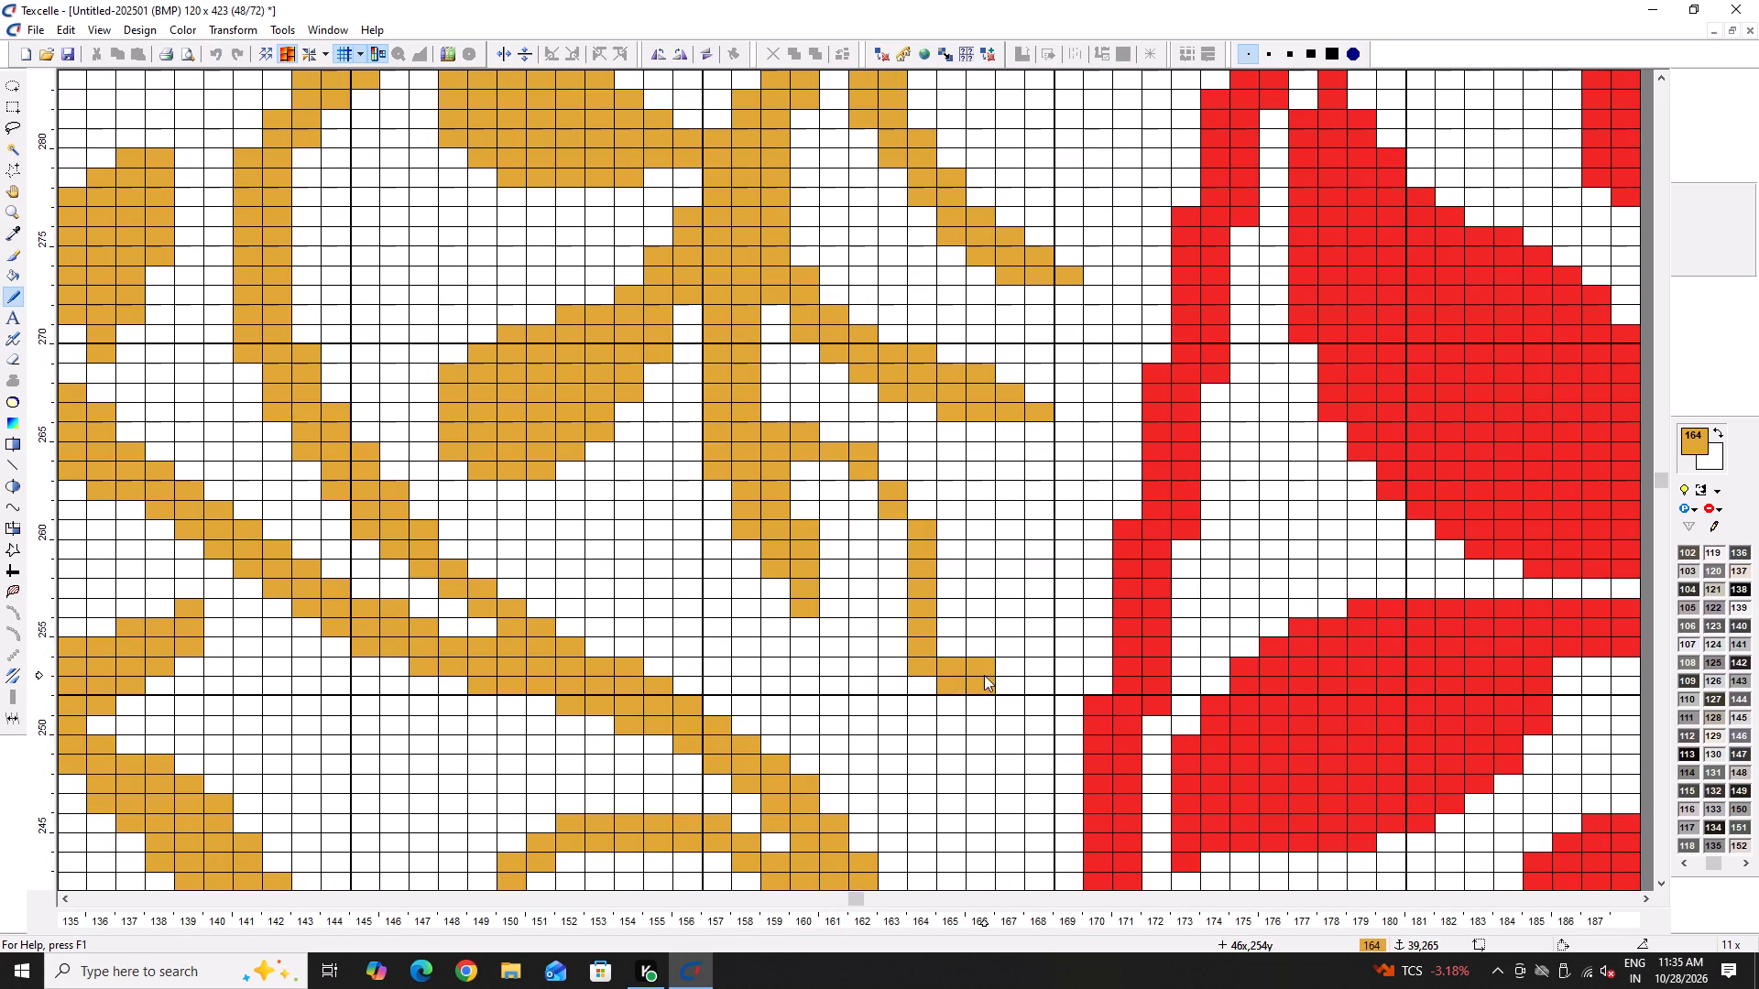
pyautogui.moveTo(984, 675); pyautogui.dragTo(706, 466)
pyautogui.moveTo(744, 537); pyautogui.dragTo(809, 640)
pyautogui.press('h')
pyautogui.click(859, 605)
pyautogui.click(743, 587)
pyautogui.press('space')
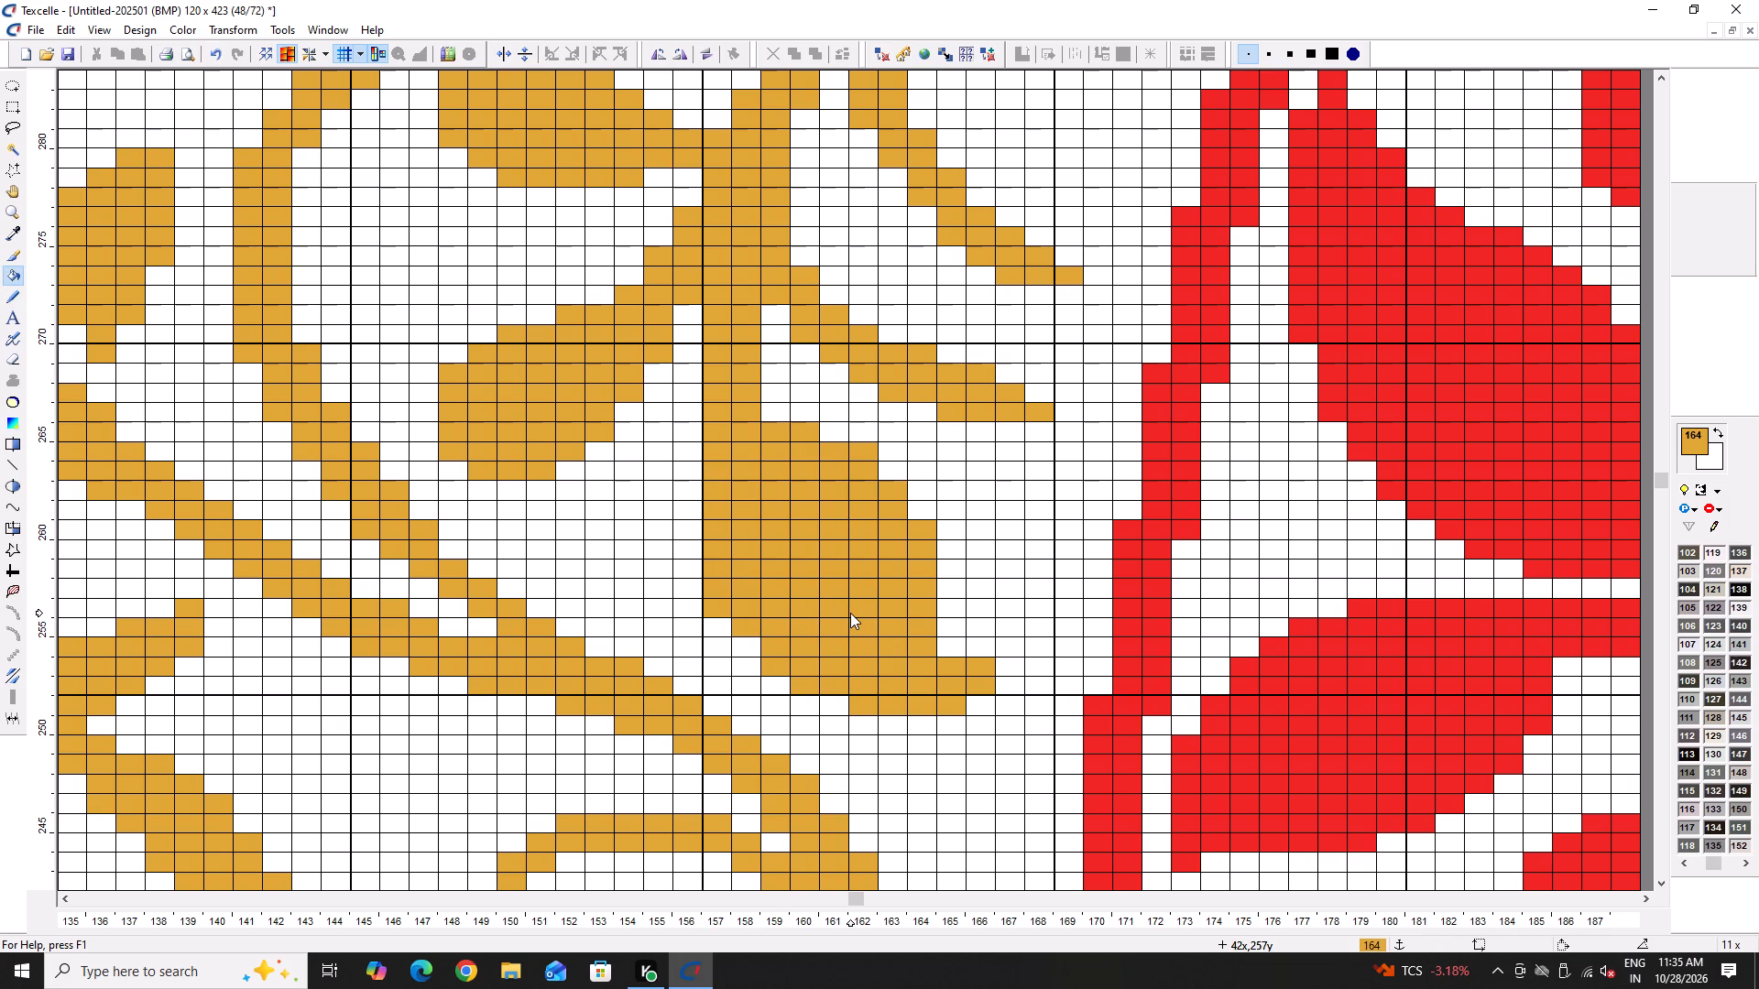
# Trim the broad leaf's inner edge and bottom row with white and add an ochre cell above its tip at 45x.
pyautogui.press('x')
pyautogui.moveTo(716, 622); pyautogui.dragTo(716, 606, button='right')
pyautogui.rightClick(716, 605)
pyautogui.moveTo(716, 603); pyautogui.dragTo(716, 590, button='right')
pyautogui.rightClick(716, 589)
pyautogui.rightClick(716, 589)
pyautogui.rightClick(748, 636)
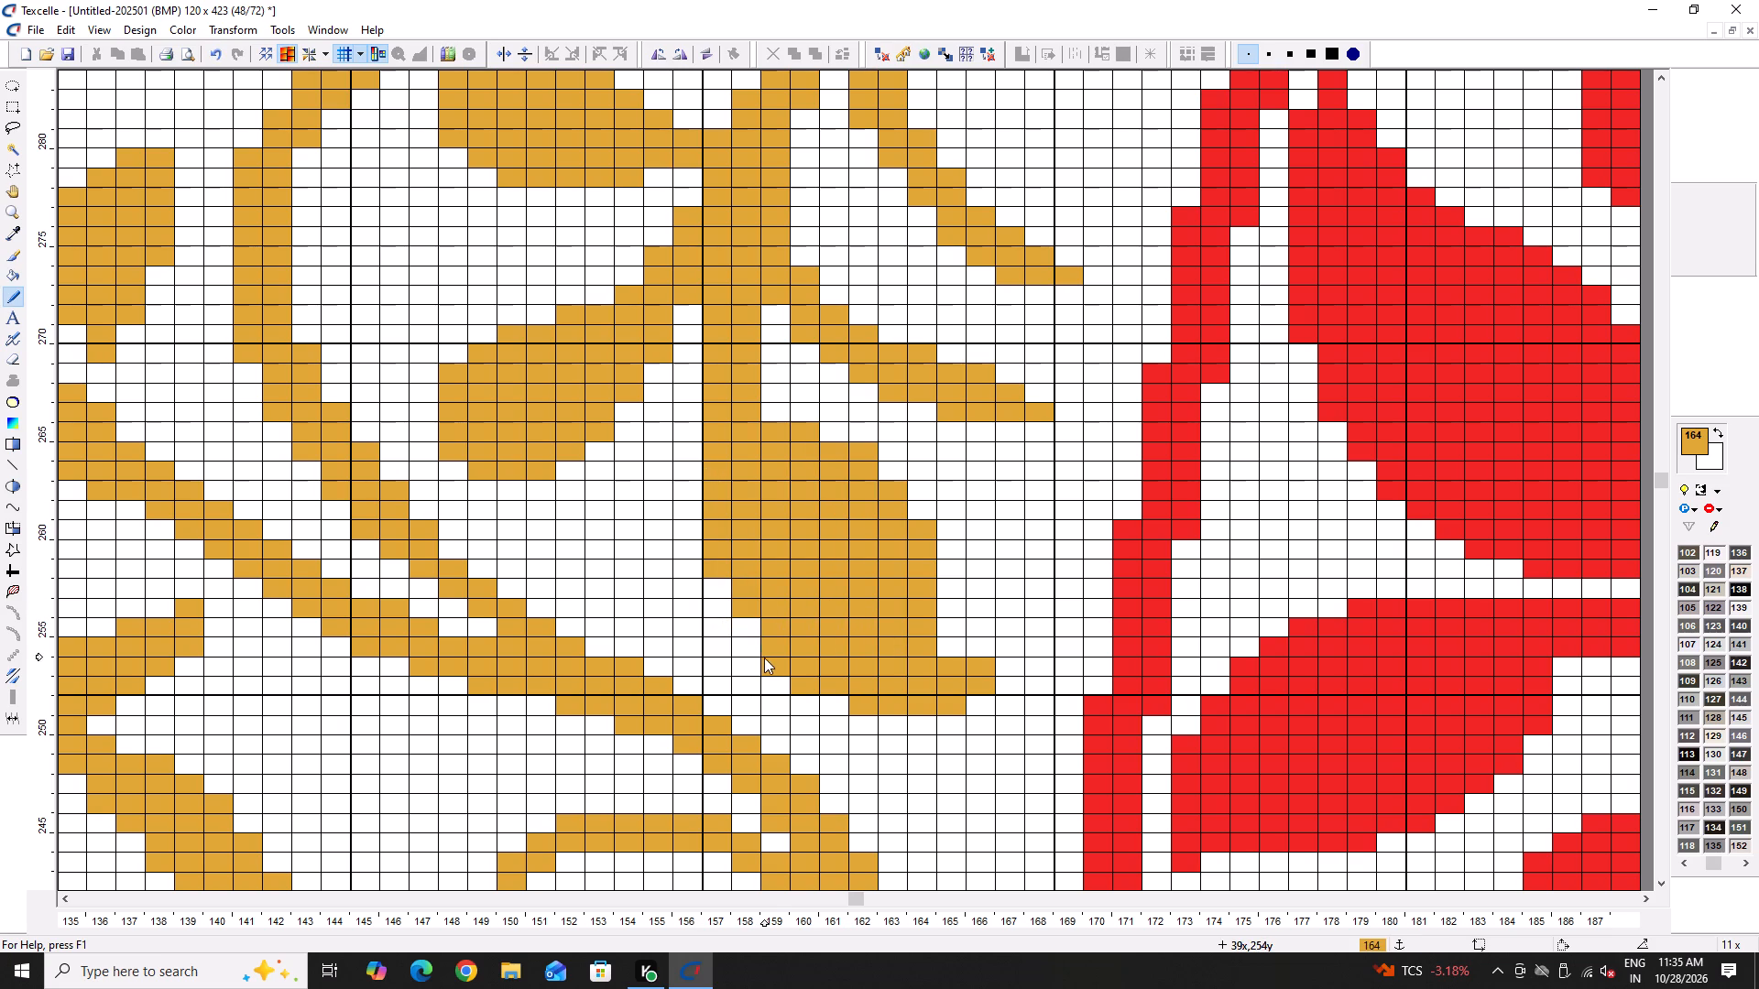
pyautogui.rightClick(766, 659)
pyautogui.rightClick(770, 664)
pyautogui.rightClick(798, 681)
pyautogui.rightClick(800, 682)
pyautogui.moveTo(869, 707); pyautogui.dragTo(977, 715, button='right')
pyautogui.click(949, 646)
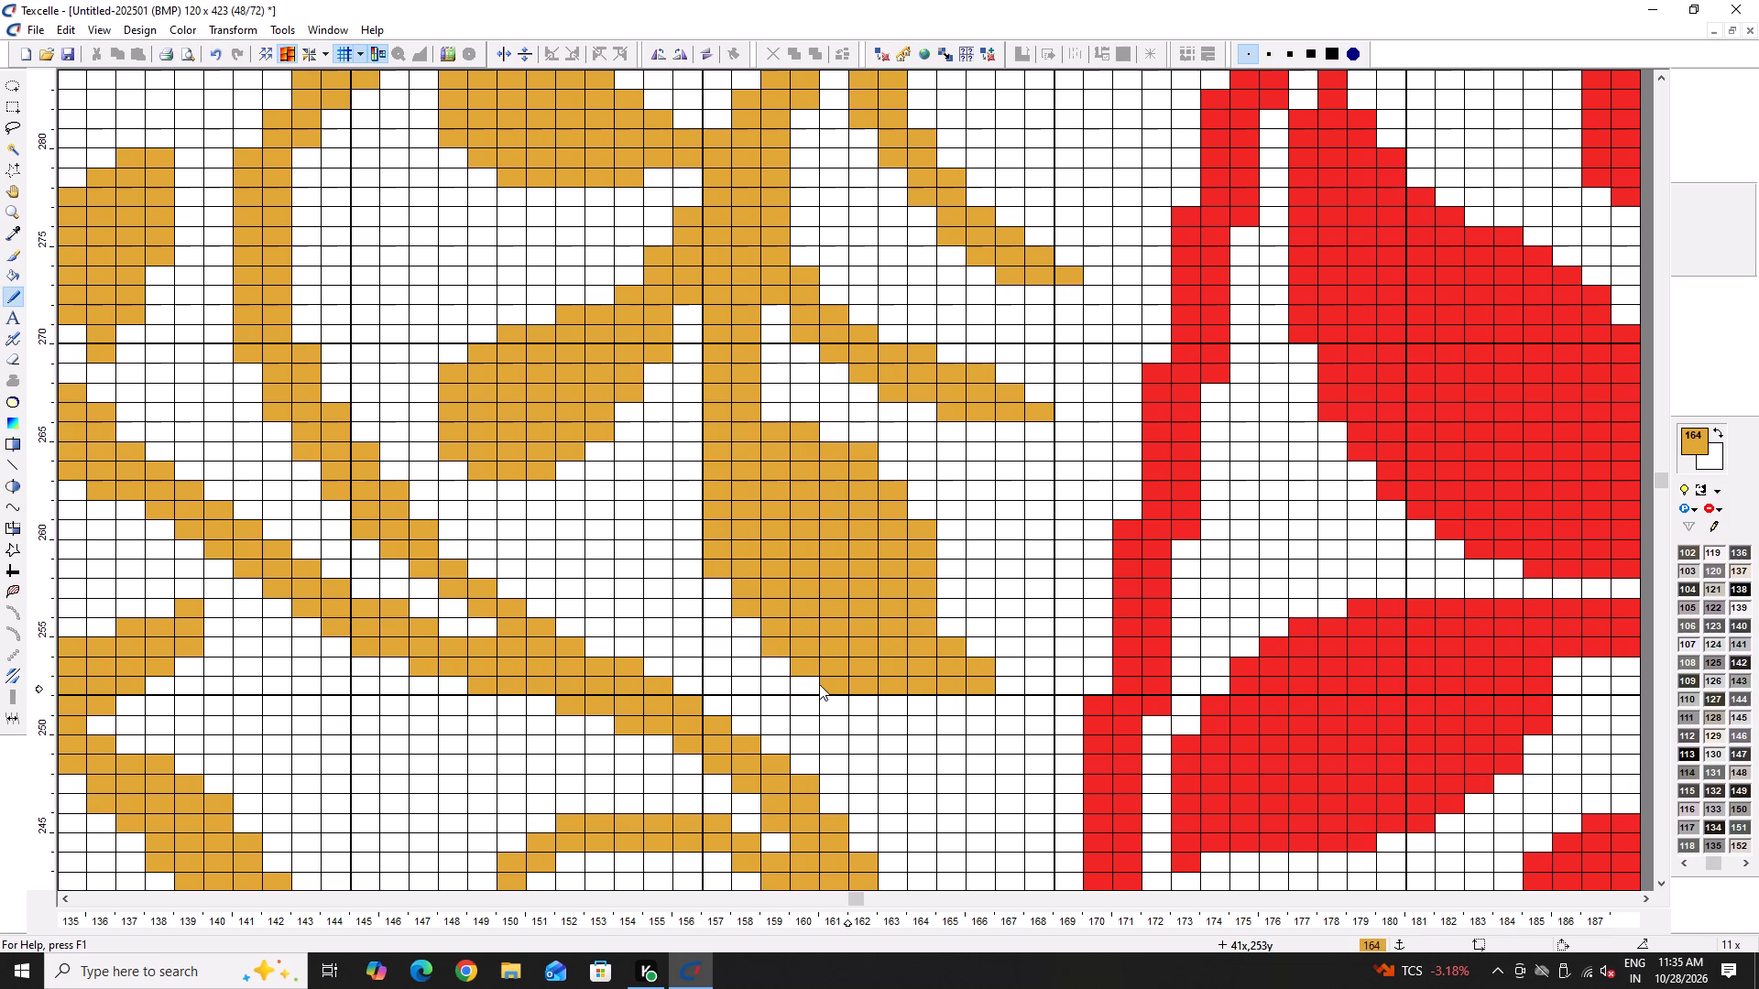
# Erase more single cells along the broad leaf's inner and lower edges, from 37x to about 43x, to smooth its curve.
pyautogui.rightClick(819, 684)
pyautogui.rightClick(819, 684)
pyautogui.rightClick(845, 688)
pyautogui.rightClick(843, 688)
pyautogui.moveTo(723, 571); pyautogui.dragTo(723, 579, button='right')
pyautogui.rightClick(733, 603)
pyautogui.rightClick(734, 605)
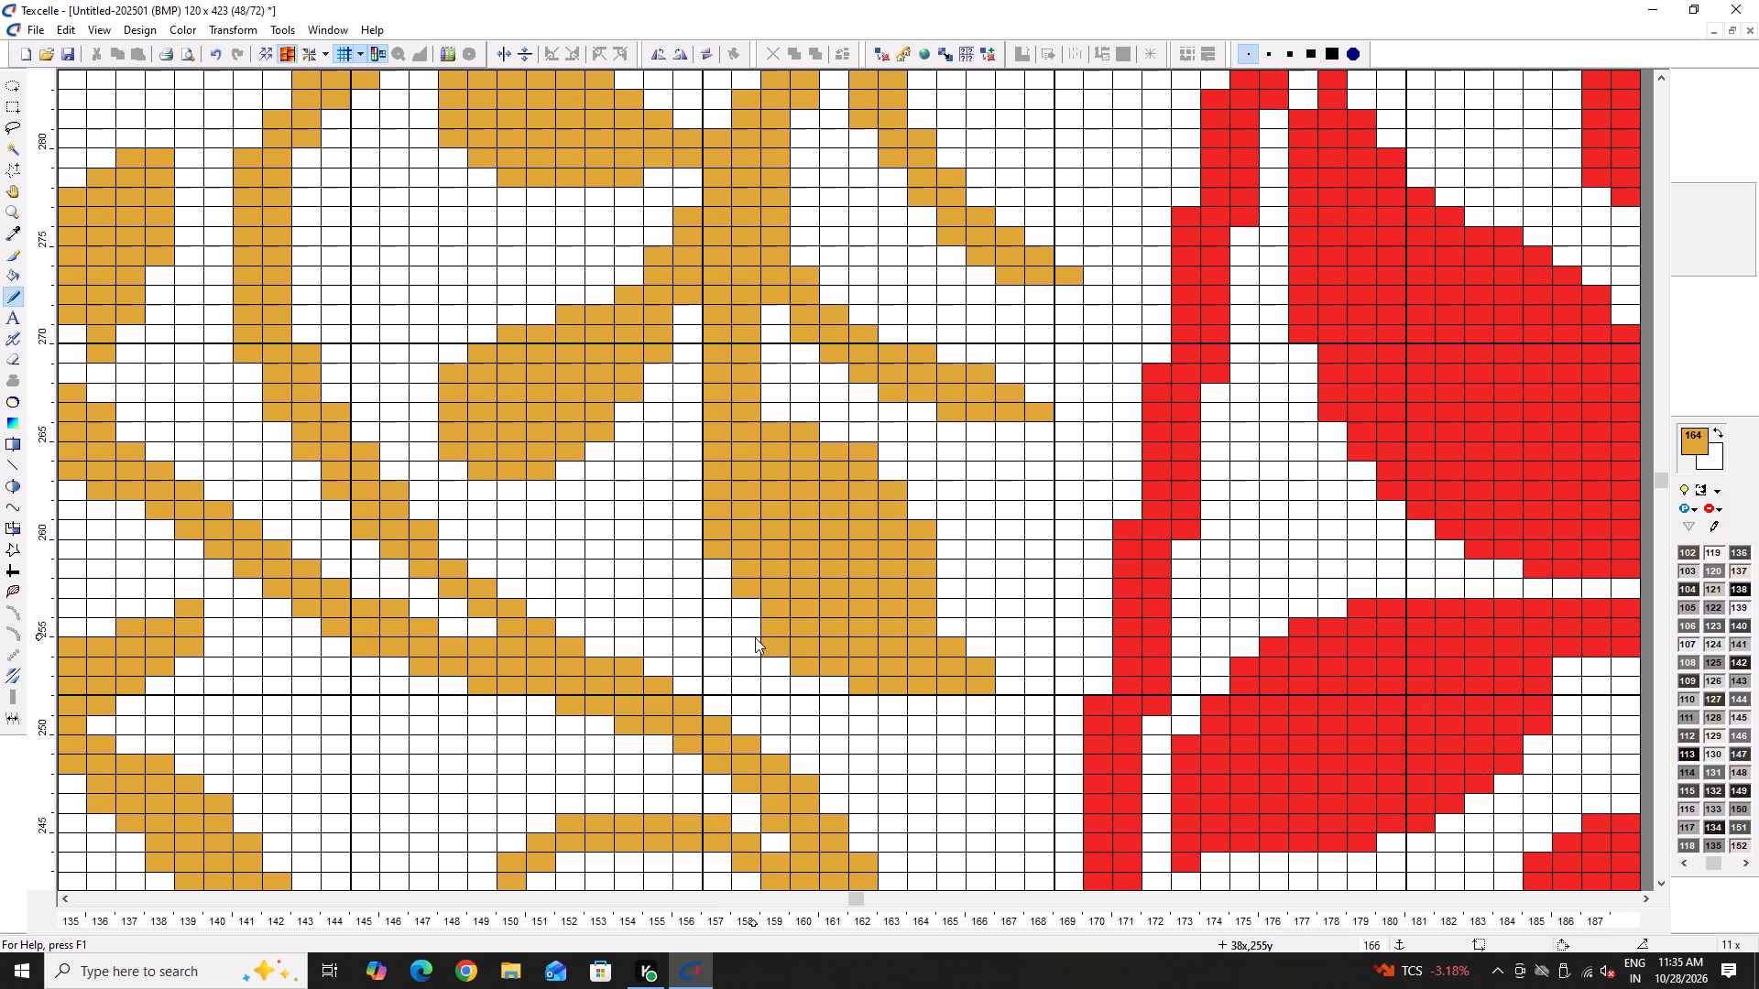
pyautogui.rightClick(755, 637)
pyautogui.rightClick(775, 652)
pyautogui.moveTo(792, 663); pyautogui.dragTo(803, 668, button='right')
pyautogui.rightClick(873, 692)
# Trim the corner cells along the broad leaf's outer edge and tip, from about 40x, 265y to 46x, 254y.
pyautogui.moveTo(920, 511); pyautogui.dragTo(920, 525, button='right')
pyautogui.rightClick(817, 433)
pyautogui.rightClick(878, 456)
pyautogui.rightClick(895, 488)
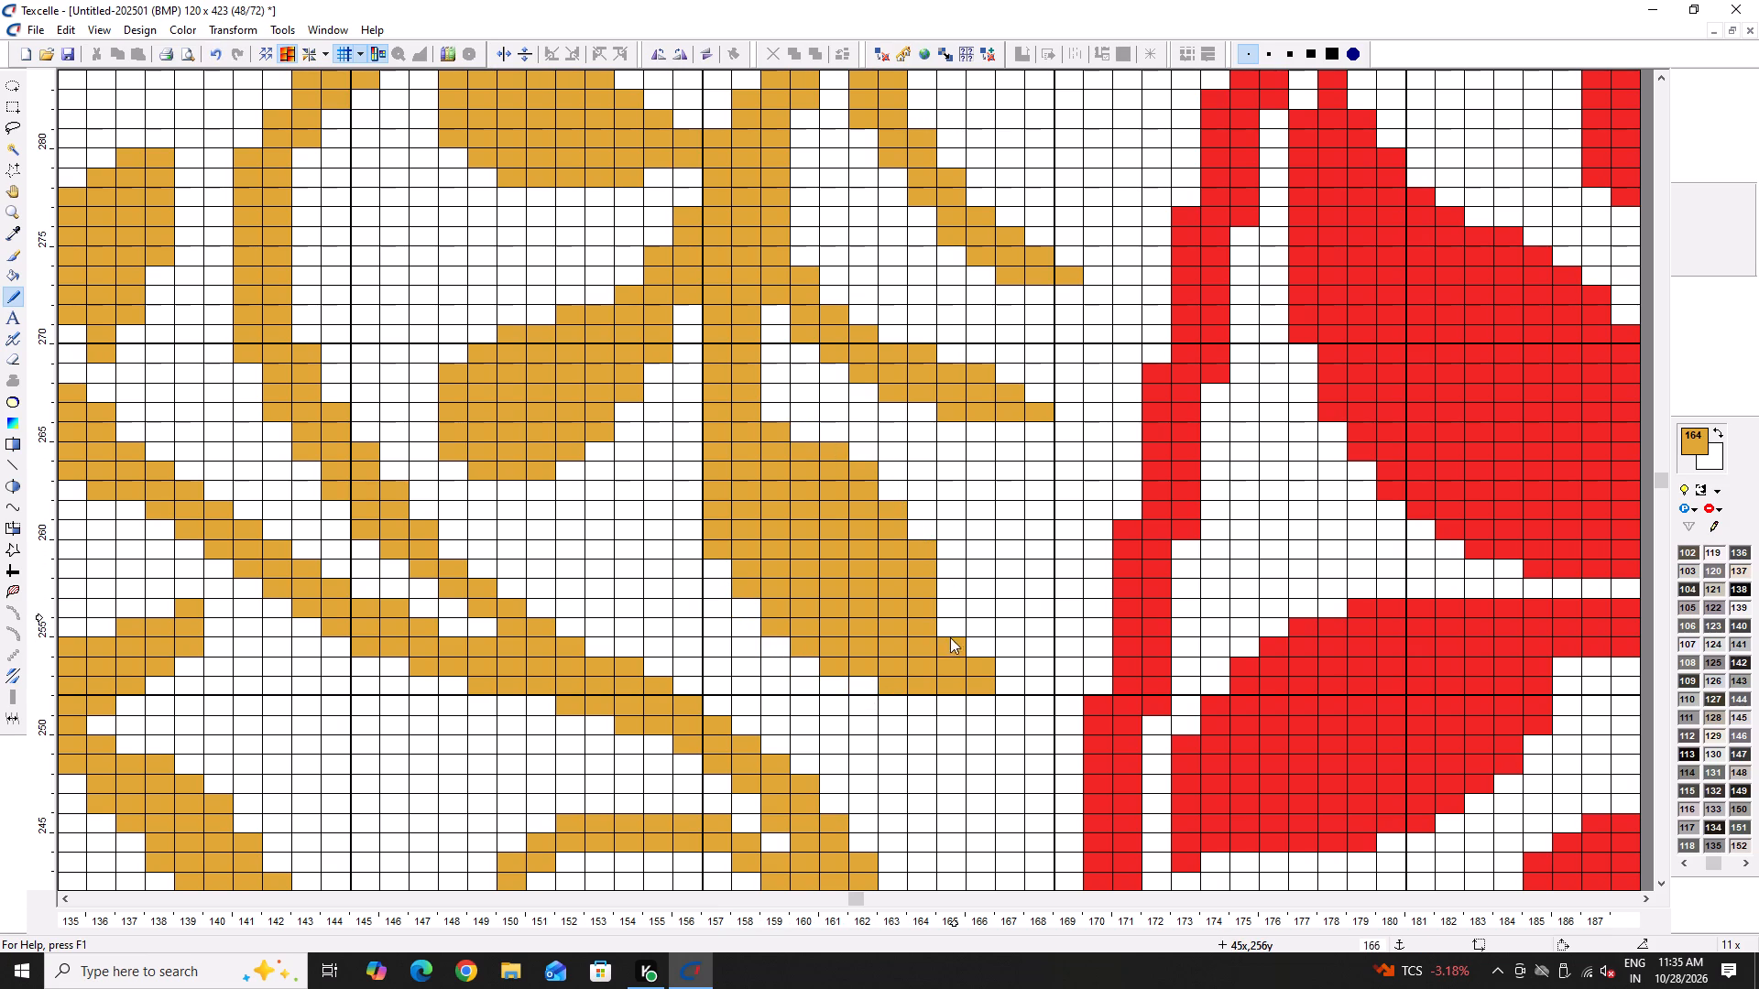
pyautogui.rightClick(946, 644)
pyautogui.rightClick(986, 663)
# Widen the side branch above the broad leaf into a solid ochre leaf from 41x, 273y to 49x, and thicken its junction with the stem.
pyautogui.keyDown('ctrl'); pyautogui.scroll(-3, 849, 607); pyautogui.keyUp('ctrl')
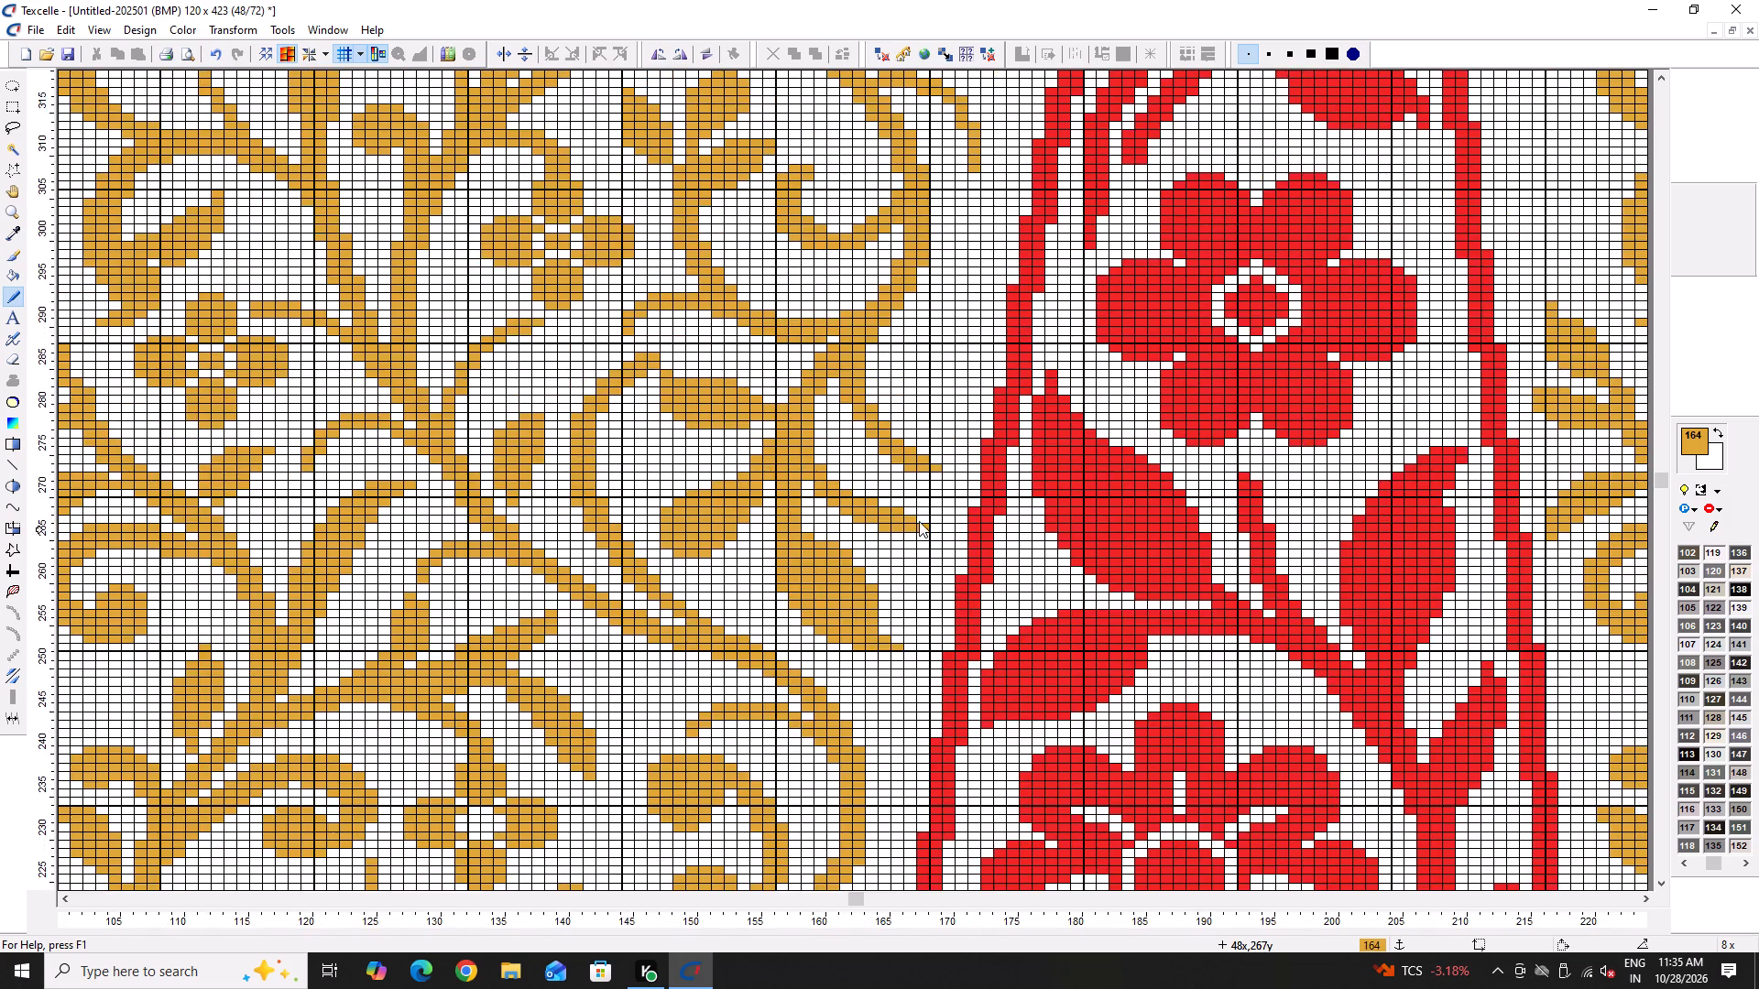
pyautogui.keyDown('ctrl'); pyautogui.scroll(4, 922, 505); pyautogui.keyUp('ctrl')
pyautogui.scroll(1, 728, 551)
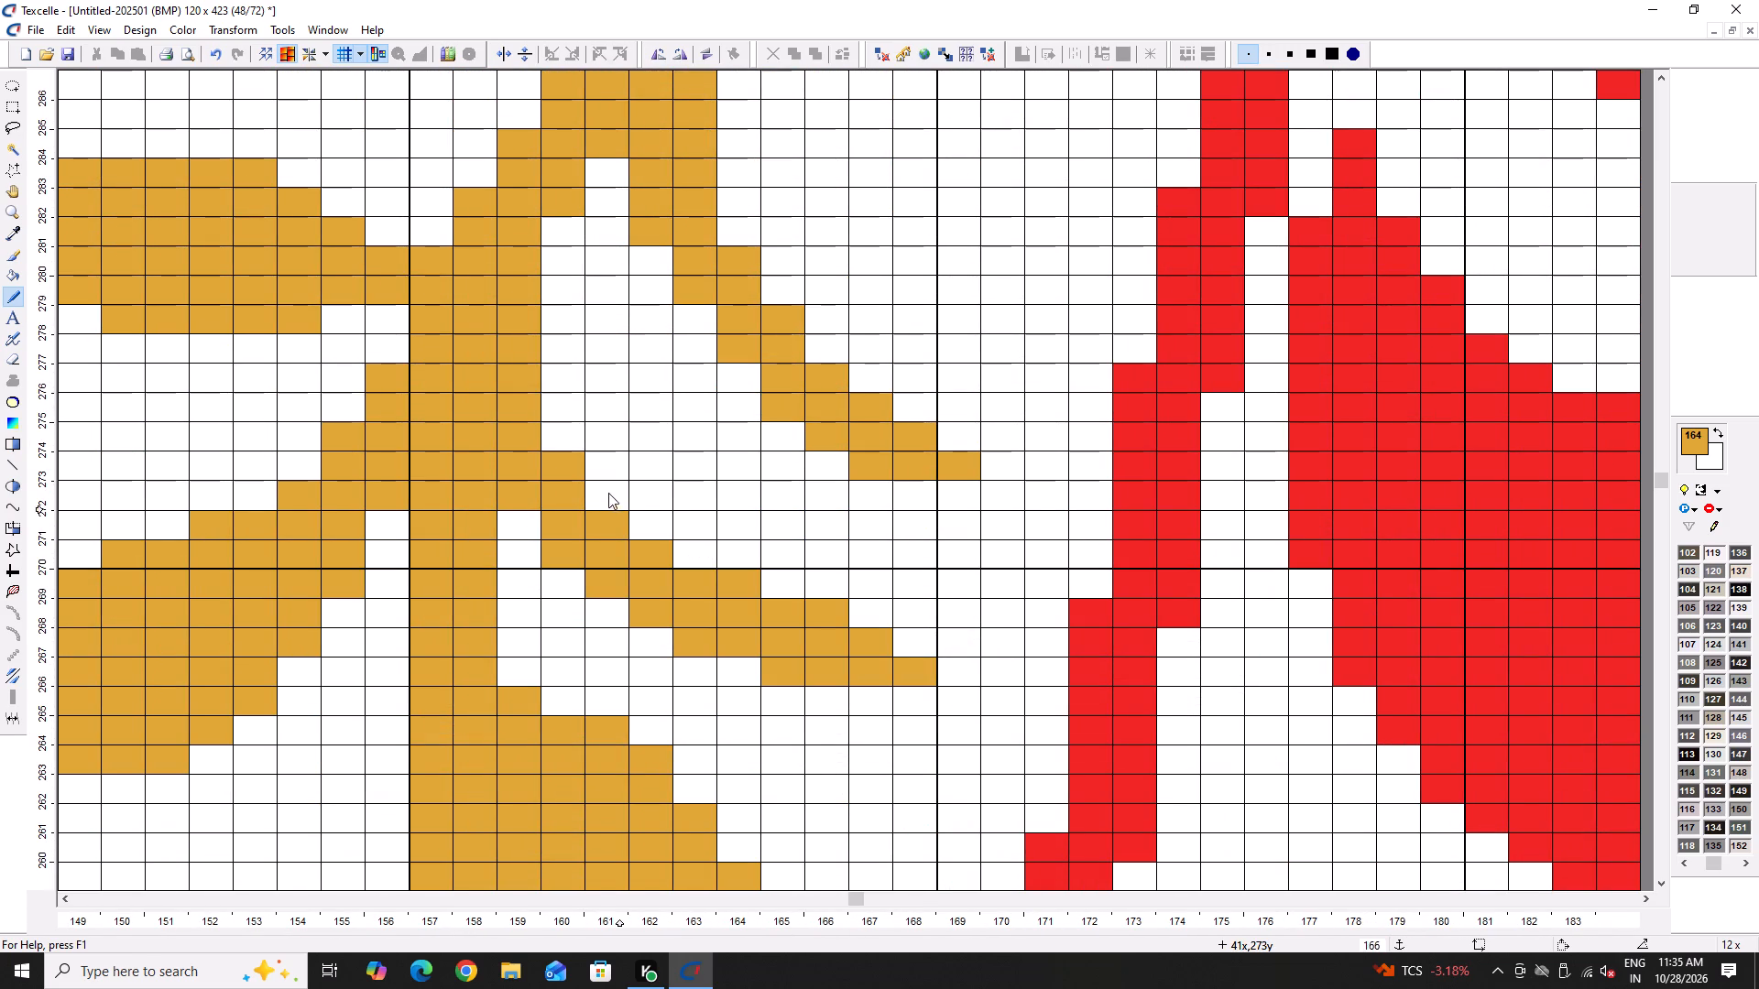
pyautogui.moveTo(609, 493); pyautogui.dragTo(932, 634)
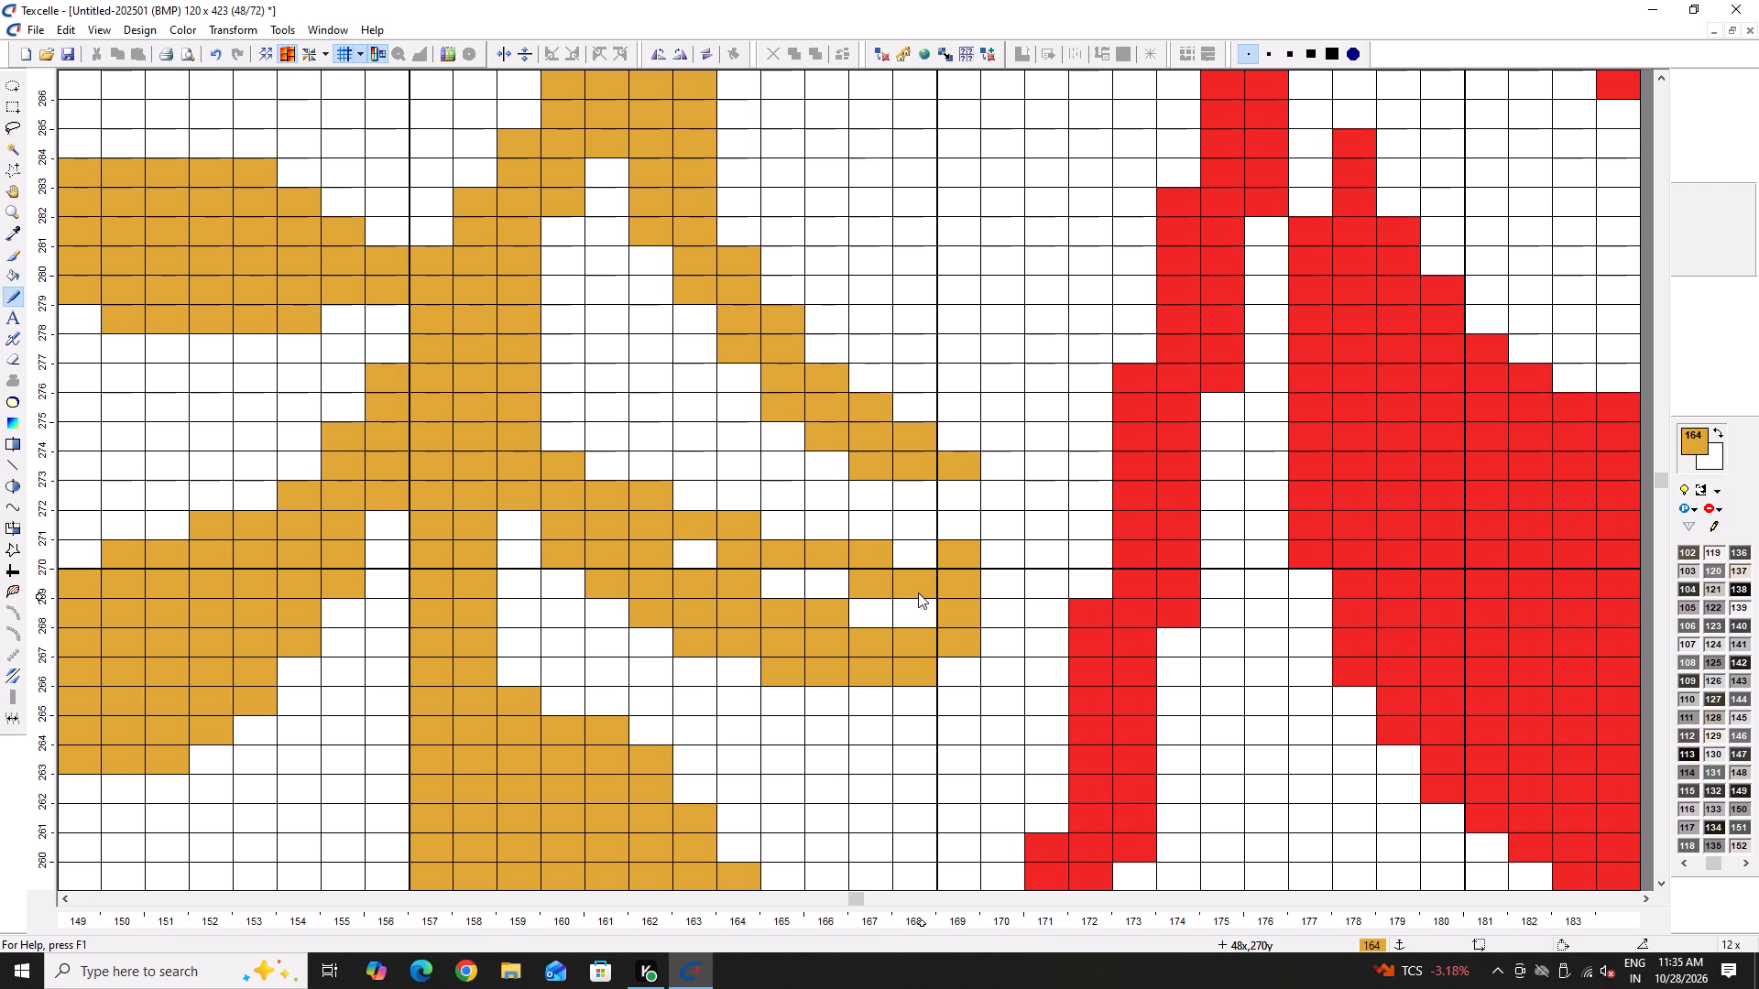
pyautogui.keyDown('ctrl'); pyautogui.scroll(1, 923, 603); pyautogui.keyUp('ctrl')
pyautogui.moveTo(926, 601); pyautogui.dragTo(479, 431)
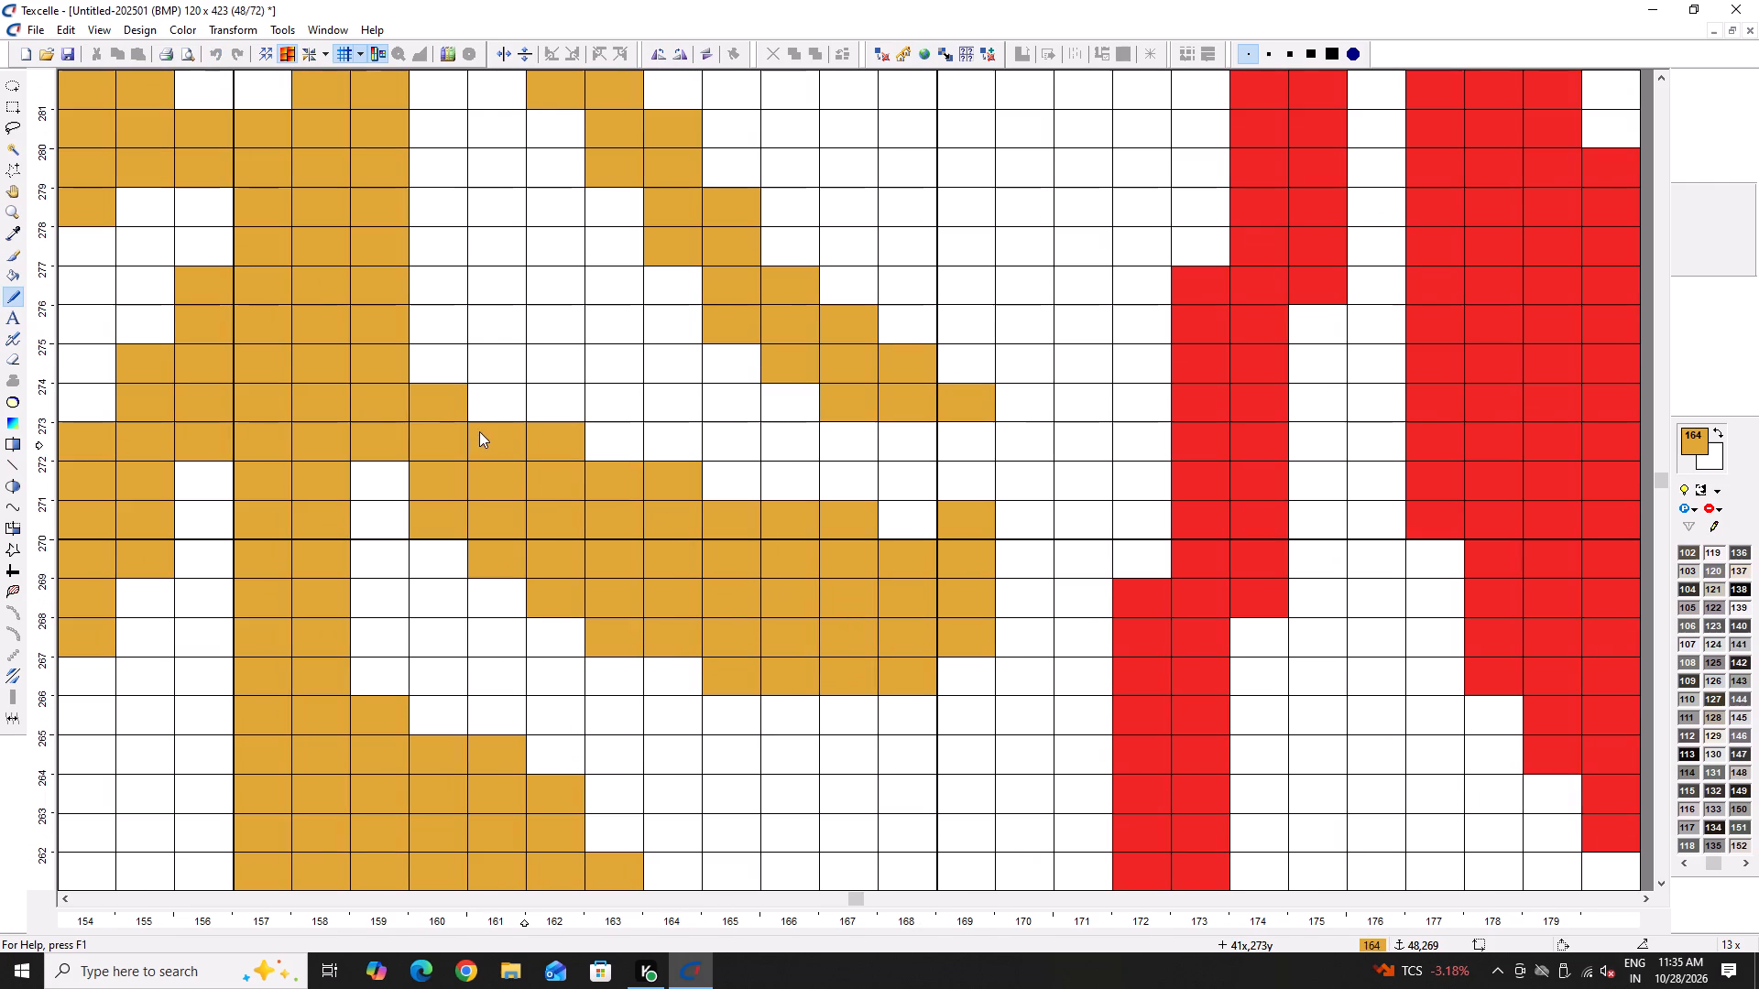
pyautogui.moveTo(479, 431); pyautogui.dragTo(473, 427)
pyautogui.click(471, 424)
pyautogui.moveTo(436, 368); pyautogui.dragTo(430, 315)
pyautogui.moveTo(476, 388); pyautogui.dragTo(487, 410)
# Erase surplus cells at the new side leaf's base near 39x, 273y and around its tip between 47x and 49x.
pyautogui.rightClick(395, 455)
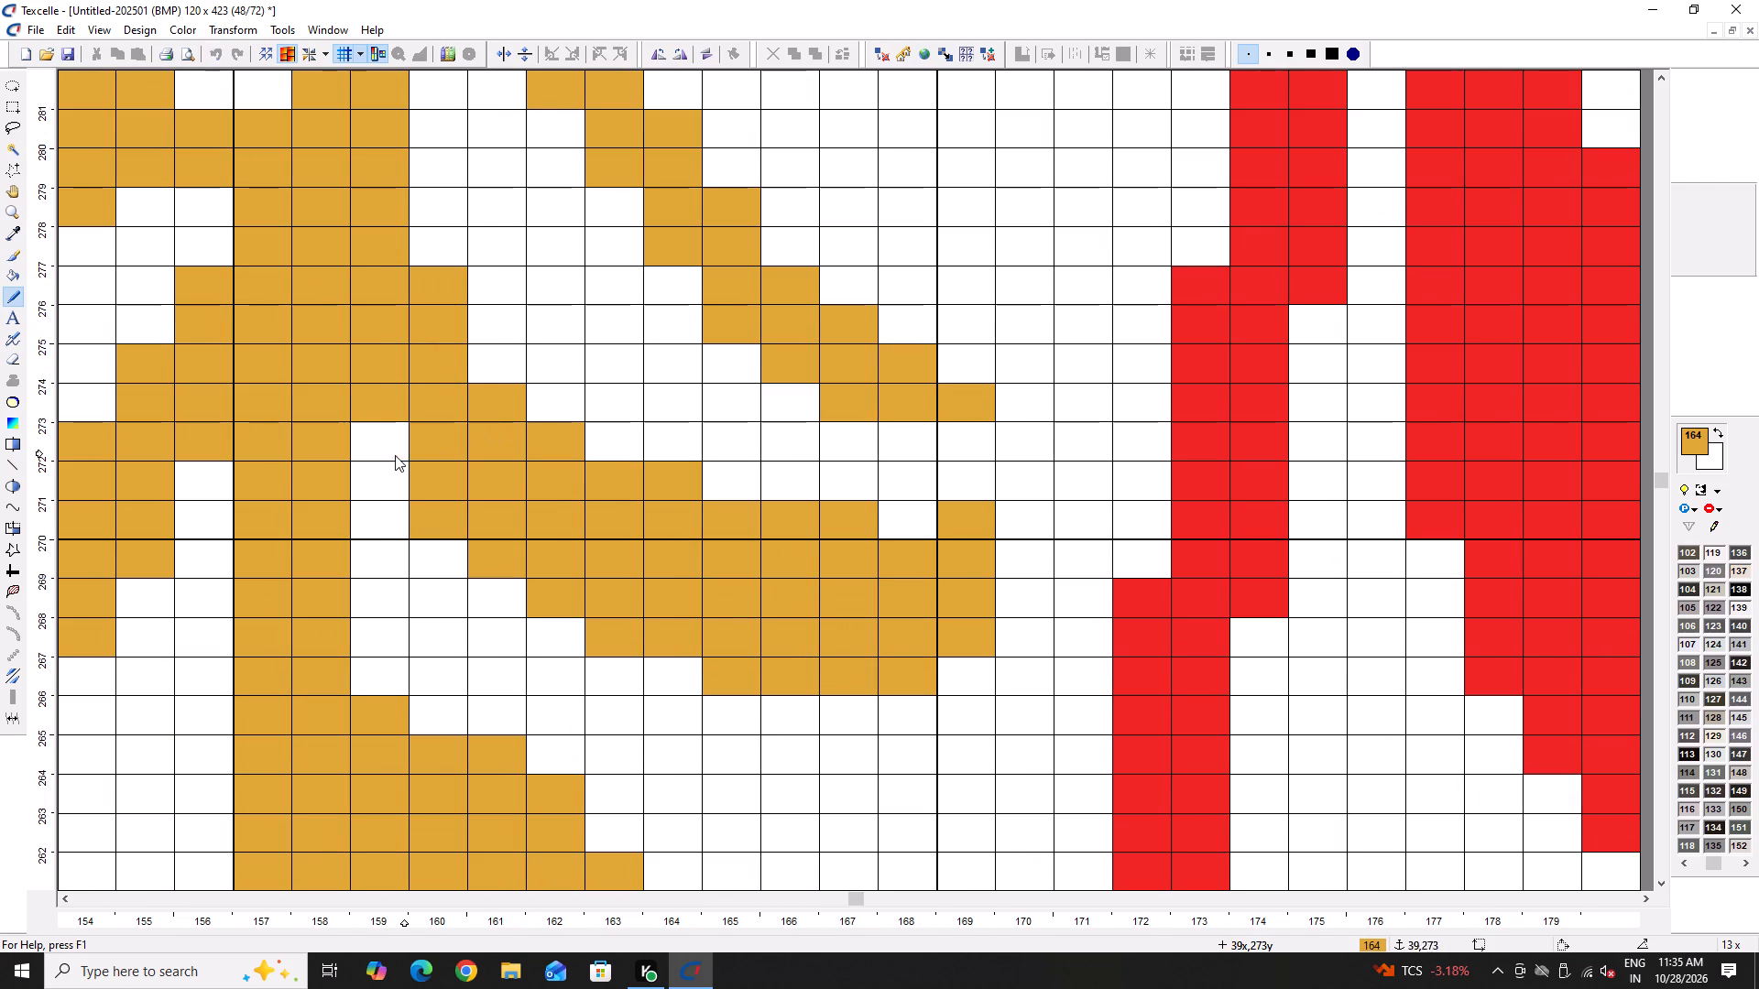
pyautogui.rightClick(395, 456)
pyautogui.moveTo(439, 516); pyautogui.dragTo(441, 530, button='right')
pyautogui.rightClick(934, 679)
pyautogui.rightClick(962, 651)
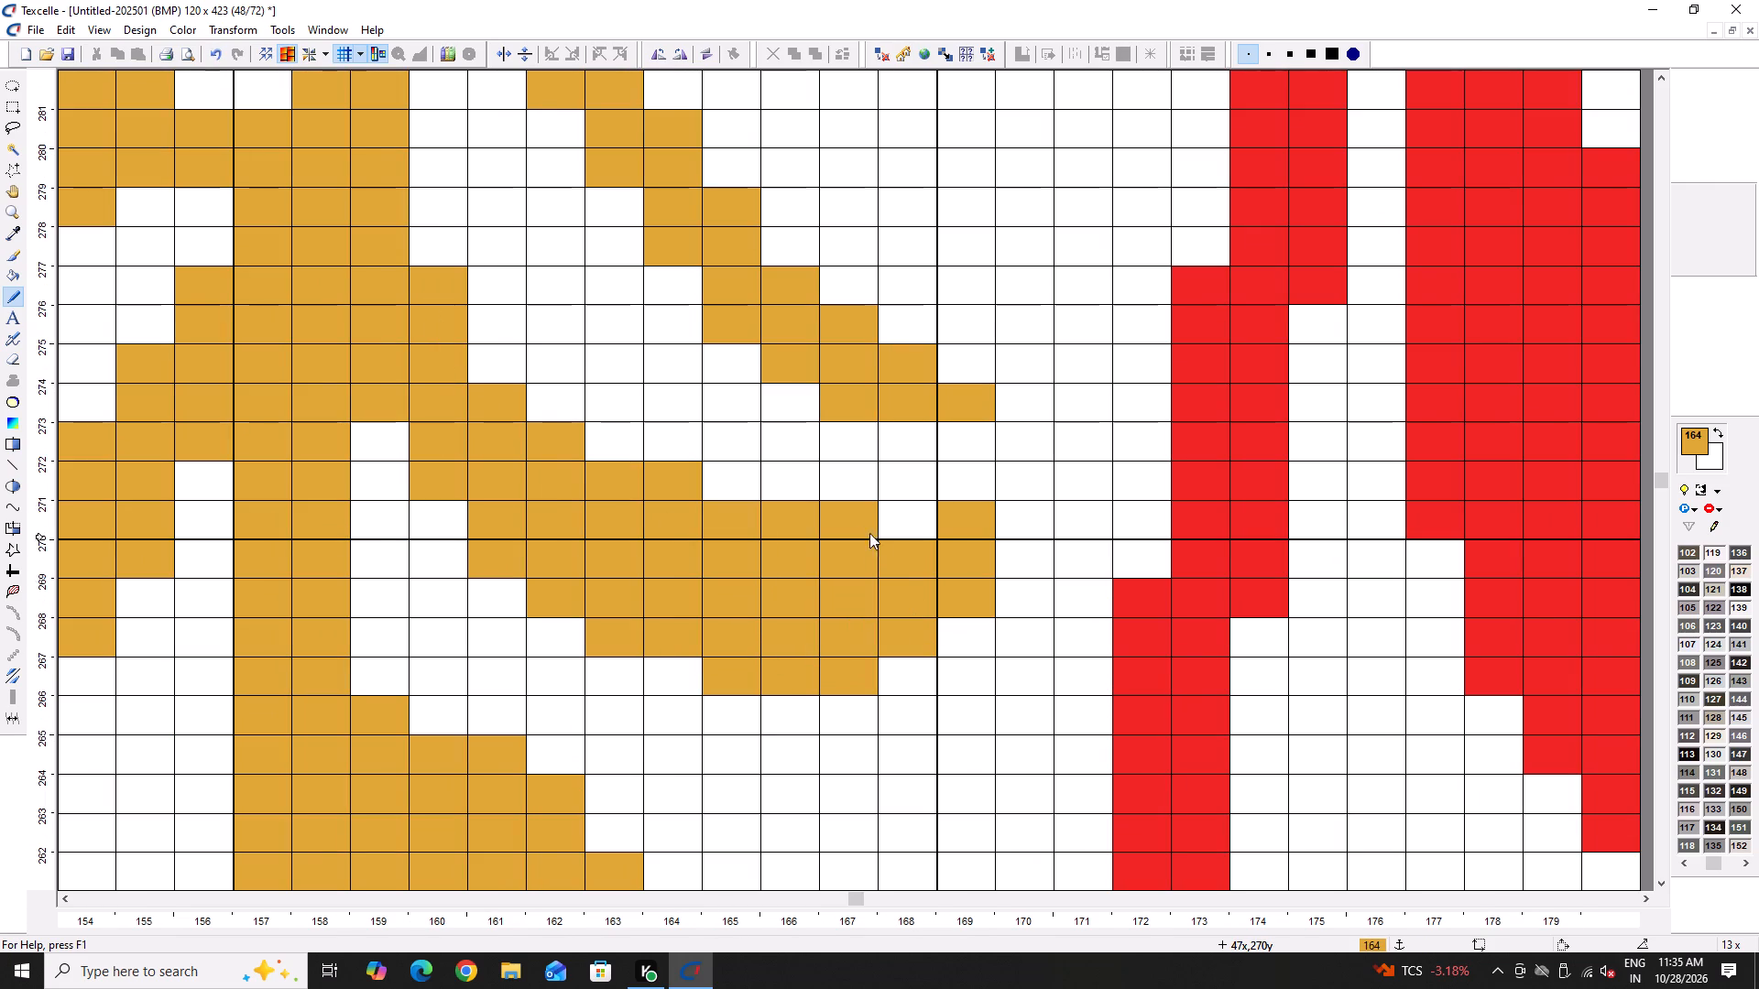
pyautogui.rightClick(866, 528)
# Erase the thin branch descending from the main stem at 43x, 287y down to its end at 49x, 274y.
pyautogui.keyDown('ctrl'); pyautogui.scroll(-4, 707, 569); pyautogui.keyUp('ctrl')
pyautogui.scroll(1, 717, 548)
pyautogui.keyDown('ctrl'); pyautogui.scroll(4, 704, 518); pyautogui.keyUp('ctrl')
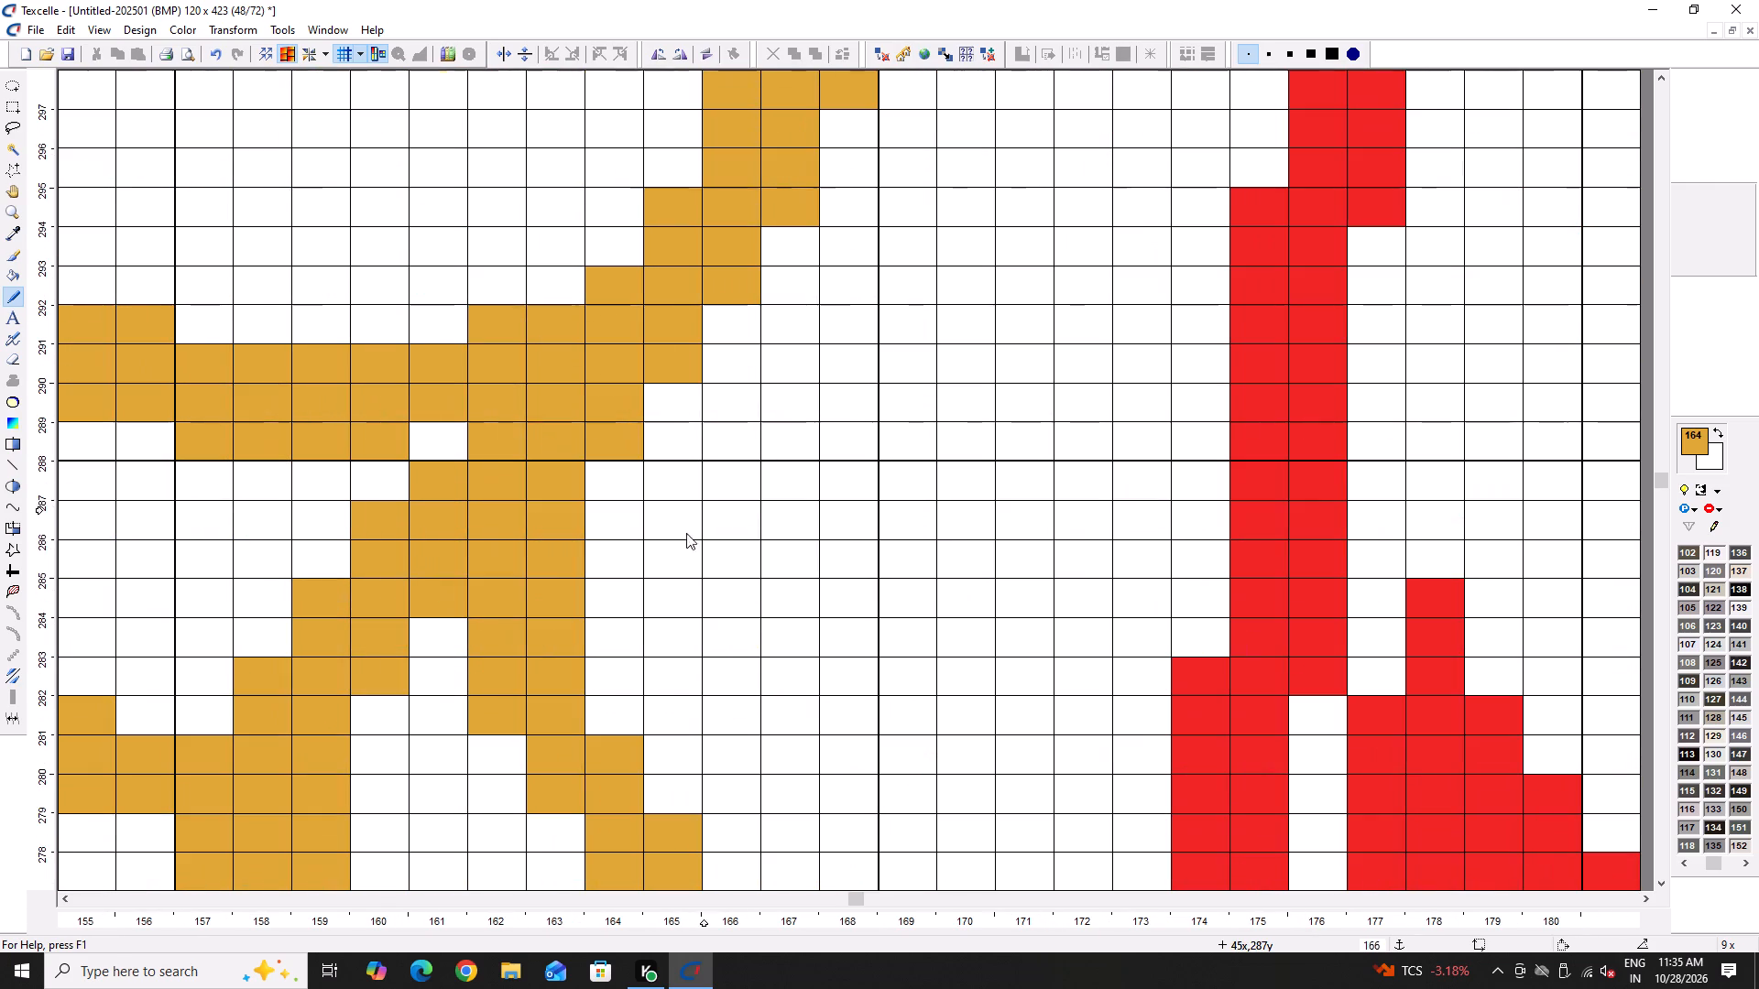
pyautogui.rightClick(487, 606)
pyautogui.rightClick(548, 560)
pyautogui.rightClick(552, 537)
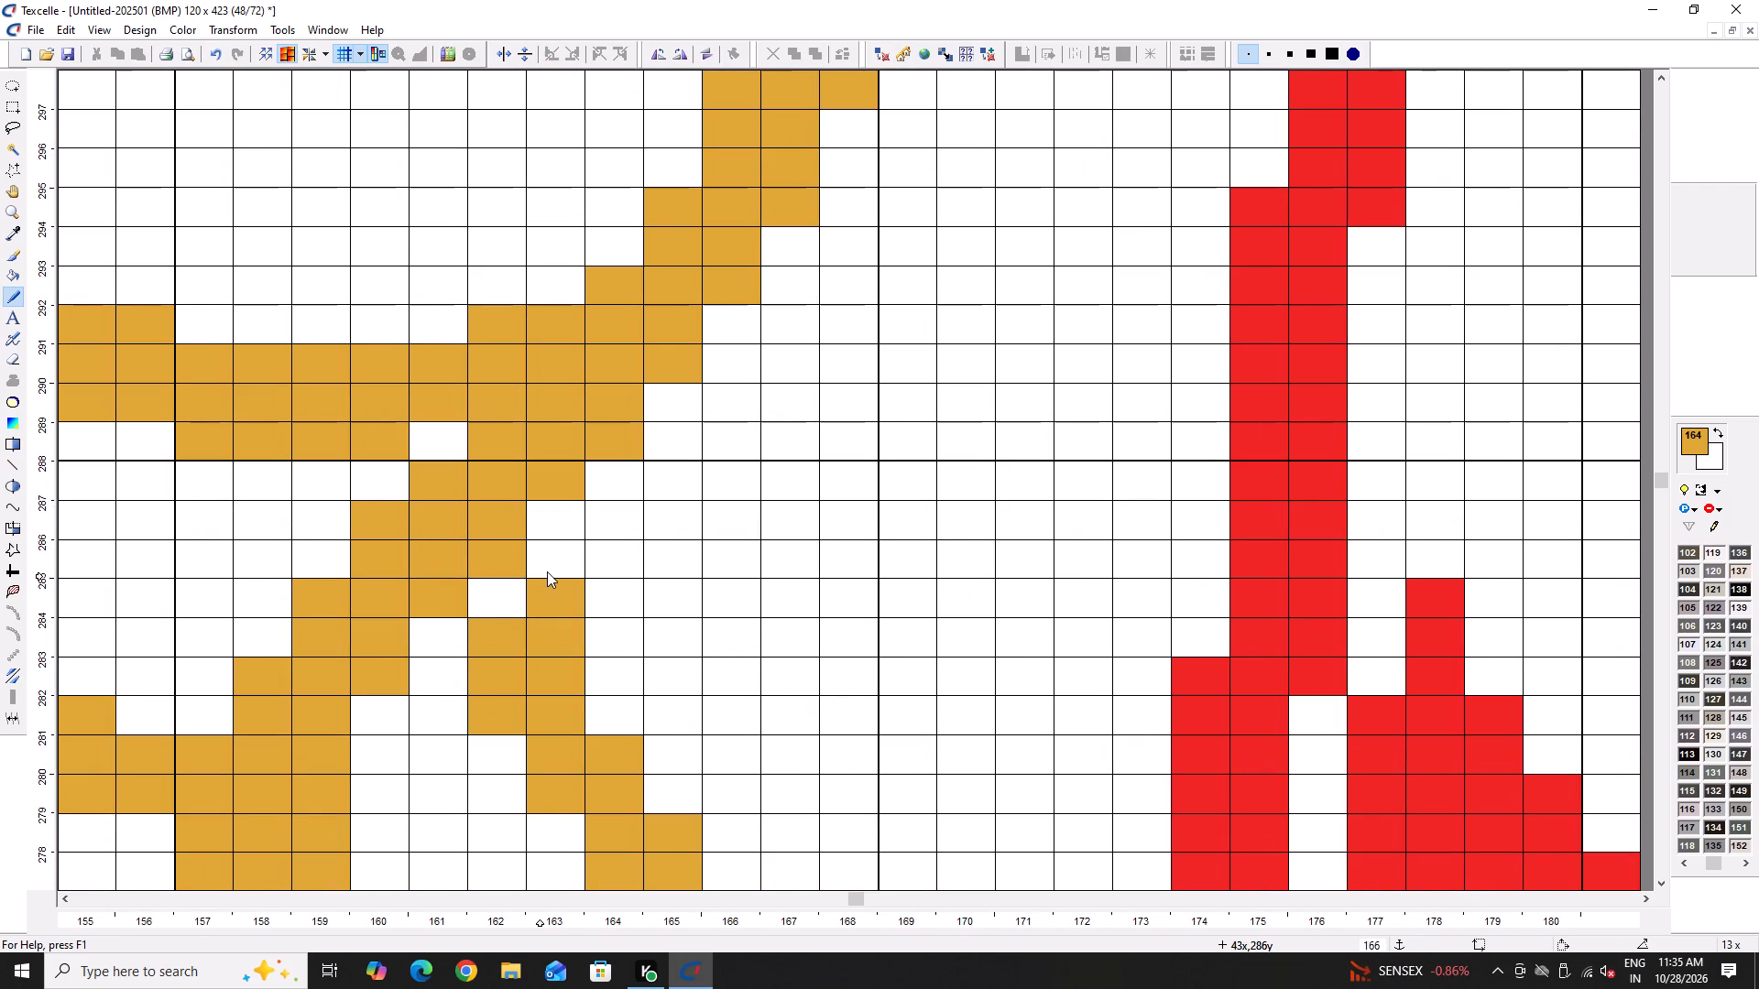
pyautogui.keyDown('ctrl'); pyautogui.scroll(2, 596, 560); pyautogui.keyUp('ctrl')
pyautogui.moveTo(520, 621); pyautogui.dragTo(502, 718, button='right')
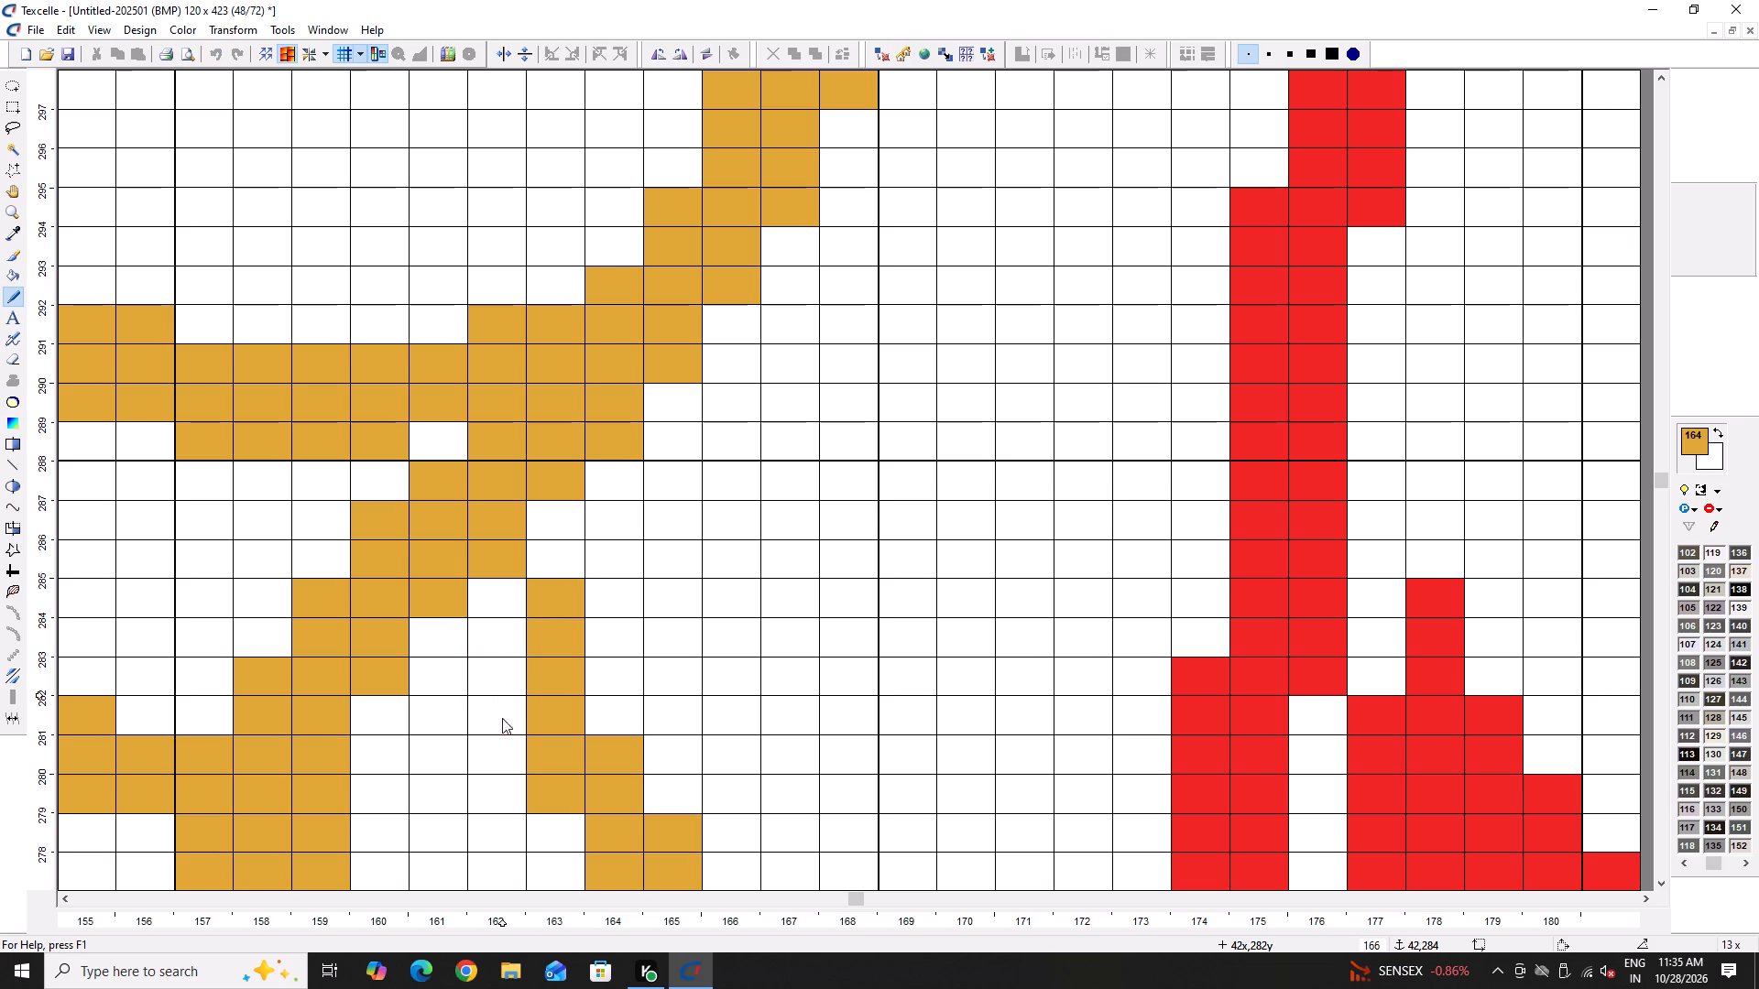
pyautogui.moveTo(502, 718); pyautogui.dragTo(545, 592, button='right')
pyautogui.keyDown('ctrl'); pyautogui.scroll(-5, 545, 556); pyautogui.keyUp('ctrl')
pyautogui.keyDown('ctrl'); pyautogui.scroll(4, 549, 592); pyautogui.keyUp('ctrl')
pyautogui.moveTo(567, 518); pyautogui.dragTo(564, 543, button='right')
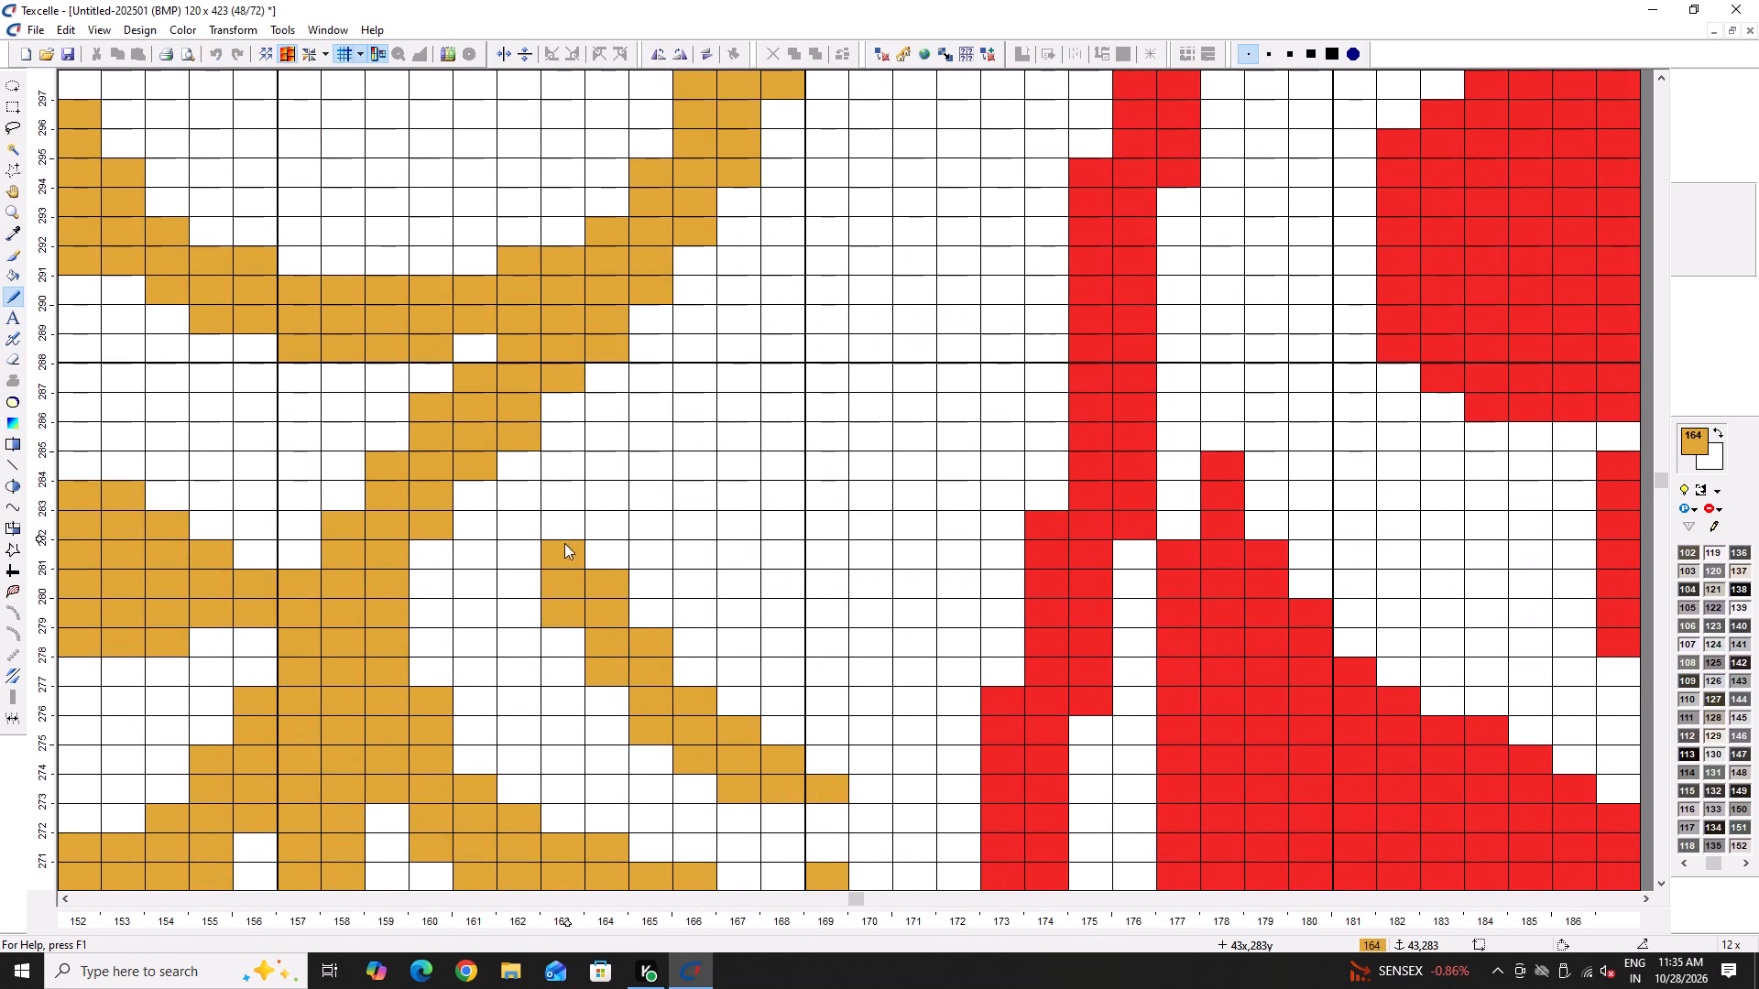
pyautogui.moveTo(564, 543); pyautogui.dragTo(838, 787, button='right')
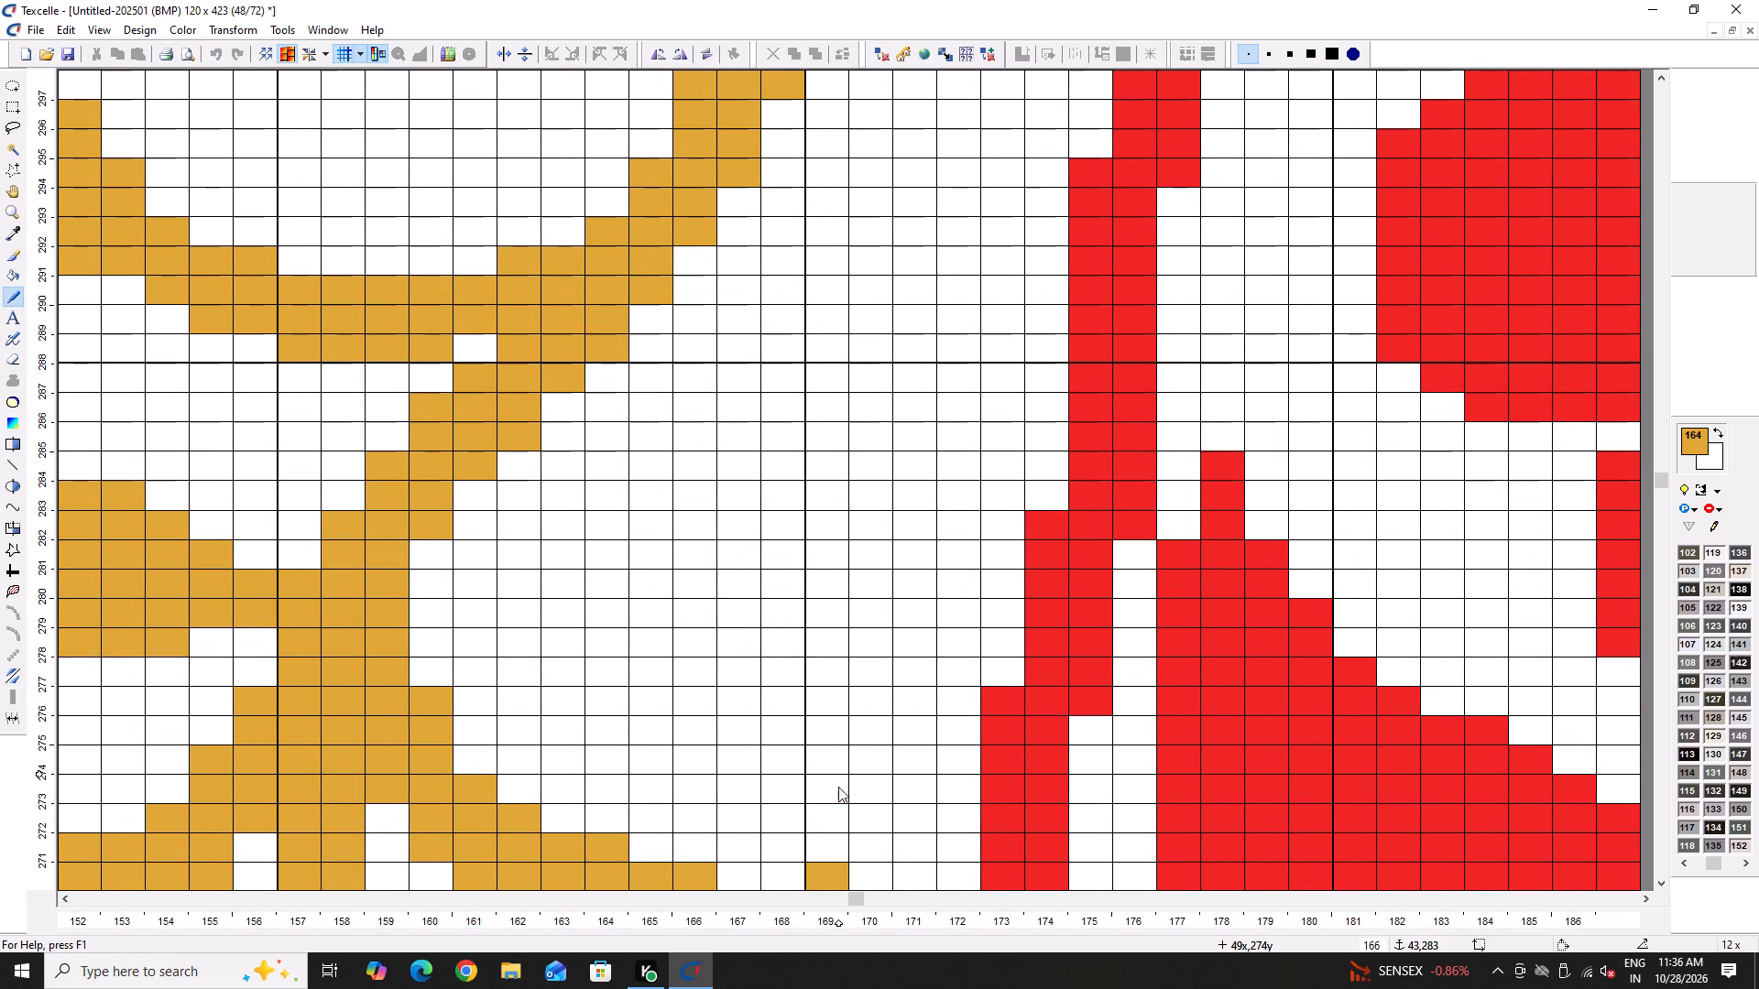
pyautogui.moveTo(838, 787); pyautogui.dragTo(780, 763, button='right')
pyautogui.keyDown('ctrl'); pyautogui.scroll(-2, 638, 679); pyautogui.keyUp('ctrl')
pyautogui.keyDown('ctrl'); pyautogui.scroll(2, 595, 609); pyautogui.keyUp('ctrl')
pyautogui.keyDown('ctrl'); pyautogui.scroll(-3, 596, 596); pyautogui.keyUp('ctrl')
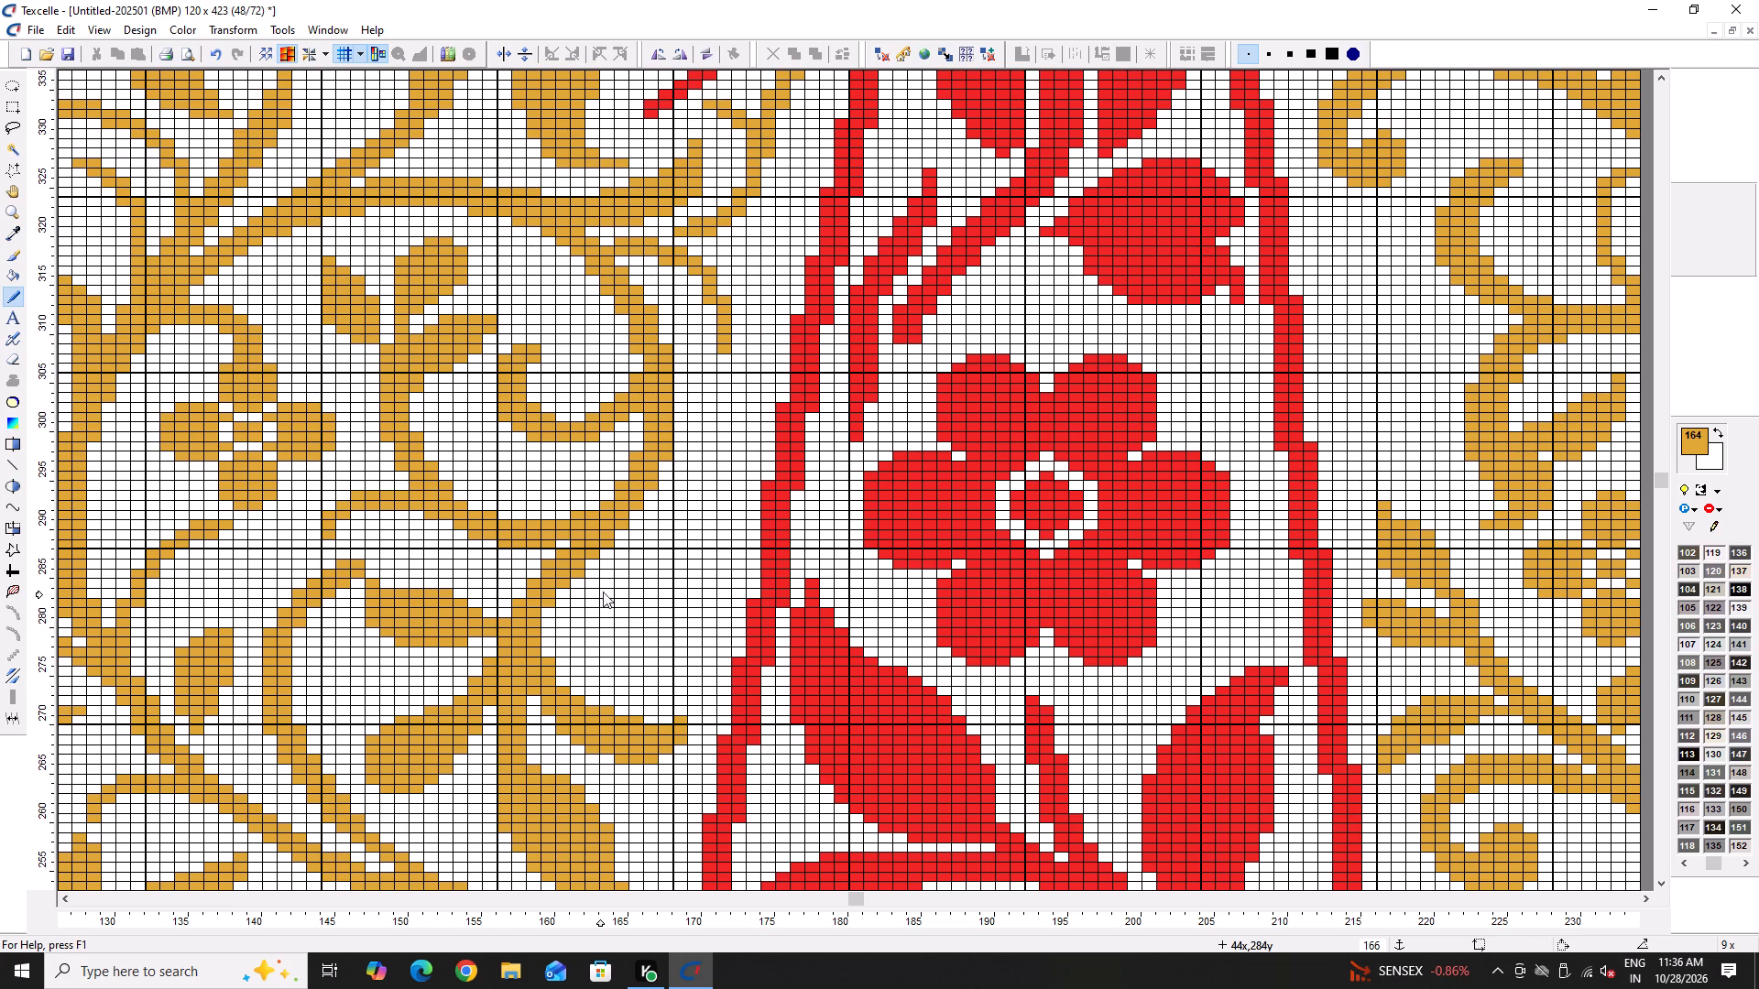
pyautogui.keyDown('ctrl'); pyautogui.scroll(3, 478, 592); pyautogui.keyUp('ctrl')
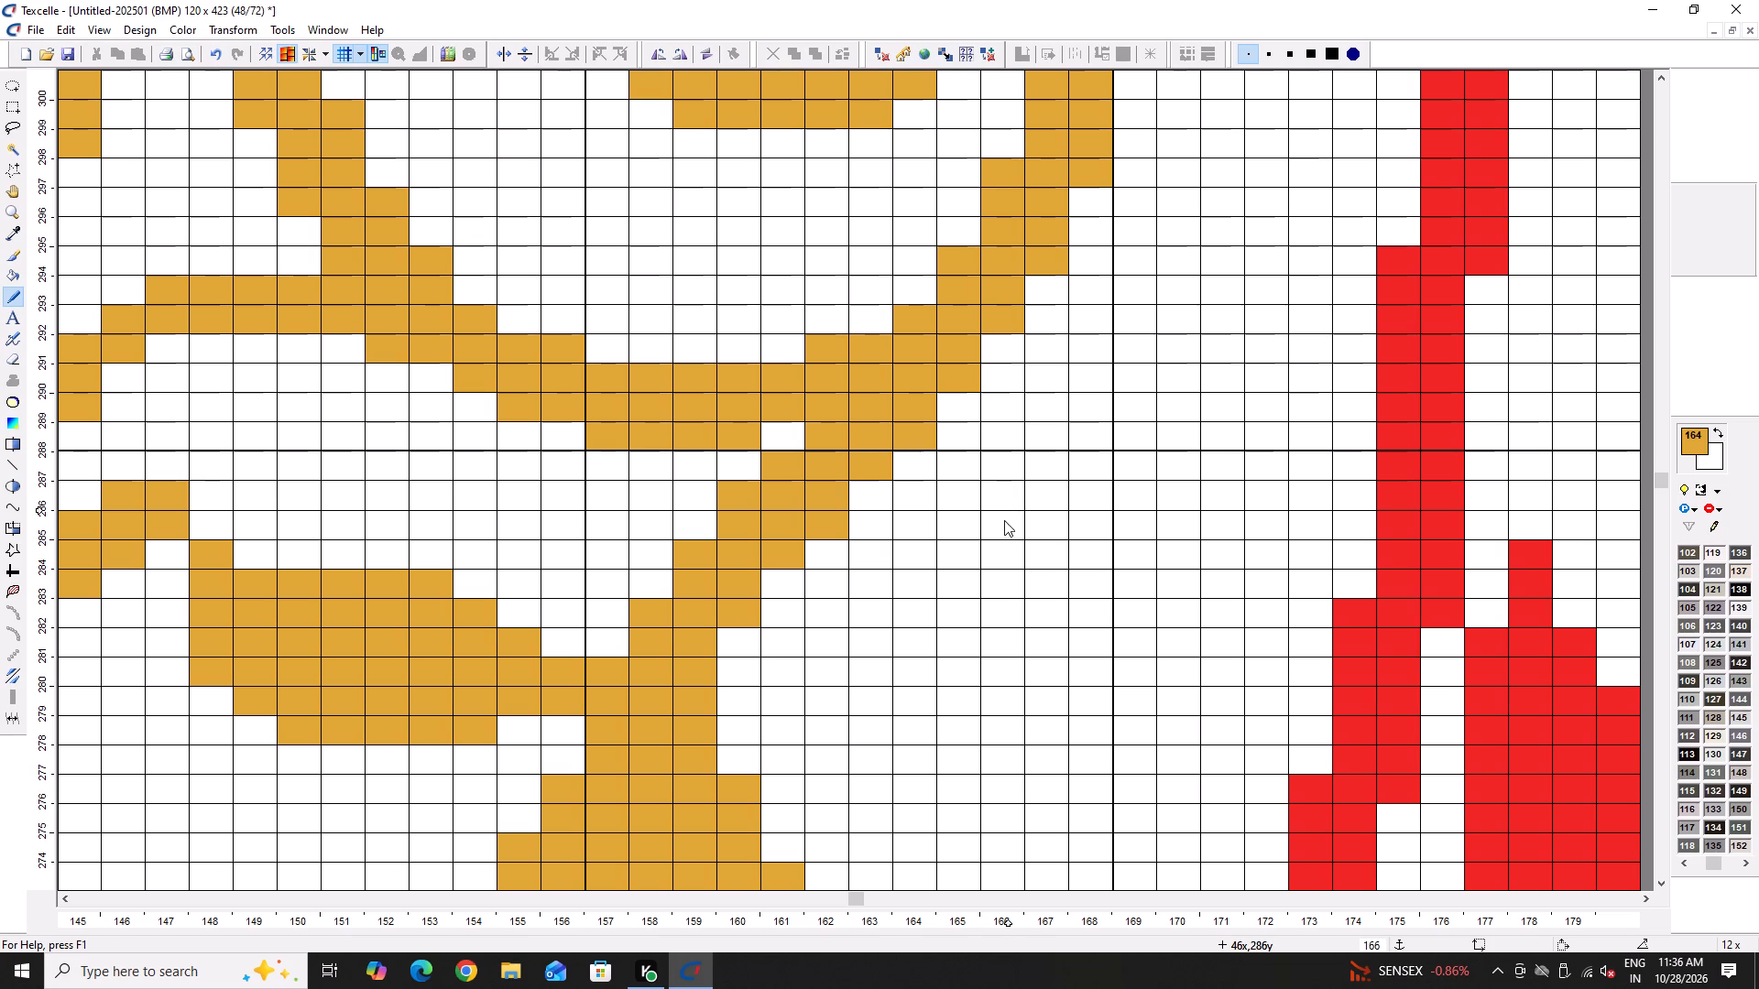
# Erase the corner cell on the ochre stem's outer edge at 44x, 289y.
pyautogui.press('x')
pyautogui.keyDown('ctrl'); pyautogui.scroll(-3, 951, 506); pyautogui.keyUp('ctrl')
pyautogui.keyDown('ctrl'); pyautogui.scroll(5, 961, 456); pyautogui.keyUp('ctrl')
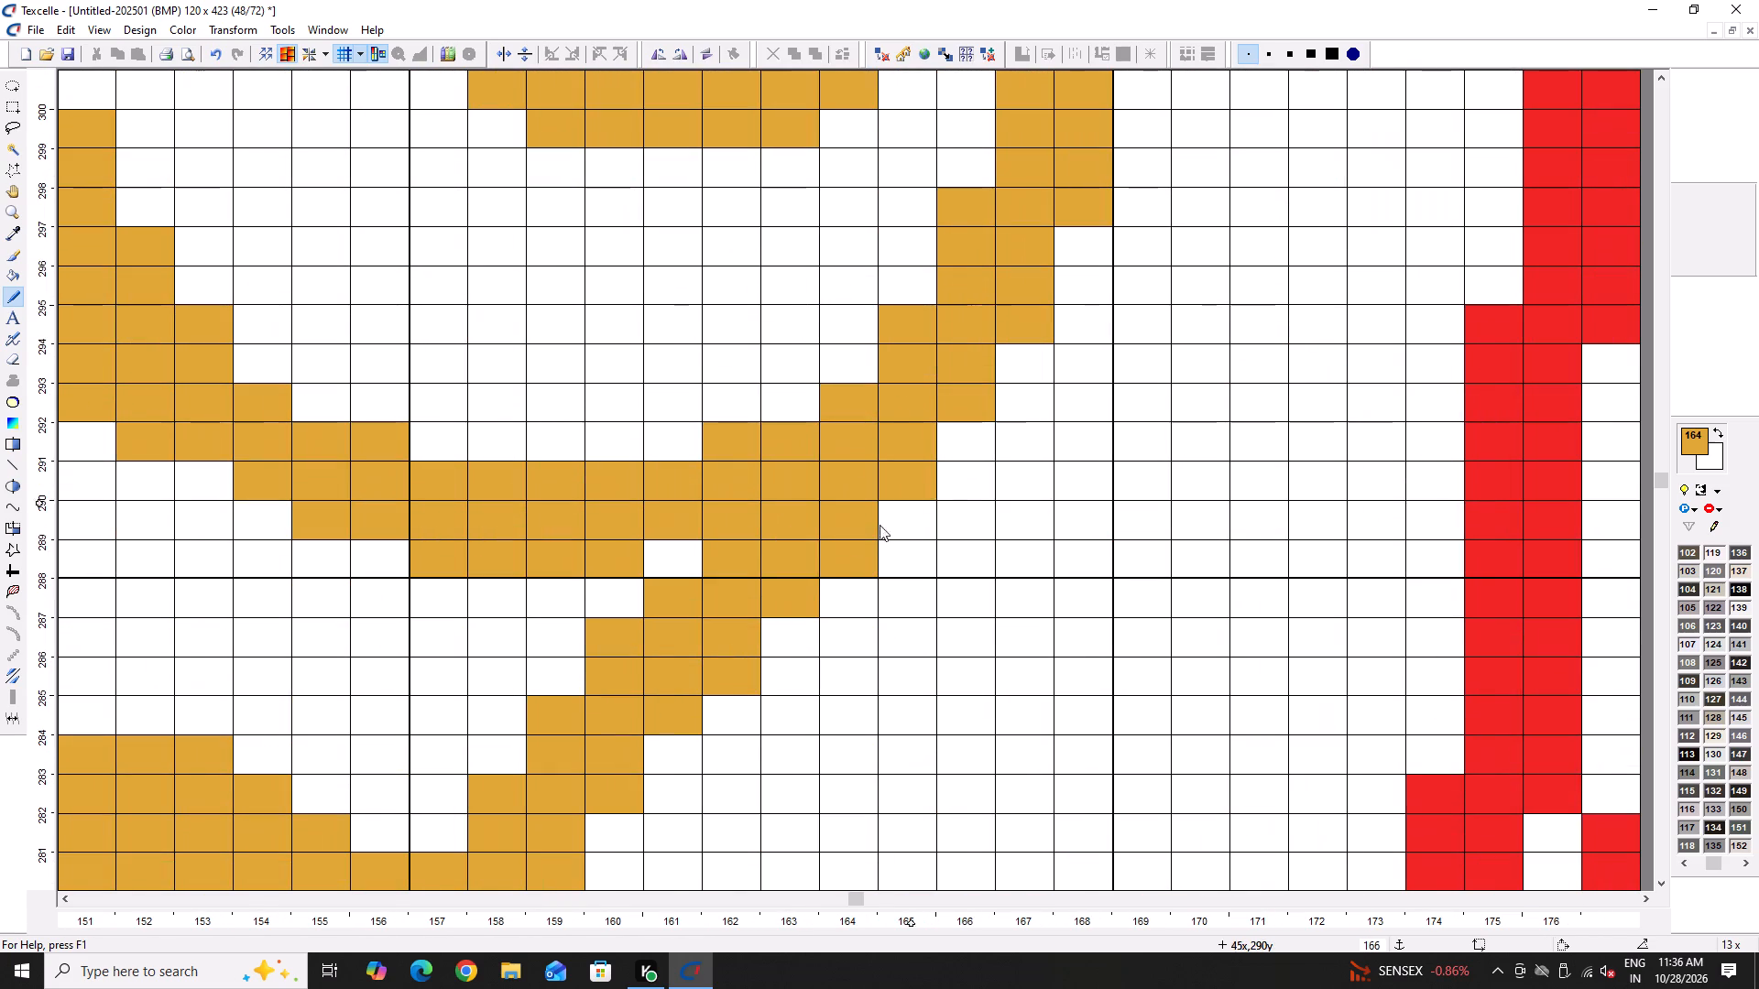
pyautogui.rightClick(853, 560)
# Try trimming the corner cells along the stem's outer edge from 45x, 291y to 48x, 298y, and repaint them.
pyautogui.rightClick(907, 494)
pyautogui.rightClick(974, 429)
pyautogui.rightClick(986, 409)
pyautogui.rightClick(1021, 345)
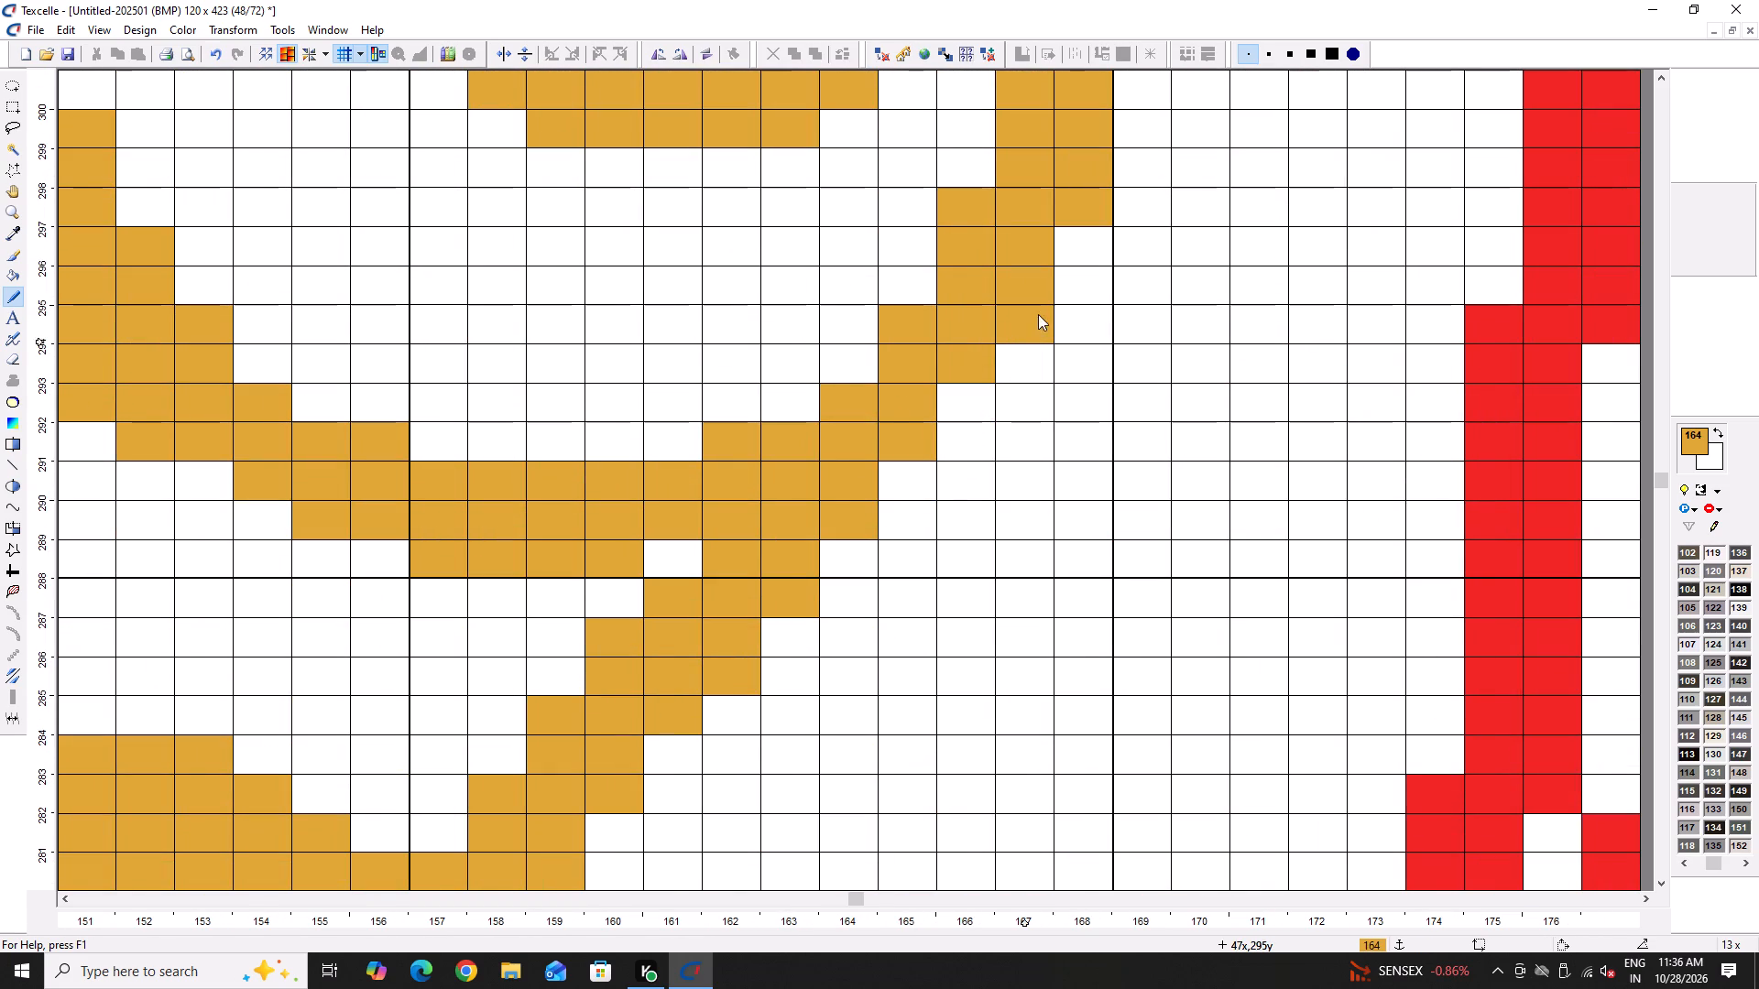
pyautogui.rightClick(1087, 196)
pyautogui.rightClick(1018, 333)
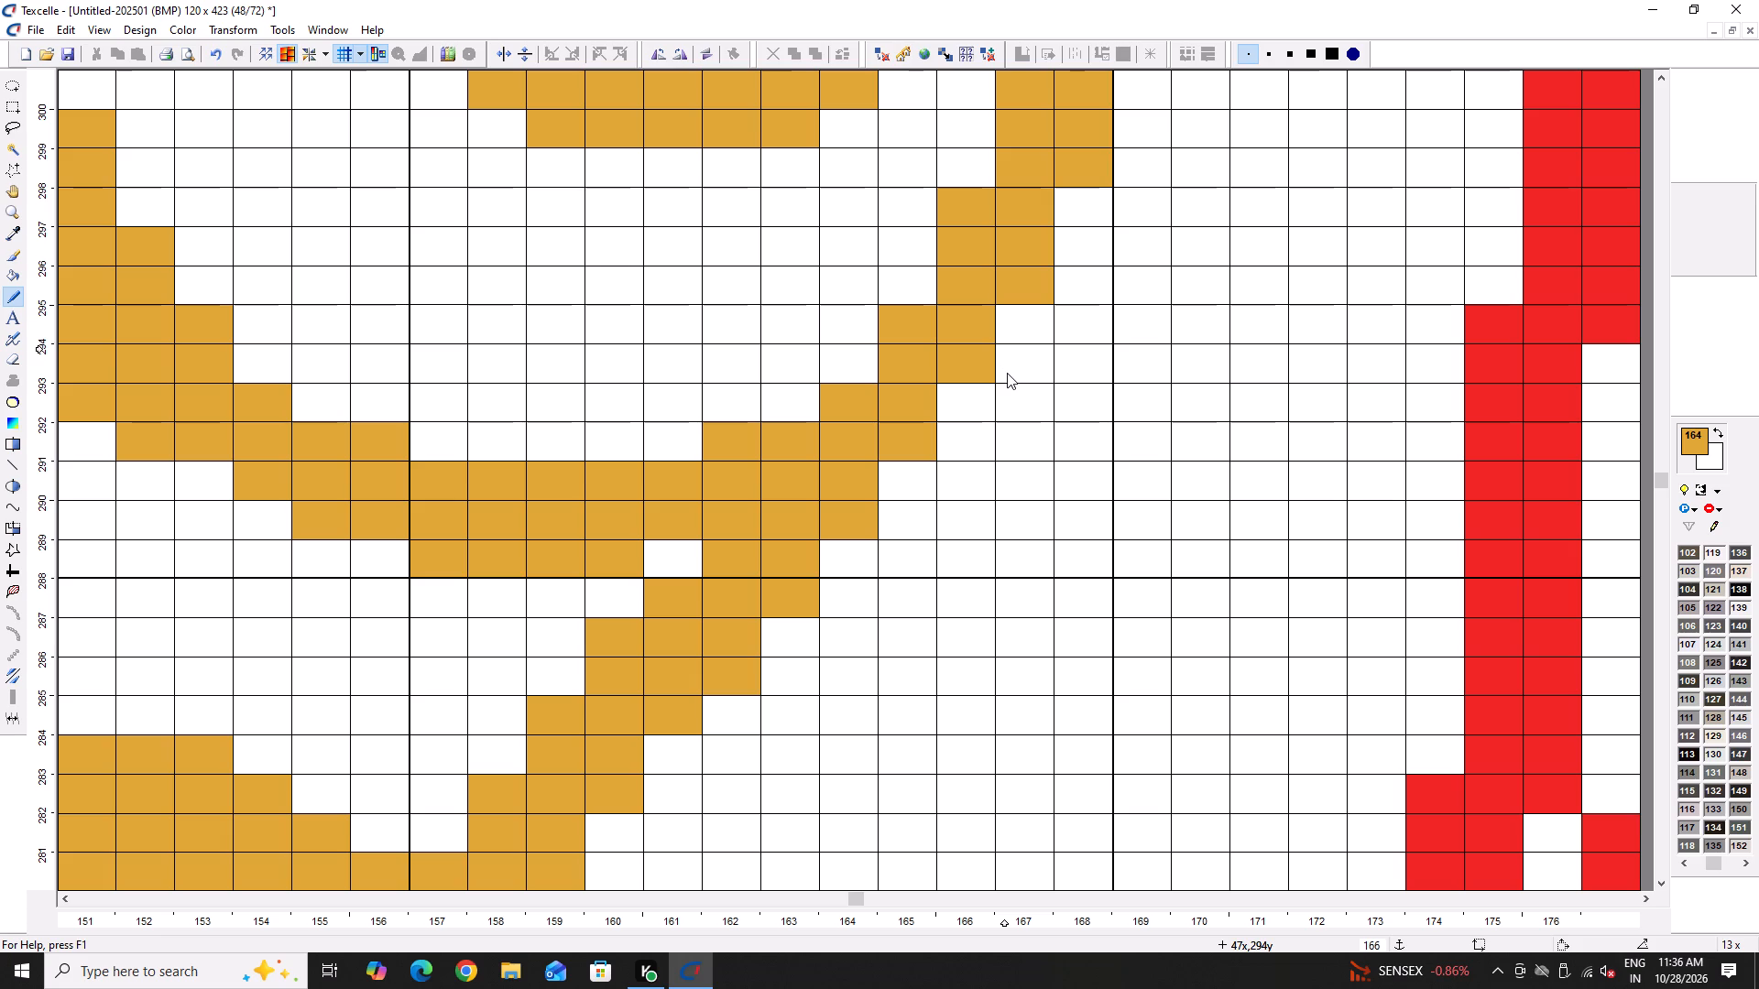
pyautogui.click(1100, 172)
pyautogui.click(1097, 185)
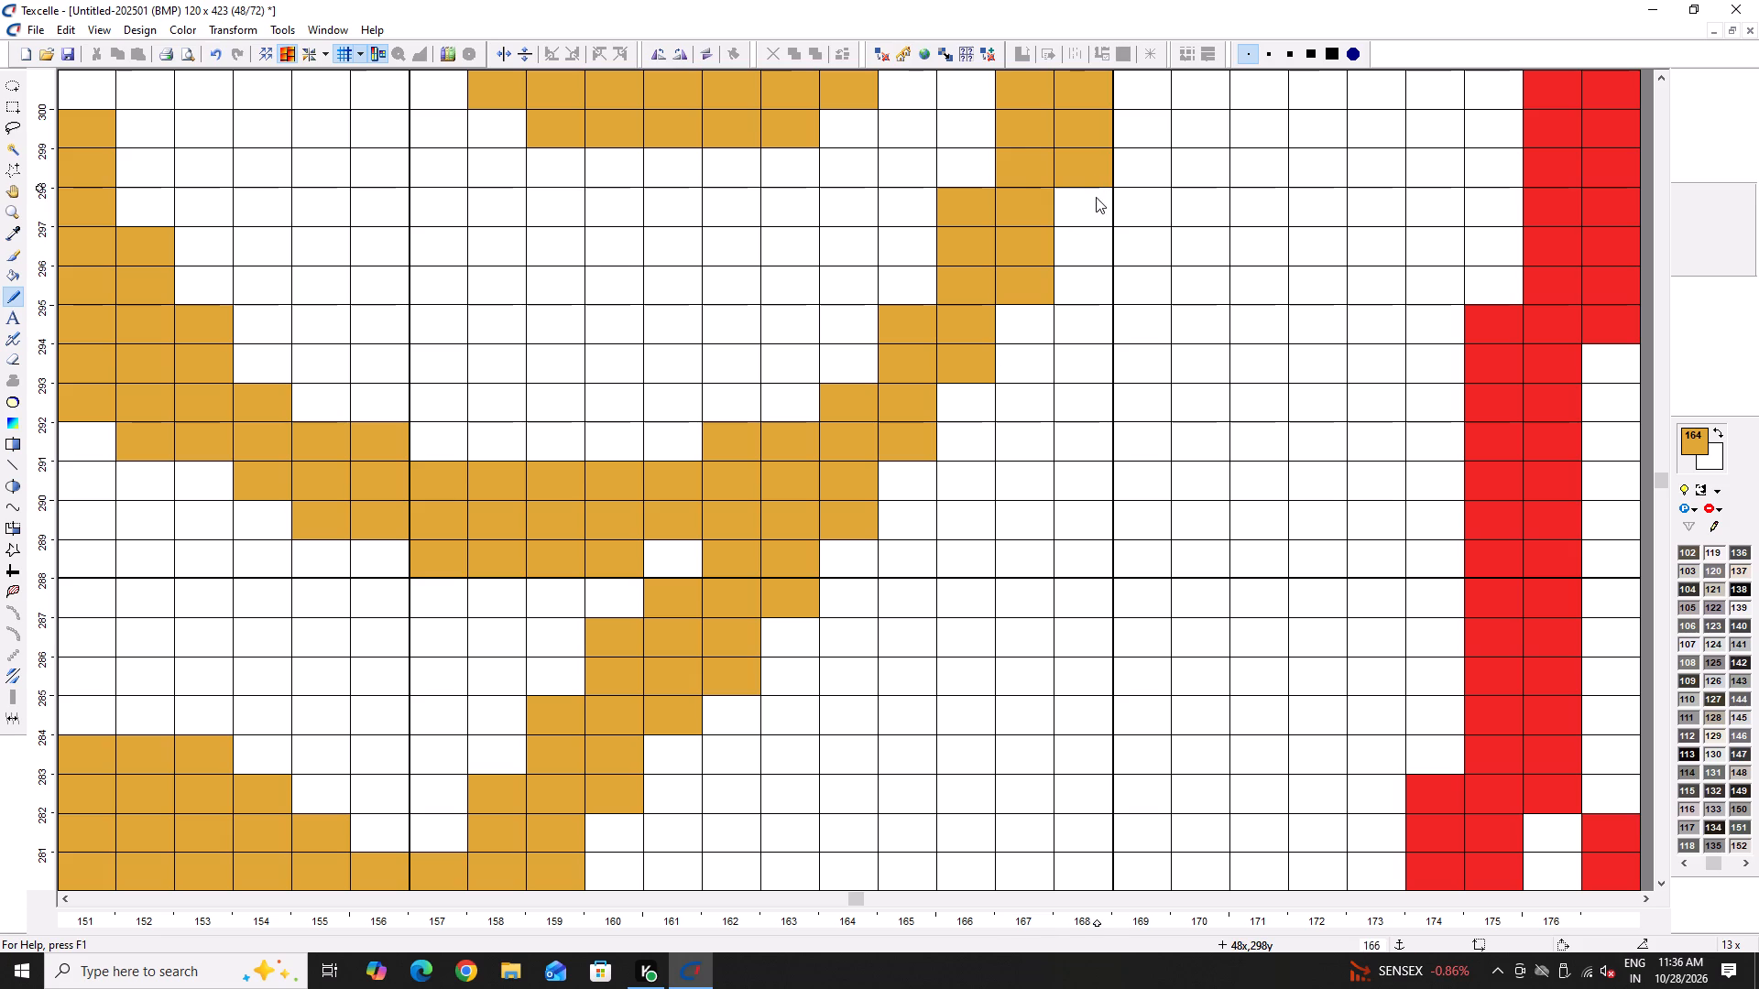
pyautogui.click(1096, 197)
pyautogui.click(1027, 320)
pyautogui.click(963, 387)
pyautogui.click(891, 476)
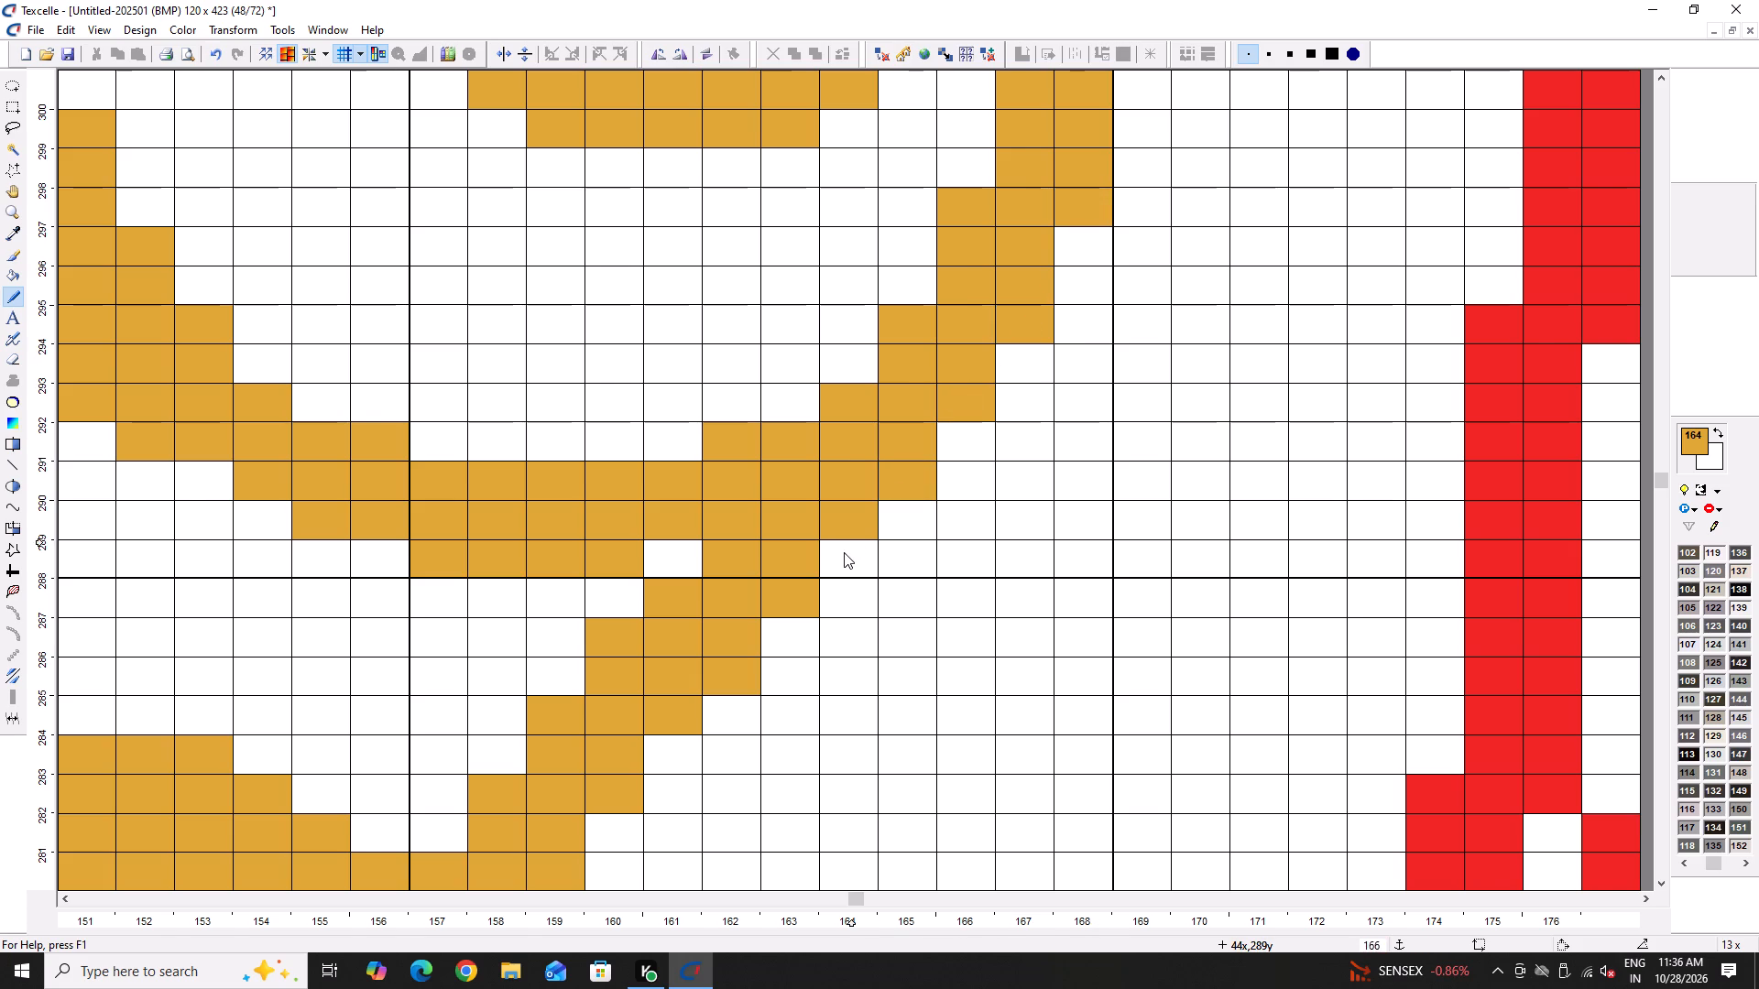
# Erase the surplus corner cell on the stem's outer edge near 42x, 286y.
pyautogui.keyDown('ctrl'); pyautogui.scroll(-3, 813, 557); pyautogui.keyUp('ctrl')
pyautogui.keyDown('ctrl'); pyautogui.scroll(2, 819, 616); pyautogui.keyUp('ctrl')
pyautogui.rightClick(802, 606)
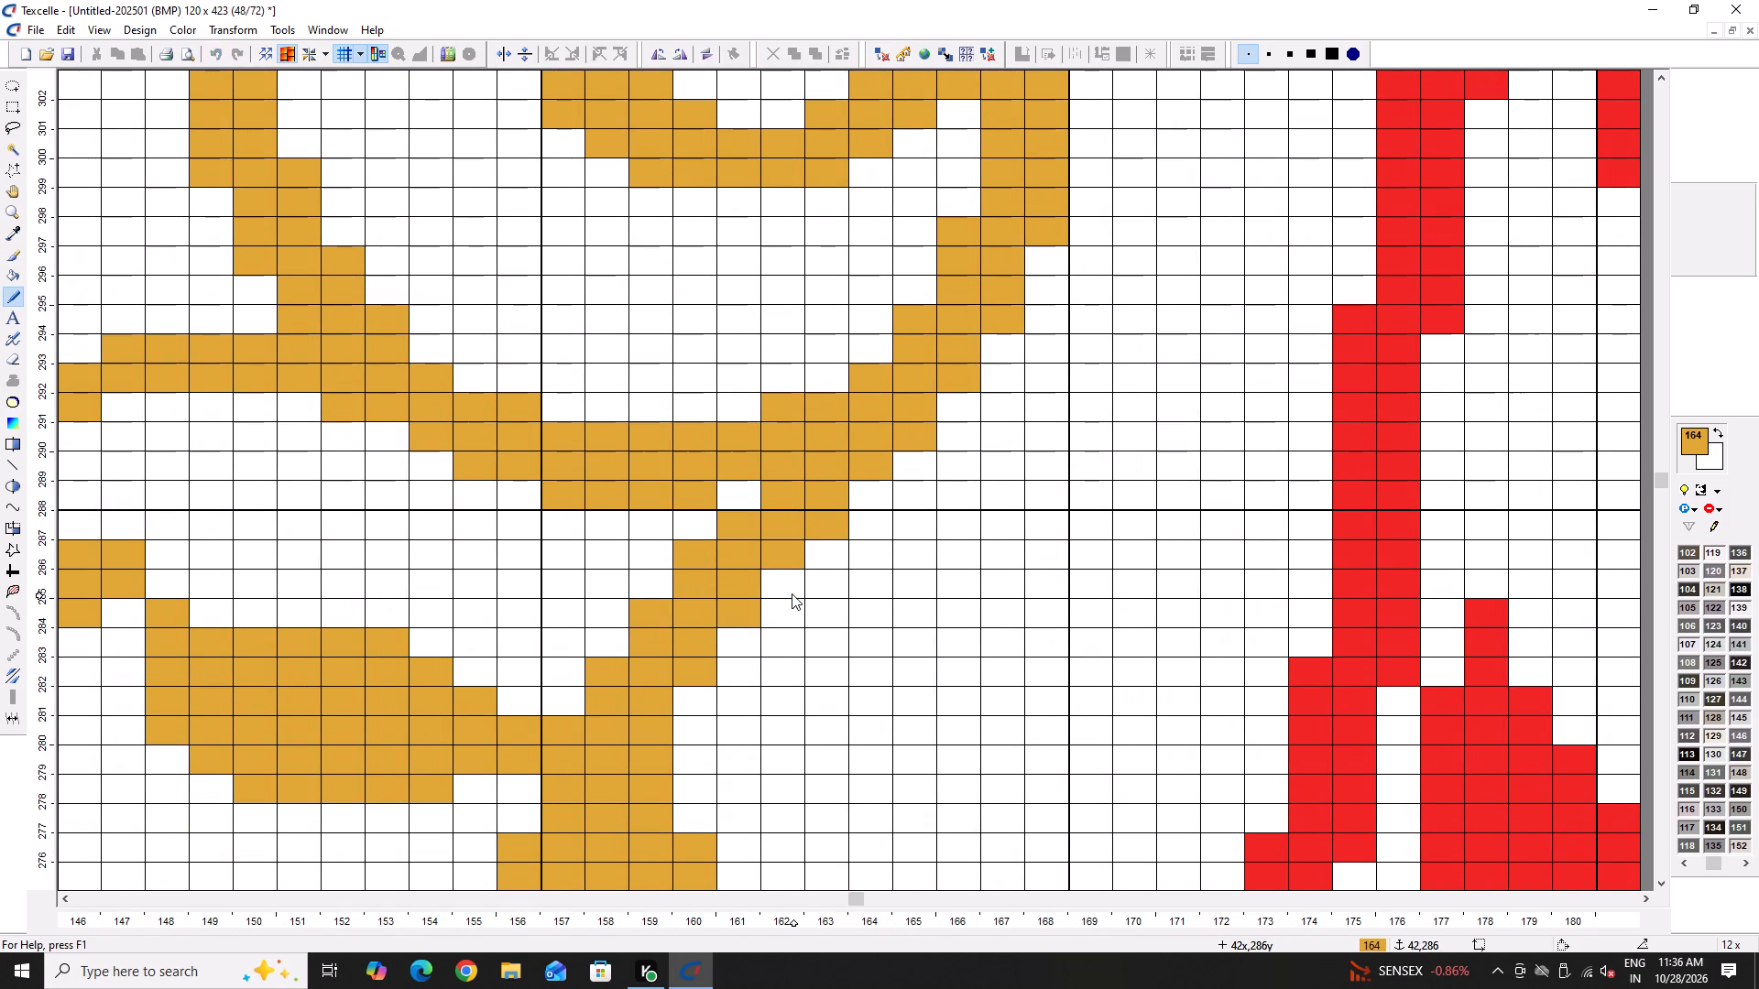
pyautogui.rightClick(792, 593)
# Erase the thin forked ochre branch beside the stem tip, from about 50x, 320y up to 59x, 340y.
pyautogui.keyDown('ctrl'); pyautogui.scroll(-2, 710, 570); pyautogui.keyUp('ctrl')
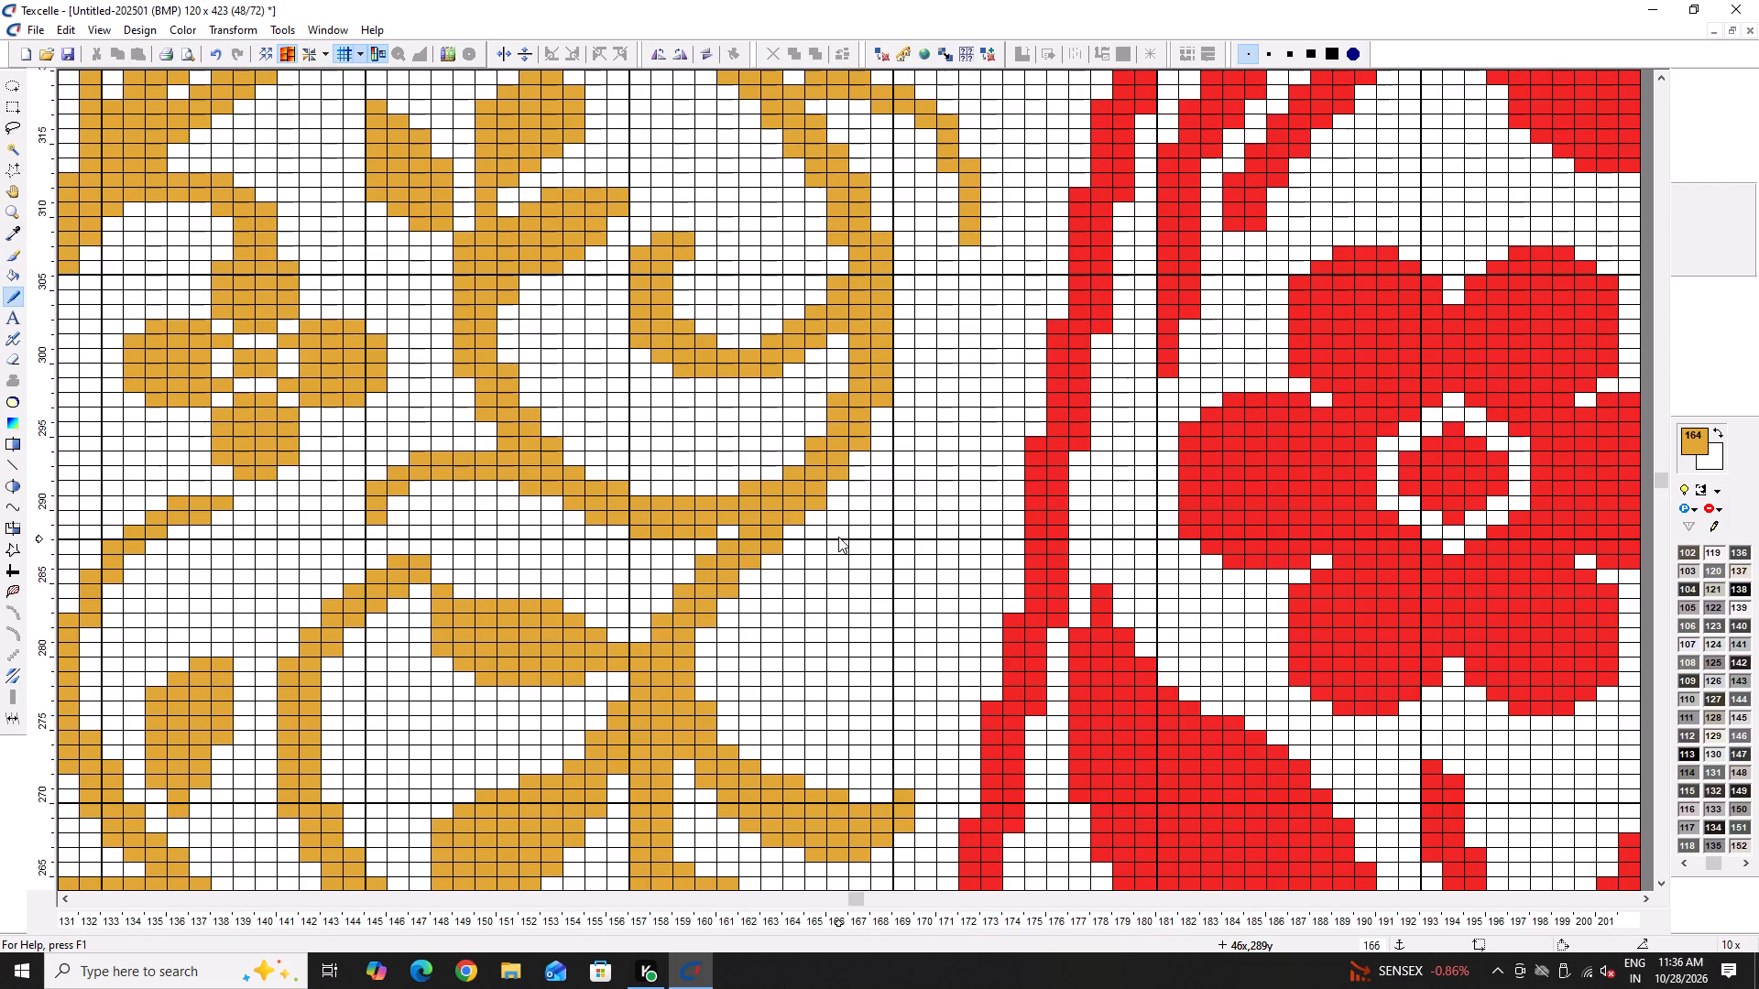
pyautogui.keyDown('ctrl'); pyautogui.scroll(-2, 878, 479); pyautogui.keyUp('ctrl')
pyautogui.scroll(2, 923, 339)
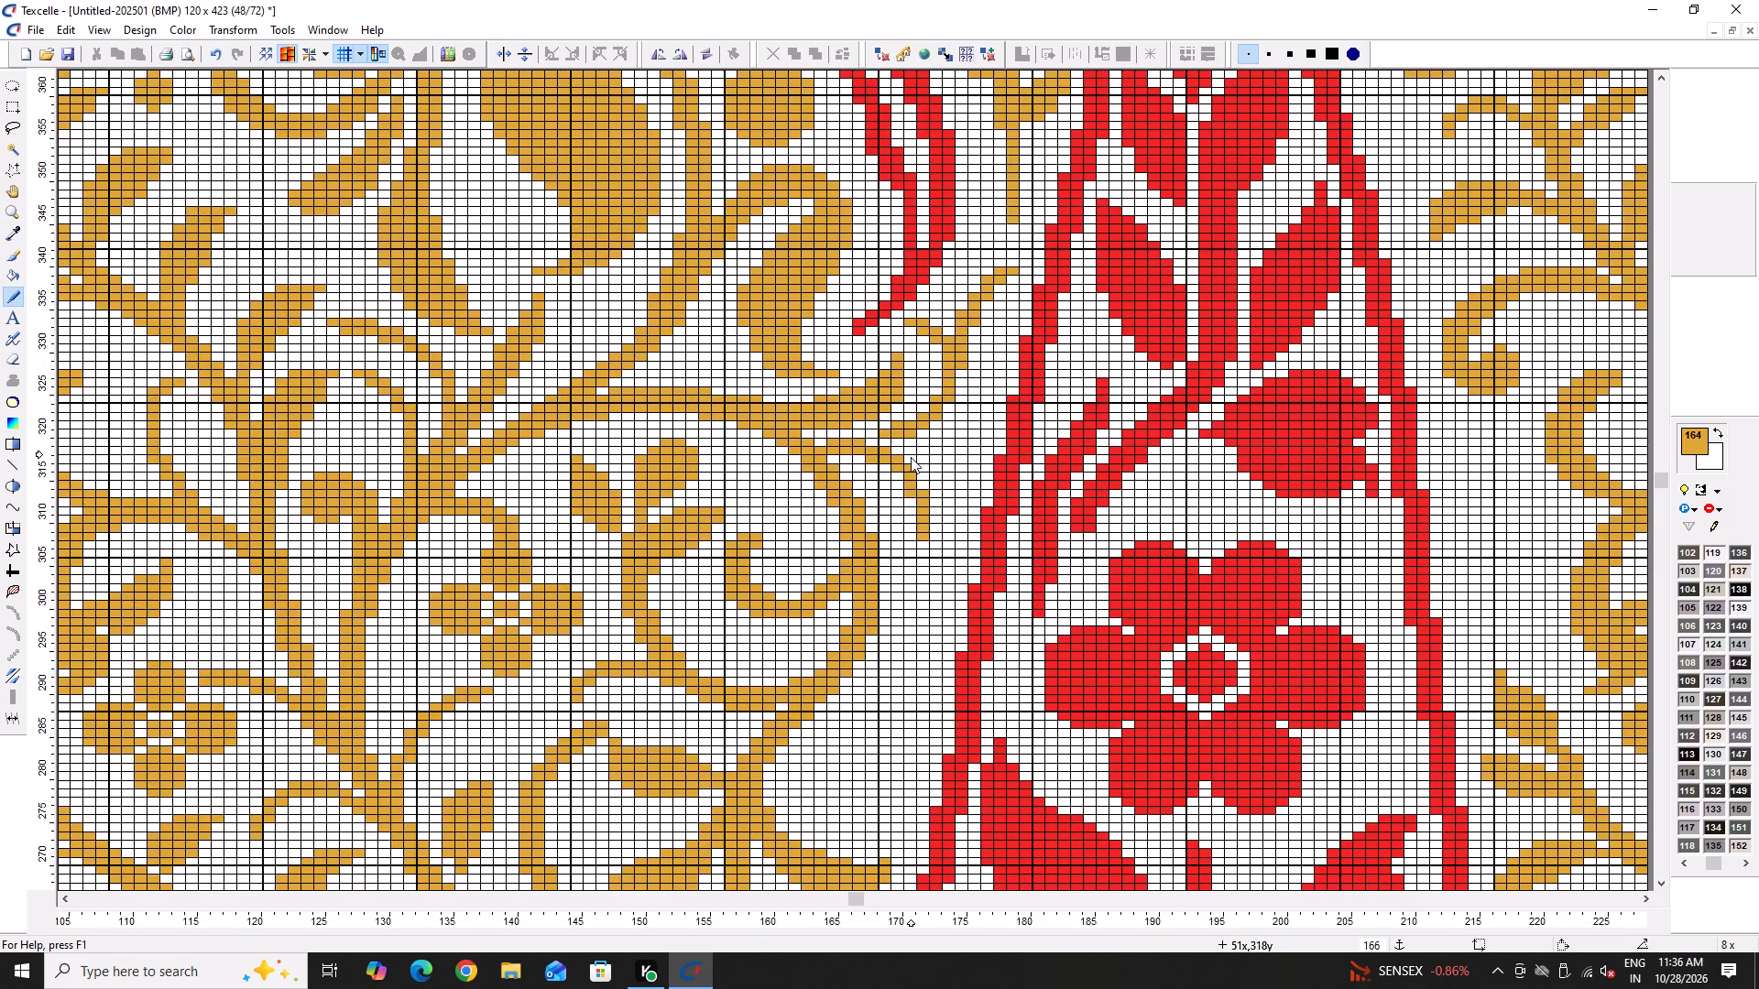
pyautogui.keyDown('ctrl'); pyautogui.scroll(1, 911, 457); pyautogui.keyUp('ctrl')
pyautogui.scroll(1, 956, 421)
pyautogui.keyDown('ctrl'); pyautogui.scroll(3, 967, 446); pyautogui.keyUp('ctrl')
pyautogui.moveTo(770, 295); pyautogui.dragTo(753, 658, button='right')
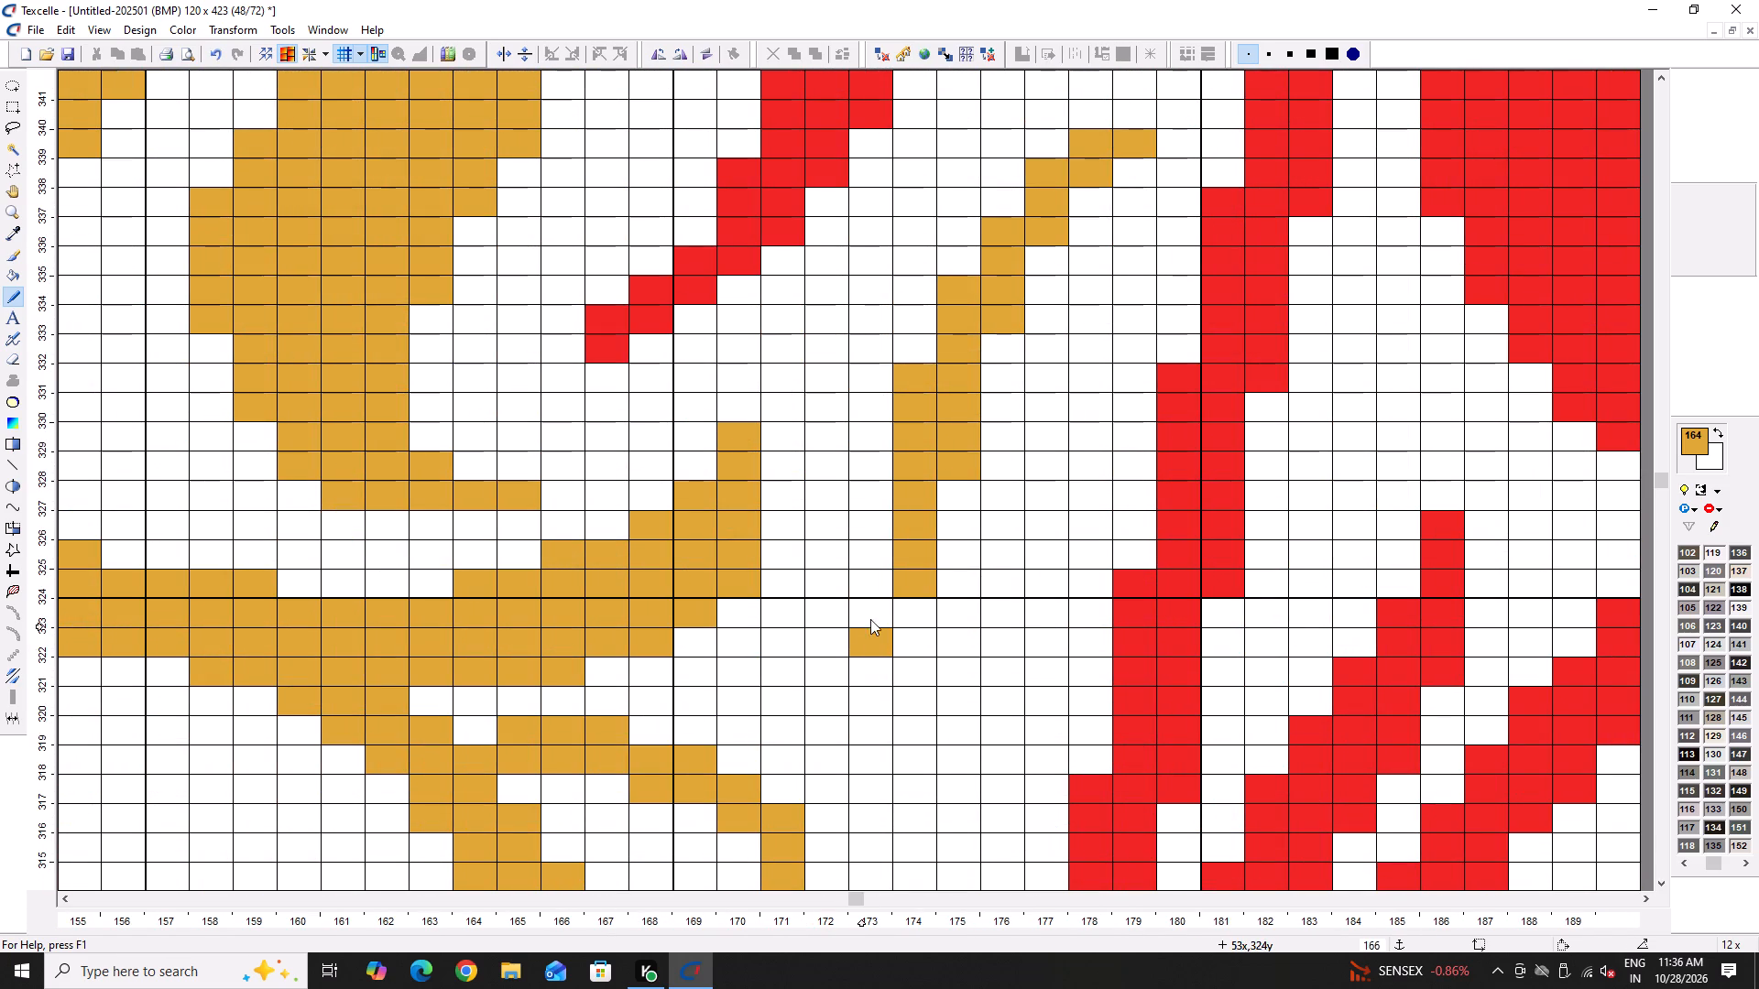
pyautogui.press('h')
pyautogui.rightClick(919, 544)
pyautogui.rightClick(870, 651)
# Cut the thin curling branch off the main scroll at 45x, 320y and erase it down to about 52x, 309y.
pyautogui.scroll(-3, 853, 639)
pyautogui.rightClick(795, 576)
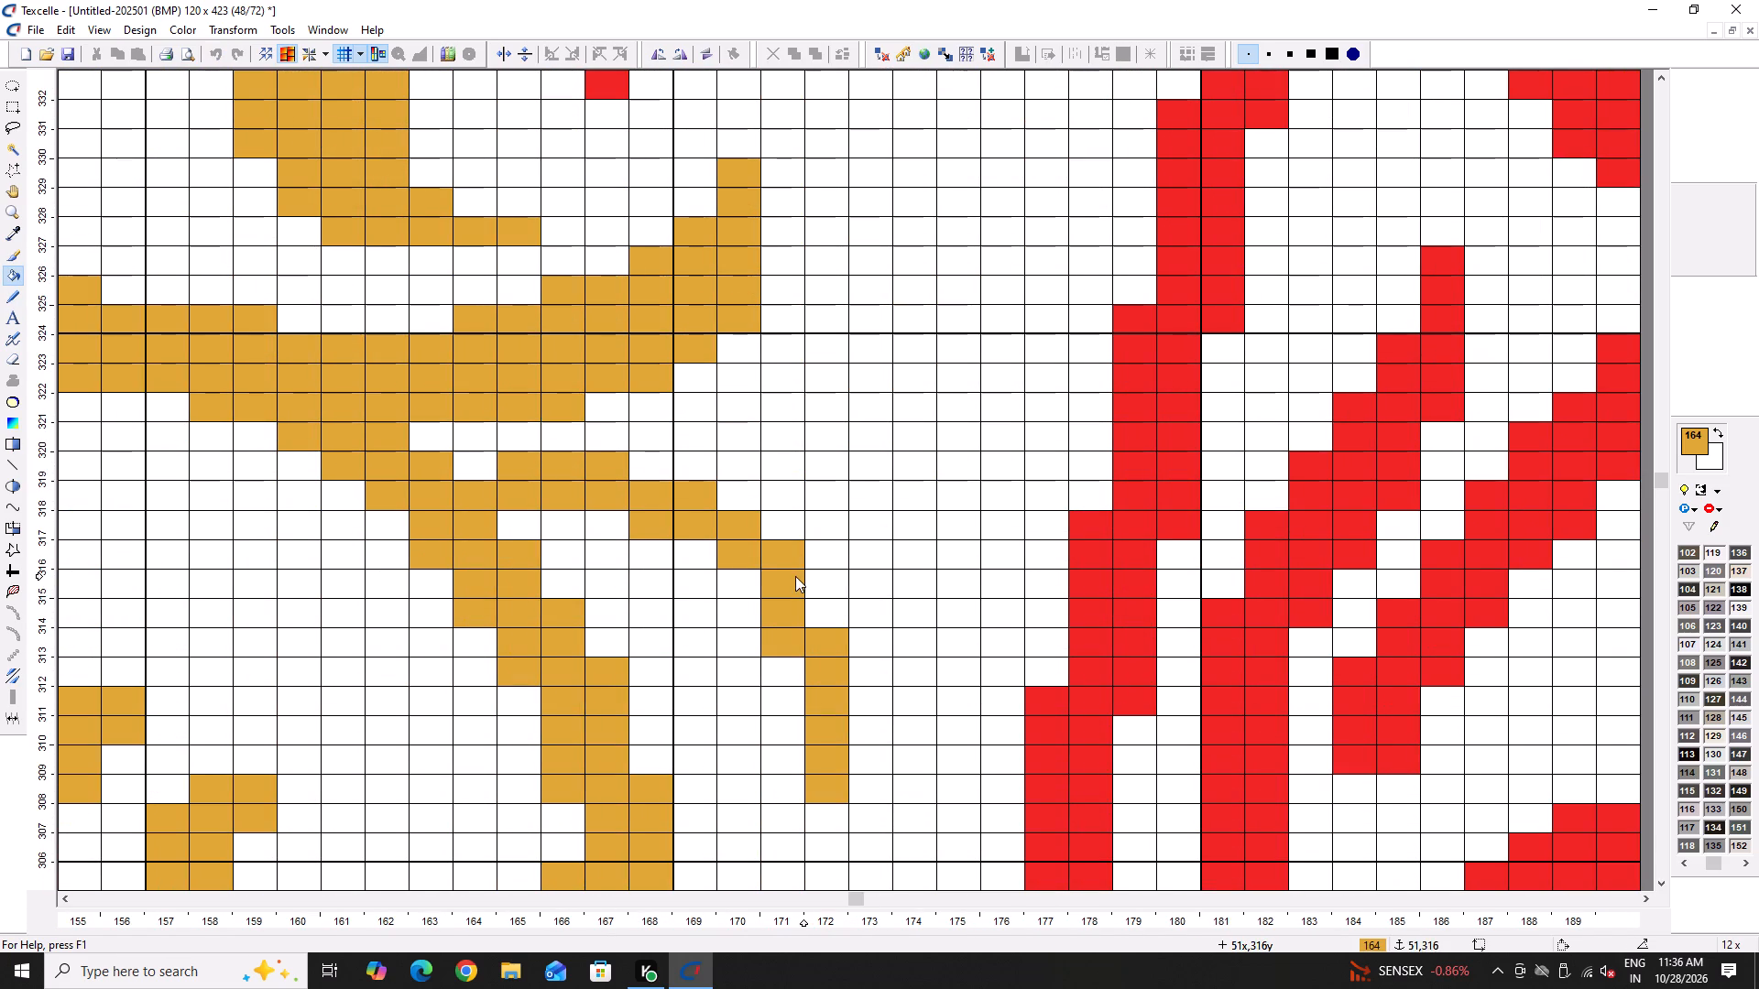
pyautogui.hotkey('ctrl', 'z')
pyautogui.press('x')
pyautogui.moveTo(502, 465); pyautogui.dragTo(501, 468, button='right')
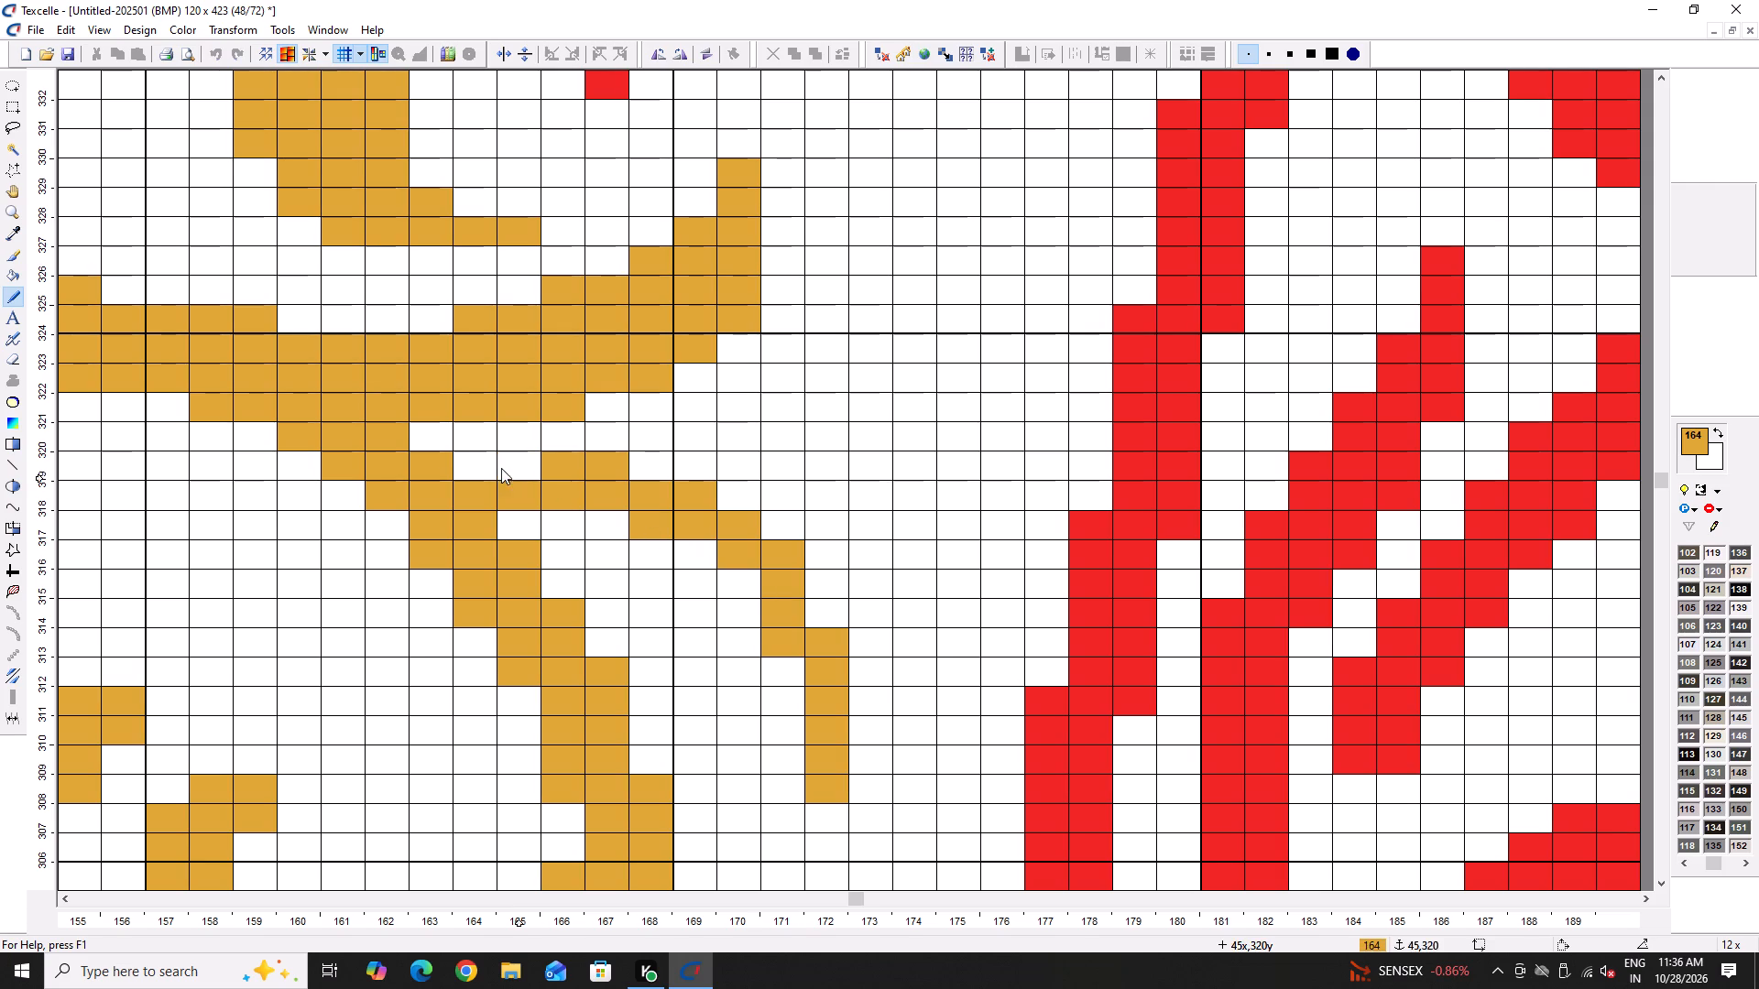
pyautogui.moveTo(501, 468); pyautogui.dragTo(503, 497, button='right')
pyautogui.press('h')
pyautogui.rightClick(712, 524)
# Paint a solid ochre leaf descending from the stem's outer bend at about 47x, 294y to its tip at 49x, 277y.
pyautogui.keyDown('ctrl'); pyautogui.scroll(-5, 713, 535); pyautogui.keyUp('ctrl')
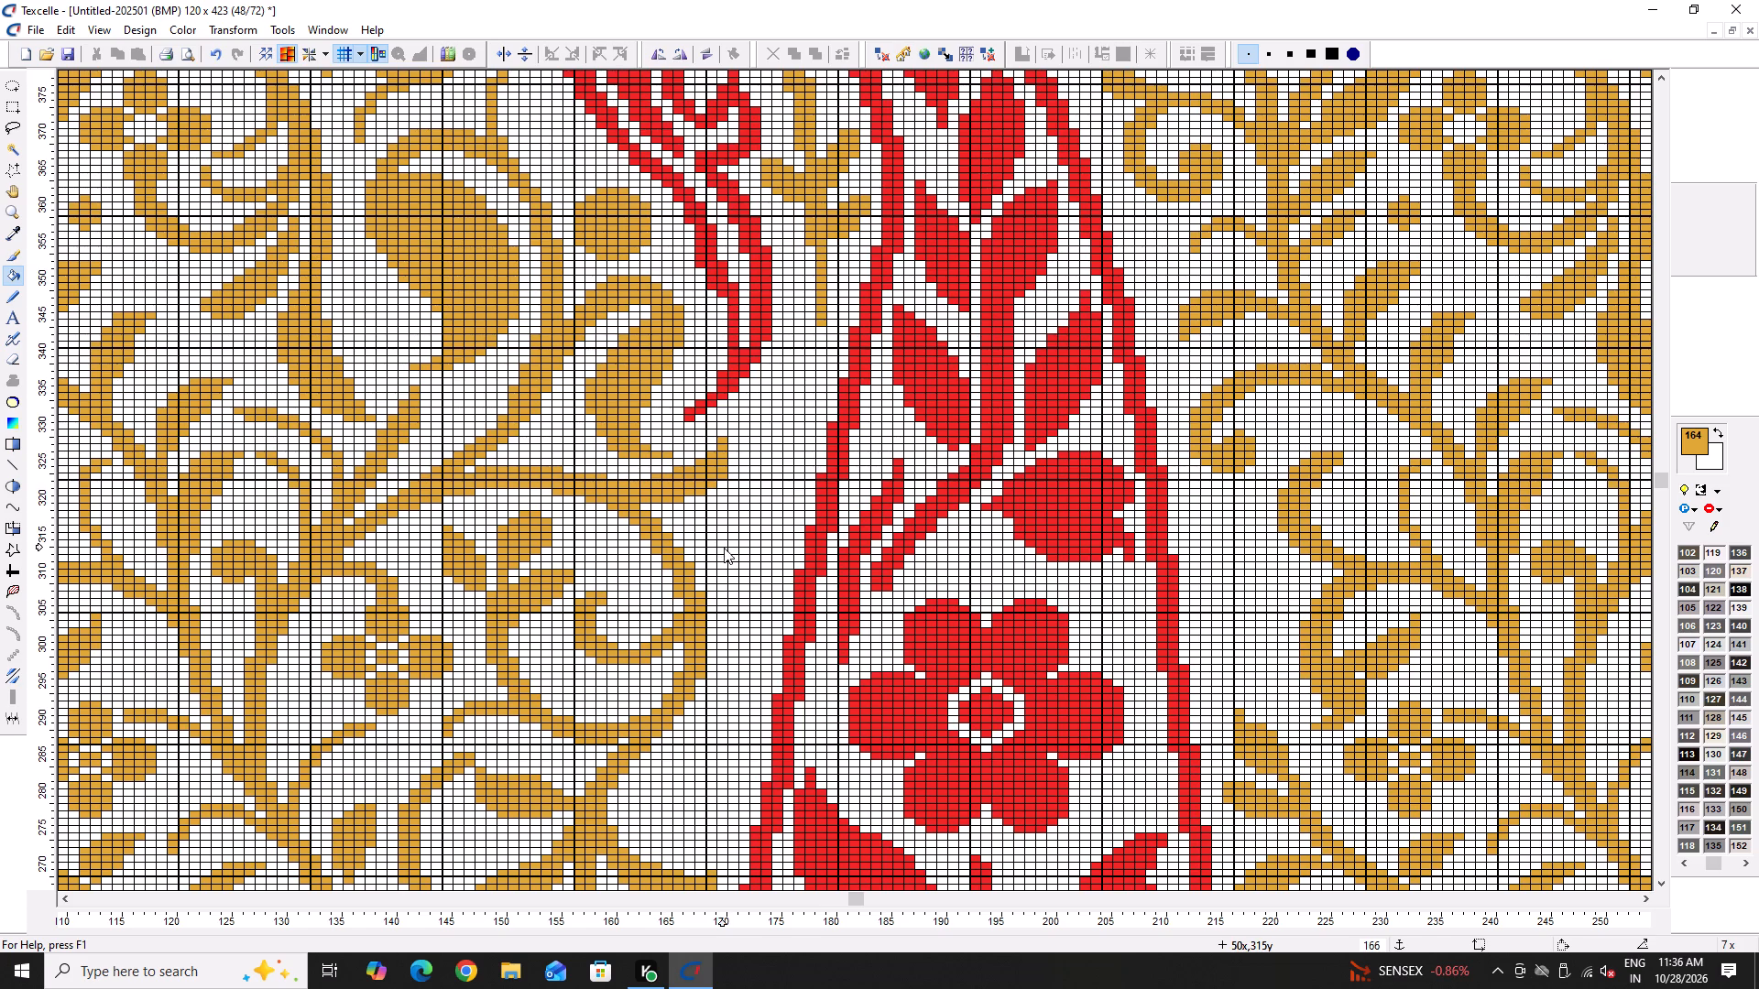
pyautogui.keyDown('ctrl'); pyautogui.scroll(2, 694, 526); pyautogui.keyUp('ctrl')
pyautogui.keyDown('ctrl'); pyautogui.scroll(-4, 696, 519); pyautogui.keyUp('ctrl')
pyautogui.keyDown('ctrl'); pyautogui.scroll(4, 690, 631); pyautogui.keyUp('ctrl')
pyautogui.press('space')
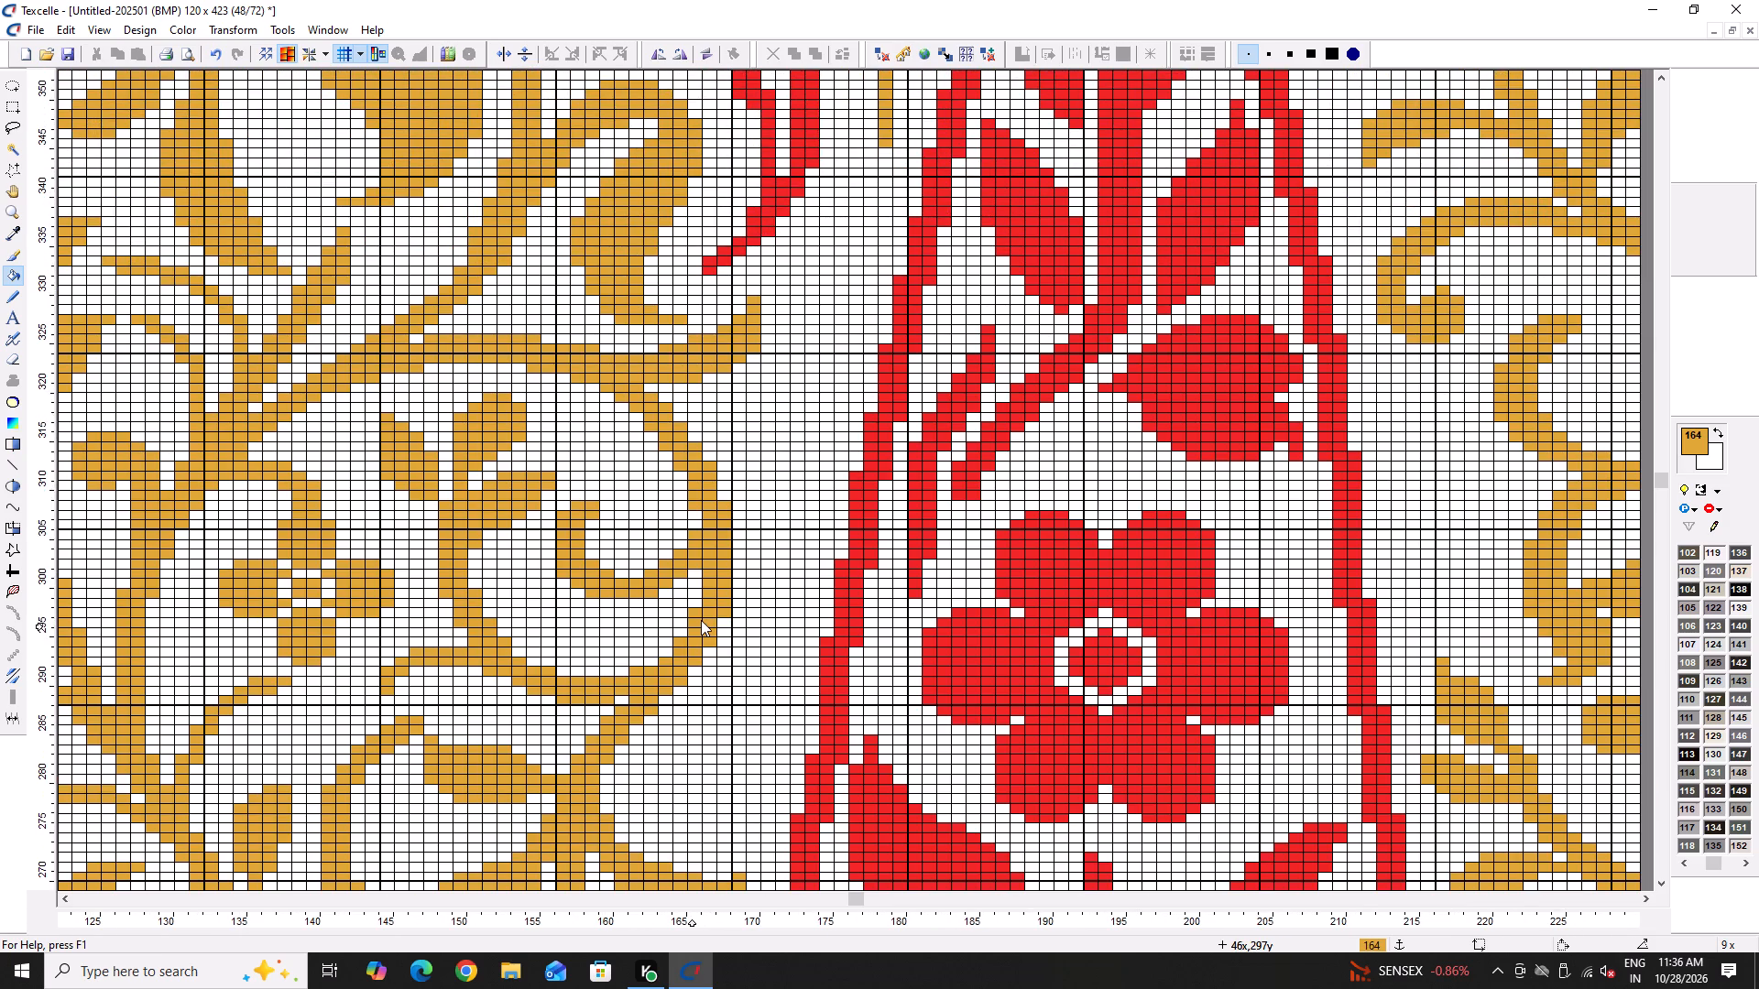
pyautogui.press('x')
pyautogui.scroll(-2, 726, 609)
pyautogui.keyDown('ctrl'); pyautogui.scroll(2, 702, 418); pyautogui.keyUp('ctrl')
pyautogui.scroll(-1, 742, 408)
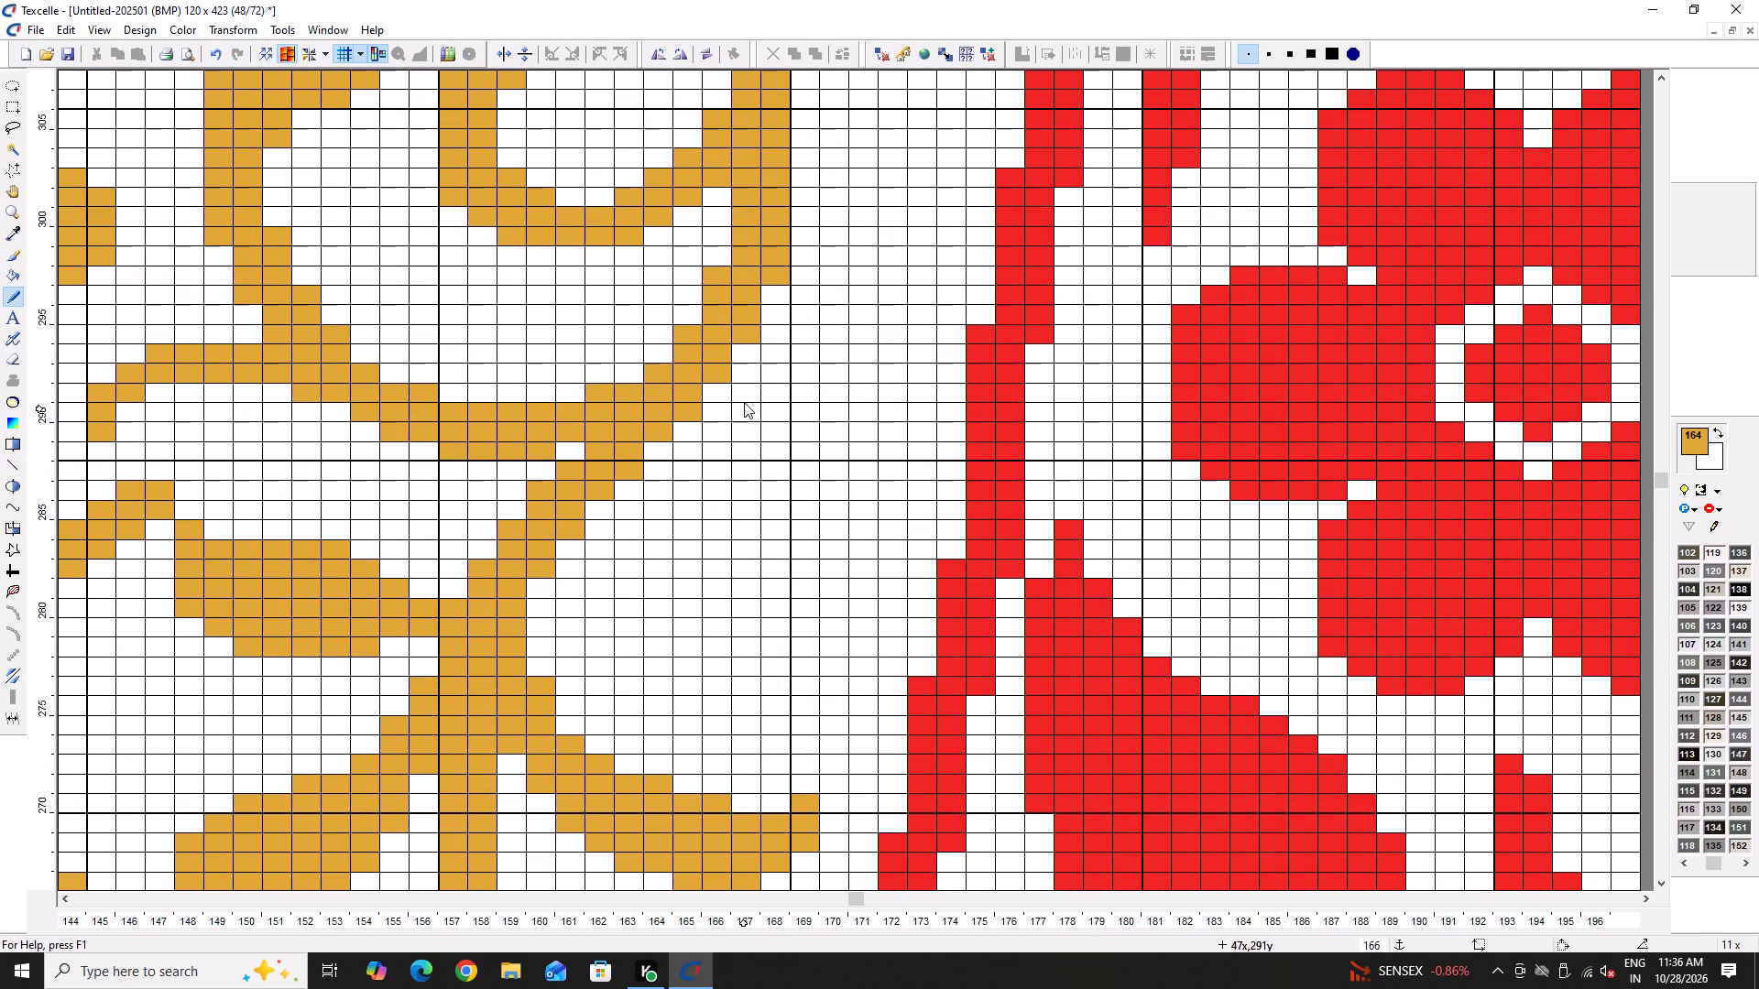
pyautogui.moveTo(761, 343); pyautogui.dragTo(694, 664)
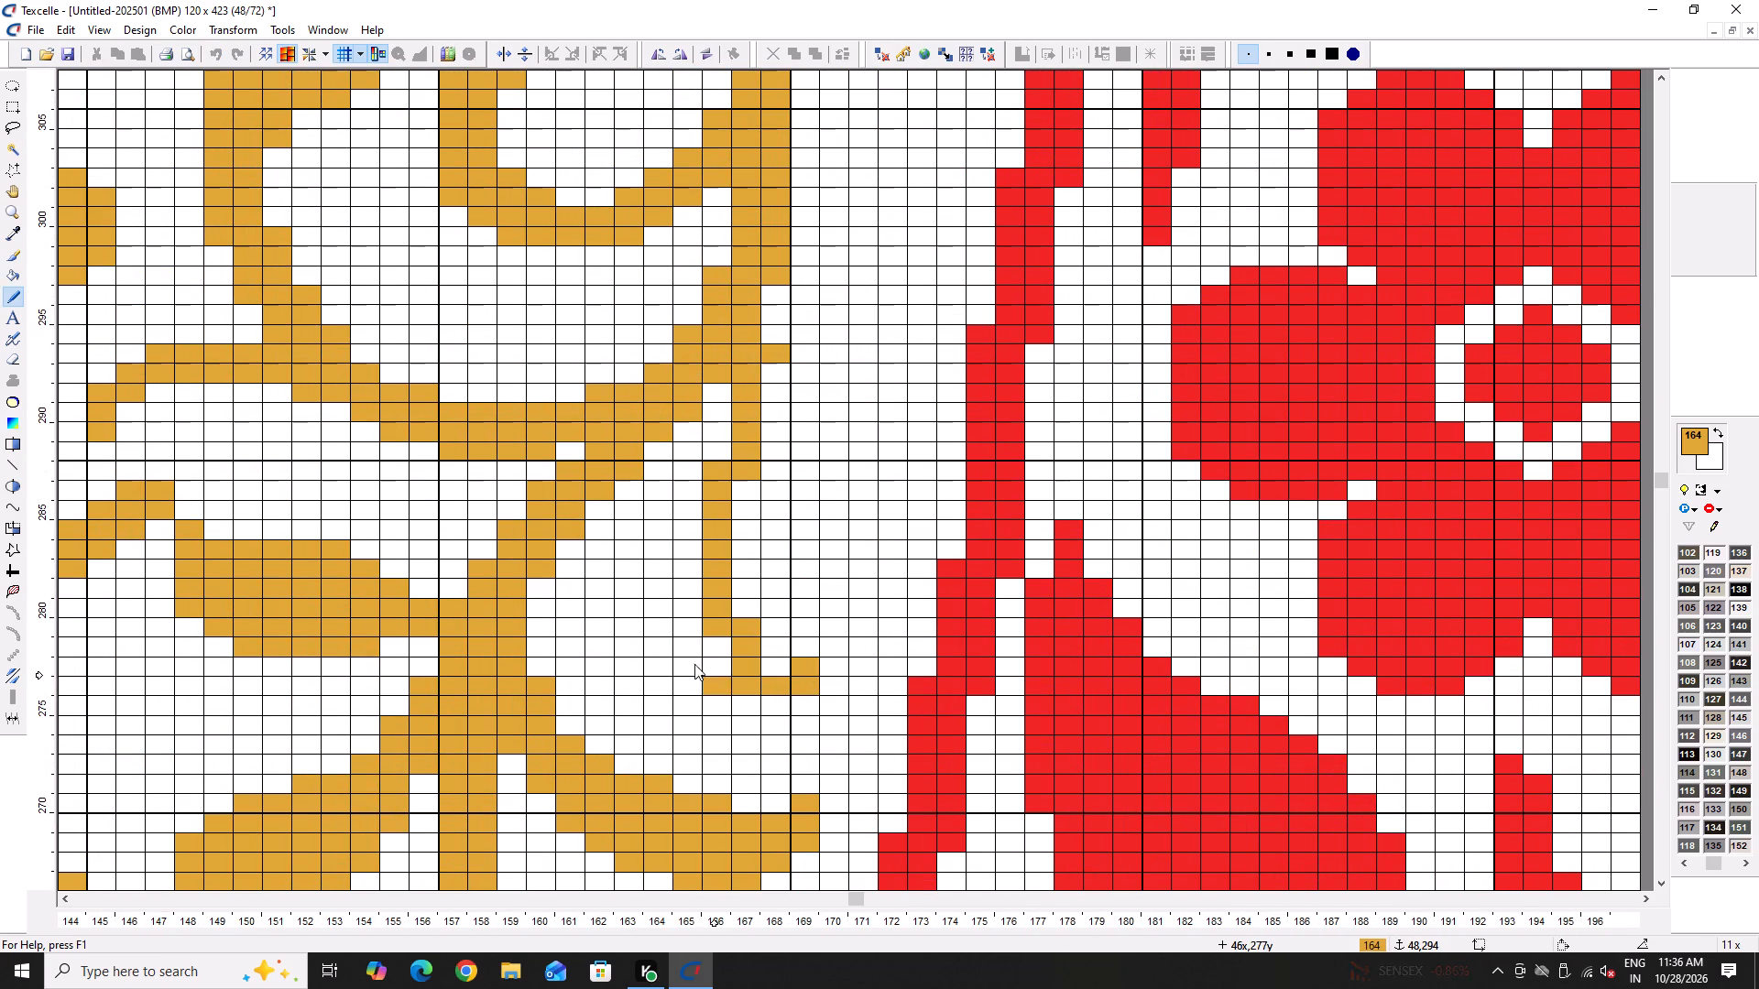
pyautogui.moveTo(694, 664); pyautogui.dragTo(702, 429)
pyautogui.moveTo(704, 425); pyautogui.dragTo(696, 602)
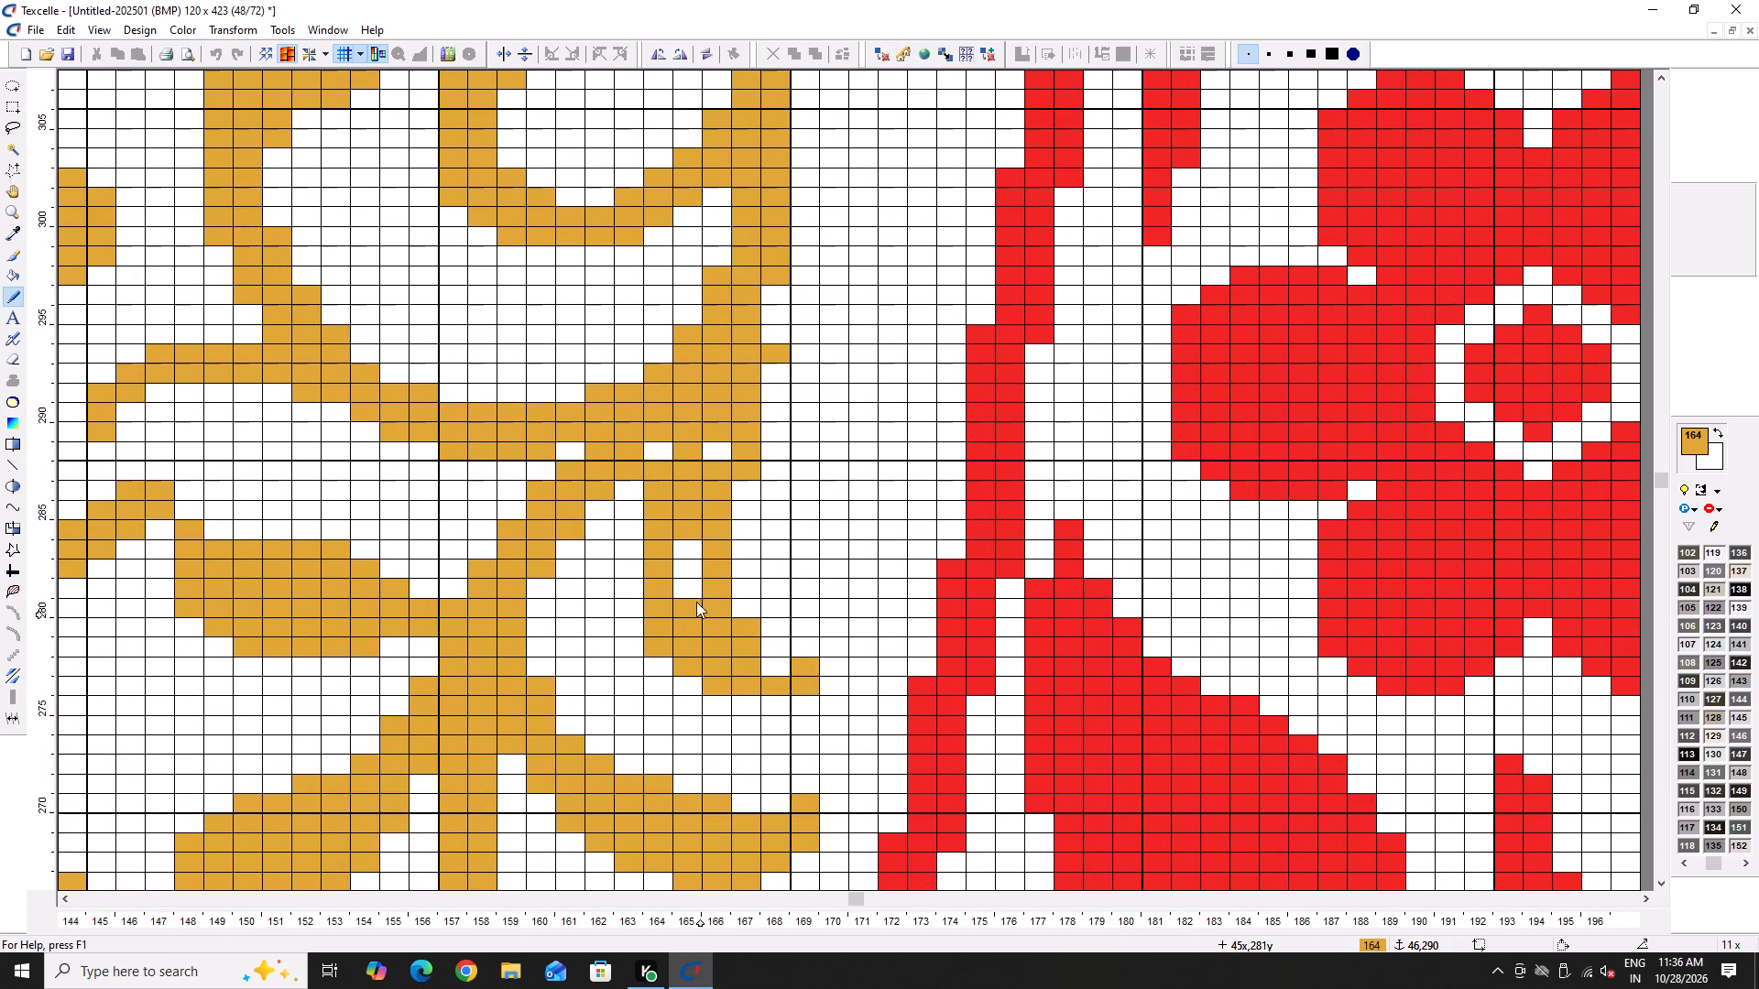
pyautogui.moveTo(696, 602); pyautogui.dragTo(721, 433)
# Trim the new leaf's surplus cells at 48x, 294y, near its tip at 47x to 49x, and along its inner edge at 44x.
pyautogui.moveTo(786, 356); pyautogui.dragTo(774, 364, button='right')
pyautogui.rightClick(742, 624)
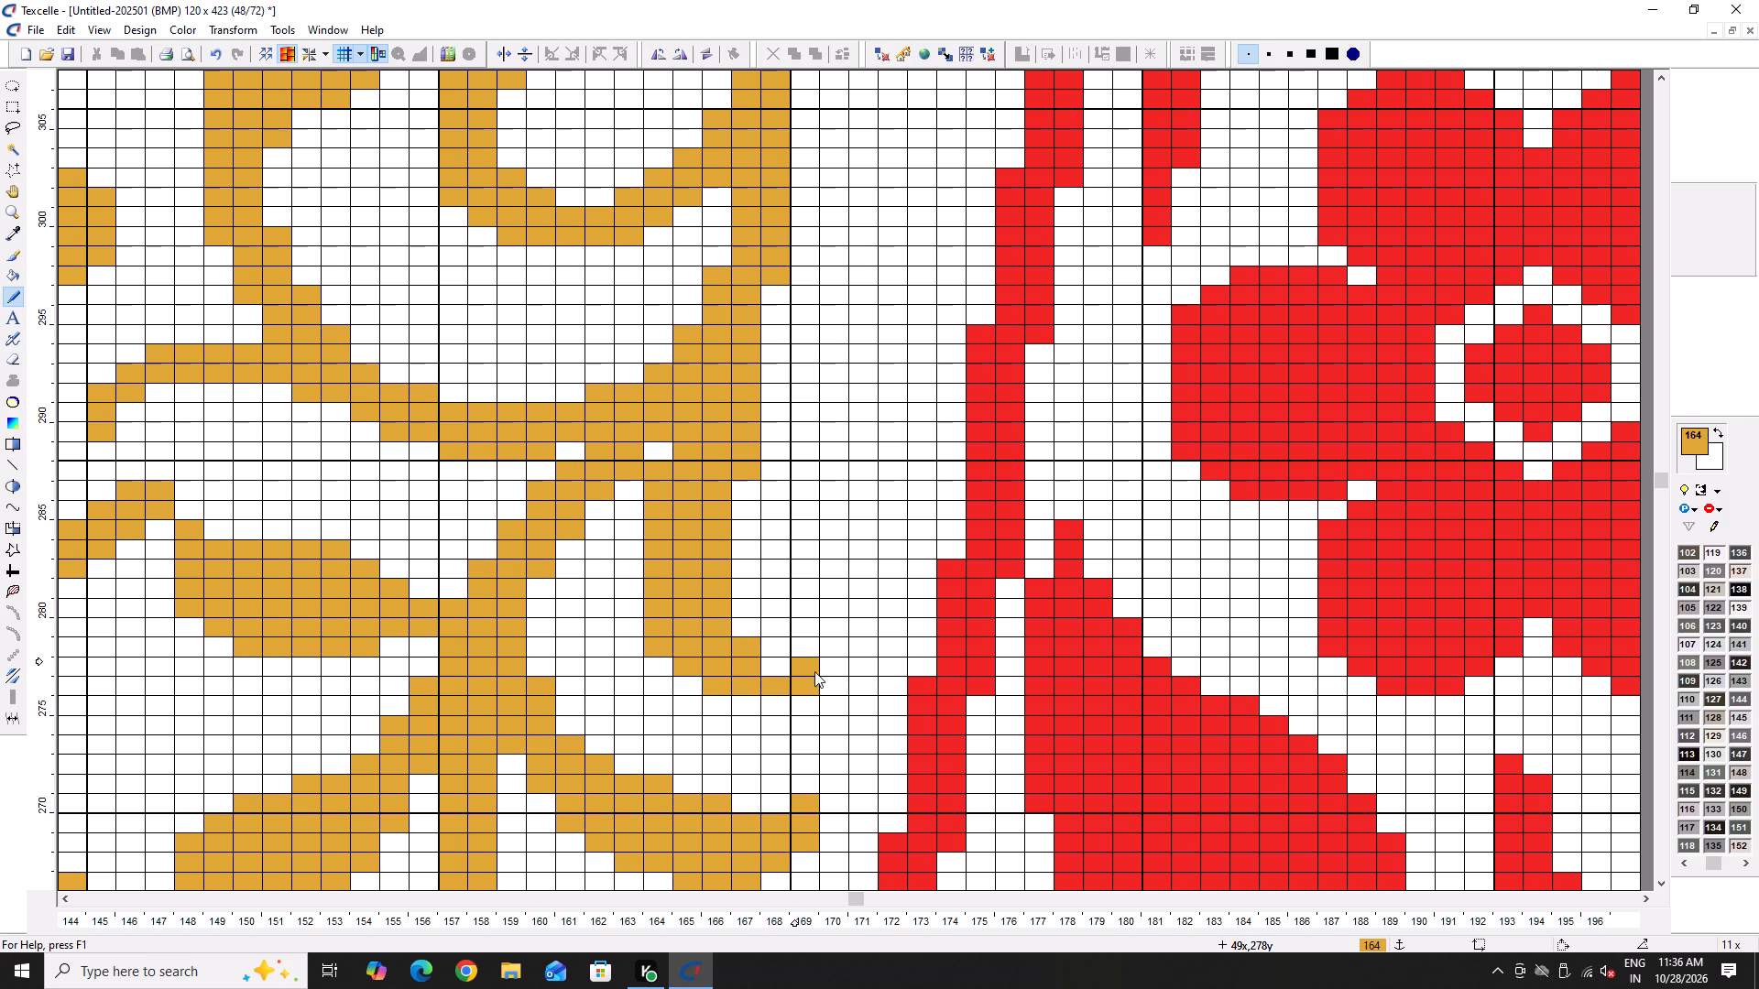
pyautogui.rightClick(818, 672)
pyautogui.rightClick(661, 642)
pyautogui.rightClick(659, 467)
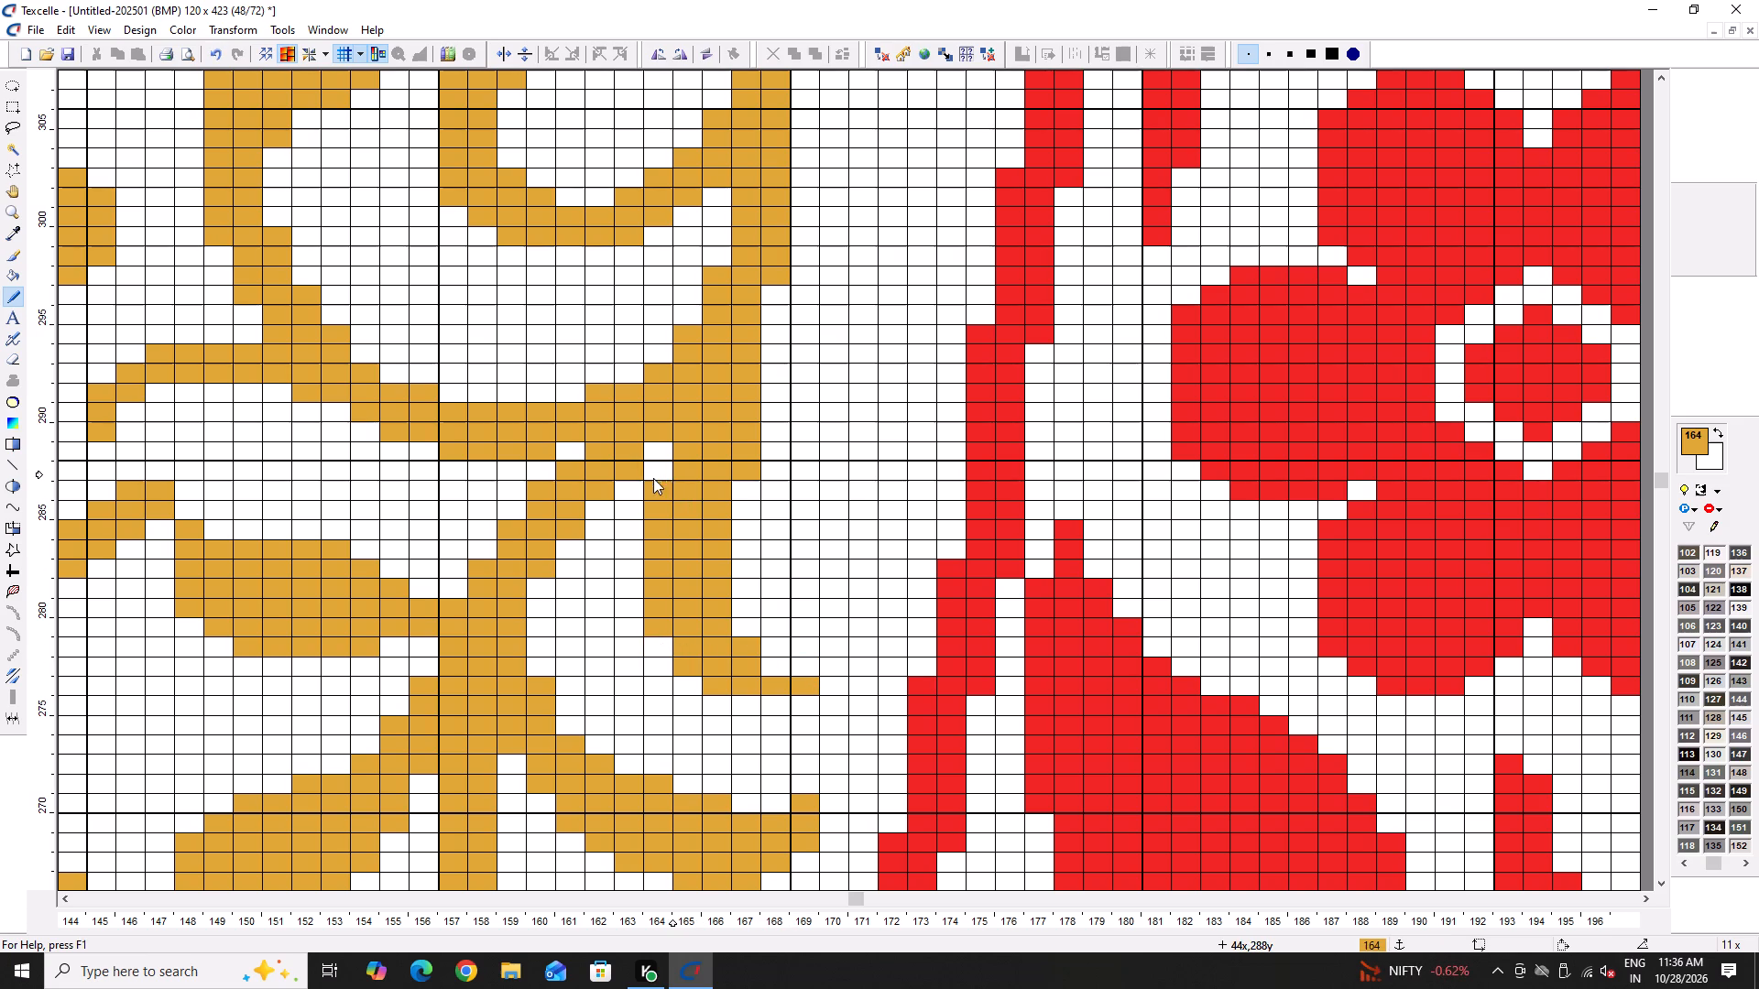
# Thicken the underside of the hooked leaf's bend with ochre cells around 42x to 43x, 348y.
pyautogui.keyDown('ctrl'); pyautogui.scroll(-4, 676, 474); pyautogui.keyUp('ctrl')
pyautogui.scroll(2, 648, 344)
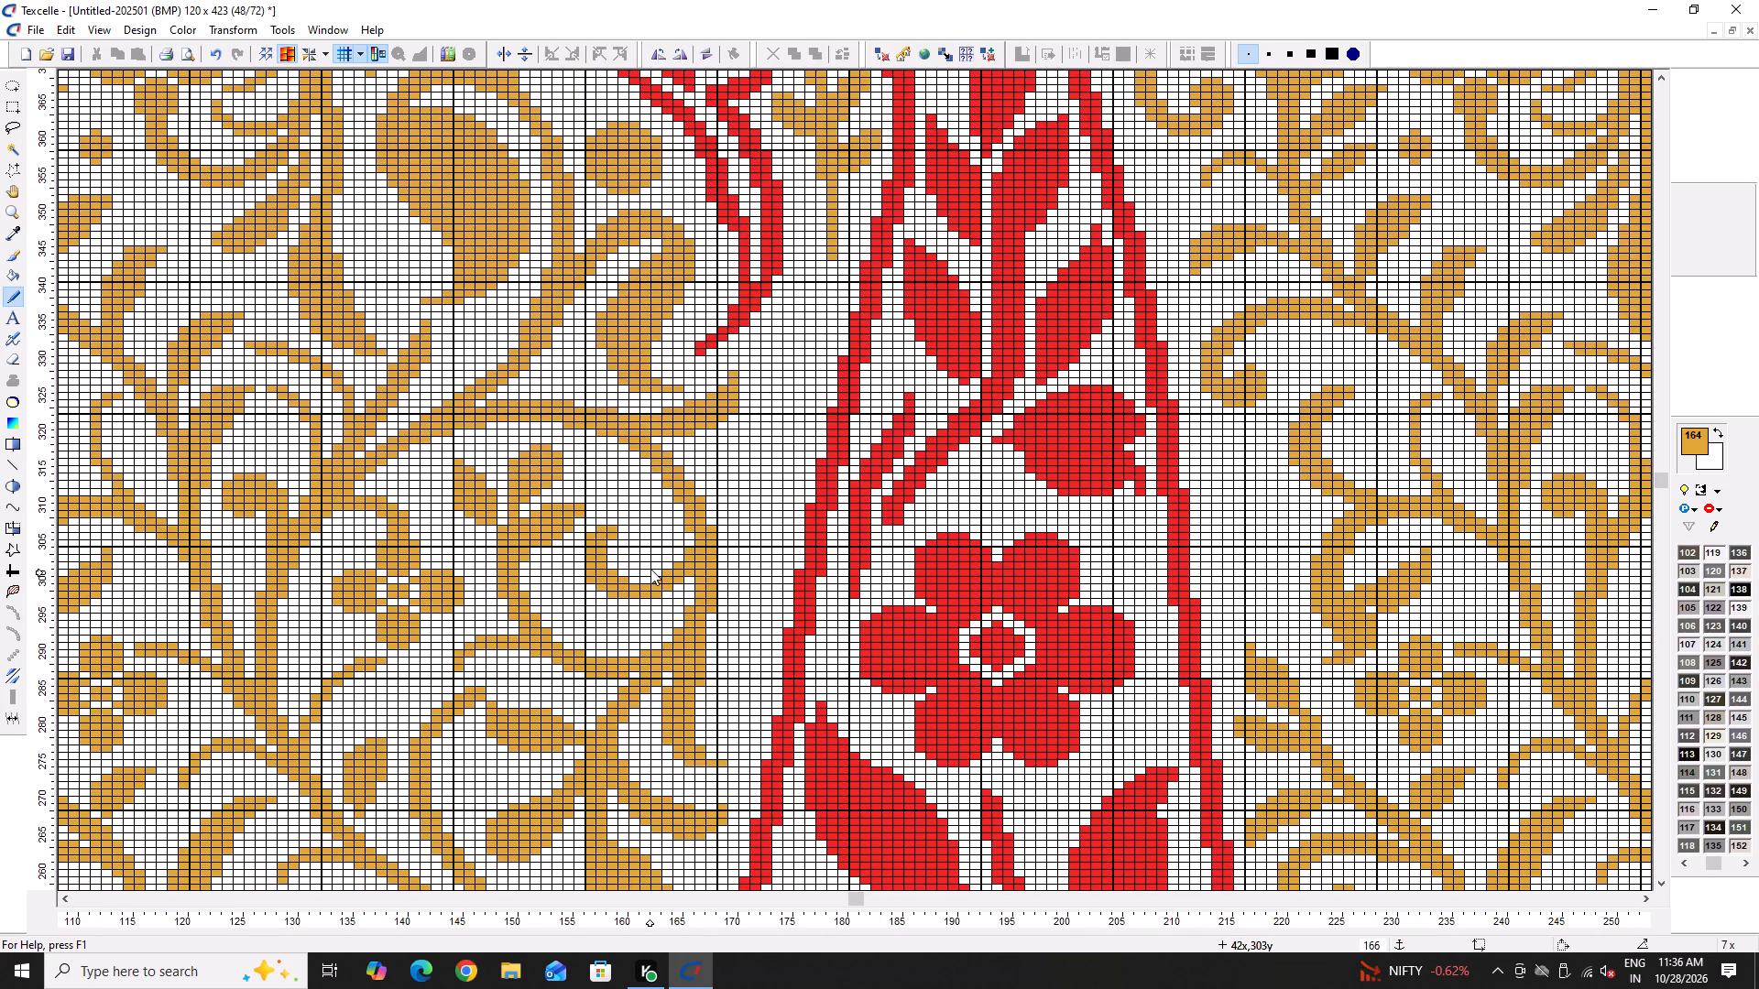
pyautogui.keyDown('ctrl'); pyautogui.scroll(-1, 641, 513); pyautogui.keyUp('ctrl')
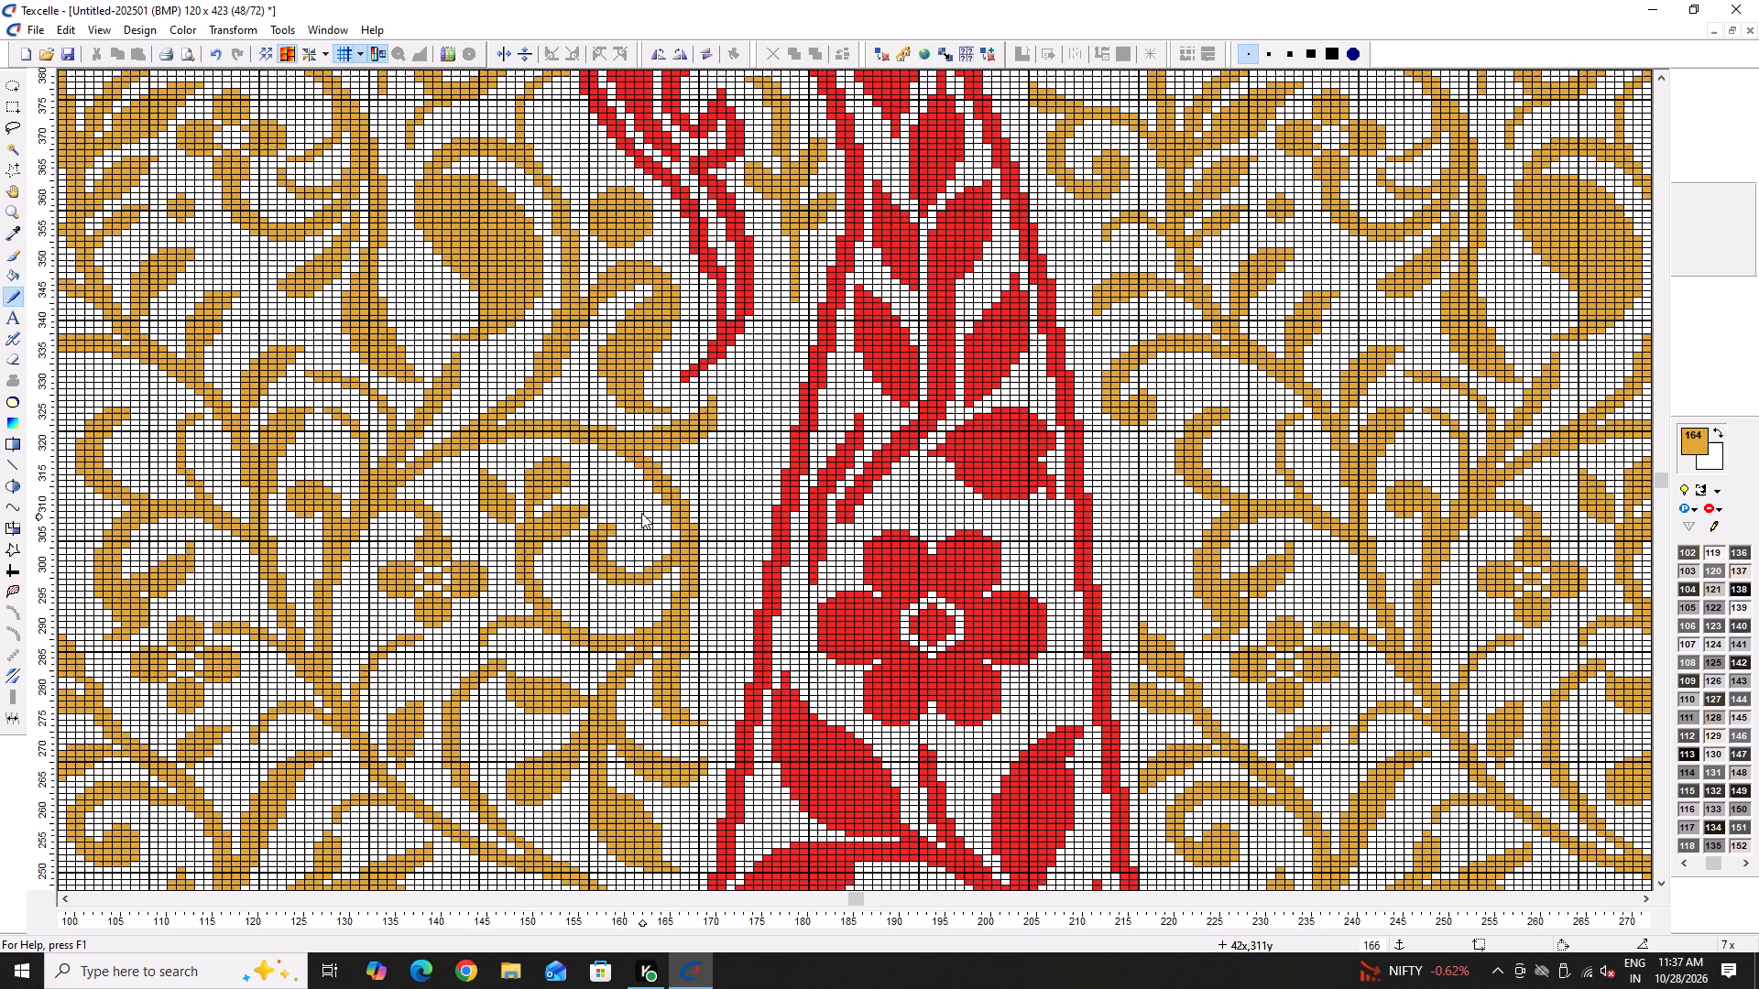
pyautogui.scroll(1, 606, 346)
pyautogui.keyDown('ctrl'); pyautogui.scroll(4, 636, 385); pyautogui.keyUp('ctrl')
pyautogui.moveTo(662, 397); pyautogui.dragTo(665, 416)
pyautogui.click(643, 392)
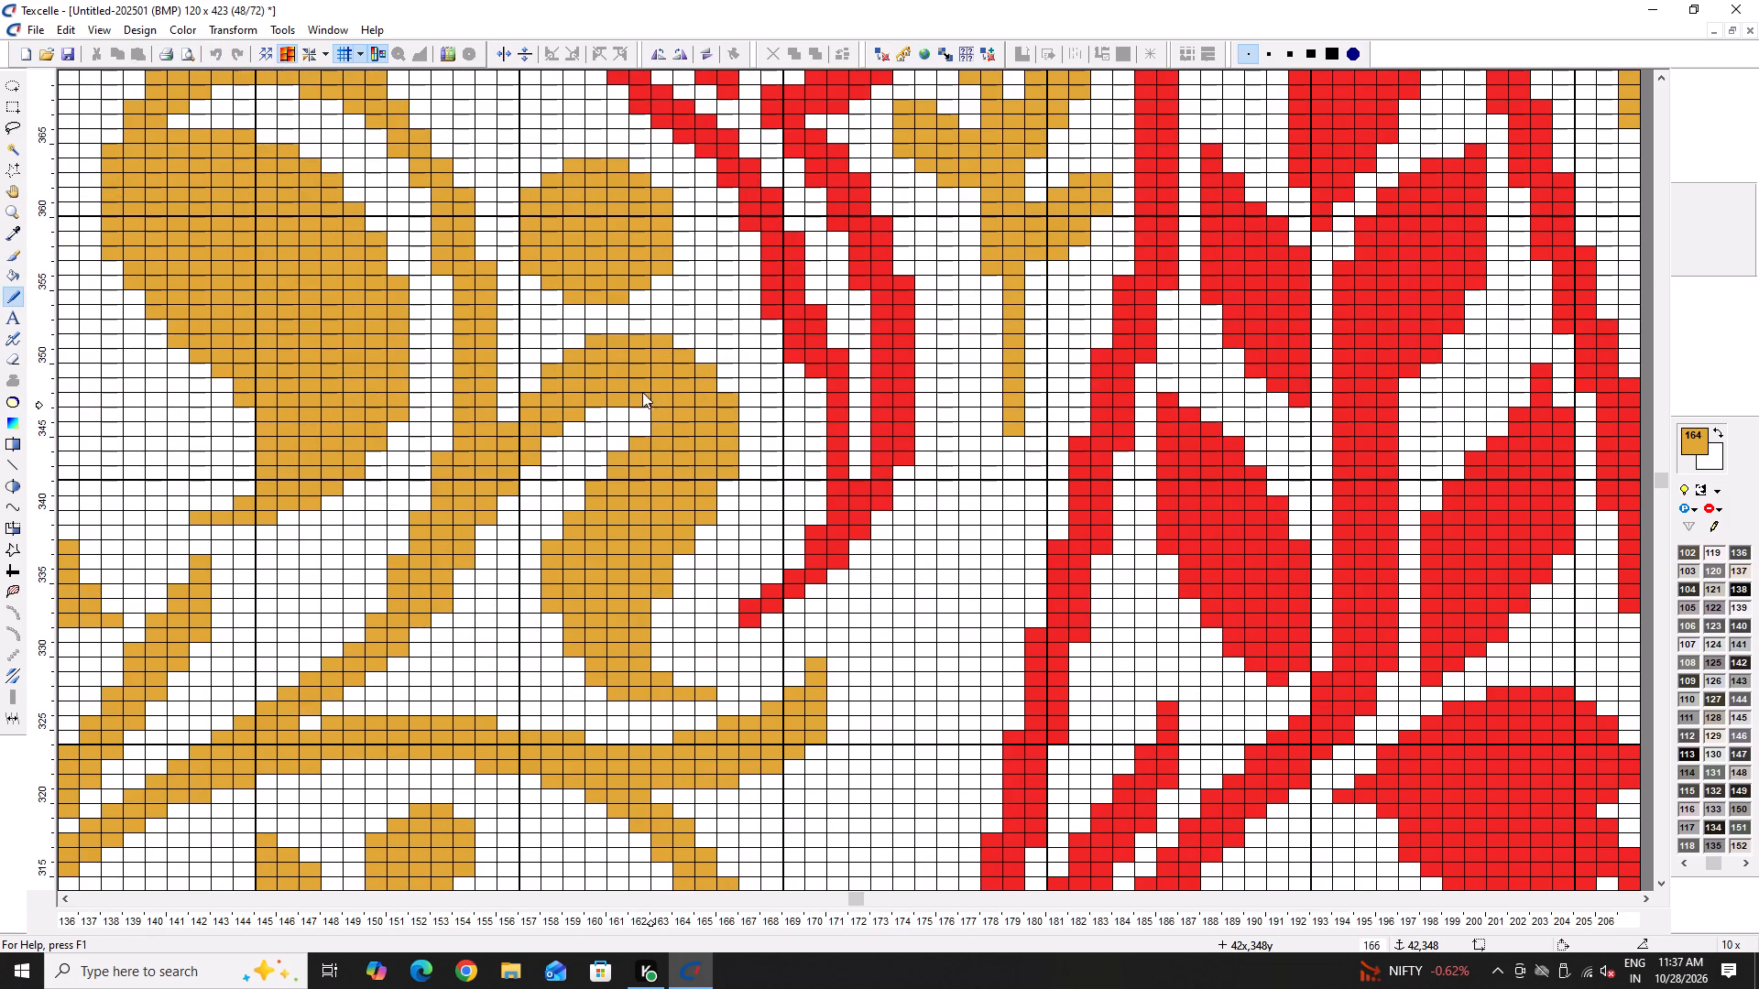
# Erase the hooked leaf's top row at 352y and trim the corner cells around its bend from 46x to 37x.
pyautogui.moveTo(656, 340); pyautogui.dragTo(581, 341, button='right')
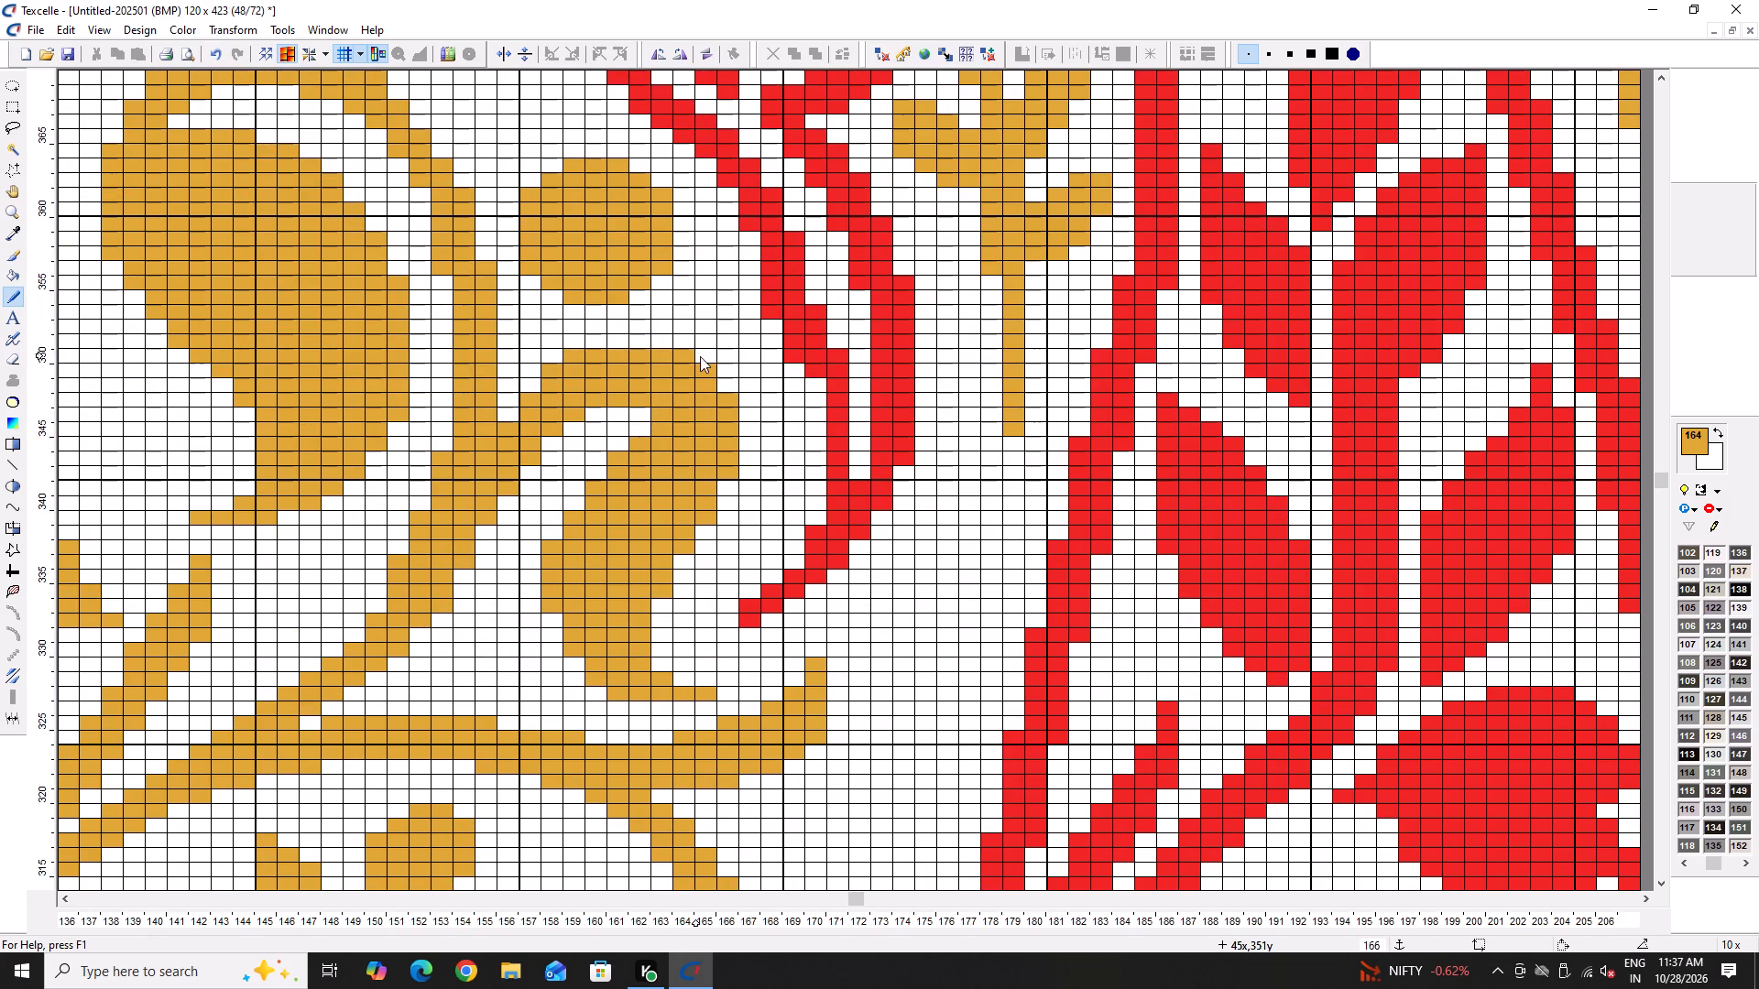
pyautogui.rightClick(686, 354)
pyautogui.rightClick(686, 354)
pyautogui.rightClick(708, 369)
pyautogui.rightClick(728, 406)
pyautogui.rightClick(674, 355)
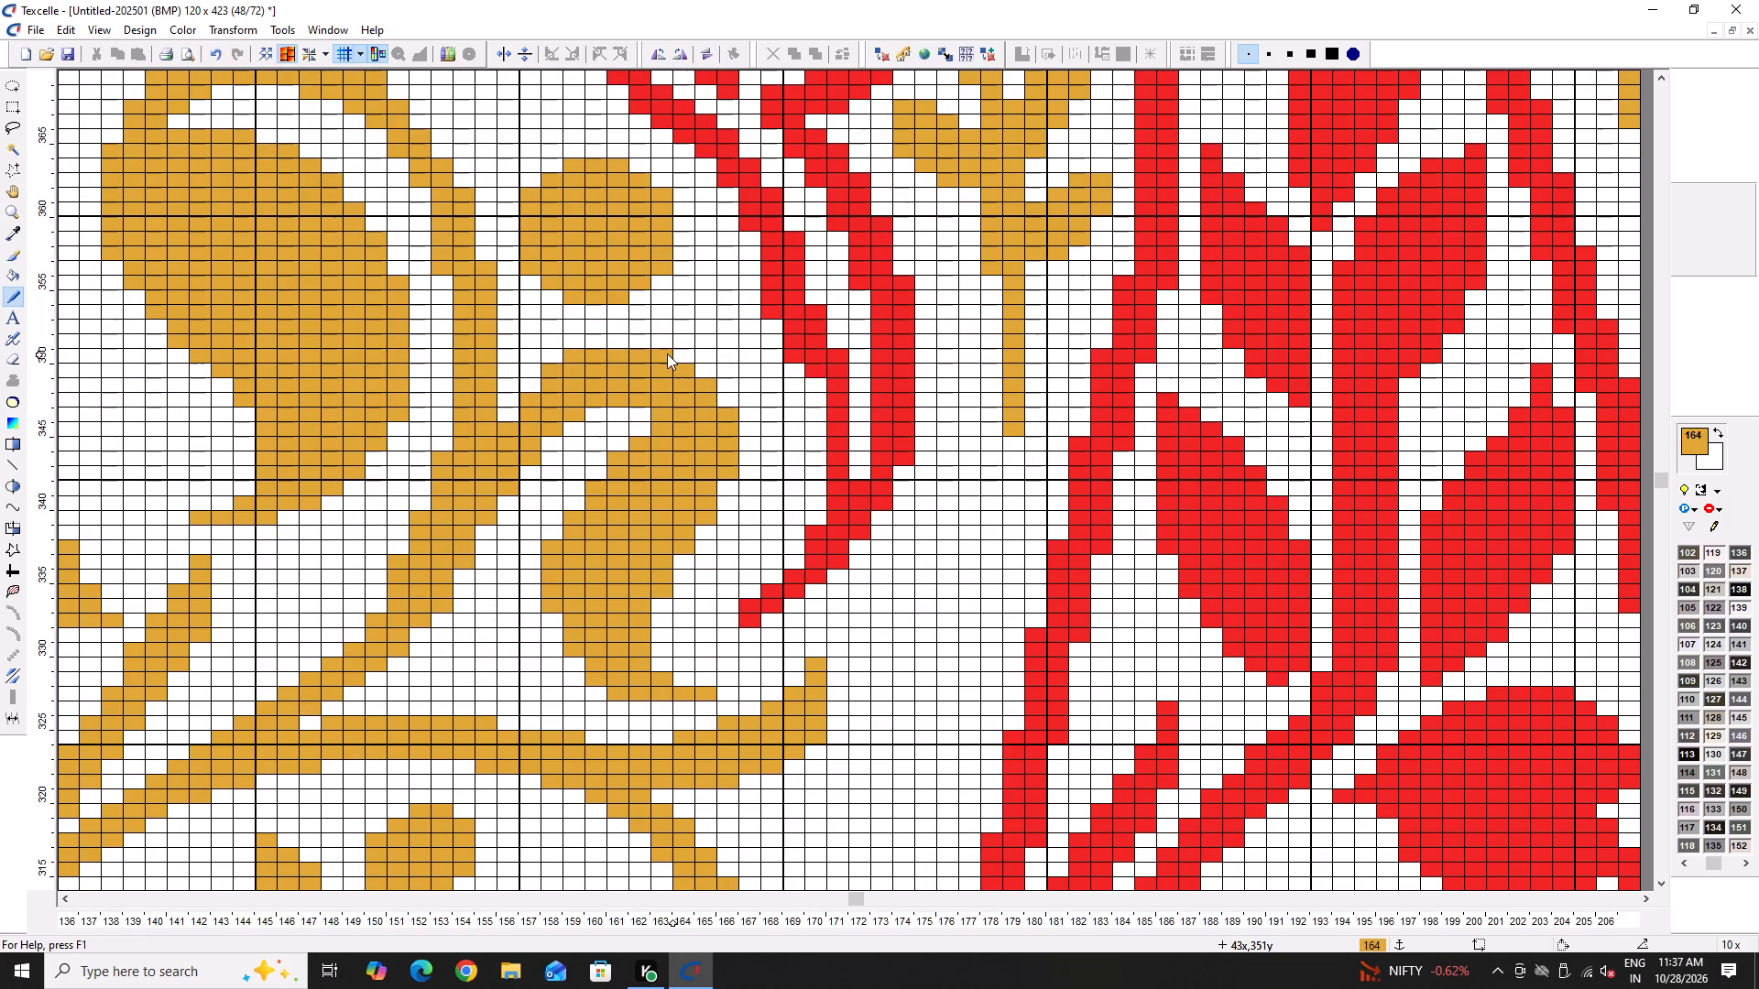
pyautogui.rightClick(652, 350)
pyautogui.rightClick(571, 352)
pyautogui.rightClick(558, 366)
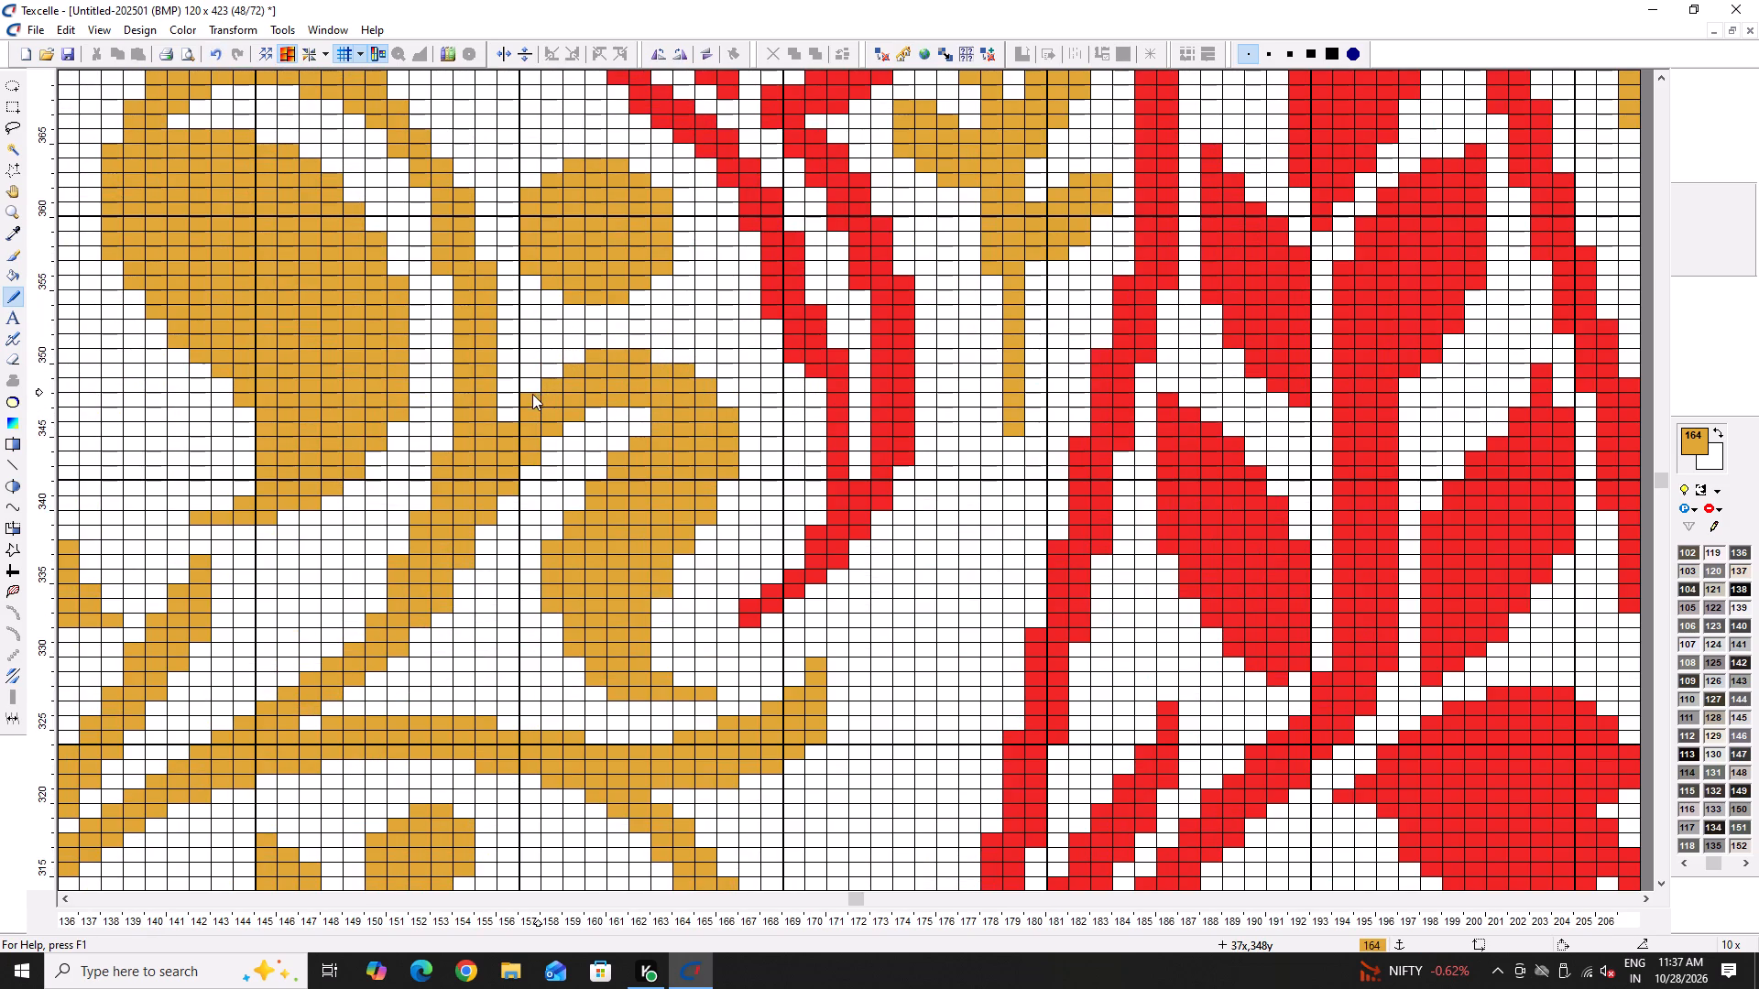
pyautogui.rightClick(532, 394)
# Repaint the bend's outer cells at 43x, 351y and 46x, 348y, and erase the corner cell at 40x, 351y.
pyautogui.click(672, 353)
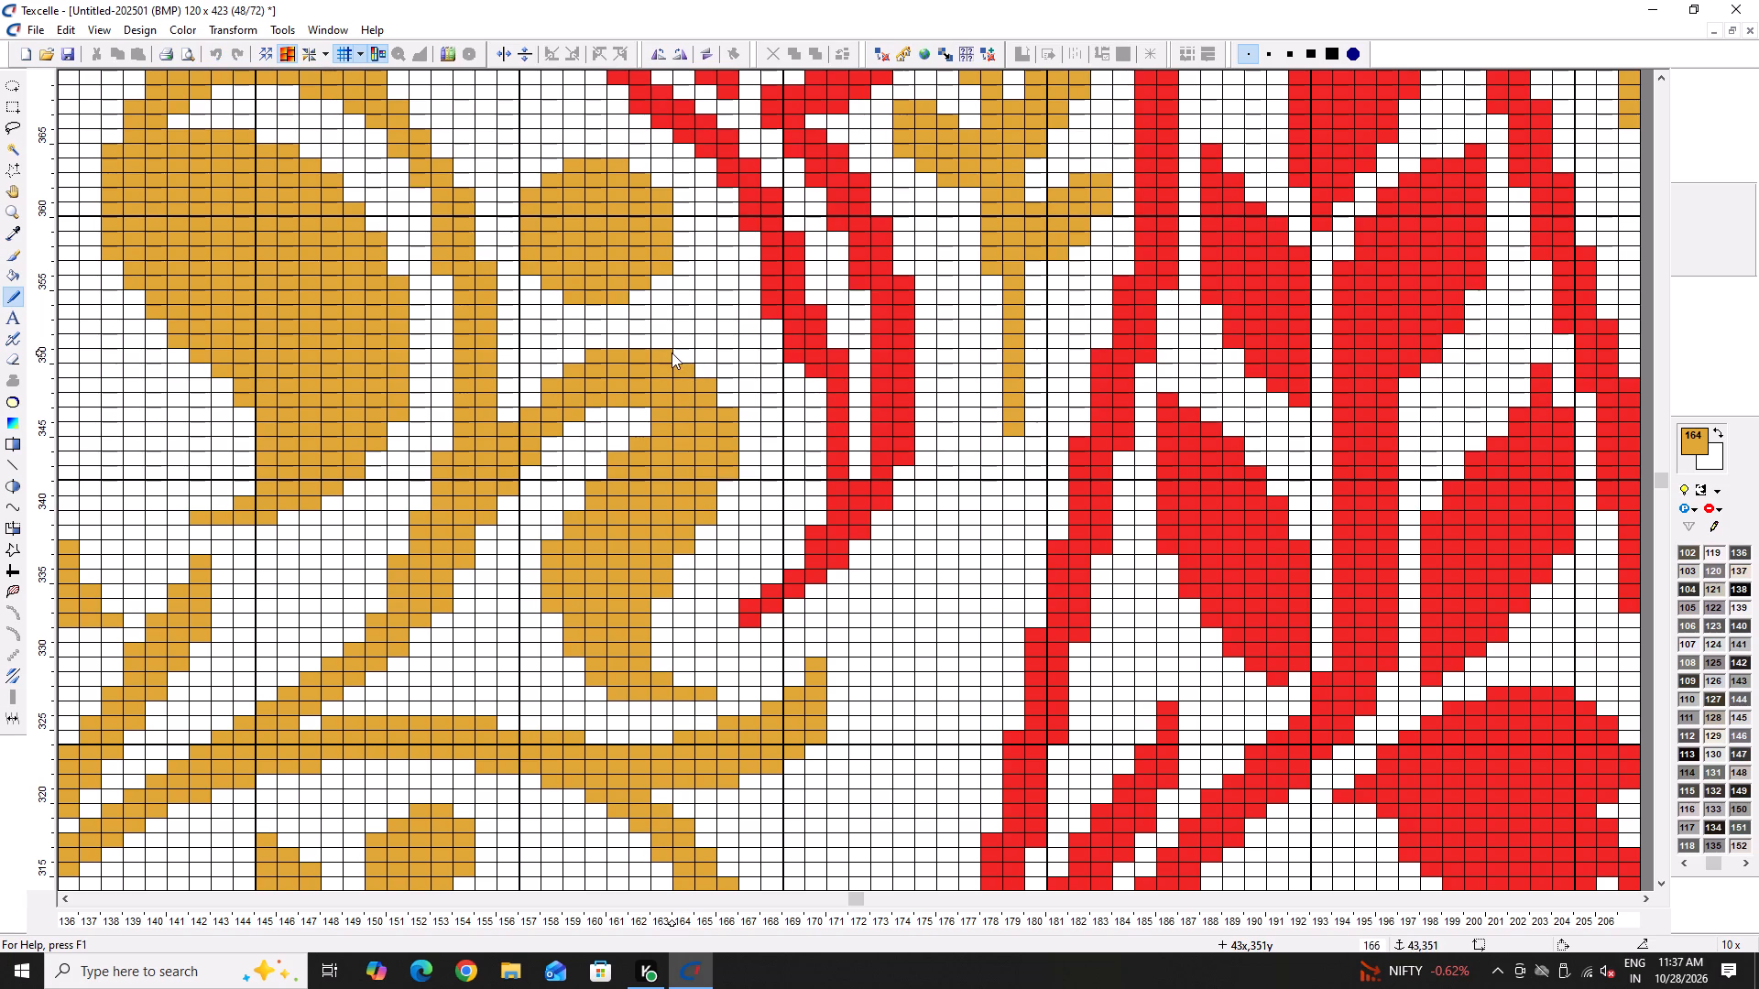
pyautogui.click(726, 396)
pyautogui.keyDown('ctrl'); pyautogui.scroll(-3, 706, 408); pyautogui.keyUp('ctrl')
pyautogui.keyDown('ctrl'); pyautogui.scroll(4, 695, 401); pyautogui.keyUp('ctrl')
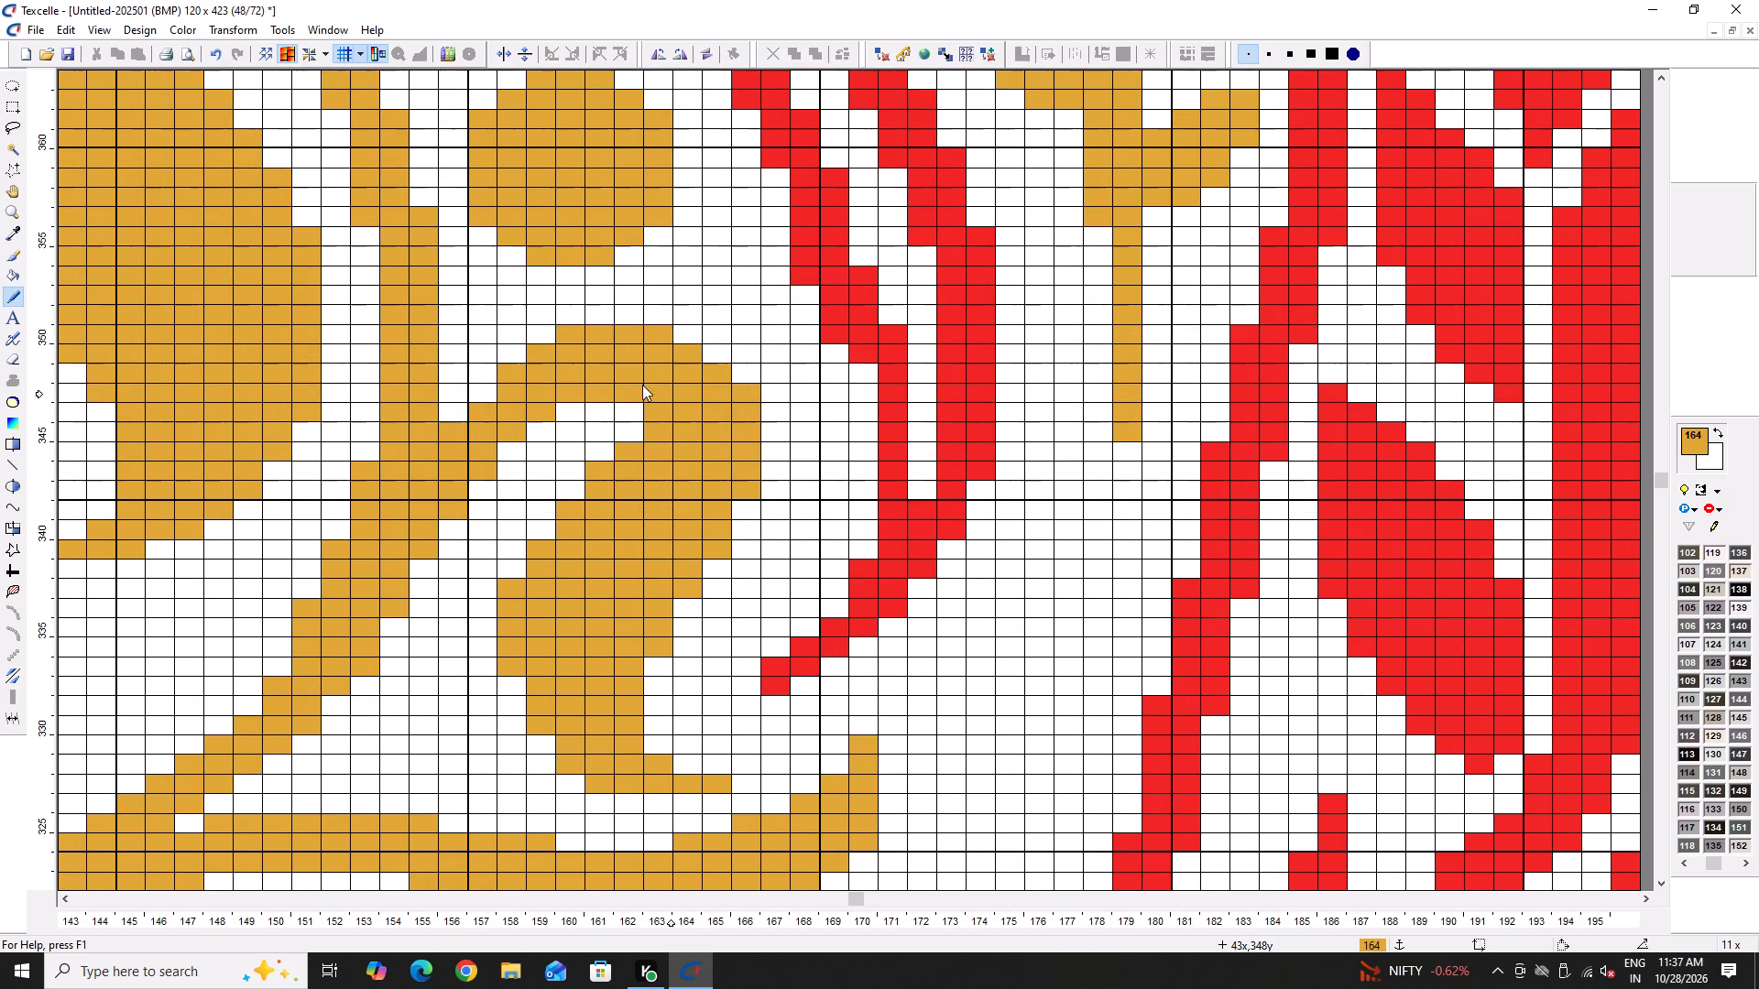
pyautogui.rightClick(553, 320)
pyautogui.rightClick(557, 328)
pyautogui.rightClick(561, 329)
# Round the hooked leaf's lower end by trimming edge cells from 38x, 332y to its tip at about 45x, 328y.
pyautogui.keyDown('ctrl'); pyautogui.scroll(-5, 627, 349); pyautogui.keyUp('ctrl')
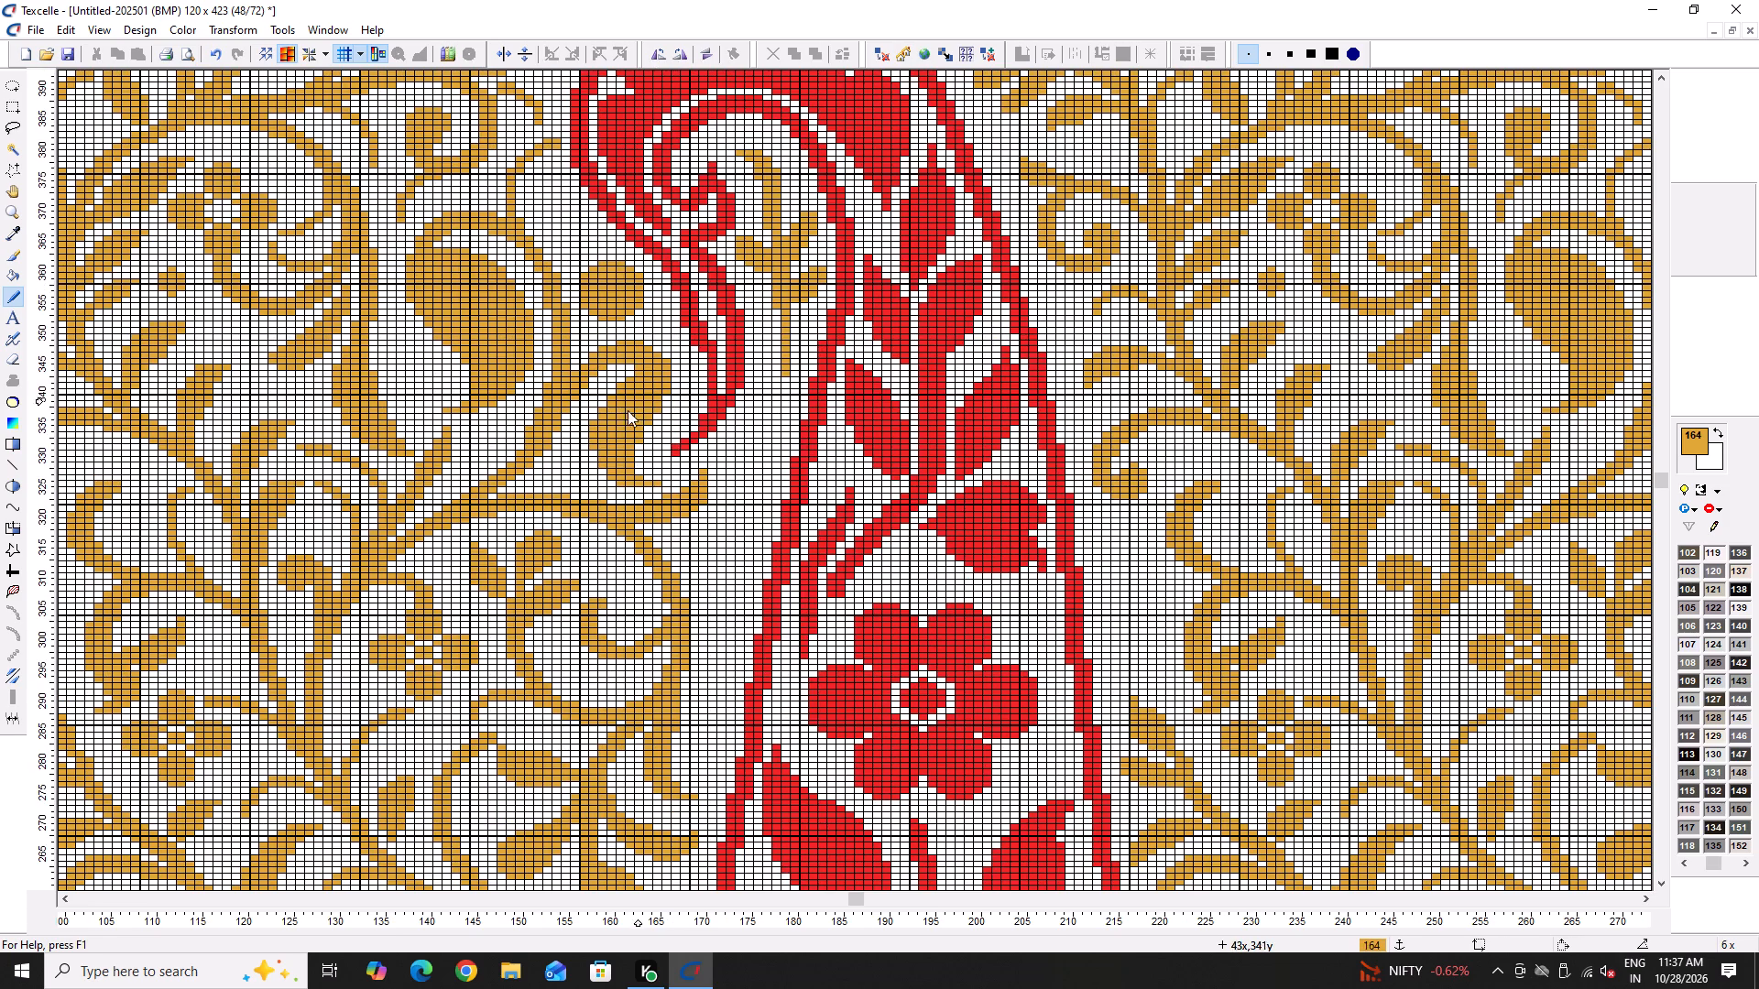
pyautogui.keyDown('ctrl'); pyautogui.scroll(5, 584, 472); pyautogui.keyUp('ctrl')
pyautogui.click(604, 440)
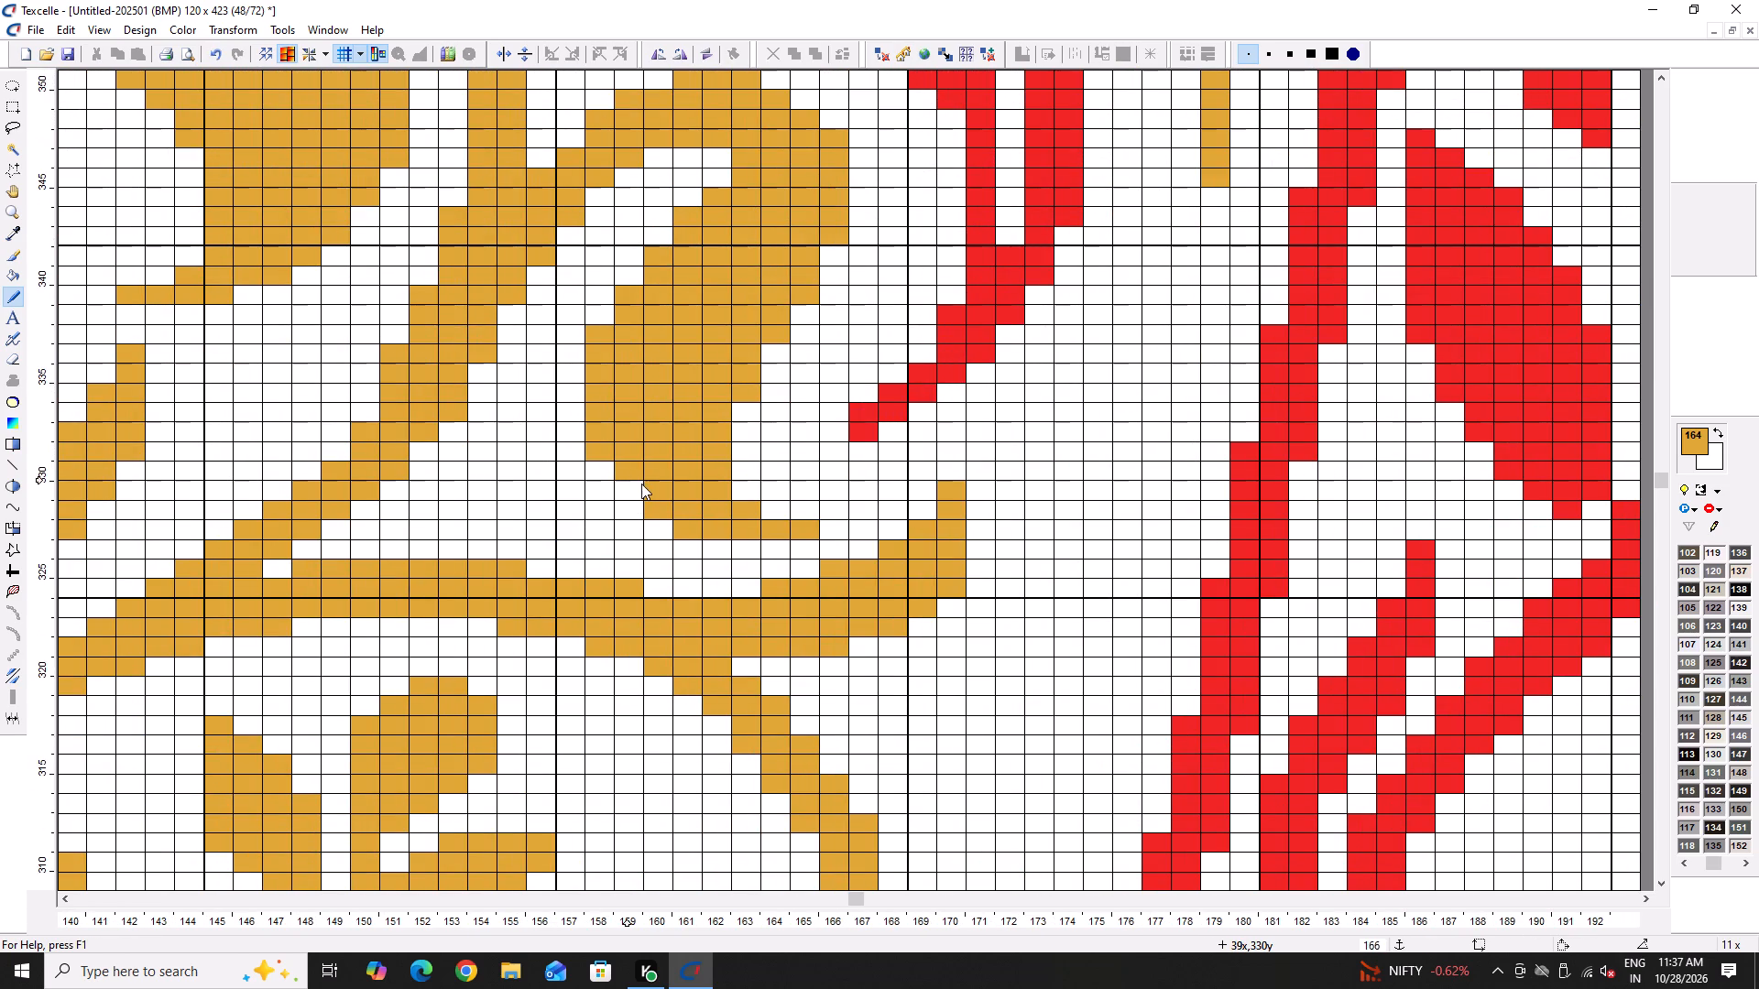
pyautogui.click(641, 484)
pyautogui.rightClick(602, 452)
pyautogui.rightClick(620, 487)
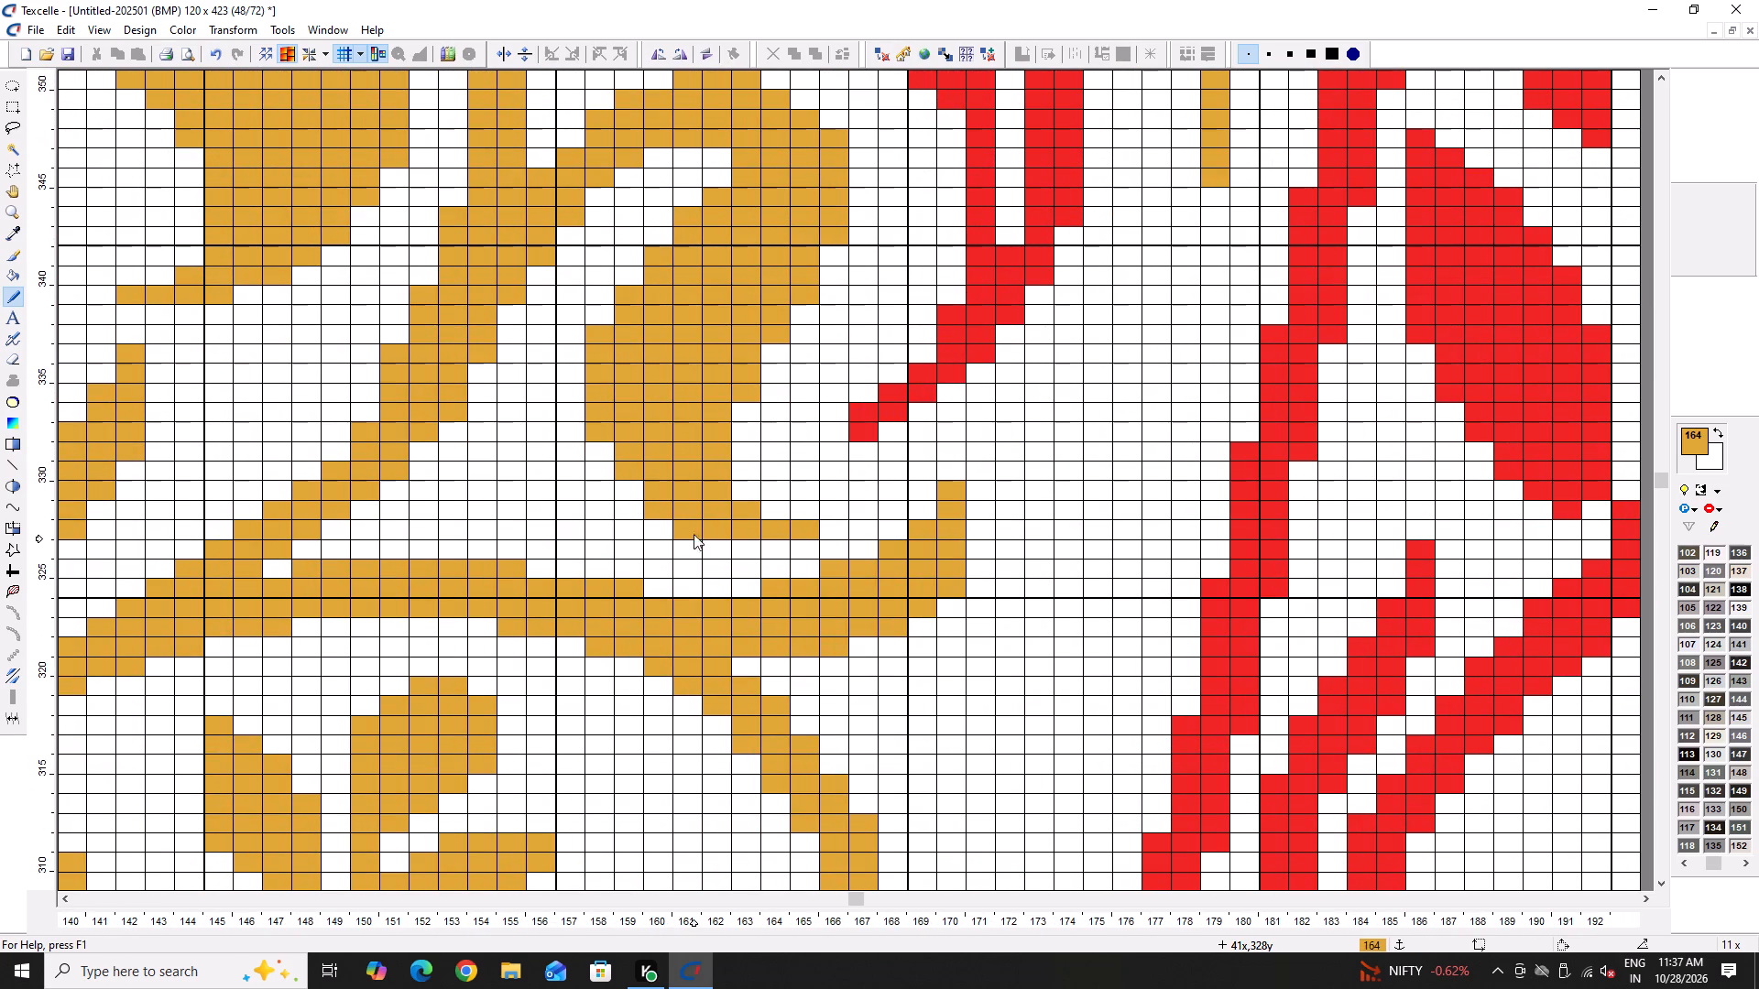
pyautogui.rightClick(687, 528)
pyautogui.rightClick(806, 536)
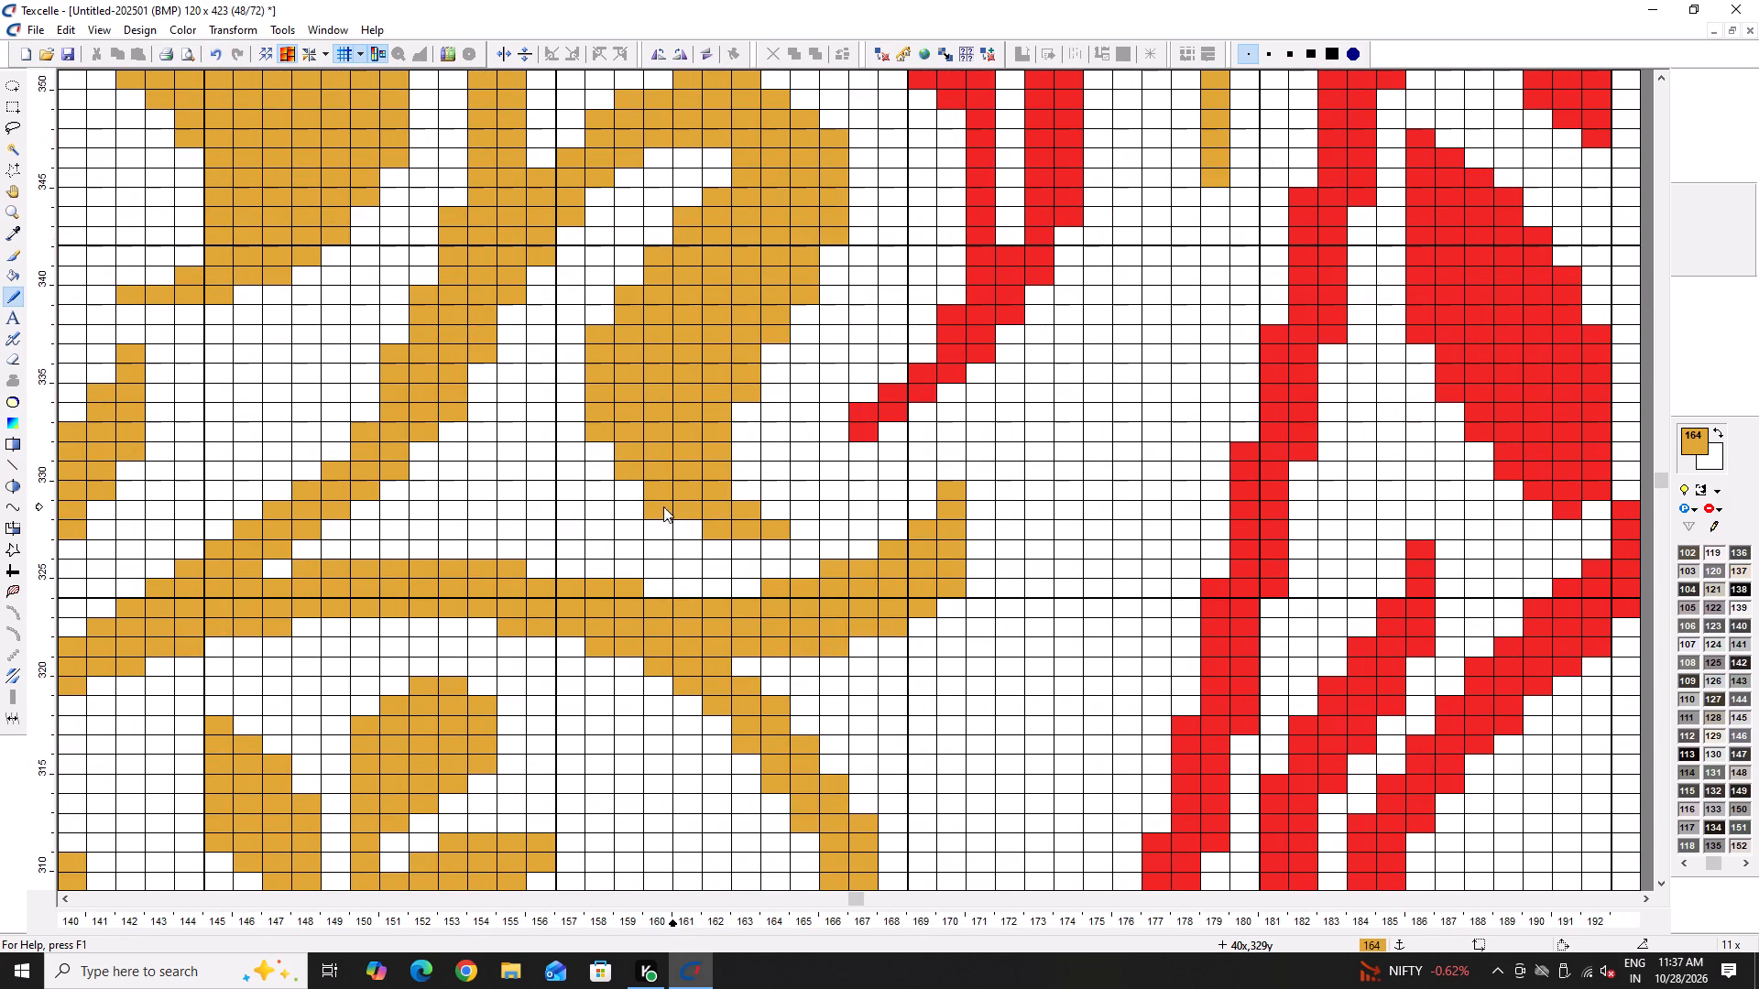
pyautogui.rightClick(655, 510)
# Thicken the inner side of the thin arching branch with ochre, from 8x, 327y down to 11x, 314y.
pyautogui.keyDown('ctrl'); pyautogui.scroll(-6, 632, 482); pyautogui.keyUp('ctrl')
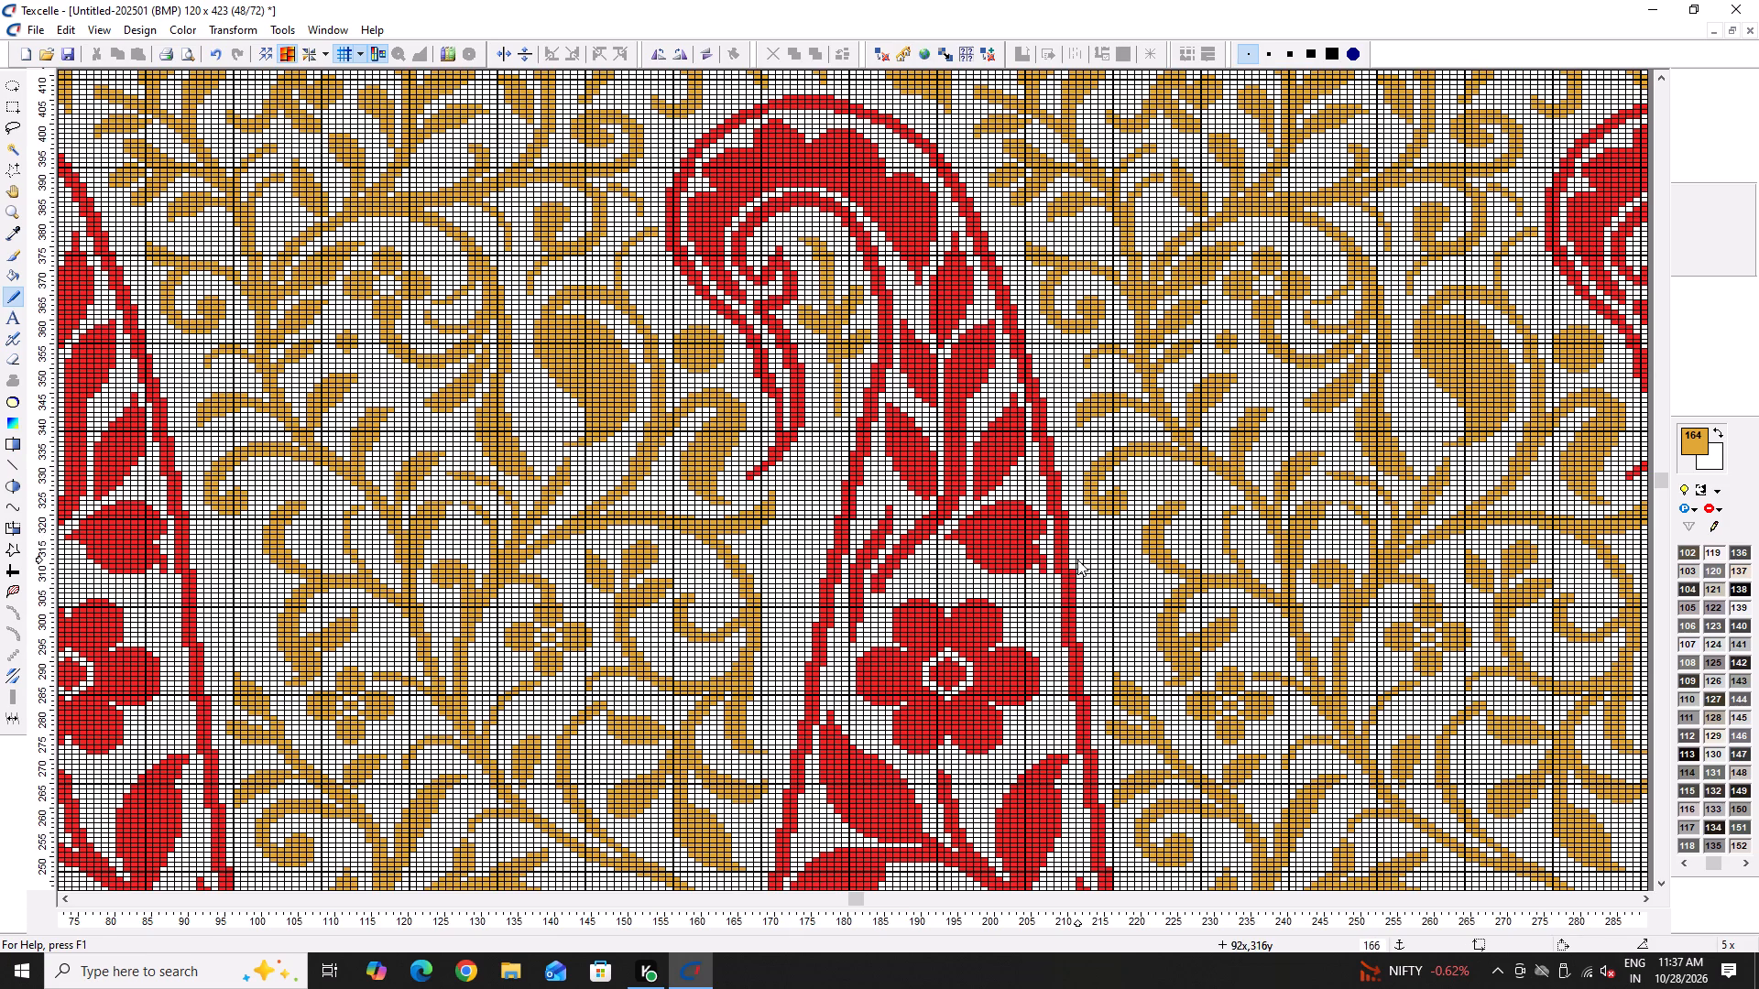
pyautogui.keyDown('ctrl'); pyautogui.scroll(5, 411, 475); pyautogui.keyUp('ctrl')
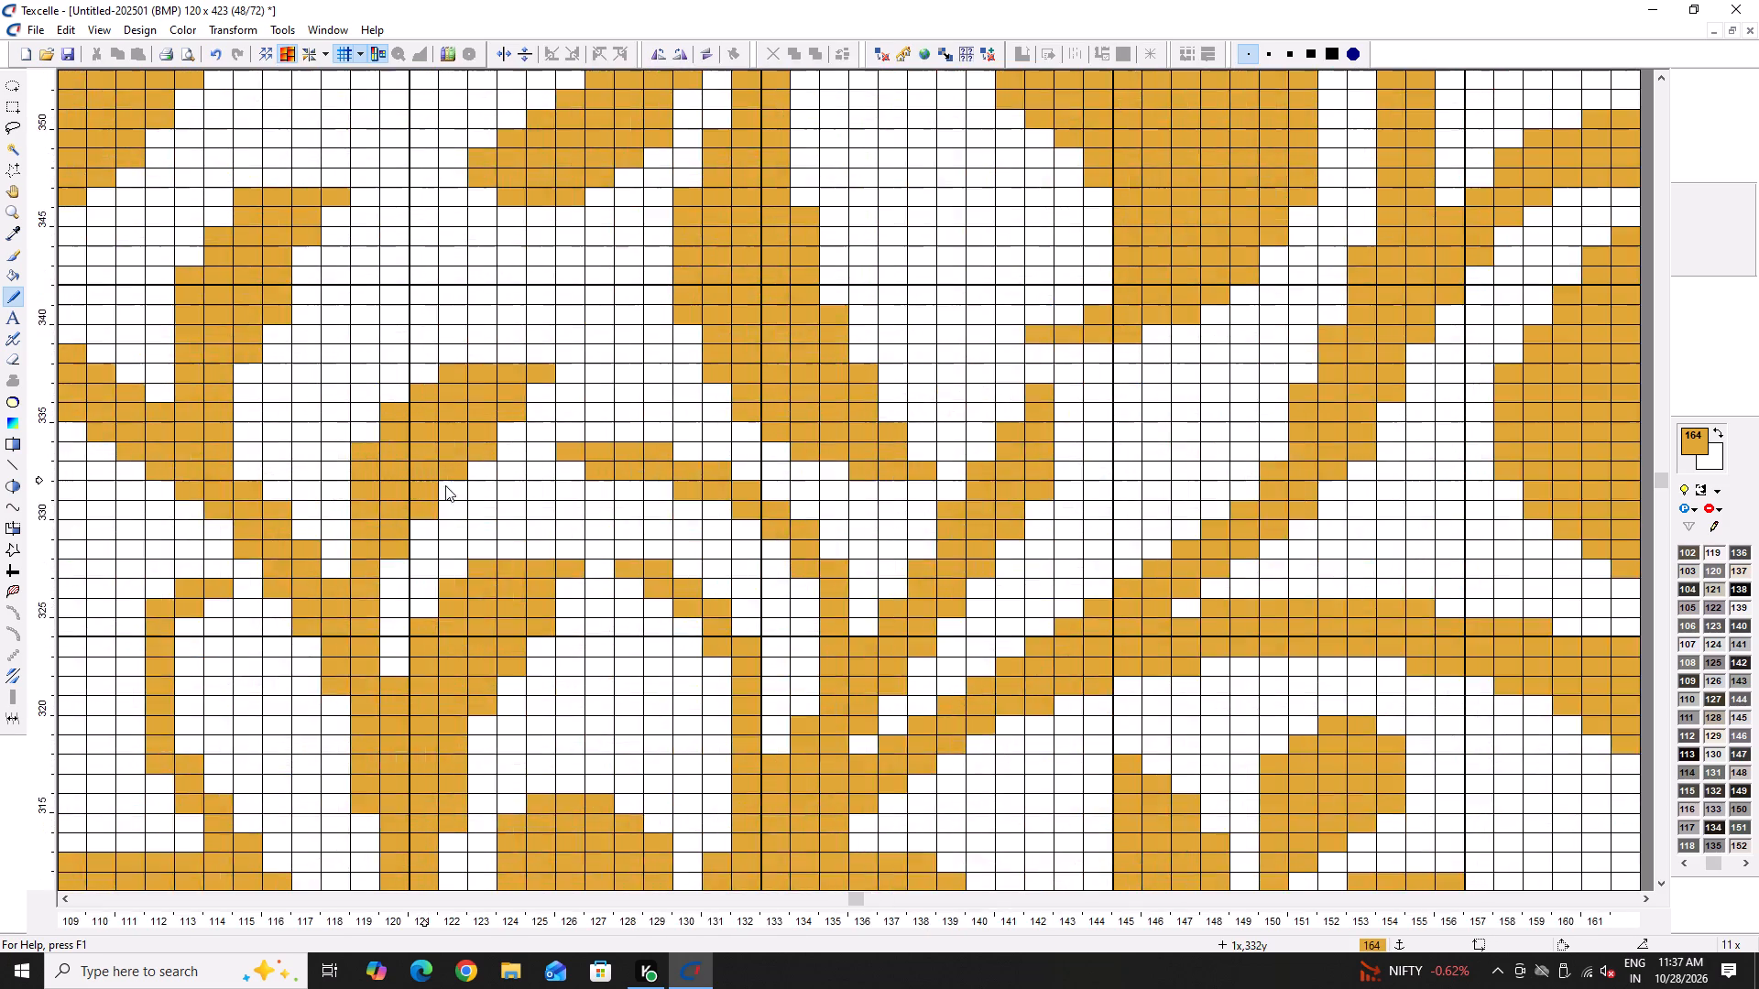
pyautogui.keyDown('ctrl'); pyautogui.scroll(2, 445, 485); pyautogui.keyUp('ctrl')
pyautogui.scroll(-4, 806, 573)
pyautogui.scroll(3, 815, 592)
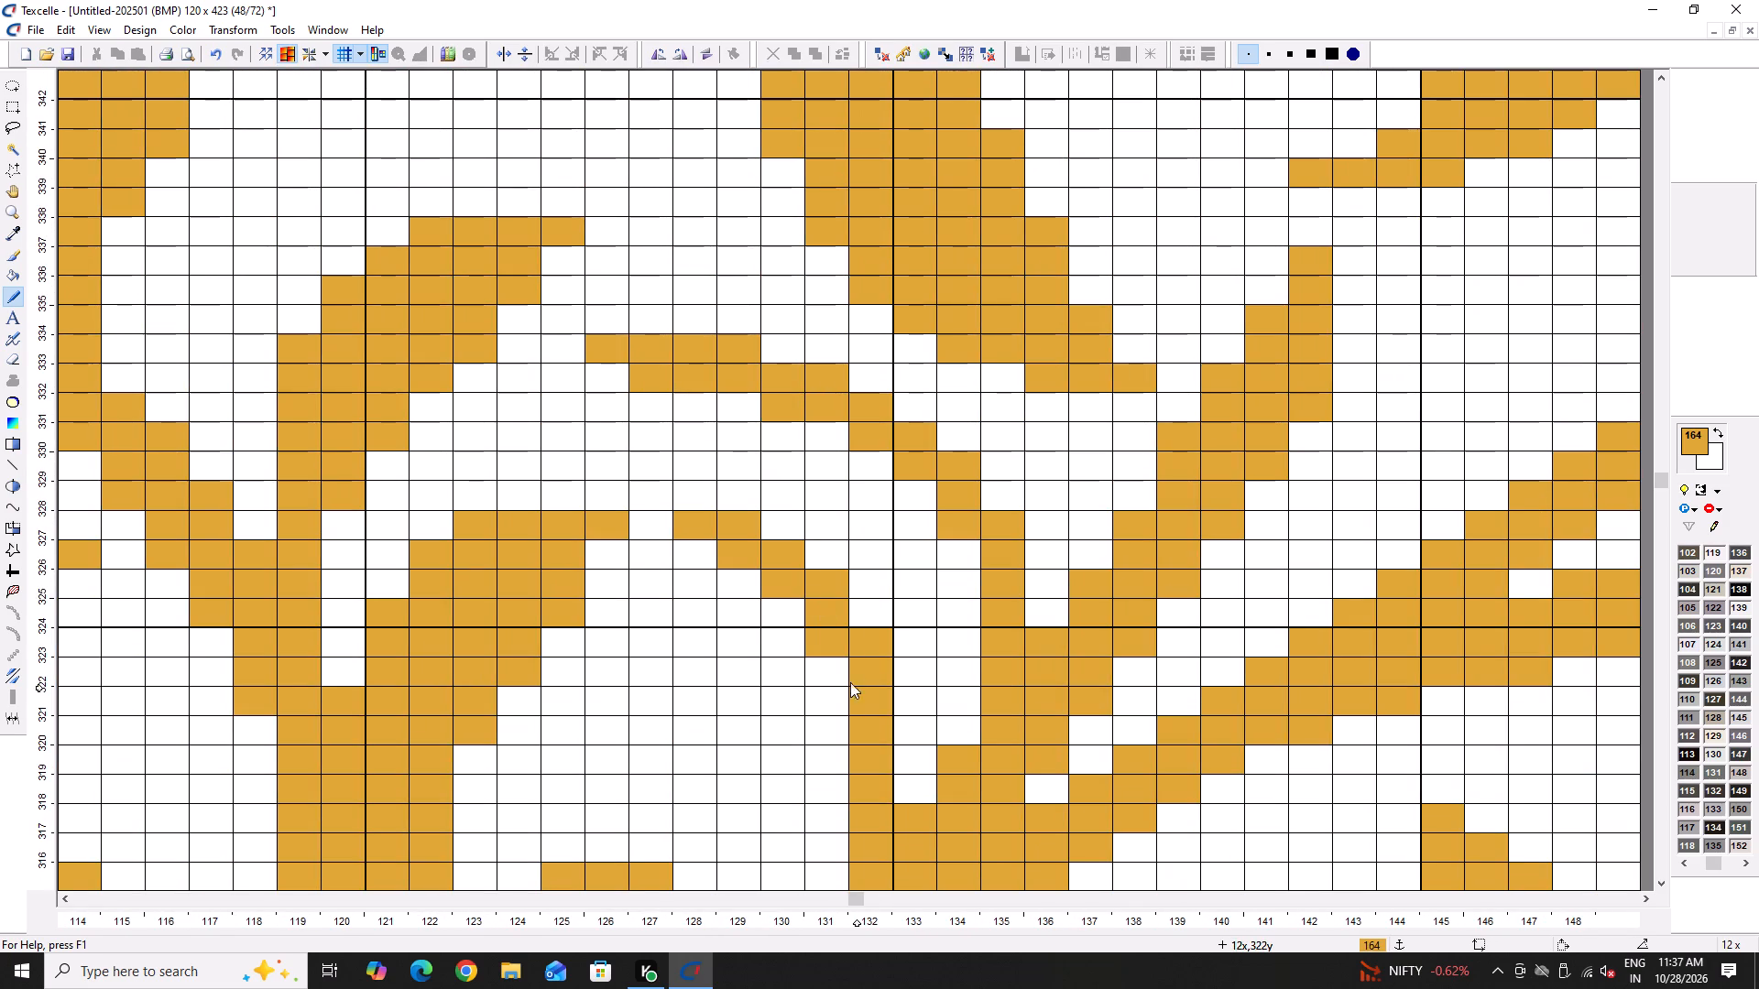
pyautogui.scroll(-2, 849, 666)
pyautogui.moveTo(837, 672); pyautogui.dragTo(710, 374)
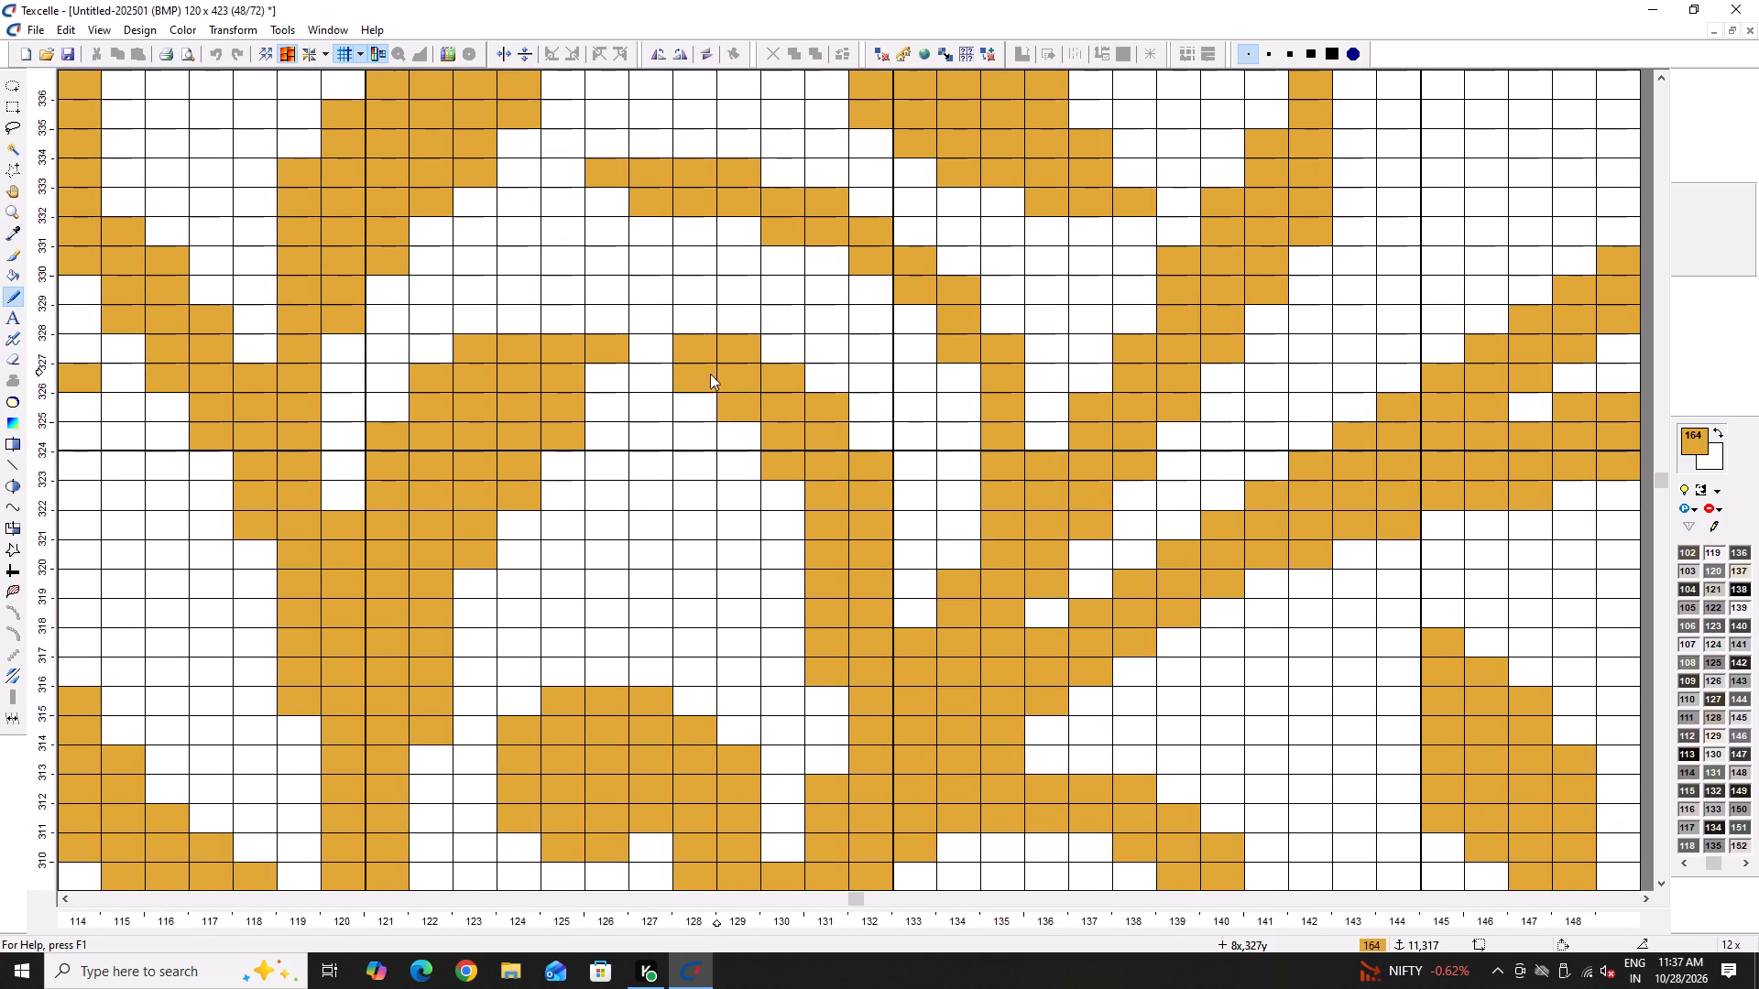
pyautogui.moveTo(710, 374); pyautogui.dragTo(698, 380)
pyautogui.click(698, 380)
pyautogui.moveTo(851, 691); pyautogui.dragTo(835, 759)
# Erase the thin arching branch from about 15x back up to its tip at 6x, 334y.
pyautogui.keyDown('ctrl'); pyautogui.scroll(-3, 857, 625); pyautogui.keyUp('ctrl')
pyautogui.keyDown('ctrl'); pyautogui.scroll(3, 876, 500); pyautogui.keyUp('ctrl')
pyautogui.moveTo(971, 592); pyautogui.dragTo(952, 667, button='right')
pyautogui.moveTo(907, 586); pyautogui.dragTo(737, 454, button='right')
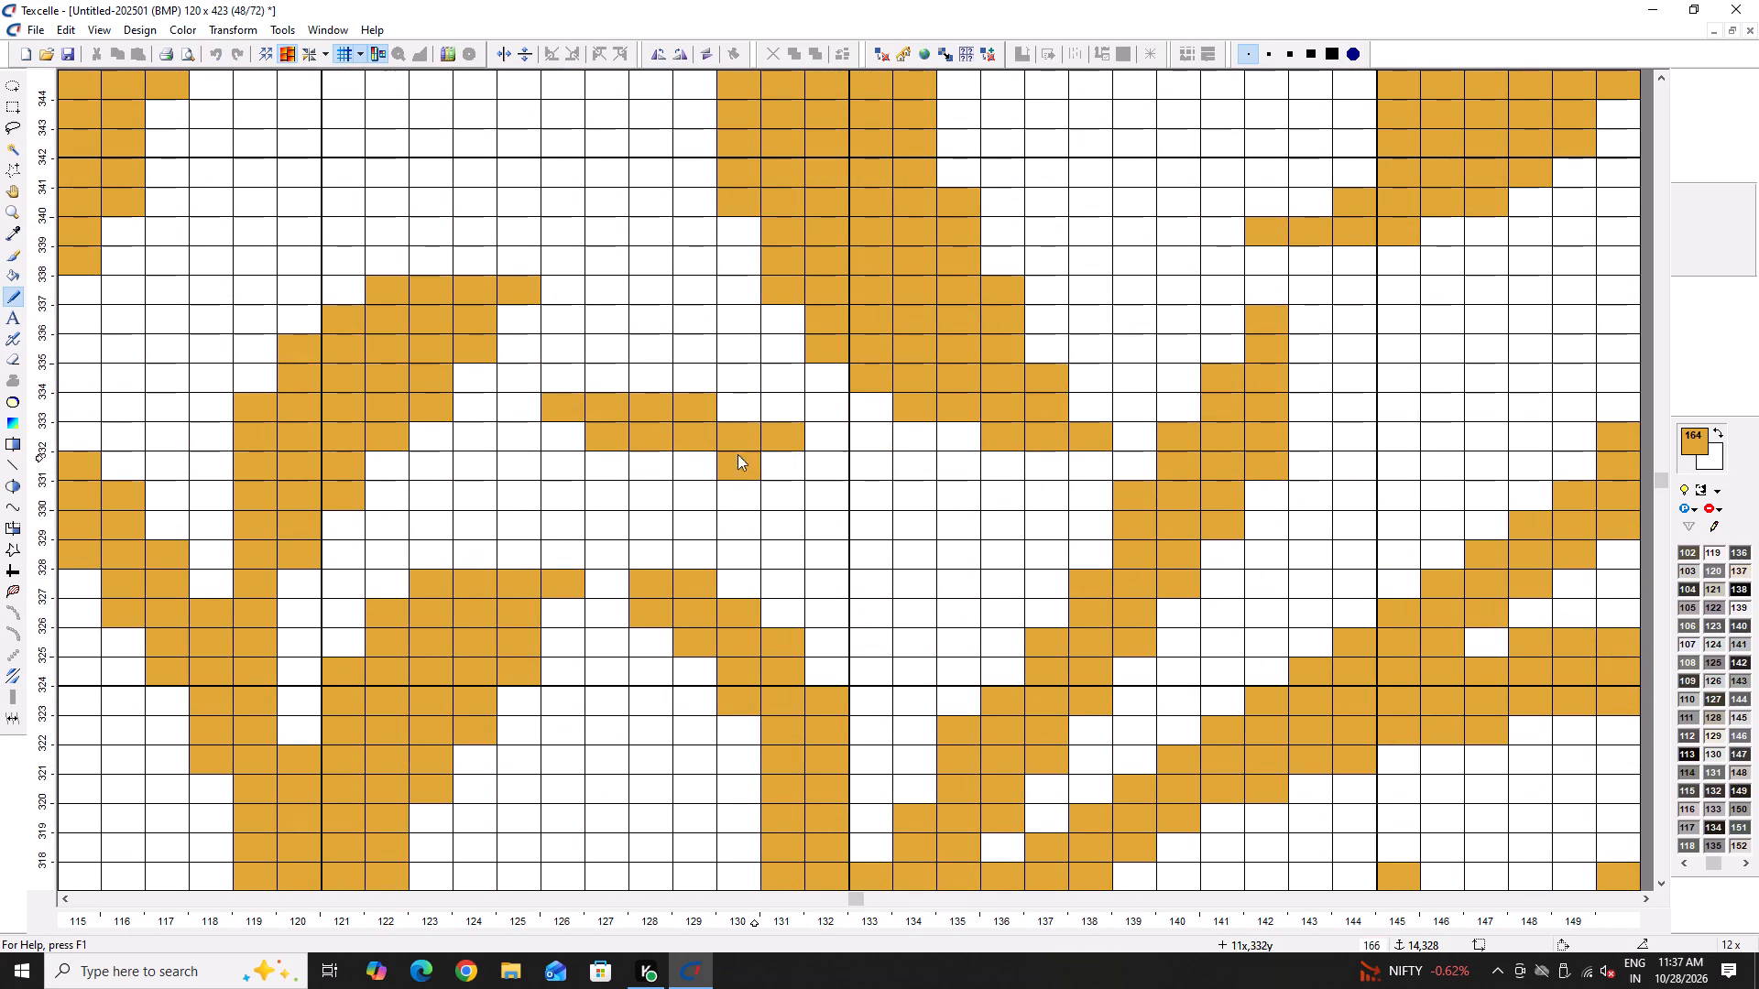
pyautogui.moveTo(737, 454); pyautogui.dragTo(711, 456, button='right')
pyautogui.keyDown('ctrl'); pyautogui.scroll(-4, 888, 517); pyautogui.keyUp('ctrl')
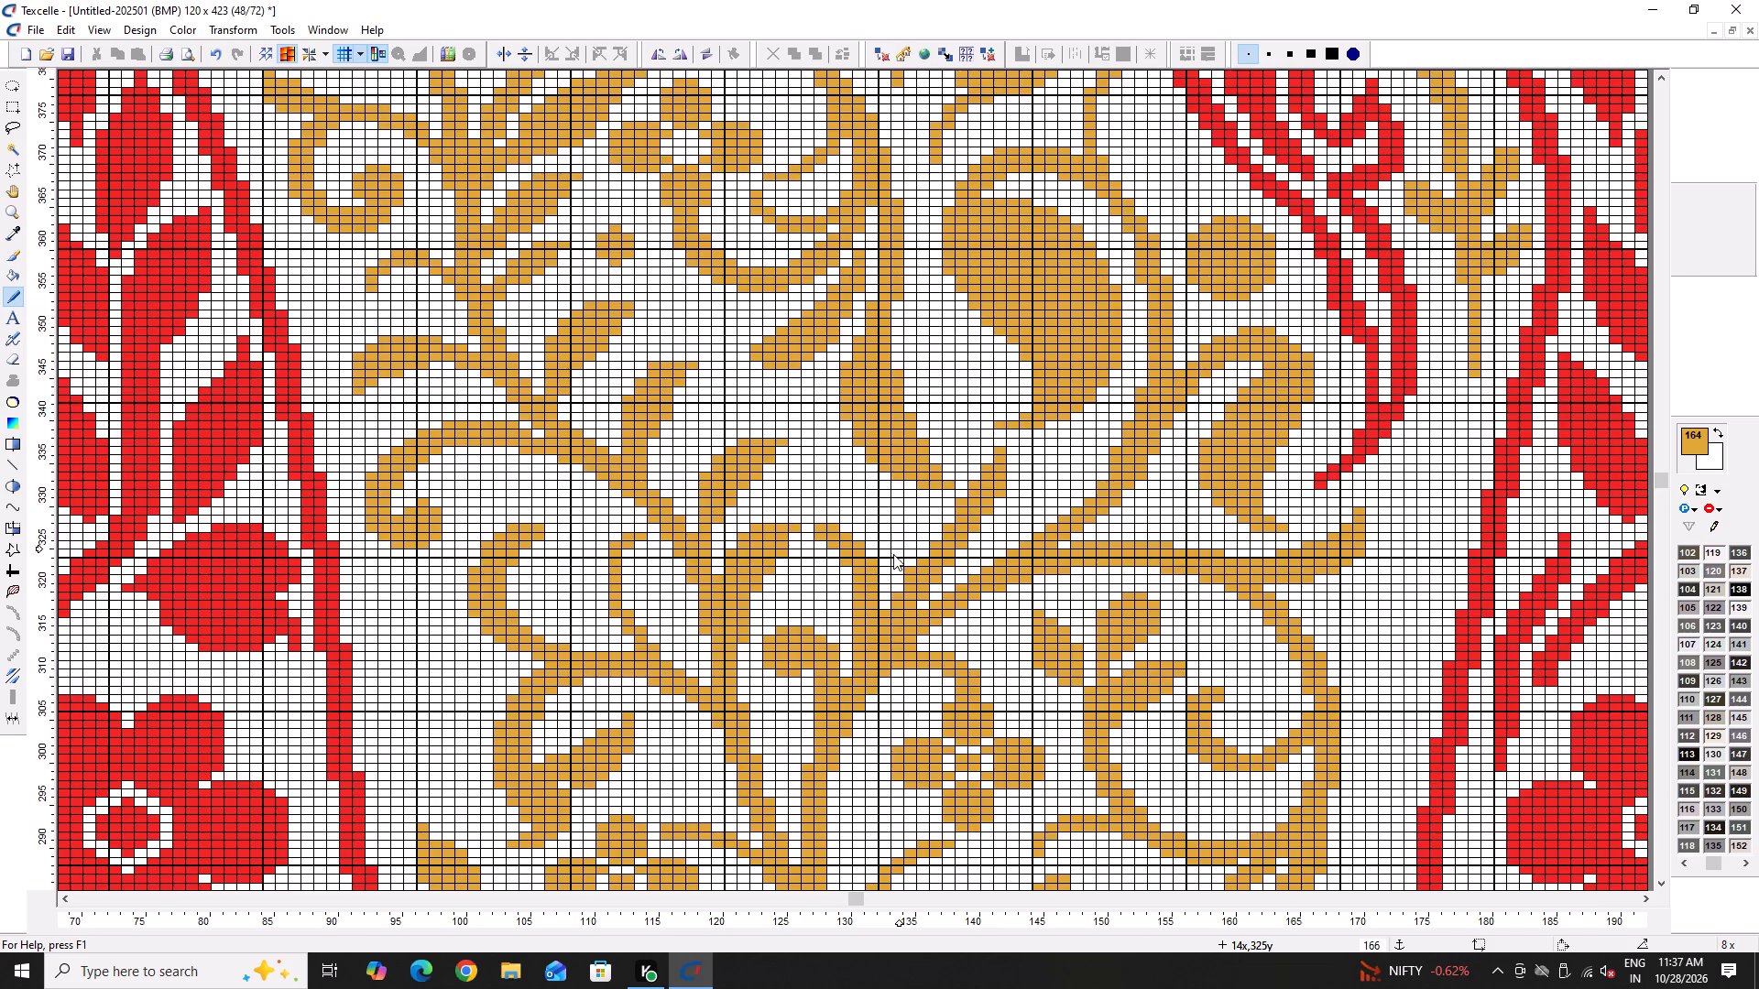
# Extend the curved leaf's tip in ochre up to 8x, 331y, fill its outer edge, and erase the old tip below at 8x to 10x.
pyautogui.scroll(4, 882, 548)
pyautogui.scroll(-2, 865, 670)
pyautogui.moveTo(868, 621); pyautogui.dragTo(859, 585)
pyautogui.moveTo(858, 576); pyautogui.dragTo(810, 505)
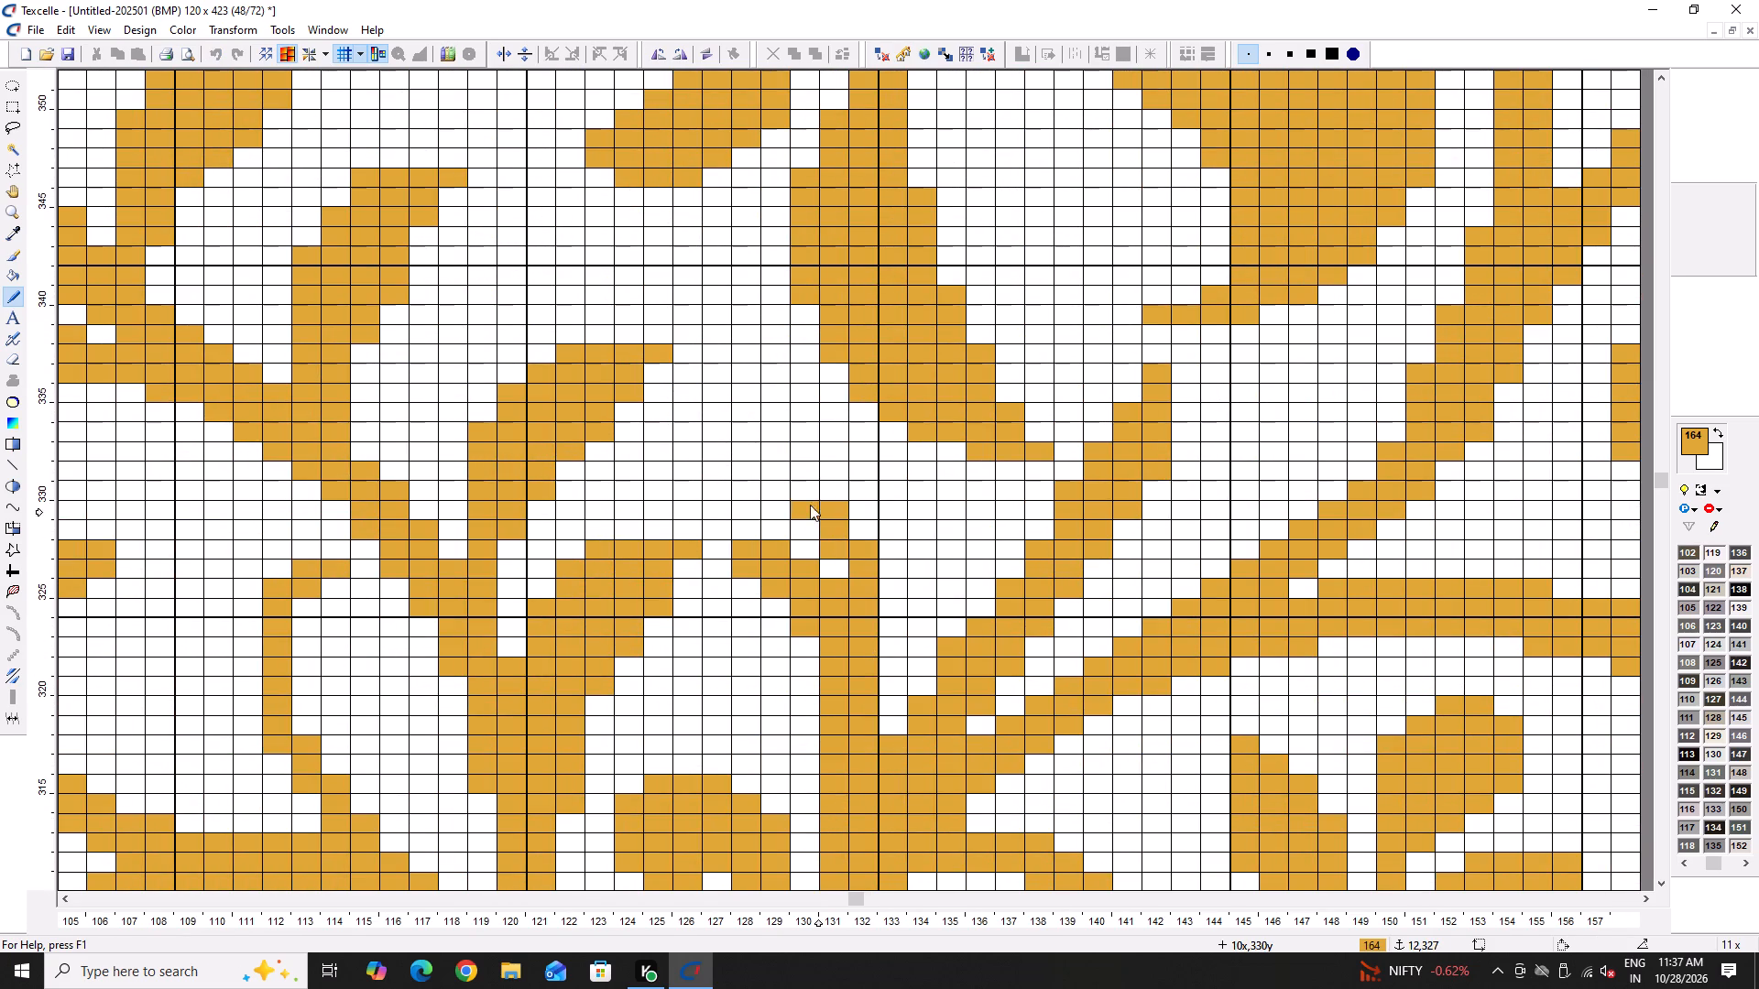
pyautogui.moveTo(810, 505); pyautogui.dragTo(755, 487)
pyautogui.doubleClick(757, 512)
pyautogui.moveTo(768, 521); pyautogui.dragTo(821, 581)
pyautogui.moveTo(823, 558); pyautogui.dragTo(786, 518)
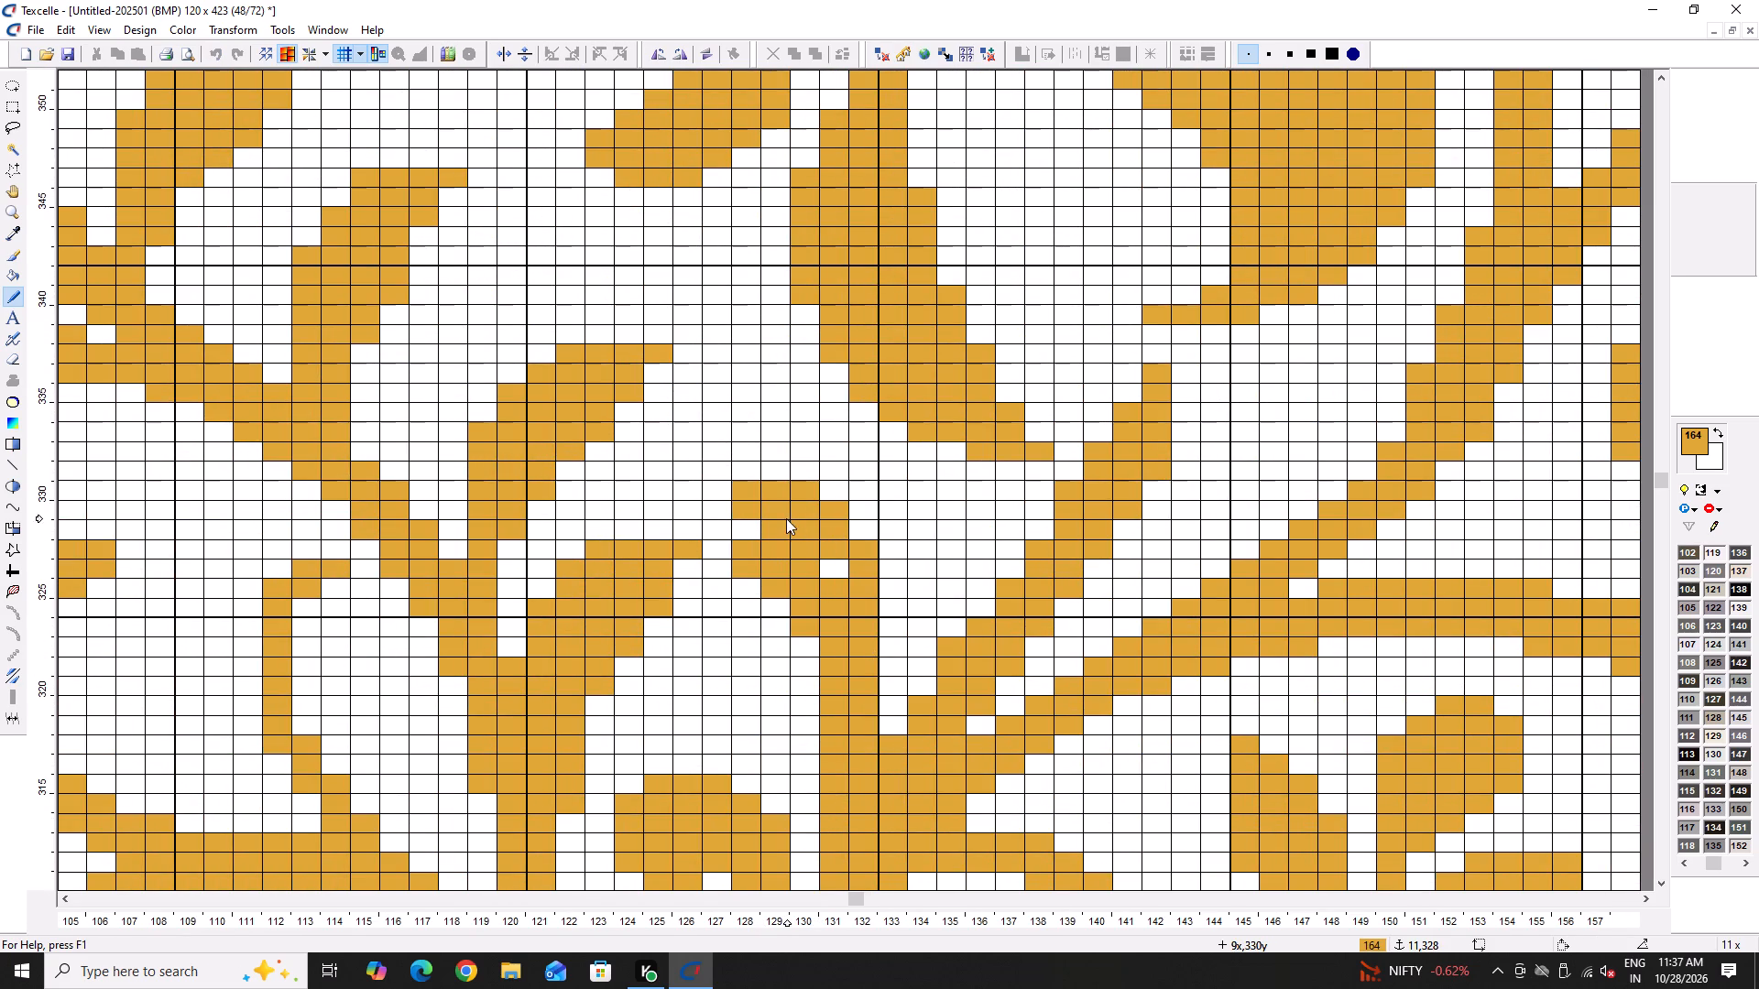
pyautogui.moveTo(786, 518); pyautogui.dragTo(828, 579)
pyautogui.moveTo(748, 549); pyautogui.dragTo(779, 595, button='right')
pyautogui.rightClick(789, 614)
pyautogui.rightClick(790, 620)
pyautogui.rightClick(794, 629)
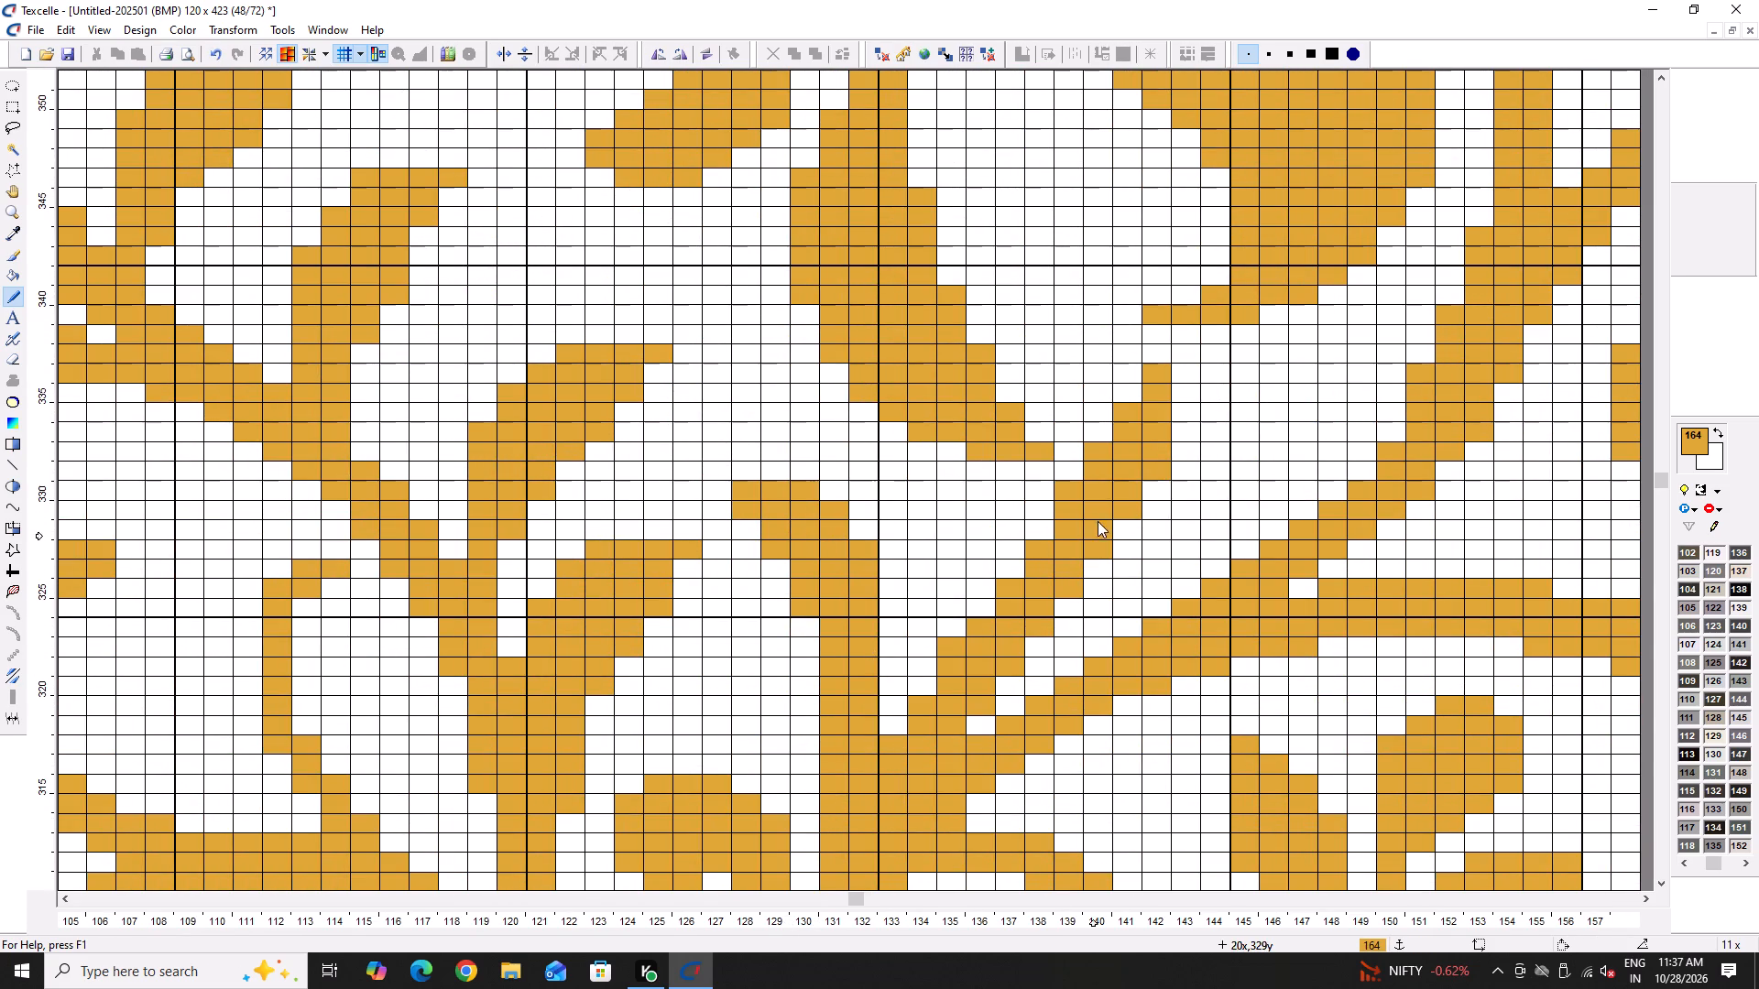
# Thicken the slanting leaf's lower edge with ochre from the stem up to 22x, filling the gap at its base around 17x.
pyautogui.keyDown('ctrl'); pyautogui.scroll(-4, 1096, 520); pyautogui.keyUp('ctrl')
pyautogui.keyDown('ctrl'); pyautogui.scroll(3, 1137, 504); pyautogui.keyUp('ctrl')
pyautogui.keyDown('ctrl'); pyautogui.scroll(-3, 1069, 529); pyautogui.keyUp('ctrl')
pyautogui.keyDown('ctrl'); pyautogui.scroll(1, 1138, 530); pyautogui.keyUp('ctrl')
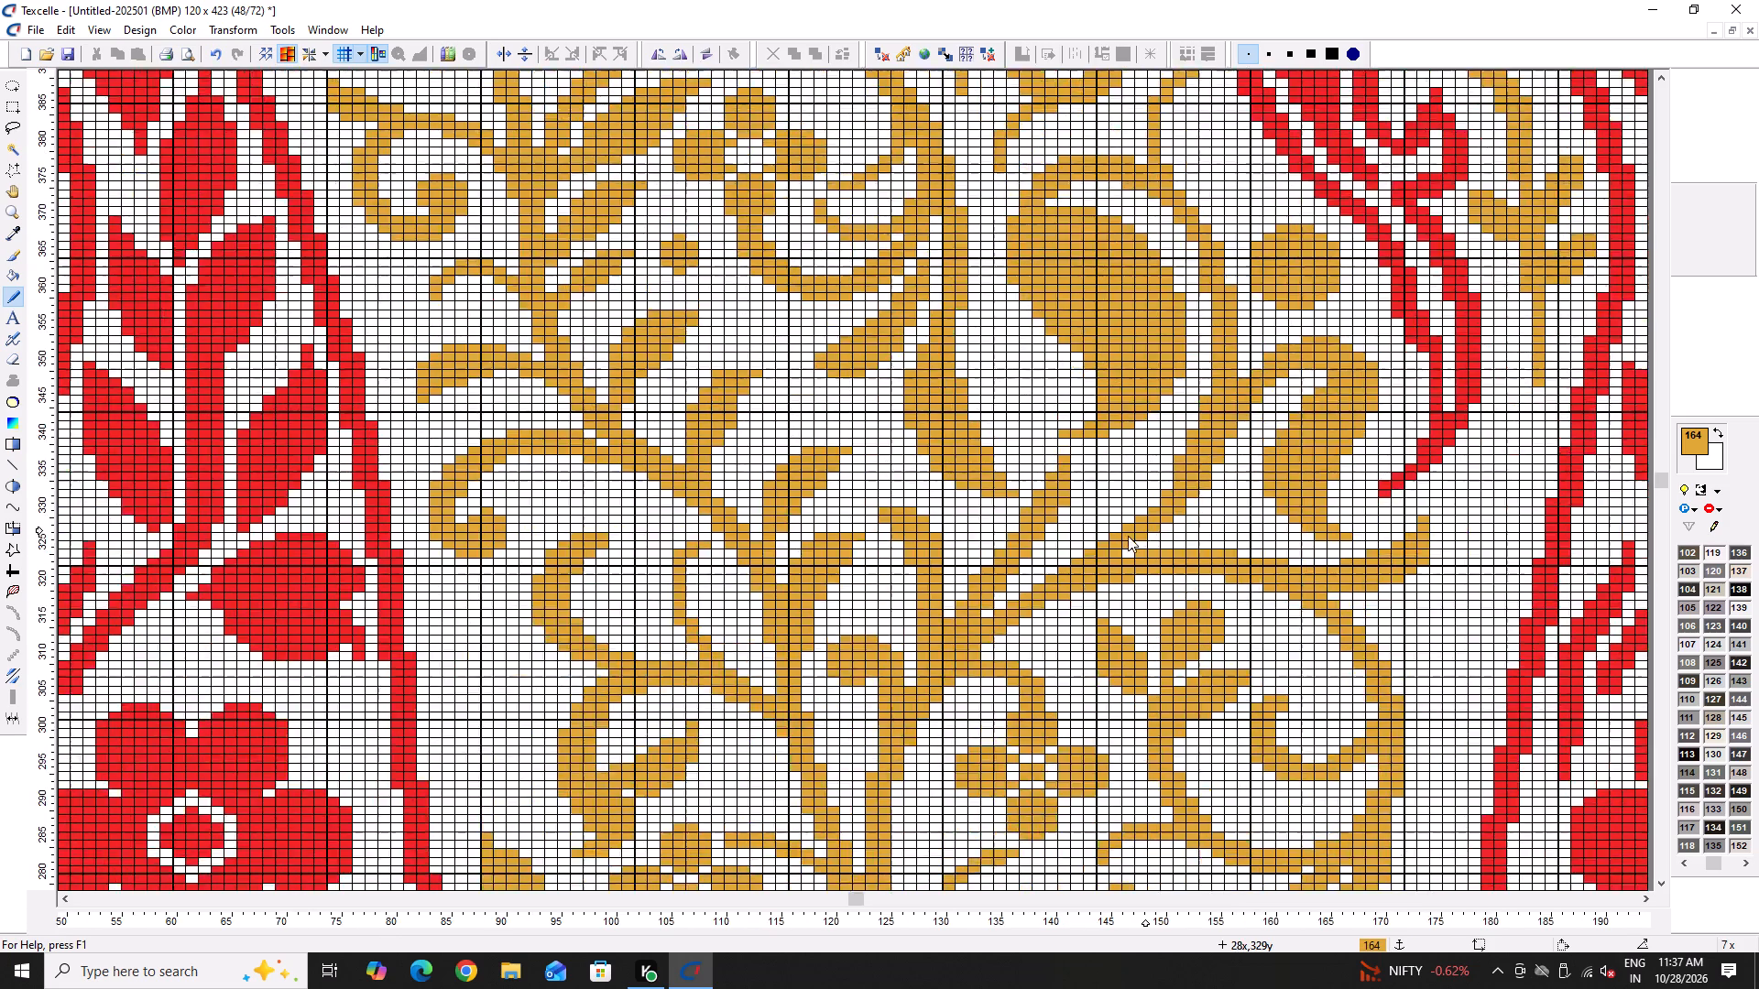
pyautogui.keyDown('ctrl'); pyautogui.scroll(3, 1128, 536); pyautogui.keyUp('ctrl')
pyautogui.moveTo(838, 641); pyautogui.dragTo(1013, 452)
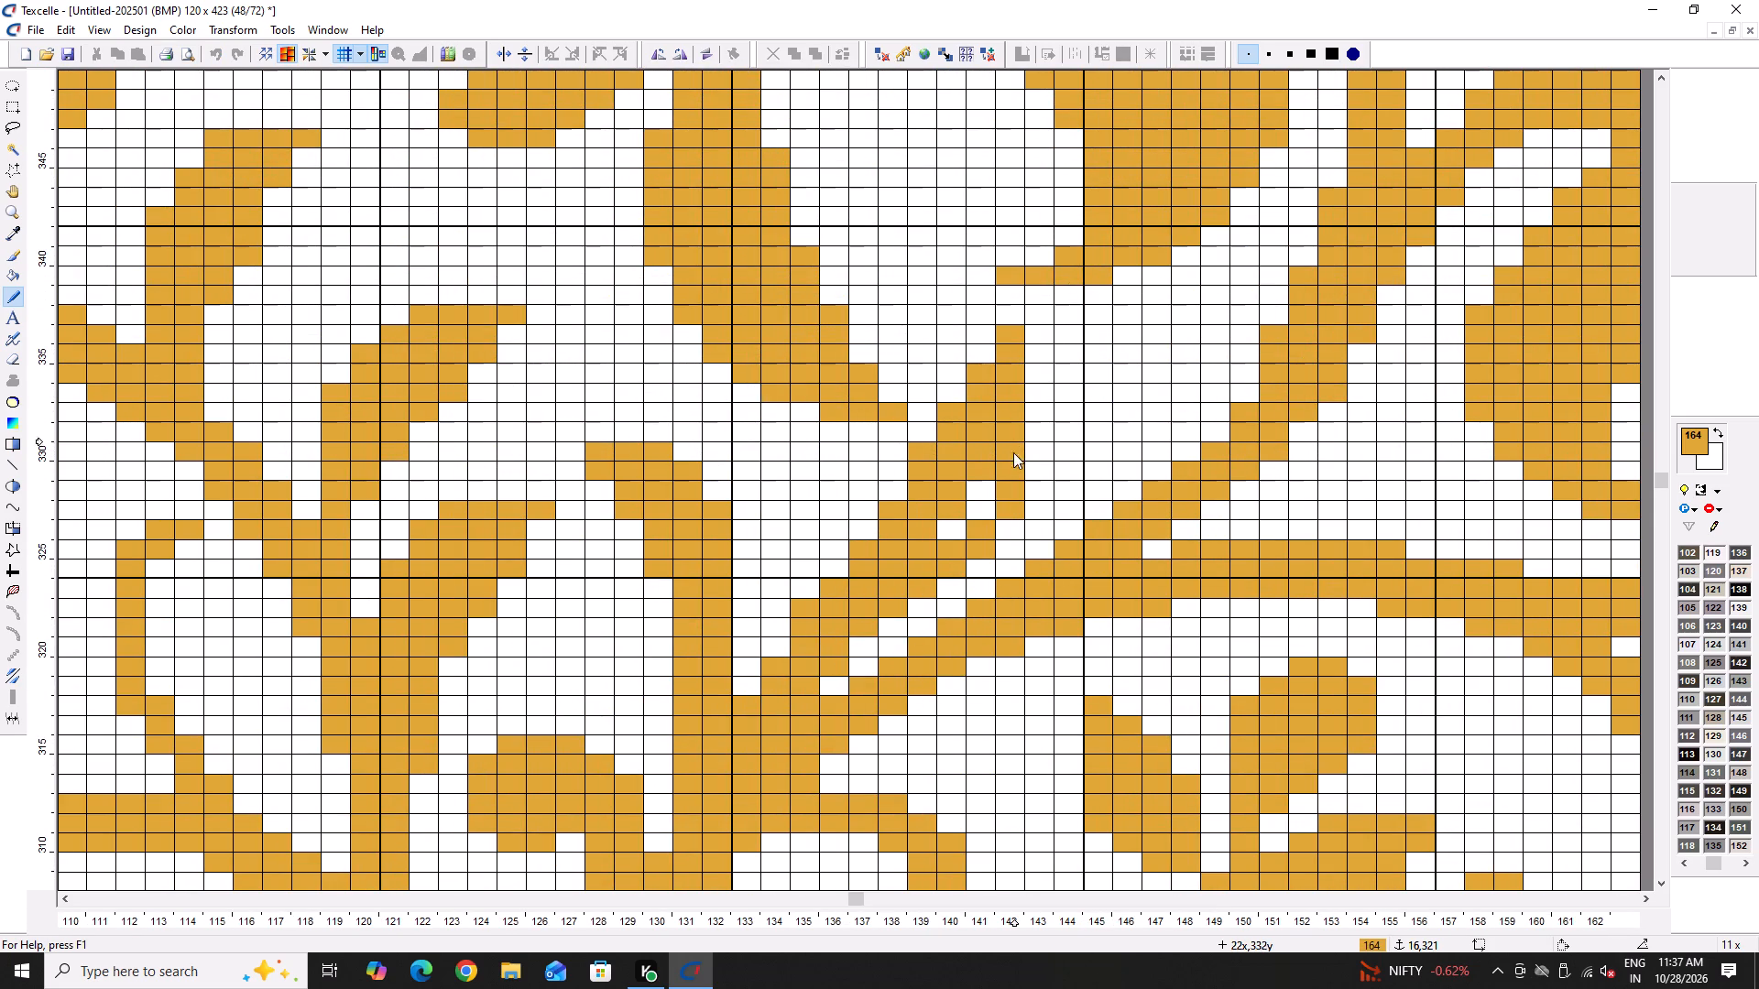
pyautogui.moveTo(1013, 452); pyautogui.dragTo(987, 480)
pyautogui.rightClick(1007, 507)
pyautogui.rightClick(988, 549)
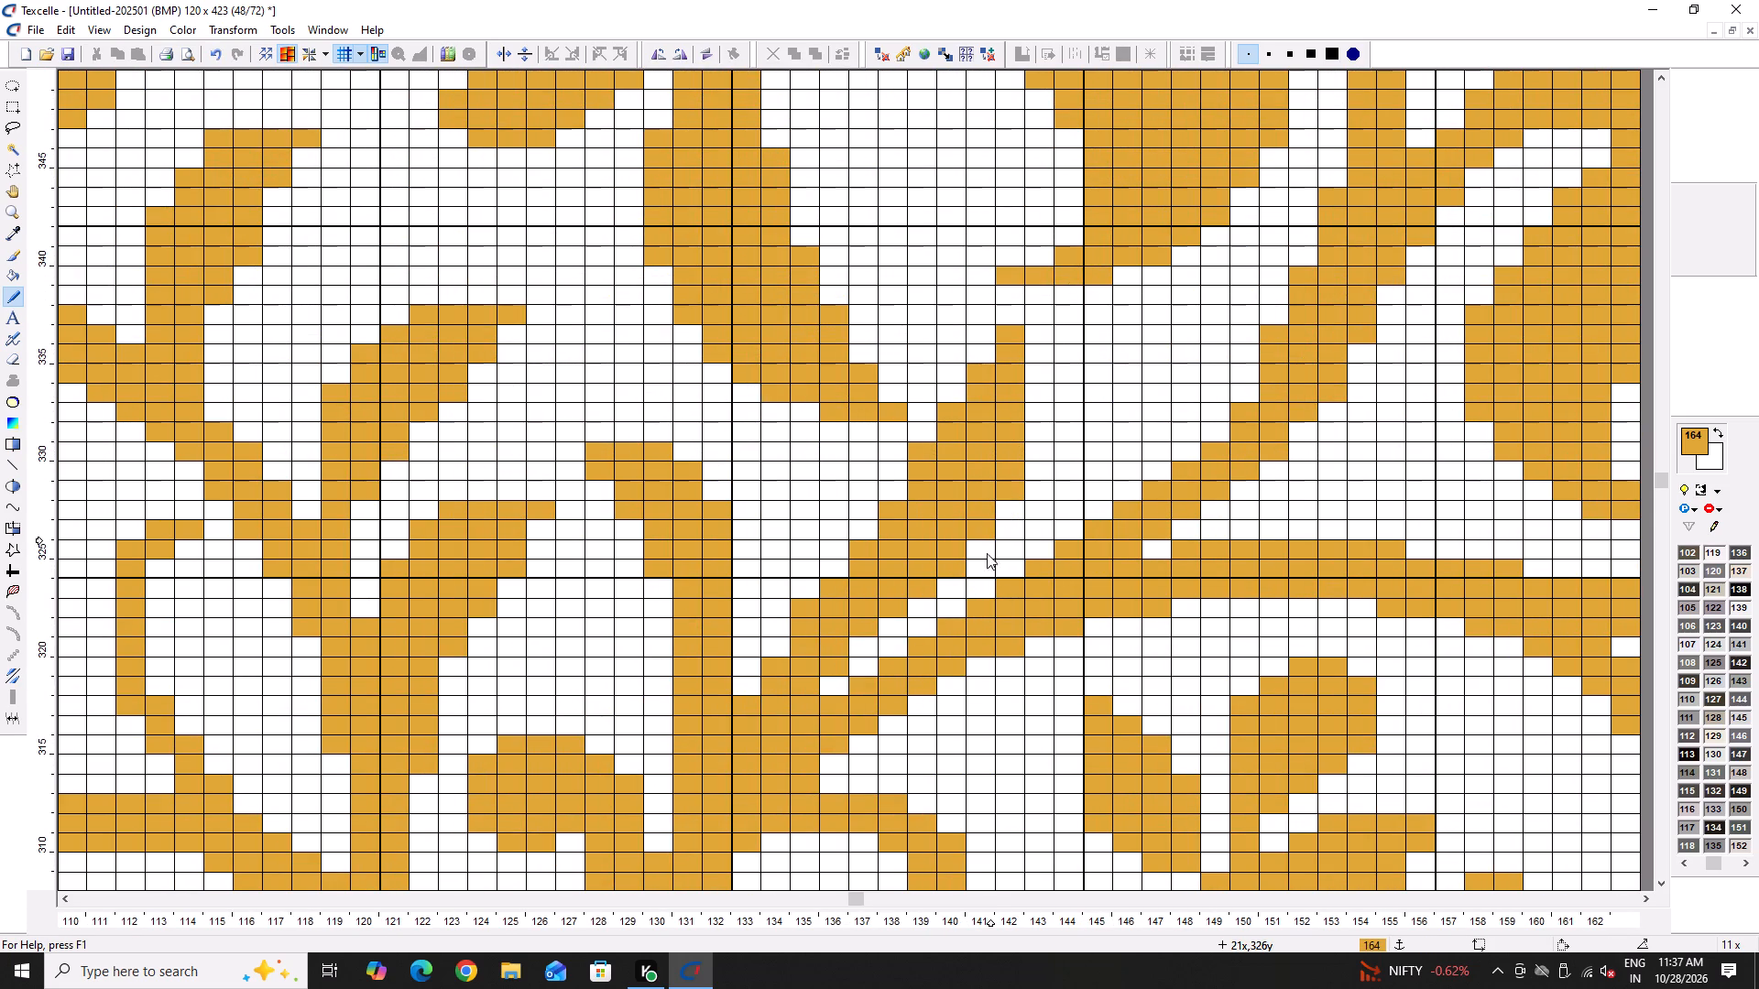
pyautogui.keyDown('ctrl'); pyautogui.scroll(-4, 958, 553); pyautogui.keyUp('ctrl')
pyautogui.keyDown('ctrl'); pyautogui.scroll(4, 953, 567); pyautogui.keyUp('ctrl')
pyautogui.moveTo(881, 582); pyautogui.dragTo(869, 618)
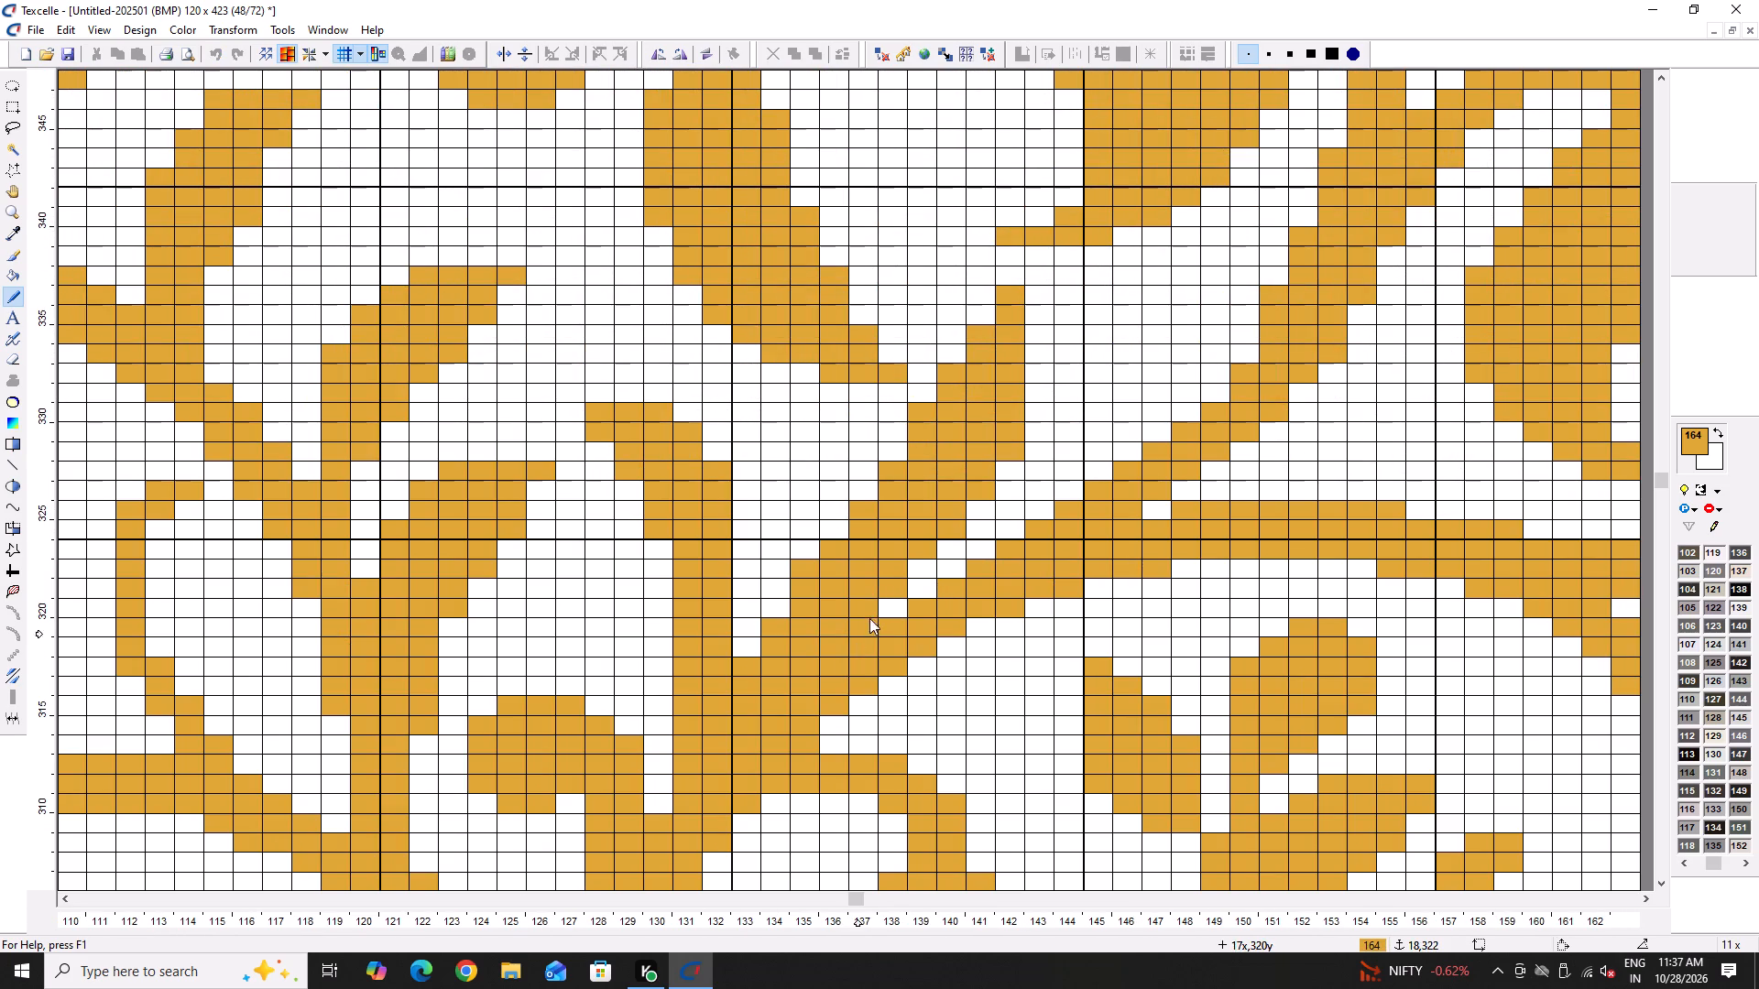
pyautogui.moveTo(869, 618); pyautogui.dragTo(868, 620)
# Trim the corner cells along the slanting leaf's upper edge from 14x to 21x.
pyautogui.rightClick(809, 572)
pyautogui.rightClick(777, 634)
pyautogui.rightClick(805, 592)
pyautogui.rightClick(836, 555)
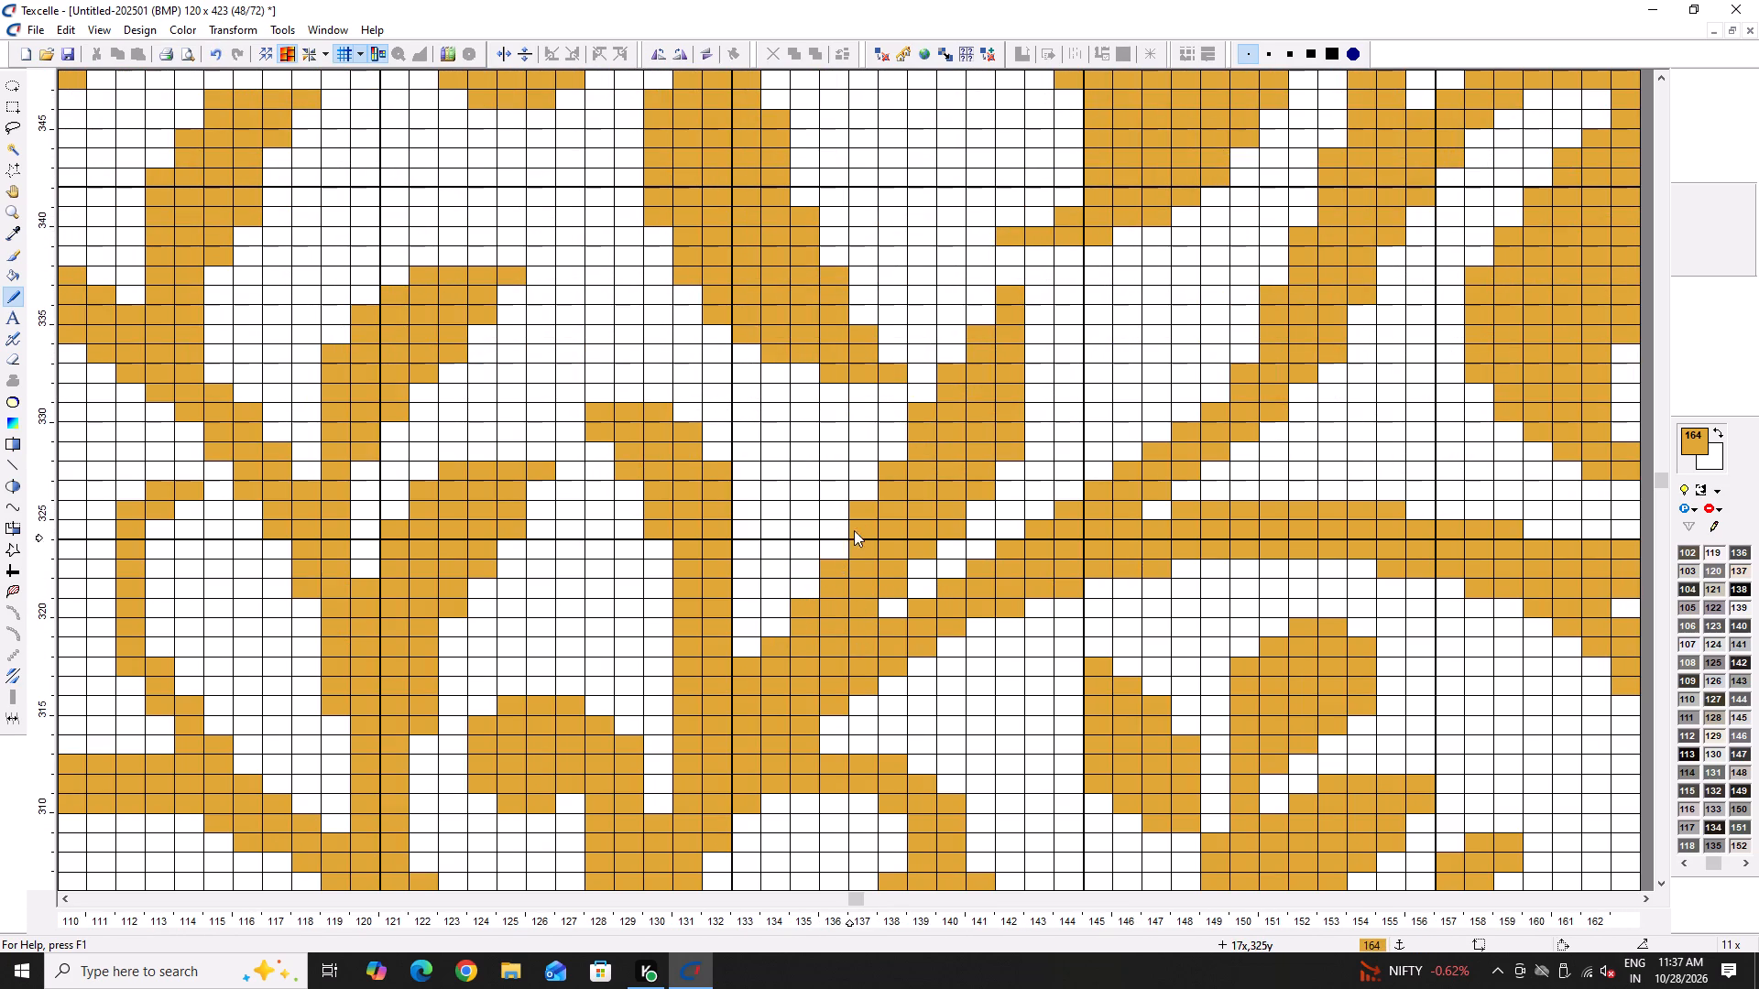
pyautogui.rightClick(860, 516)
pyautogui.moveTo(887, 471); pyautogui.dragTo(891, 462, button='right')
pyautogui.rightClick(911, 418)
pyautogui.rightClick(941, 386)
pyautogui.moveTo(955, 361); pyautogui.dragTo(952, 371, button='right')
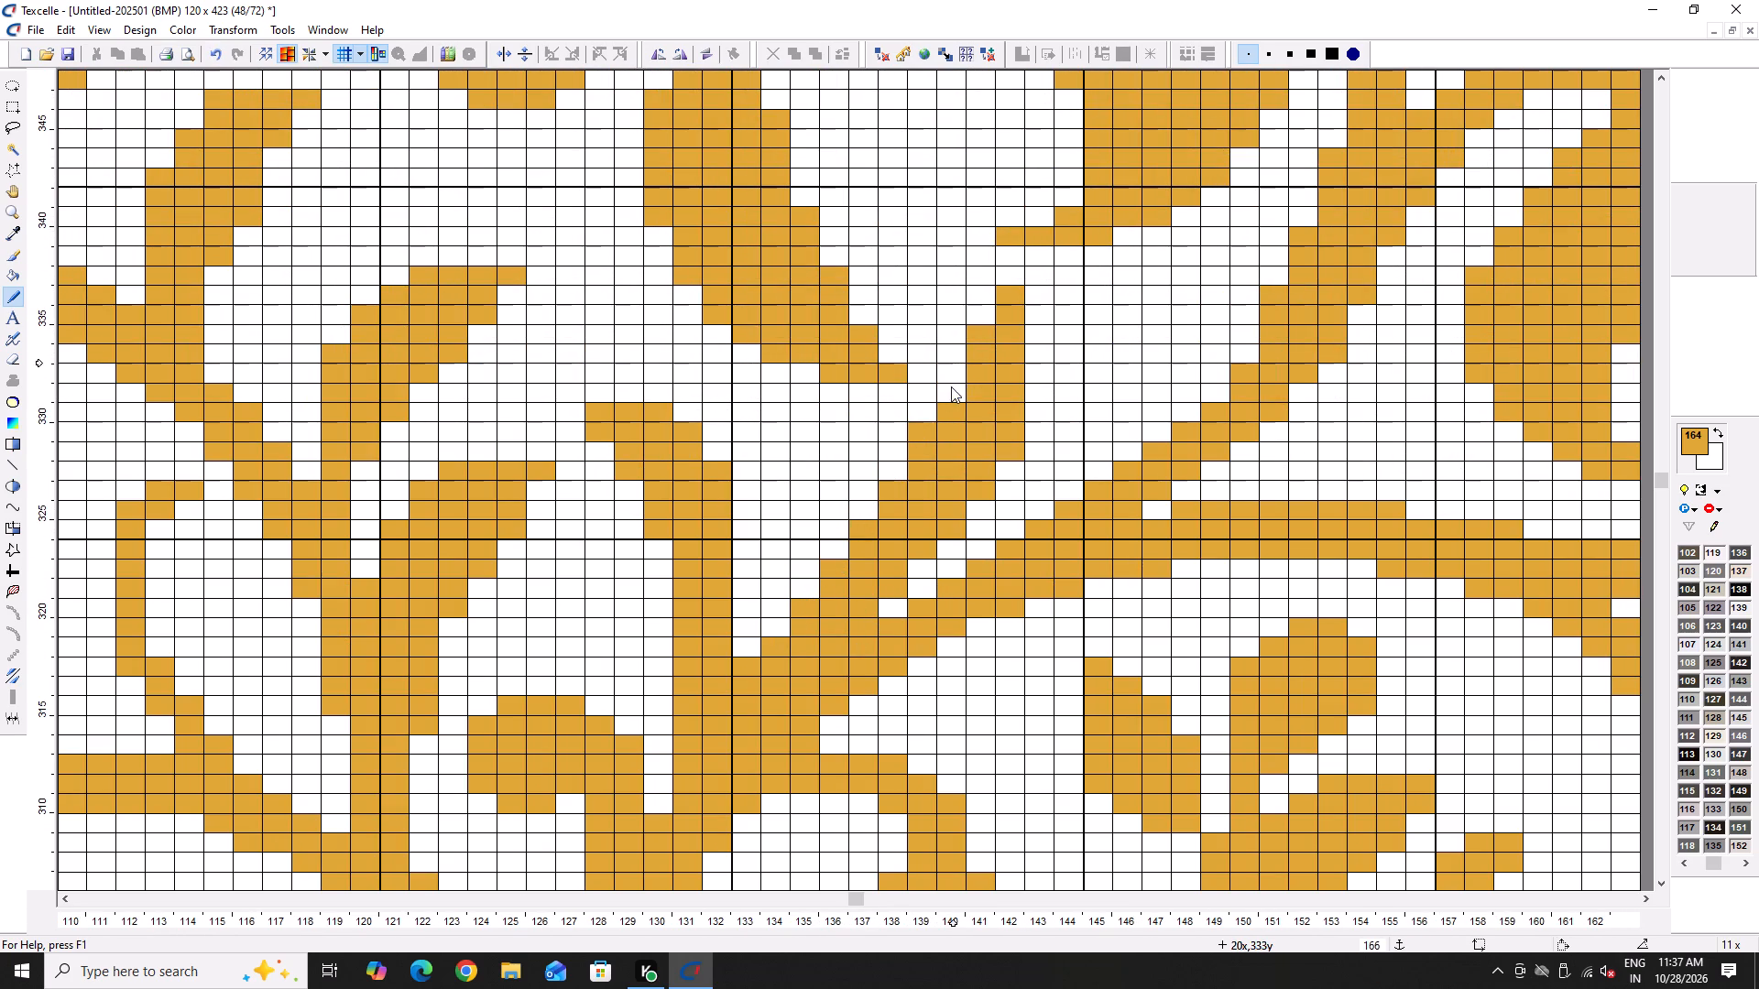
pyautogui.click(951, 390)
pyautogui.rightClick(974, 328)
# Even the small leaf's lower edge along 299y between 109x and 113x, and fill the cells joining it to the curl at 107x and 108x.
pyautogui.keyDown('ctrl'); pyautogui.scroll(-5, 1026, 435); pyautogui.keyUp('ctrl')
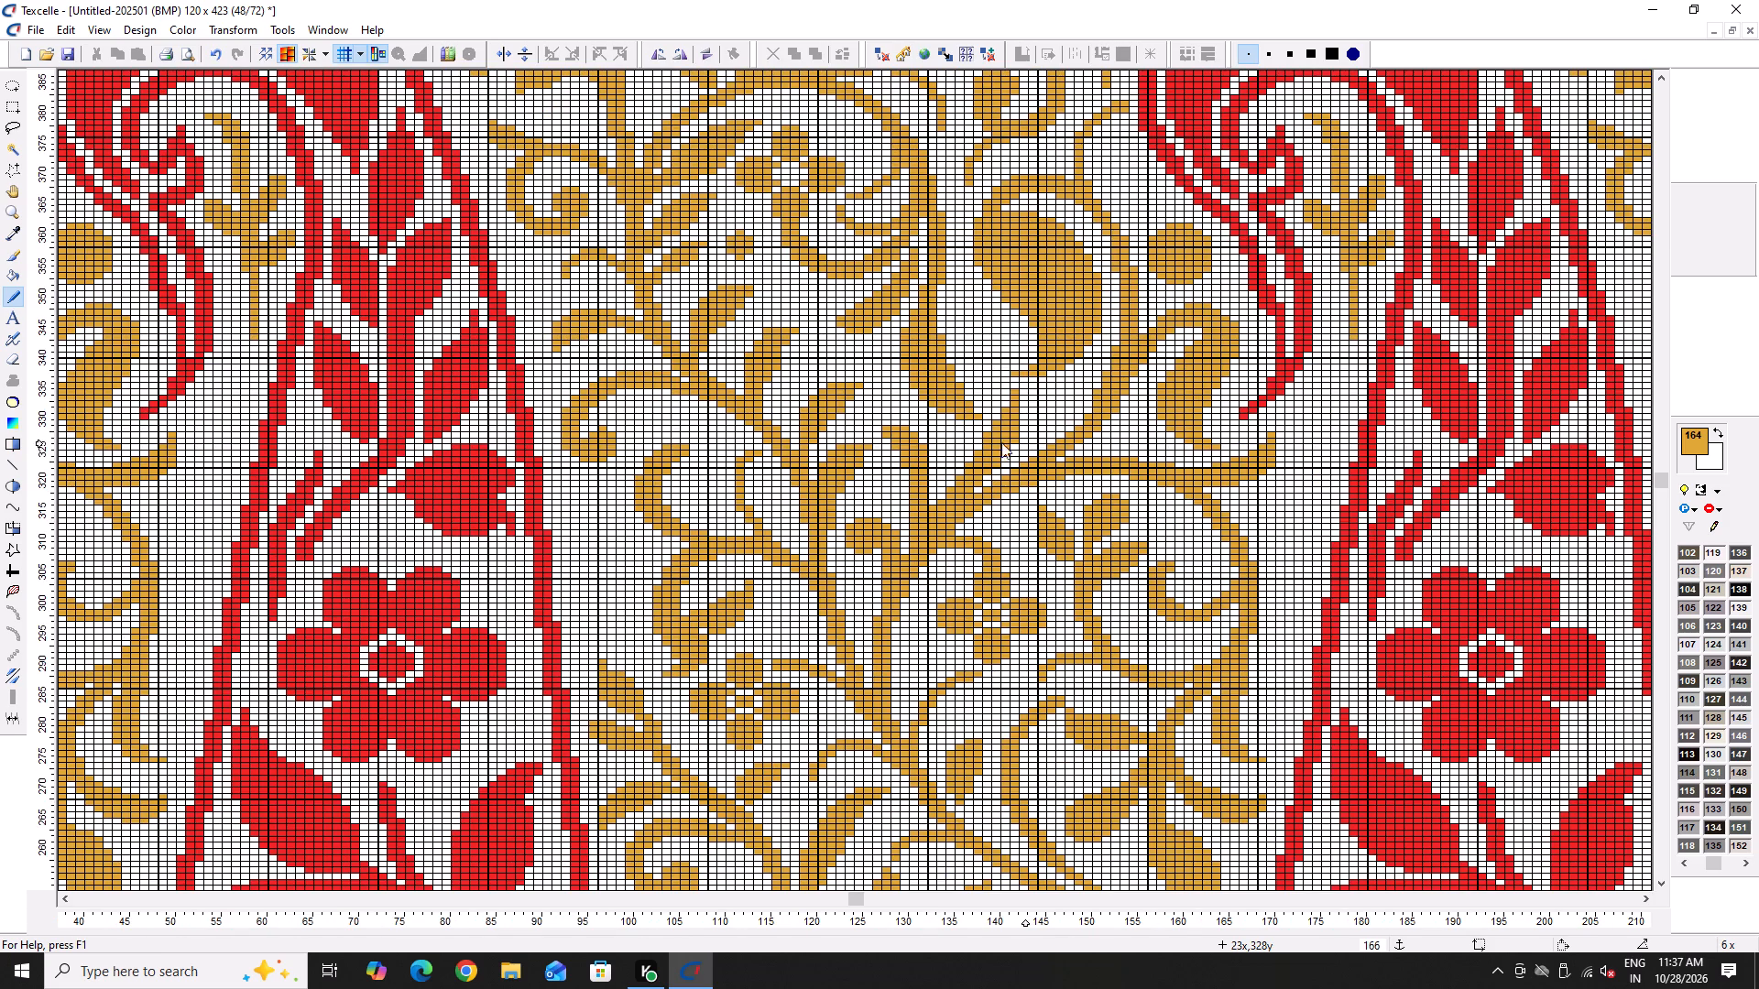
pyautogui.scroll(-2, 670, 494)
pyautogui.keyDown('ctrl'); pyautogui.scroll(2, 689, 405); pyautogui.keyUp('ctrl')
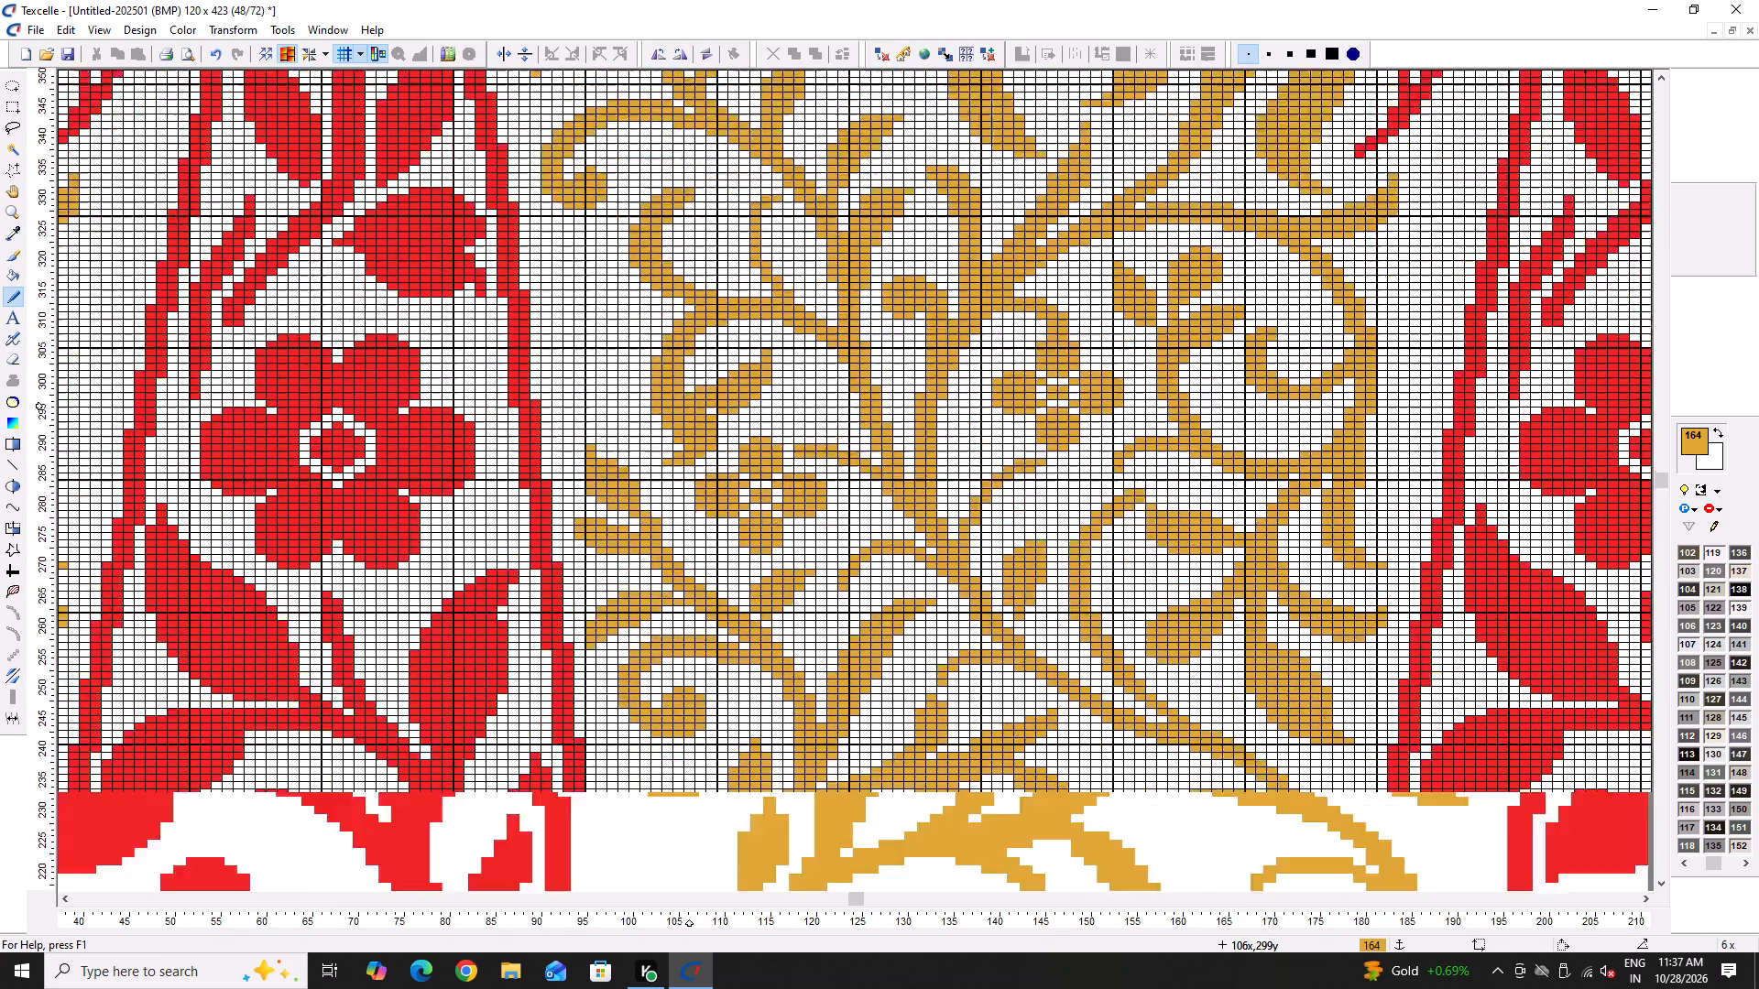
pyautogui.keyDown('ctrl'); pyautogui.scroll(4, 689, 405); pyautogui.keyUp('ctrl')
pyautogui.rightClick(719, 449)
pyautogui.rightClick(793, 464)
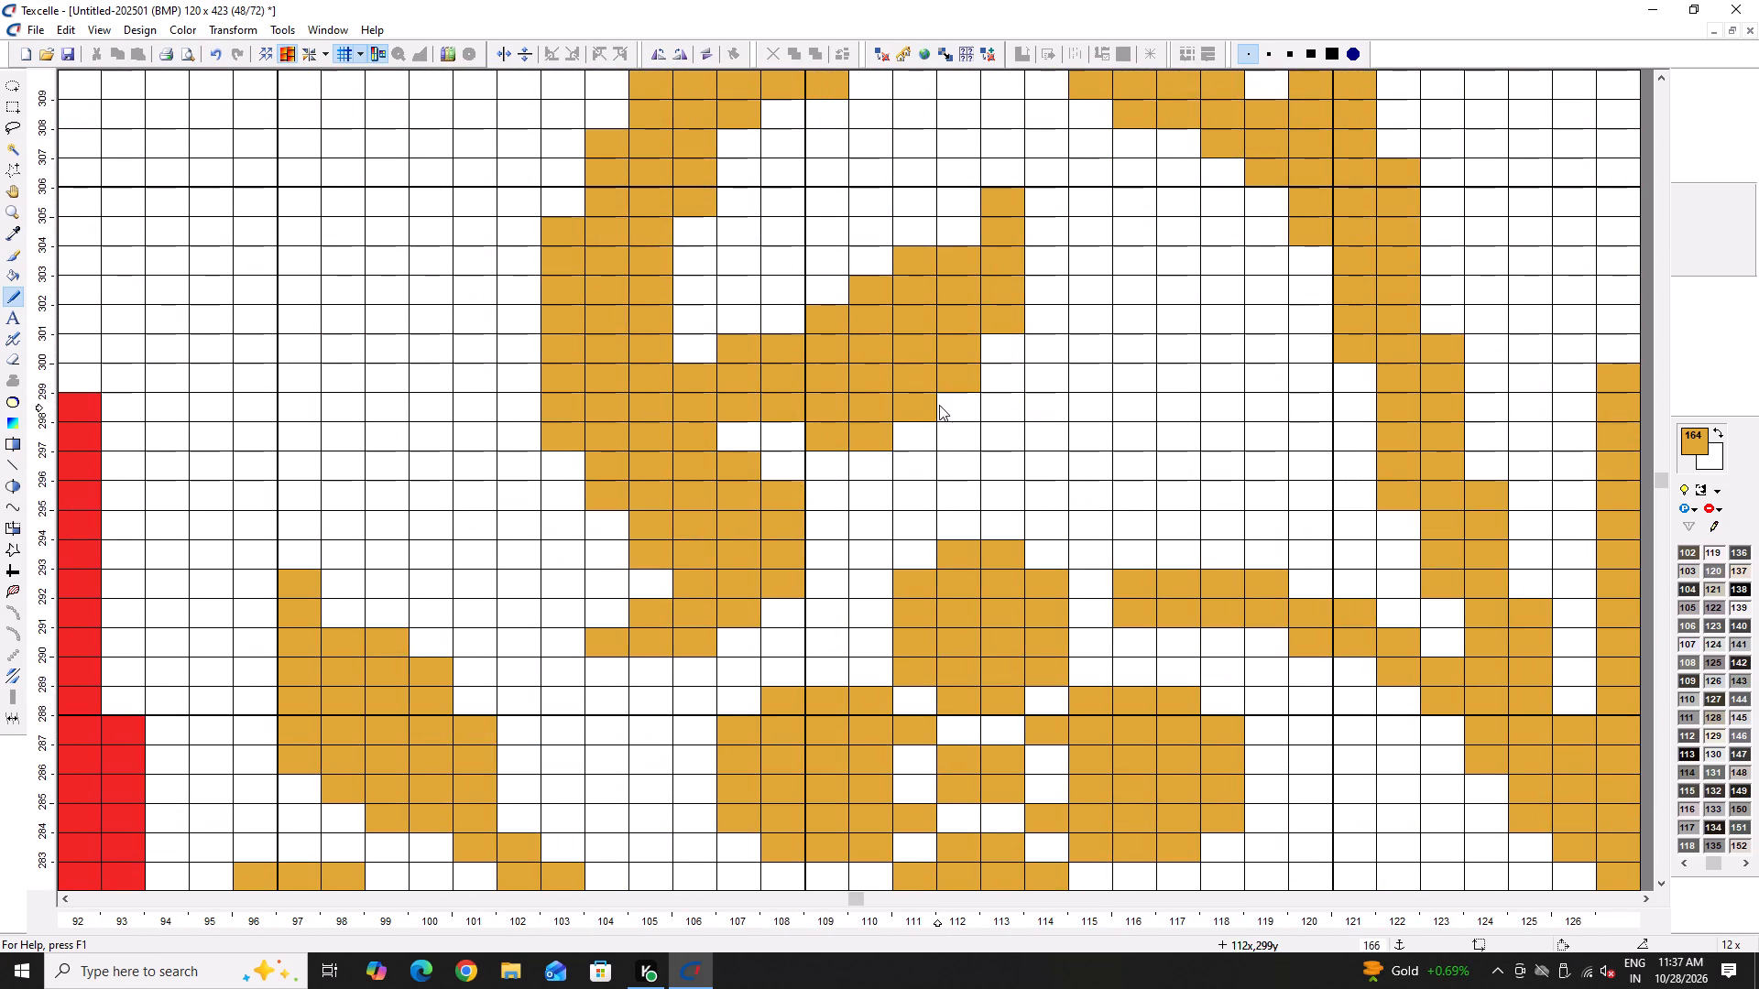
pyautogui.click(939, 405)
pyautogui.click(912, 426)
pyautogui.moveTo(1001, 350); pyautogui.dragTo(1001, 332)
pyautogui.moveTo(962, 434); pyautogui.dragTo(837, 437, button='right')
pyautogui.rightClick(949, 408)
pyautogui.rightClick(951, 405)
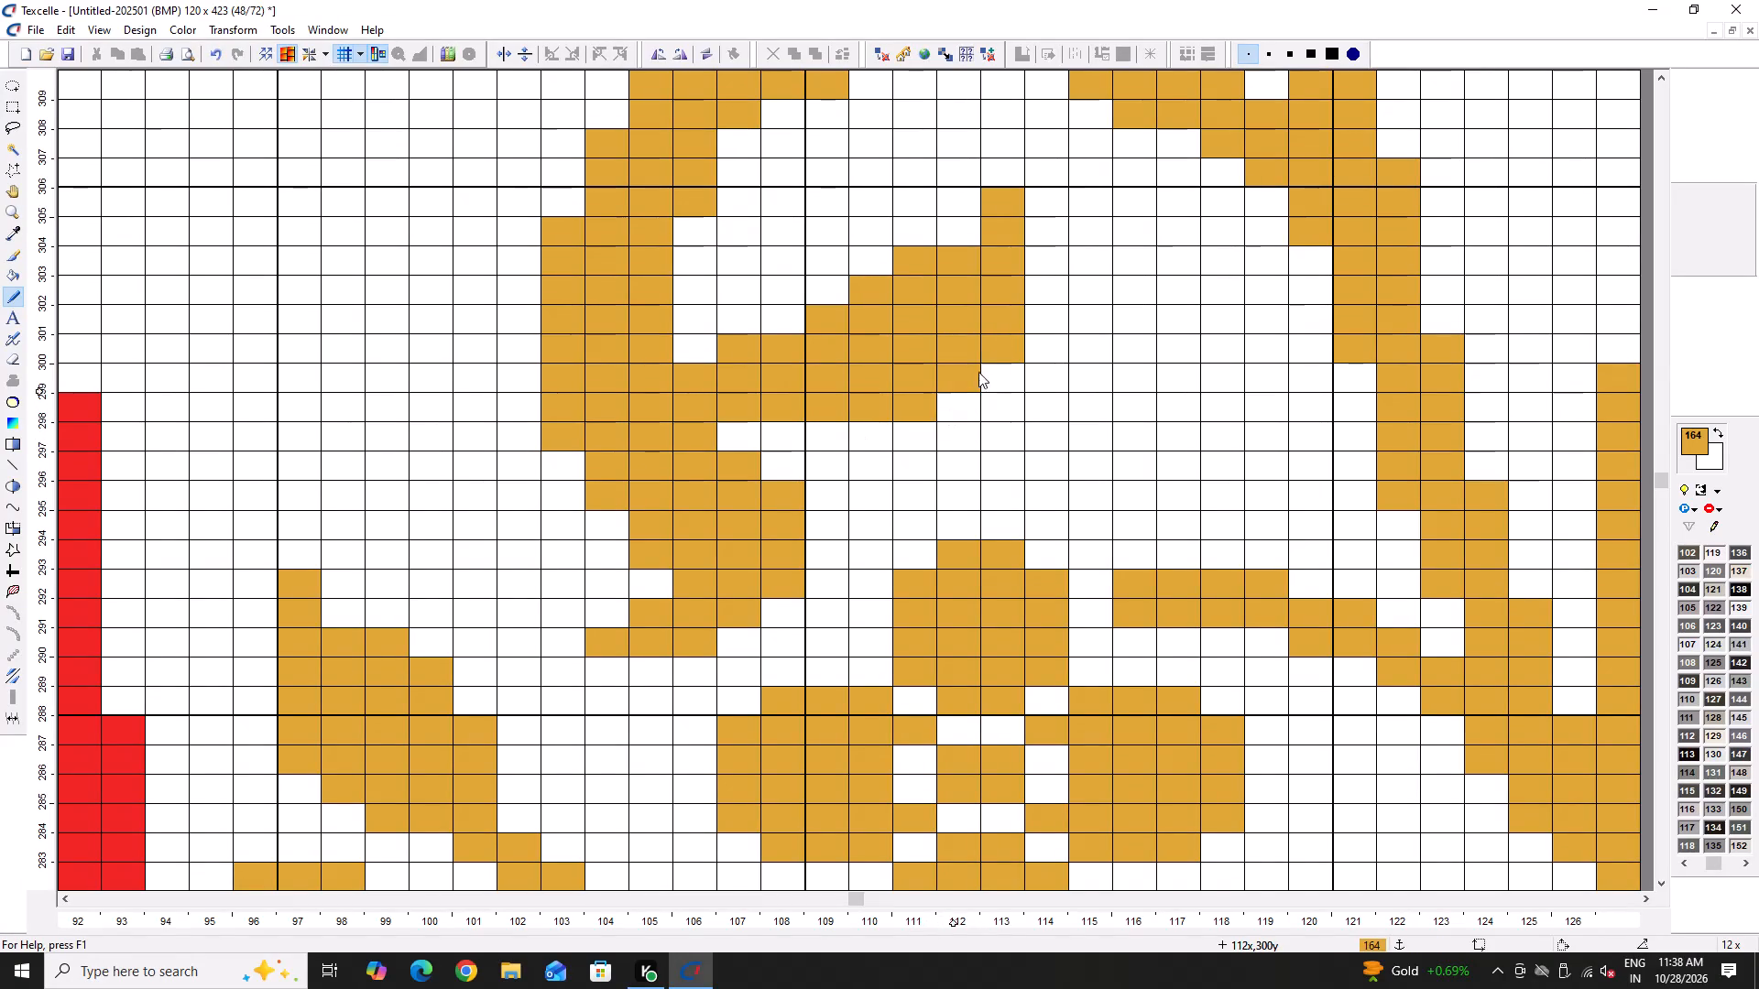
pyautogui.rightClick(1000, 344)
pyautogui.moveTo(737, 421); pyautogui.dragTo(743, 432)
pyautogui.click(770, 461)
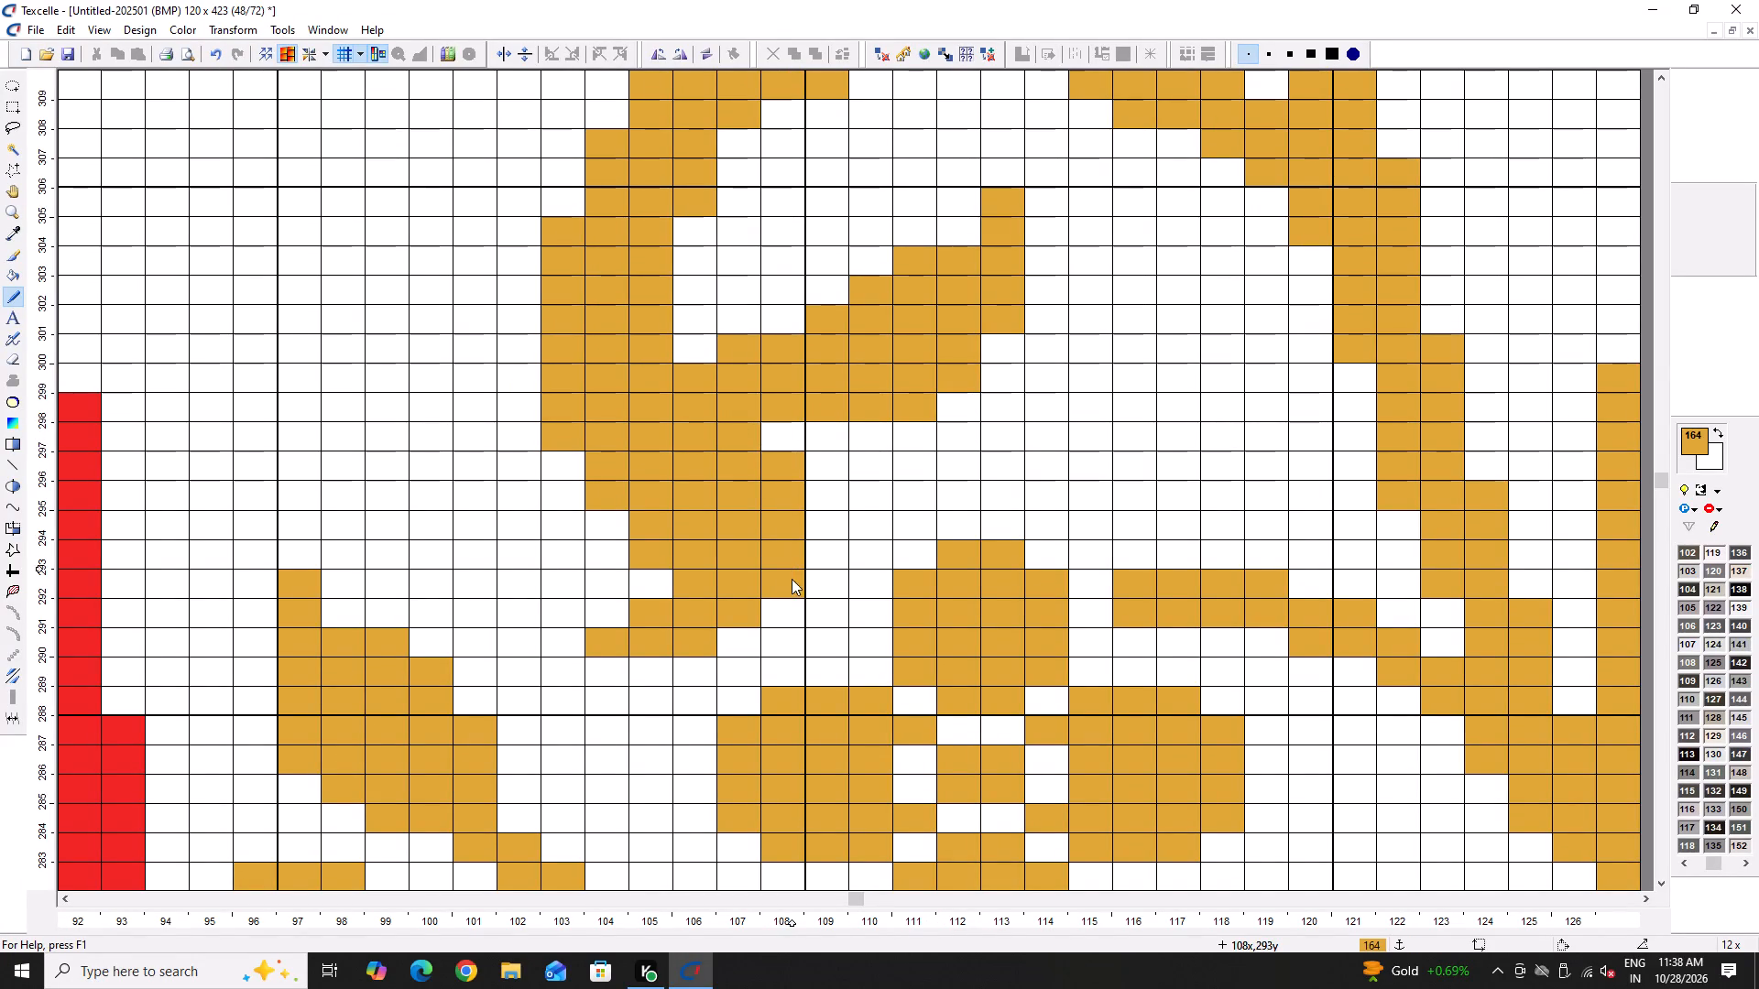
# Trim the curl's outer edge cells from 103x, 298y down to 105x, 294y.
pyautogui.rightClick(585, 452)
pyautogui.rightClick(594, 498)
pyautogui.rightClick(575, 447)
pyautogui.click(632, 466)
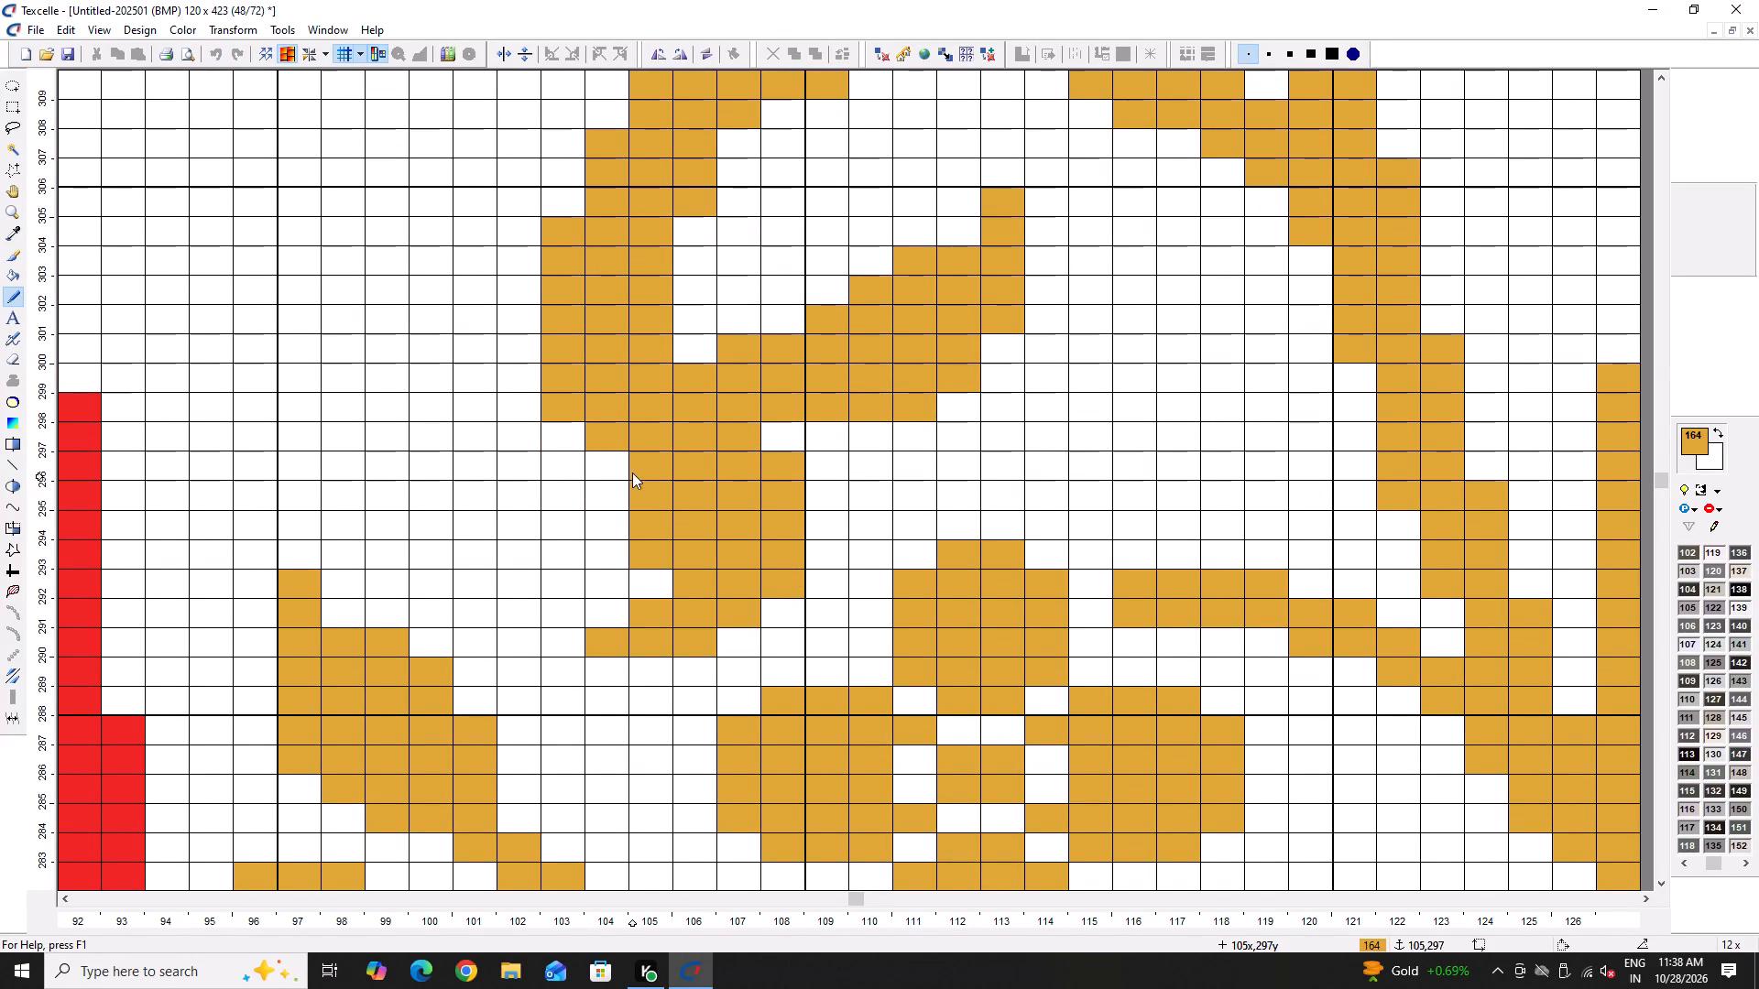
pyautogui.moveTo(617, 461); pyautogui.dragTo(621, 473)
pyautogui.rightClick(647, 556)
pyautogui.rightClick(654, 597)
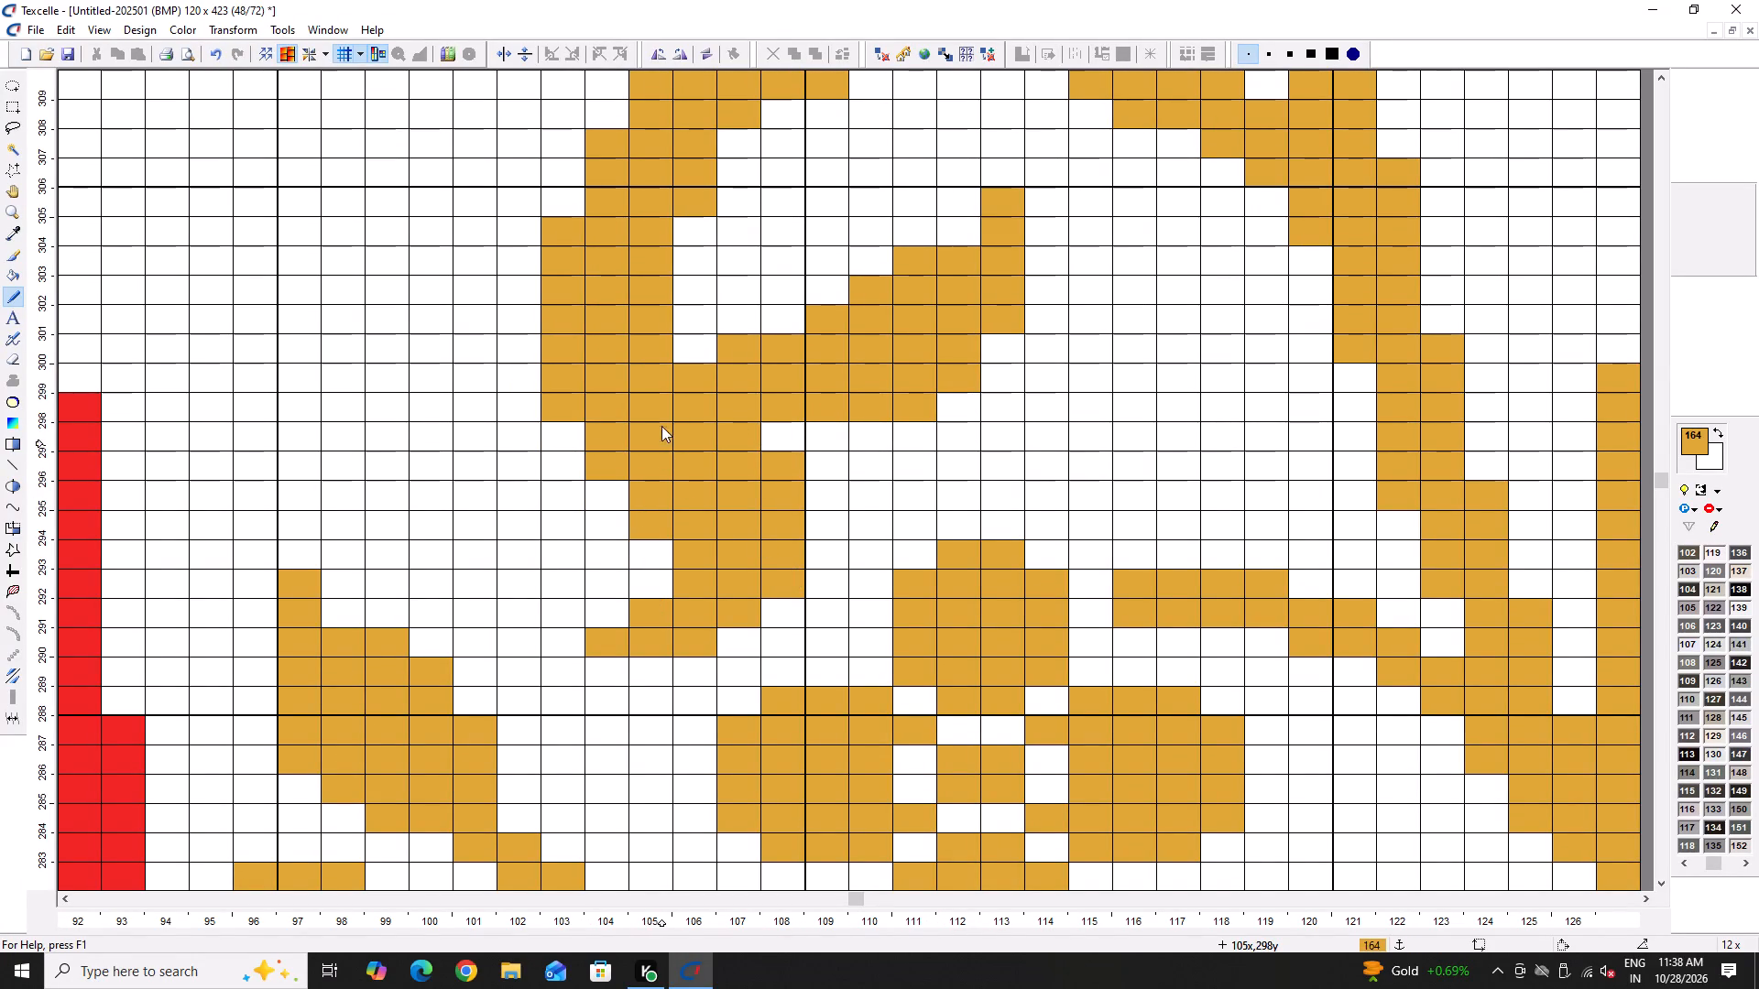
# Trim the curl's upper outer edge in single-cell steps from 103x, 305y to 106x, 311y.
pyautogui.scroll(3, 665, 439)
pyautogui.moveTo(569, 491); pyautogui.dragTo(574, 476, button='right')
pyautogui.rightClick(606, 414)
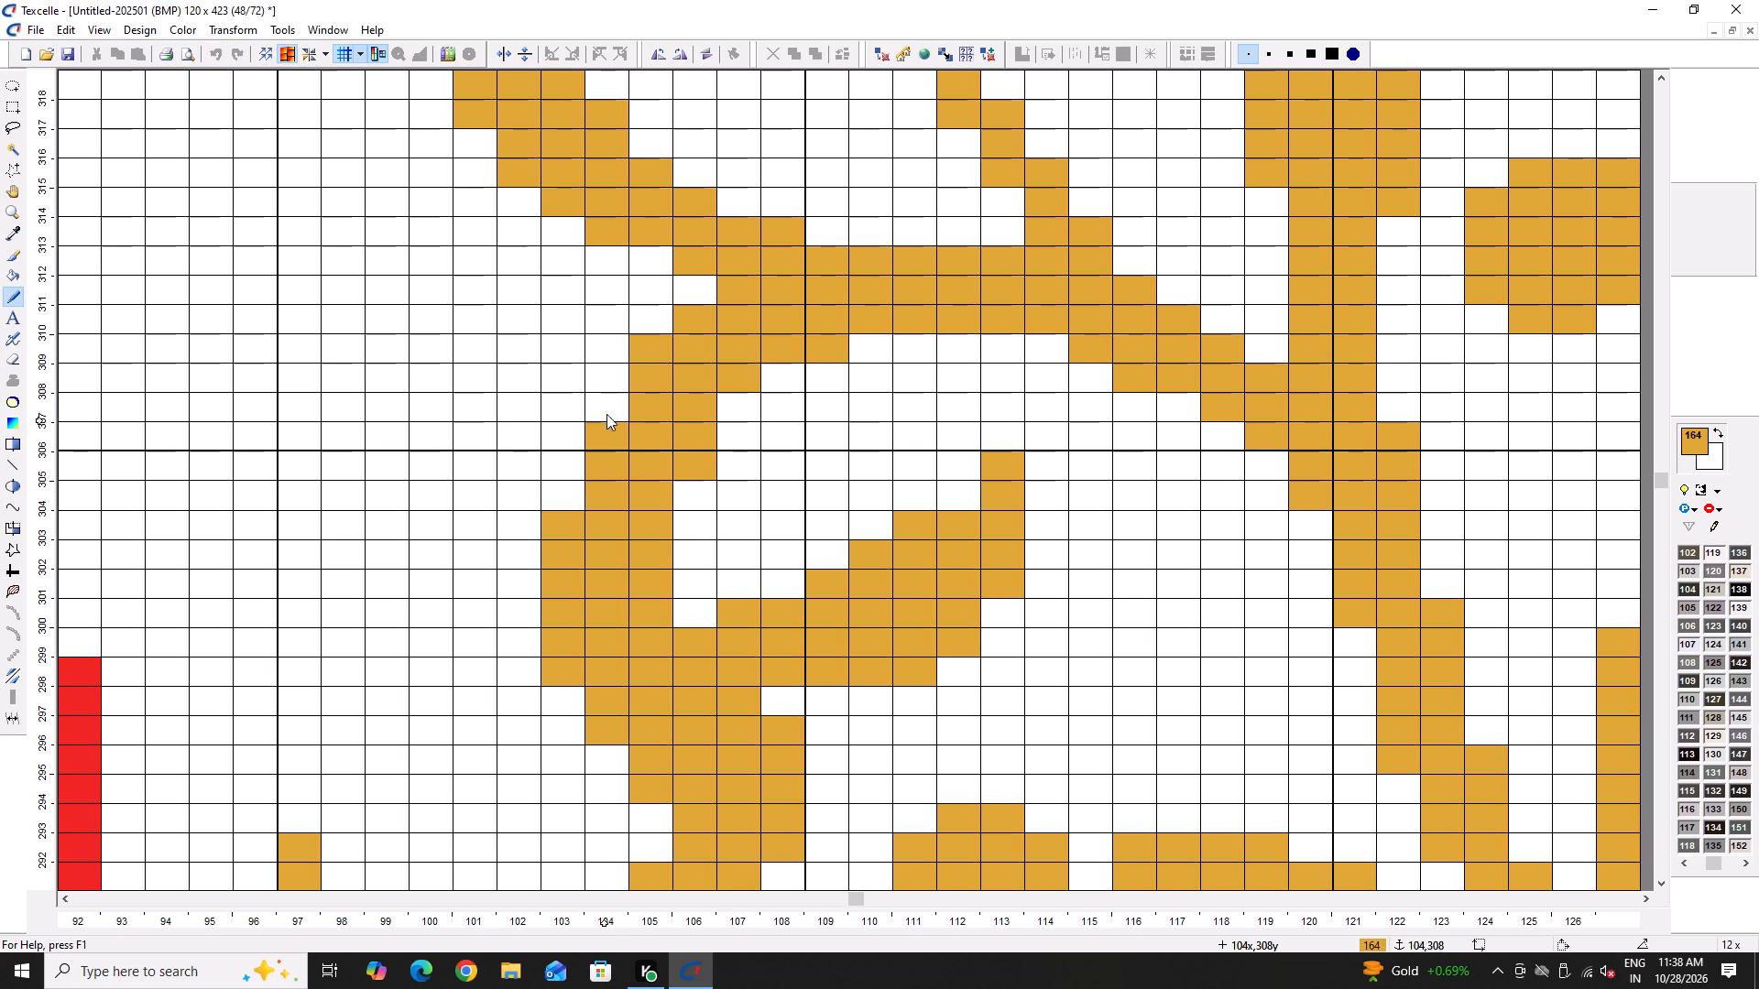
pyautogui.moveTo(638, 360); pyautogui.dragTo(649, 335, button='right')
pyautogui.rightClick(665, 314)
pyautogui.rightClick(678, 304)
# Fill the end of the hooked branch above as a solid ochre bulb spanning about 104x to 109x, from 328y downward.
pyautogui.keyDown('ctrl'); pyautogui.scroll(-5, 676, 331); pyautogui.keyUp('ctrl')
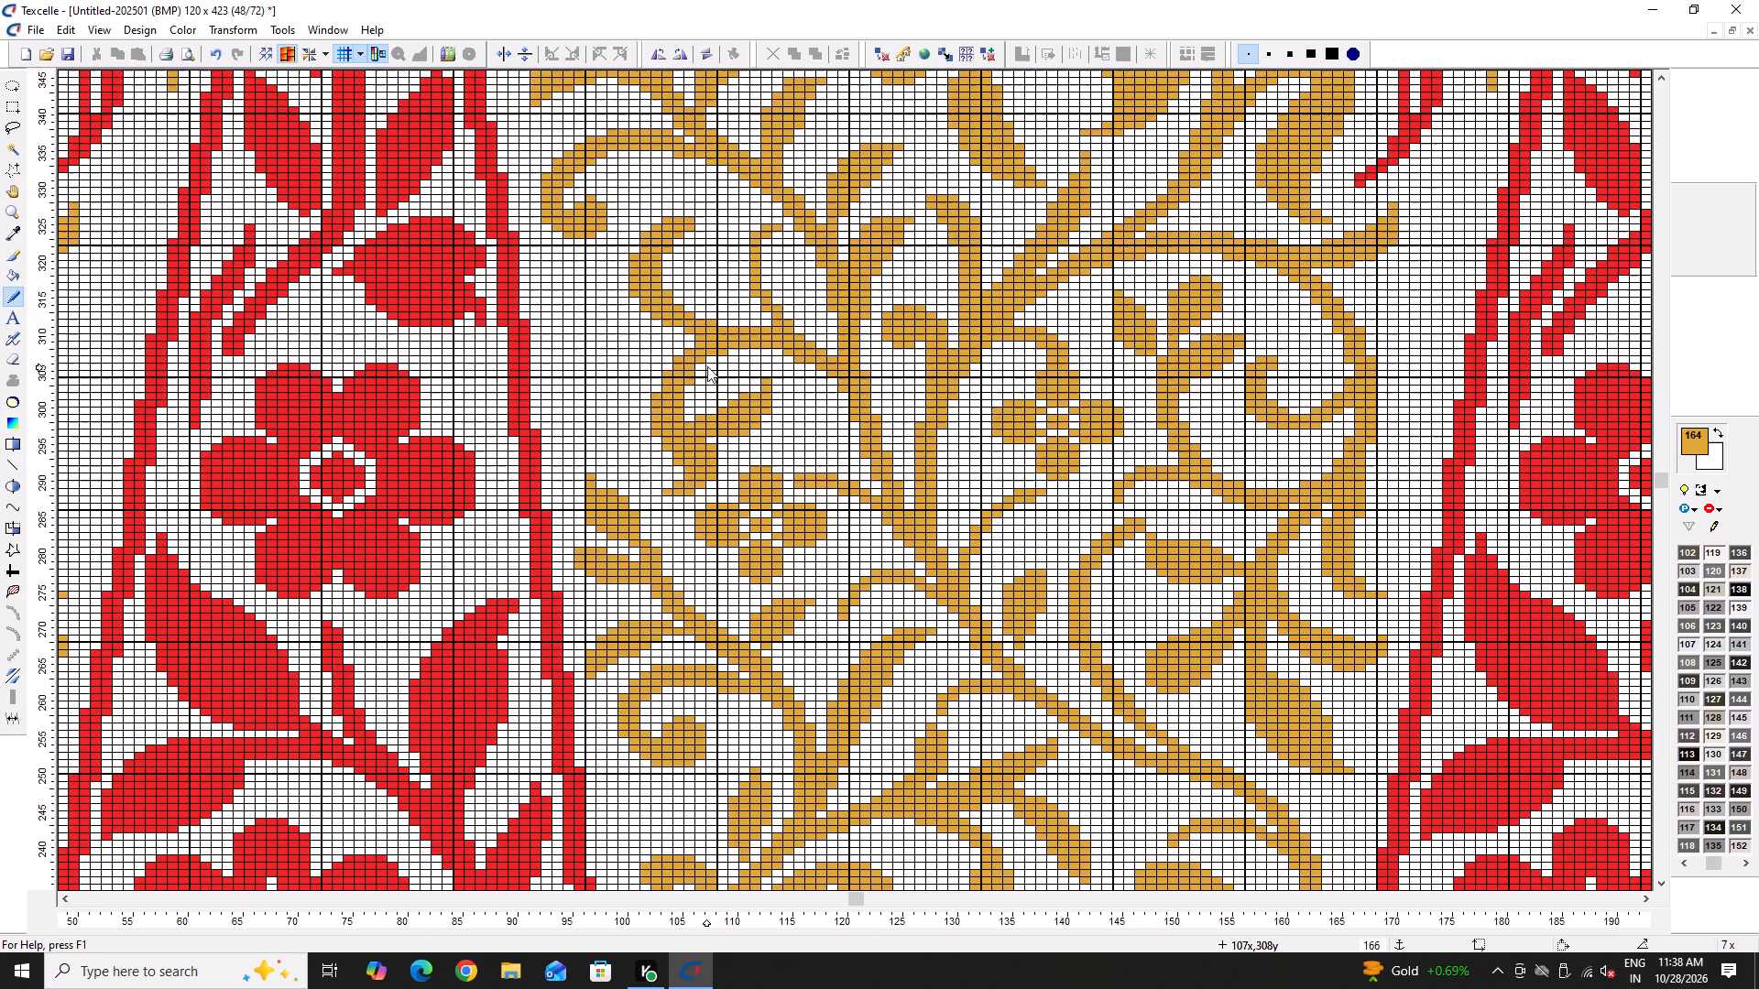
pyautogui.keyDown('ctrl'); pyautogui.scroll(5, 672, 202); pyautogui.keyUp('ctrl')
pyautogui.scroll(1, 722, 425)
pyautogui.moveTo(730, 380); pyautogui.dragTo(742, 459)
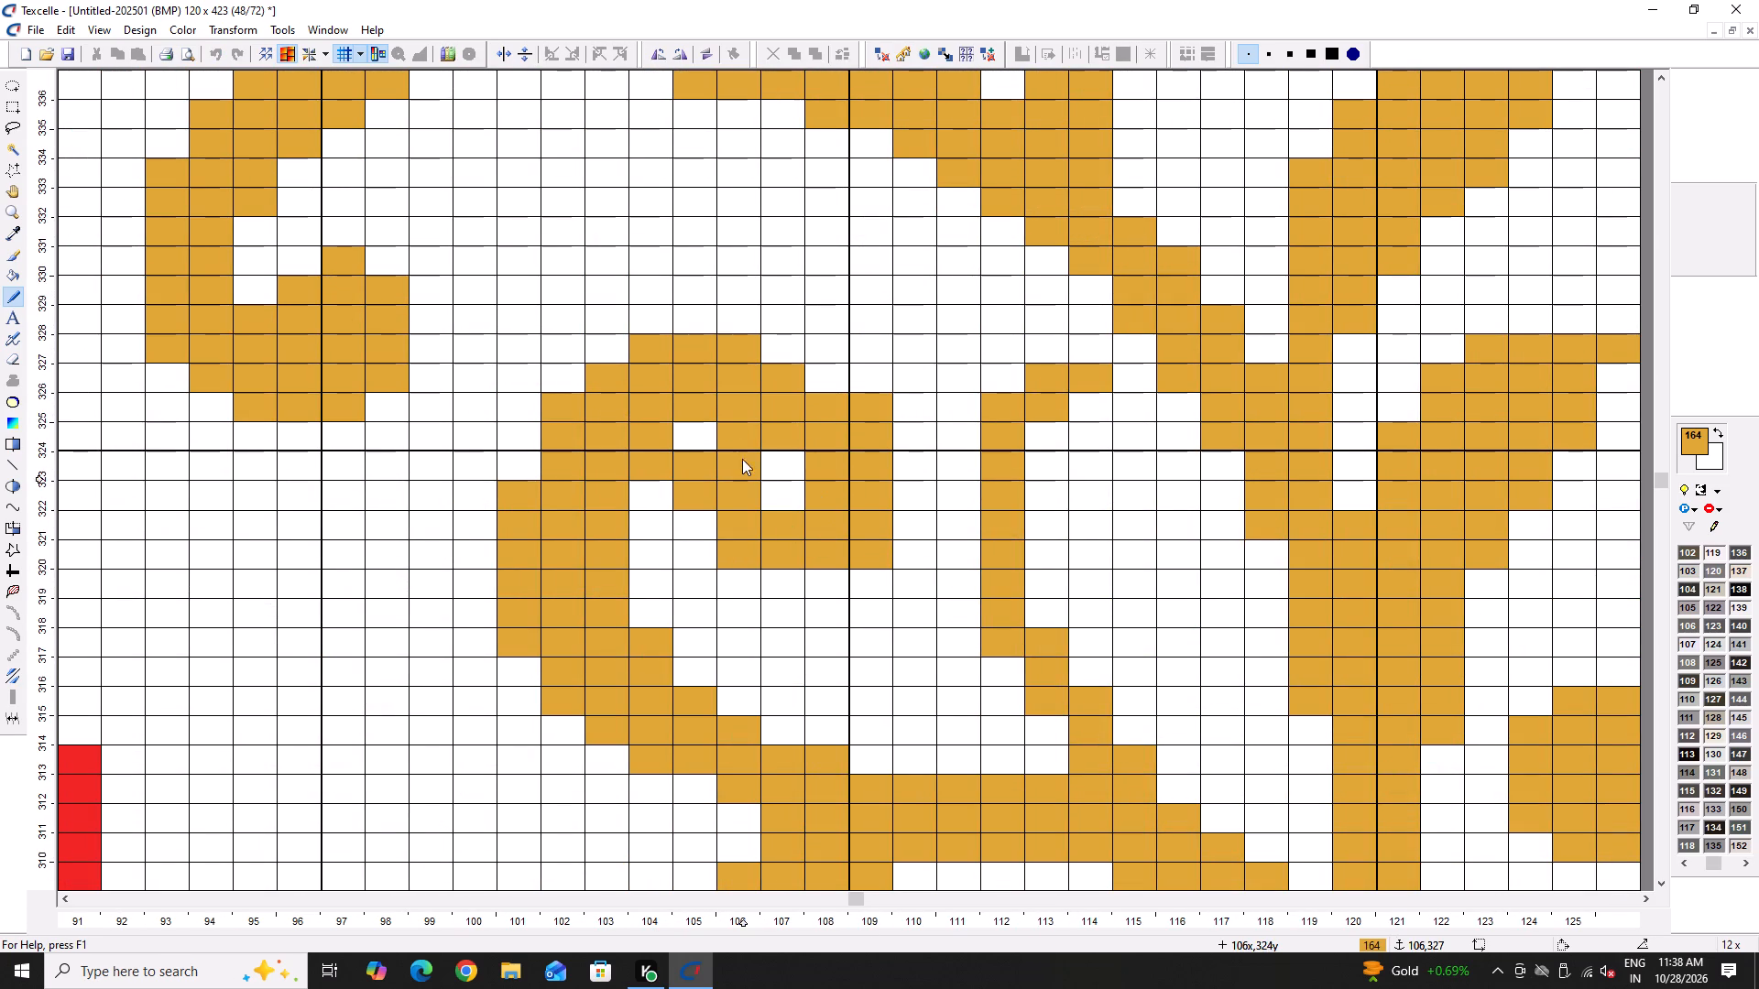
pyautogui.moveTo(742, 459); pyautogui.dragTo(778, 479)
pyautogui.moveTo(836, 398); pyautogui.dragTo(744, 362)
pyautogui.click(742, 364)
pyautogui.moveTo(728, 407); pyautogui.dragTo(734, 473)
pyautogui.moveTo(709, 425); pyautogui.dragTo(690, 441)
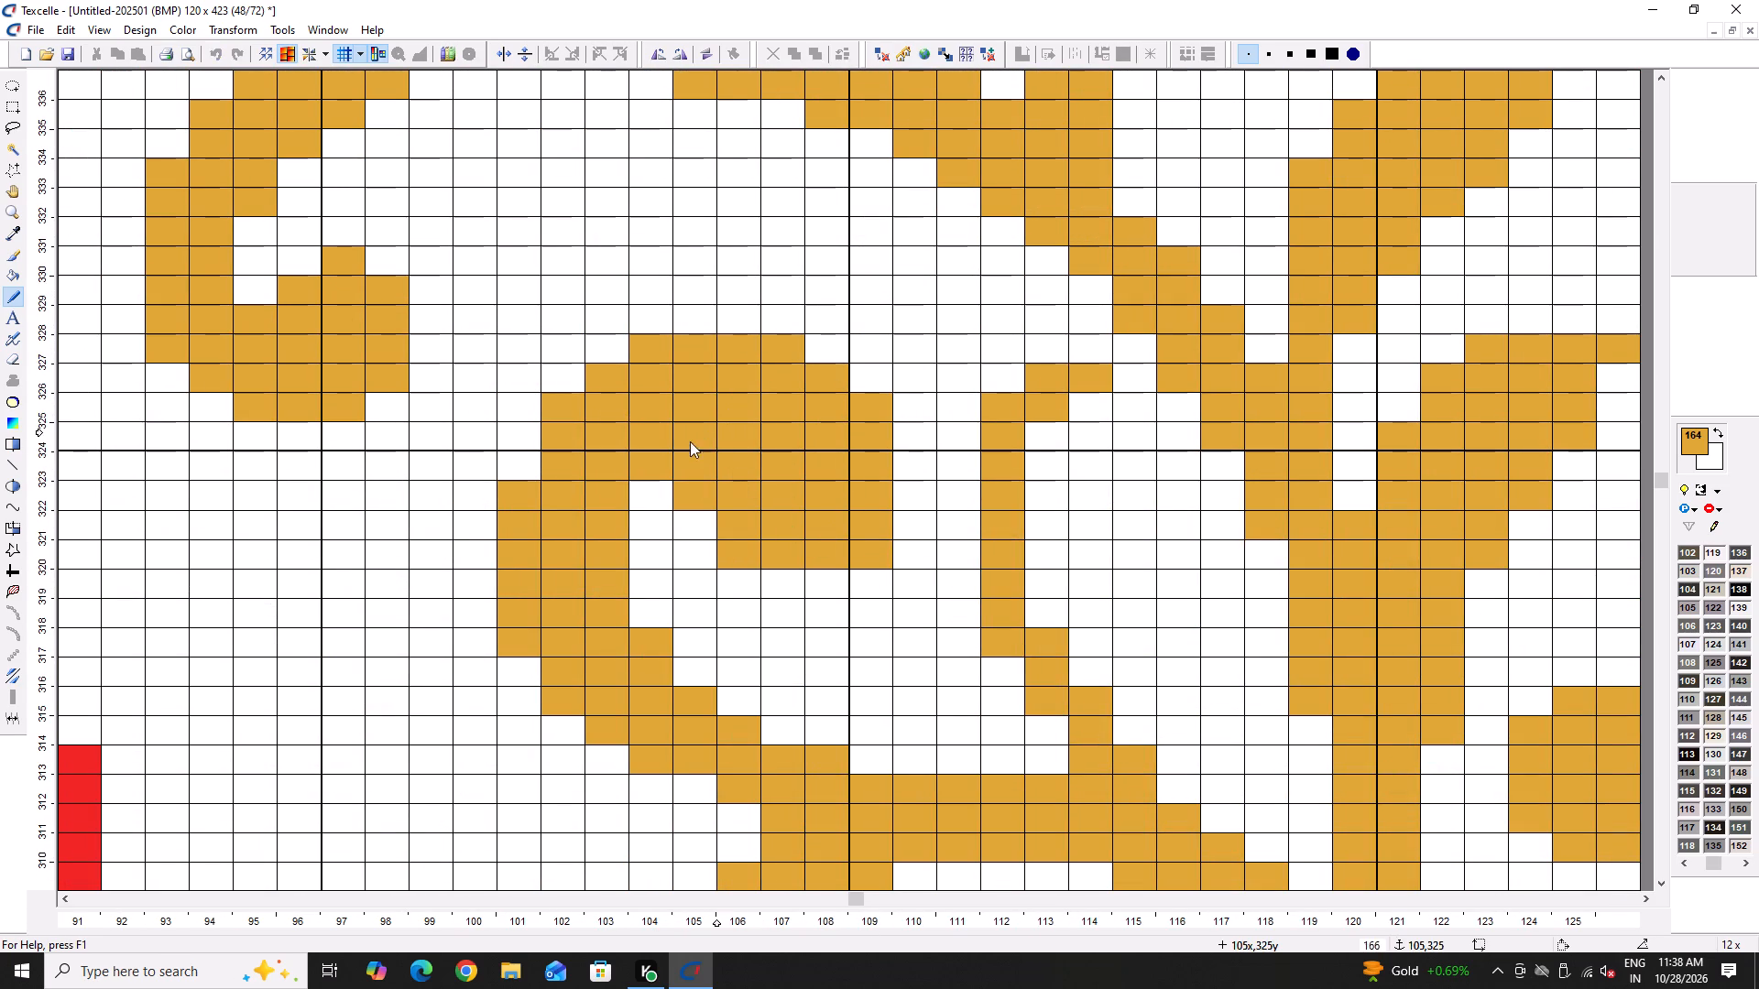
pyautogui.moveTo(690, 441); pyautogui.dragTo(684, 473)
# Round the bulb's outline by trimming its outer corner cells, narrowing its lowest row to 106x to 107x, and filling its inner edge at 104x, 323y.
pyautogui.rightClick(862, 549)
pyautogui.rightClick(869, 522)
pyautogui.moveTo(842, 549); pyautogui.dragTo(729, 548, button='right')
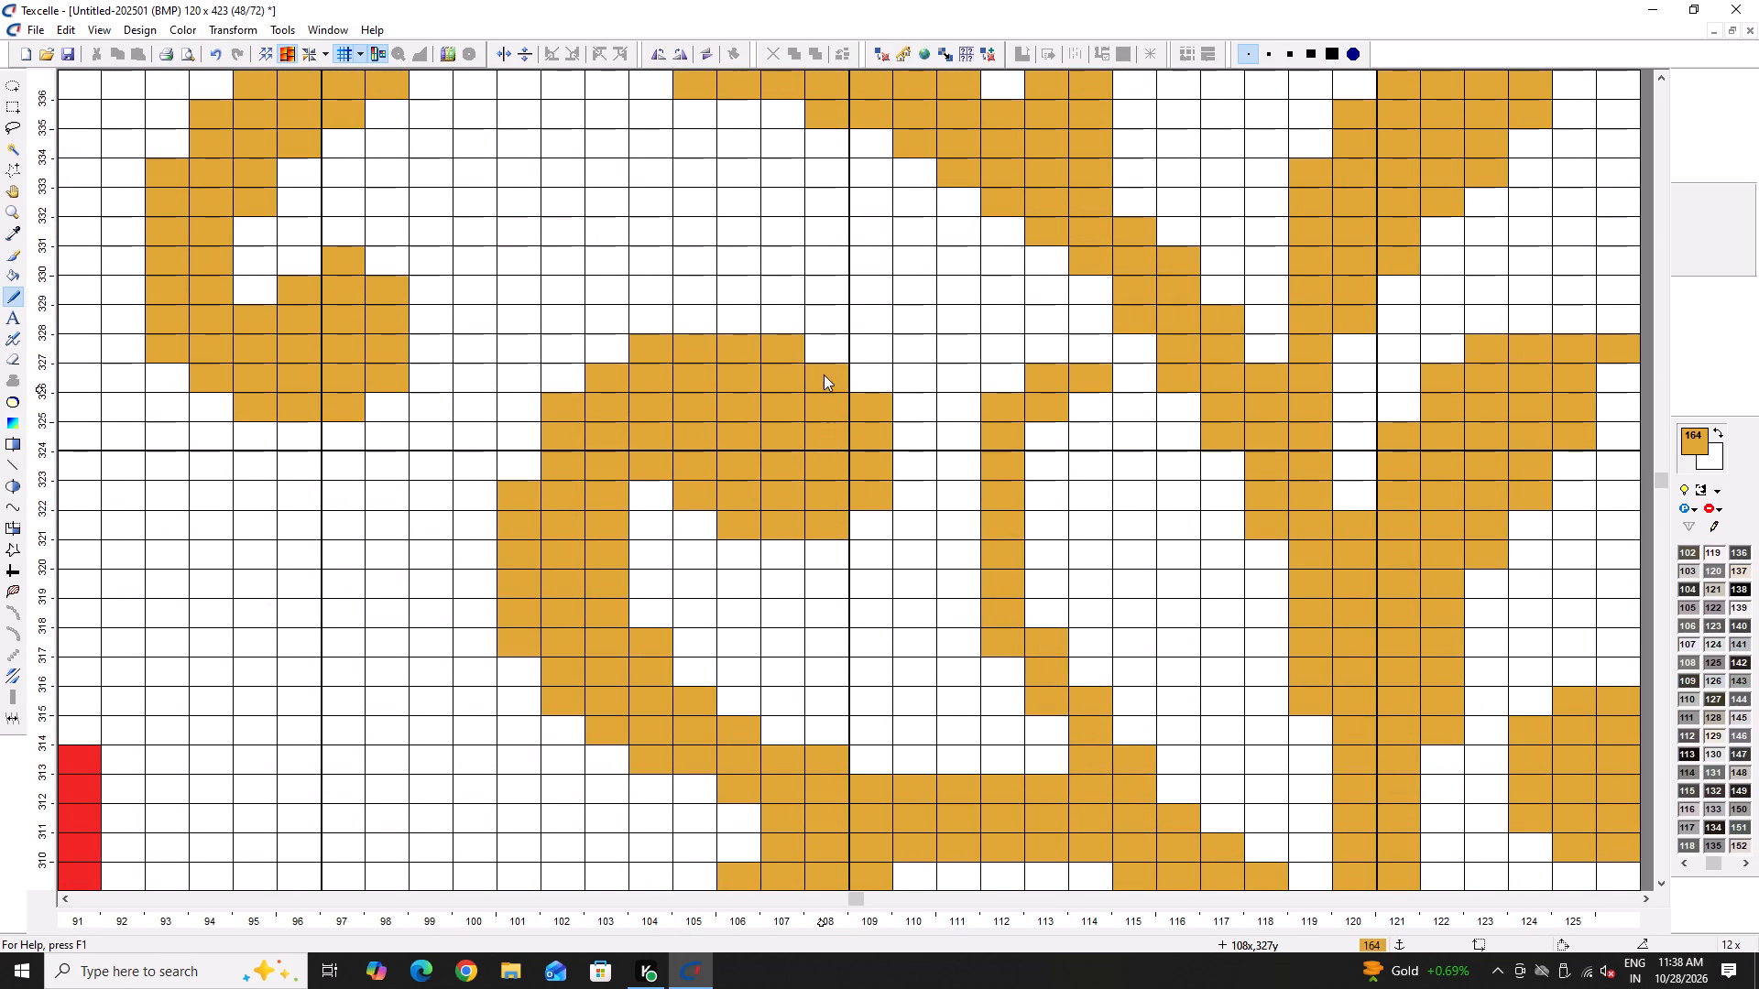
pyautogui.click(821, 349)
pyautogui.click(865, 386)
pyautogui.click(659, 494)
pyautogui.click(702, 533)
pyautogui.moveTo(747, 558); pyautogui.dragTo(834, 540)
pyautogui.click(849, 529)
pyautogui.rightClick(834, 352)
pyautogui.rightClick(863, 374)
pyautogui.rightClick(831, 547)
pyautogui.rightClick(877, 521)
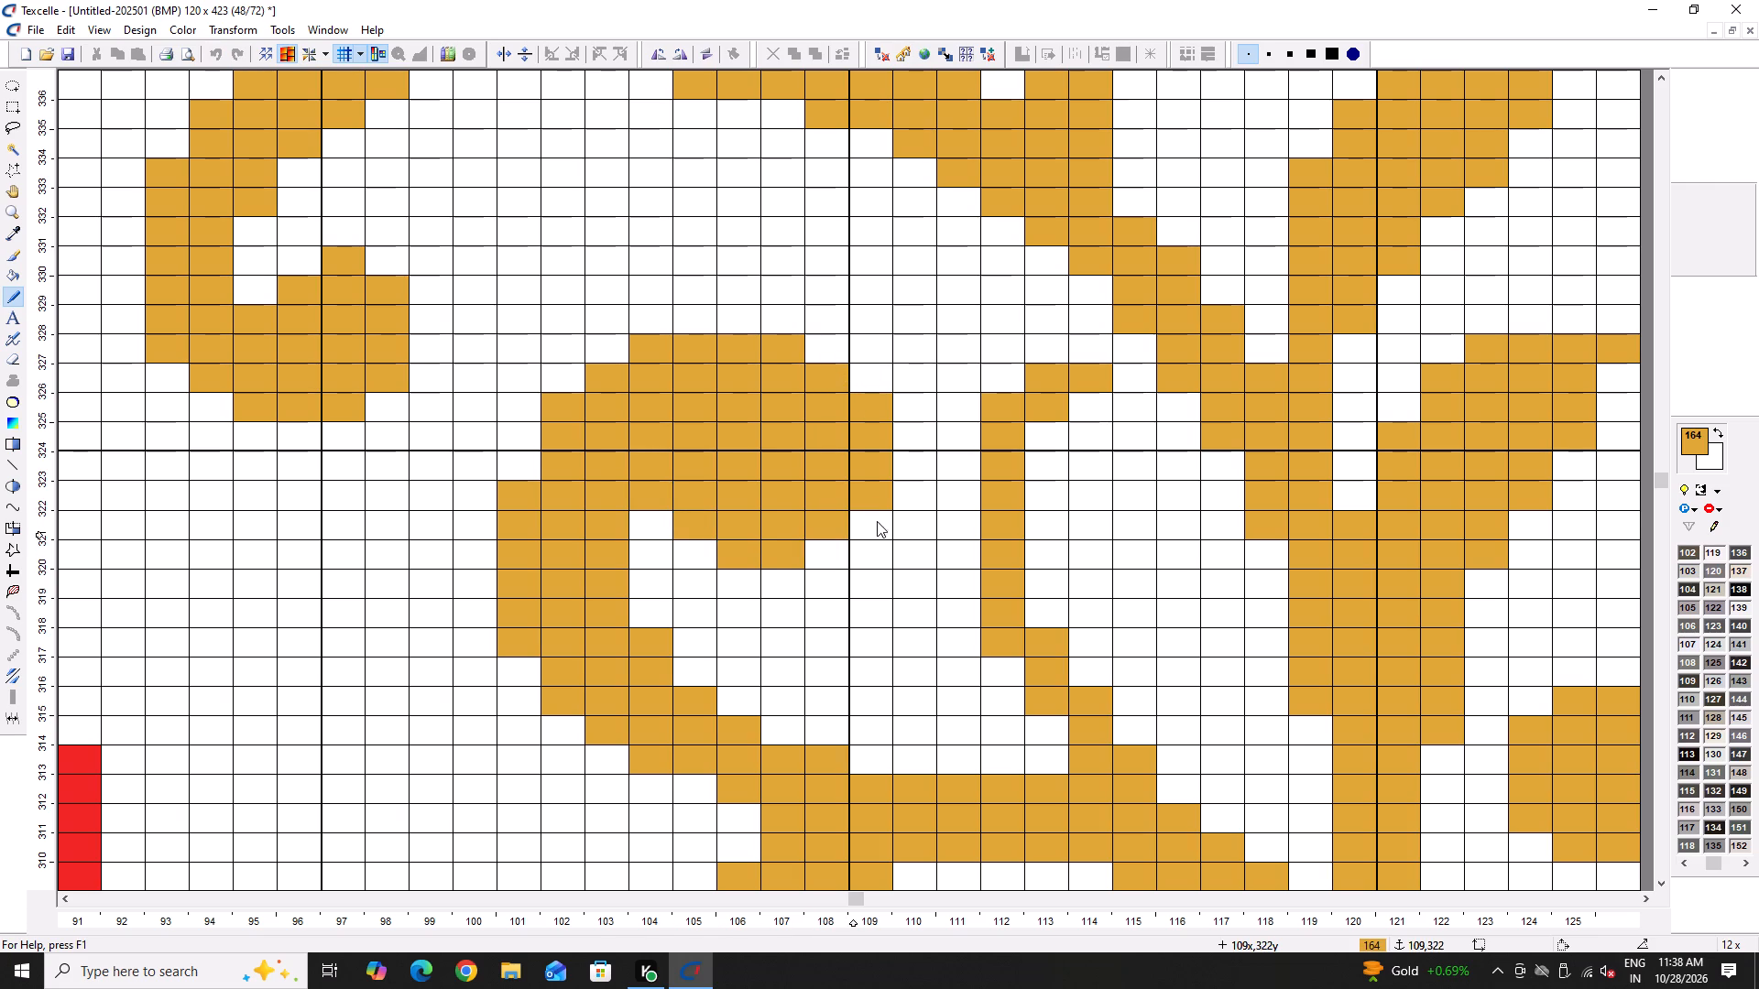
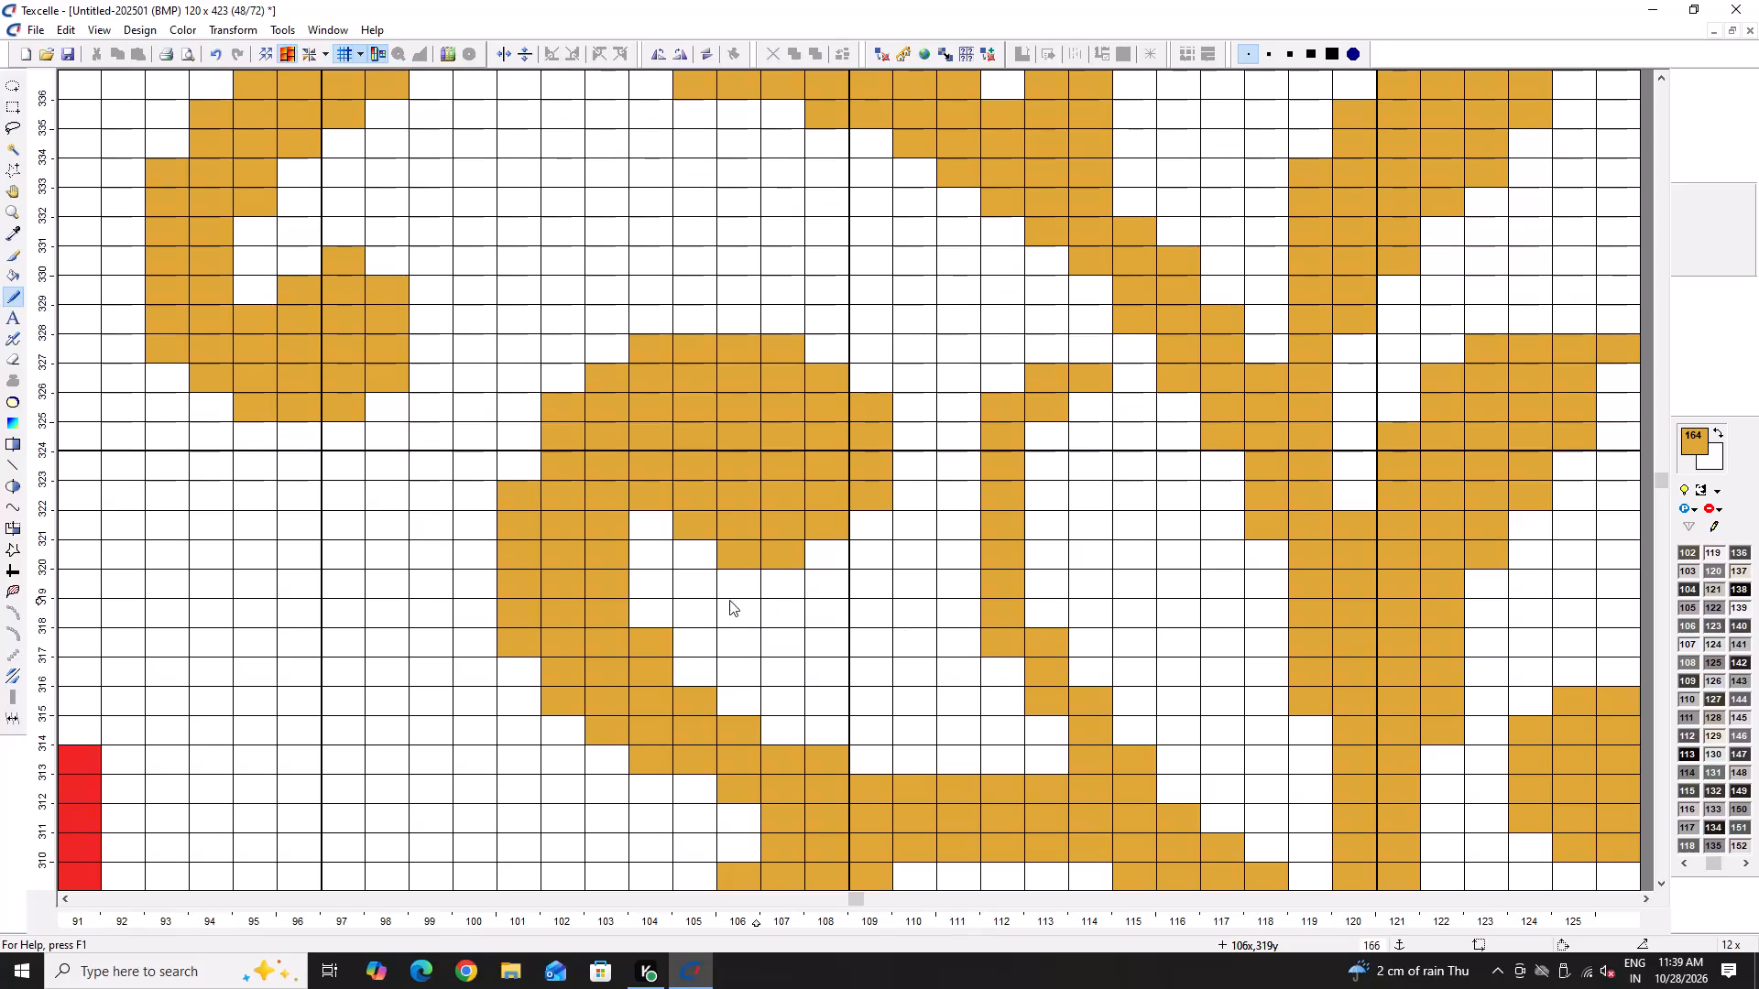
# Erase the protruding gold corner cells to white along the left outer edge of the central curl, in columns 101 and 102.
pyautogui.rightClick(522, 647)
pyautogui.rightClick(540, 694)
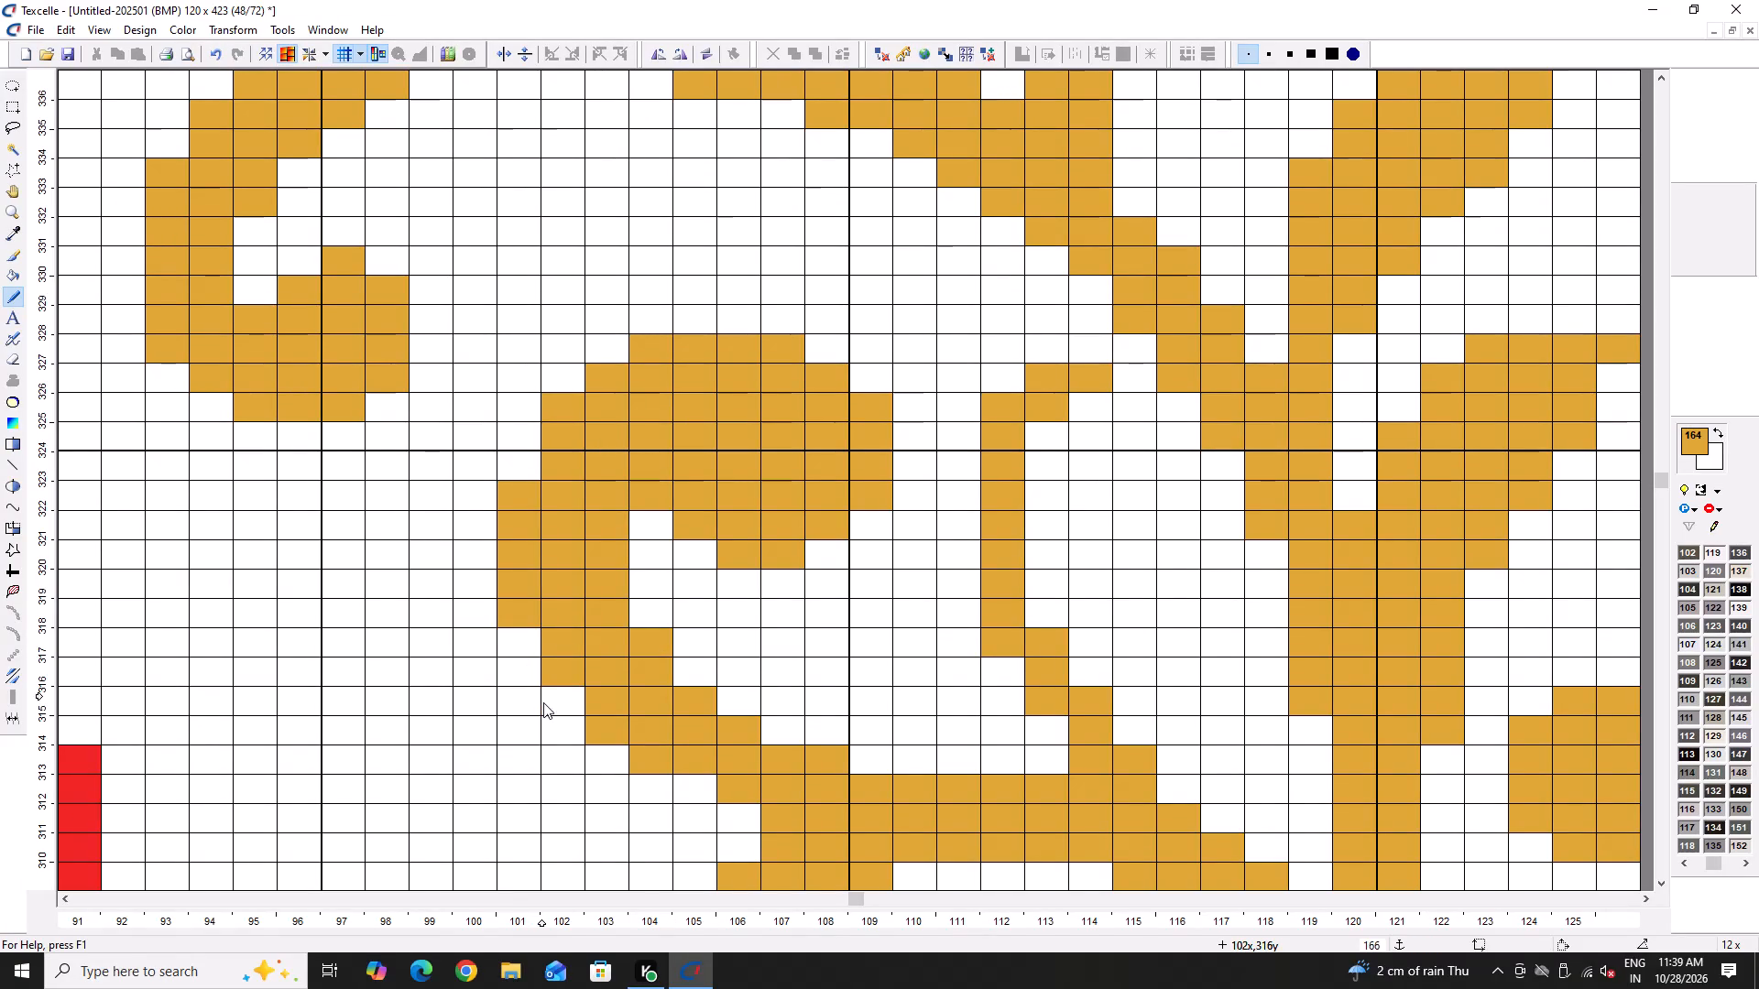
pyautogui.rightClick(543, 702)
pyautogui.rightClick(561, 419)
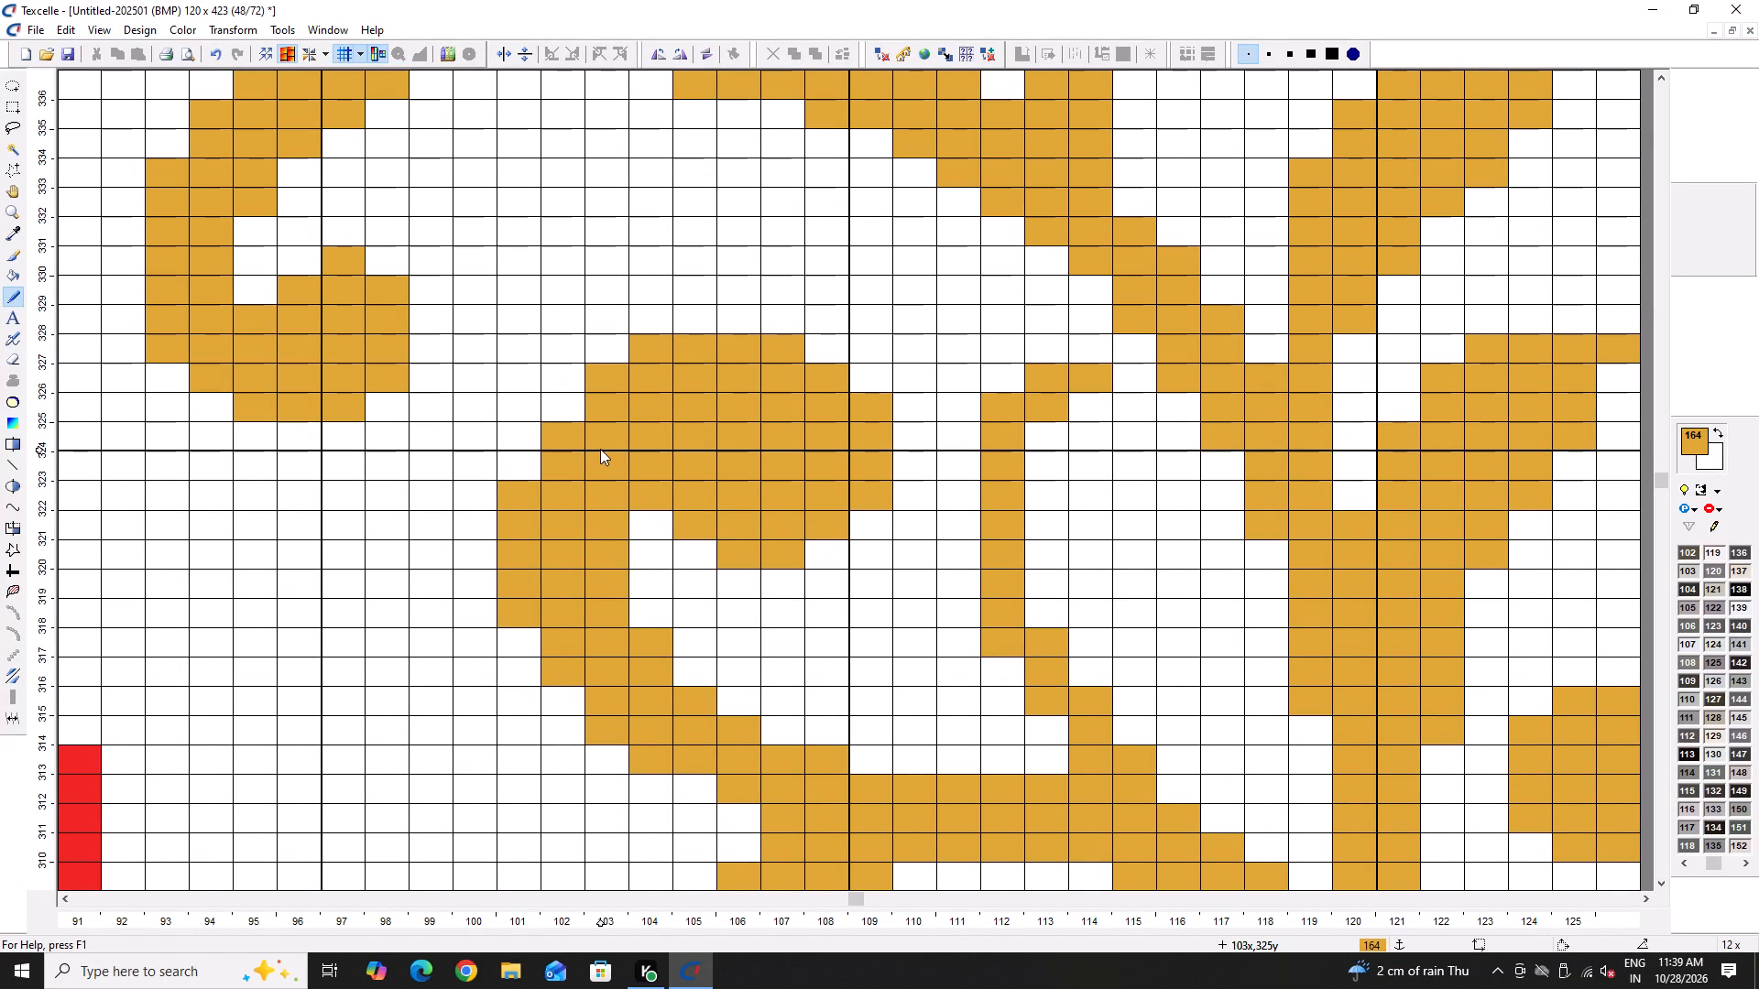
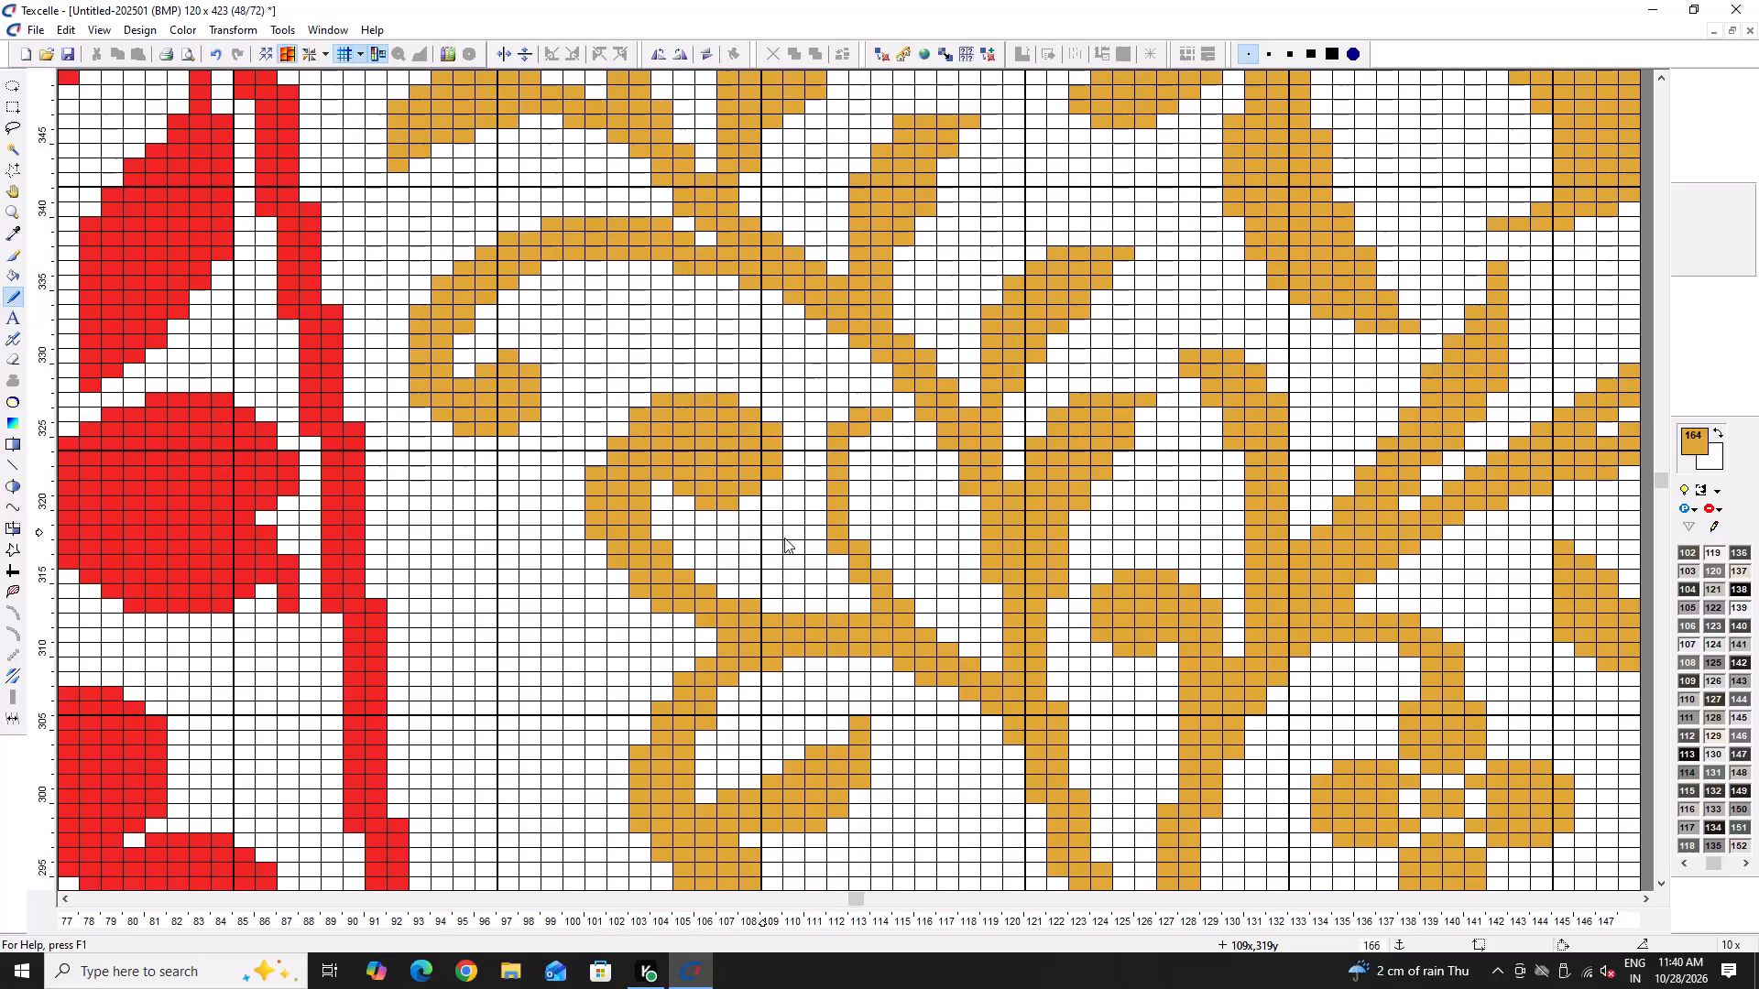
# Erase the thin curved gold sprig above the horizontal stem in columns 112 to 114.
pyautogui.keyDown('ctrl'); pyautogui.scroll(3, 877, 464); pyautogui.keyUp('ctrl')
pyautogui.scroll(-2, 856, 658)
pyautogui.moveTo(809, 199); pyautogui.dragTo(801, 232, button='right')
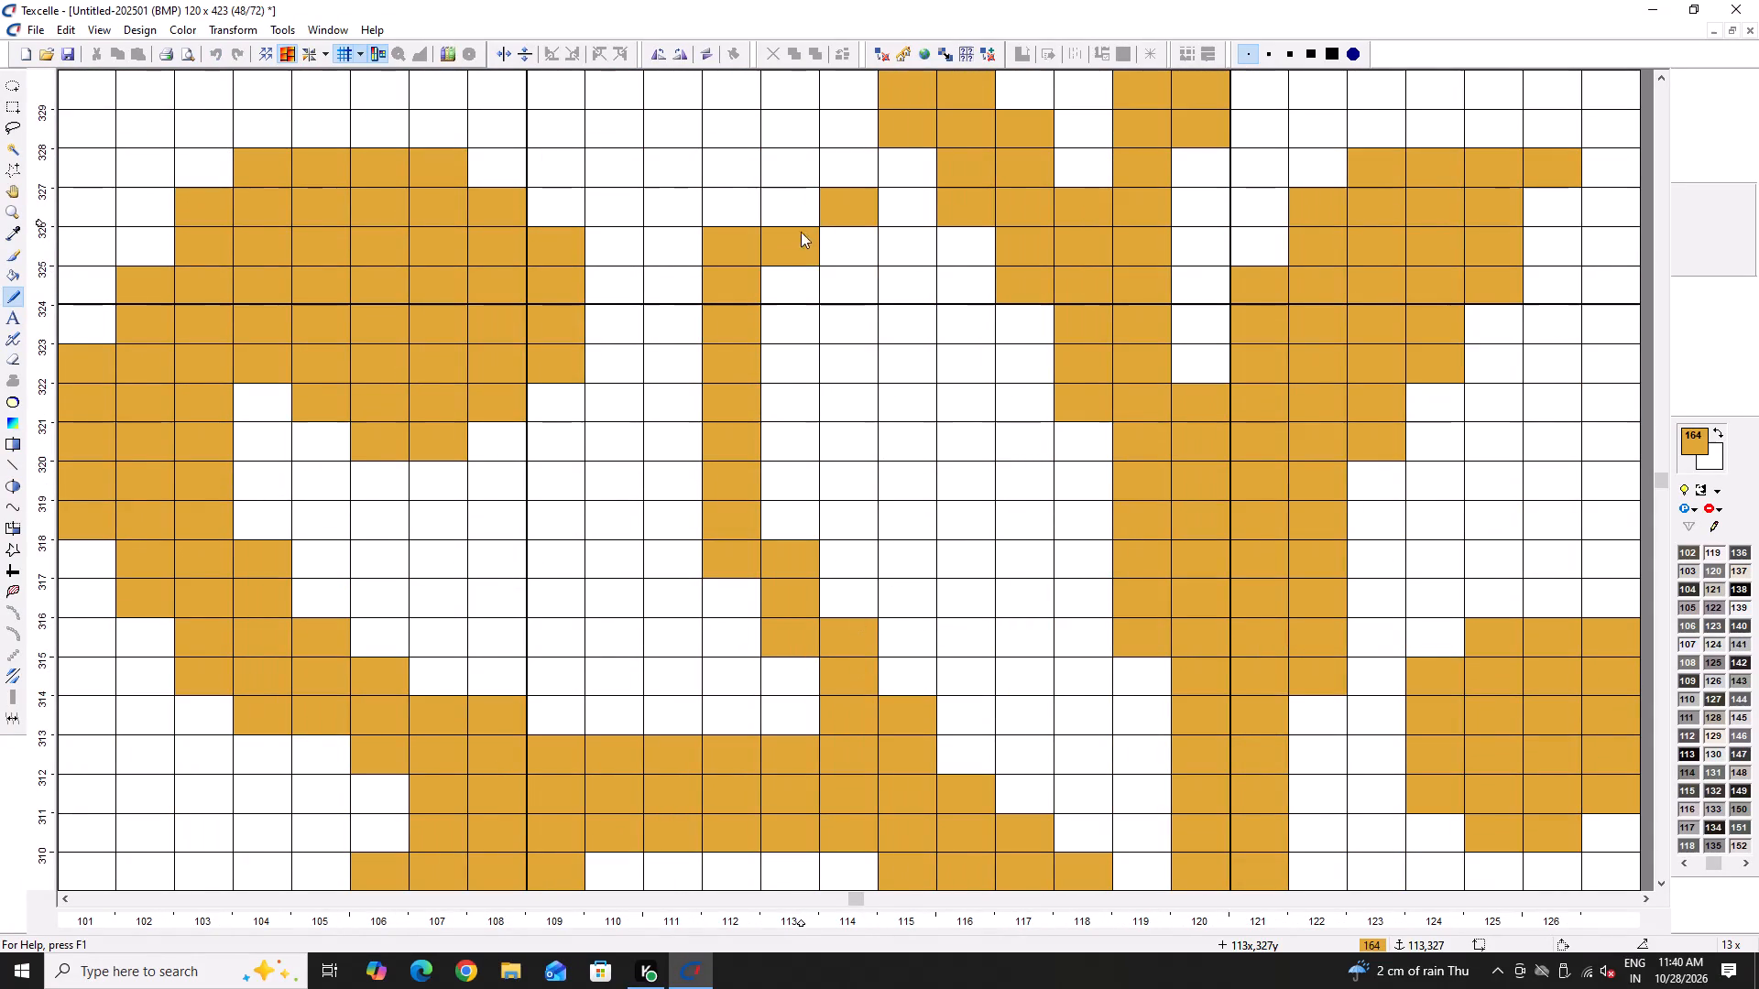
pyautogui.moveTo(801, 232); pyautogui.dragTo(849, 205, button='right')
pyautogui.moveTo(698, 199); pyautogui.dragTo(860, 678, button='right')
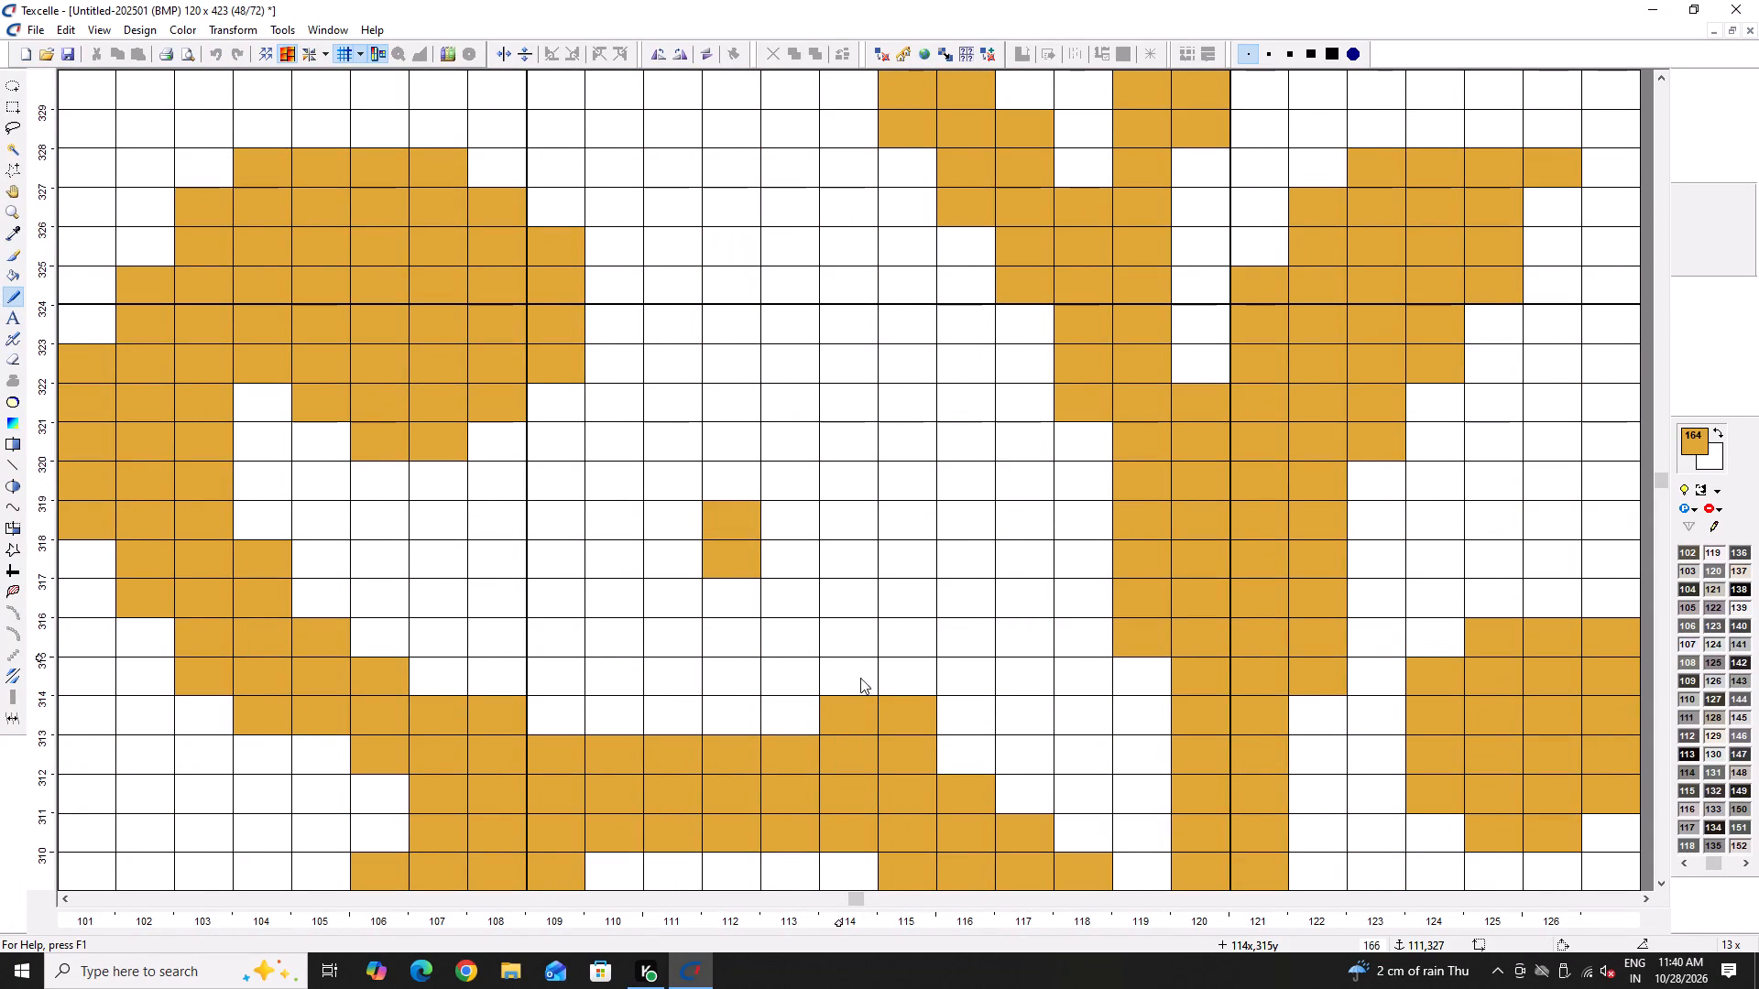
pyautogui.moveTo(860, 678); pyautogui.dragTo(743, 477, button='right')
# Smooth the horizontal stem by erasing top-edge cells in columns 114 to 116 and adding a gold underside cell at column 114, row 310.
pyautogui.scroll(-4, 874, 583)
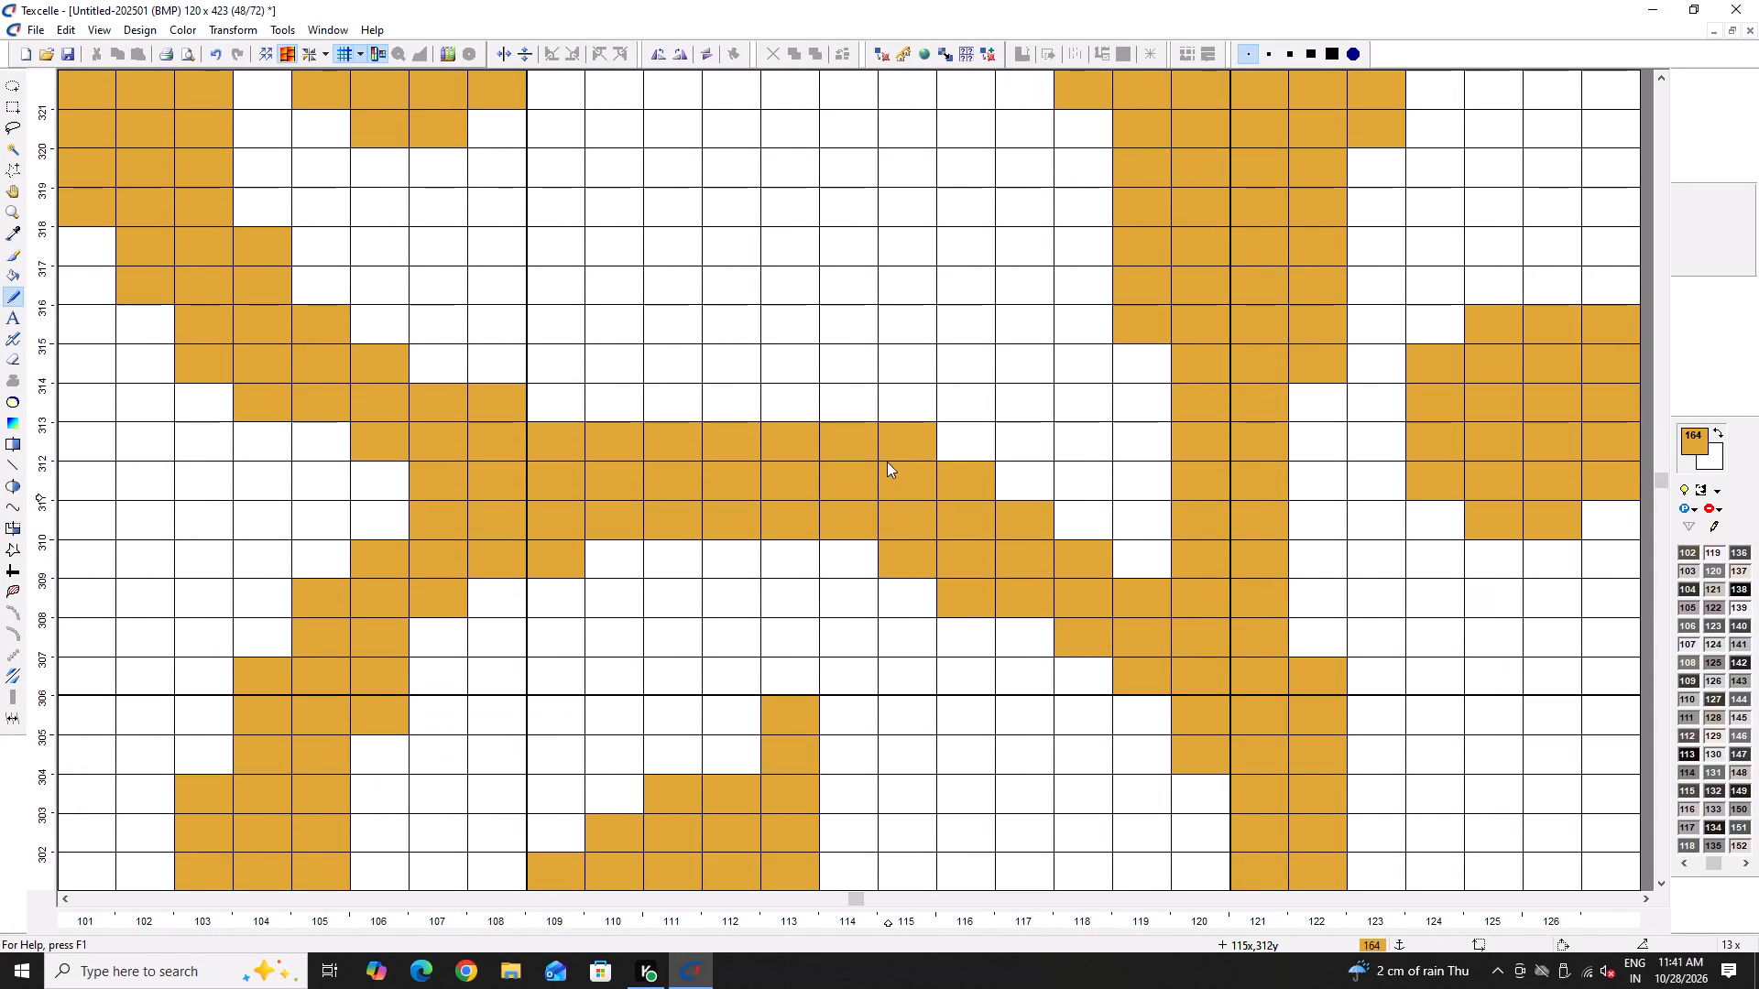
pyautogui.rightClick(891, 455)
pyautogui.rightClick(849, 444)
pyautogui.rightClick(958, 477)
pyautogui.scroll(1, 1023, 570)
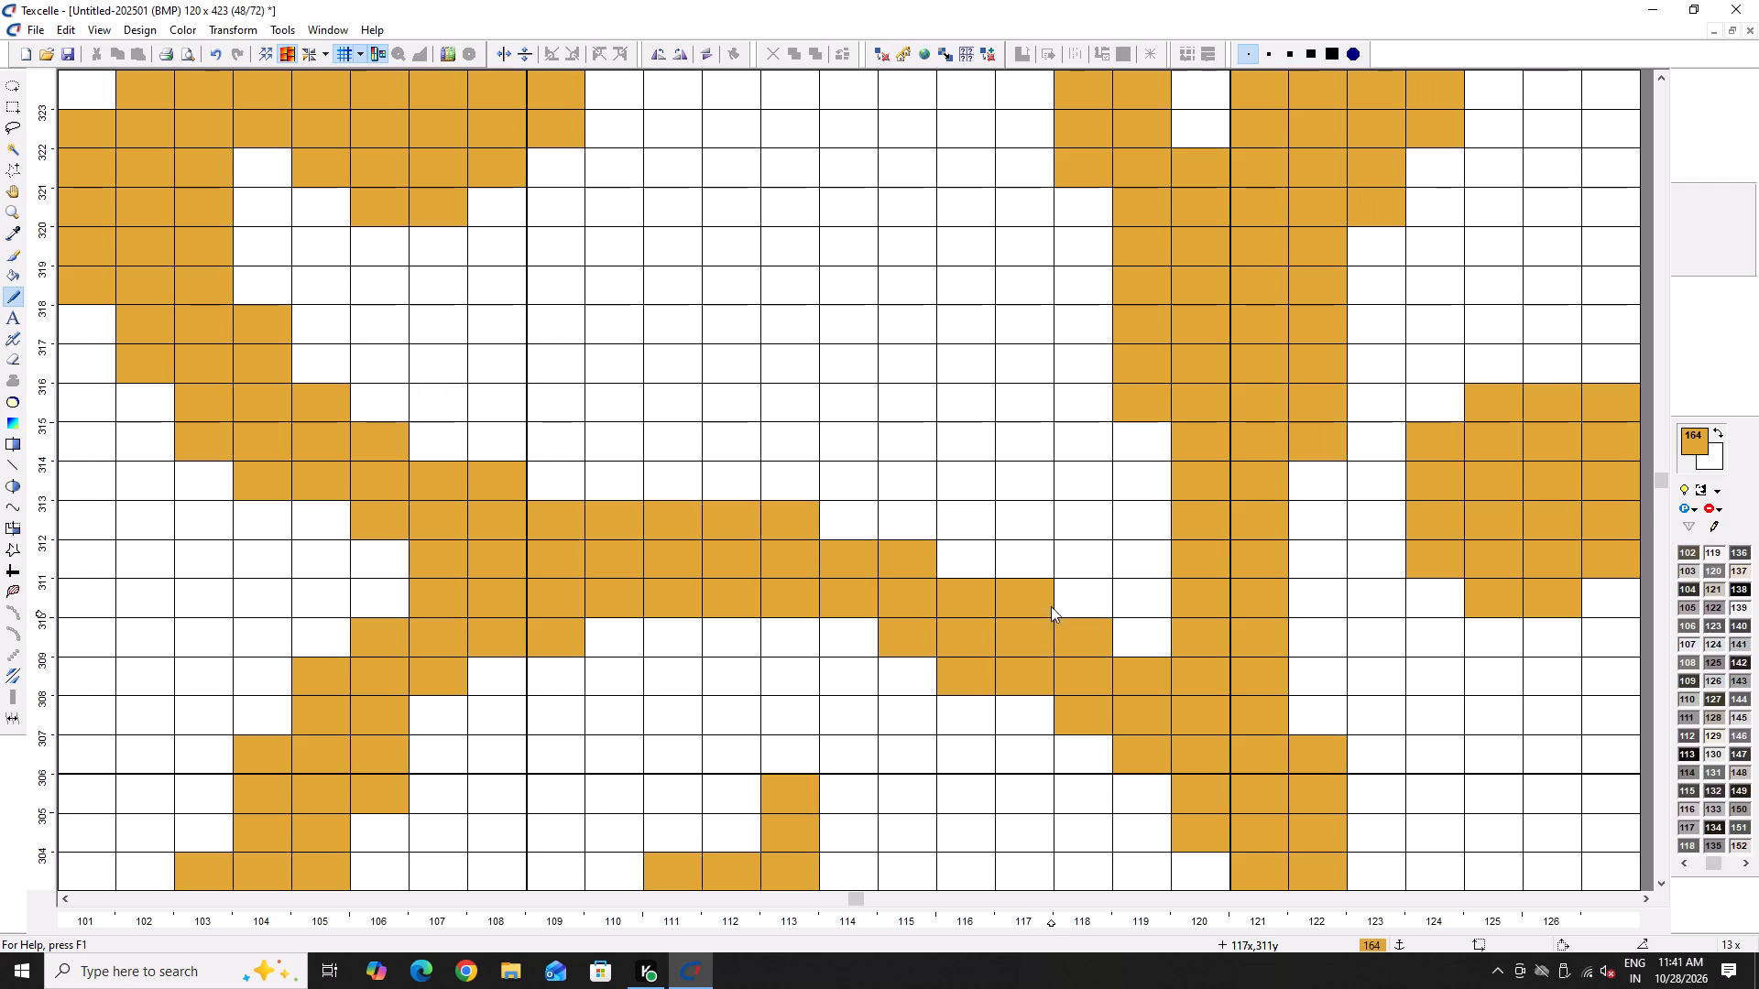
pyautogui.click(853, 626)
# Draw a thick gold sprig rising from the stem near column 119, row 310, curving up through columns 113 to 115 to about row 321.
pyautogui.scroll(2, 901, 581)
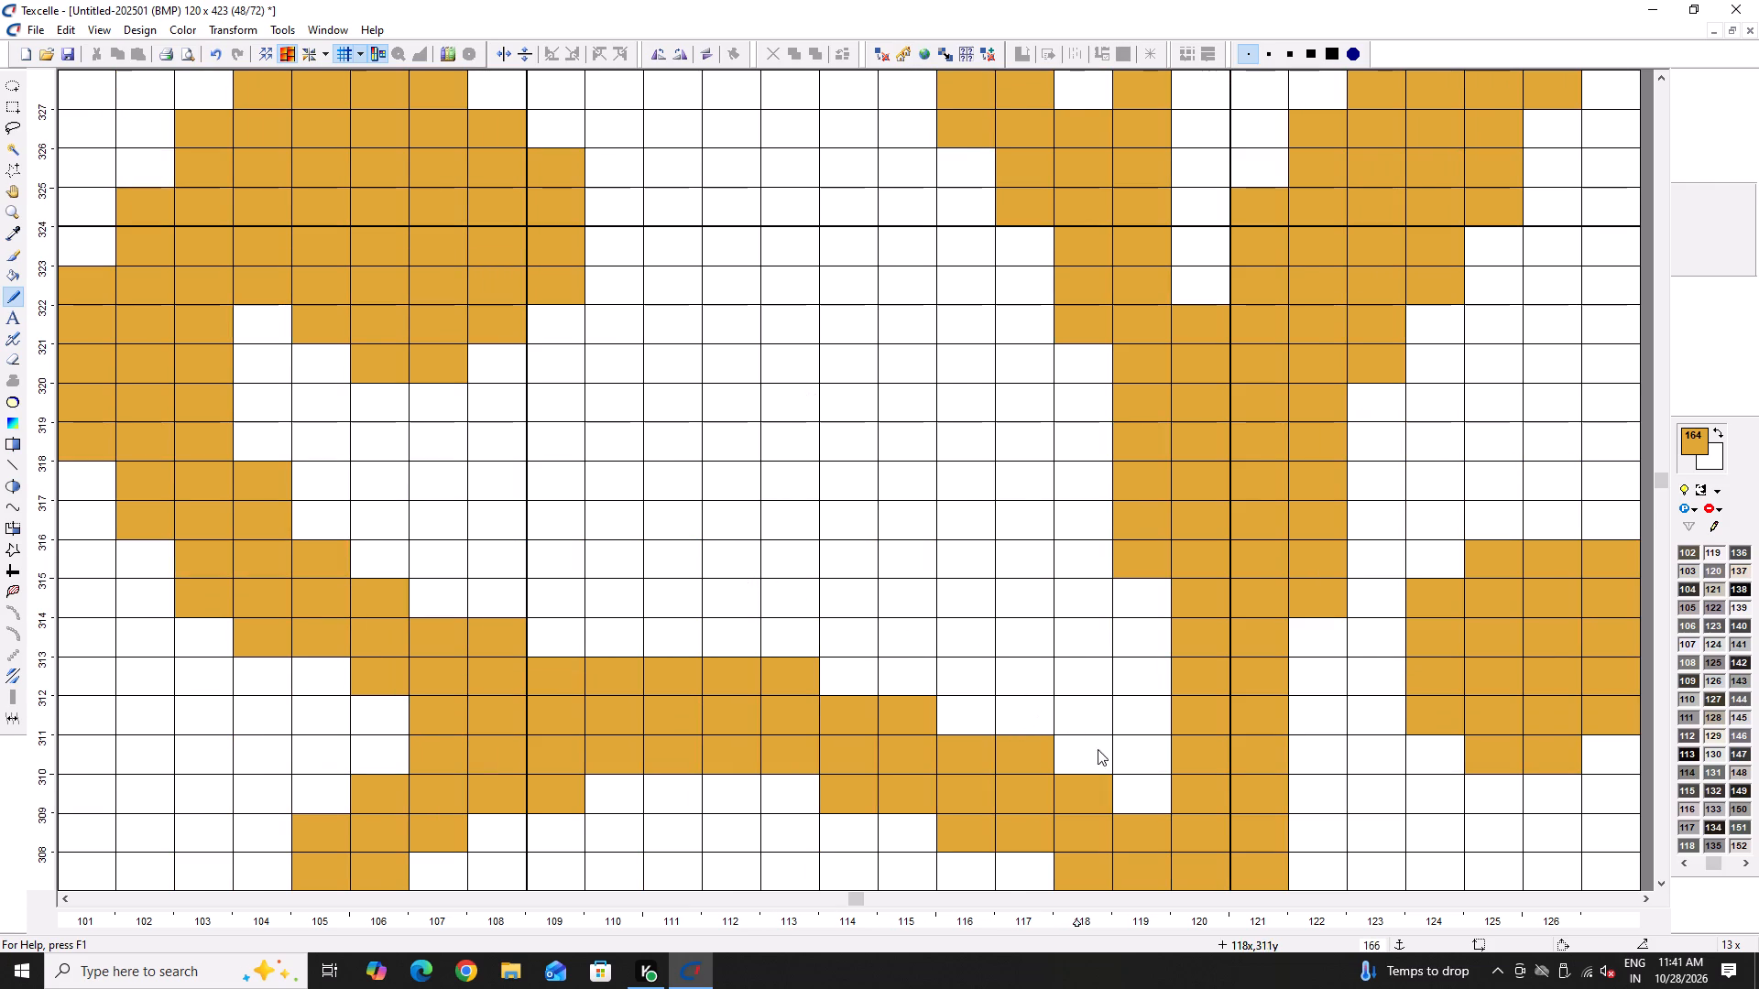
pyautogui.moveTo(1126, 780); pyautogui.dragTo(894, 353)
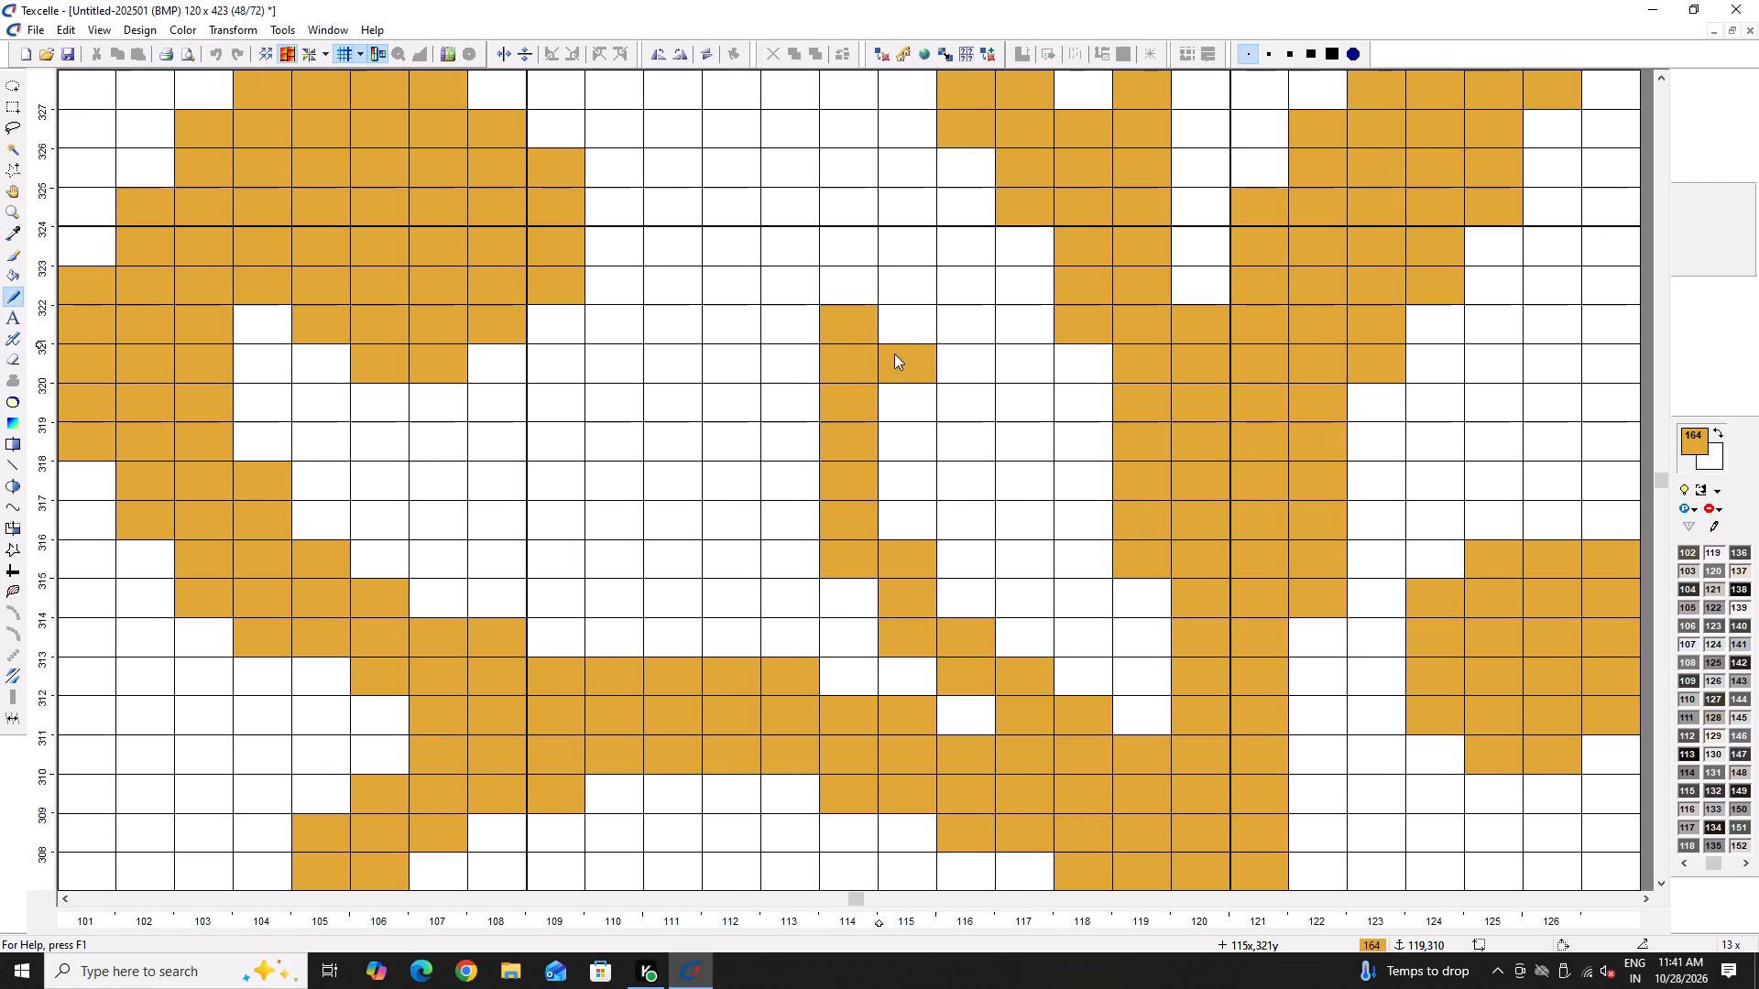
pyautogui.moveTo(894, 353); pyautogui.dragTo(767, 528)
pyautogui.moveTo(769, 538); pyautogui.dragTo(841, 618)
pyautogui.click(843, 618)
pyautogui.doubleClick(910, 661)
pyautogui.click(951, 701)
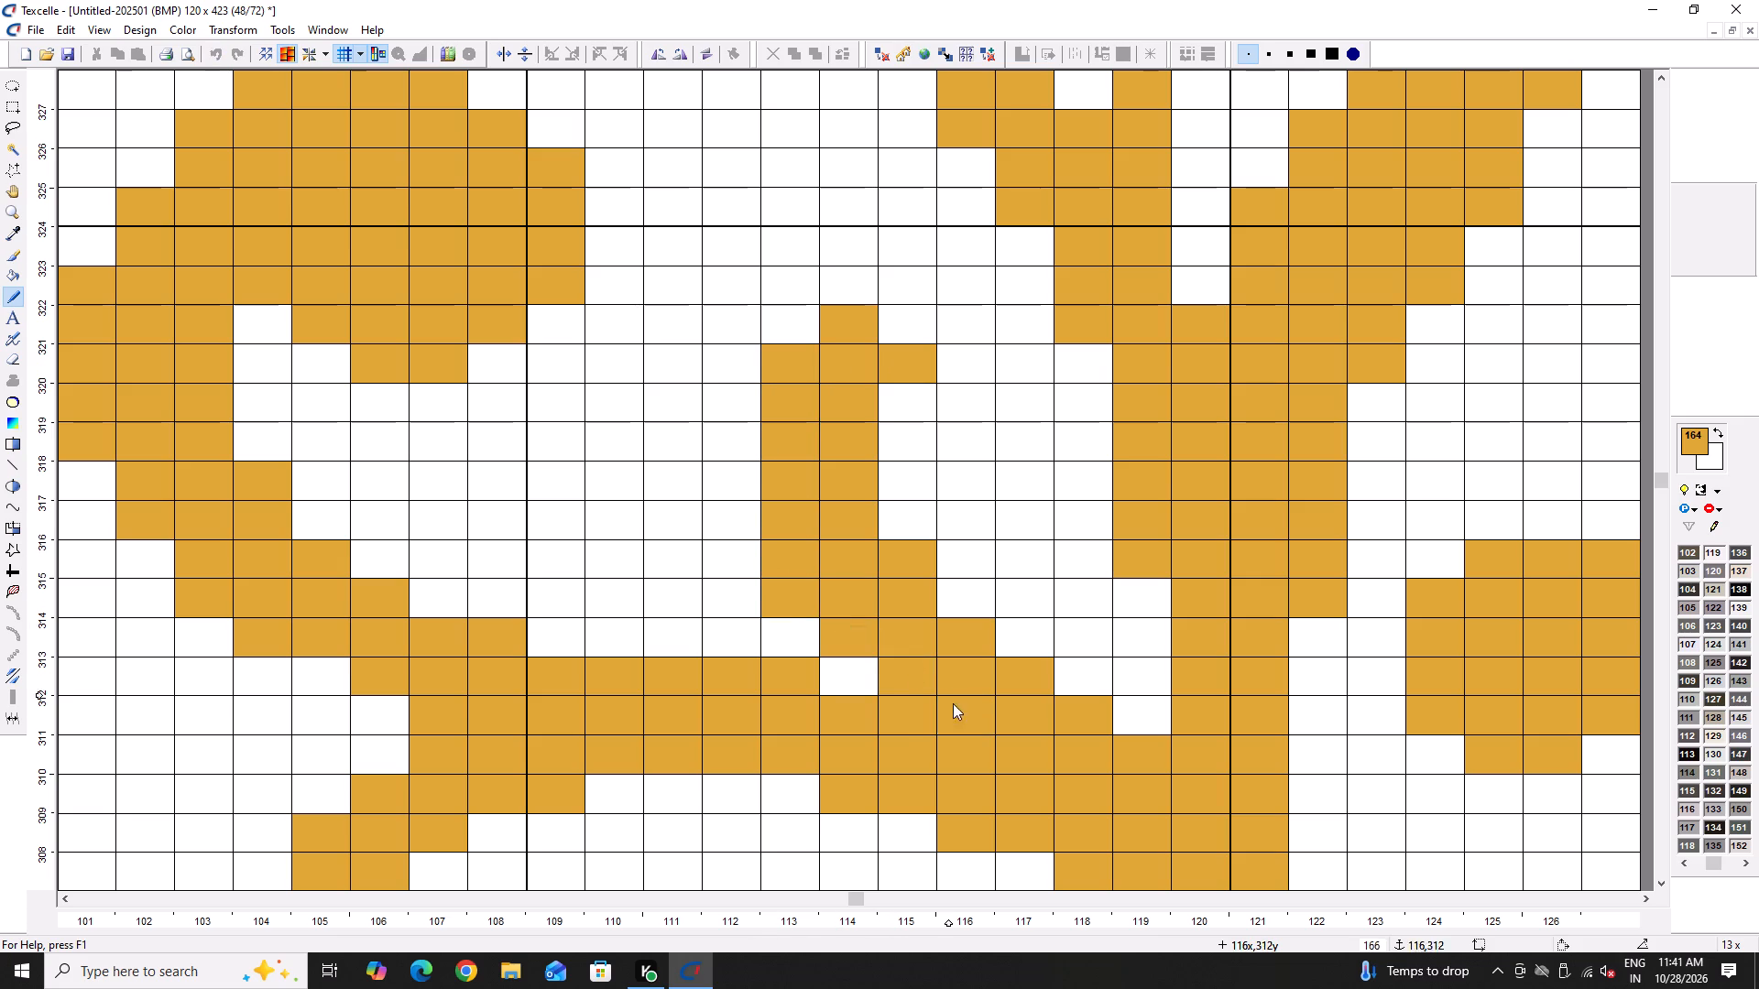
# Shape the new sprig's tip at rows 319 to 322, extending it to column 116, thickening its inner bend and erasing stray corner cells.
pyautogui.moveTo(848, 405); pyautogui.dragTo(959, 383)
pyautogui.rightClick(818, 335)
pyautogui.rightClick(789, 361)
pyautogui.moveTo(835, 332); pyautogui.dragTo(851, 354, button='right')
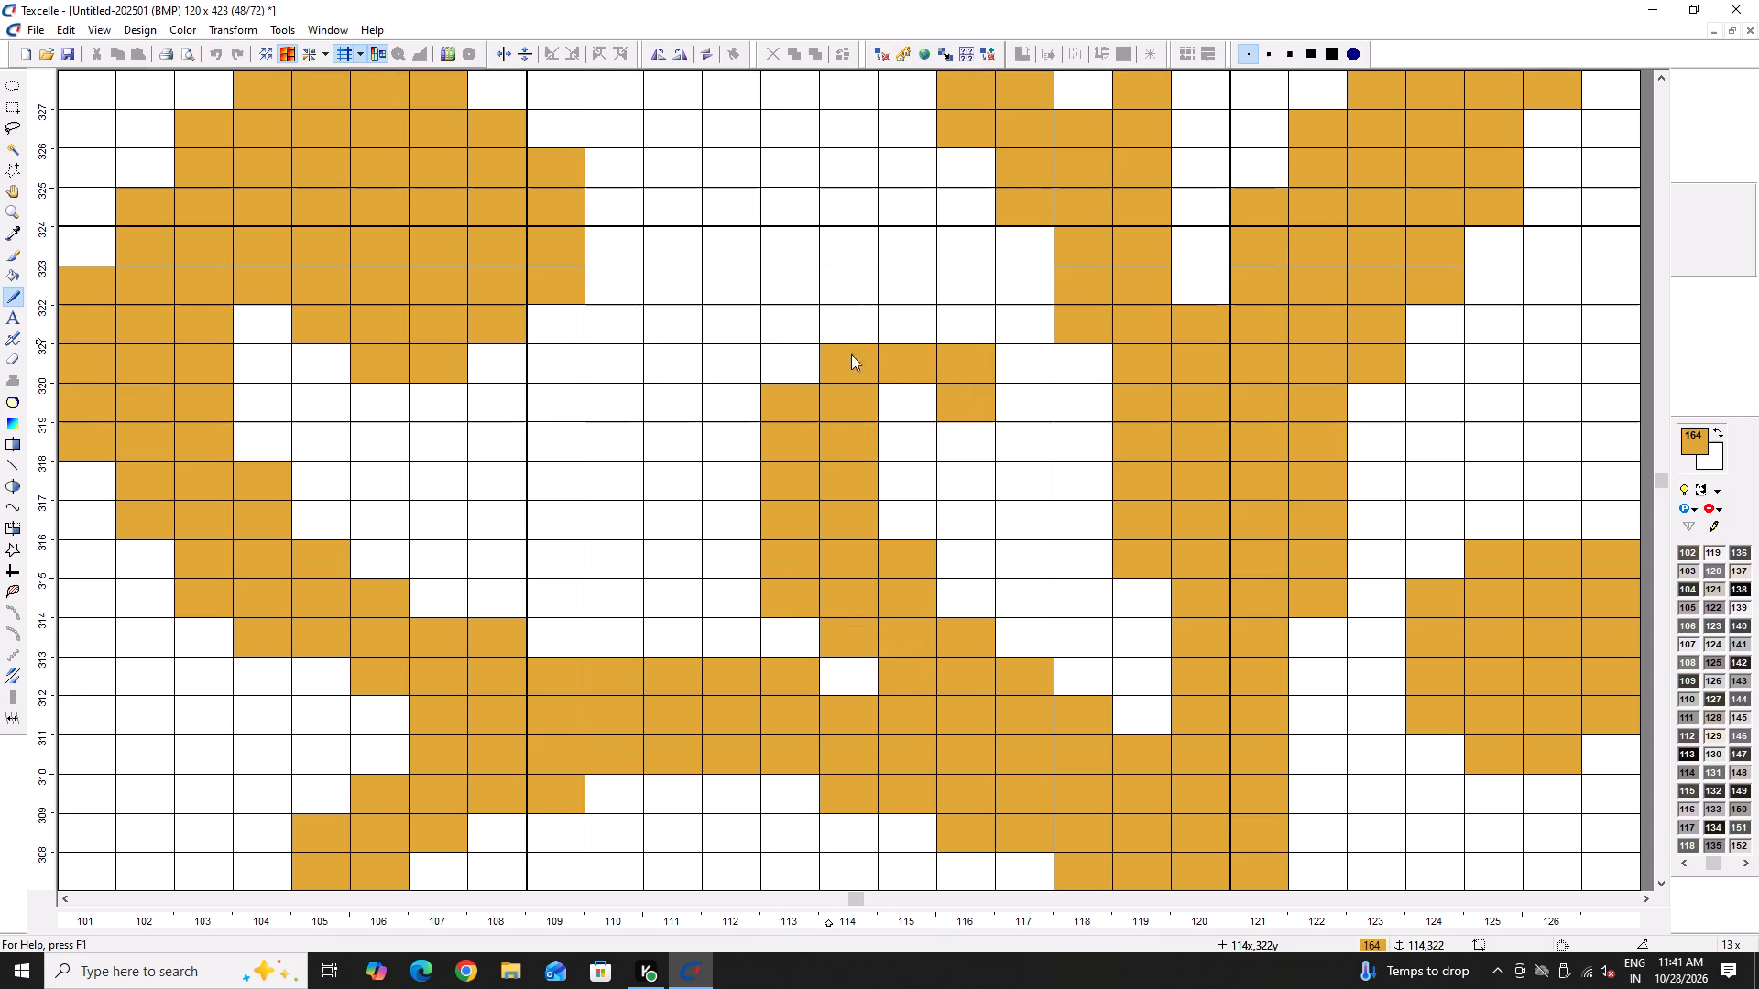
pyautogui.moveTo(851, 354); pyautogui.dragTo(847, 349, button='right')
pyautogui.moveTo(882, 408); pyautogui.dragTo(917, 395)
pyautogui.moveTo(825, 361); pyautogui.dragTo(820, 371)
pyautogui.rightClick(966, 399)
pyautogui.click(910, 438)
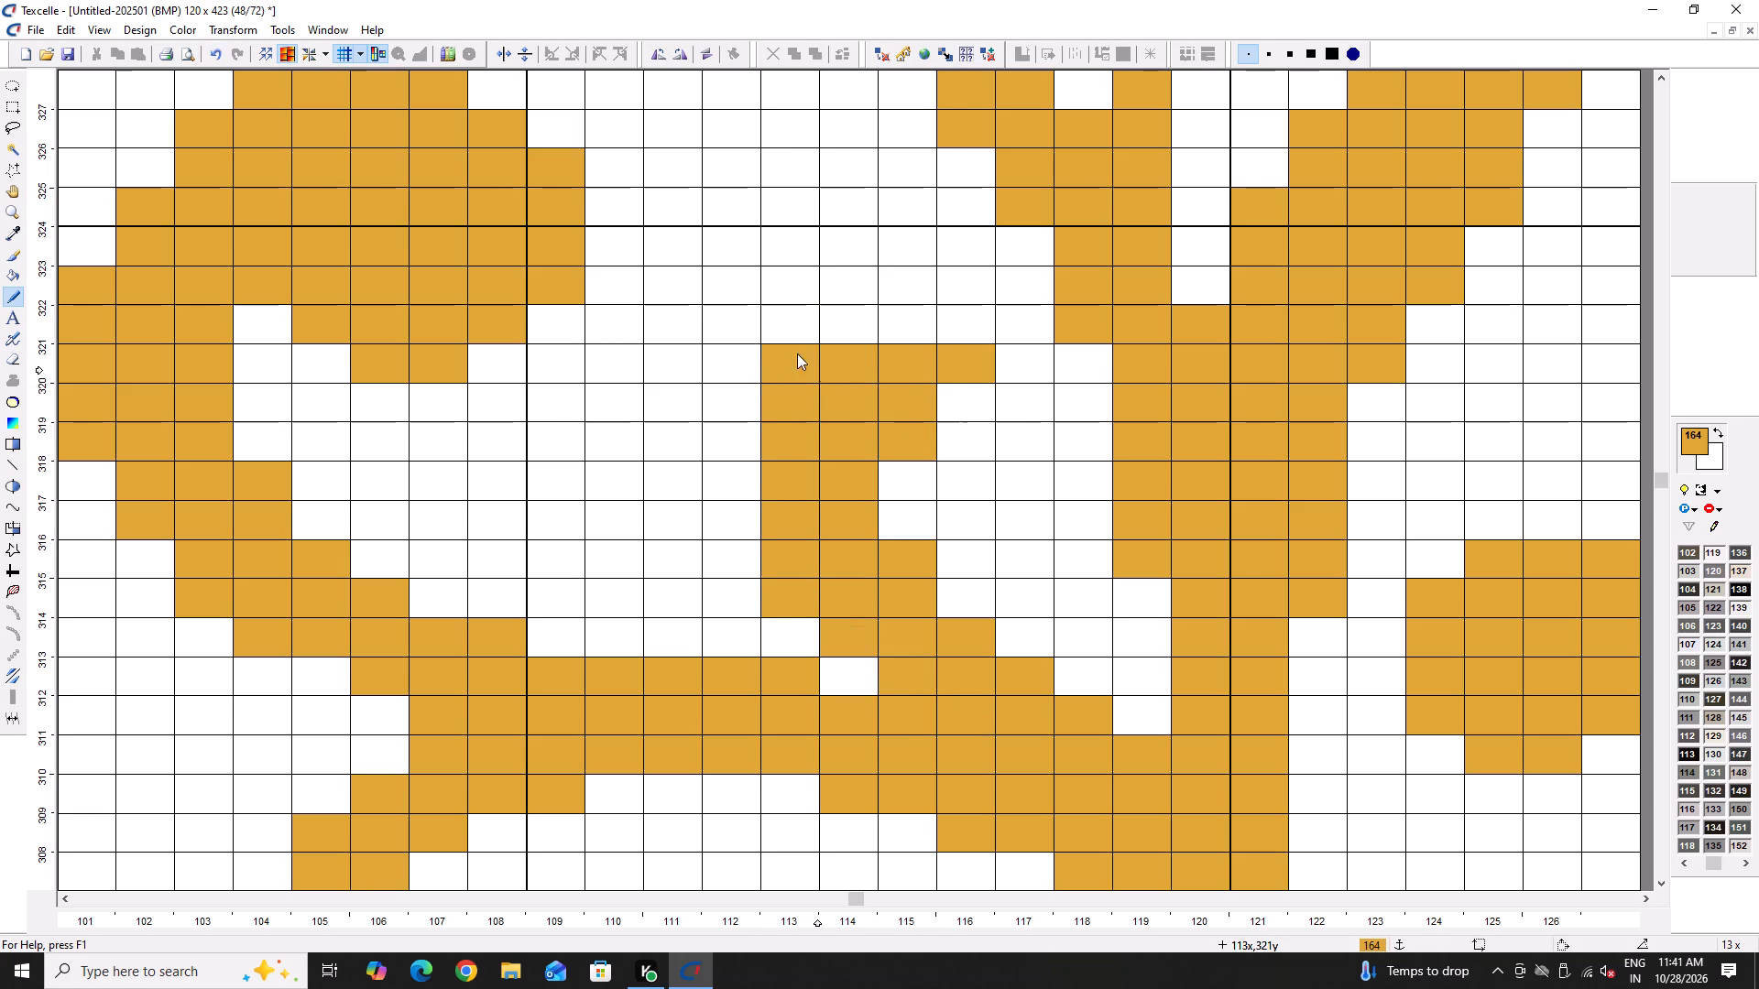
pyautogui.moveTo(797, 353); pyautogui.dragTo(791, 364, button='right')
pyautogui.rightClick(780, 397)
pyautogui.rightClick(825, 354)
# Reshape the small diagonal leaf in columns 108 to 113, adding gold cells along its upper edge and erasing its lower corner cells.
pyautogui.keyDown('ctrl'); pyautogui.scroll(-4, 854, 548); pyautogui.keyUp('ctrl')
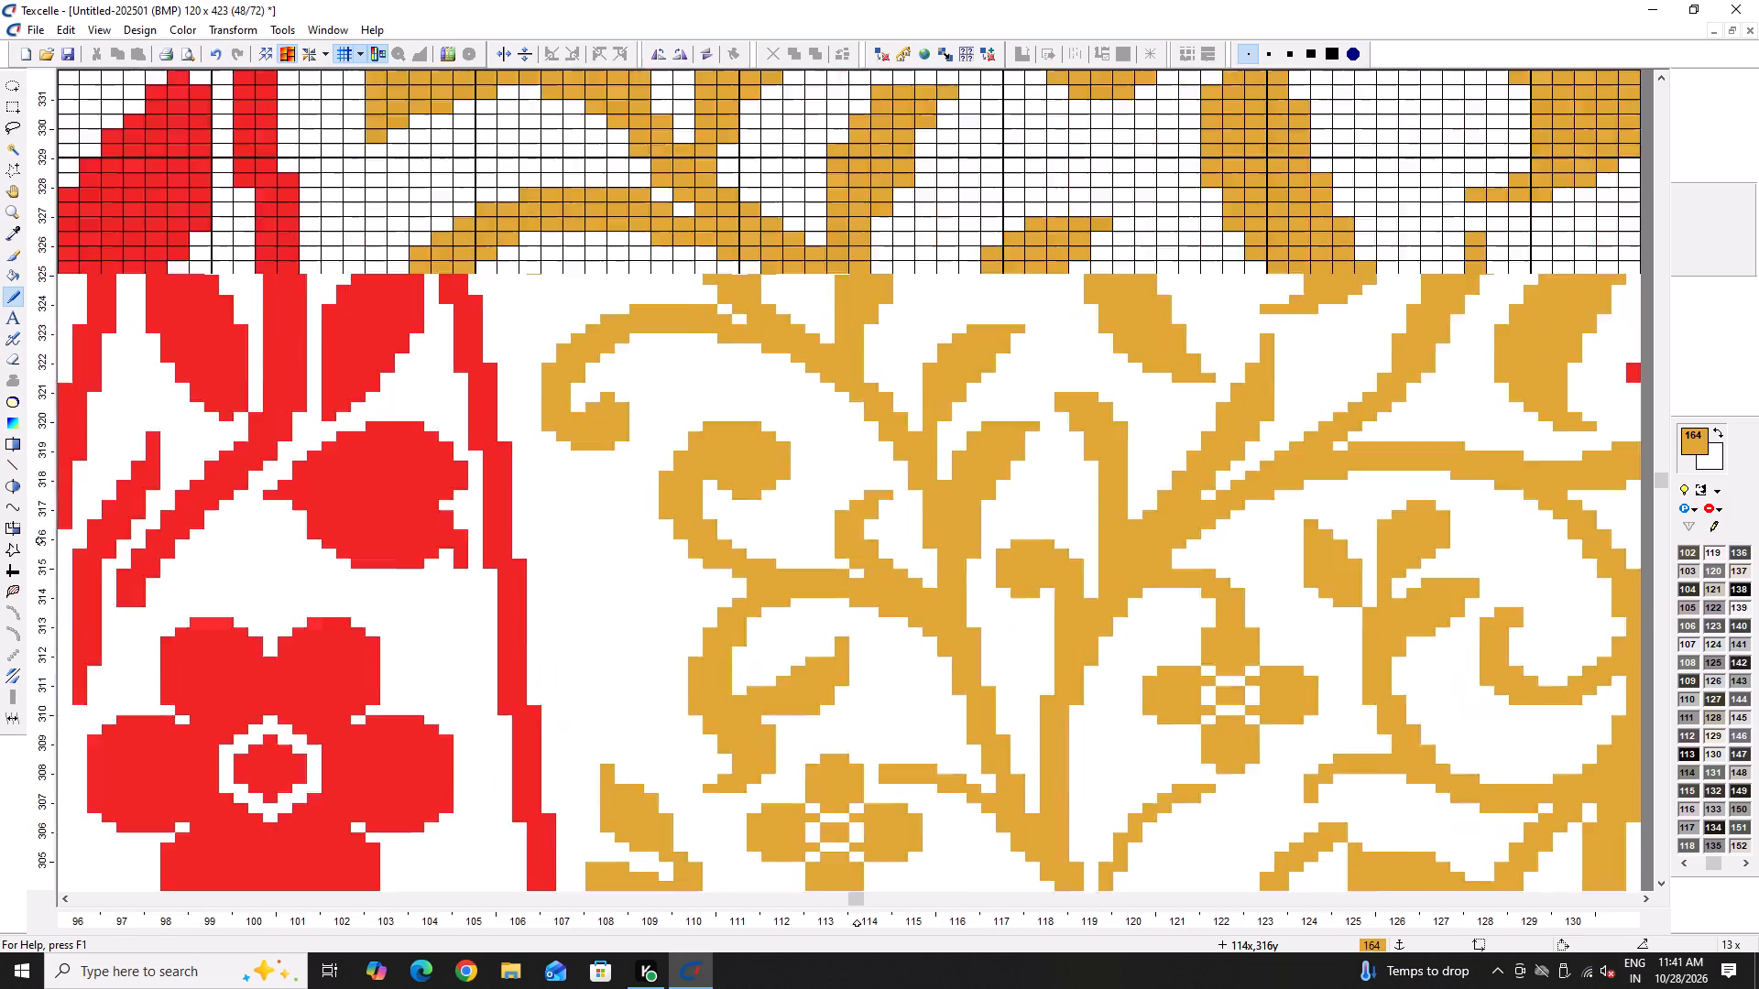
pyautogui.keyDown('ctrl'); pyautogui.scroll(-2, 869, 540); pyautogui.keyUp('ctrl')
pyautogui.keyDown('ctrl'); pyautogui.scroll(5, 878, 621); pyautogui.keyUp('ctrl')
pyautogui.scroll(-3, 605, 655)
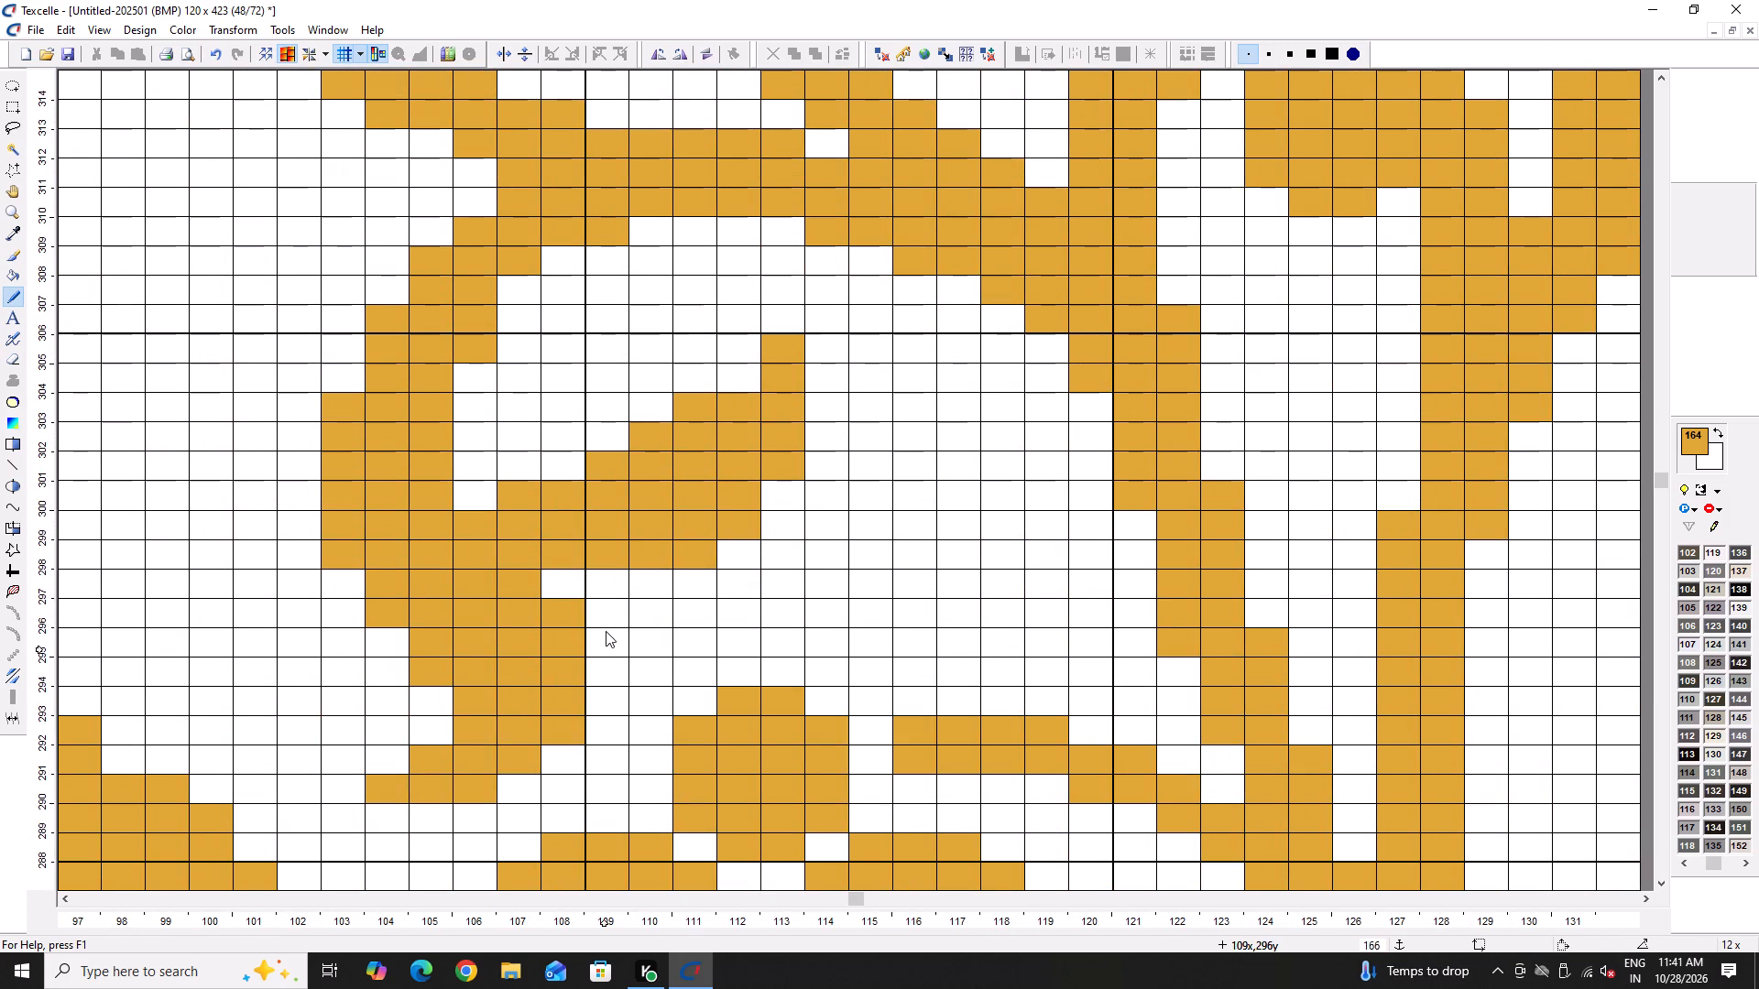
pyautogui.press('Left')
pyautogui.click(740, 471)
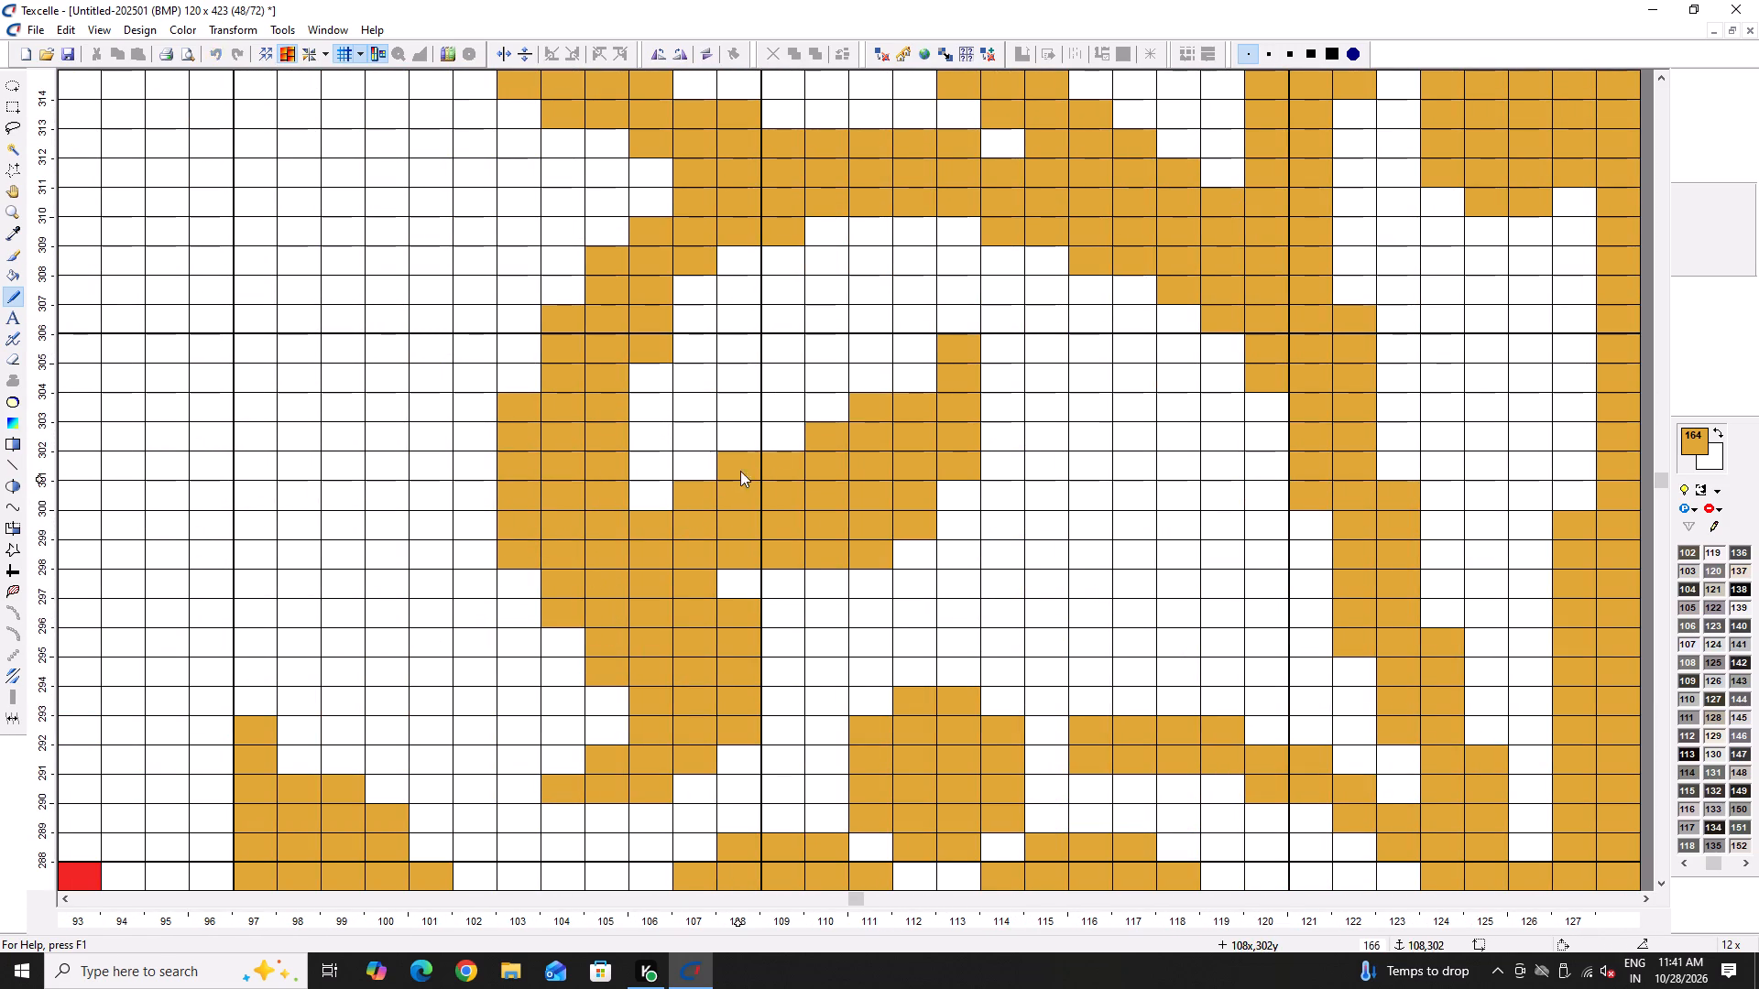
pyautogui.click(780, 441)
pyautogui.moveTo(814, 416); pyautogui.dragTo(823, 412)
pyautogui.moveTo(907, 387); pyautogui.dragTo(923, 388)
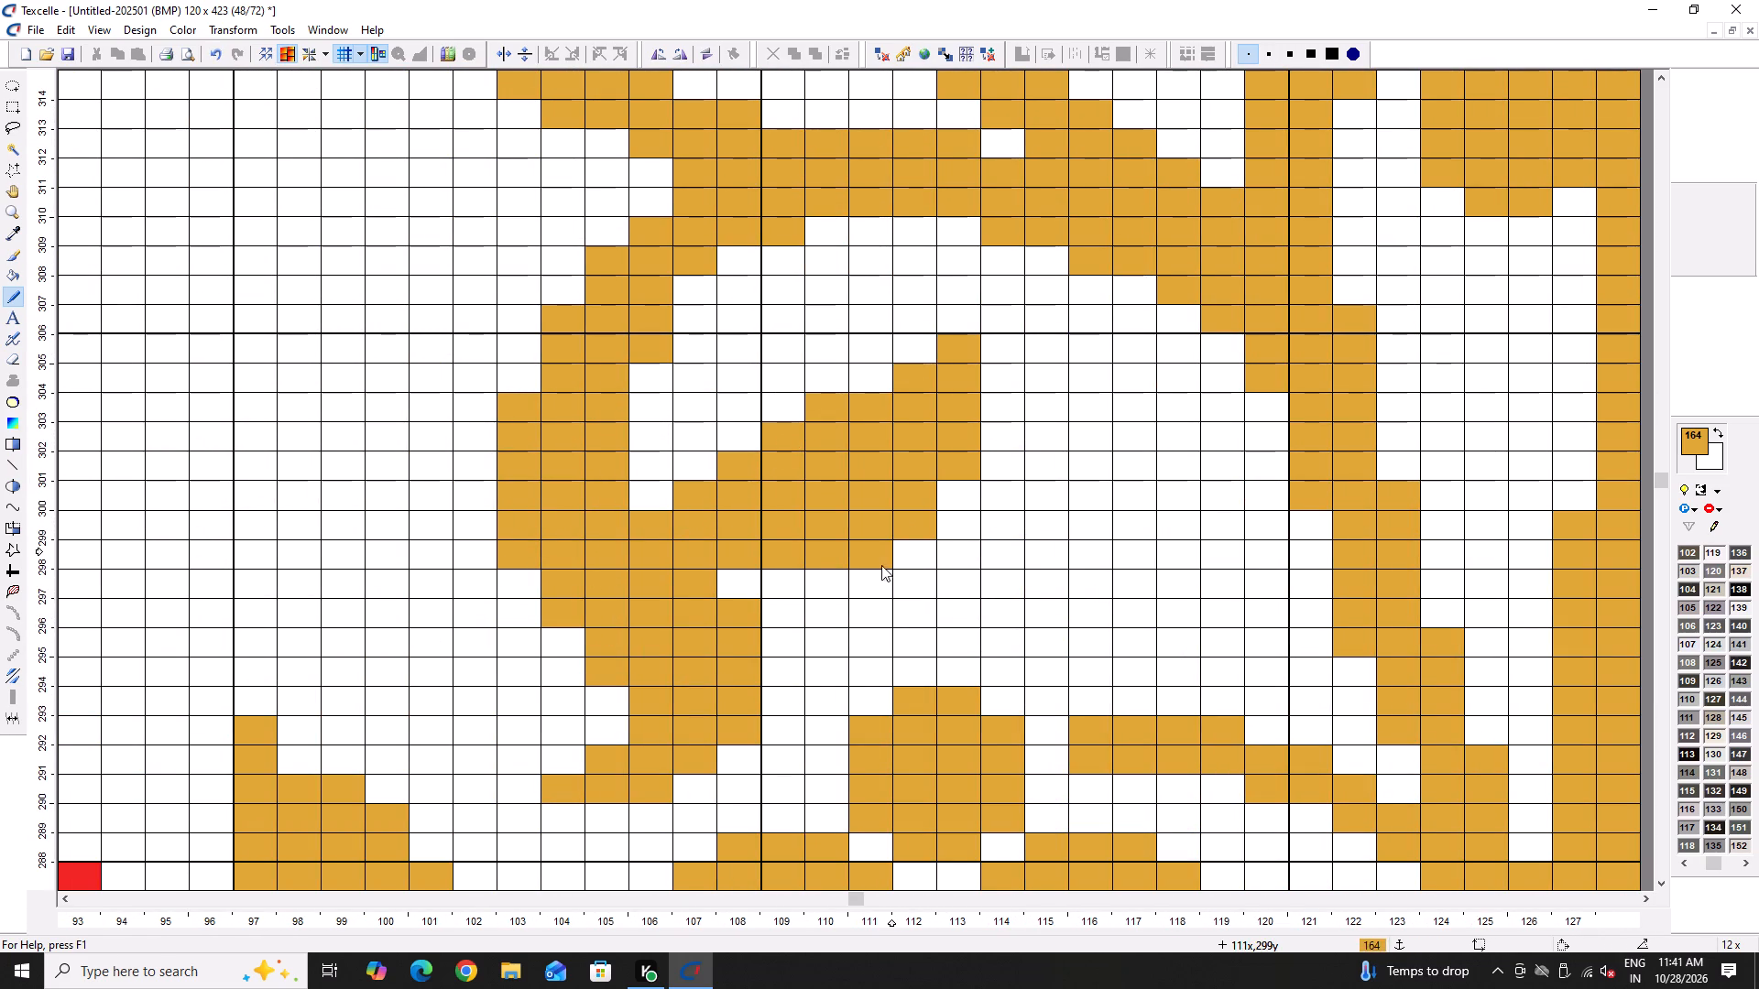
pyautogui.rightClick(860, 553)
pyautogui.moveTo(925, 532); pyautogui.dragTo(934, 523, button='right')
pyautogui.rightClick(962, 480)
pyautogui.rightClick(963, 473)
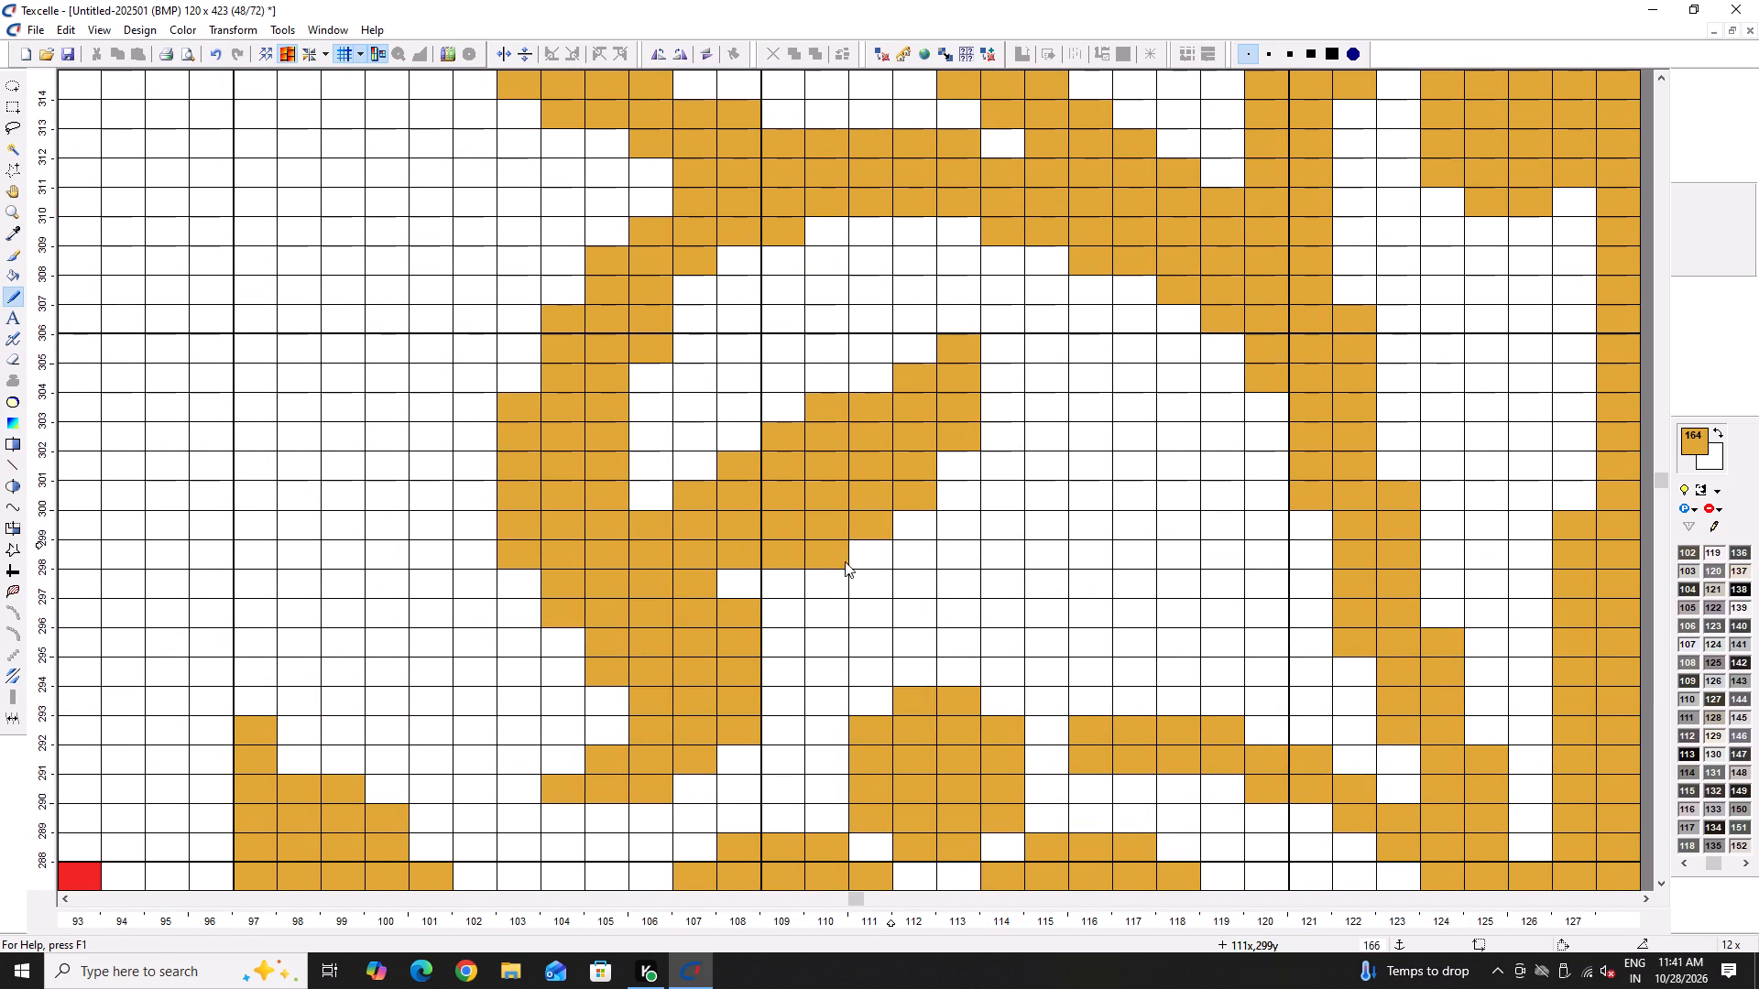
# Draw a filled gold round bud beside the curl junction from column 98, around rows 308 to 314, and remove its peak cells.
pyautogui.keyDown('ctrl'); pyautogui.scroll(-6, 852, 558); pyautogui.keyUp('ctrl')
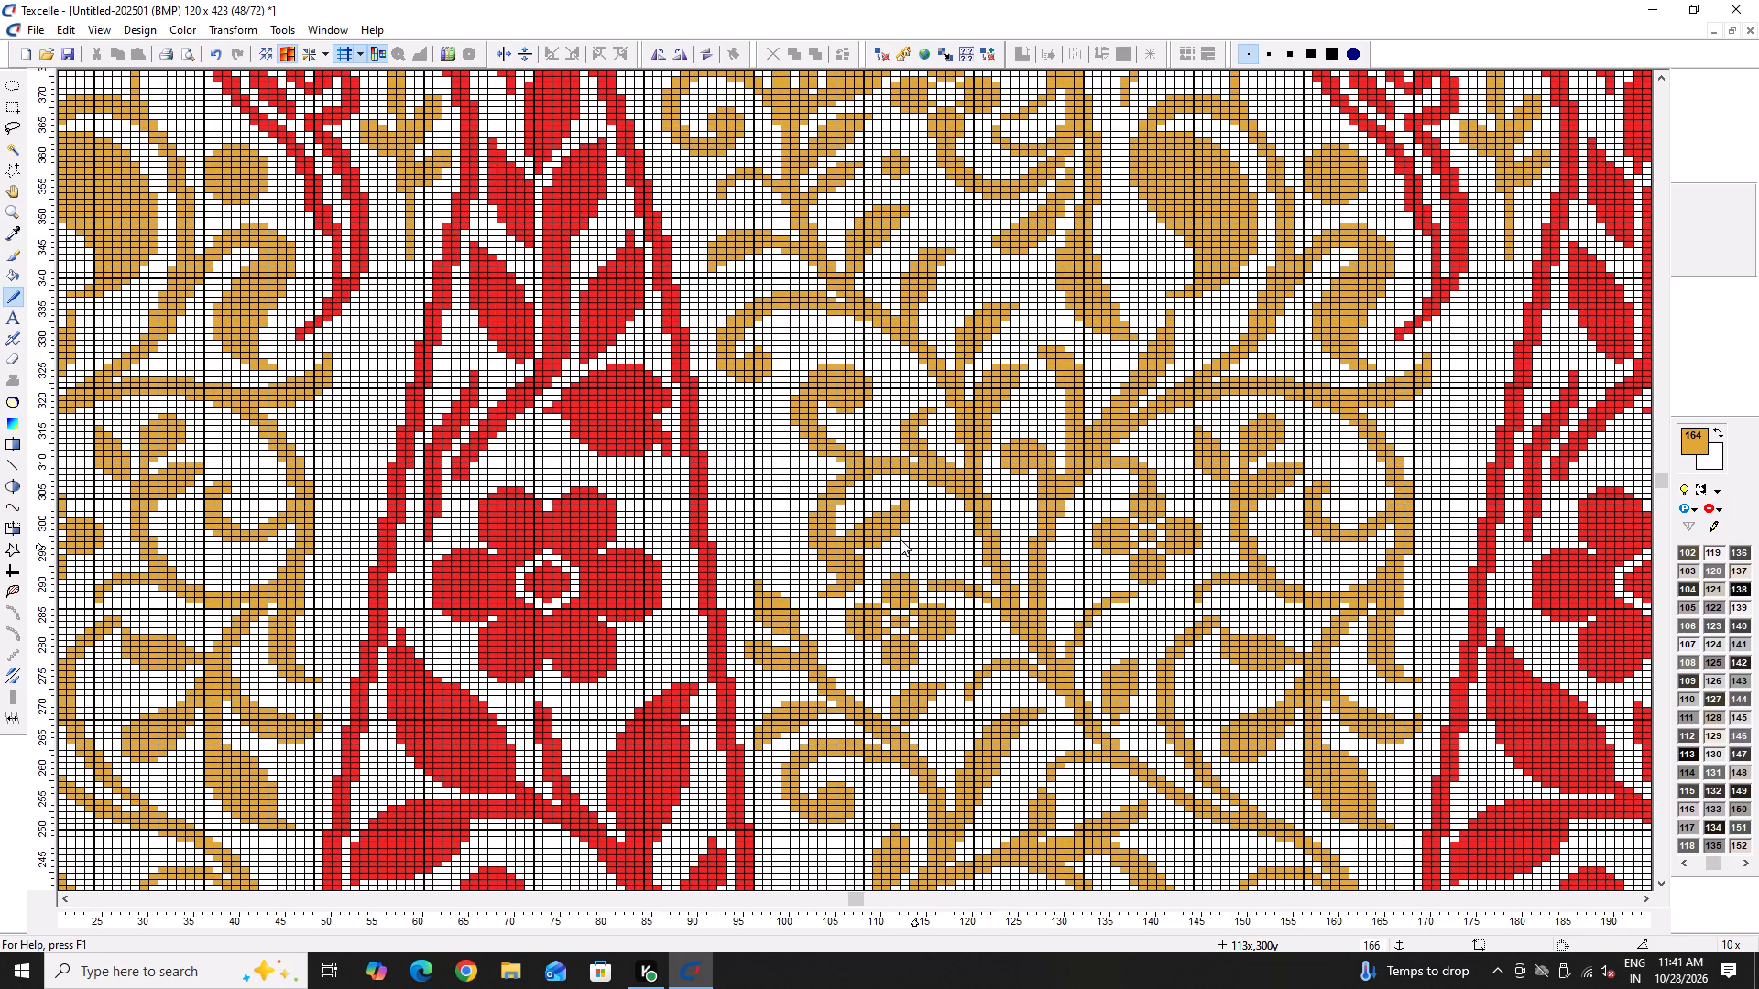
pyautogui.keyDown('ctrl'); pyautogui.scroll(5, 754, 499); pyautogui.keyUp('ctrl')
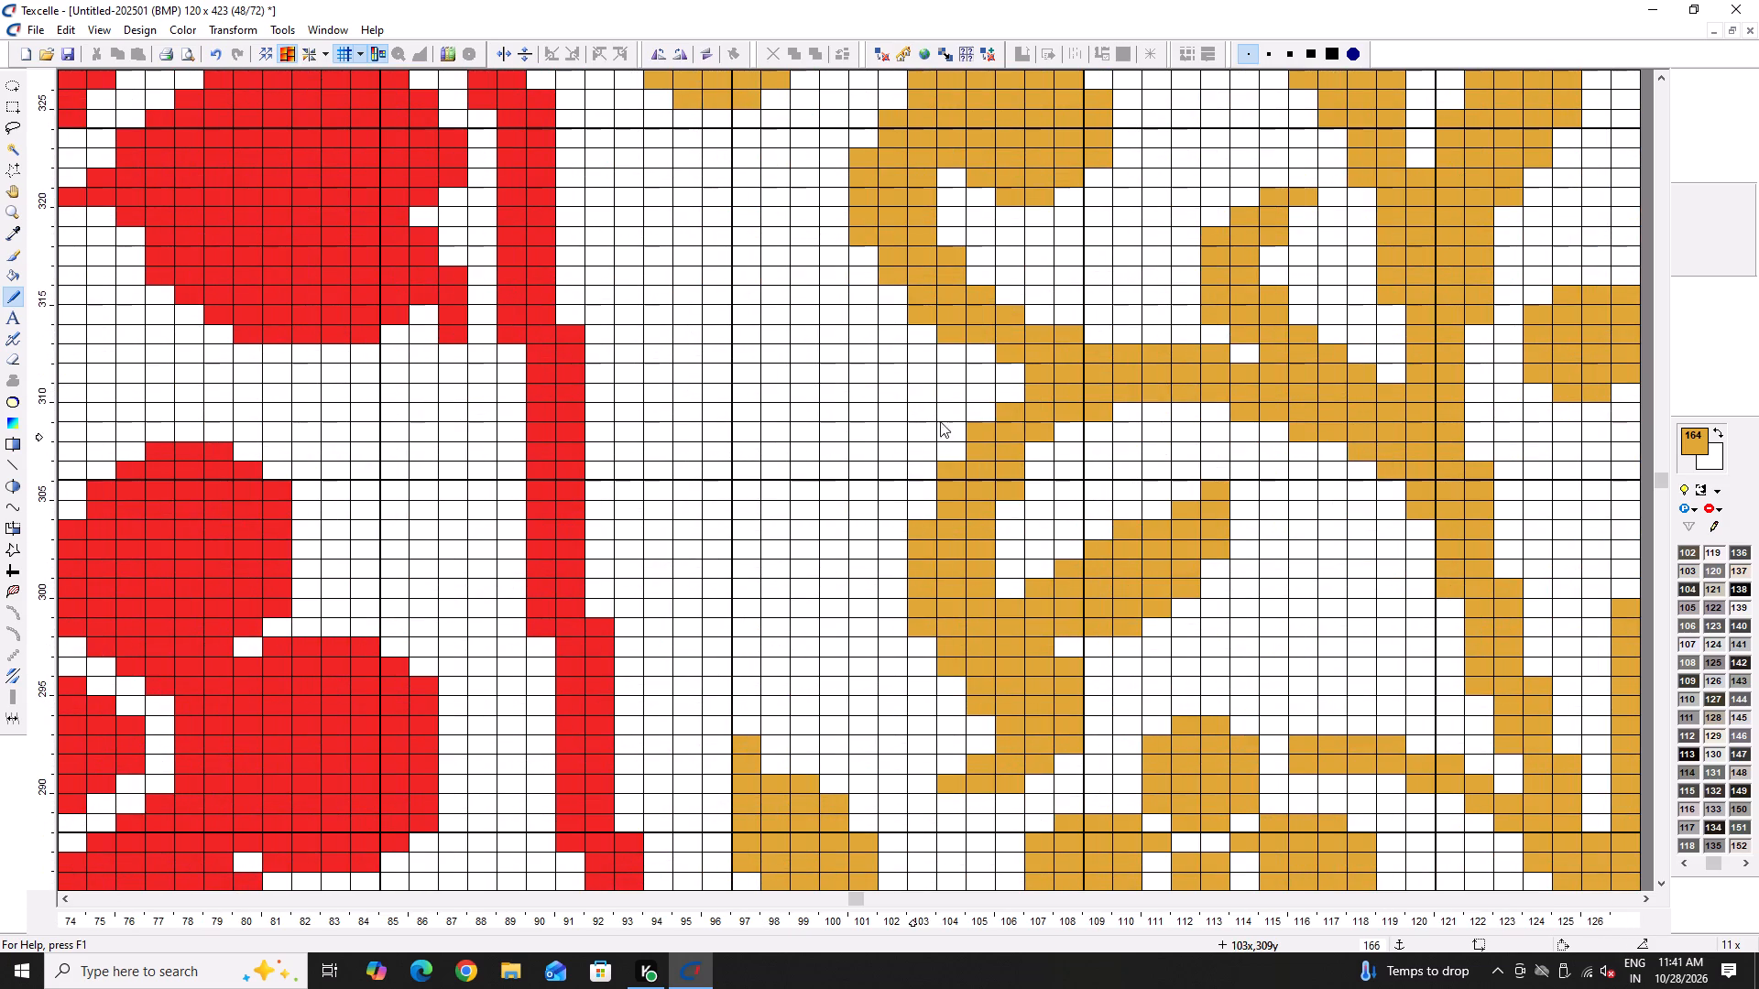
pyautogui.moveTo(926, 374); pyautogui.dragTo(910, 410)
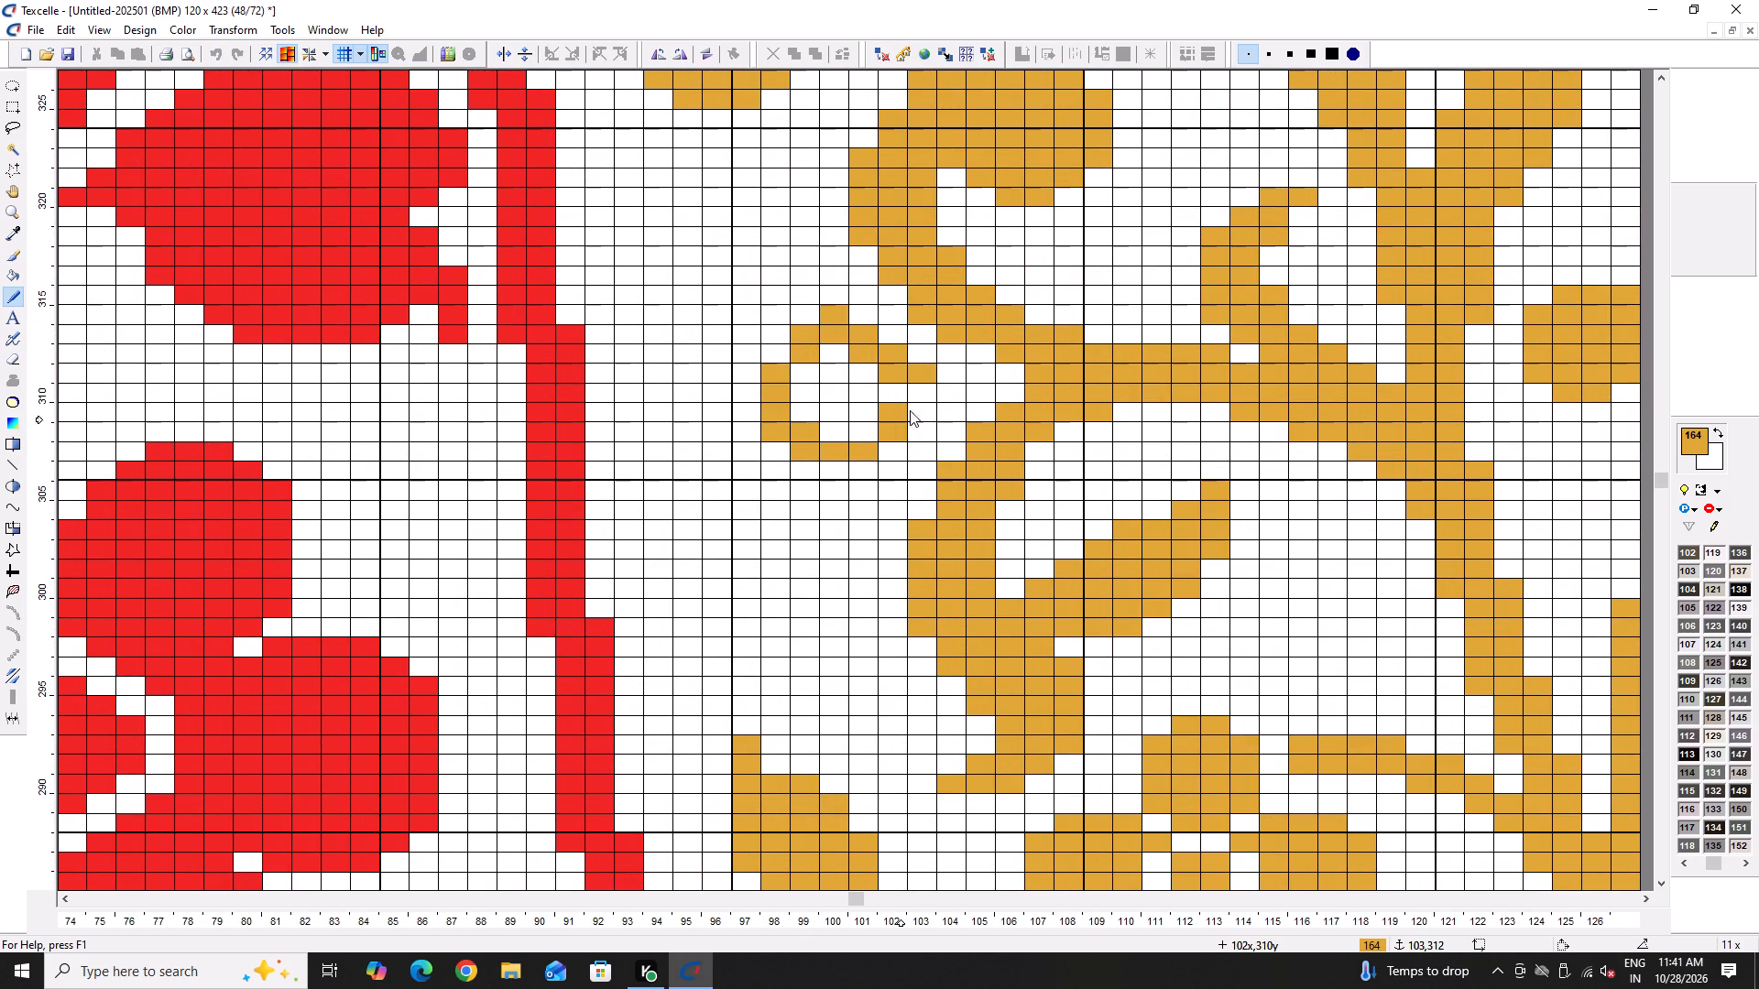
pyautogui.moveTo(910, 410); pyautogui.dragTo(857, 406)
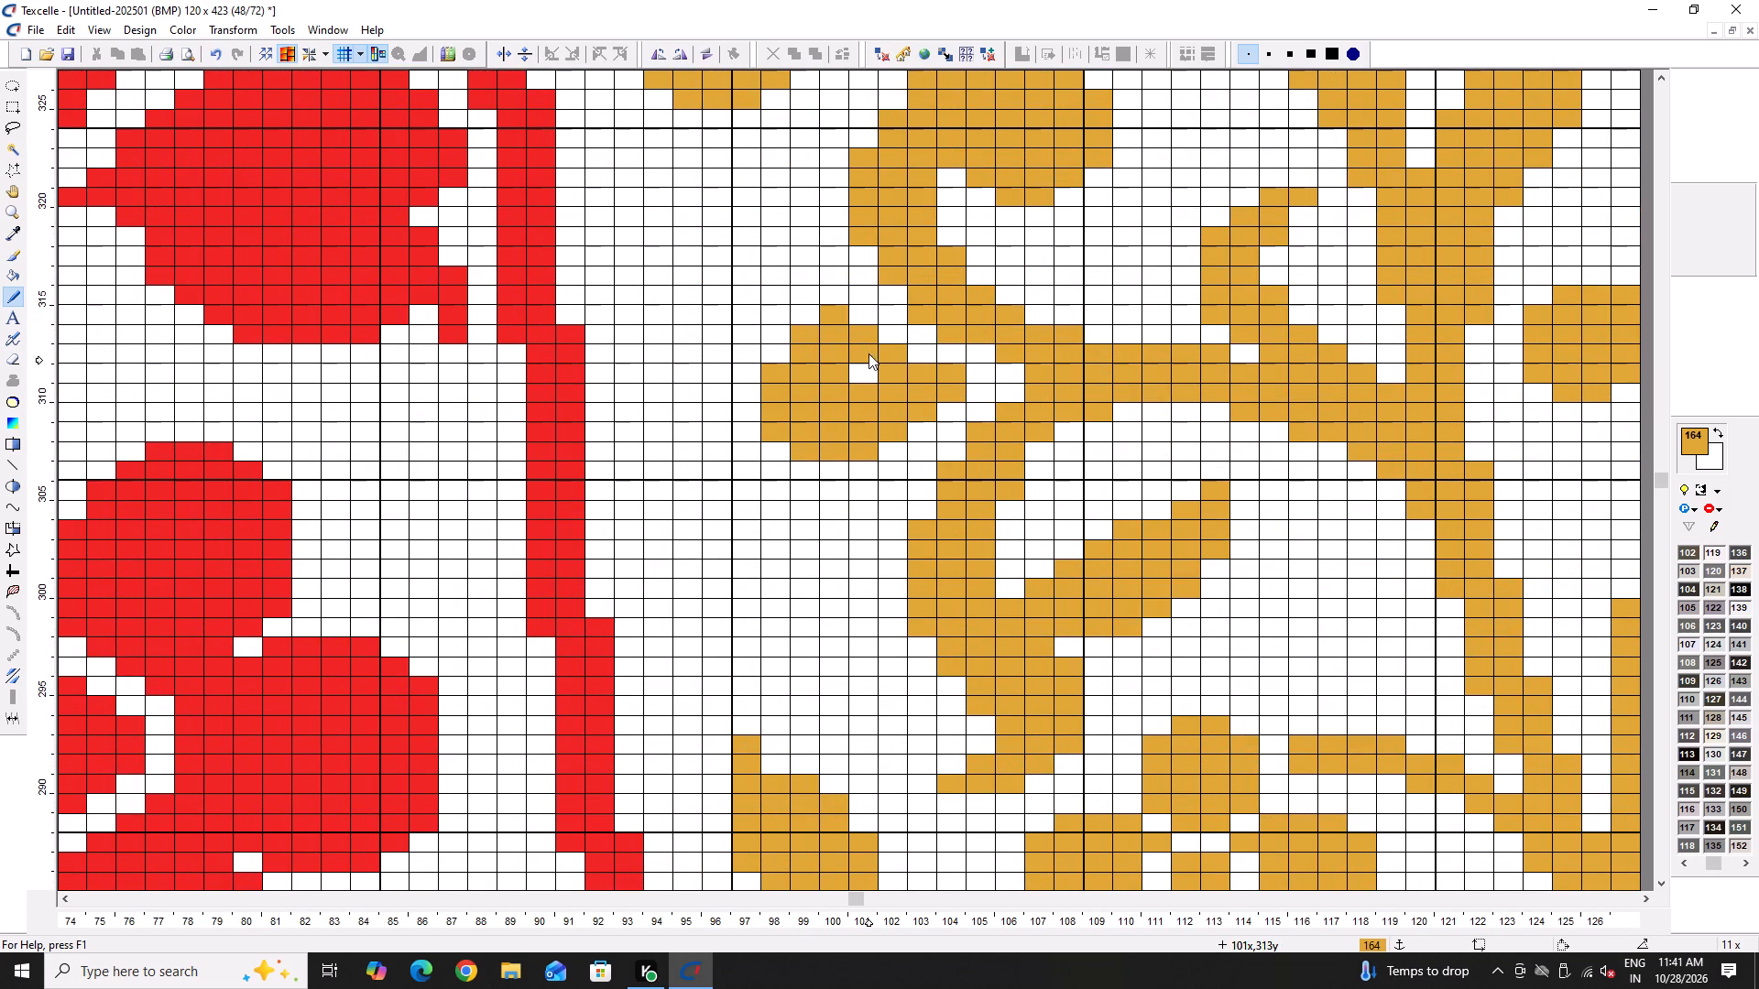
pyautogui.moveTo(847, 311); pyautogui.dragTo(835, 320, button='right')
pyautogui.click(856, 369)
pyautogui.rightClick(798, 330)
# Extend the round bud's pointed end to column 105 and even out its top edge along rows 313 and 314.
pyautogui.keyDown('ctrl'); pyautogui.scroll(1, 897, 444); pyautogui.keyUp('ctrl')
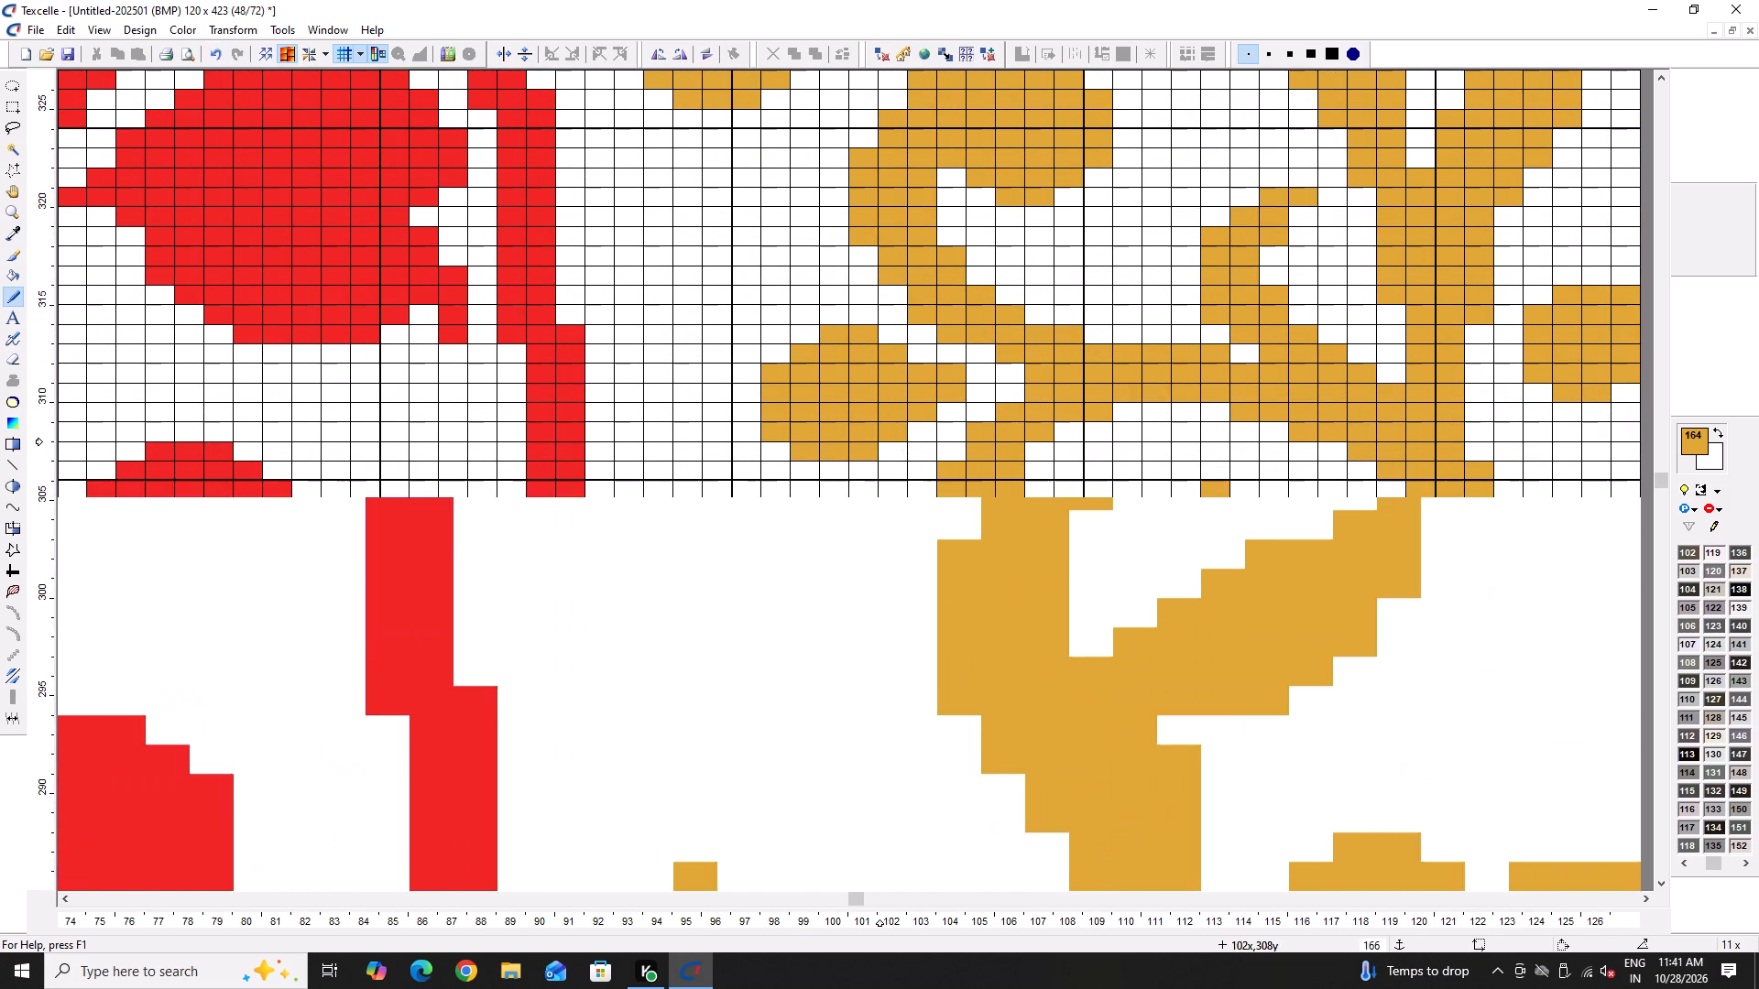
pyautogui.click(901, 438)
pyautogui.click(949, 397)
pyautogui.click(994, 367)
pyautogui.click(1021, 349)
pyautogui.click(1051, 342)
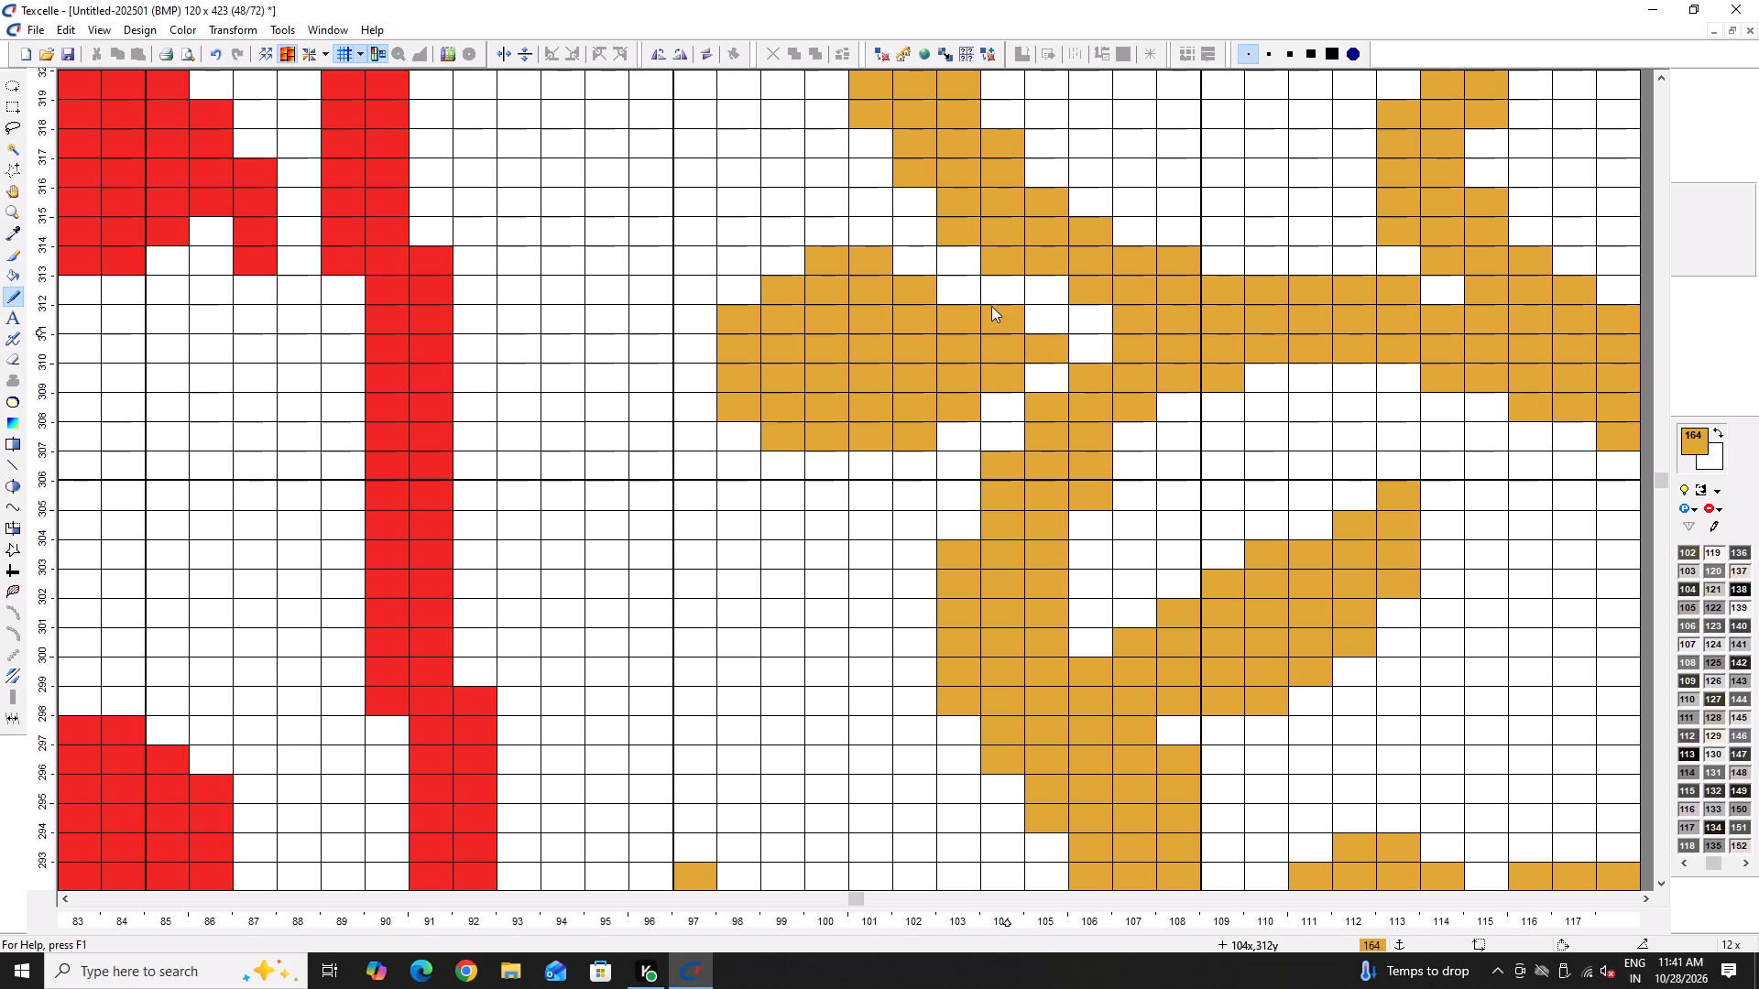
pyautogui.click(941, 289)
pyautogui.moveTo(892, 253); pyautogui.dragTo(821, 254, button='right')
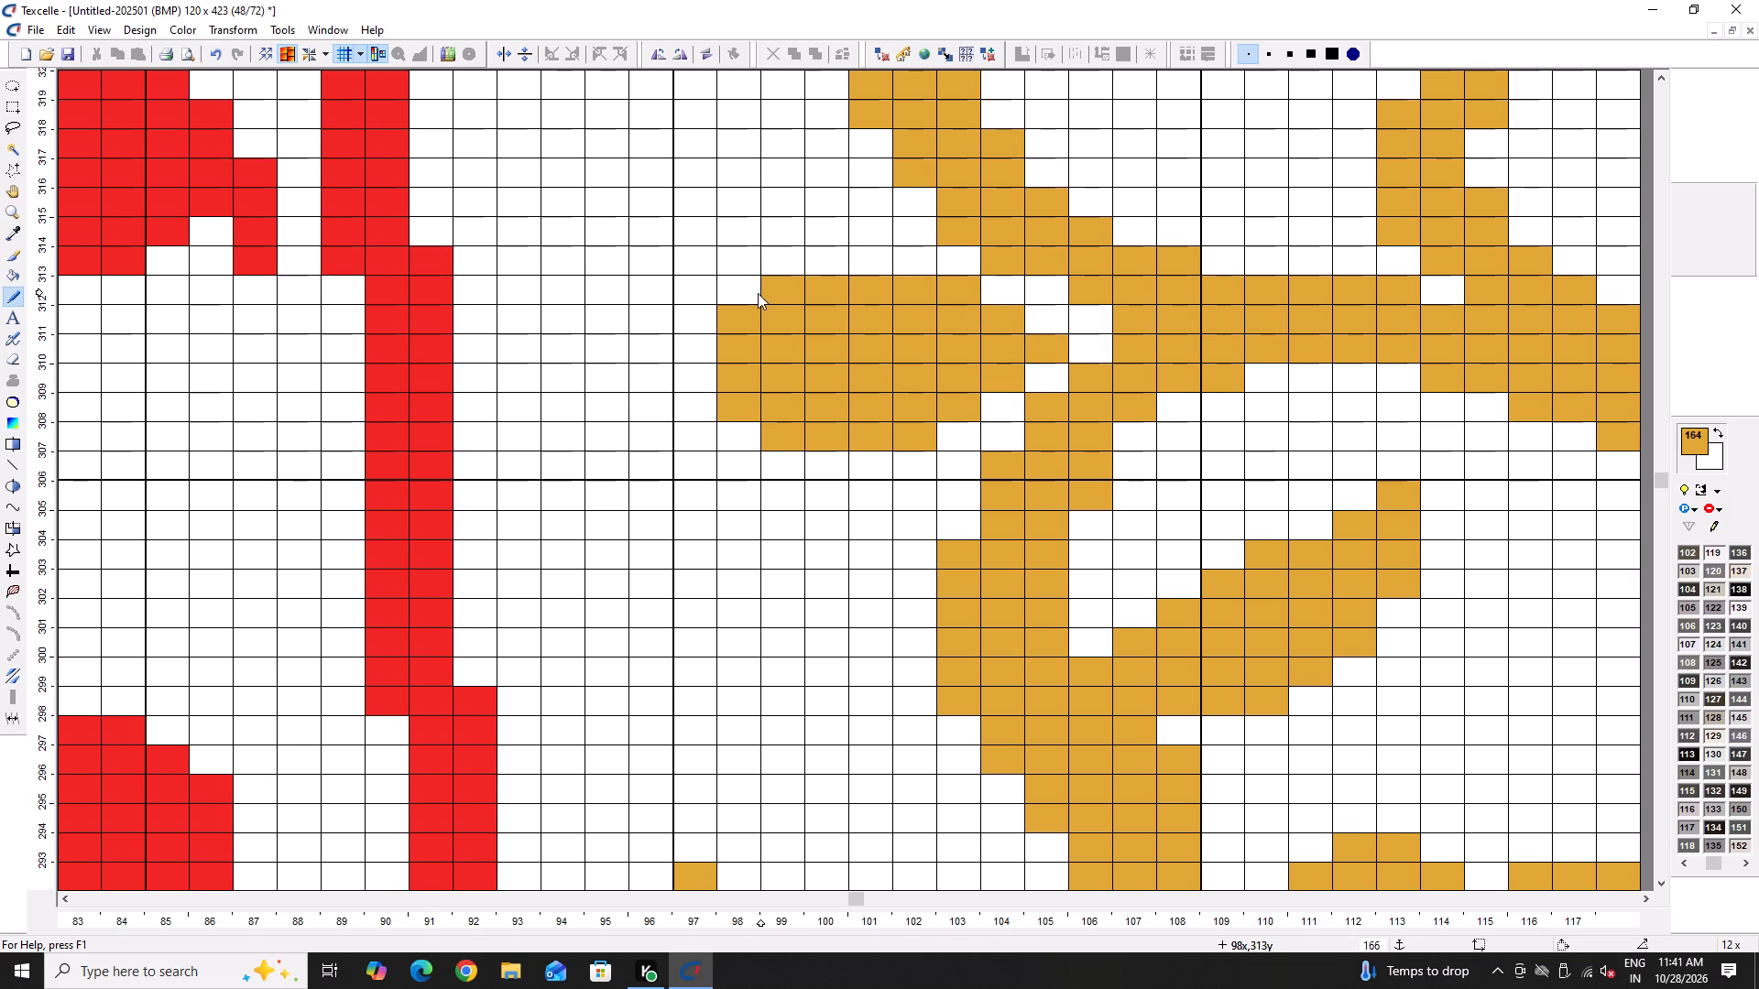
pyautogui.click(758, 293)
pyautogui.moveTo(794, 268); pyautogui.dragTo(880, 266)
pyautogui.moveTo(881, 267); pyautogui.dragTo(890, 269)
pyautogui.click(899, 272)
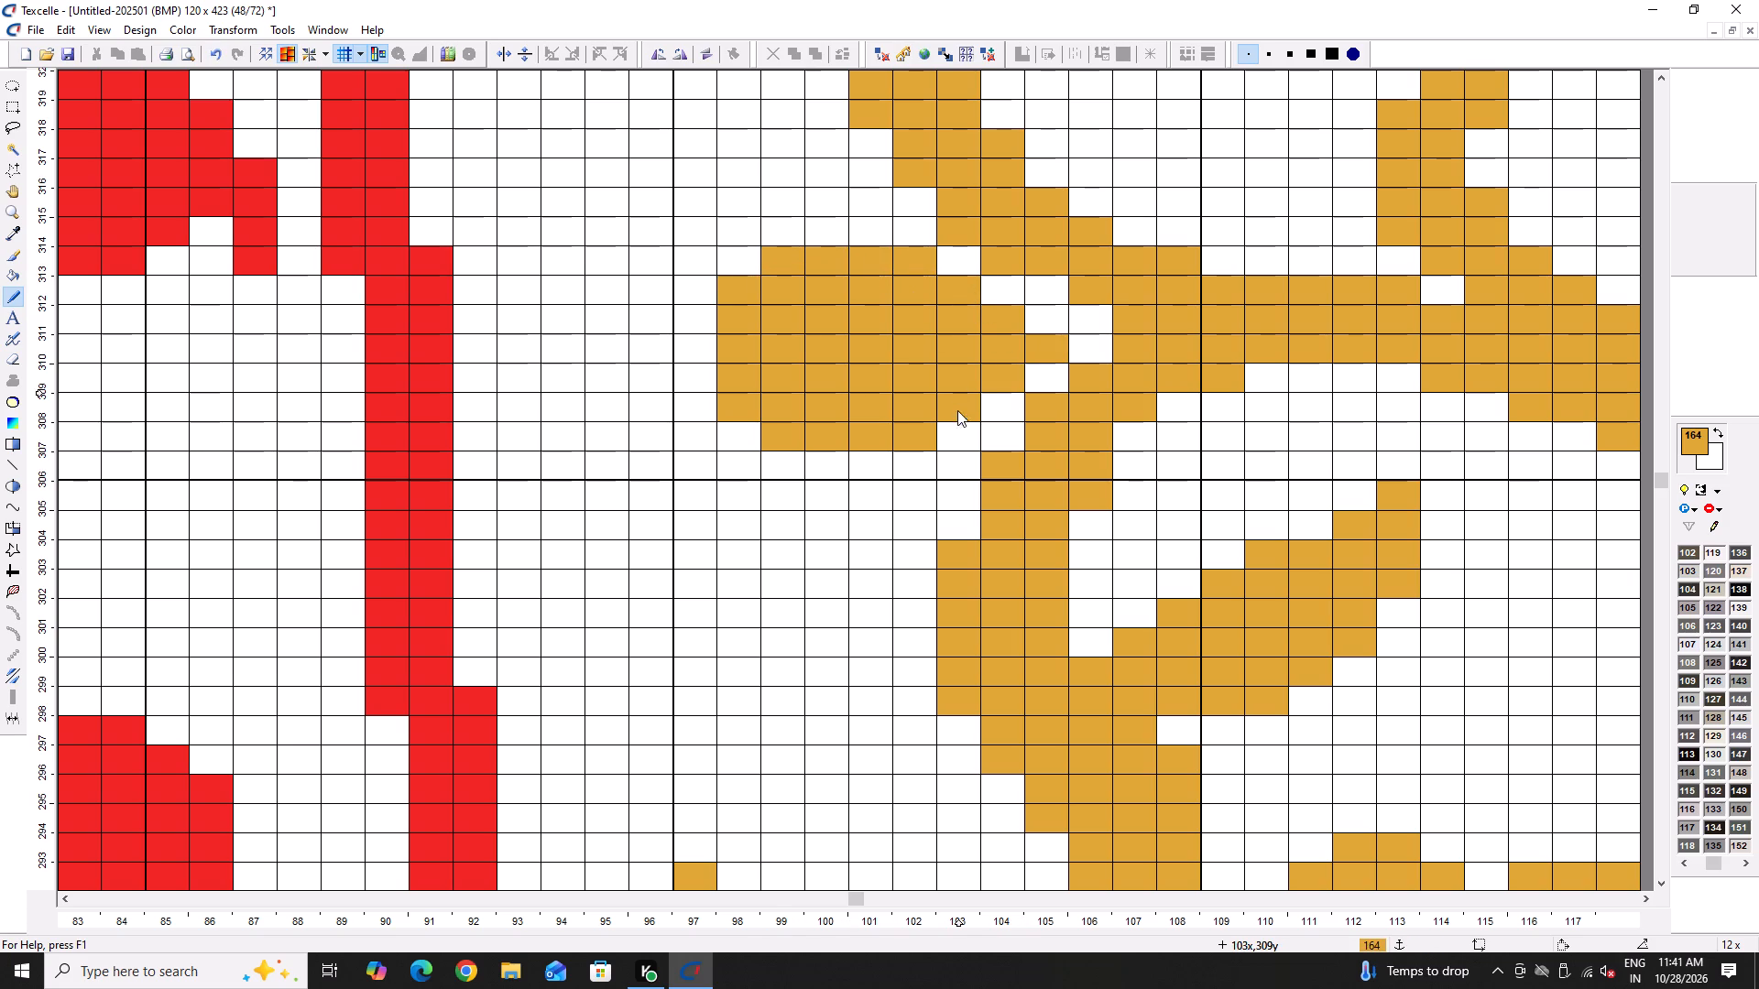
# Redraw the thin curl branching off the stem as a thicker gold shape in columns 121 to 127, erasing its old tip around column 120.
pyautogui.keyDown('ctrl'); pyautogui.scroll(-6, 882, 409); pyautogui.keyUp('ctrl')
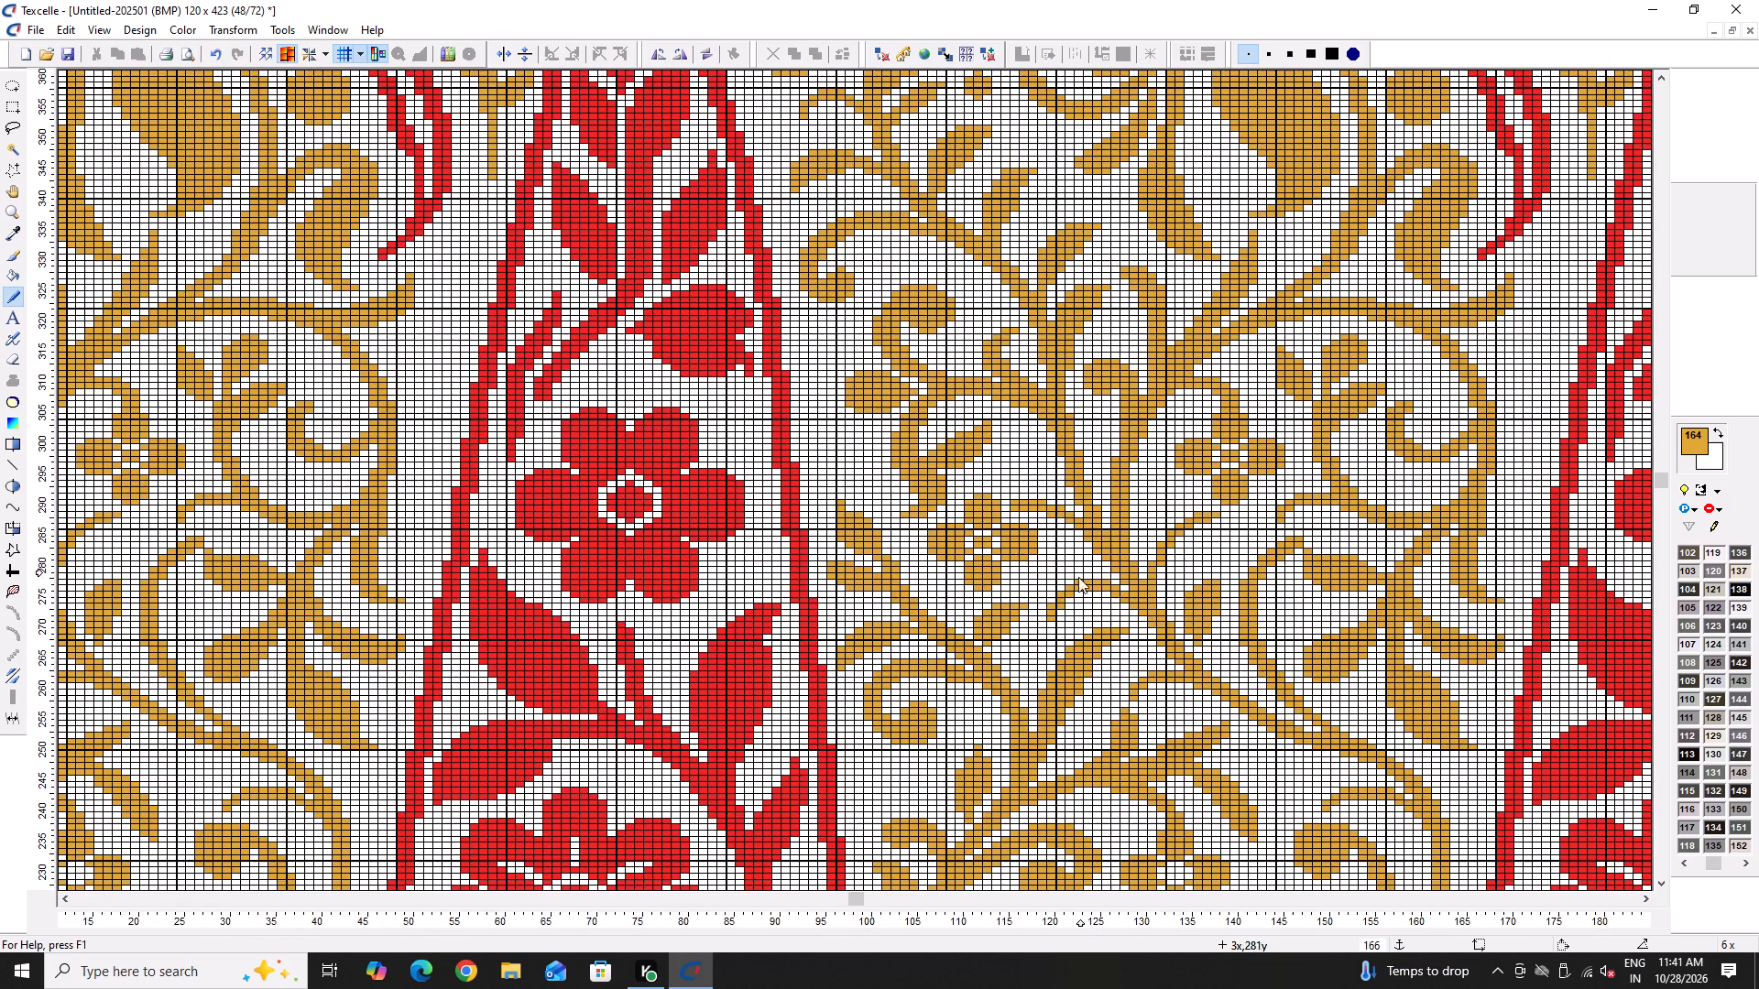
pyautogui.keyDown('ctrl'); pyautogui.scroll(6, 1101, 611); pyautogui.keyUp('ctrl')
pyautogui.moveTo(1210, 585); pyautogui.dragTo(939, 635)
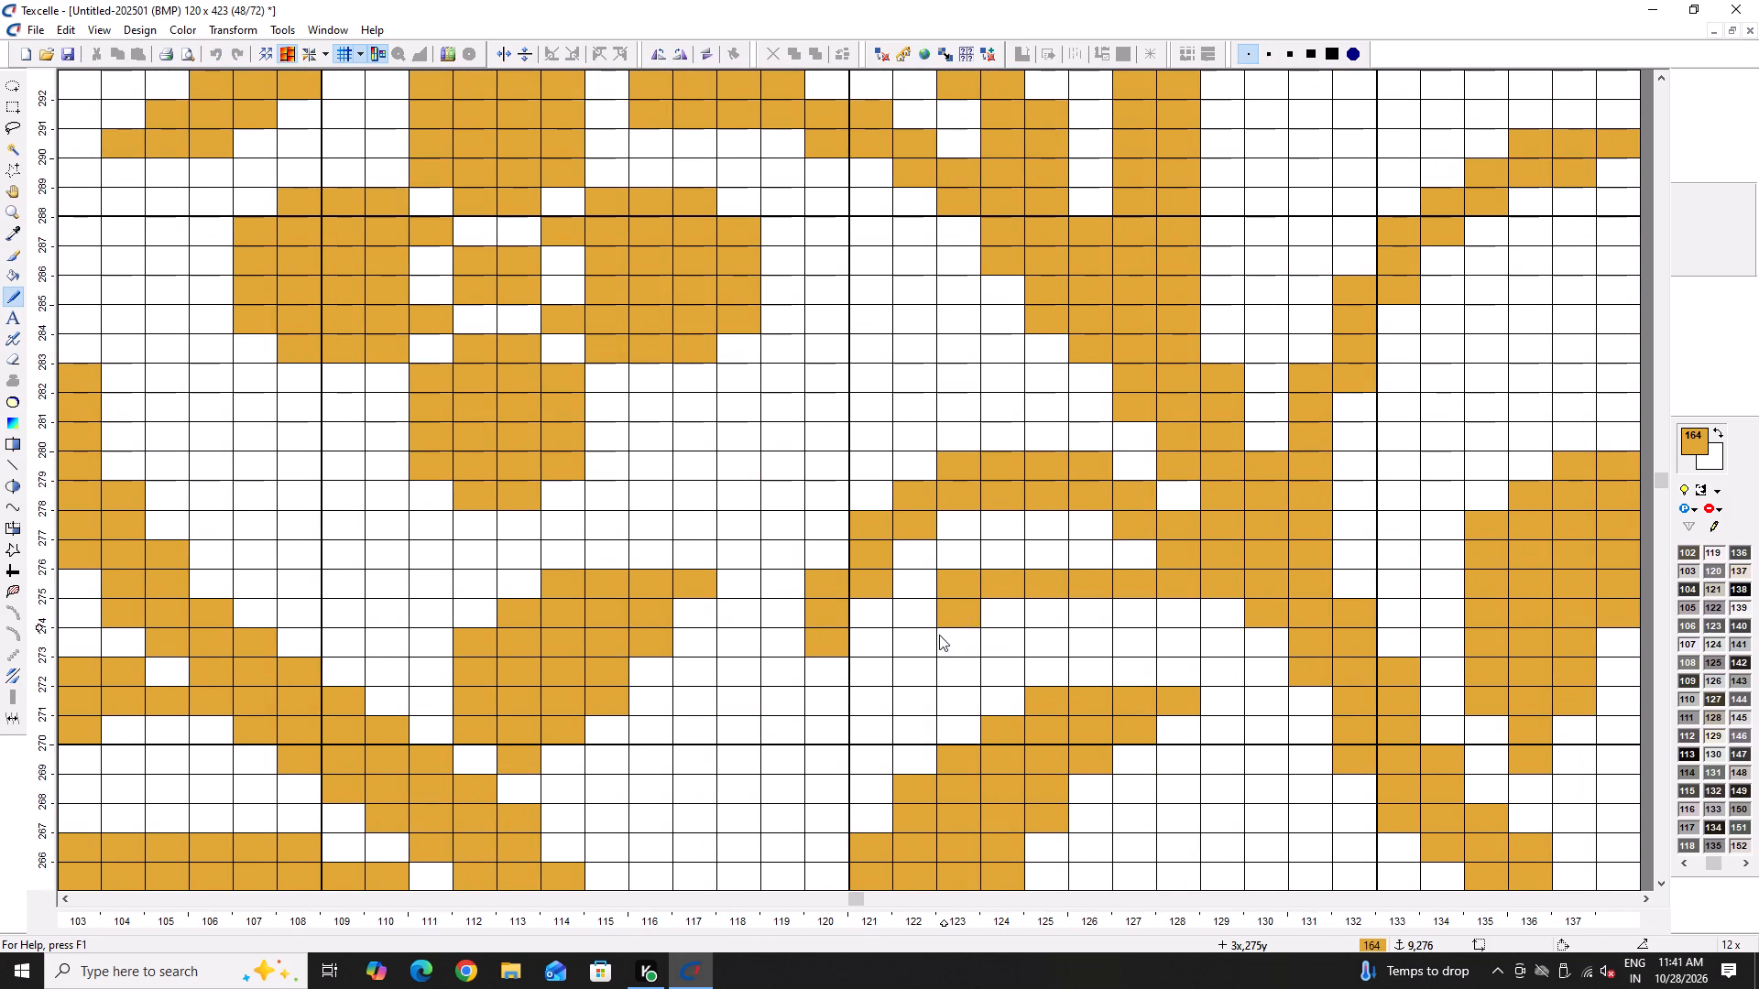
pyautogui.moveTo(939, 635); pyautogui.dragTo(930, 525)
pyautogui.moveTo(815, 555); pyautogui.dragTo(890, 495, button='right')
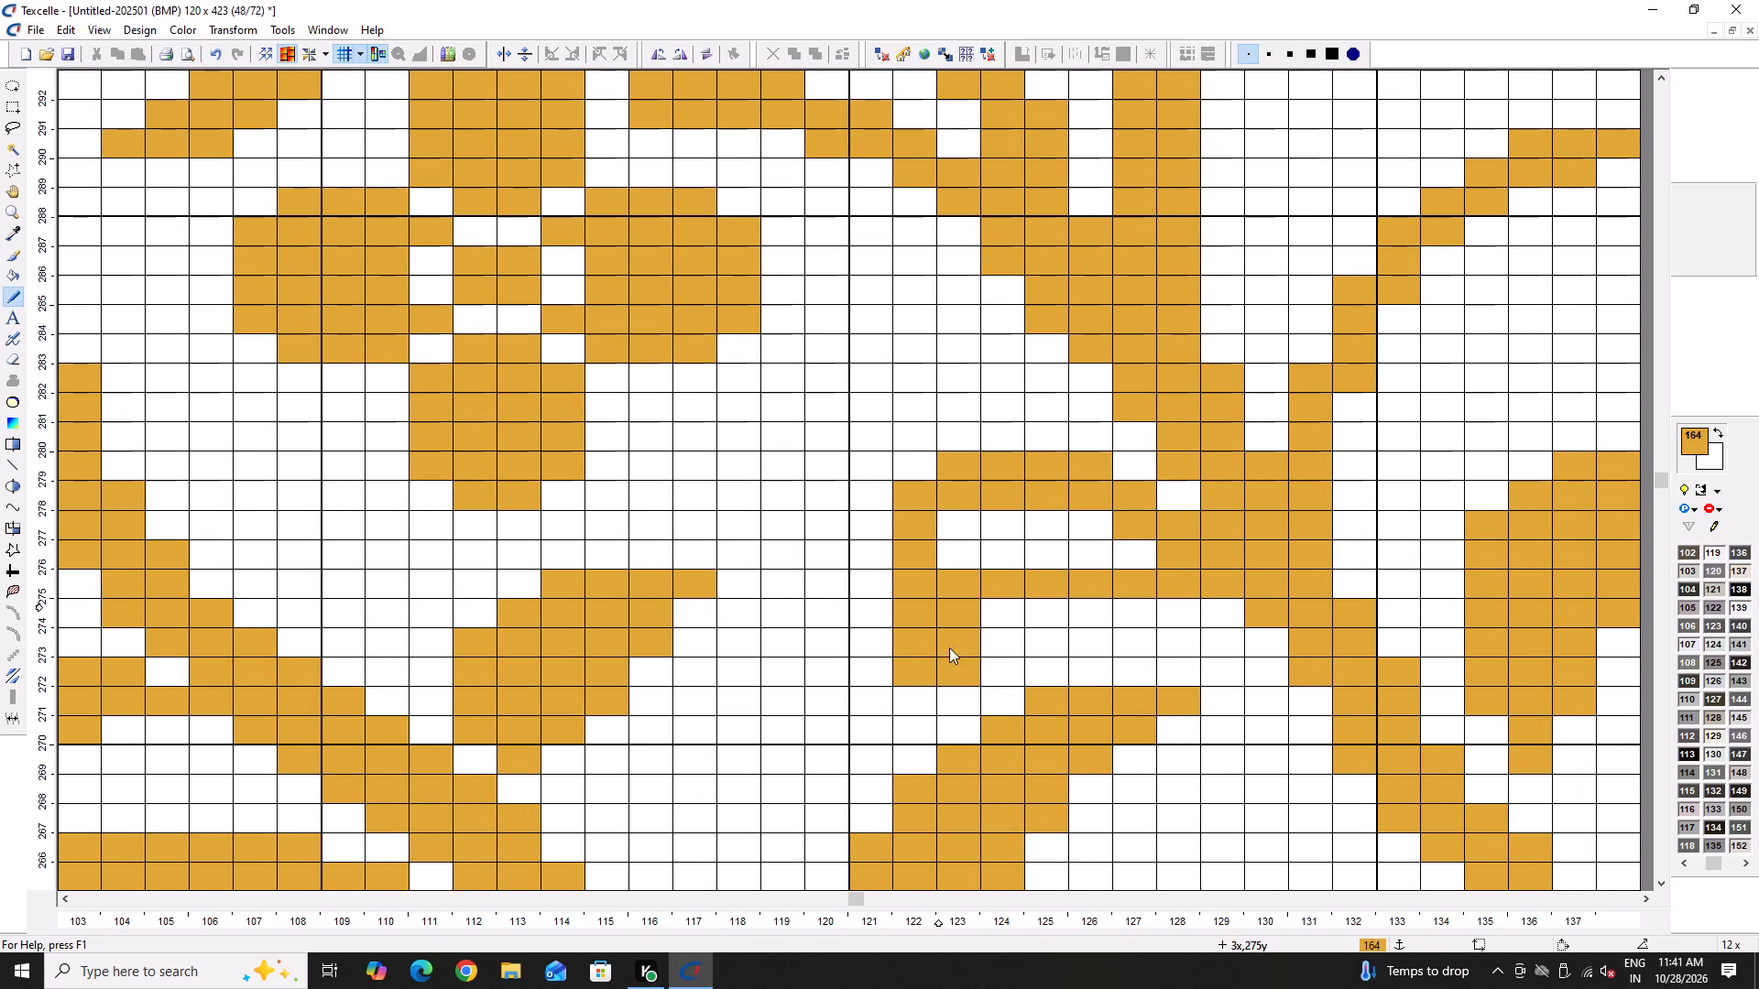
pyautogui.rightClick(967, 680)
pyautogui.moveTo(898, 610); pyautogui.dragTo(898, 526)
pyautogui.moveTo(945, 515); pyautogui.dragTo(1047, 558)
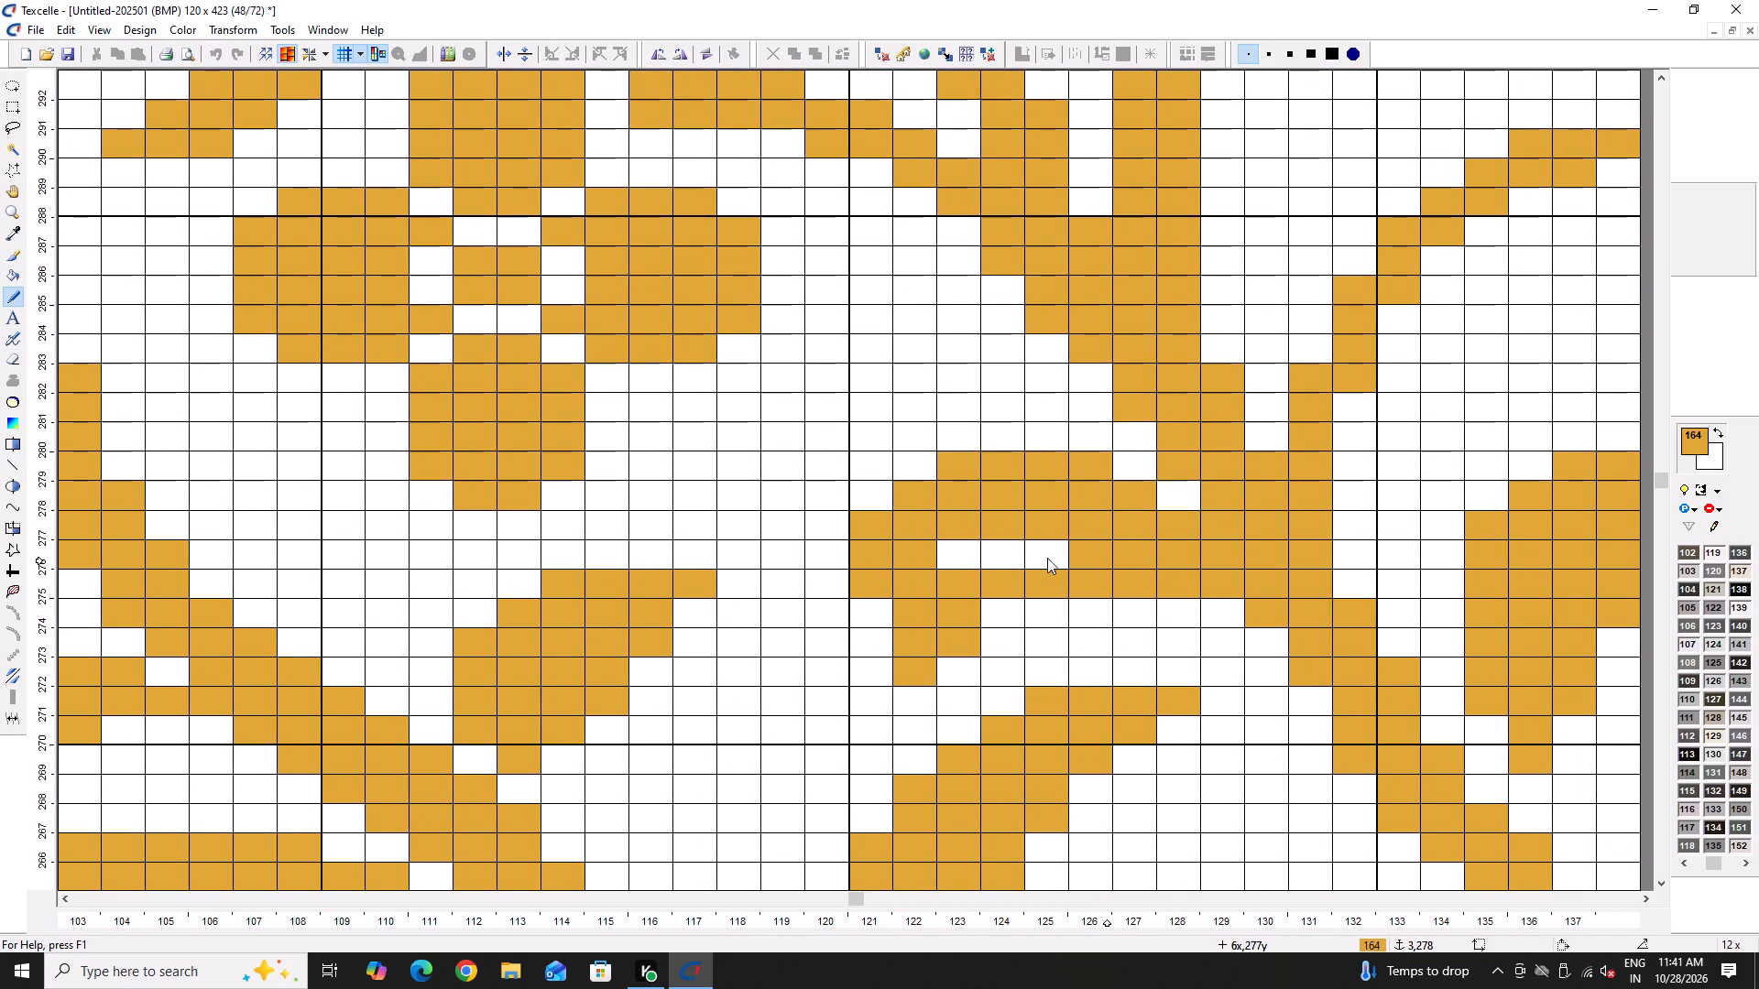
pyautogui.moveTo(1047, 558); pyautogui.dragTo(922, 555)
# Trim the thickened curl's underside into a tapered arch ending at column 121, row 275, and add gold cells where the main stem bends below it.
pyautogui.moveTo(1057, 599); pyautogui.dragTo(1141, 591, button='right')
pyautogui.rightClick(960, 618)
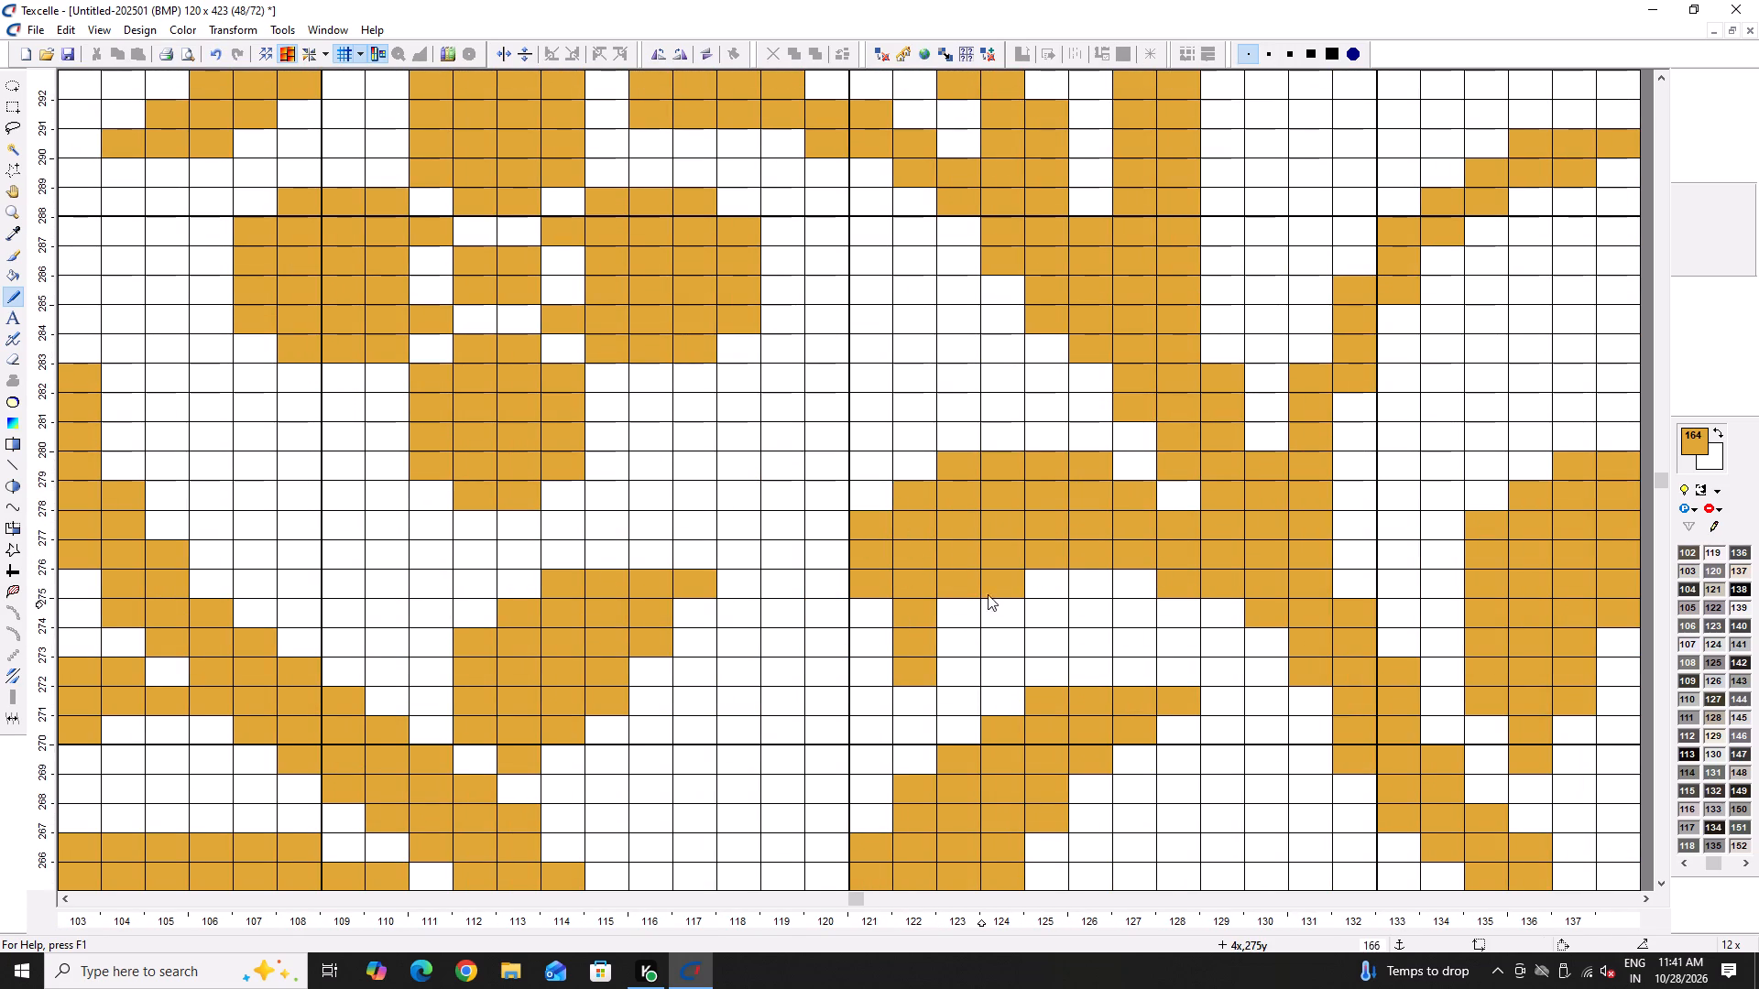
pyautogui.rightClick(990, 591)
pyautogui.doubleClick(877, 607)
pyautogui.moveTo(900, 655); pyautogui.dragTo(907, 687, button='right')
pyautogui.rightClick(918, 620)
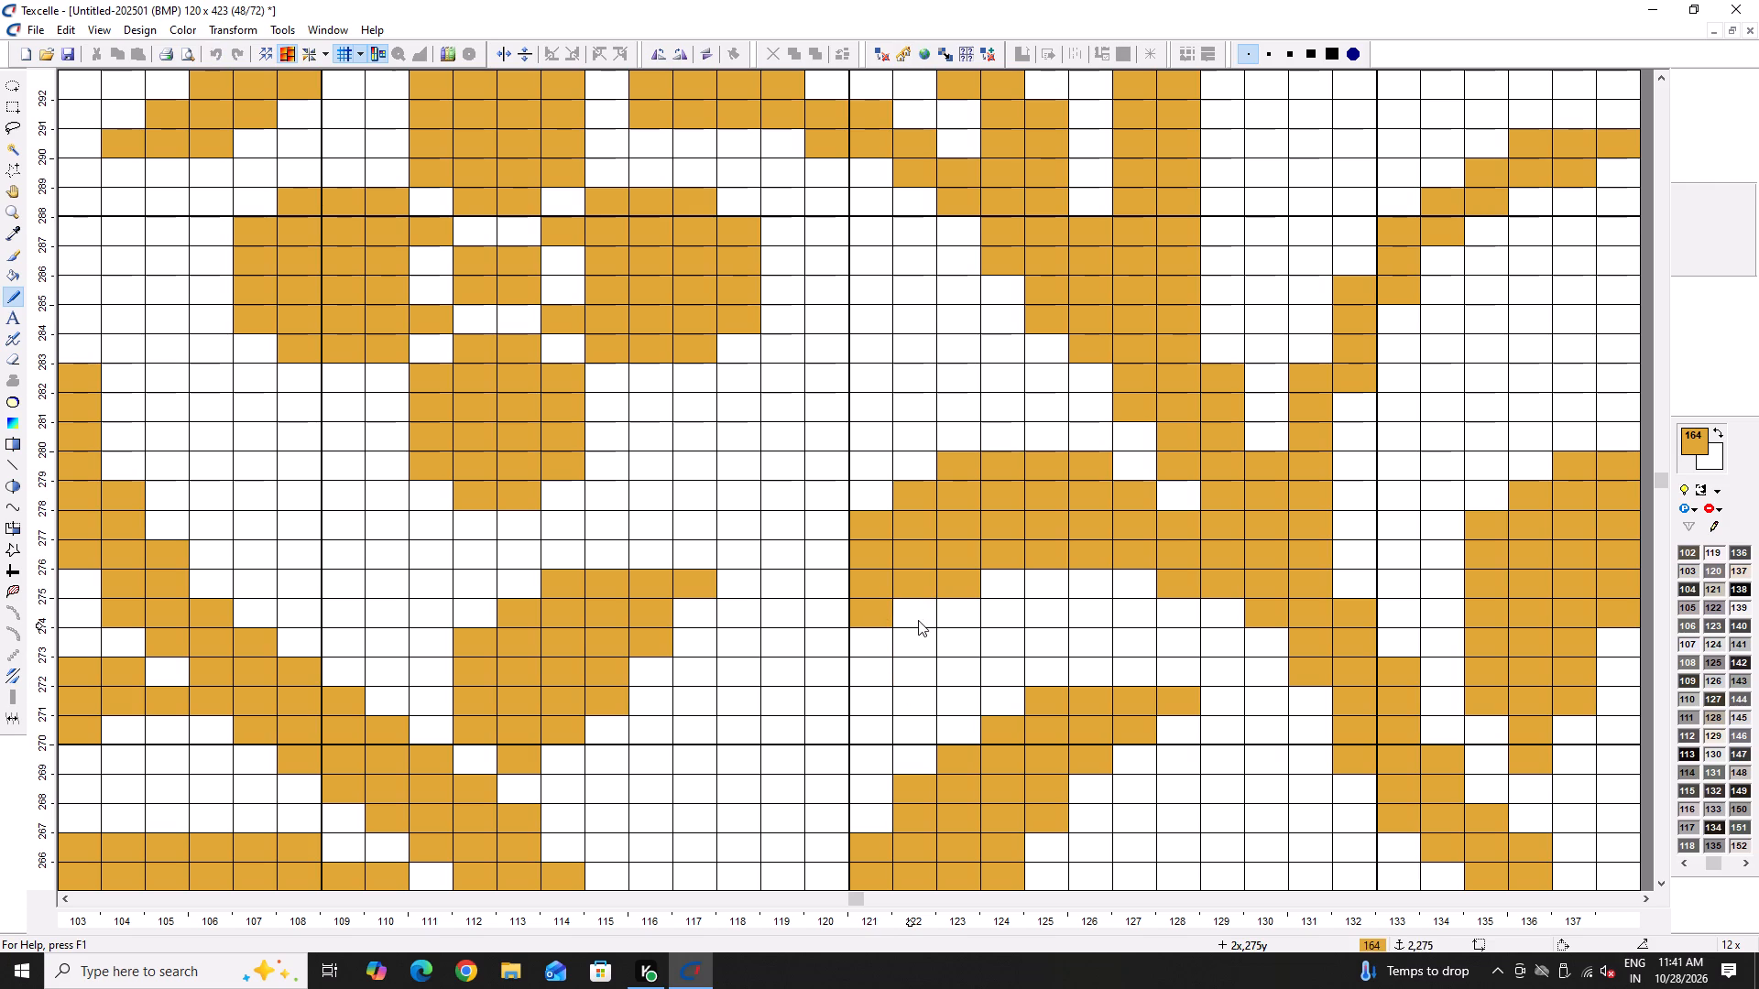
pyautogui.rightClick(956, 590)
pyautogui.moveTo(1025, 558); pyautogui.dragTo(984, 560, button='right')
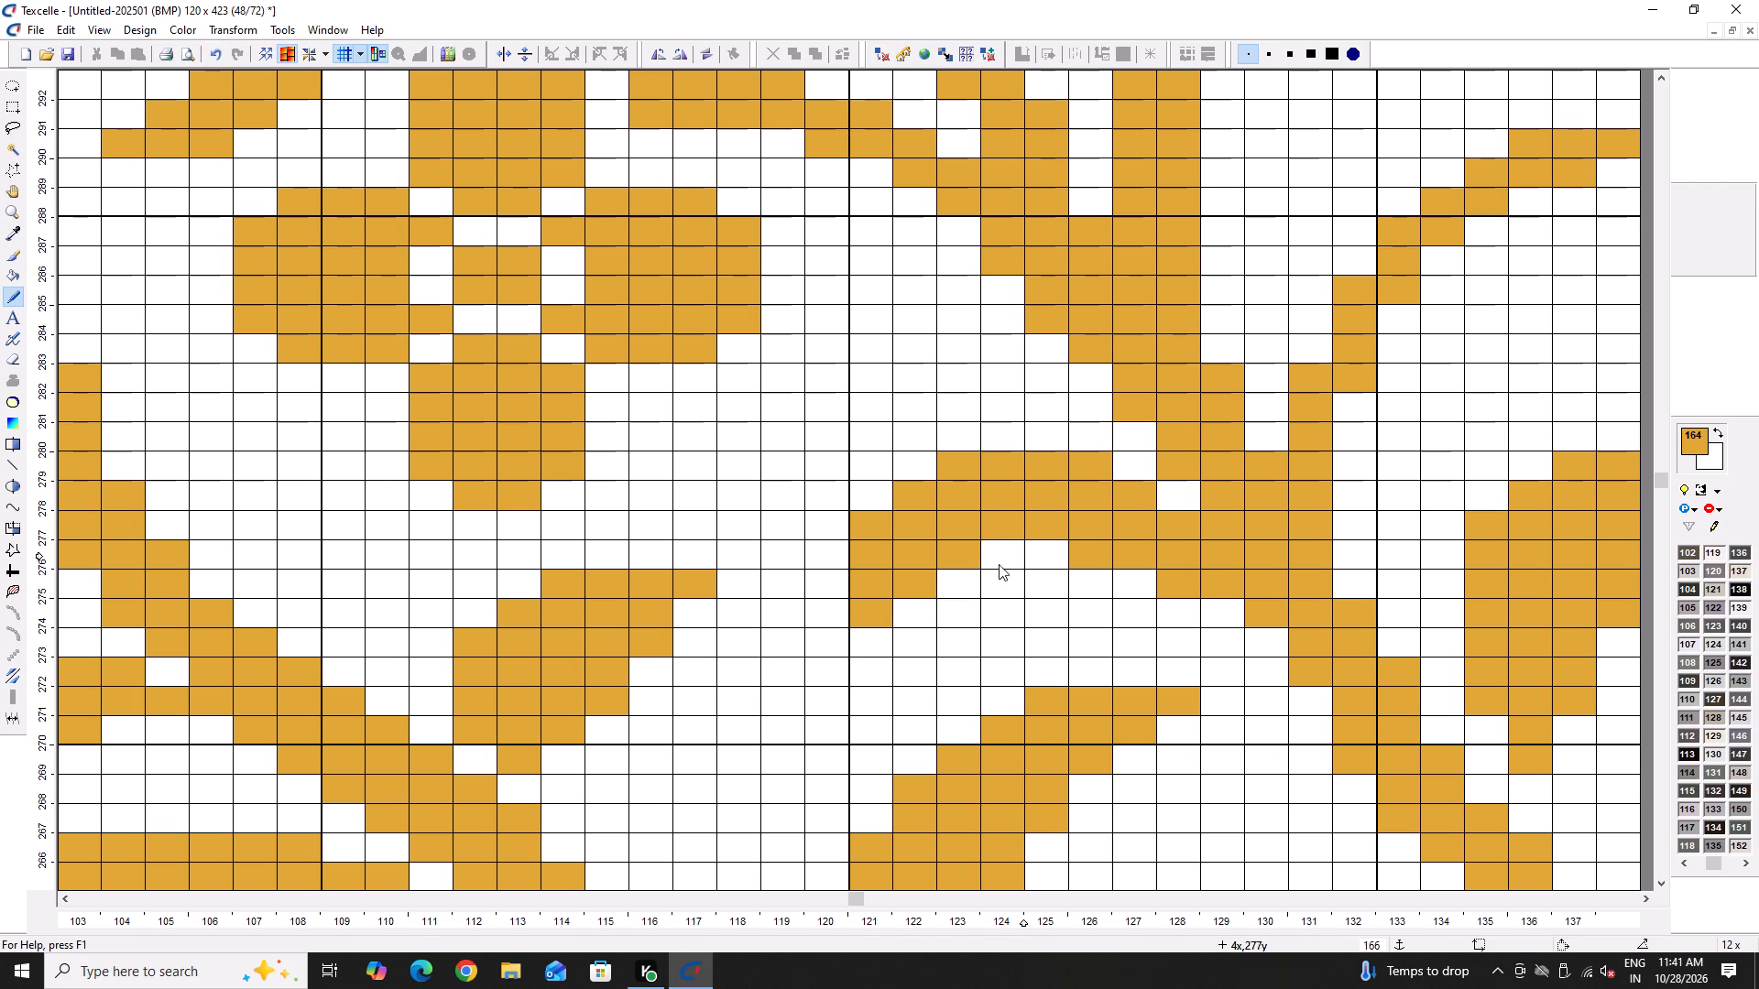
pyautogui.click(1211, 606)
pyautogui.moveTo(1264, 633); pyautogui.dragTo(1271, 643)
# Outline a leaf against the thin branch in columns 131 to 140, rows 281 to 291, and fill it with gold.
pyautogui.keyDown('ctrl'); pyautogui.scroll(-2, 760, 552); pyautogui.keyUp('ctrl')
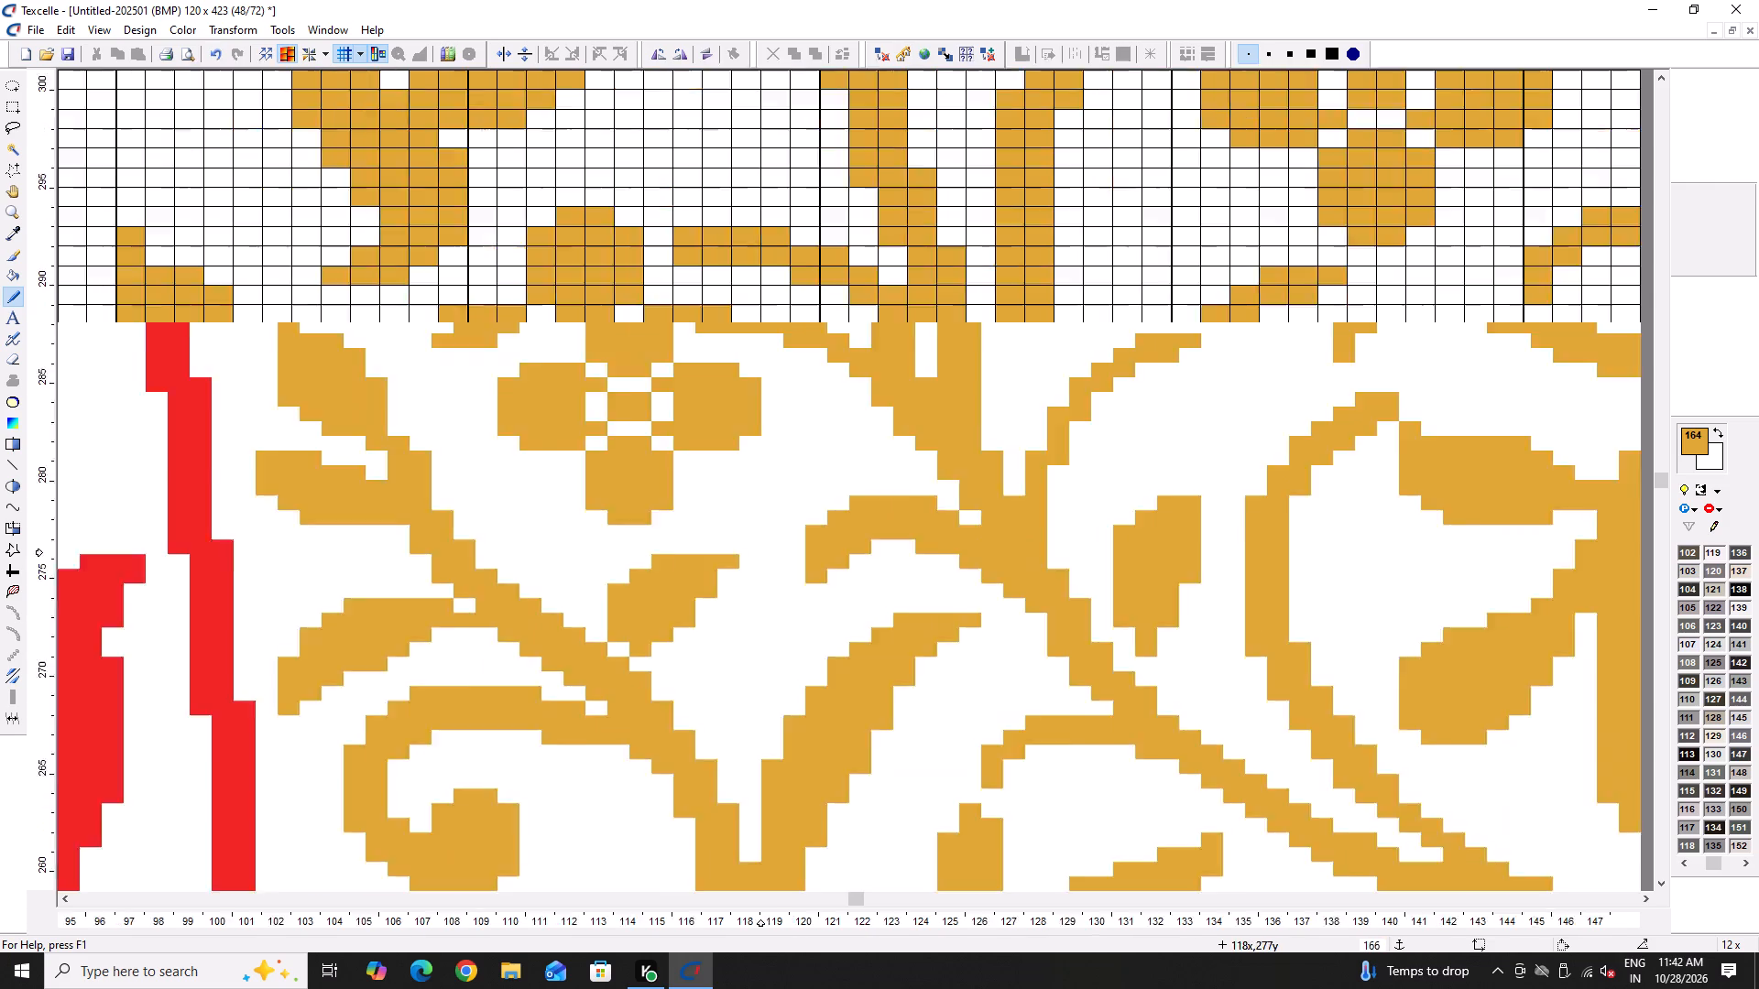
pyautogui.keyDown('ctrl'); pyautogui.scroll(-2, 759, 549); pyautogui.keyUp('ctrl')
pyautogui.keyDown('ctrl'); pyautogui.scroll(4, 912, 606); pyautogui.keyUp('ctrl')
pyautogui.click(955, 586)
pyautogui.keyDown('ctrl'); pyautogui.scroll(-6, 976, 615); pyautogui.keyUp('ctrl')
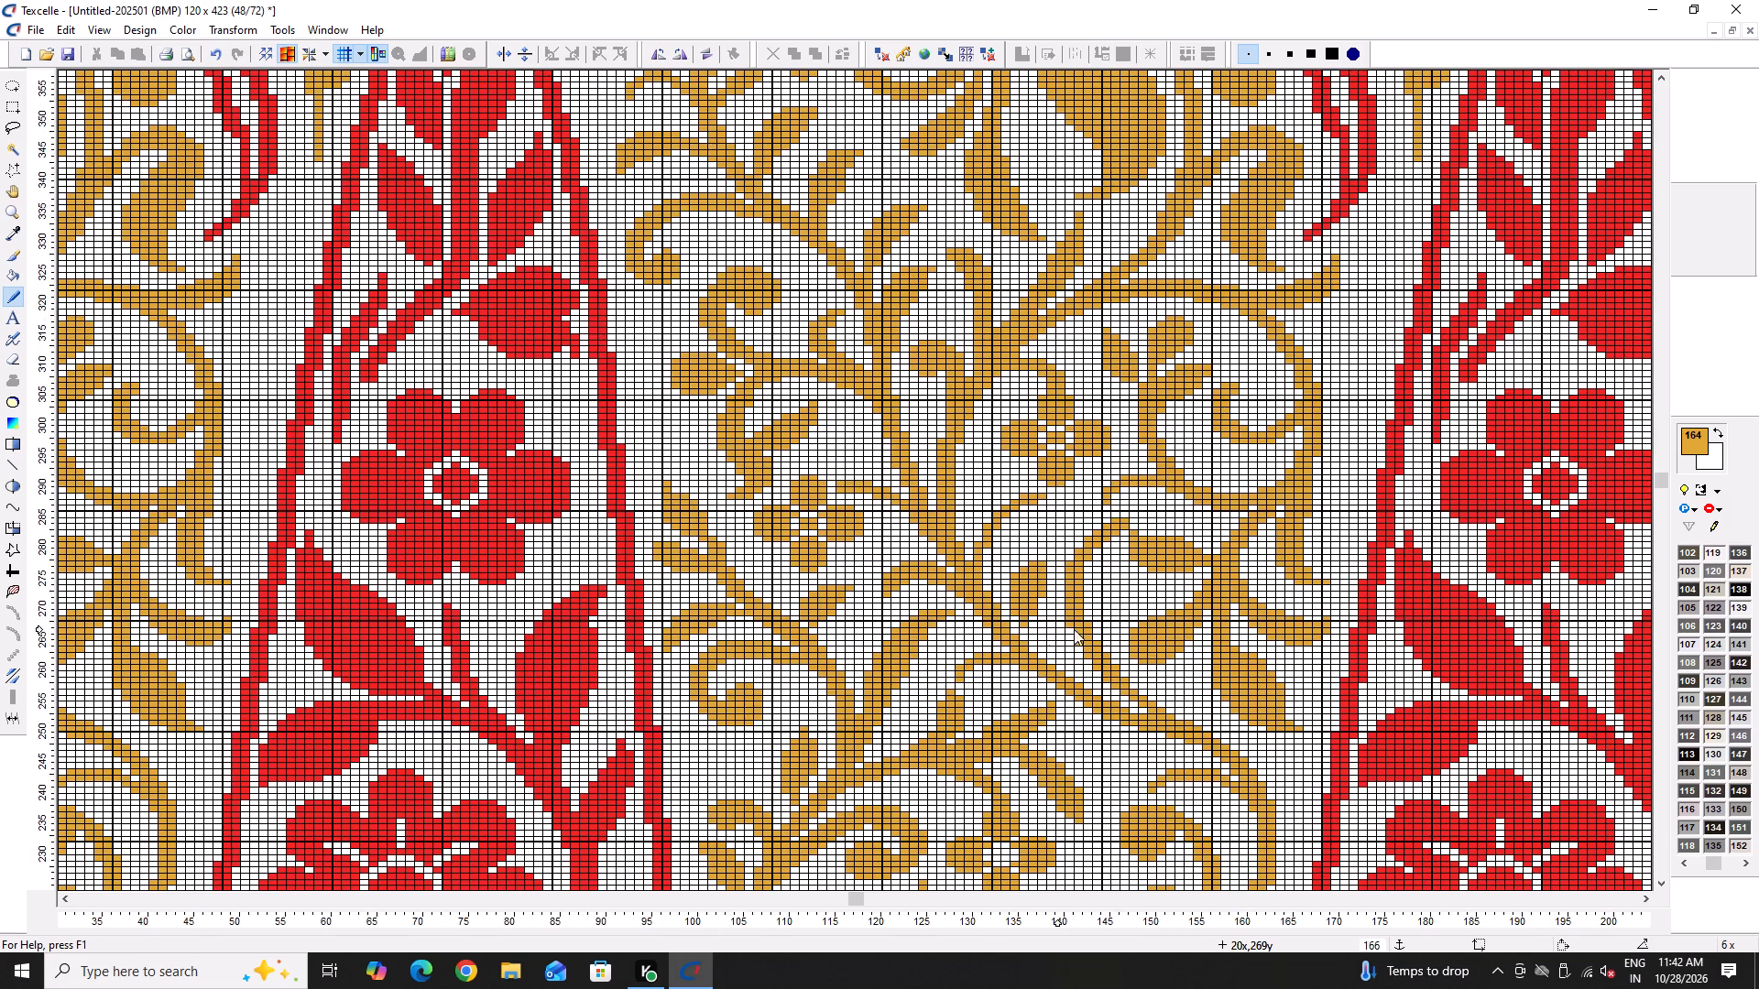
pyautogui.keyDown('ctrl'); pyautogui.scroll(6, 1026, 532); pyautogui.keyUp('ctrl')
pyautogui.moveTo(876, 636); pyautogui.dragTo(1063, 558)
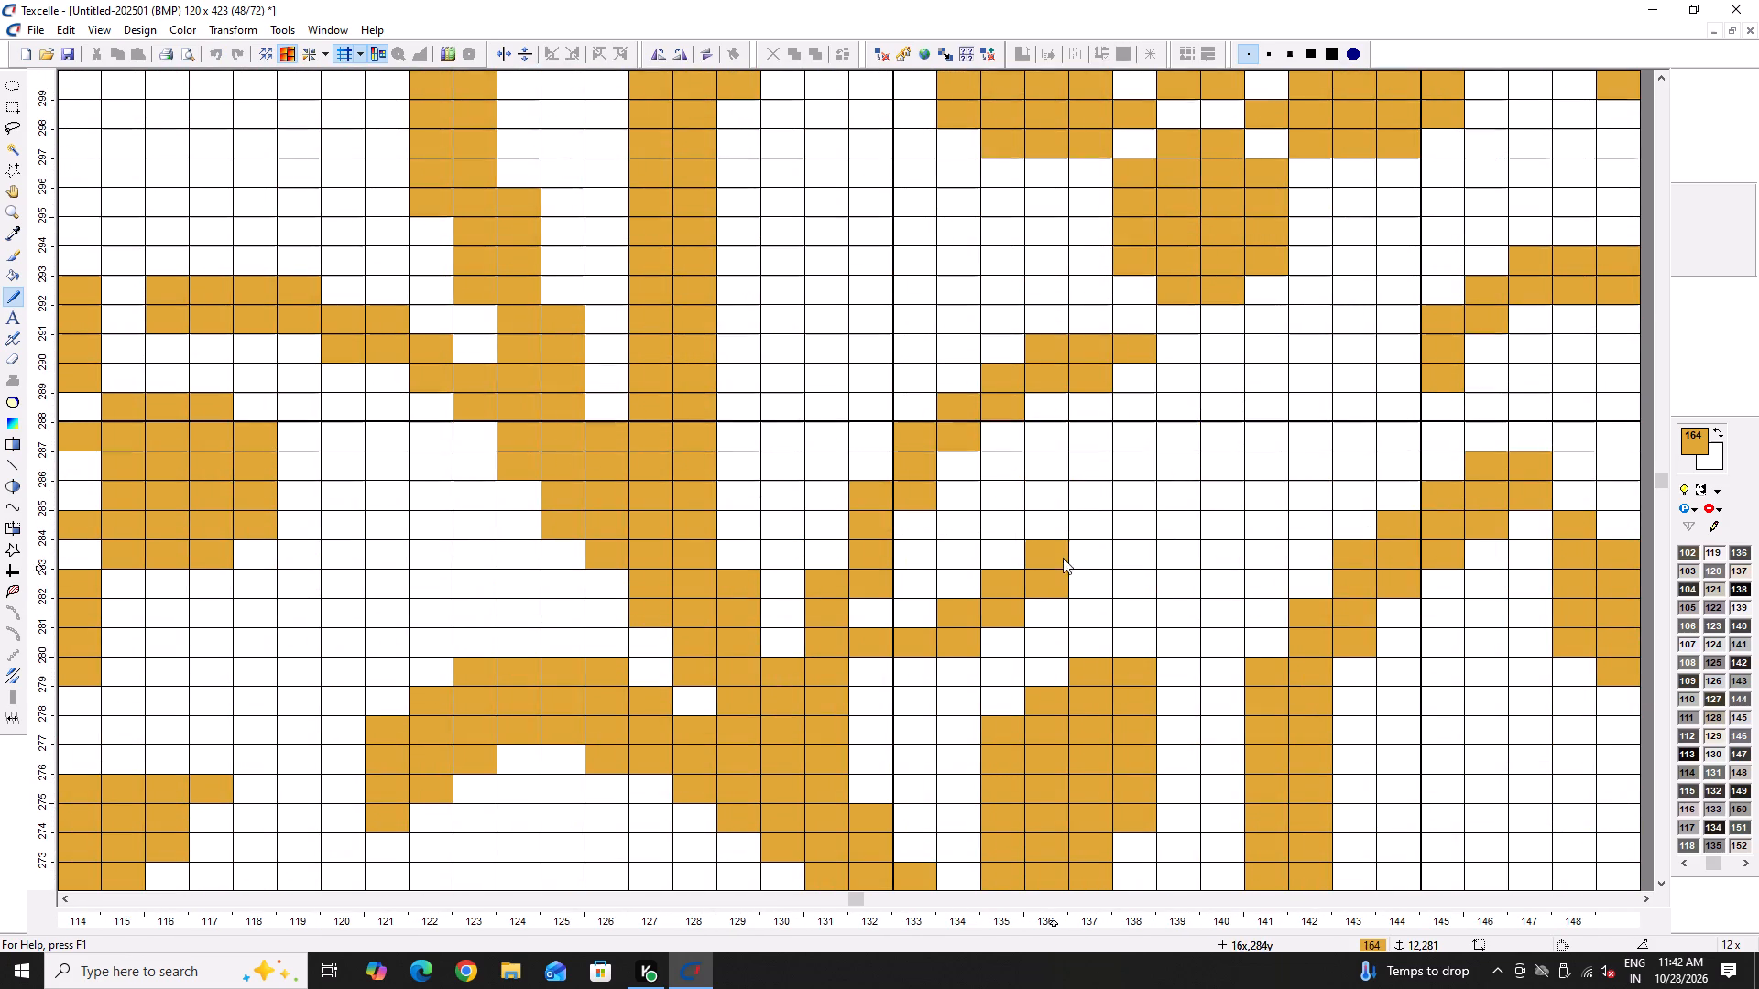
pyautogui.moveTo(1063, 558); pyautogui.dragTo(1072, 354)
pyautogui.moveTo(1263, 429); pyautogui.dragTo(1266, 448, button='right')
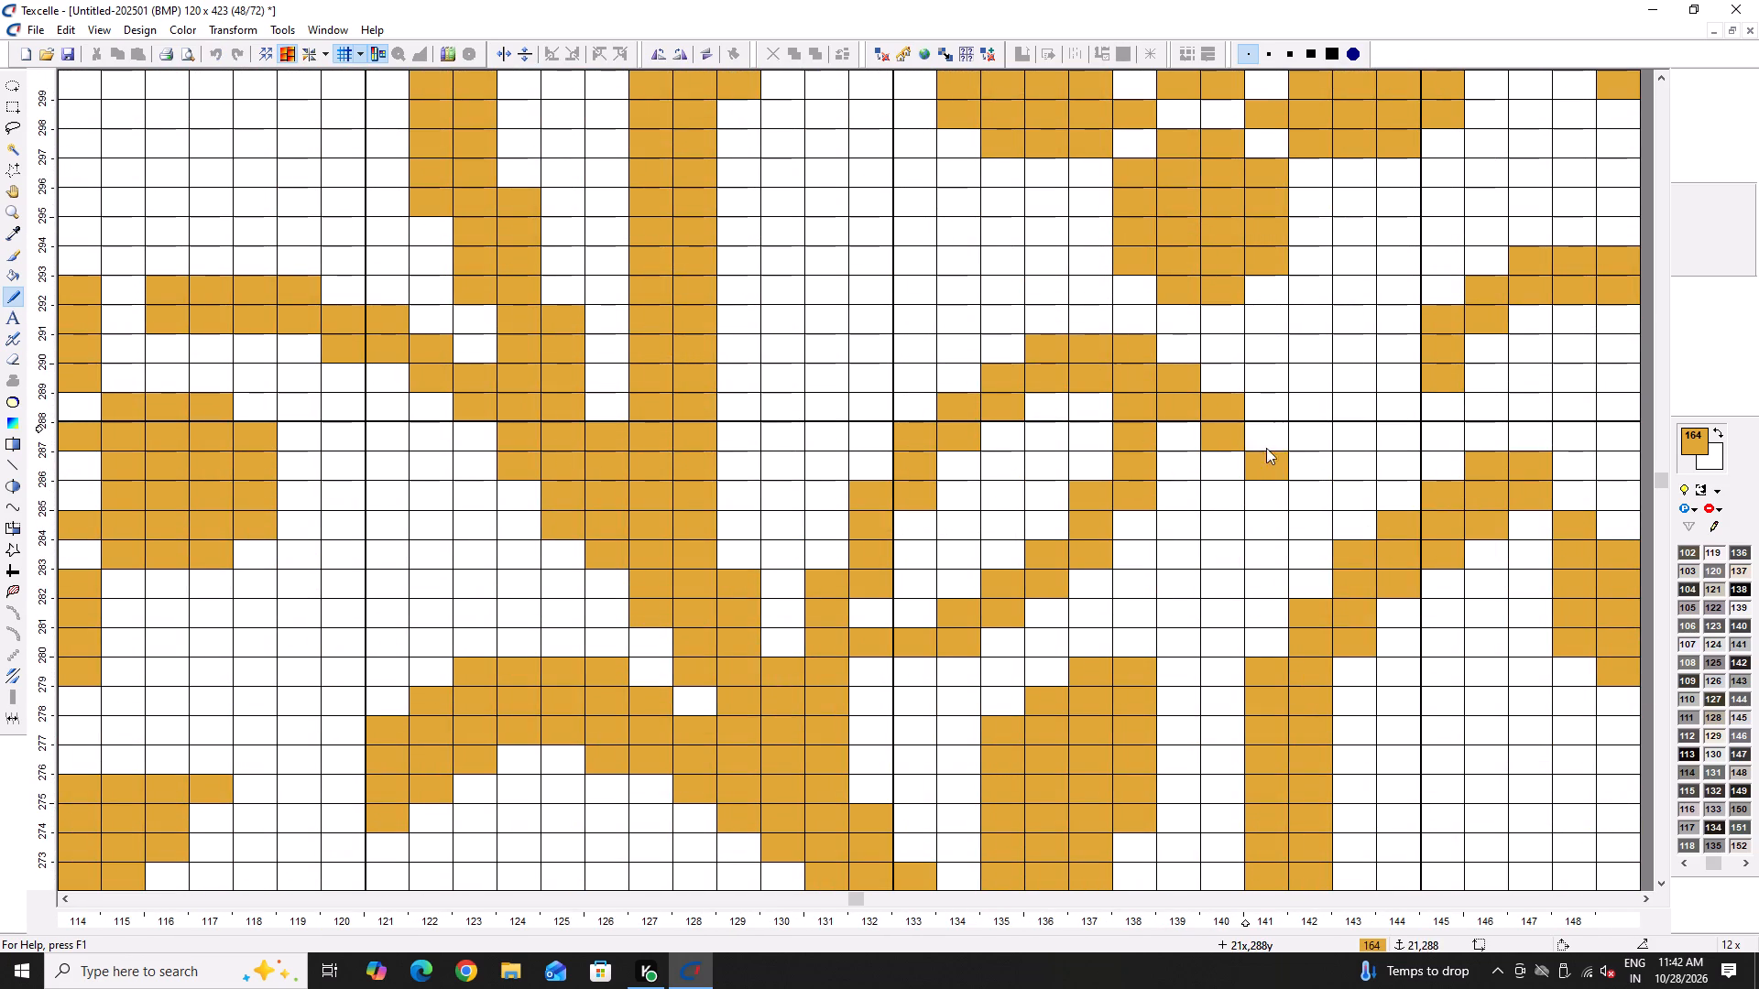
pyautogui.moveTo(1266, 448); pyautogui.dragTo(1266, 487, button='right')
pyautogui.press('j')
pyautogui.press('h')
pyautogui.click(1024, 477)
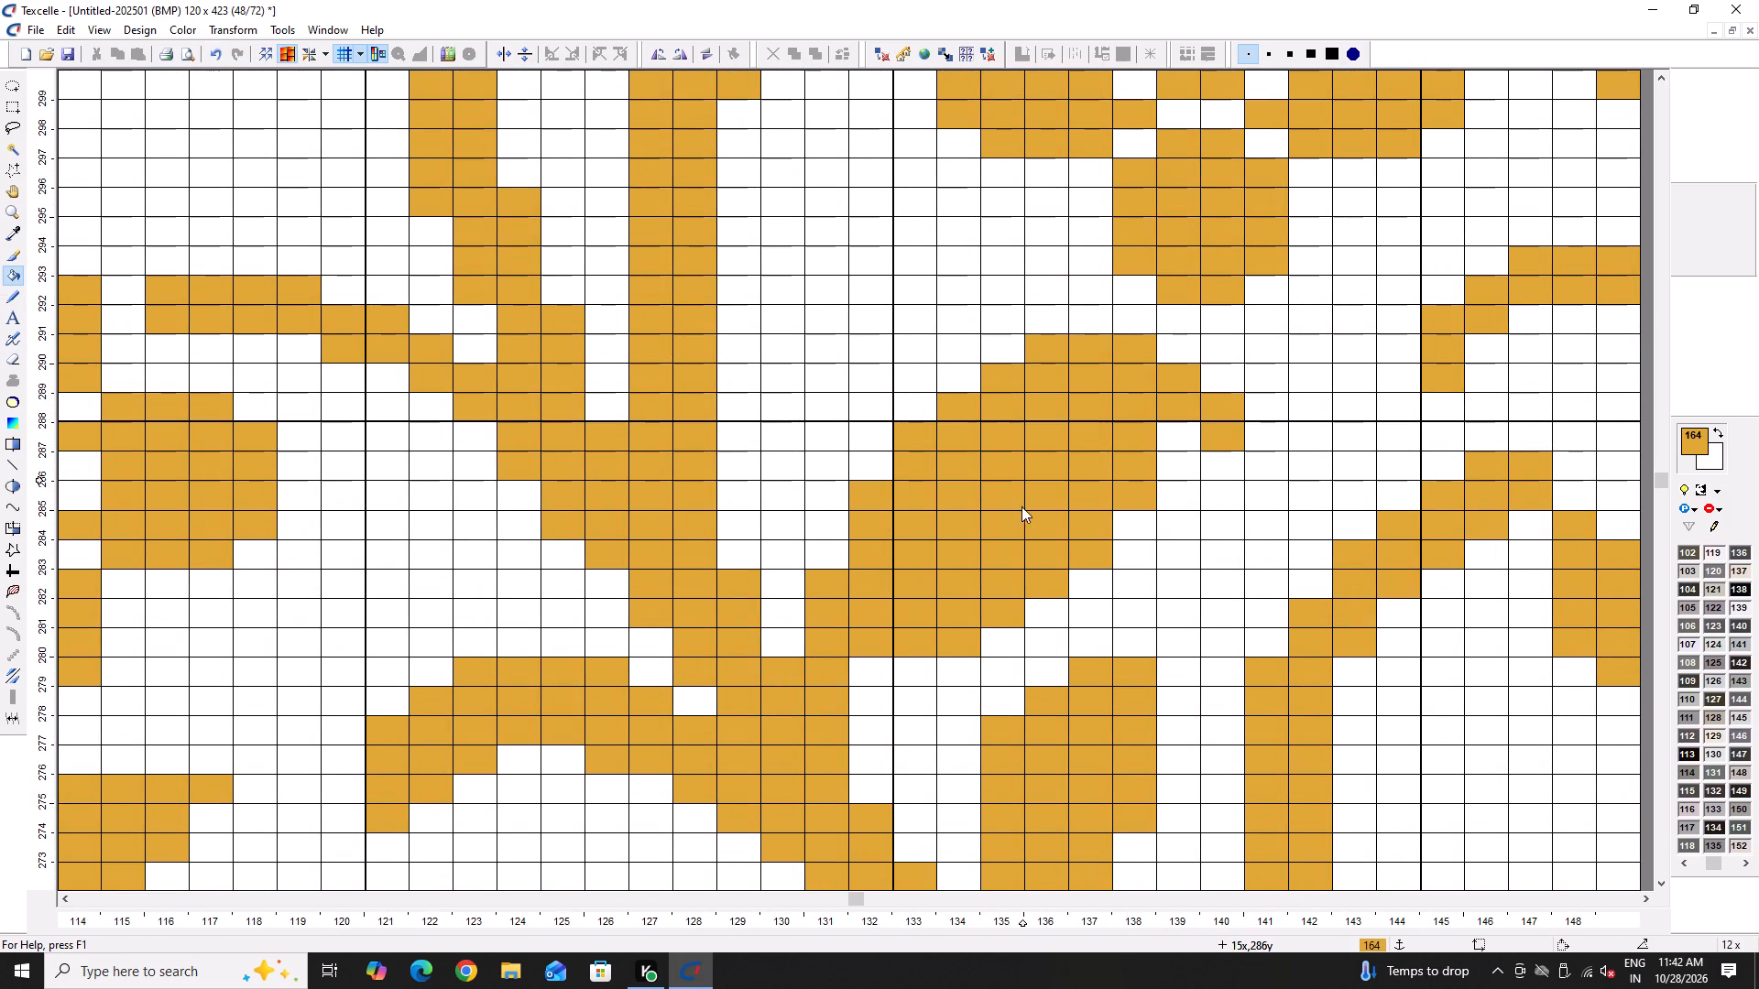
# Erase the protruding gold cells along the new leaf's lower edge around columns 137 and 138 with the pen tool.
pyautogui.press('space')
pyautogui.press('x')
pyautogui.moveTo(1140, 473); pyautogui.dragTo(1136, 497, button='right')
pyautogui.moveTo(1109, 536); pyautogui.dragTo(1095, 561, button='right')
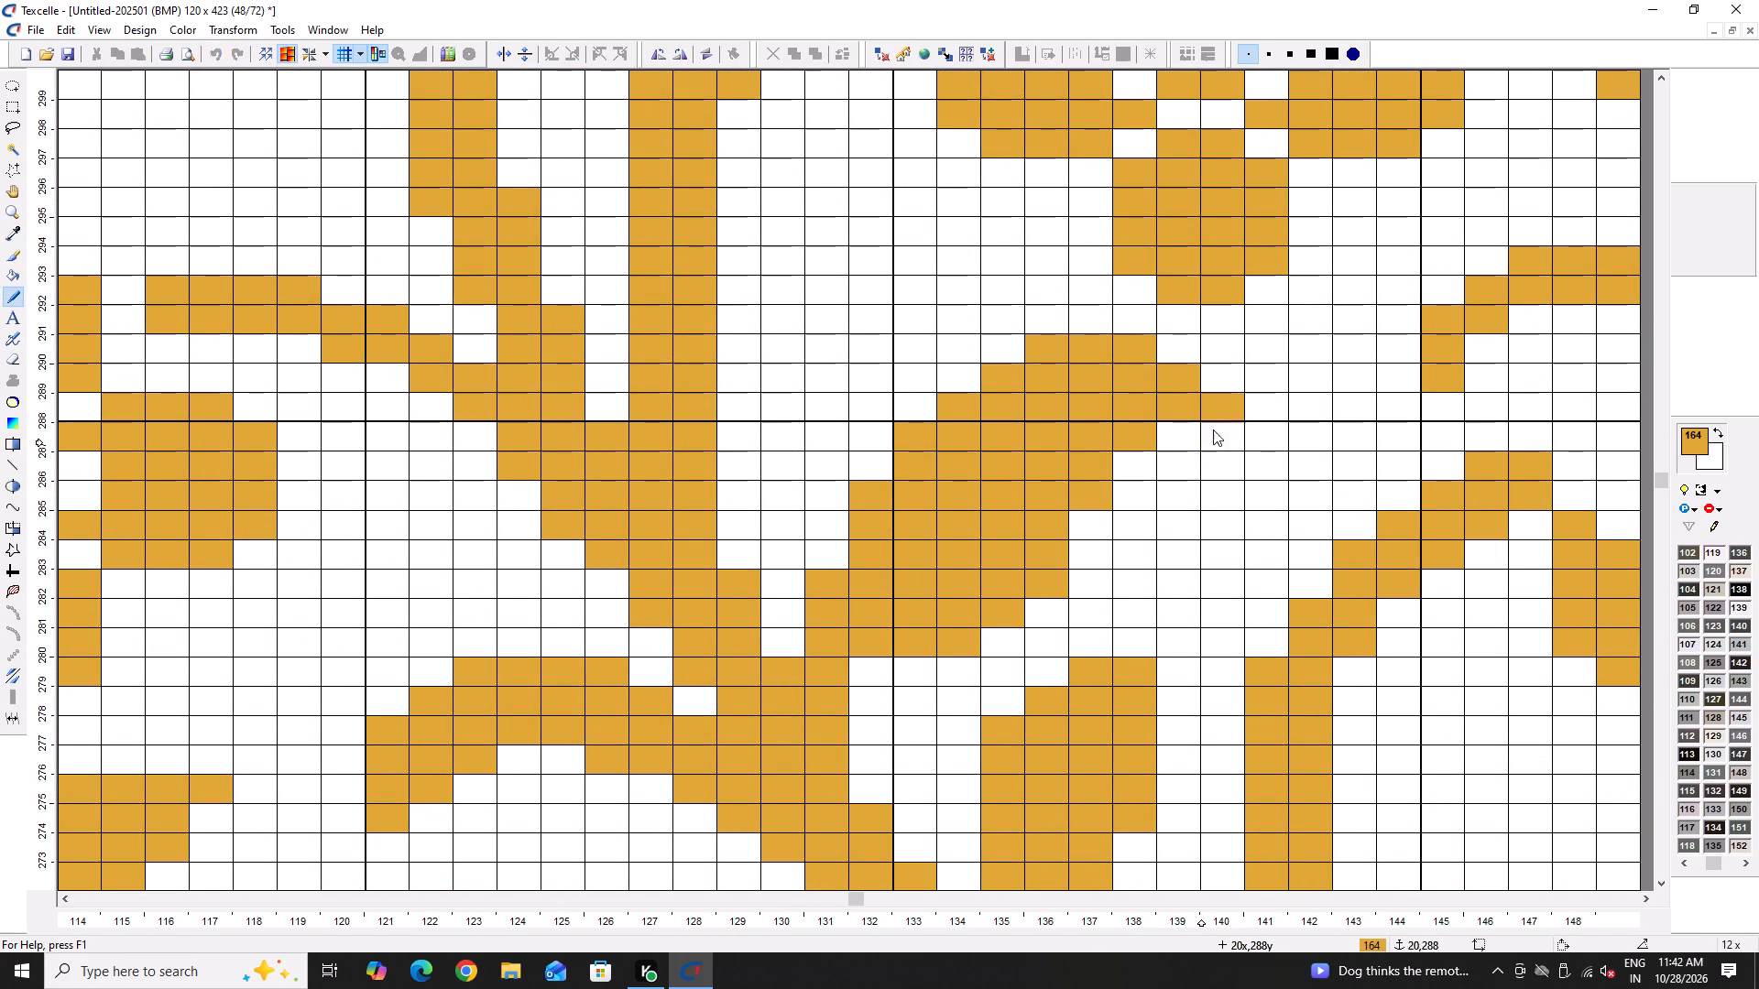
# Add gold cells in column 132, rows 279 and 280, where the leaf's base joins the stem.
pyautogui.rightClick(1211, 432)
pyautogui.rightClick(1072, 578)
pyautogui.rightClick(1069, 582)
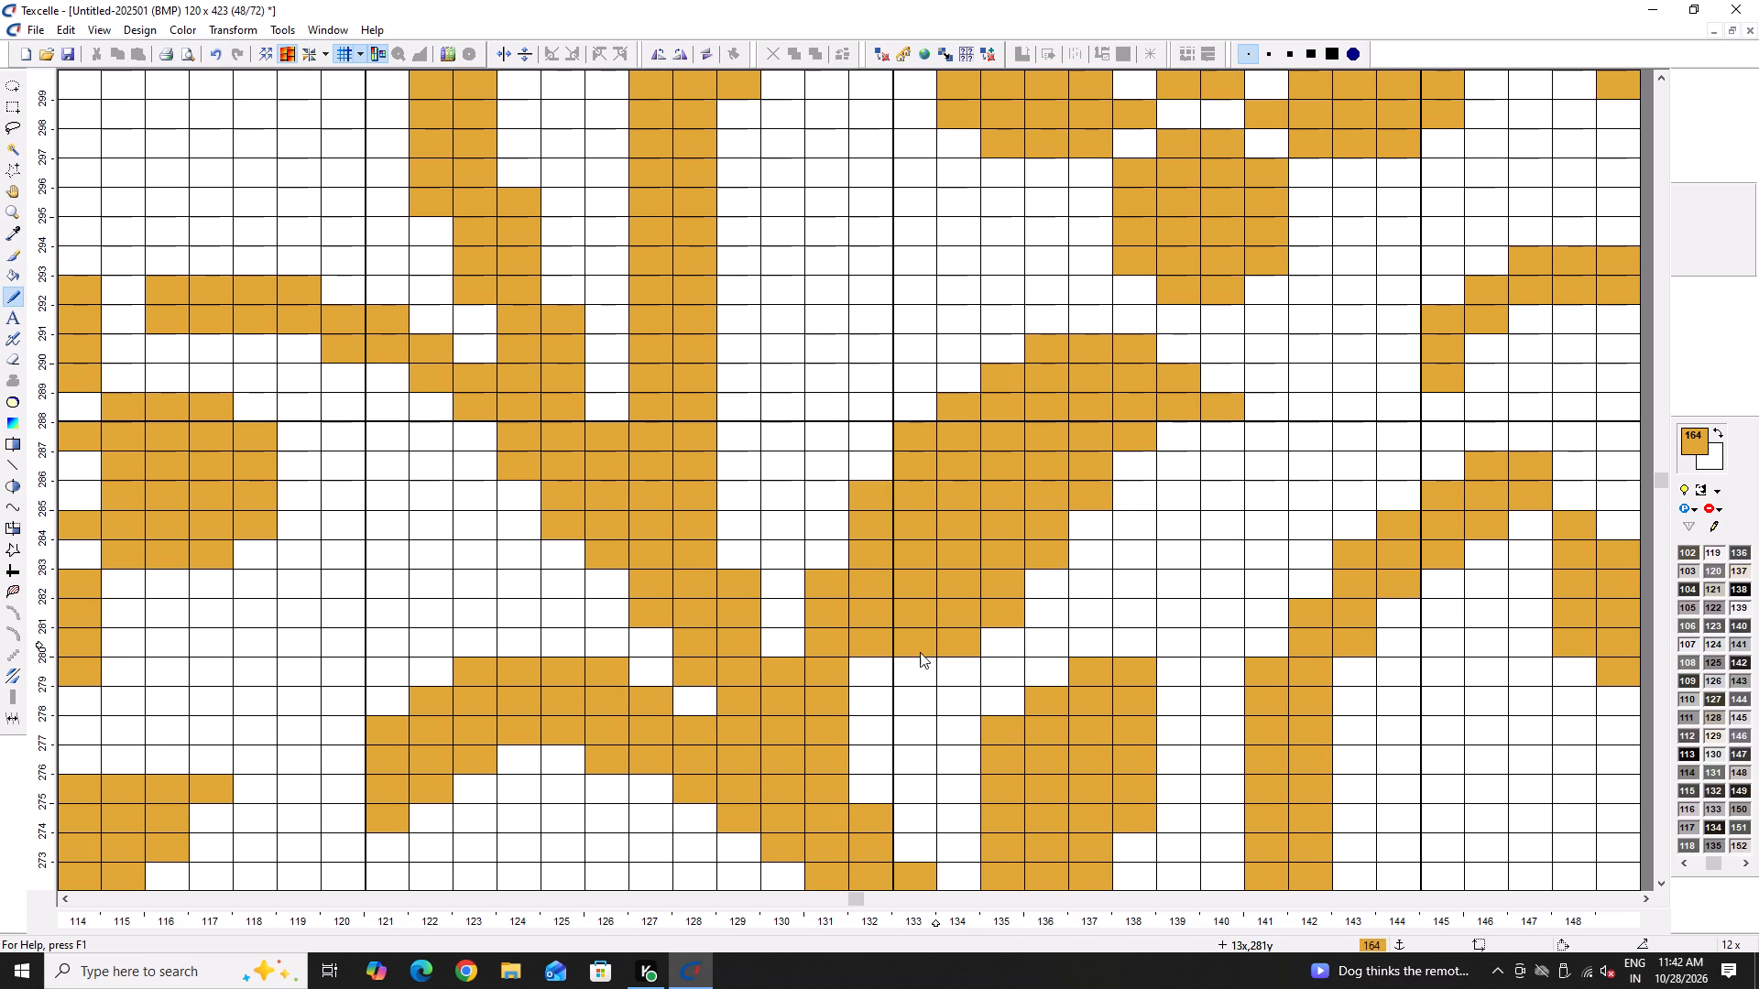
pyautogui.click(876, 679)
pyautogui.click(863, 701)
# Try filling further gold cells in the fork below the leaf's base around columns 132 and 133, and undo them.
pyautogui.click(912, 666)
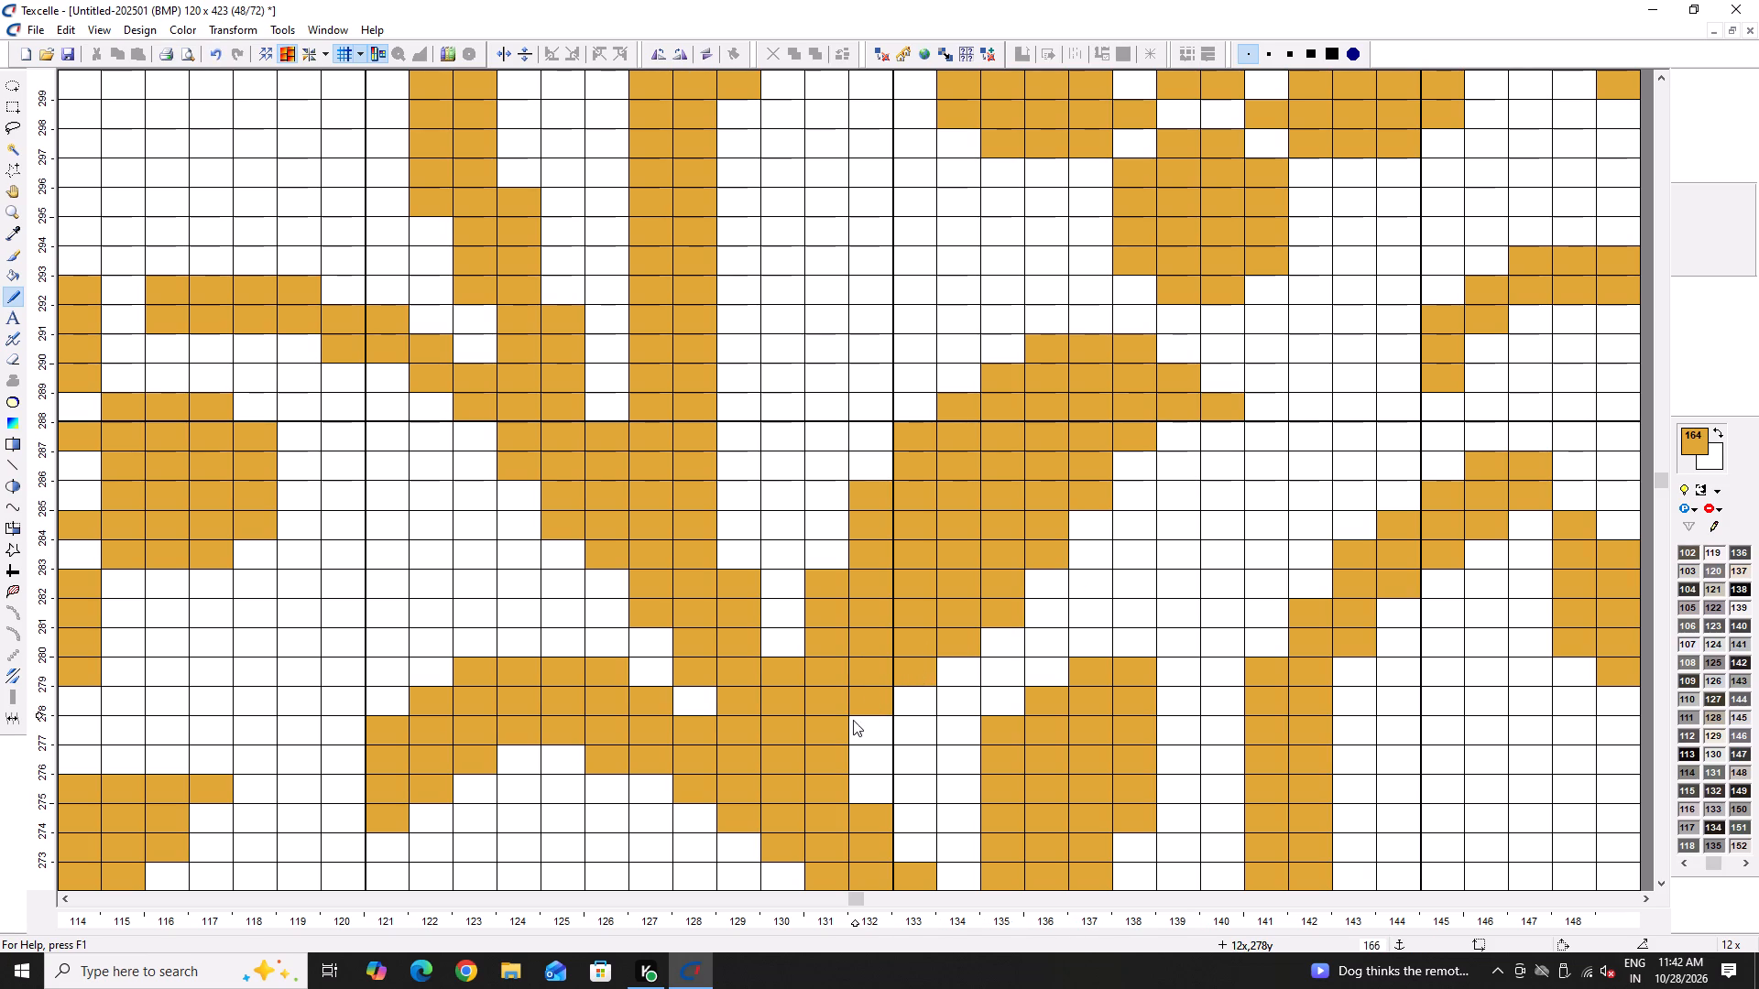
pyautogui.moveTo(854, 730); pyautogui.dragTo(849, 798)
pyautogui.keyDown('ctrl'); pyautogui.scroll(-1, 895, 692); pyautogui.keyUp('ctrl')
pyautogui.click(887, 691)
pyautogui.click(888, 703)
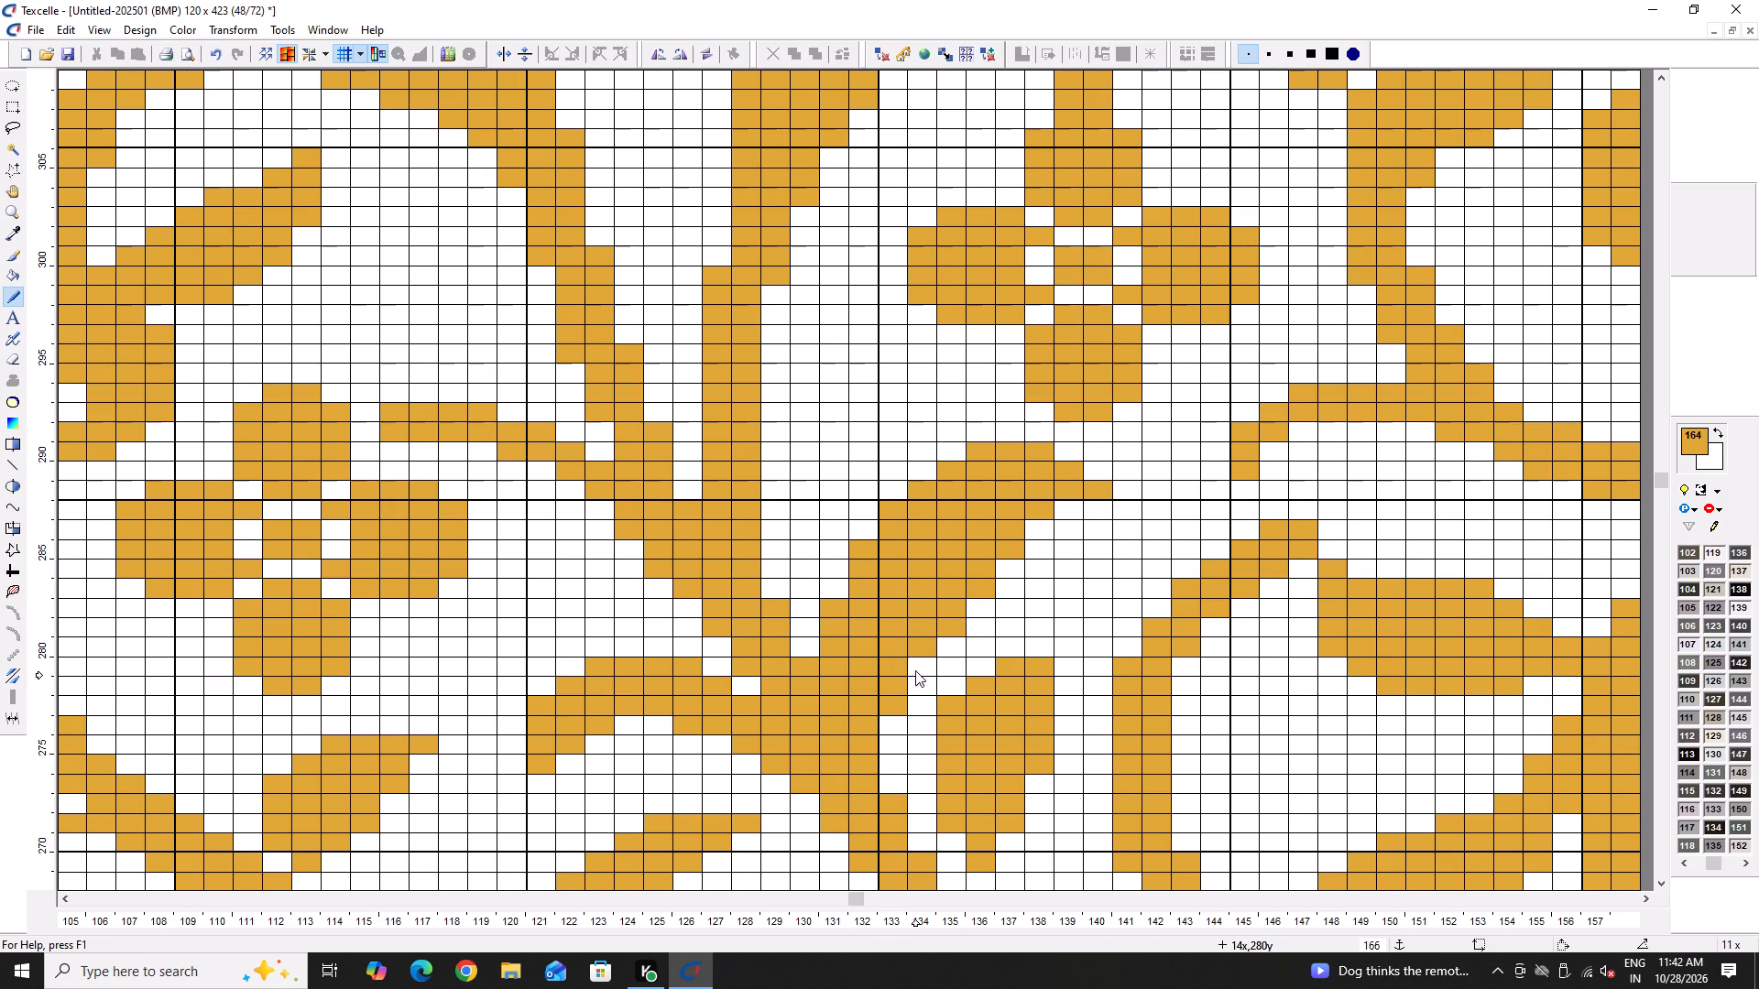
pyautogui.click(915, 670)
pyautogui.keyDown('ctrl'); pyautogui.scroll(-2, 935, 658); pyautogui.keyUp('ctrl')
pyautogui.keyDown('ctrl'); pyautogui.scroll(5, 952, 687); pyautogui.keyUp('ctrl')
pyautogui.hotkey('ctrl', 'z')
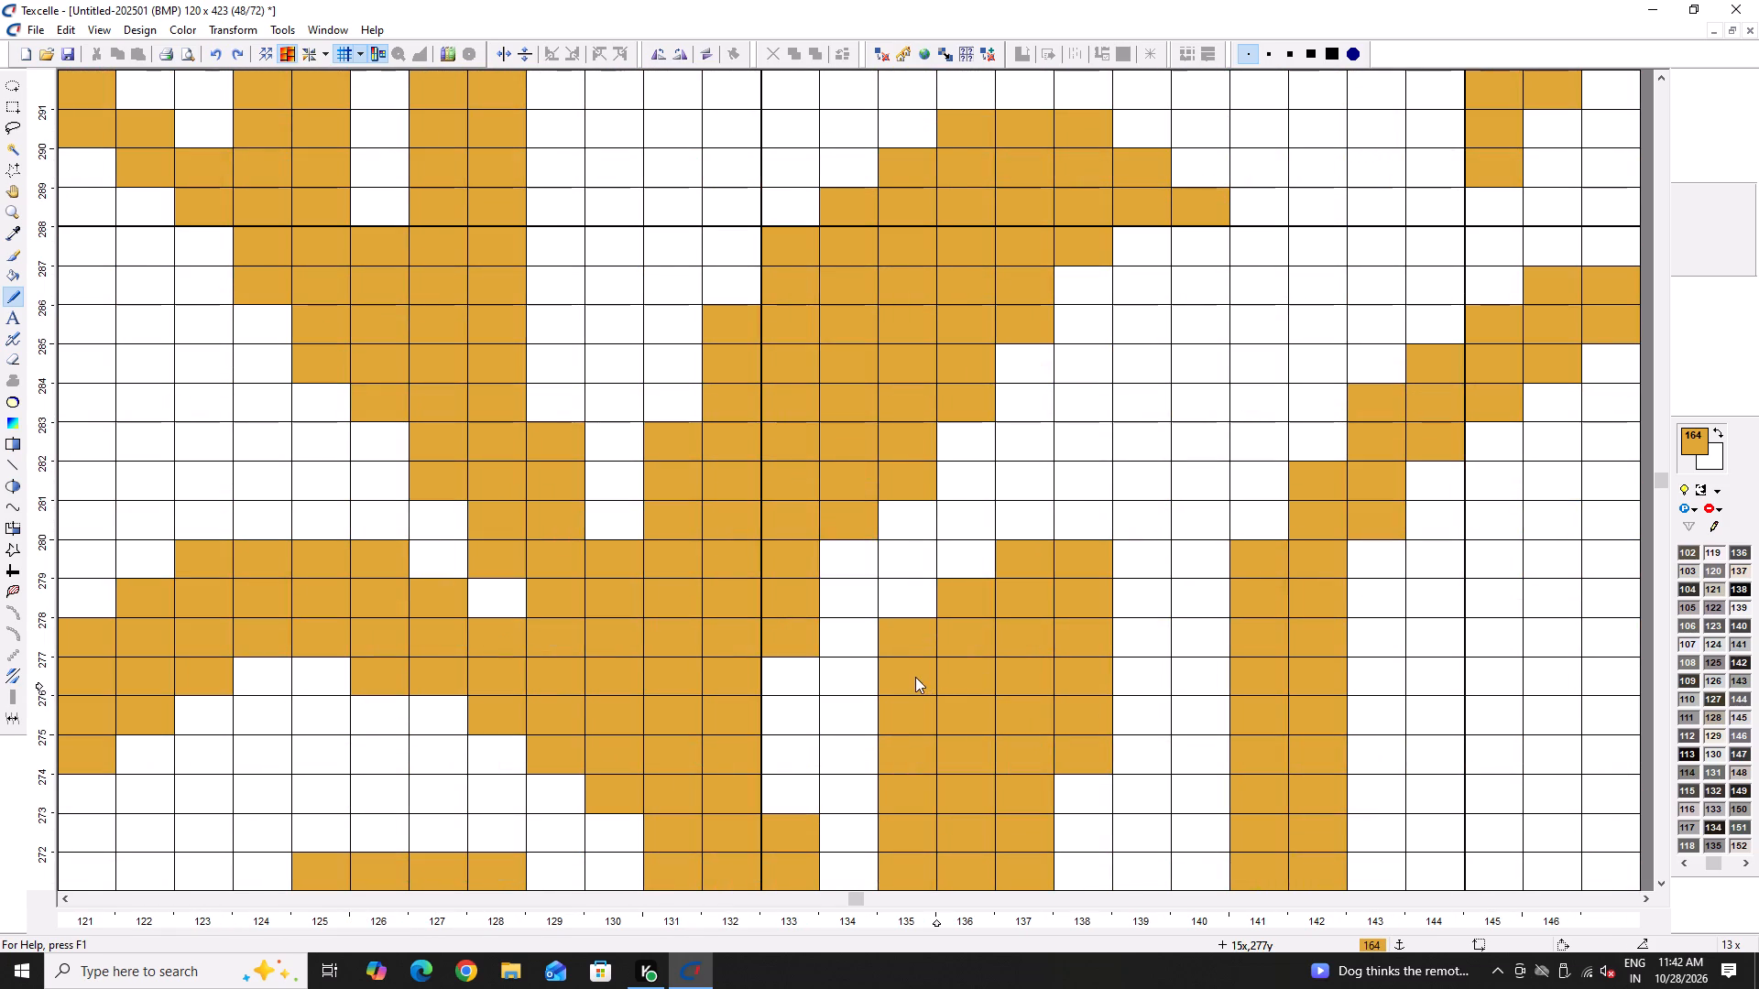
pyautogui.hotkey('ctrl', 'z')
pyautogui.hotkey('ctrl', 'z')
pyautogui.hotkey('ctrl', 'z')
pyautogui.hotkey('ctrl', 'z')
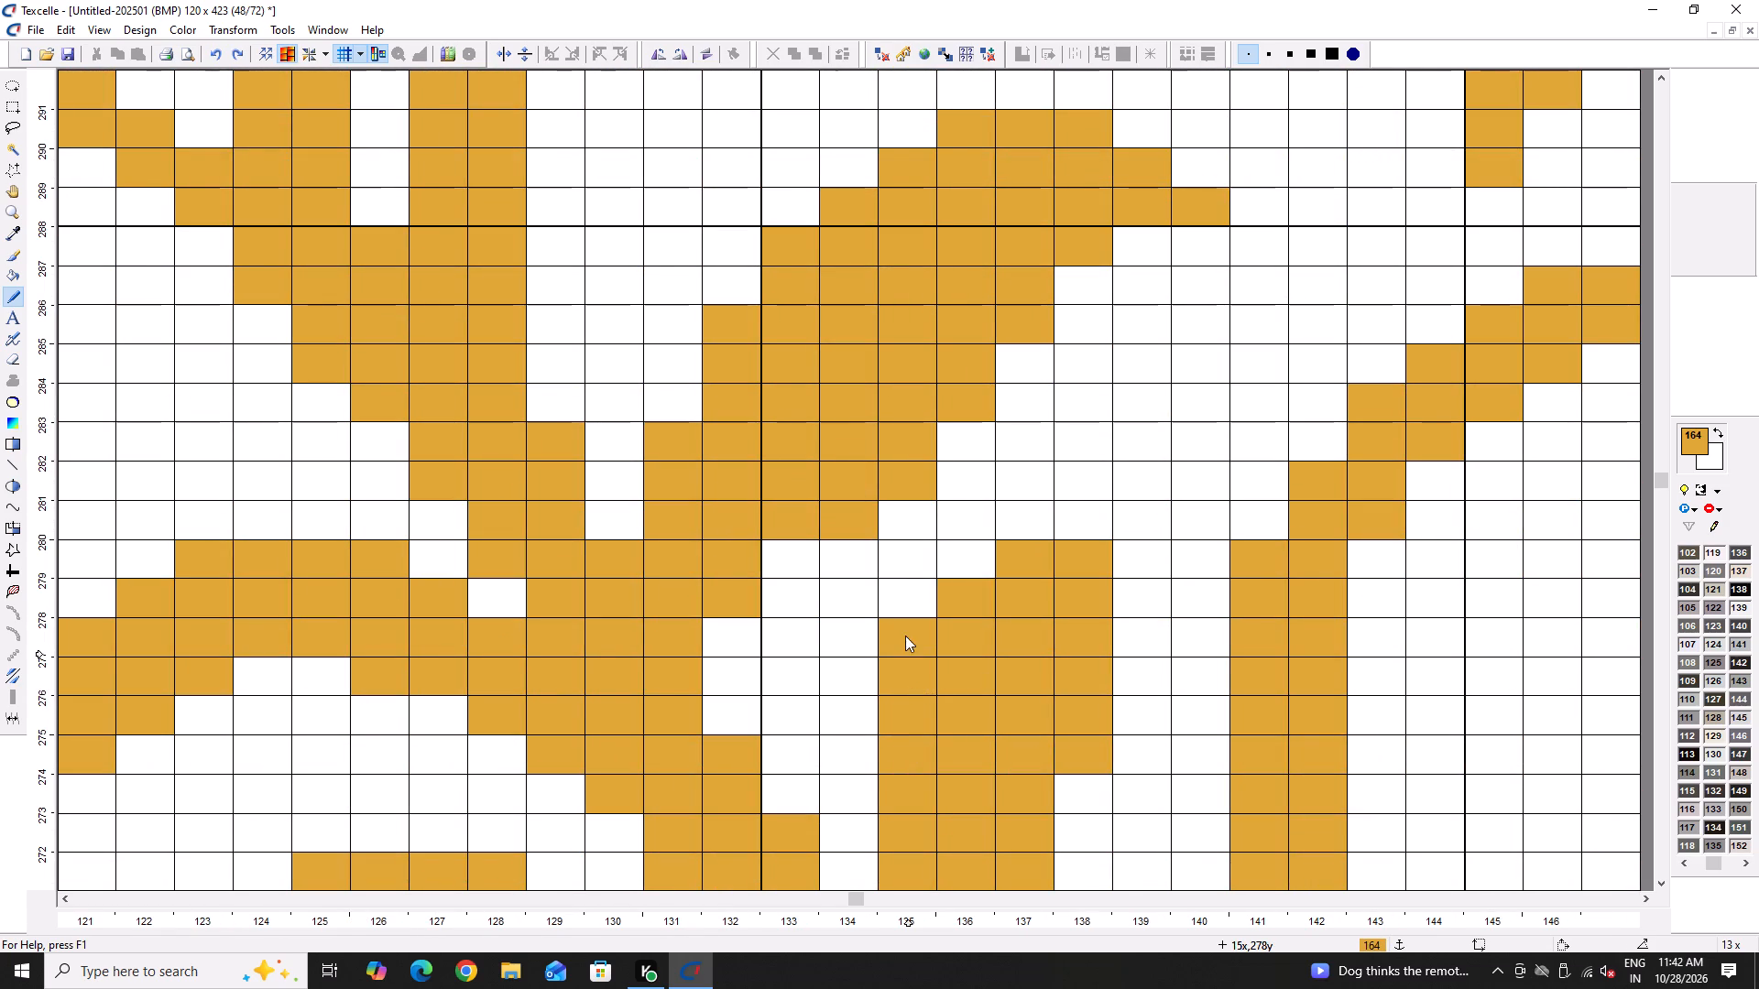
# Erase the outermost gold cells along the leaf's lower edge in columns 134 to 139 and its tip at column 140.
pyautogui.keyDown('ctrl'); pyautogui.scroll(-5, 929, 490); pyautogui.keyUp('ctrl')
pyautogui.keyDown('ctrl'); pyautogui.scroll(3, 929, 499); pyautogui.keyUp('ctrl')
pyautogui.rightClick(905, 491)
pyautogui.rightClick(923, 471)
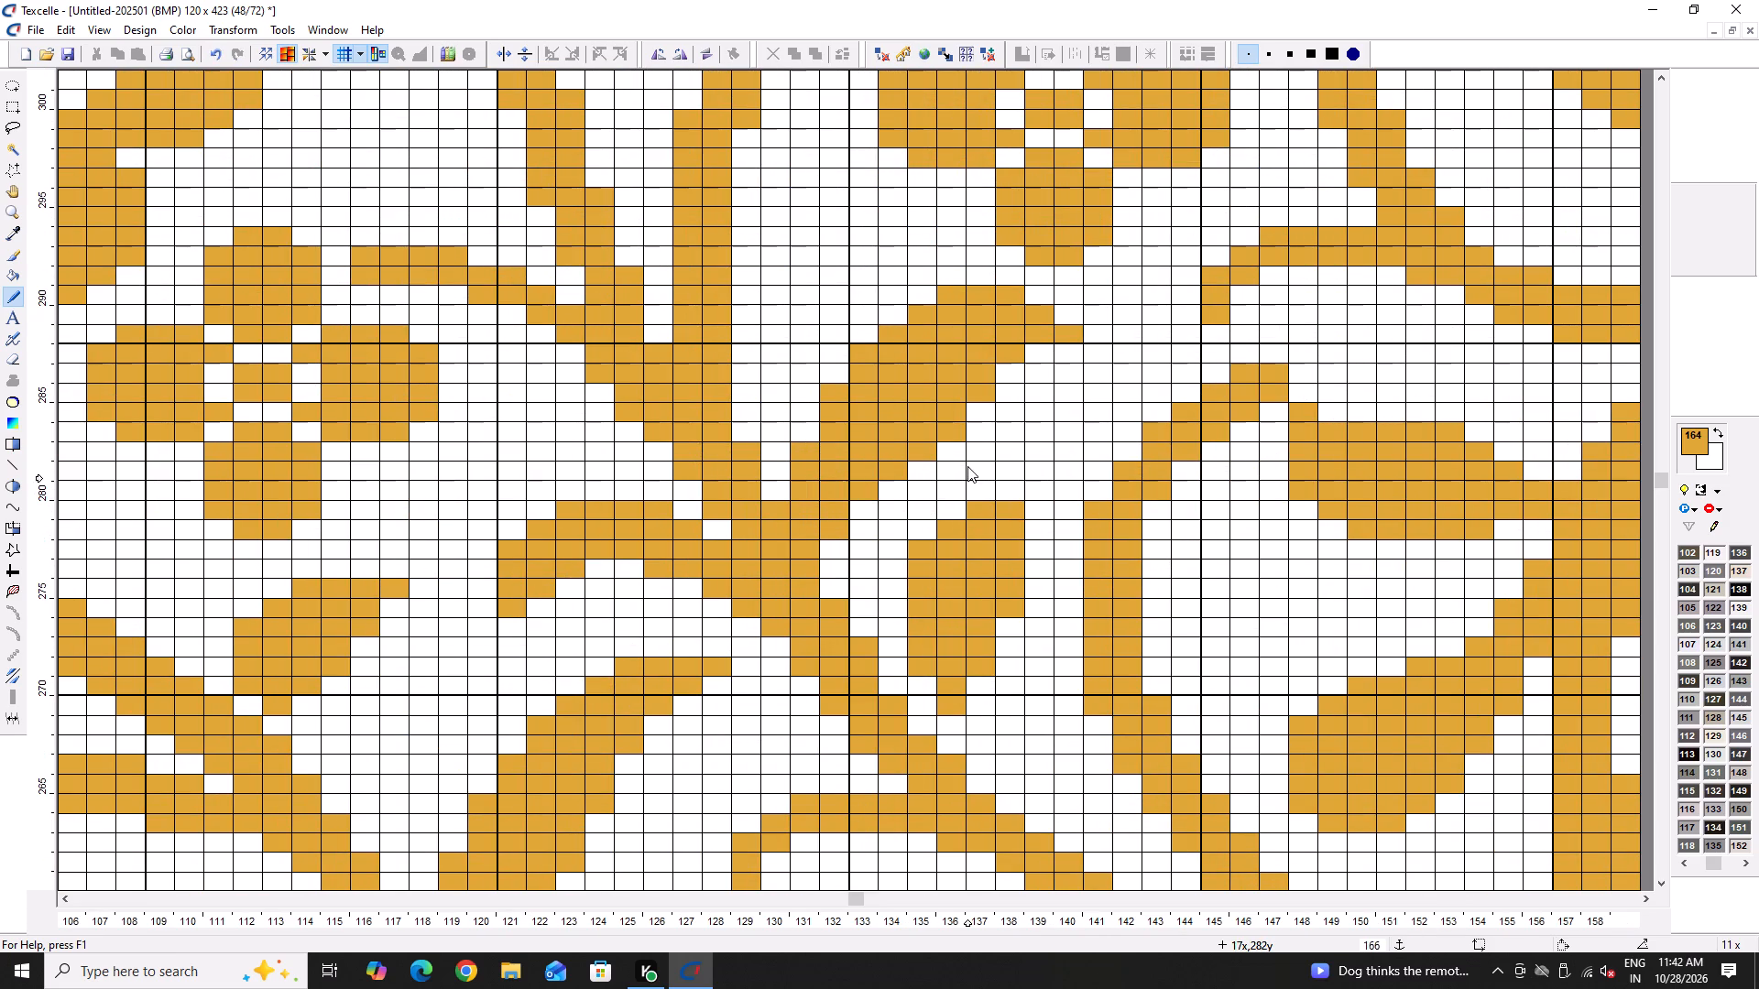
pyautogui.rightClick(957, 438)
pyautogui.rightClick(988, 401)
pyautogui.rightClick(1006, 359)
pyautogui.rightClick(1006, 359)
pyautogui.rightClick(1066, 333)
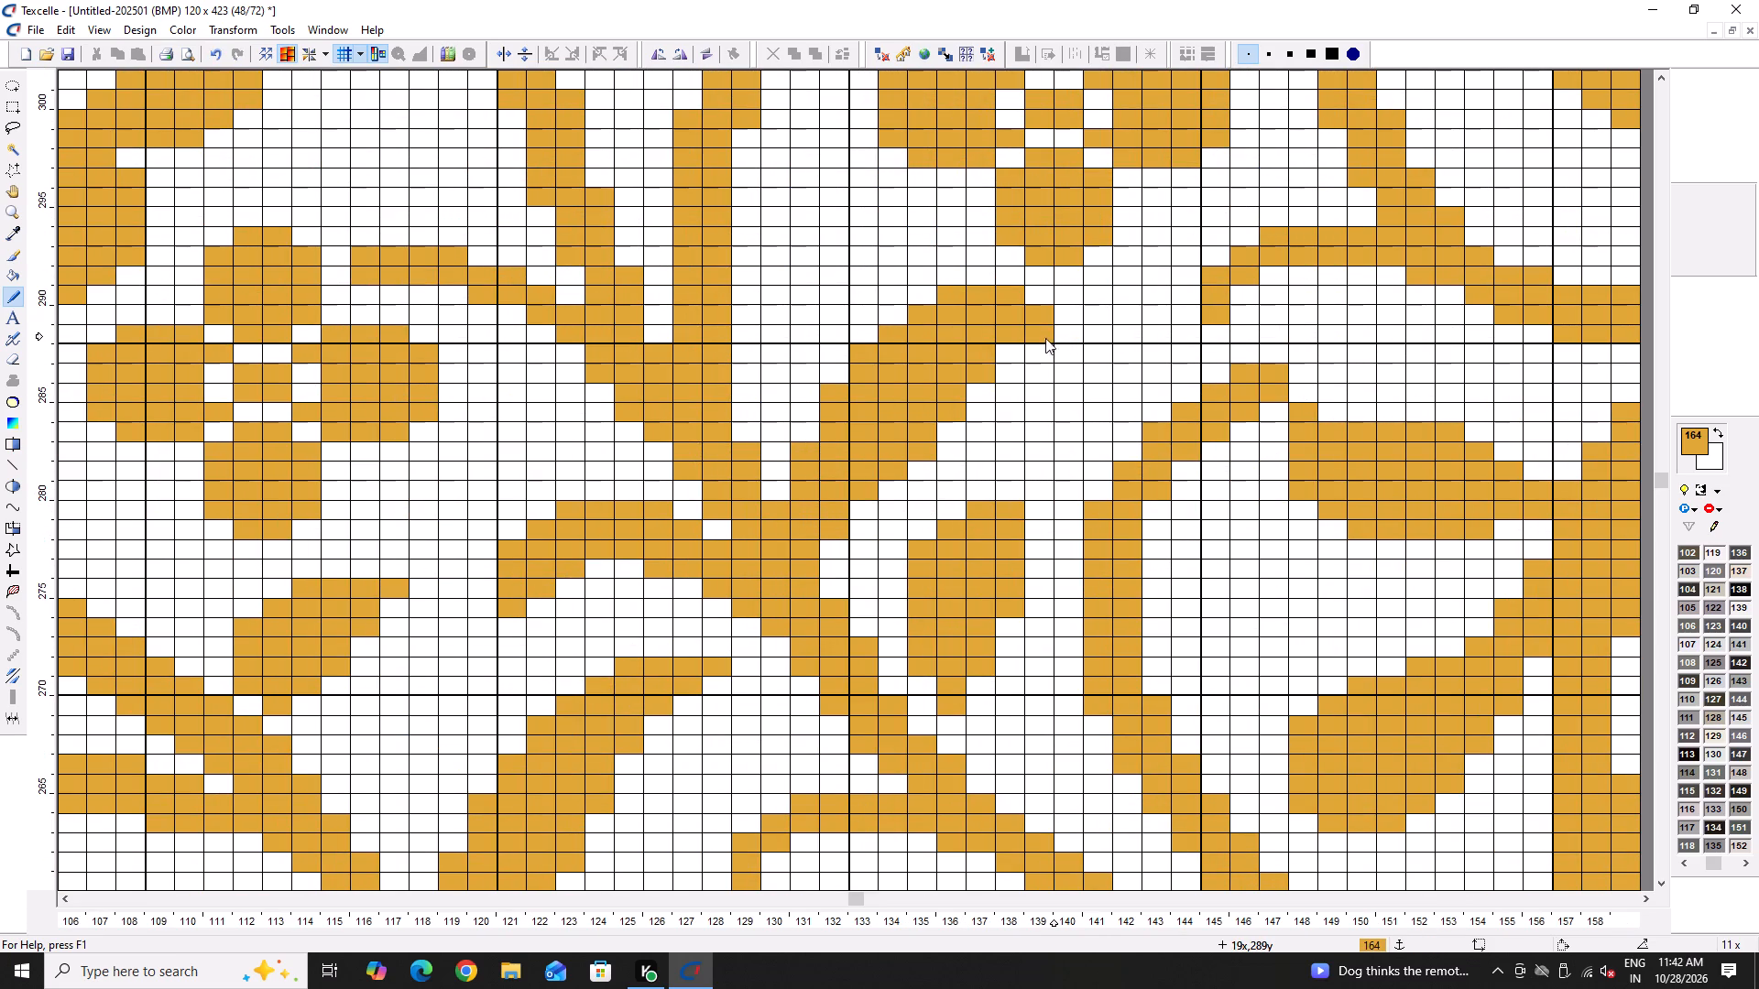
# Slim the leaf's underside towards its tip by erasing cells around columns 136 to 139, restoring cells trimmed too far.
pyautogui.rightClick(1038, 343)
pyautogui.rightClick(993, 370)
pyautogui.rightClick(966, 406)
pyautogui.rightClick(939, 451)
pyautogui.rightClick(939, 453)
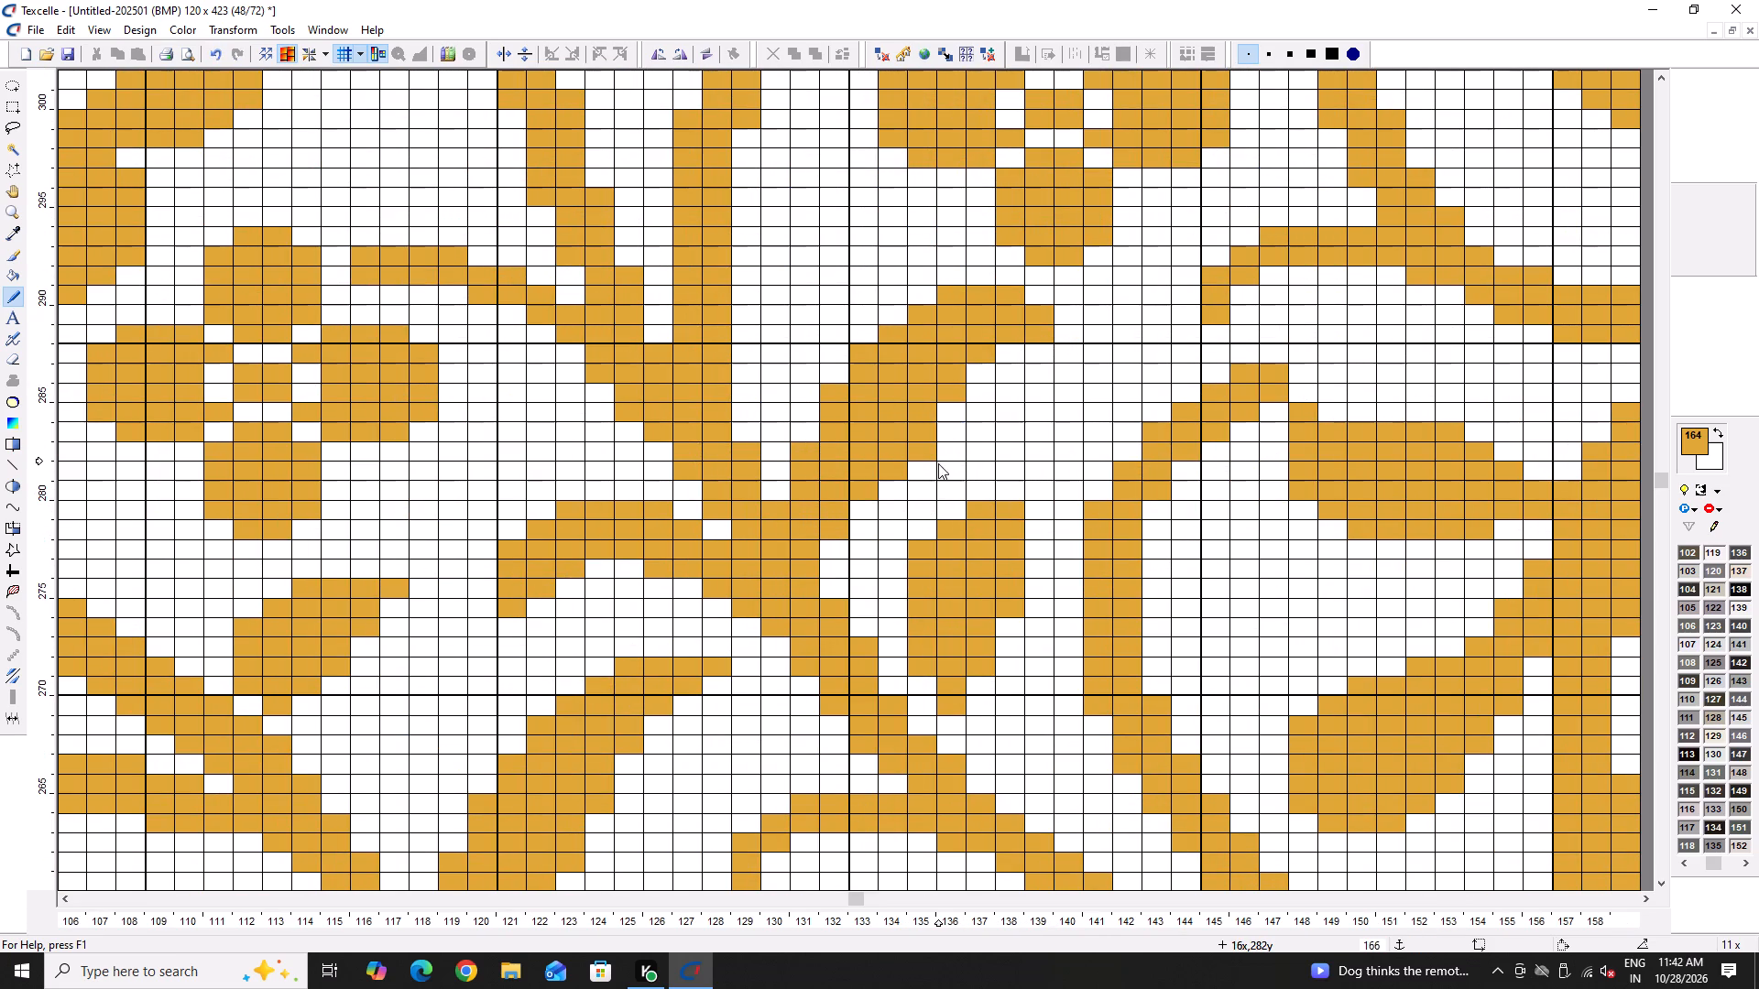
pyautogui.rightClick(937, 463)
pyautogui.moveTo(957, 399); pyautogui.dragTo(957, 408)
pyautogui.click(973, 386)
pyautogui.rightClick(991, 392)
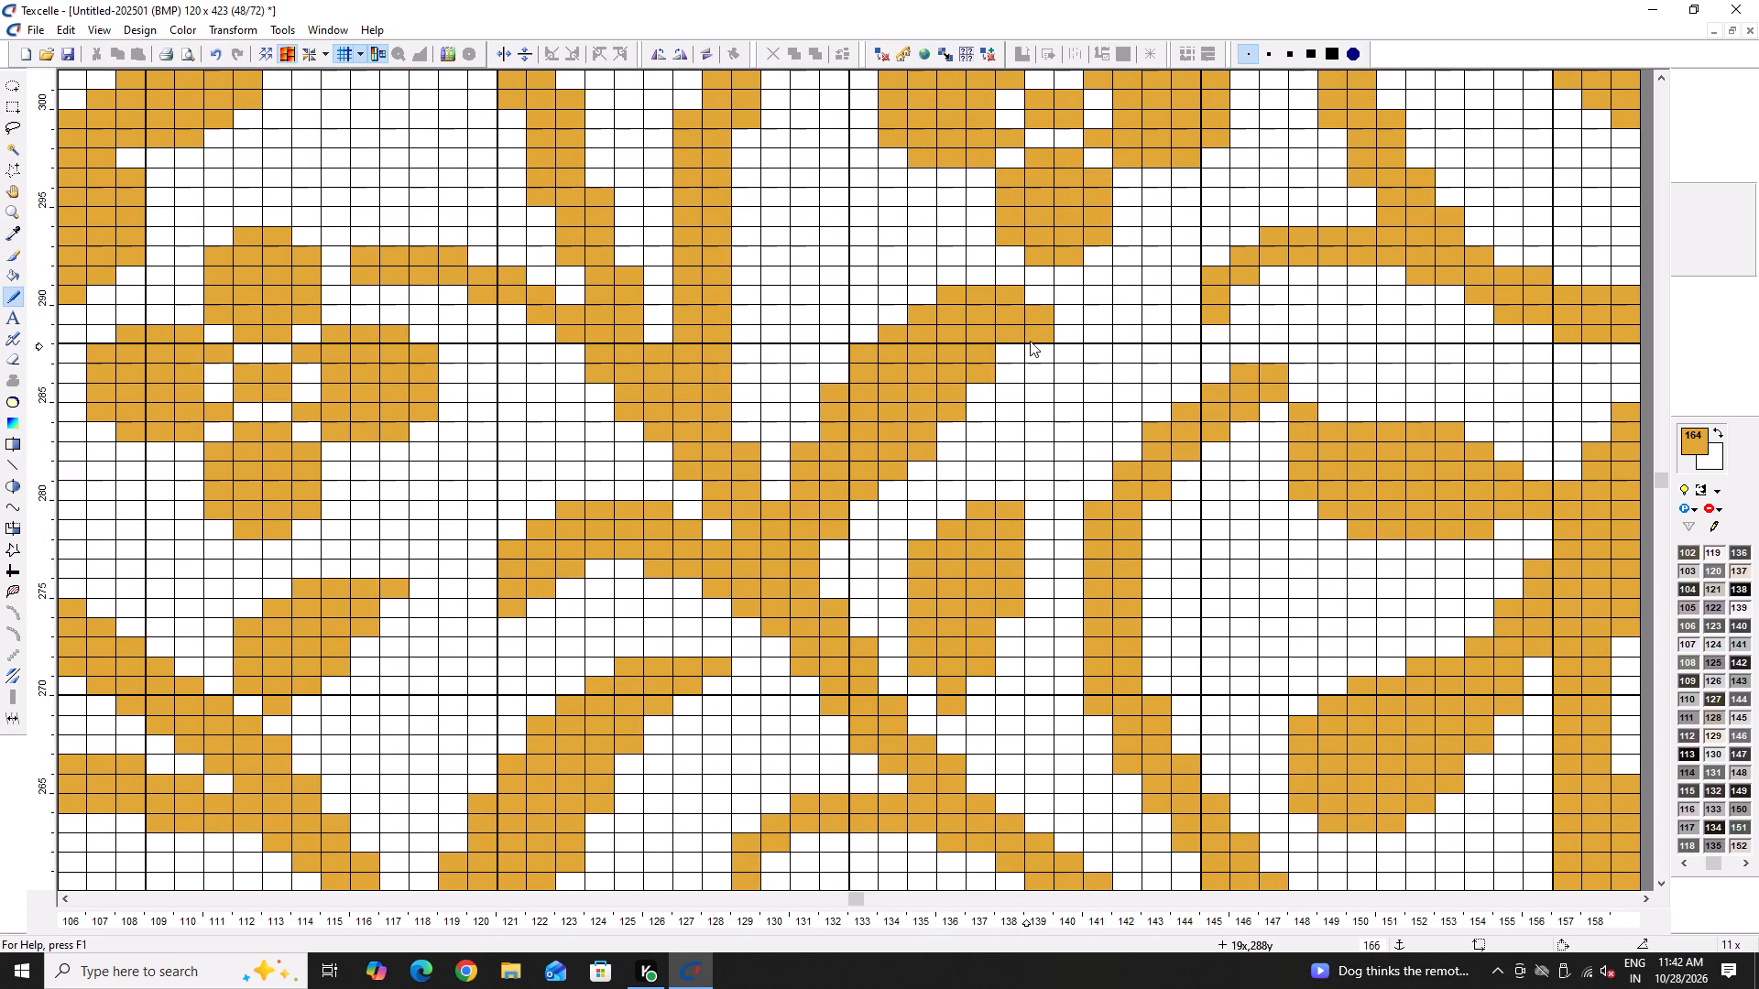
pyautogui.rightClick(1031, 340)
pyautogui.rightClick(1018, 342)
pyautogui.rightClick(991, 371)
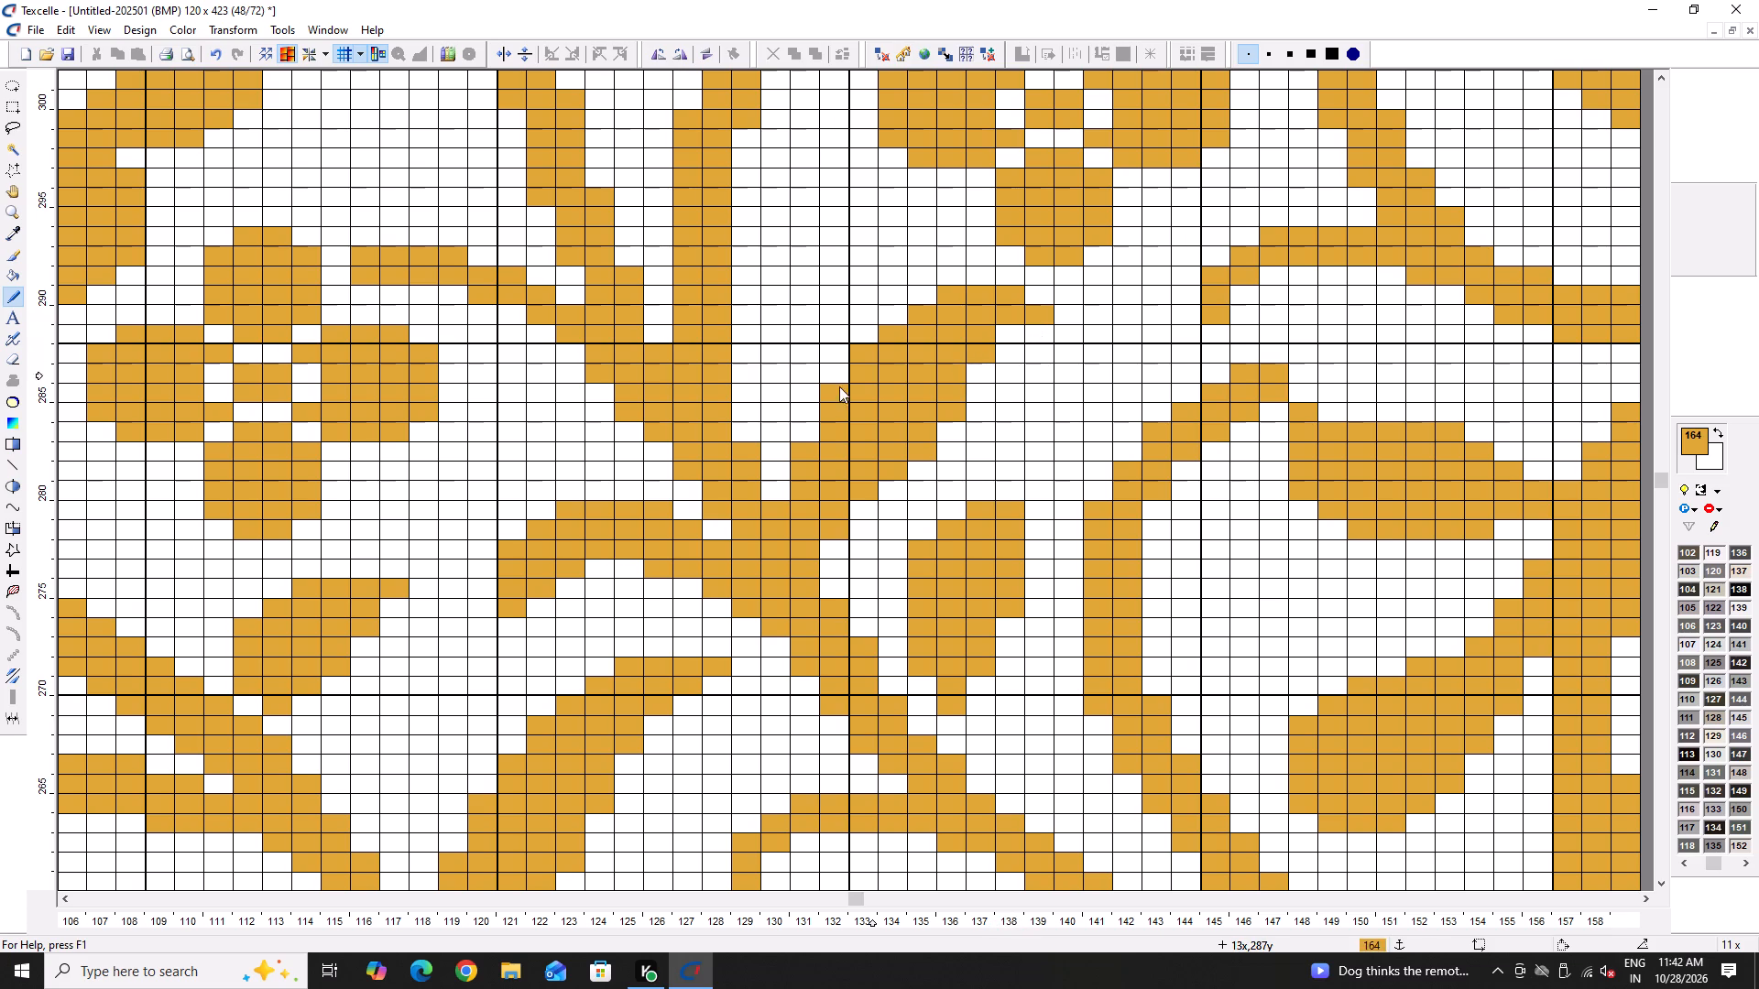
# Round out the leaf's upper edge with single gold cells in columns 131 to 135, between rows 284 and 291.
pyautogui.click(818, 425)
pyautogui.click(833, 375)
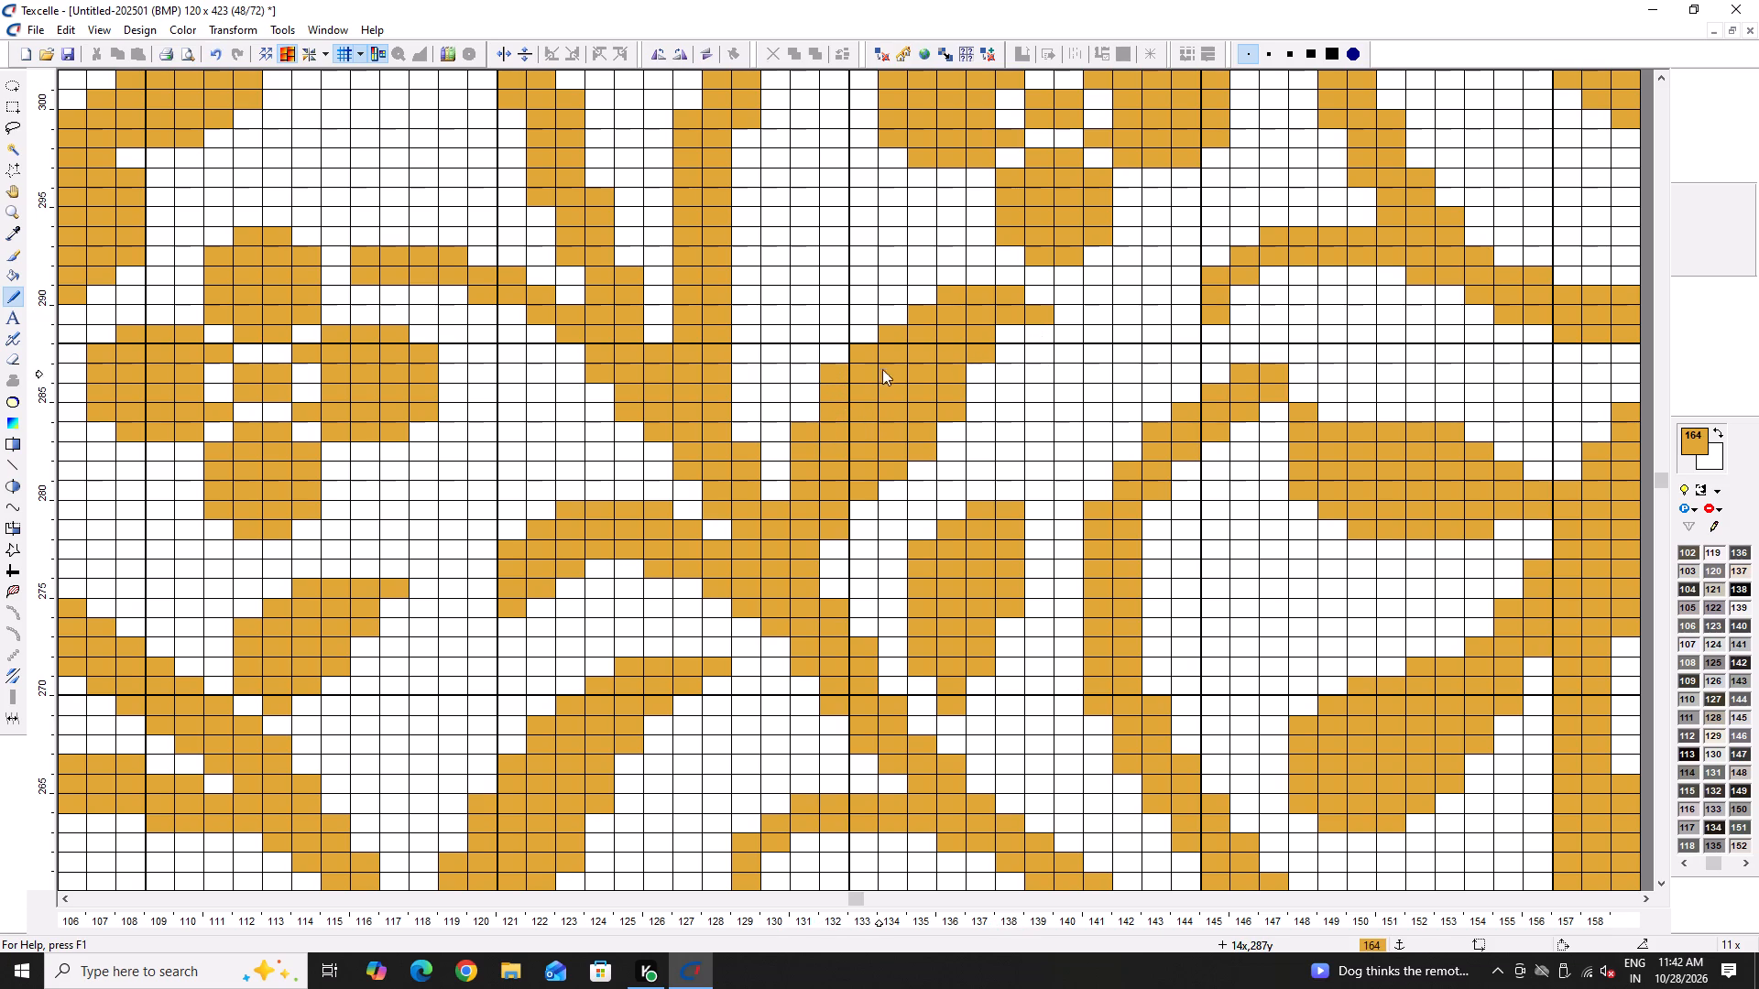
pyautogui.click(870, 335)
pyautogui.click(893, 317)
pyautogui.click(923, 295)
# Add a gold cell at the lower corner of the bud beside the leaf, at column 135, row 271.
pyautogui.keyDown('ctrl'); pyautogui.scroll(-4, 859, 404); pyautogui.keyUp('ctrl')
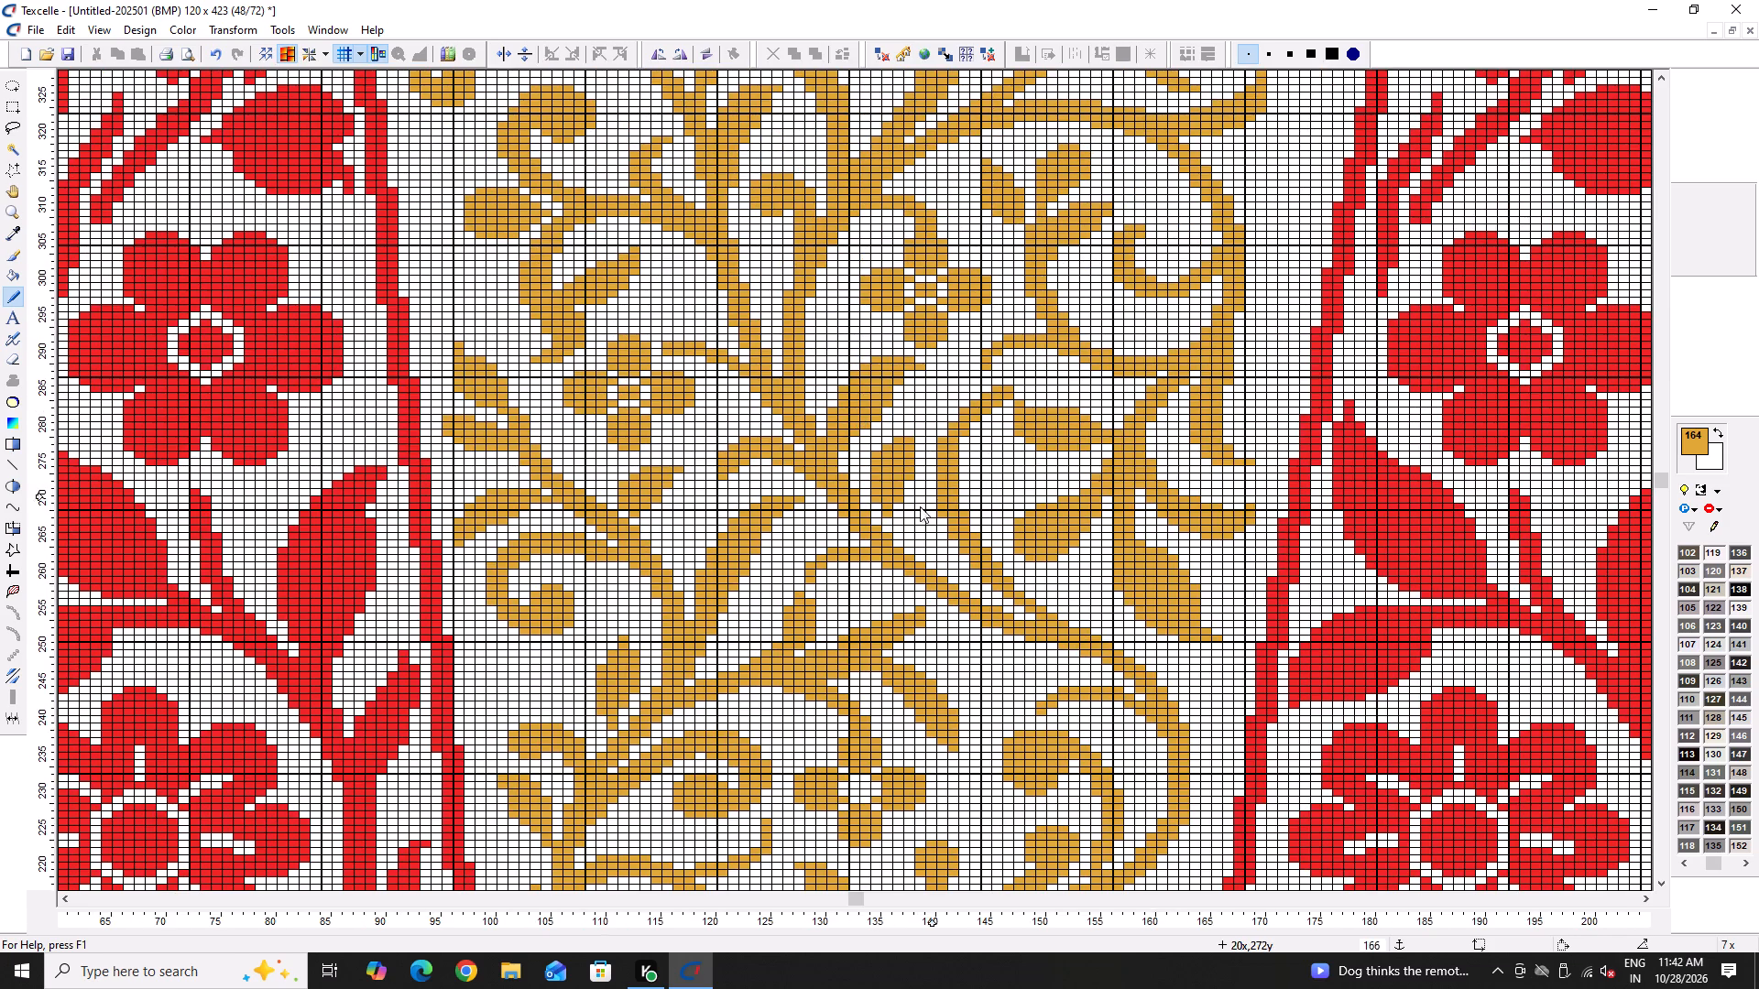
pyautogui.keyDown('ctrl'); pyautogui.scroll(4, 896, 520); pyautogui.keyUp('ctrl')
pyautogui.click(838, 491)
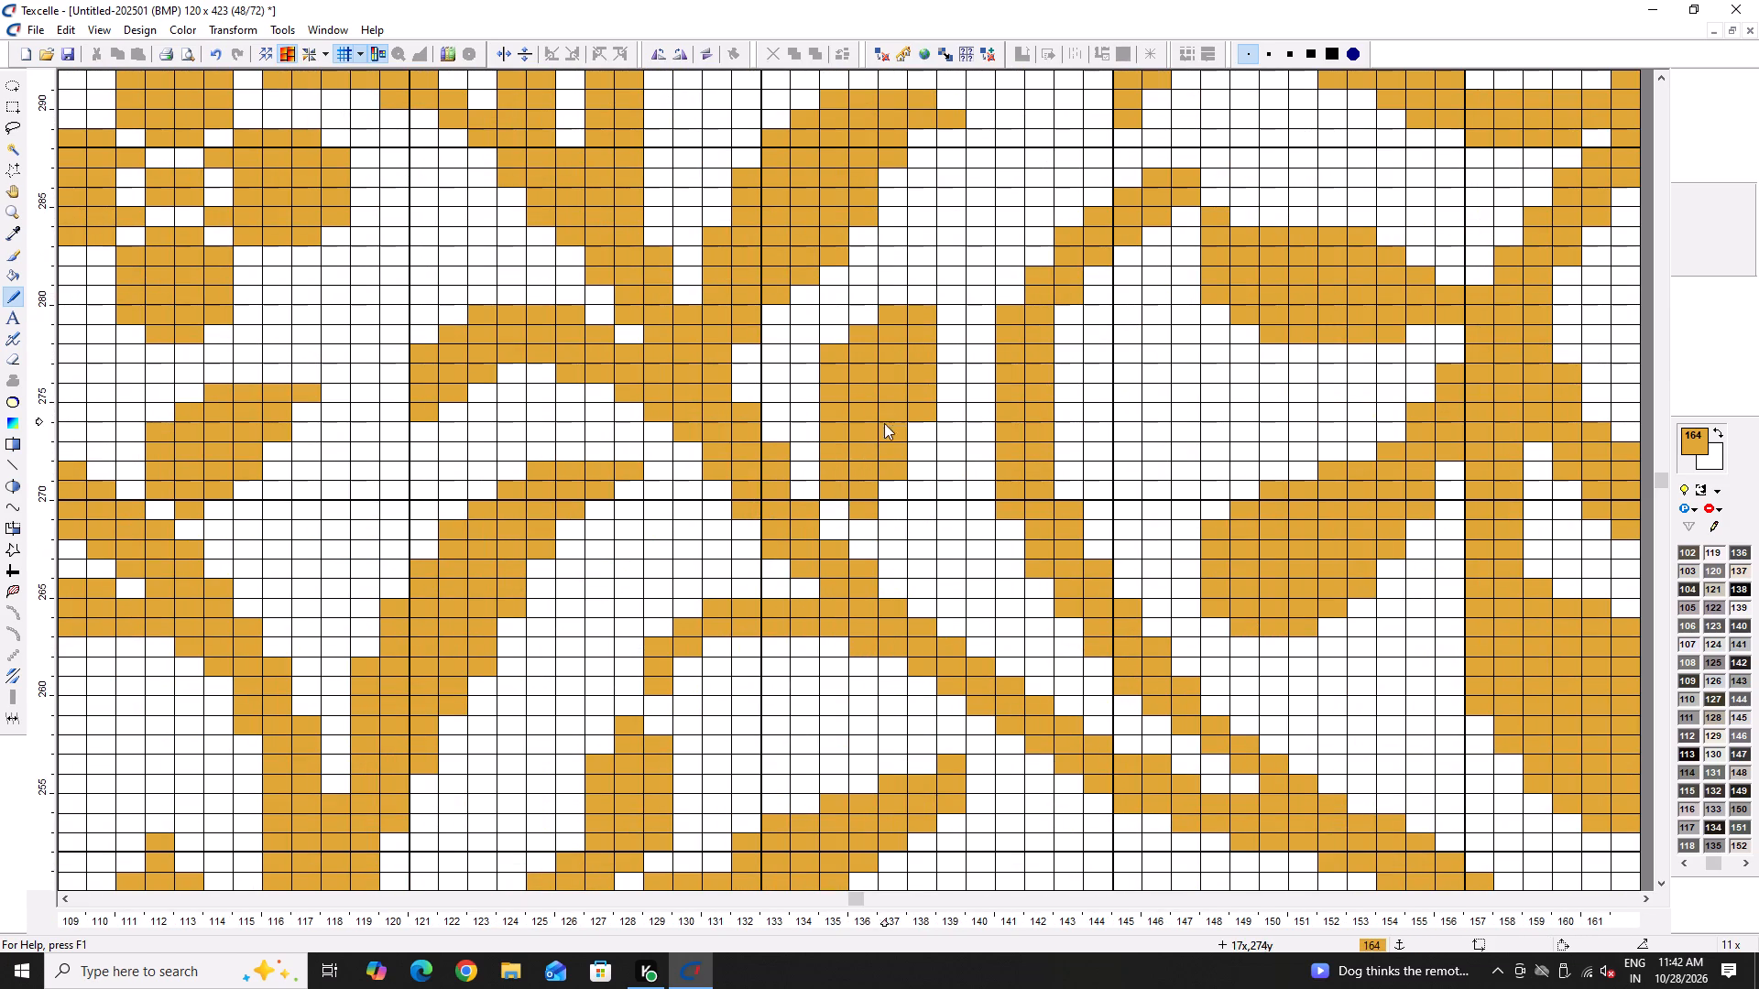
# Erase the thin curl branching off the main stem in columns 129 to 136, rows 261 to 265.
pyautogui.keyDown('ctrl'); pyautogui.scroll(-5, 884, 428); pyautogui.keyUp('ctrl')
pyautogui.keyDown('ctrl'); pyautogui.scroll(1, 971, 571); pyautogui.keyUp('ctrl')
pyautogui.keyDown('ctrl'); pyautogui.scroll(4, 802, 503); pyautogui.keyUp('ctrl')
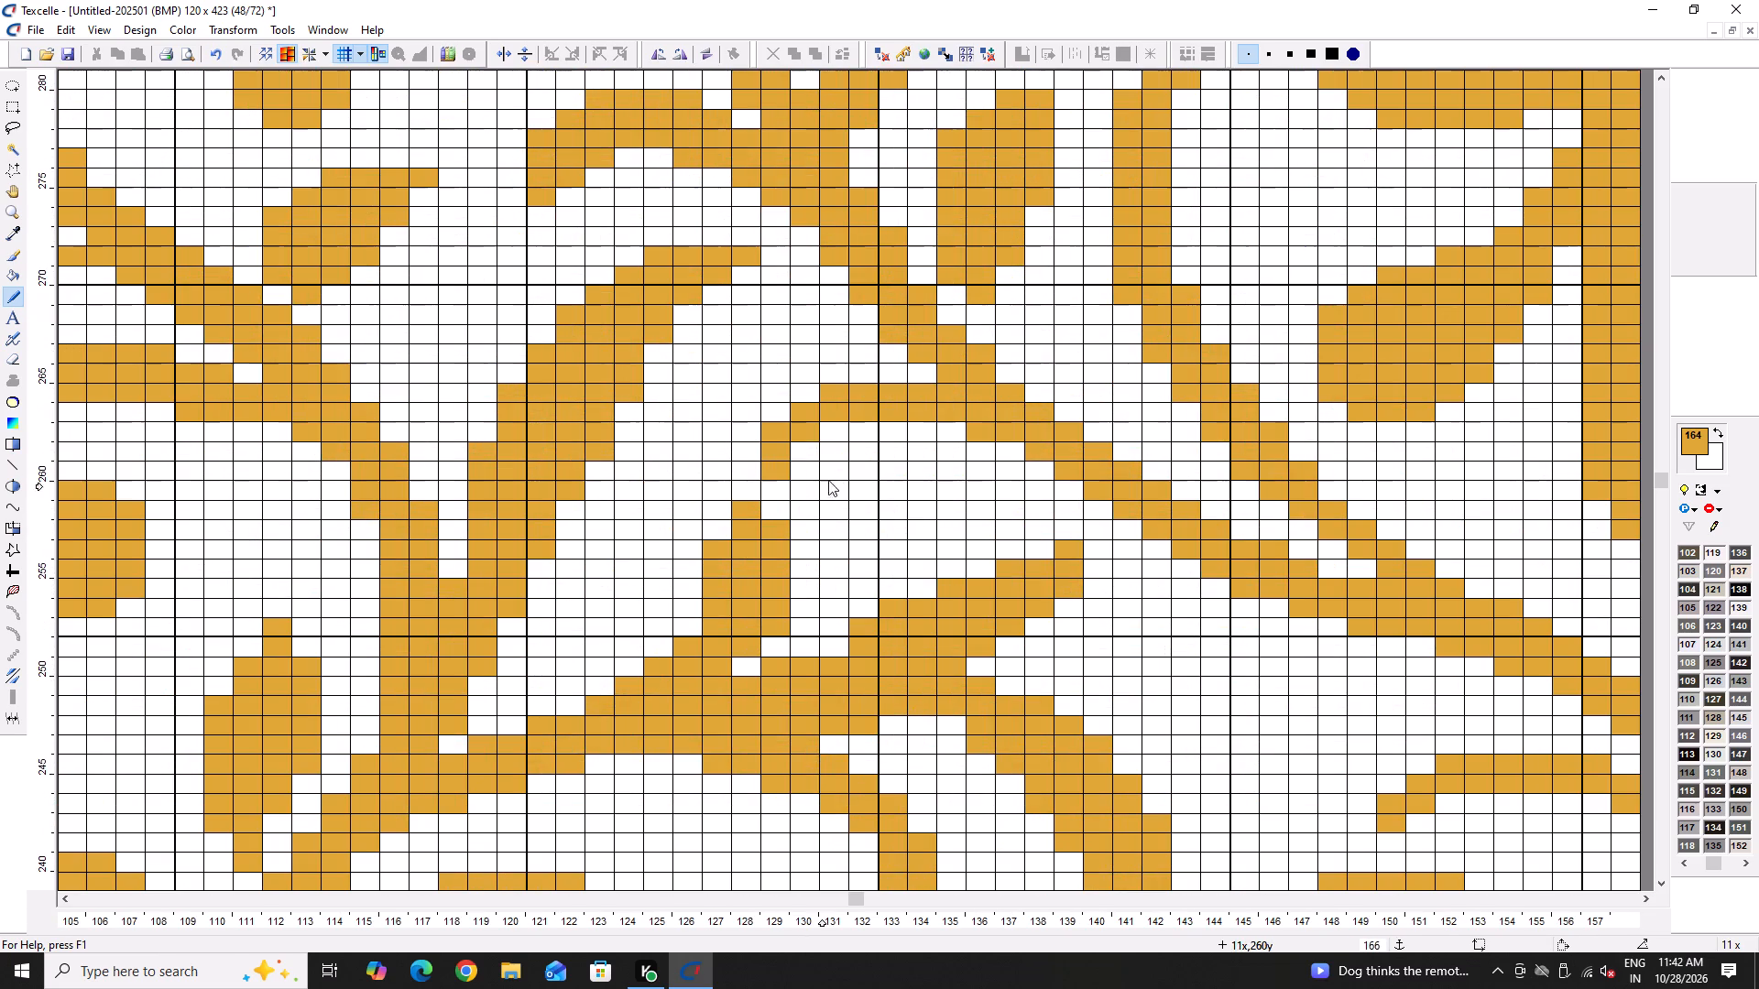
pyautogui.moveTo(919, 386); pyautogui.dragTo(940, 407, button='right')
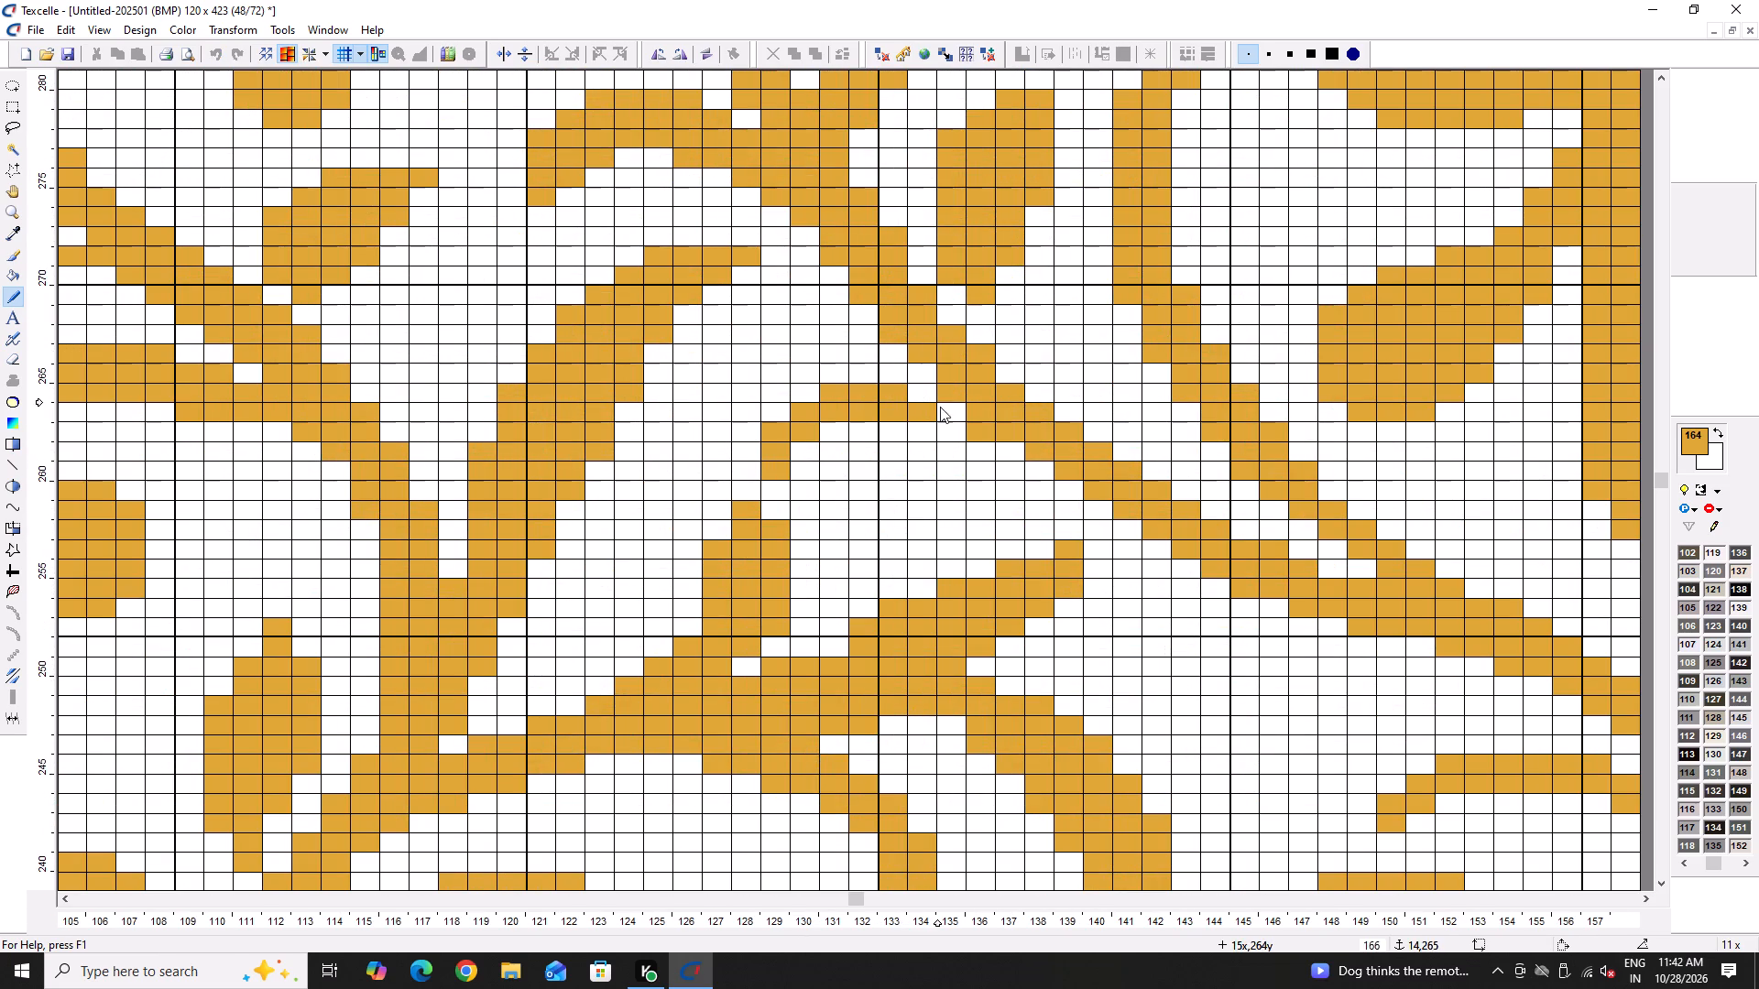
pyautogui.moveTo(940, 407); pyautogui.dragTo(959, 425, button='right')
pyautogui.rightClick(975, 432)
pyautogui.moveTo(891, 413); pyautogui.dragTo(836, 432, button='right')
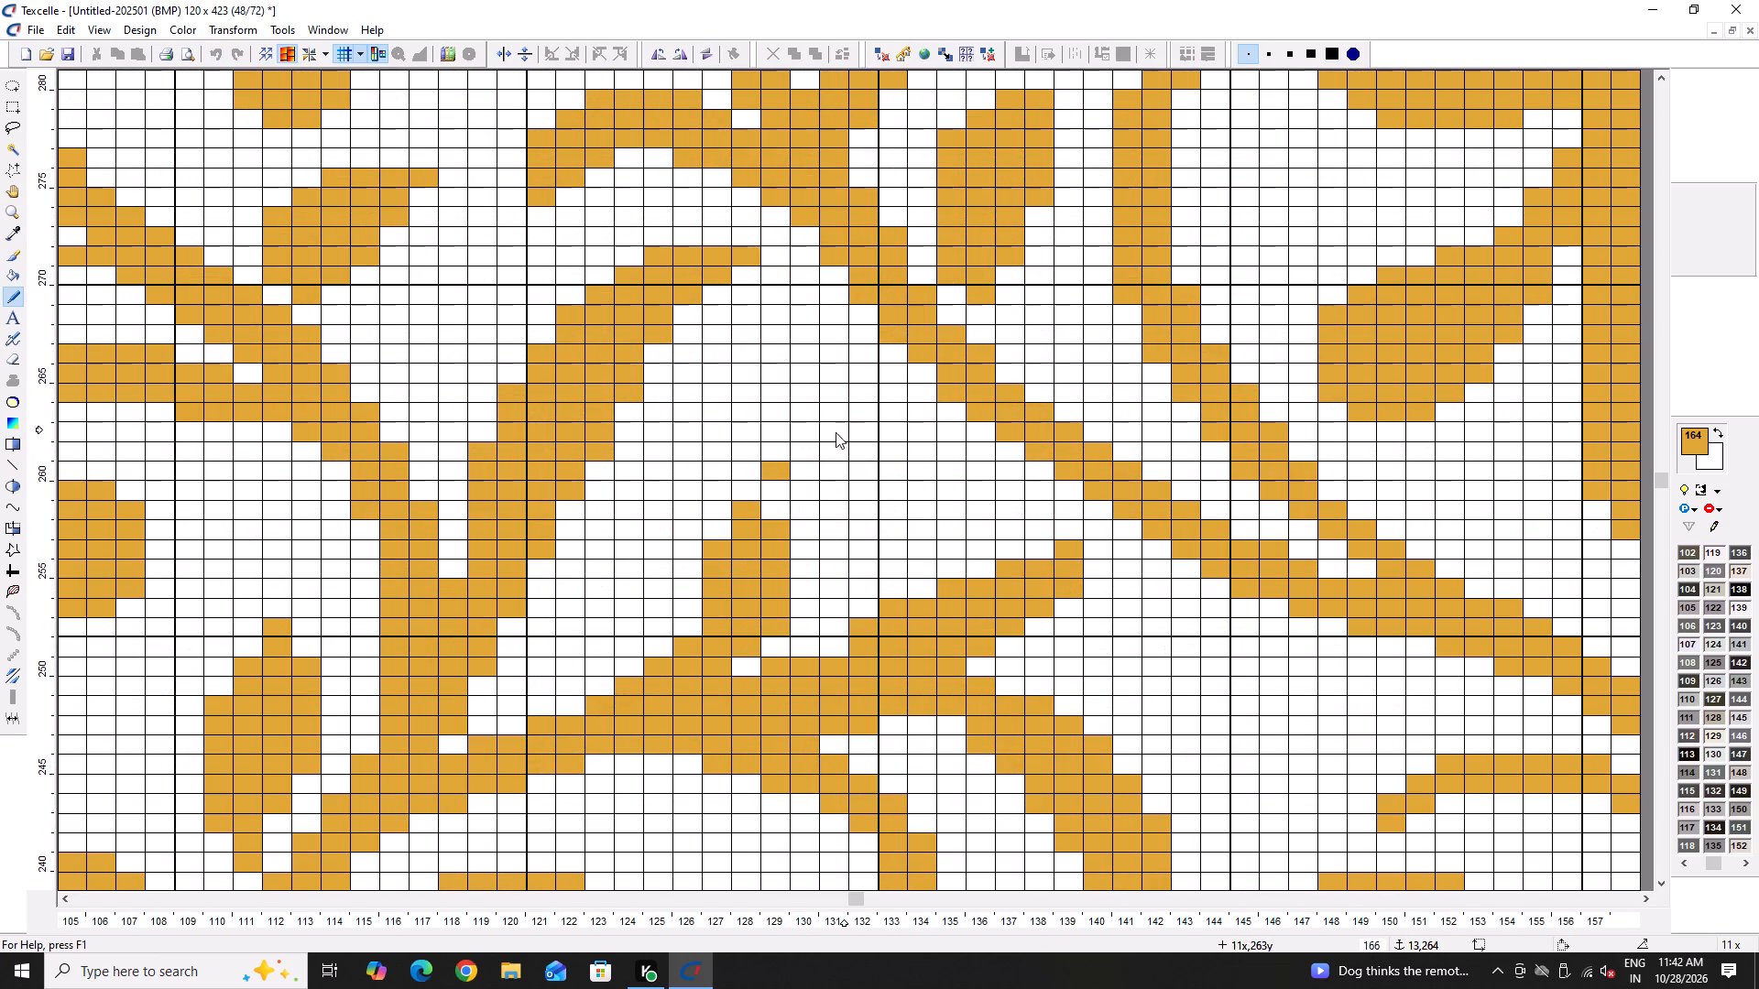
pyautogui.moveTo(836, 432); pyautogui.dragTo(783, 472, button='right')
# Outline a tapering leaf below the main stem in columns 127 to 138, rows 259 to 266, and fill it with gold.
pyautogui.keyDown('ctrl'); pyautogui.scroll(1, 825, 470); pyautogui.keyUp('ctrl')
pyautogui.moveTo(1127, 494); pyautogui.dragTo(1015, 511)
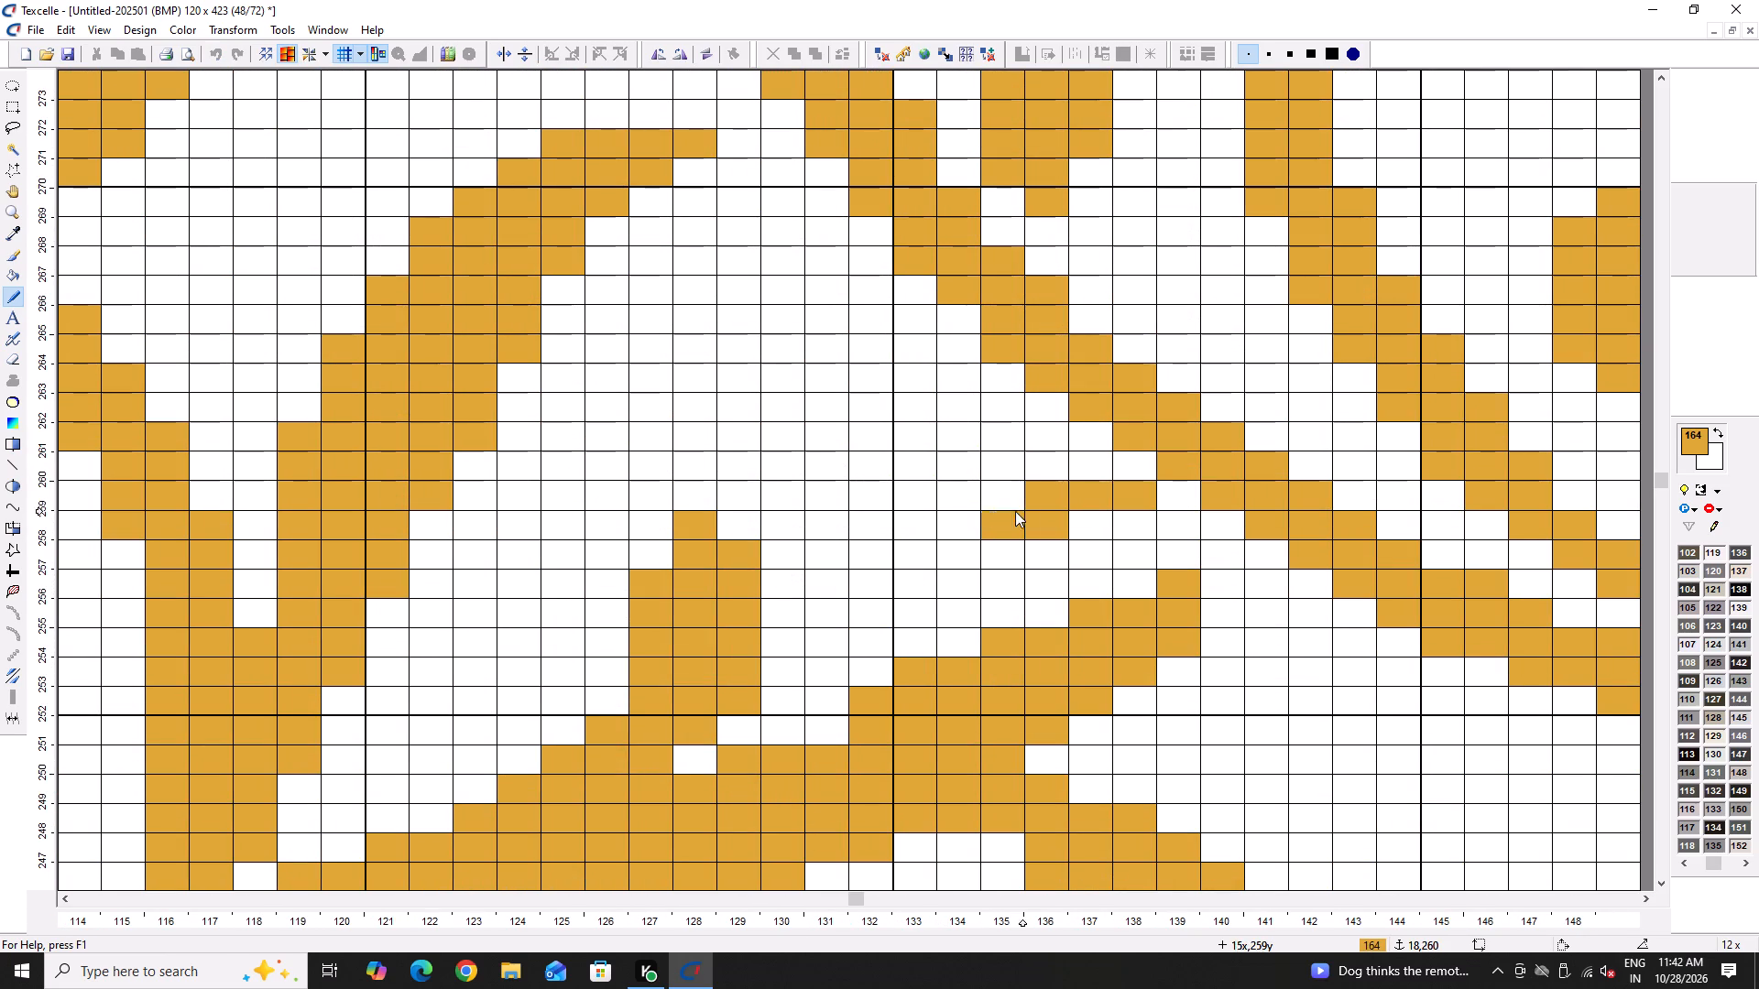
pyautogui.moveTo(1015, 511); pyautogui.dragTo(888, 310)
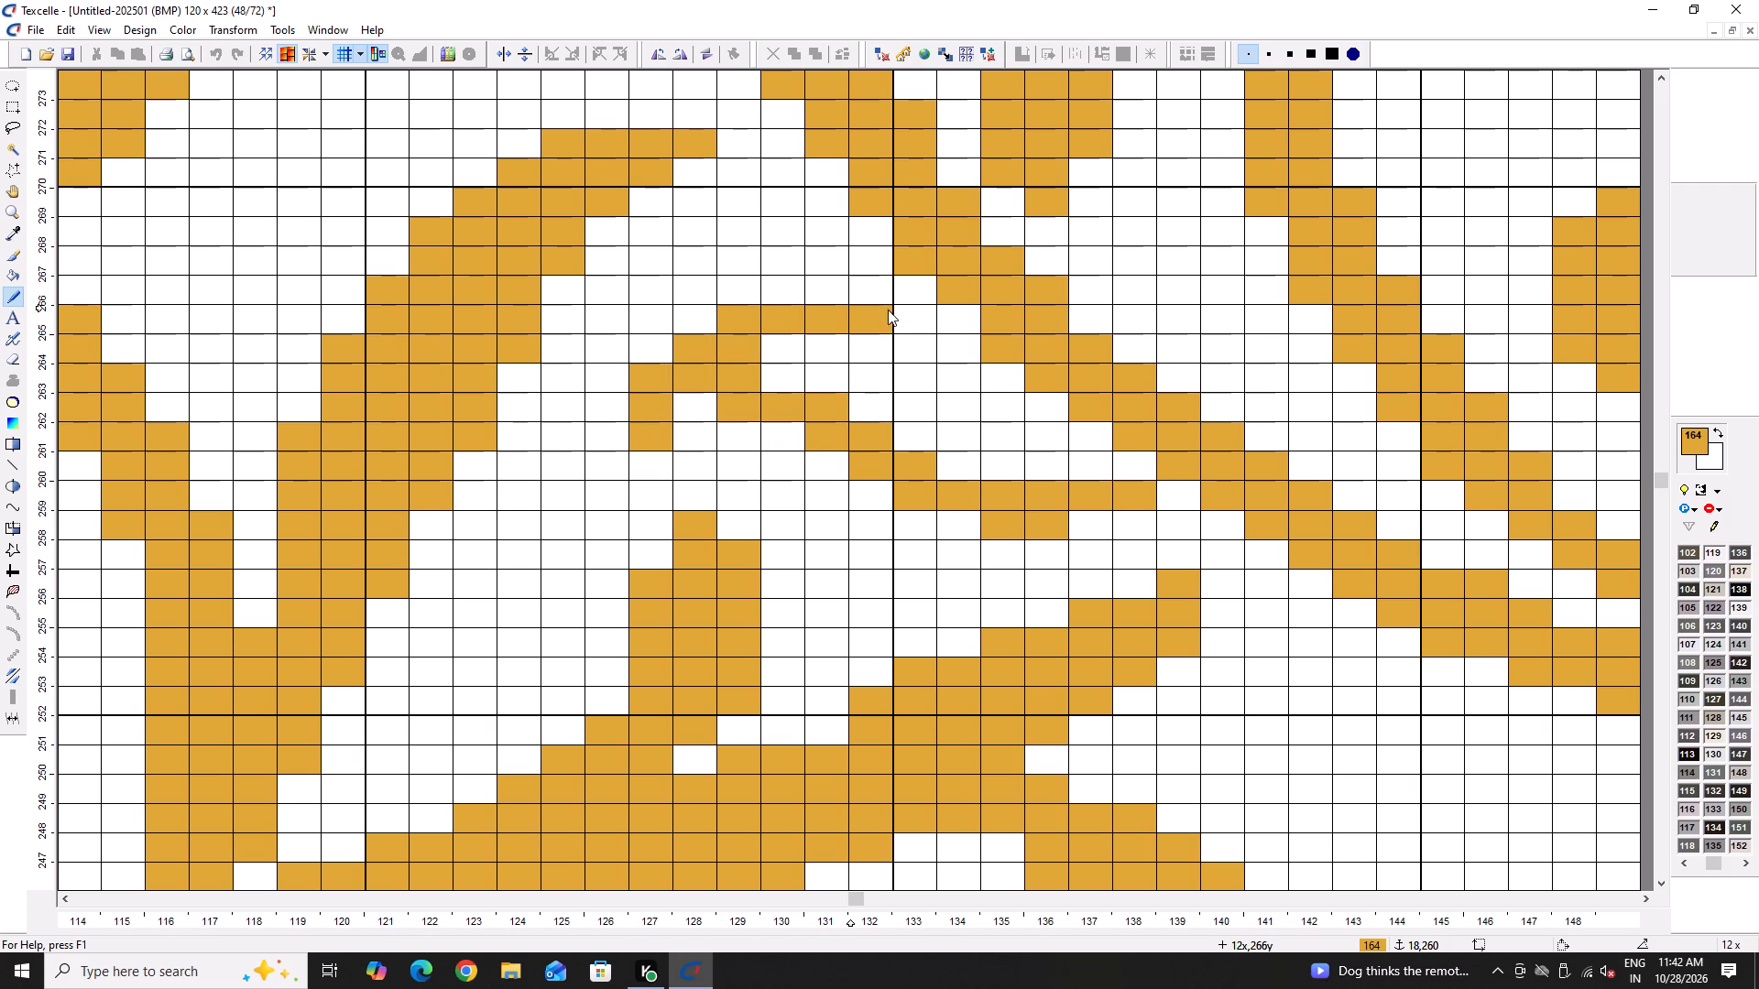
pyautogui.moveTo(888, 310); pyautogui.dragTo(1105, 477)
pyautogui.rightClick(961, 346)
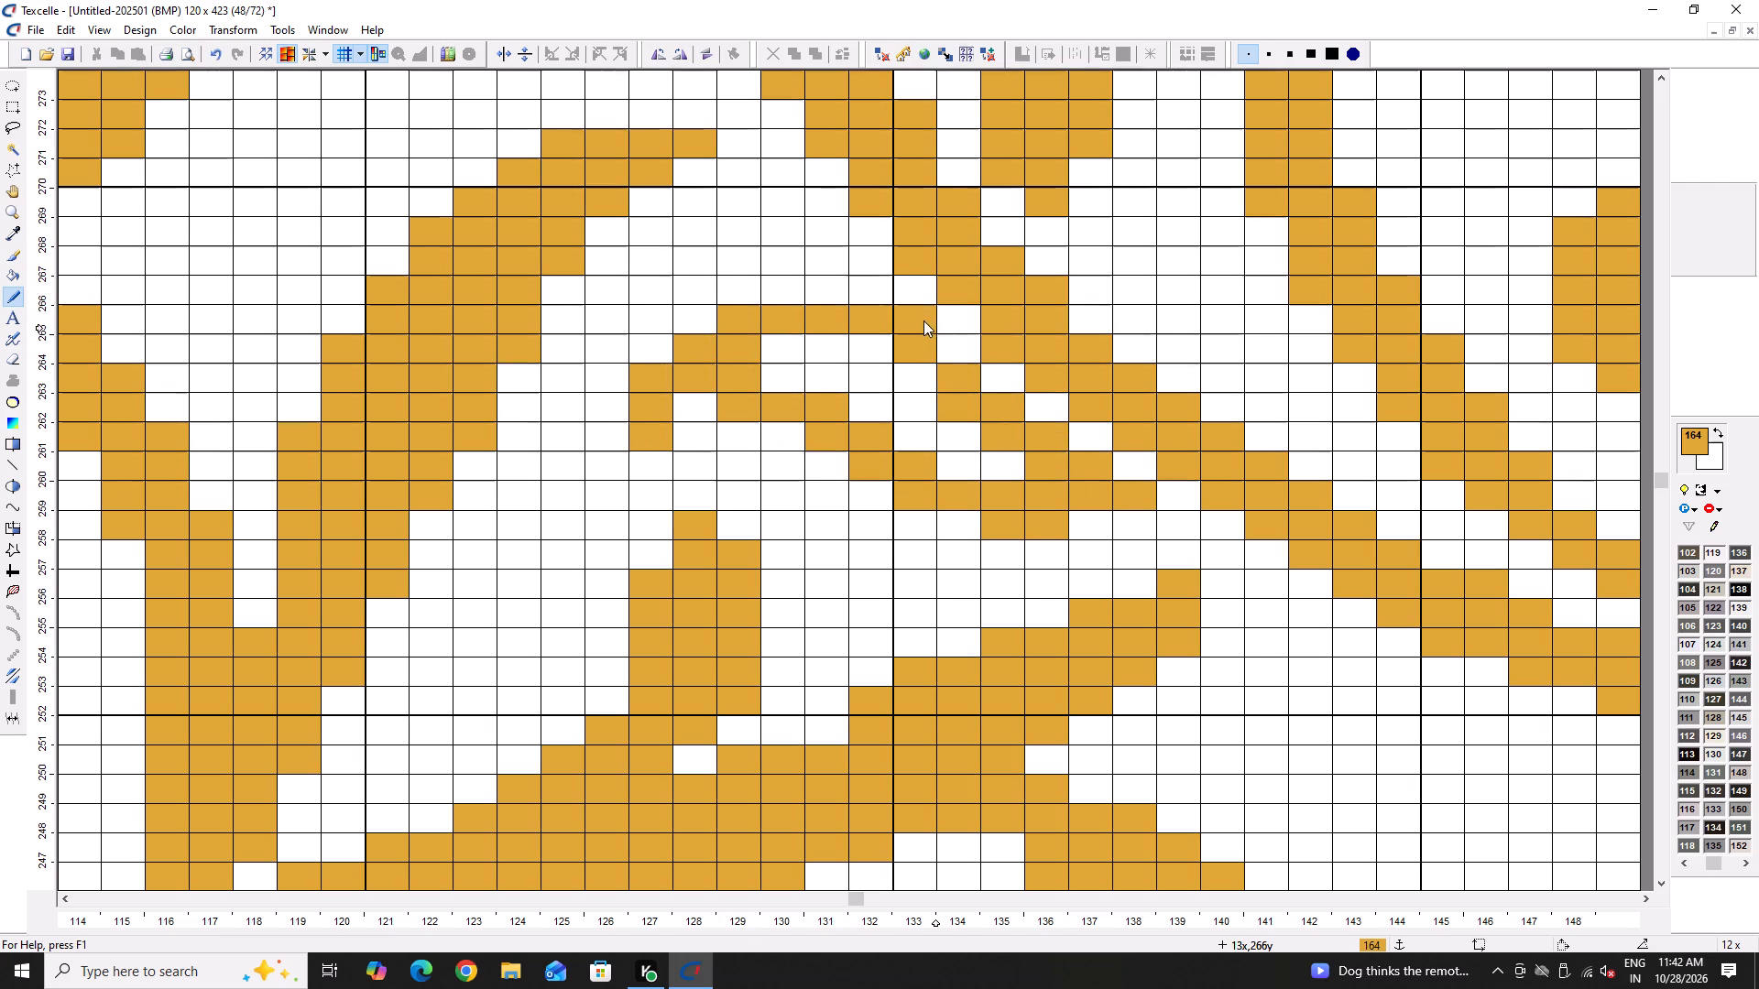
pyautogui.rightClick(923, 320)
pyautogui.moveTo(875, 372); pyautogui.dragTo(904, 353)
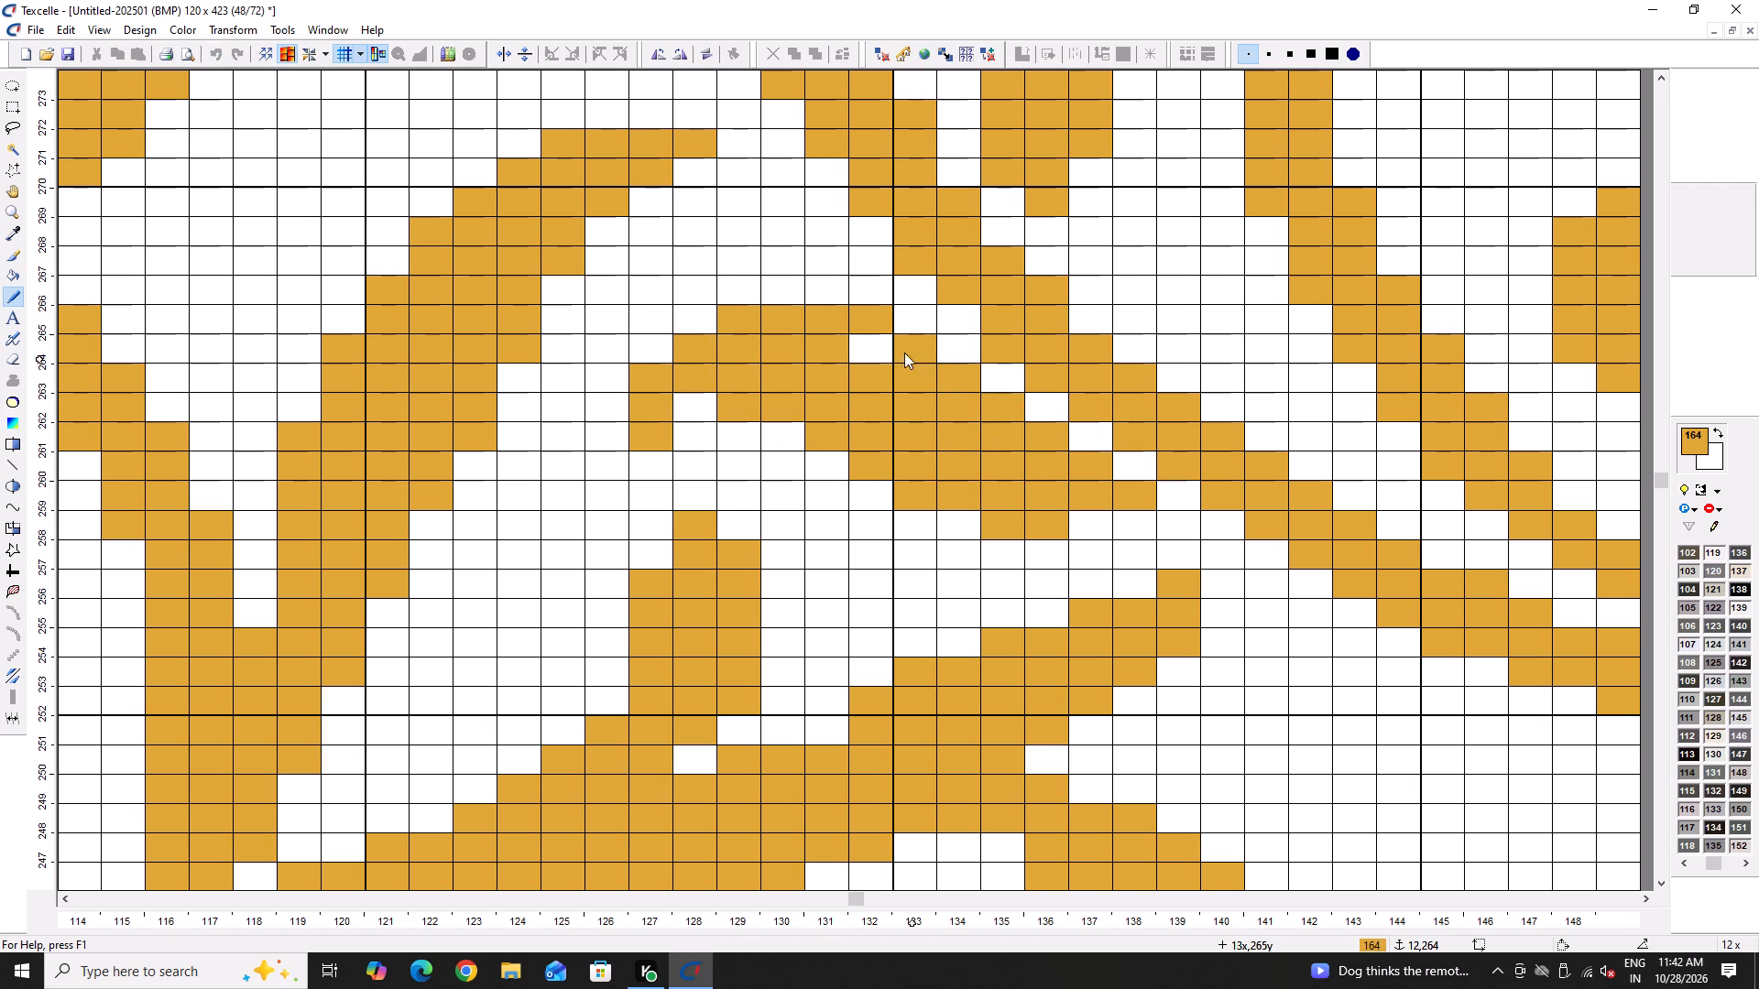
pyautogui.moveTo(904, 353); pyautogui.dragTo(853, 332)
# Trim the new leaf by erasing its row 259 cells and stray cells at columns 127, 129, 132 and 133.
pyautogui.moveTo(997, 529); pyautogui.dragTo(1052, 525, button='right')
pyautogui.rightClick(909, 494)
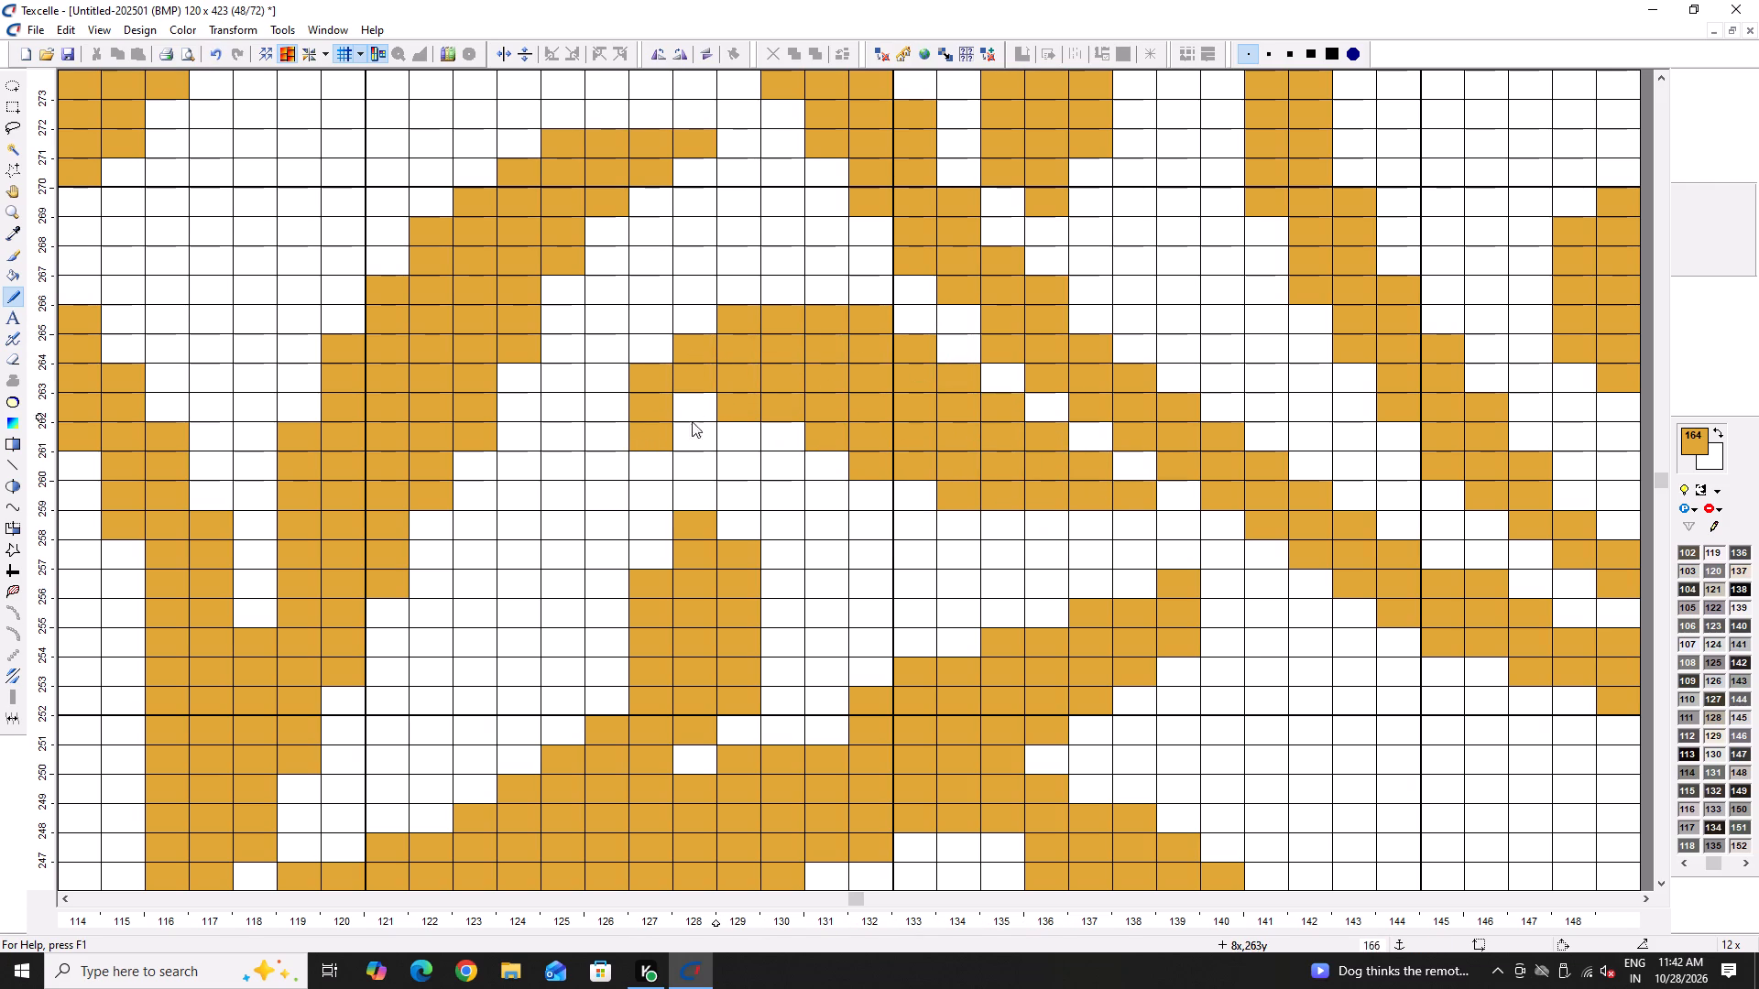
pyautogui.rightClick(645, 442)
pyautogui.rightClick(642, 446)
pyautogui.rightClick(718, 408)
pyautogui.keyDown('ctrl'); pyautogui.scroll(-7, 1004, 470); pyautogui.keyUp('ctrl')
pyautogui.keyDown('ctrl'); pyautogui.scroll(7, 1041, 486); pyautogui.keyUp('ctrl')
pyautogui.rightClick(906, 276)
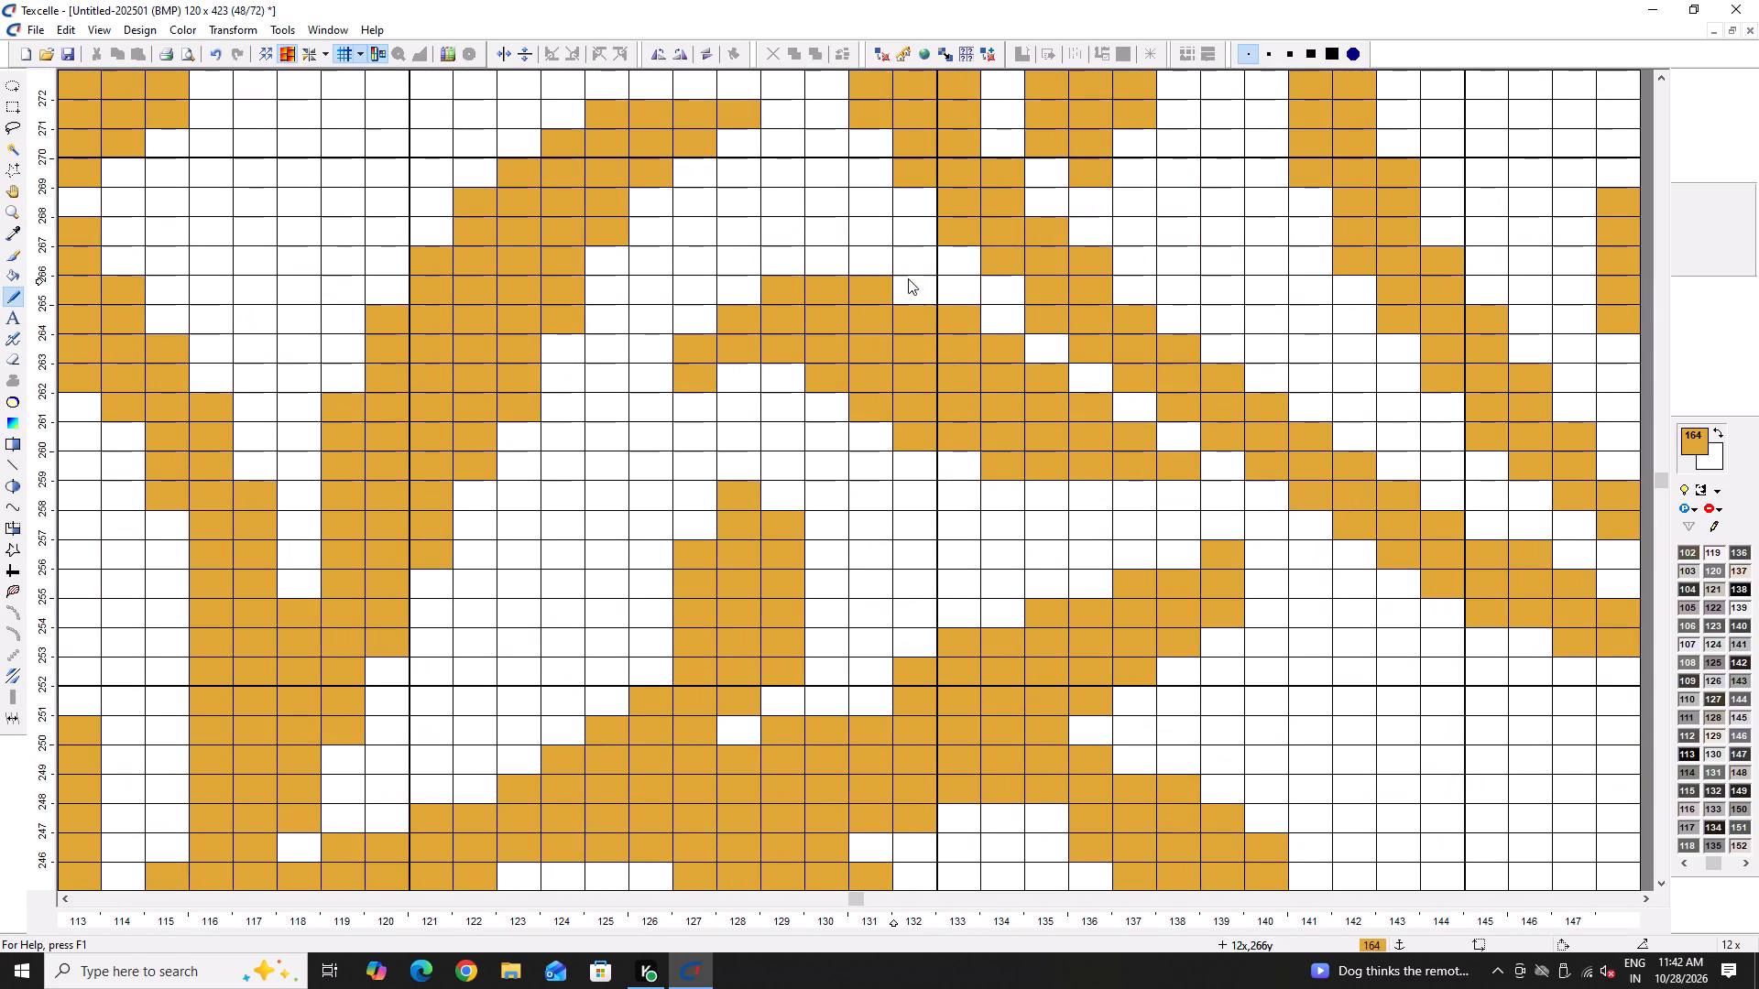
# Erase the thin curl inside the large scroll in columns 150 to 158, rows 243 to 246, detaching it cleanly from the stem.
pyautogui.keyDown('ctrl'); pyautogui.scroll(-6, 989, 468); pyautogui.keyUp('ctrl')
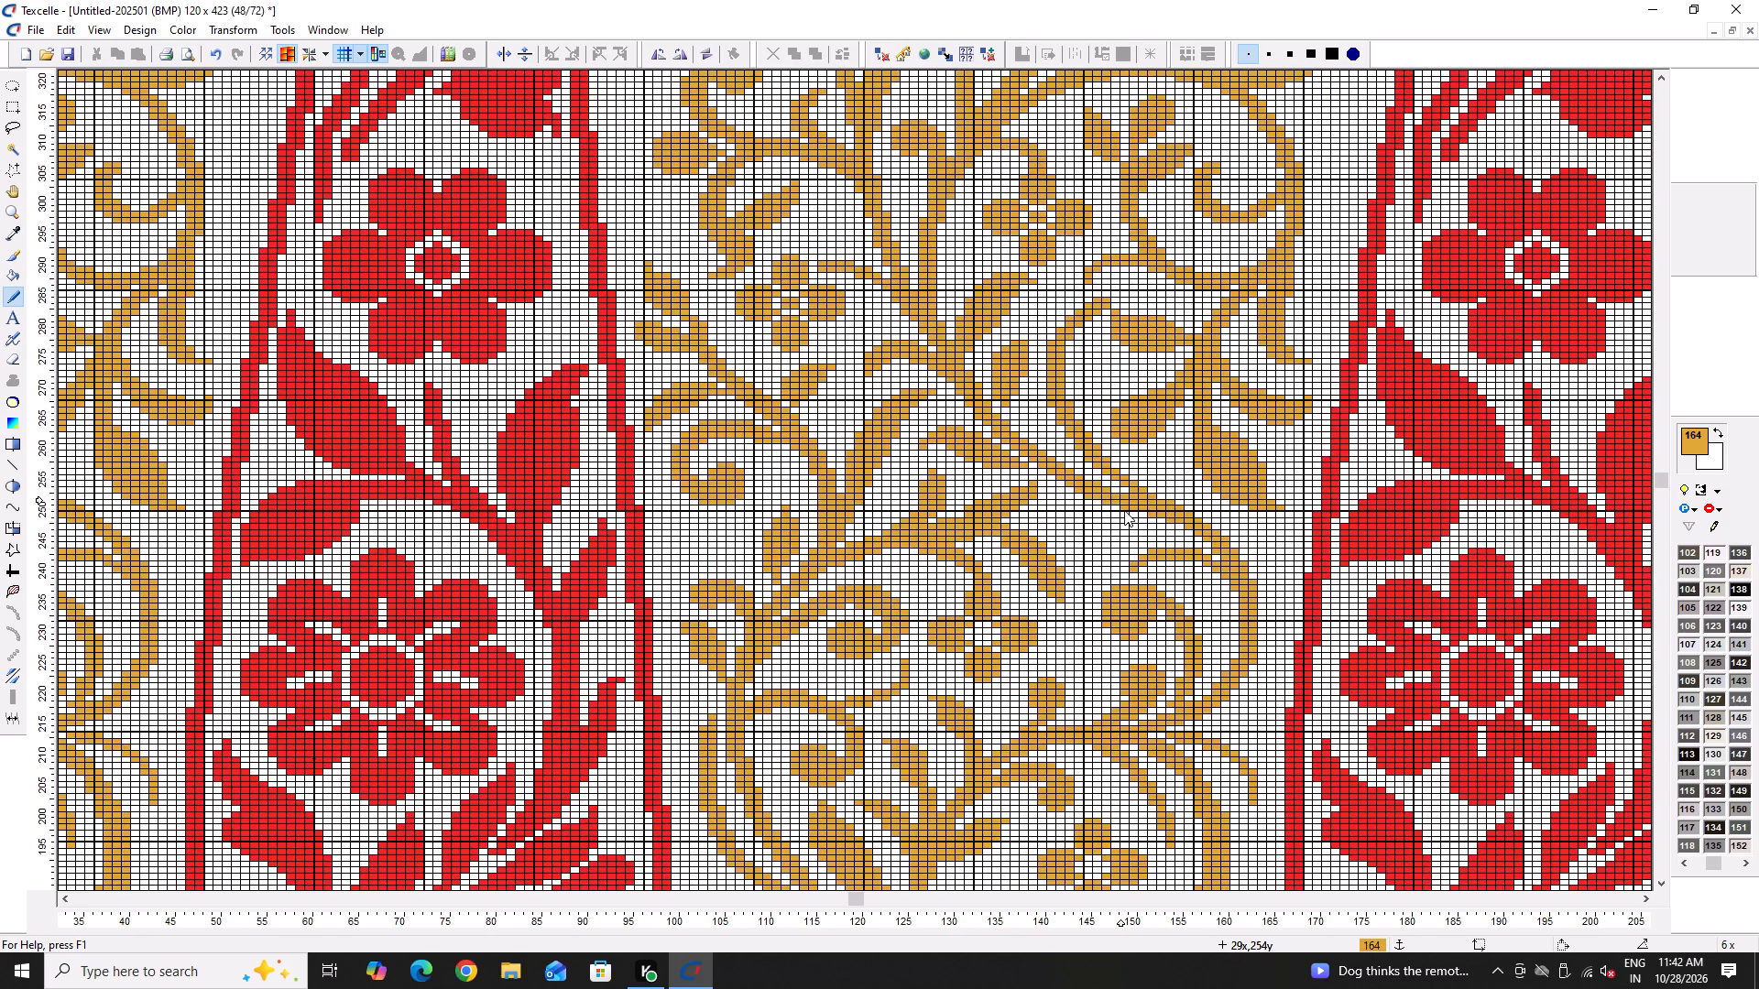
pyautogui.keyDown('ctrl'); pyautogui.scroll(3, 1230, 597); pyautogui.keyUp('ctrl')
pyautogui.rightClick(1235, 570)
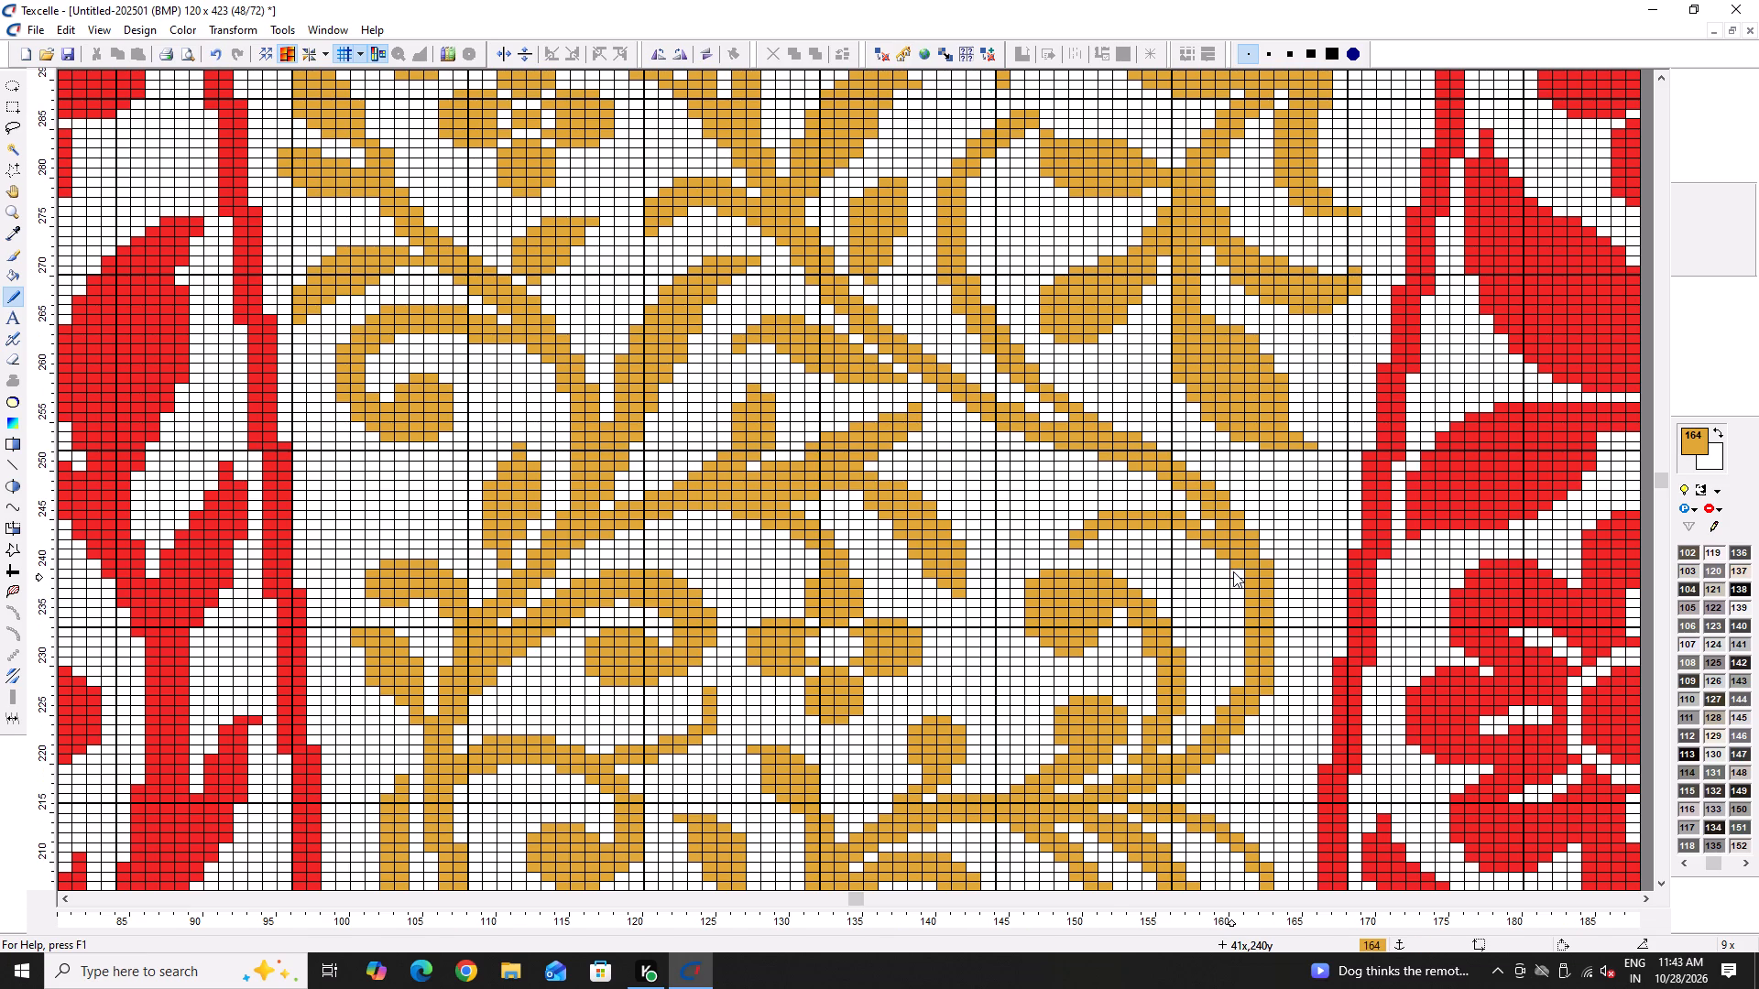
pyautogui.keyDown('ctrl'); pyautogui.scroll(2, 1233, 571); pyautogui.keyUp('ctrl')
pyautogui.moveTo(1207, 550); pyautogui.dragTo(1189, 484, button='right')
pyautogui.rightClick(1210, 508)
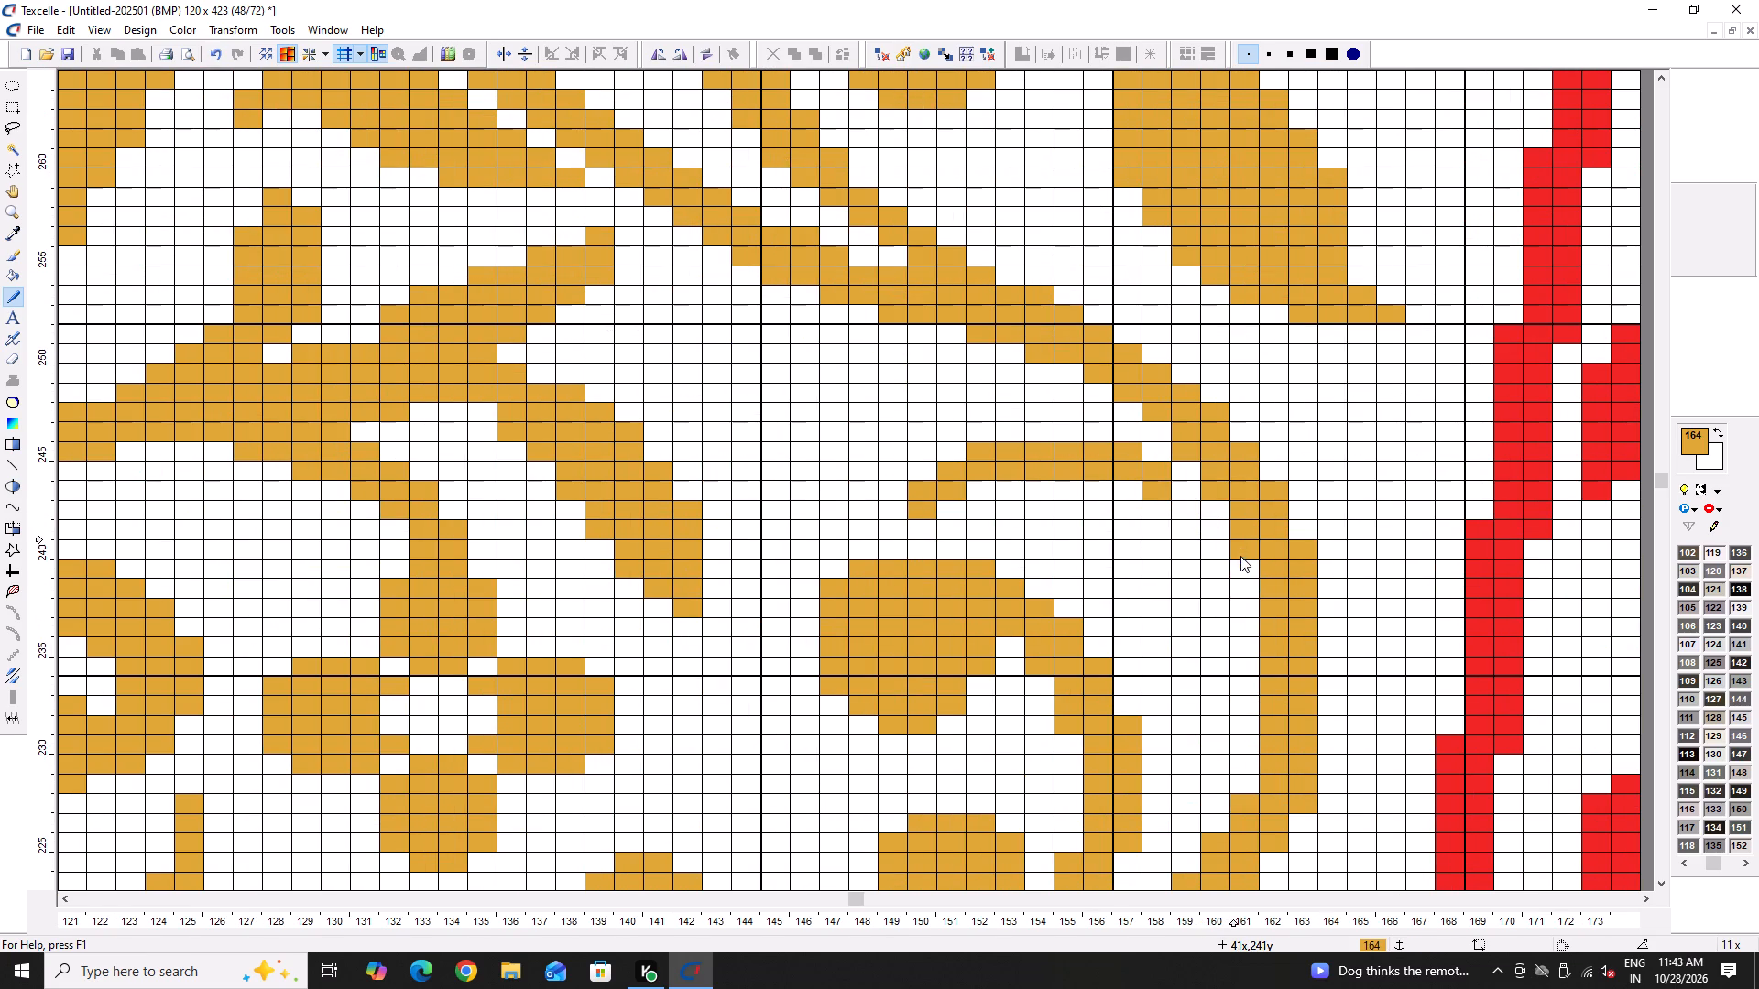
pyautogui.moveTo(1160, 494); pyautogui.dragTo(962, 457, button='right')
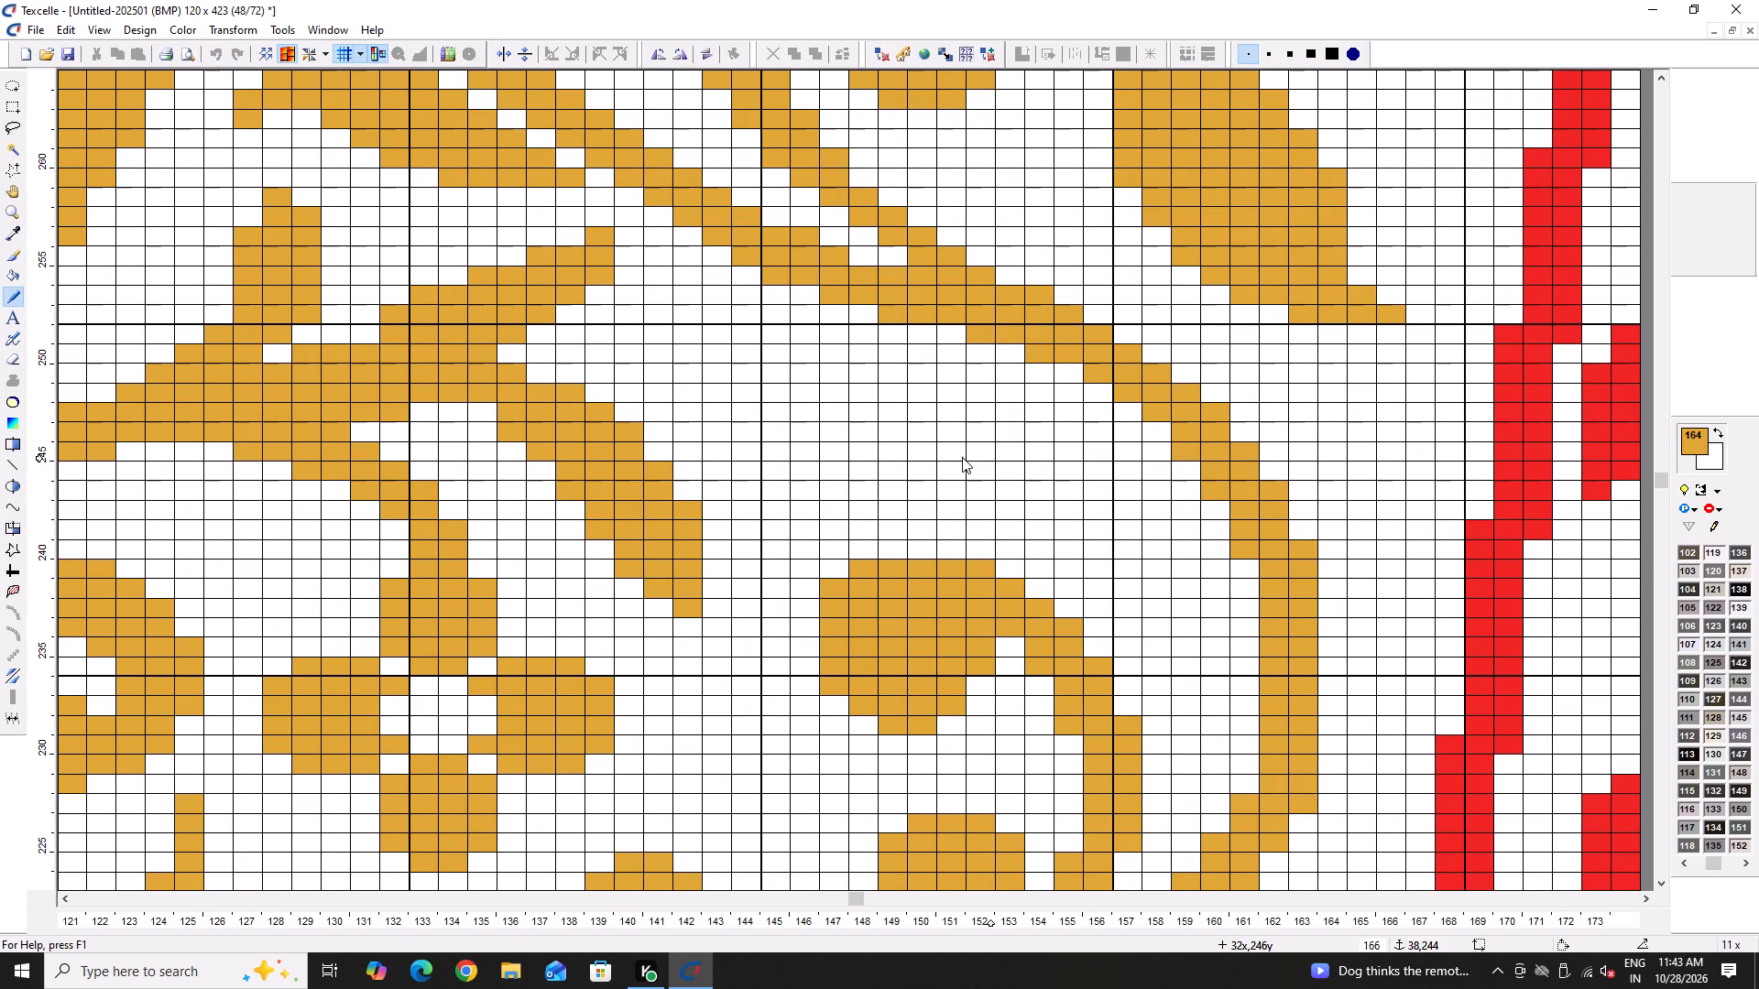
pyautogui.moveTo(962, 457); pyautogui.dragTo(963, 460, button='right')
# Round the large bud inside the scroll by erasing its upper corner cells around columns 147 and 148, rows 239 and 240.
pyautogui.keyDown('ctrl'); pyautogui.scroll(-4, 1036, 483); pyautogui.keyUp('ctrl')
pyautogui.keyDown('ctrl'); pyautogui.scroll(4, 983, 543); pyautogui.keyUp('ctrl')
pyautogui.rightClick(954, 490)
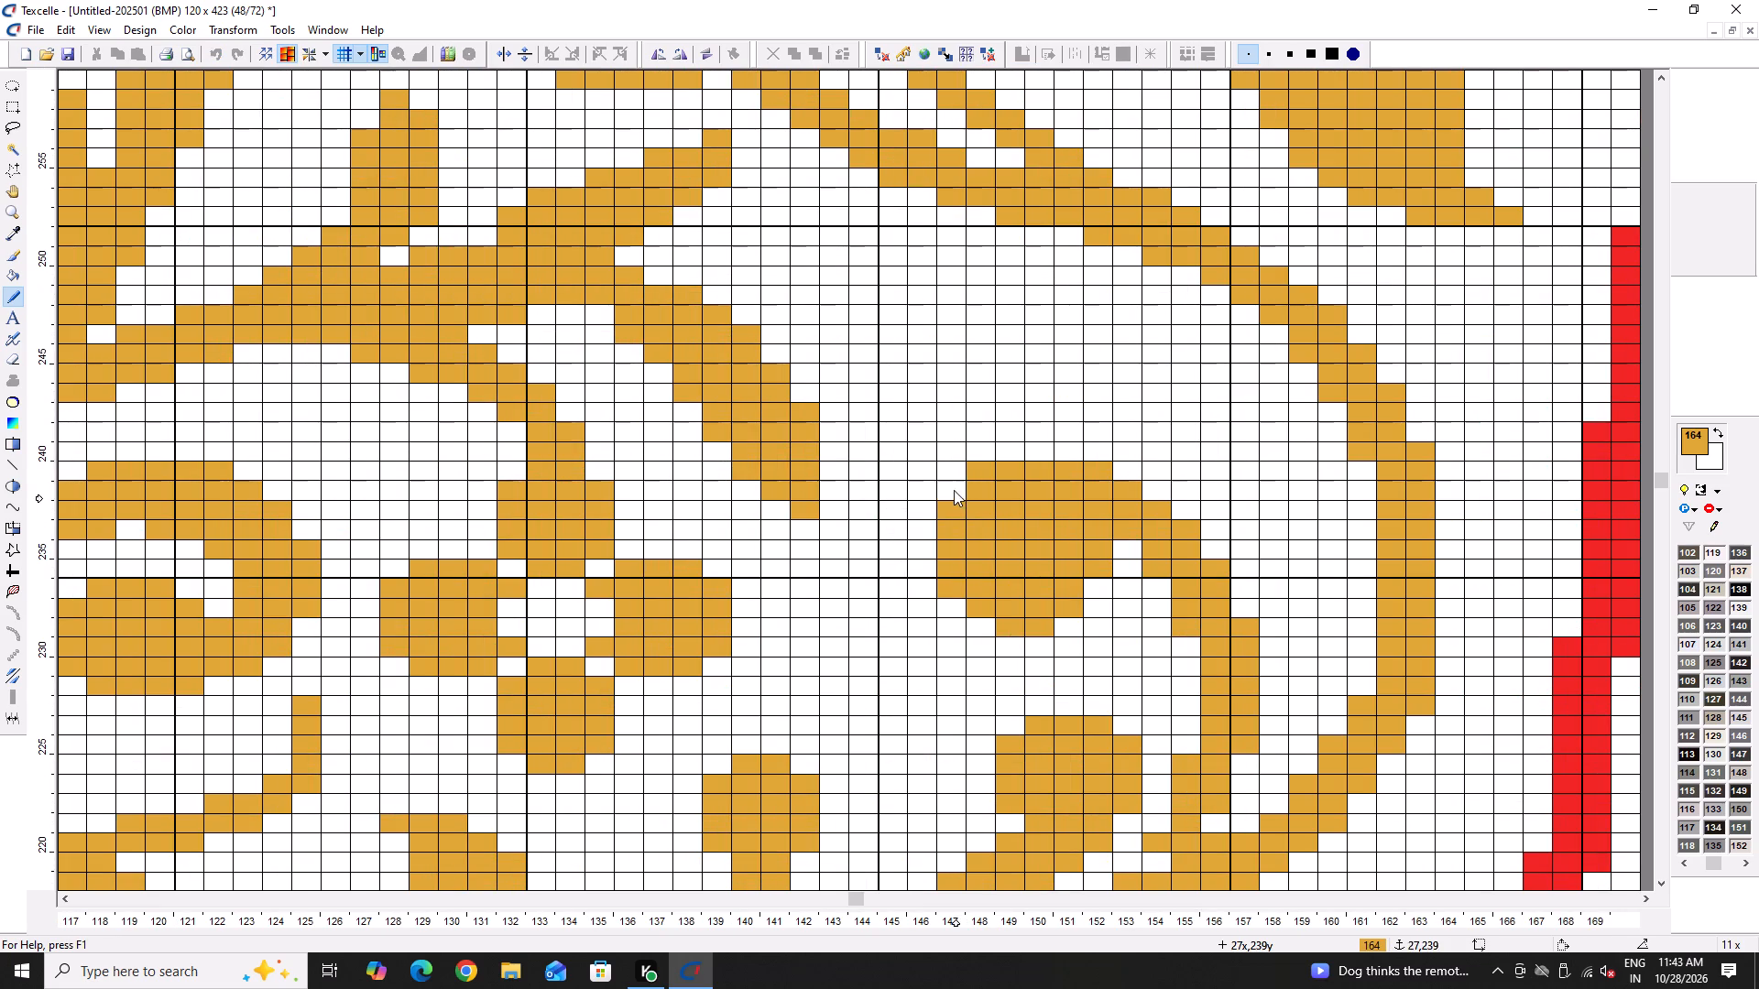
pyautogui.rightClick(975, 473)
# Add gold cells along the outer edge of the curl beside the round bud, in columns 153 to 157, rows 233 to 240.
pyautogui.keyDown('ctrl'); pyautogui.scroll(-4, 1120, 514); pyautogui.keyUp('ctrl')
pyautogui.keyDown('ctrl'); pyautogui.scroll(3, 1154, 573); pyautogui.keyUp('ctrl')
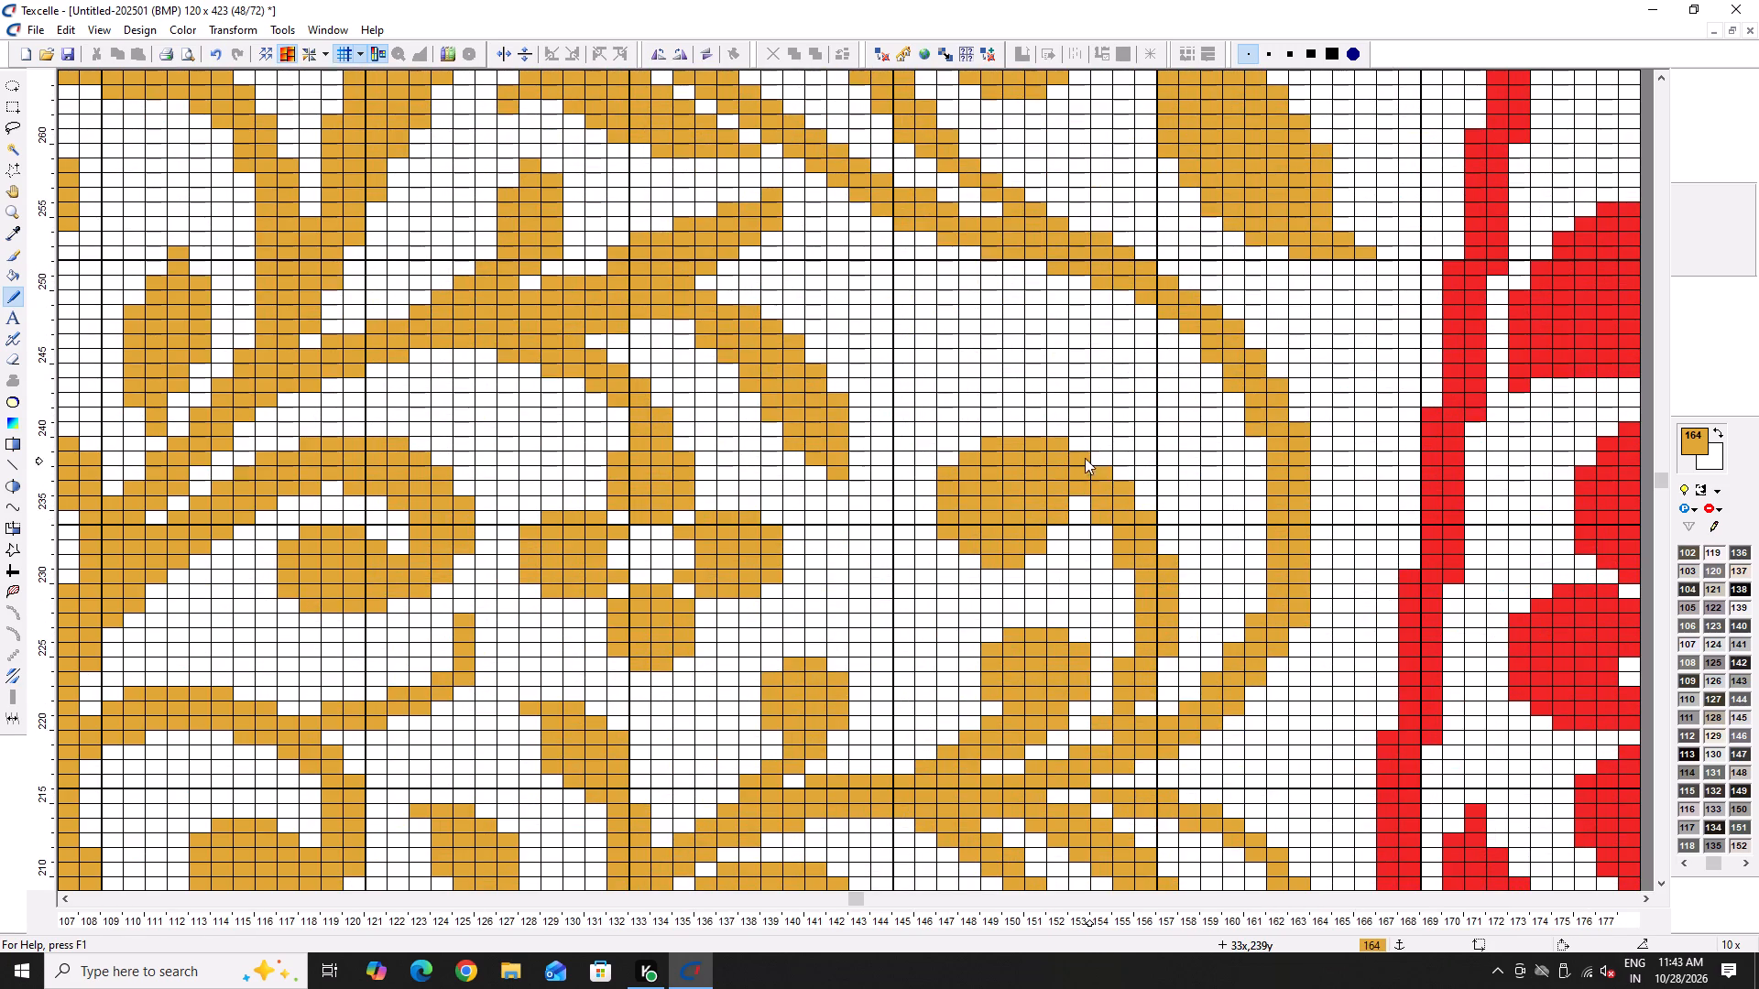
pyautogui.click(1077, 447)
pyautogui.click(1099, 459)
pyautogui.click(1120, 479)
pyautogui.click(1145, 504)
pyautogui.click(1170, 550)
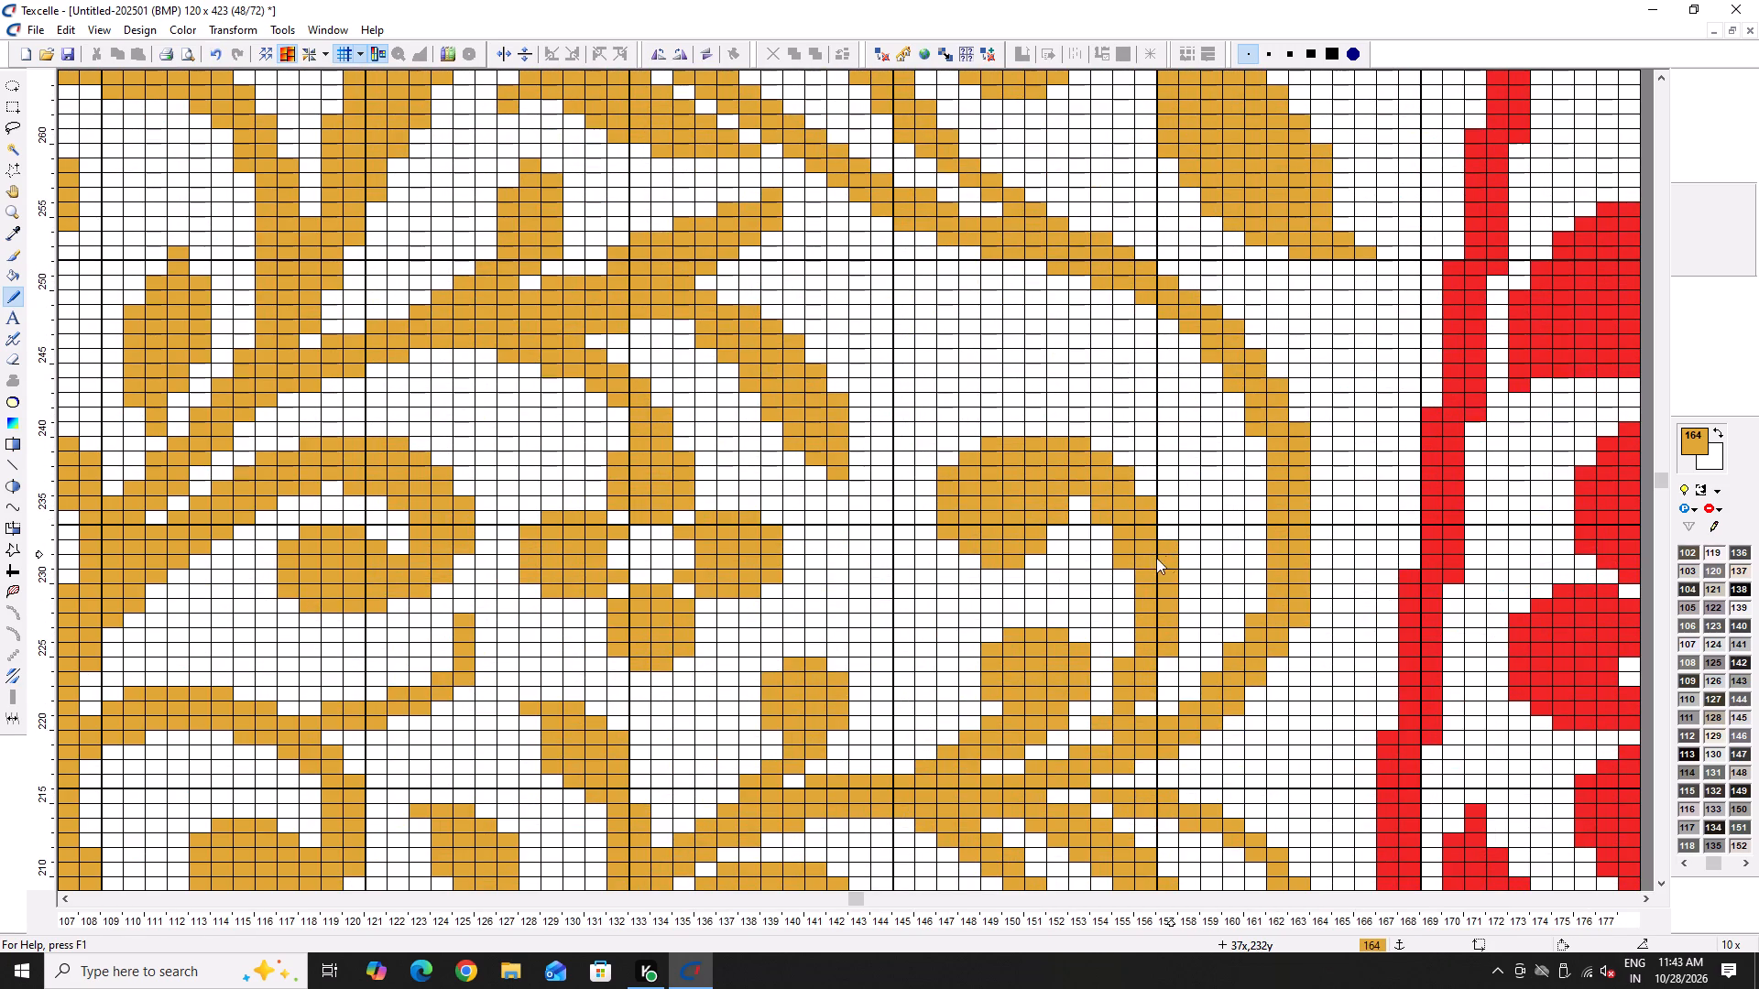
# Trim the inner edge of the same curl around columns 154 and 155, rows 233 to 235.
pyautogui.rightClick(1117, 561)
pyautogui.rightClick(1104, 519)
pyautogui.rightClick(1121, 548)
pyautogui.click(1125, 545)
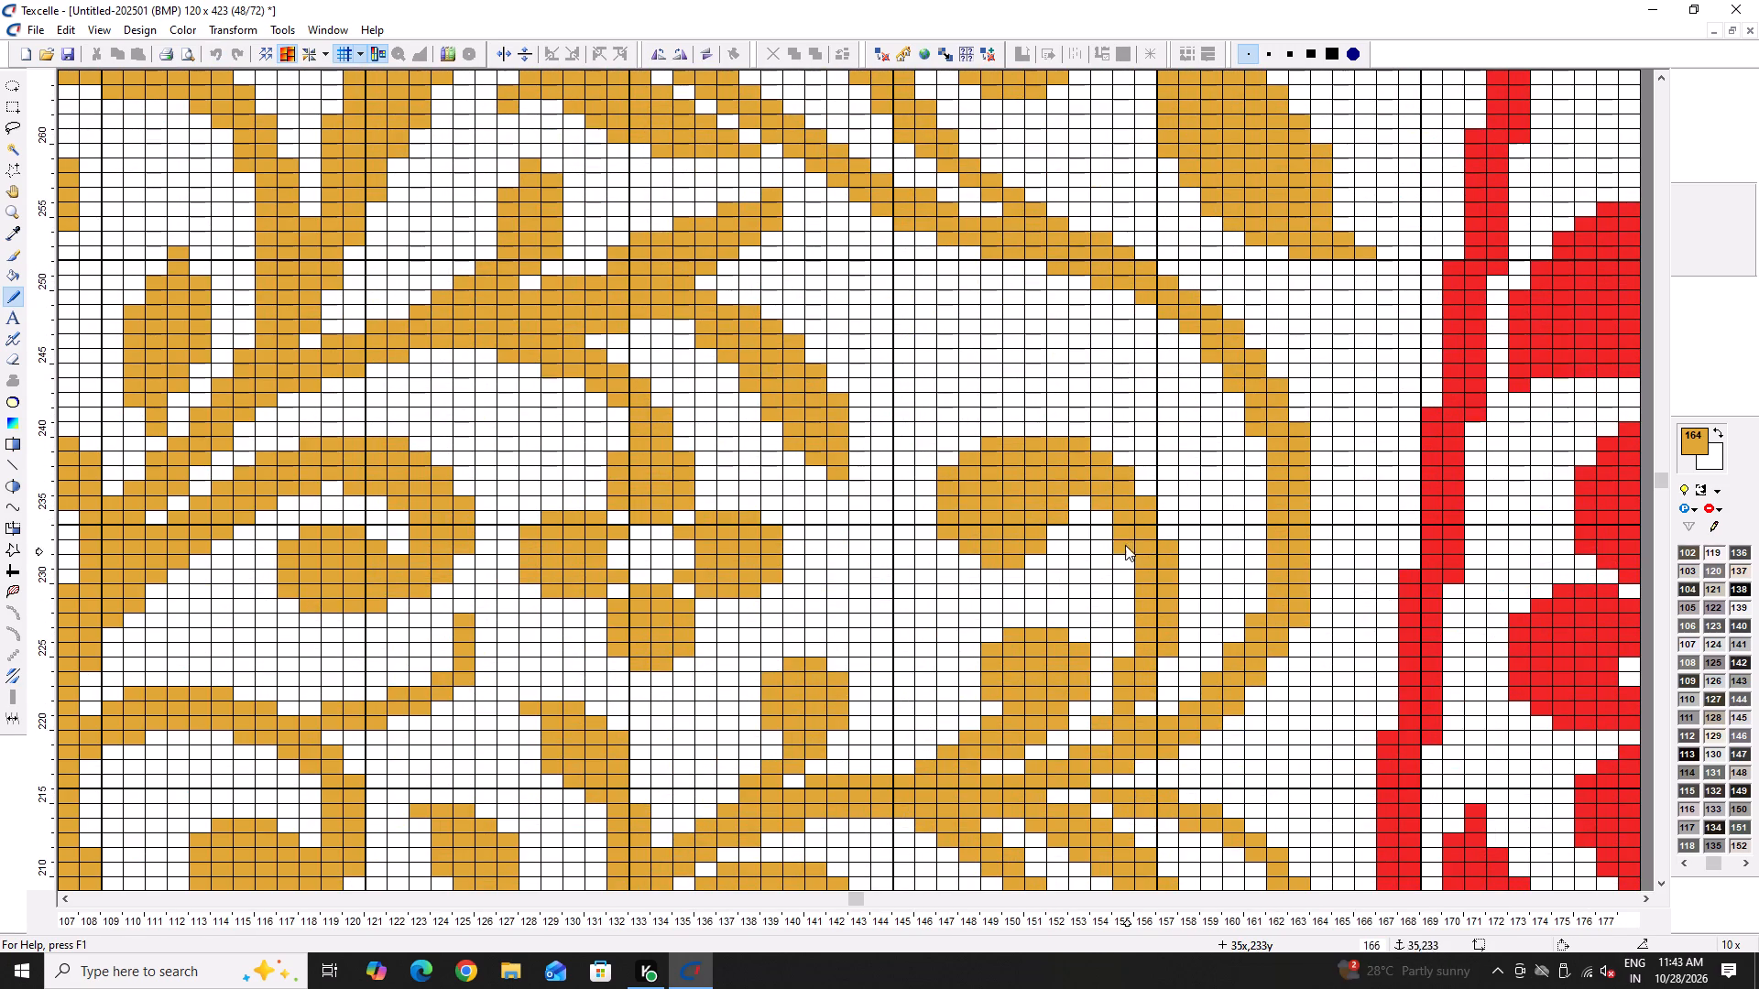
# Fill out the round bud's lower edge with gold cells in columns 147 to 152, rows 232 to 234.
pyautogui.keyDown('ctrl'); pyautogui.scroll(-4, 1128, 536); pyautogui.keyUp('ctrl')
pyautogui.keyDown('ctrl'); pyautogui.scroll(4, 1101, 535); pyautogui.keyUp('ctrl')
pyautogui.click(1103, 534)
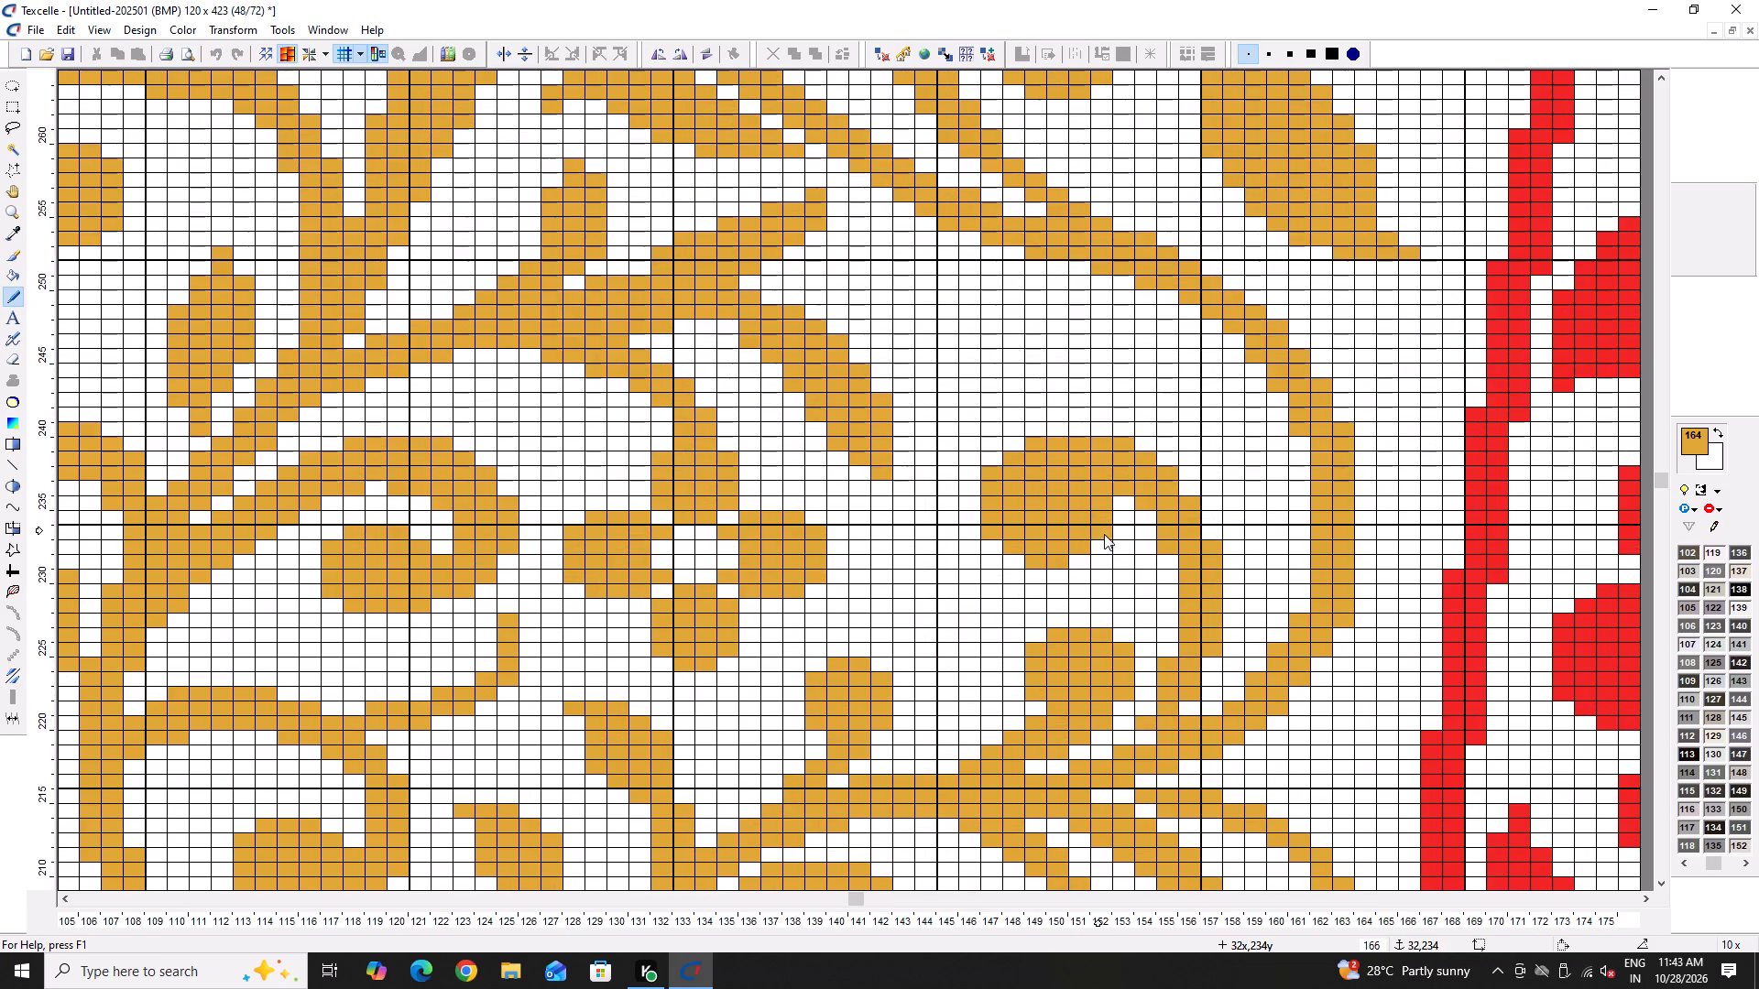
pyautogui.click(1071, 564)
pyautogui.click(984, 542)
pyautogui.click(1011, 560)
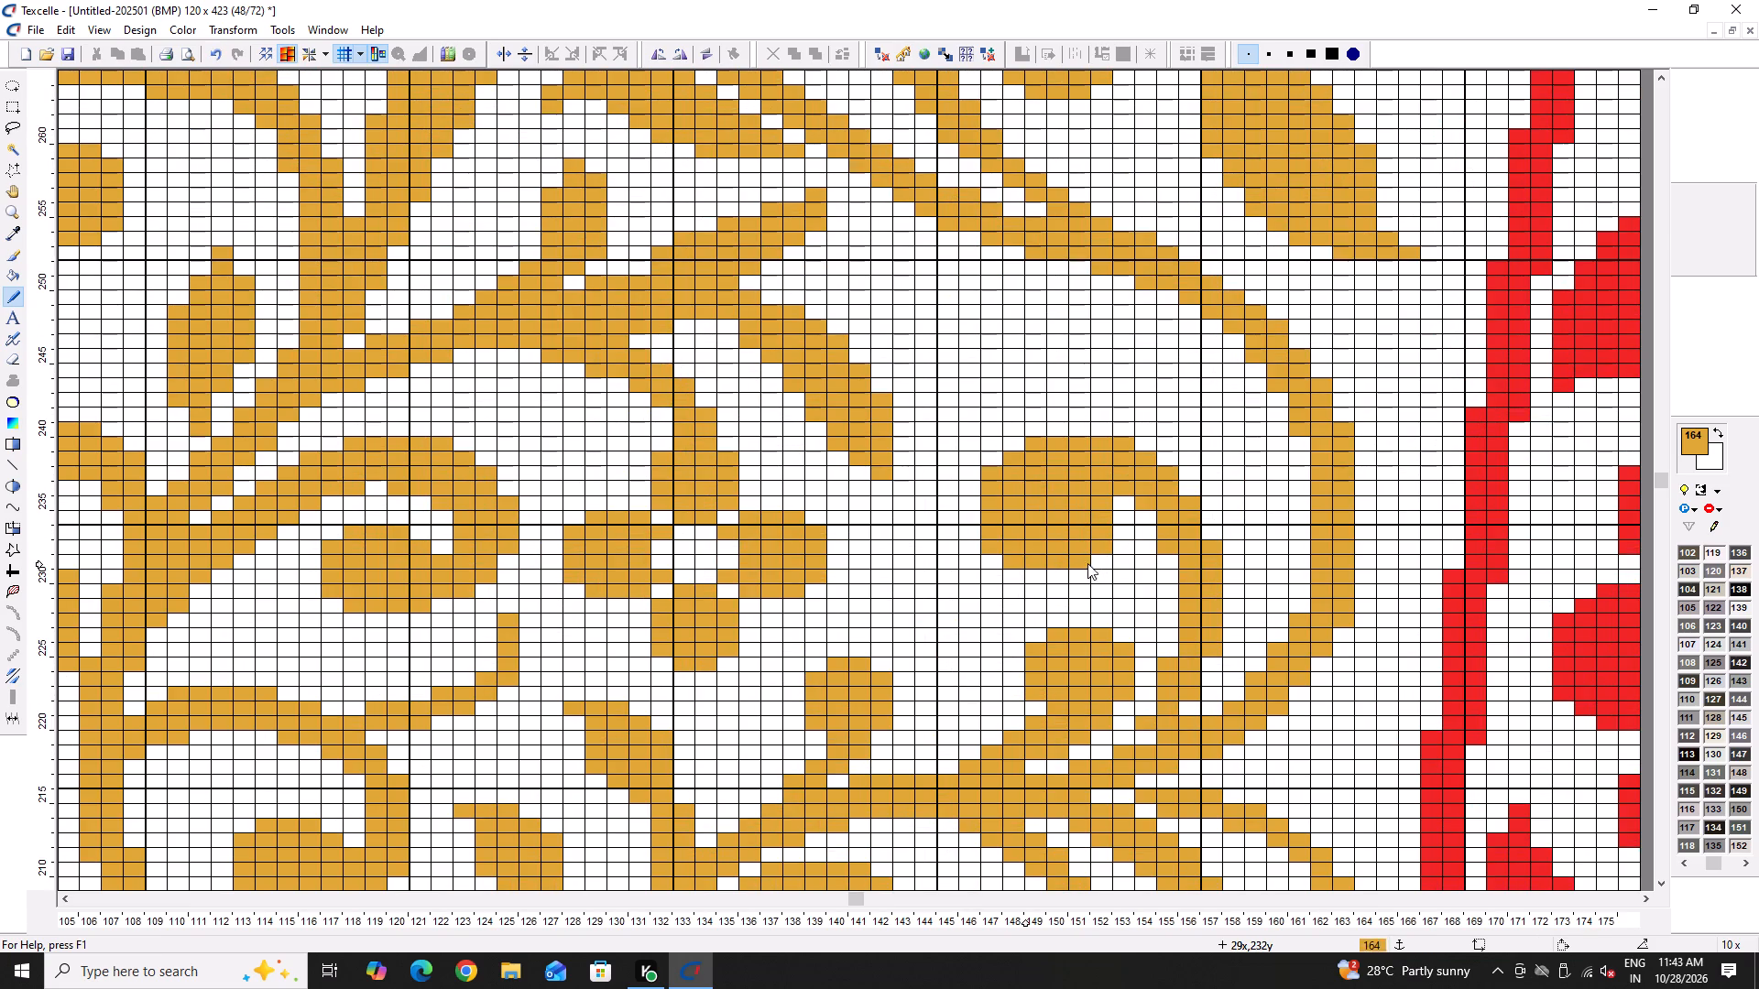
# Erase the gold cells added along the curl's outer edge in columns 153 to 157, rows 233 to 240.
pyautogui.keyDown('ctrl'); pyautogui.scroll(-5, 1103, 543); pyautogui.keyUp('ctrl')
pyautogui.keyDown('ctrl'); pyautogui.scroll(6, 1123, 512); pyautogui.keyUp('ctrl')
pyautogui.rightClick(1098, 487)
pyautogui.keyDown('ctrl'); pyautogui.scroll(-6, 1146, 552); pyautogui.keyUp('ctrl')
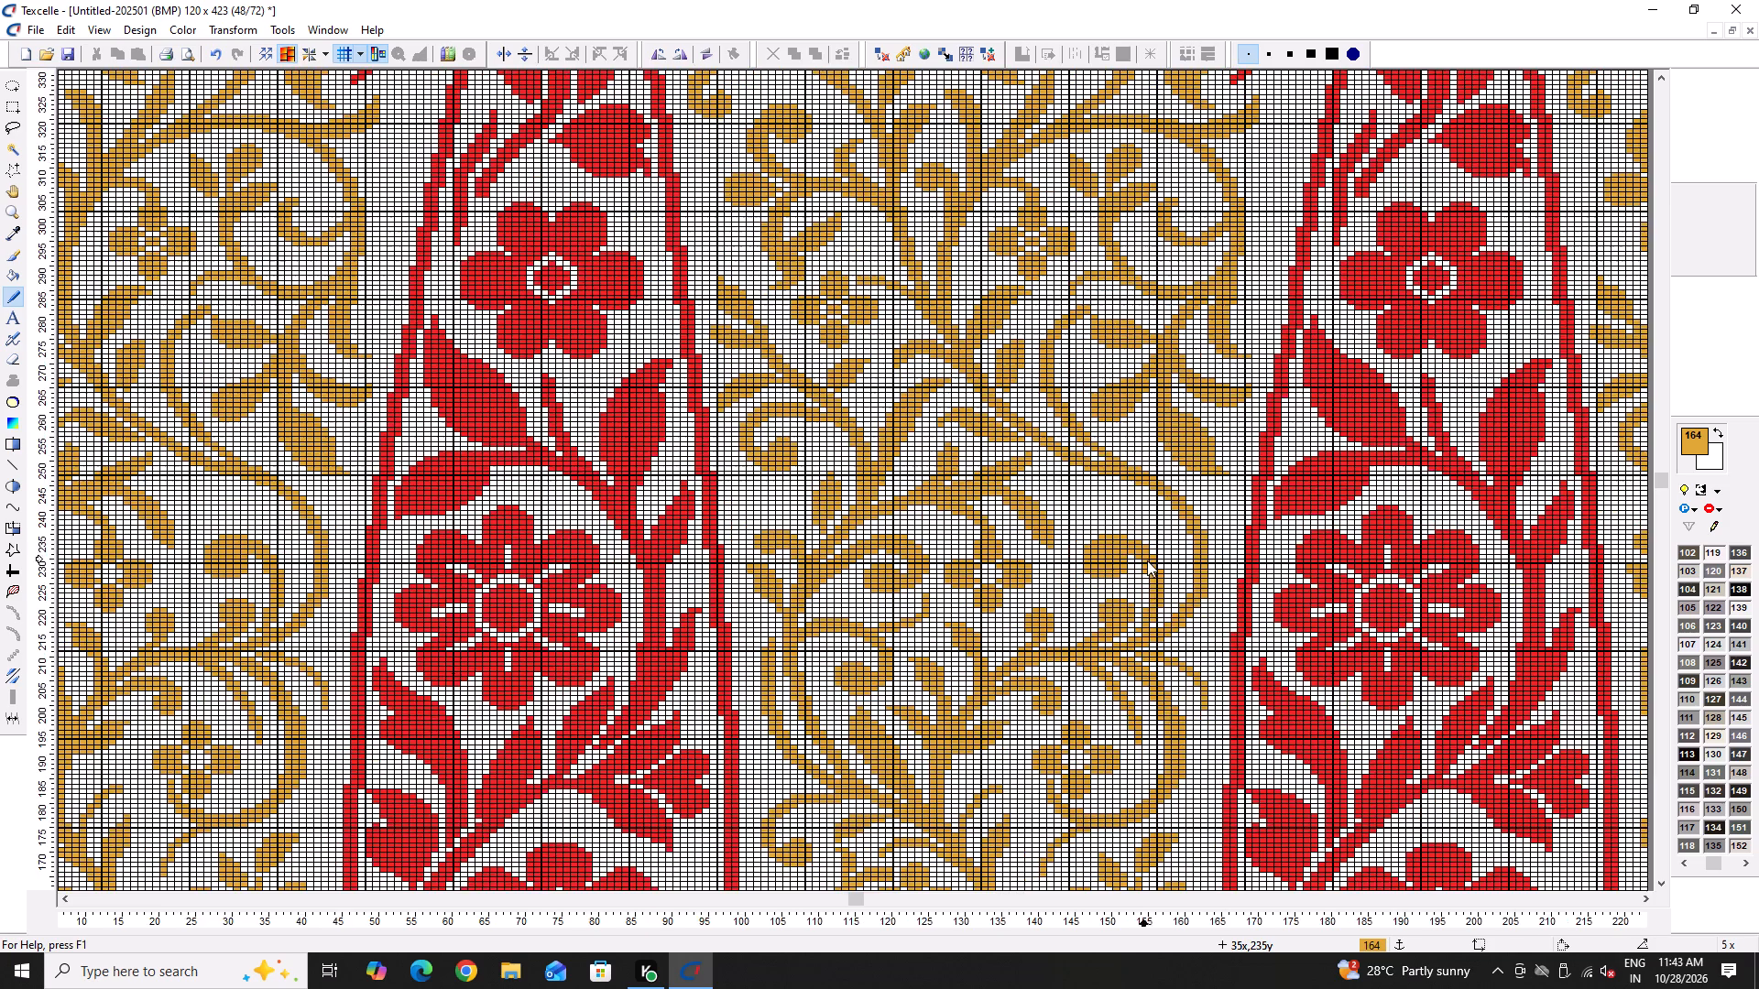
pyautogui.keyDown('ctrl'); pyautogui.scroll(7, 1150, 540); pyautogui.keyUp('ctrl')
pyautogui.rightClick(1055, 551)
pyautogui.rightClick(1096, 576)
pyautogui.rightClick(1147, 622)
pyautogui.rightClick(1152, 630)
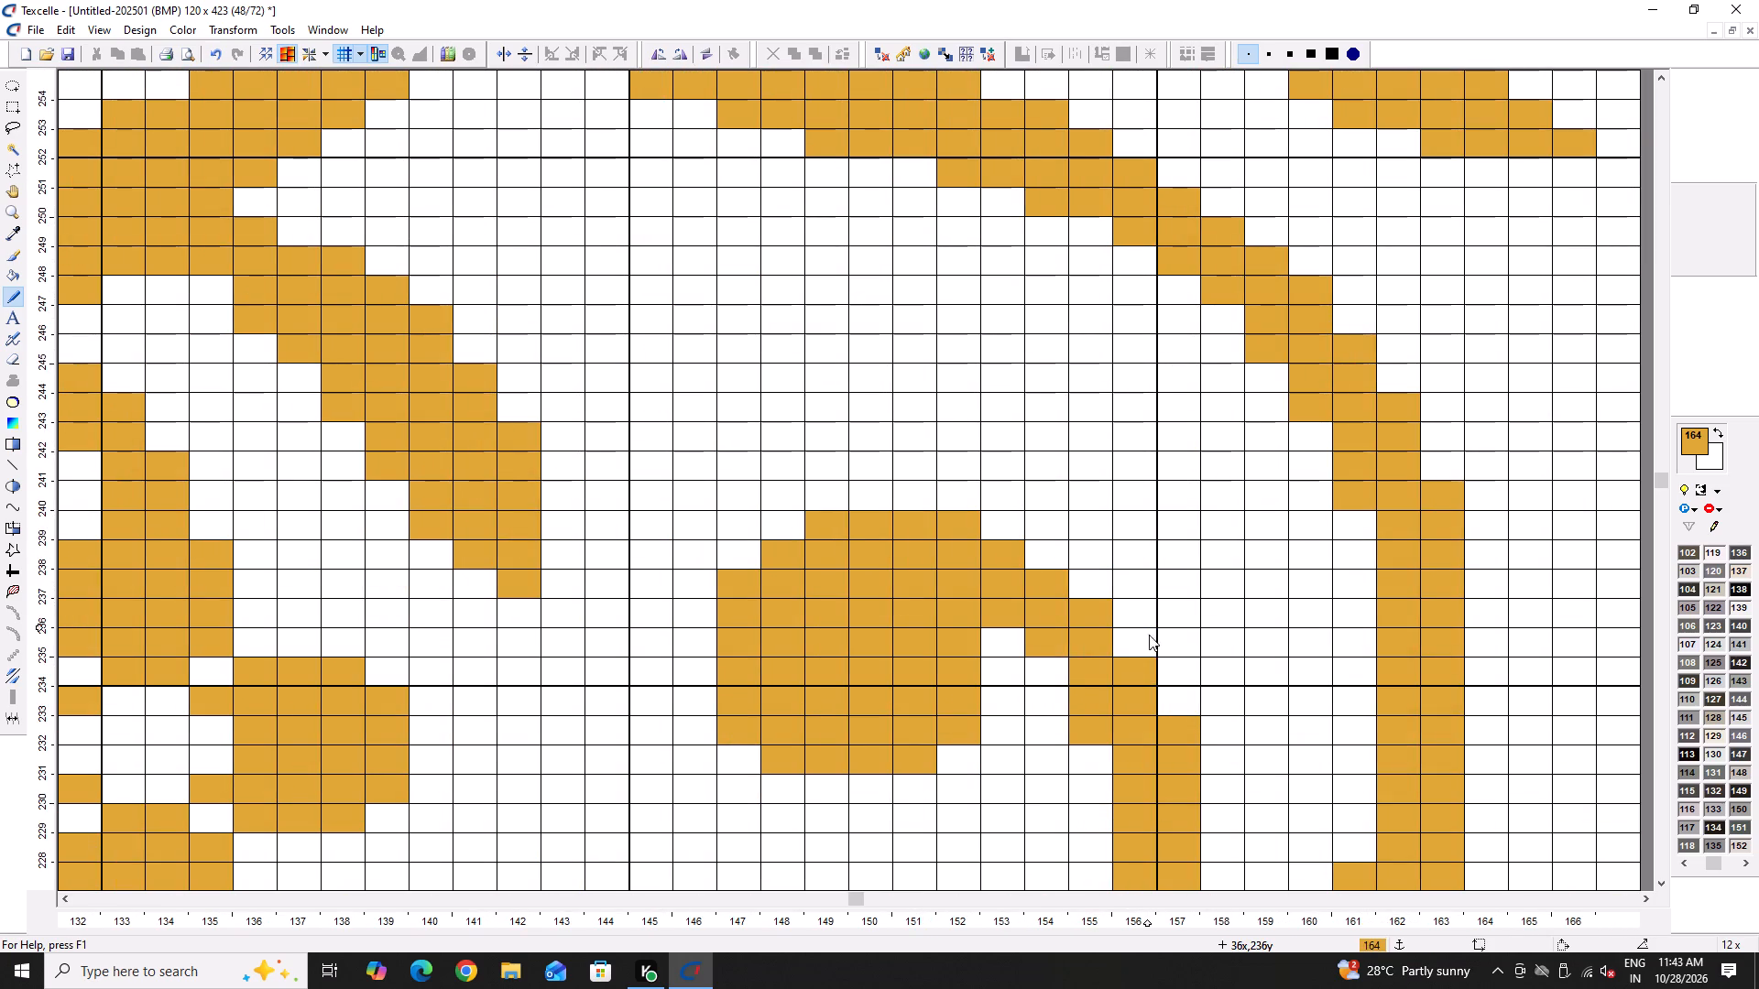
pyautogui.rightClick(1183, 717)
# Save the design.
pyautogui.keyDown('ctrl'); pyautogui.scroll(-3, 1161, 682); pyautogui.keyUp('ctrl')
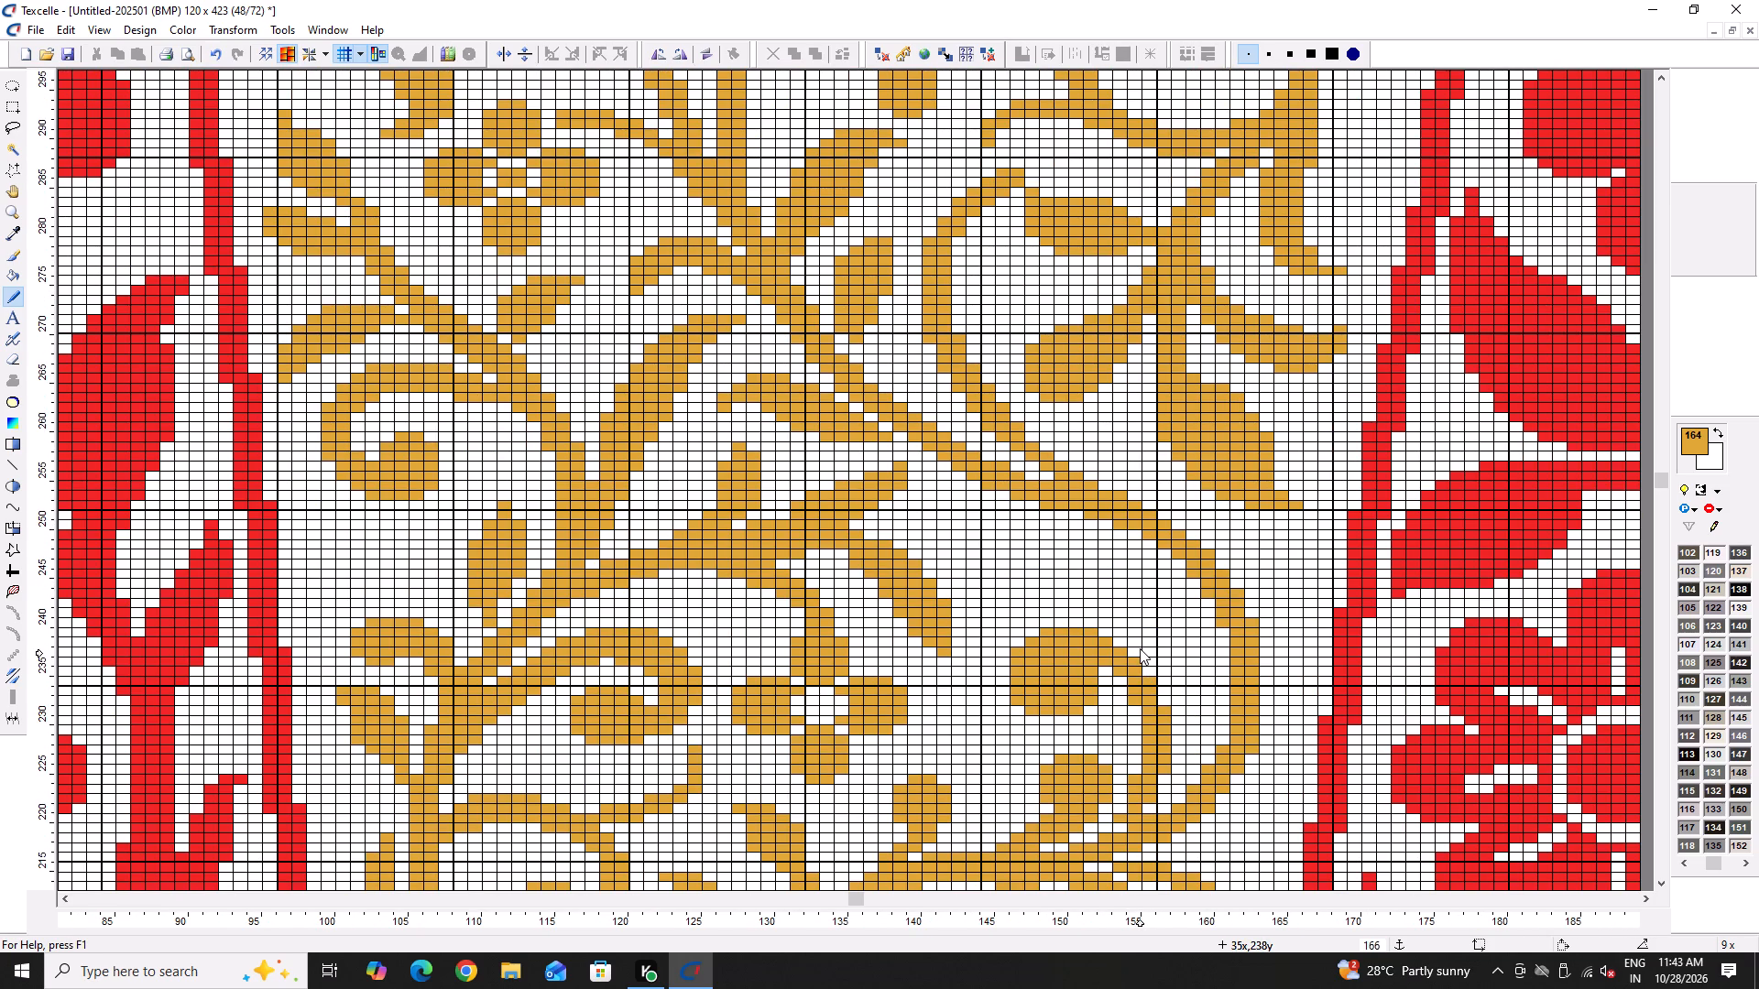
pyautogui.scroll(1, 1139, 614)
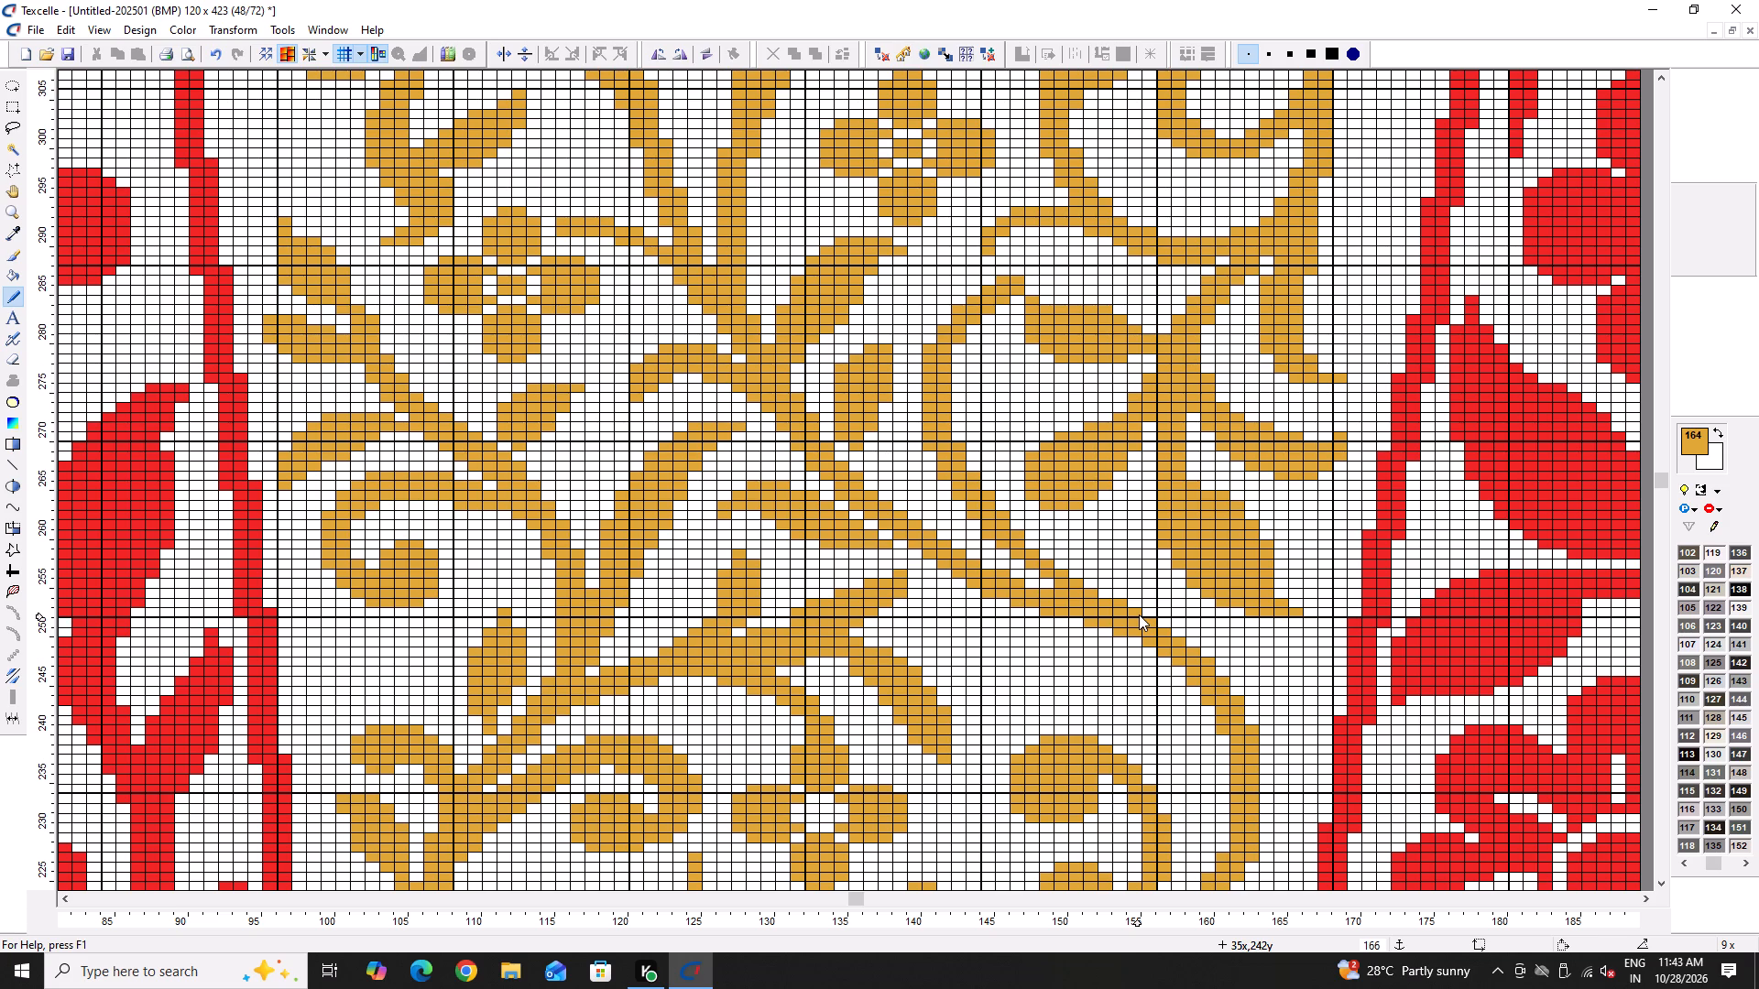
pyautogui.hotkey('ctrl', 's')
pyautogui.hotkey('ctrl', 's')
pyautogui.hotkey('ctrl', 's')
pyautogui.hotkey('ctrl', 's')
pyautogui.hotkey('ctrl', 's')
pyautogui.hotkey('ctrl', 's')
pyautogui.hotkey('ctrl', 's')
pyautogui.hotkey('ctrl', 's')
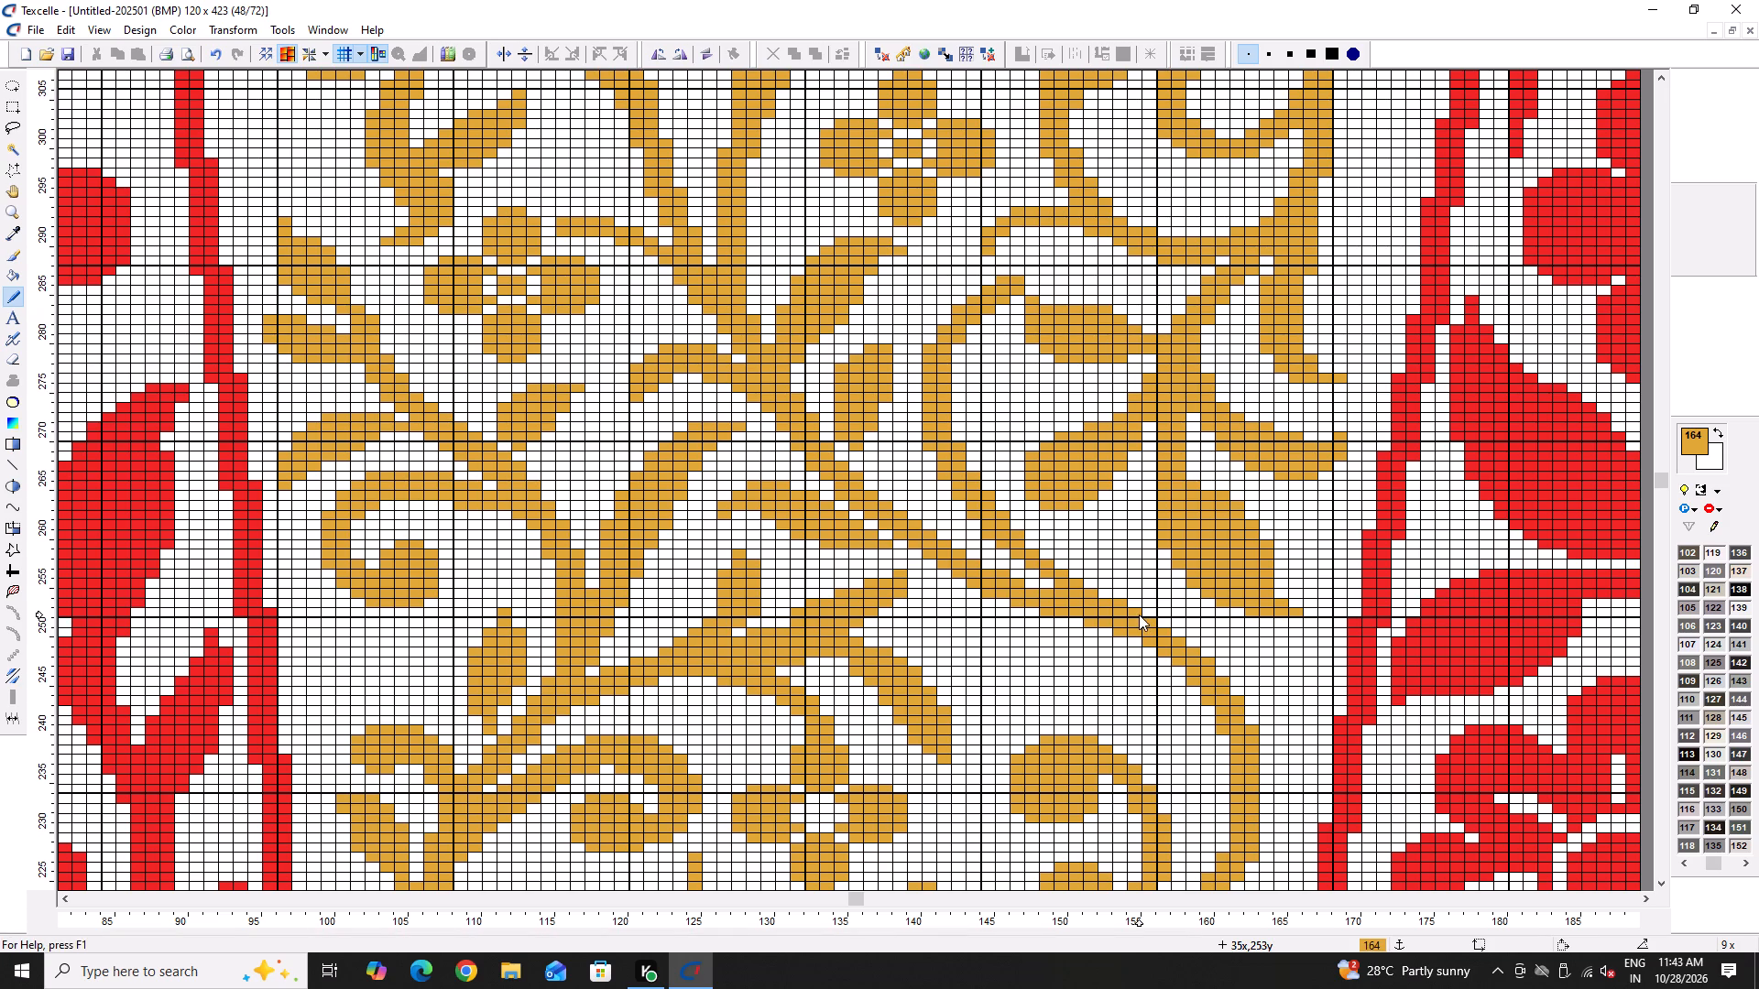